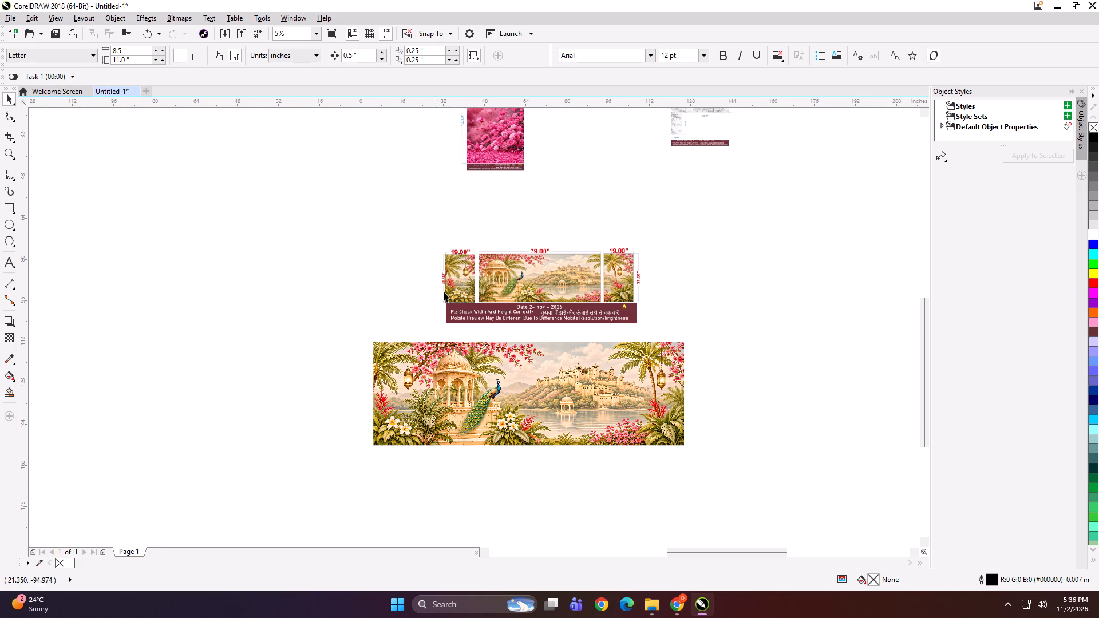
# Move the peacock-and-palace three-panel preview and its full artwork together into the empty canvas area left of the page, below the elephant design.
pyautogui.scroll(-1, 430, 286)
pyautogui.scroll(1, 470, 300)
pyautogui.scroll(-1, 545, 314)
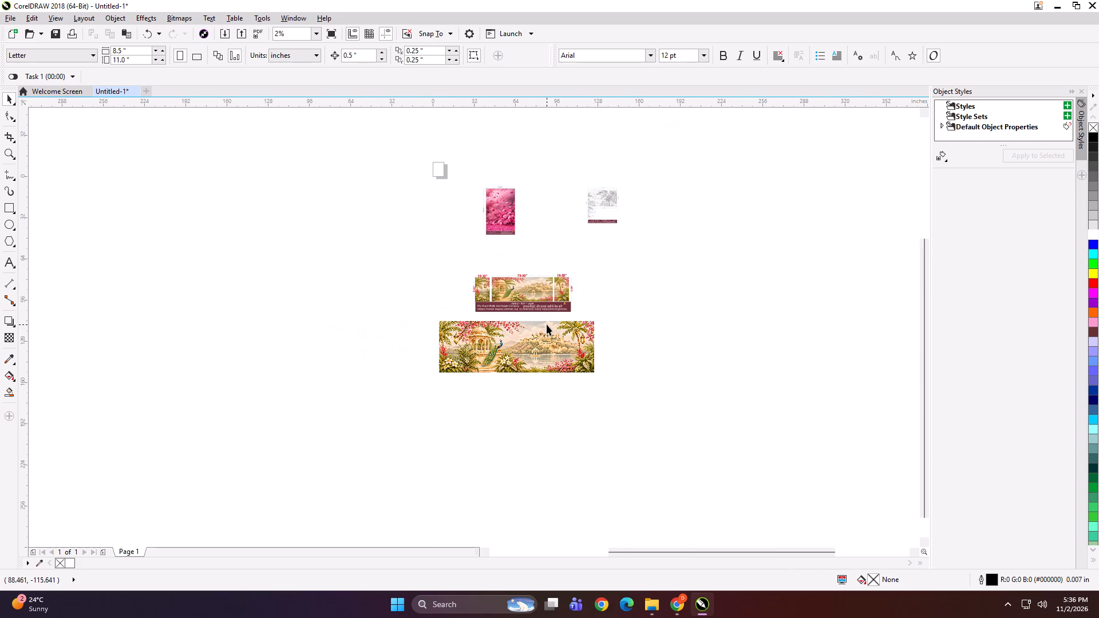
pyautogui.scroll(-1, 547, 324)
pyautogui.click(600, 361)
pyautogui.moveTo(612, 386); pyautogui.dragTo(483, 292)
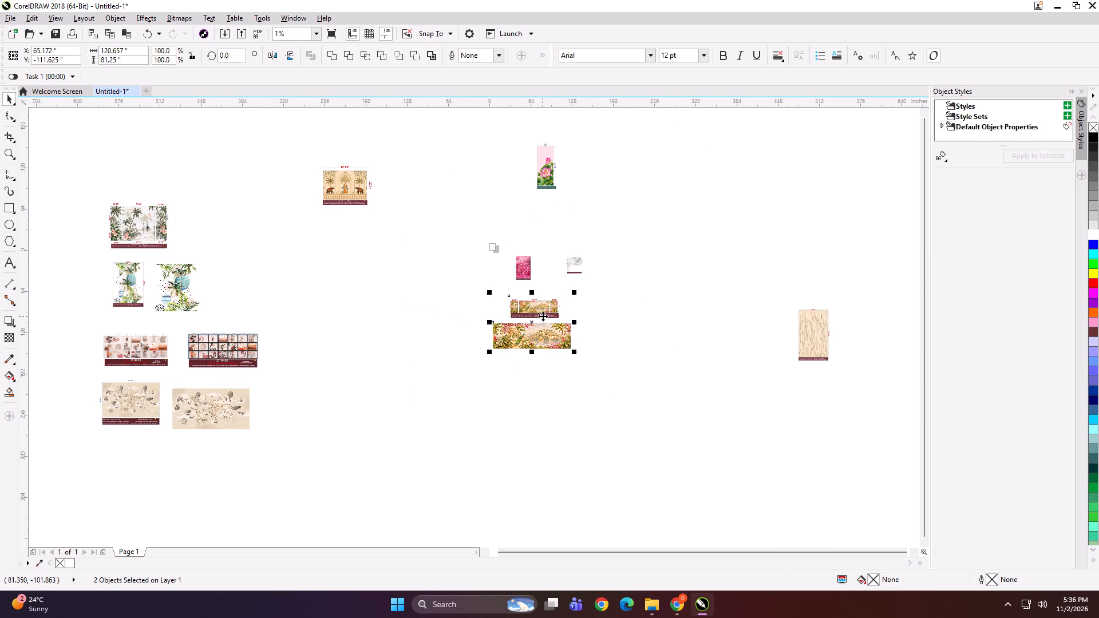
pyautogui.moveTo(542, 310); pyautogui.dragTo(424, 338)
pyautogui.click(531, 367)
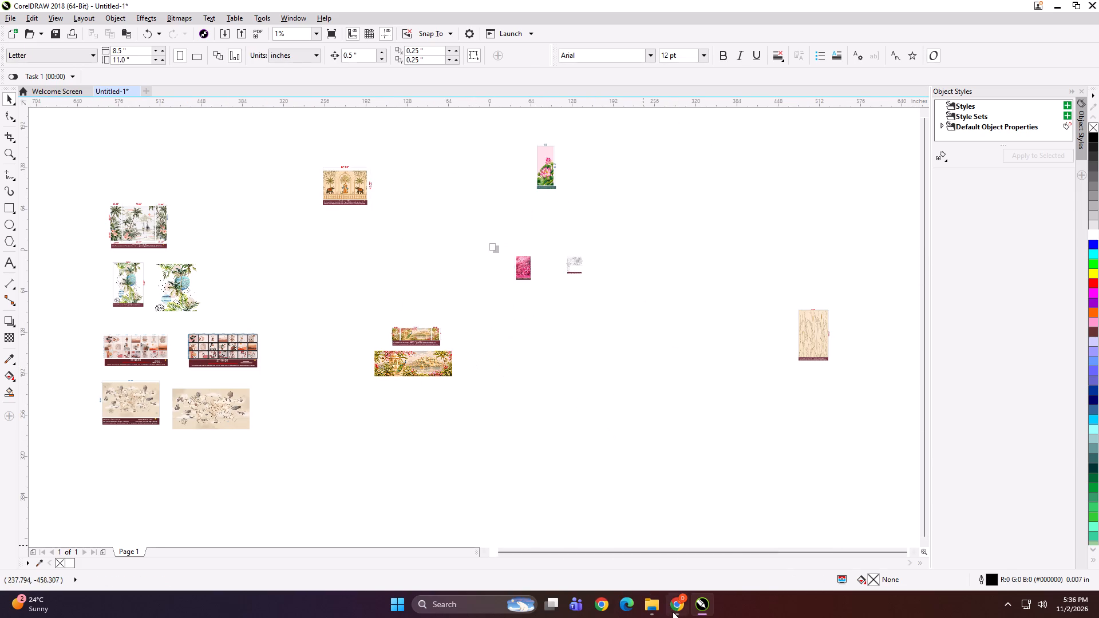
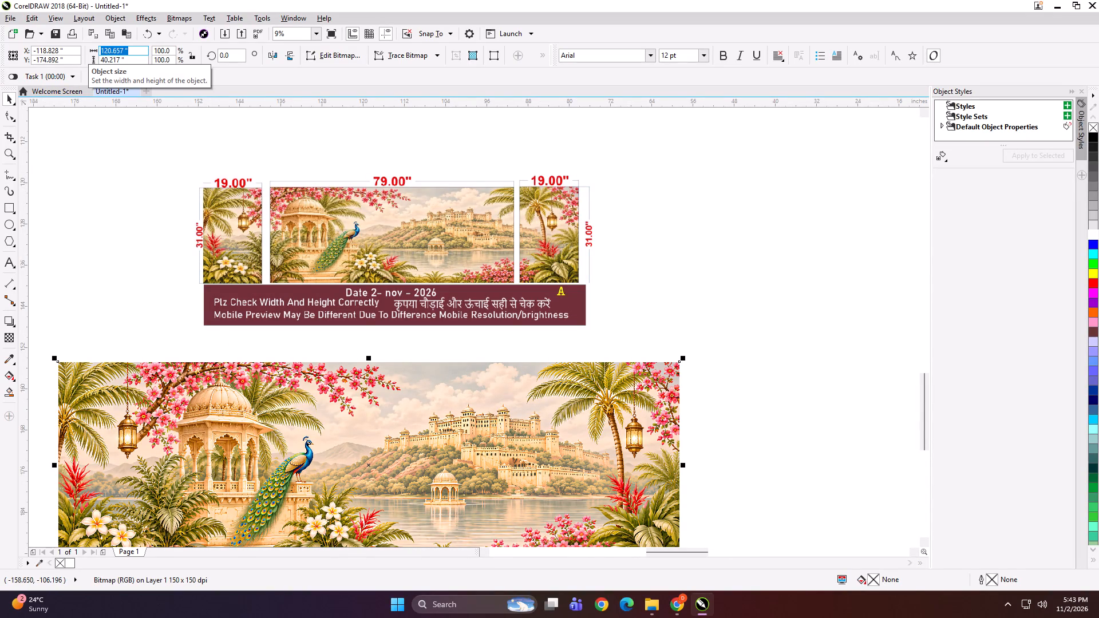
# Set the full peacock-and-palace artwork's size to 19+79+19 inches wide by 31 inches high.
pyautogui.write('16')
pyautogui.hotkey('ctrl', 'a')
pyautogui.write('19+')
pyautogui.write('79+')
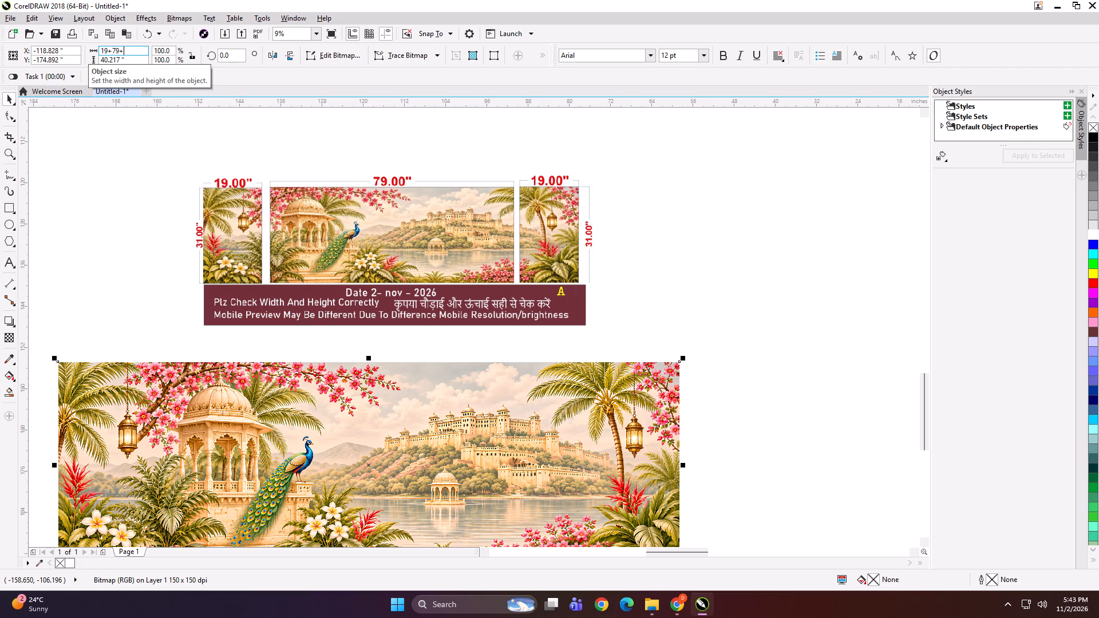
pyautogui.write('19')
pyautogui.press('Tab')
pyautogui.write('31')
pyautogui.press('Return')
# Reposition the three-panel preview slightly higher and bring the full artwork up beneath it, leaving a gap between them.
pyautogui.scroll(-1, 420, 279)
pyautogui.keyDown('shift'); pyautogui.click(418, 283); pyautogui.keyUp('shift')
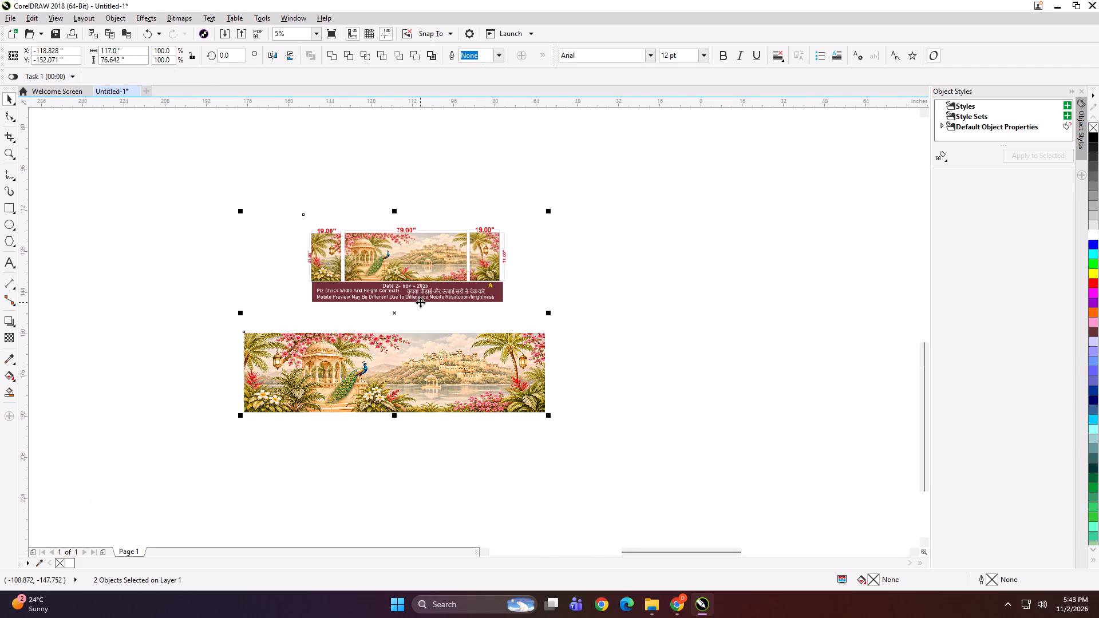
pyautogui.hotkey('shift', 'F2')
pyautogui.click(167, 249)
pyautogui.moveTo(472, 246); pyautogui.dragTo(454, 220)
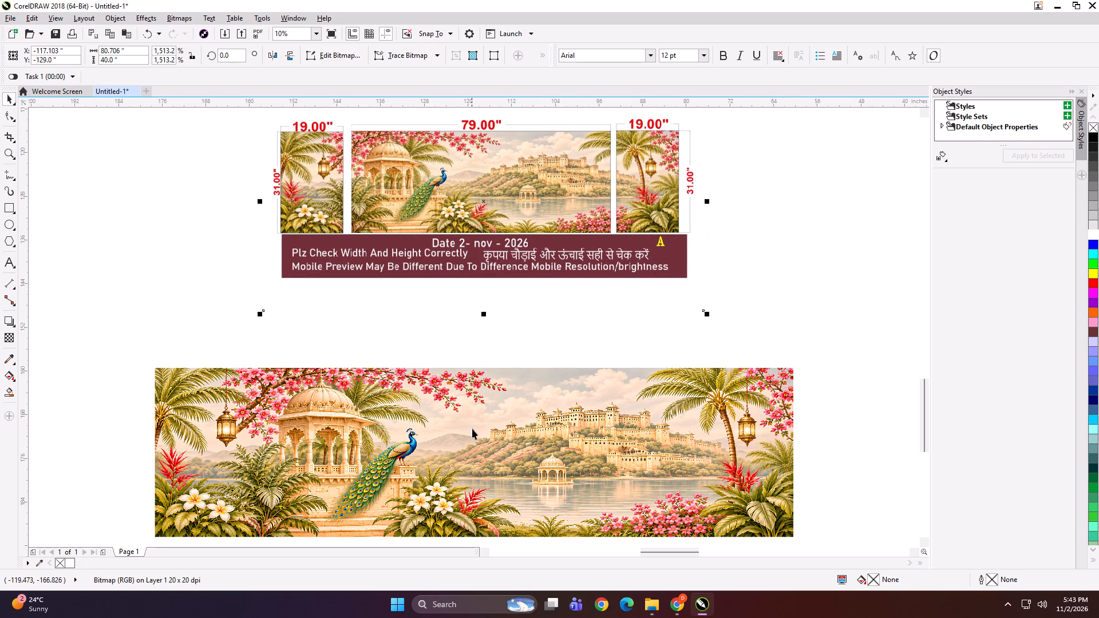
pyautogui.moveTo(473, 429); pyautogui.dragTo(476, 408)
pyautogui.moveTo(439, 278); pyautogui.dragTo(439, 271)
# Create a rectangular frame around the full artwork, set its width to 19 inches, and align it to the artwork's left edge.
pyautogui.click(441, 383)
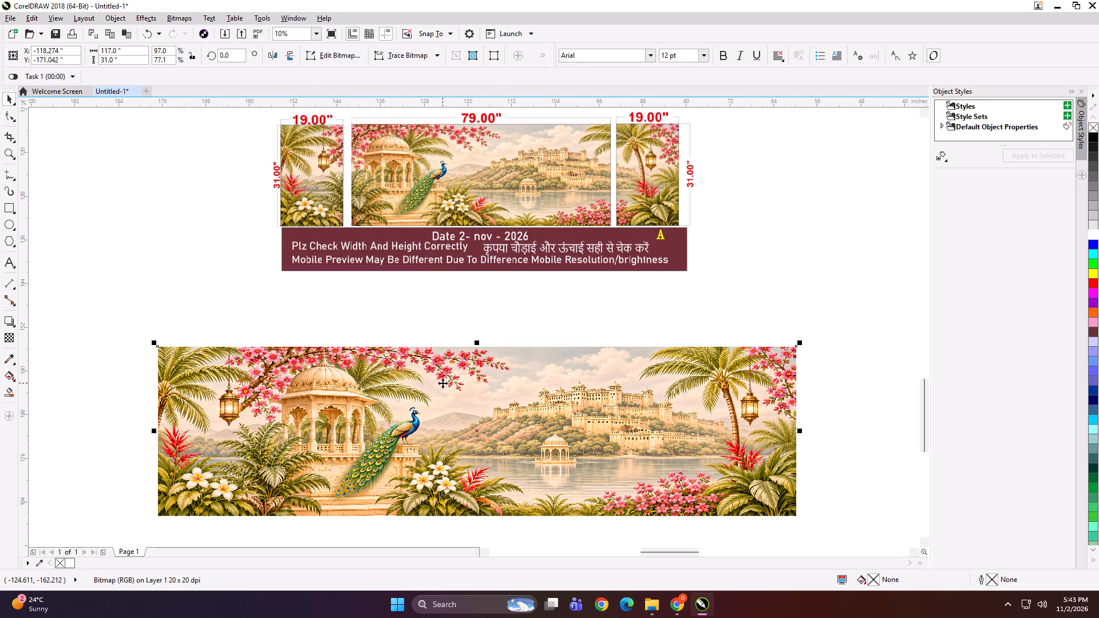
pyautogui.keyDown('shift'); pyautogui.doubleClick(10, 204); pyautogui.keyUp('shift')
pyautogui.hotkey('shift', 'space')
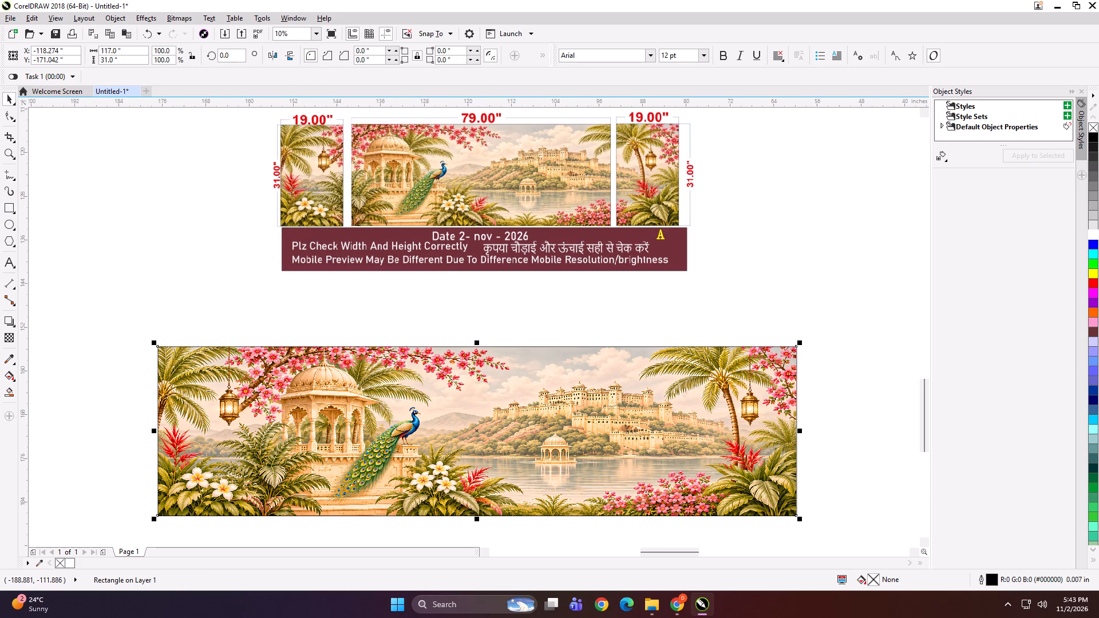
pyautogui.moveTo(132, 53); pyautogui.dragTo(47, 56)
pyautogui.write('19')
pyautogui.press('Return')
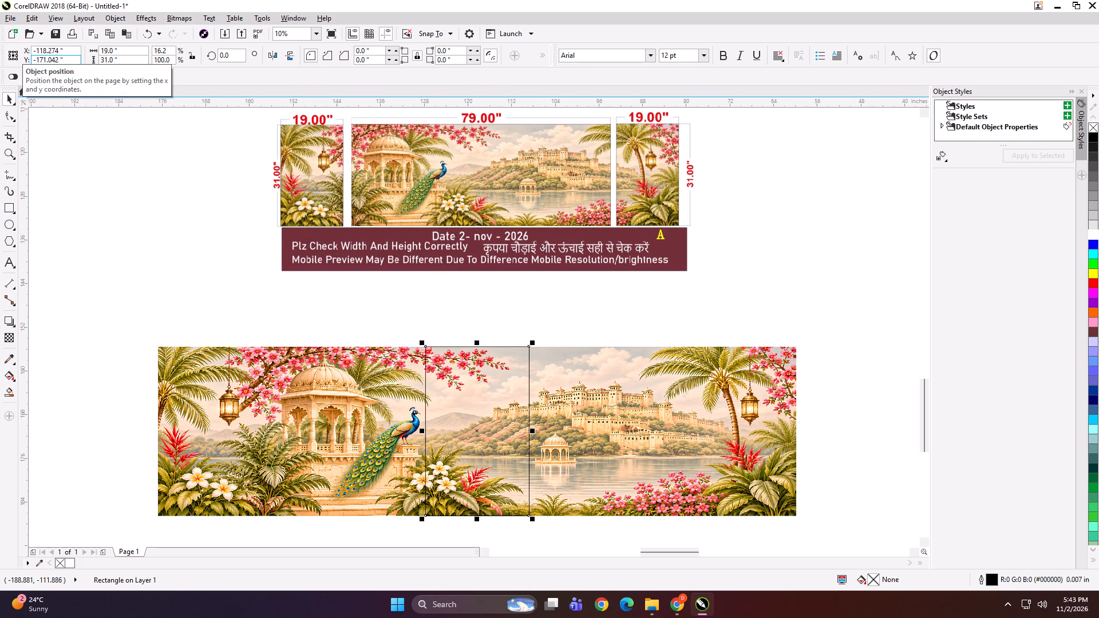
pyautogui.keyDown('shift'); pyautogui.click(207, 427); pyautogui.keyUp('shift')
pyautogui.press('l')
pyautogui.click(109, 416)
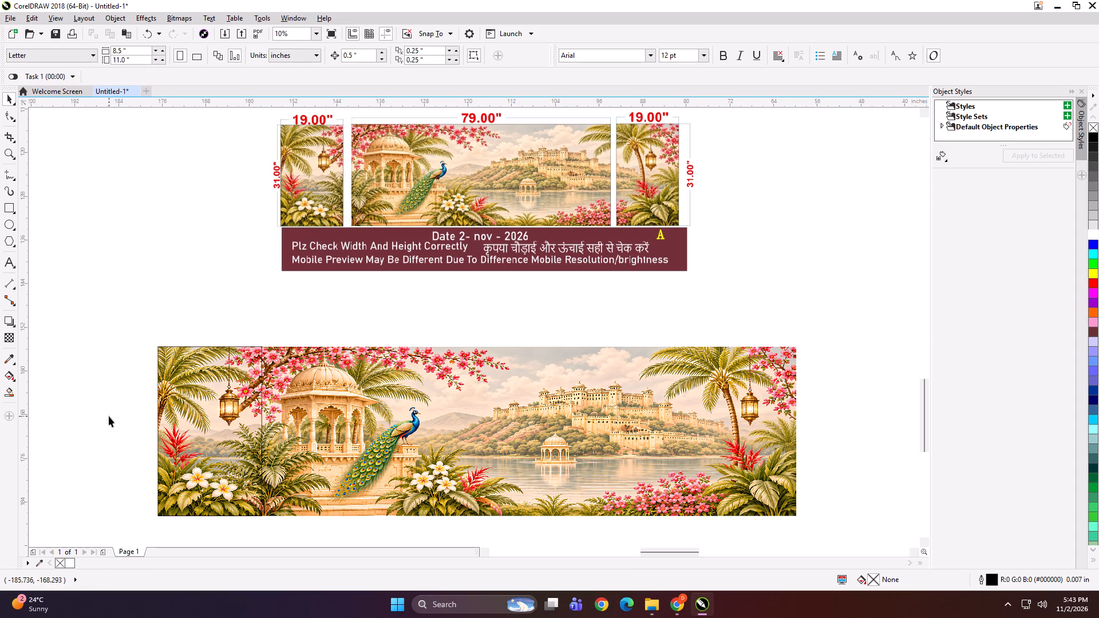
# Duplicate the 19-inch frame and align the copy to the artwork's right edge.
pyautogui.click(210, 409)
pyautogui.press('+')
pyautogui.keyDown('shift'); pyautogui.click(406, 411); pyautogui.keyUp('shift')
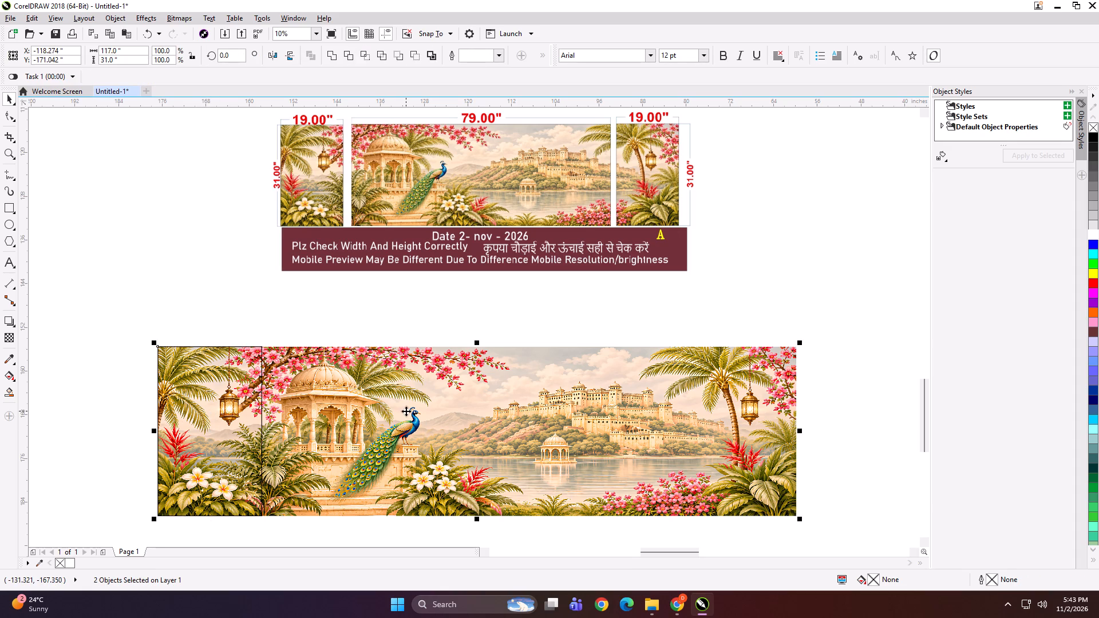
pyautogui.press('r')
pyautogui.click(110, 405)
# Mirror a copy of the left frame inward and stretch it to the right frame's edge to form the middle panel frame.
pyautogui.click(175, 401)
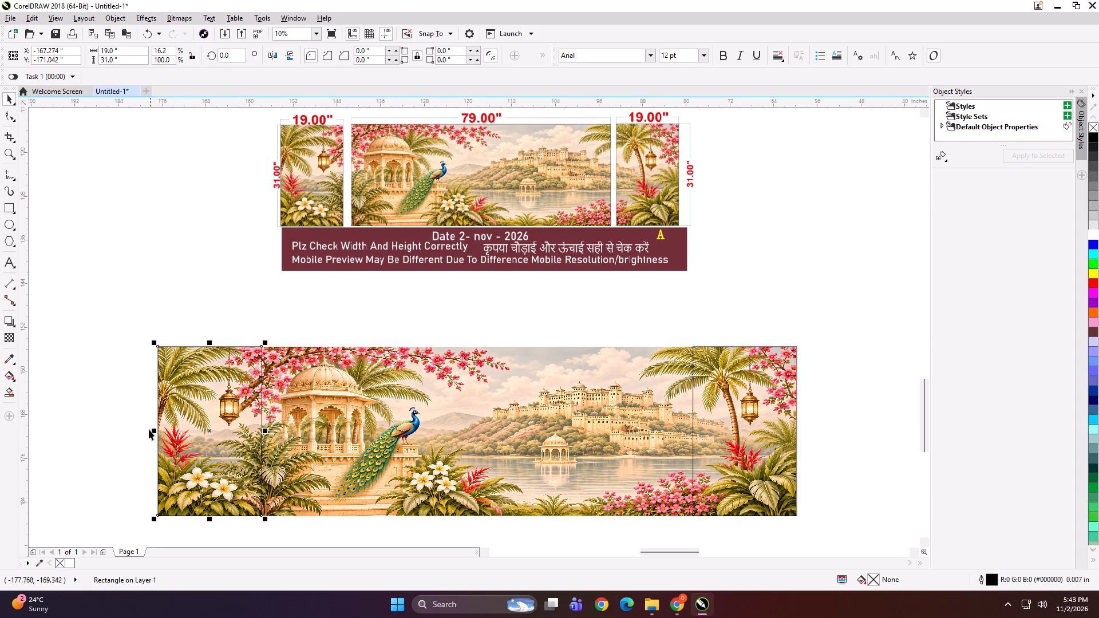
pyautogui.moveTo(153, 431); pyautogui.dragTo(275, 429)
pyautogui.keyDown('ctrl'); pyautogui.rightClick(275, 429); pyautogui.keyUp('ctrl')
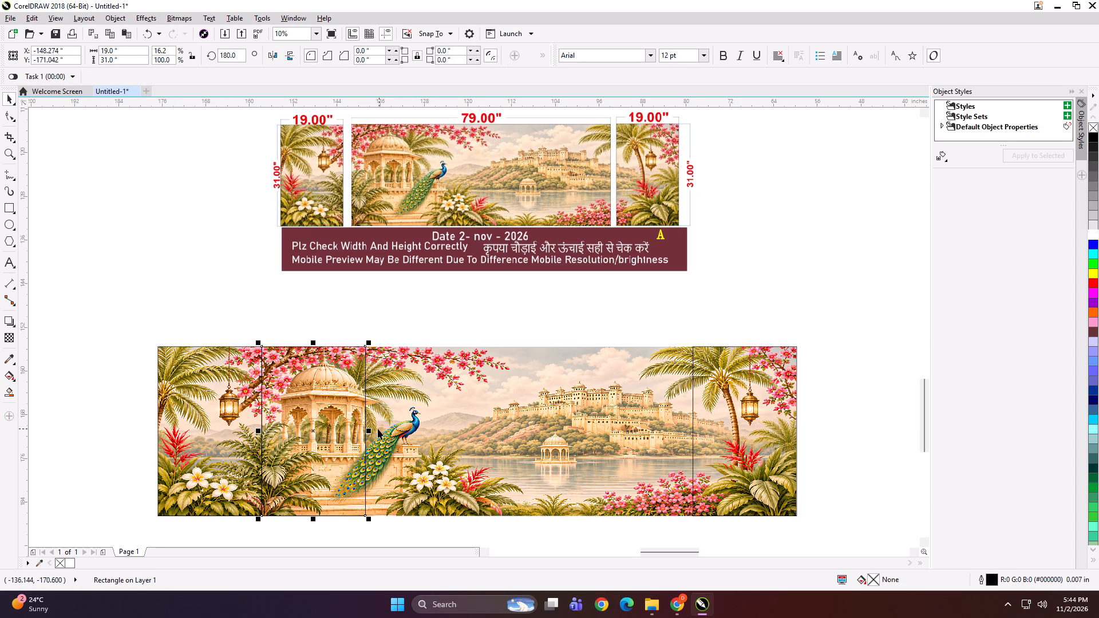
pyautogui.moveTo(372, 429); pyautogui.dragTo(698, 414)
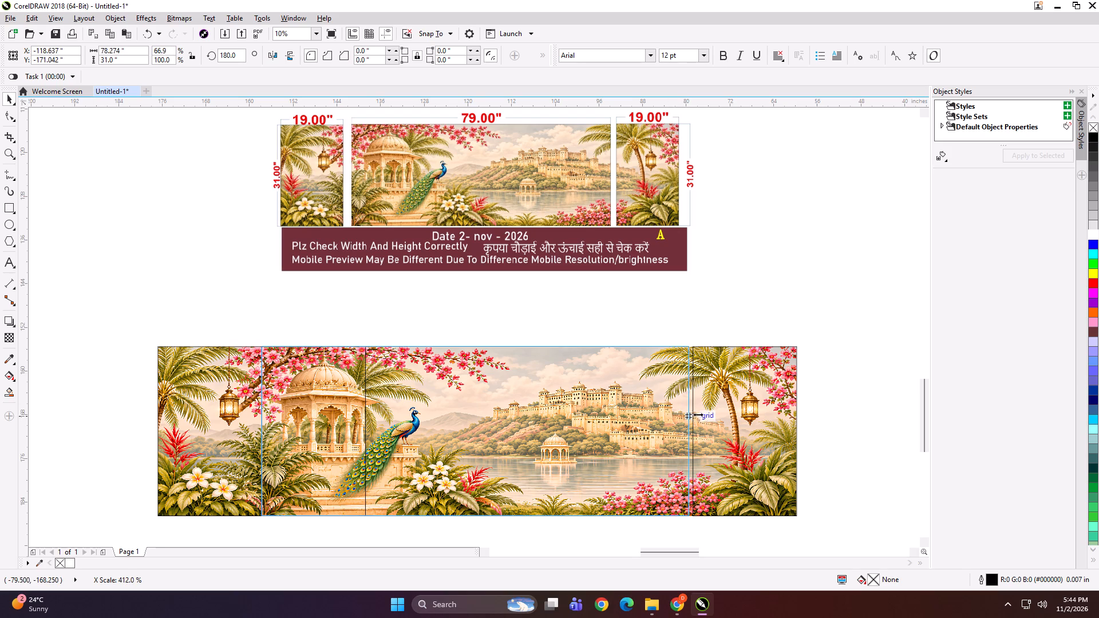
pyautogui.moveTo(698, 414); pyautogui.dragTo(699, 414)
# Group the left, middle and right panel frames over the peacock-and-palace artwork.
pyautogui.click(725, 414)
pyautogui.keyDown('shift'); pyautogui.click(649, 405); pyautogui.keyUp('shift')
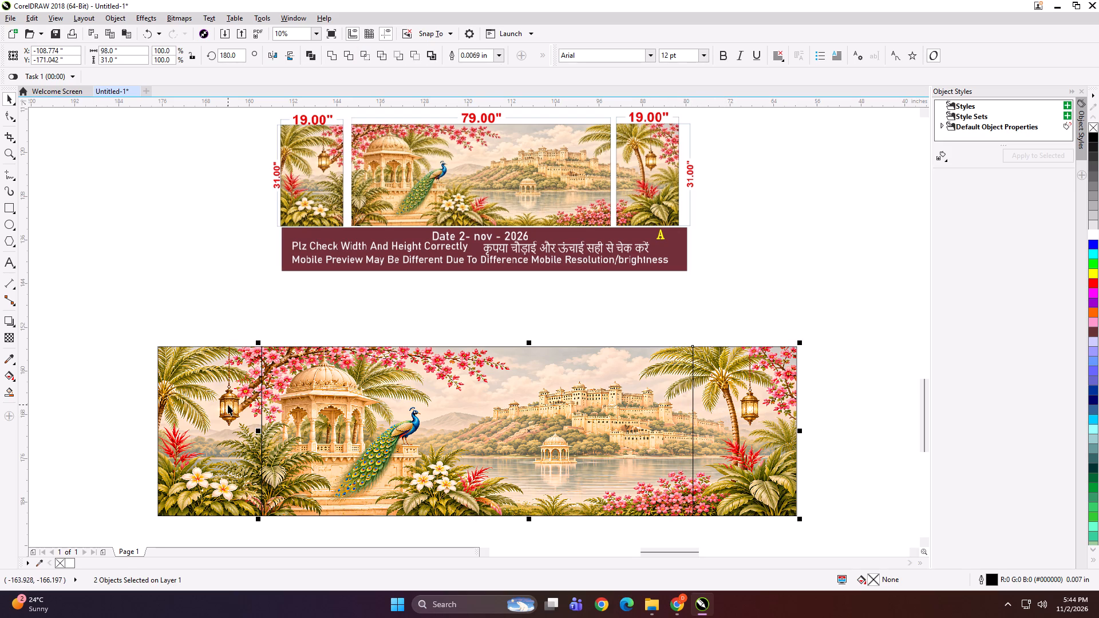
pyautogui.keyDown('shift'); pyautogui.click(228, 405); pyautogui.keyUp('shift')
pyautogui.hotkey('ctrl', 'g')
pyautogui.click(101, 402)
# PowerClip the peacock-and-palace artwork inside the grouped frames and ungroup them into three separate panels.
pyautogui.keyDown('alt'); pyautogui.click(453, 405); pyautogui.keyUp('alt')
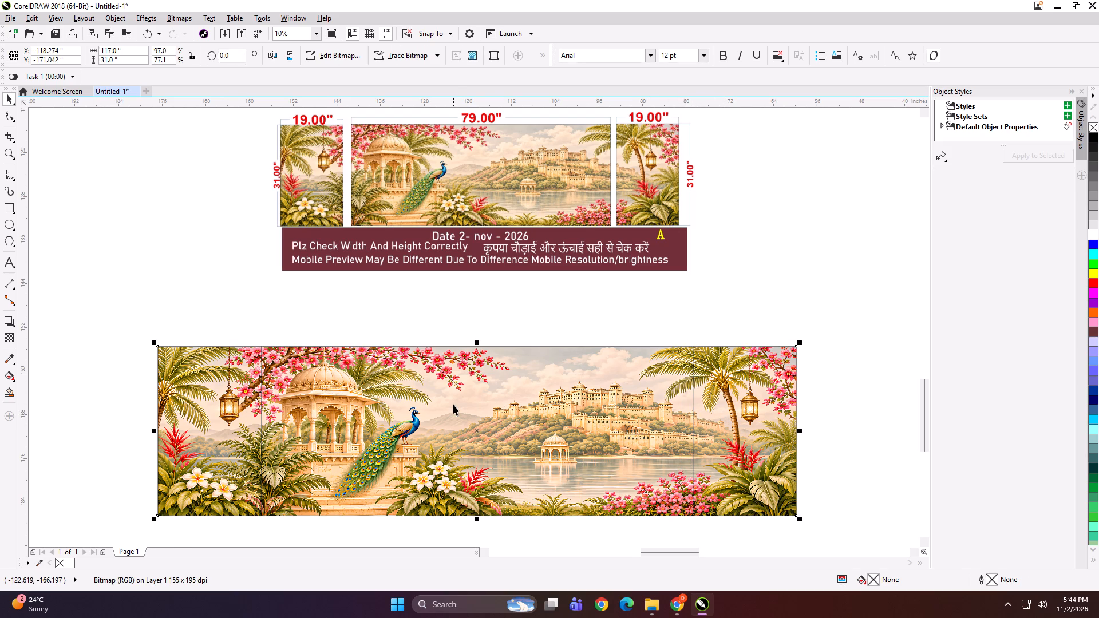
pyautogui.hotkey('shift', 'Return')
pyautogui.click(453, 405)
pyautogui.hotkey('ctrl', 'u')
pyautogui.hotkey('ctrl', 'u')
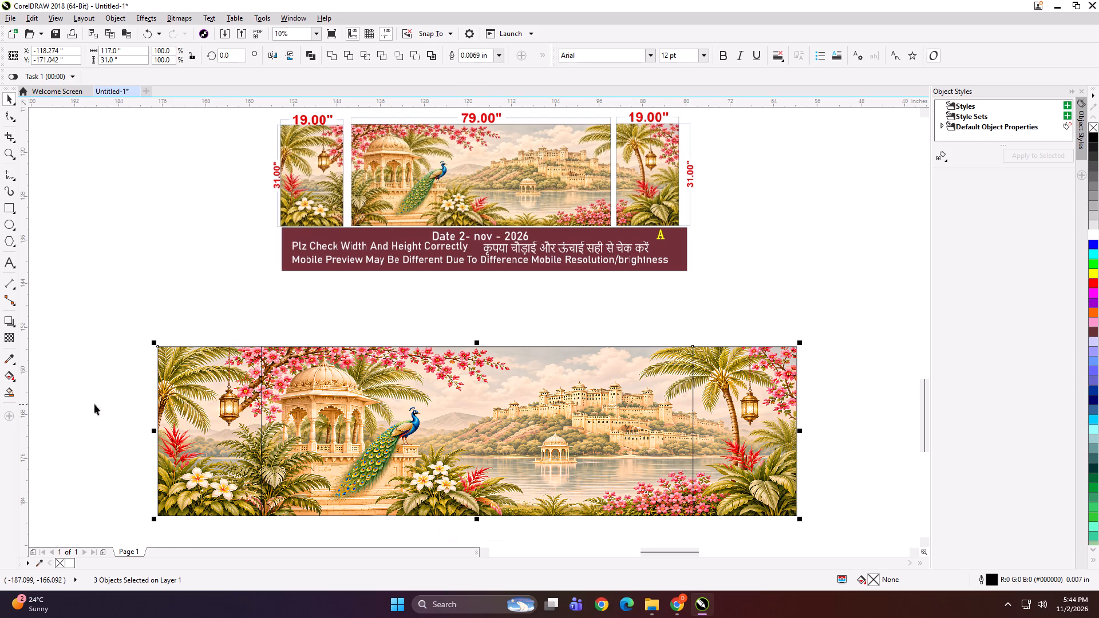
pyautogui.click(84, 406)
# Nudge the left and right panels 1 inch outward, separating them from the middle panel.
pyautogui.click(199, 400)
pyautogui.press('Left')
pyautogui.press('Left')
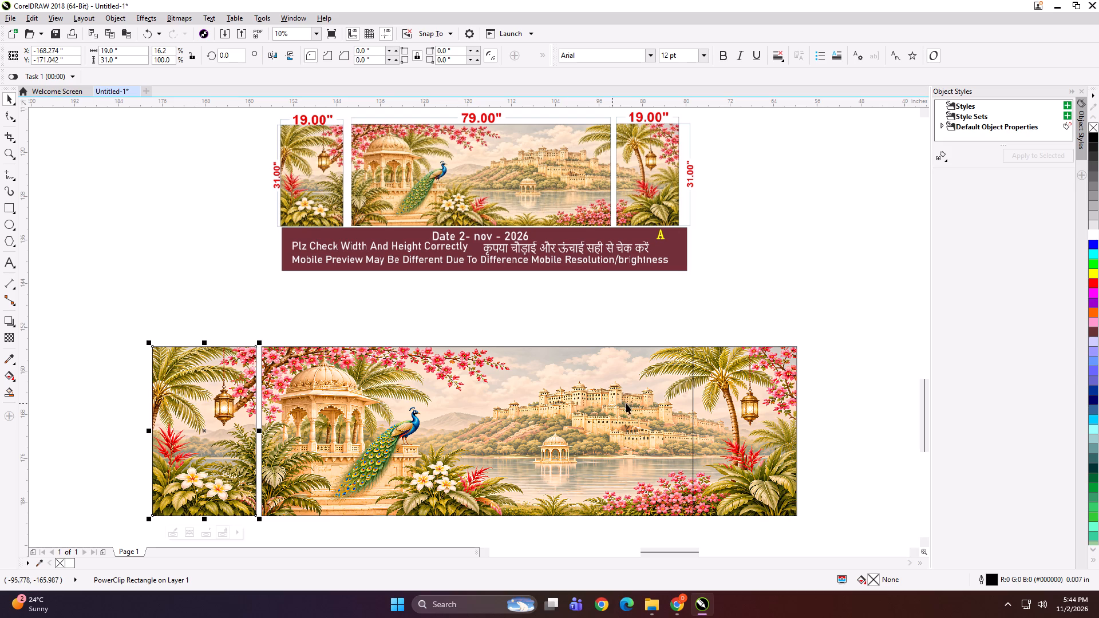
pyautogui.click(697, 403)
pyautogui.press('Right')
pyautogui.press('Right')
pyautogui.click(846, 311)
pyautogui.click(846, 311)
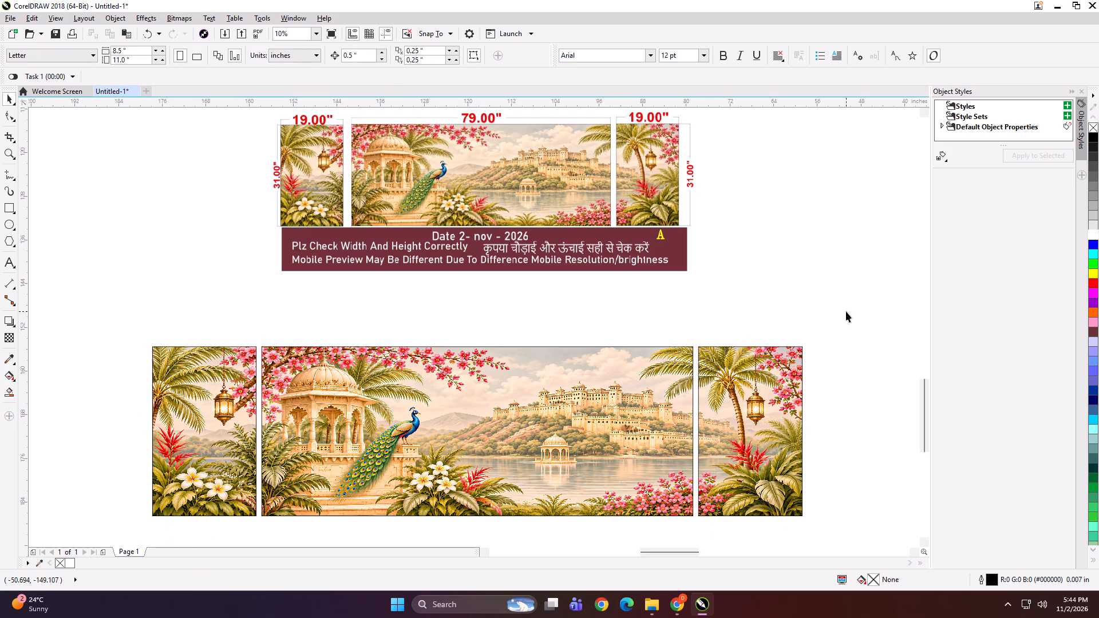
# Select all three full-size peacock-and-palace panels together.
pyautogui.moveTo(846, 311); pyautogui.dragTo(137, 521)
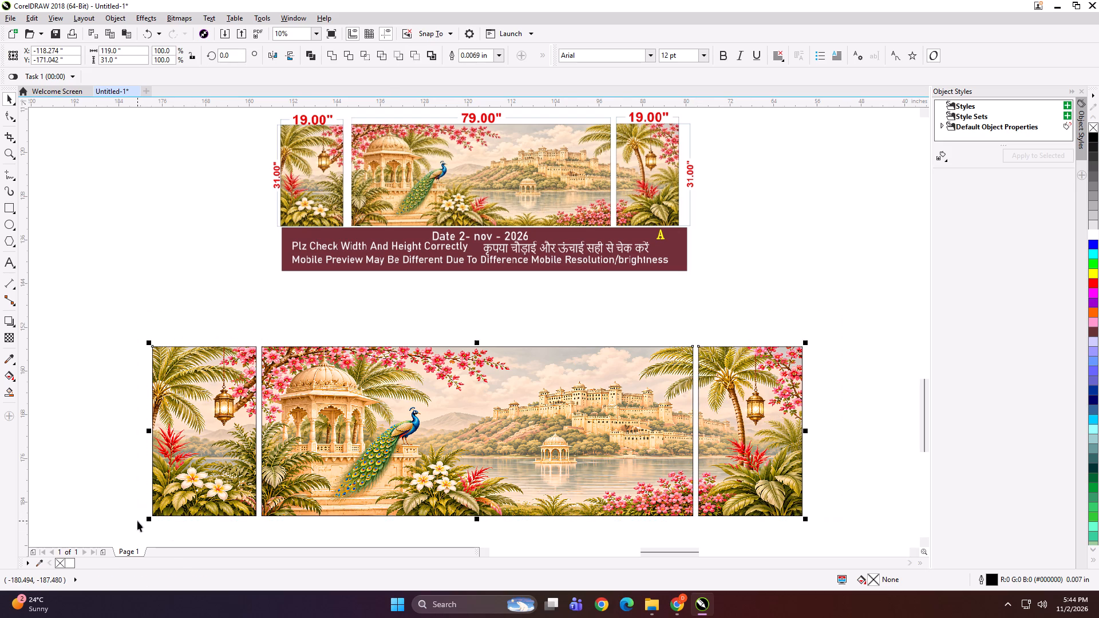
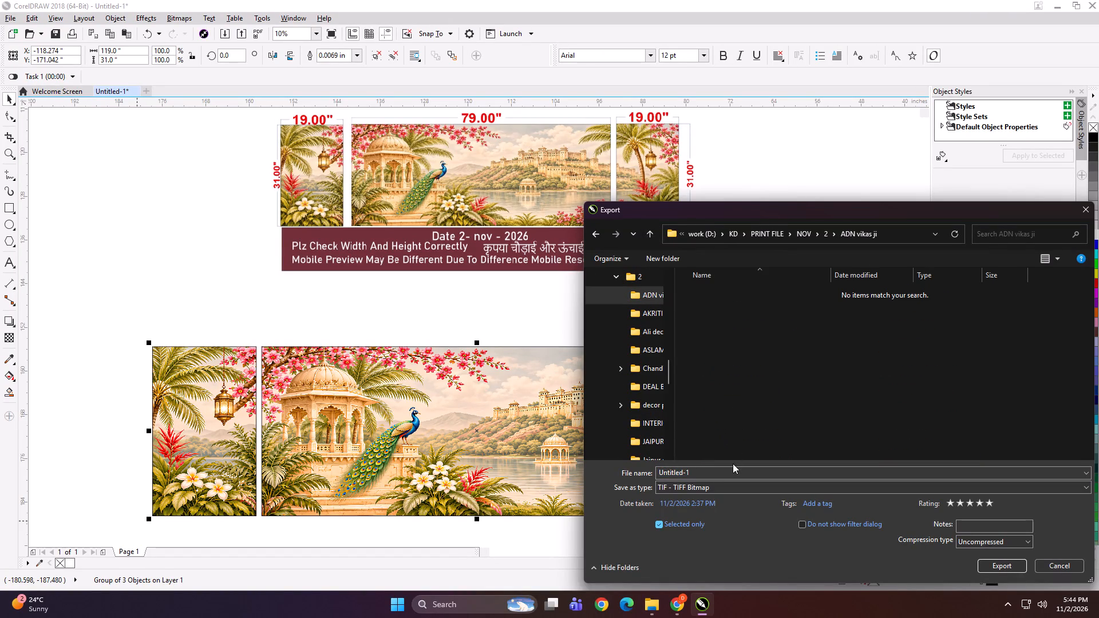
# Export the selected peacock-and-palace panels as an uncompressed TIFF named 119x31 in the ADN vikas ji folder.
pyautogui.click(730, 472)
pyautogui.write('119')
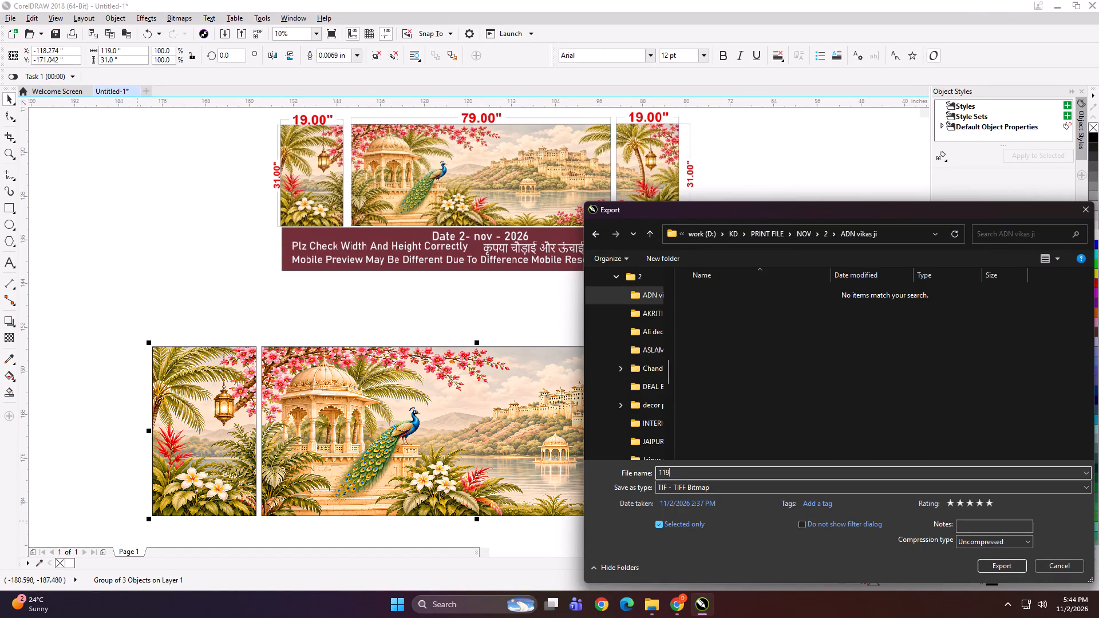
pyautogui.write('x31')
pyautogui.press('space')
pyautogui.press('Return')
pyautogui.press('Return')
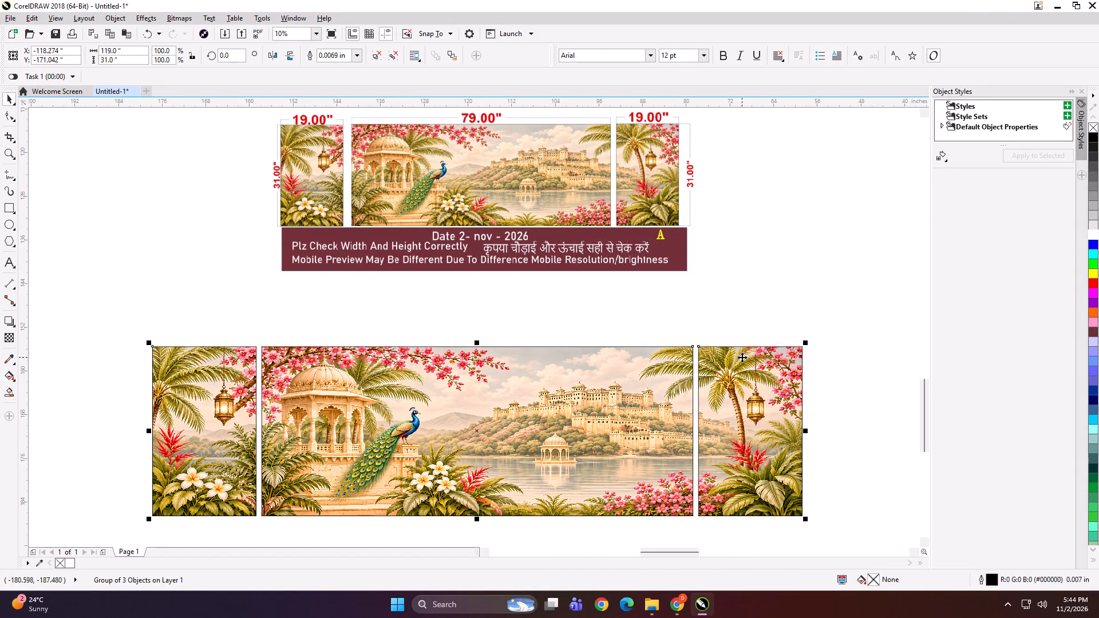
# Shrink the three full-size peacock-and-palace panels proportionally and place them just beneath the dimensioned preview's date banner.
pyautogui.keyDown('shift'); pyautogui.moveTo(807, 520); pyautogui.dragTo(693, 489); pyautogui.keyUp('shift')
pyautogui.moveTo(525, 433); pyautogui.dragTo(541, 360)
# Group the reduced panels with the dimensioned preview and scale the group down to about 3.7 by 2.75 inches.
pyautogui.keyDown('shift'); pyautogui.click(503, 262); pyautogui.keyUp('shift')
pyautogui.hotkey('ctrl', 'g')
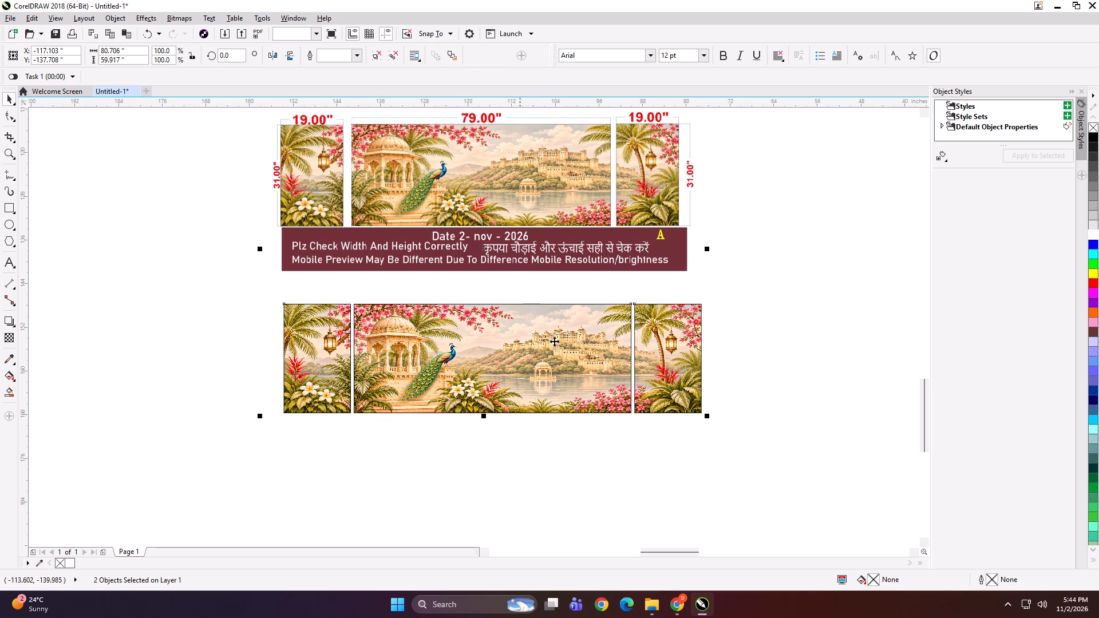
pyautogui.keyDown('shift'); pyautogui.moveTo(708, 418); pyautogui.dragTo(499, 274); pyautogui.keyUp('shift')
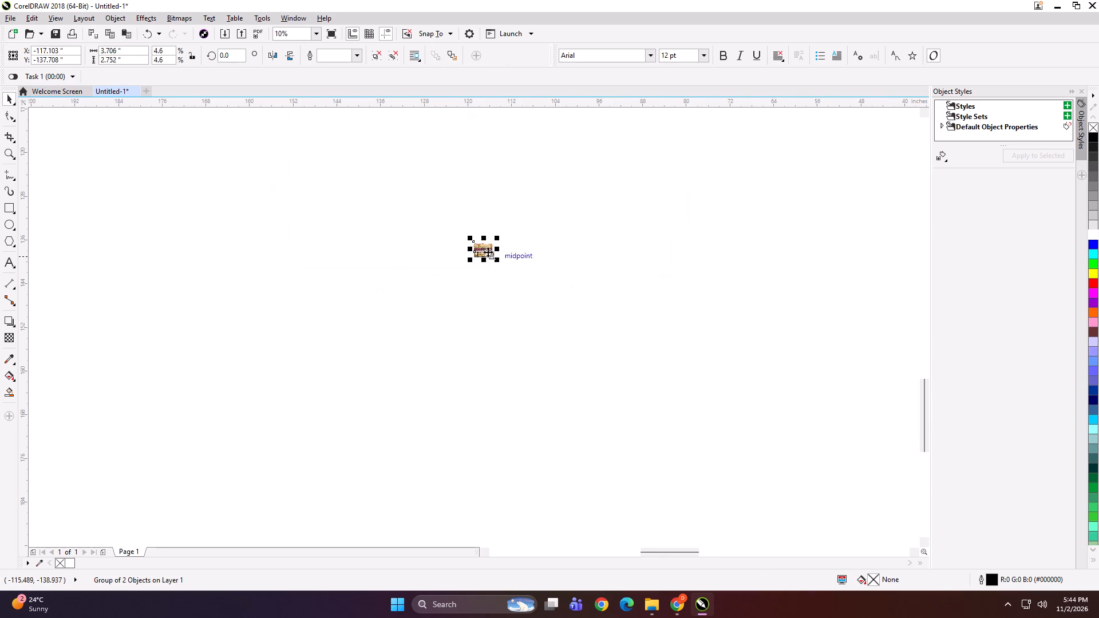
# Export the small combined preview group as a 100 dpi RGB bitmap named FDSG.
pyautogui.scroll(4, 489, 253)
pyautogui.hotkey('ctrl', 'e')
pyautogui.write('FDSG')
pyautogui.press('Return')
pyautogui.press('Return')
pyautogui.press('Return')
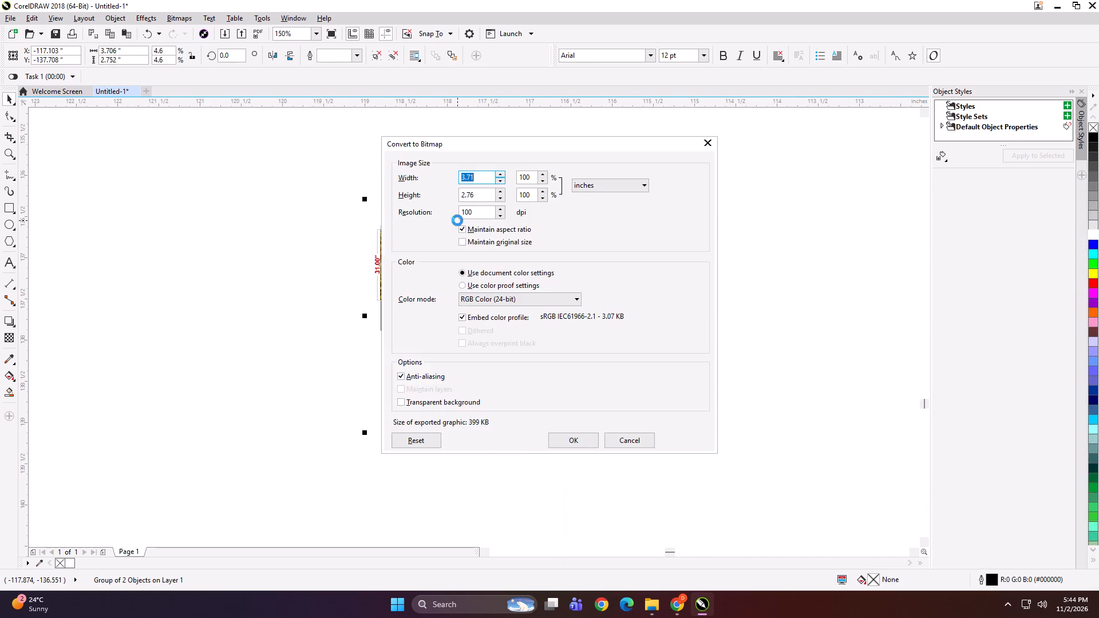
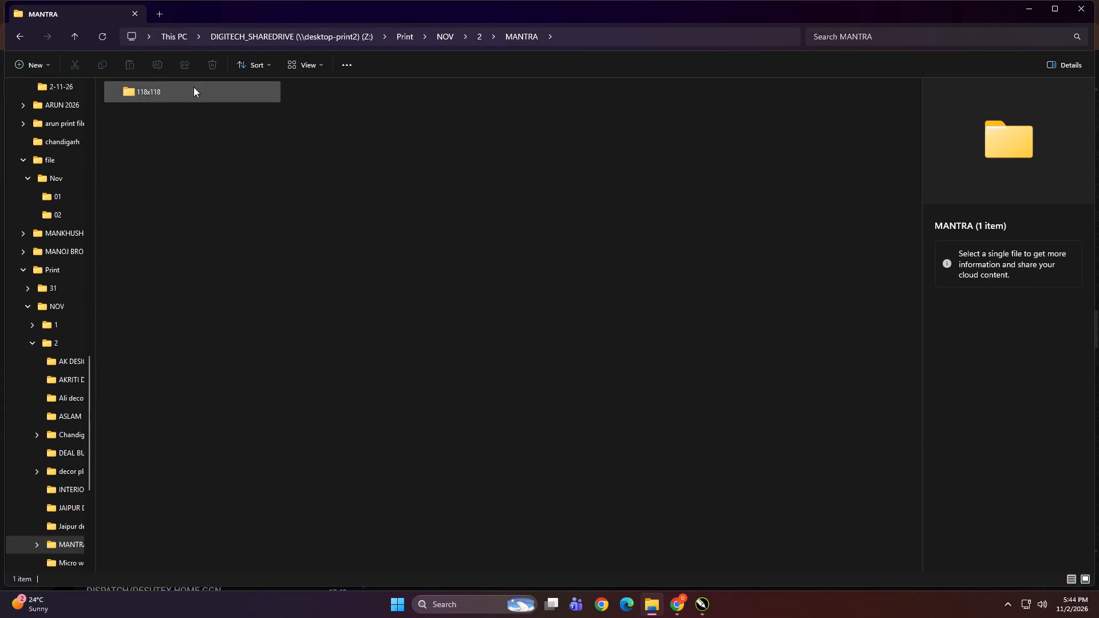
# Examine the files in the MANTRA folder's 118x118 subfolder and return to Print\NOV\2.
pyautogui.doubleClick(177, 92)
pyautogui.click(417, 401)
pyautogui.press('=')
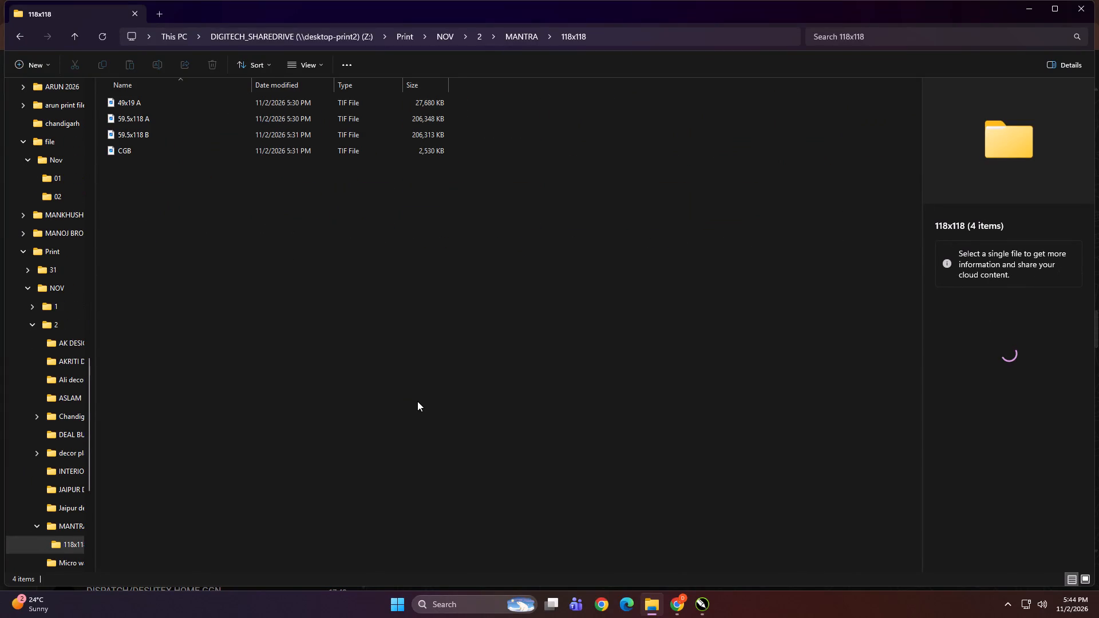
pyautogui.press('BackSpace')
pyautogui.click(417, 401)
pyautogui.press('BackSpace')
pyautogui.click(475, 408)
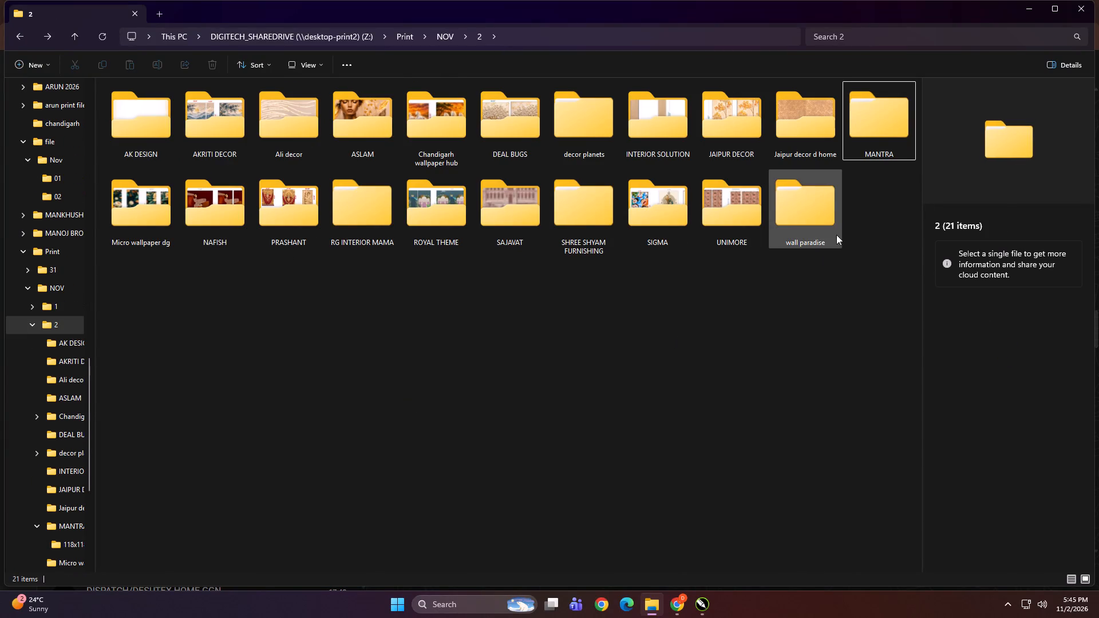
# Copy the MANTRA and AK DESIGN client folders from Print\NOV\2 on the shared drive.
pyautogui.click(882, 127)
pyautogui.hotkey('ctrl', 'c')
pyautogui.scroll(5, 7, 383)
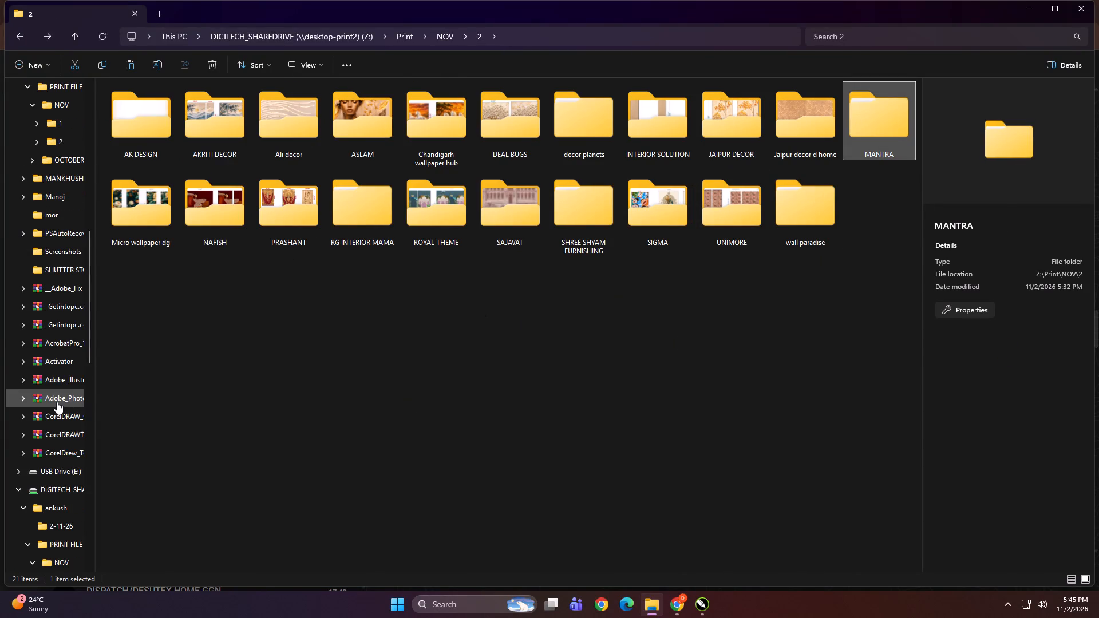
pyautogui.keyDown('ctrl'); pyautogui.click(135, 136); pyautogui.keyUp('ctrl')
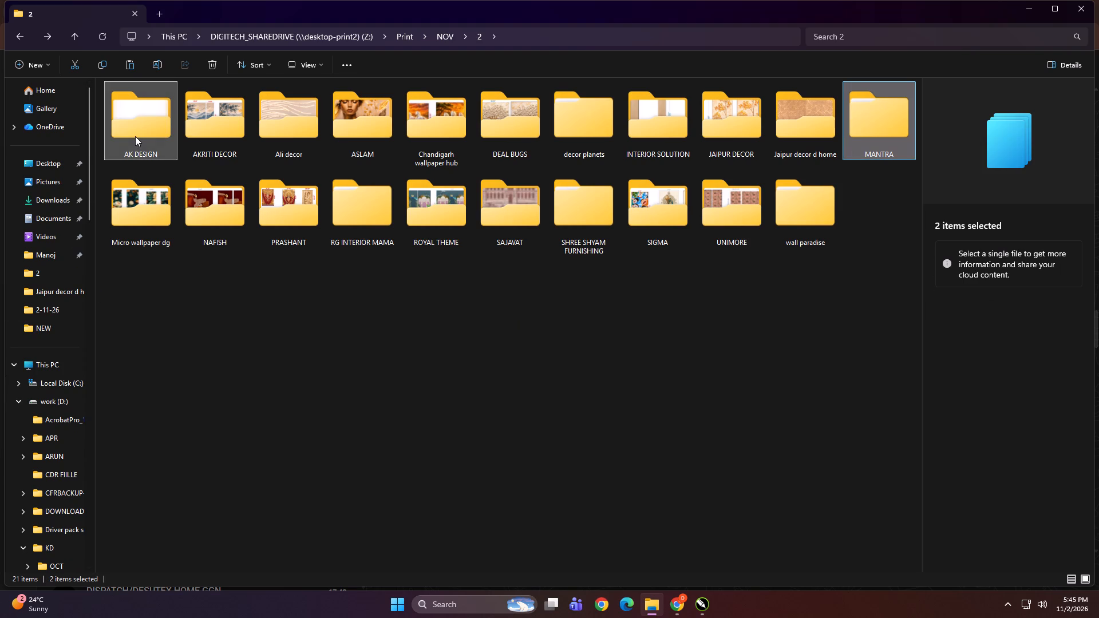
pyautogui.hotkey('ctrl', 'c')
# Reopen Print\NOV\2 from the DIGITECH_SHAREDRIVE root and check the contents of its MANTRA folder.
pyautogui.scroll(3, 50, 356)
pyautogui.click(50, 356)
pyautogui.doubleClick(139, 276)
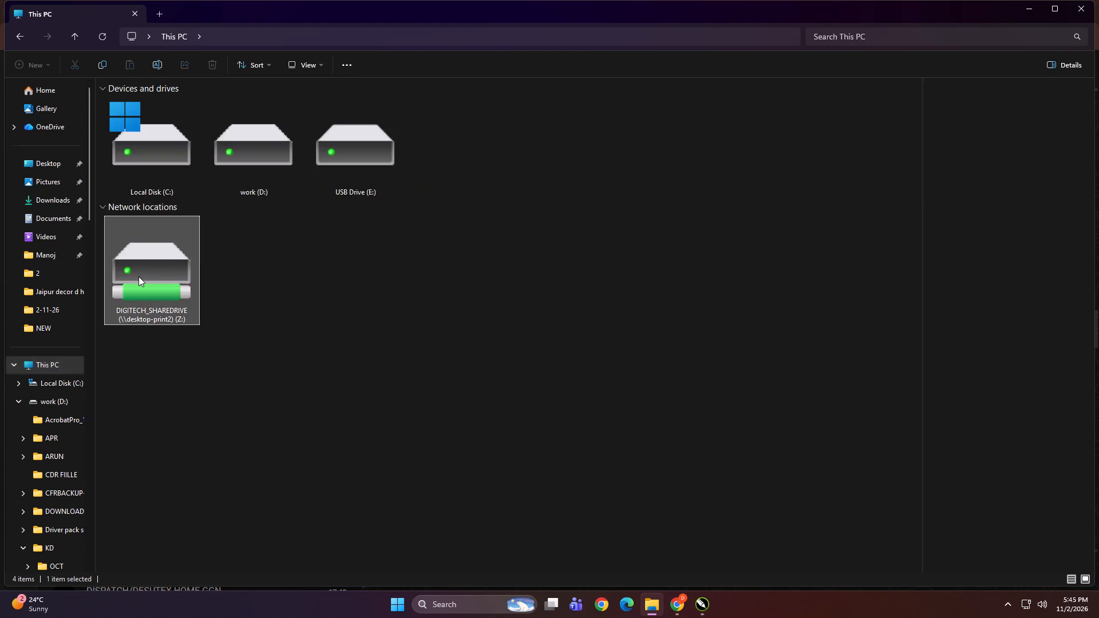
pyautogui.doubleClick(700, 127)
pyautogui.doubleClick(342, 138)
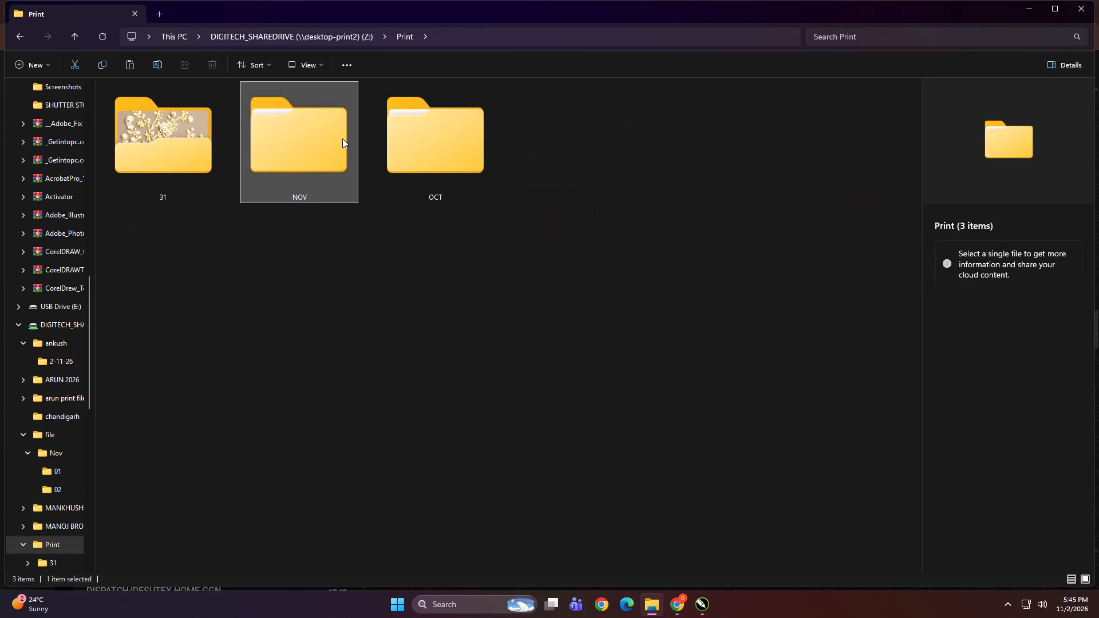
pyautogui.doubleClick(339, 176)
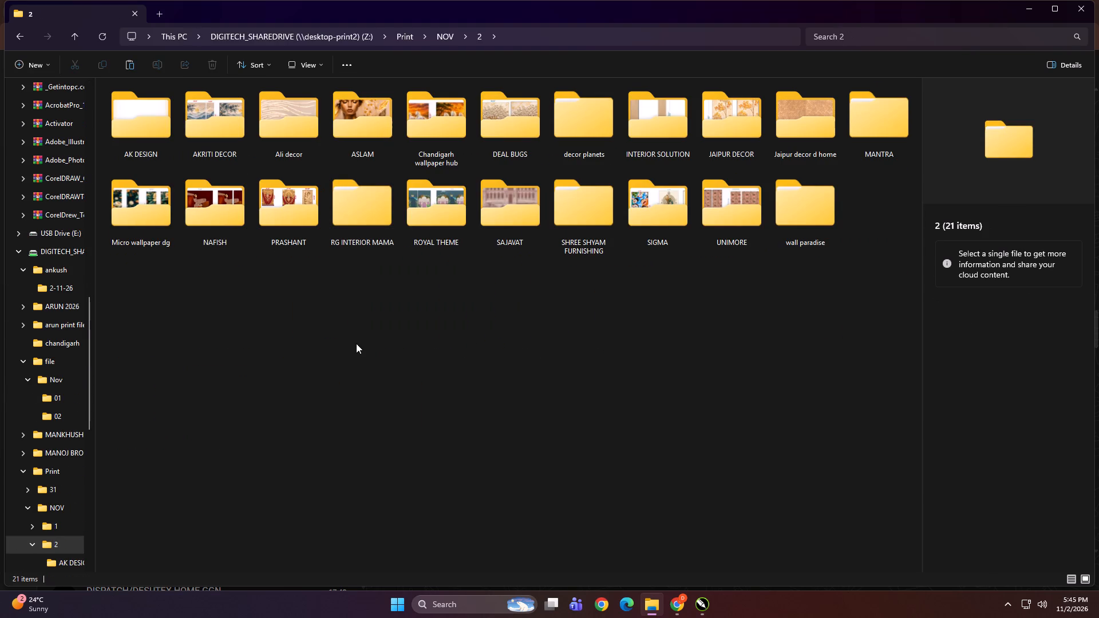
pyautogui.doubleClick(879, 117)
pyautogui.press('BackSpace')
pyautogui.click(590, 335)
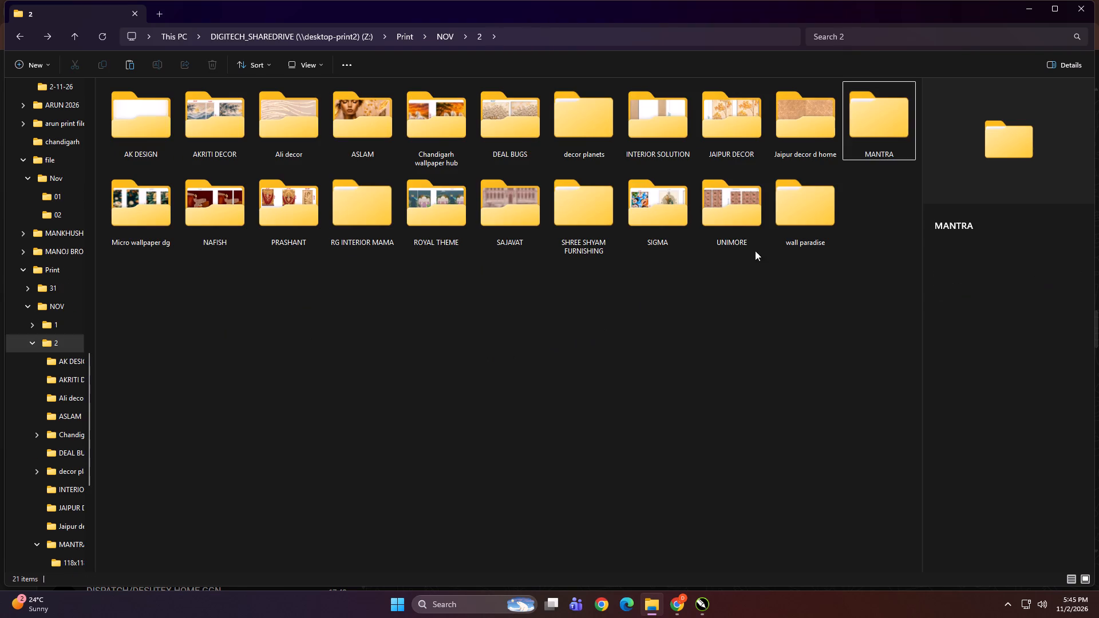
# Delete the MANTRA folder from Print\NOV\2 on the shared drive.
pyautogui.click(854, 135)
pyautogui.press('Delete')
pyautogui.press('Return')
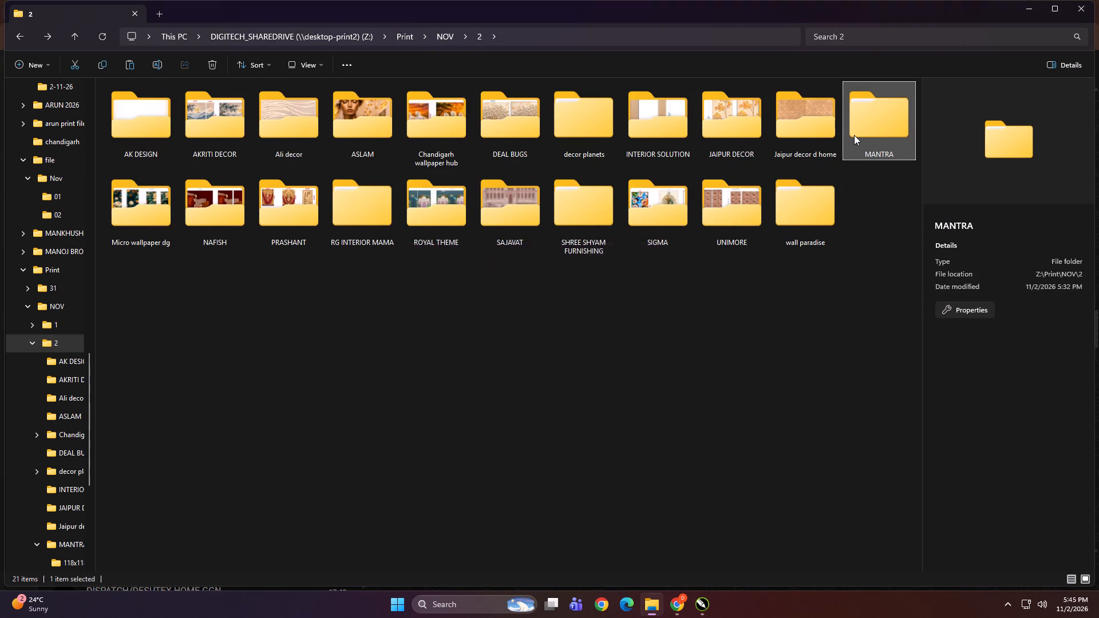
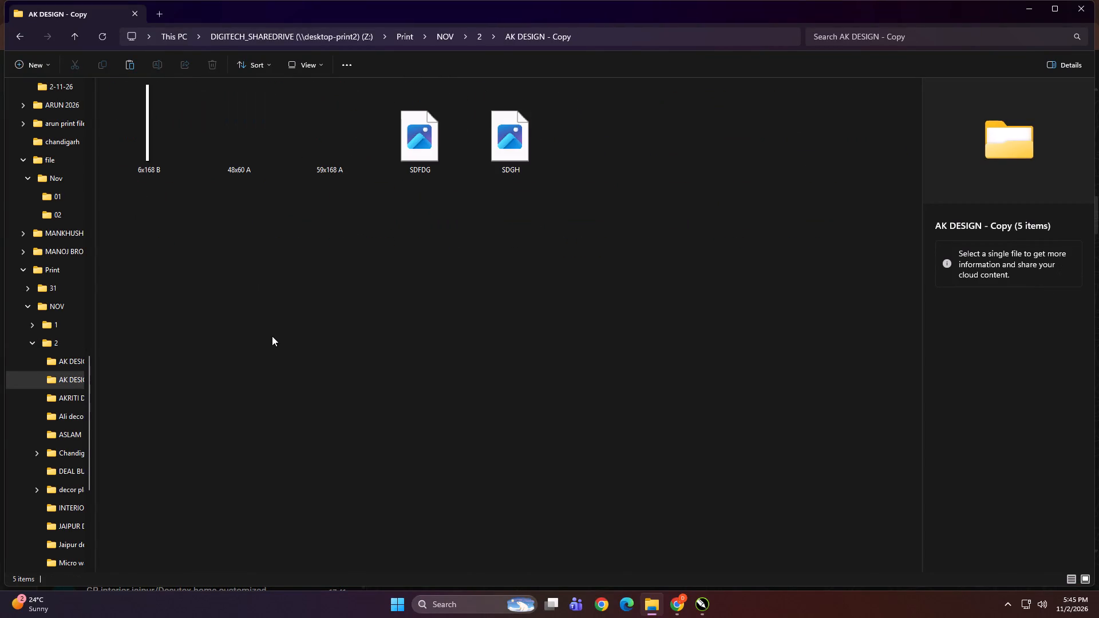
# Check the files in the AK DESIGN - Copy and AK DESIGN folders of Print\NOV\2, including the SDGH image.
pyautogui.keyDown('ctrl'); pyautogui.scroll(6, 272, 336); pyautogui.keyUp('ctrl')
pyautogui.click(272, 336)
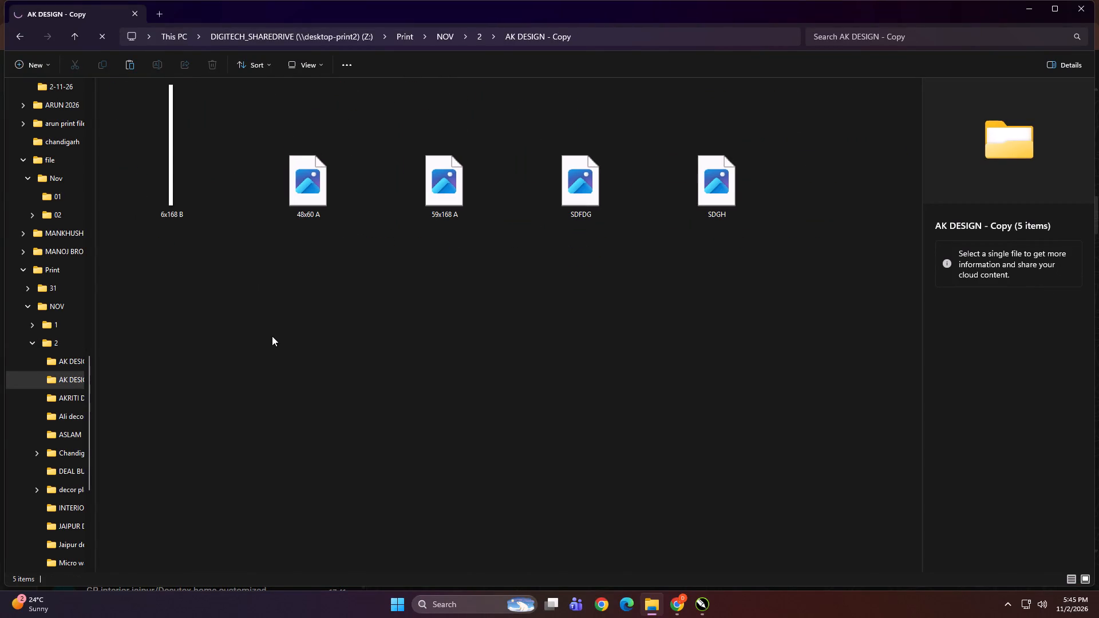
pyautogui.doubleClick(696, 189)
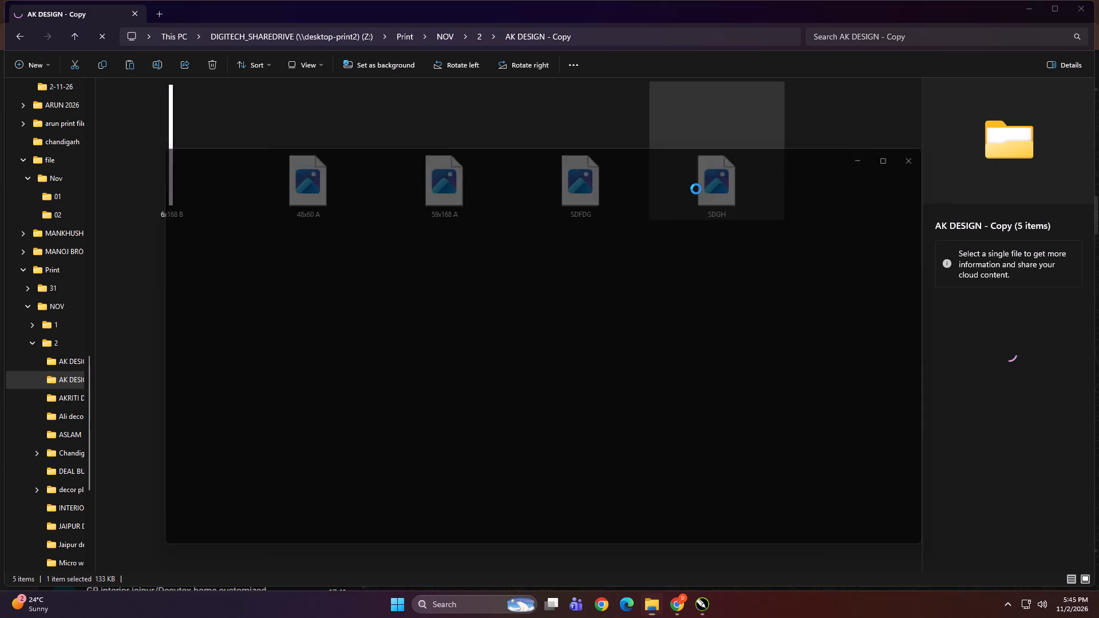
pyautogui.click(936, 152)
pyautogui.click(551, 325)
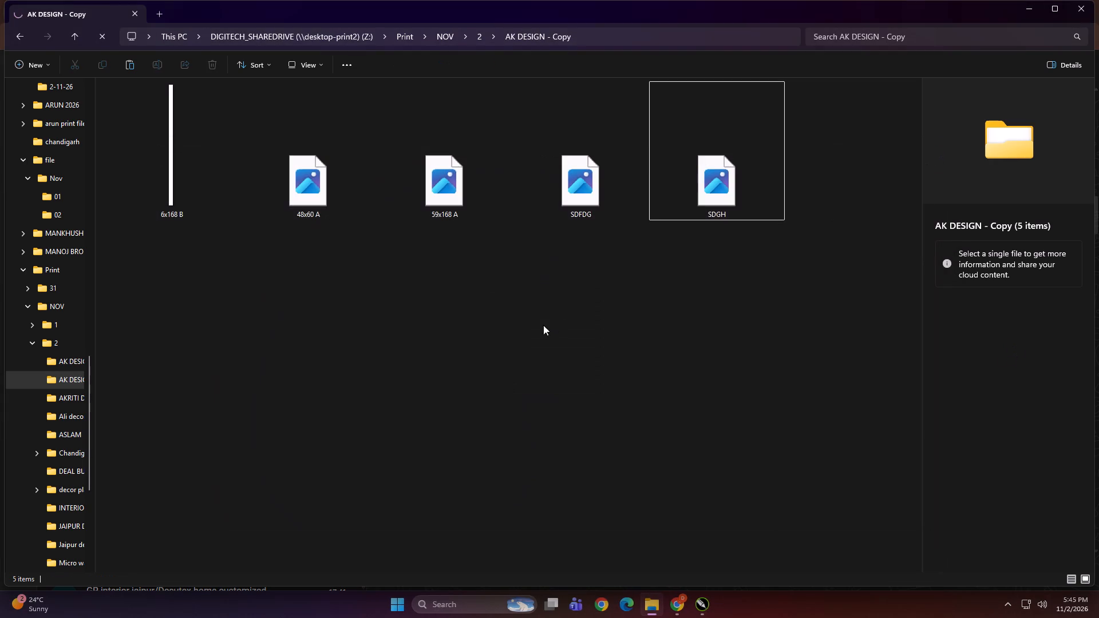
pyautogui.press('BackSpace')
pyautogui.click(333, 353)
pyautogui.doubleClick(141, 123)
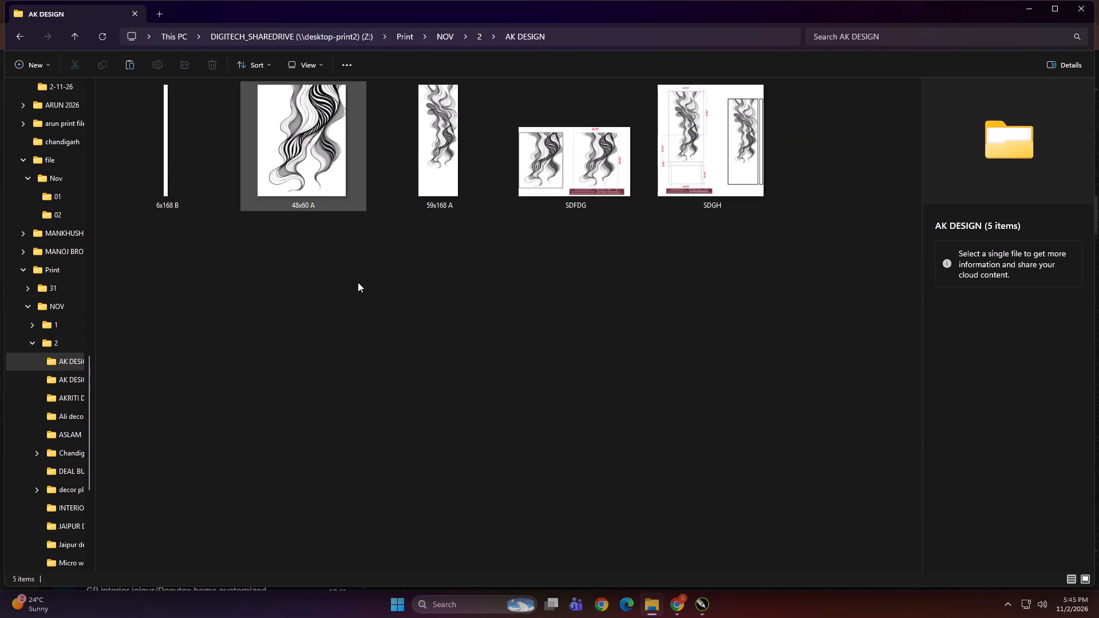
pyautogui.click(411, 362)
pyautogui.press('BackSpace')
# Delete the AK DESIGN - Copy folder from Print\NOV\2 on the shared drive.
pyautogui.click(276, 360)
pyautogui.click(220, 120)
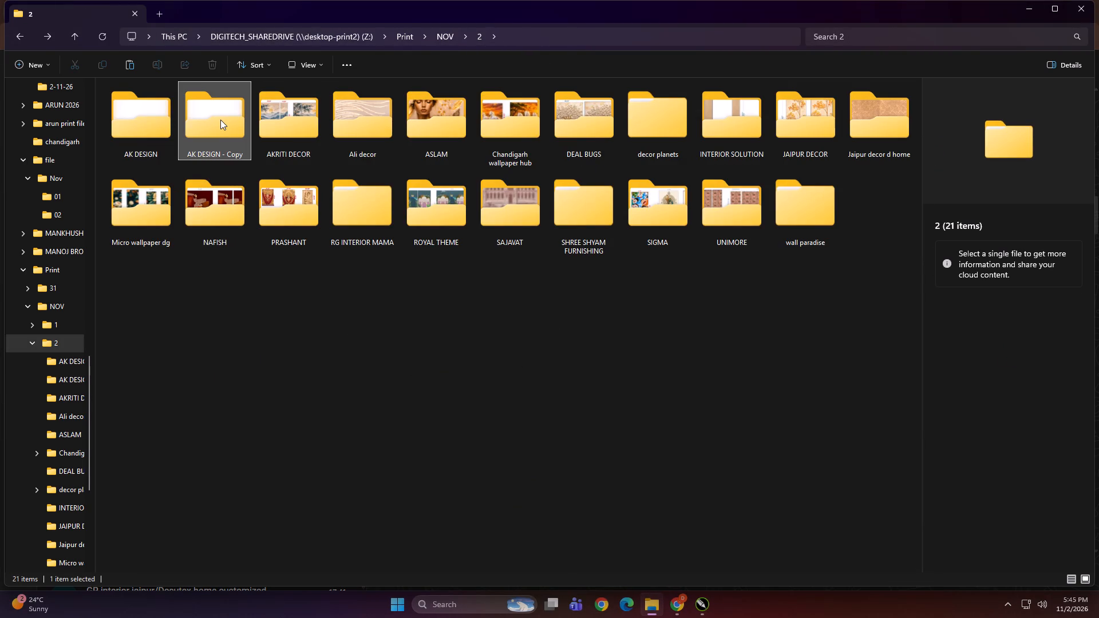
pyautogui.press('Delete')
pyautogui.press('Return')
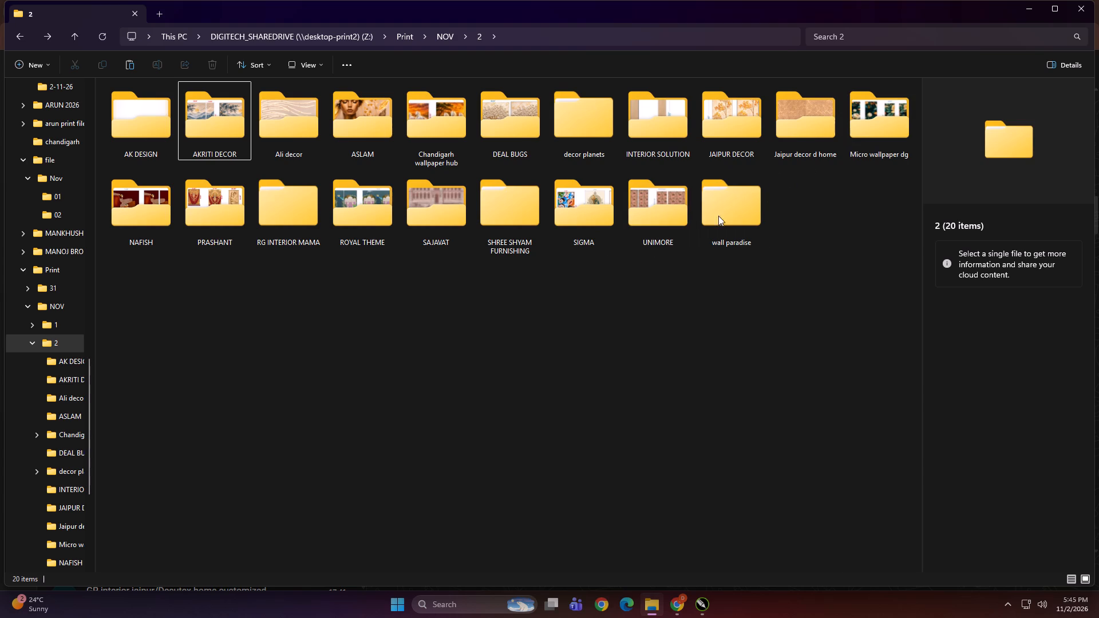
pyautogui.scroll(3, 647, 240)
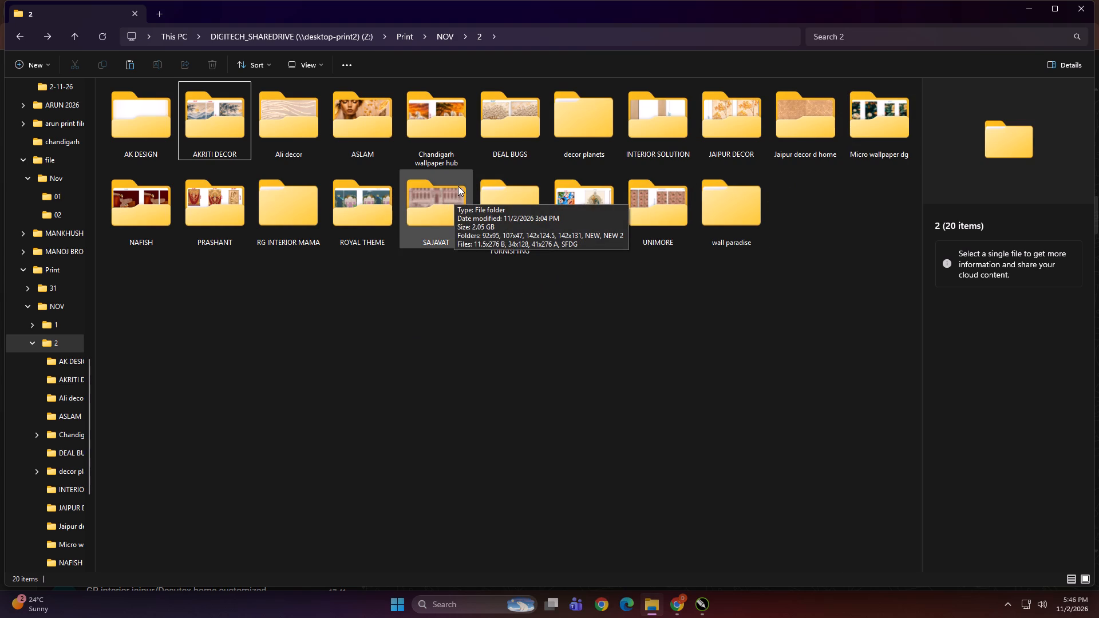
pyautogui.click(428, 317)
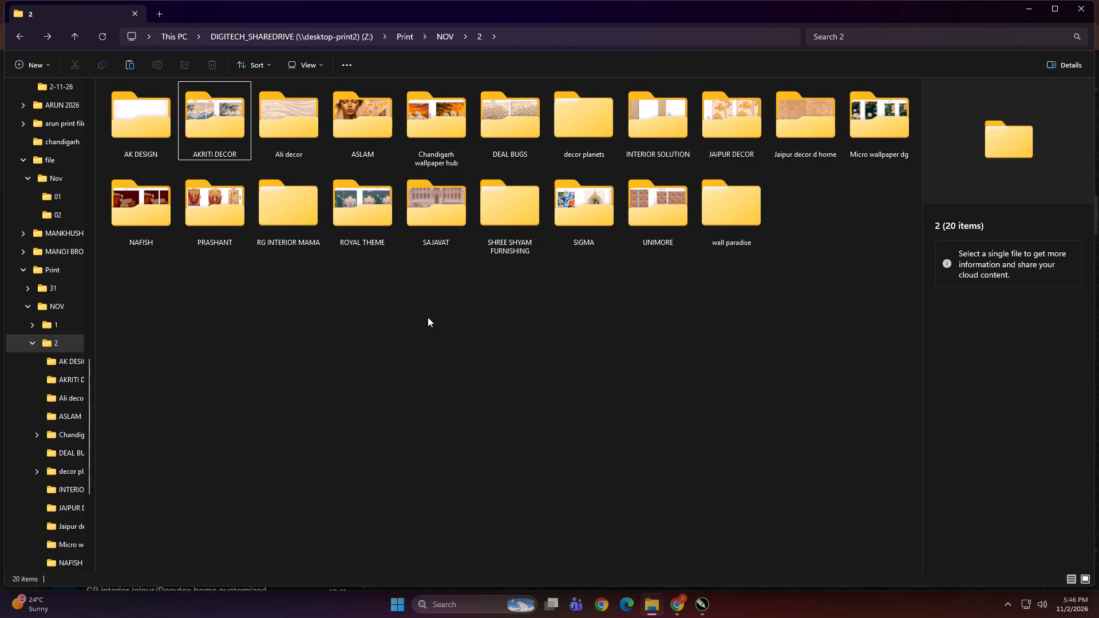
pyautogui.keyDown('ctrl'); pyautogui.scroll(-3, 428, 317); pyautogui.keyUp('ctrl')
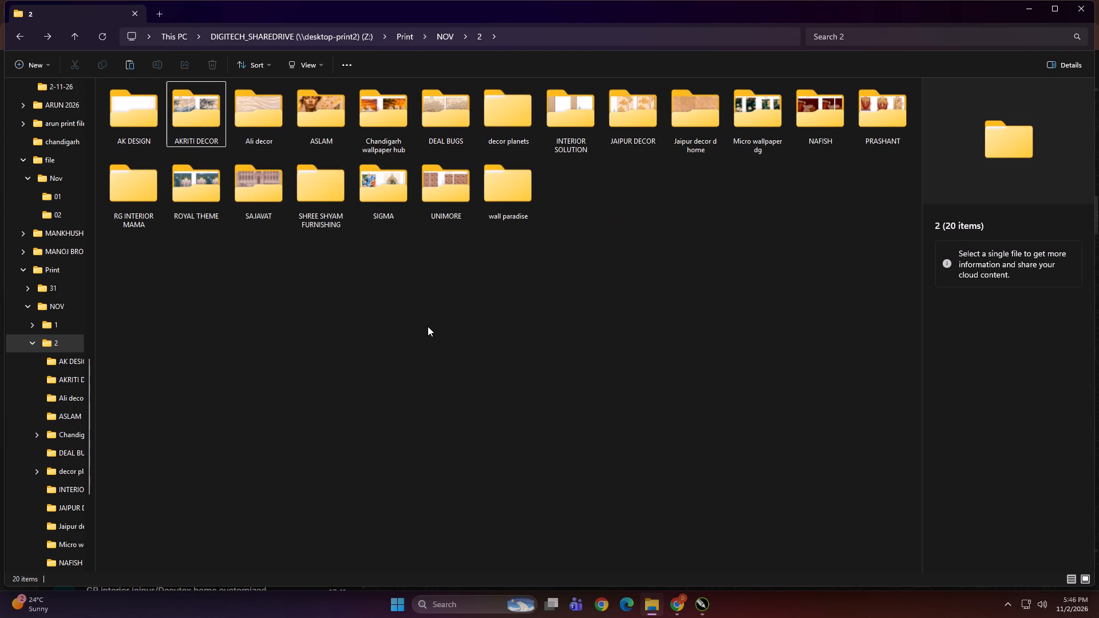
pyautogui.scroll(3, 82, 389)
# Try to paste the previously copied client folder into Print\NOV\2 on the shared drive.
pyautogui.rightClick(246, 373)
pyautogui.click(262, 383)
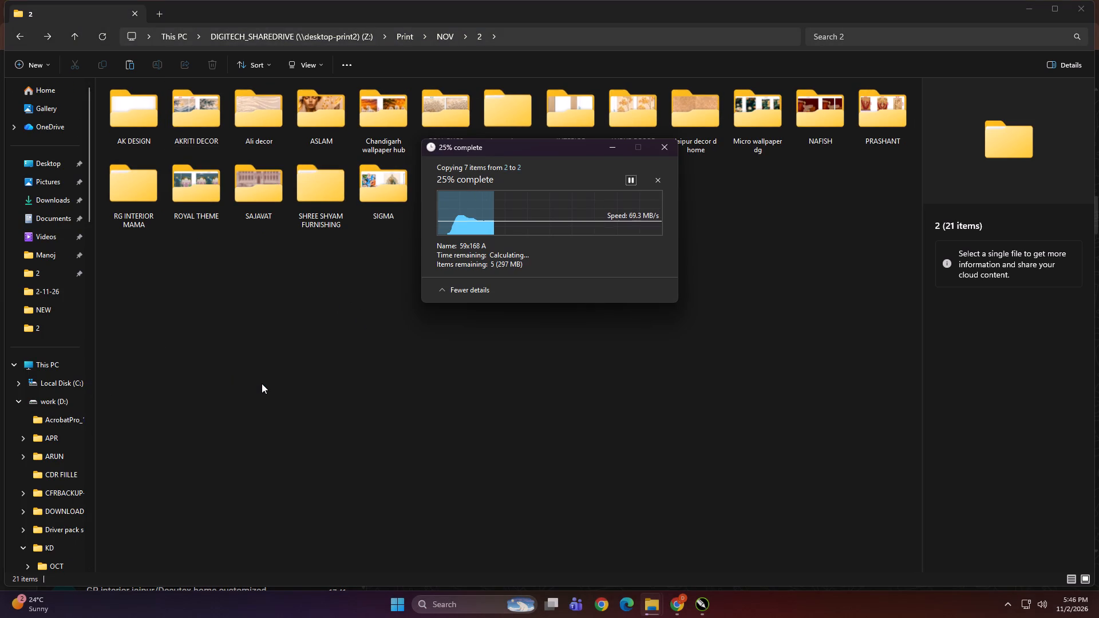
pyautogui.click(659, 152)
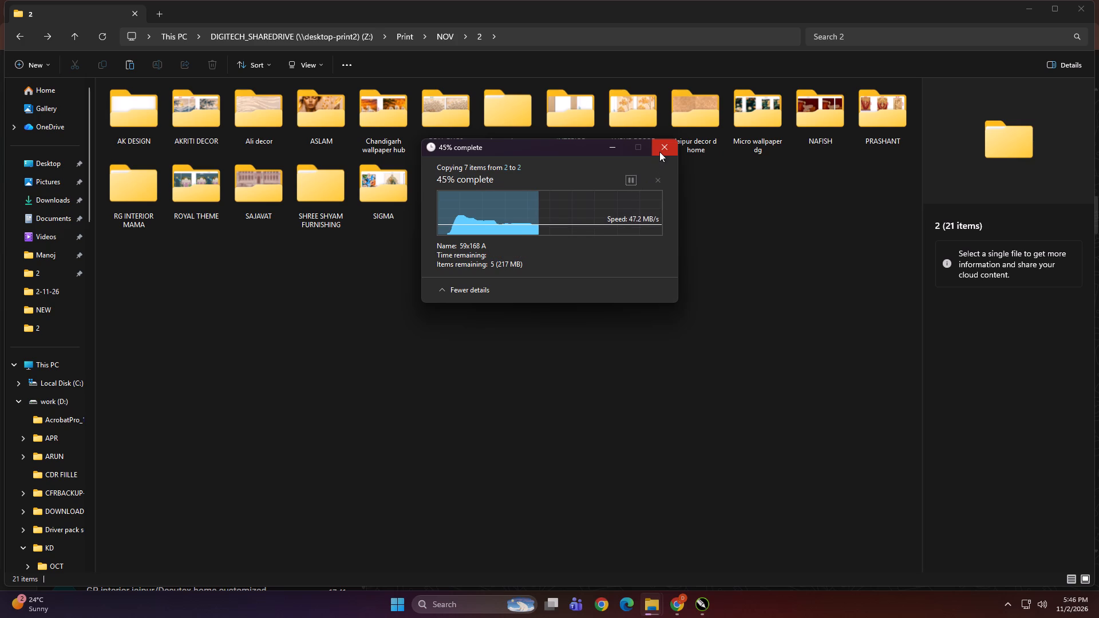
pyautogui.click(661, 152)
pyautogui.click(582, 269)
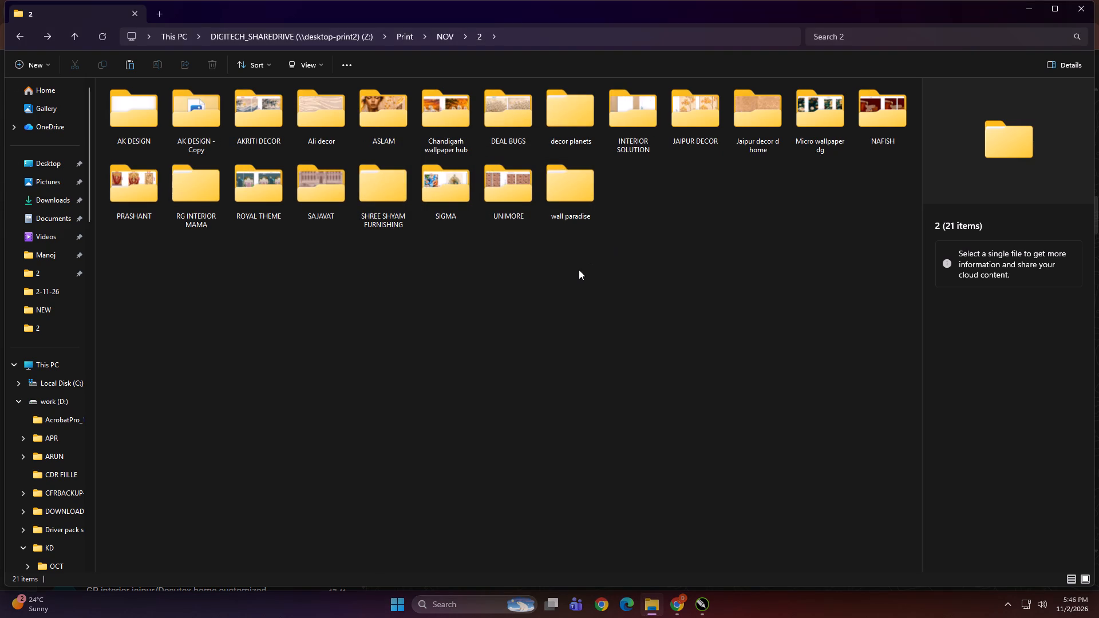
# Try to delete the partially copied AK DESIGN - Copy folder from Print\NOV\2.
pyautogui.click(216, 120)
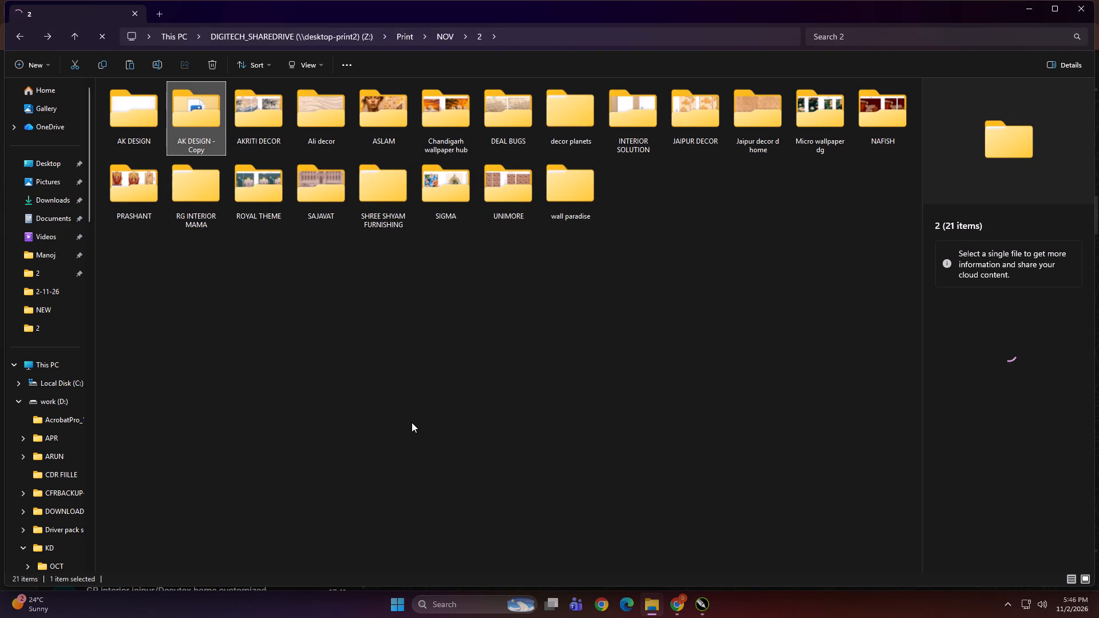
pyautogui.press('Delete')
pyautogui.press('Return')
# Open KD\PRINT FILE\NOV\2 on the work (D:) drive and copy its ADN and MANTRA client folders.
pyautogui.scroll(4, 0, 399)
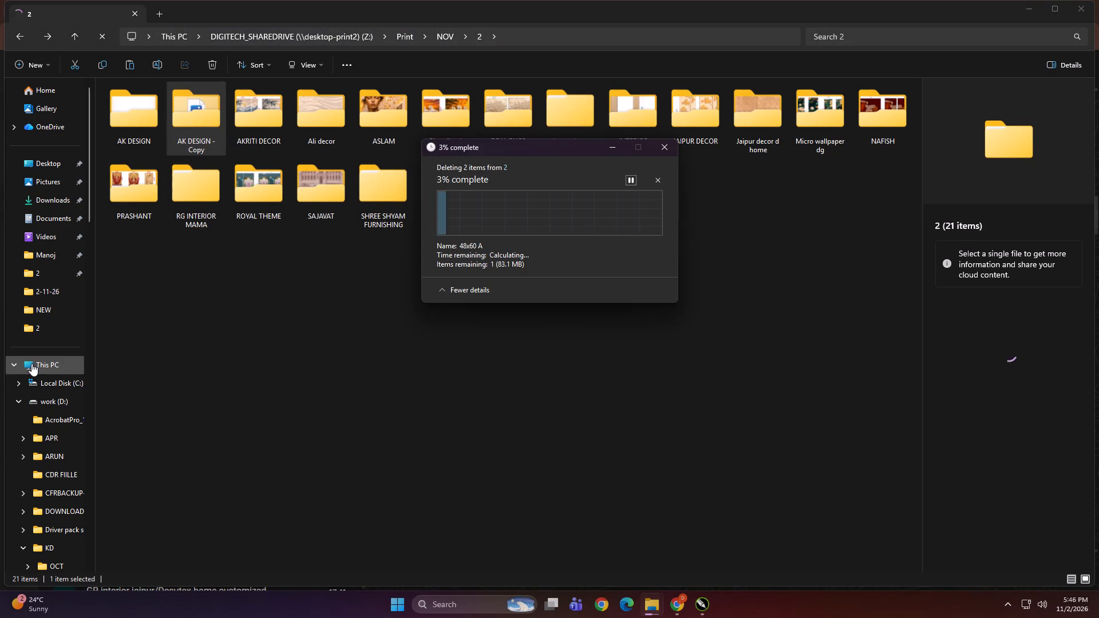
pyautogui.click(35, 362)
pyautogui.doubleClick(270, 153)
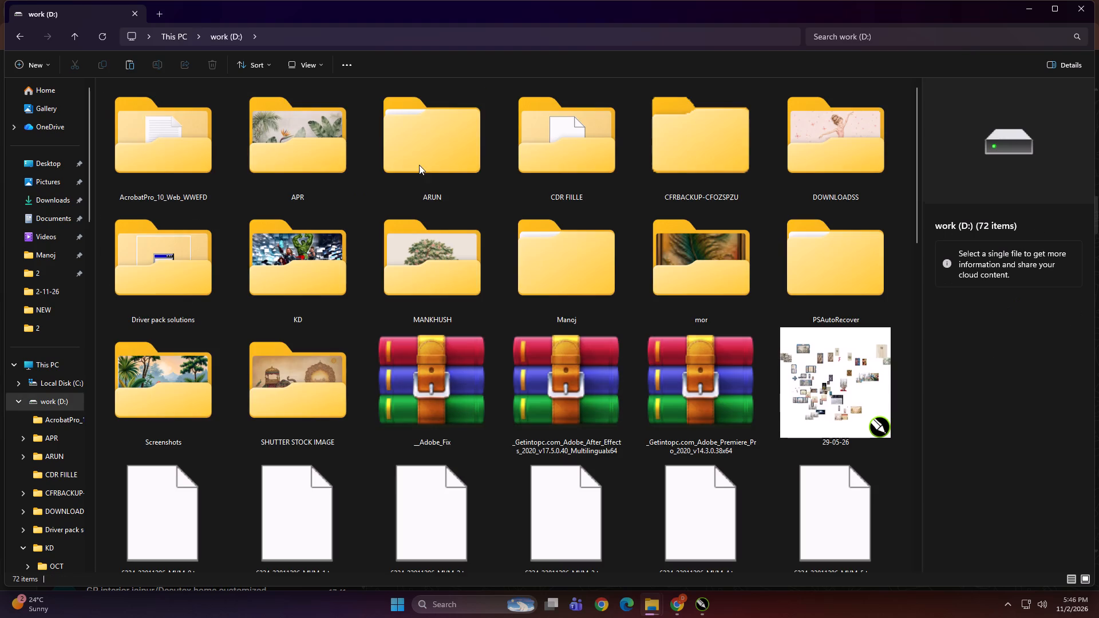
pyautogui.doubleClick(327, 282)
pyautogui.doubleClick(502, 140)
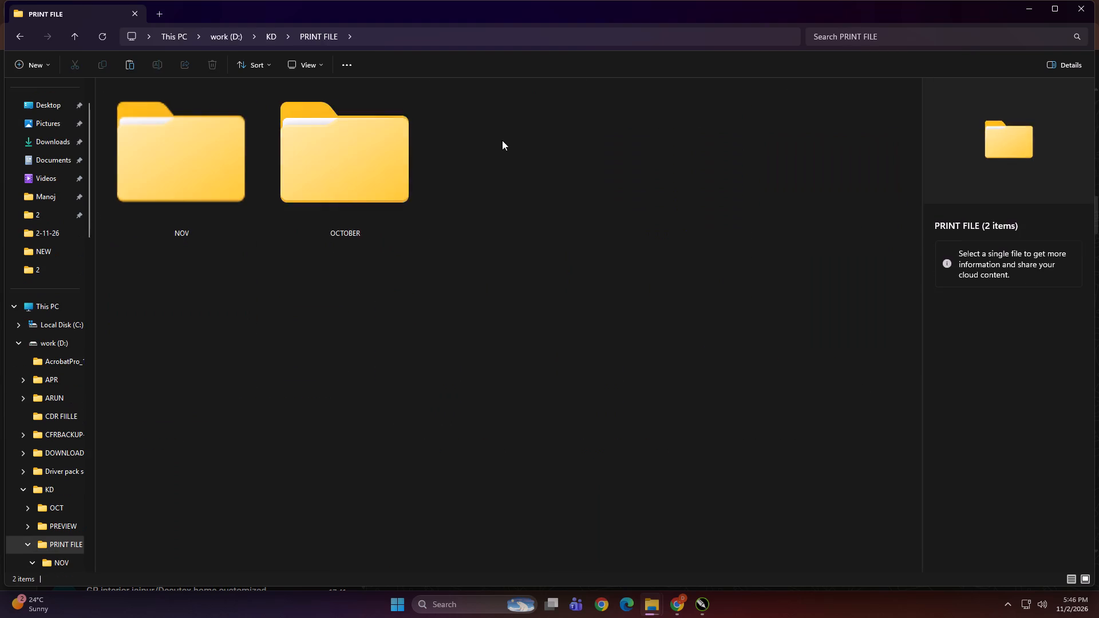
pyautogui.doubleClick(377, 169)
pyautogui.keyDown('ctrl'); pyautogui.scroll(6, 339, 362); pyautogui.keyUp('ctrl')
pyautogui.click(339, 362)
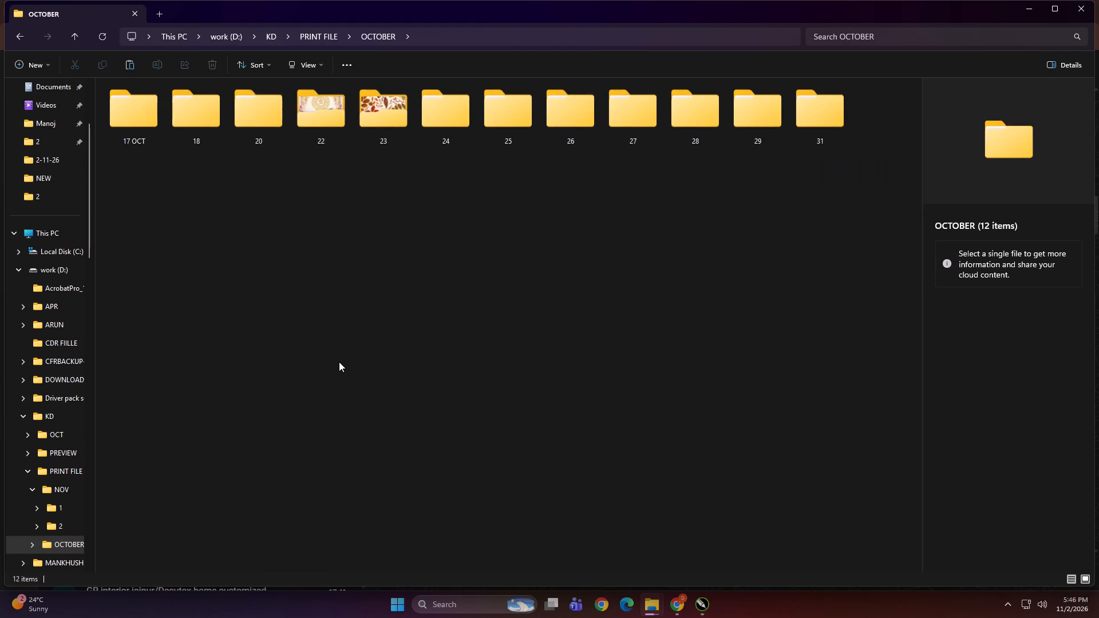
pyautogui.press('BackSpace')
pyautogui.doubleClick(181, 162)
pyautogui.keyDown('ctrl'); pyautogui.scroll(7, 267, 332); pyautogui.keyUp('ctrl')
pyautogui.doubleClick(335, 158)
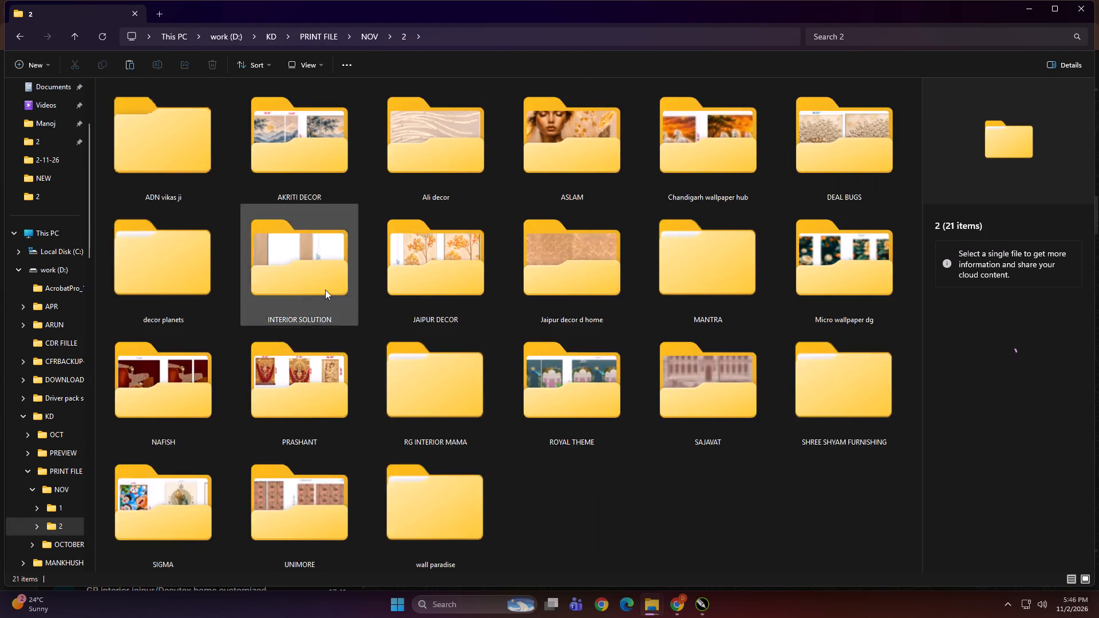
pyautogui.keyDown('ctrl'); pyautogui.scroll(4, 323, 370); pyautogui.keyUp('ctrl')
pyautogui.keyDown('ctrl'); pyautogui.scroll(-6, 325, 302); pyautogui.keyUp('ctrl')
pyautogui.click(339, 443)
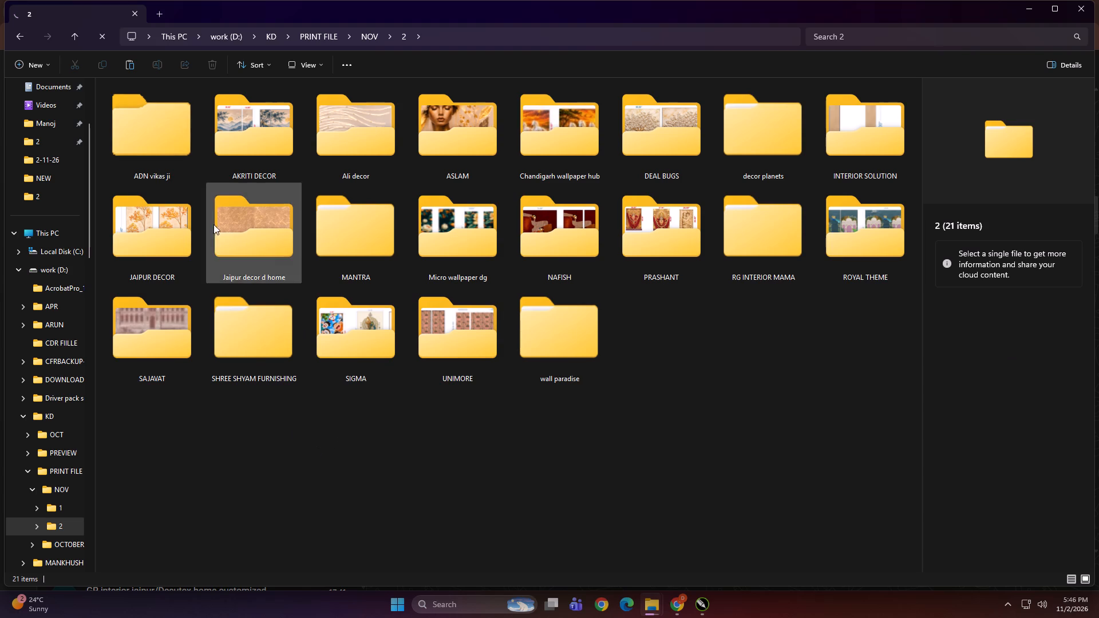
pyautogui.click(156, 134)
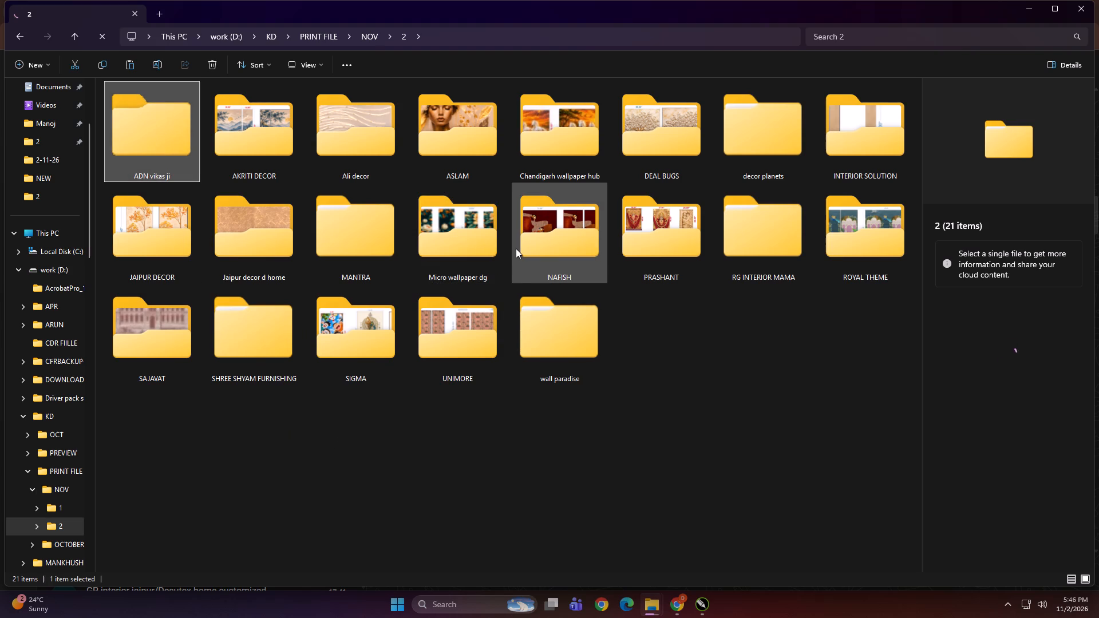
pyautogui.keyDown('ctrl'); pyautogui.click(349, 237); pyautogui.keyUp('ctrl')
pyautogui.hotkey('ctrl', 'c')
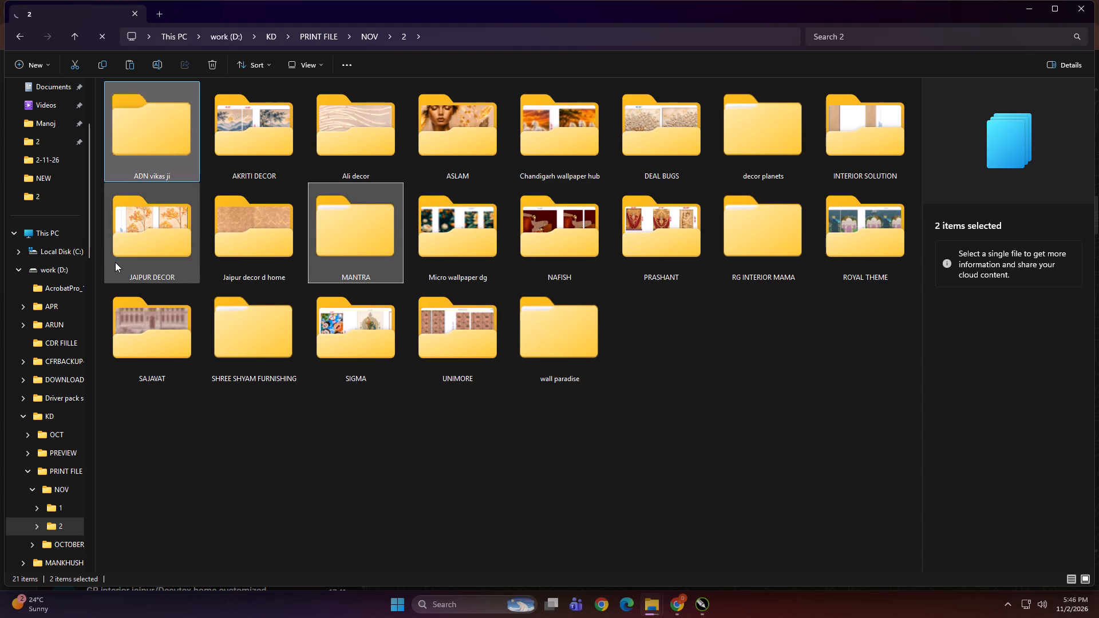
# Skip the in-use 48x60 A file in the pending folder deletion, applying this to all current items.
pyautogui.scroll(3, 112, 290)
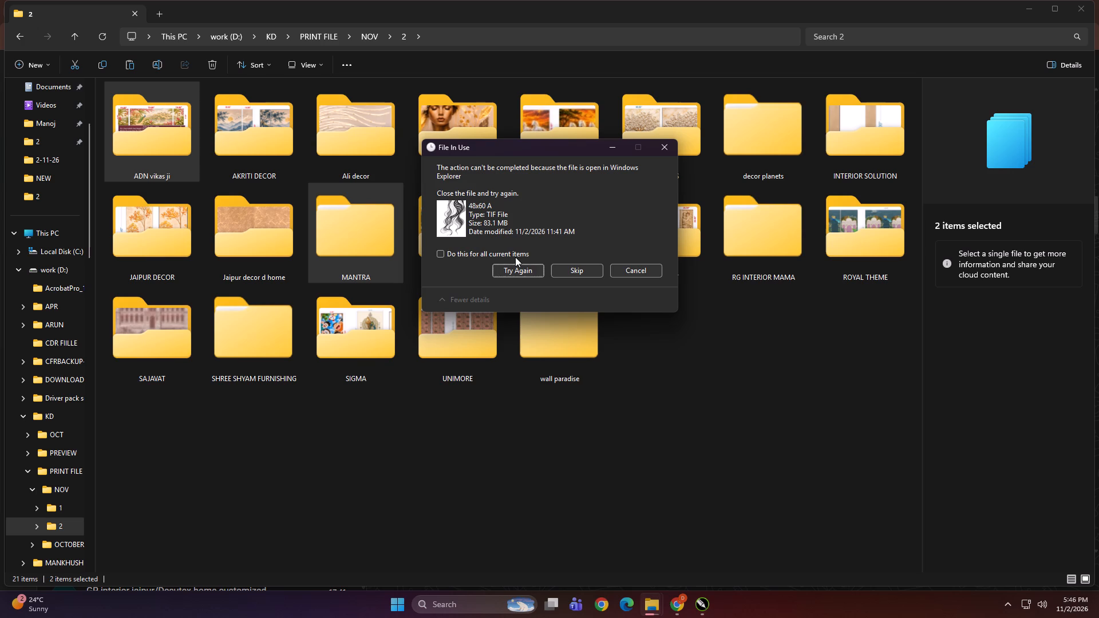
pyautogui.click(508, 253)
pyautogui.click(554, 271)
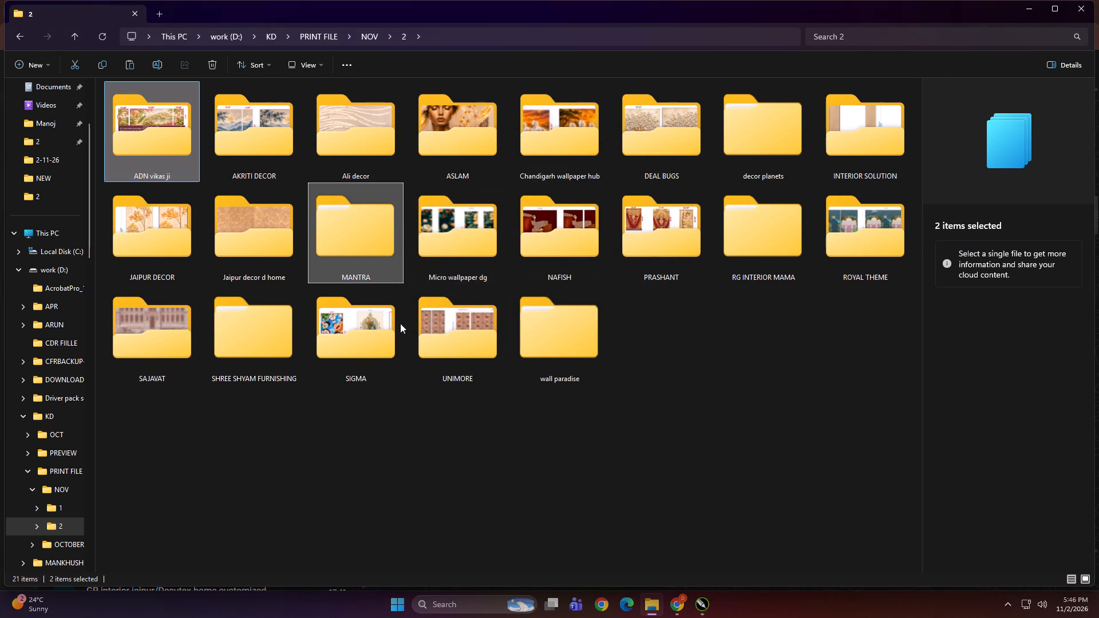
# Check the contents of the MANTRA folder's 118x118 subfolder and the ADN folder in the local NOV\2 folder.
pyautogui.doubleClick(365, 249)
pyautogui.doubleClick(137, 106)
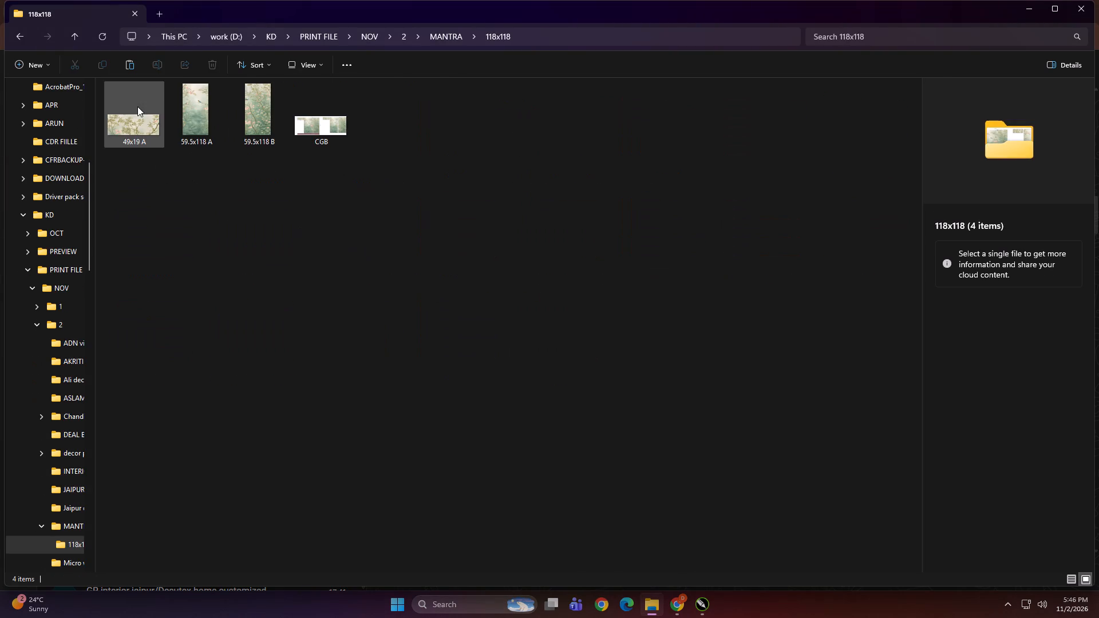
pyautogui.click(328, 282)
pyautogui.press('BackSpace')
pyautogui.press('BackSpace')
pyautogui.doubleClick(159, 148)
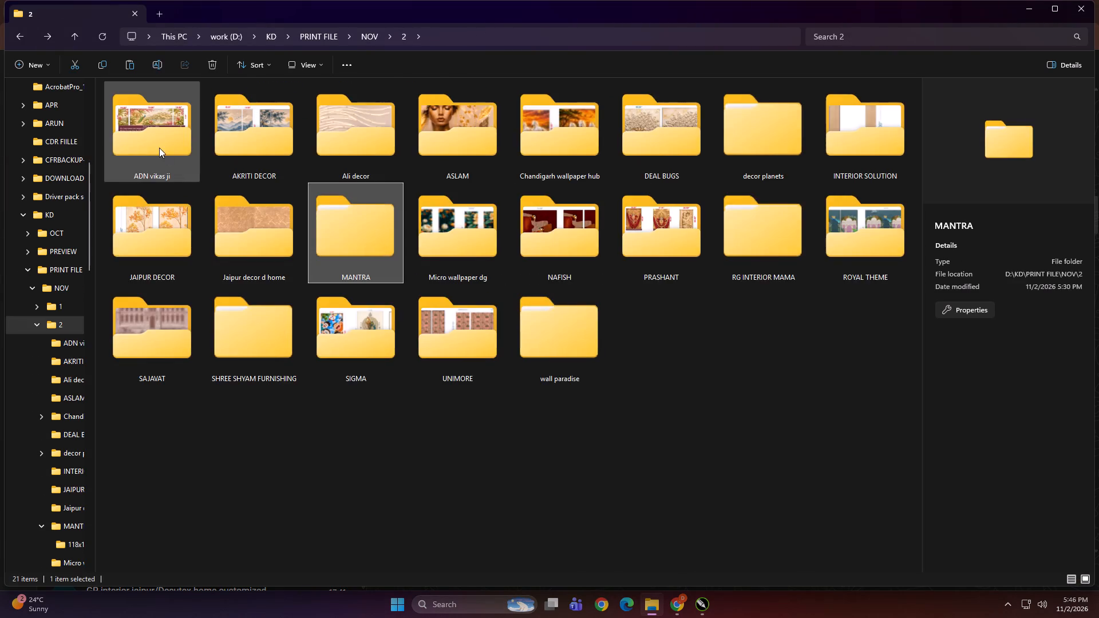
pyautogui.press('BackSpace')
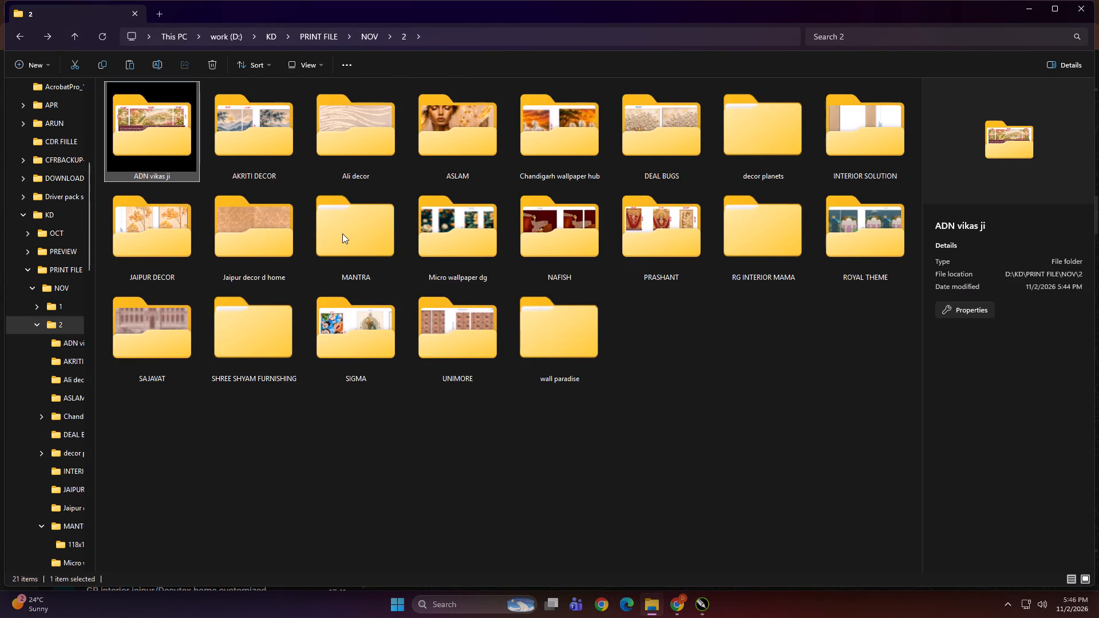
# Copy the ADN and MANTRA folders from the local NOV\2 folder into Print\NOV\2 on DIGITECH_SHAREDRIVE.
pyautogui.keyDown('ctrl'); pyautogui.click(342, 233); pyautogui.keyUp('ctrl')
pyautogui.hotkey('ctrl', 'c')
pyautogui.hotkey('ctrl', 'c')
pyautogui.scroll(5, 69, 378)
pyautogui.click(63, 363)
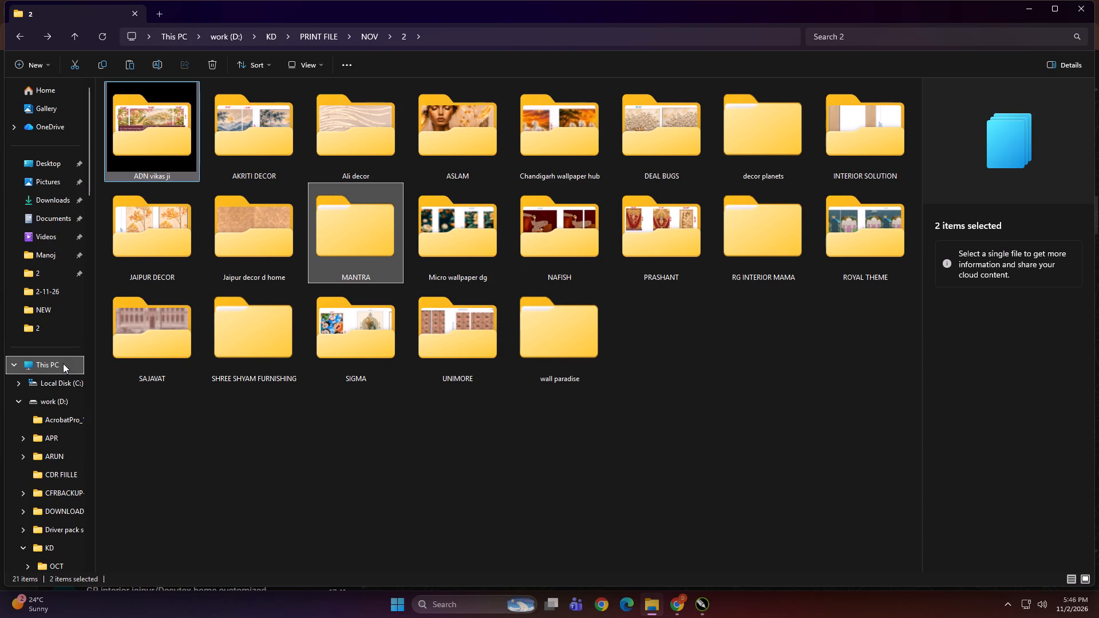
pyautogui.doubleClick(159, 274)
pyautogui.click(761, 142)
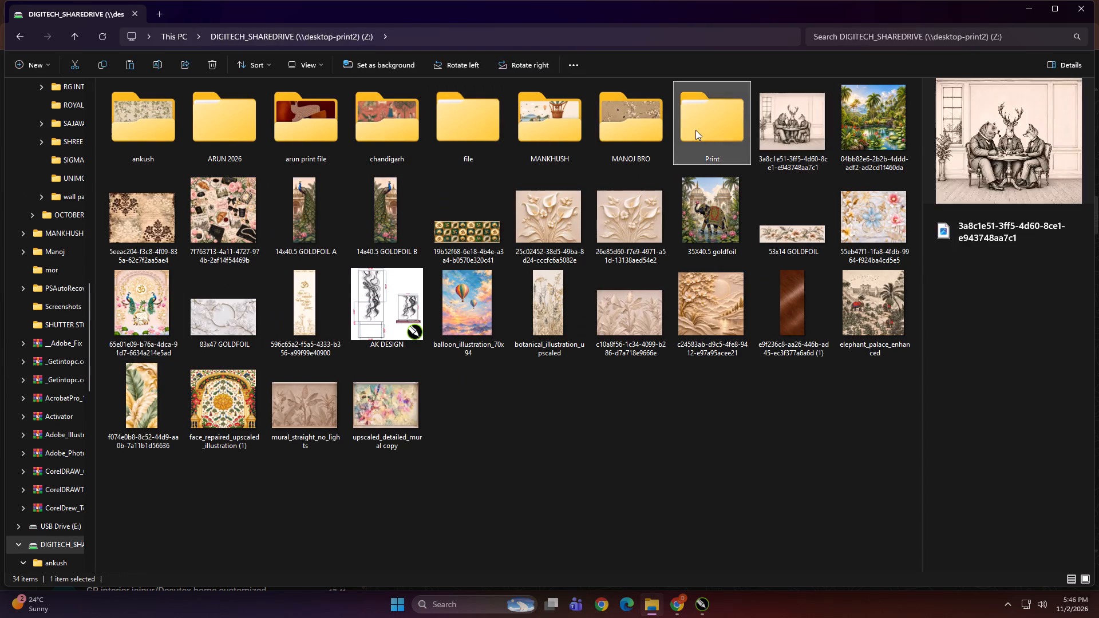
pyautogui.doubleClick(695, 130)
pyautogui.doubleClick(359, 137)
pyautogui.doubleClick(335, 137)
pyautogui.doubleClick(344, 160)
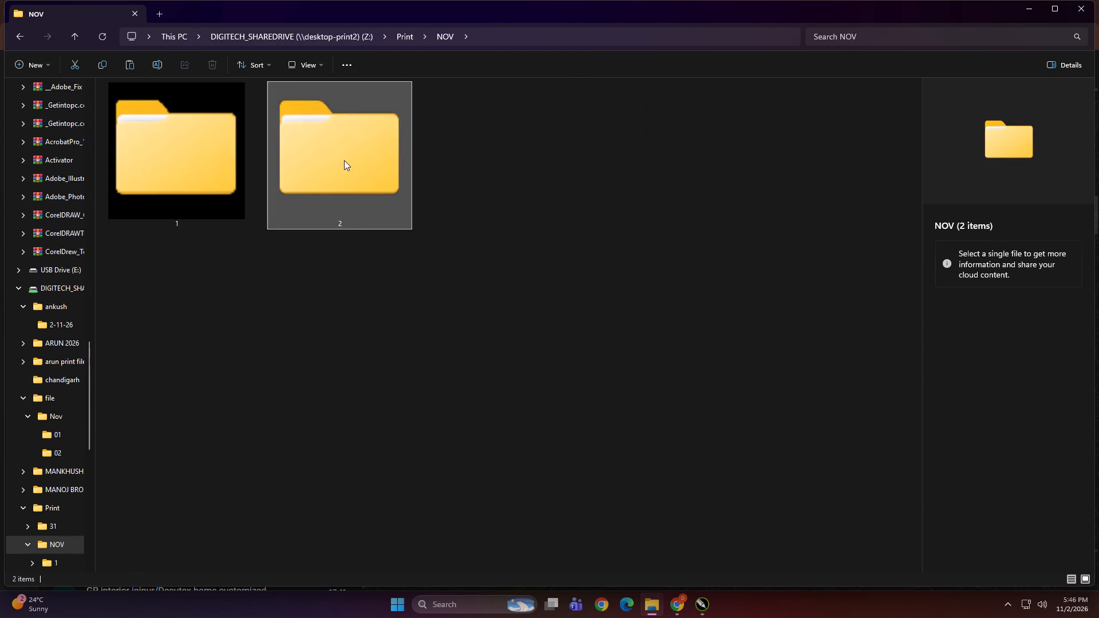
pyautogui.rightClick(592, 254)
pyautogui.click(608, 269)
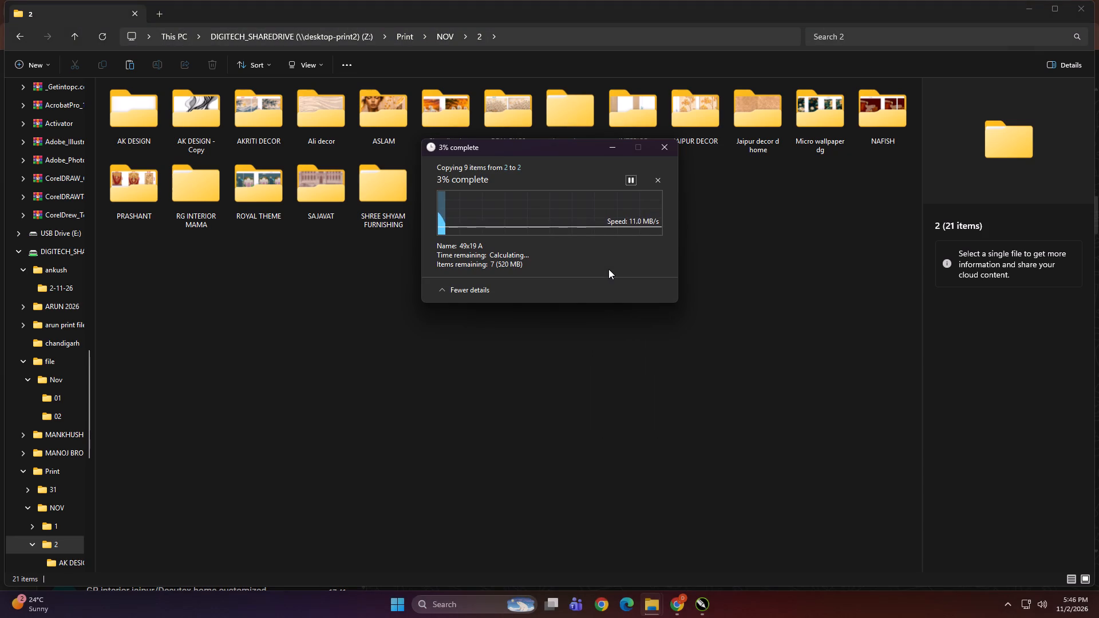
pyautogui.click(322, 300)
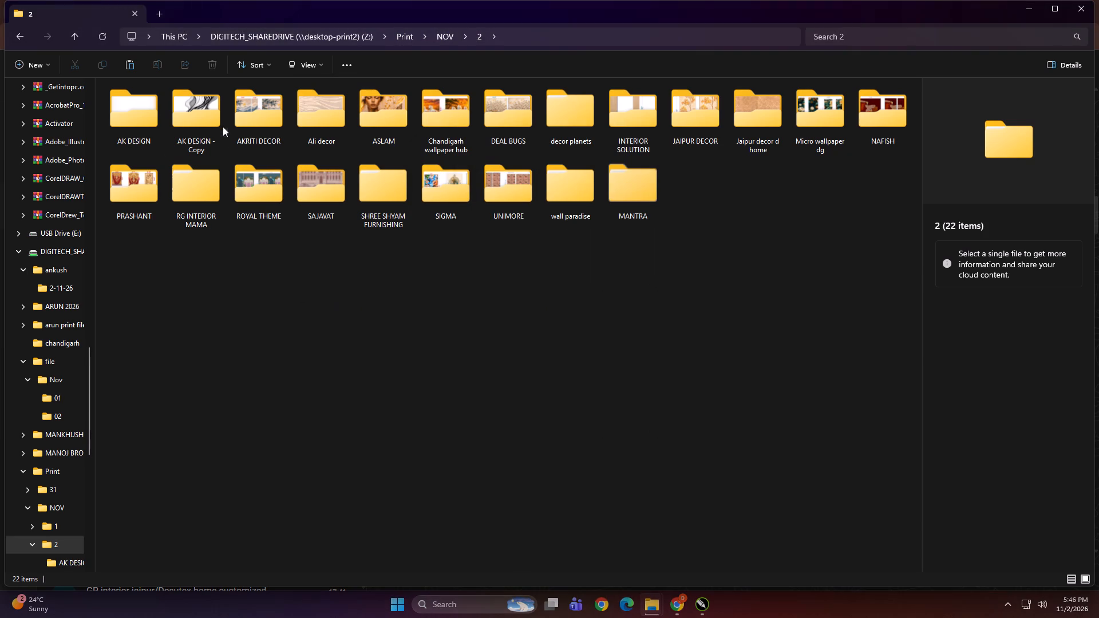
# Permanently delete the leftover AK DESIGN - Copy folder from Print\NOV\2 on the shared drive.
pyautogui.click(212, 121)
pyautogui.press('Delete')
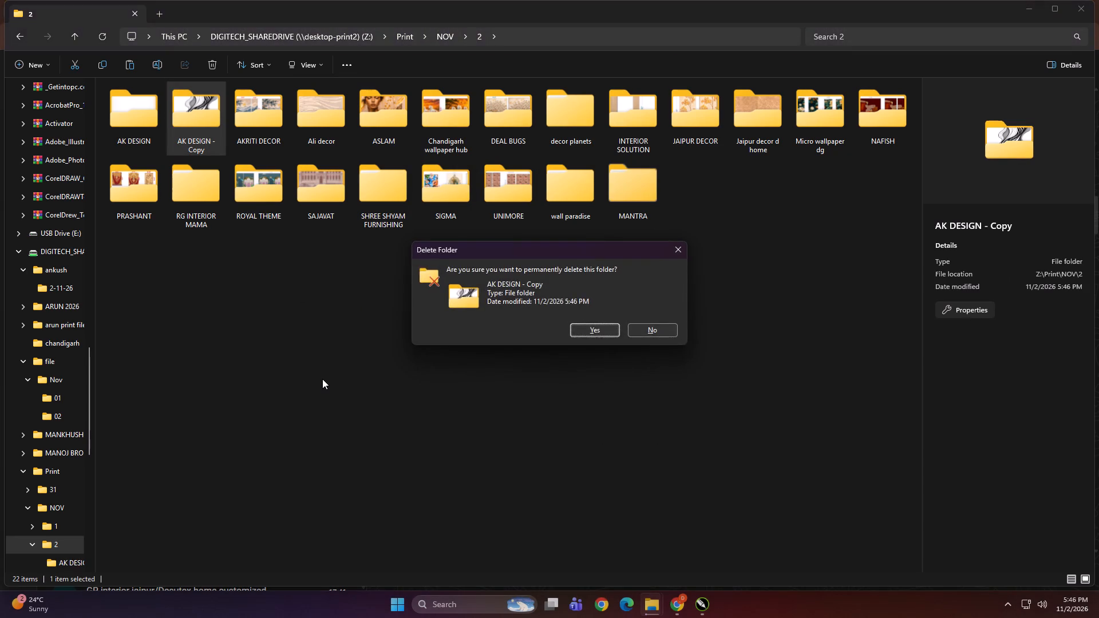
pyautogui.press('Return')
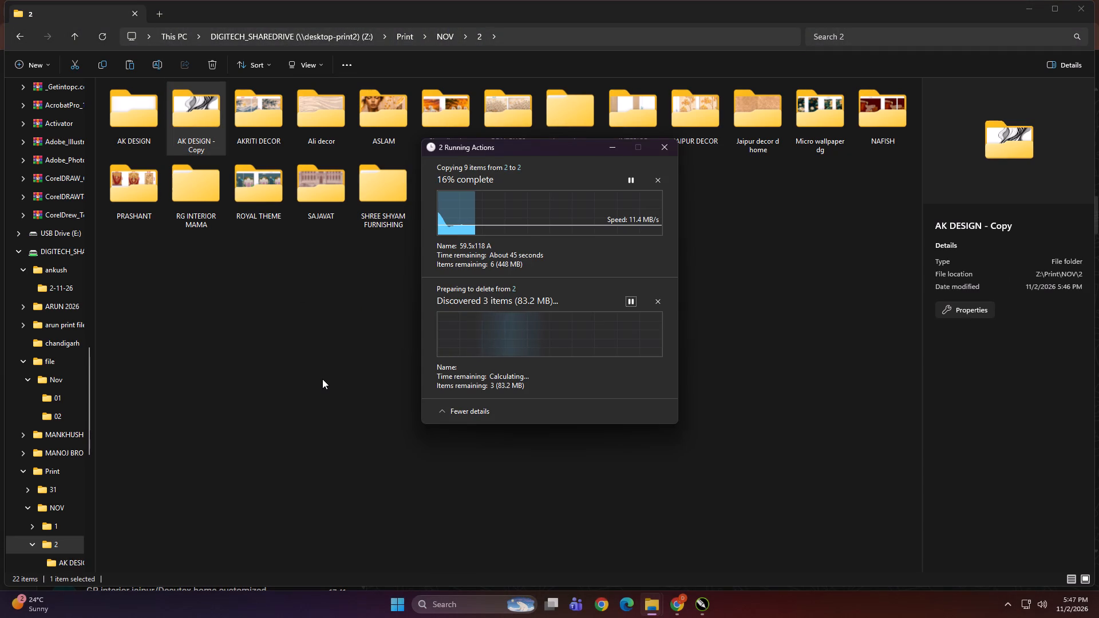
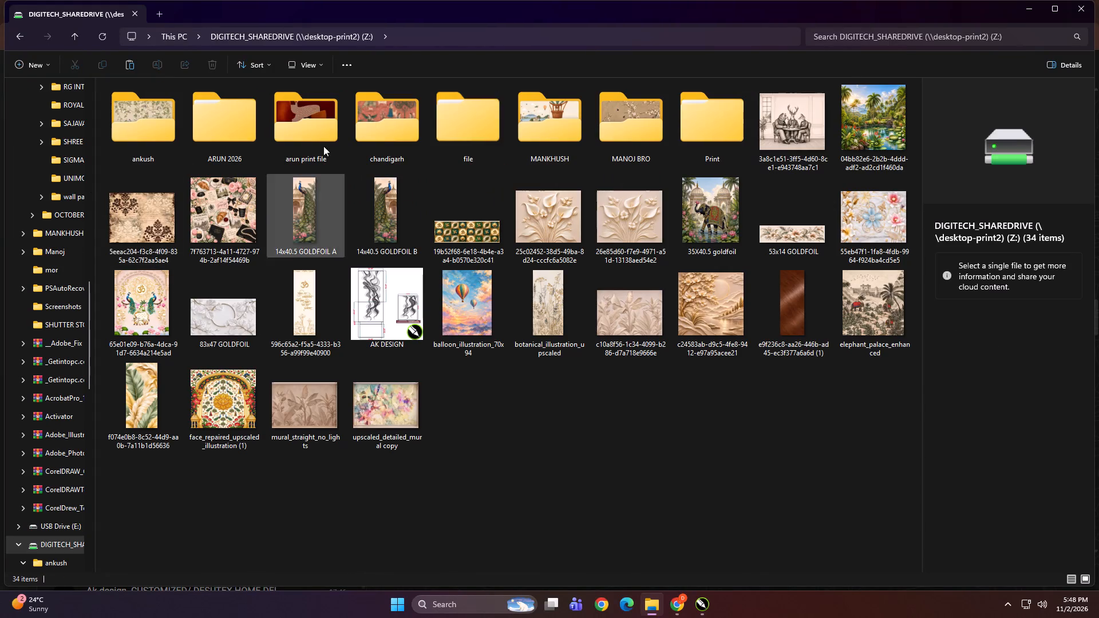
# Bring the wildflower image ff66ad6f-a08b-4c95-be16-676d909485ec from the shared drive's file\Nov\02 folder into the Untitled-1 drawing in CorelDRAW.
pyautogui.doubleClick(450, 116)
pyautogui.doubleClick(173, 135)
pyautogui.doubleClick(323, 146)
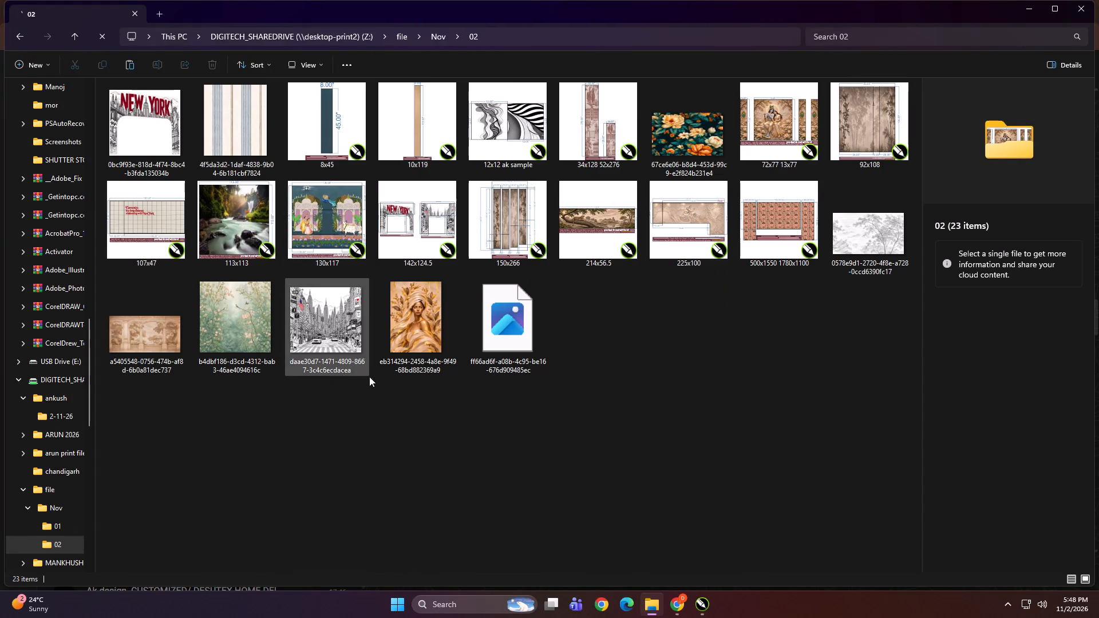
pyautogui.click(531, 337)
pyautogui.moveTo(510, 321); pyautogui.dragTo(705, 604)
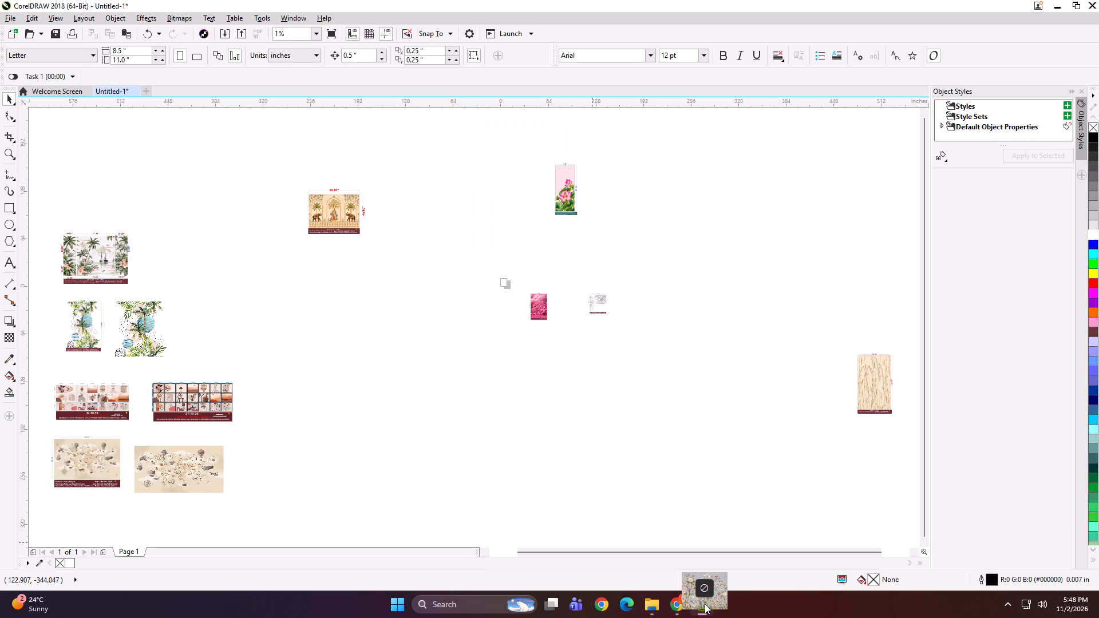
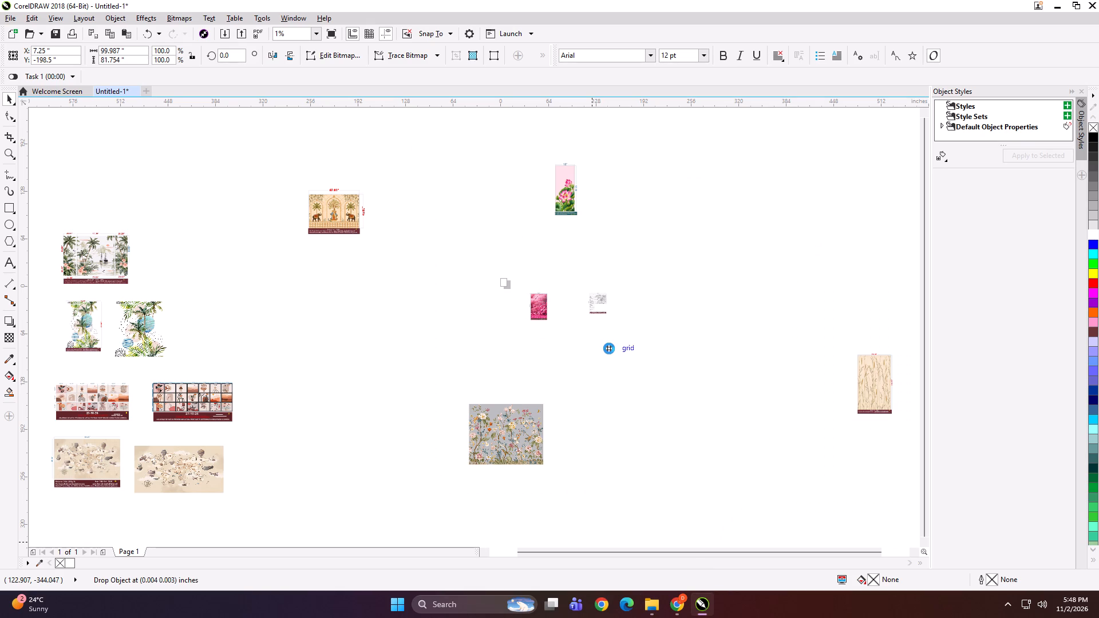
# Delete the grey wildflower image from the drawing.
pyautogui.click(568, 395)
pyautogui.click(511, 430)
pyautogui.press('Delete')
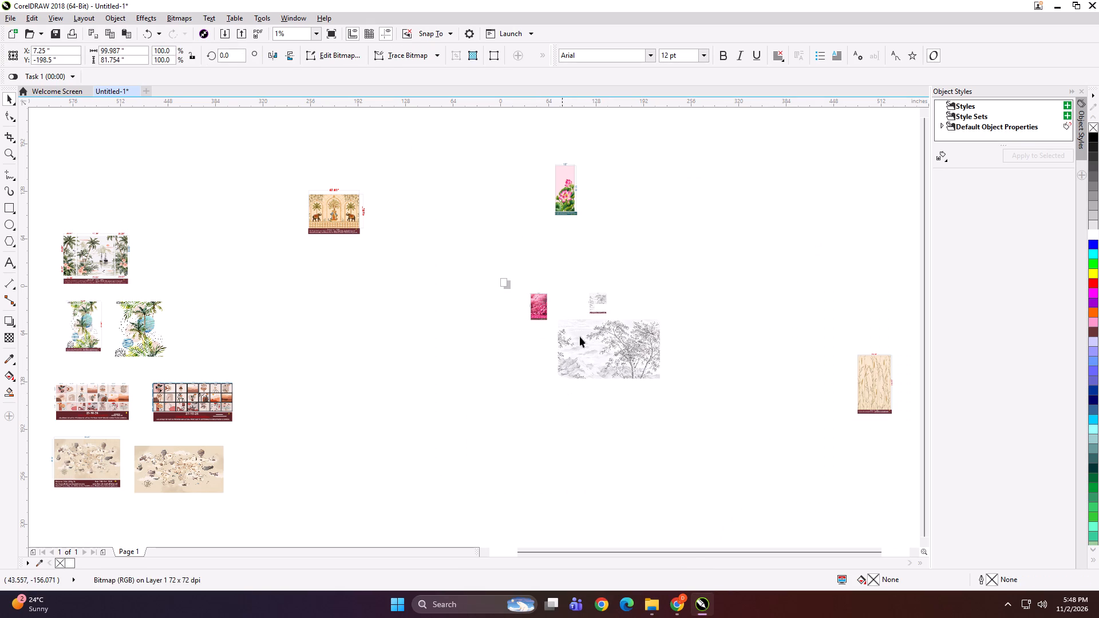
# Move the small tree sketch preview away from the large tree artwork and enlarge it proportionally to about 135 × 175 inches.
pyautogui.moveTo(593, 295); pyautogui.dragTo(428, 362)
pyautogui.keyDown('shift'); pyautogui.moveTo(449, 387); pyautogui.dragTo(490, 439); pyautogui.keyUp('shift')
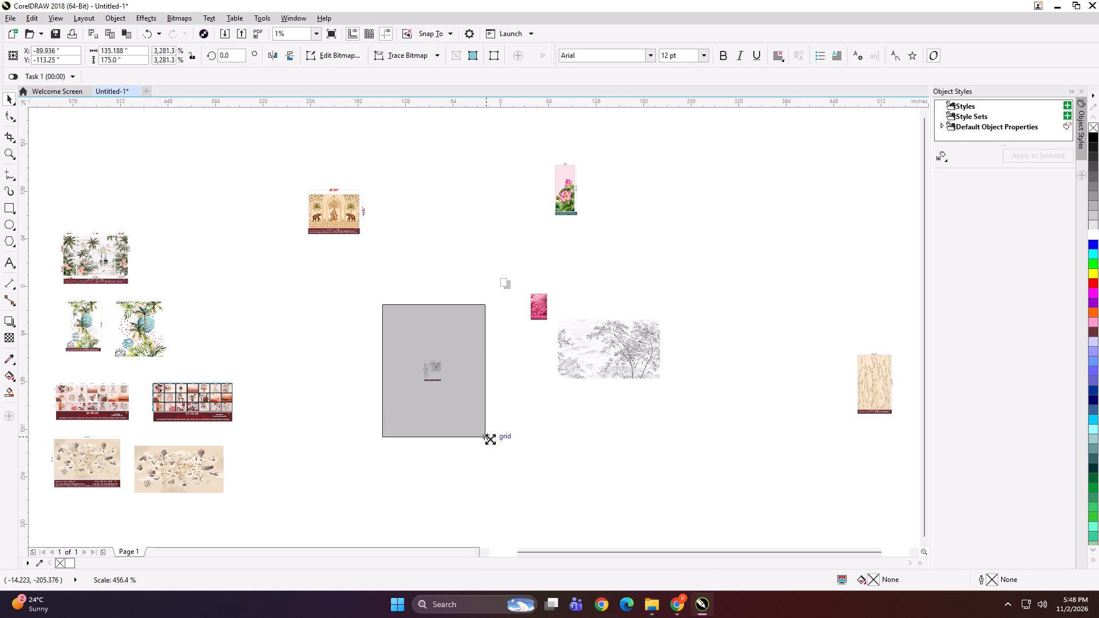
# Scale the tree sketch preview to about 174 inches tall and place the large tree artwork closely beside it.
pyautogui.keyDown('shift'); pyautogui.moveTo(490, 439); pyautogui.dragTo(488, 441); pyautogui.keyUp('shift')
pyautogui.moveTo(430, 350); pyautogui.dragTo(432, 371)
pyautogui.moveTo(575, 339); pyautogui.dragTo(549, 359)
pyautogui.moveTo(560, 371); pyautogui.dragTo(561, 385)
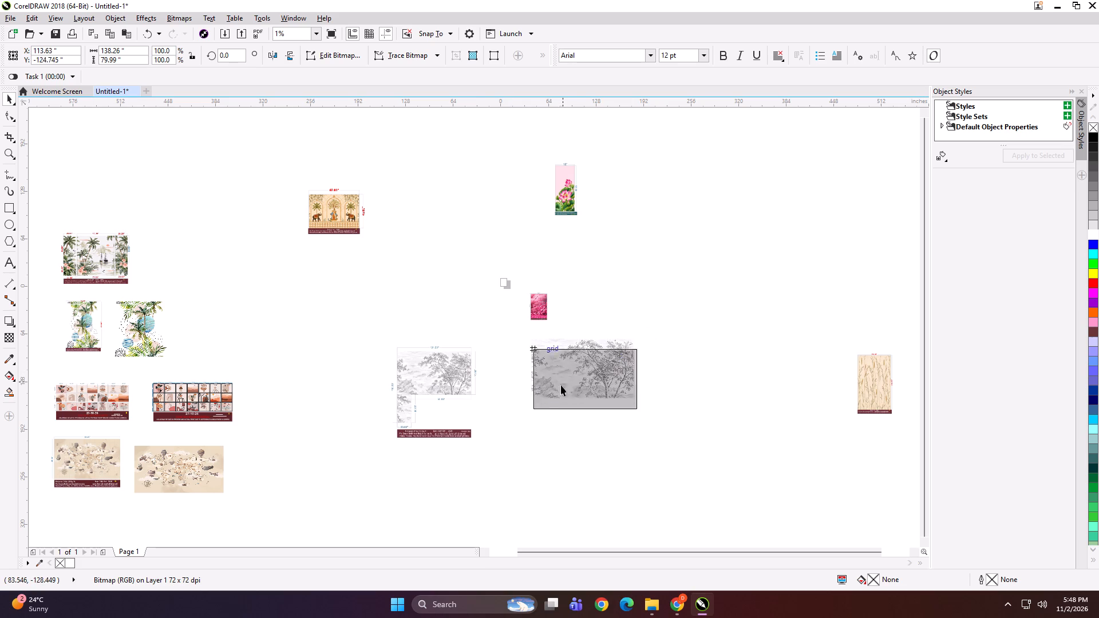
pyautogui.moveTo(561, 385); pyautogui.dragTo(563, 385)
pyautogui.moveTo(464, 369); pyautogui.dragTo(466, 394)
pyautogui.moveTo(564, 382); pyautogui.dragTo(562, 409)
pyautogui.keyDown('shift'); pyautogui.click(437, 417); pyautogui.keyUp('shift')
pyautogui.hotkey('shift', 'F2')
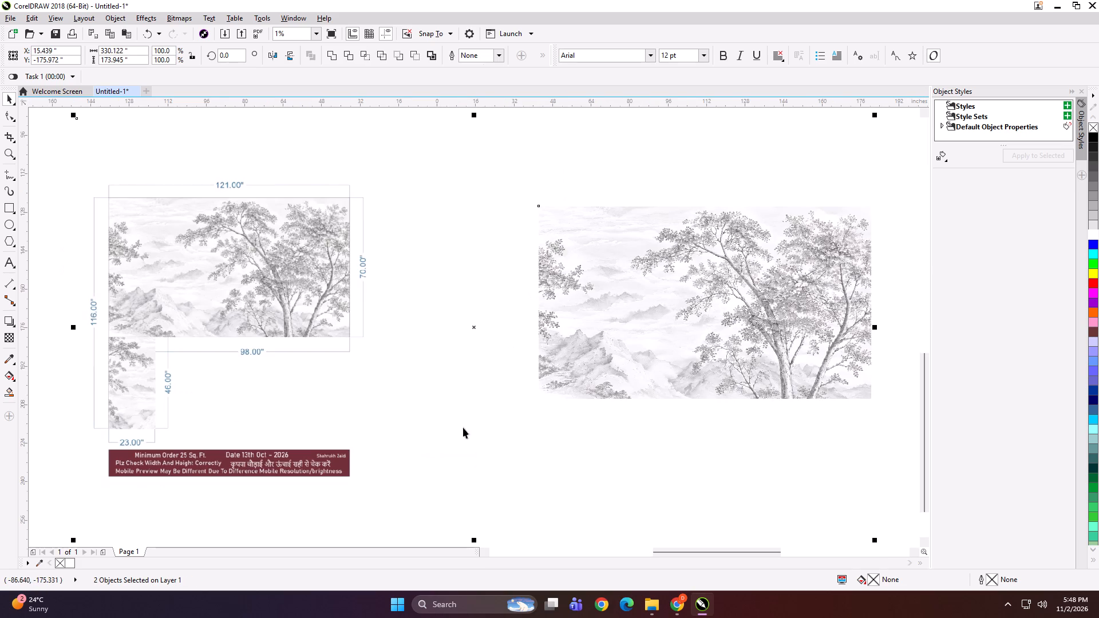
pyautogui.click(57, 184)
pyautogui.click(637, 248)
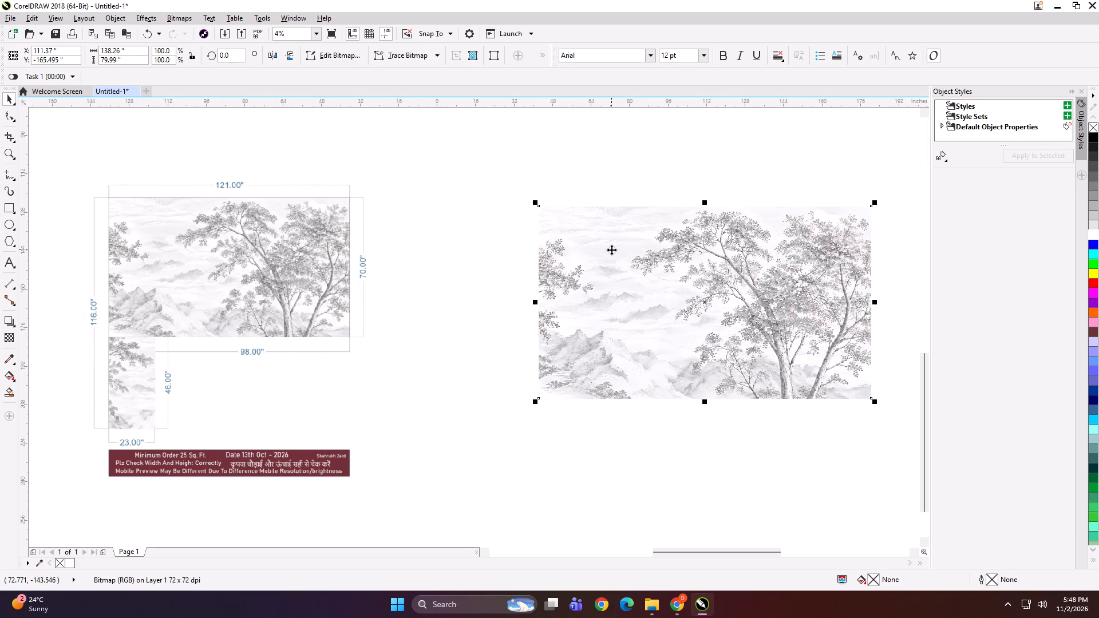
pyautogui.moveTo(624, 263); pyautogui.dragTo(518, 263)
# Move the tree sketch preview and its large artwork together into the space below the hot-air-balloon designs.
pyautogui.scroll(-1, 511, 260)
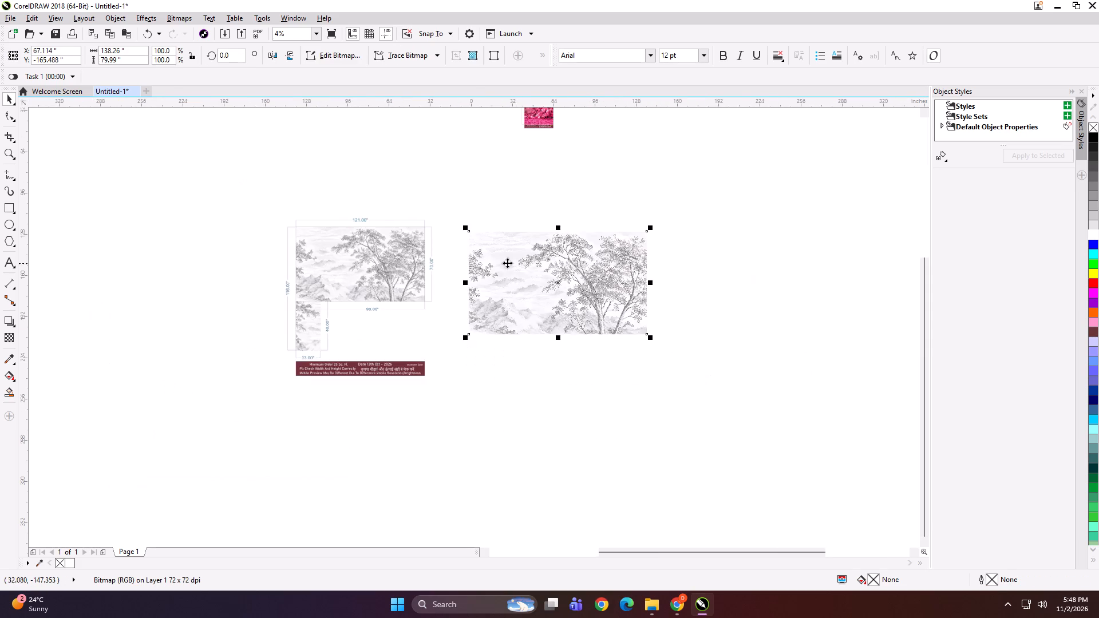
pyautogui.scroll(-1, 519, 253)
pyautogui.click(631, 230)
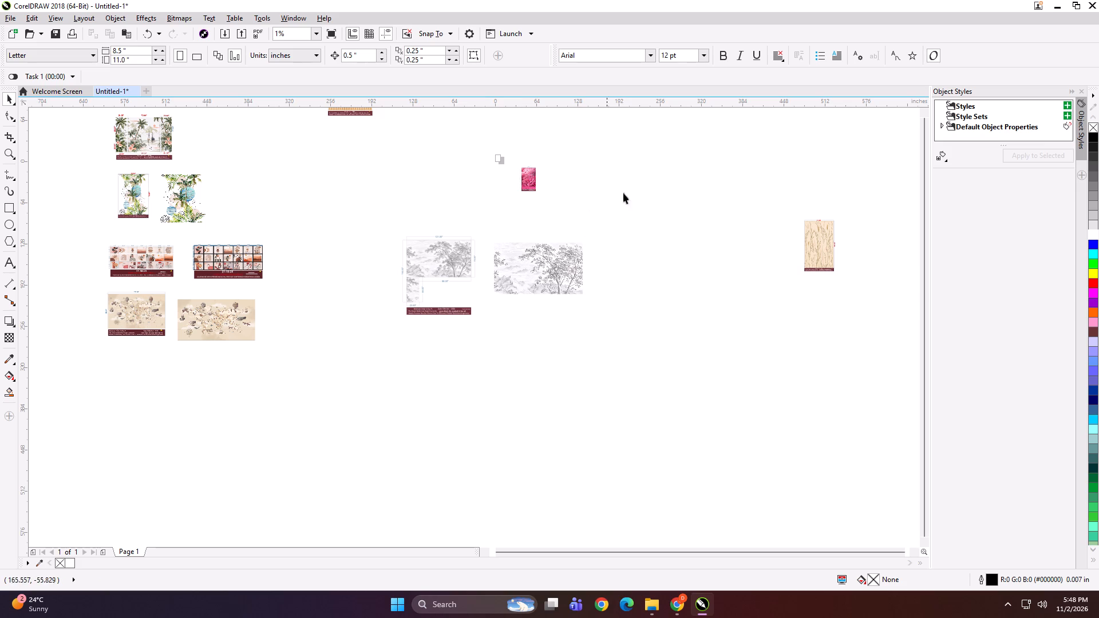
pyautogui.moveTo(664, 196); pyautogui.dragTo(375, 391)
pyautogui.moveTo(410, 262); pyautogui.dragTo(119, 437)
pyautogui.click(456, 359)
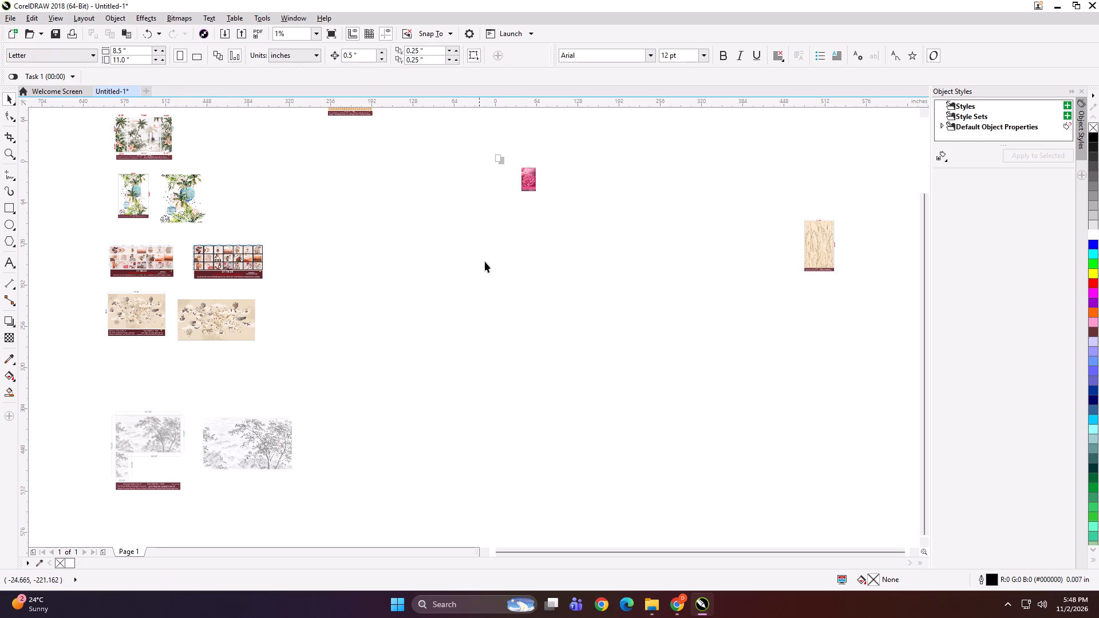
# Move the pink lotus panel closer to the elephant design, centred at about X -12, Y 94 inches.
pyautogui.moveTo(925, 224); pyautogui.dragTo(911, 129)
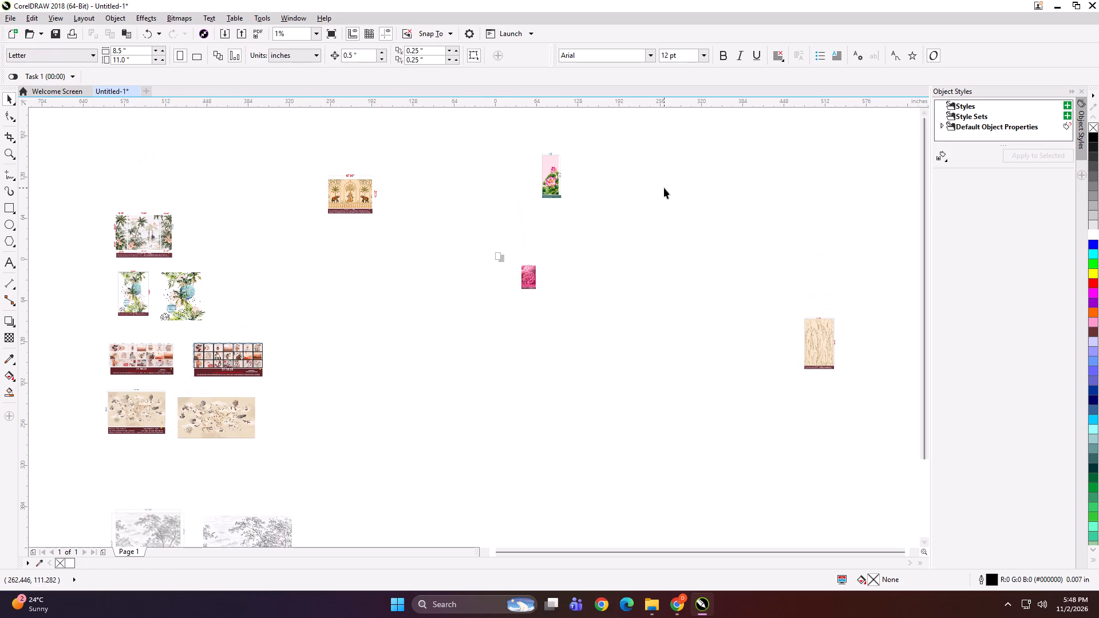
pyautogui.moveTo(560, 179); pyautogui.dragTo(497, 202)
pyautogui.click(446, 276)
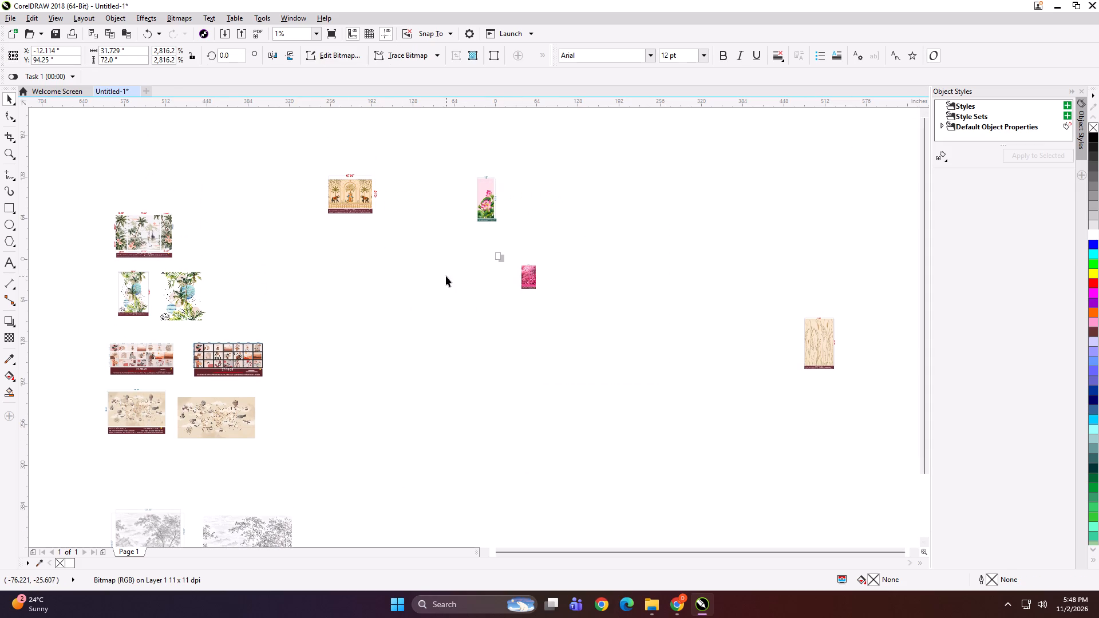
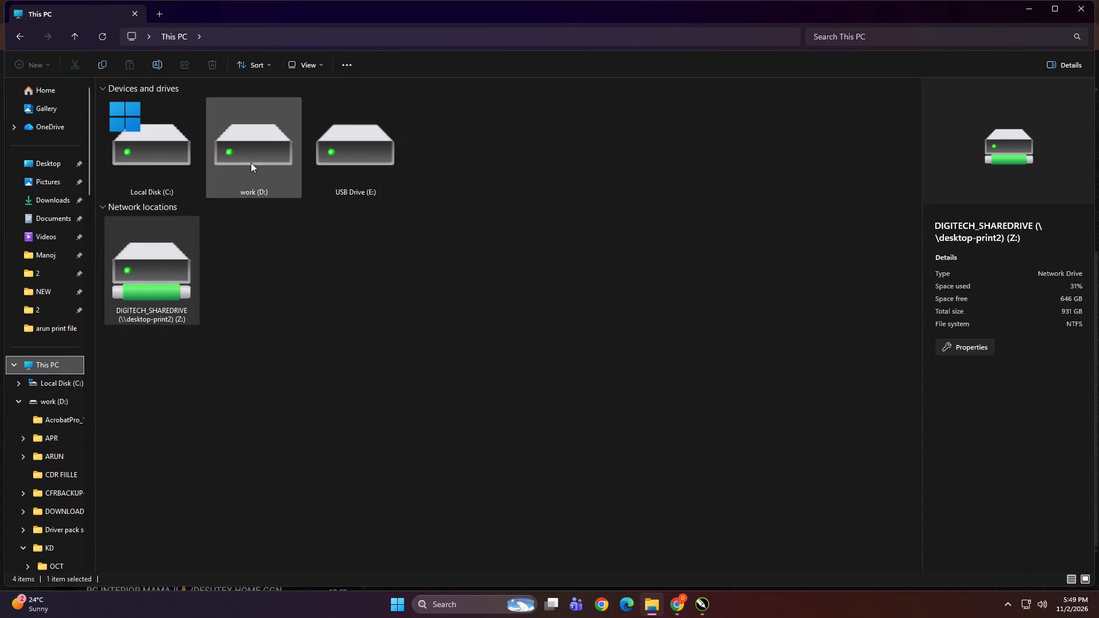
# Search D:\KD\PRINT FILE for "PRAS" and open the PRASHANT WALLPAPER folder.
pyautogui.doubleClick(251, 162)
pyautogui.doubleClick(315, 253)
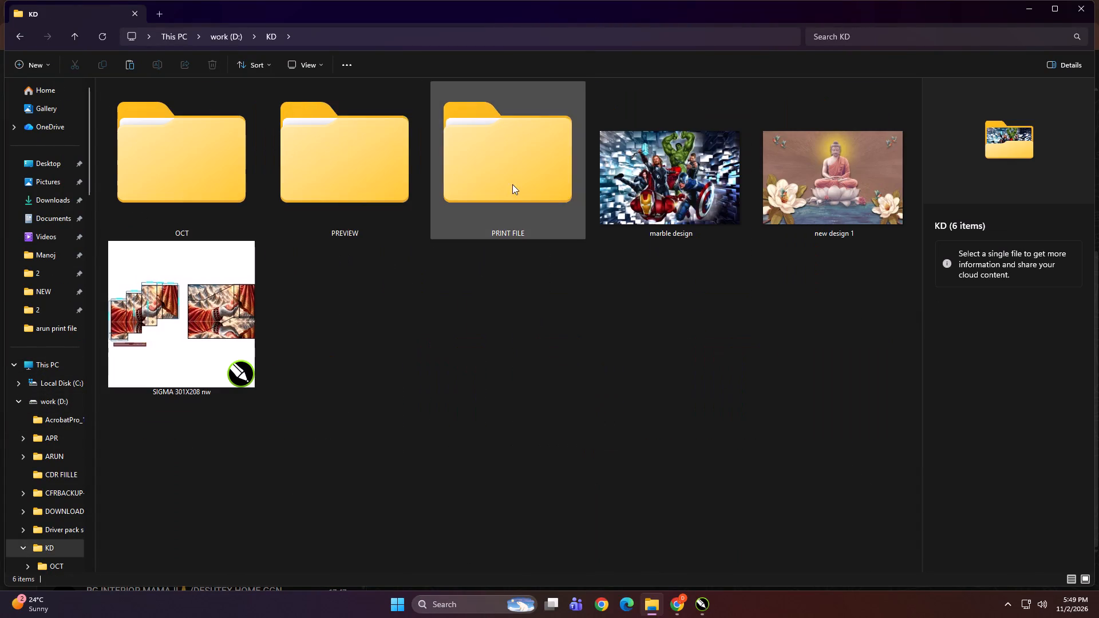
pyautogui.doubleClick(522, 183)
pyautogui.click(325, 330)
pyautogui.click(852, 39)
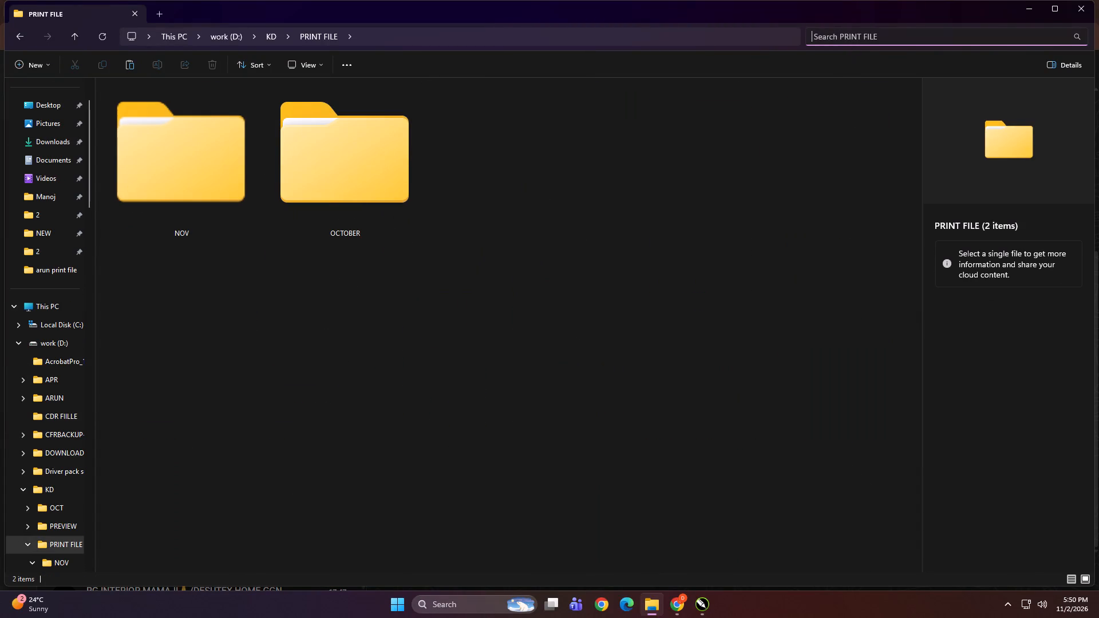
pyautogui.write('PRAS')
pyautogui.keyDown('ctrl'); pyautogui.scroll(13, 431, 324); pyautogui.keyUp('ctrl')
pyautogui.keyDown('ctrl'); pyautogui.scroll(-2, 431, 324); pyautogui.keyUp('ctrl')
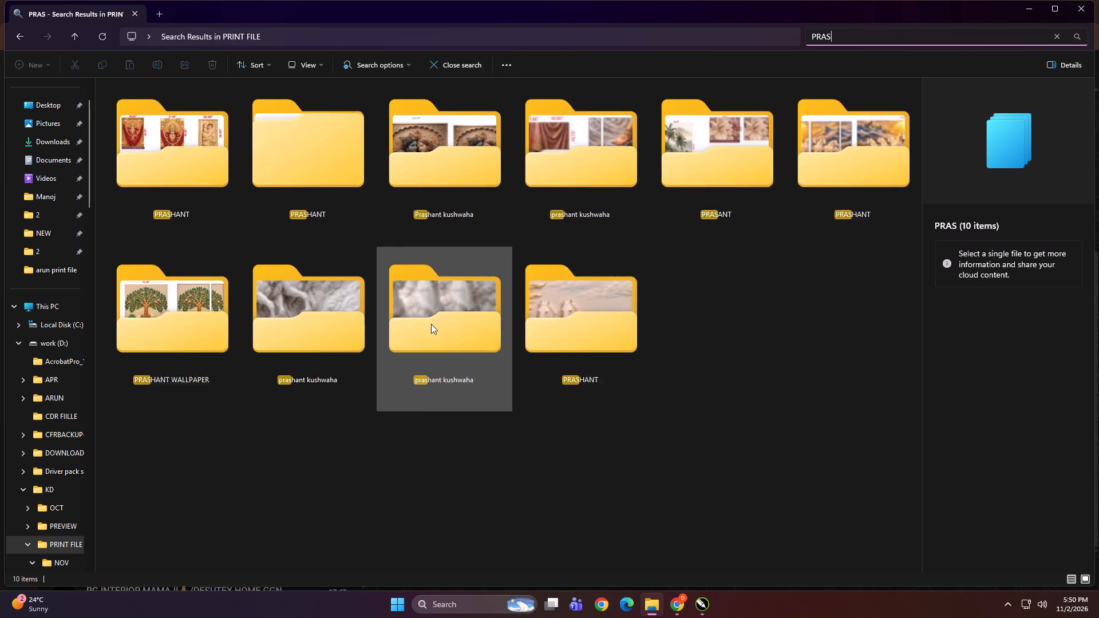
pyautogui.keyDown('ctrl'); pyautogui.scroll(-2, 431, 324); pyautogui.keyUp('ctrl')
pyautogui.click(339, 425)
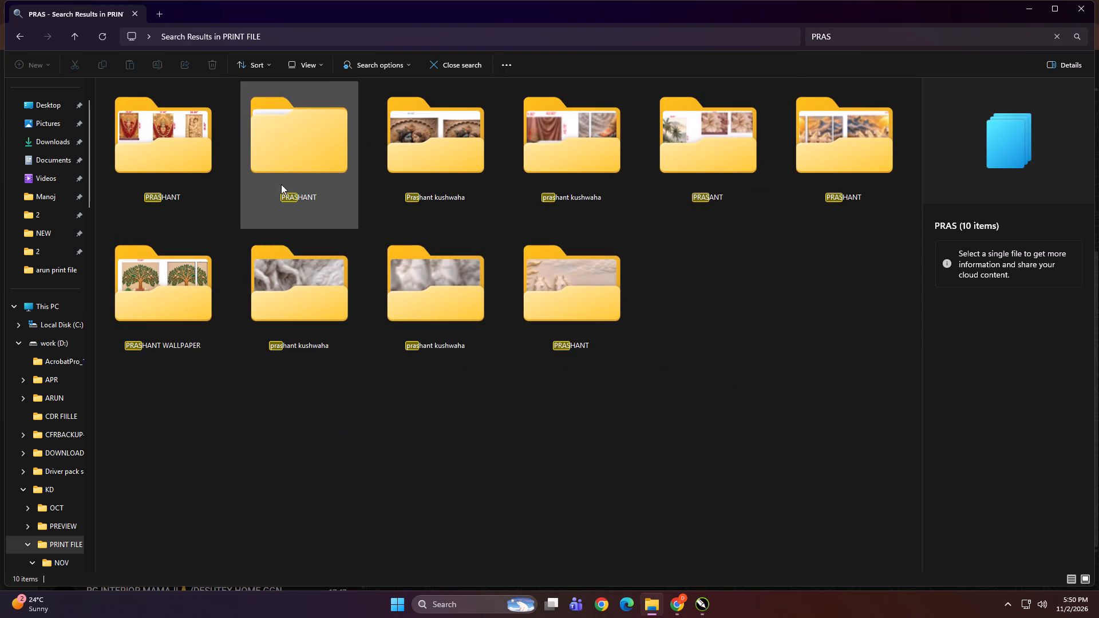
pyautogui.doubleClick(199, 287)
pyautogui.keyDown('ctrl'); pyautogui.scroll(20, 214, 310); pyautogui.keyUp('ctrl')
pyautogui.keyDown('ctrl'); pyautogui.scroll(4, 214, 310); pyautogui.keyUp('ctrl')
# Bring the 19.5x99 B NW and 53x99 A NW panel images into the CorelDRAW drawing beside the cow-and-tree preview.
pyautogui.click(192, 167)
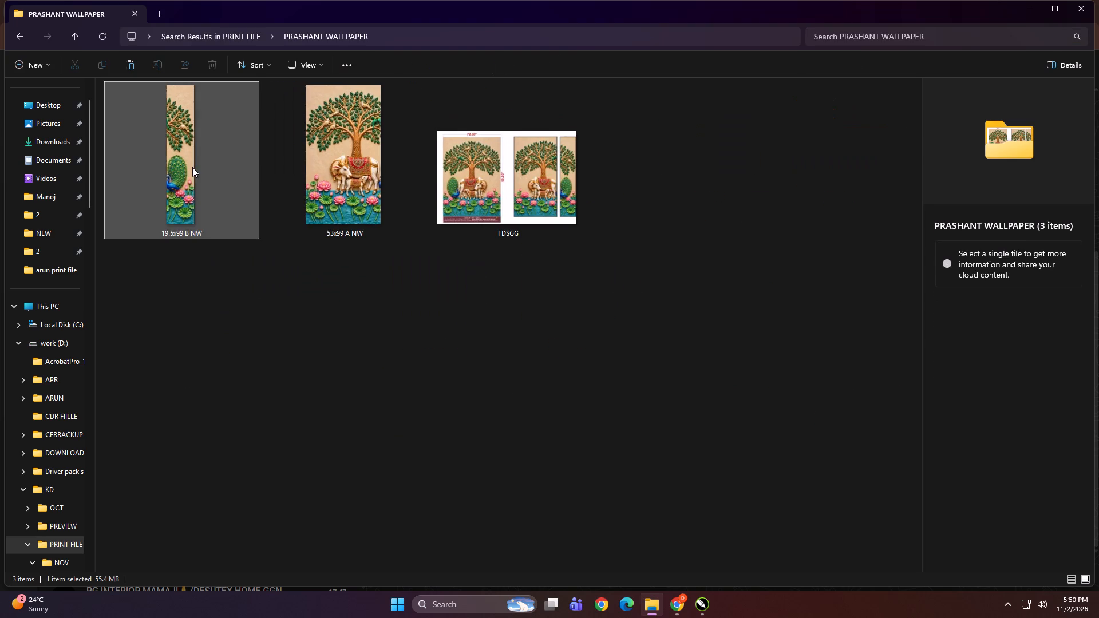
pyautogui.keyDown('ctrl'); pyautogui.click(341, 177); pyautogui.keyUp('ctrl')
pyautogui.moveTo(345, 142); pyautogui.dragTo(424, 283)
pyautogui.click(308, 336)
pyautogui.click(197, 204)
pyautogui.keyDown('ctrl'); pyautogui.click(351, 188); pyautogui.keyUp('ctrl')
pyautogui.moveTo(350, 122); pyautogui.dragTo(705, 605)
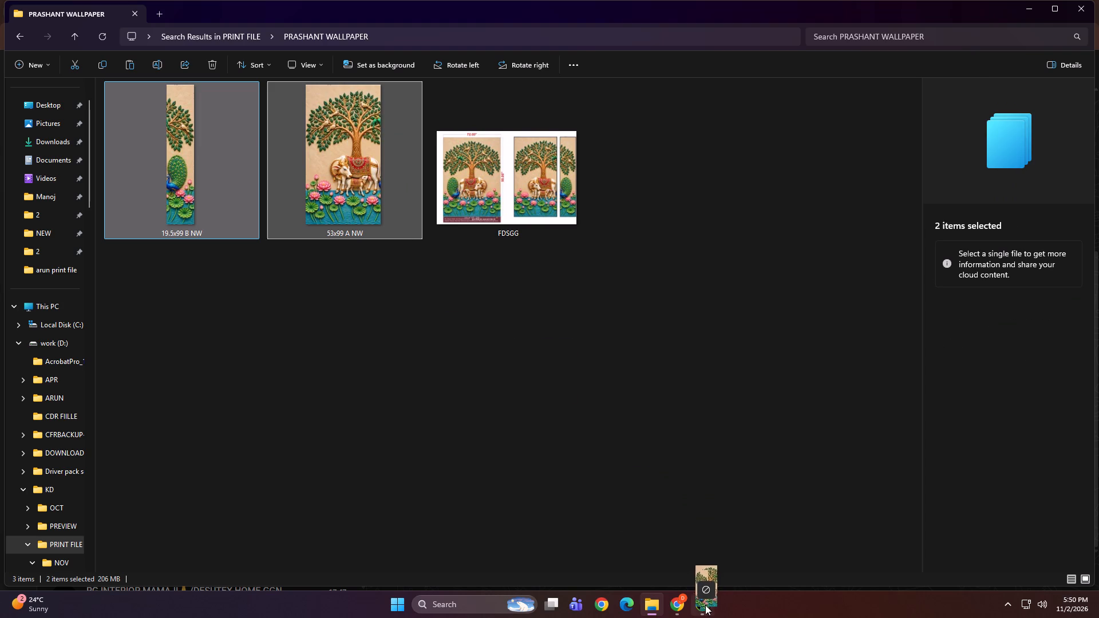
pyautogui.moveTo(705, 605); pyautogui.dragTo(333, 461)
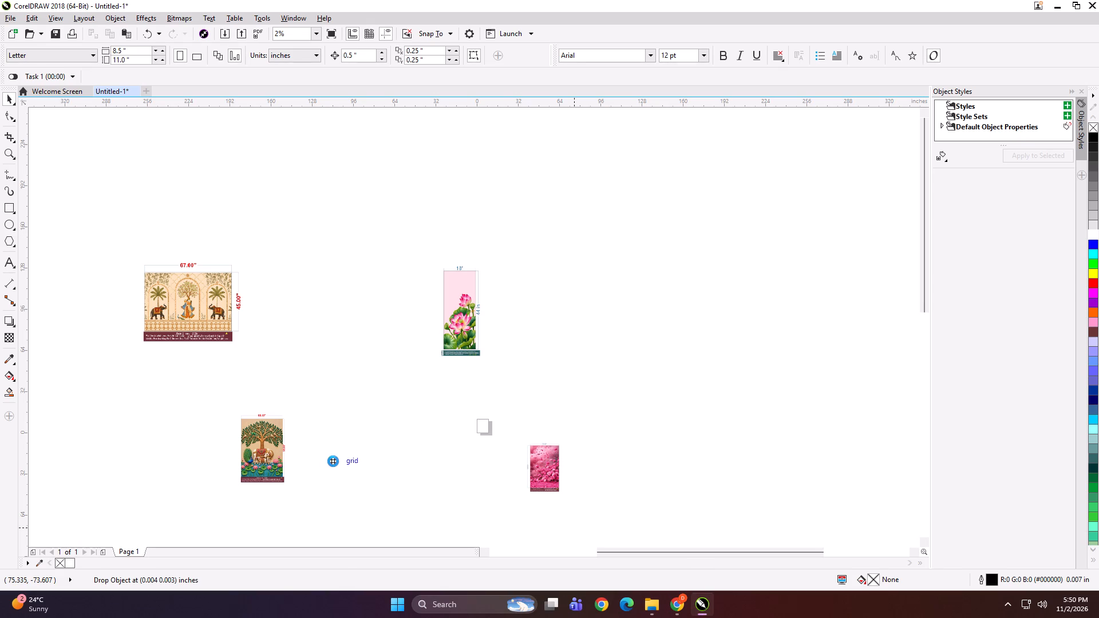
# Move the narrow 19.5-inch peacock panel off the wide panel and place it against the wide panel's right edge.
pyautogui.scroll(2, 295, 494)
pyautogui.scroll(-1, 383, 337)
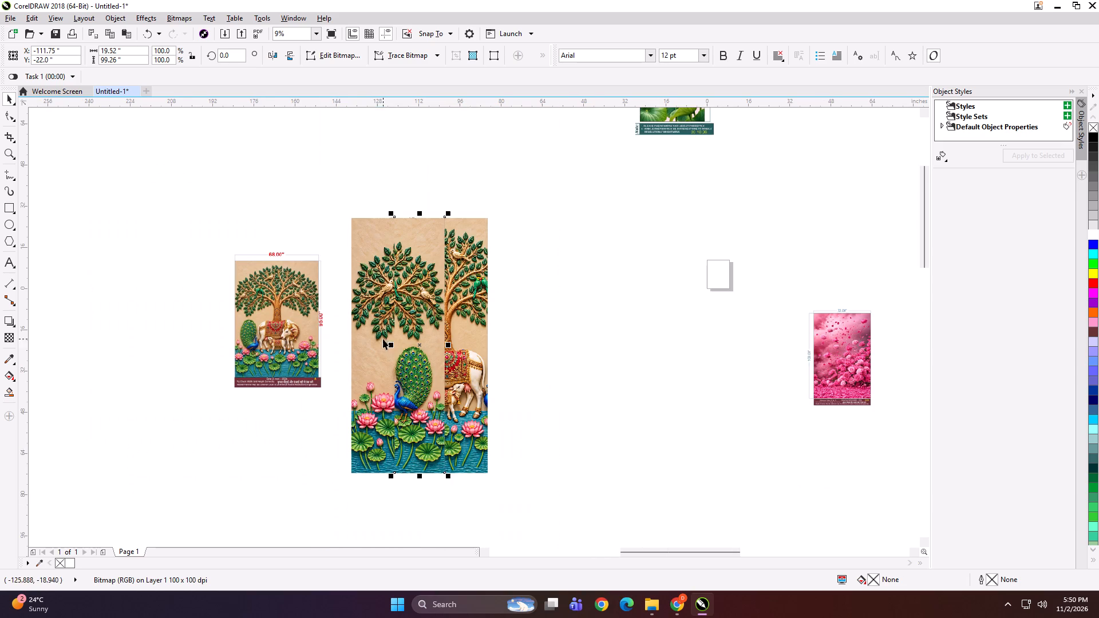
pyautogui.click(561, 343)
pyautogui.moveTo(436, 363); pyautogui.dragTo(537, 354)
pyautogui.moveTo(533, 367); pyautogui.dragTo(528, 381)
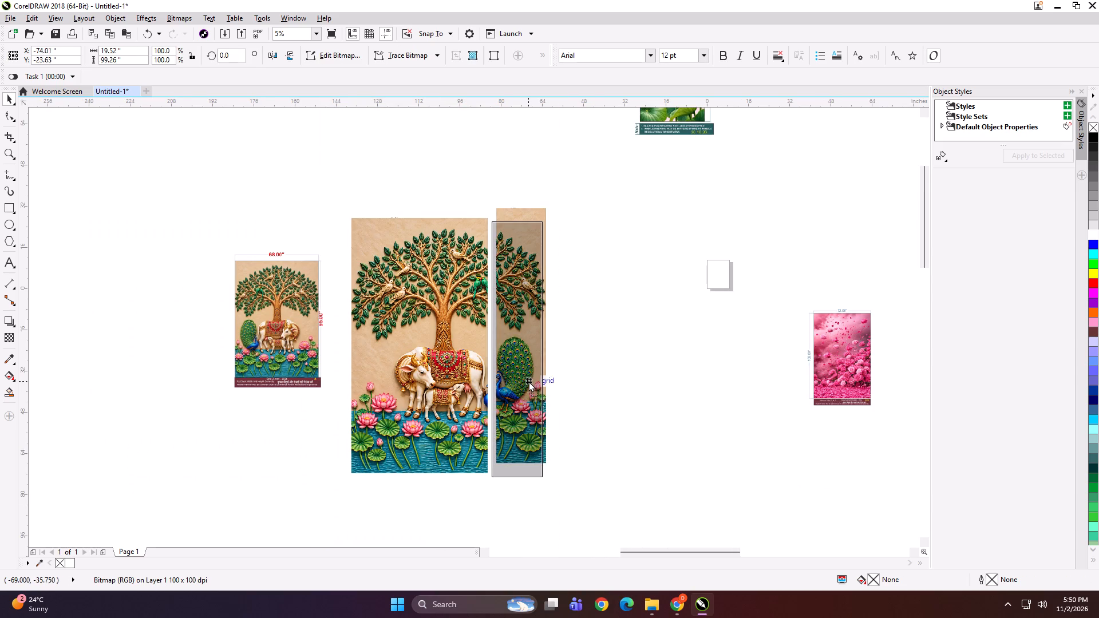
pyautogui.moveTo(528, 381); pyautogui.dragTo(524, 377)
# Align the bottom edges of the two cow-and-tree panels and mirror them together horizontally.
pyautogui.keyDown('shift'); pyautogui.click(420, 415); pyautogui.keyUp('shift')
pyautogui.press('b')
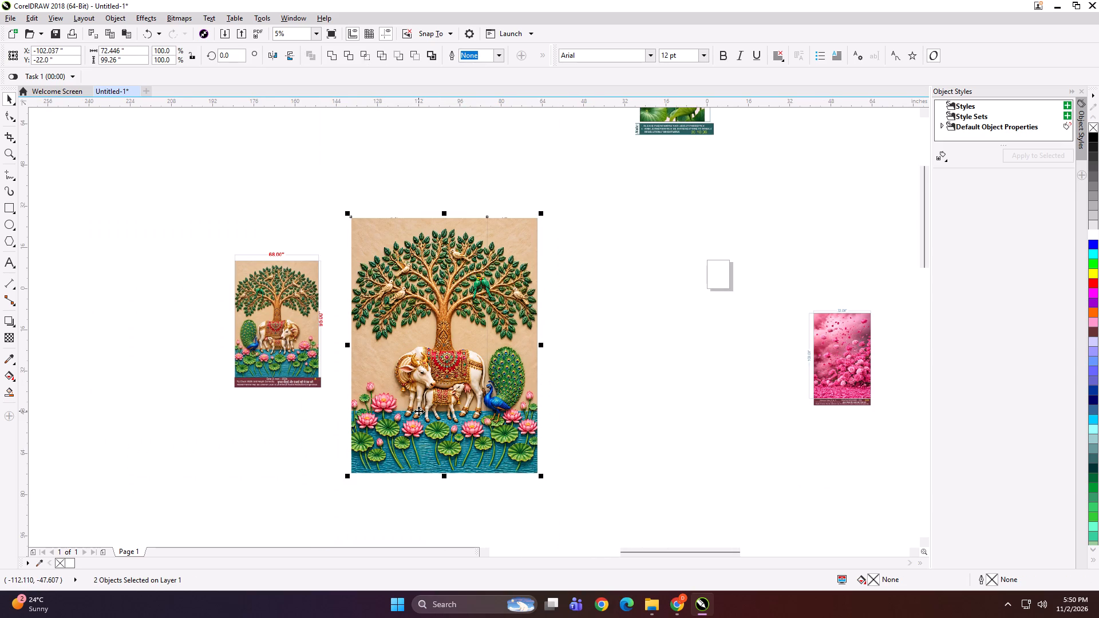
pyautogui.click(276, 58)
# Enlarge the cow-and-tree preview proportionally to about 99.6 × 116.6 inches and place it left of the panels, level with their top.
pyautogui.moveTo(290, 311); pyautogui.dragTo(243, 305)
pyautogui.keyDown('shift'); pyautogui.moveTo(303, 387); pyautogui.dragTo(370, 520); pyautogui.keyUp('shift')
pyautogui.moveTo(267, 311); pyautogui.dragTo(250, 358)
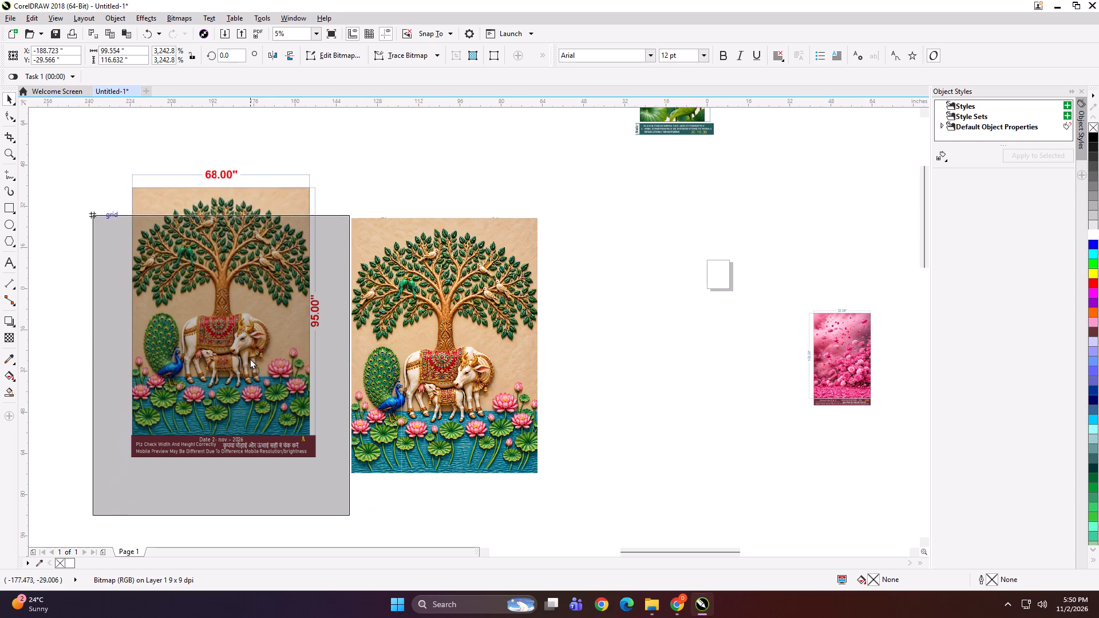
pyautogui.moveTo(250, 358); pyautogui.dragTo(242, 342)
pyautogui.hotkey('ctrl', 'z')
pyautogui.hotkey('ctrl', 'shift', 'z')
pyautogui.click(409, 144)
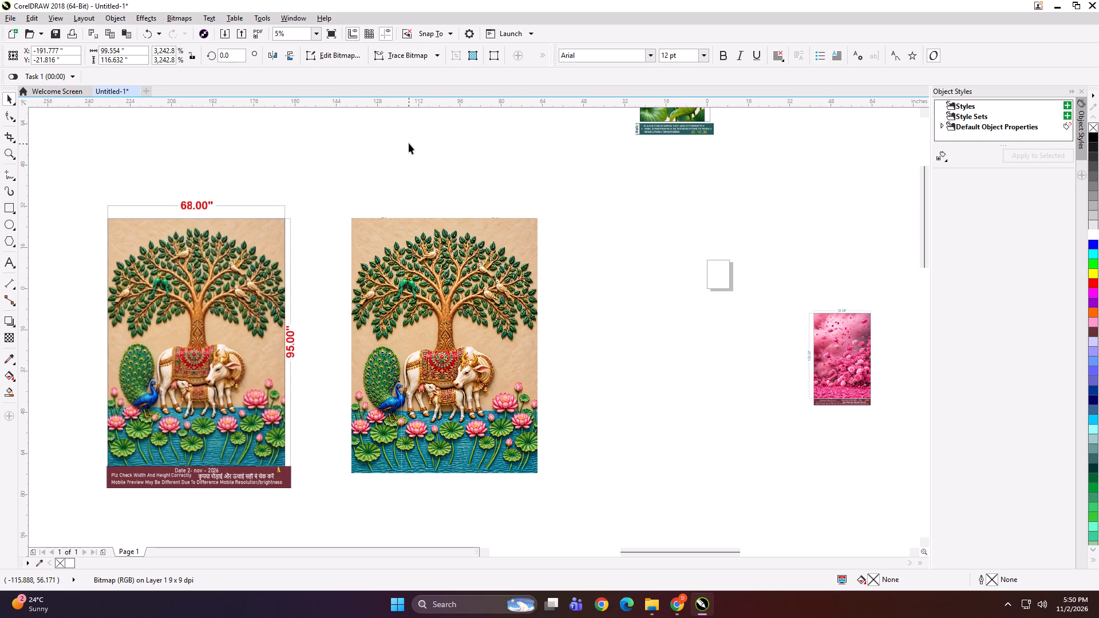
# Bring the narrow peacock panel up to the wide panel's left edge and nudge it 0.5 inch right to overlap.
pyautogui.click(435, 297)
pyautogui.scroll(1, 485, 299)
pyautogui.click(282, 351)
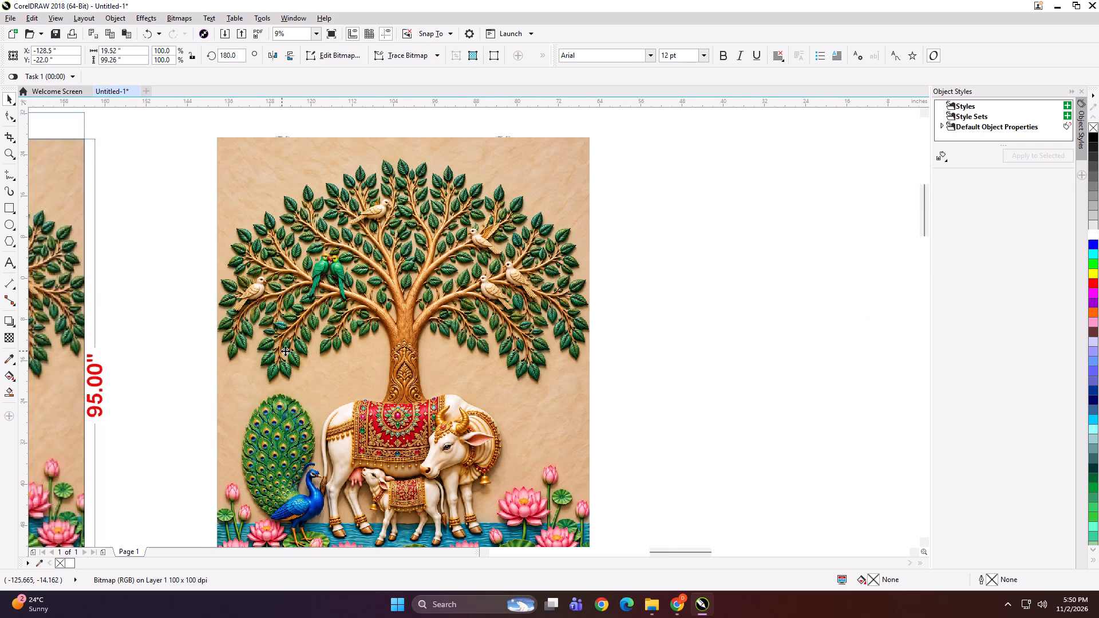
pyautogui.scroll(3, 312, 315)
pyautogui.scroll(2, 346, 259)
pyautogui.moveTo(339, 271); pyautogui.dragTo(298, 274)
pyautogui.scroll(1, 367, 304)
pyautogui.scroll(2, 317, 323)
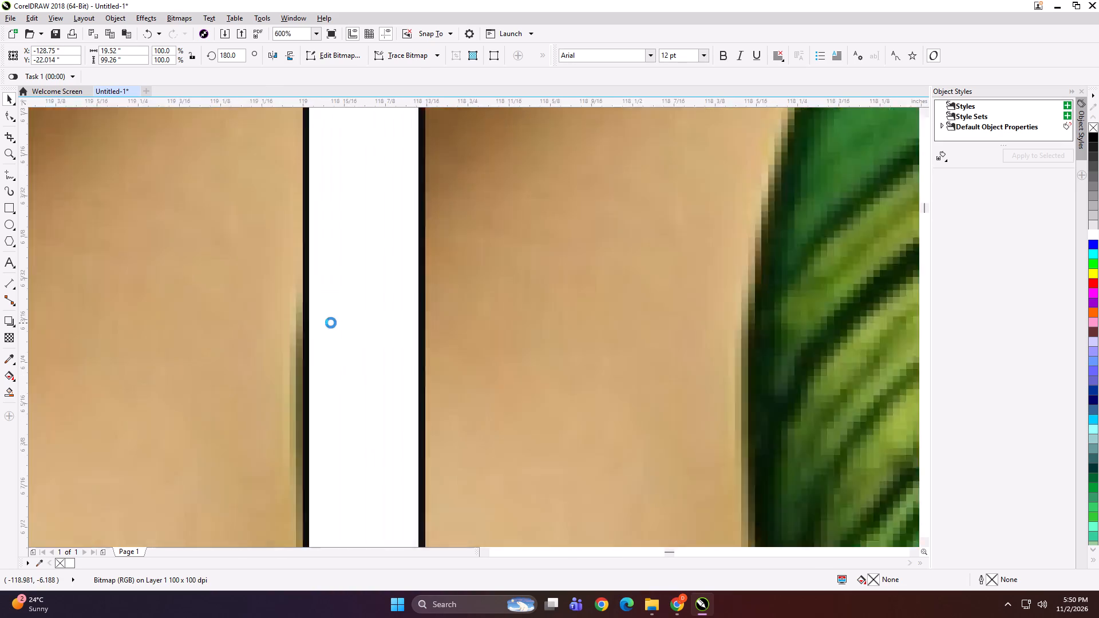
pyautogui.scroll(1, 331, 323)
pyautogui.moveTo(203, 301); pyautogui.dragTo(653, 308)
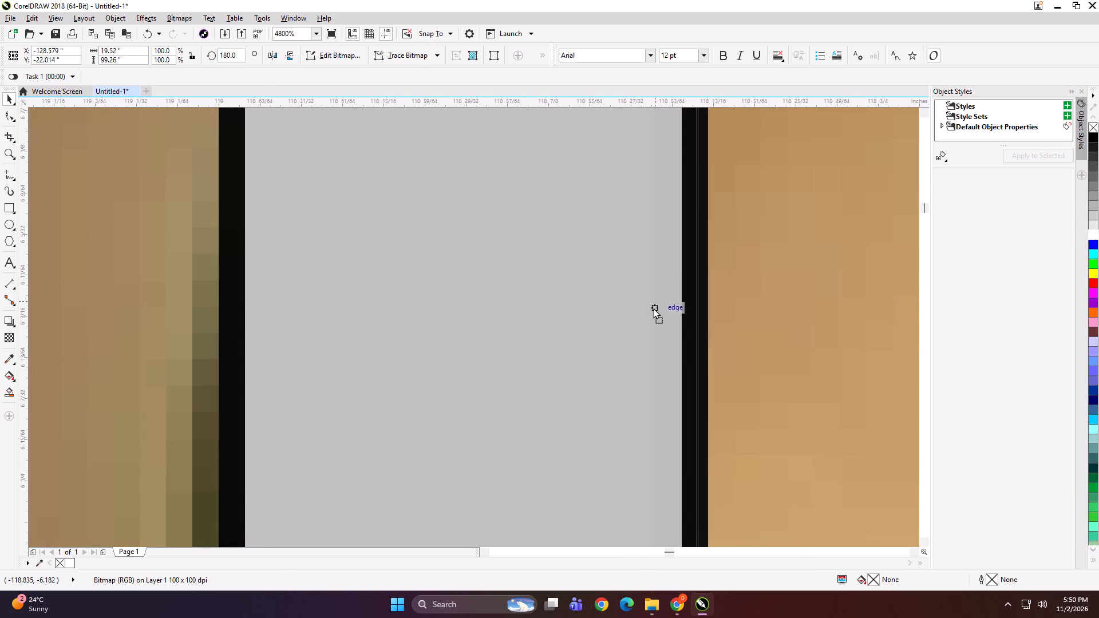
pyautogui.moveTo(653, 308); pyautogui.dragTo(651, 308)
pyautogui.moveTo(597, 319); pyautogui.dragTo(605, 319)
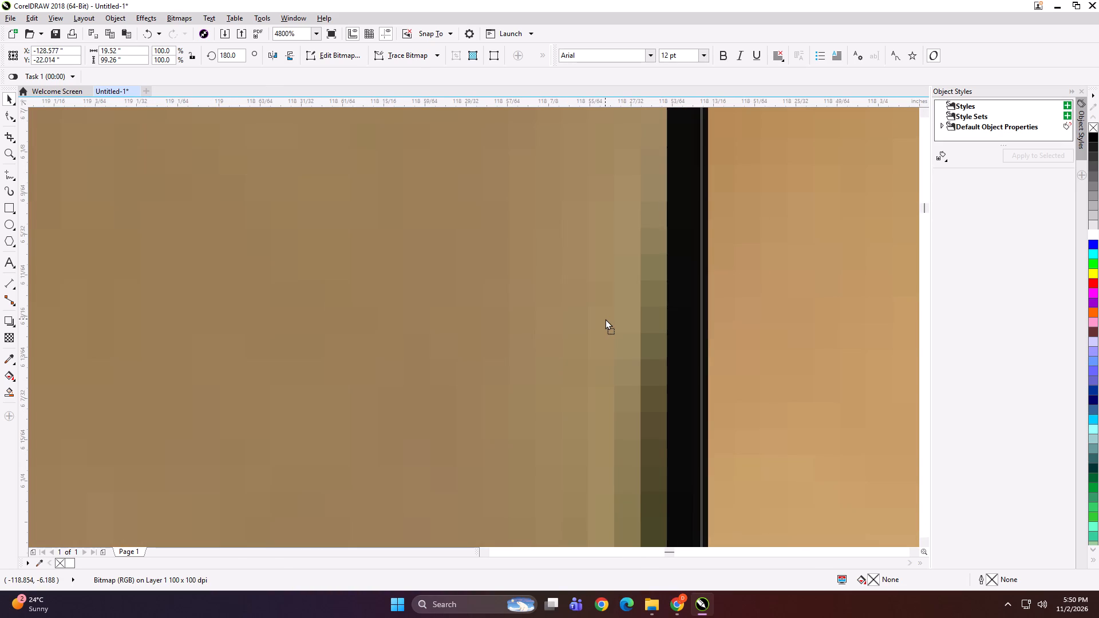
pyautogui.moveTo(605, 319); pyautogui.dragTo(596, 324)
pyautogui.scroll(-2, 454, 279)
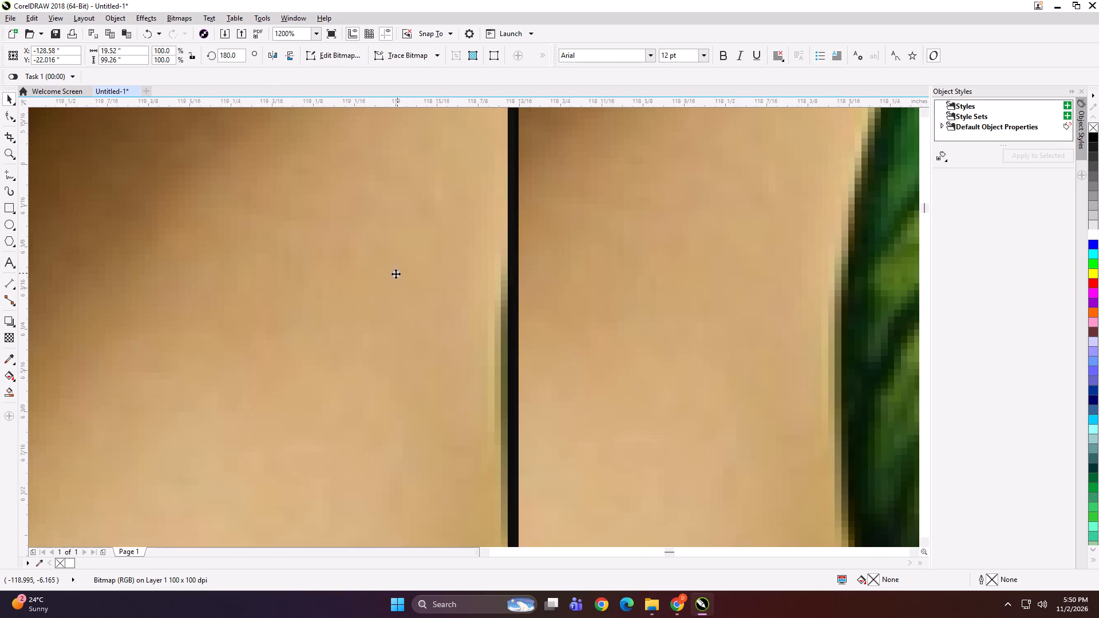
pyautogui.press('Right')
# Examine how the leaves and branches match along the seam between the two panels.
pyautogui.scroll(-4, 394, 277)
pyautogui.scroll(2, 422, 286)
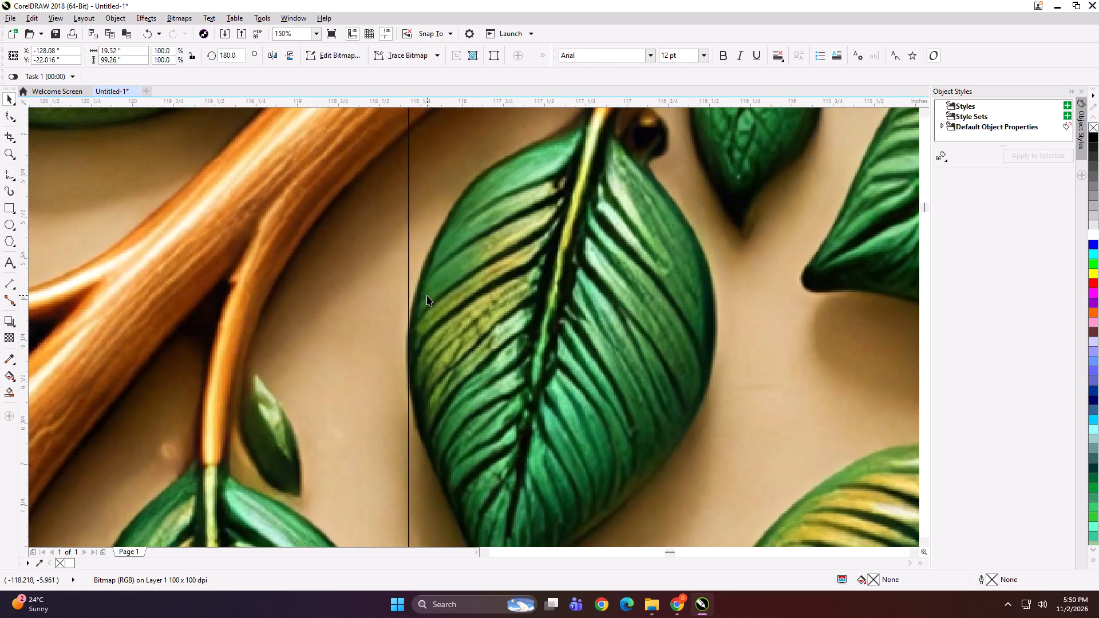
pyautogui.scroll(2, 413, 343)
pyautogui.scroll(-4, 412, 284)
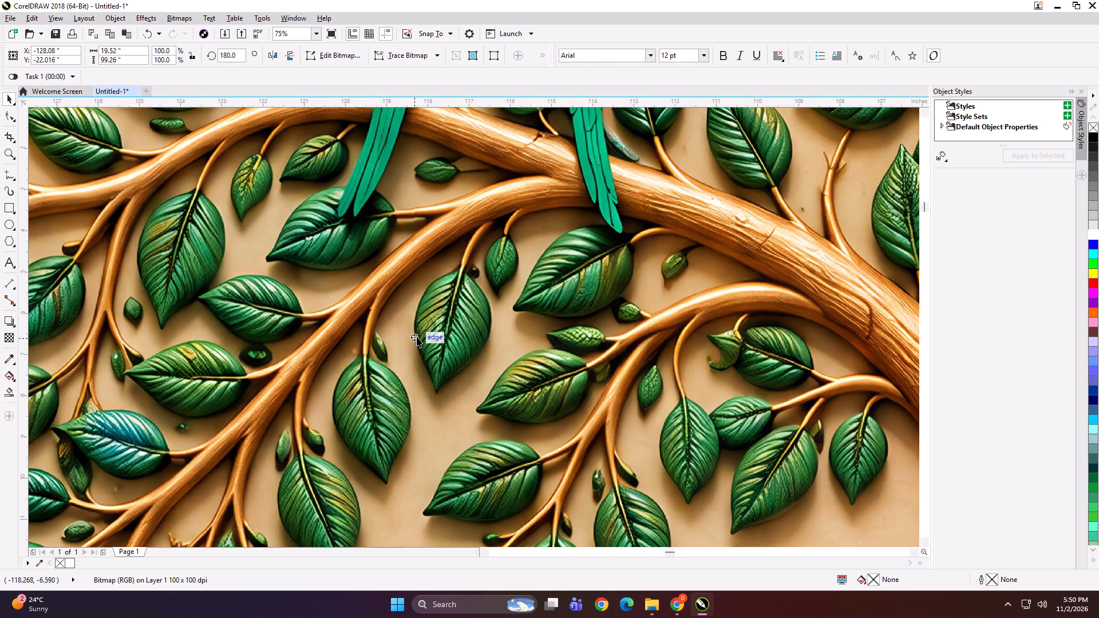
pyautogui.scroll(2, 415, 257)
pyautogui.scroll(-1, 420, 281)
pyautogui.scroll(2, 410, 157)
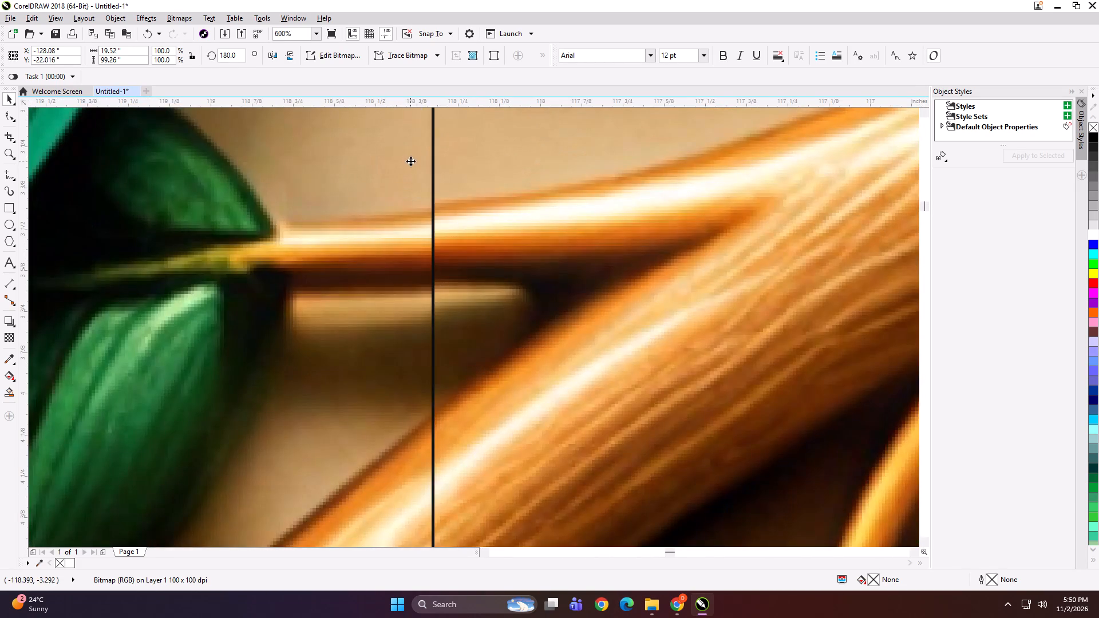
pyautogui.scroll(-6, 411, 177)
pyautogui.scroll(-1, 437, 220)
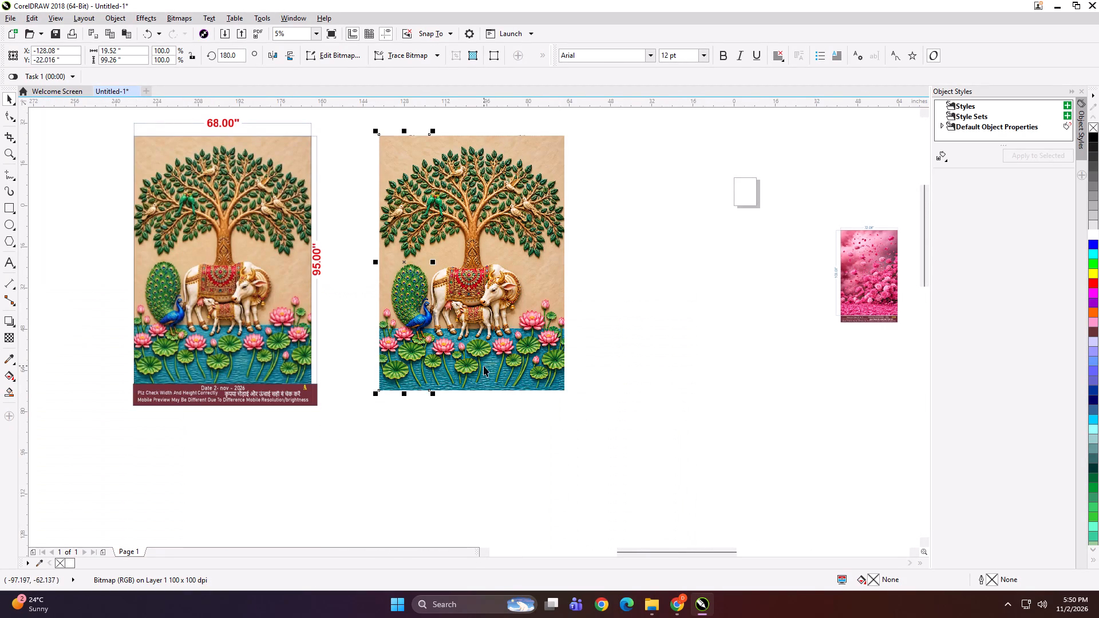
# Align the bottom edges of the narrow peacock panel and the wide panel.
pyautogui.keyDown('shift'); pyautogui.click(484, 366); pyautogui.keyUp('shift')
pyautogui.press('b')
pyautogui.scroll(3, 422, 315)
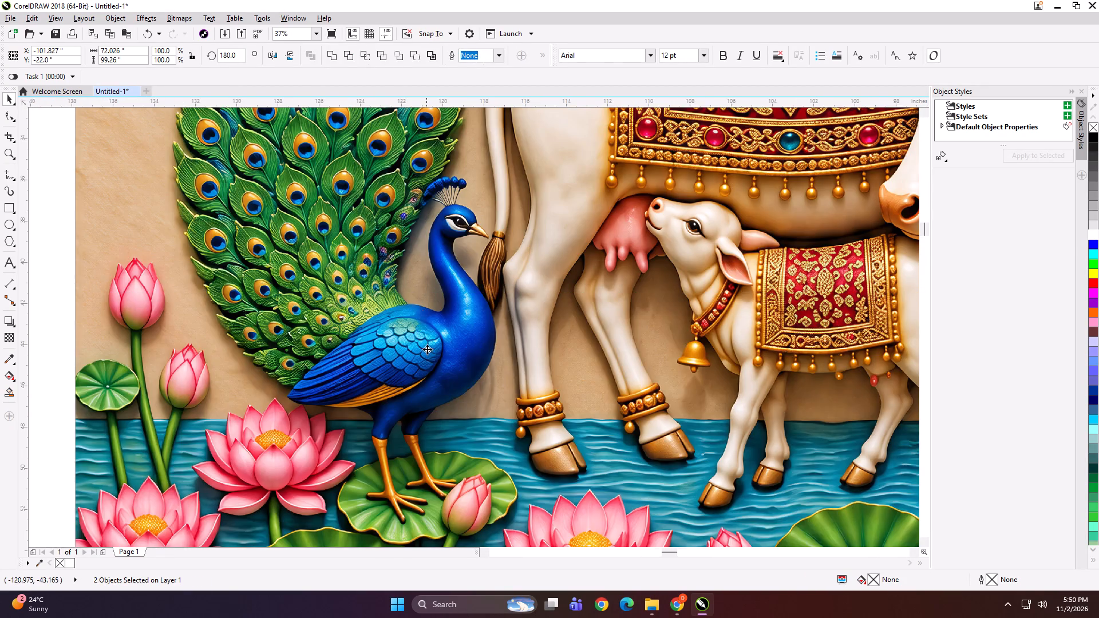
pyautogui.scroll(-2, 428, 353)
# Examine the narrow peacock panel's seam with the wide panel closely along the leaves and branches.
pyautogui.click(751, 332)
pyautogui.click(357, 307)
pyautogui.scroll(2, 437, 236)
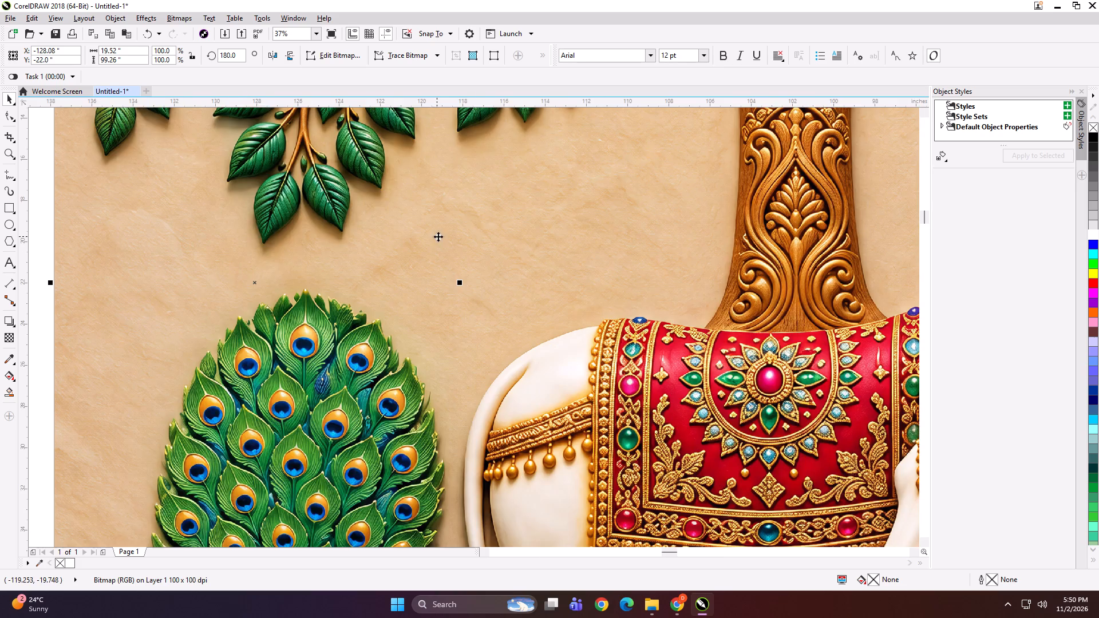
pyautogui.scroll(2, 479, 443)
pyautogui.scroll(-3, 463, 466)
pyautogui.scroll(2, 448, 341)
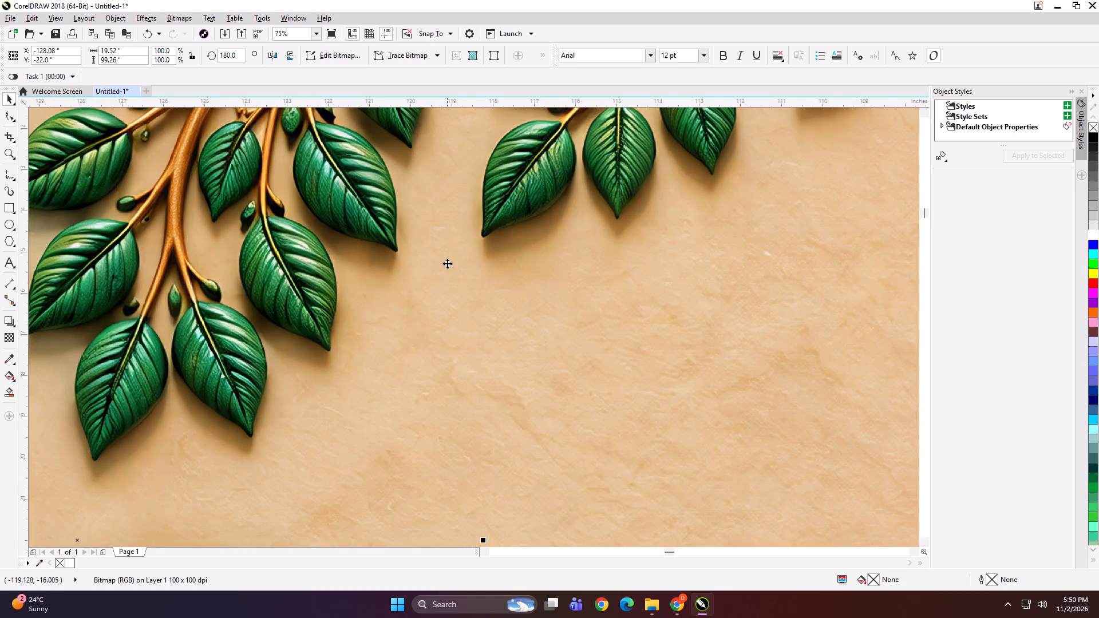
pyautogui.scroll(-2, 450, 276)
pyautogui.scroll(4, 450, 216)
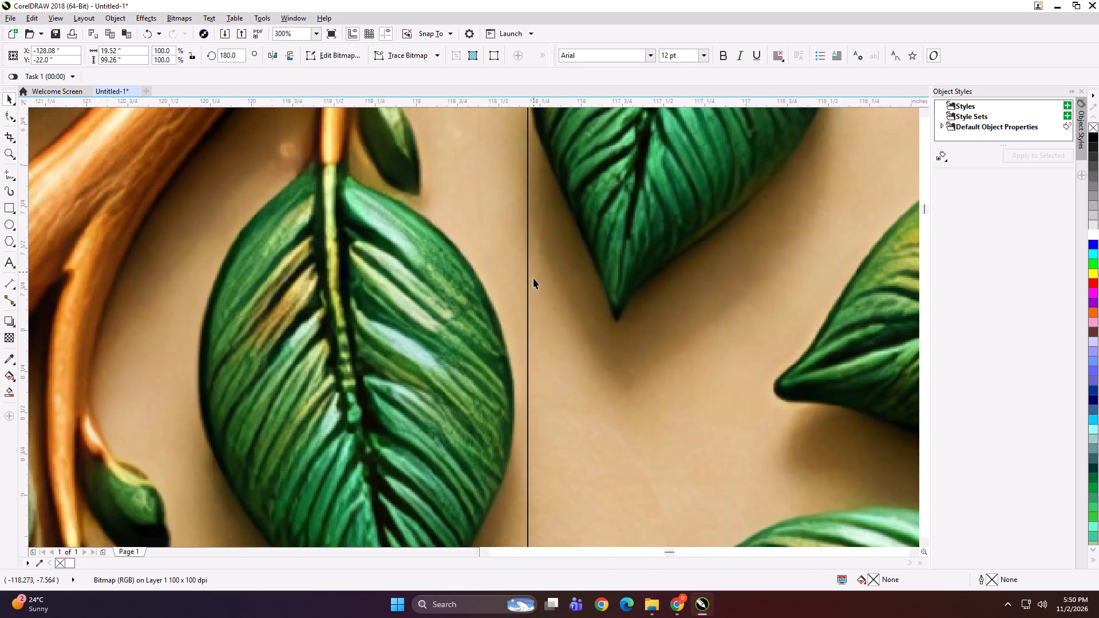
pyautogui.scroll(-1, 533, 280)
pyautogui.scroll(2, 528, 136)
pyautogui.scroll(-2, 497, 274)
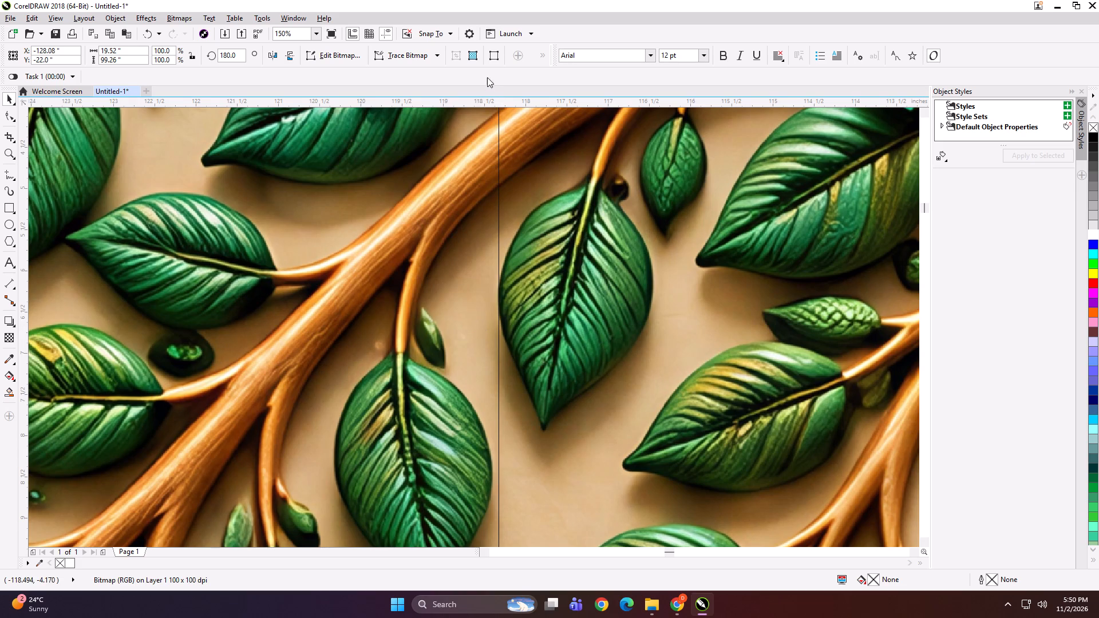
pyautogui.scroll(-1, 500, 195)
pyautogui.scroll(4, 497, 164)
# Trim the narrow peacock panel's right edge at the seam with the Shape tool, reducing its width to 19.49 inches.
pyautogui.press('F10')
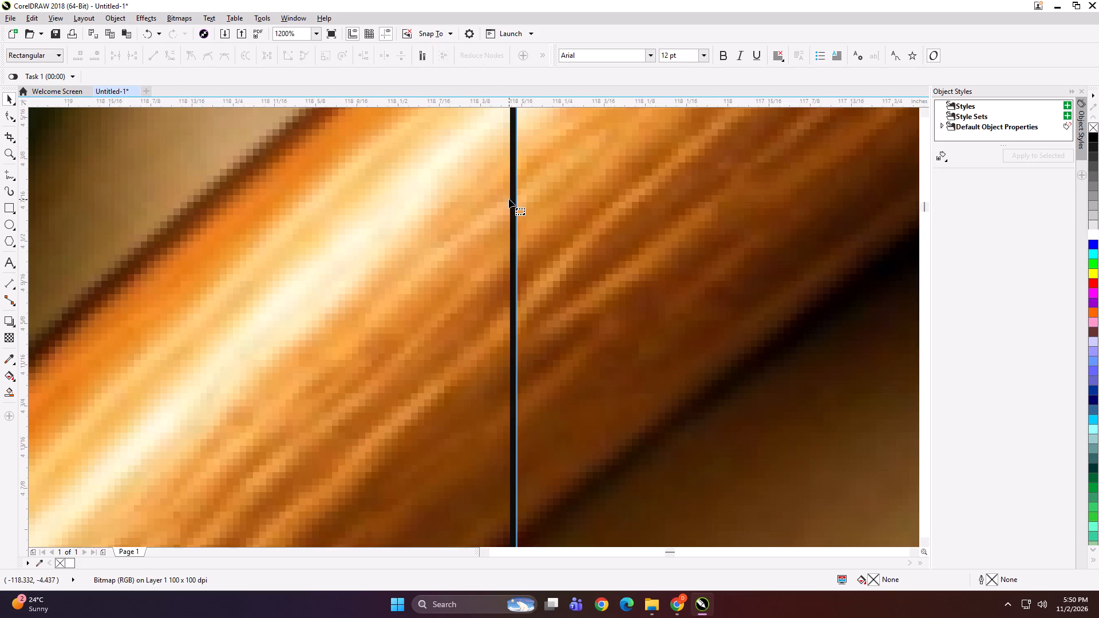
pyautogui.scroll(-4, 508, 203)
pyautogui.scroll(4, 500, 267)
pyautogui.scroll(3, 576, 270)
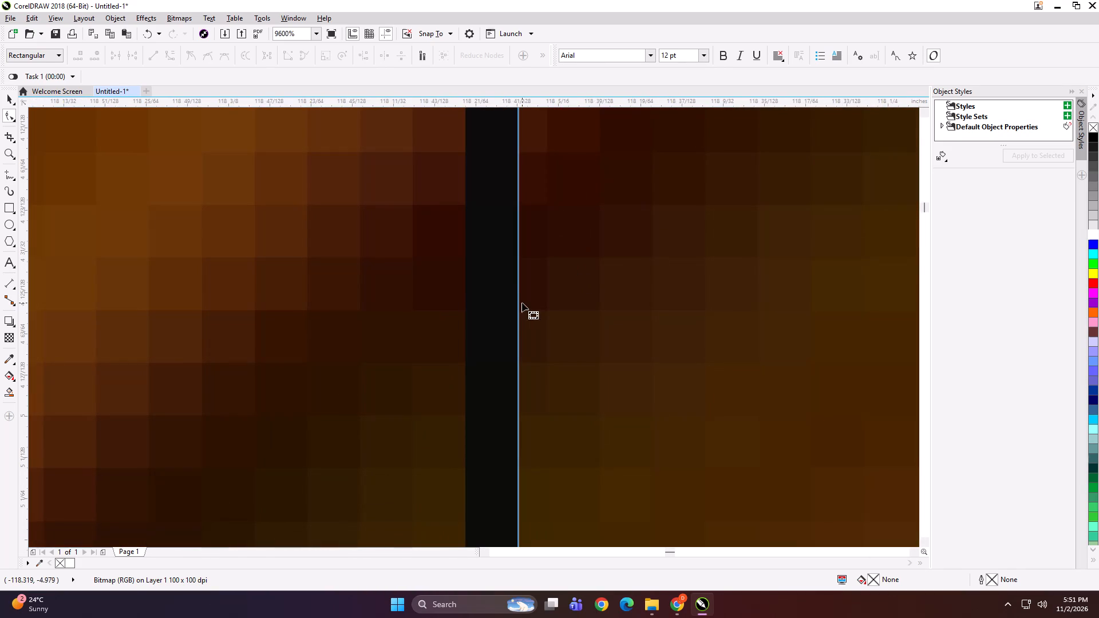
pyautogui.moveTo(517, 299); pyautogui.dragTo(366, 292)
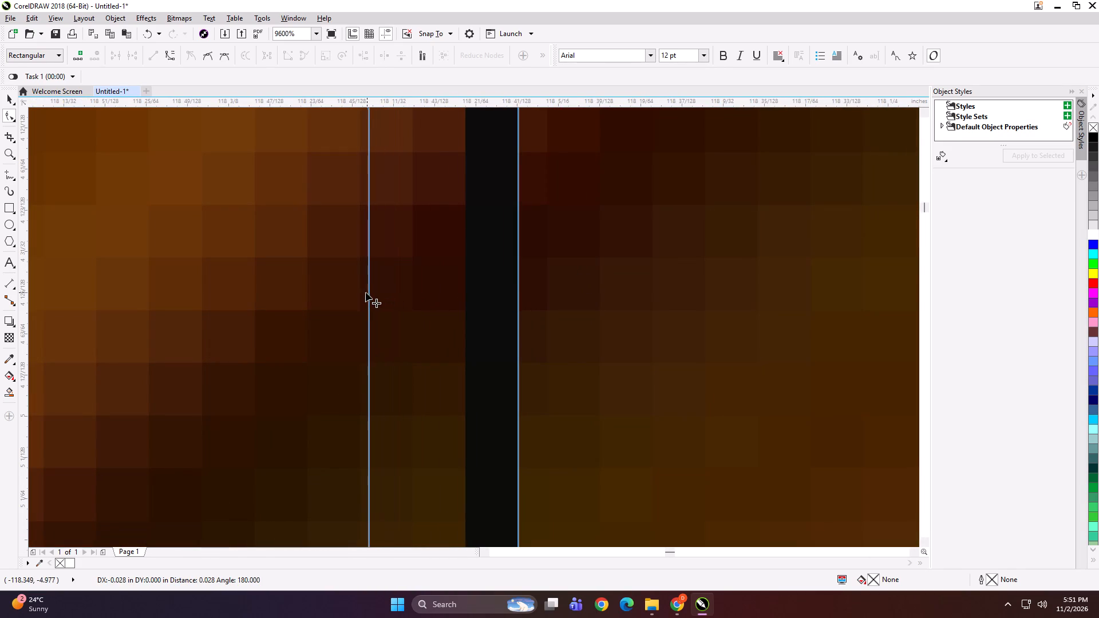
pyautogui.moveTo(366, 292); pyautogui.dragTo(359, 292)
pyautogui.press('space')
pyautogui.scroll(-8, 406, 293)
pyautogui.scroll(-3, 456, 284)
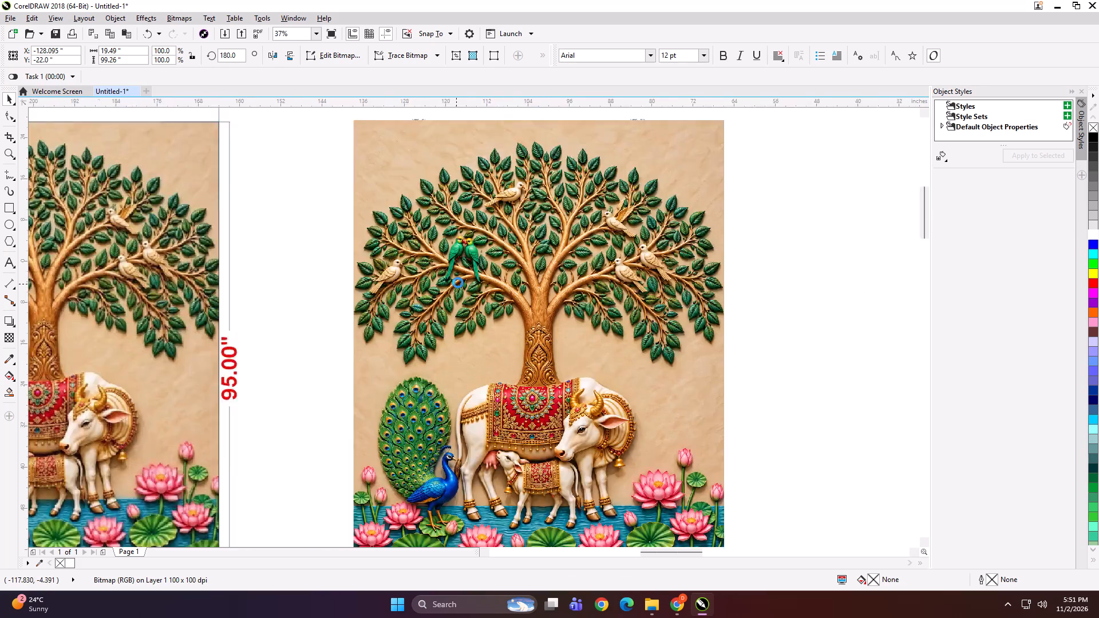
# Align the bottom edges of the two cow-and-tree panels and group them.
pyautogui.keyDown('shift'); pyautogui.click(488, 283); pyautogui.keyUp('shift')
pyautogui.press('b')
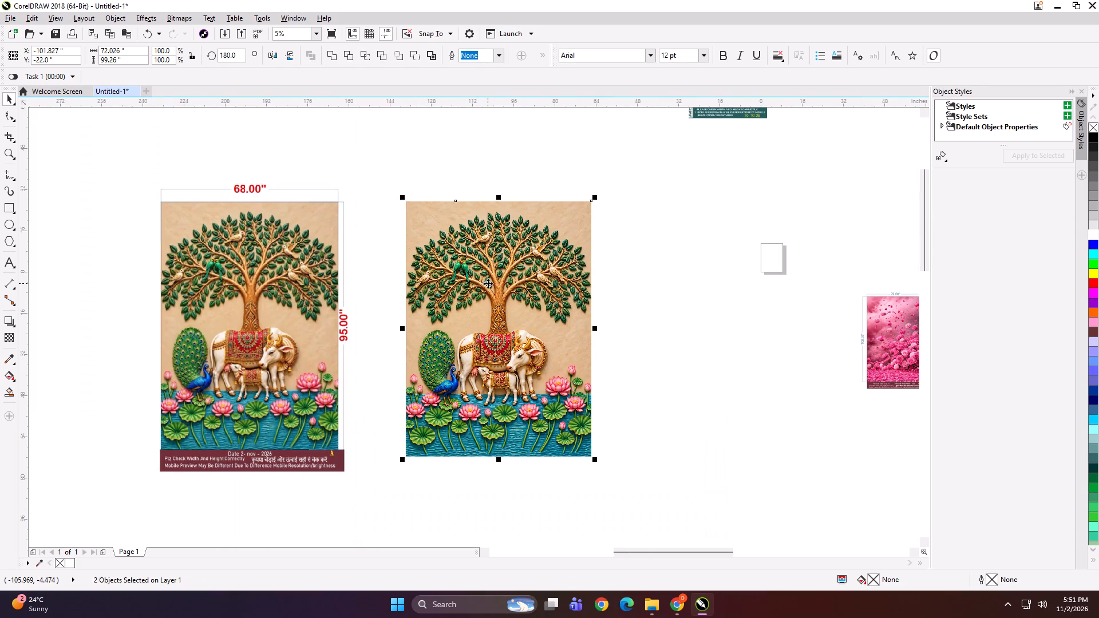
pyautogui.hotkey('ctrl', 'g')
# Frame the joined cow-and-tree panels with a rectangle and lower its top edge onto the artwork, making it 99.005 inches high.
pyautogui.keyDown('shift'); pyautogui.doubleClick(7, 207); pyautogui.keyUp('shift')
pyautogui.hotkey('shift', 'space')
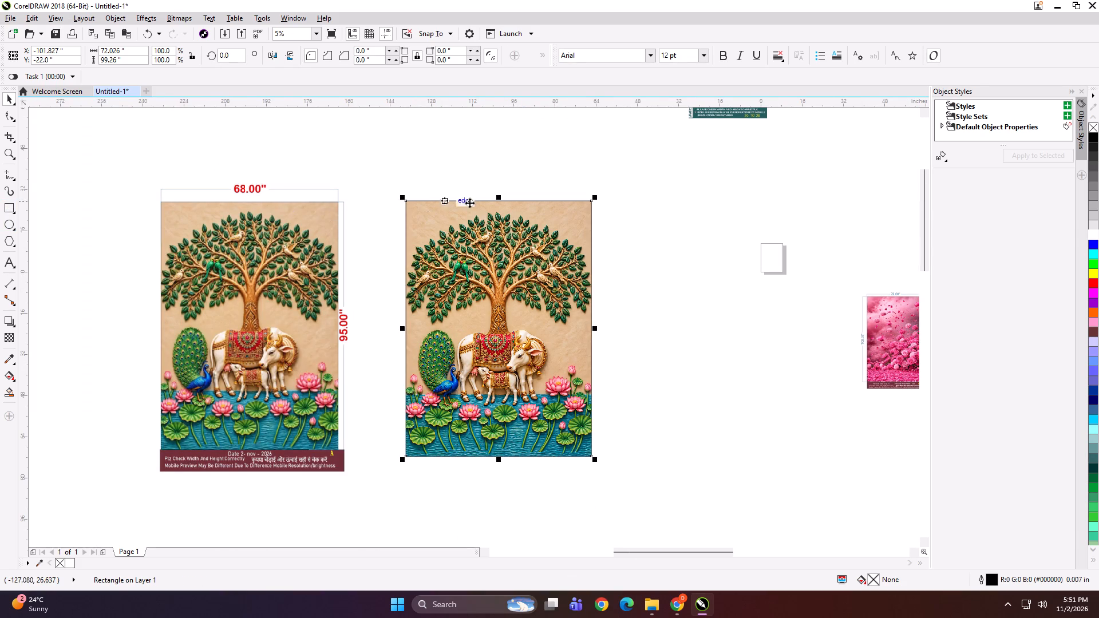
pyautogui.scroll(2, 479, 203)
pyautogui.scroll(3, 566, 181)
pyautogui.scroll(2, 457, 286)
pyautogui.scroll(2, 534, 296)
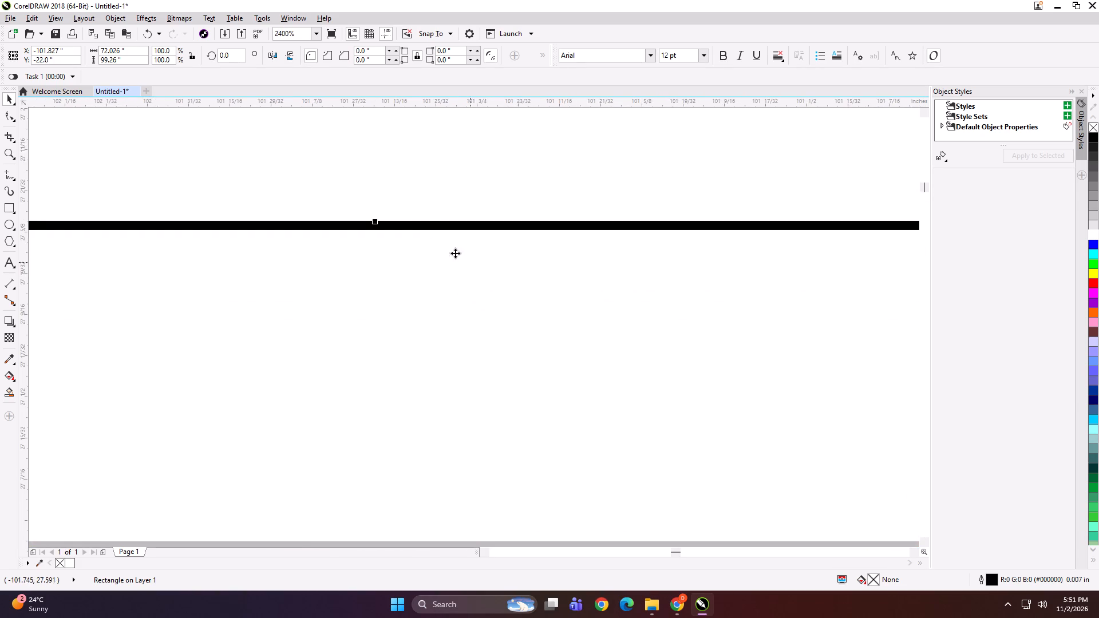
pyautogui.scroll(-1, 425, 220)
pyautogui.moveTo(400, 219); pyautogui.dragTo(428, 390)
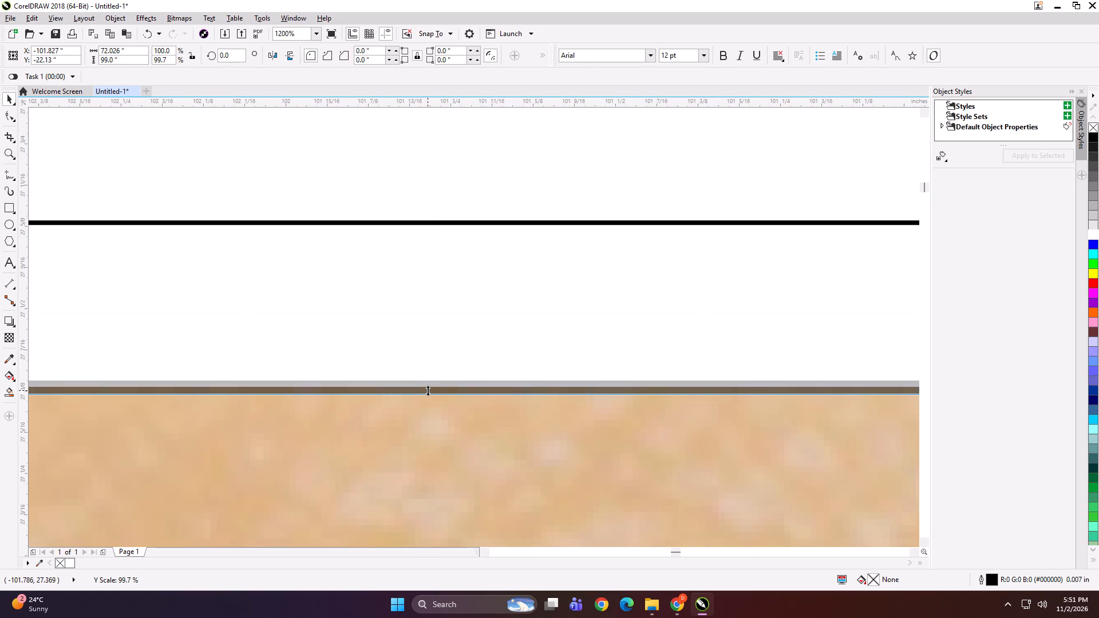
pyautogui.moveTo(428, 390); pyautogui.dragTo(430, 387)
# PowerClip the joined cow-and-tree artwork inside the framing rectangle.
pyautogui.click(430, 373)
pyautogui.hotkey('shift', 'Return')
pyautogui.click(446, 441)
# Resize the PowerClipped cow-and-tree panel to 68 inches wide by 95 inches high.
pyautogui.scroll(-12, 523, 266)
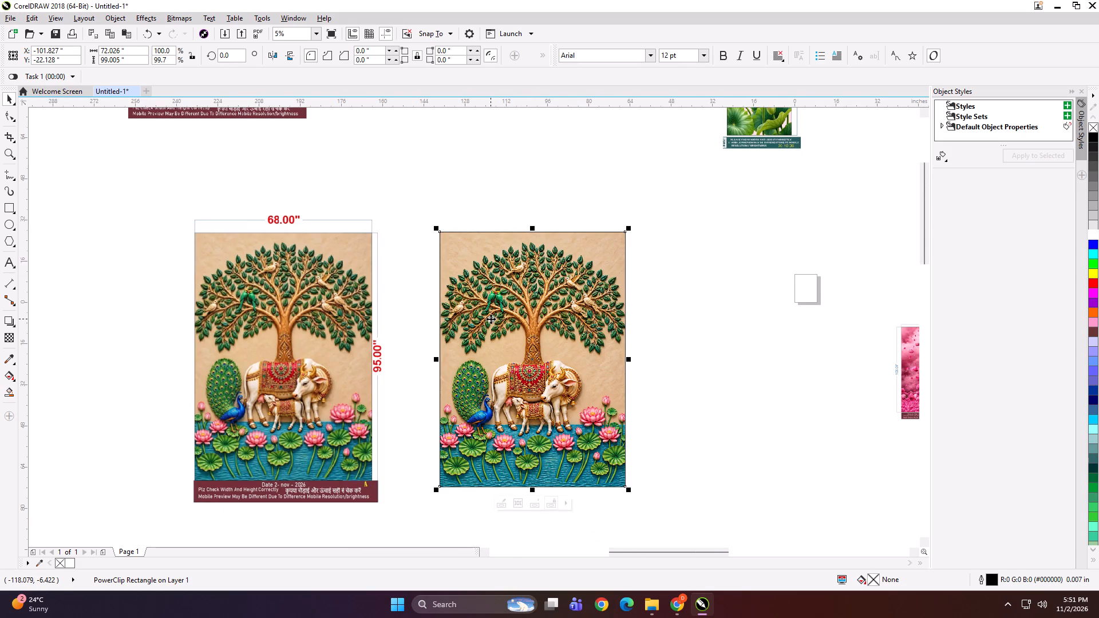
pyautogui.click(133, 50)
pyautogui.hotkey('ctrl', 'a')
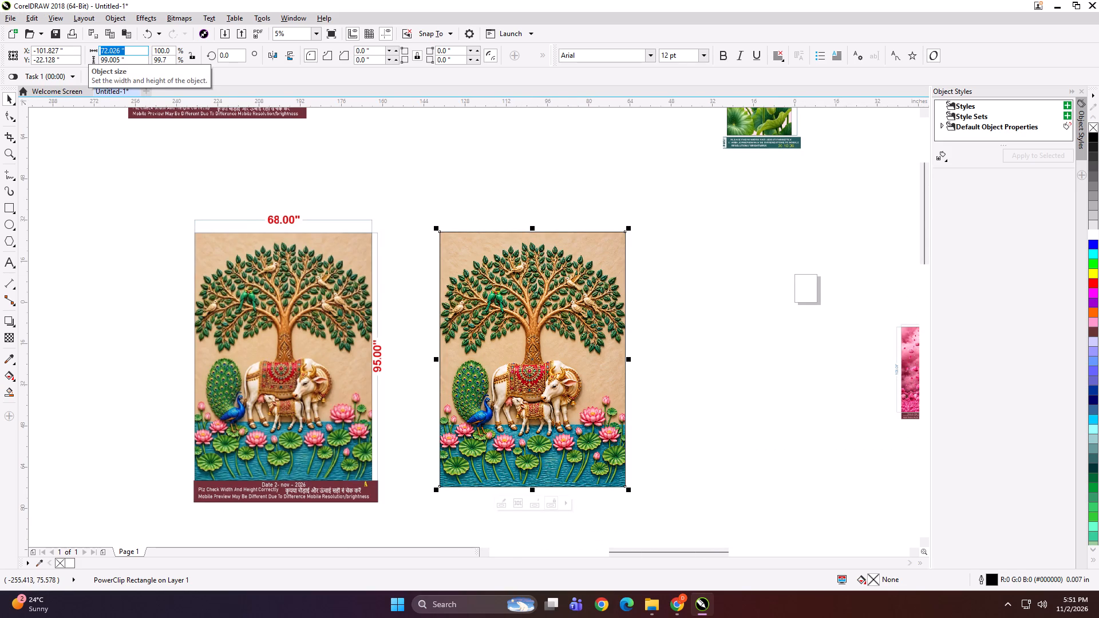
pyautogui.write('68')
pyautogui.press('Tab')
pyautogui.press('9')
pyautogui.press('Return')
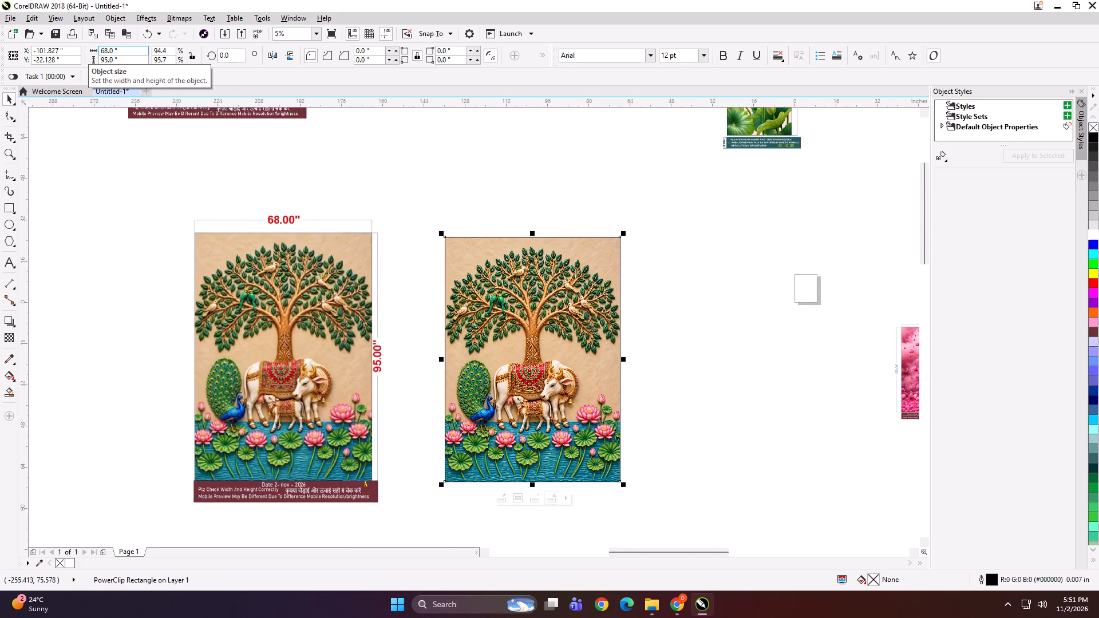
# Create a rectangle matching the cow-and-tree panel's outline and set its width to 53 inches.
pyautogui.keyDown('shift'); pyautogui.click(321, 405); pyautogui.keyUp('shift')
pyautogui.hotkey('shift', 'F2')
pyautogui.click(62, 196)
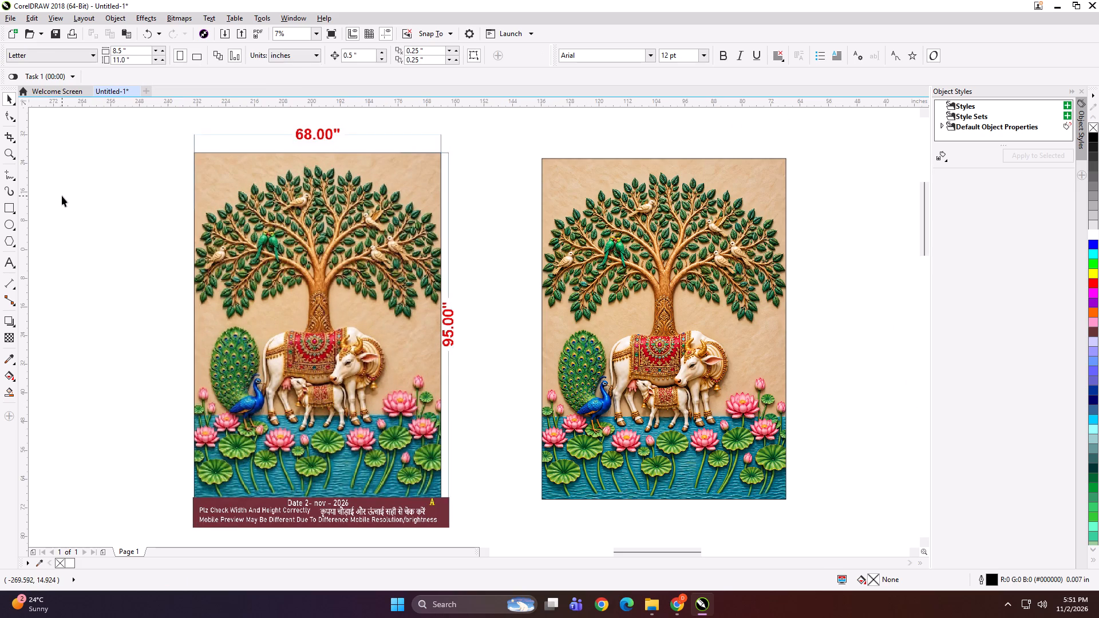
pyautogui.click(627, 257)
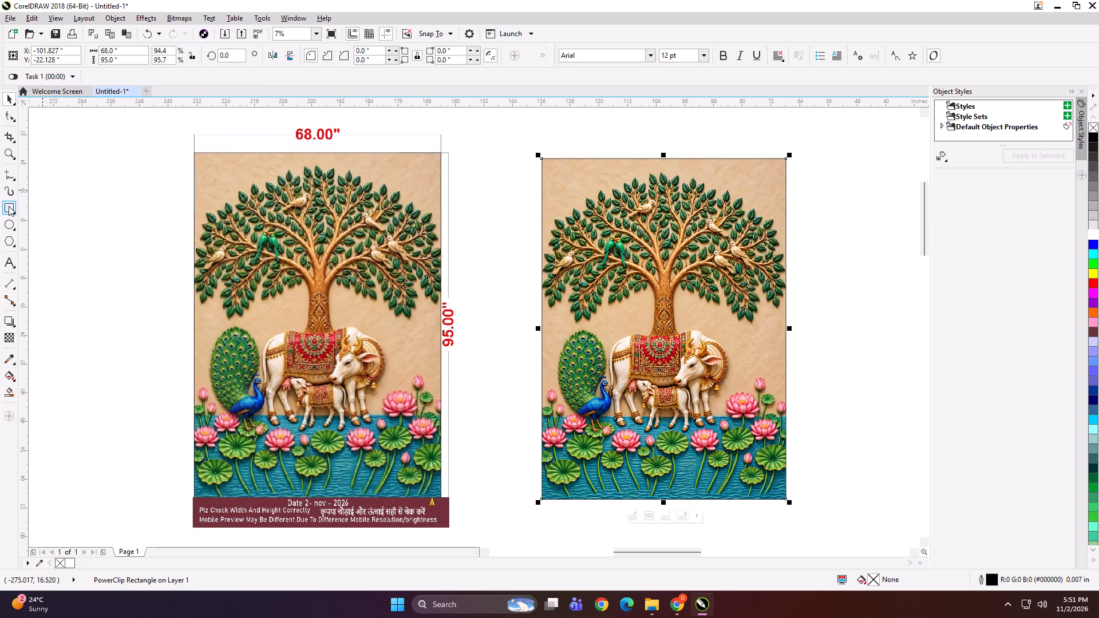
pyautogui.keyDown('shift'); pyautogui.doubleClick(9, 206); pyautogui.keyUp('shift')
pyautogui.hotkey('shift', 'space')
pyautogui.click(123, 51)
pyautogui.hotkey('ctrl', 'a')
pyautogui.write('53')
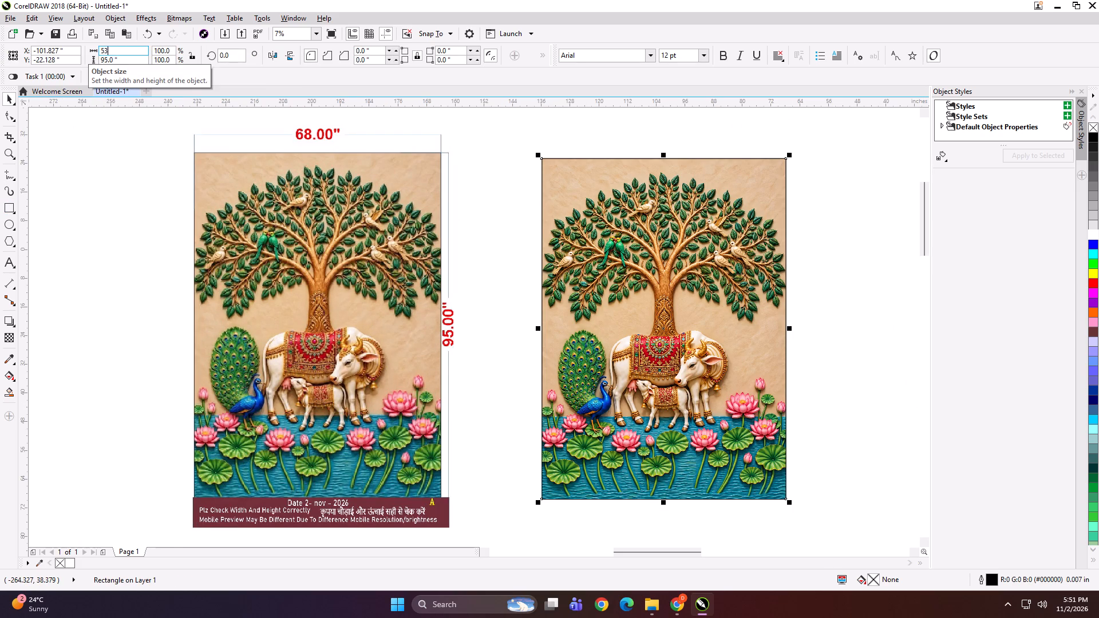
pyautogui.press('Return')
# Align the 53-inch-wide rectangle with the left edge of the cow-and-tree panel, leaving only that rectangle selected.
pyautogui.keyDown('shift'); pyautogui.click(562, 197); pyautogui.keyUp('shift')
pyautogui.press('space')
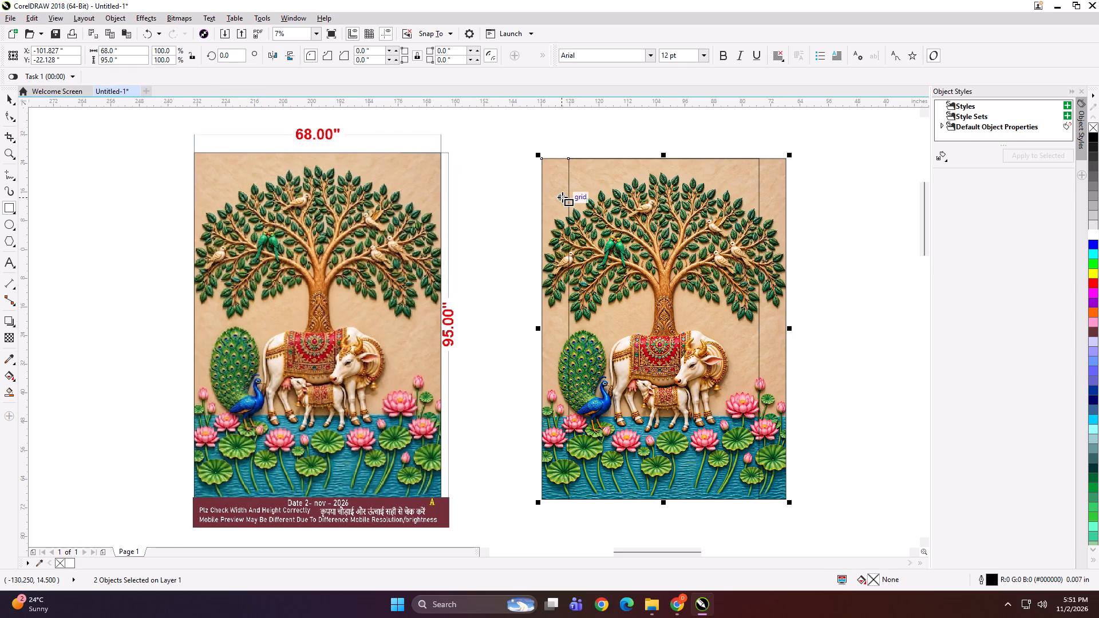
pyautogui.write('L')
pyautogui.press('space')
pyautogui.click(802, 229)
pyautogui.click(688, 240)
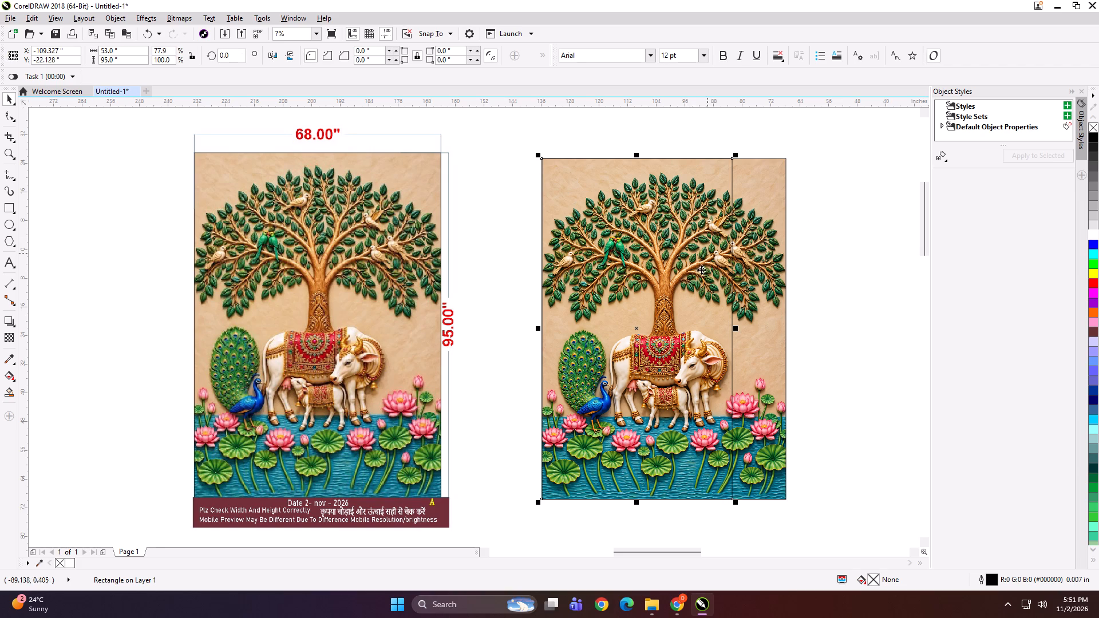
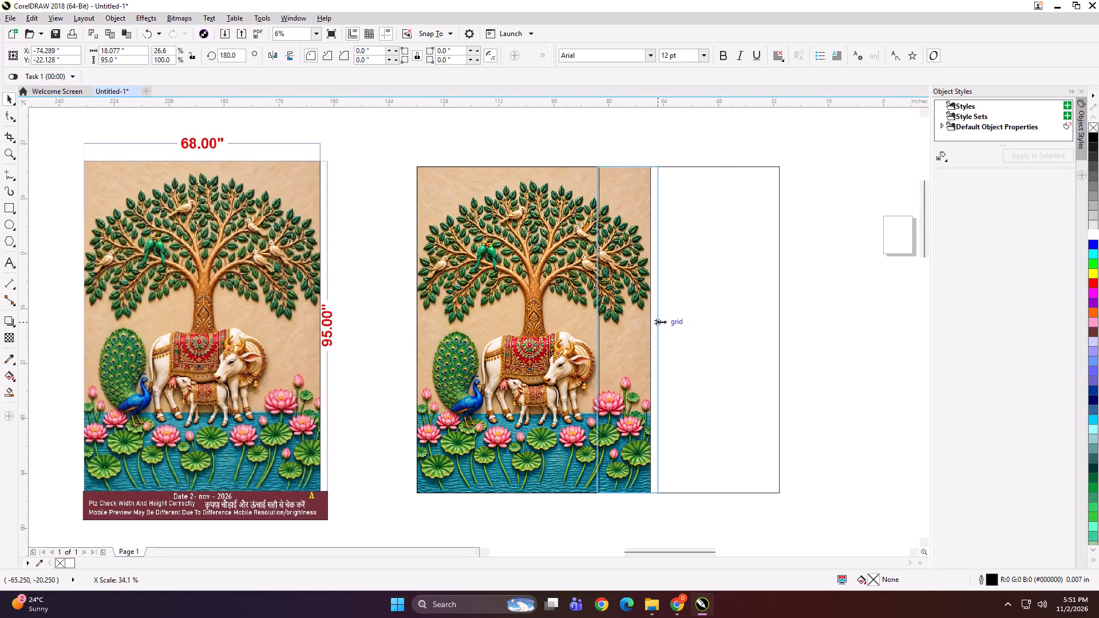
# Narrow the rectangle beside the 53-inch one to 15.5 inches wide, ending at the cow-and-tree panel's right edge.
pyautogui.moveTo(661, 322); pyautogui.dragTo(655, 322)
# Divide the cow-and-tree panel along the two rectangles into separate 53-inch and 15.5-inch-wide PowerClip pieces, then ungroup them.
pyautogui.keyDown('shift'); pyautogui.click(563, 319); pyautogui.keyUp('shift')
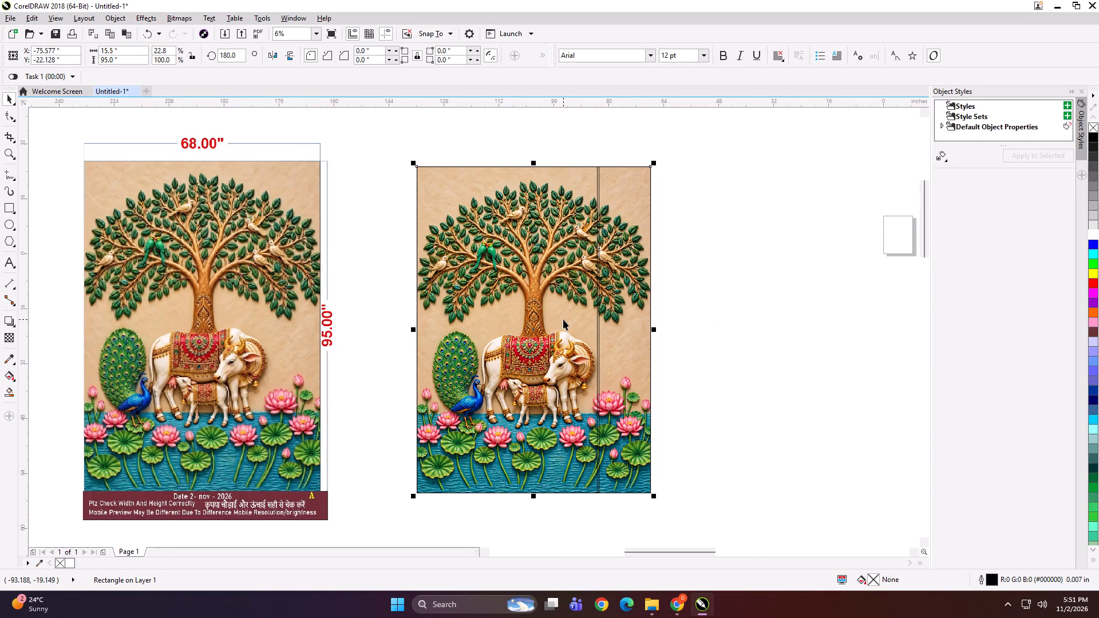
pyautogui.hotkey('ctrl', 'g')
pyautogui.click(709, 318)
pyautogui.keyDown('alt'); pyautogui.click(496, 359); pyautogui.keyUp('alt')
pyautogui.hotkey('shift', 'Return')
pyautogui.click(575, 318)
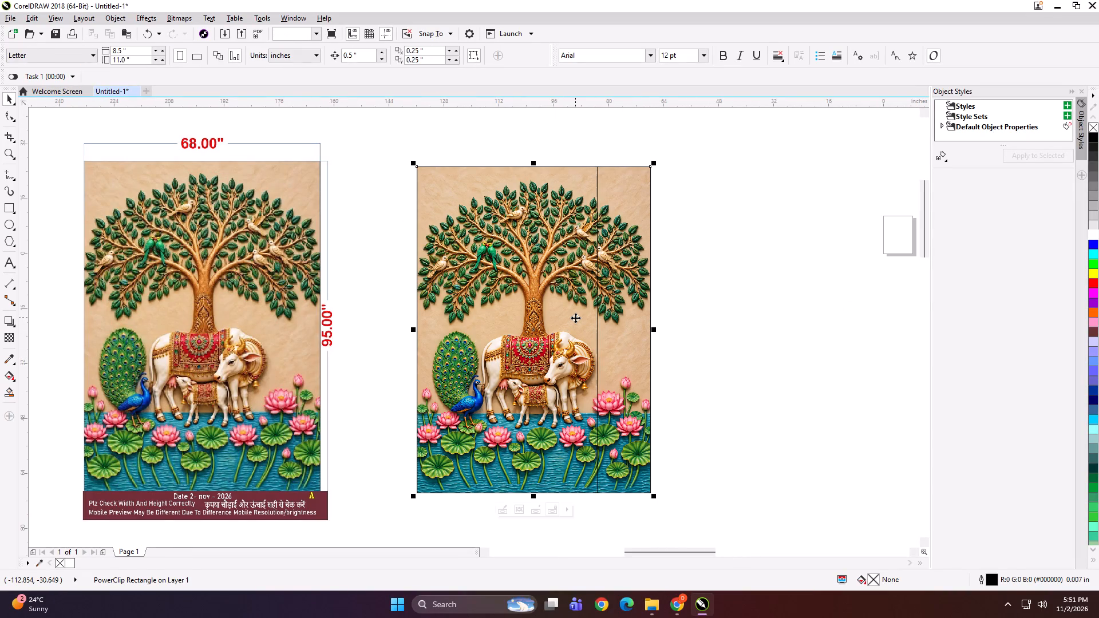
pyautogui.hotkey('ctrl', 'u')
pyautogui.hotkey('ctrl', 'u')
pyautogui.click(774, 284)
# Examine the two panel pieces individually and up close where they meet.
pyautogui.click(674, 292)
pyautogui.click(631, 296)
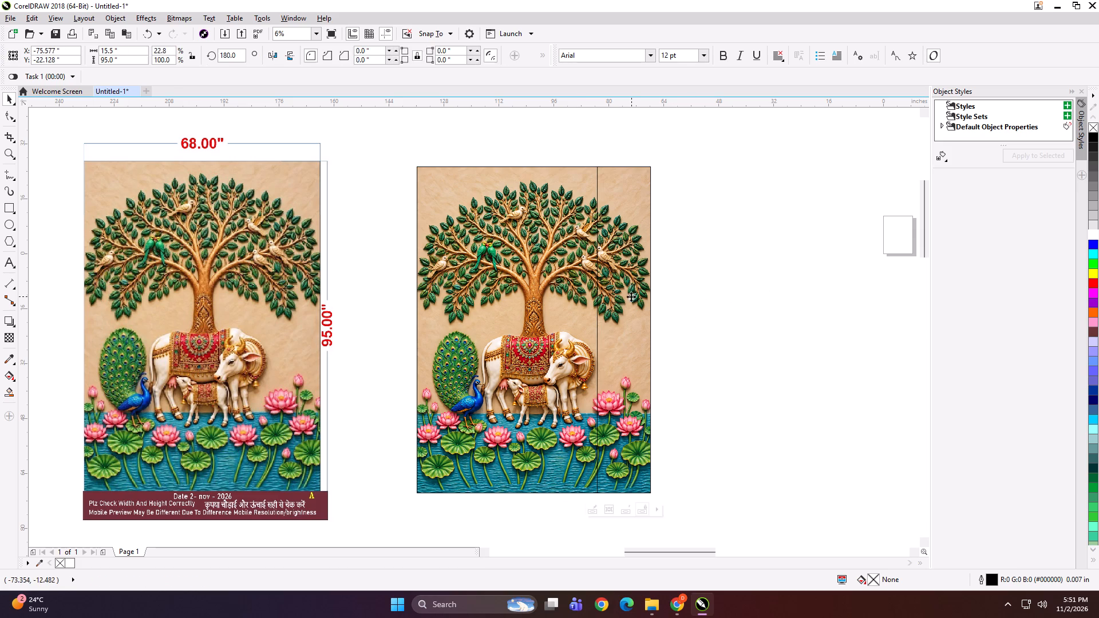
pyautogui.keyDown('shift'); pyautogui.click(535, 308); pyautogui.keyUp('shift')
pyautogui.click(748, 306)
pyautogui.click(718, 302)
pyautogui.click(669, 296)
pyautogui.click(637, 293)
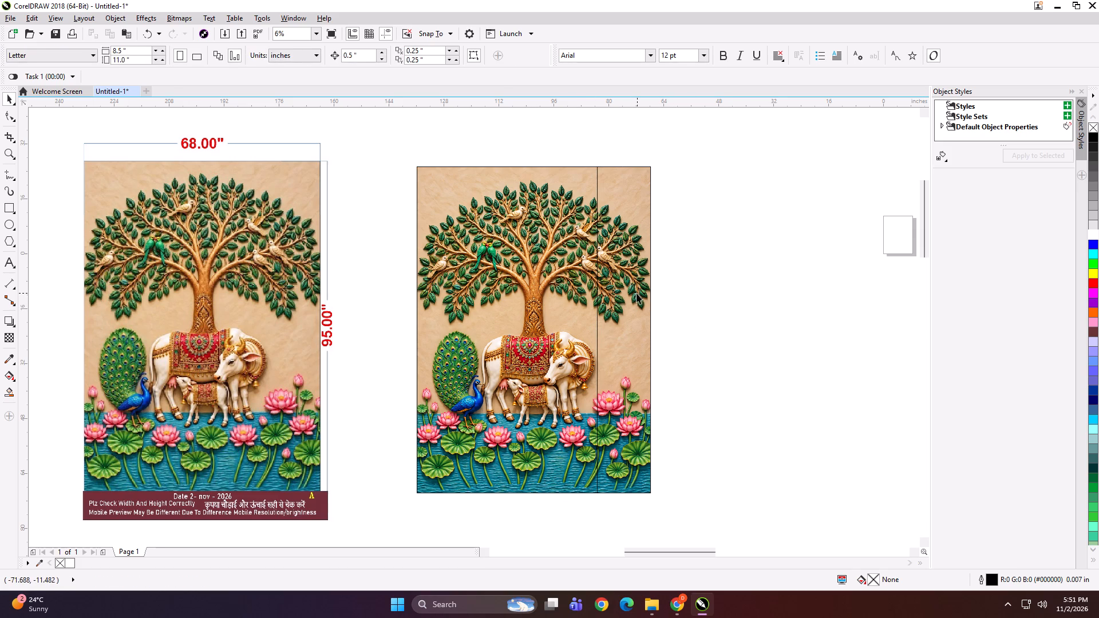
pyautogui.scroll(2, 611, 295)
pyautogui.scroll(3, 556, 187)
pyautogui.scroll(-4, 541, 215)
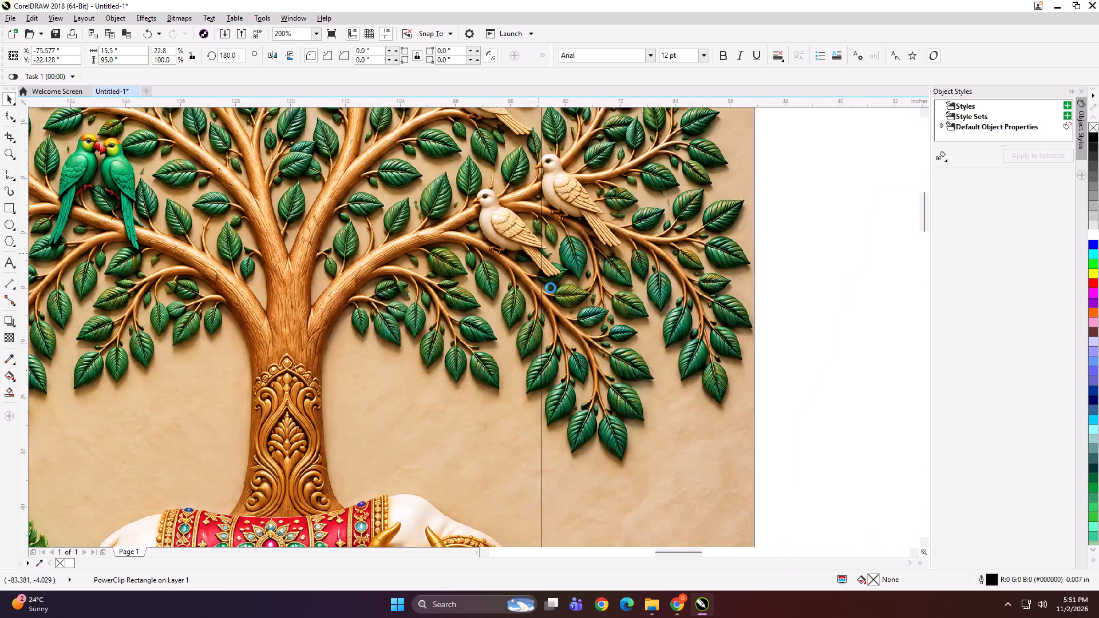
pyautogui.scroll(-1, 563, 289)
pyautogui.click(692, 282)
# Add the text label "68*95 PANEL 1" along the top edge of the 53-inch-wide panel piece.
pyautogui.click(11, 261)
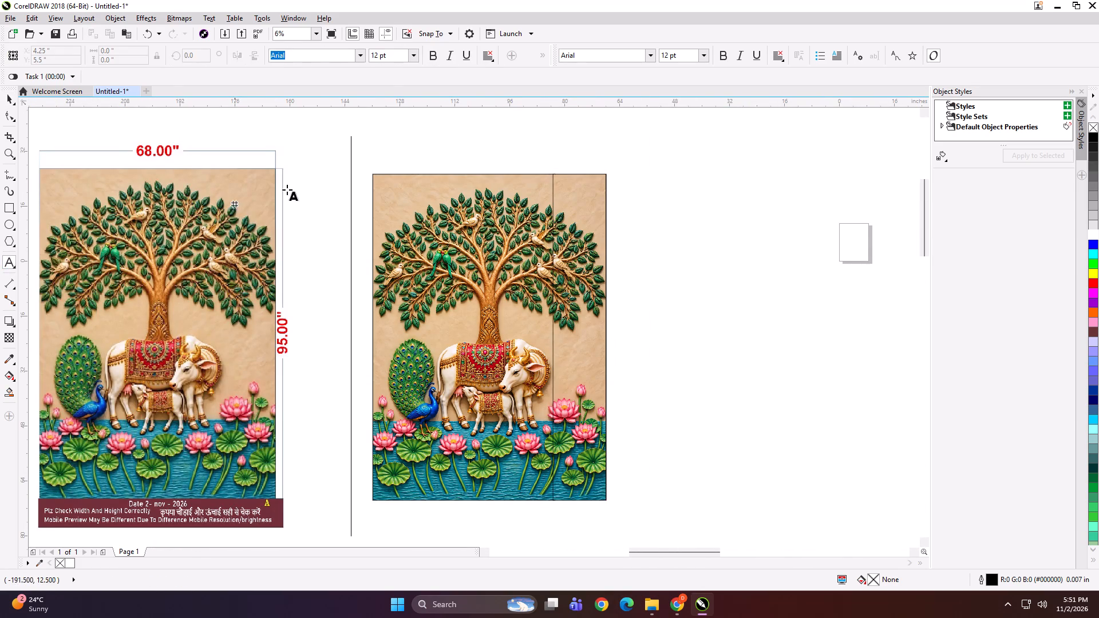
pyautogui.click(402, 172)
pyautogui.write('68*95 PANEL 1')
# Copy the label to the top edge of the 15.5-inch-wide piece and change it to "68*95 PANEL 2".
pyautogui.hotkey('ctrl', 'a')
pyautogui.hotkey('ctrl', 'c')
pyautogui.scroll(1, 545, 168)
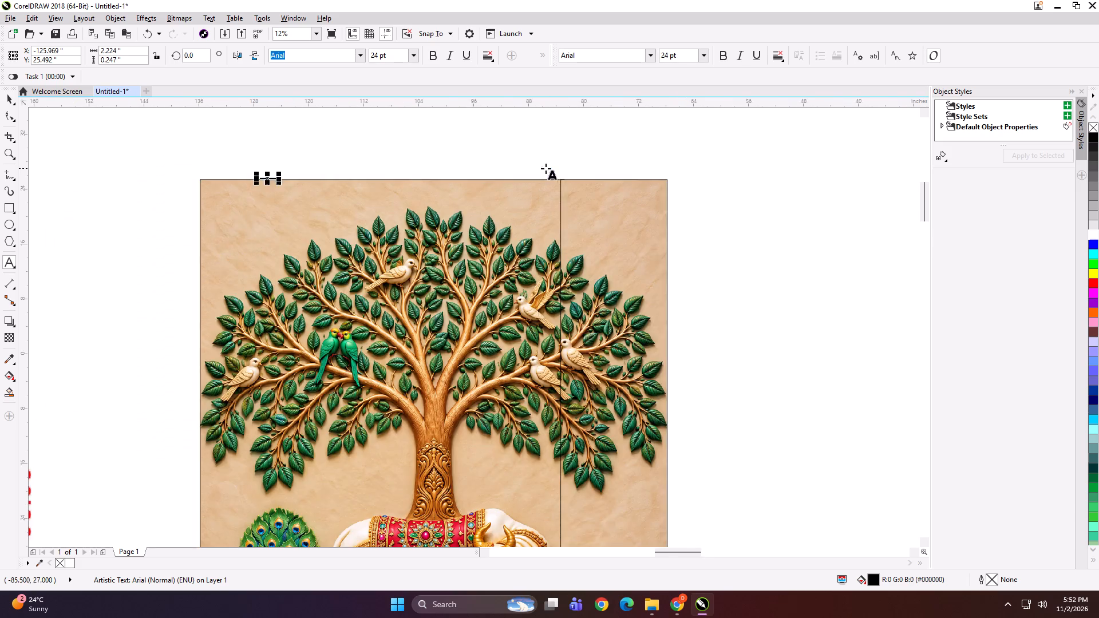
pyautogui.scroll(1, 545, 168)
pyautogui.click(615, 189)
pyautogui.scroll(3, 620, 185)
pyautogui.hotkey('ctrl', 'v')
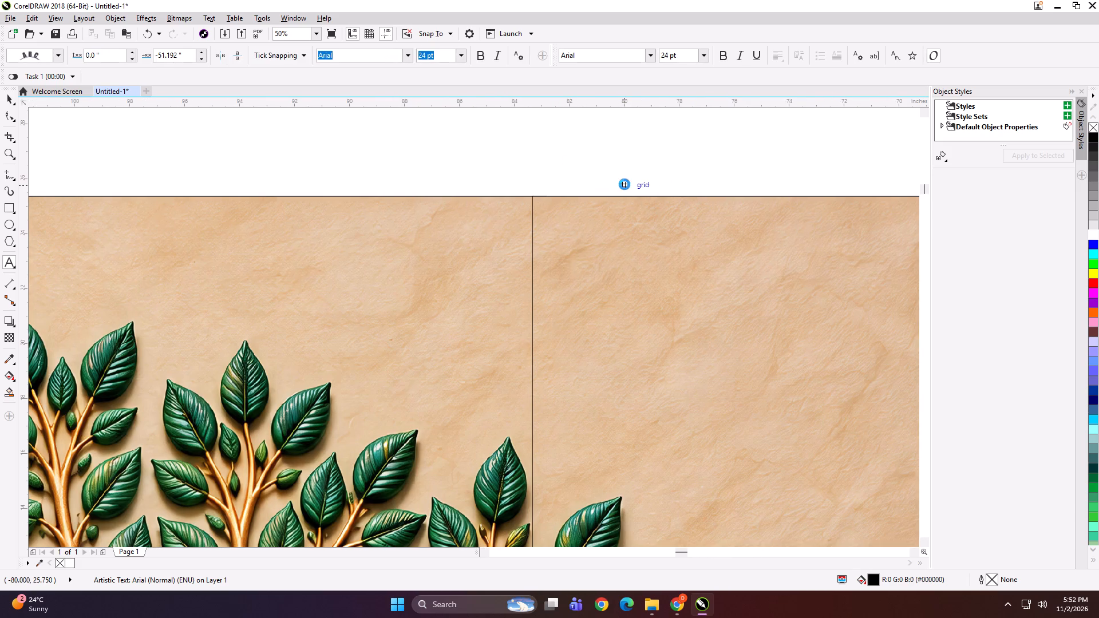
pyautogui.scroll(2, 667, 187)
pyautogui.press('BackSpace')
pyautogui.press('2')
# Group the 15.5-inch-wide piece with its "68*95 PANEL 2" label.
pyautogui.scroll(-3, 658, 196)
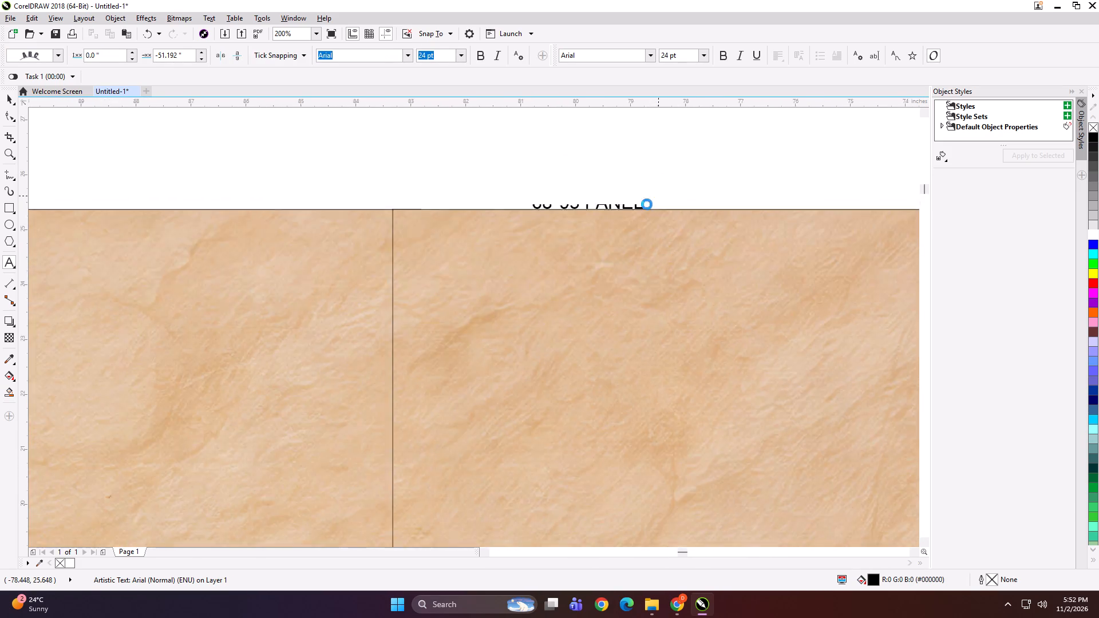
pyautogui.scroll(-1, 647, 204)
pyautogui.scroll(-2, 546, 210)
pyautogui.scroll(2, 371, 201)
pyautogui.scroll(1, 479, 224)
pyautogui.scroll(-4, 409, 209)
pyautogui.click(3, 95)
pyautogui.keyDown('shift'); pyautogui.click(487, 255); pyautogui.keyUp('shift')
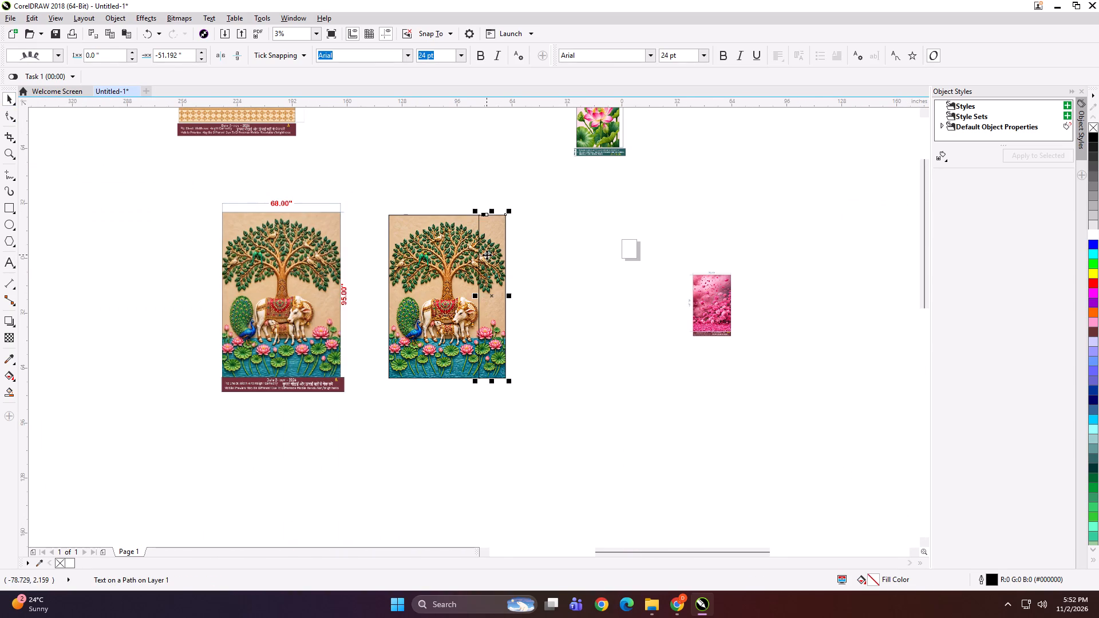
pyautogui.hotkey('ctrl', 'g')
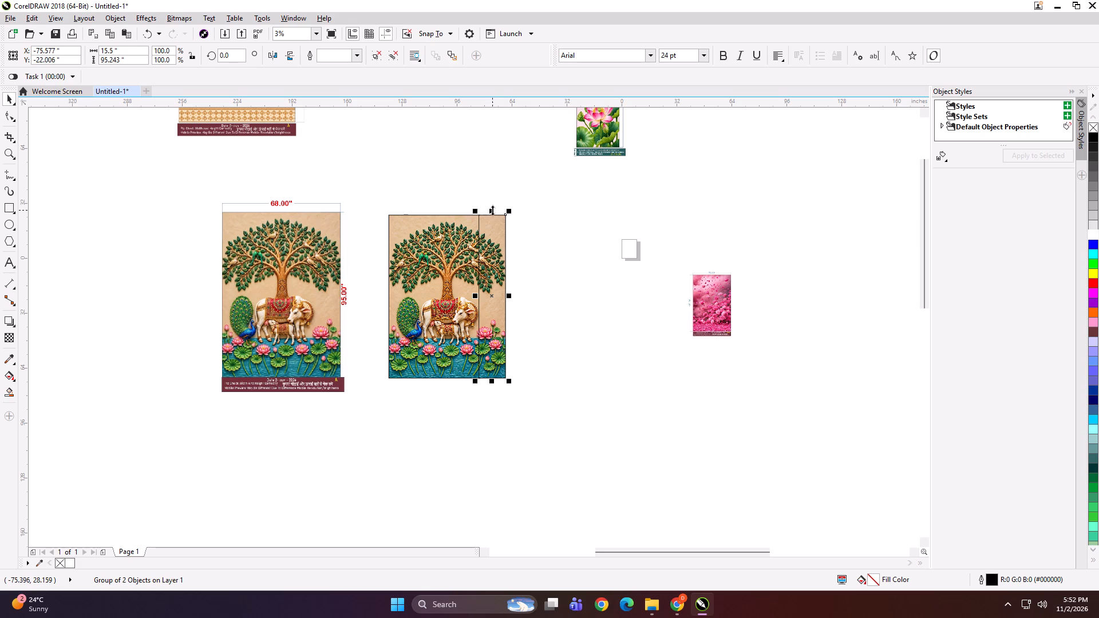
# Examine the overlap between the two pieces at the bird, nudging the narrow panel group sideways and back.
pyautogui.scroll(2, 483, 261)
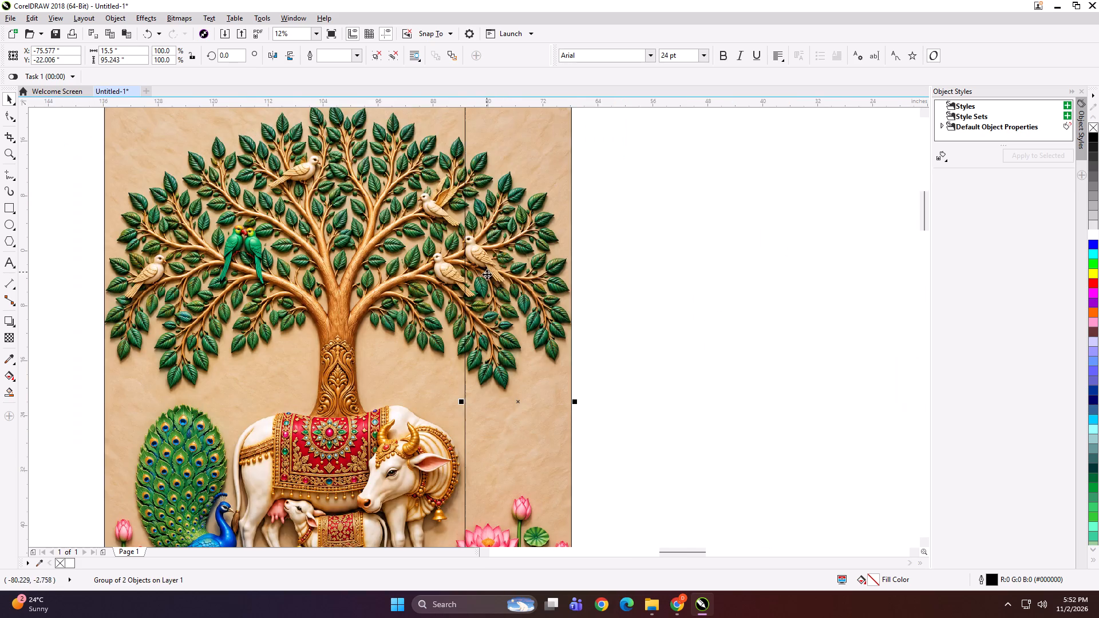
pyautogui.scroll(2, 462, 246)
pyautogui.press('Right')
pyautogui.scroll(2, 478, 223)
pyautogui.press('Left')
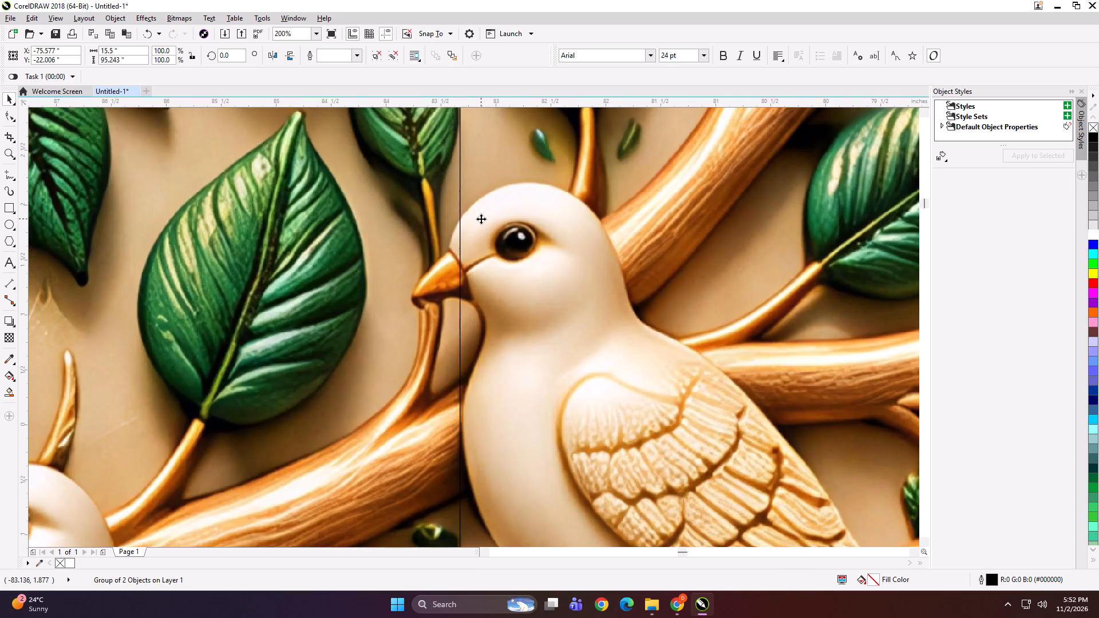
pyautogui.scroll(-5, 446, 236)
pyautogui.click(552, 223)
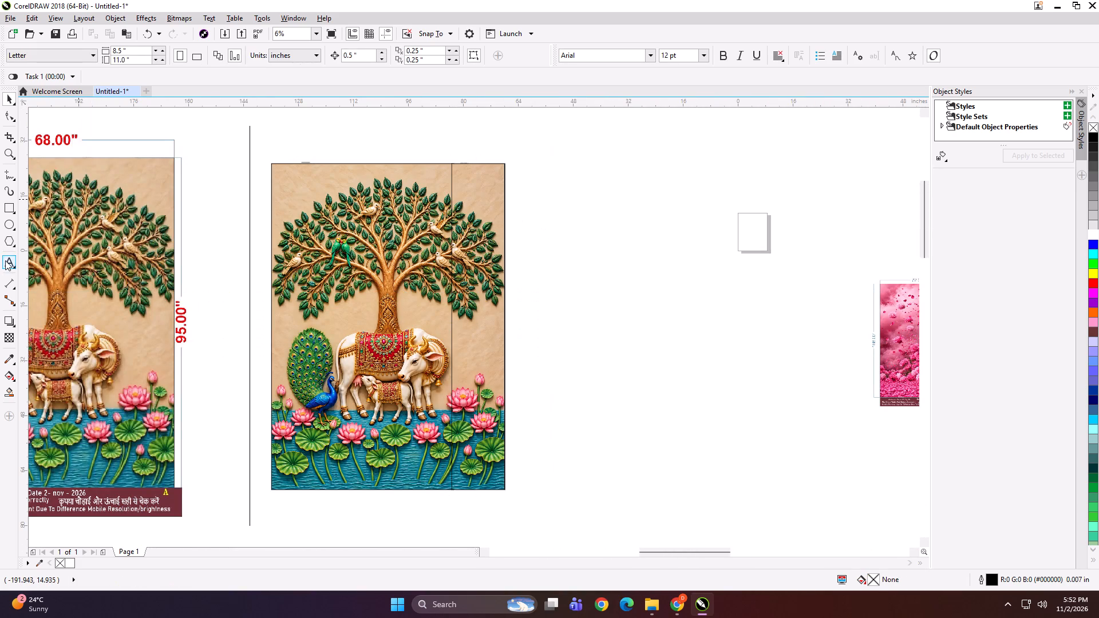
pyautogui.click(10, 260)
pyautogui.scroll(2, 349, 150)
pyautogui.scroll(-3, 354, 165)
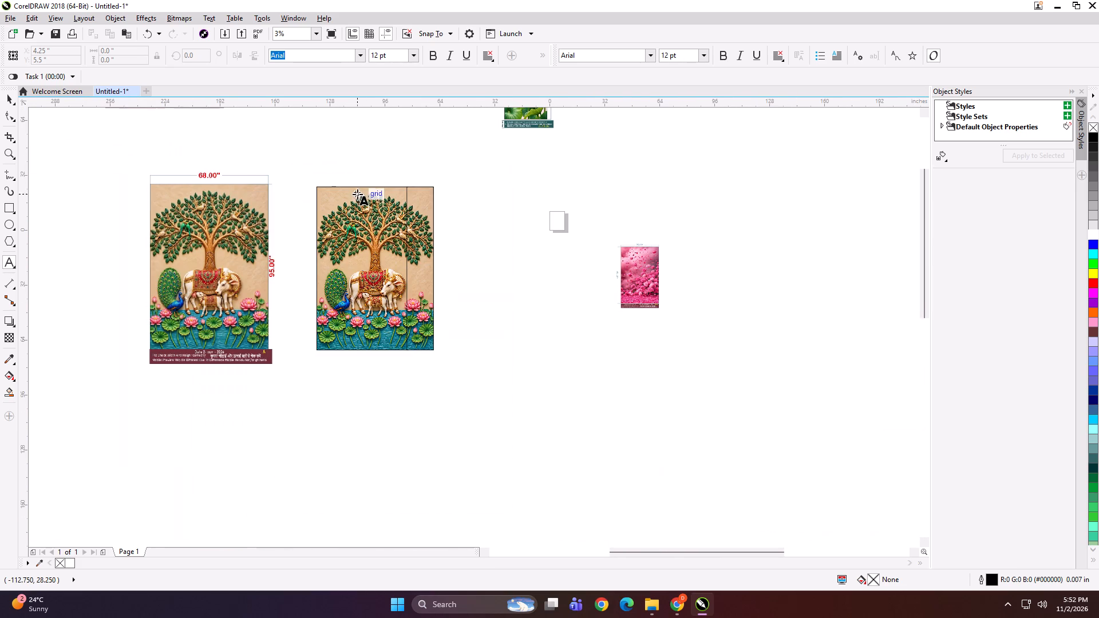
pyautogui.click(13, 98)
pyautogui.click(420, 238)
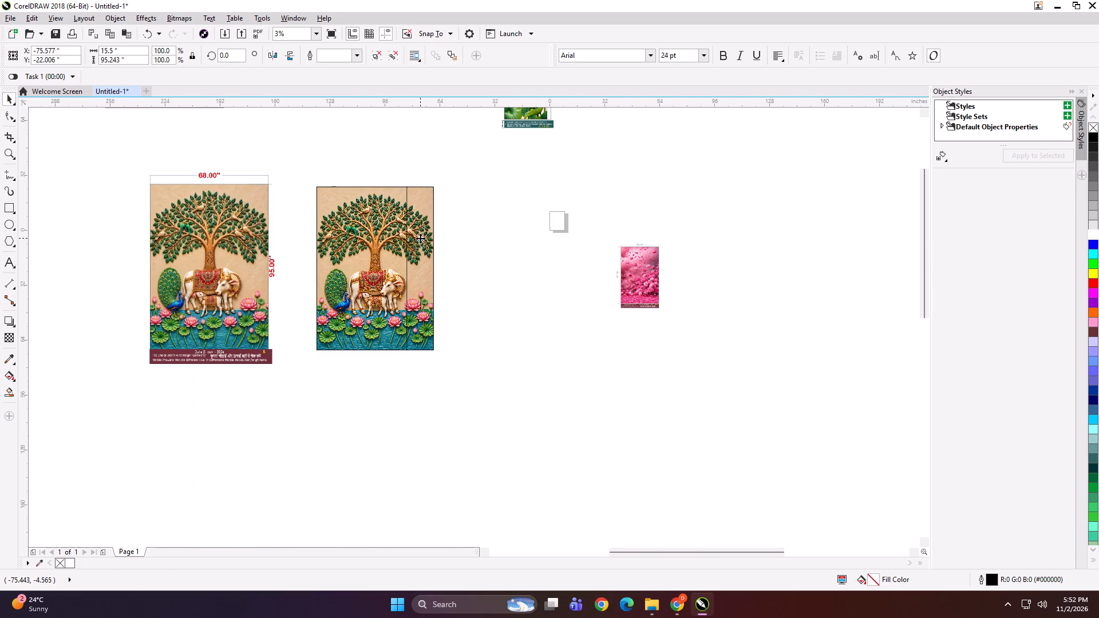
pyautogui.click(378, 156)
# Group the 53-inch-wide piece with its "68*95 PANEL 1" label.
pyautogui.scroll(2, 410, 179)
pyautogui.scroll(-1, 425, 212)
pyautogui.click(337, 272)
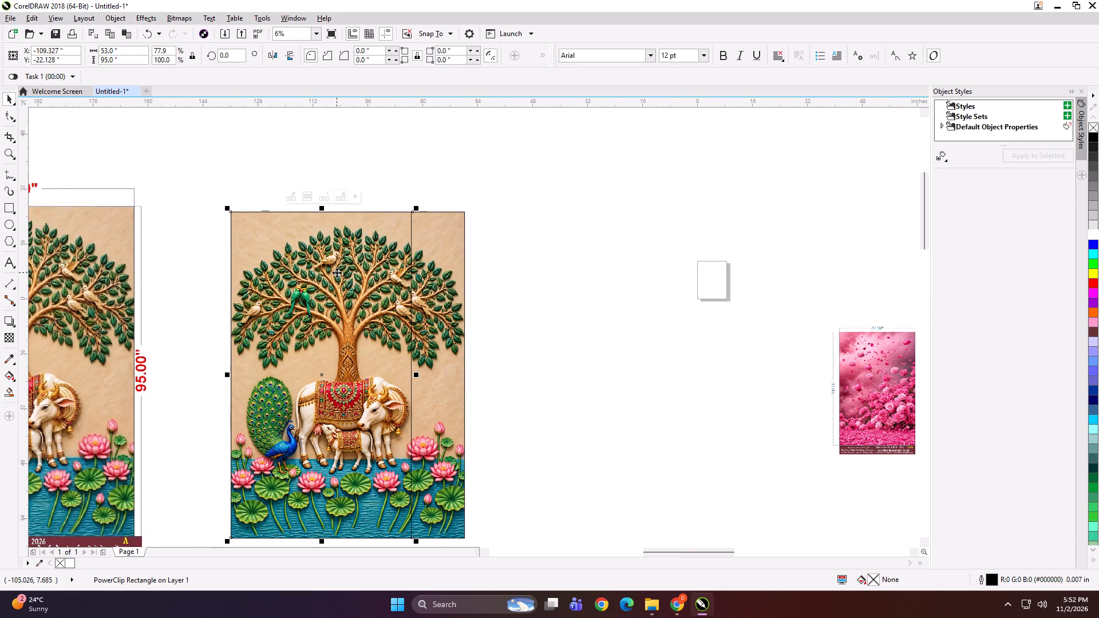
pyautogui.click(252, 135)
pyautogui.moveTo(247, 184); pyautogui.dragTo(300, 271)
pyautogui.keyDown('shift'); pyautogui.click(300, 271); pyautogui.keyUp('shift')
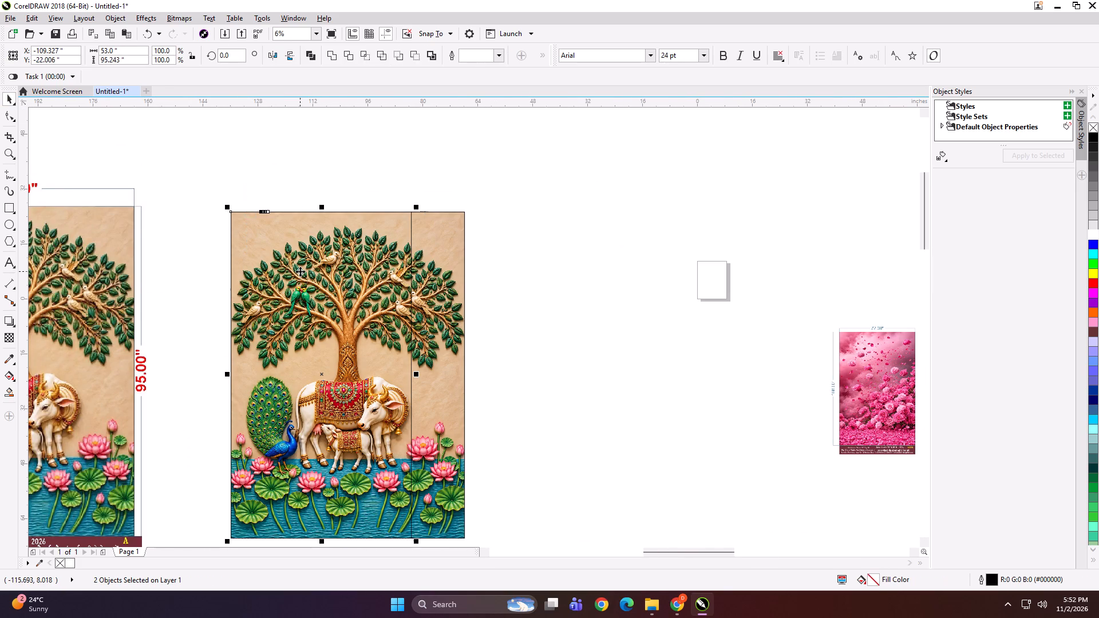
pyautogui.hotkey('ctrl', 'g')
# Recheck the narrow panel group and the dividing line up close, nudging the group sideways and back.
pyautogui.moveTo(349, 168); pyautogui.dragTo(451, 272)
pyautogui.keyDown('shift'); pyautogui.click(444, 260); pyautogui.keyUp('shift')
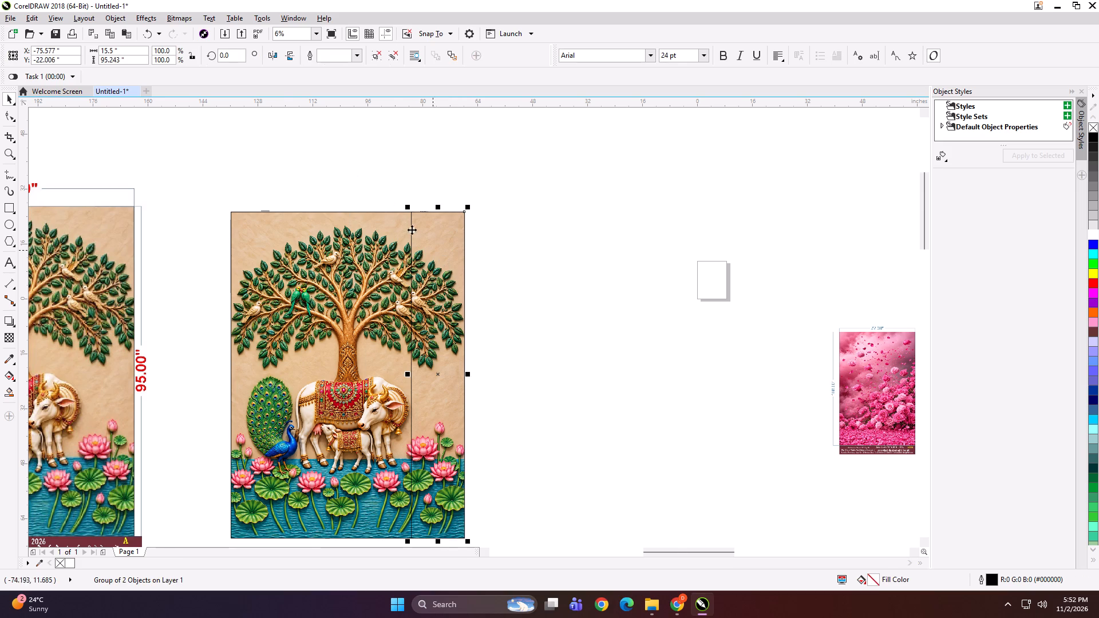
pyautogui.scroll(3, 425, 206)
pyautogui.scroll(-1, 405, 204)
pyautogui.click(402, 184)
pyautogui.scroll(-2, 402, 184)
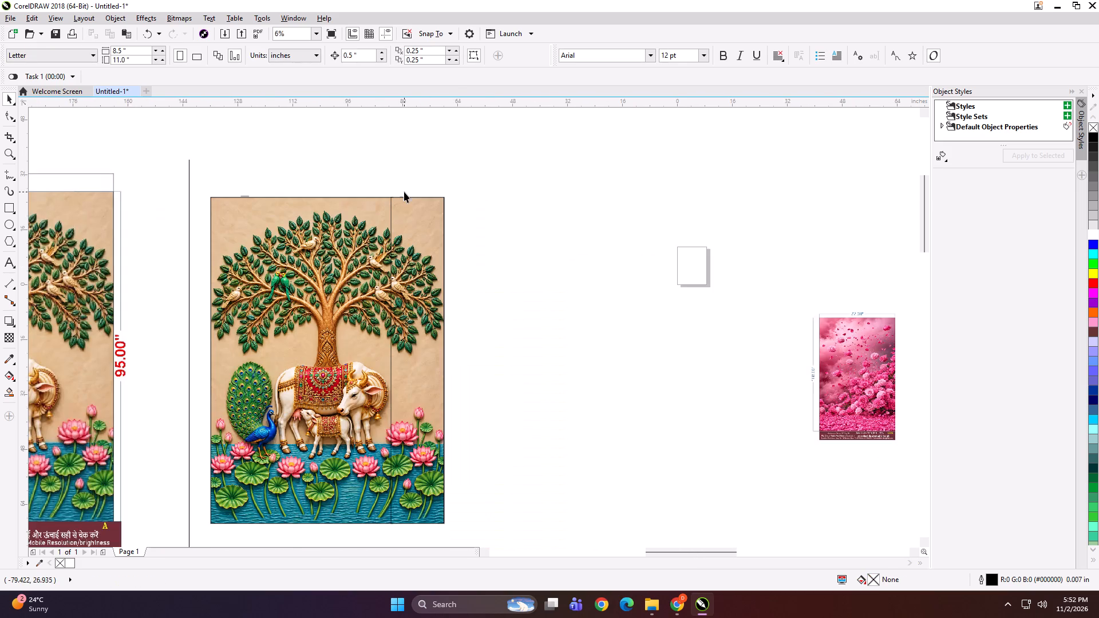
pyautogui.click(407, 218)
pyautogui.scroll(2, 397, 292)
pyautogui.scroll(2, 360, 216)
pyautogui.scroll(-3, 391, 254)
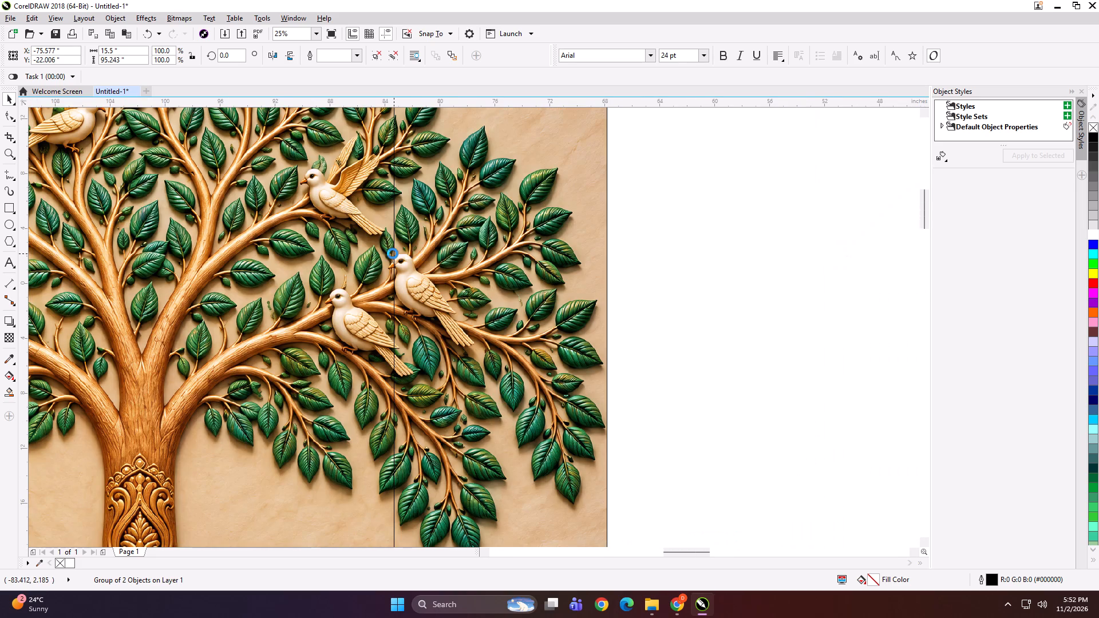
pyautogui.press('Right')
pyautogui.press('Left')
pyautogui.scroll(-1, 396, 269)
pyautogui.click(501, 251)
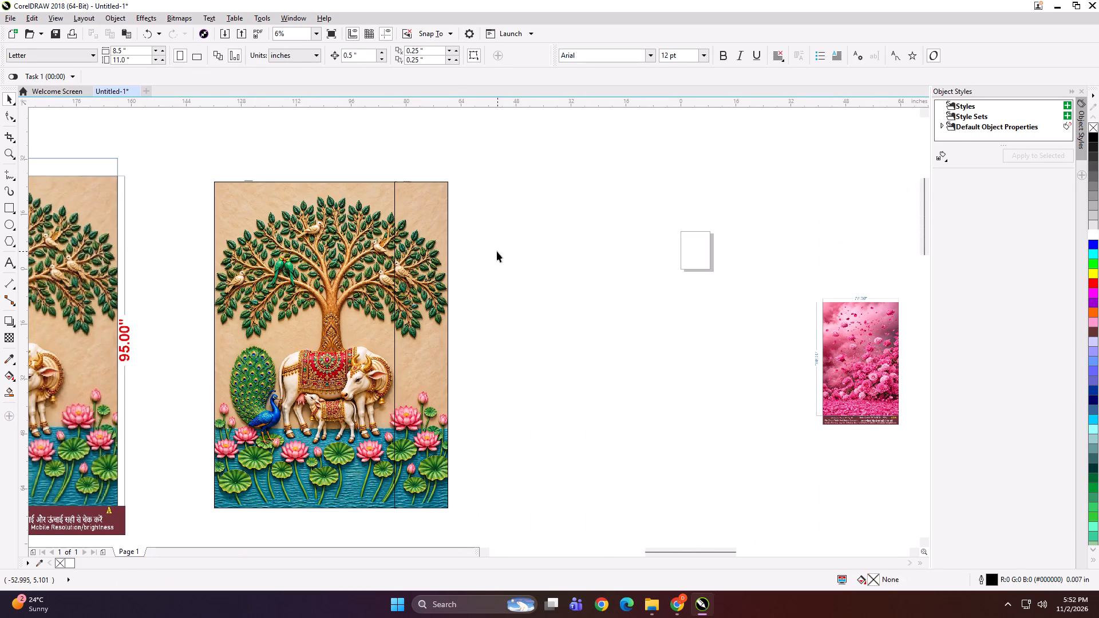
# Begin exporting only the grouped 53-inch-wide PANEL 1 piece as a TIFF bitmap.
pyautogui.click(324, 213)
pyautogui.scroll(-1, 418, 255)
pyautogui.scroll(1, 224, 226)
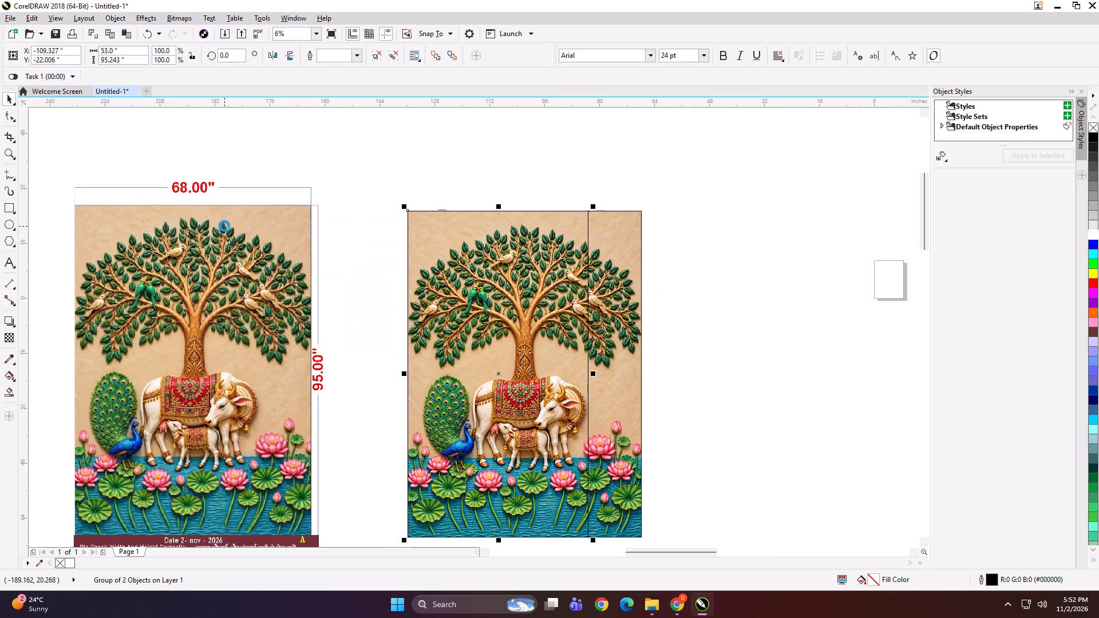
pyautogui.hotkey('ctrl', 'e')
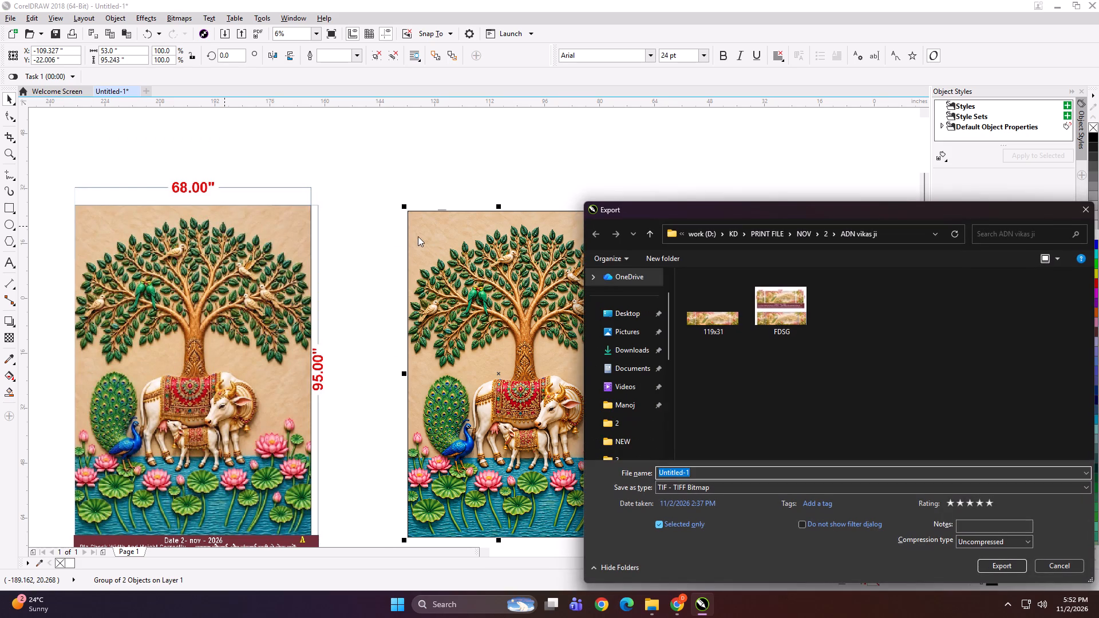
pyautogui.moveTo(726, 211); pyautogui.dragTo(656, 181)
pyautogui.click(979, 537)
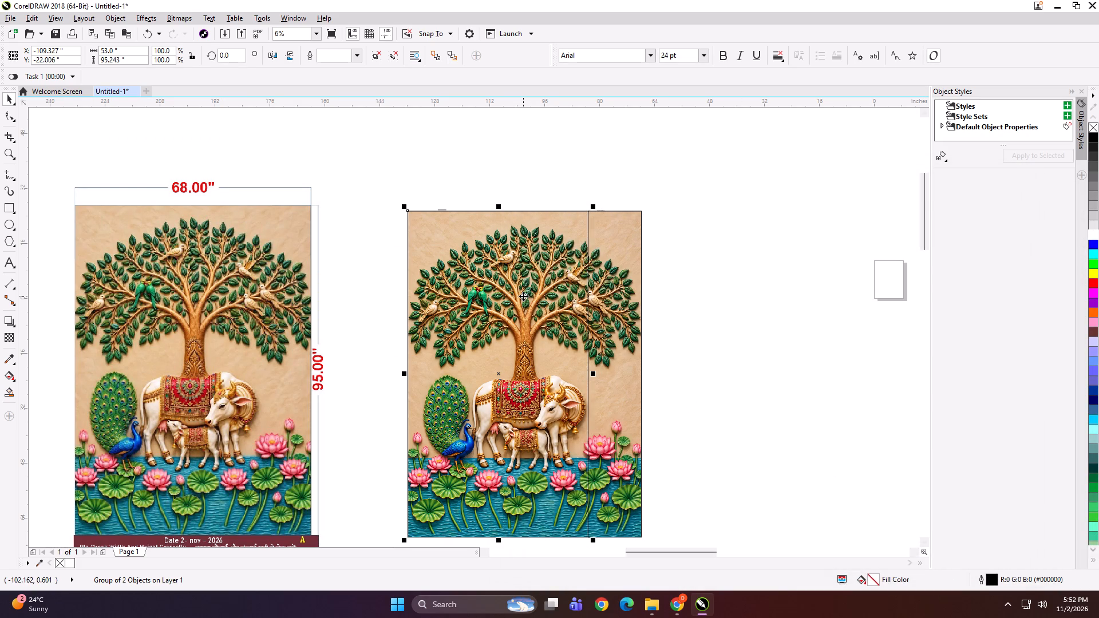
pyautogui.hotkey('ctrl', 'e')
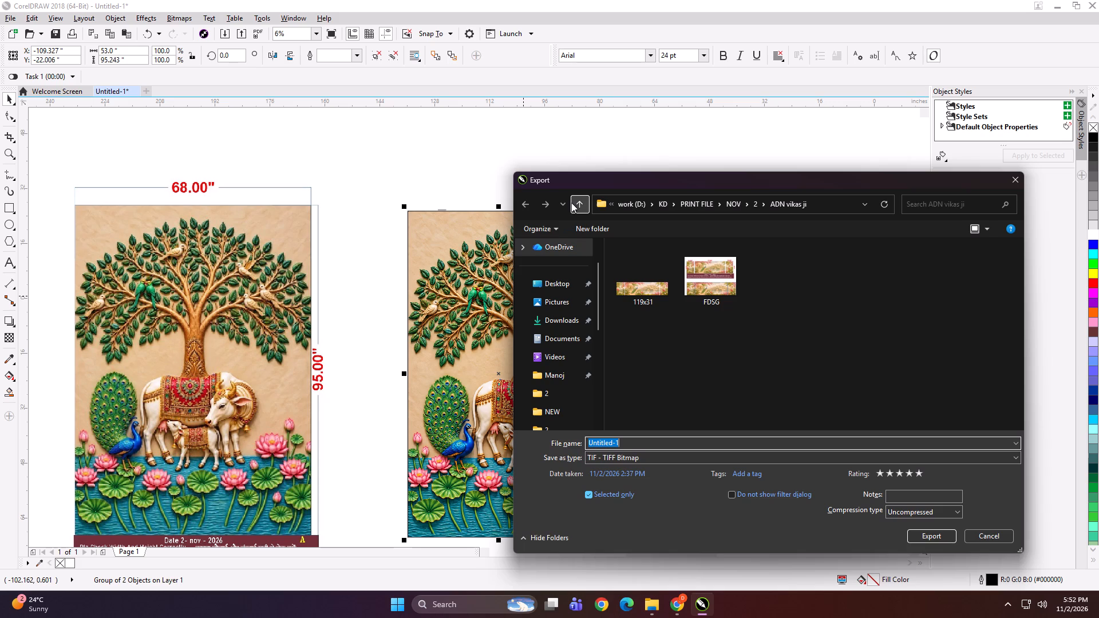
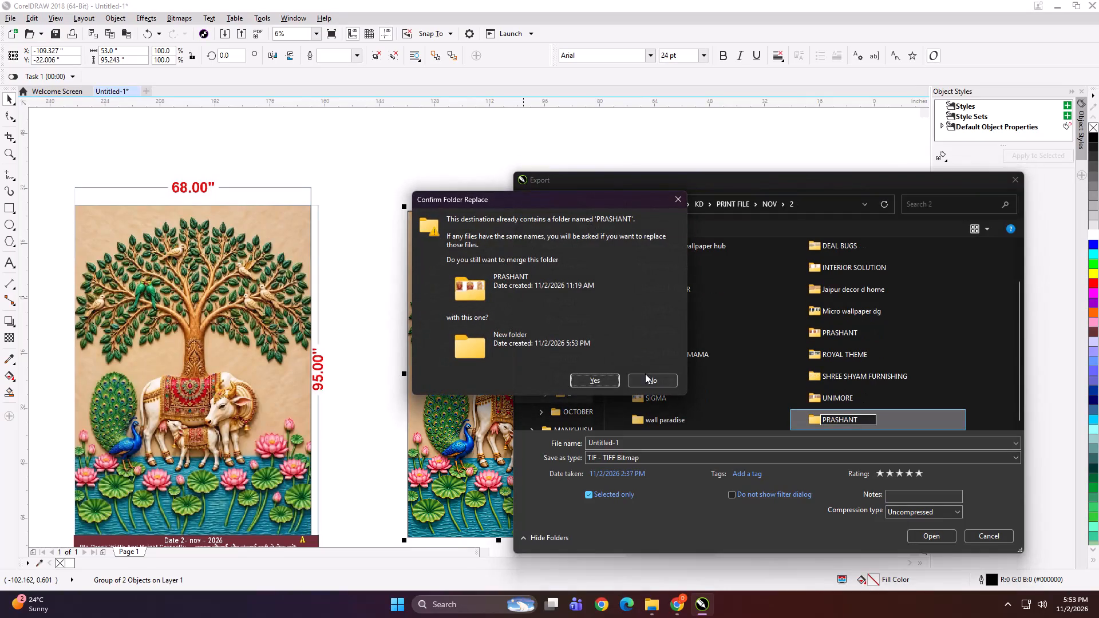
# Decline merging into the existing PRASHANT folder and delete the empty new folder from the 2 November folder.
pyautogui.click(645, 383)
pyautogui.click(839, 329)
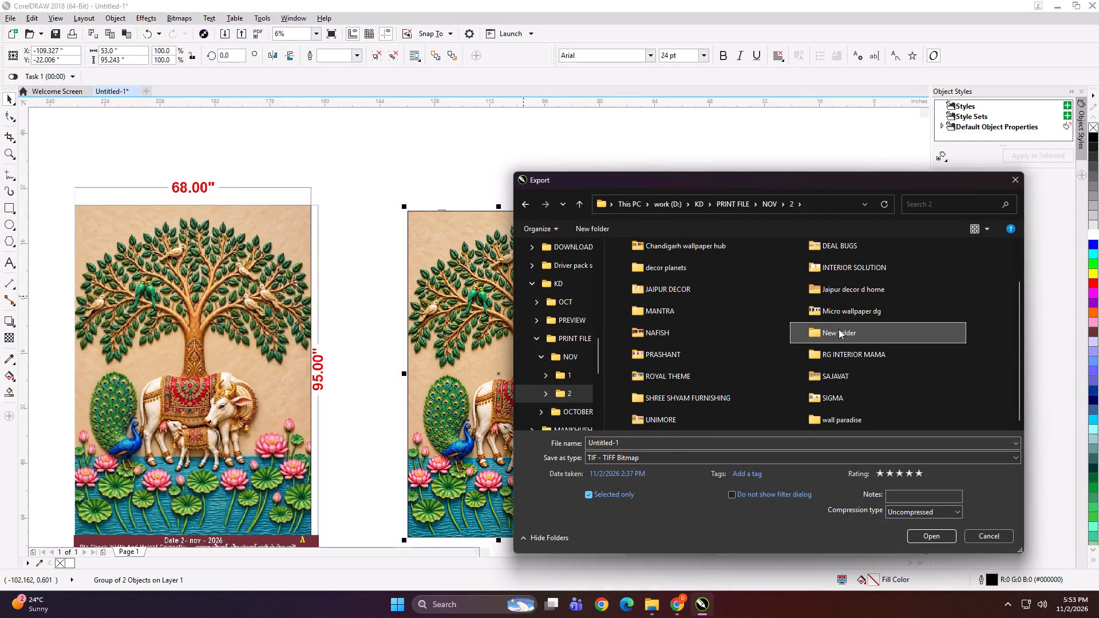
pyautogui.press('Delete')
pyautogui.click(842, 329)
pyautogui.press('Delete')
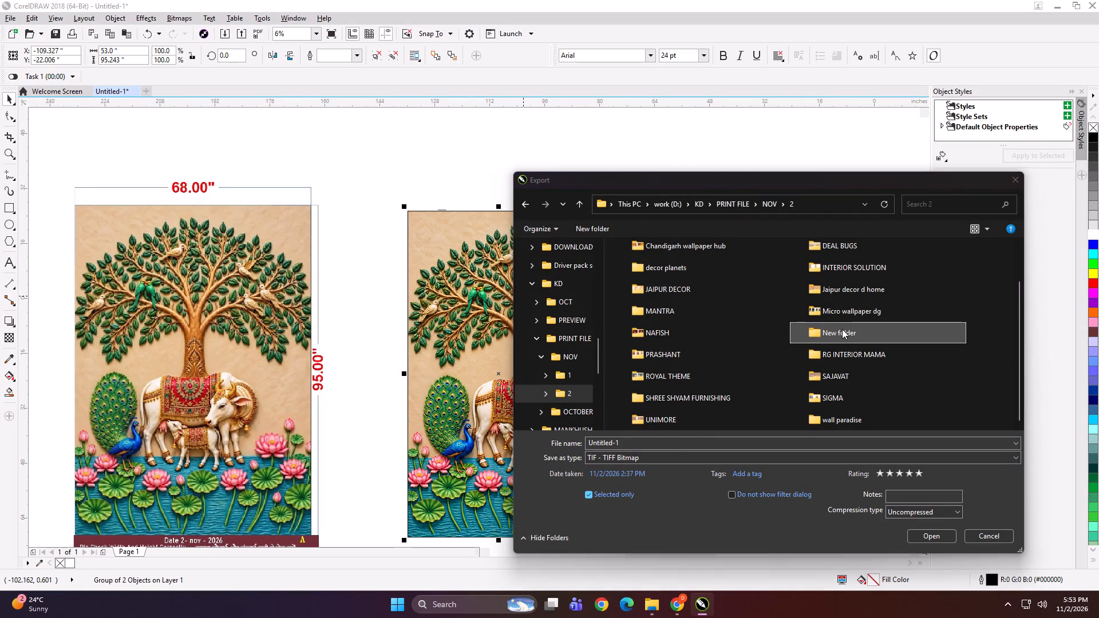
# Create a folder named 68x95 inside the existing PRASHANT folder and open it as the export destination.
pyautogui.scroll(3, 671, 294)
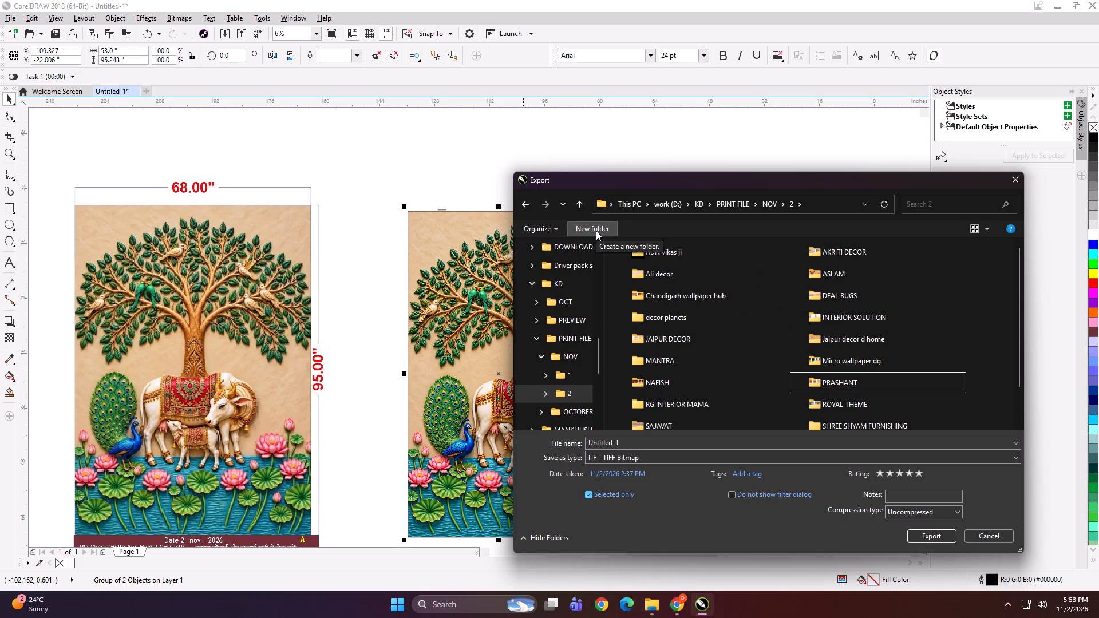
pyautogui.scroll(-2, 674, 288)
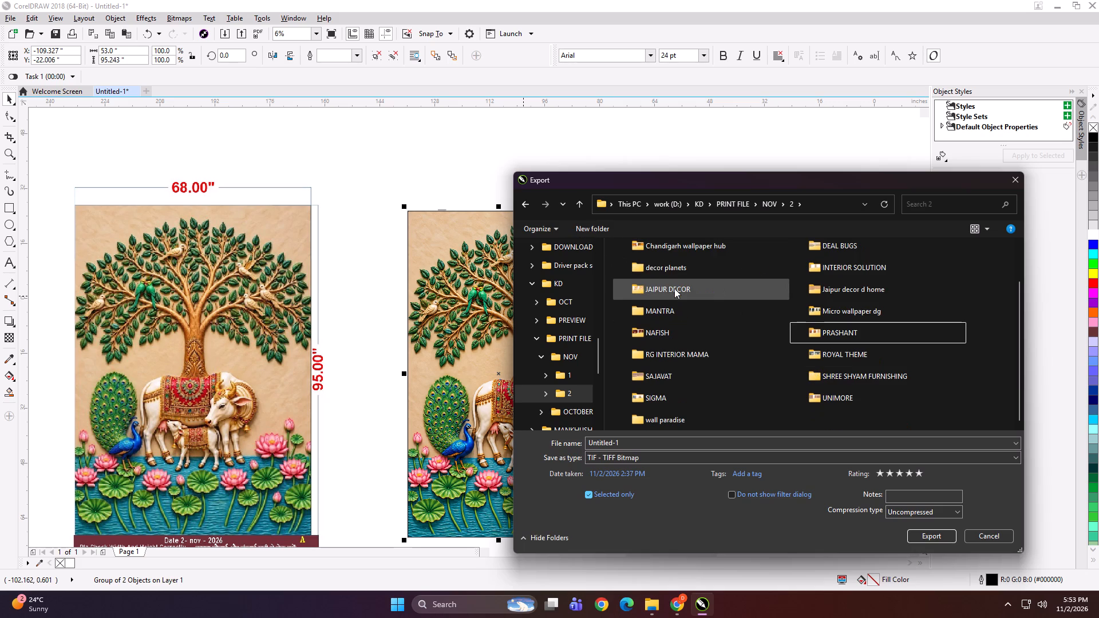
pyautogui.scroll(-2, 674, 288)
pyautogui.scroll(3, 674, 288)
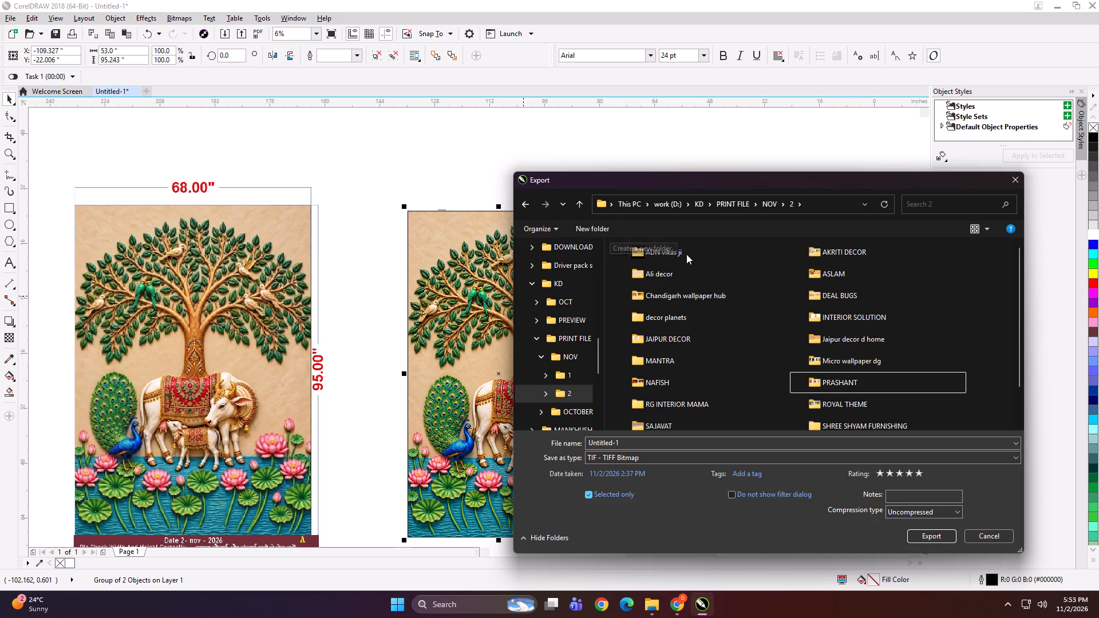
pyautogui.doubleClick(864, 383)
pyautogui.click(589, 217)
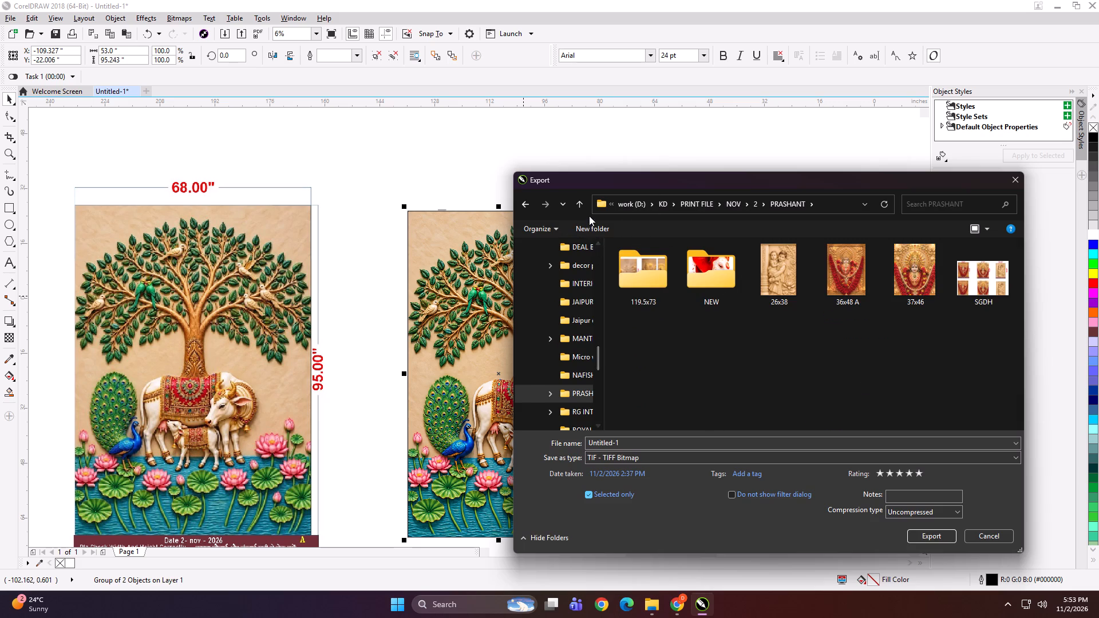
pyautogui.click(592, 228)
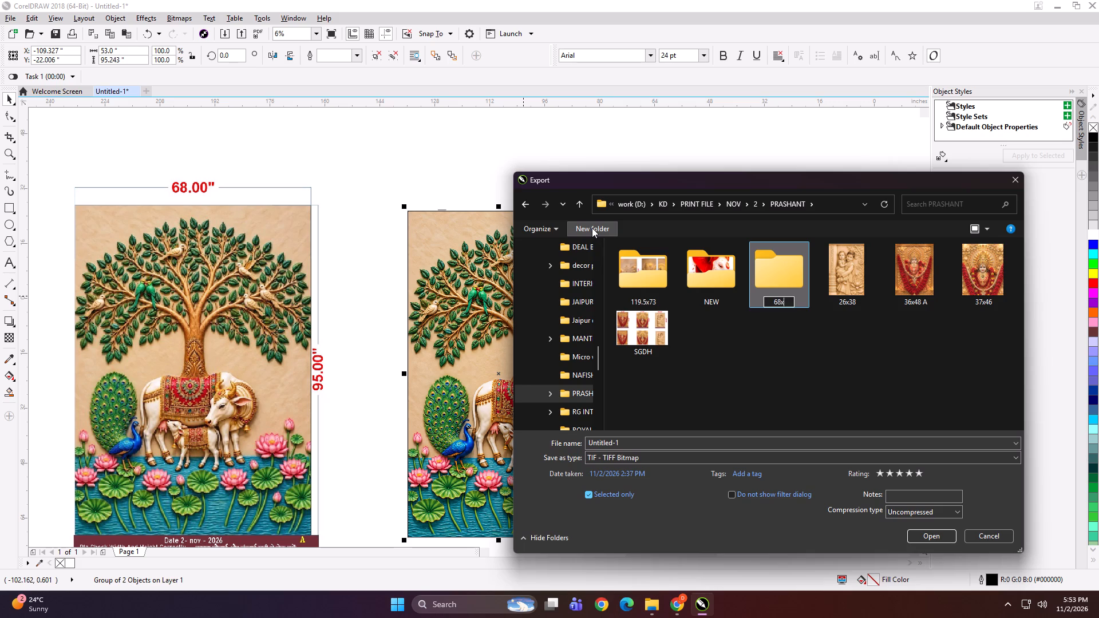
pyautogui.press('Return')
pyautogui.doubleClick(630, 267)
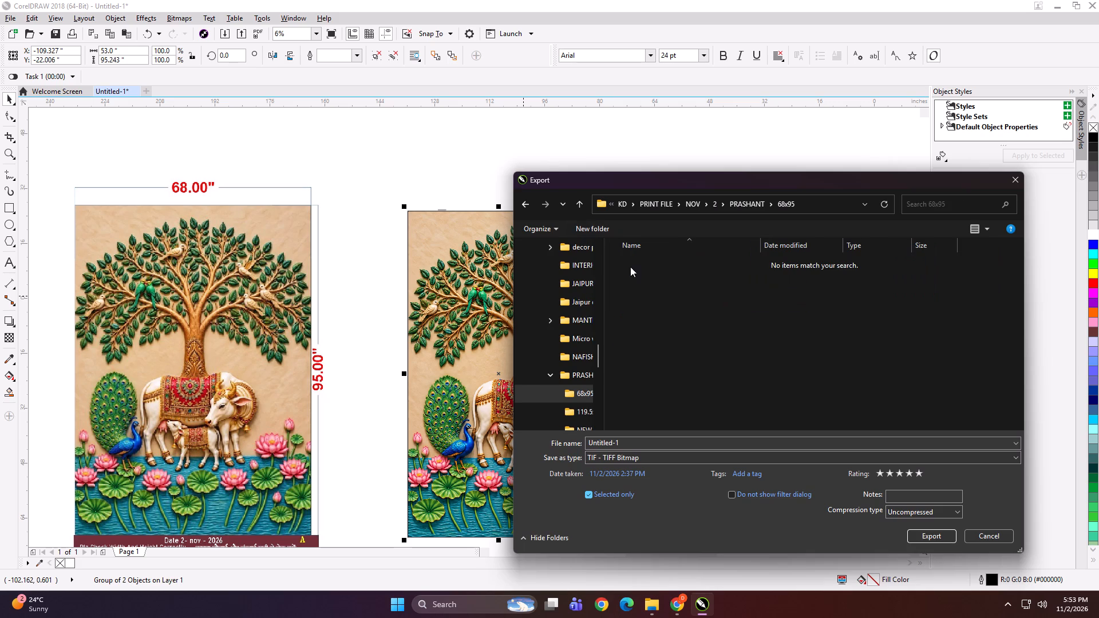
# Export the selected 53-inch-wide piece as a TIFF named "53x95 A" with the offered bitmap settings.
pyautogui.click(645, 443)
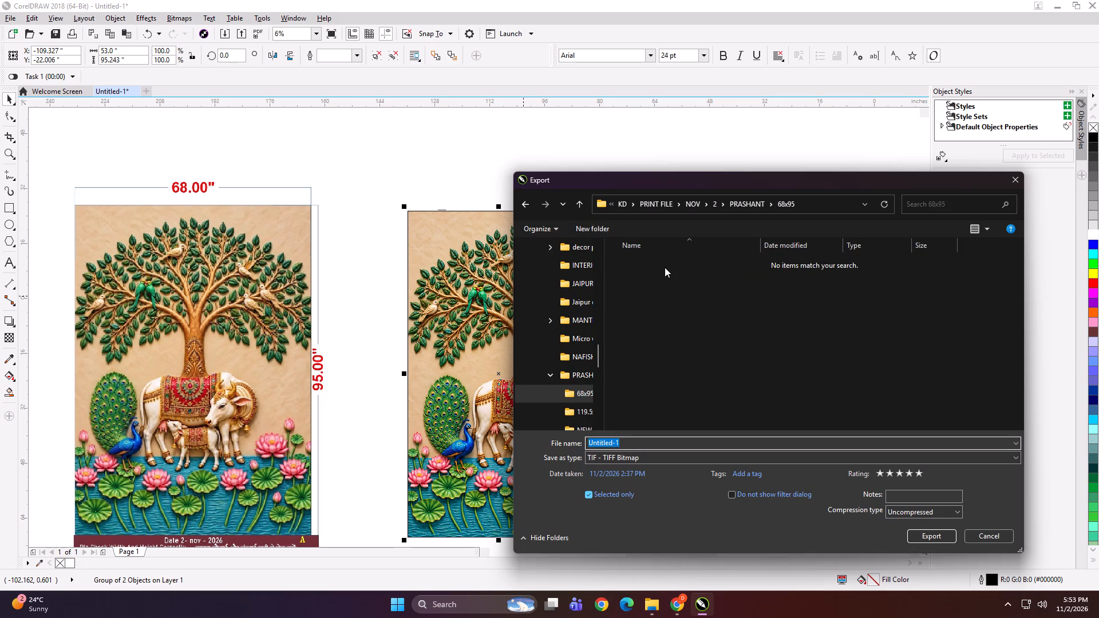
pyautogui.write('53x95 A')
pyautogui.press('Return')
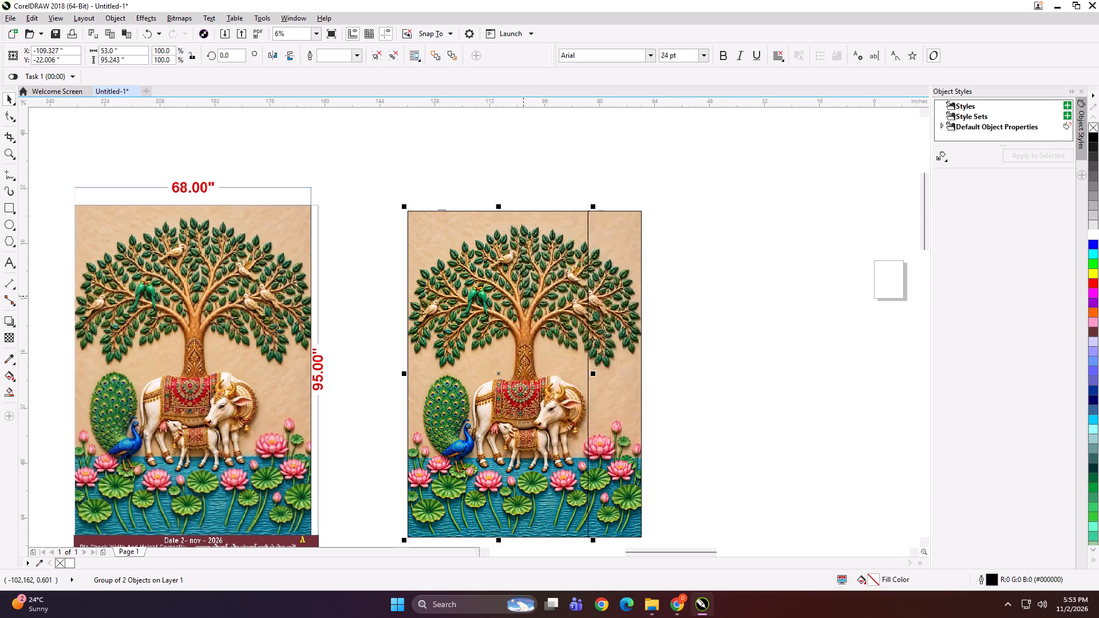
pyautogui.press('Return')
# Export the narrow 15.5-inch-wide piece to the same folder as a TIFF named "15.5x95 B".
pyautogui.click(628, 225)
pyautogui.hotkey('ctrl', 'e')
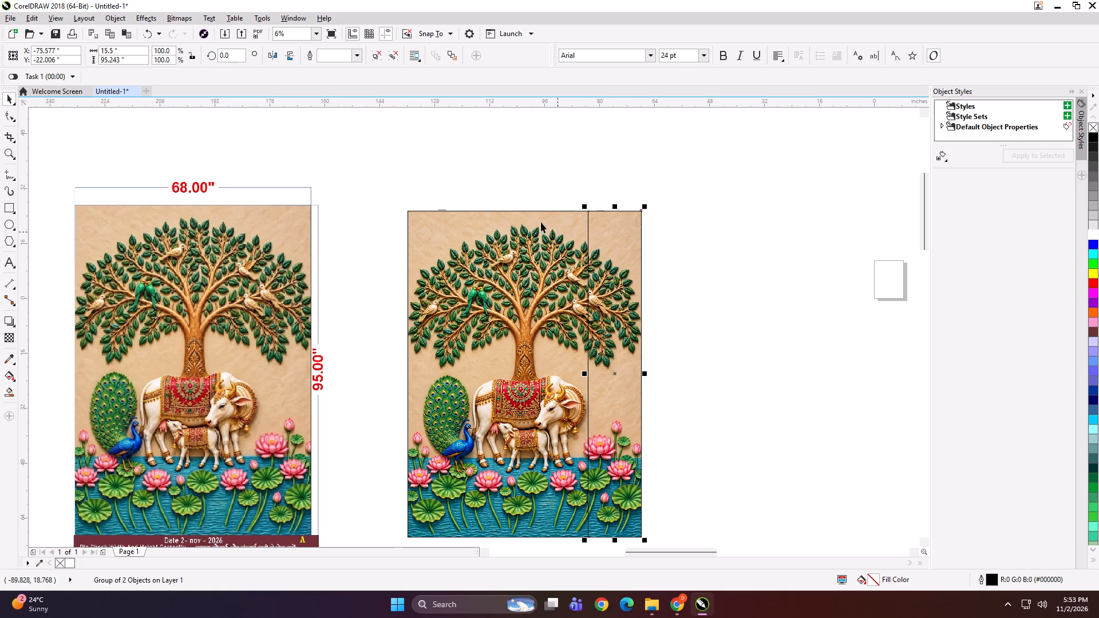
pyautogui.hotkey('ctrl', 'e')
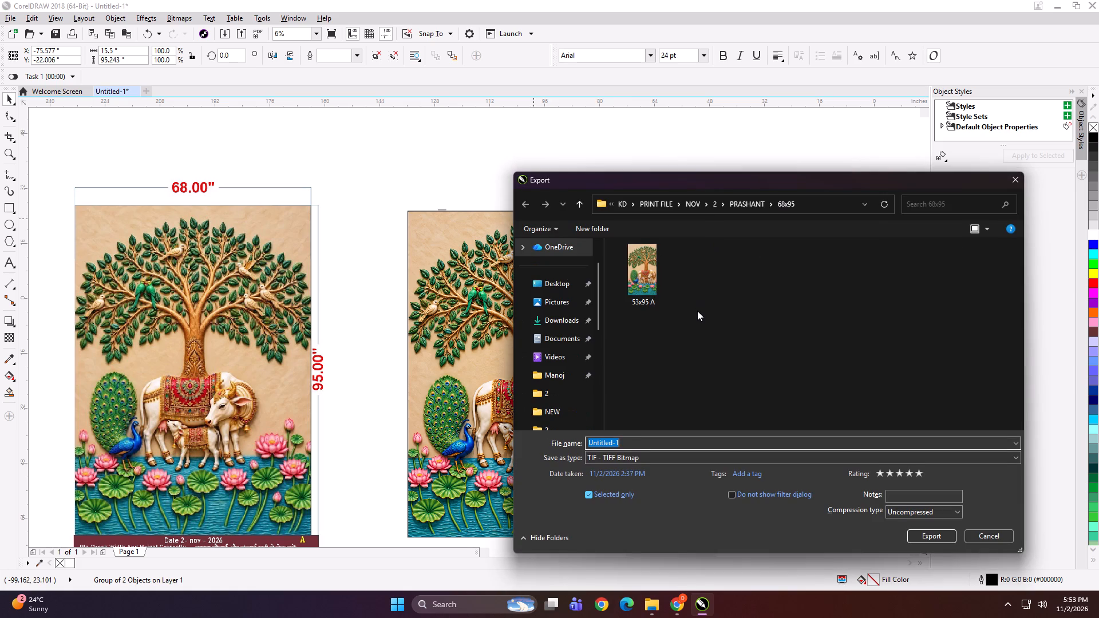
pyautogui.write('15.5x9 B')
pyautogui.press('Return')
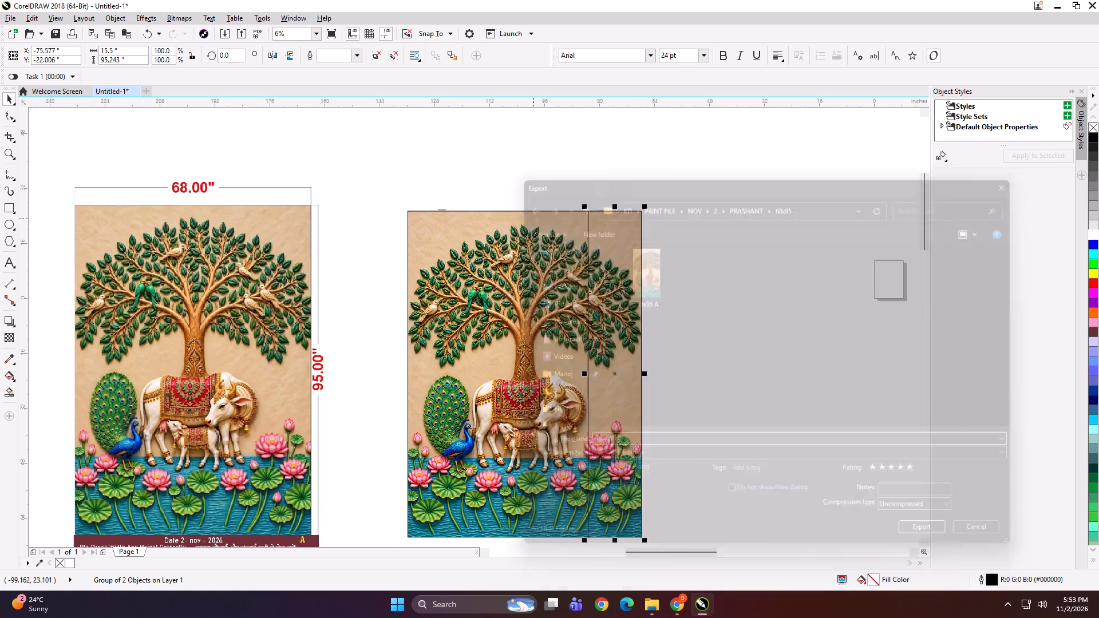
pyautogui.press('Return')
# Shift the narrow piece 4 inches away from the wide one, and place both pieces close beside the dimensioned artwork.
pyautogui.press('Right')
pyautogui.press('Right')
pyautogui.press('Right')
pyautogui.press('Right')
pyautogui.press('Right')
pyautogui.press('Right')
pyautogui.press('Right')
pyautogui.press('Right')
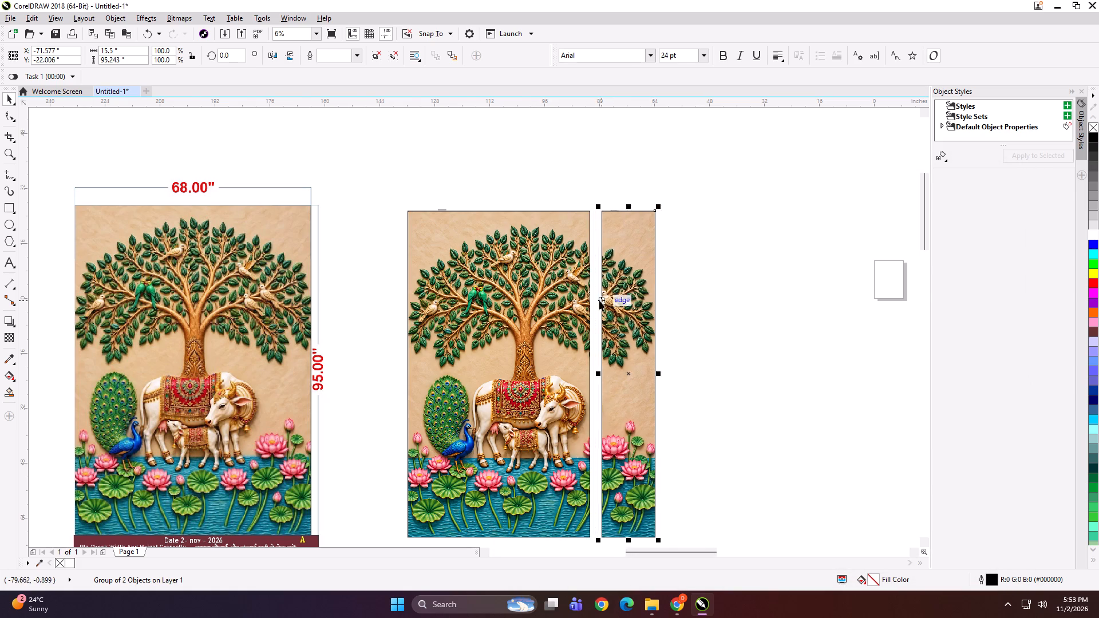
pyautogui.scroll(-1, 599, 300)
pyautogui.moveTo(667, 231); pyautogui.dragTo(489, 486)
pyautogui.scroll(1, 510, 349)
pyautogui.moveTo(541, 324); pyautogui.dragTo(506, 326)
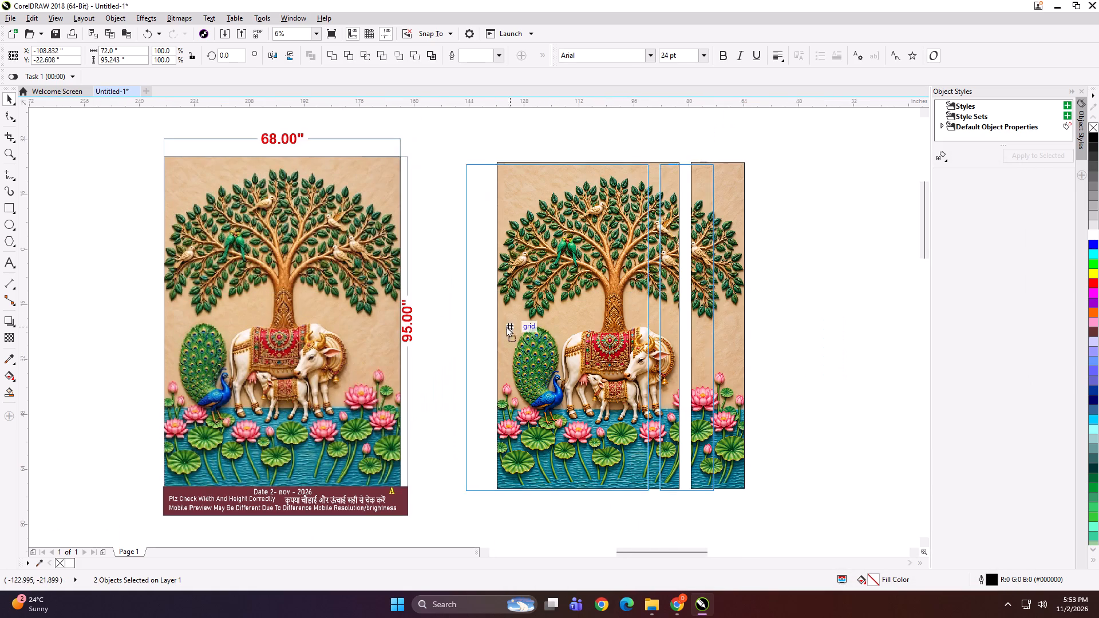
pyautogui.moveTo(506, 326); pyautogui.dragTo(476, 322)
# Group the dimensioned artwork with both pieces and scale the group down to about 3.9 × 2.9 inches.
pyautogui.keyDown('shift'); pyautogui.click(327, 327); pyautogui.keyUp('shift')
pyautogui.hotkey('ctrl', 'g')
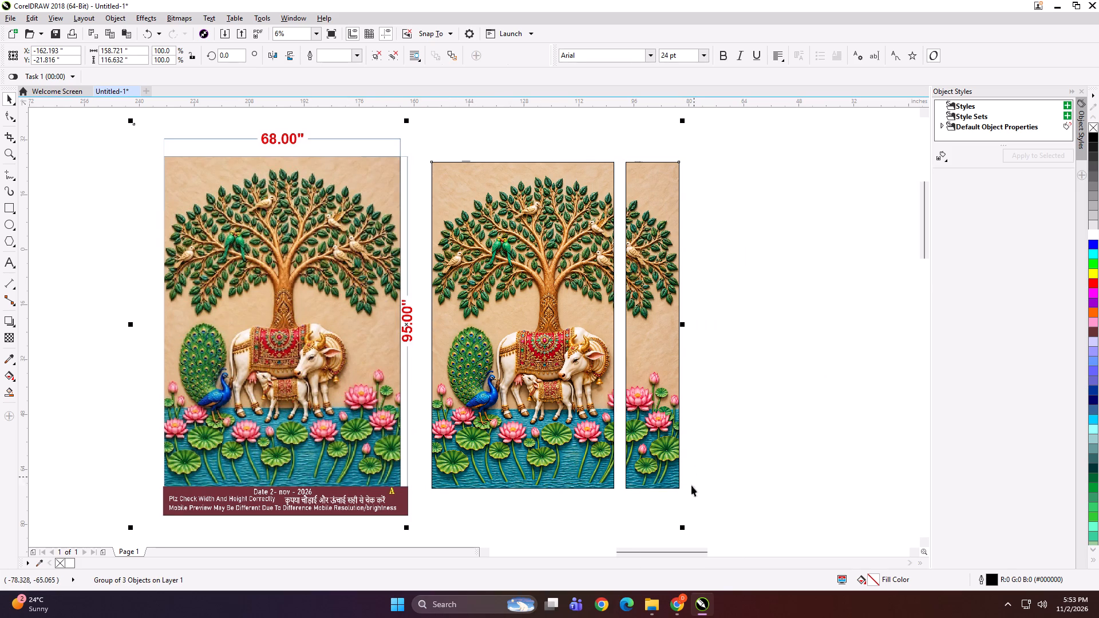
pyautogui.keyDown('shift'); pyautogui.moveTo(685, 530); pyautogui.dragTo(418, 340); pyautogui.keyUp('shift')
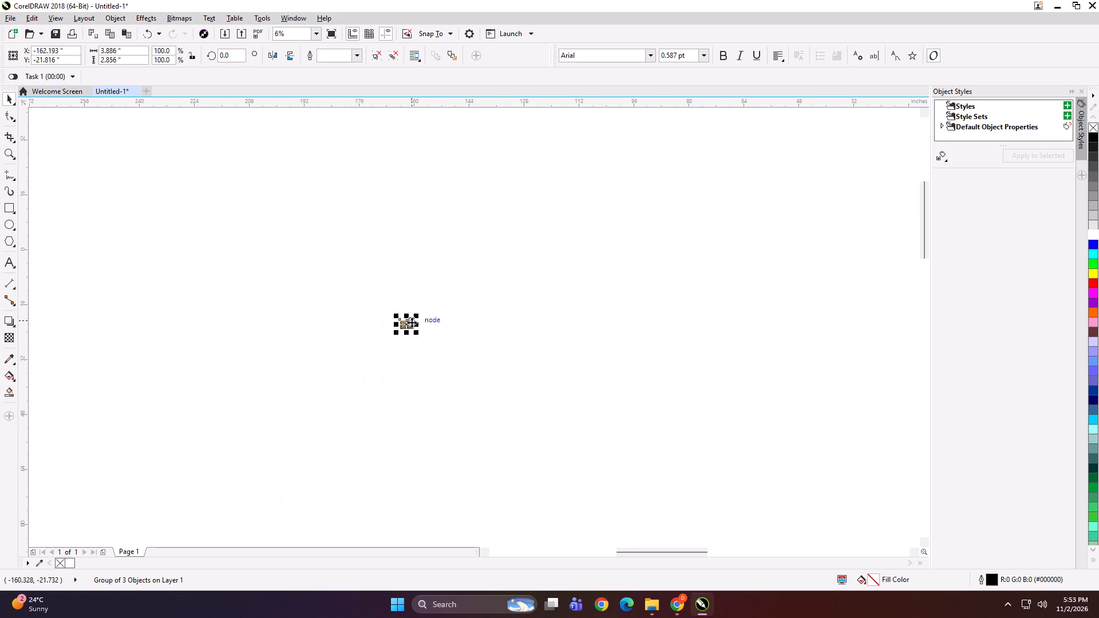
# Export the reduced overview group to the 68x95 folder as a TIFF named "FSGDG".
pyautogui.scroll(4, 412, 322)
pyautogui.scroll(1, 385, 360)
pyautogui.hotkey('ctrl', 'e')
pyautogui.write('FSGDG')
pyautogui.press('Return')
pyautogui.press('Return')
pyautogui.press('Return')
pyautogui.press('Return')
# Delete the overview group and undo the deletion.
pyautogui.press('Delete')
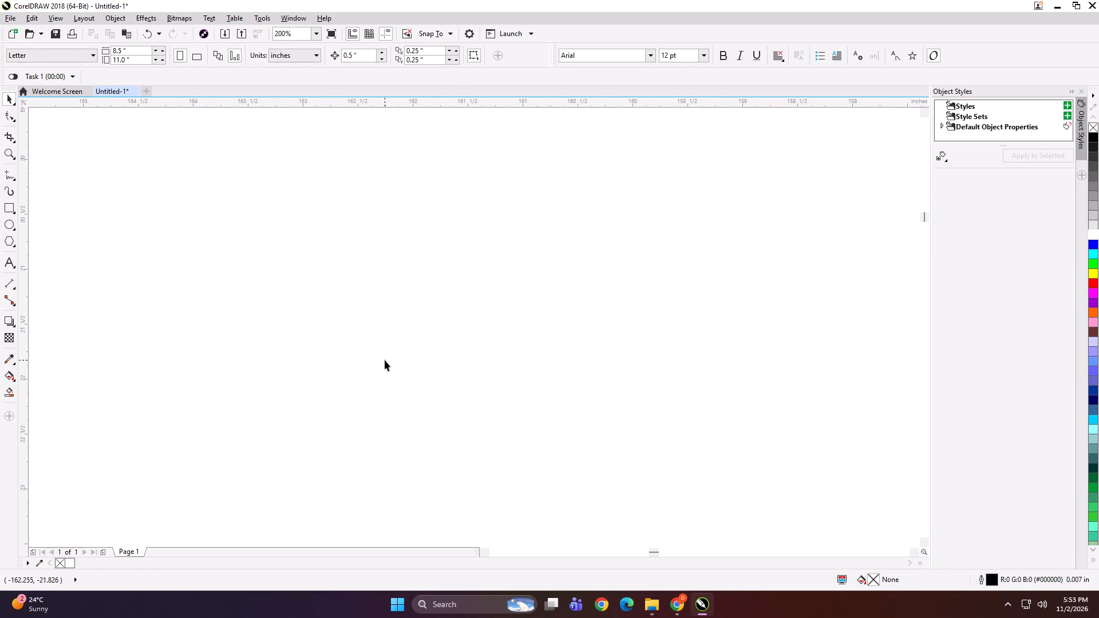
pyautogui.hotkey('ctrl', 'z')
# Examine the reduced overview group up close, comparing the full artwork with its two pieces.
pyautogui.scroll(4, 525, 403)
pyautogui.scroll(-2, 546, 344)
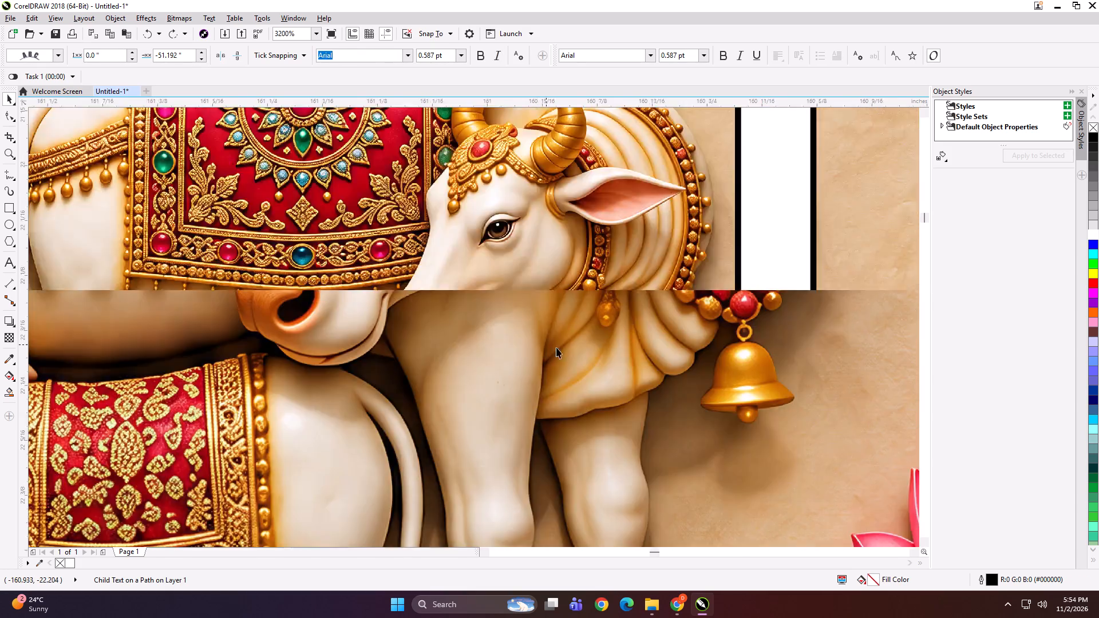
pyautogui.scroll(-2, 556, 347)
pyautogui.scroll(1, 518, 331)
pyautogui.scroll(-2, 518, 331)
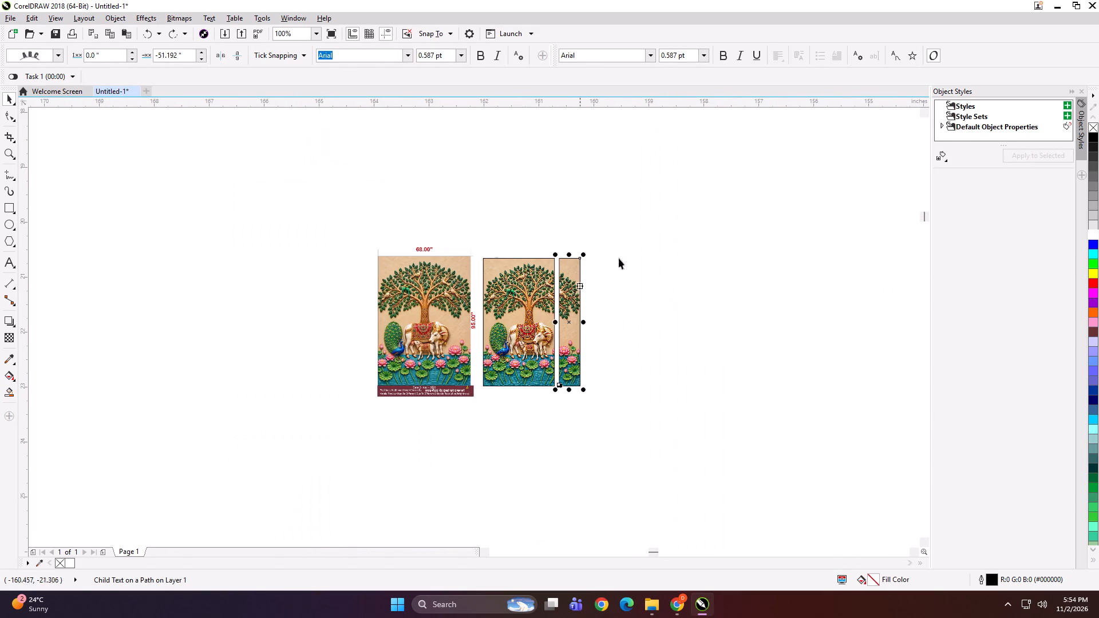
pyautogui.click(621, 256)
pyautogui.moveTo(635, 213); pyautogui.dragTo(262, 484)
pyautogui.scroll(2, 511, 297)
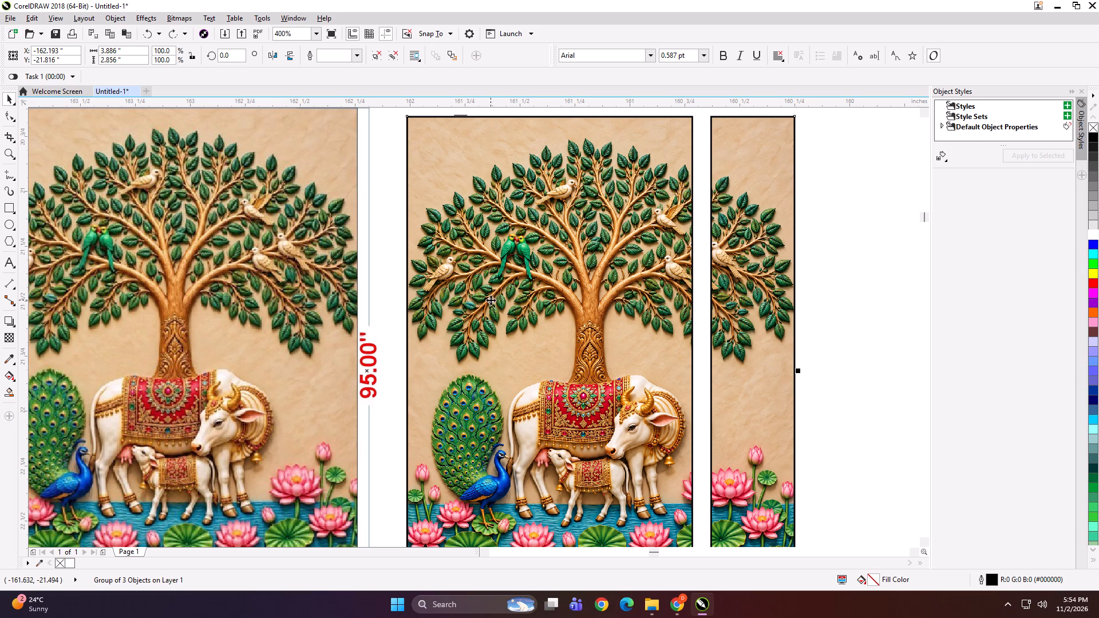
pyautogui.scroll(-1, 491, 298)
pyautogui.scroll(1, 543, 394)
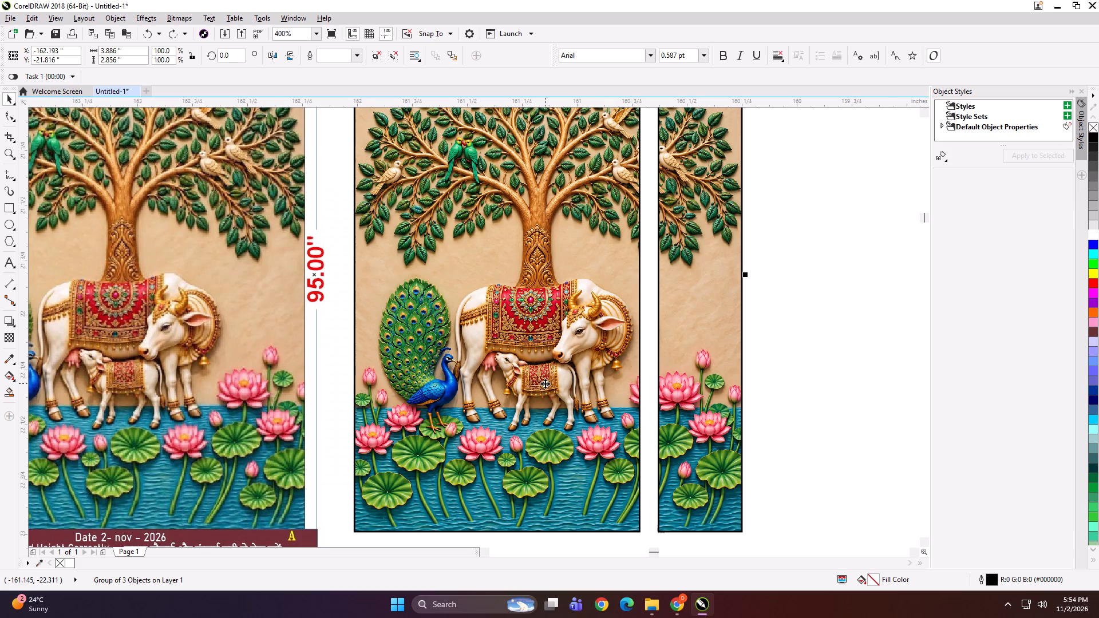
pyautogui.scroll(-1, 545, 383)
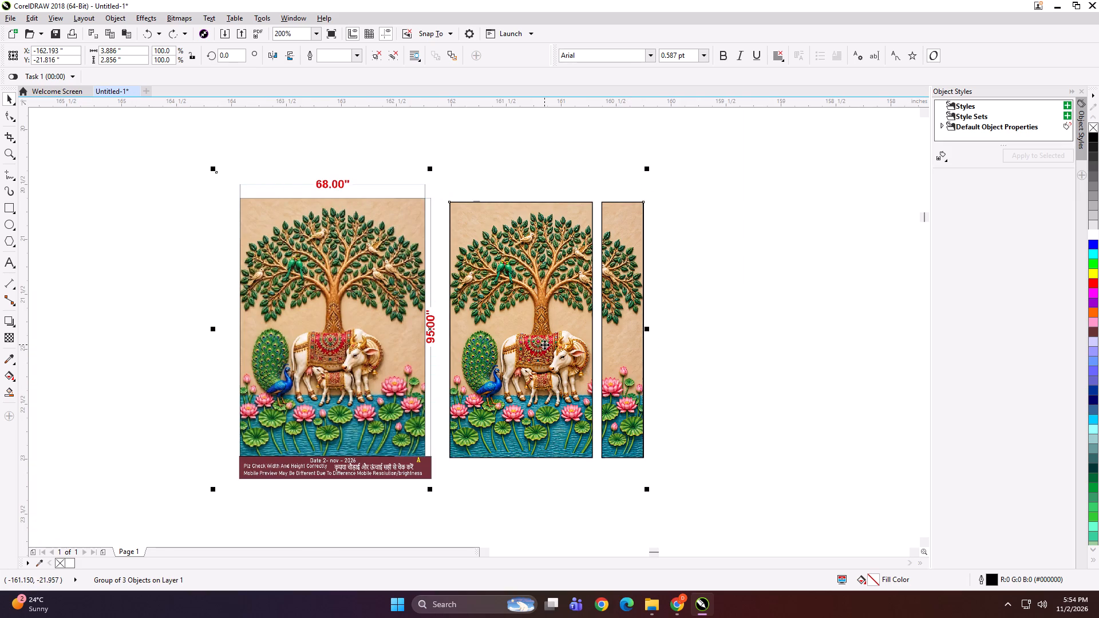
# Check the exported files in the 68x95 folder through the export window, and leave without exporting.
pyautogui.hotkey('ctrl', 'e')
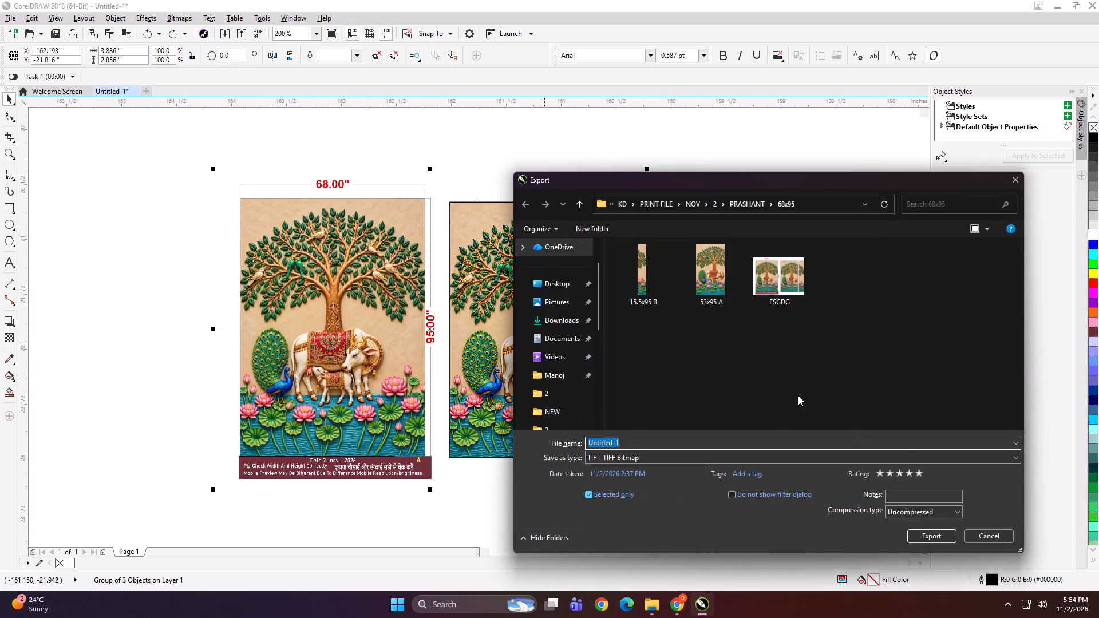
pyautogui.click(973, 530)
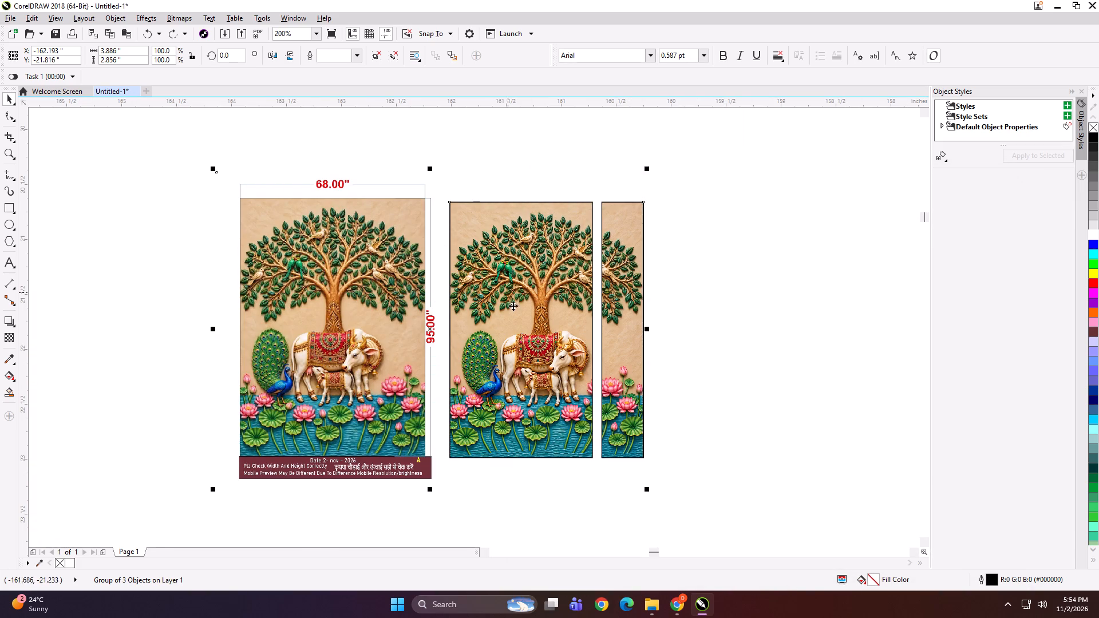
# Delete the exported cow-and-tree overview group from the drawing and show all remaining artwork.
pyautogui.scroll(1, 541, 328)
pyautogui.scroll(3, 479, 446)
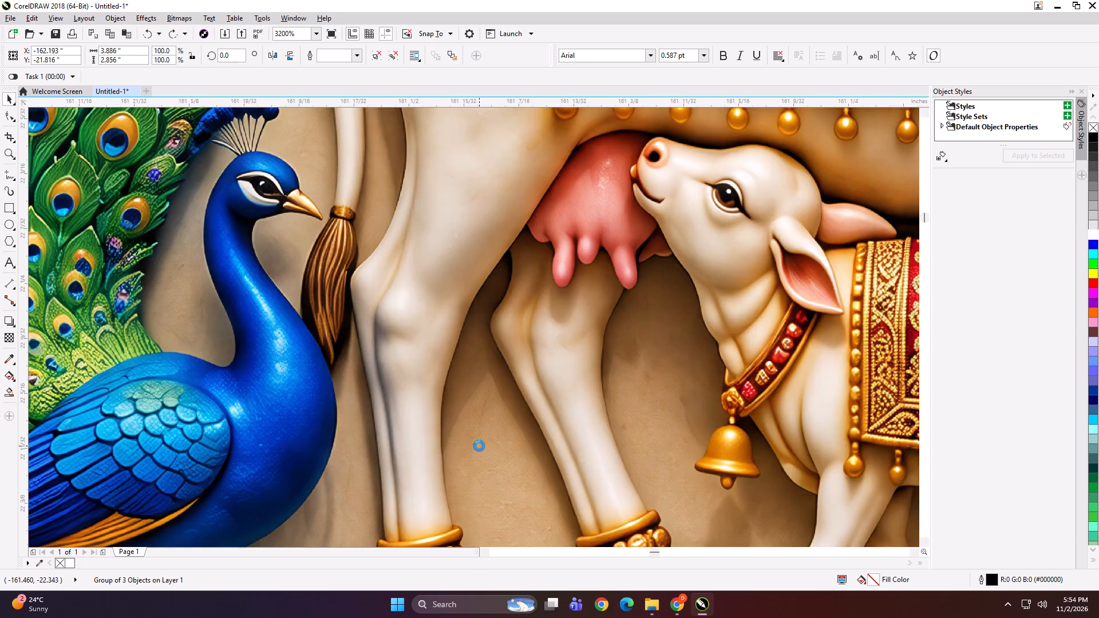
pyautogui.press('Delete')
pyautogui.scroll(-4, 462, 414)
pyautogui.press('F4')
pyautogui.scroll(-1, 456, 347)
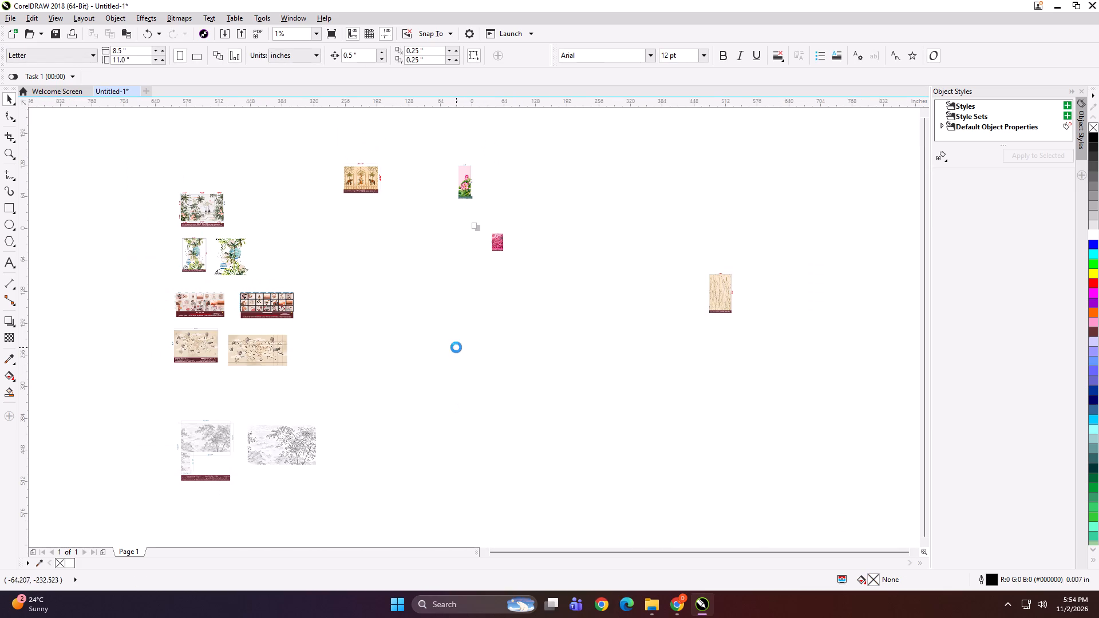
pyautogui.click(493, 362)
# Switch to File Explorer and open the KD > PRINT FILE > NOV > 2 folder on the work (D:) drive.
pyautogui.click(655, 605)
pyautogui.click(583, 358)
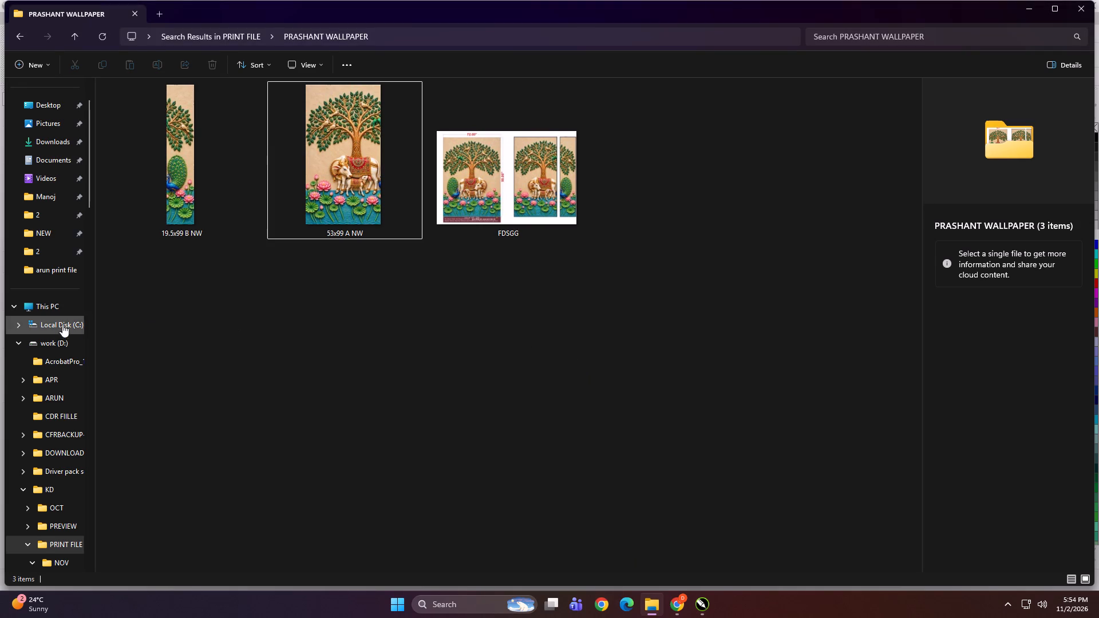
pyautogui.scroll(4, 27, 370)
pyautogui.click(32, 356)
pyautogui.doubleClick(353, 141)
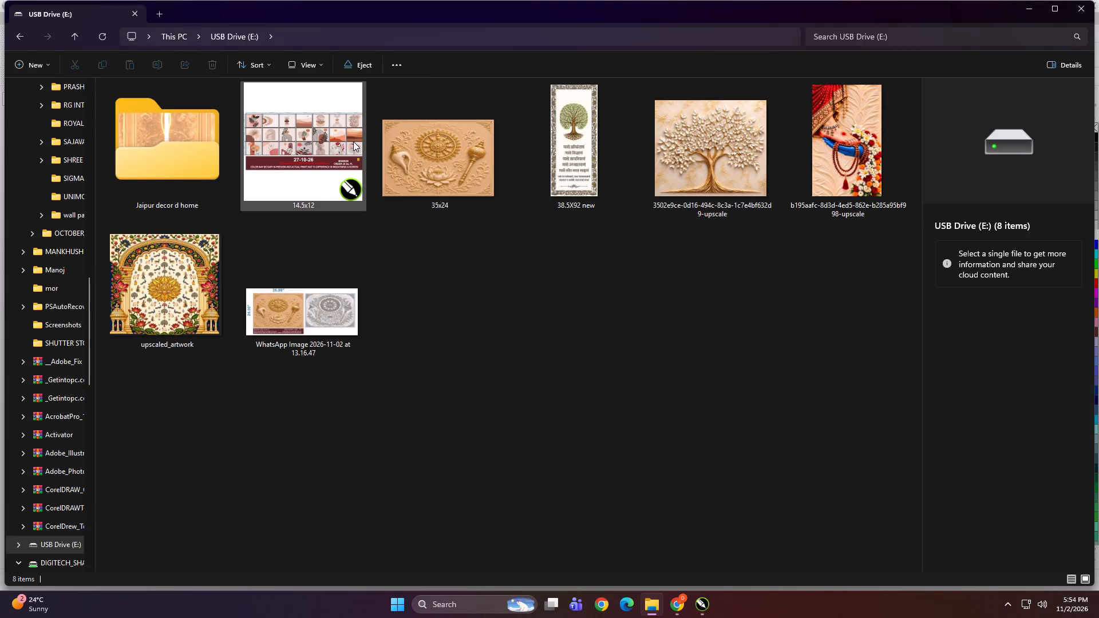
pyautogui.press('BackSpace')
pyautogui.doubleClick(299, 143)
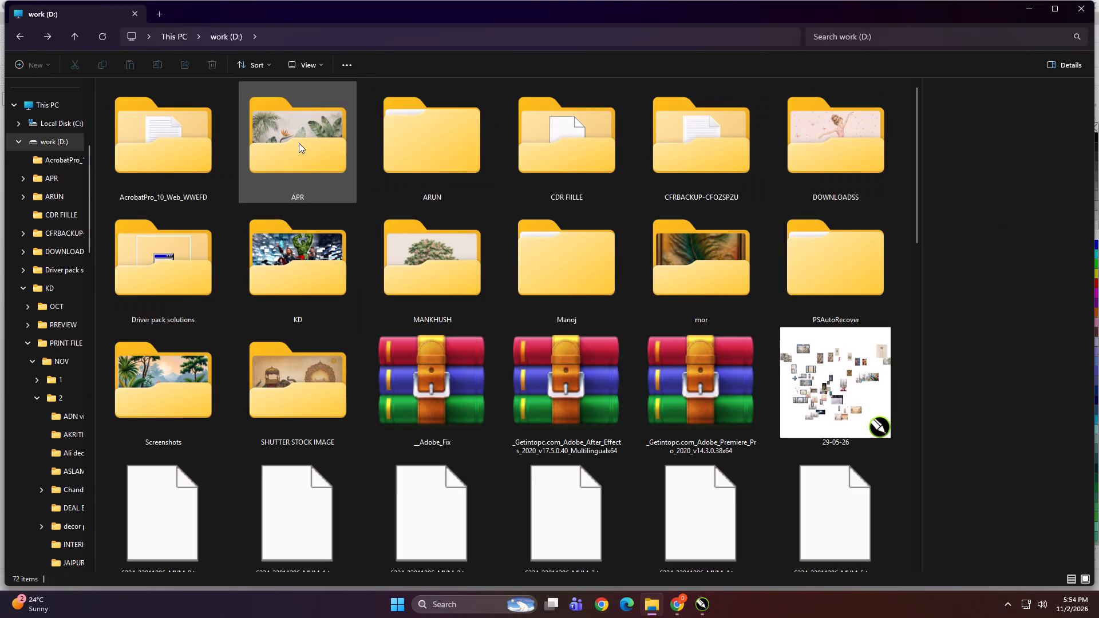
pyautogui.doubleClick(300, 274)
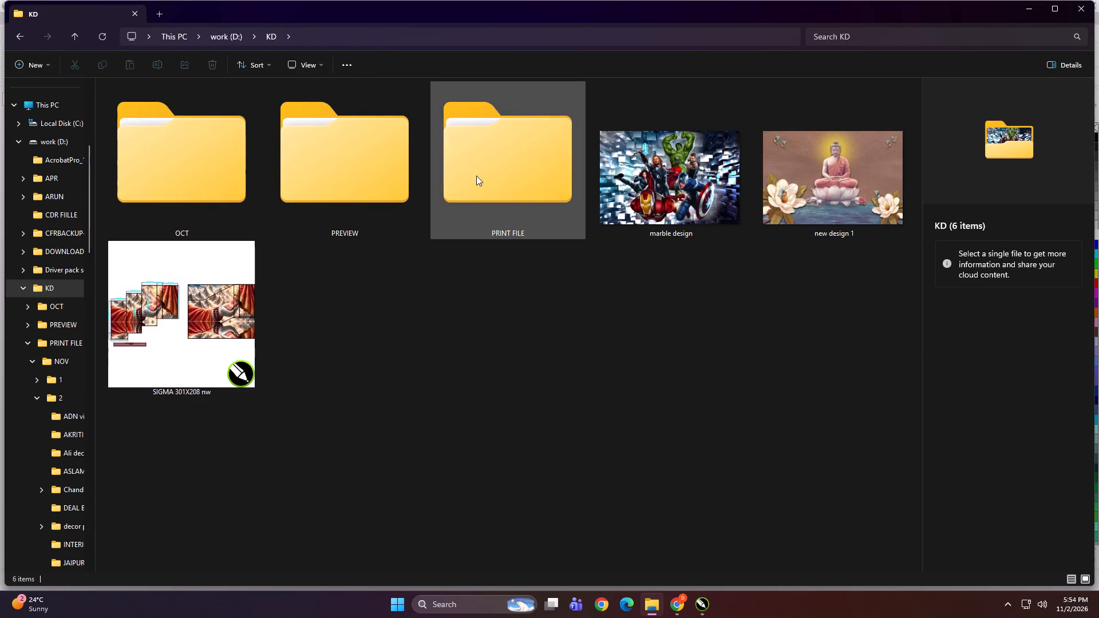
pyautogui.doubleClick(511, 176)
pyautogui.doubleClick(226, 161)
pyautogui.doubleClick(377, 152)
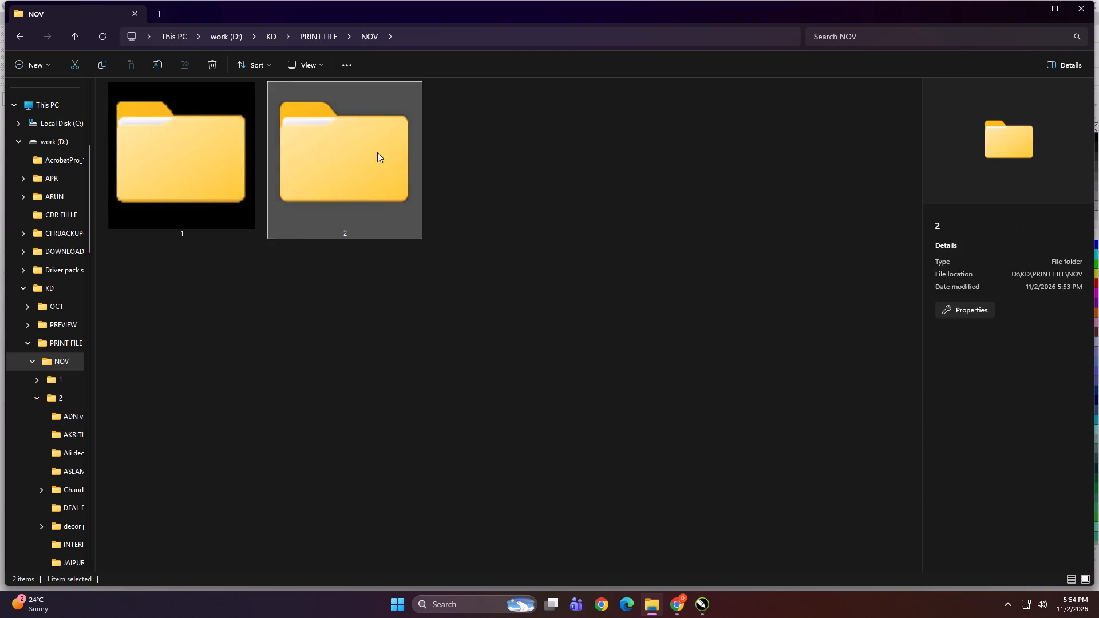
pyautogui.keyDown('ctrl'); pyautogui.scroll(3, 370, 386); pyautogui.keyUp('ctrl')
pyautogui.keyDown('ctrl'); pyautogui.scroll(-1, 370, 386); pyautogui.keyUp('ctrl')
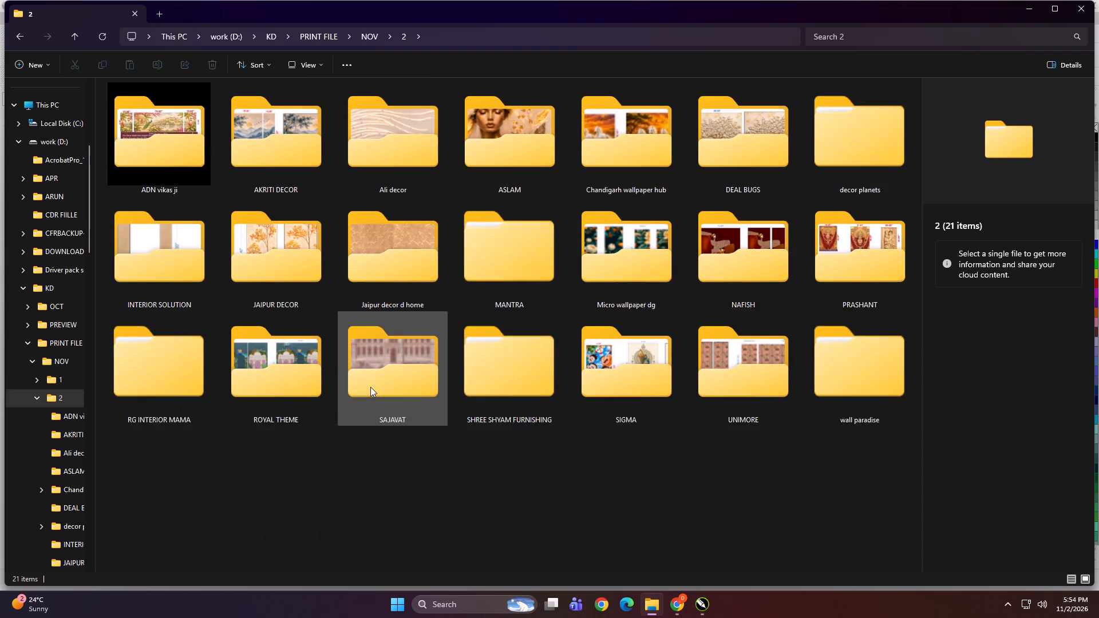
pyautogui.keyDown('ctrl'); pyautogui.scroll(-1, 370, 387); pyautogui.keyUp('ctrl')
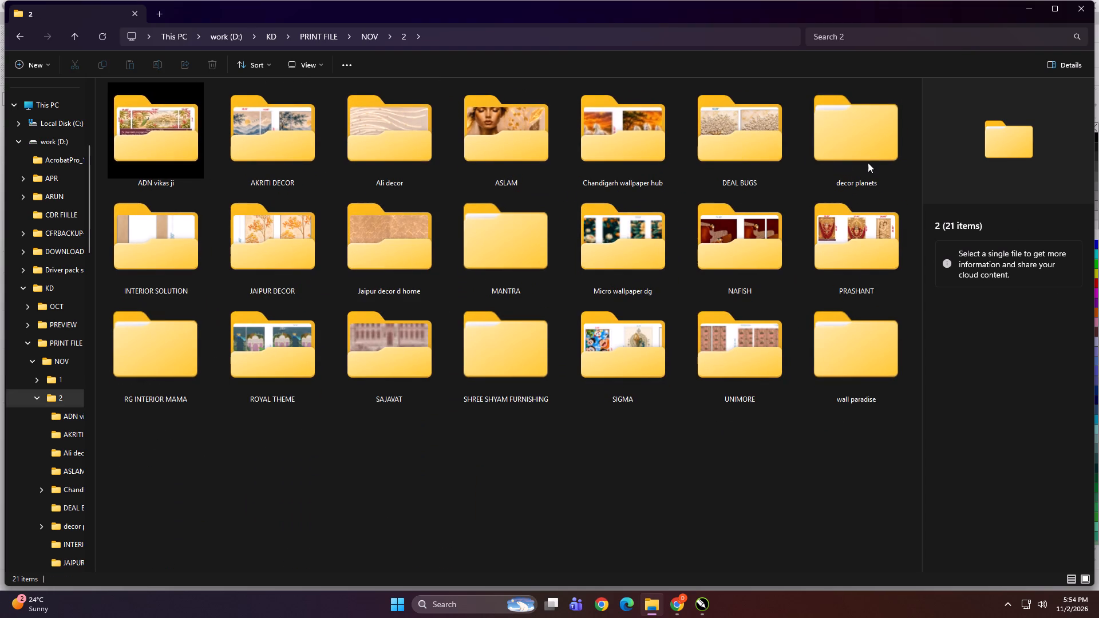
# Copy the 68x95 folder from the PRASHANT folder.
pyautogui.doubleClick(853, 268)
pyautogui.keyDown('ctrl'); pyautogui.scroll(6, 302, 349); pyautogui.keyUp('ctrl')
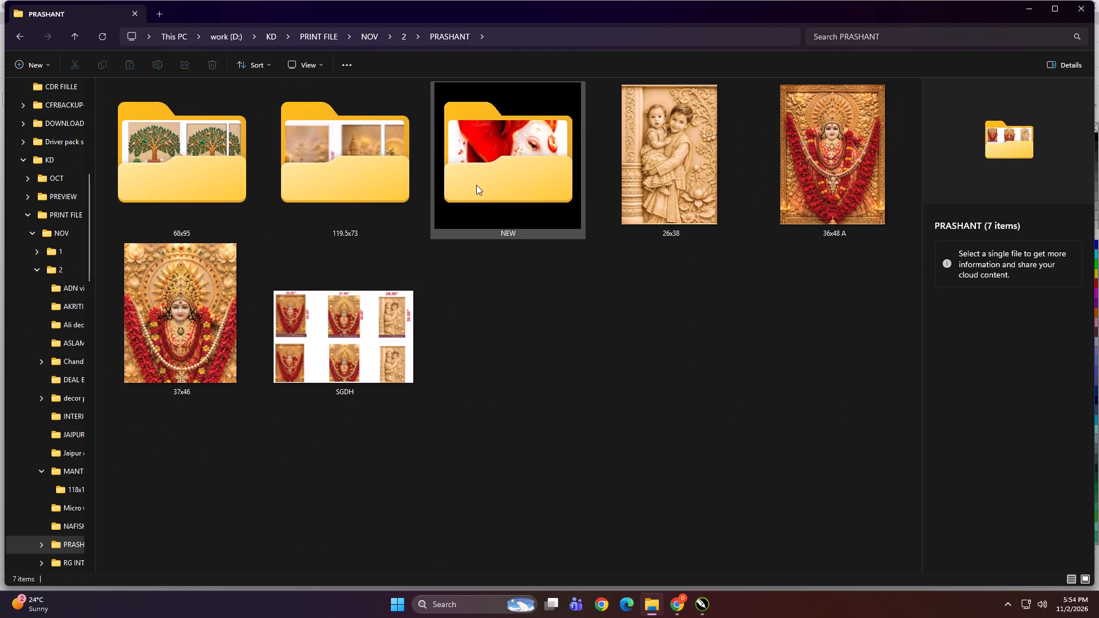
pyautogui.click(221, 174)
pyautogui.hotkey('ctrl', 'c')
# Open the PRASHANT folder under Print > NOV > 2 on the DIGITECH_SHAREDRIVE network drive.
pyautogui.scroll(5, 70, 301)
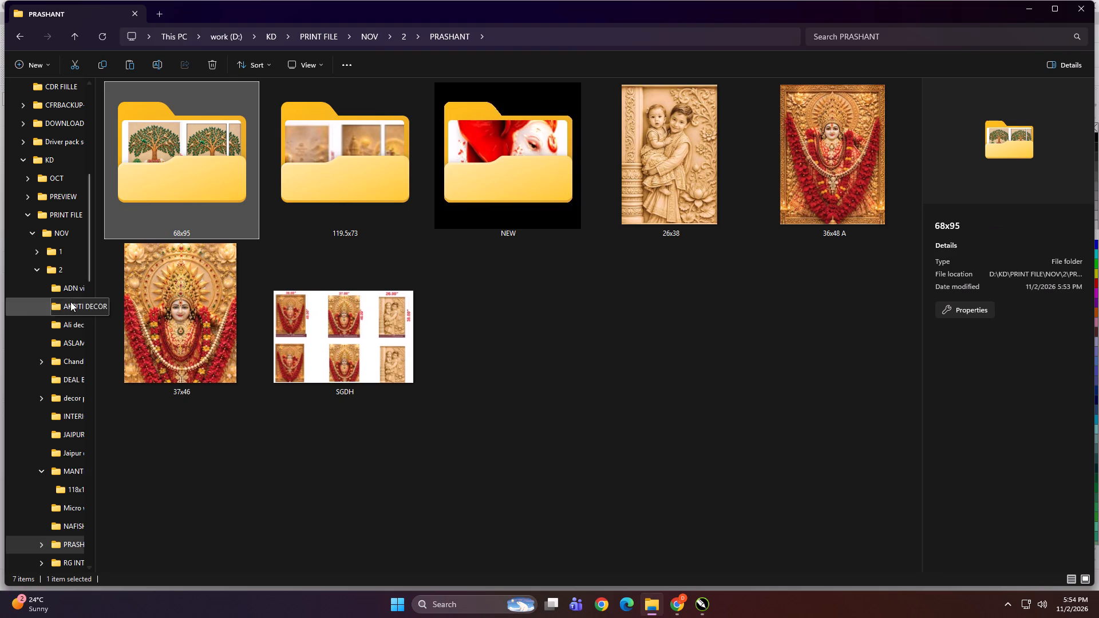
pyautogui.click(56, 371)
pyautogui.doubleClick(146, 270)
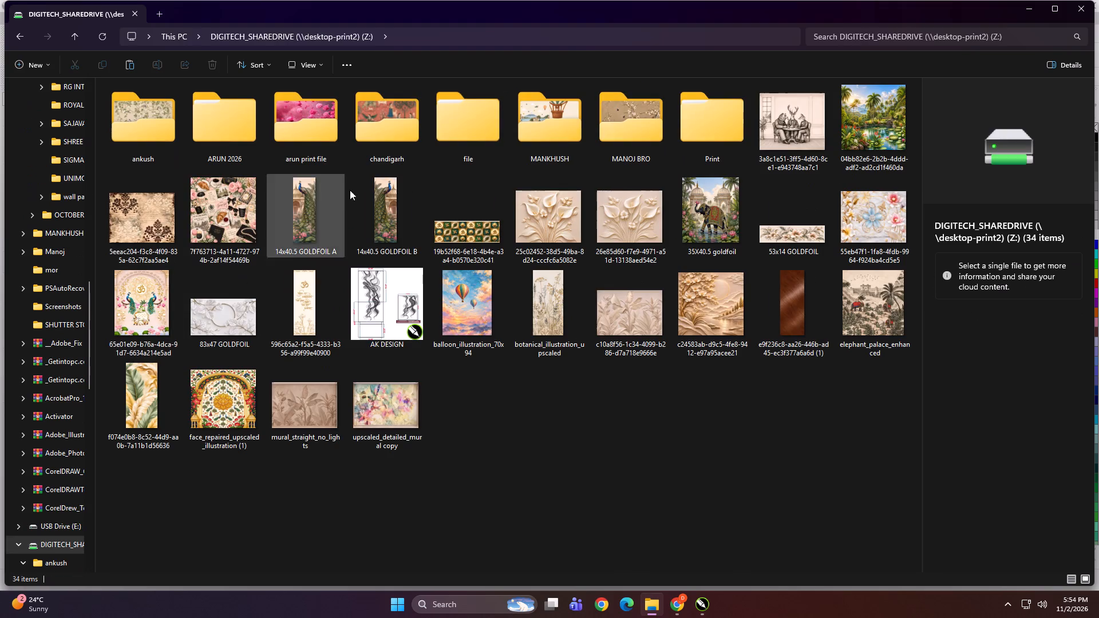
pyautogui.doubleClick(734, 134)
pyautogui.doubleClick(290, 138)
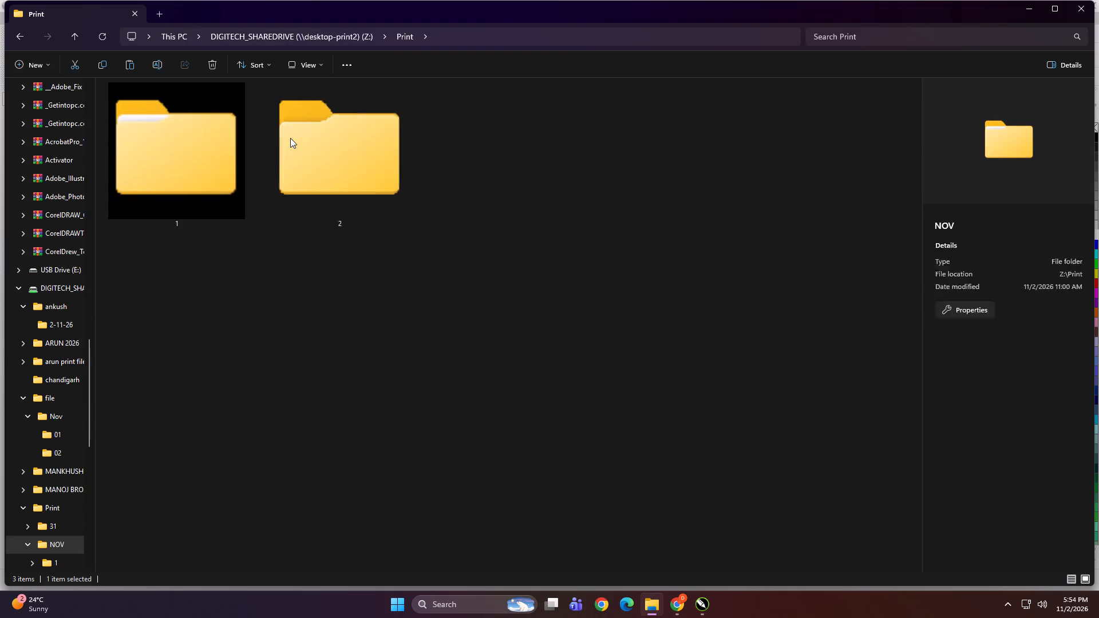
pyautogui.doubleClick(338, 158)
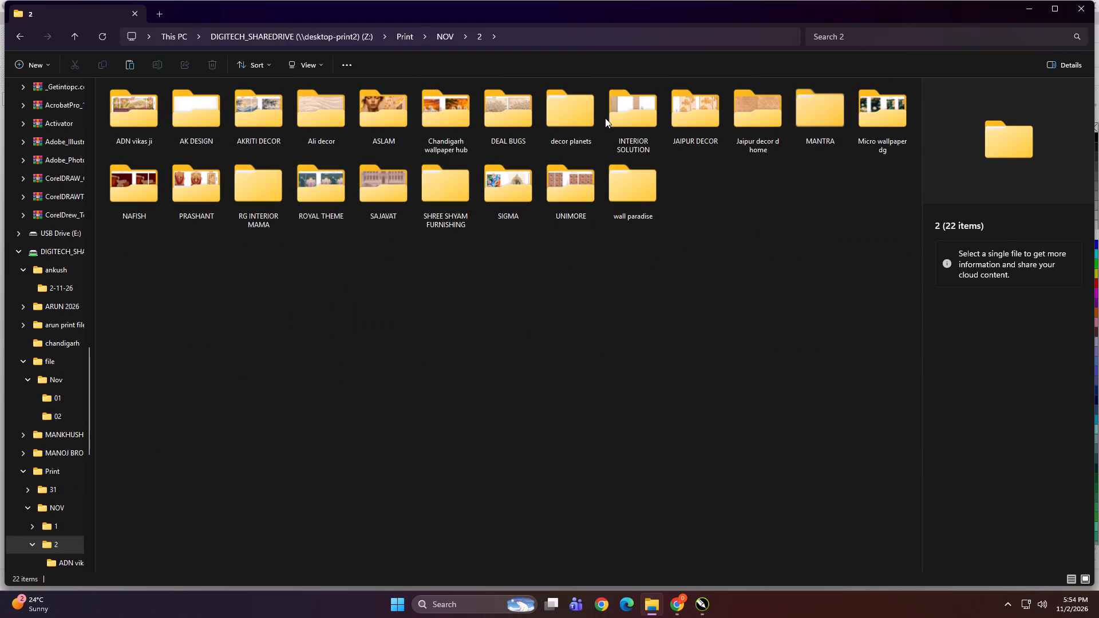
pyautogui.doubleClick(197, 191)
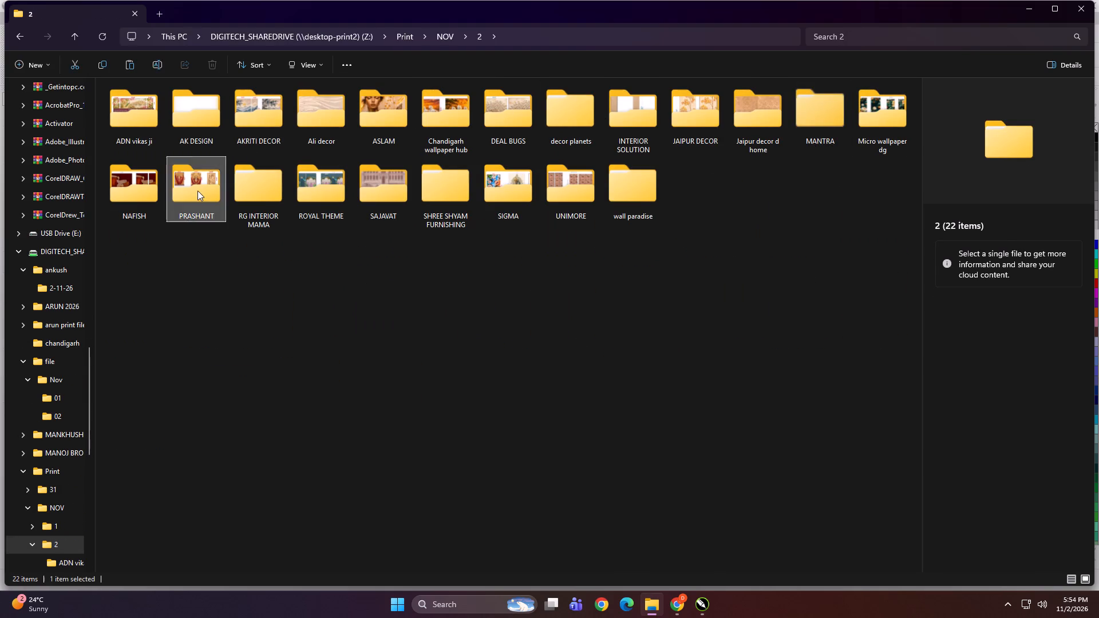
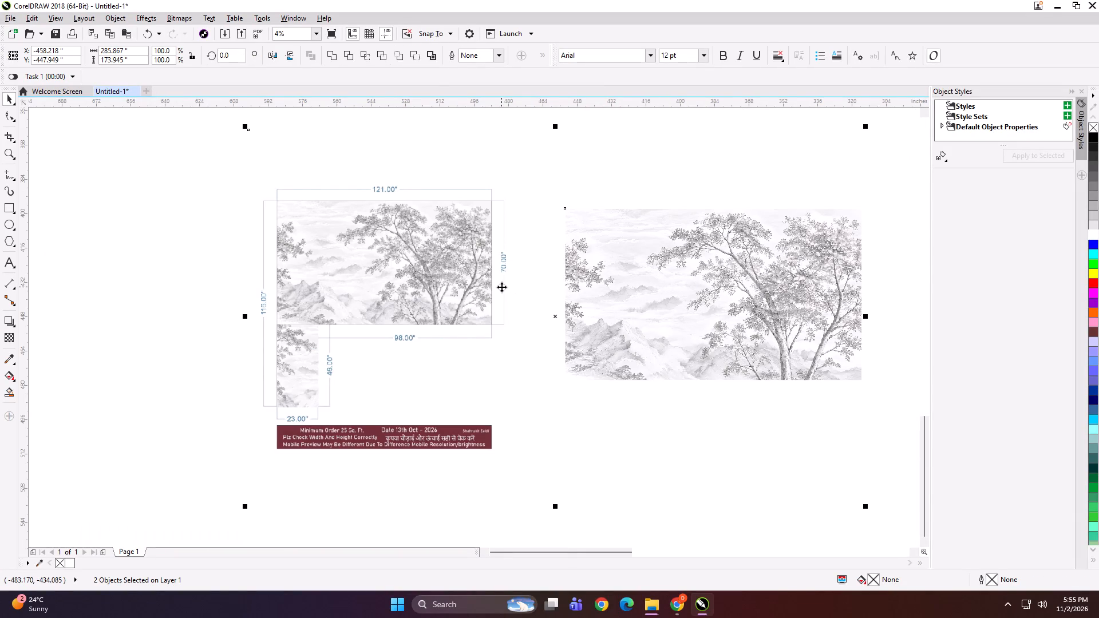
# Move the dimensioned layout preview and the separate tree-and-mountain bitmap leftward, each to its own clear area.
pyautogui.hotkey('shift', 'F2')
pyautogui.click(414, 148)
pyautogui.click(85, 266)
pyautogui.moveTo(290, 275); pyautogui.dragTo(290, 275)
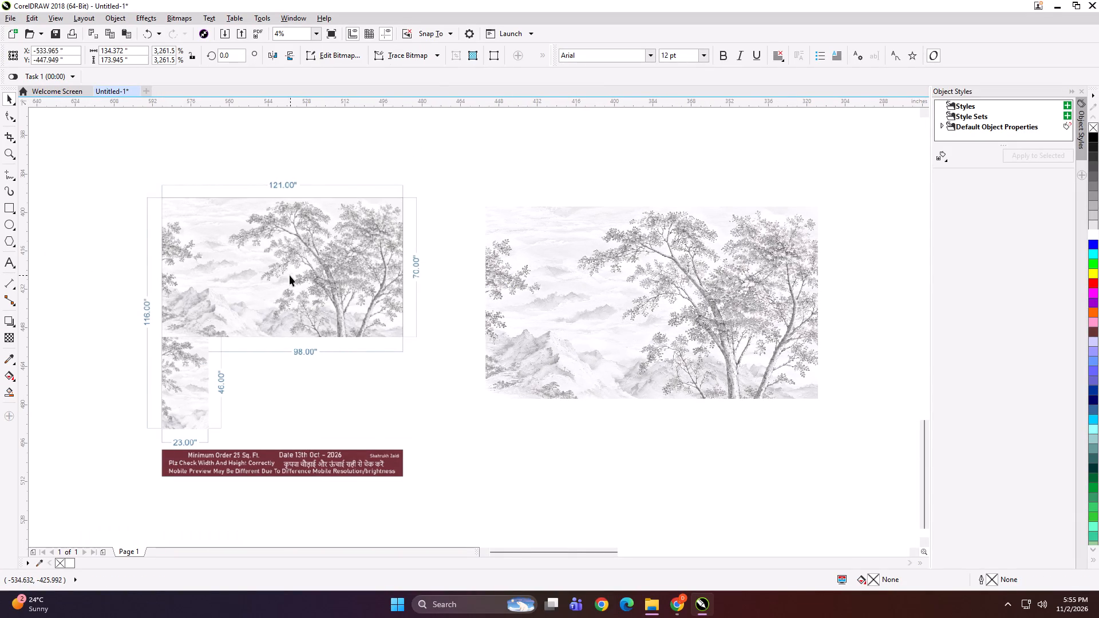
pyautogui.moveTo(290, 275); pyautogui.dragTo(215, 267)
pyautogui.moveTo(536, 297); pyautogui.dragTo(500, 295)
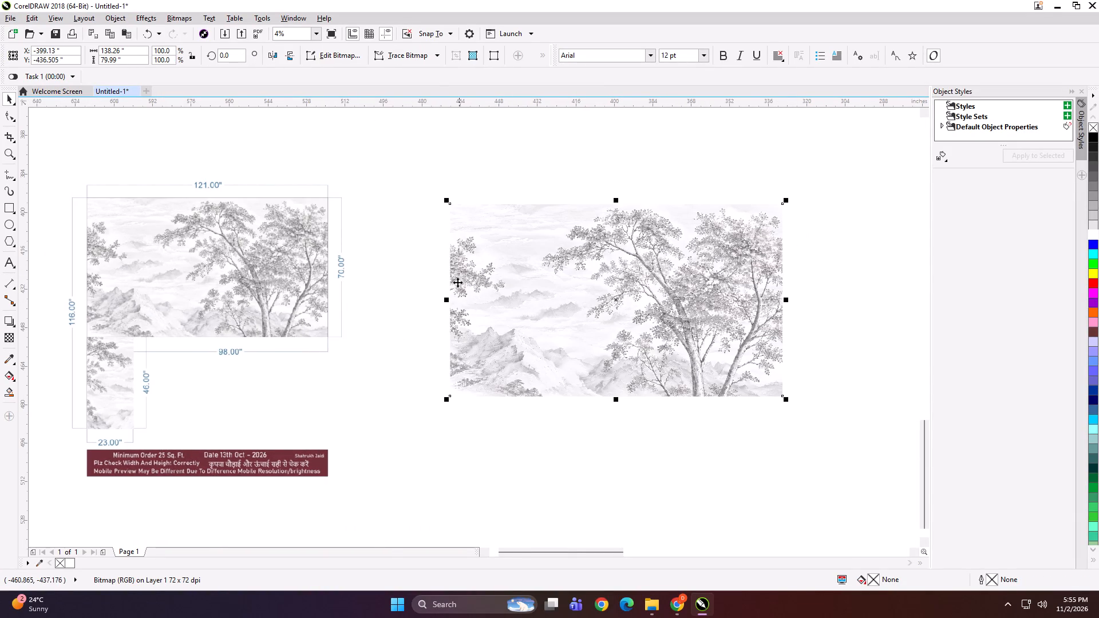
# Resize the separate tree-and-mountain bitmap to 121 inches wide and 70 inches high.
pyautogui.click(129, 50)
pyautogui.hotkey('ctrl', 'a')
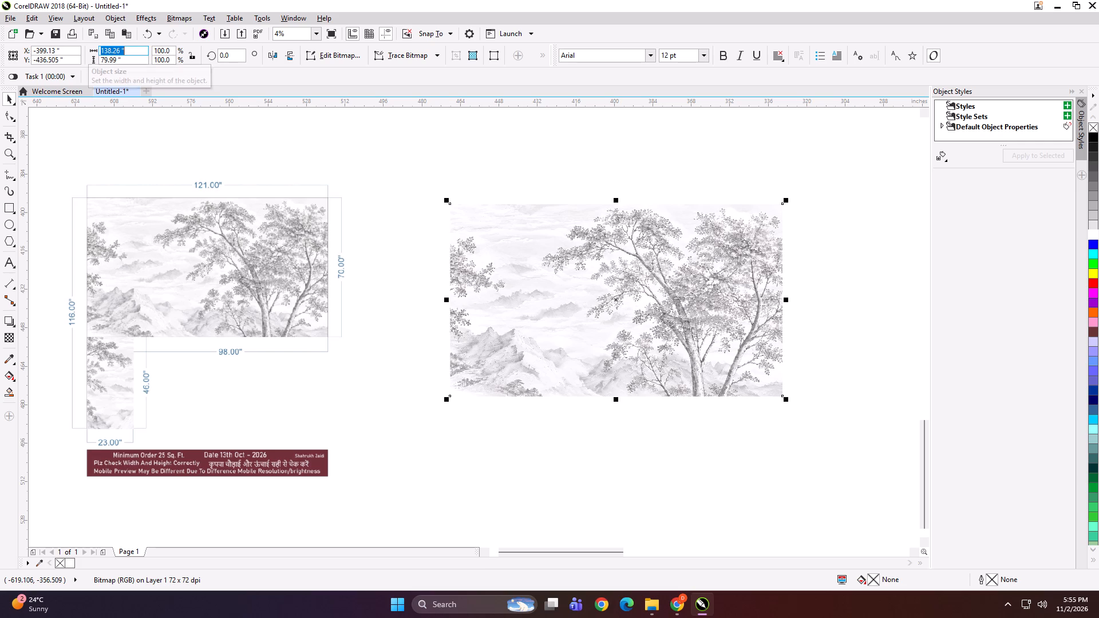
pyautogui.write('121')
pyautogui.press('Tab')
pyautogui.write('70')
pyautogui.press('Return')
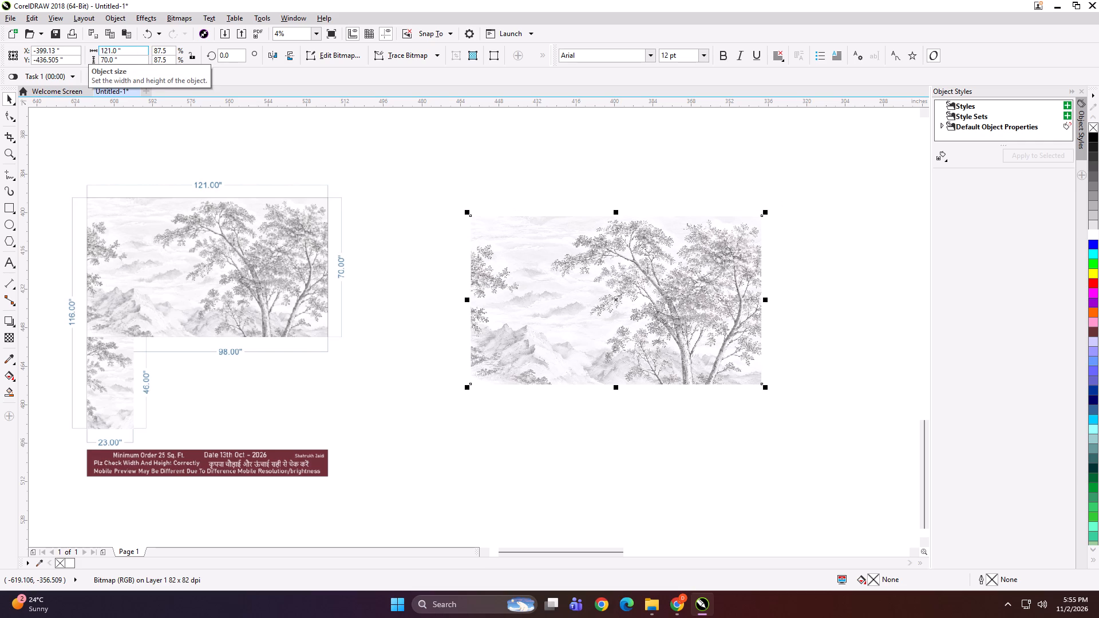
# Move the resized bitmap upward and create a vertically mirrored copy directly beneath it.
pyautogui.moveTo(615, 277); pyautogui.dragTo(622, 217)
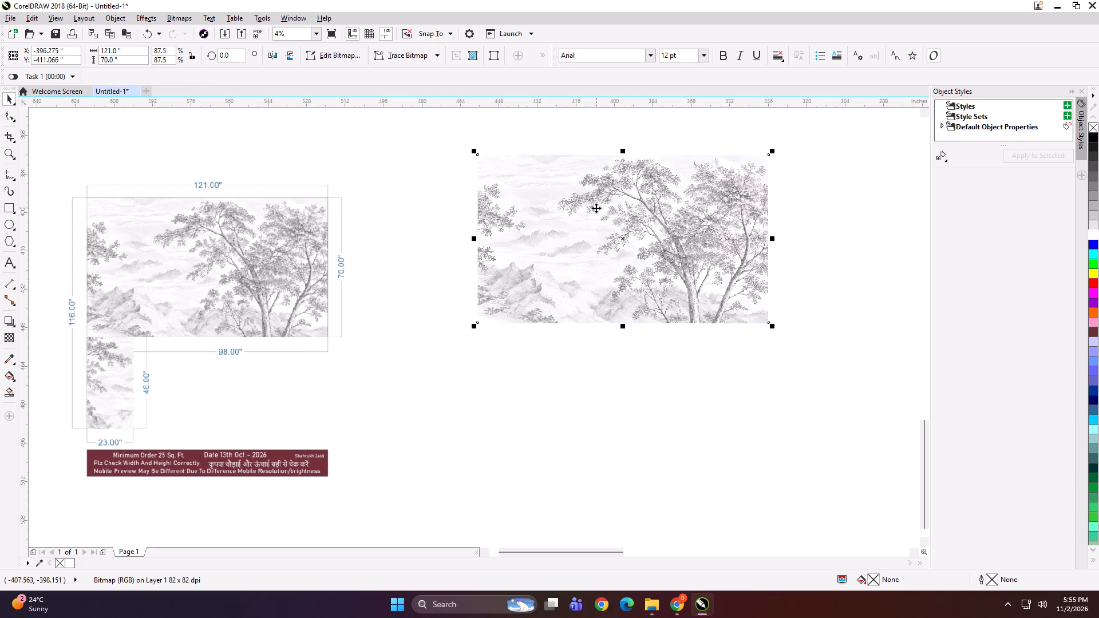
pyautogui.moveTo(625, 152); pyautogui.dragTo(623, 389)
pyautogui.keyDown('ctrl'); pyautogui.rightClick(623, 388); pyautogui.keyUp('ctrl')
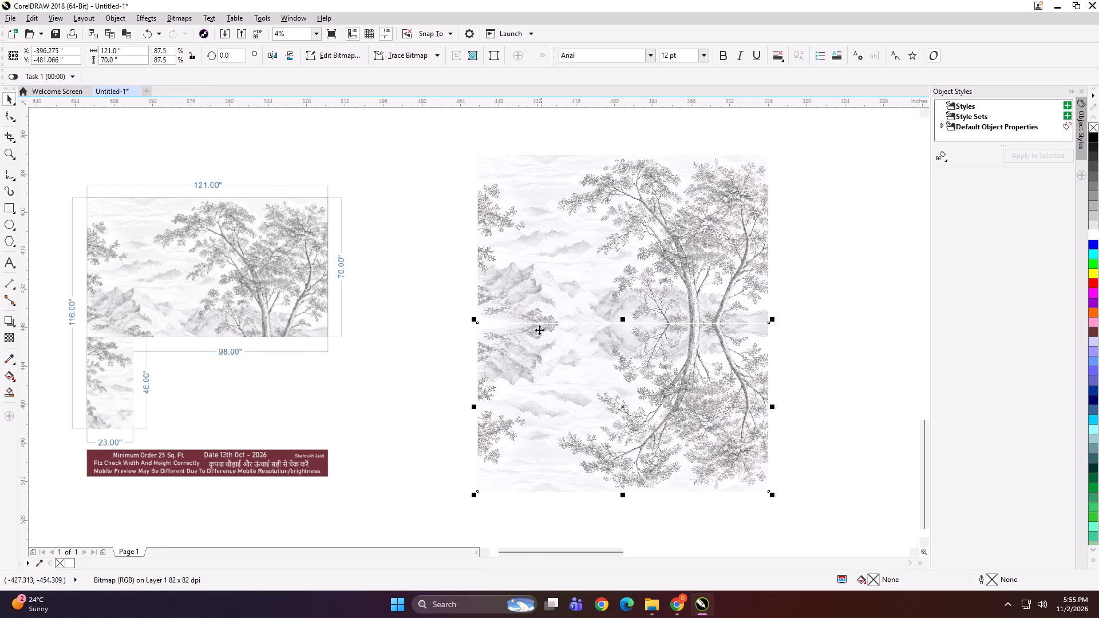
# Close the seam by snapping the mirrored copy up against the upper bitmap, and left-align the two bitmaps.
pyautogui.scroll(5, 541, 324)
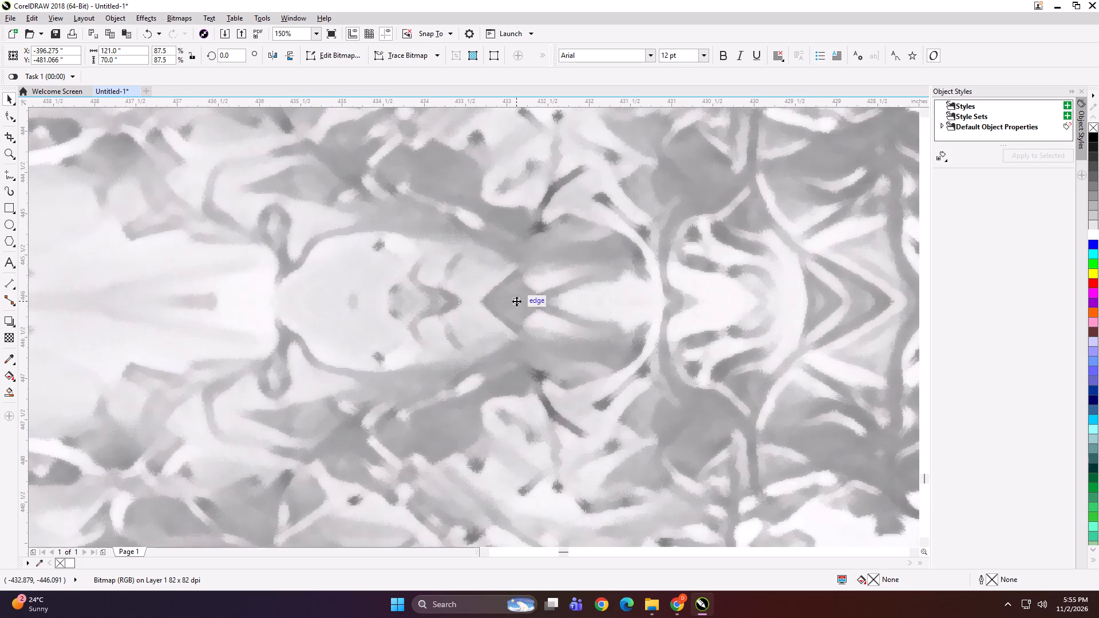
pyautogui.scroll(2, 511, 289)
pyautogui.scroll(2, 400, 339)
pyautogui.scroll(1, 457, 304)
pyautogui.moveTo(461, 431); pyautogui.dragTo(464, 369)
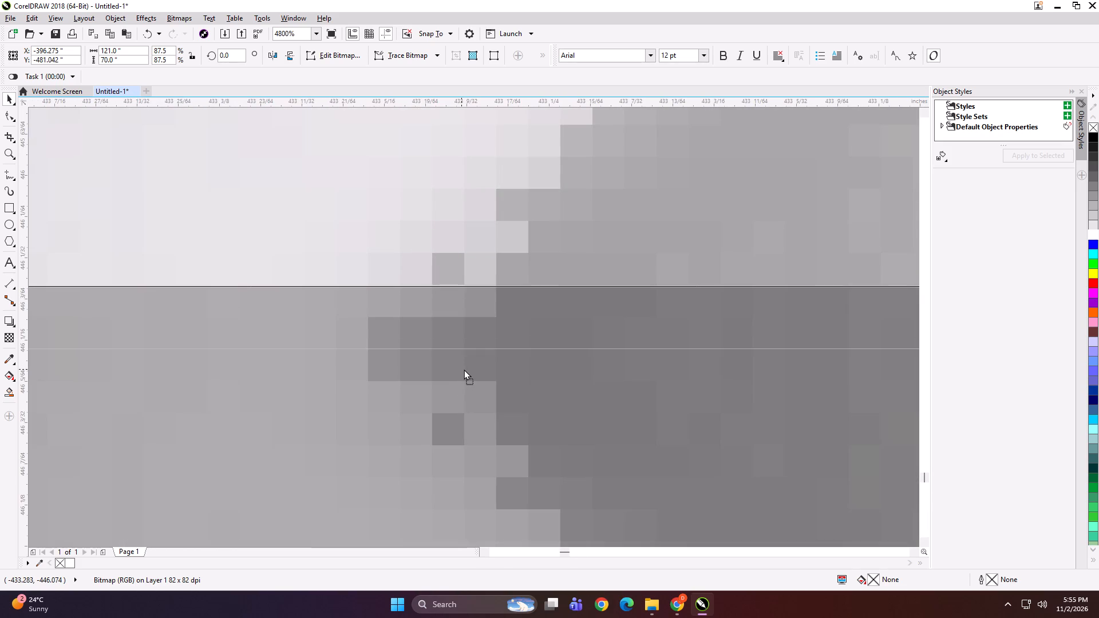
pyautogui.moveTo(464, 369); pyautogui.dragTo(466, 368)
pyautogui.scroll(-9, 455, 333)
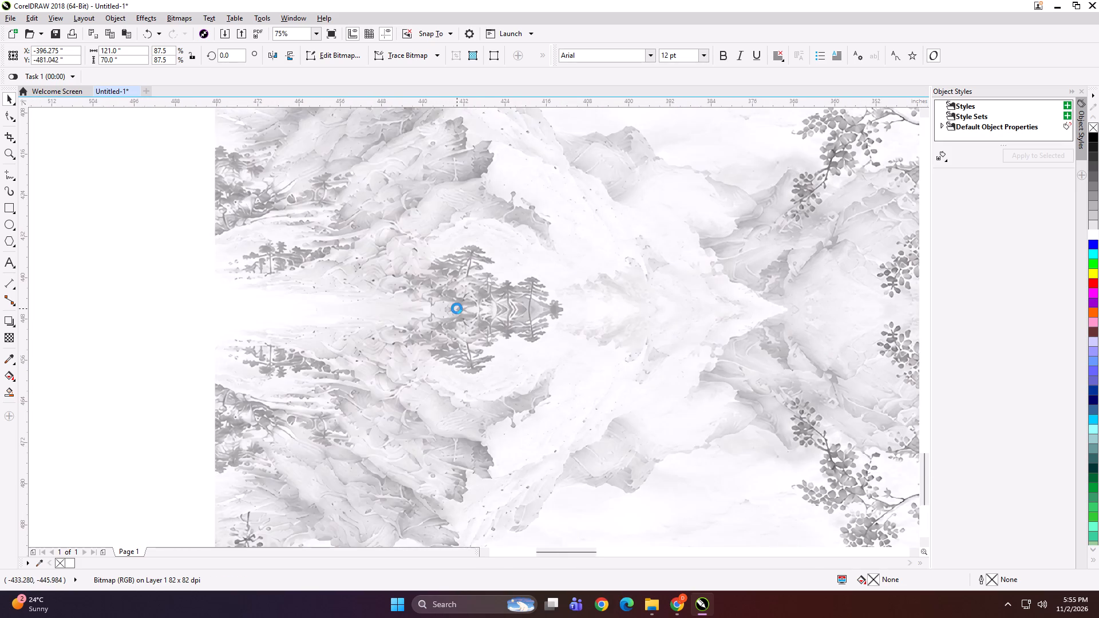
pyautogui.scroll(-2, 457, 308)
pyautogui.keyDown('shift'); pyautogui.click(457, 281); pyautogui.keyUp('shift')
pyautogui.press('l')
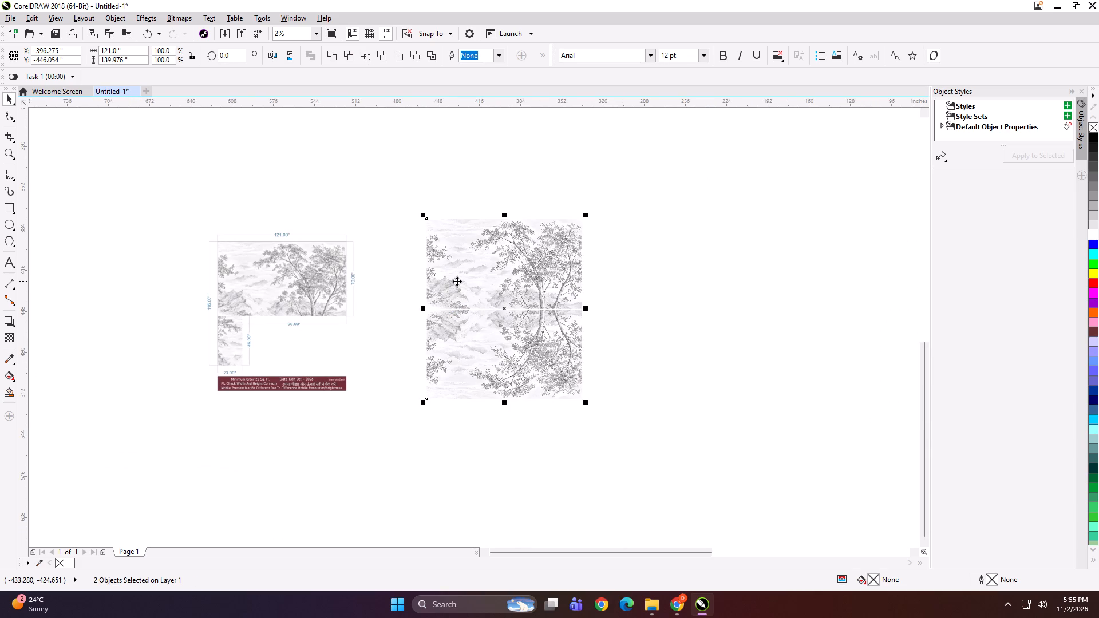
pyautogui.click(651, 329)
# Add a 24 × 47 inch rectangle aligned to the top-left corner of the lower bitmap.
pyautogui.click(518, 339)
pyautogui.scroll(1, 227, 340)
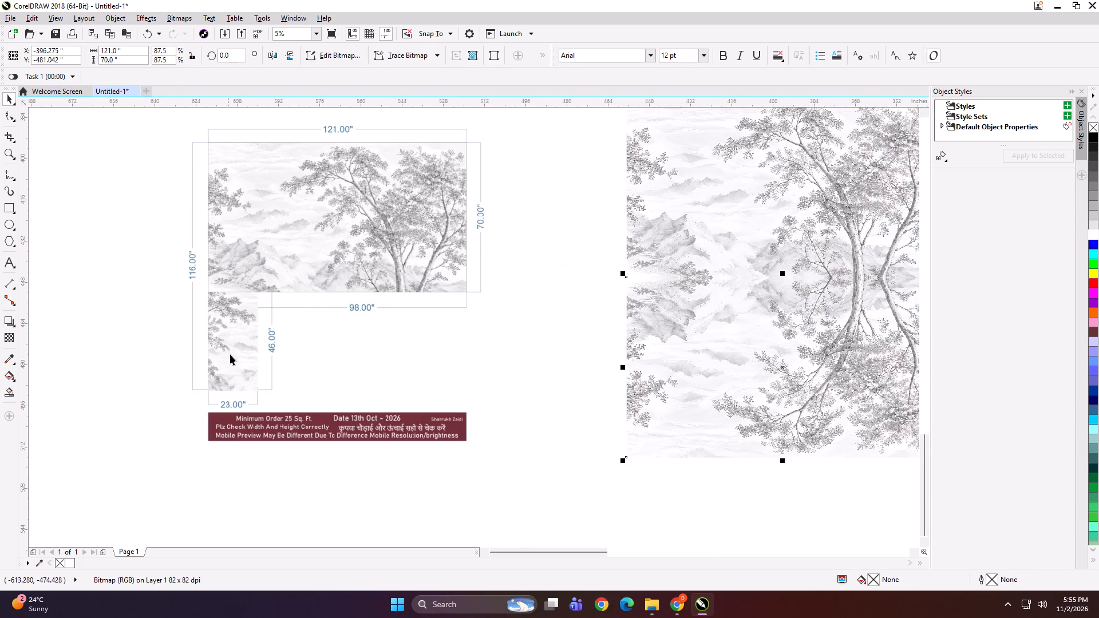
pyautogui.keyDown('shift'); pyautogui.doubleClick(4, 209); pyautogui.keyUp('shift')
pyautogui.hotkey('shift', 'space')
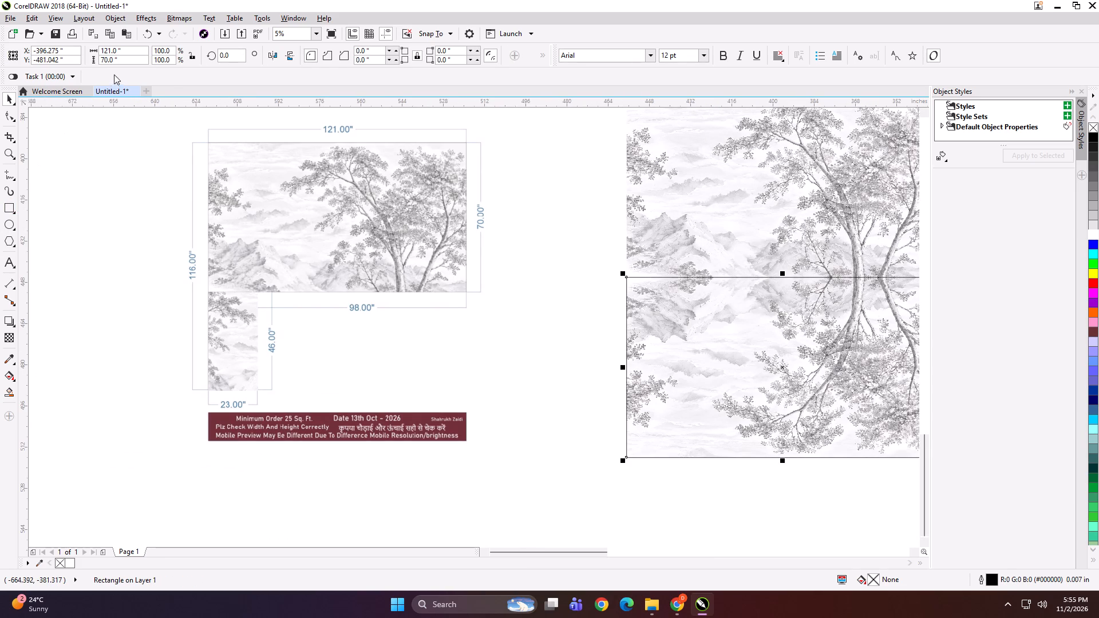
pyautogui.click(124, 48)
pyautogui.hotkey('ctrl', 'a')
pyautogui.write('33')
pyautogui.hotkey('ctrl', 'a')
pyautogui.write('24')
pyautogui.press('Tab')
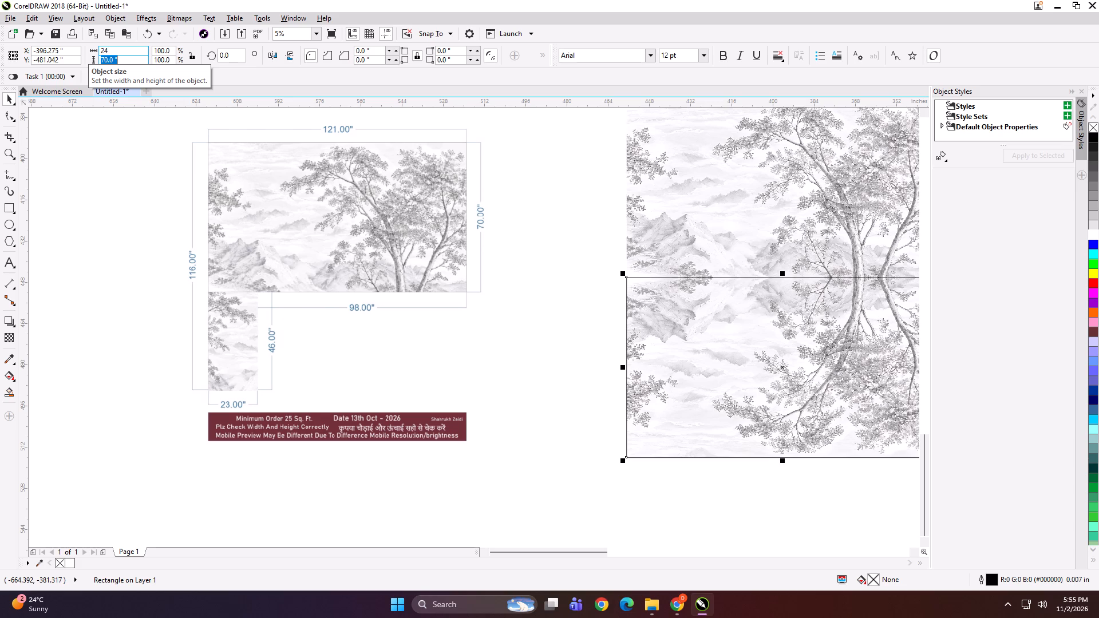
pyautogui.write('47')
pyautogui.press('Return')
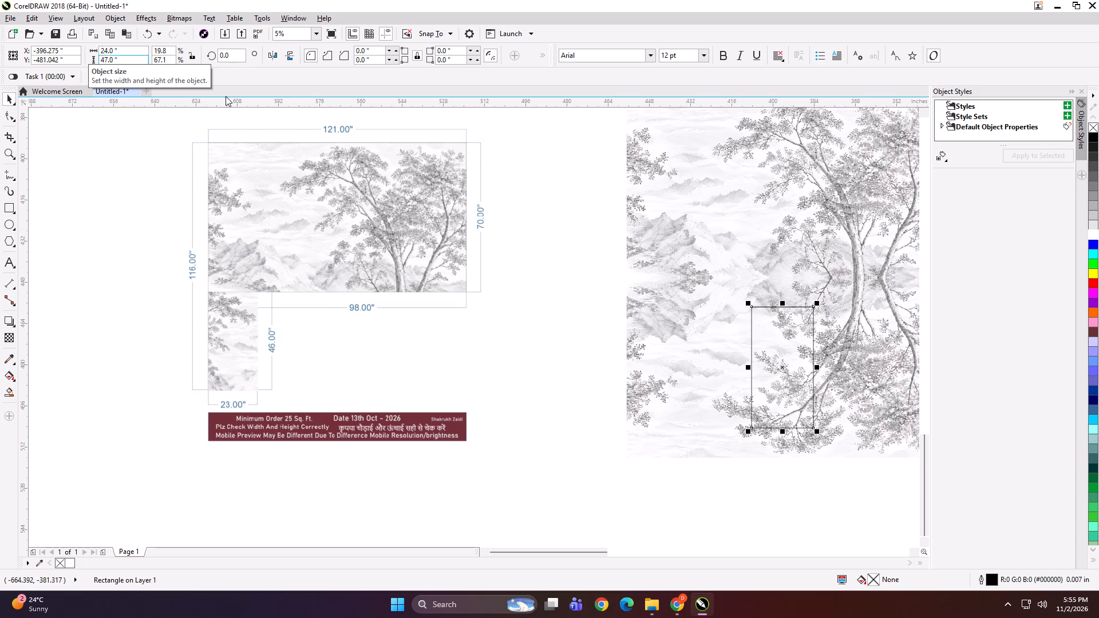
pyautogui.keyDown('shift'); pyautogui.click(668, 311); pyautogui.keyUp('shift')
pyautogui.write('TL')
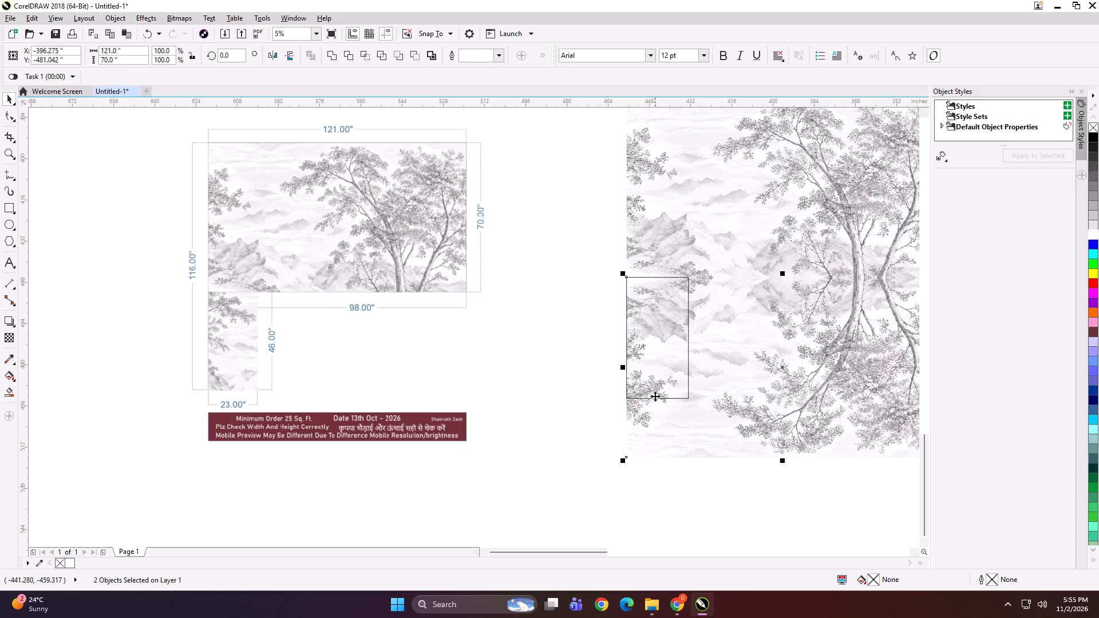
pyautogui.click(671, 490)
# Mirror the lower bitmap both vertically and horizontally.
pyautogui.click(669, 433)
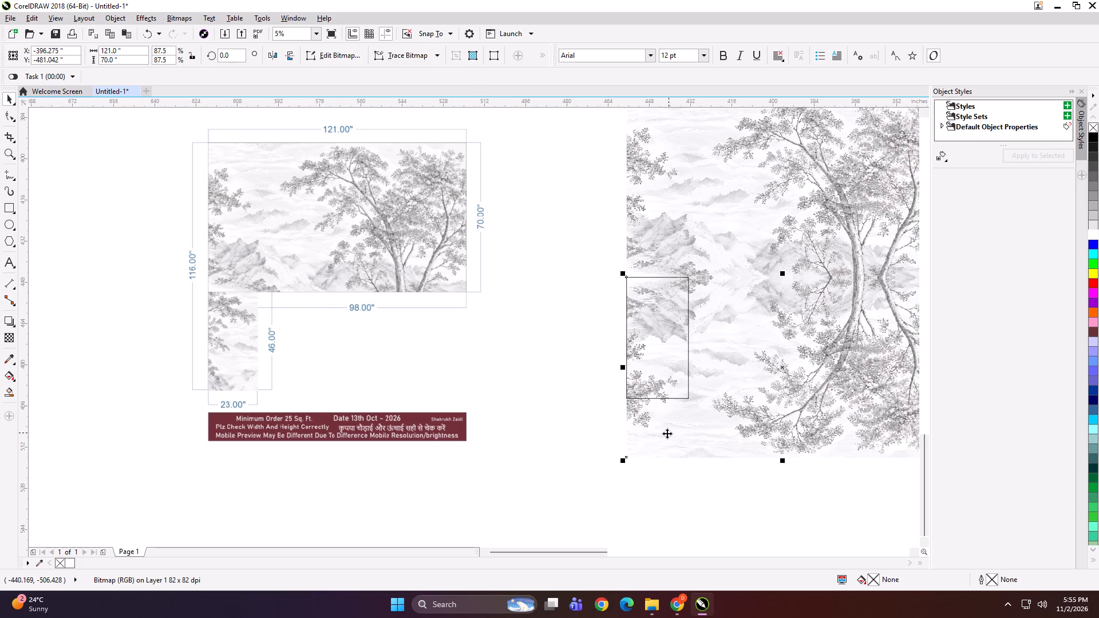
pyautogui.click(292, 57)
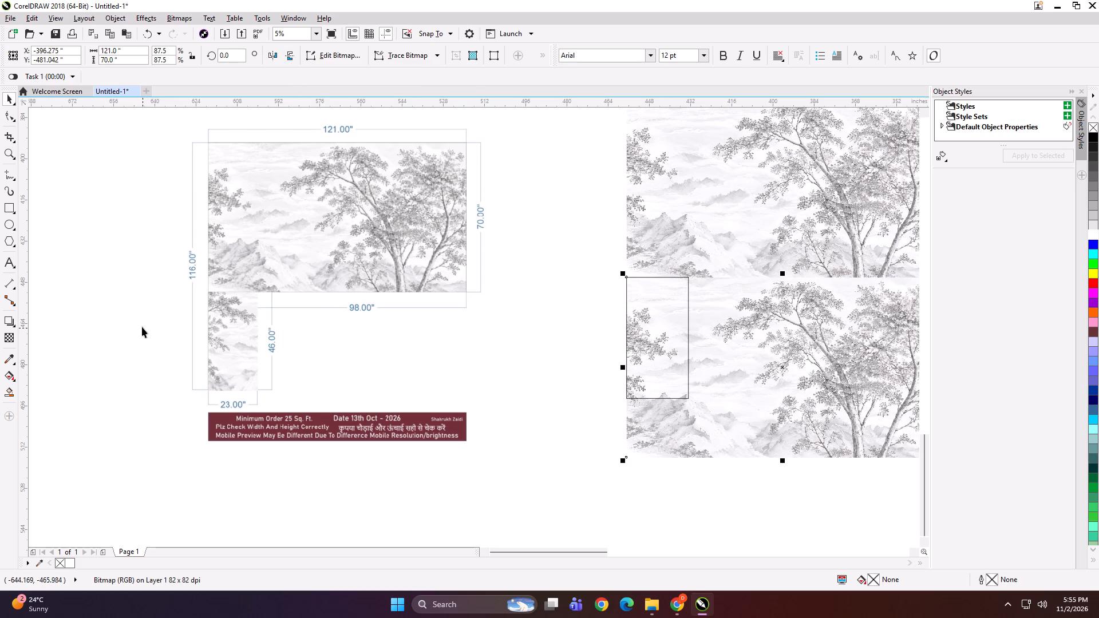
pyautogui.click(271, 58)
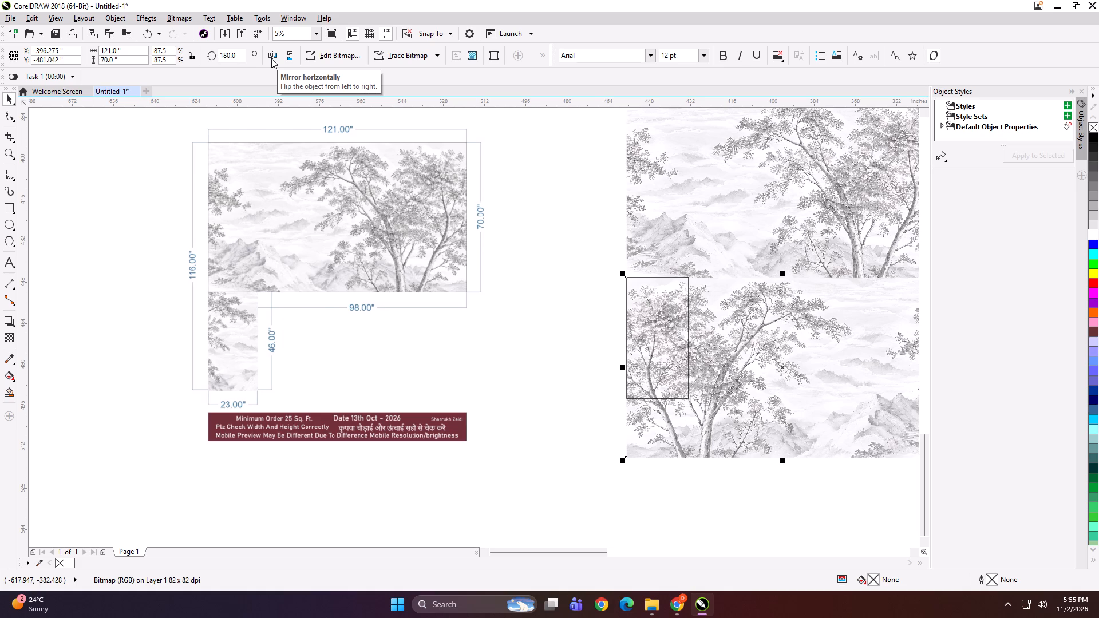
# Shift the lower bitmap about 59.5 inches left so the tree branches and sky fall within the 24 × 47 inch rectangle.
pyautogui.press('Left')
pyautogui.press('Left')
pyautogui.press('Left')
pyautogui.press('Left')
pyautogui.press('Left')
pyautogui.press('Left')
pyautogui.press('Left')
pyautogui.press('Left')
pyautogui.press('Left')
pyautogui.press('Left')
pyautogui.press('Left')
pyautogui.press('Left')
pyautogui.press('Left')
pyautogui.press('Left')
pyautogui.press('Left')
pyautogui.press('Left')
pyautogui.press('Left')
pyautogui.press('Left')
pyautogui.press('Left')
pyautogui.press('Left')
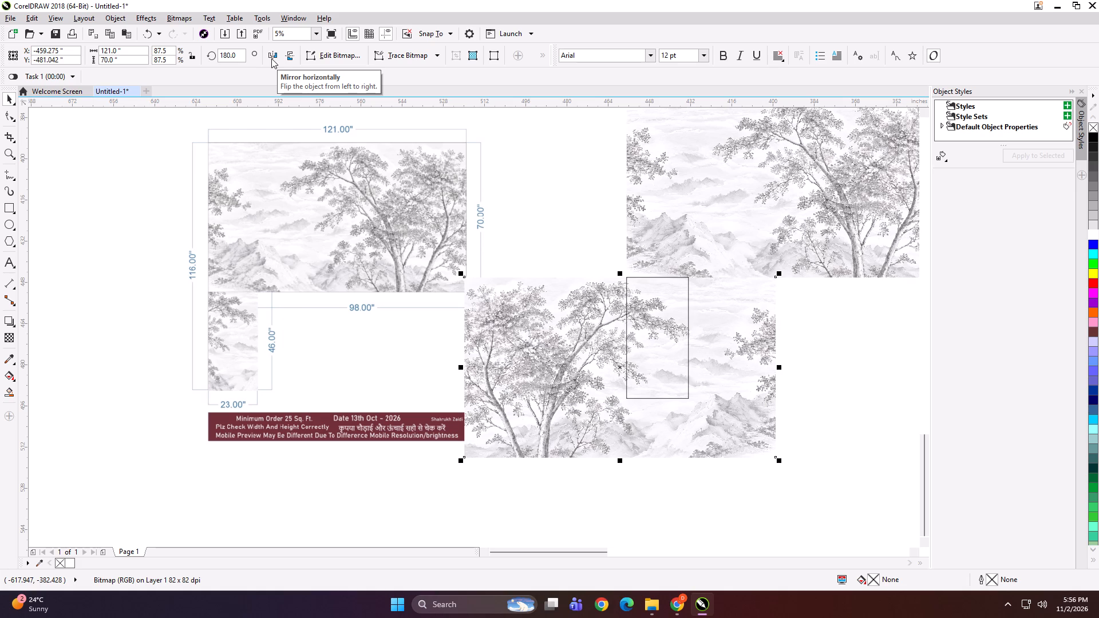
pyautogui.press('Left')
pyautogui.press('Right')
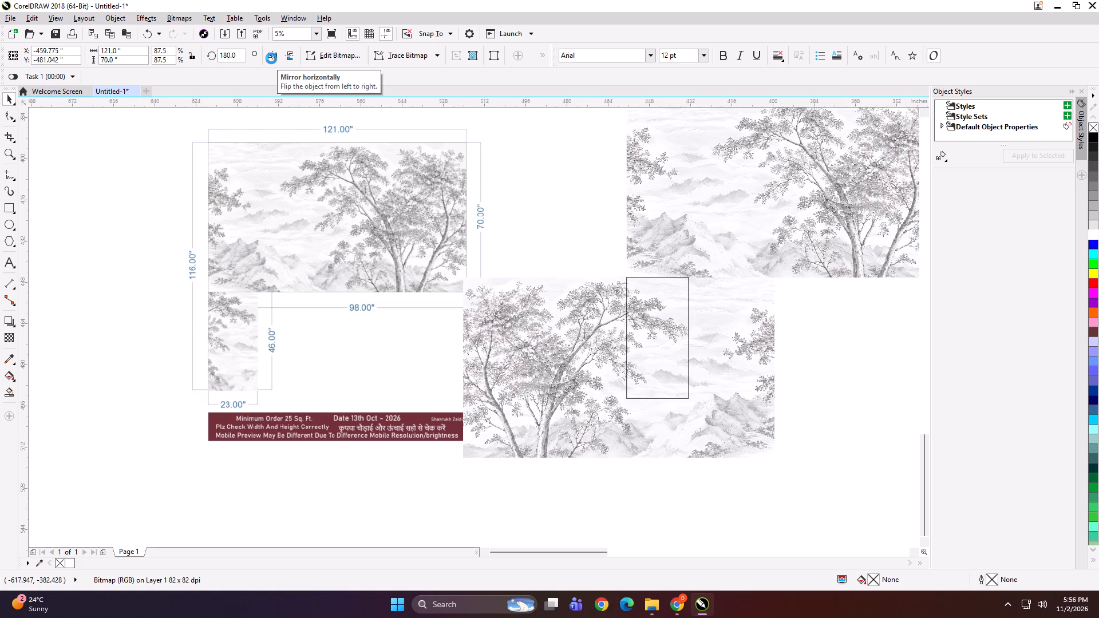
pyautogui.press('Right')
pyautogui.press('Right')
pyautogui.press('Right')
pyautogui.press('Right')
pyautogui.press('Right')
pyautogui.press('Right')
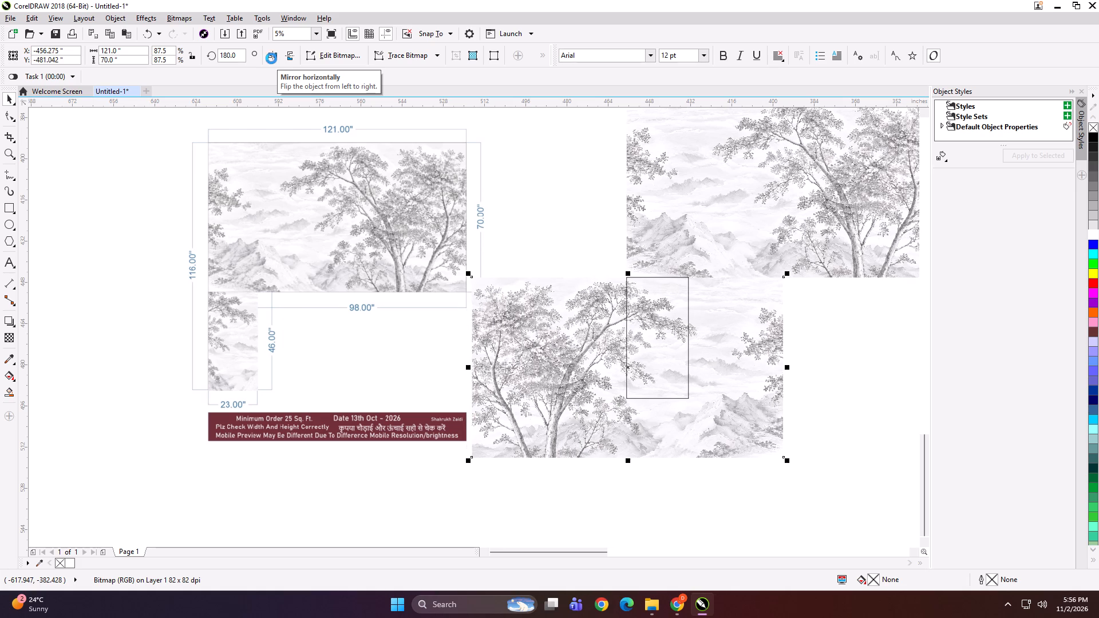
pyautogui.press('Right')
pyautogui.press('Right')
pyautogui.press('Left')
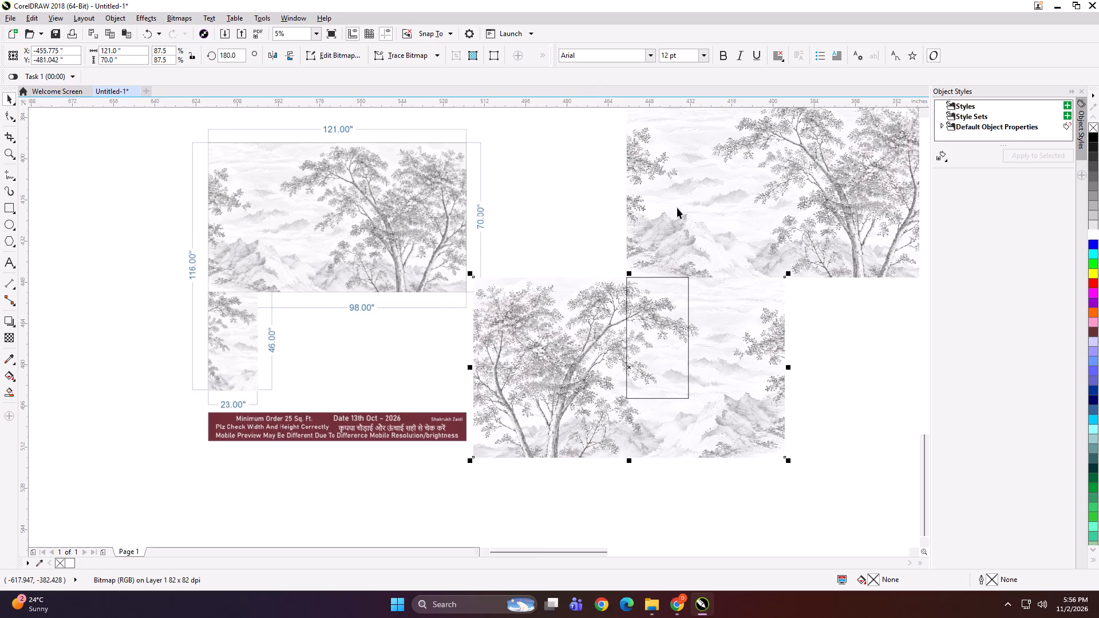
# Stretch the lower bitmap's top edge upward past the rectangle, to a height of about 70.54 inches, overlapping the upper bitmap.
pyautogui.scroll(2, 689, 270)
pyautogui.scroll(2, 584, 299)
pyautogui.scroll(-1, 552, 277)
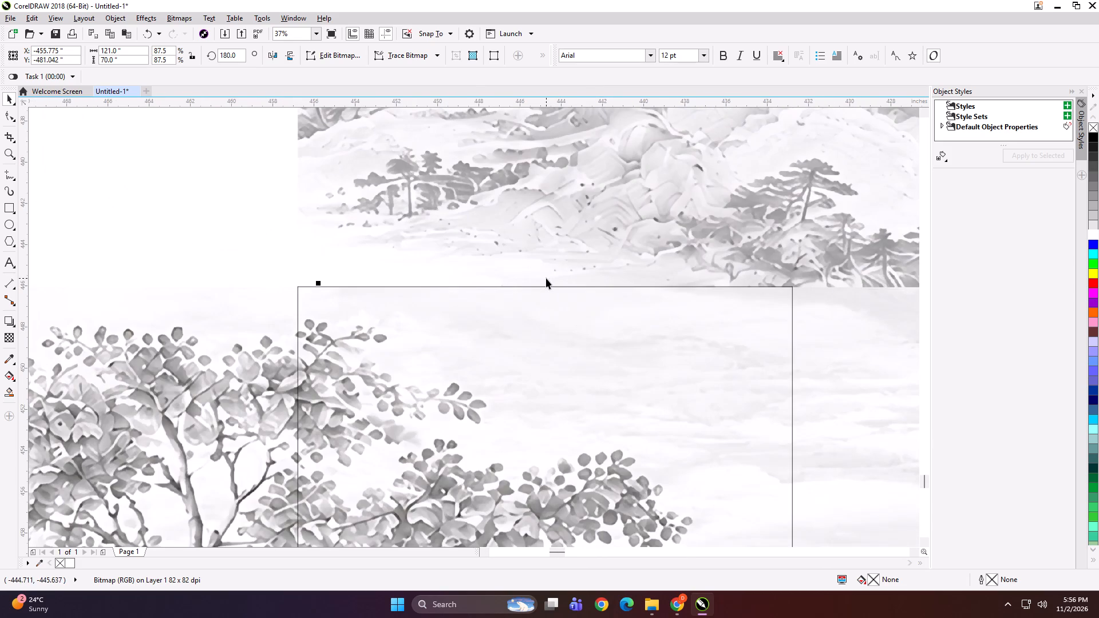
pyautogui.scroll(2, 303, 294)
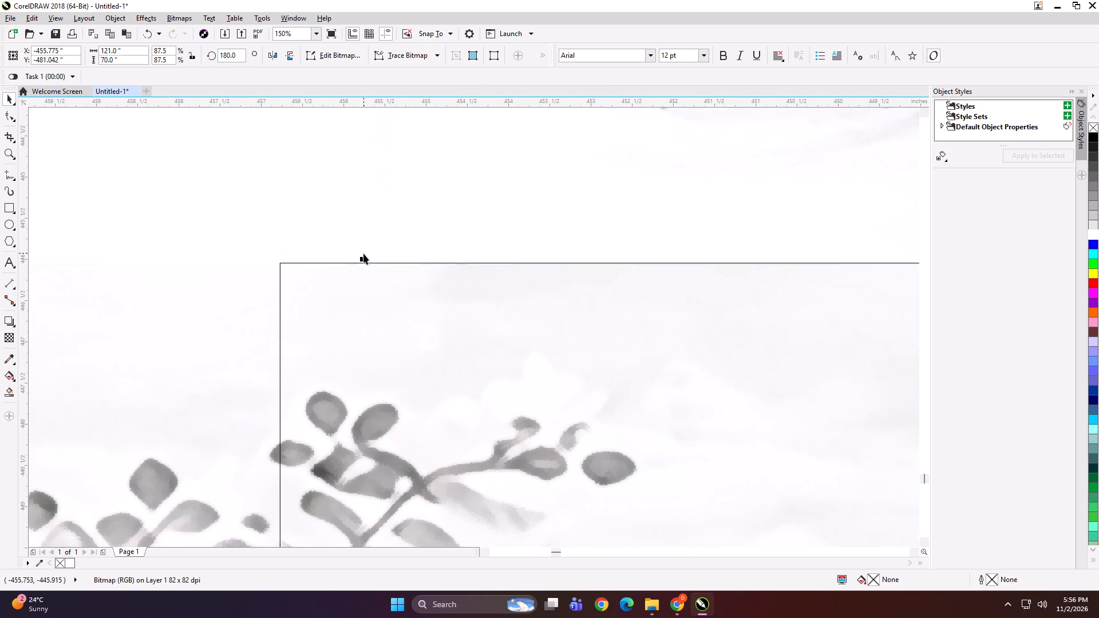
pyautogui.moveTo(363, 257); pyautogui.dragTo(363, 230)
pyautogui.scroll(-2, 376, 224)
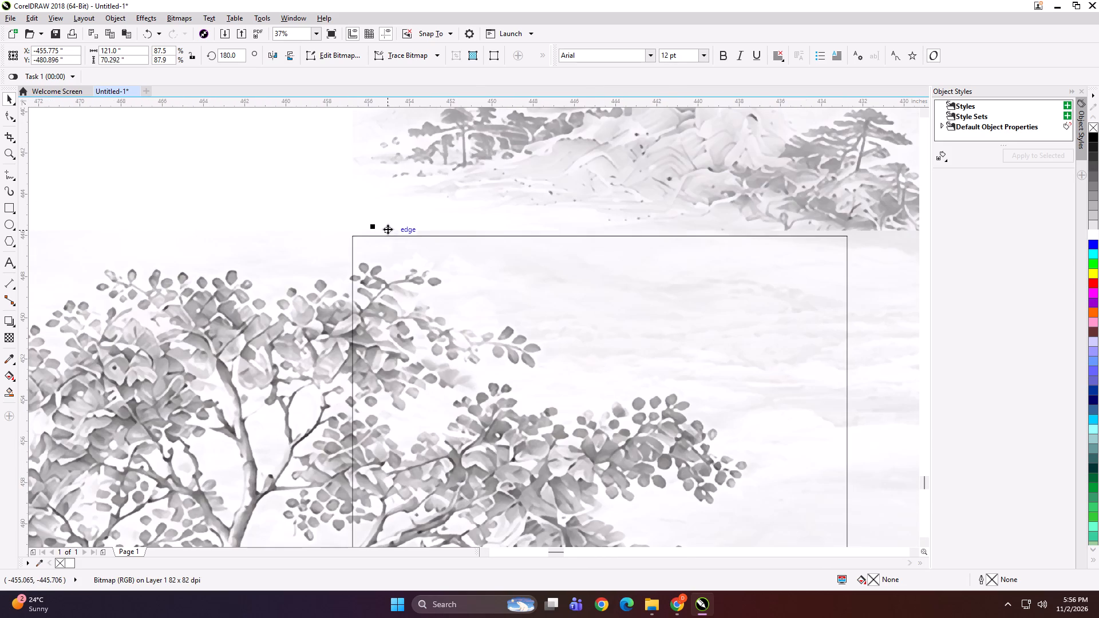
pyautogui.moveTo(372, 227); pyautogui.dragTo(380, 221)
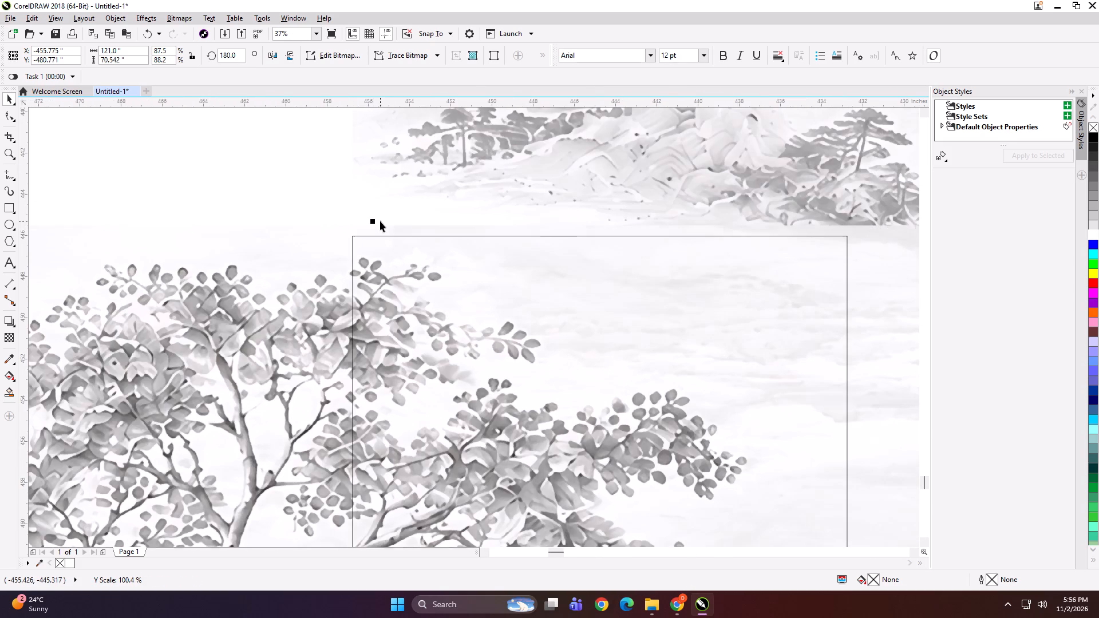
# Apply a vertical linear transparency across the lower bitmap's top edge to fade it into the upper bitmap.
pyautogui.click(12, 339)
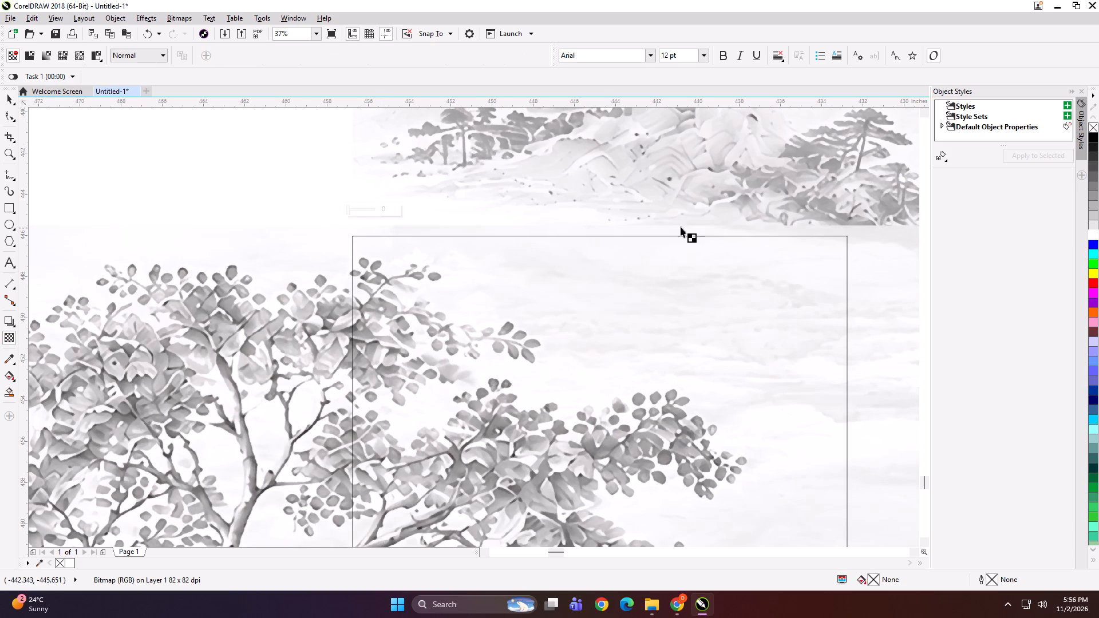
pyautogui.scroll(2, 617, 227)
pyautogui.moveTo(524, 260); pyautogui.dragTo(520, 238)
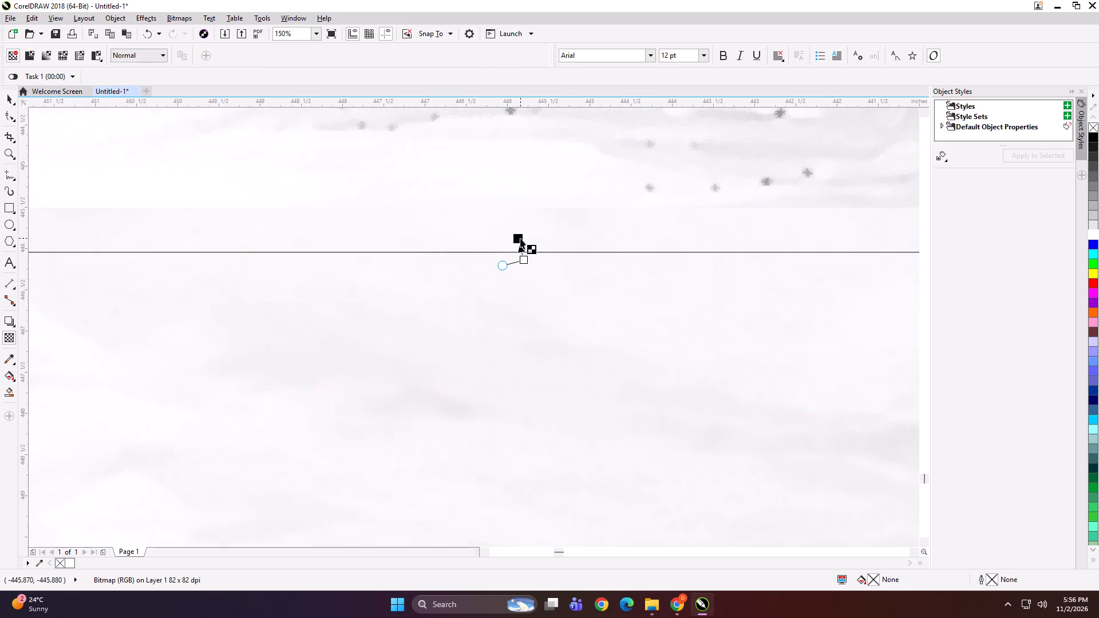
pyautogui.moveTo(520, 238); pyautogui.dragTo(523, 237)
pyautogui.scroll(-1, 540, 225)
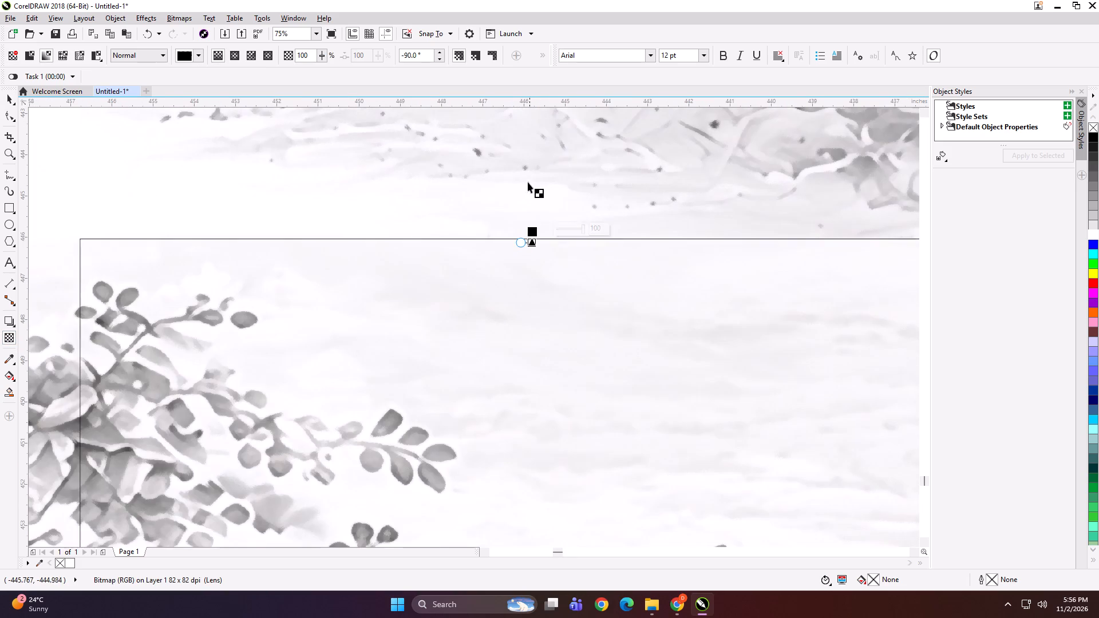
pyautogui.scroll(-1, 524, 185)
pyautogui.press('space')
# Duplicate the upper bitmap in place and PowerClip it with the faded lower bitmap inside the 24 × 47 inch rectangle.
pyautogui.scroll(-1, 477, 228)
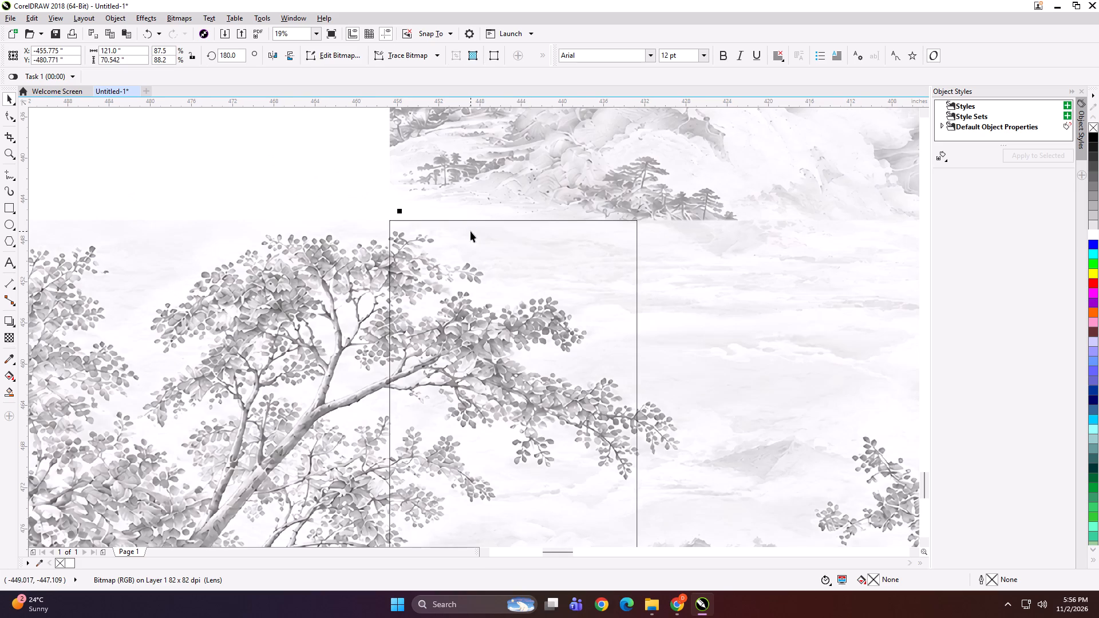
pyautogui.scroll(-1, 463, 243)
pyautogui.click(468, 195)
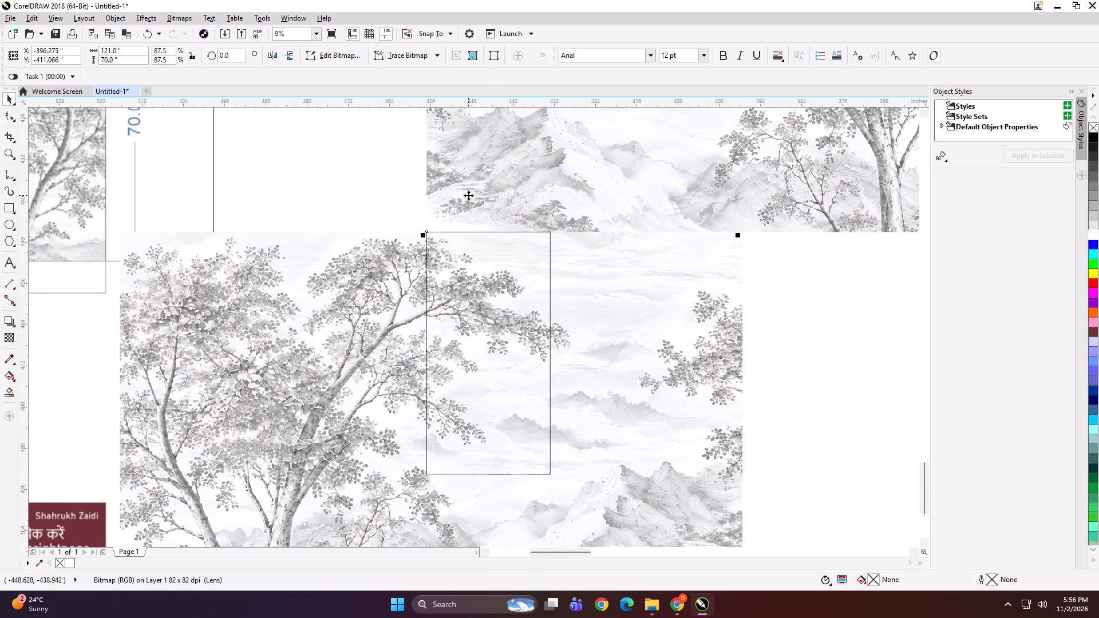
pyautogui.press('+')
pyautogui.keyDown('shift'); pyautogui.click(395, 338); pyautogui.keyUp('shift')
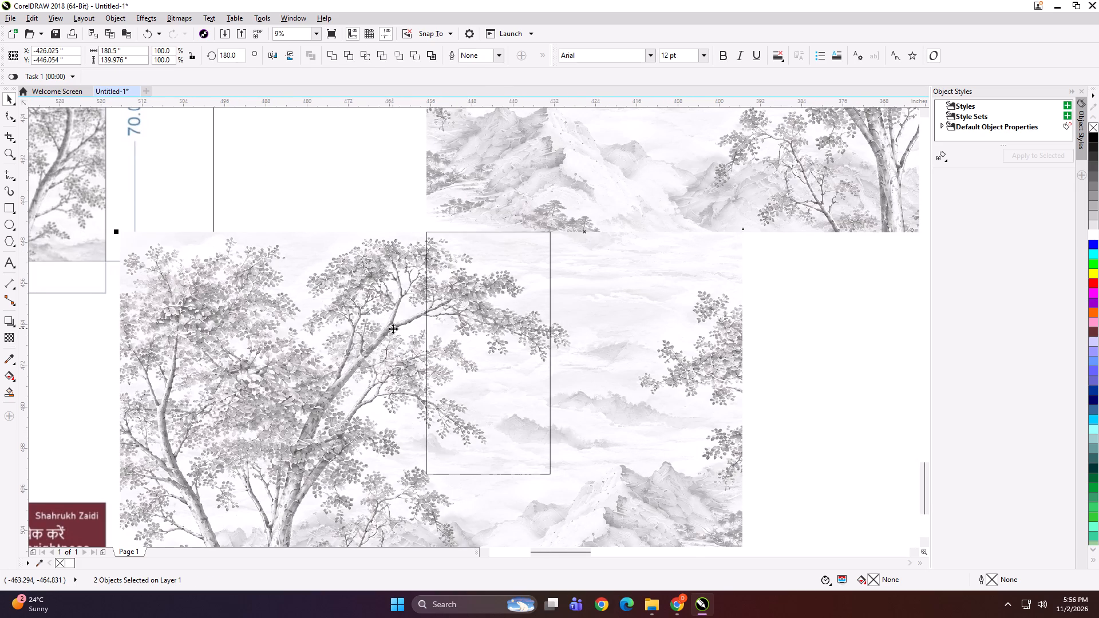
pyautogui.hotkey('shift', 'Return')
pyautogui.click(464, 299)
# Examine the seam between the upper bitmap and the clipped rectangle, nudging the rectangle up and down to check the join.
pyautogui.scroll(4, 495, 219)
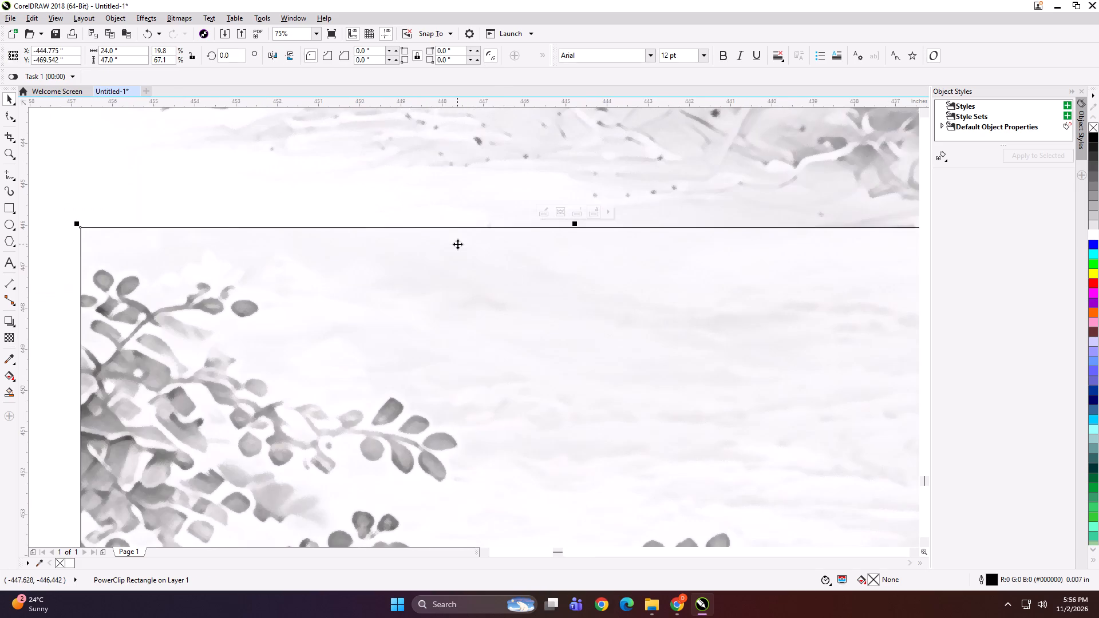
pyautogui.scroll(-1, 389, 272)
pyautogui.scroll(2, 661, 253)
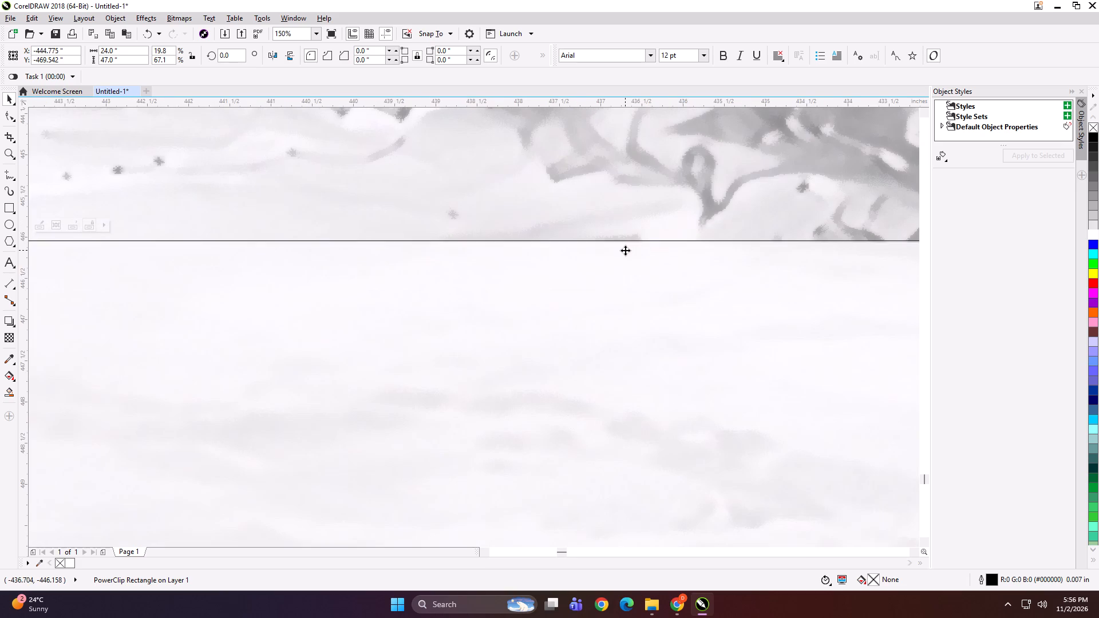
pyautogui.press('Down')
pyautogui.press('Up')
pyautogui.press('Up')
pyautogui.press('Down')
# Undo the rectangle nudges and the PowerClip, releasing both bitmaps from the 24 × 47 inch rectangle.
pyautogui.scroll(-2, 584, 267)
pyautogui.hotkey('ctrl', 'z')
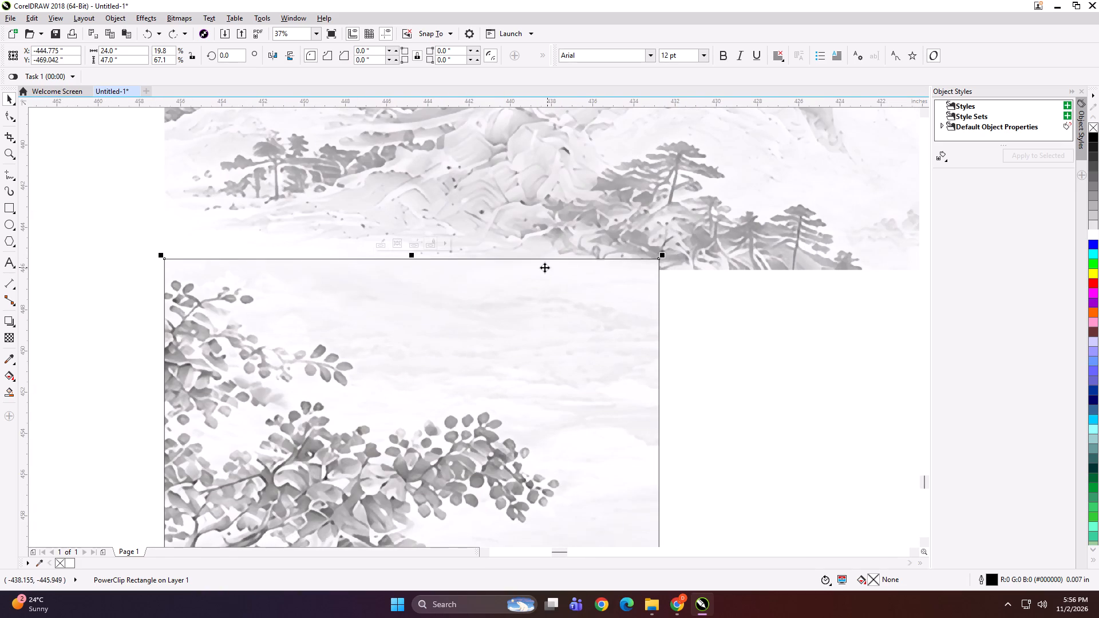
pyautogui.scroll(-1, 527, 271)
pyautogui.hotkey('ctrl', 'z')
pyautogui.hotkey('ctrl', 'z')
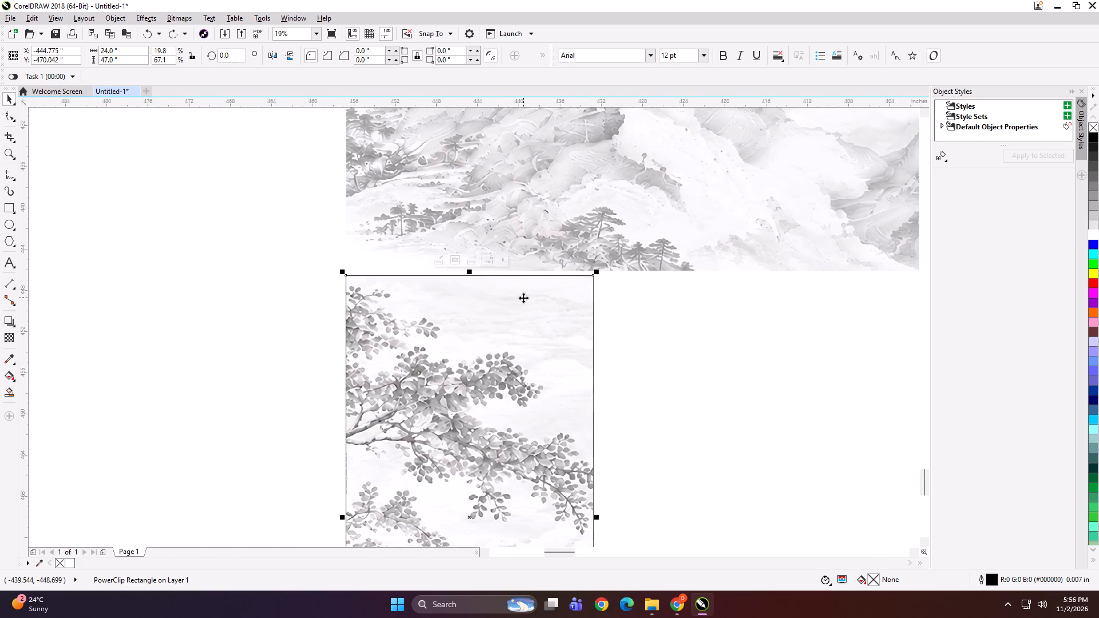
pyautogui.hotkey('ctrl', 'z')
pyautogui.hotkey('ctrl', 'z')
# PowerClip the upper bitmap's duplicate together with the faded lower bitmap inside the 24 × 47 inch rectangle.
pyautogui.click(293, 241)
pyautogui.click(257, 330)
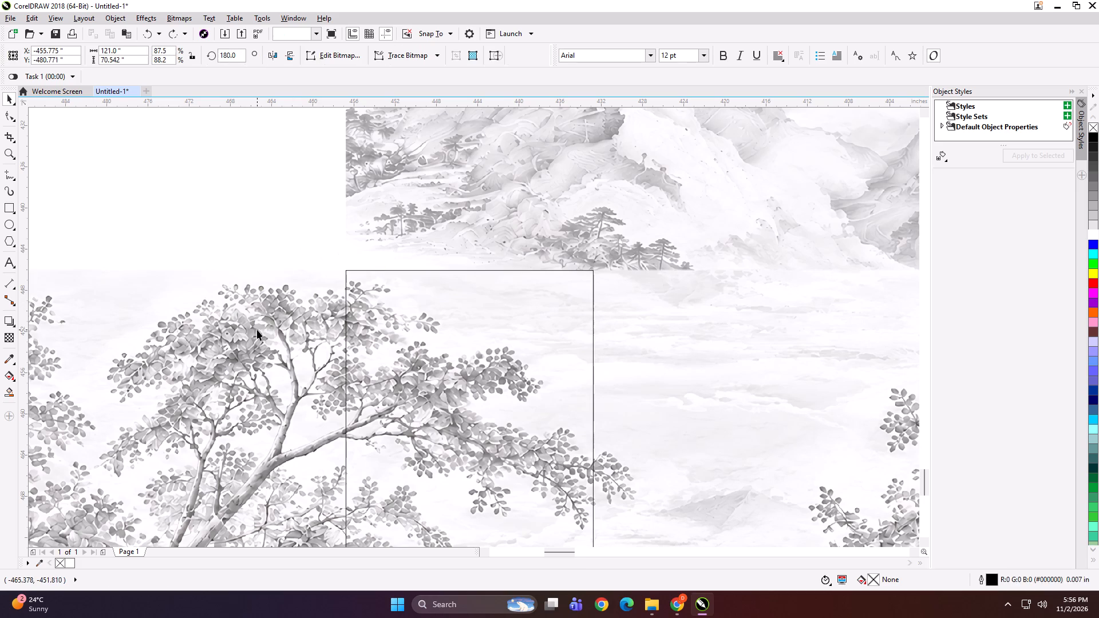
pyautogui.scroll(4, 471, 277)
pyautogui.scroll(-3, 473, 240)
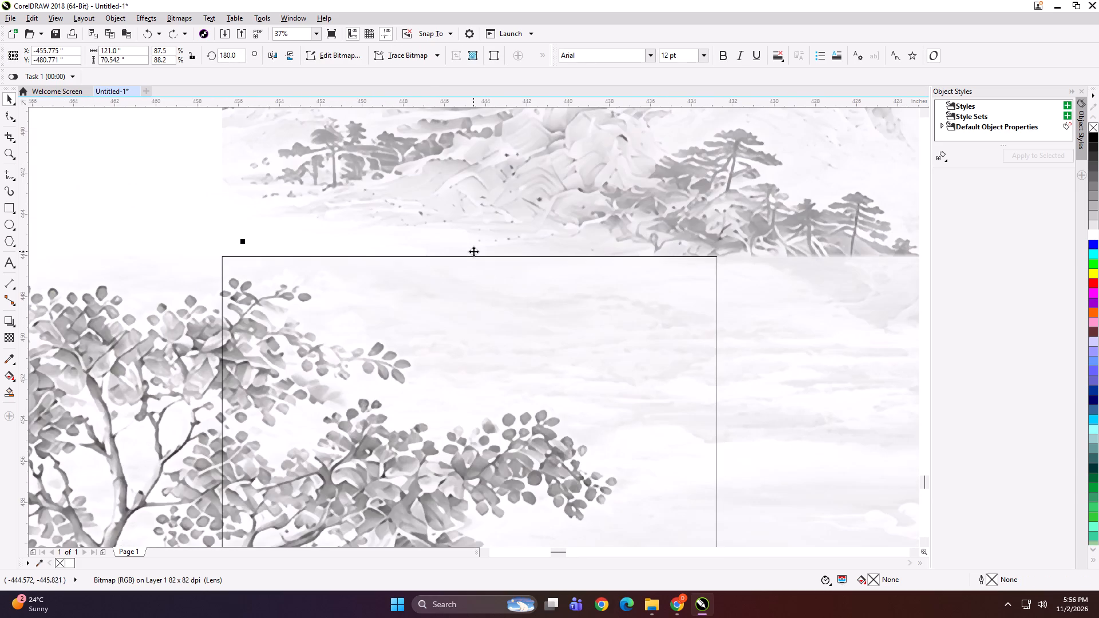
pyautogui.scroll(2, 251, 237)
pyautogui.scroll(-3, 252, 253)
pyautogui.scroll(-1, 360, 260)
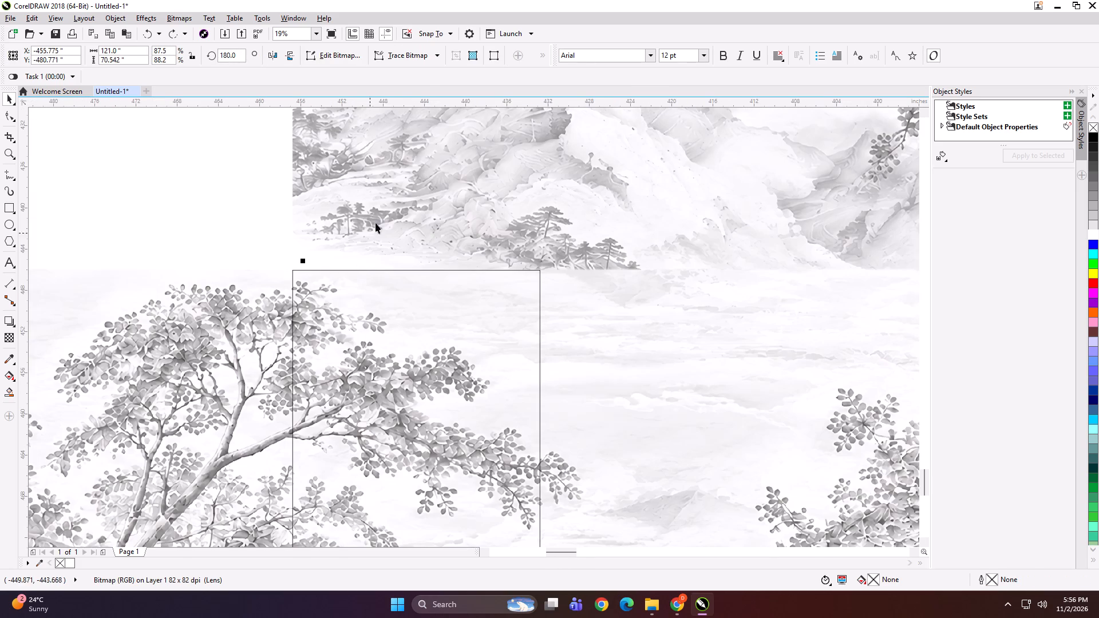
pyautogui.click(424, 201)
pyautogui.keyDown('shift'); pyautogui.click(246, 369); pyautogui.keyUp('shift')
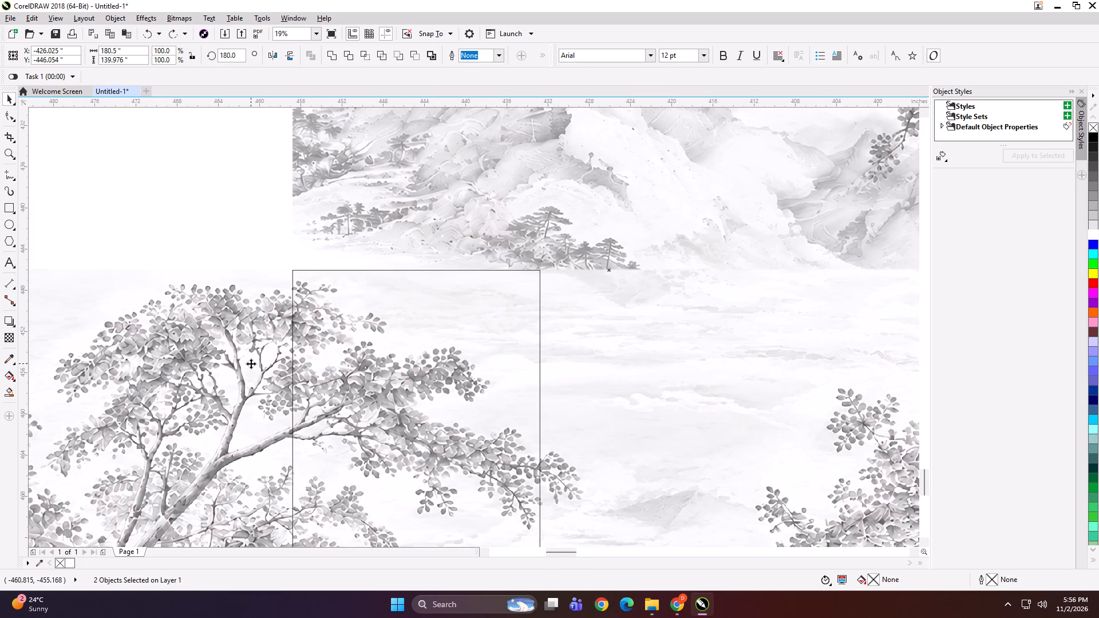
pyautogui.hotkey('shift', 'Return')
pyautogui.click(395, 316)
# Examine the seam between the upper bitmap and the clipped rectangle, nudging the rectangle down and back up.
pyautogui.scroll(2, 433, 272)
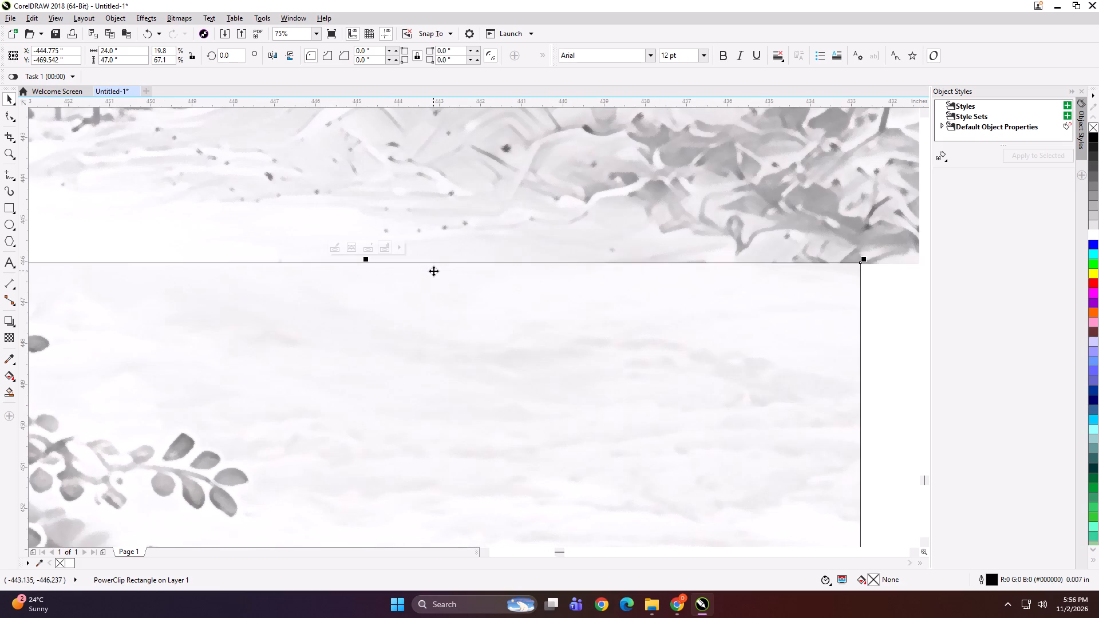
pyautogui.scroll(2, 819, 253)
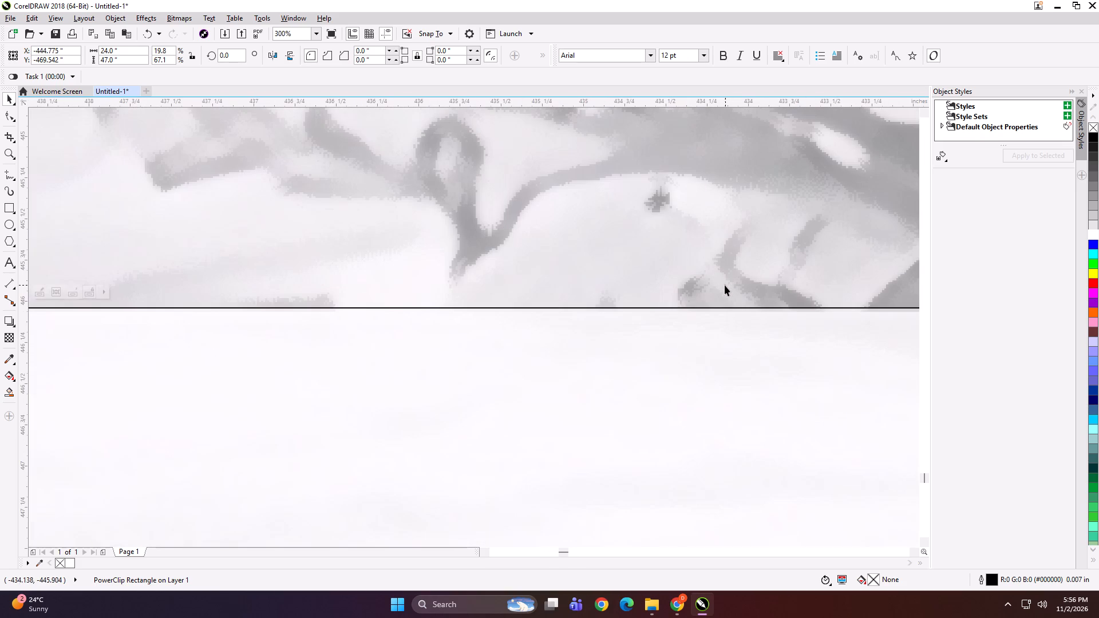
pyautogui.press('Down')
pyautogui.press('Up')
pyautogui.scroll(-1, 525, 303)
pyautogui.scroll(2, 717, 300)
pyautogui.scroll(-2, 567, 319)
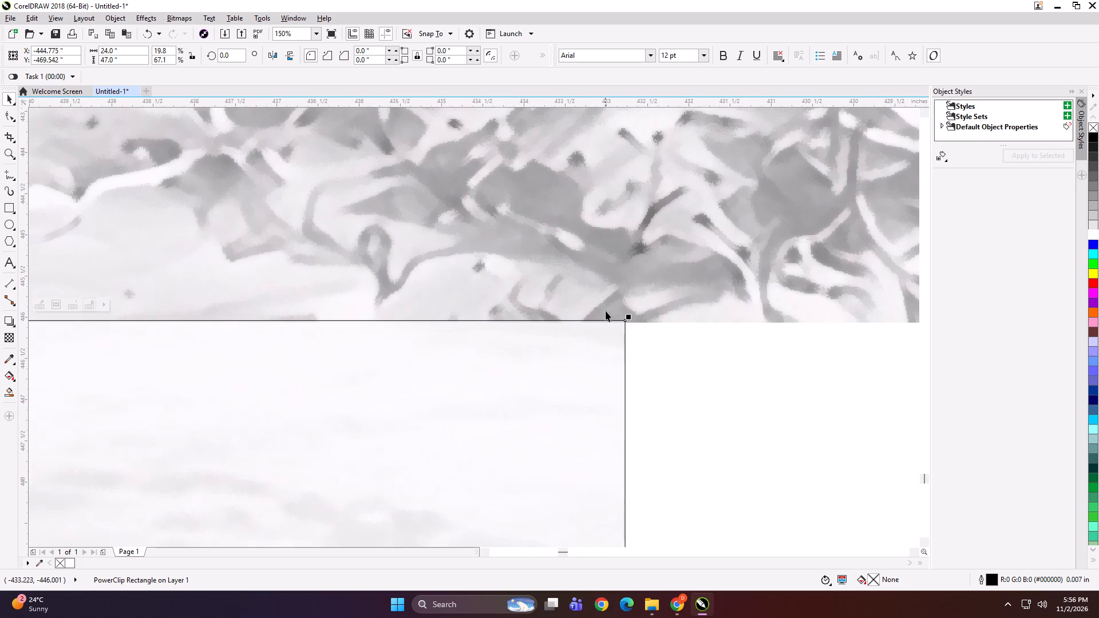
# Bring the faded lower bitmap to the front inside the clipped rectangle.
pyautogui.click(665, 362)
pyautogui.keyDown('alt'); pyautogui.click(536, 389); pyautogui.keyUp('alt')
pyautogui.keyDown('alt'); pyautogui.click(536, 389); pyautogui.keyUp('alt')
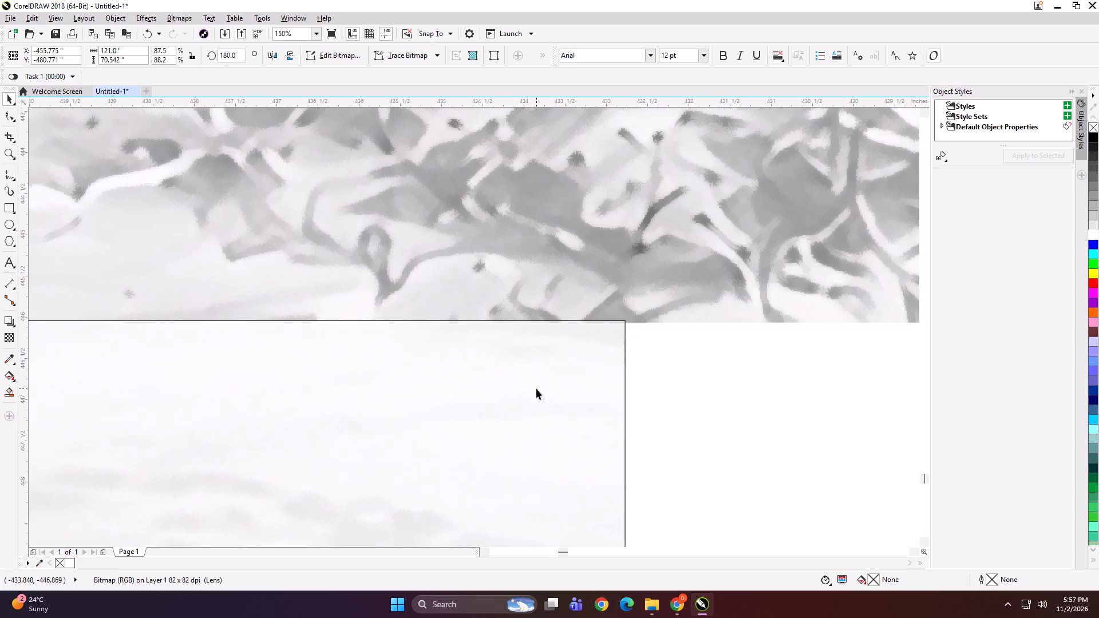
pyautogui.hotkey('shift', 'pageup')
pyautogui.scroll(-3, 536, 389)
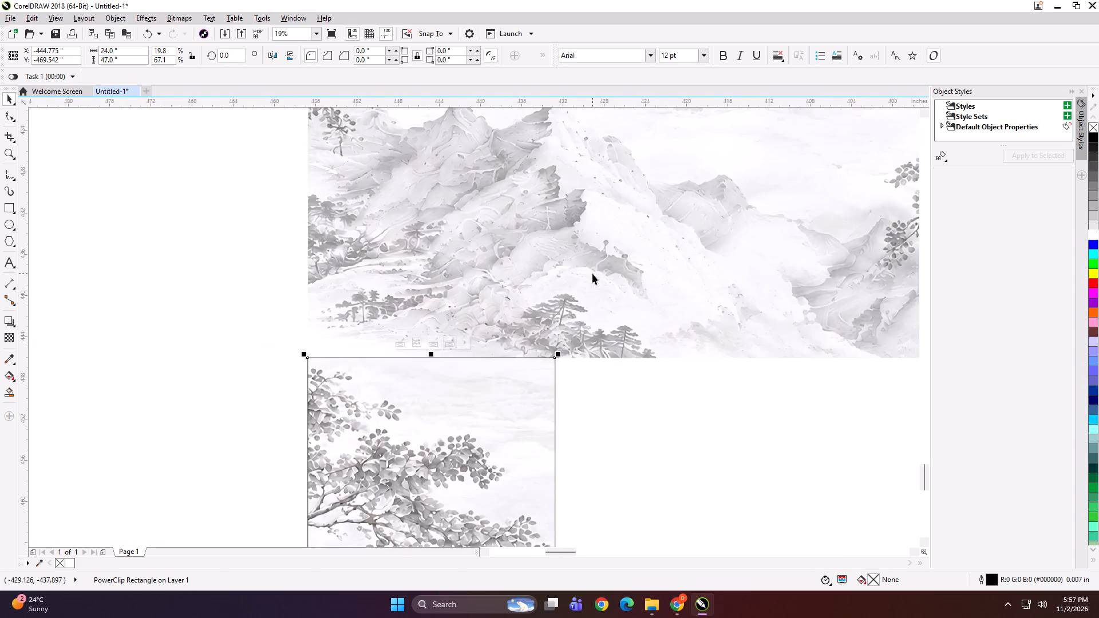
pyautogui.scroll(-1, 592, 274)
pyautogui.keyDown('alt'); pyautogui.click(533, 378); pyautogui.keyUp('alt')
pyautogui.hotkey('shift', 'pageup')
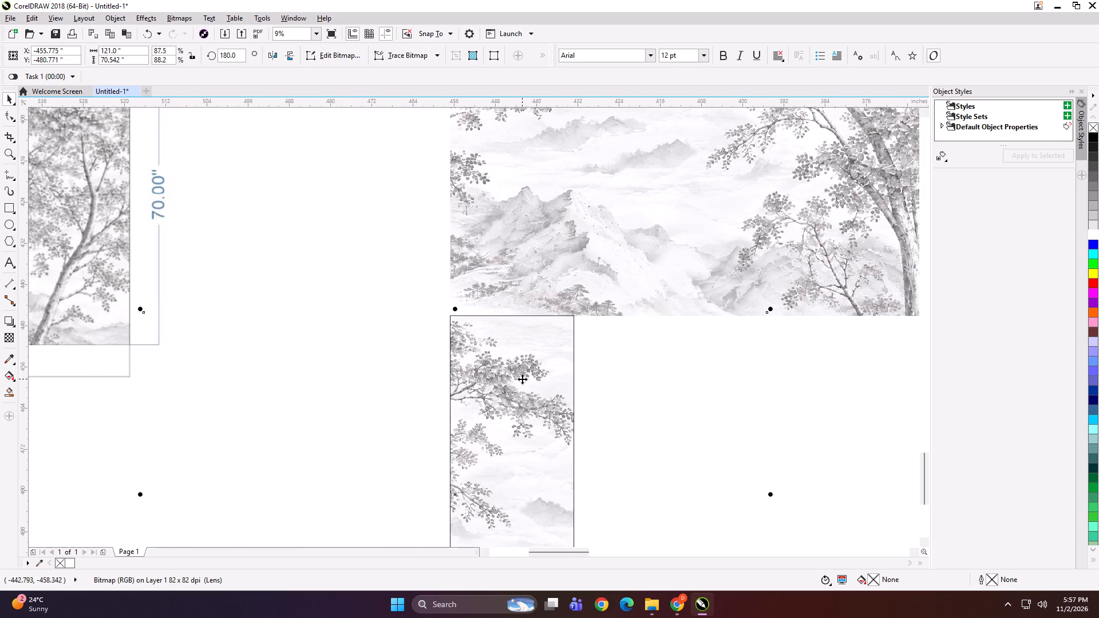
pyautogui.click(415, 287)
# Examine the seam at the clipped rectangle's top edge and compare the artwork with the dimensioned reference layout.
pyautogui.scroll(4, 578, 318)
pyautogui.scroll(2, 527, 351)
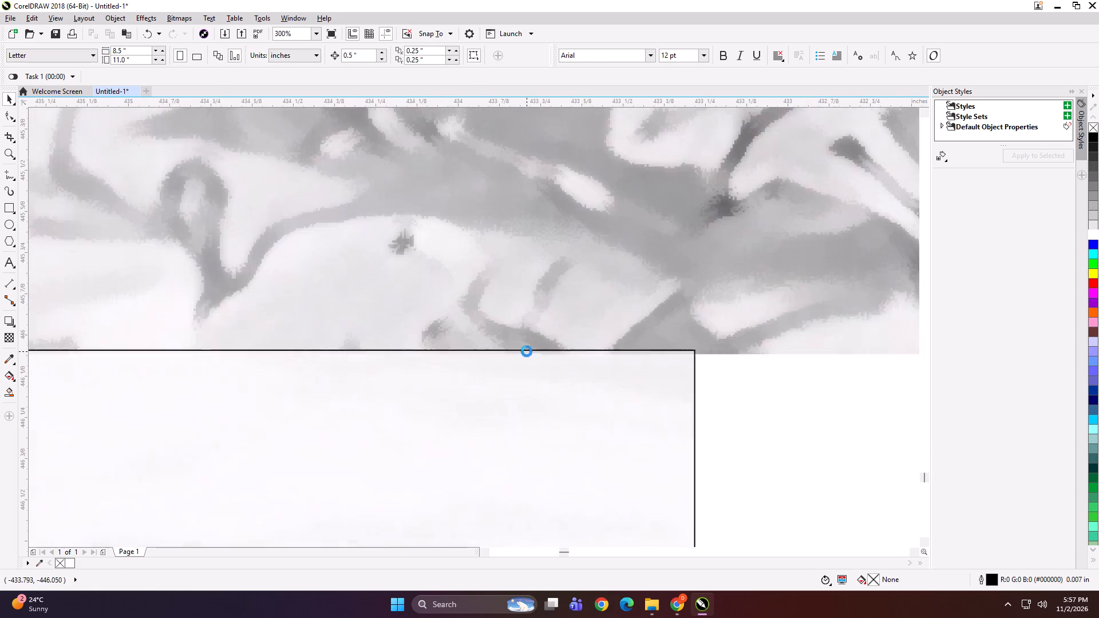
pyautogui.scroll(2, 552, 340)
pyautogui.scroll(-12, 551, 350)
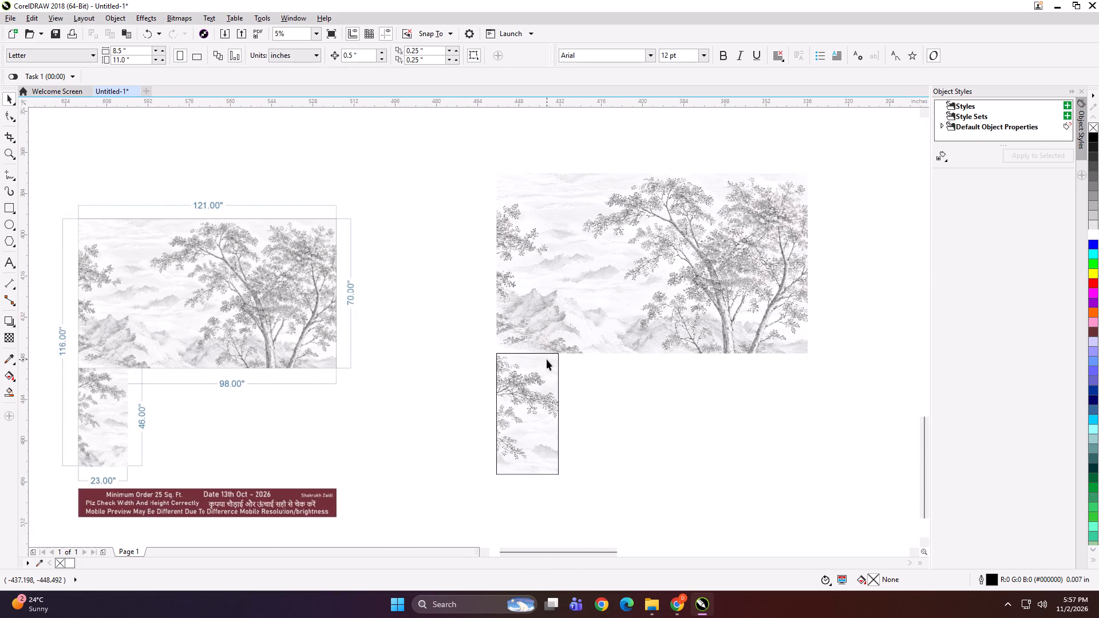
pyautogui.scroll(1, 142, 397)
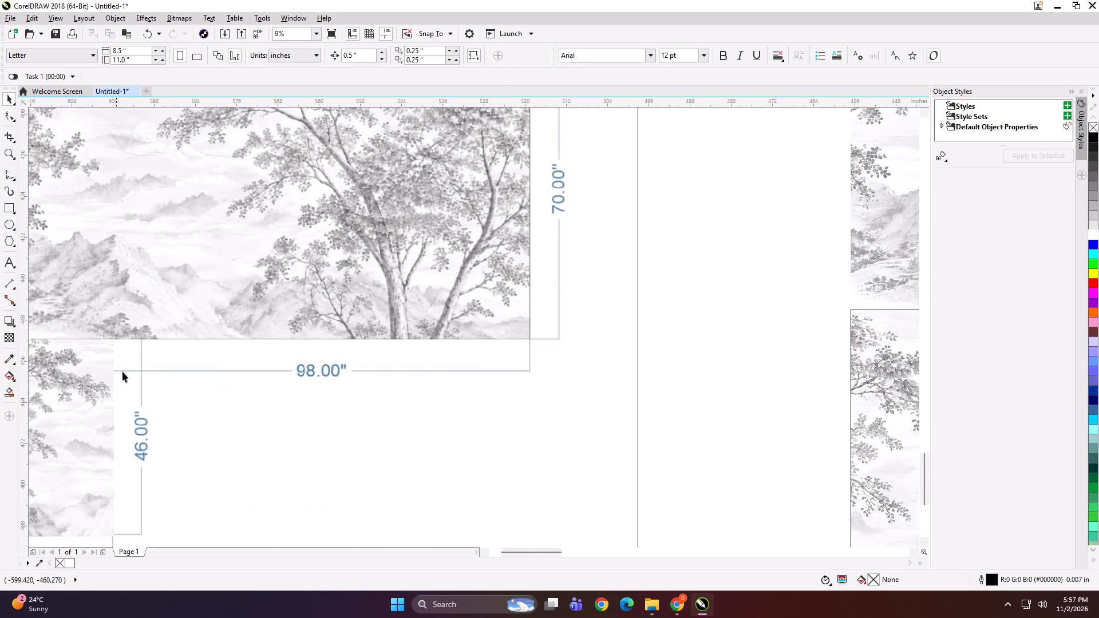
pyautogui.scroll(-1, 252, 332)
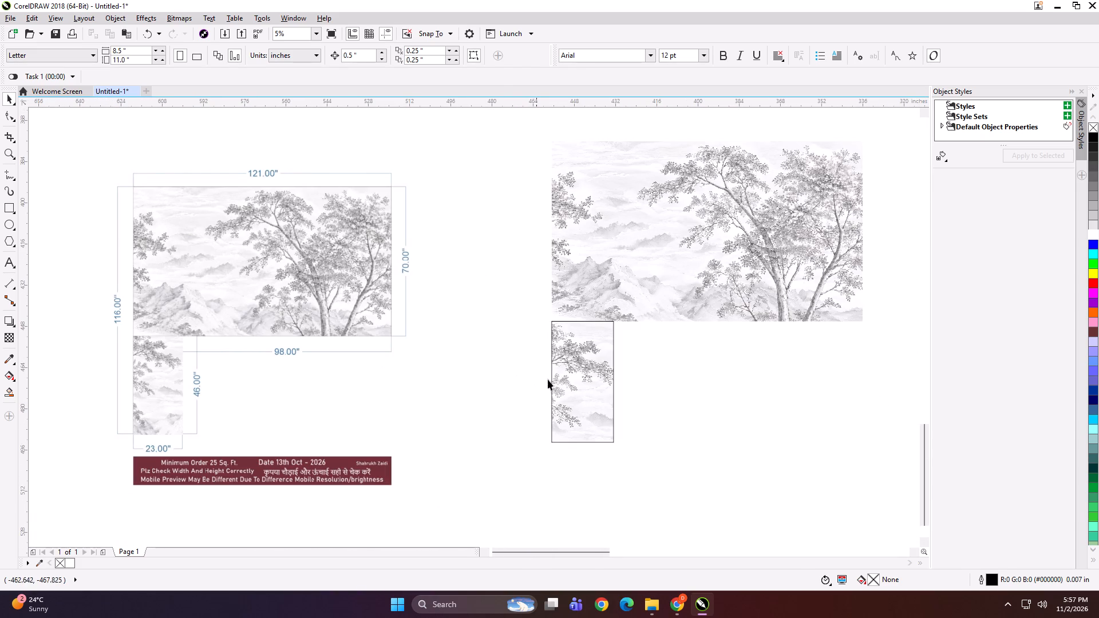
# Narrow the lower bitmap inside the clipped rectangle to a width of about 104.5 inches.
pyautogui.keyDown('alt'); pyautogui.click(581, 382); pyautogui.keyUp('alt')
pyautogui.moveTo(717, 410); pyautogui.dragTo(709, 410)
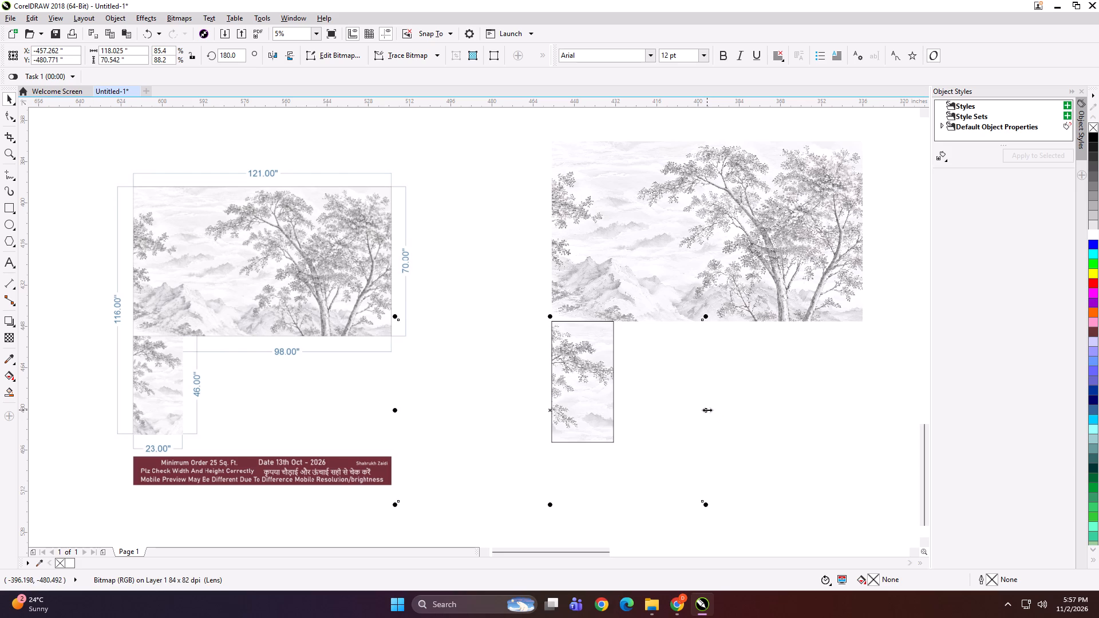
pyautogui.scroll(1, 330, 415)
pyautogui.scroll(-1, 297, 360)
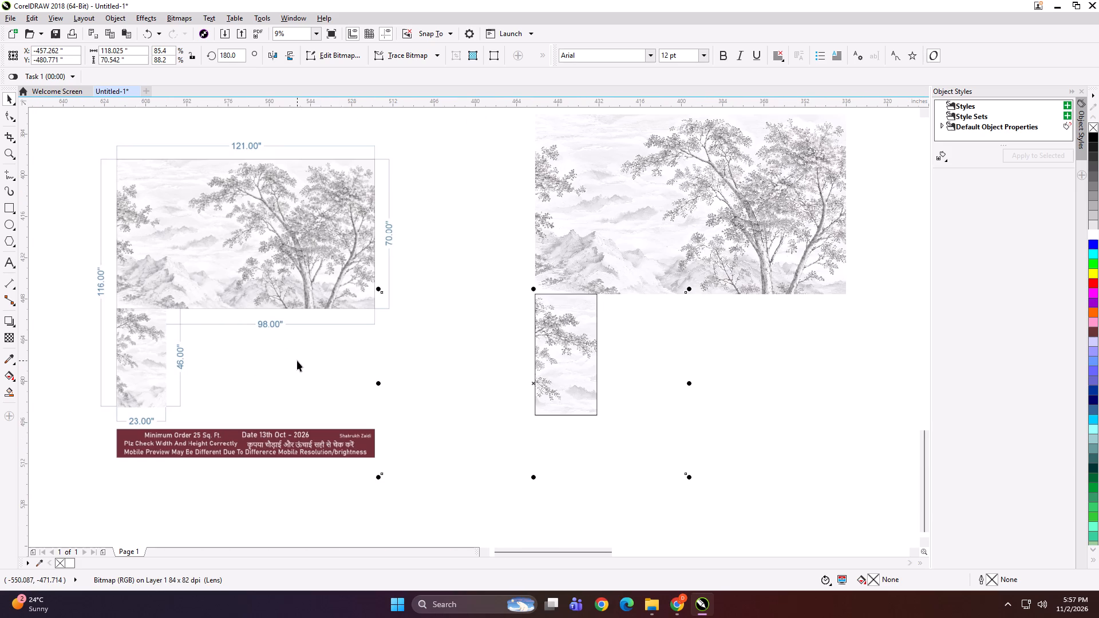
pyautogui.moveTo(689, 384); pyautogui.dragTo(675, 385)
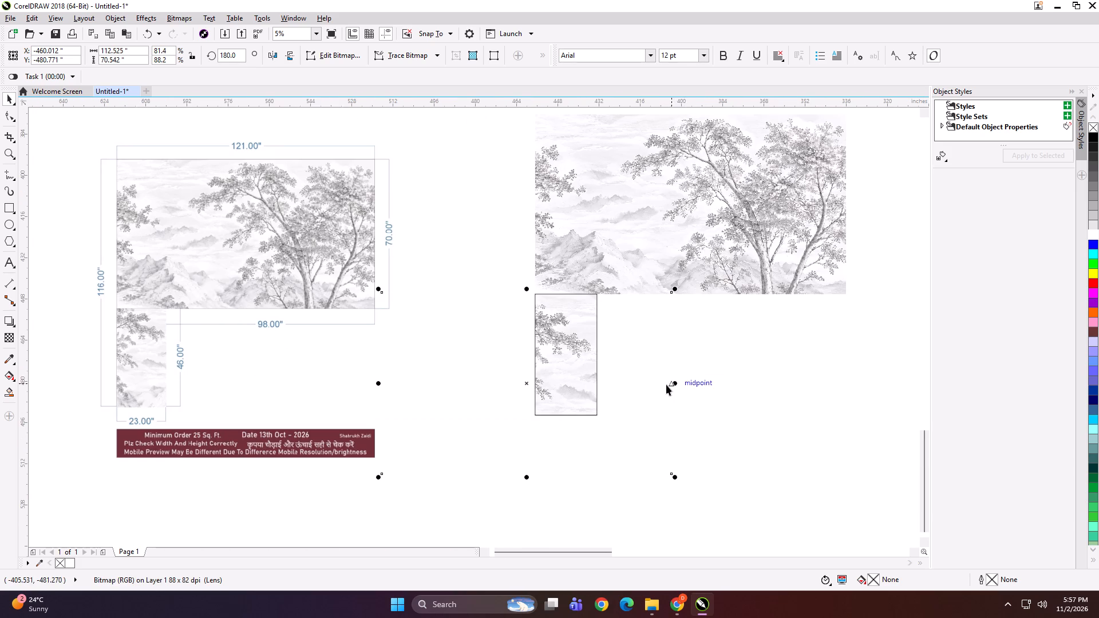
pyautogui.hotkey('ctrl', 'z')
pyautogui.keyDown('shift'); pyautogui.moveTo(689, 386); pyautogui.dragTo(672, 386); pyautogui.keyUp('shift')
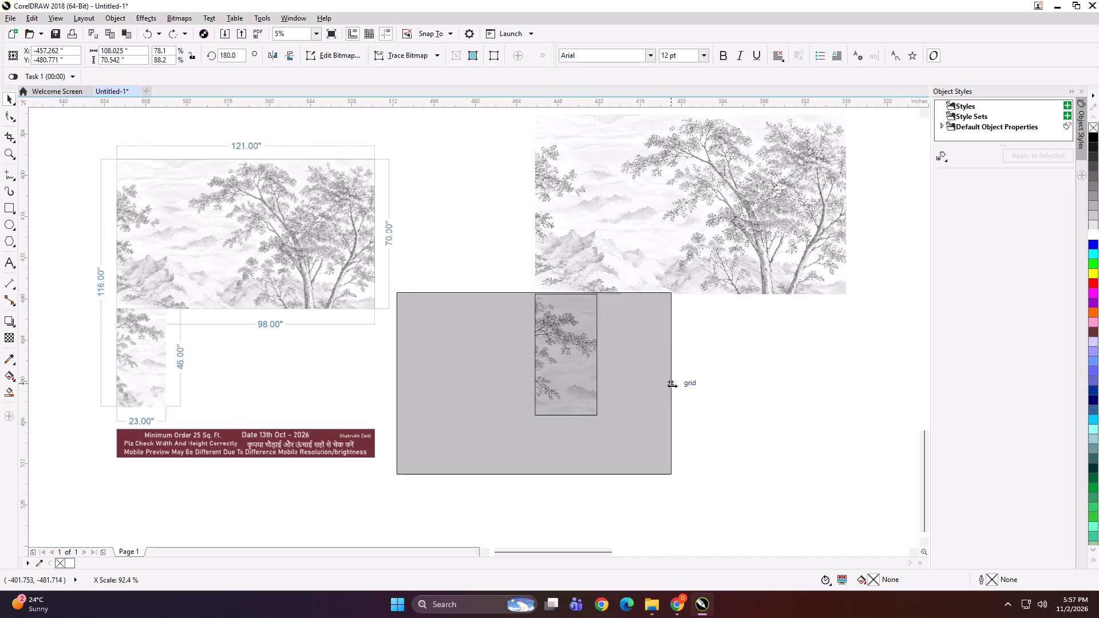
pyautogui.keyDown('shift'); pyautogui.moveTo(672, 386); pyautogui.dragTo(671, 386); pyautogui.keyUp('shift')
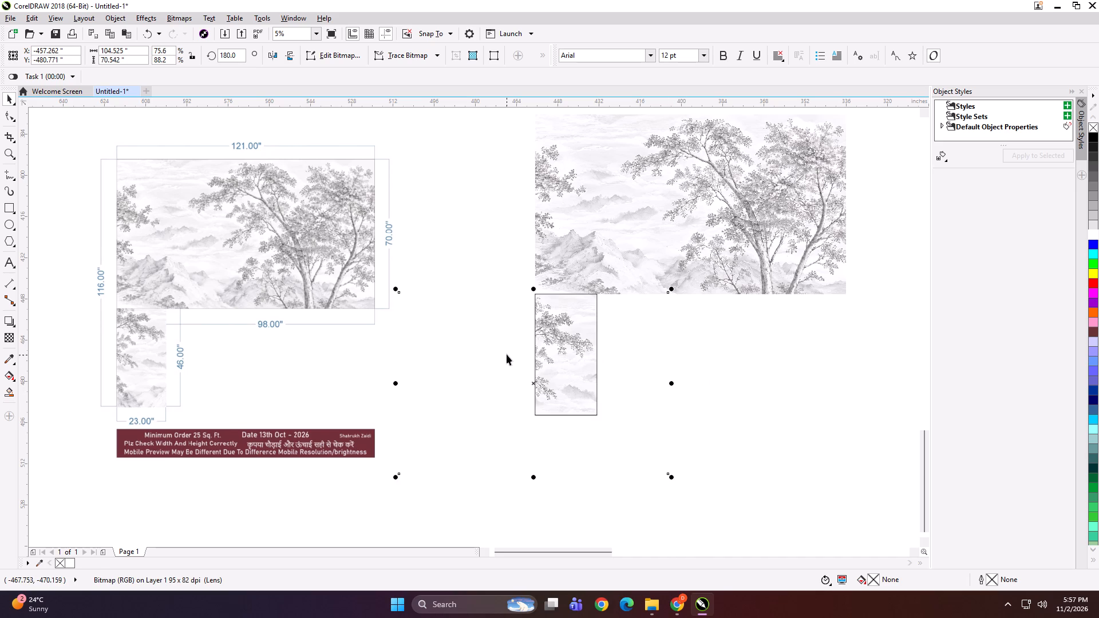
# Nudge the lower bitmap inside the clipped rectangle up by 3 inches.
pyautogui.press('Left')
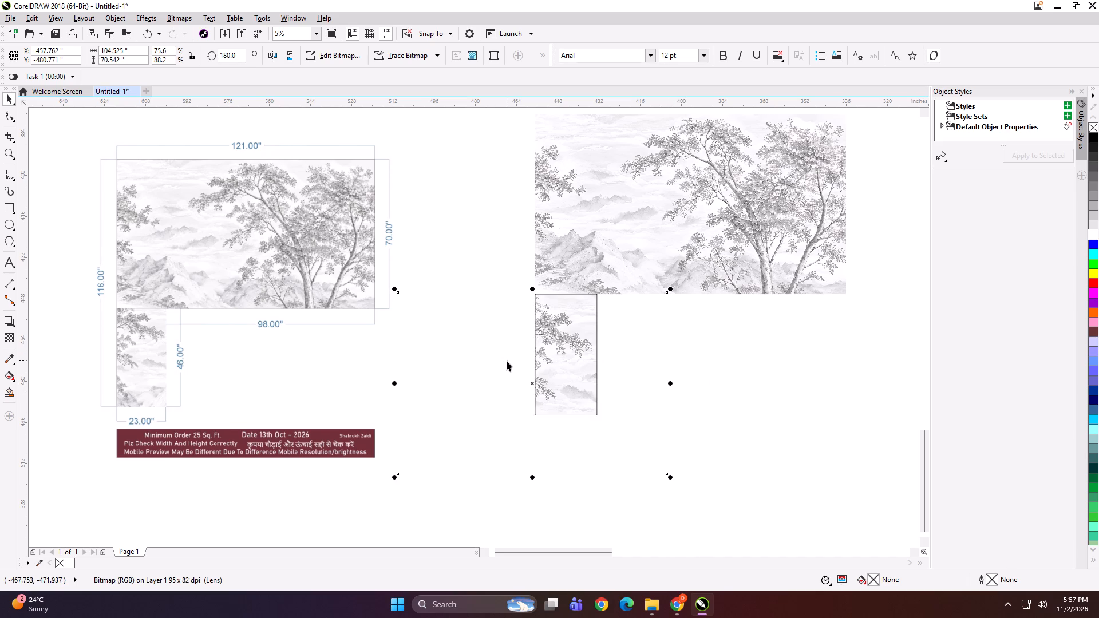
pyautogui.press('Right')
pyautogui.press('Up')
pyautogui.press('Up')
pyautogui.press('Up')
pyautogui.press('Up')
pyautogui.press('Up')
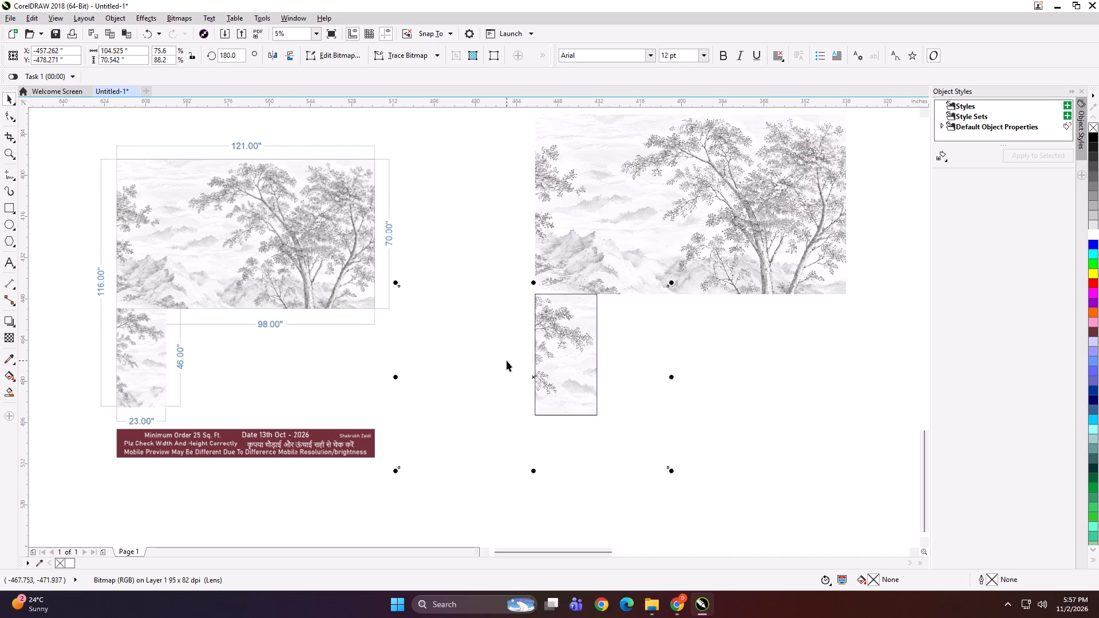
pyautogui.press('Up')
pyautogui.scroll(2, 565, 295)
pyautogui.press('Up')
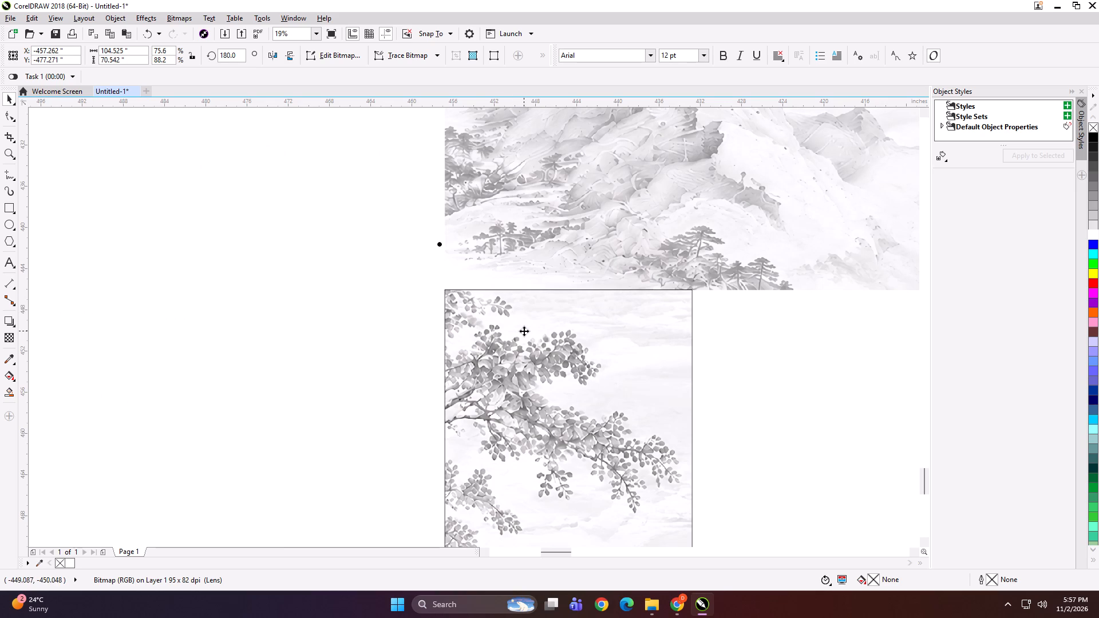
pyautogui.press('Down')
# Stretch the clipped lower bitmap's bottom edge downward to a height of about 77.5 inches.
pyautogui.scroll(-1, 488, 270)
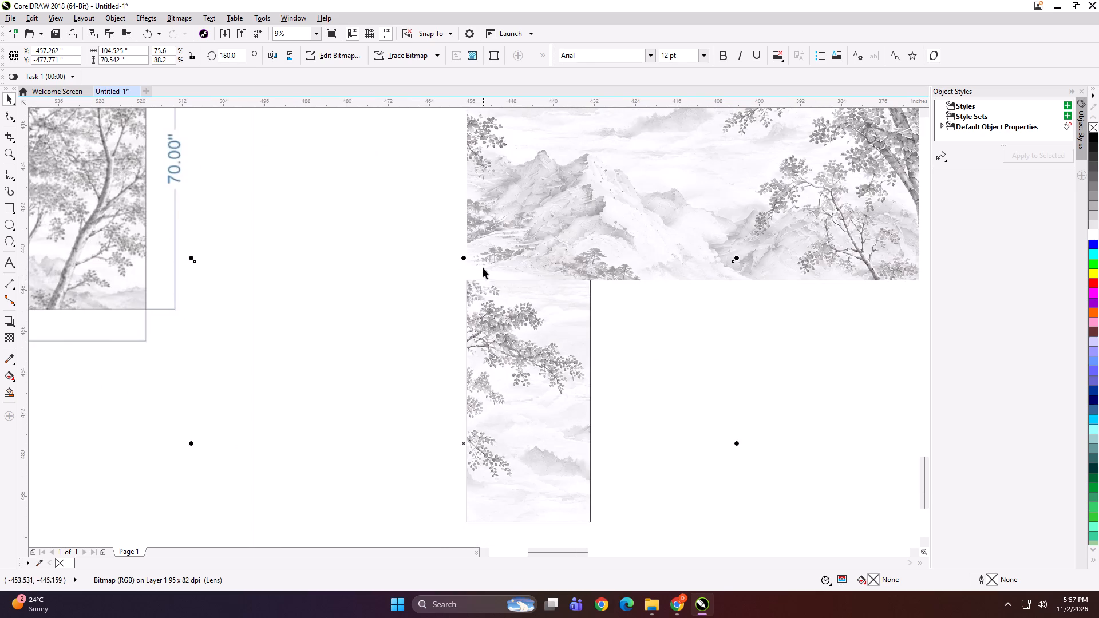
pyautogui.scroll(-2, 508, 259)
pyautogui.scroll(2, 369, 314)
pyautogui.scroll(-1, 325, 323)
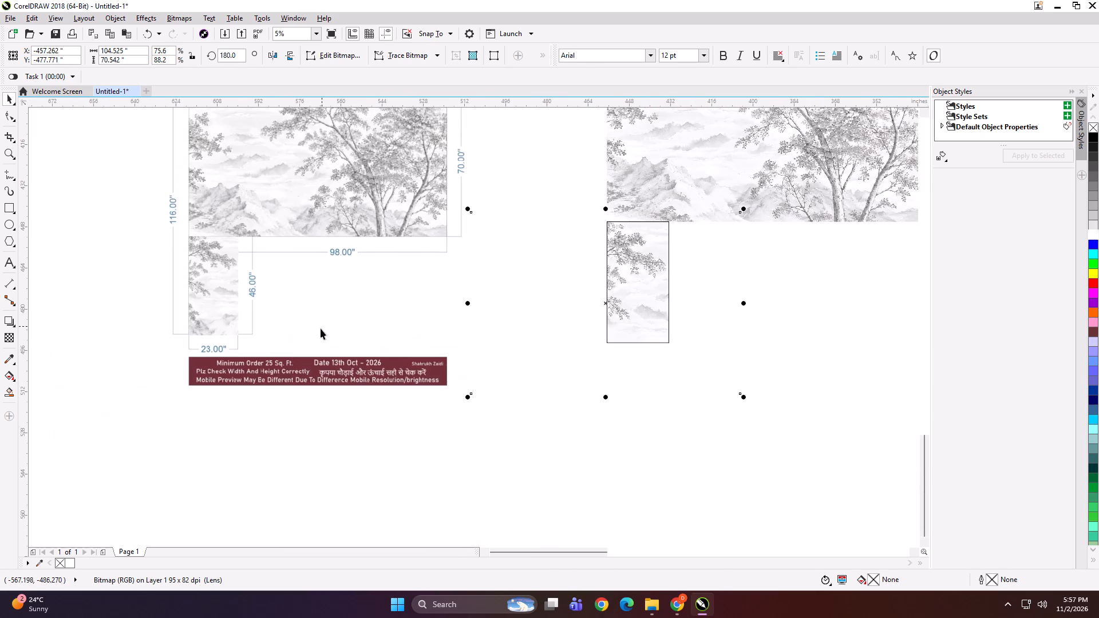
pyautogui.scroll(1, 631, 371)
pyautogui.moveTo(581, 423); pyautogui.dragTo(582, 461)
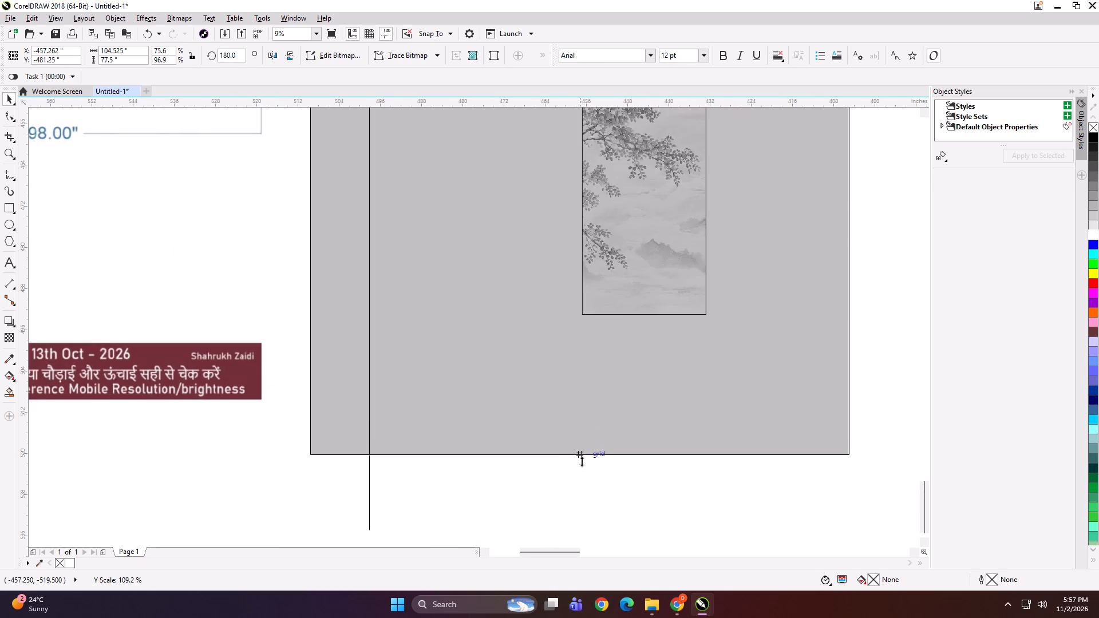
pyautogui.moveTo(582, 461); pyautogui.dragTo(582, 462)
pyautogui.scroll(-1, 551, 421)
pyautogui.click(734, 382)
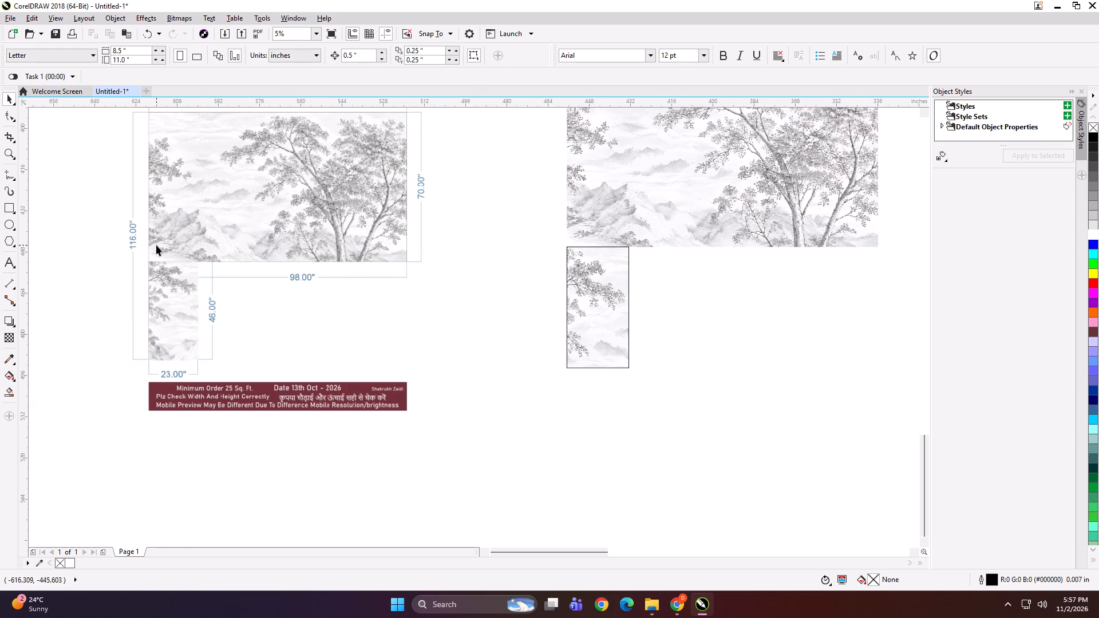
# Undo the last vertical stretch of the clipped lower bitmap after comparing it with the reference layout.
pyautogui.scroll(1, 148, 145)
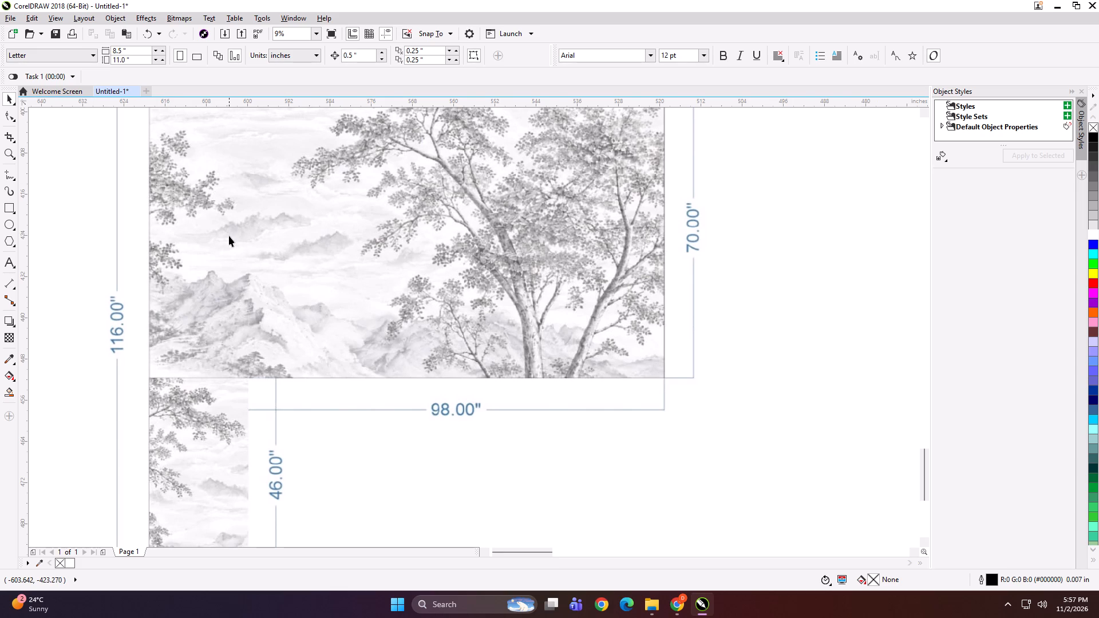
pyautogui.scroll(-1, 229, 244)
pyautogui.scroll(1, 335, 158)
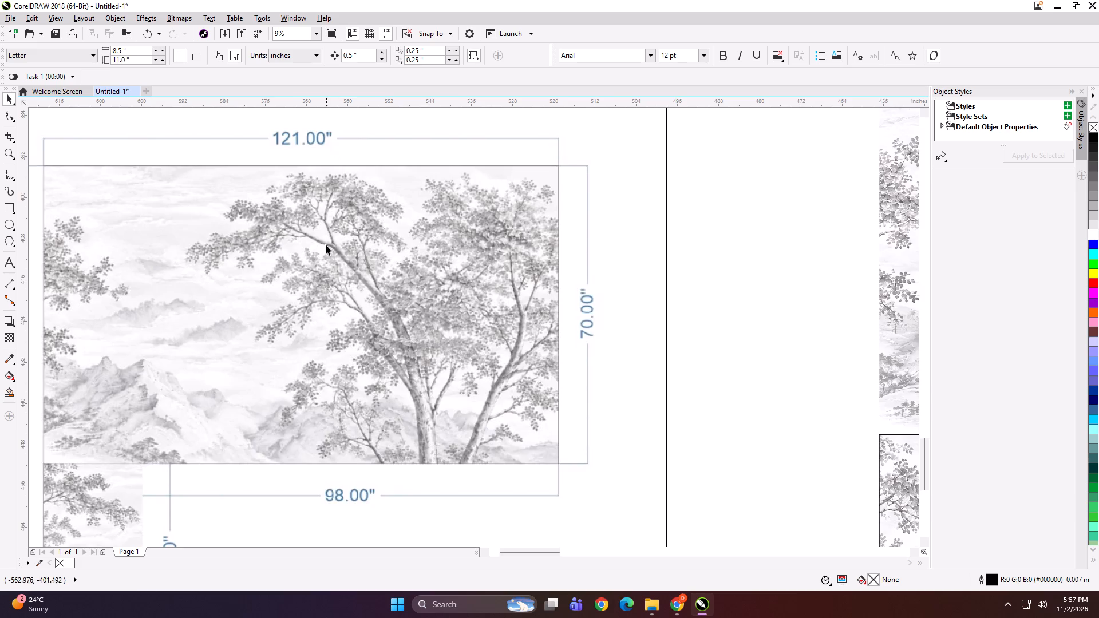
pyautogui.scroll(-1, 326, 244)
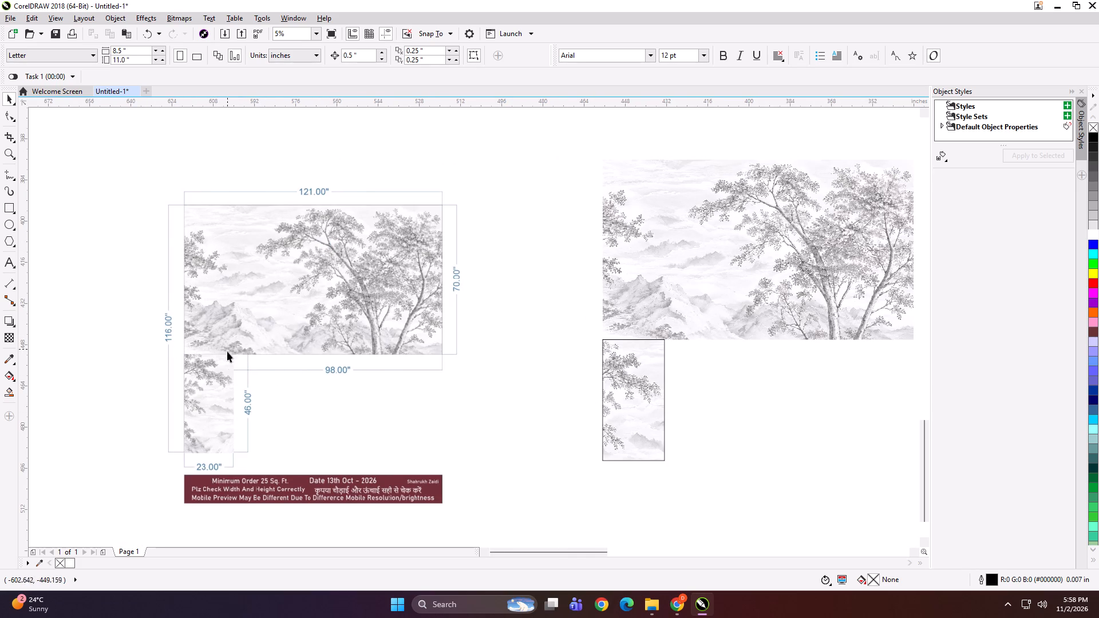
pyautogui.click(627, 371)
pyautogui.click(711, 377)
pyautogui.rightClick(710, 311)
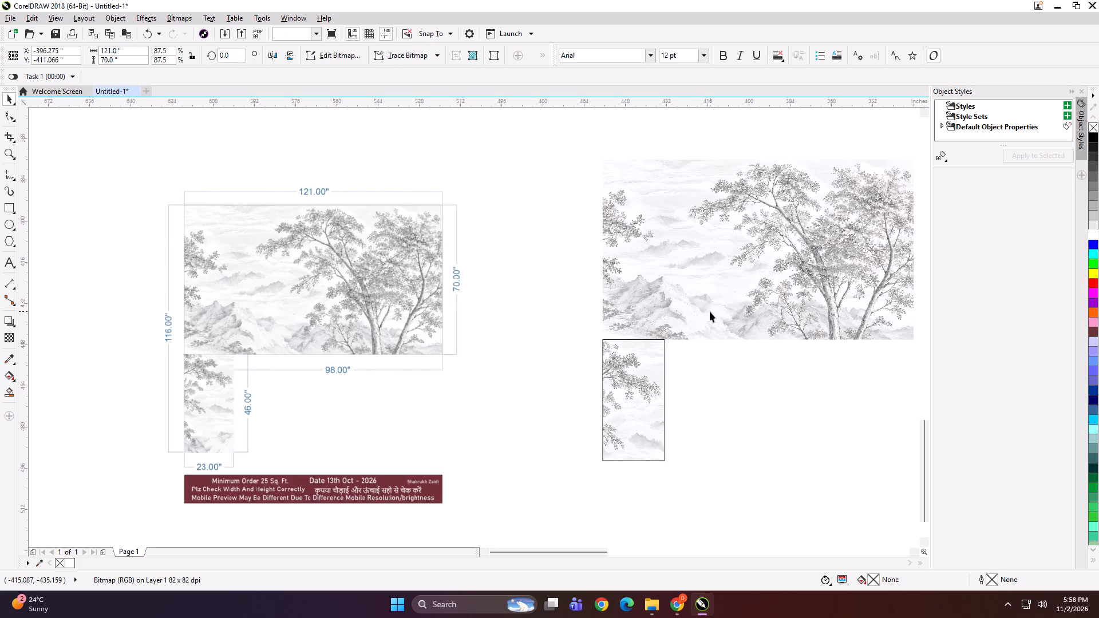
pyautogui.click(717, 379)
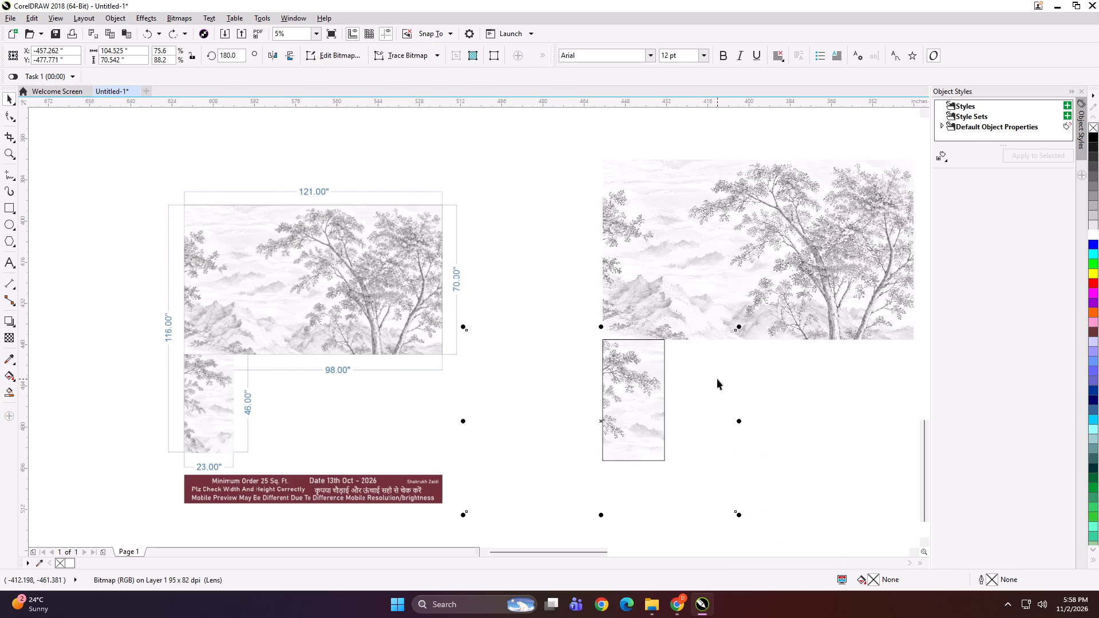
# Compare the clipped lower extension's foliage and mountains with the 23 × 46 inch part of the reference layout.
pyautogui.click(726, 403)
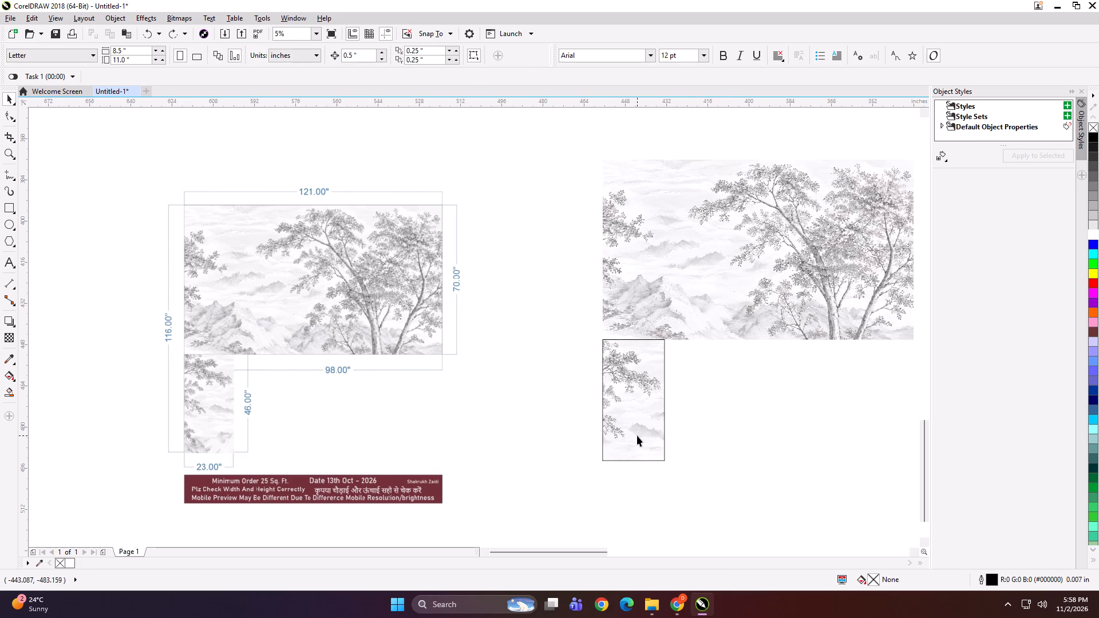
pyautogui.scroll(2, 201, 442)
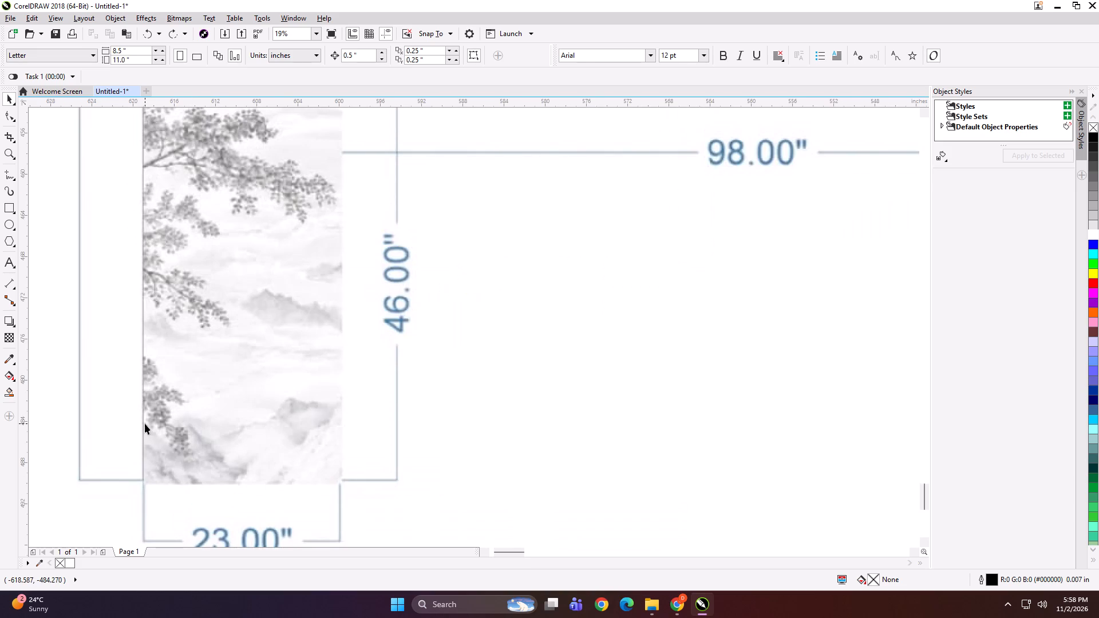
pyautogui.scroll(-2, 145, 423)
pyautogui.scroll(1, 583, 382)
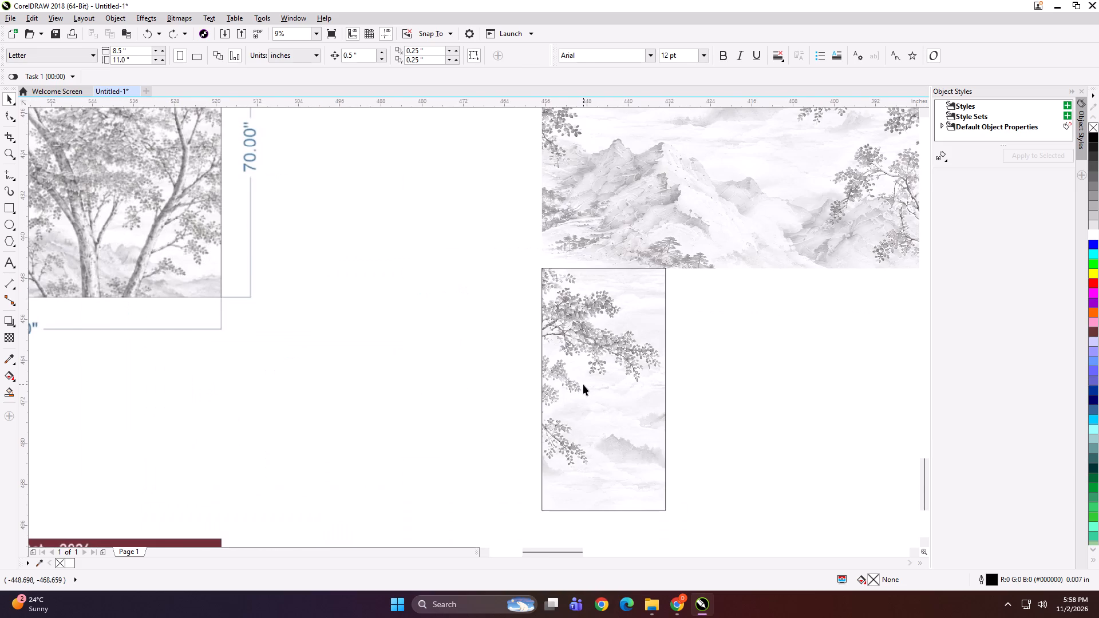
pyautogui.scroll(2, 593, 389)
pyautogui.scroll(-1, 533, 315)
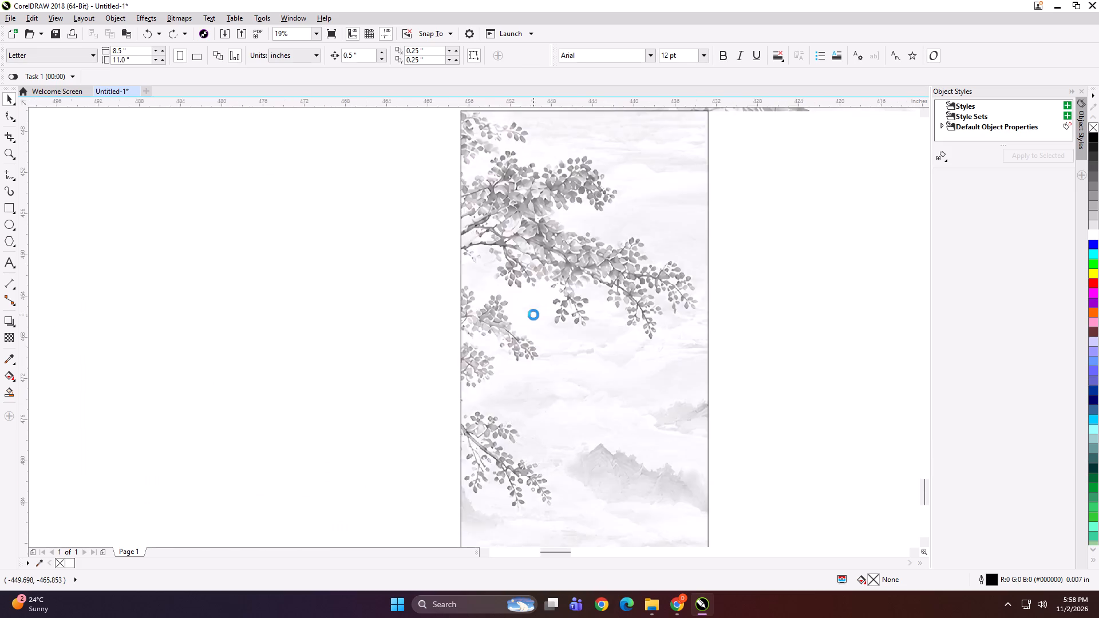
pyautogui.scroll(-2, 533, 315)
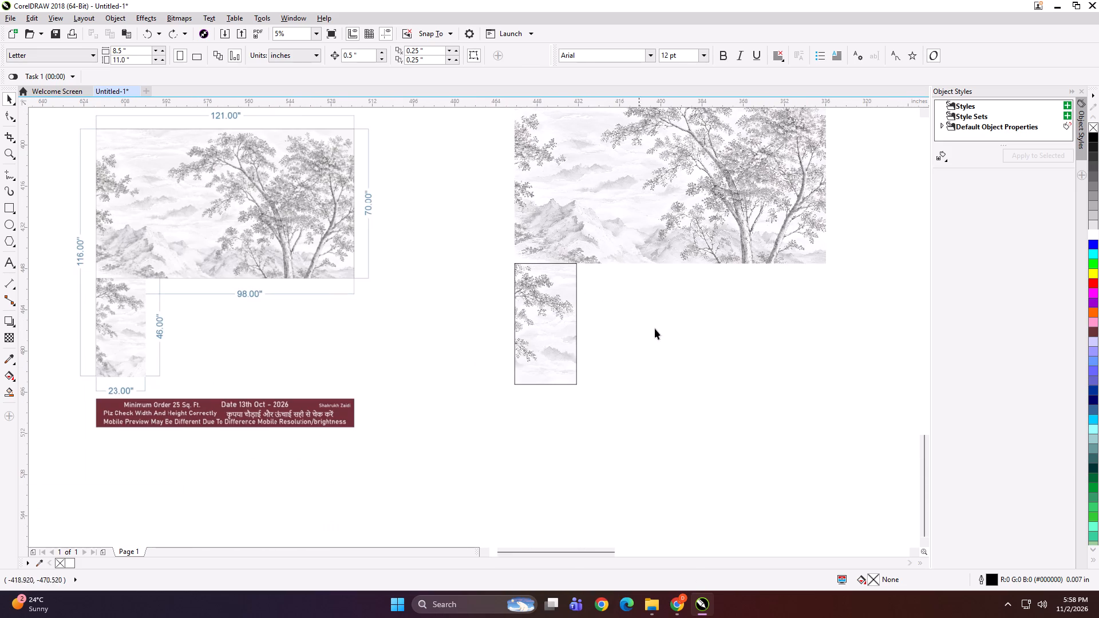
# Remove the outline from the clipped 24 × 47 inch extension rectangle.
pyautogui.click(662, 330)
pyautogui.scroll(2, 548, 281)
pyautogui.click(548, 282)
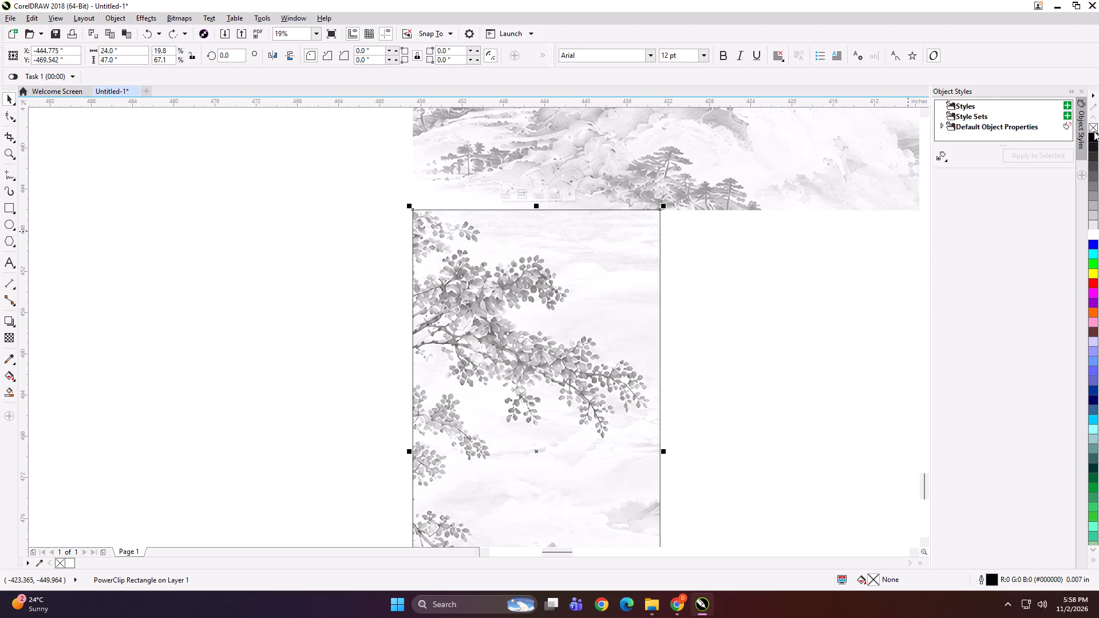
pyautogui.rightClick(1093, 126)
pyautogui.click(799, 281)
# Bring the 121 × 70 inch upper tree artwork to the front of the layer.
pyautogui.scroll(2, 547, 165)
pyautogui.click(579, 201)
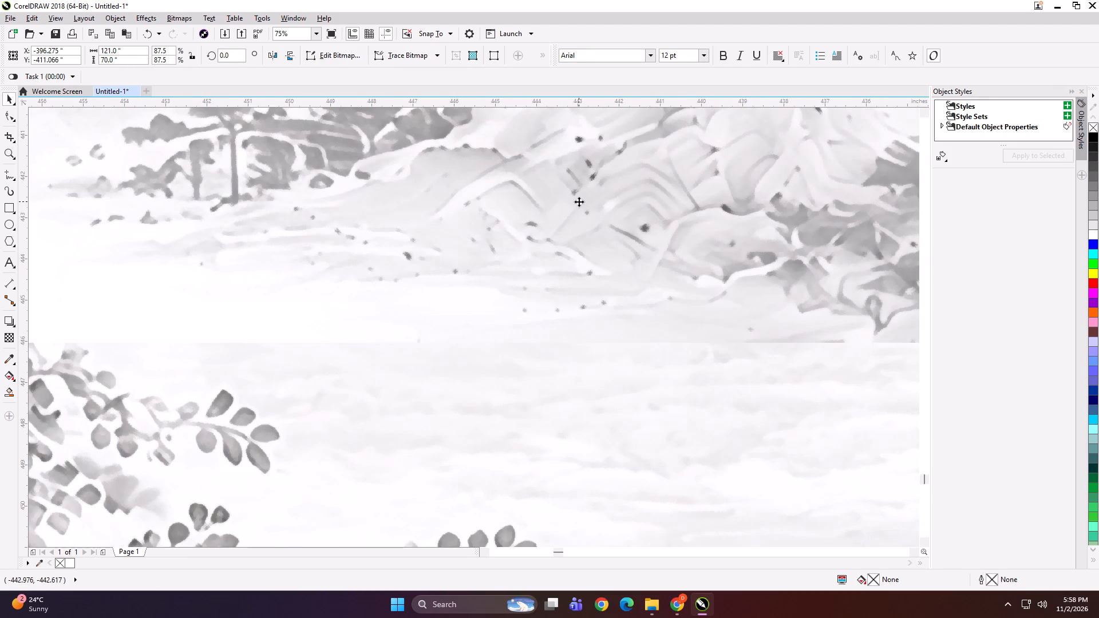
pyautogui.hotkey('shift', 'pageup')
pyautogui.scroll(-2, 557, 219)
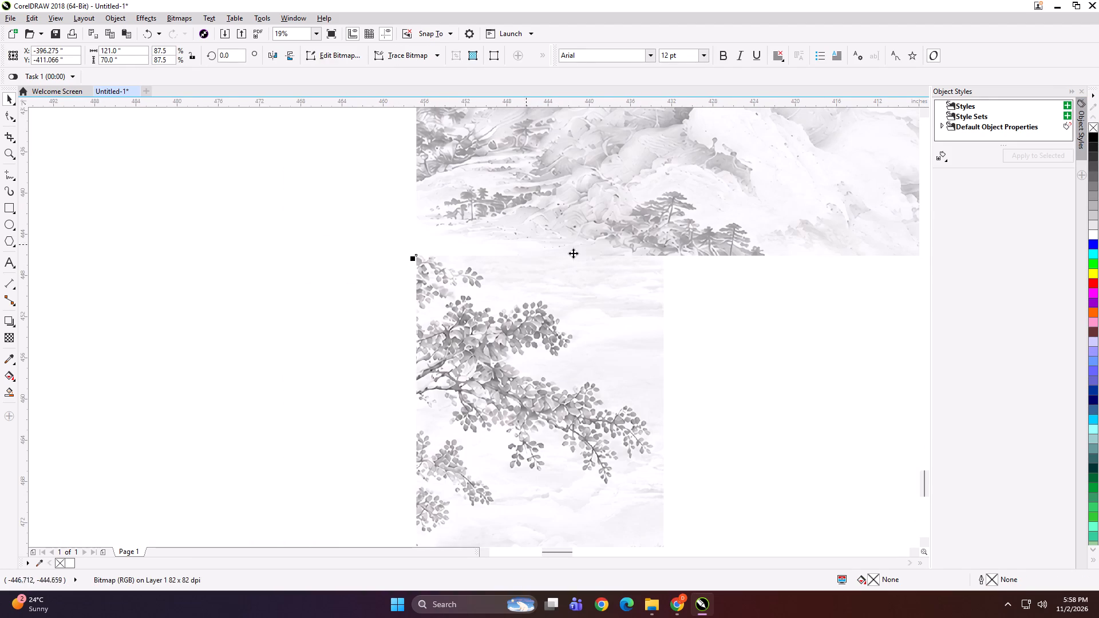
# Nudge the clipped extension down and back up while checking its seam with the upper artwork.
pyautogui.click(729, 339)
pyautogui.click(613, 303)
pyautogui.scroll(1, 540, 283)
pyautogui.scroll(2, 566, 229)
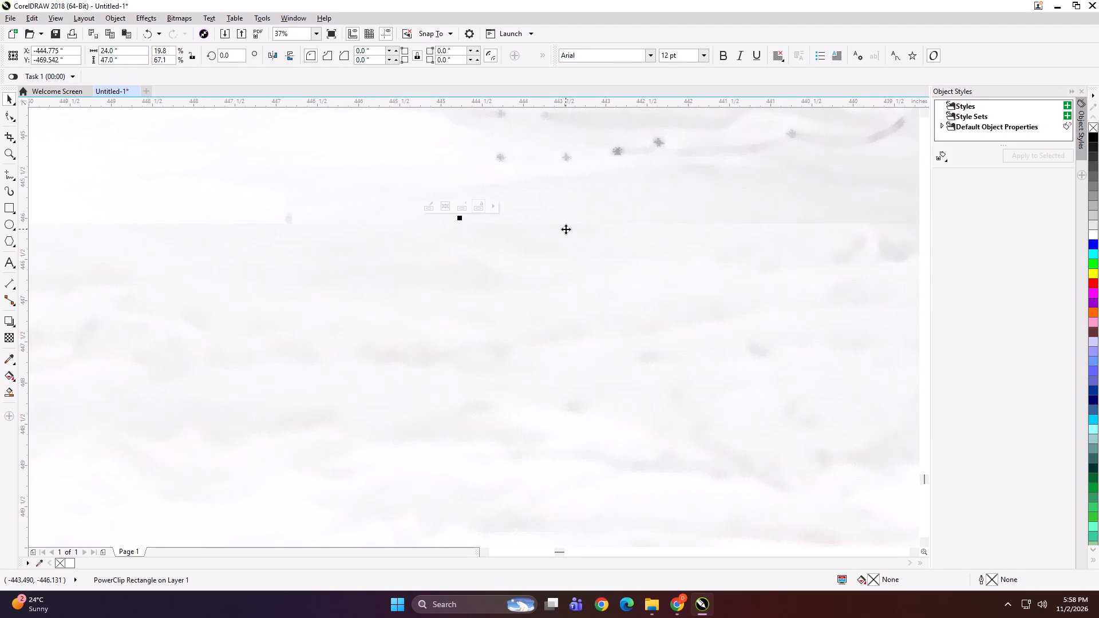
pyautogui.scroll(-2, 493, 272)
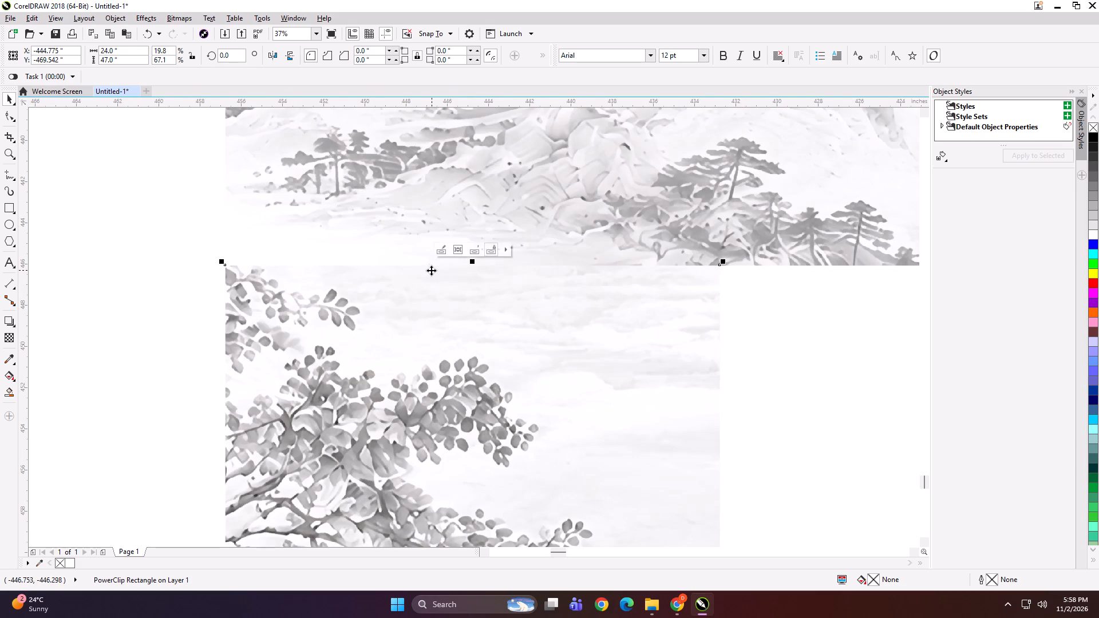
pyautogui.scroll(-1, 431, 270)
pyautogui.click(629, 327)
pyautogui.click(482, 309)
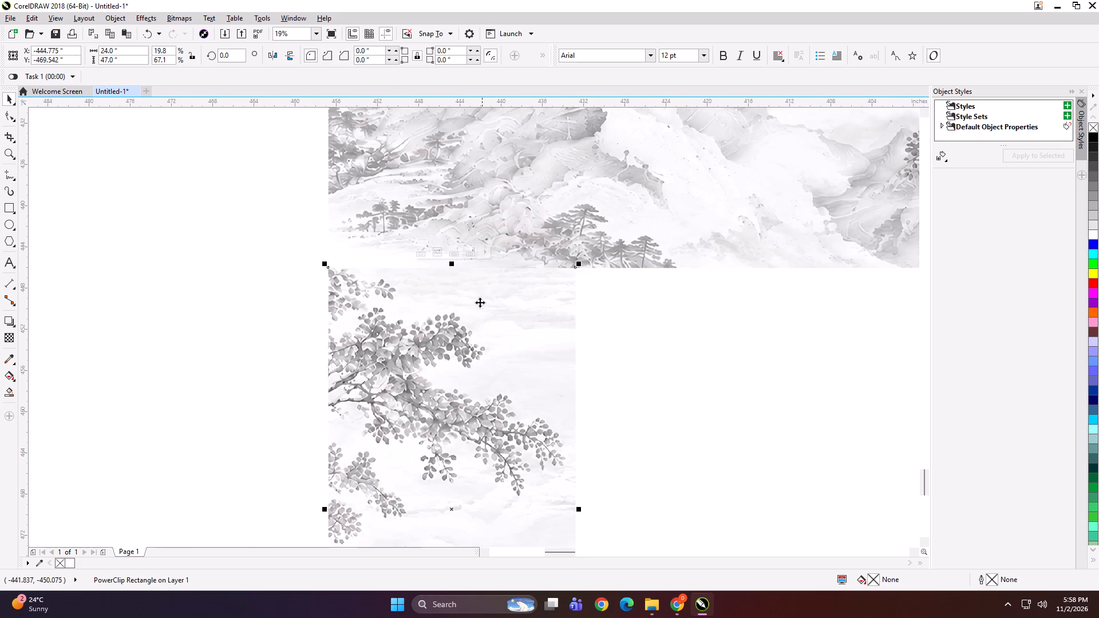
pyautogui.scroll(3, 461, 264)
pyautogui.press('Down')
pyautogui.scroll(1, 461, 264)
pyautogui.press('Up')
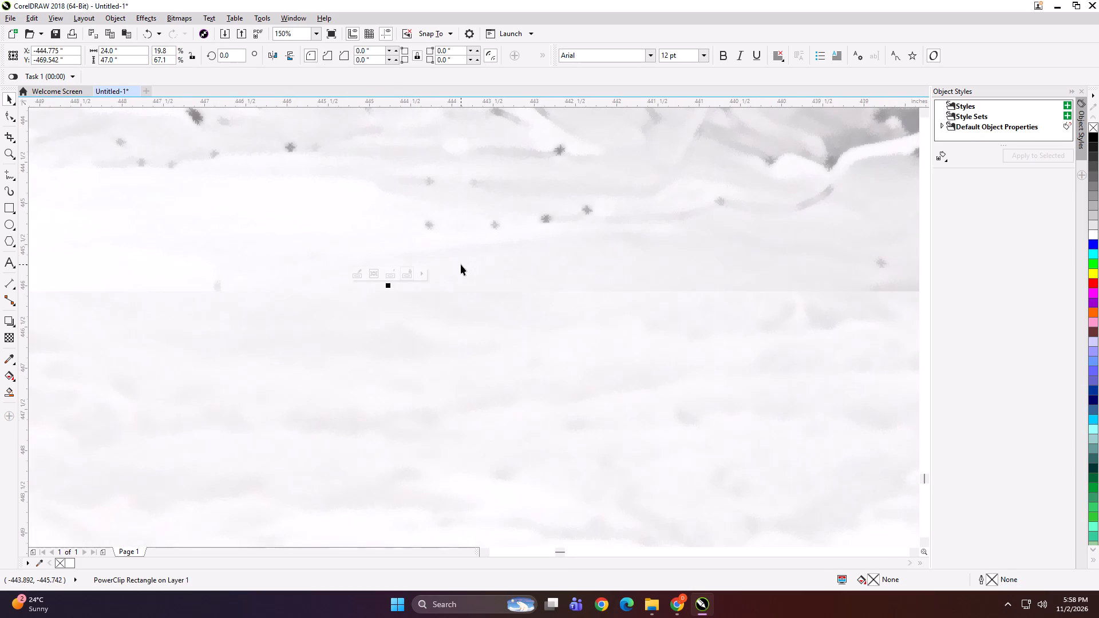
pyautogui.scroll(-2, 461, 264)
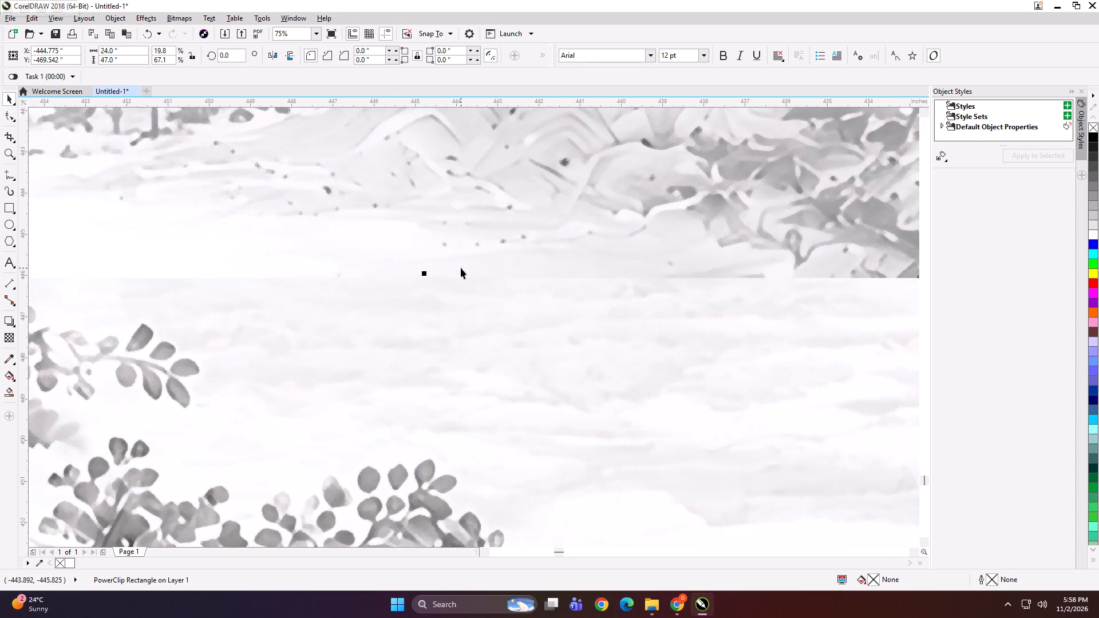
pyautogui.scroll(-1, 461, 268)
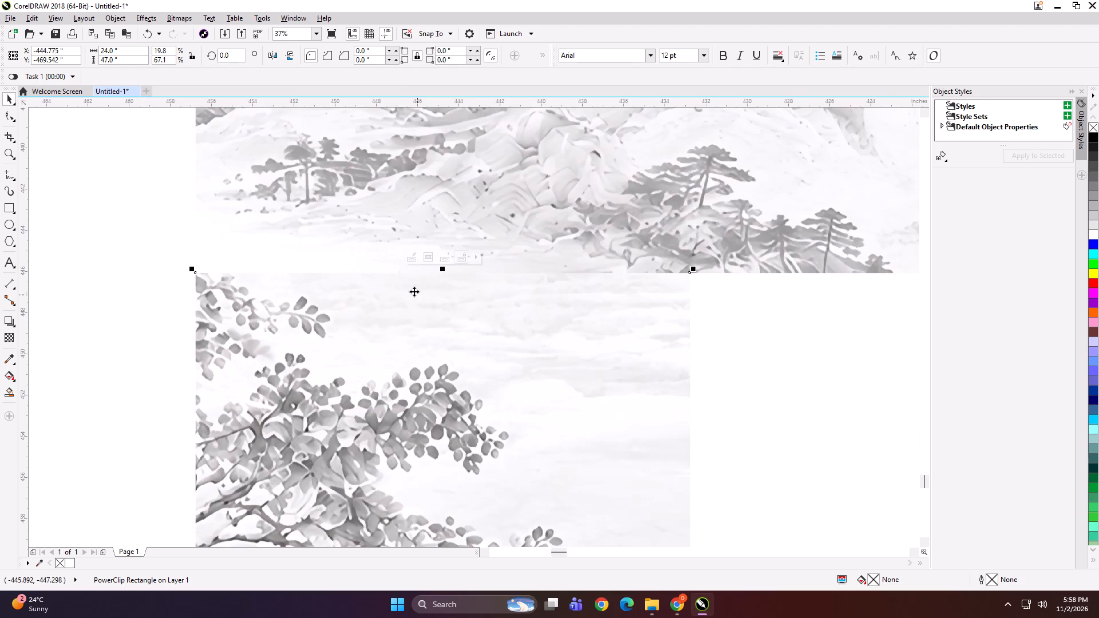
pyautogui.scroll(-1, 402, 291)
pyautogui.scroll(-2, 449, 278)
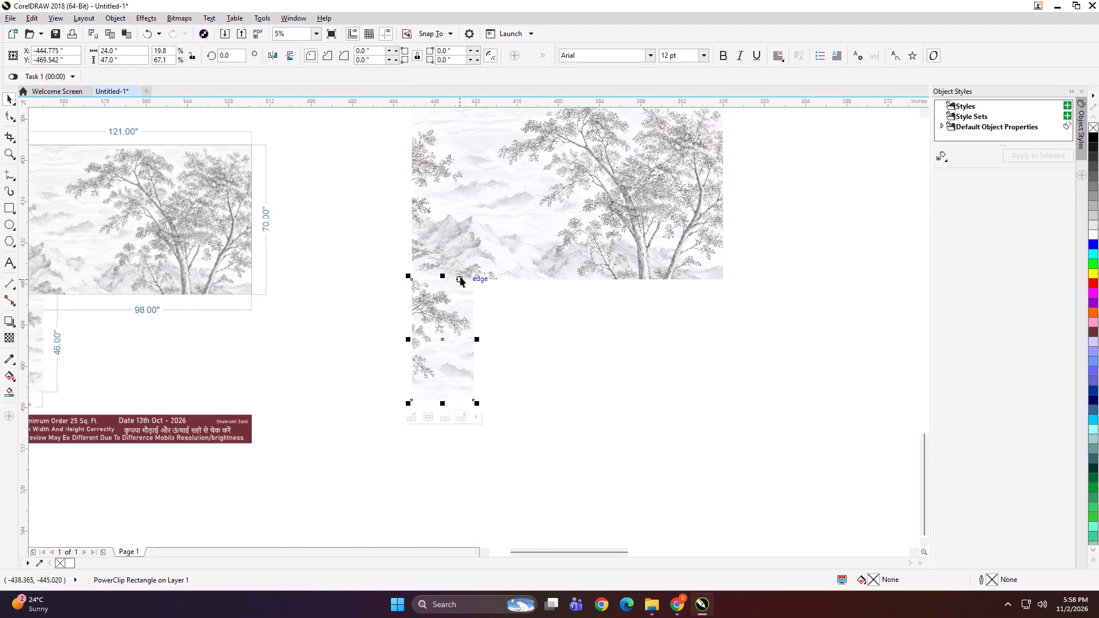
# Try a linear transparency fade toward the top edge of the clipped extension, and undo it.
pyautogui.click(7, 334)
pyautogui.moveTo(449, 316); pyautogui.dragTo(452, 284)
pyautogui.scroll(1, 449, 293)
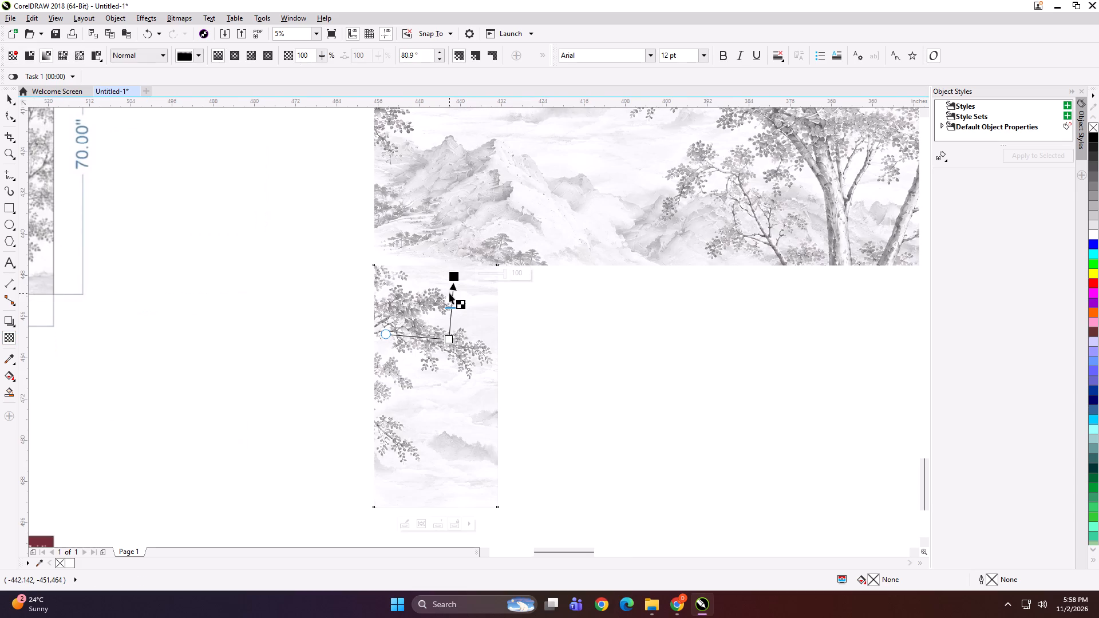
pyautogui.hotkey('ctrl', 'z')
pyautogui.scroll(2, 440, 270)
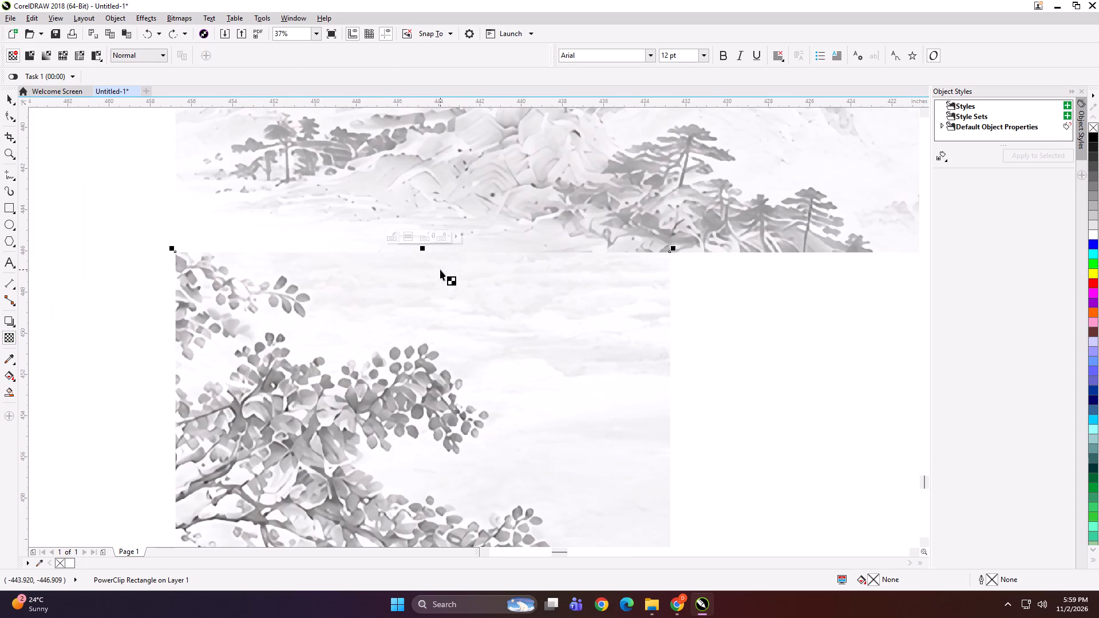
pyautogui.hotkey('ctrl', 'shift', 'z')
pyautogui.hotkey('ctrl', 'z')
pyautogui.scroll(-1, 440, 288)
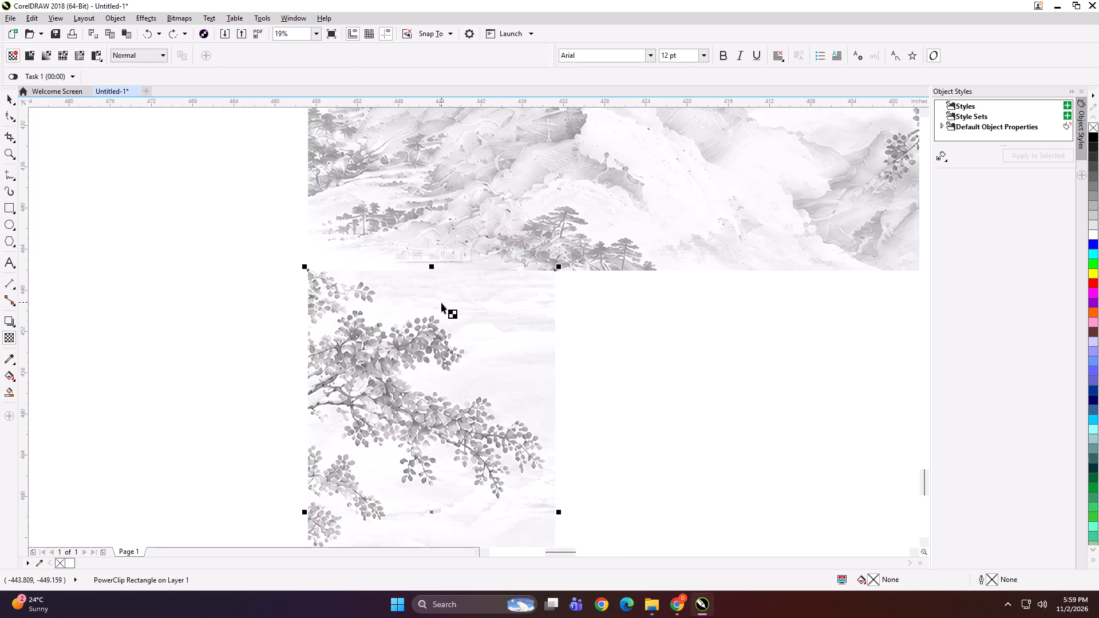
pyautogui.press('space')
# Stretch the upper artwork's bottom edge down to a height of about 70.7 inches and bring it to the front.
pyautogui.click(446, 215)
pyautogui.scroll(-1, 438, 255)
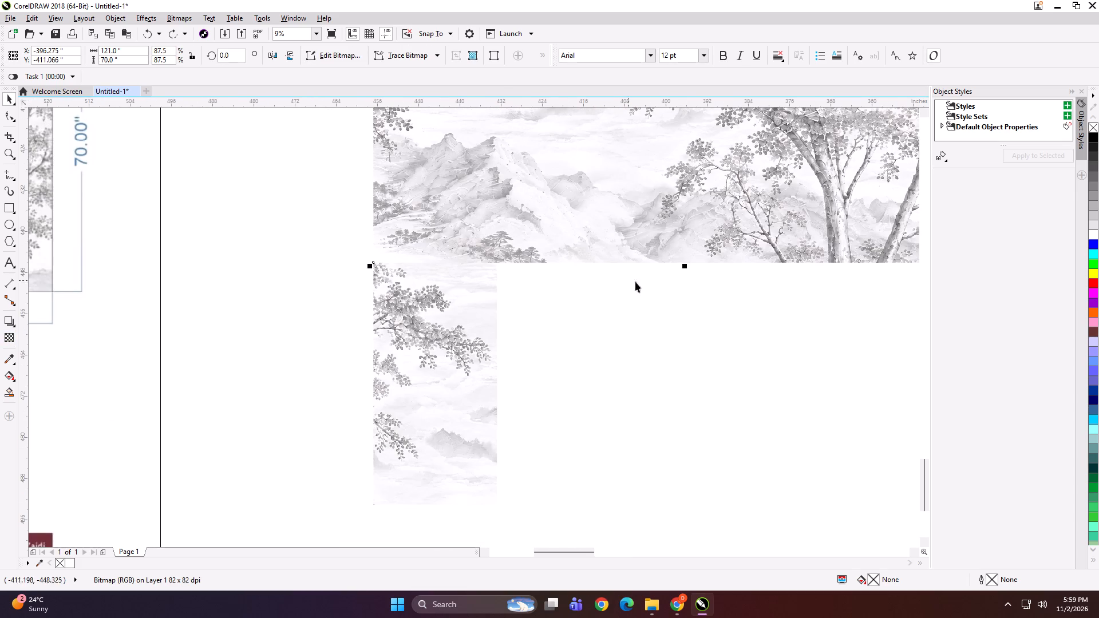
pyautogui.scroll(1, 687, 267)
pyautogui.moveTo(685, 263); pyautogui.dragTo(686, 271)
pyautogui.hotkey('shift', 'pageup')
pyautogui.click(598, 306)
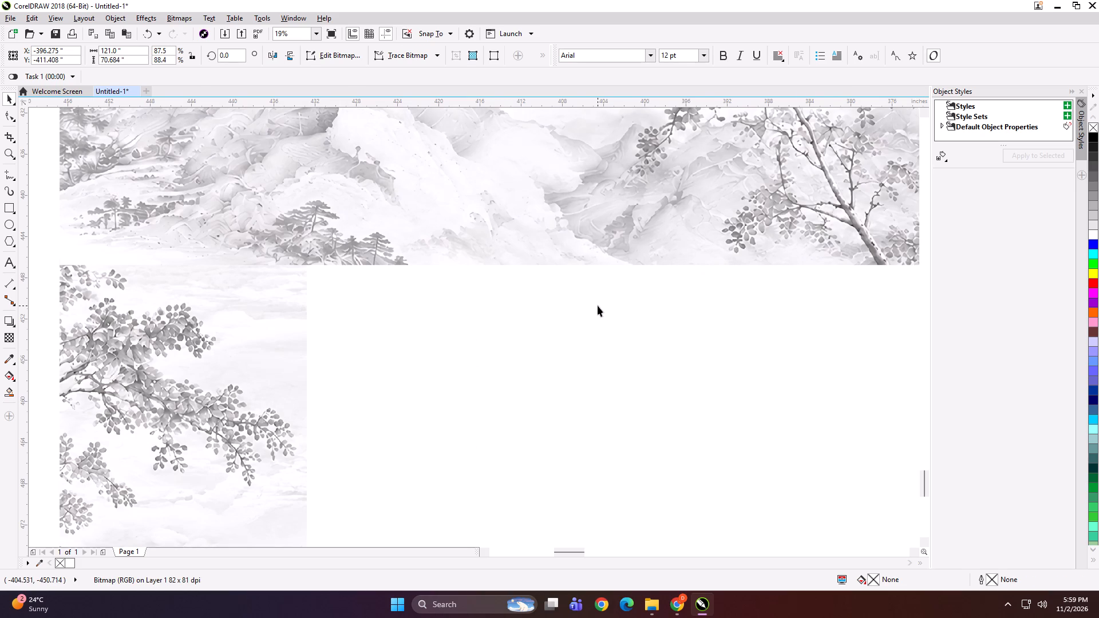
pyautogui.click(586, 245)
pyautogui.hotkey('shift', 'pageup')
pyautogui.click(493, 315)
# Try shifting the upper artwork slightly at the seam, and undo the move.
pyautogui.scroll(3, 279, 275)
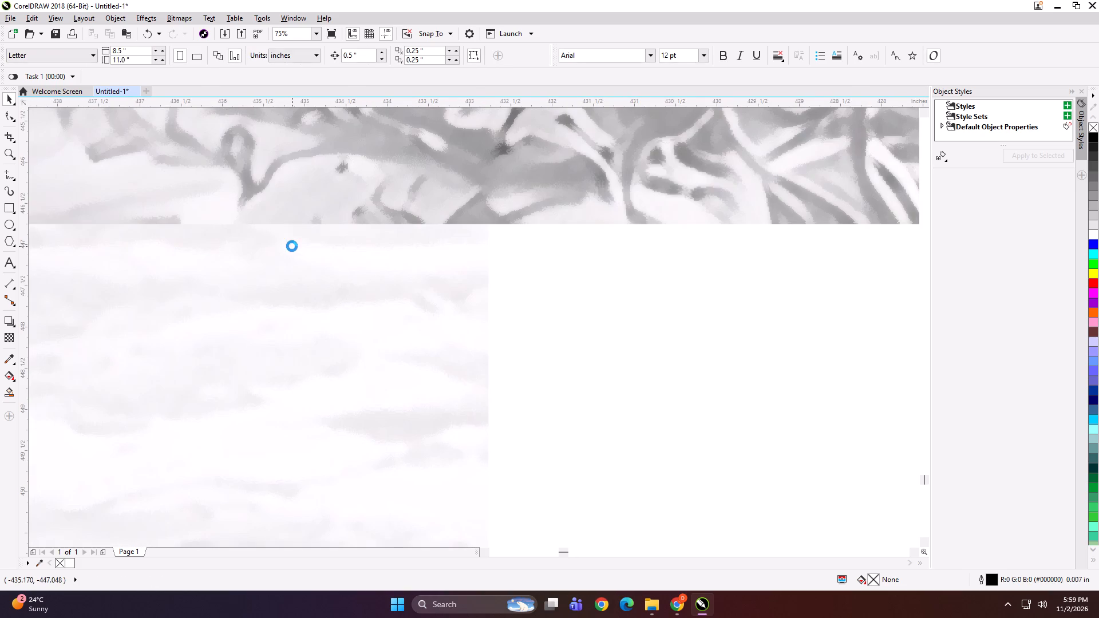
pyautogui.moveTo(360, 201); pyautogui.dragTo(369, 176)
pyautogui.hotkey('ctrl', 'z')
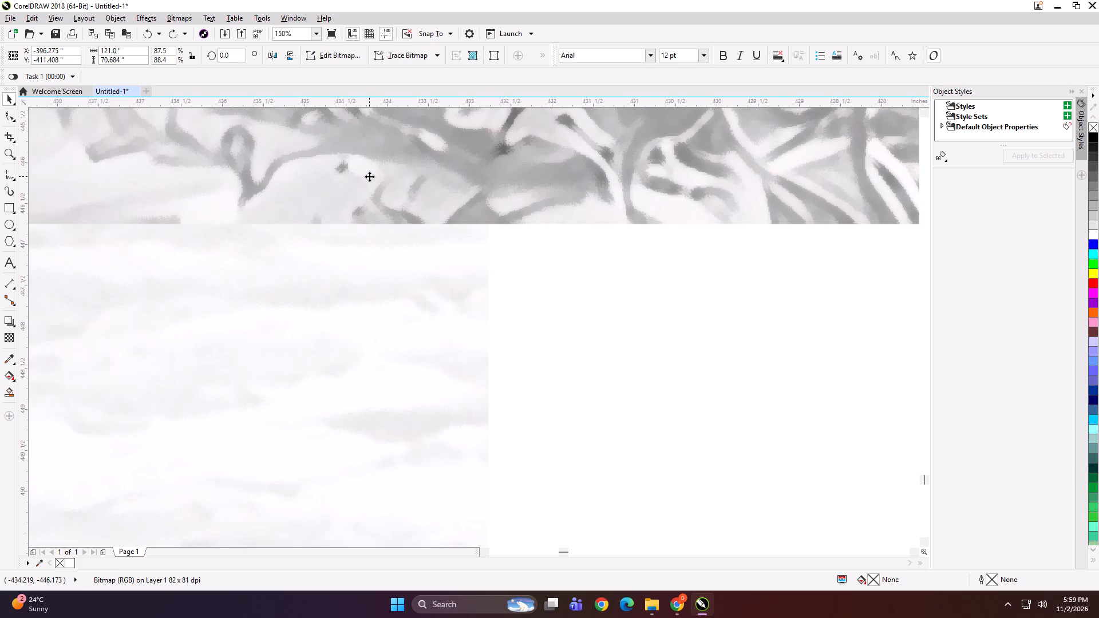
# Apply a vertical linear transparency to the upper artwork, fading its bottom edge to 100% at the seam.
pyautogui.scroll(-2, 378, 204)
pyautogui.scroll(-1, 472, 241)
pyautogui.scroll(3, 300, 232)
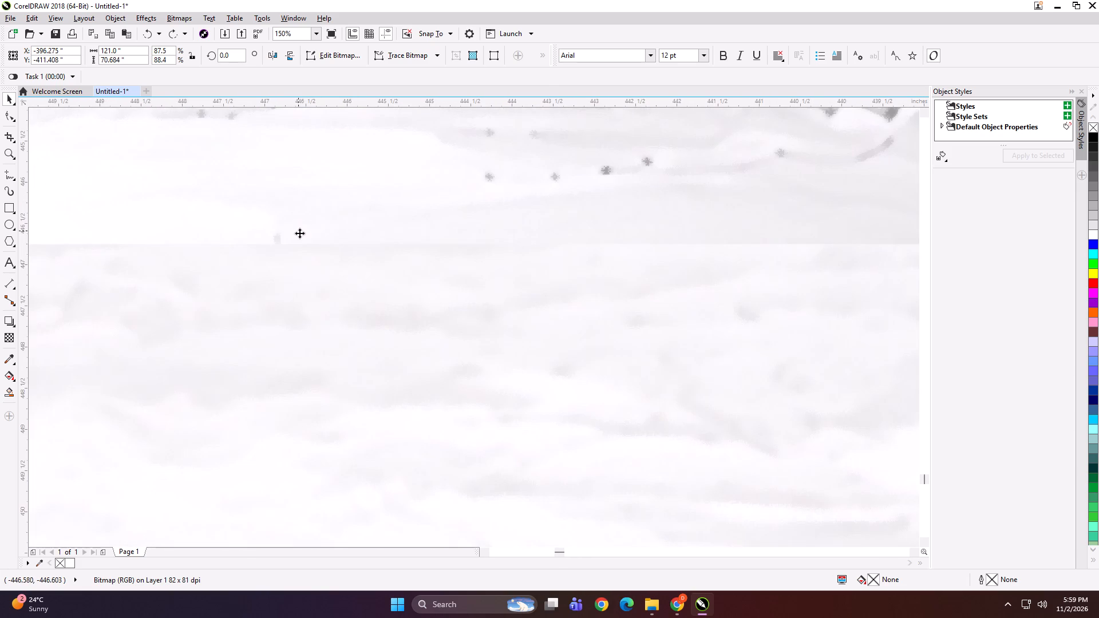
pyautogui.click(7, 333)
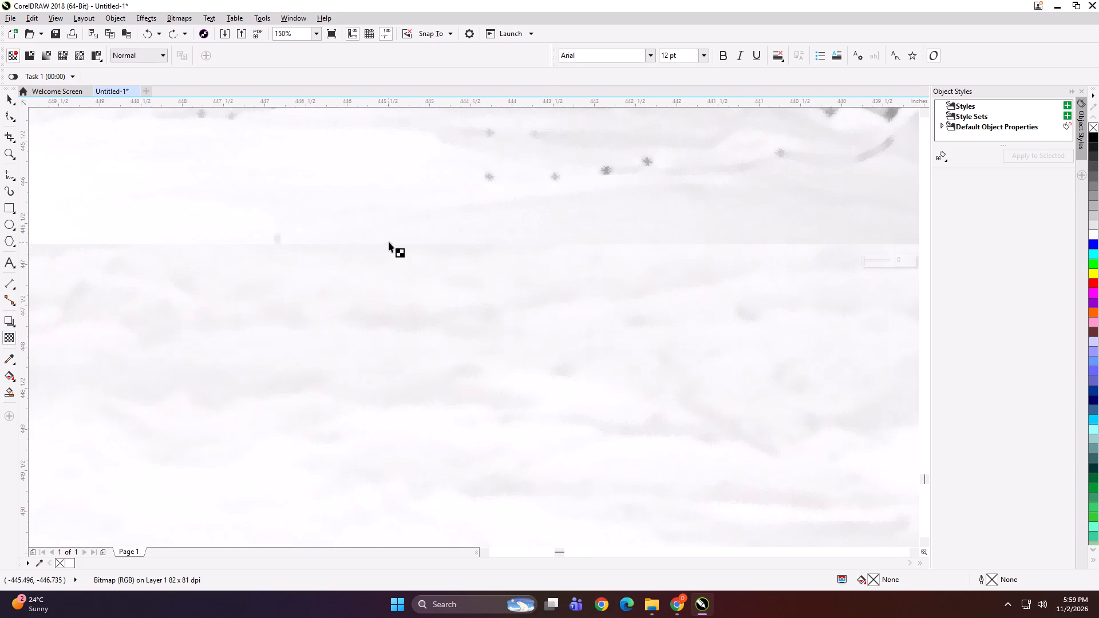
pyautogui.moveTo(387, 235); pyautogui.dragTo(386, 243)
pyautogui.scroll(2, 386, 233)
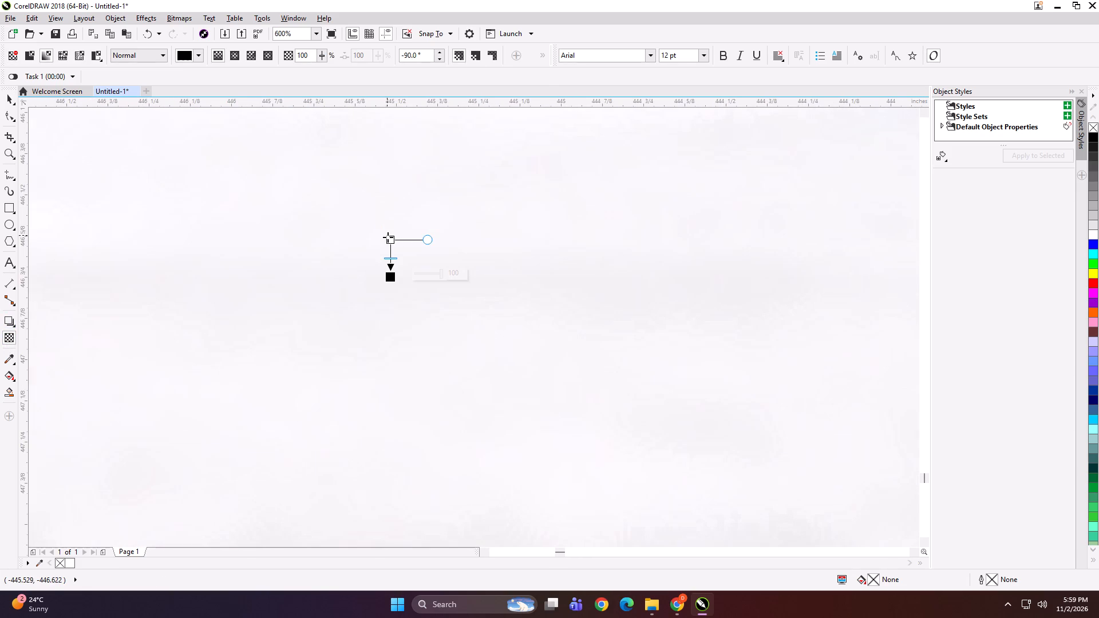
# Shift the fade's start and end points slightly upward so the transparency finishes closer to the seam.
pyautogui.keyDown('shift'); pyautogui.moveTo(389, 238); pyautogui.dragTo(387, 215); pyautogui.keyUp('shift')
pyautogui.keyDown('shift'); pyautogui.moveTo(390, 279); pyautogui.dragTo(390, 280); pyautogui.keyUp('shift')
pyautogui.keyDown('shift'); pyautogui.moveTo(390, 280); pyautogui.dragTo(389, 263); pyautogui.keyUp('shift')
pyautogui.scroll(-4, 381, 245)
pyautogui.scroll(2, 507, 228)
pyautogui.scroll(-3, 524, 217)
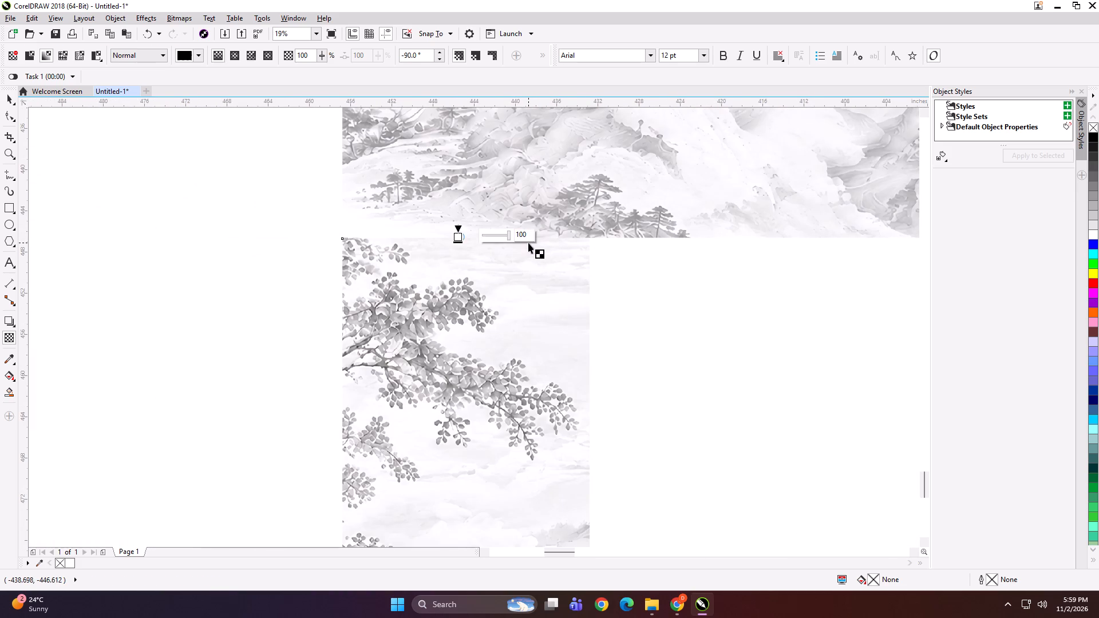
pyautogui.press('space')
pyautogui.scroll(-1, 473, 295)
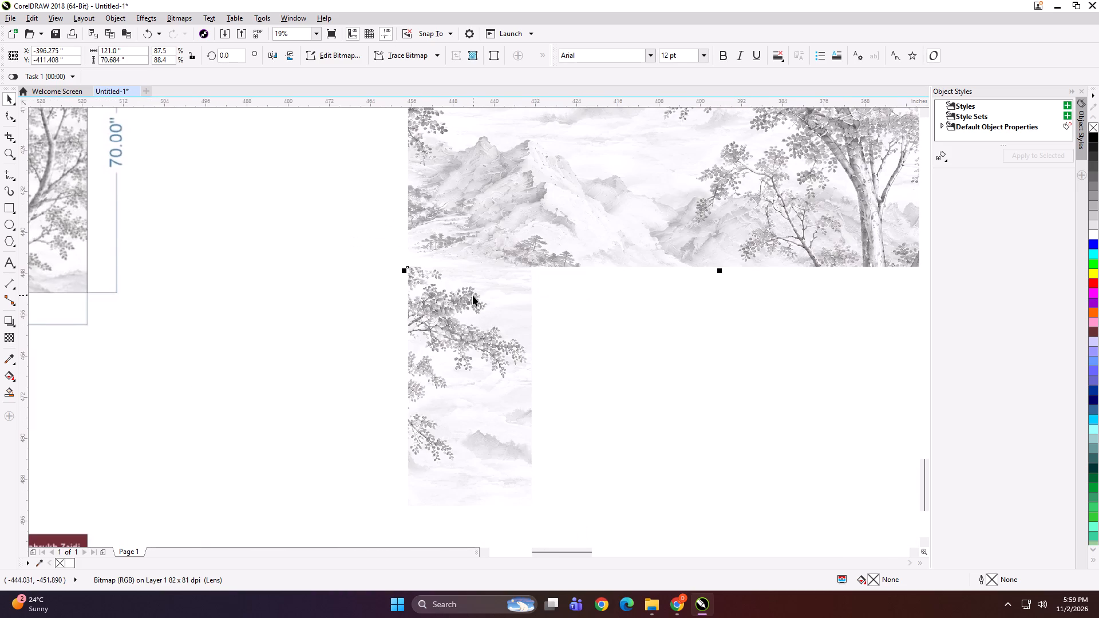
# Duplicate the faded upper artwork in place and PowerClip the copy into the lower extension rectangle.
pyautogui.press('+')
pyautogui.hotkey('shift', 'Return')
pyautogui.click(508, 315)
pyautogui.scroll(2, 430, 271)
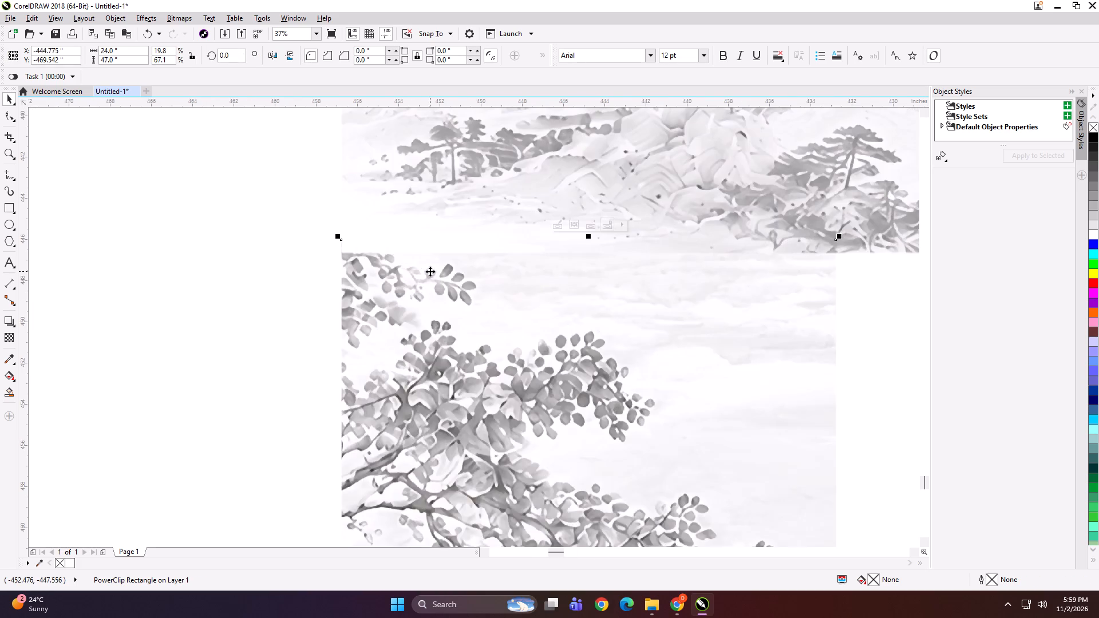
pyautogui.scroll(2, 437, 256)
pyautogui.scroll(-2, 274, 305)
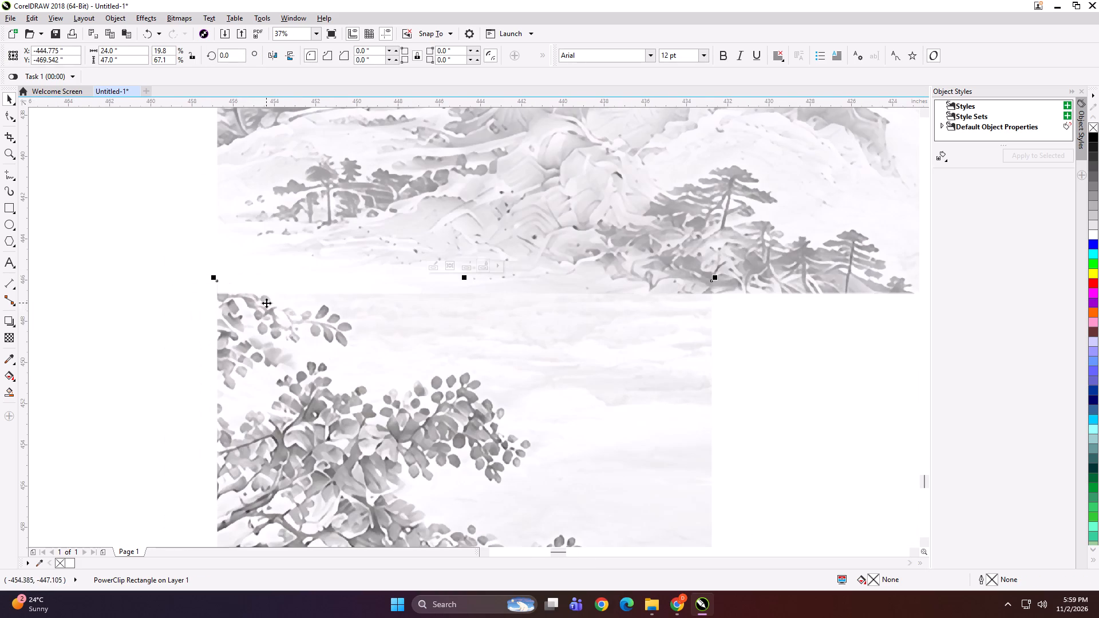
# Move the clipped extension down about 1 inch, separating it from the upper artwork.
pyautogui.moveTo(388, 316); pyautogui.dragTo(390, 334)
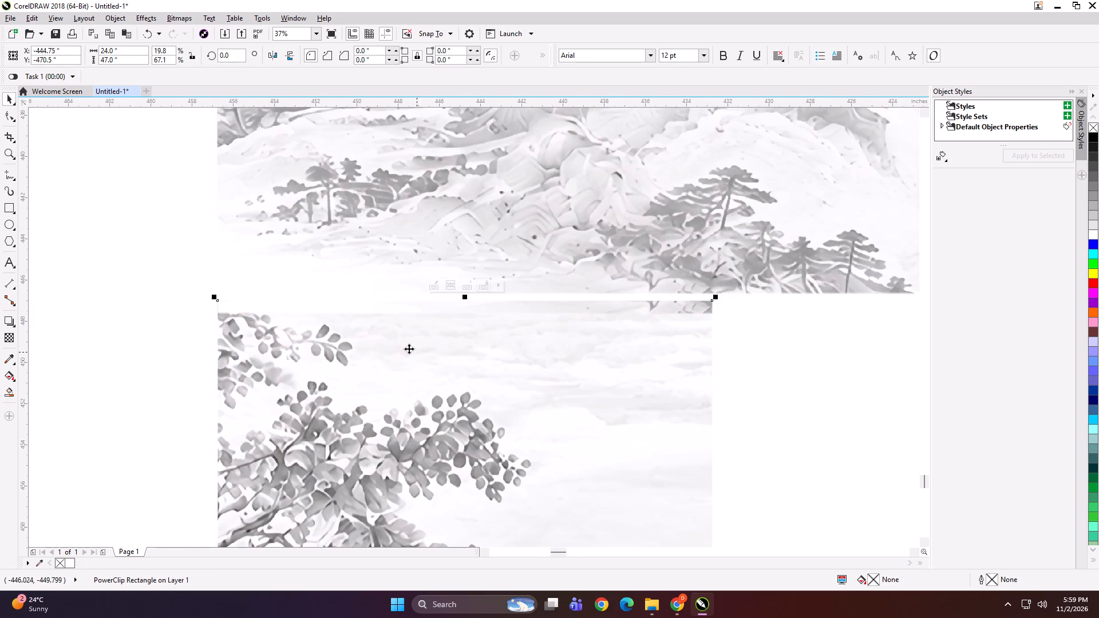
pyautogui.scroll(-1, 389, 343)
# Add a rectangle matching the size and position of the upper 121-inch-wide tree artwork.
pyautogui.click(520, 248)
pyautogui.scroll(-1, 421, 248)
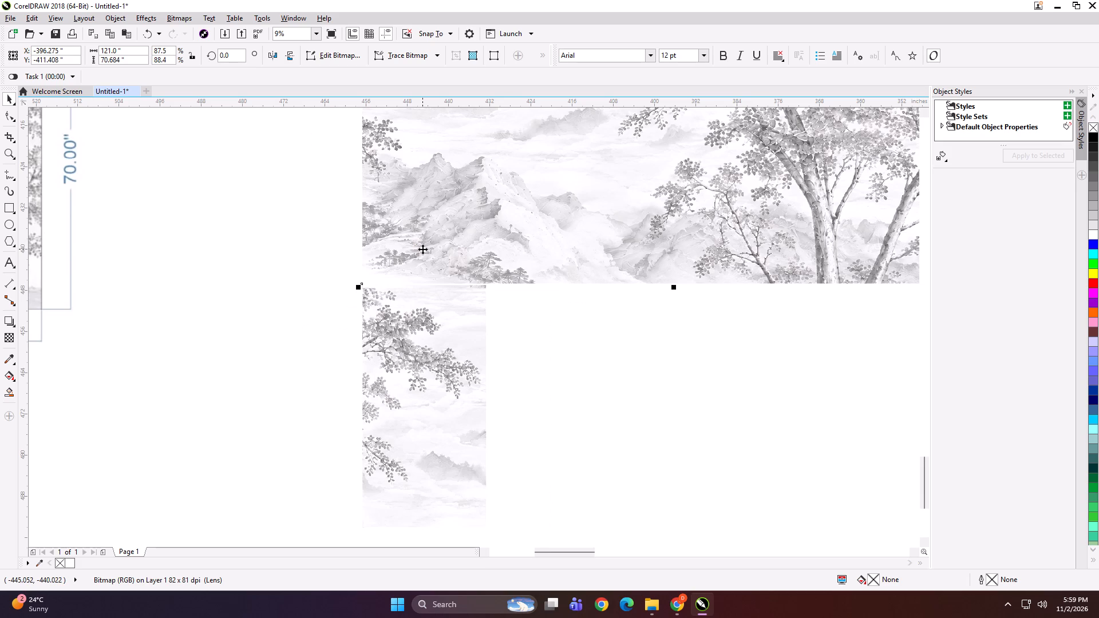
pyautogui.scroll(-1, 418, 257)
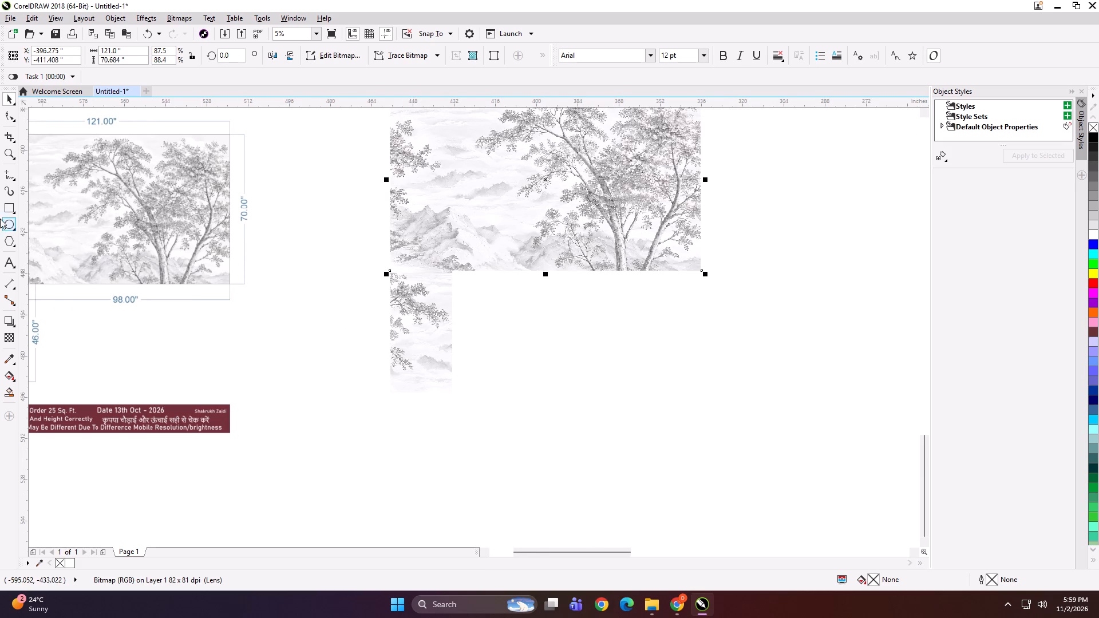
pyautogui.keyDown('shift'); pyautogui.doubleClick(9, 208); pyautogui.keyUp('shift')
pyautogui.hotkey('shift', 'space')
pyautogui.scroll(-1, 398, 279)
pyautogui.scroll(1, 363, 185)
pyautogui.moveTo(237, 296); pyautogui.dragTo(266, 273)
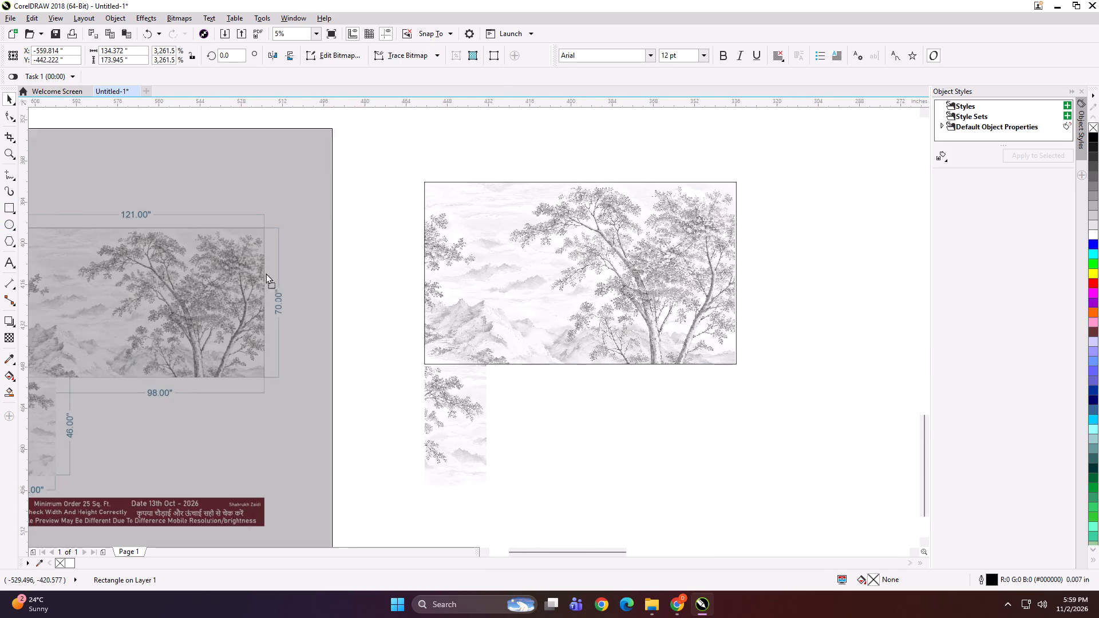
pyautogui.moveTo(266, 273); pyautogui.dragTo(319, 257)
# Set the frame rectangle's width to 49 inches and align it to the artwork's left edge.
pyautogui.click(555, 227)
pyautogui.click(132, 52)
pyautogui.hotkey('ctrl', 'a')
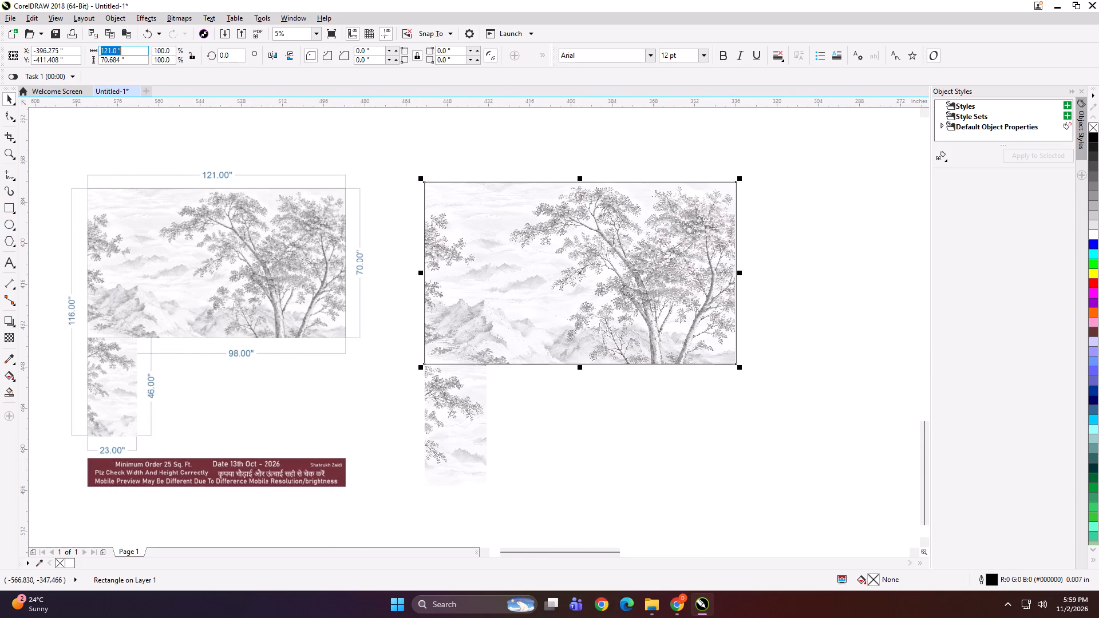
pyautogui.write('49')
pyautogui.press('Return')
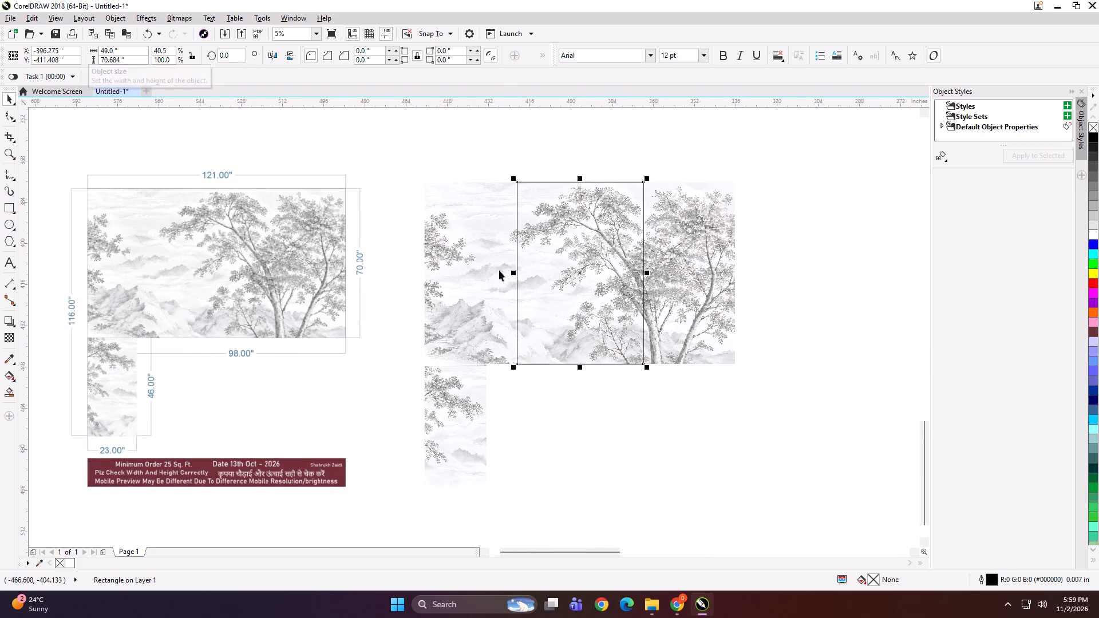
pyautogui.keyDown('shift'); pyautogui.click(501, 269); pyautogui.keyUp('shift')
pyautogui.press('l')
pyautogui.click(442, 156)
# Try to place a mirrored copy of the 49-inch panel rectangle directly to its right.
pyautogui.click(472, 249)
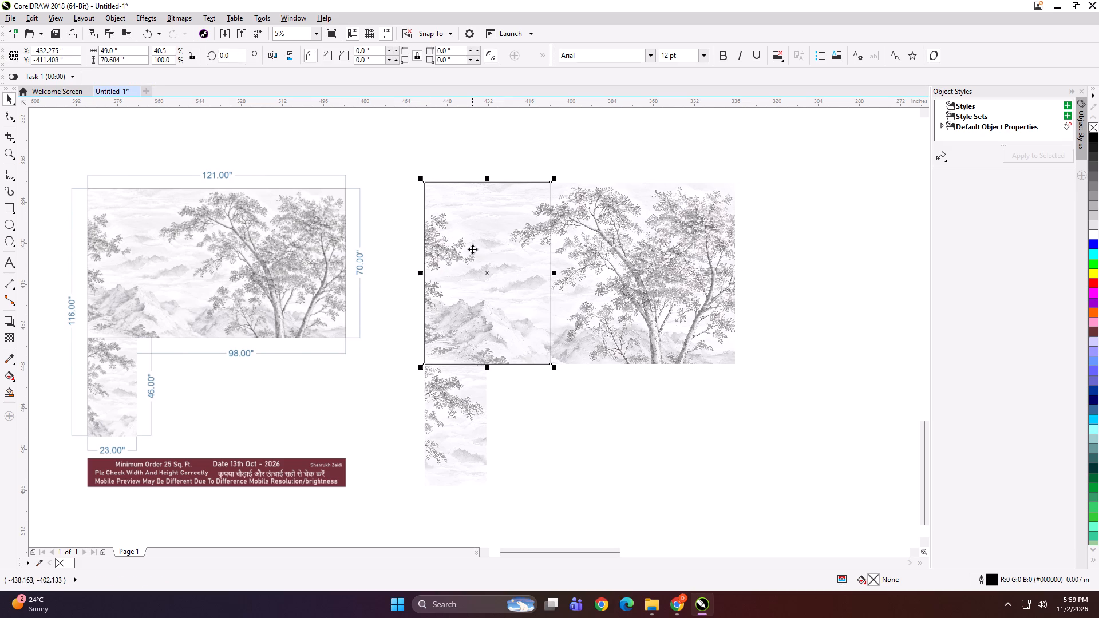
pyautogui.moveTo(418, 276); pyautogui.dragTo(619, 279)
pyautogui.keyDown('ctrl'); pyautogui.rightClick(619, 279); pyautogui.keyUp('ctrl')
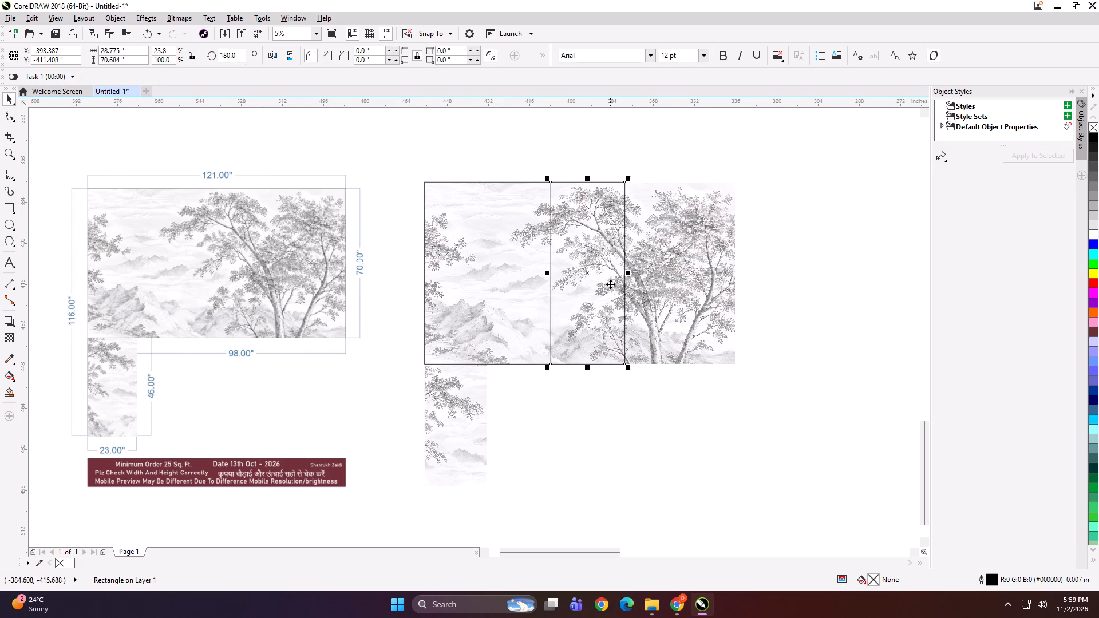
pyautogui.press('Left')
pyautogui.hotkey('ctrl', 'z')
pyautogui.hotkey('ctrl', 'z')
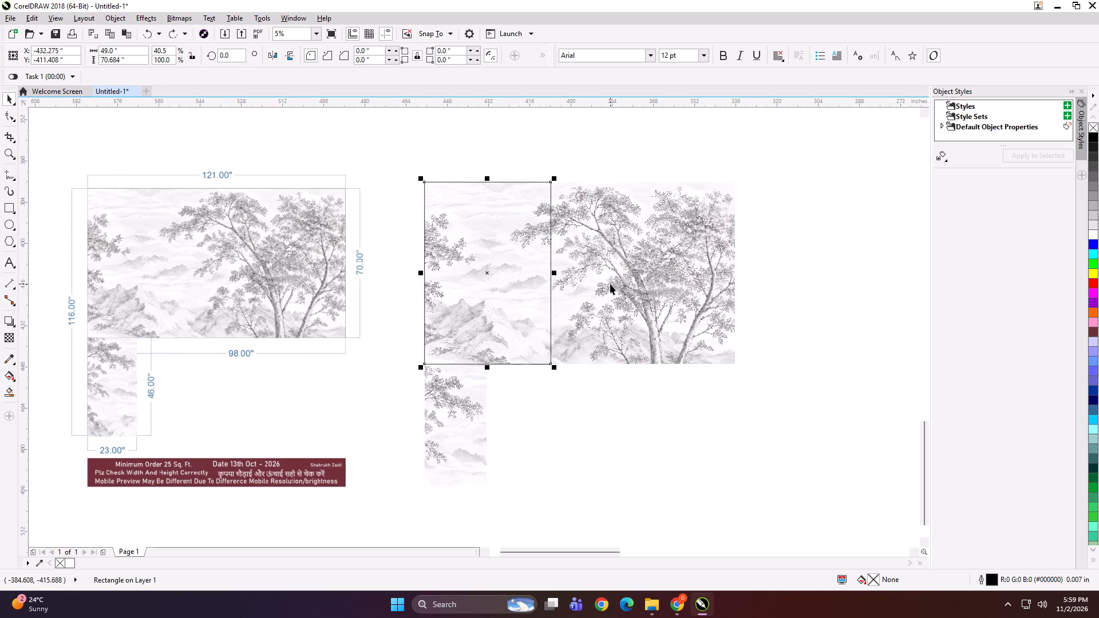
# Add two mirrored copies of the 49-inch panel rectangle to its right, overlapping each adjacent pair by 0.5 inch.
pyautogui.moveTo(421, 271); pyautogui.dragTo(603, 274)
pyautogui.keyDown('ctrl'); pyautogui.rightClick(603, 274); pyautogui.keyUp('ctrl')
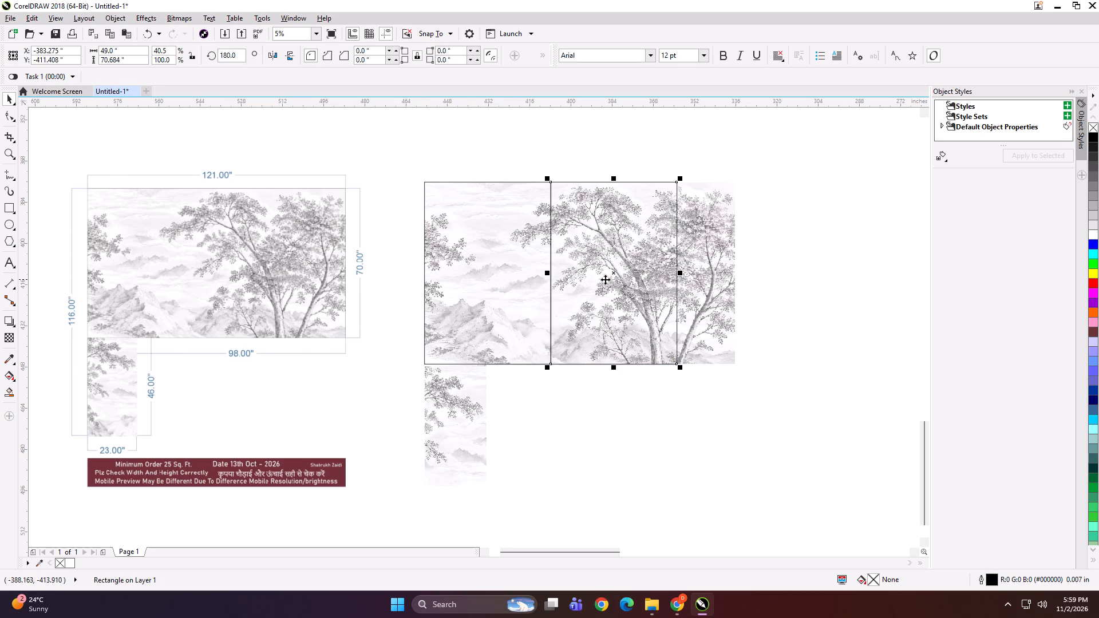
pyautogui.press('Left')
pyautogui.moveTo(543, 274); pyautogui.dragTo(676, 276)
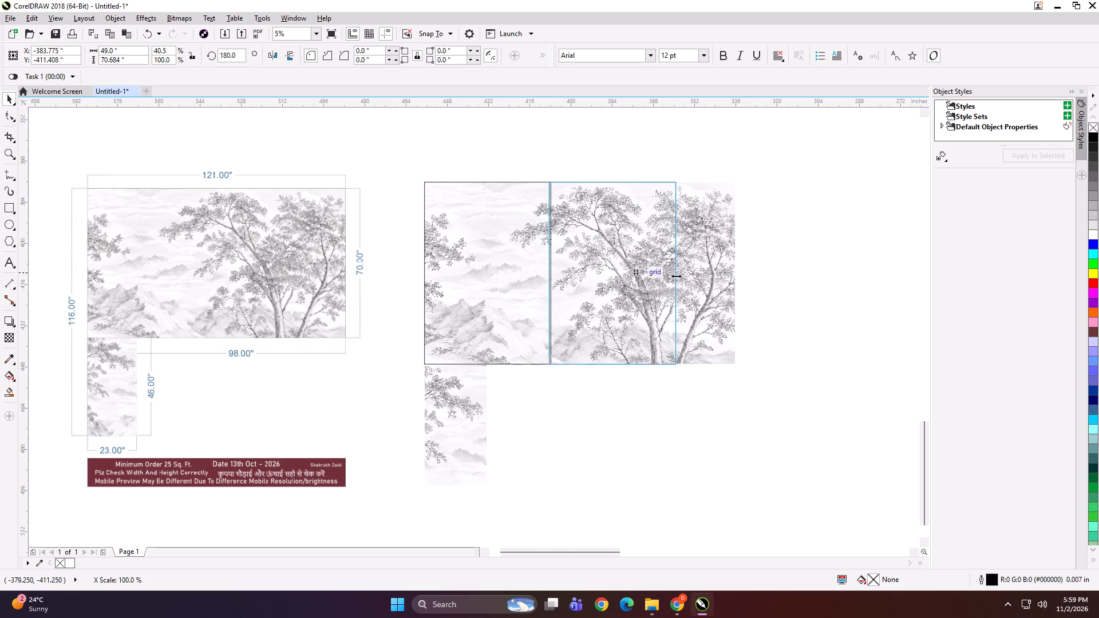
pyautogui.moveTo(676, 276); pyautogui.dragTo(717, 278)
pyautogui.keyDown('ctrl'); pyautogui.rightClick(717, 278); pyautogui.keyUp('ctrl')
pyautogui.scroll(1, 693, 269)
pyautogui.press('Left')
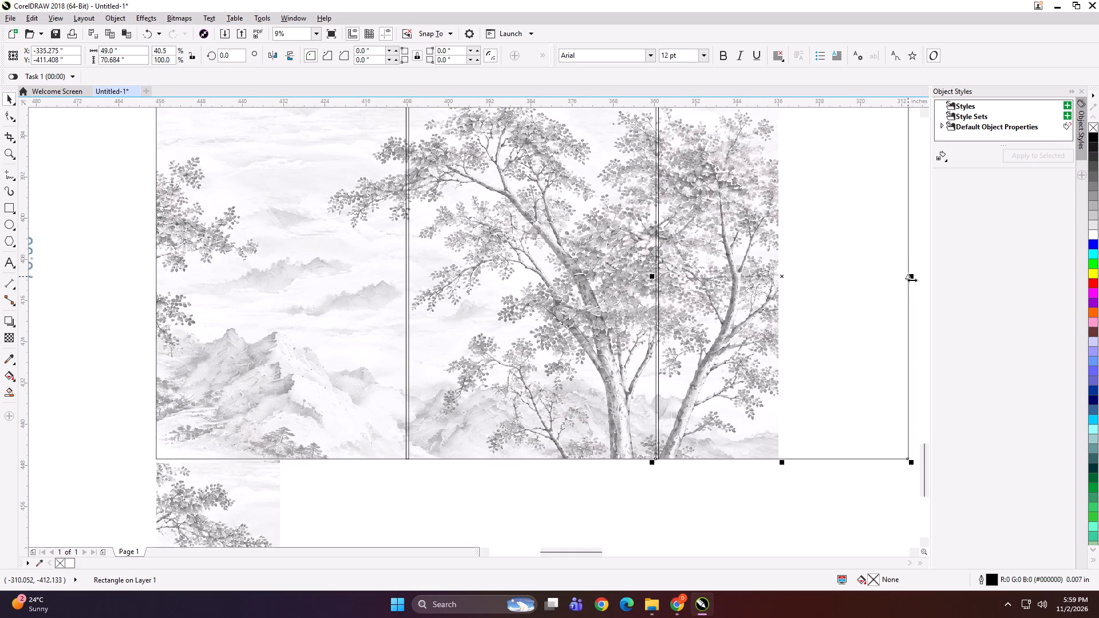
# Narrow the last panel rectangle to 24 inches so it ends at the artwork's right edge.
pyautogui.moveTo(912, 280); pyautogui.dragTo(784, 263)
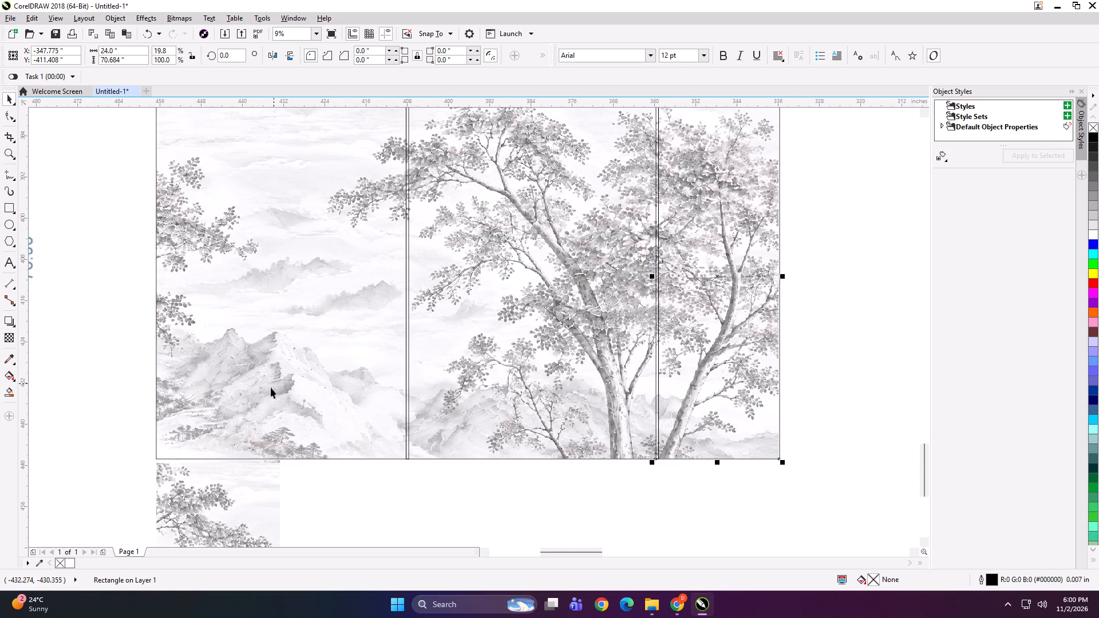
pyautogui.click(234, 496)
# Group the three panel rectangles and mirror the group horizontally, putting the 24-inch panel on the left.
pyautogui.click(714, 319)
pyautogui.scroll(-1, 602, 321)
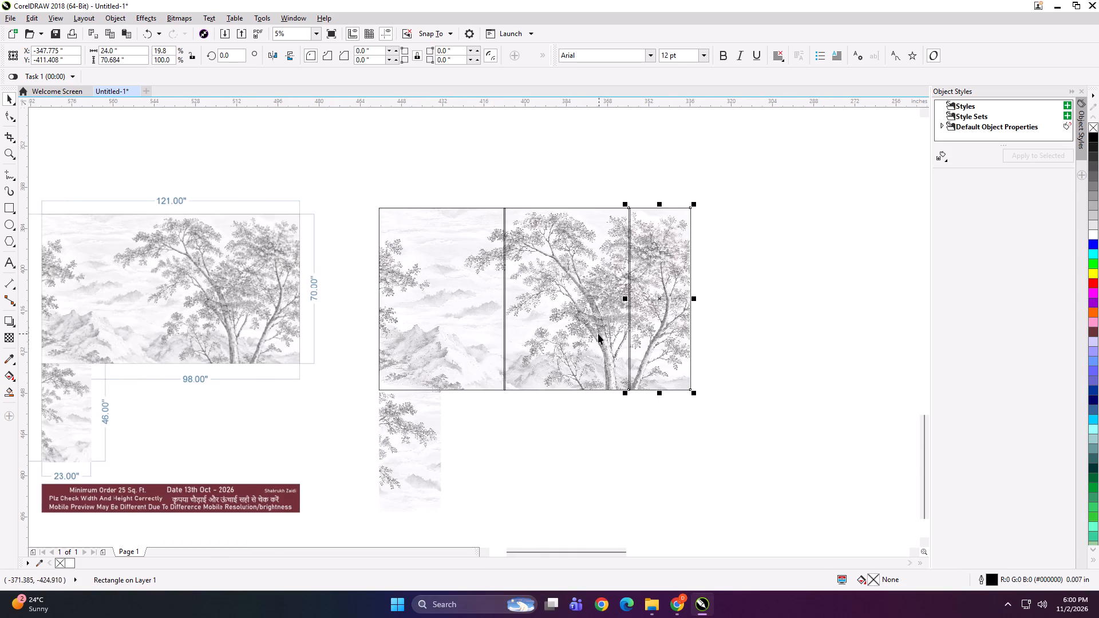
pyautogui.keyDown('shift'); pyautogui.click(566, 310); pyautogui.keyUp('shift')
pyautogui.keyDown('shift'); pyautogui.click(453, 315); pyautogui.keyUp('shift')
pyautogui.hotkey('ctrl', 'g')
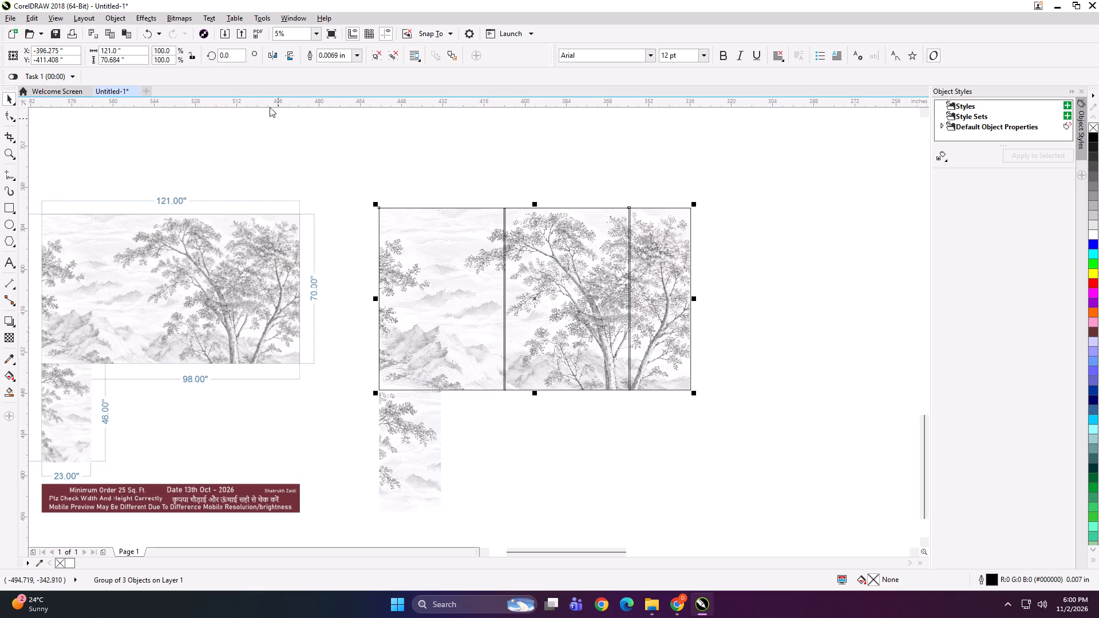
pyautogui.click(272, 55)
# Move the clipped lower extension up 0.5 inch toward the upper artwork.
pyautogui.scroll(3, 422, 443)
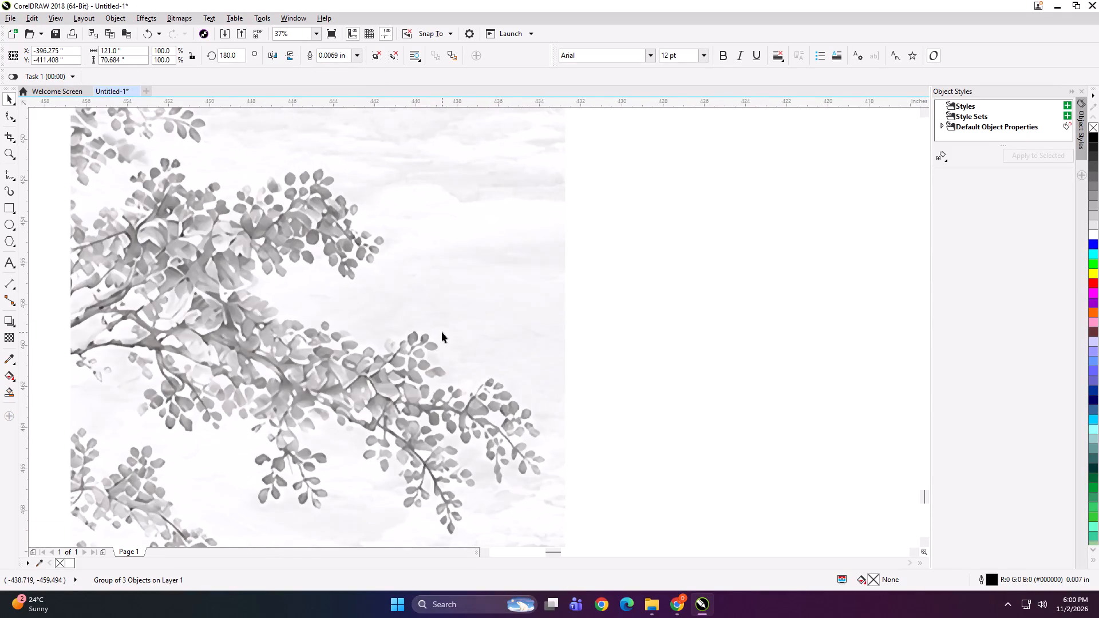
pyautogui.scroll(-1, 443, 330)
pyautogui.scroll(1, 475, 200)
pyautogui.scroll(-2, 475, 200)
pyautogui.click(571, 260)
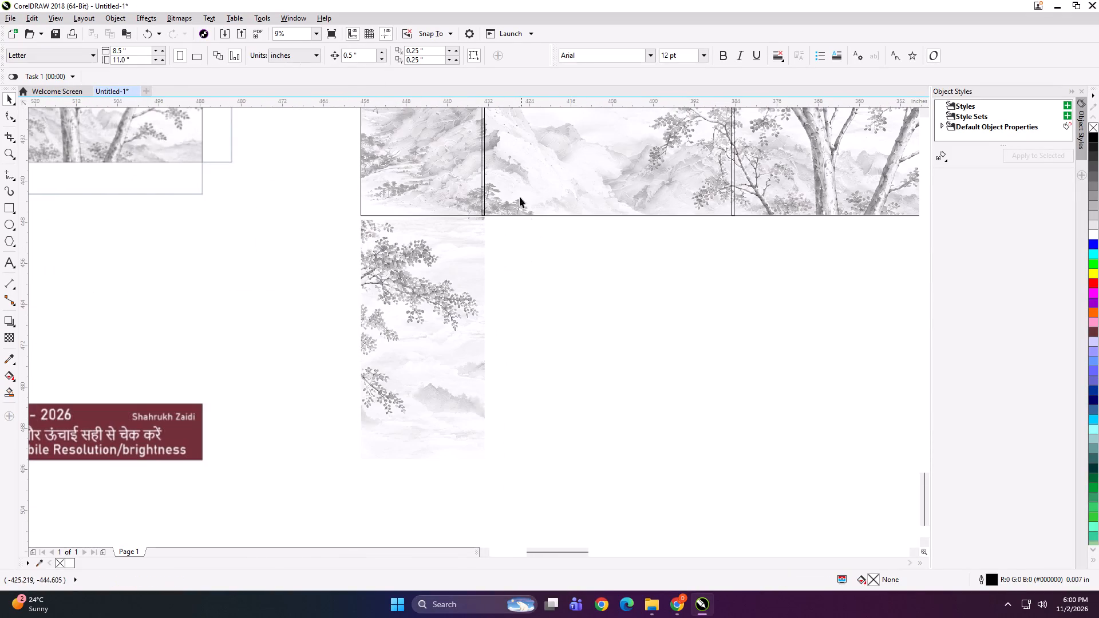
pyautogui.scroll(3, 438, 209)
pyautogui.click(440, 296)
pyautogui.scroll(1, 471, 263)
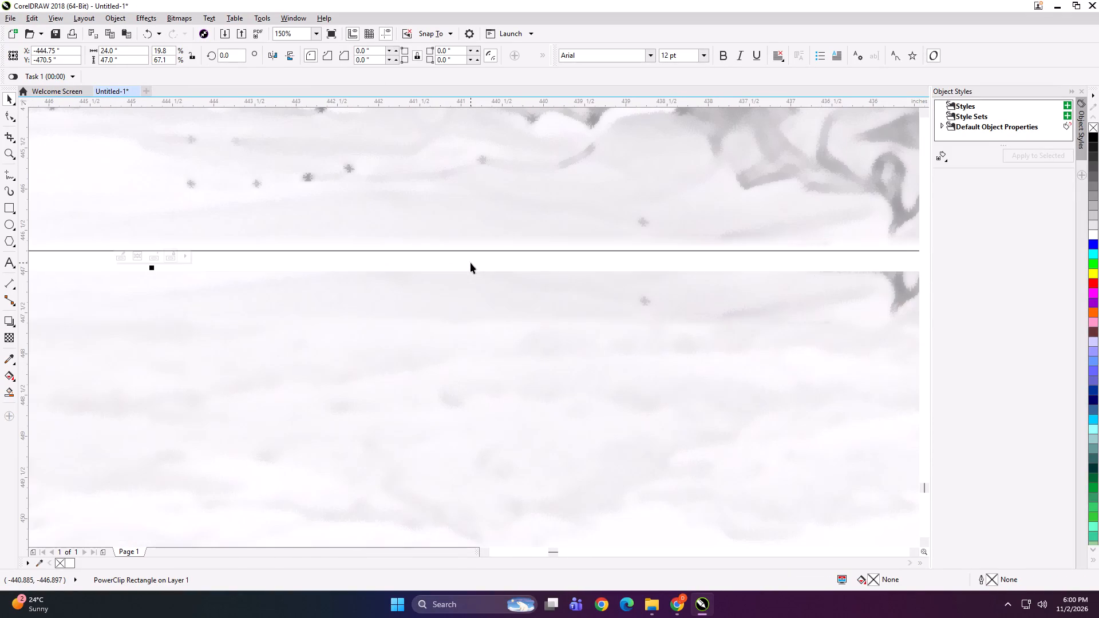
pyautogui.press('Up')
# Ungroup the three panel rectangles over the upper artwork.
pyautogui.scroll(-4, 446, 253)
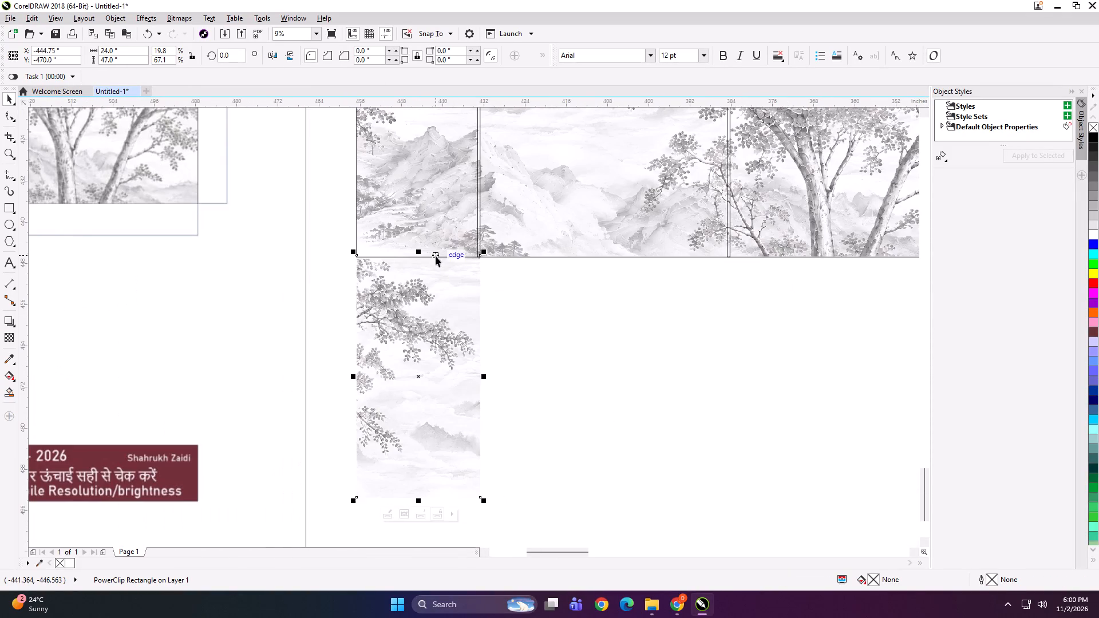
pyautogui.scroll(-1, 436, 256)
pyautogui.keyDown('shift'); pyautogui.click(429, 208); pyautogui.keyUp('shift')
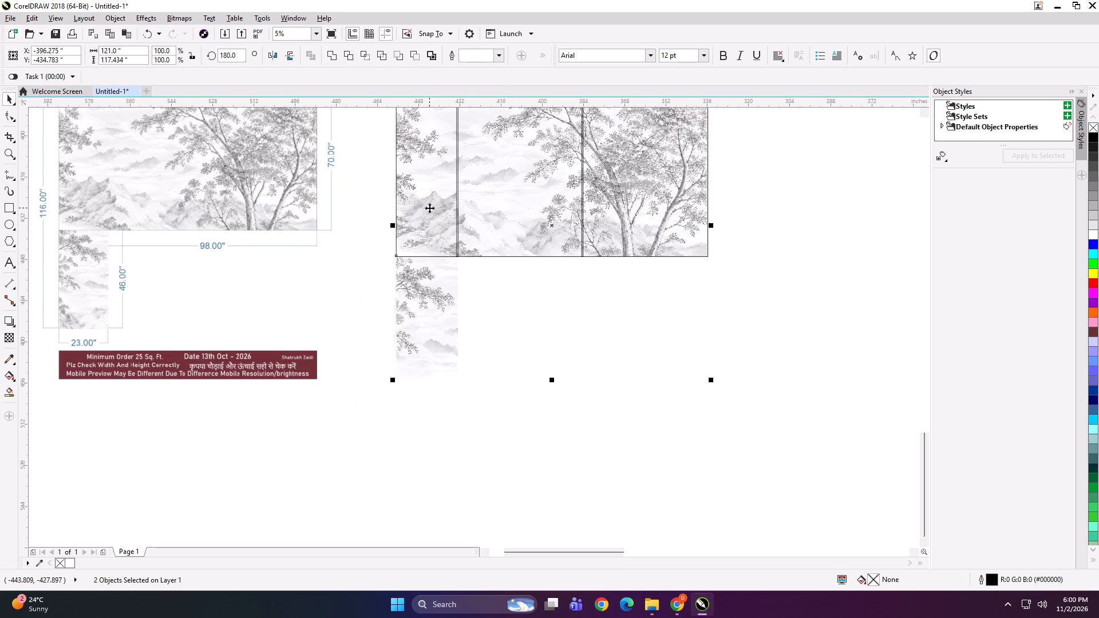
pyautogui.click(493, 452)
pyautogui.click(428, 202)
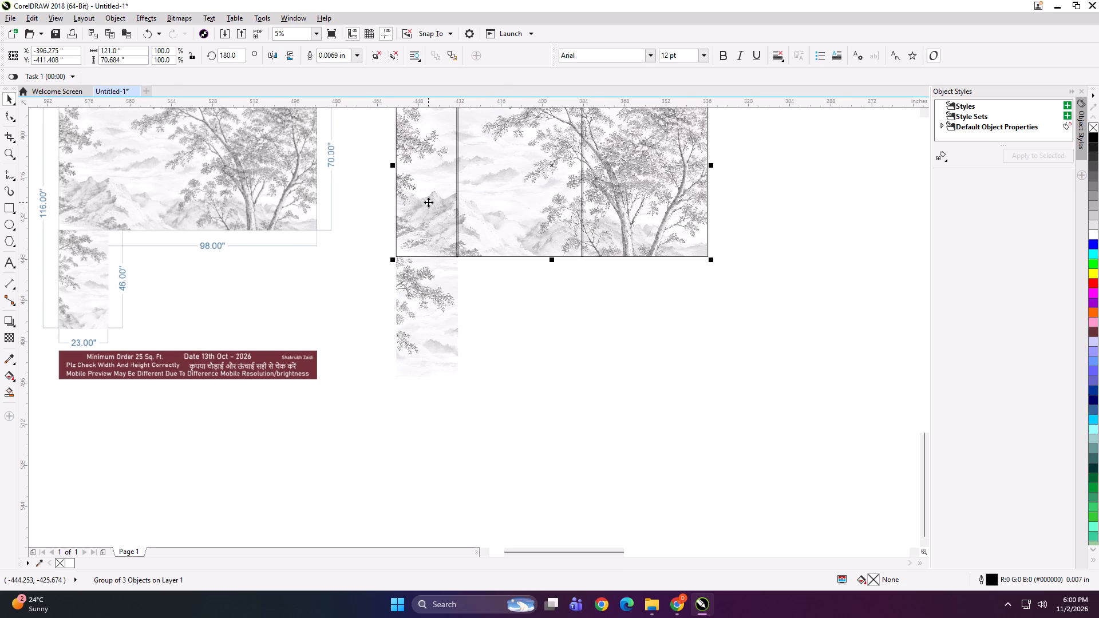
pyautogui.hotkey('ctrl', 'u')
pyautogui.click(492, 446)
# Stretch the 24-inch panel rectangle down to the lower extension's bottom edge, making it about 117.4 inches tall.
pyautogui.click(422, 215)
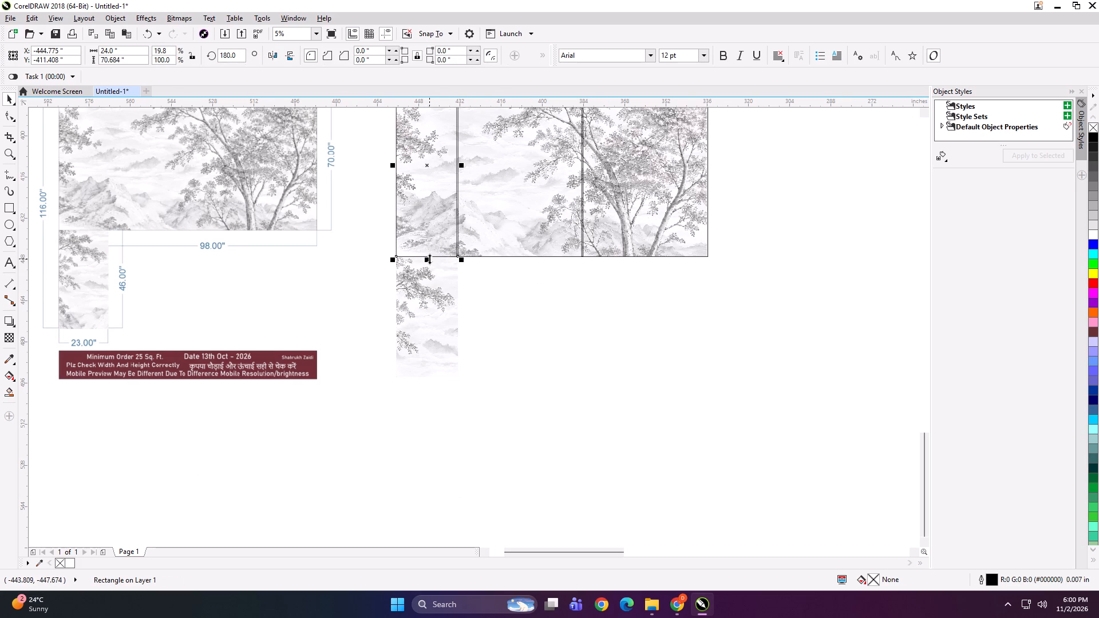
pyautogui.moveTo(429, 259); pyautogui.dragTo(433, 385)
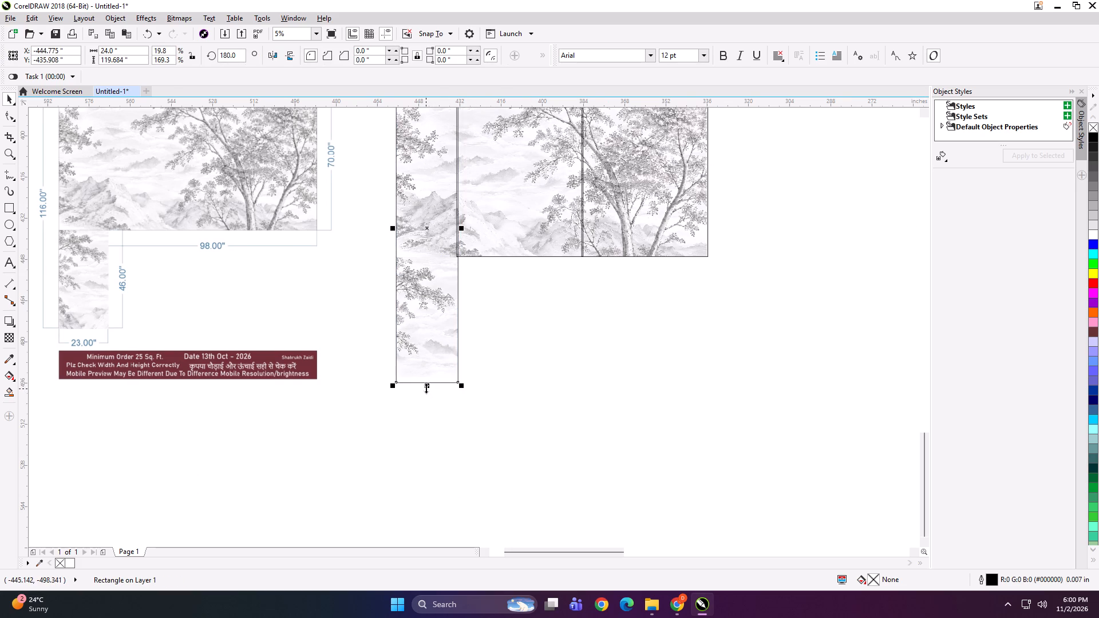
pyautogui.click(426, 388)
pyautogui.click(448, 424)
pyautogui.scroll(-1, 448, 423)
pyautogui.scroll(1, 449, 288)
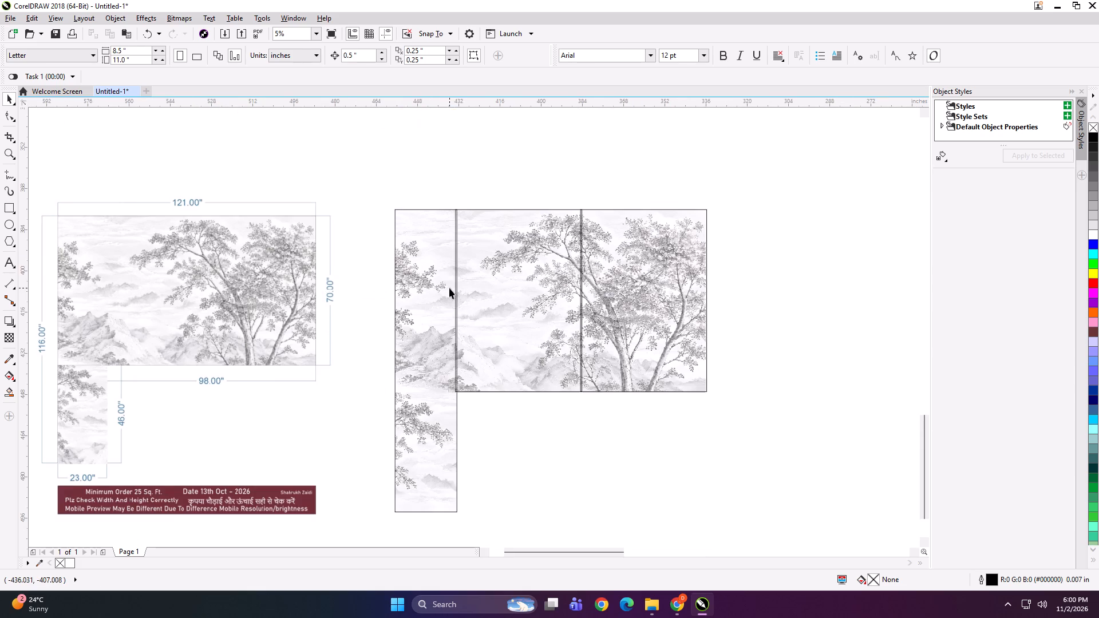
# Group the tall left panel with the middle and right panel rectangles.
pyautogui.click(447, 271)
pyautogui.keyDown('shift'); pyautogui.click(483, 269); pyautogui.keyUp('shift')
pyautogui.keyDown('shift'); pyautogui.click(635, 262); pyautogui.keyUp('shift')
pyautogui.hotkey('ctrl', 'g')
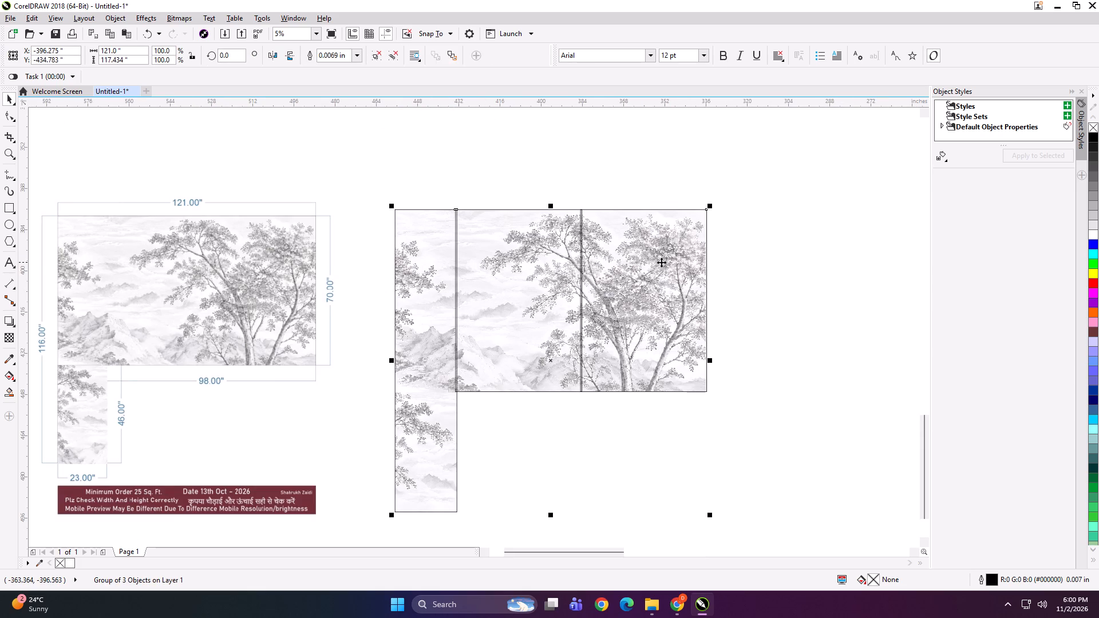
pyautogui.click(777, 262)
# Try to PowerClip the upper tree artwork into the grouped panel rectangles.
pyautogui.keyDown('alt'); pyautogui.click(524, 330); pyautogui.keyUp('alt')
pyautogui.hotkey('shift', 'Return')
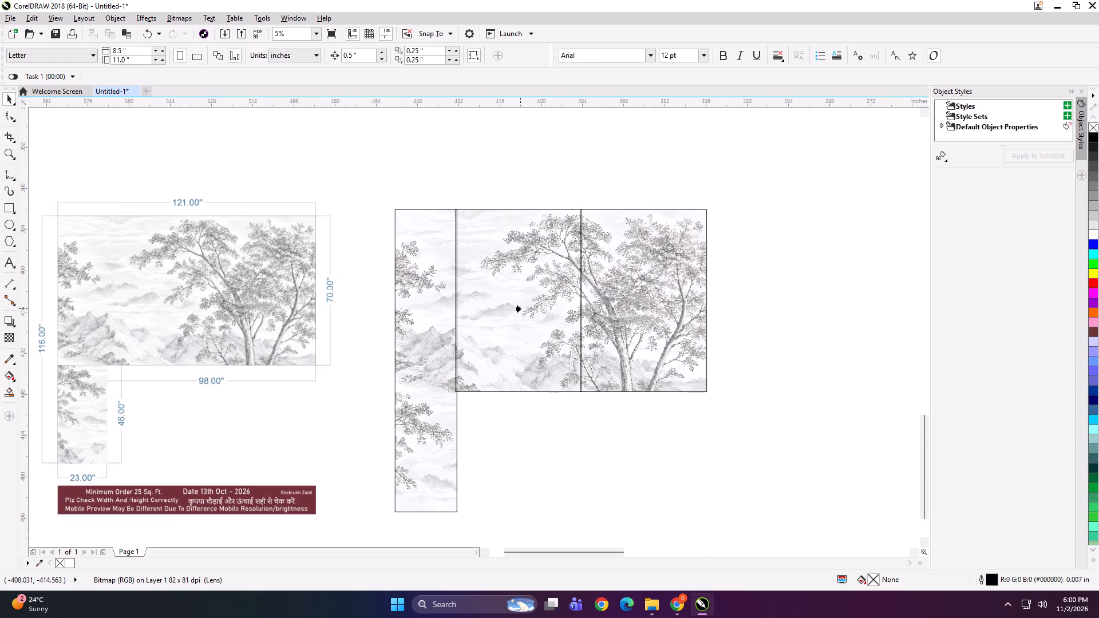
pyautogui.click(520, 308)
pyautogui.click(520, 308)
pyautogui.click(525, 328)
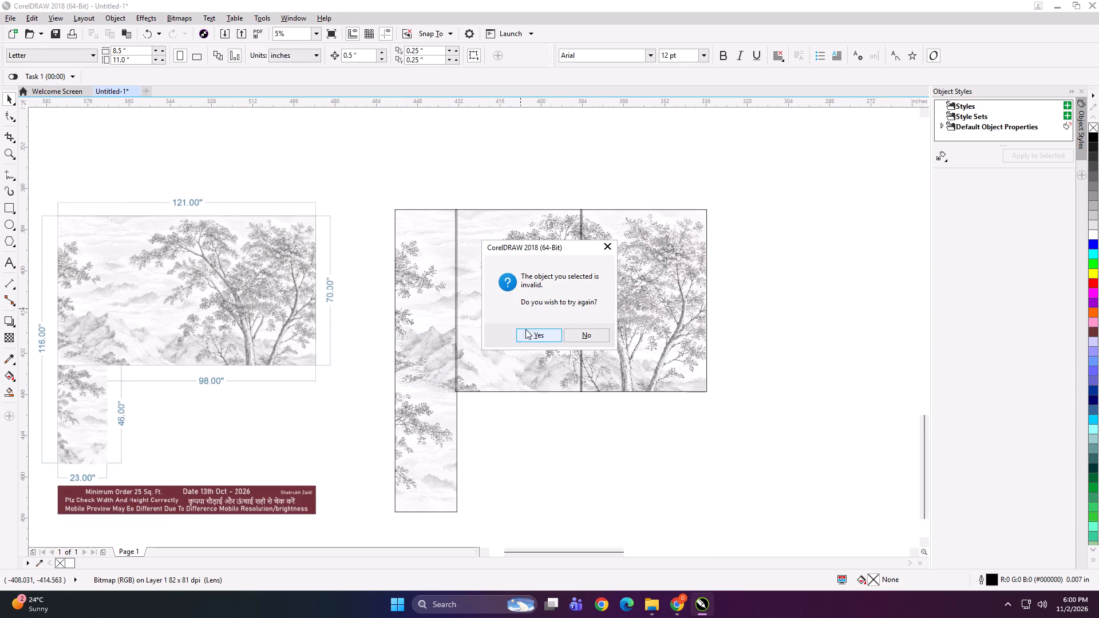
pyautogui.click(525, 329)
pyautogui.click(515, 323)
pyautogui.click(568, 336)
# Cut the upper 121-inch-wide tree artwork from behind the panel group.
pyautogui.keyDown('alt'); pyautogui.click(521, 331); pyautogui.keyUp('alt')
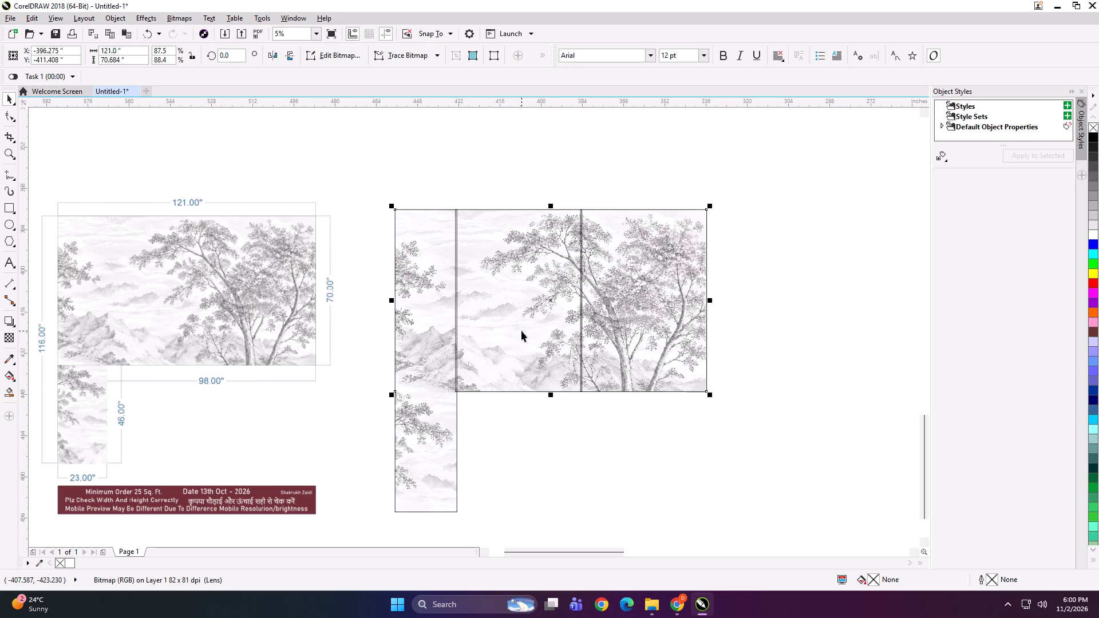
pyautogui.hotkey('ctrl', 'x')
# Draw a small placeholder rectangle about 6.5 × 11.75 inches and centre it within the panel group.
pyautogui.click(9, 207)
pyautogui.moveTo(543, 184); pyautogui.dragTo(560, 213)
pyautogui.press('space')
pyautogui.keyDown('shift'); pyautogui.click(545, 276); pyautogui.keyUp('shift')
pyautogui.write('CE')
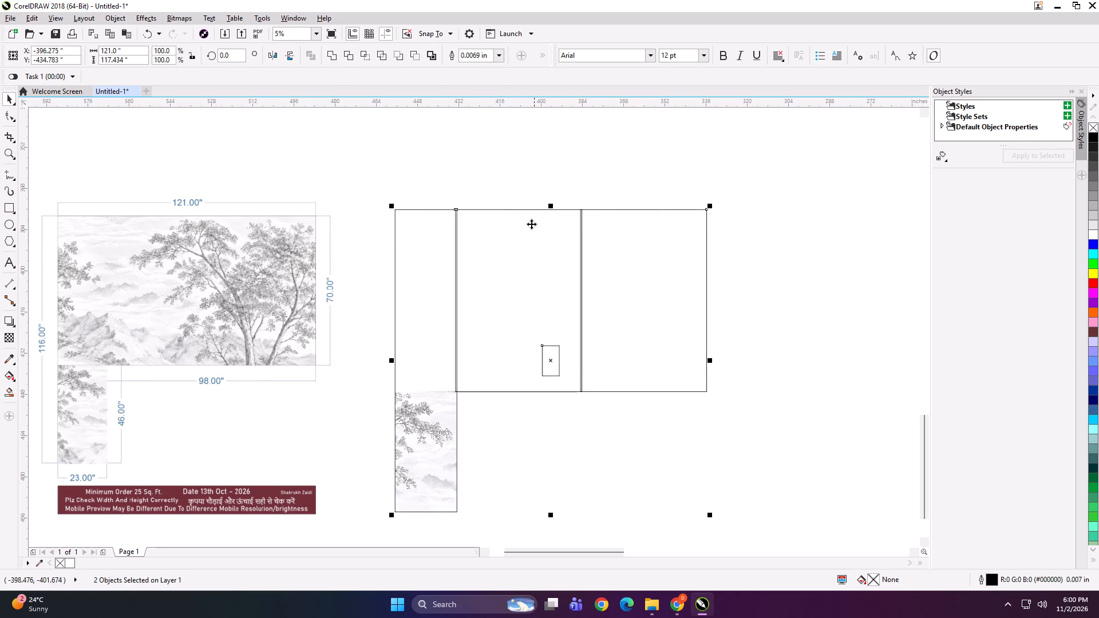
pyautogui.click(517, 182)
# PowerClip the small placeholder rectangle into the group of three panels.
pyautogui.moveTo(516, 173); pyautogui.dragTo(579, 414)
pyautogui.hotkey('shift', 'Return')
pyautogui.click(529, 320)
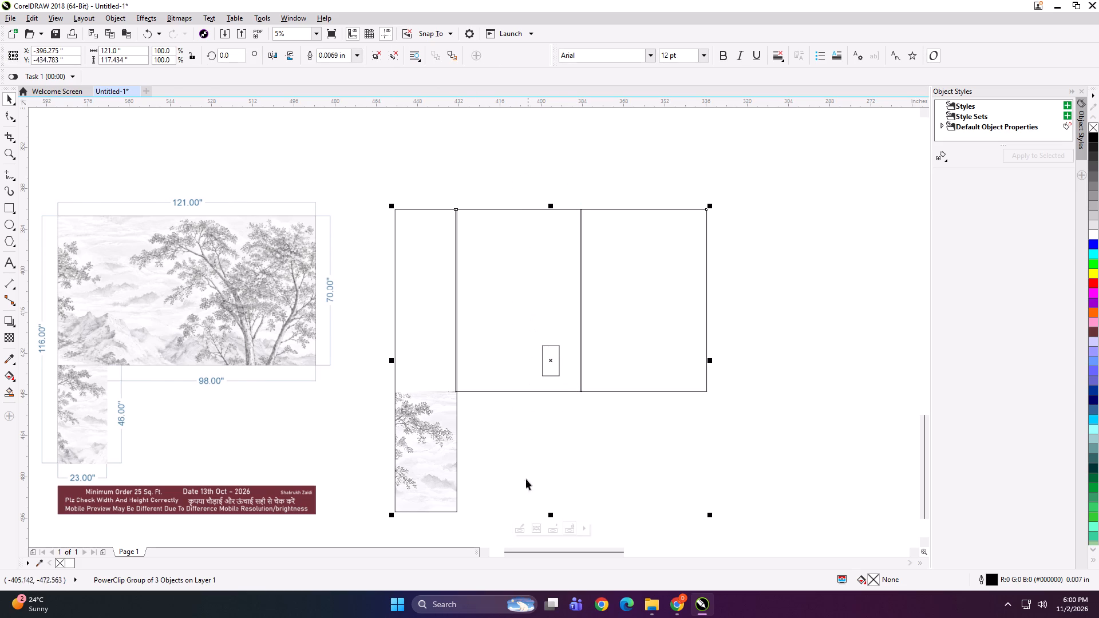
# Replace the placeholder rectangle inside the panel group's PowerClip contents with the cut tree artwork.
pyautogui.click(516, 530)
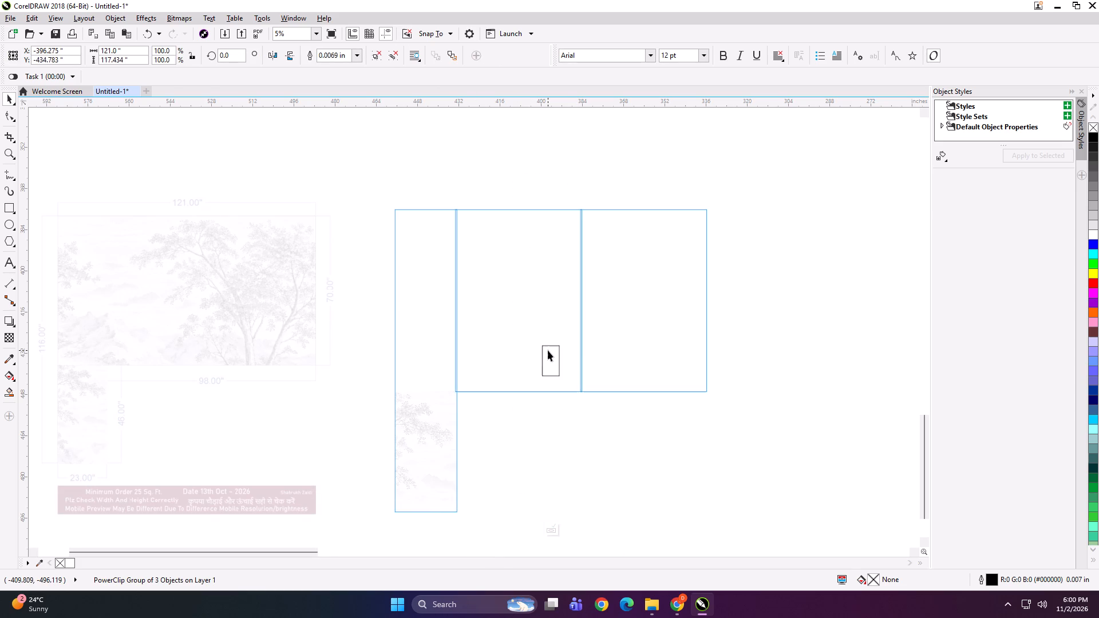
pyautogui.click(548, 346)
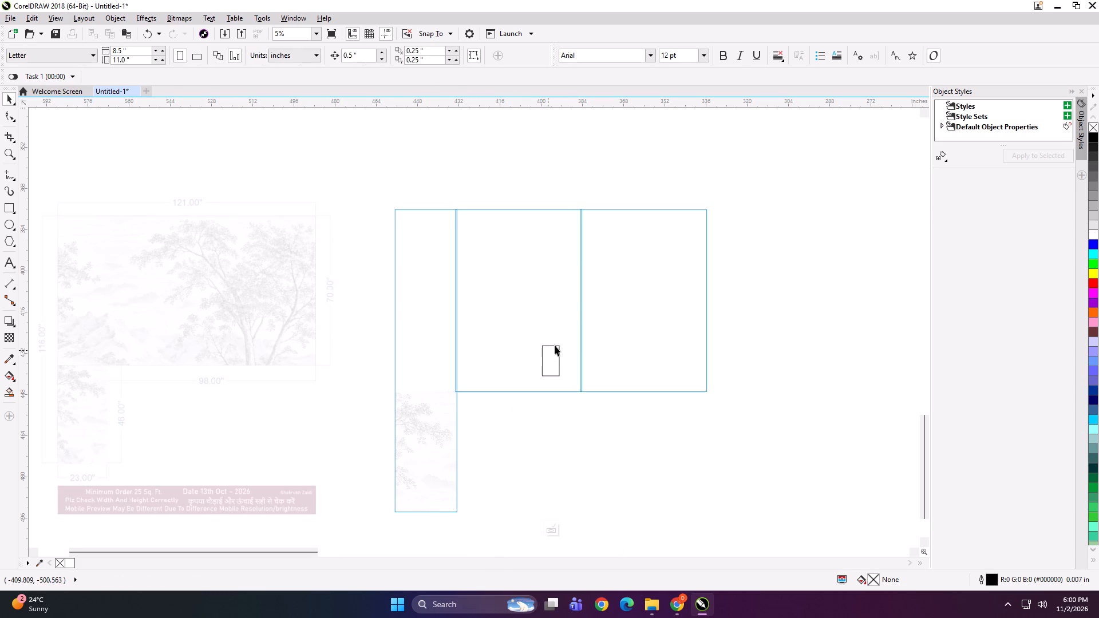
pyautogui.click(555, 345)
pyautogui.click(559, 345)
pyautogui.press('Delete')
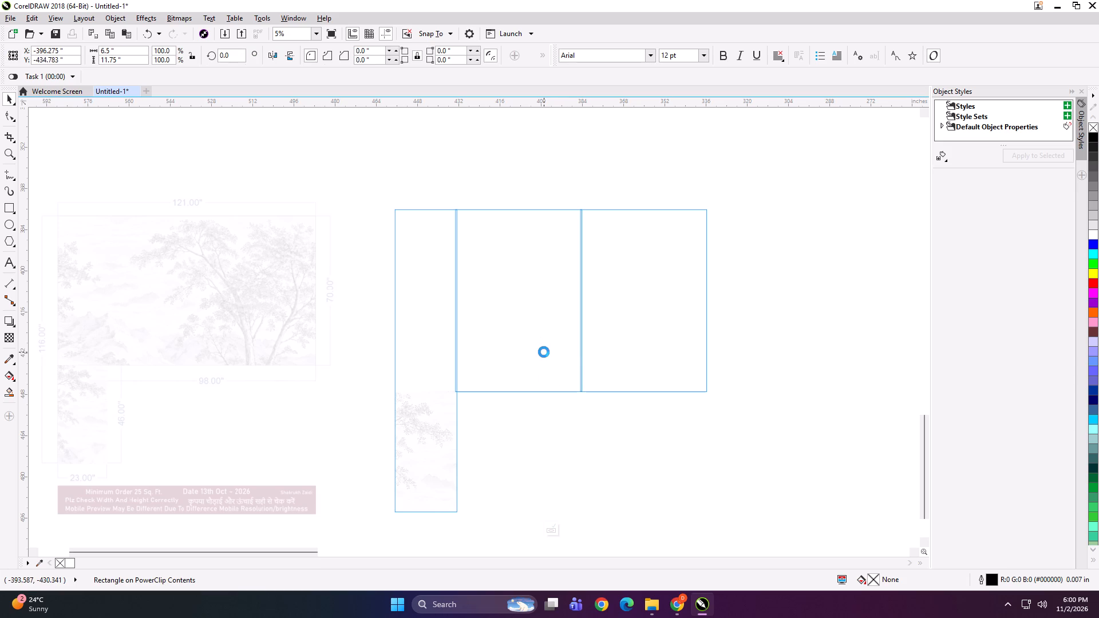
pyautogui.hotkey('ctrl', 'v')
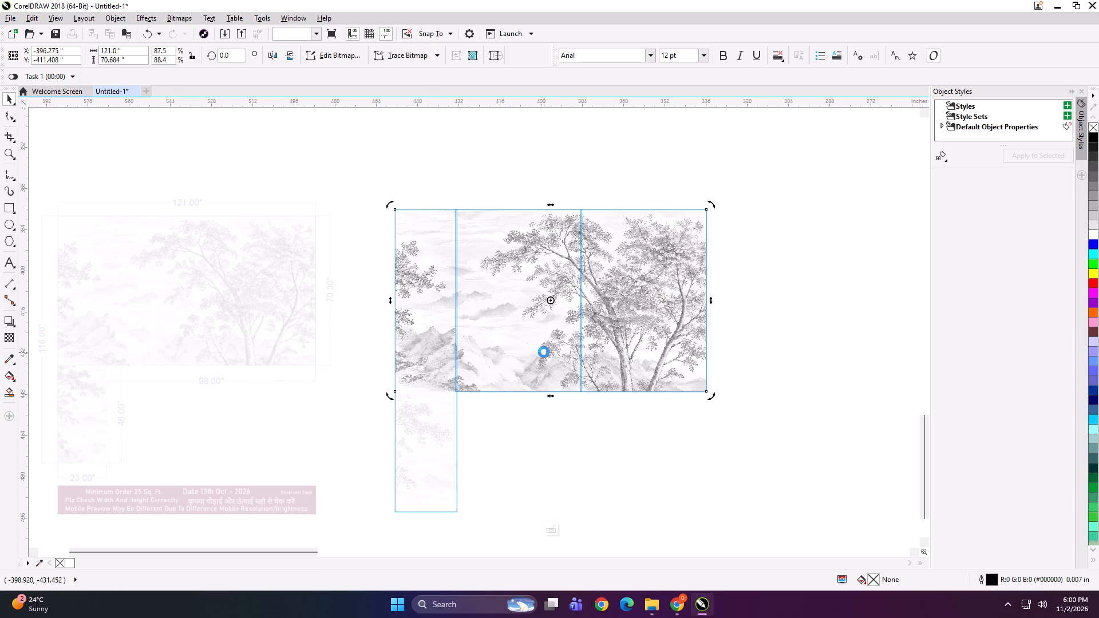
# Finish editing the three-panel group's PowerClip contents and deselect everything.
pyautogui.click(591, 431)
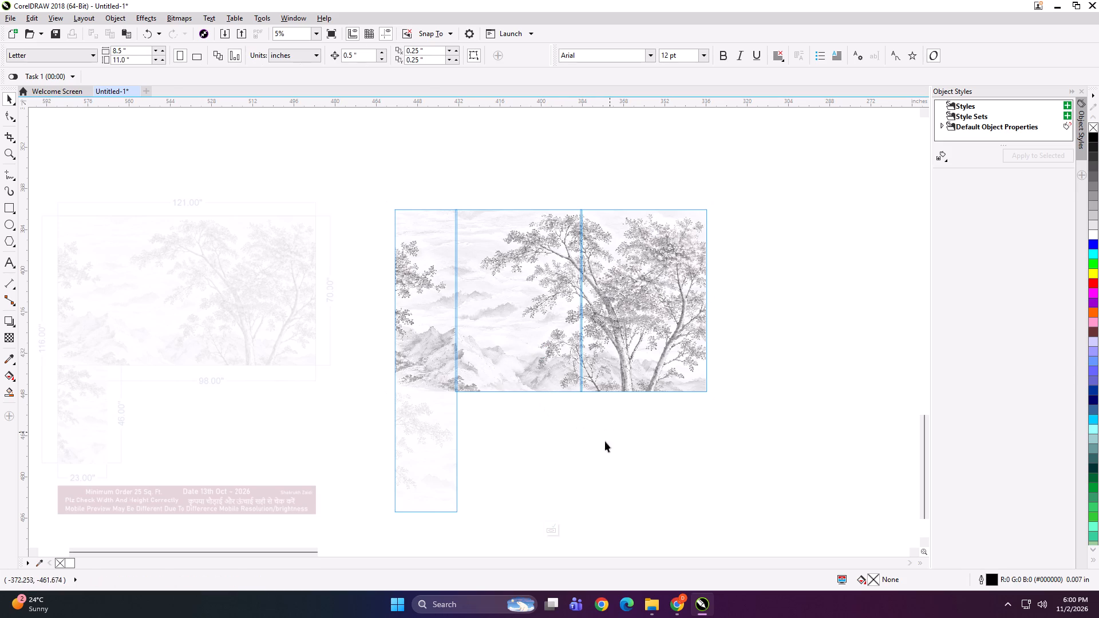
pyautogui.click(555, 528)
pyautogui.click(464, 521)
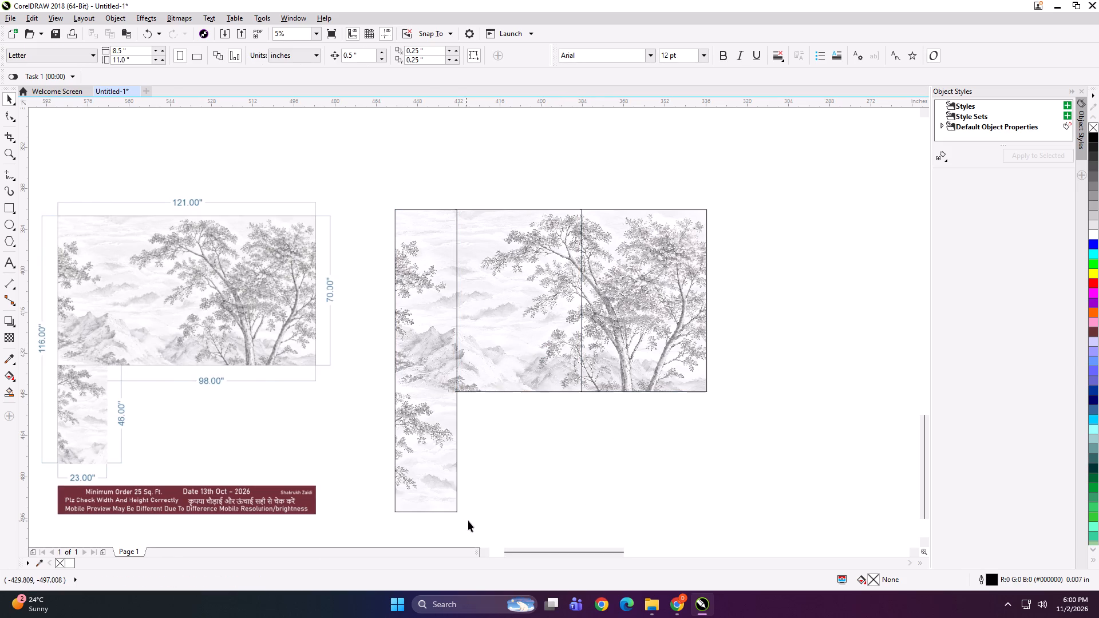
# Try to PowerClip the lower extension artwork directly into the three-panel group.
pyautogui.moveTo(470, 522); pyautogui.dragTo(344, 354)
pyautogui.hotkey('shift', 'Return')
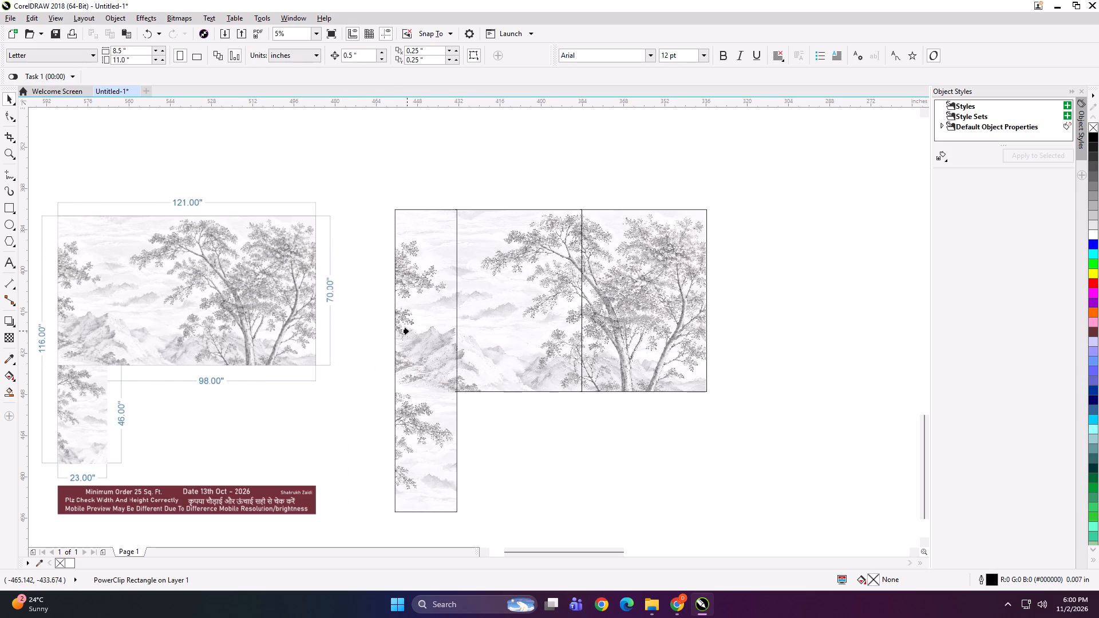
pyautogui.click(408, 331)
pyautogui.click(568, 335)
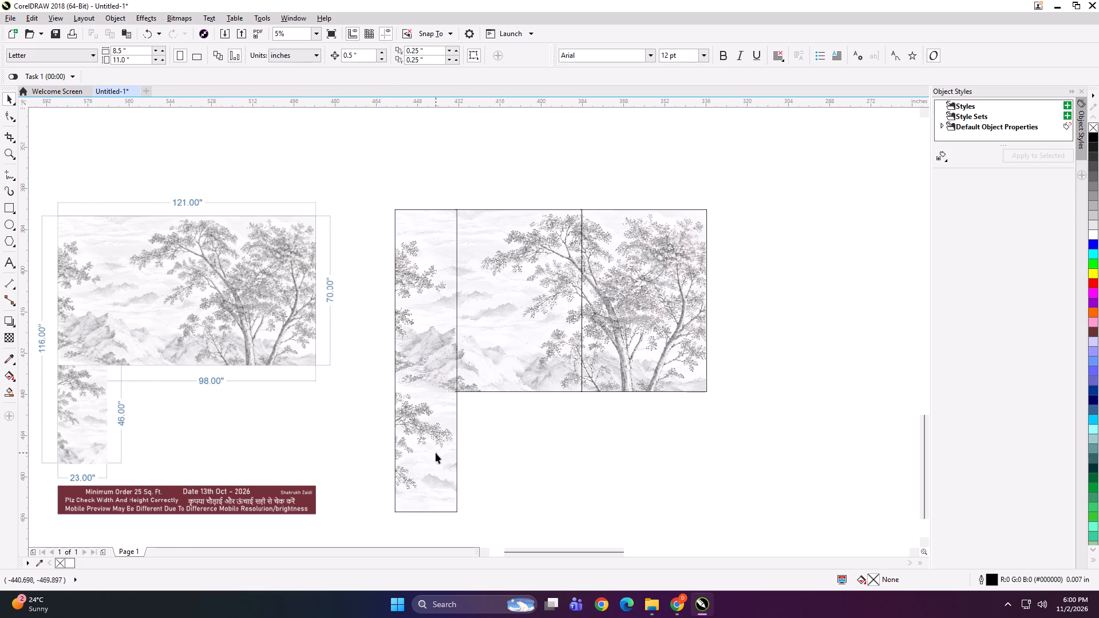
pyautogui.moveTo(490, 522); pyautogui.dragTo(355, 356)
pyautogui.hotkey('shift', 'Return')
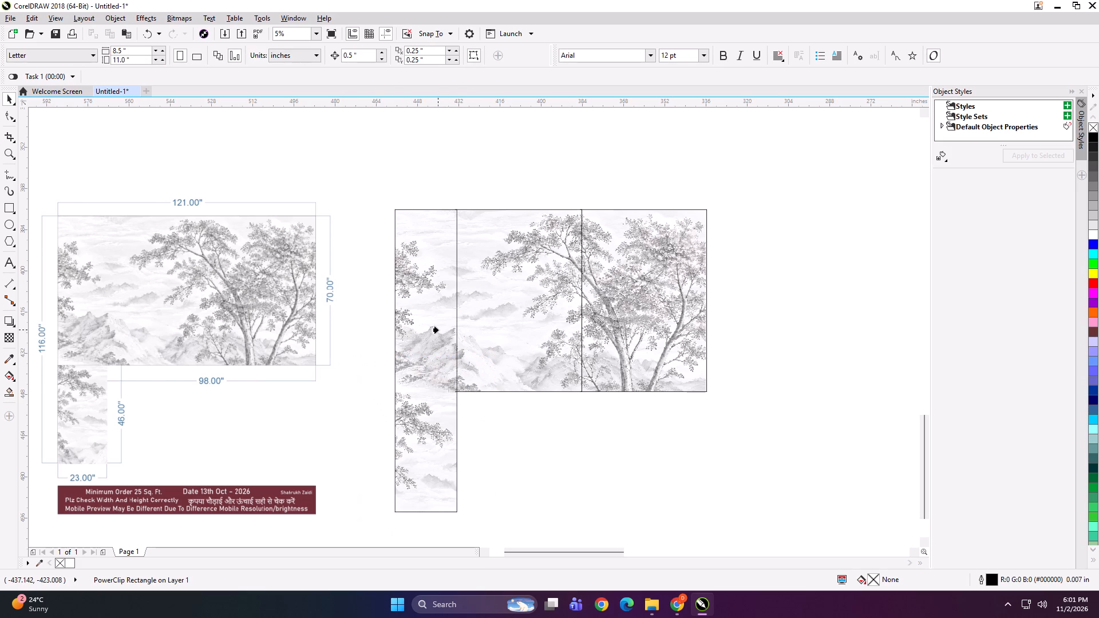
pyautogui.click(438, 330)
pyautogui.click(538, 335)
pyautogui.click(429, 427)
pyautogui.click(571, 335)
# Cut the 24 × 47 inch lower extension artwork out of the tall panel's lower part.
pyautogui.keyDown('alt'); pyautogui.click(415, 435); pyautogui.keyUp('alt')
pyautogui.hotkey('ctrl', 'x')
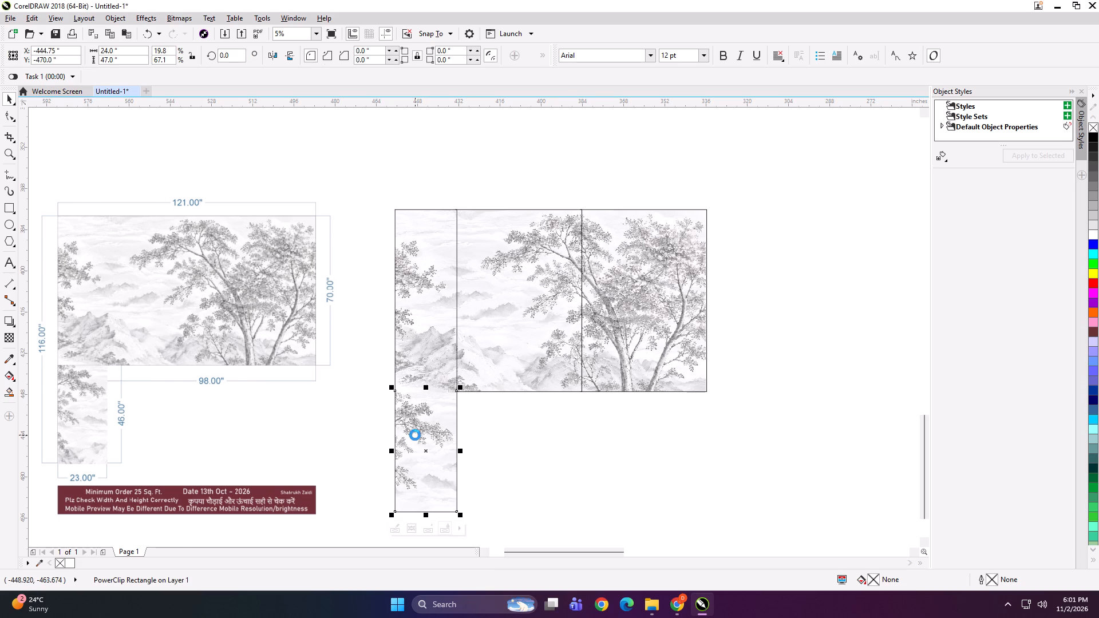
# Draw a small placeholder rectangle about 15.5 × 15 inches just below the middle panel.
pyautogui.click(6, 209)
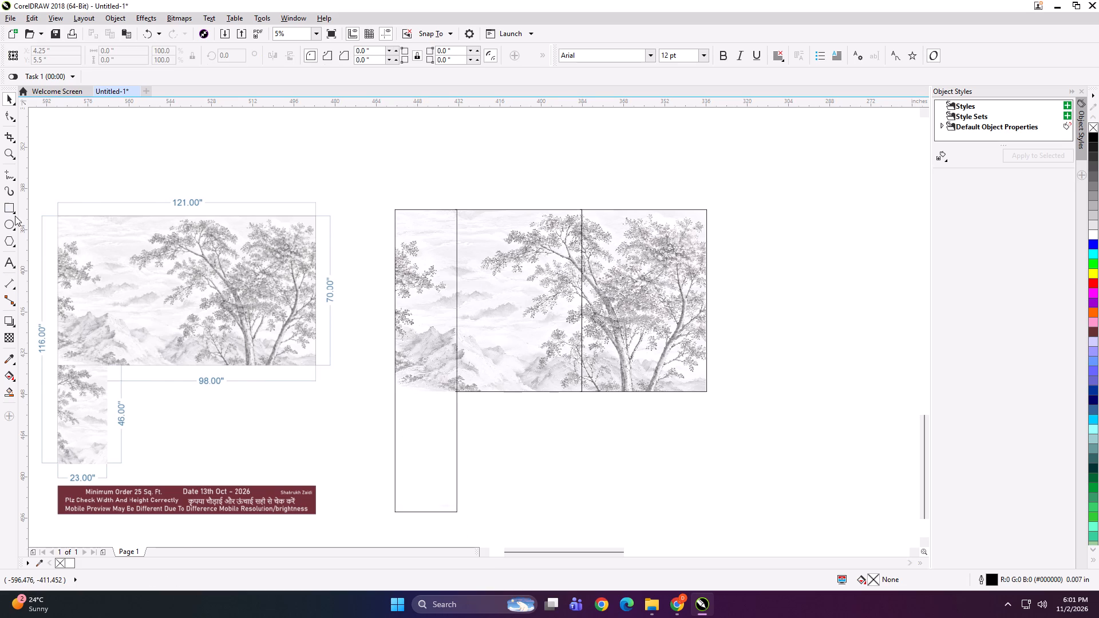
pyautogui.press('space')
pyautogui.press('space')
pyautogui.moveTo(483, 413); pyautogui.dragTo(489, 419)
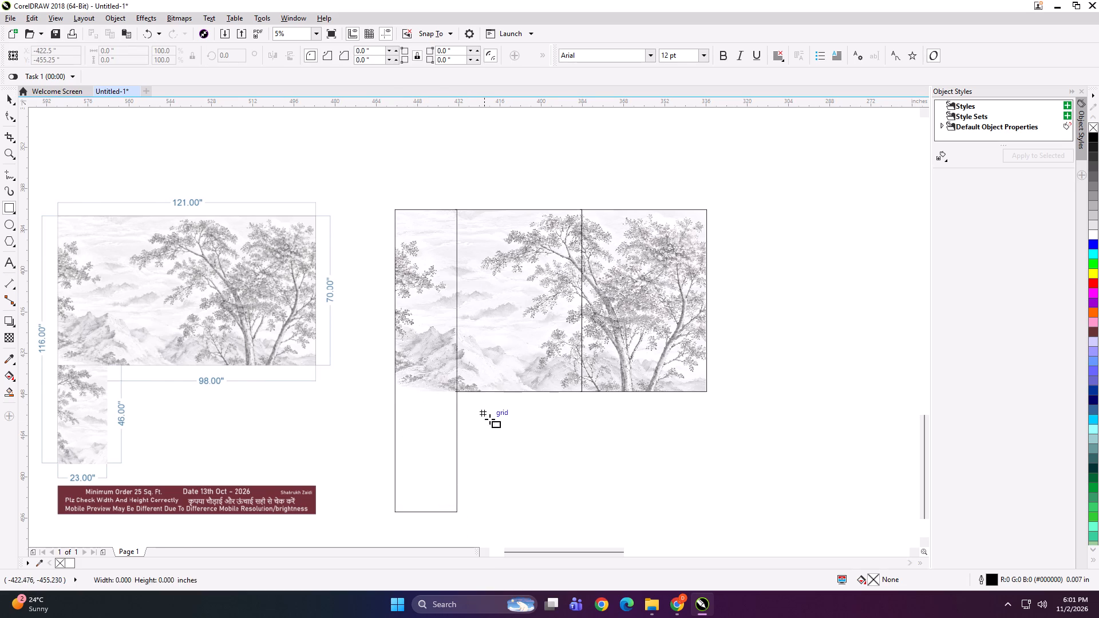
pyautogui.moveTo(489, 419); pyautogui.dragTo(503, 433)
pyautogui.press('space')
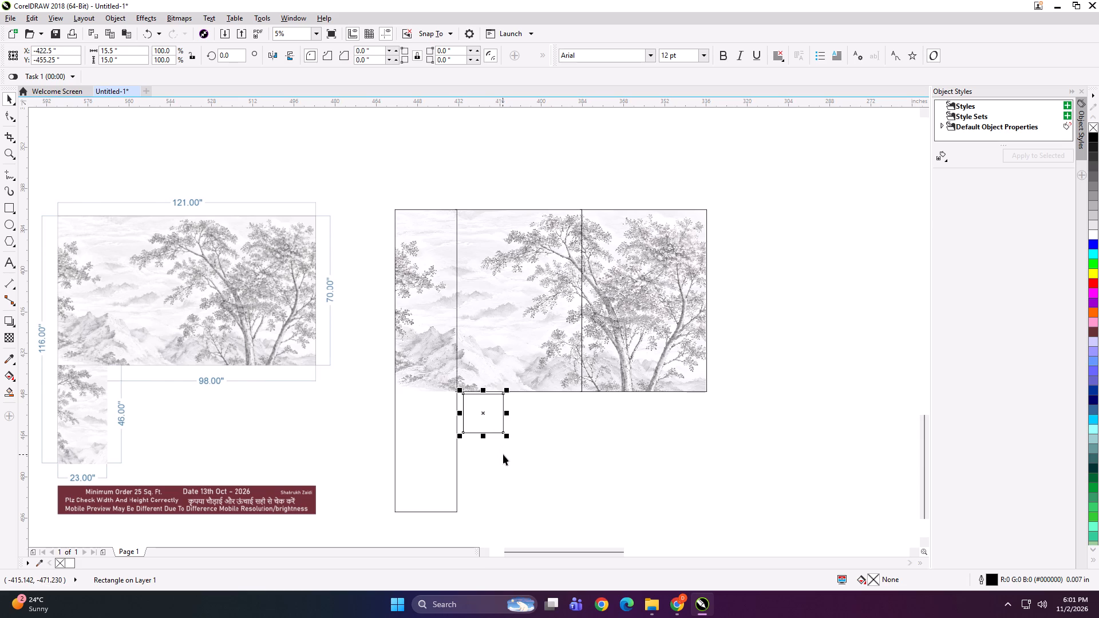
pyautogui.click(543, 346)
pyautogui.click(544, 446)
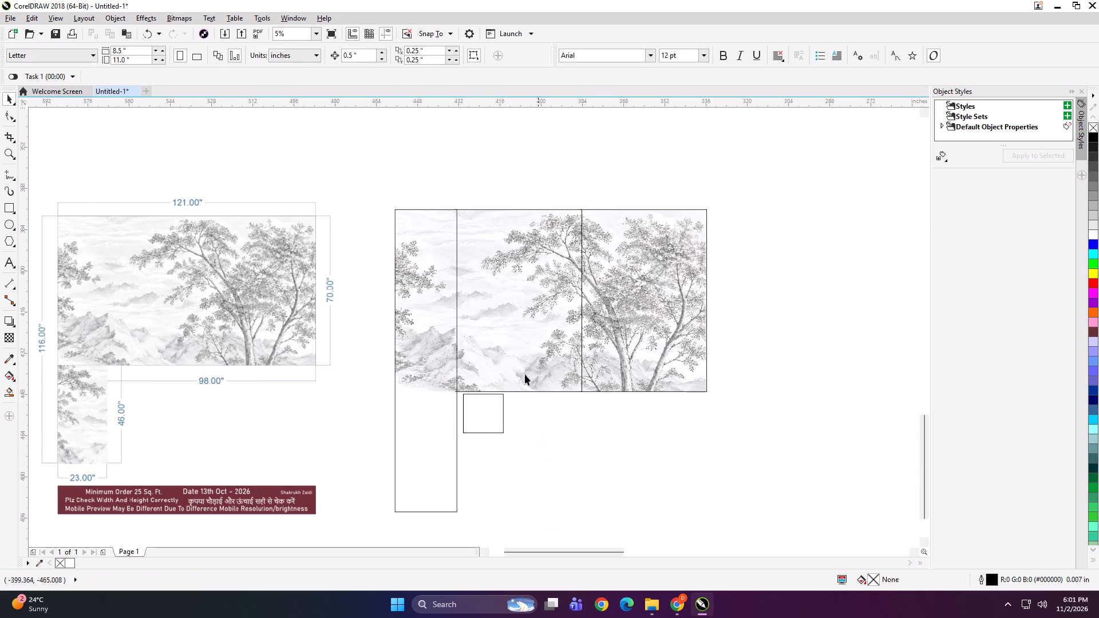
# Paste the cut lower extension artwork inside the panel group's PowerClip contents and finish editing them.
pyautogui.click(519, 319)
pyautogui.click(519, 529)
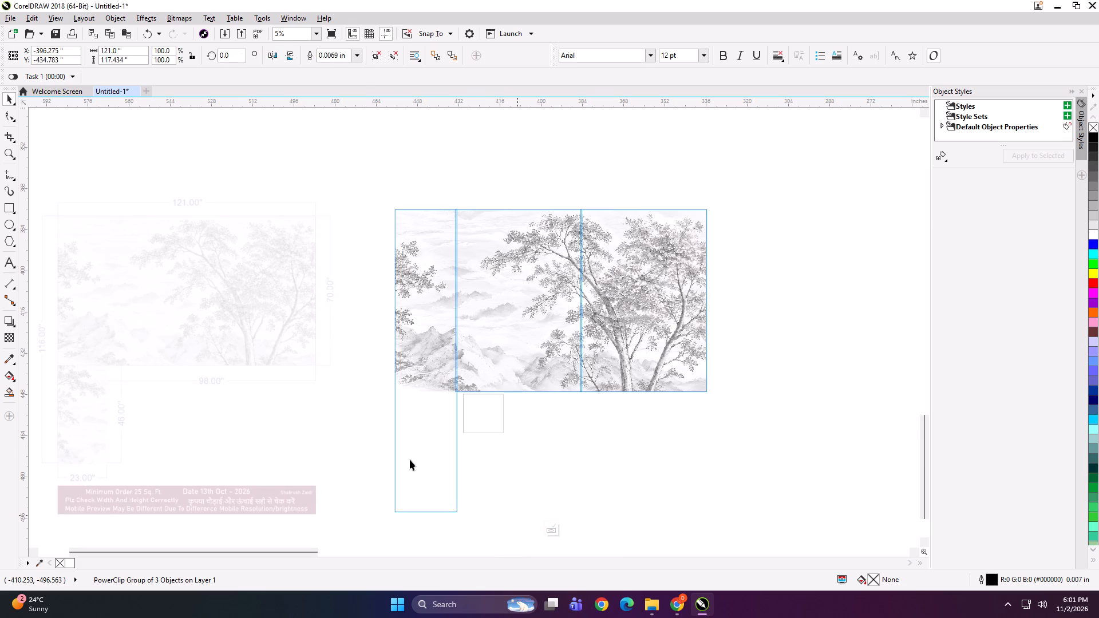
pyautogui.click(410, 459)
pyautogui.hotkey('ctrl', 'v')
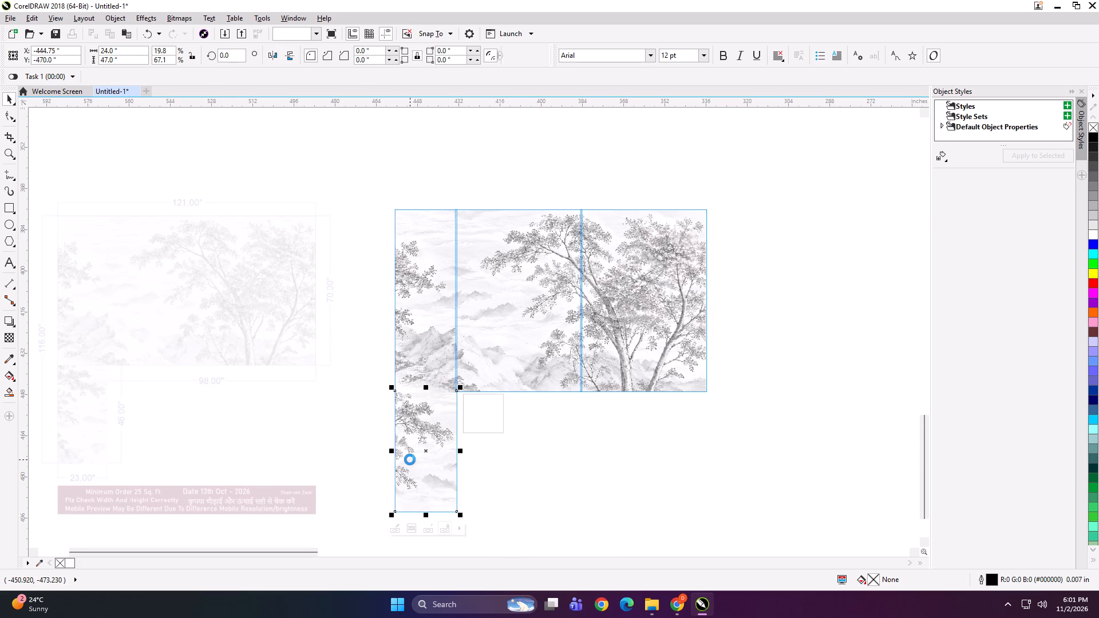
pyautogui.click(537, 468)
pyautogui.click(551, 527)
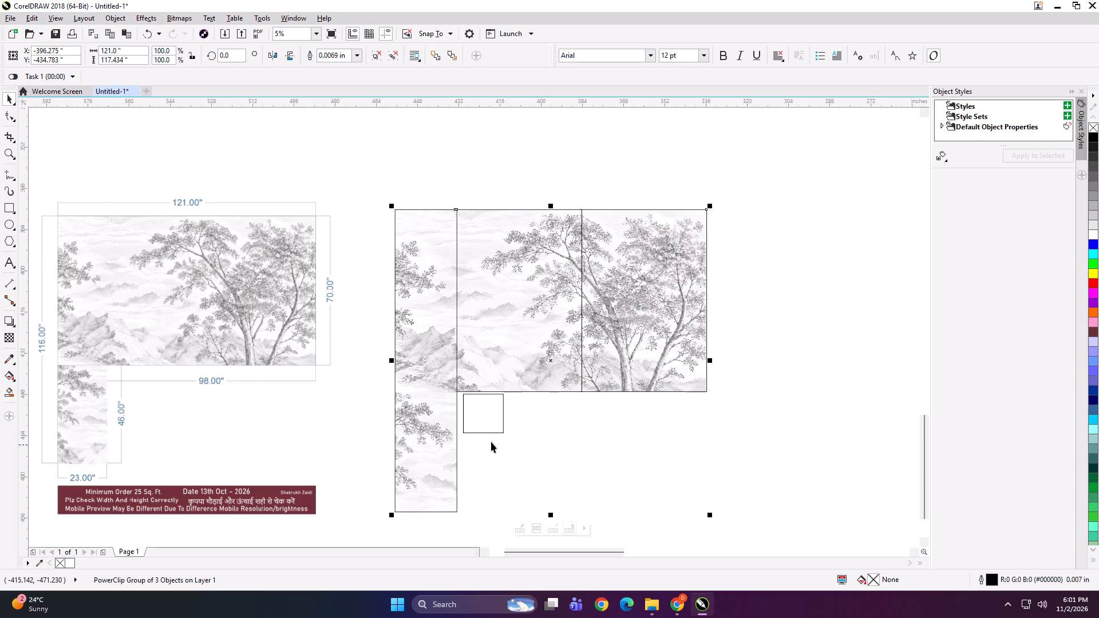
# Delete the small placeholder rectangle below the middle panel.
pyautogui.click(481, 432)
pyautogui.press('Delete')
# Ungroup the PowerClipped group into three separate panels after checking the artwork joint in the tall panel.
pyautogui.click(404, 395)
pyautogui.scroll(3, 440, 400)
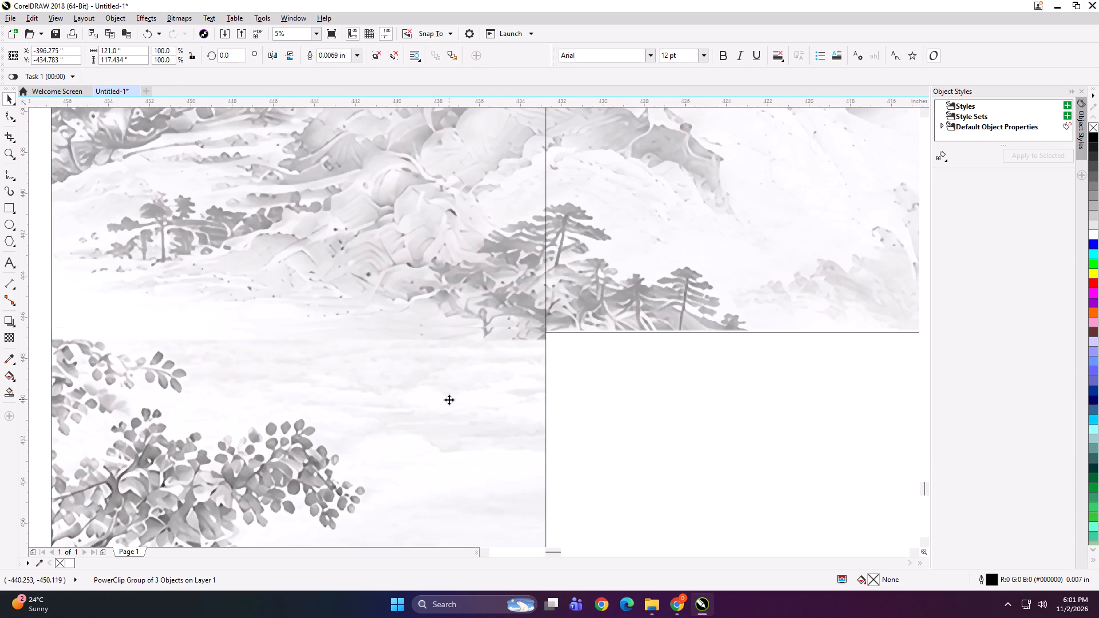
pyautogui.press('Left')
pyautogui.press('Right')
pyautogui.scroll(-3, 423, 386)
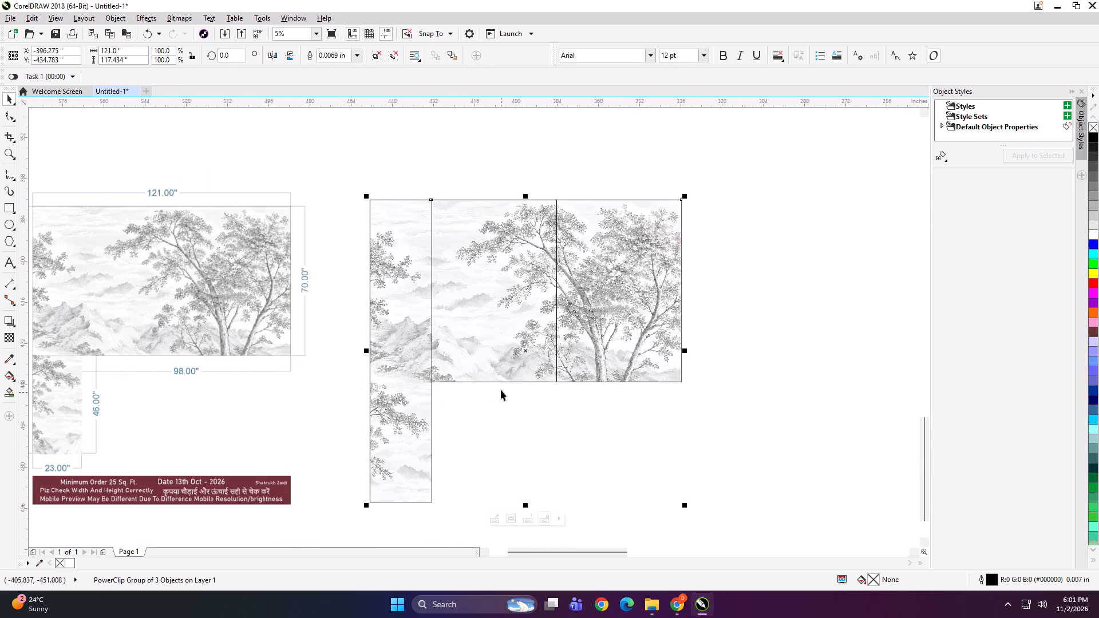
pyautogui.hotkey('ctrl', 'u')
pyautogui.hotkey('ctrl', 'u')
pyautogui.hotkey('ctrl', 'u')
pyautogui.moveTo(492, 420); pyautogui.dragTo(487, 419)
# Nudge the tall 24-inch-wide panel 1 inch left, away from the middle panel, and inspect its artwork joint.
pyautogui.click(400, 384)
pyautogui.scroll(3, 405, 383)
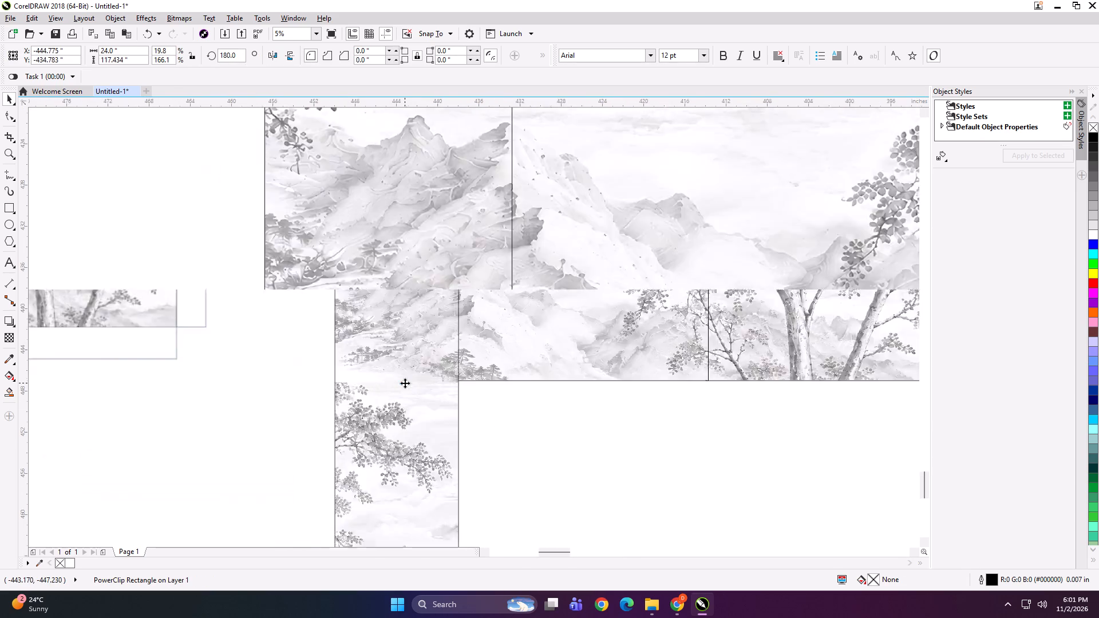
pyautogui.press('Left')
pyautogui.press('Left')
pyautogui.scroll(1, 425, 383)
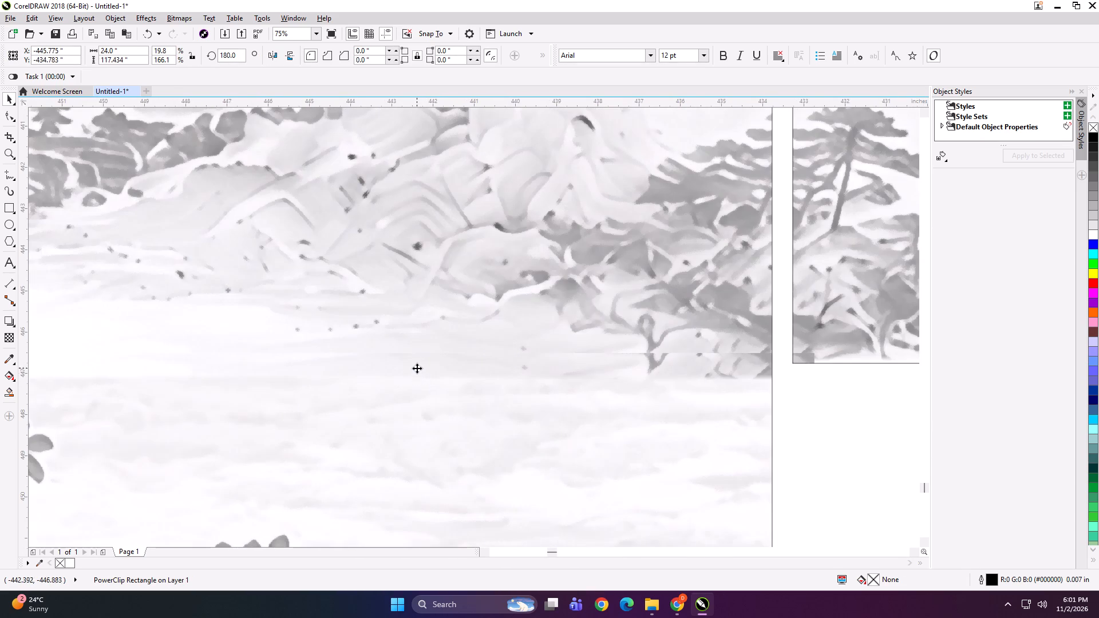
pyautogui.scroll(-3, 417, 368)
# Send the lower extension artwork inside the tall panel's PowerClip to the back and inspect the joint.
pyautogui.click(555, 426)
pyautogui.keyDown('alt'); pyautogui.click(442, 440); pyautogui.keyUp('alt')
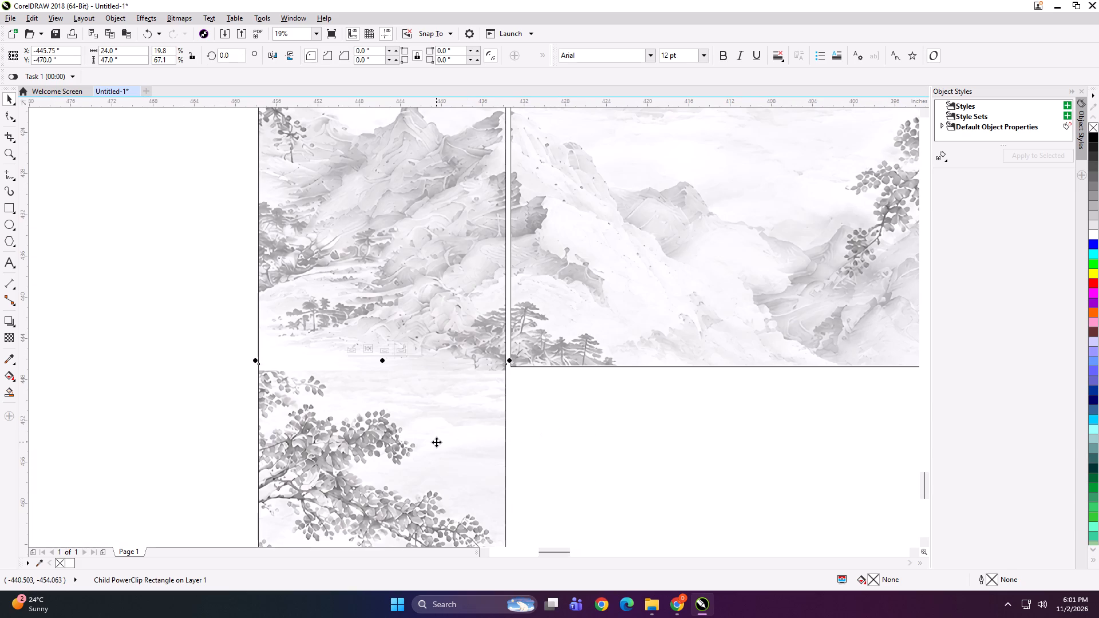
pyautogui.hotkey('shift', 'pagedown')
pyautogui.scroll(2, 495, 394)
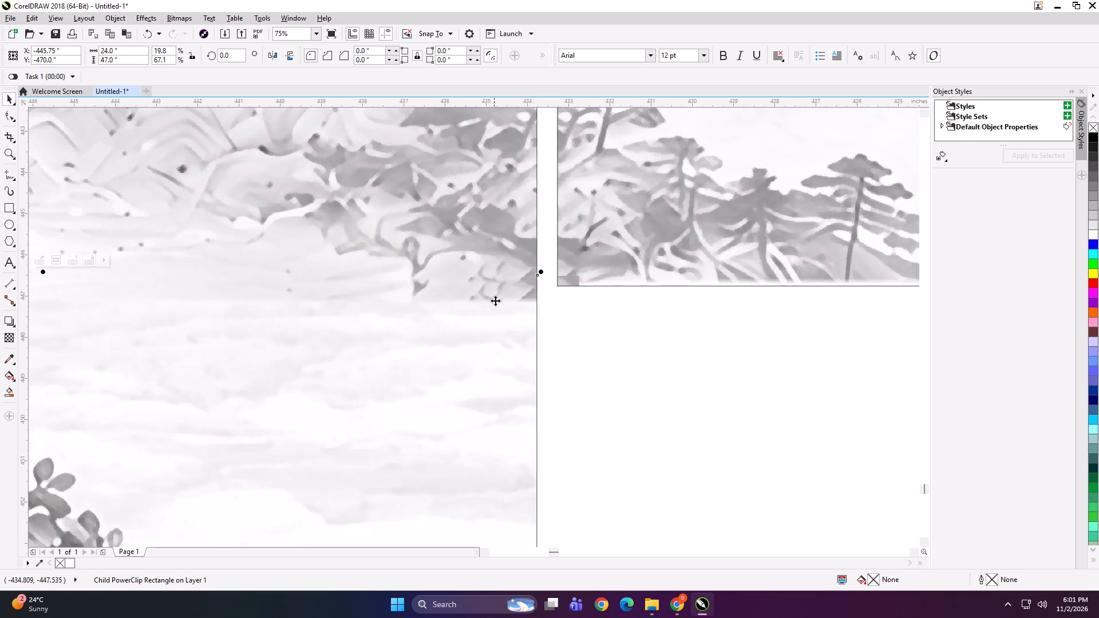
pyautogui.scroll(2, 495, 300)
pyautogui.scroll(-4, 495, 300)
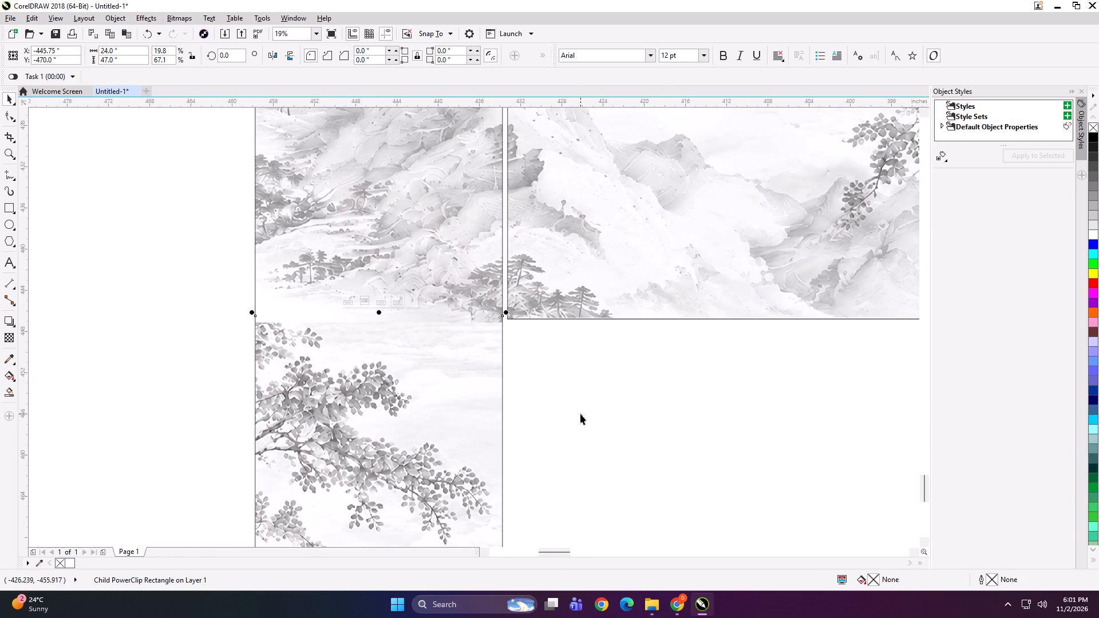
pyautogui.click(580, 414)
pyautogui.scroll(-1, 520, 380)
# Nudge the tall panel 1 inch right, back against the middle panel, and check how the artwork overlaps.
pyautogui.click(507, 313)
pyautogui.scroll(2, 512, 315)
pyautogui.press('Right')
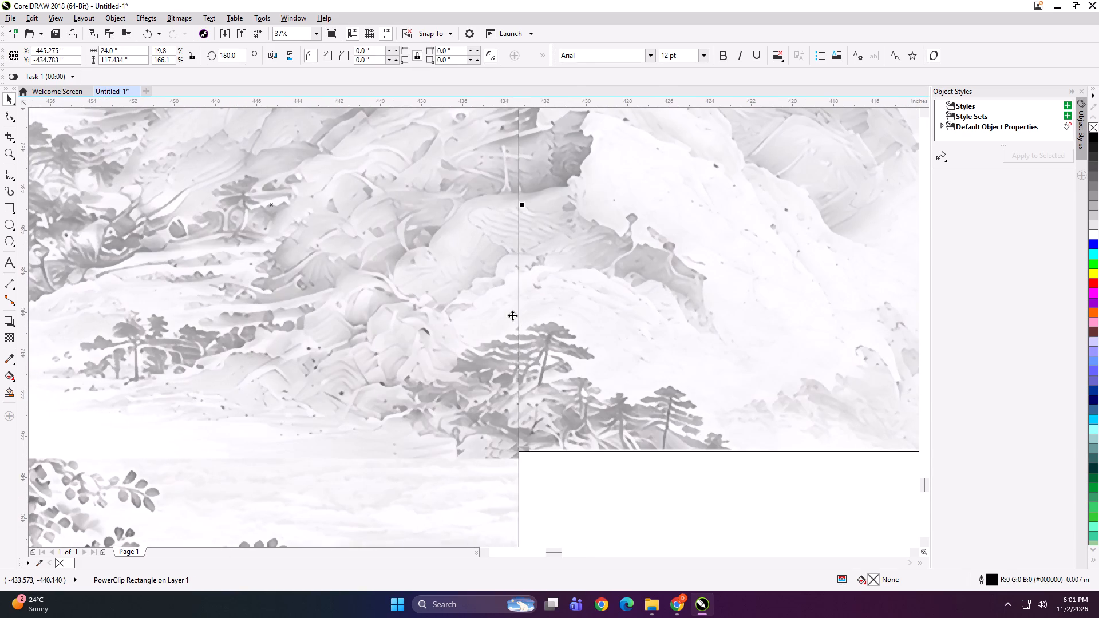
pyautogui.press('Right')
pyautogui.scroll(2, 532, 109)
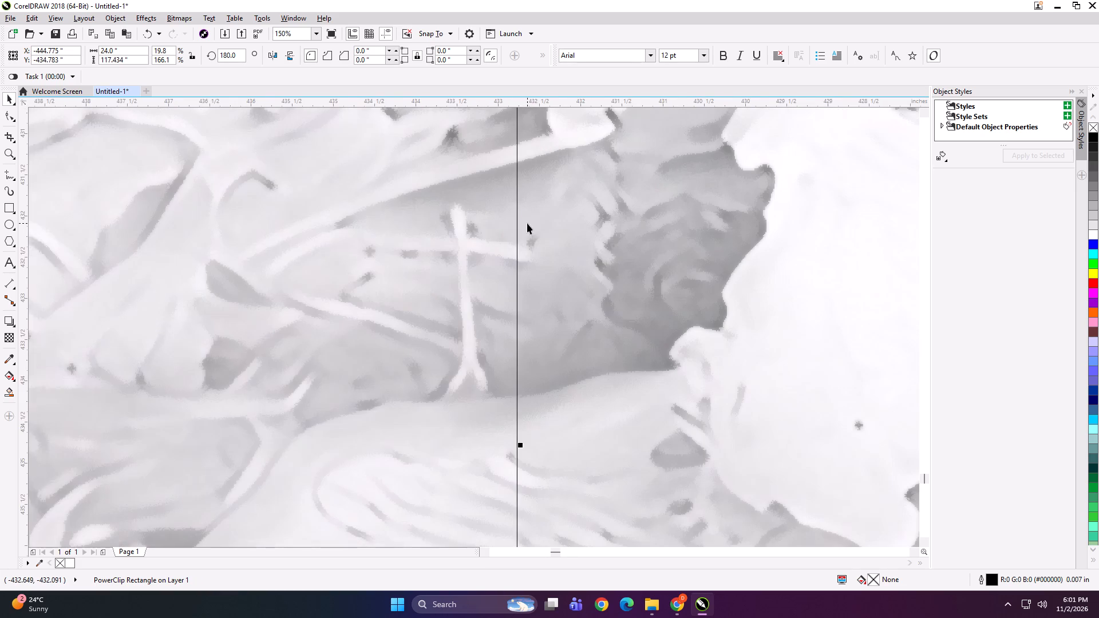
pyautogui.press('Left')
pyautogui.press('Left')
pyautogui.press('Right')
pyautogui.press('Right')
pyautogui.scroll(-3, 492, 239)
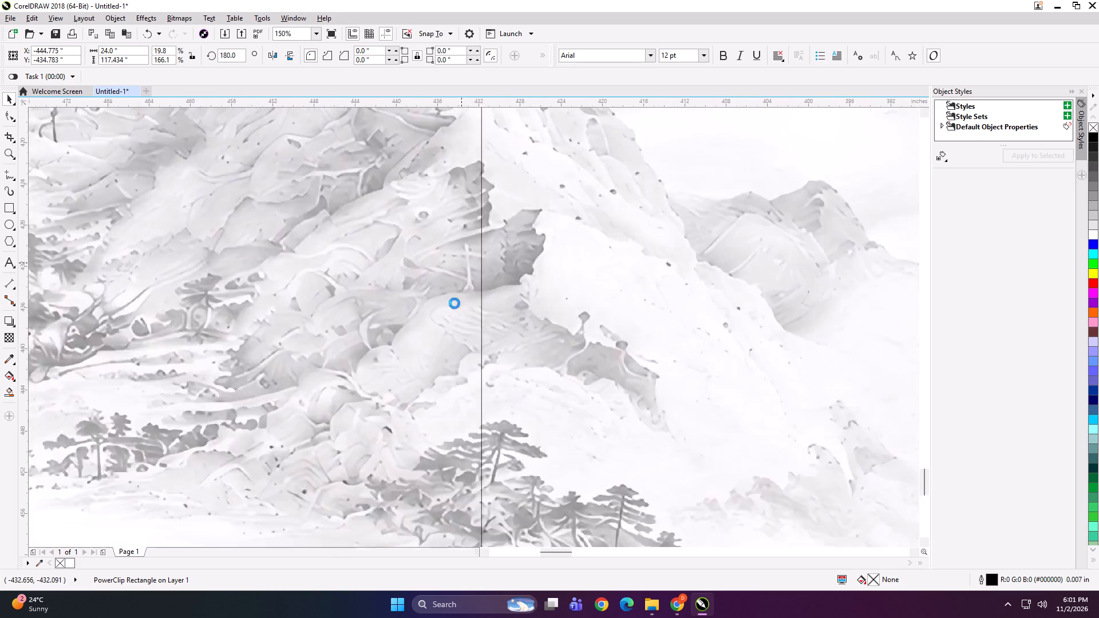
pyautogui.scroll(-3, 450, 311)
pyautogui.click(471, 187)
# Select the dimensioned reference mock-up image beside the three panels.
pyautogui.click(321, 239)
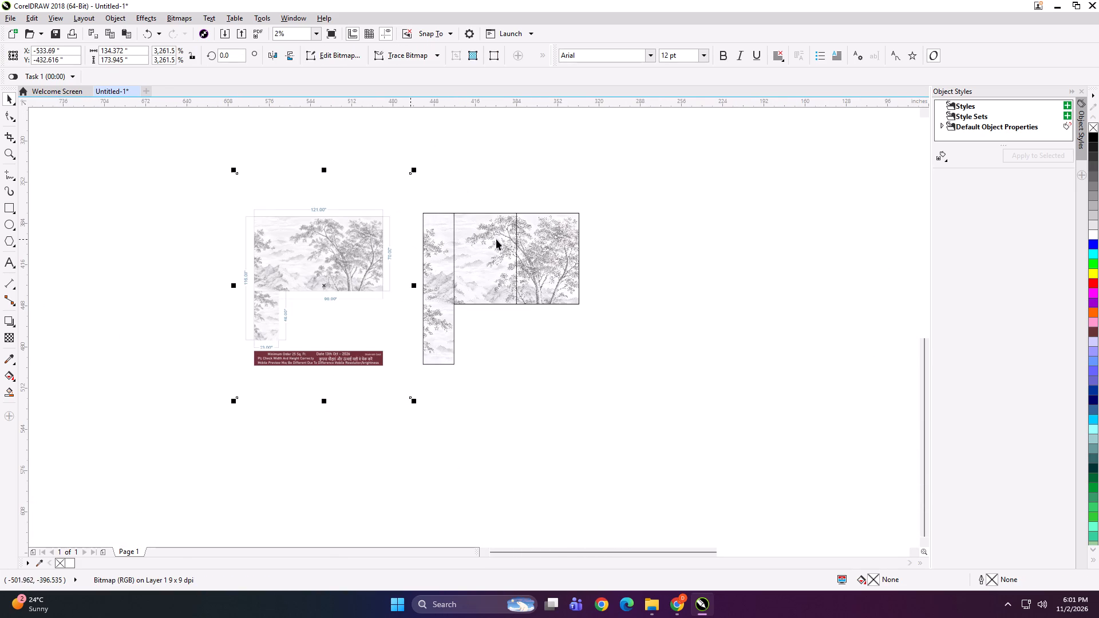
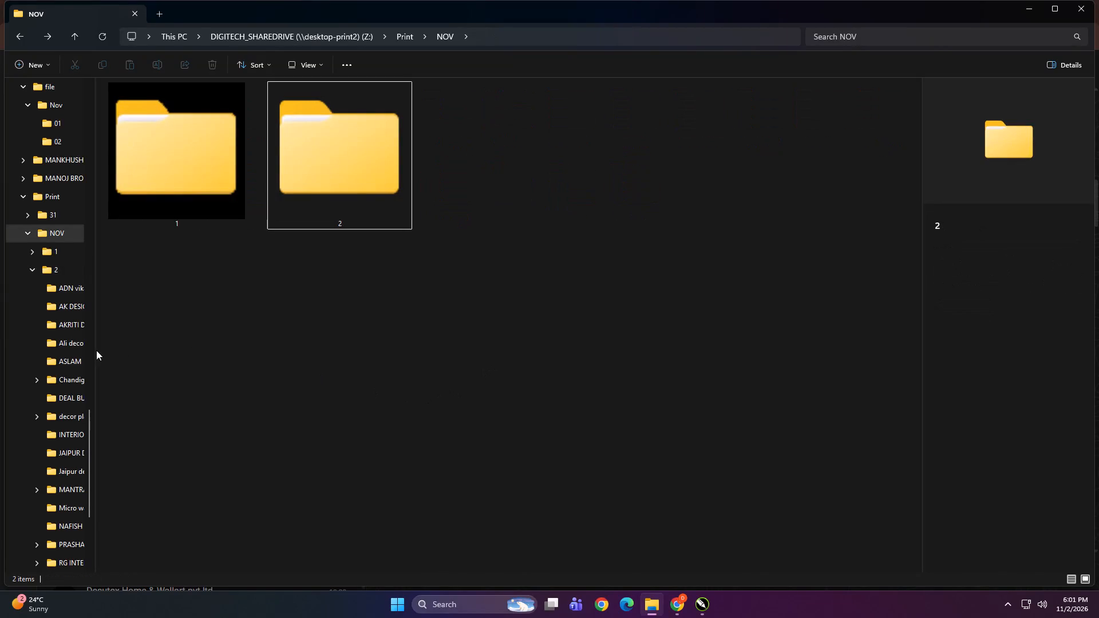
# Search the PRINT FILE folder inside KD on the work (D:) drive for 37x107.
pyautogui.scroll(11, 96, 350)
pyautogui.click(62, 366)
pyautogui.doubleClick(223, 165)
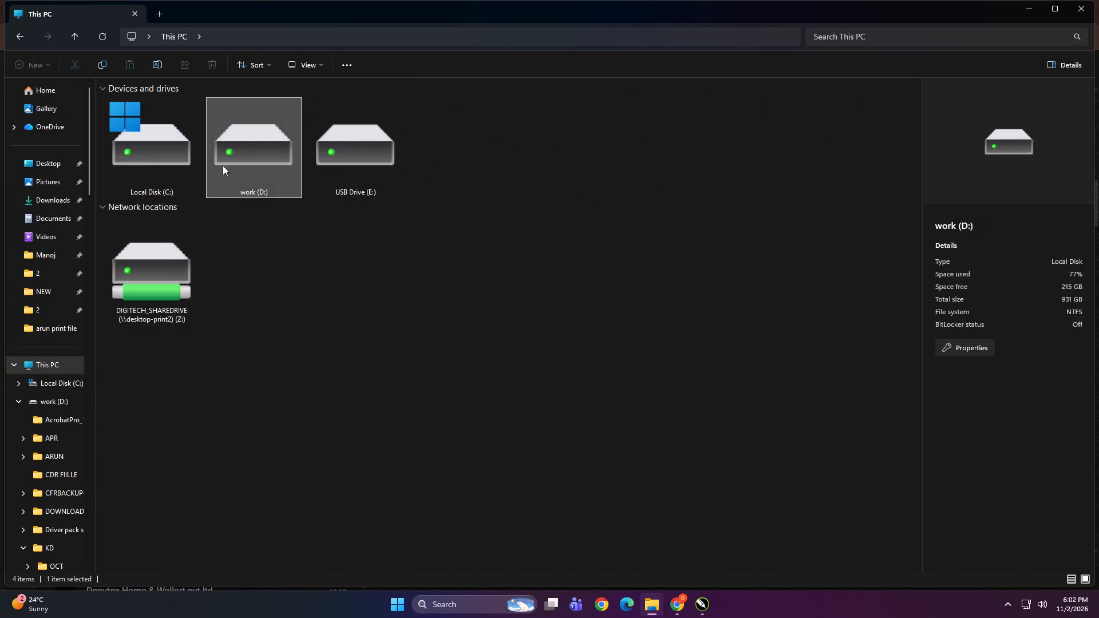
pyautogui.doubleClick(310, 251)
pyautogui.click(413, 289)
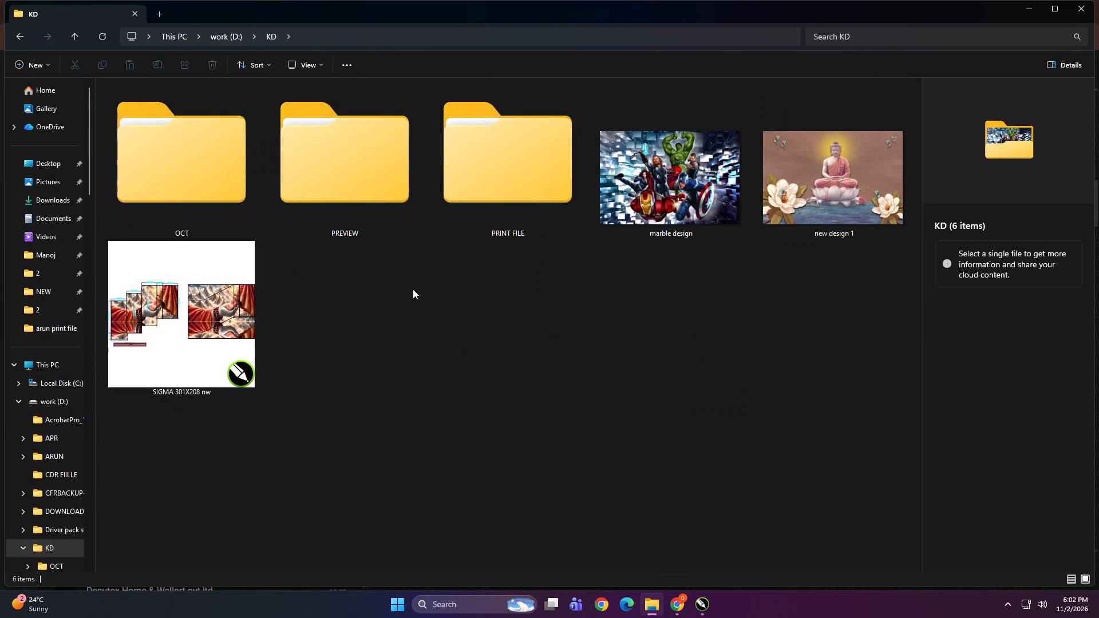
pyautogui.doubleClick(477, 169)
pyautogui.click(400, 330)
pyautogui.click(832, 37)
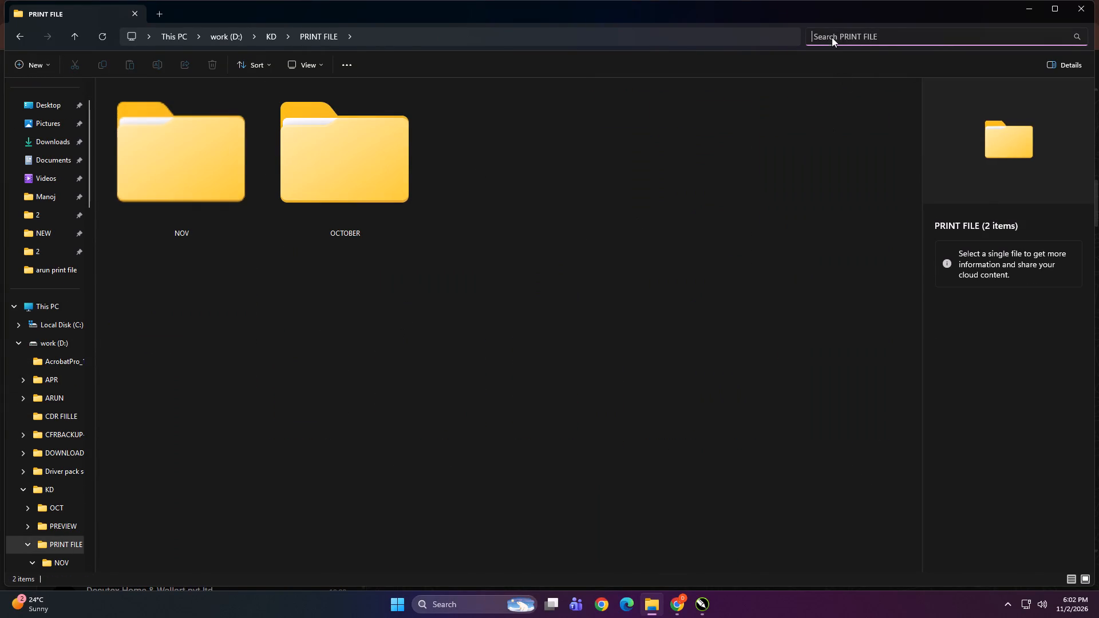
pyautogui.write('37x')
pyautogui.press('0')
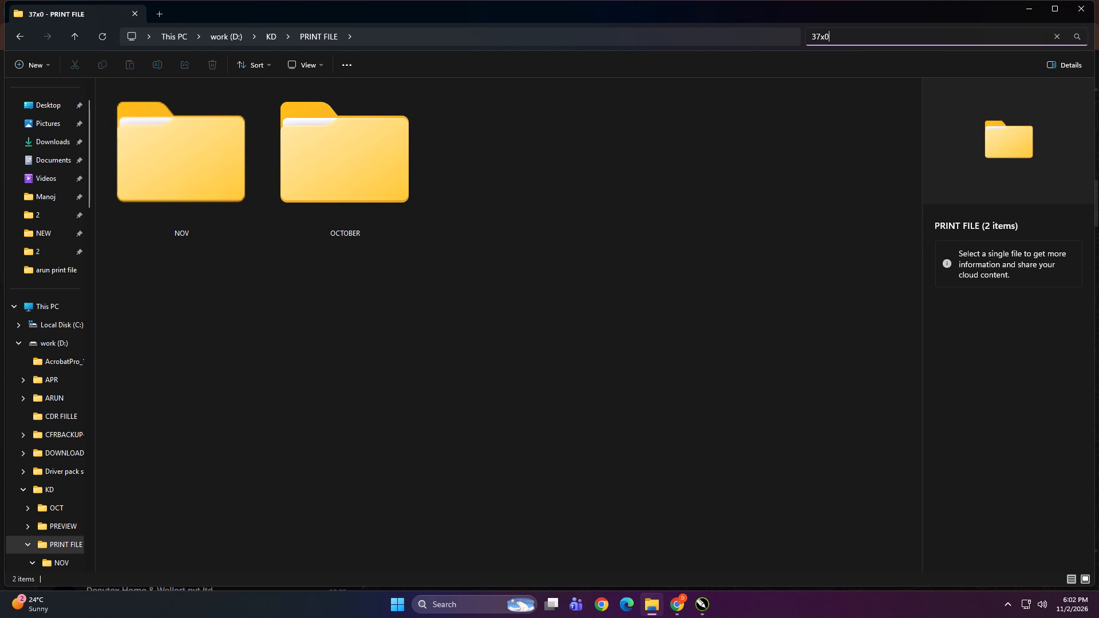
pyautogui.press('BackSpace')
pyautogui.write('107')
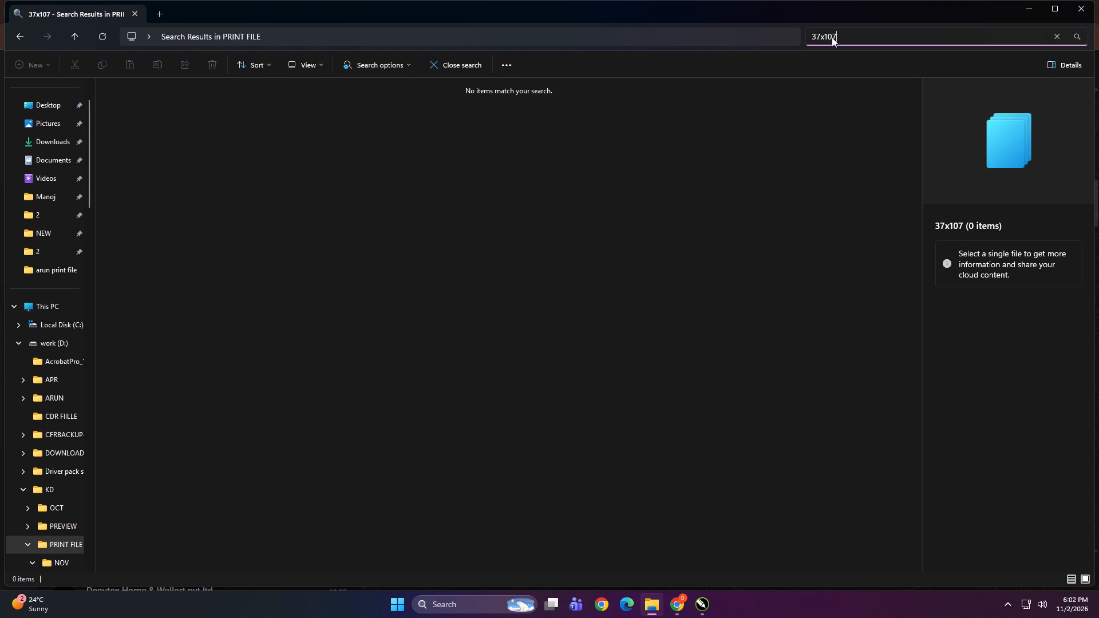
# Broaden the PRINT FILE folder search to 37.
pyautogui.press('BackSpace')
pyautogui.press('BackSpace')
pyautogui.press('BackSpace')
pyautogui.press('BackSpace')
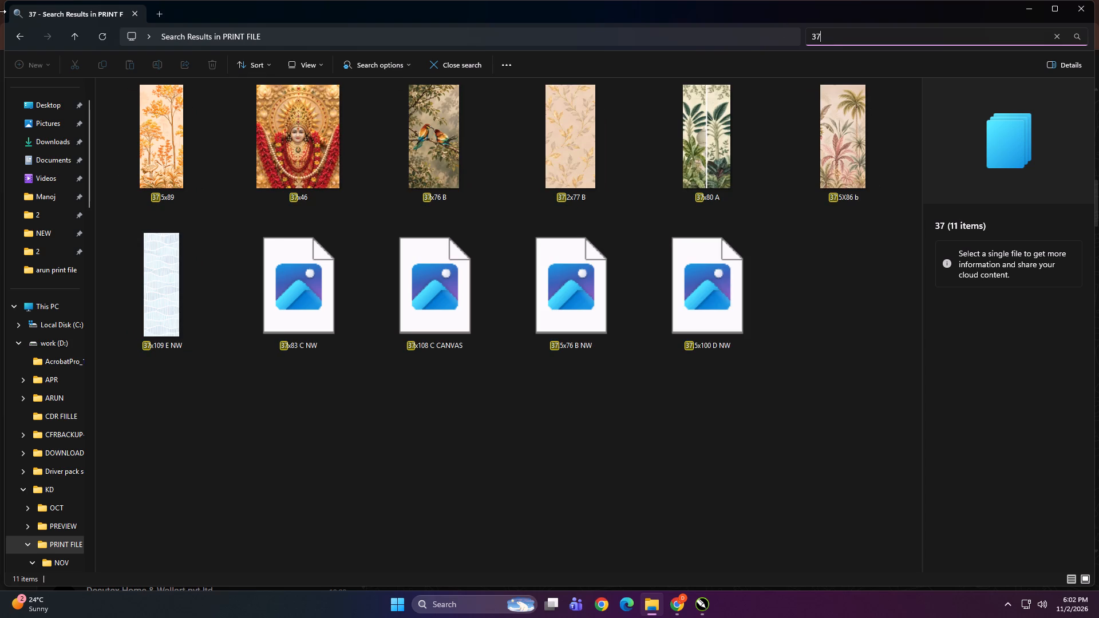
# Search the Downloads folder for 37x107.
pyautogui.scroll(11, 54, 326)
pyautogui.click(48, 356)
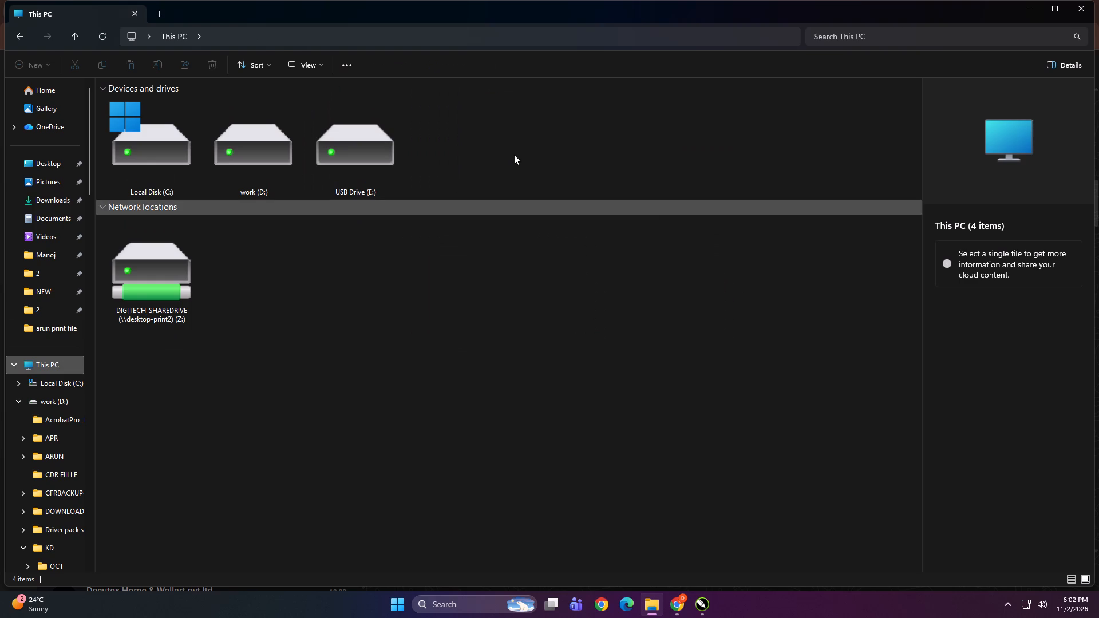
pyautogui.scroll(3, 61, 195)
pyautogui.click(61, 195)
pyautogui.click(919, 40)
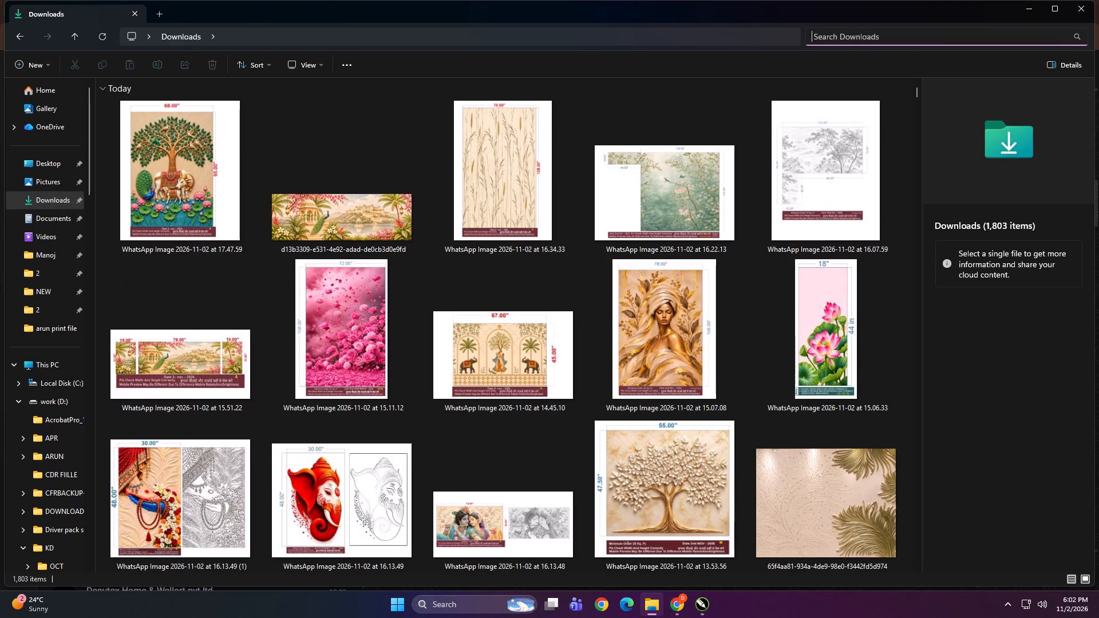
pyautogui.write('37')
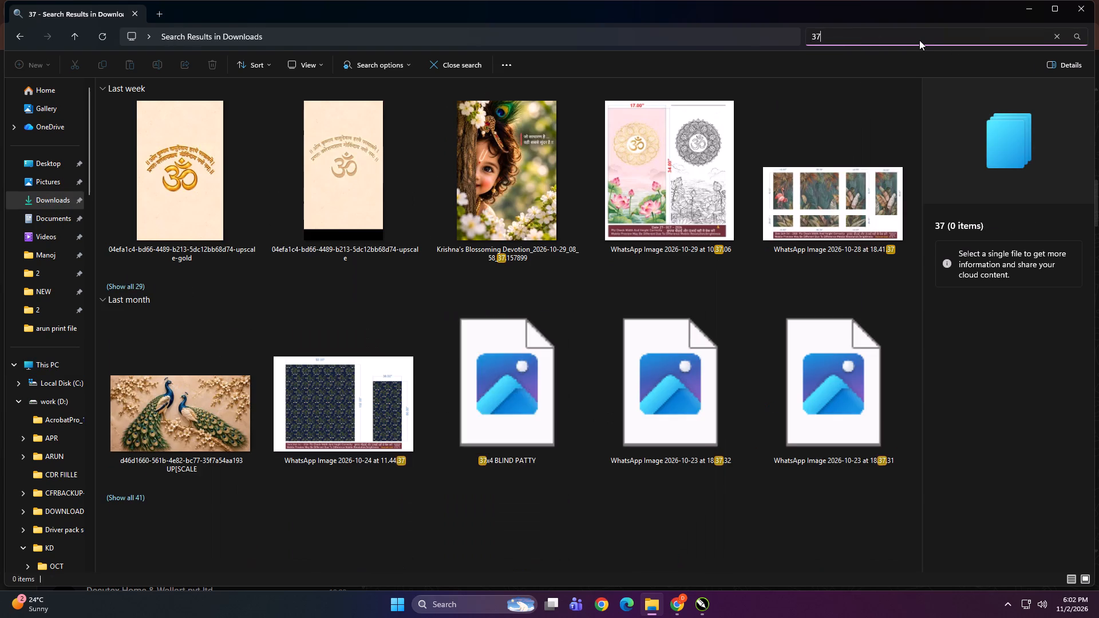
pyautogui.write('x107')
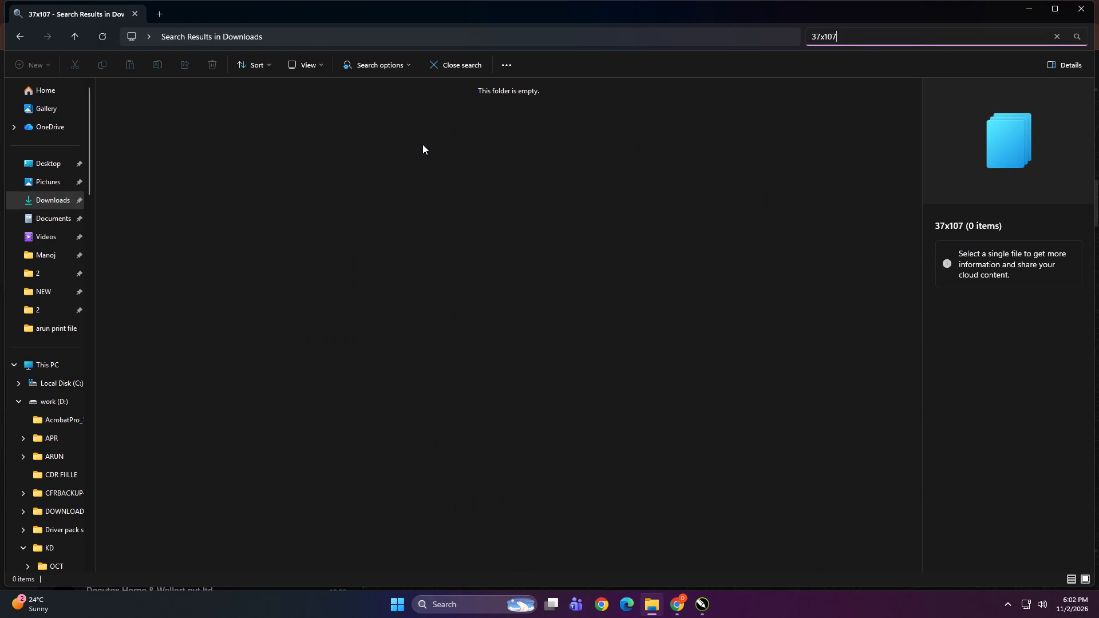
# Search the Print folder on the DIGITECH_SHAREDRIVE (Z:) network drive for 37x107.
pyautogui.scroll(3, 58, 352)
pyautogui.click(61, 362)
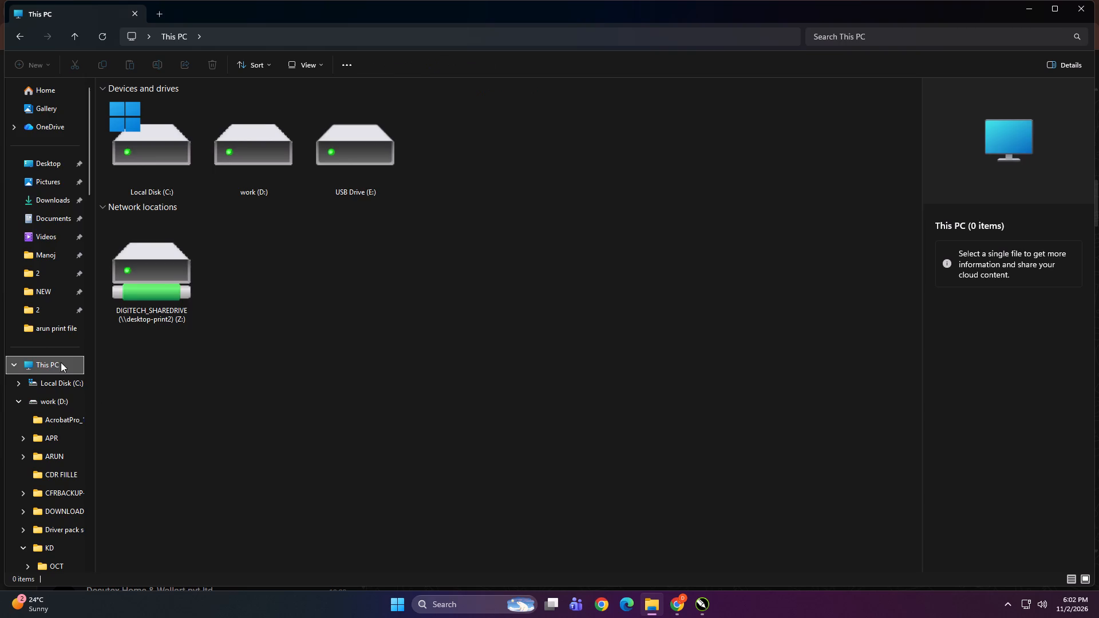
pyautogui.doubleClick(157, 274)
pyautogui.click(477, 419)
pyautogui.doubleClick(704, 137)
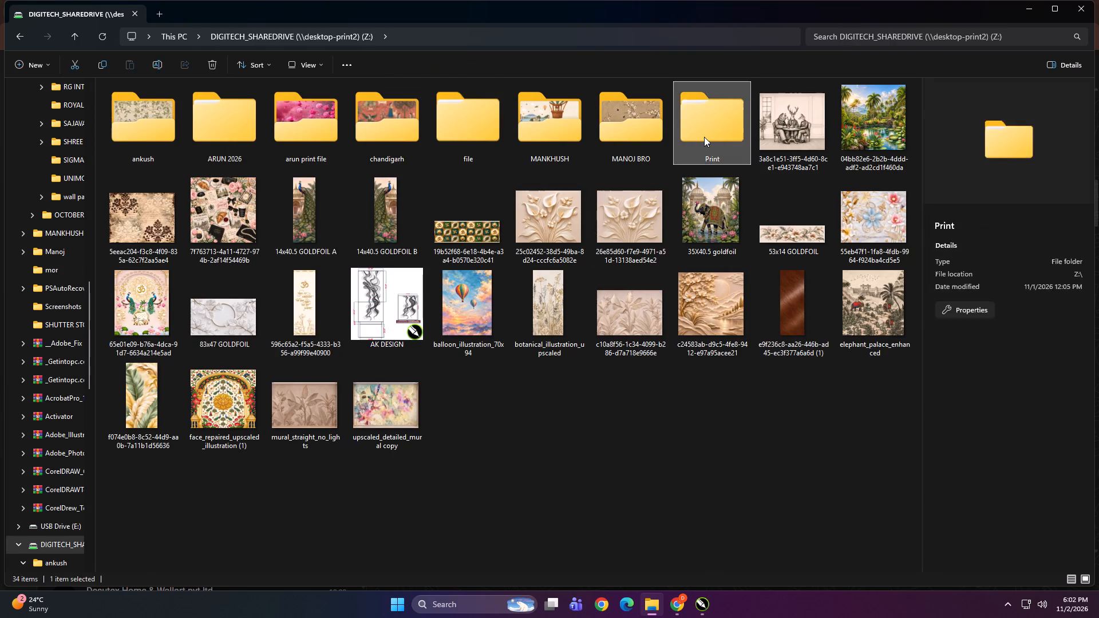
pyautogui.click(458, 351)
pyautogui.click(916, 37)
pyautogui.write('37x107')
pyautogui.press('space')
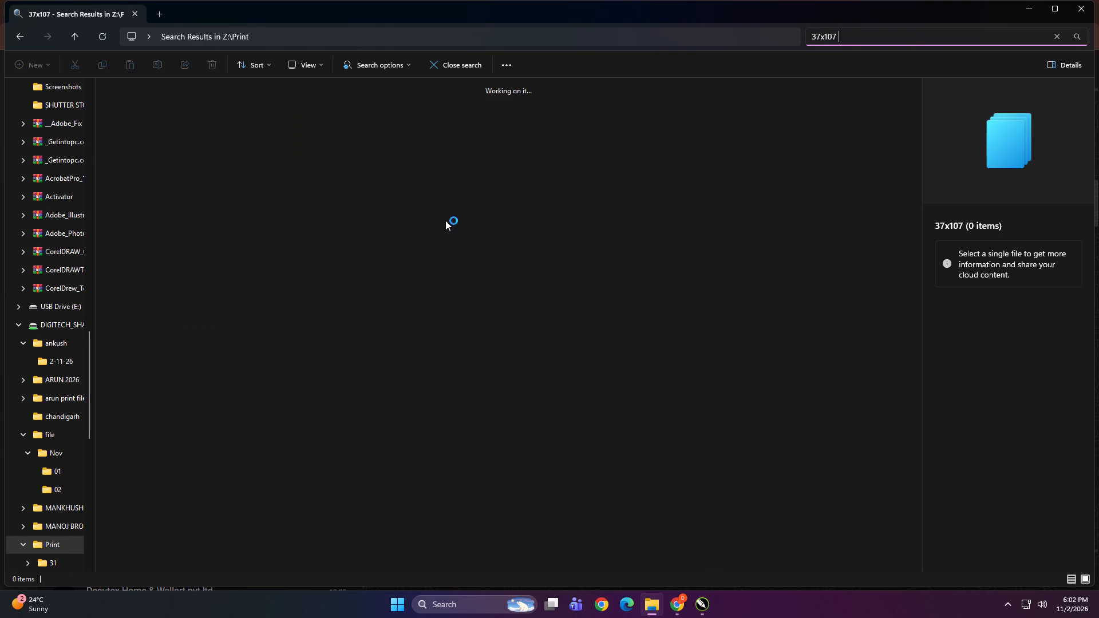
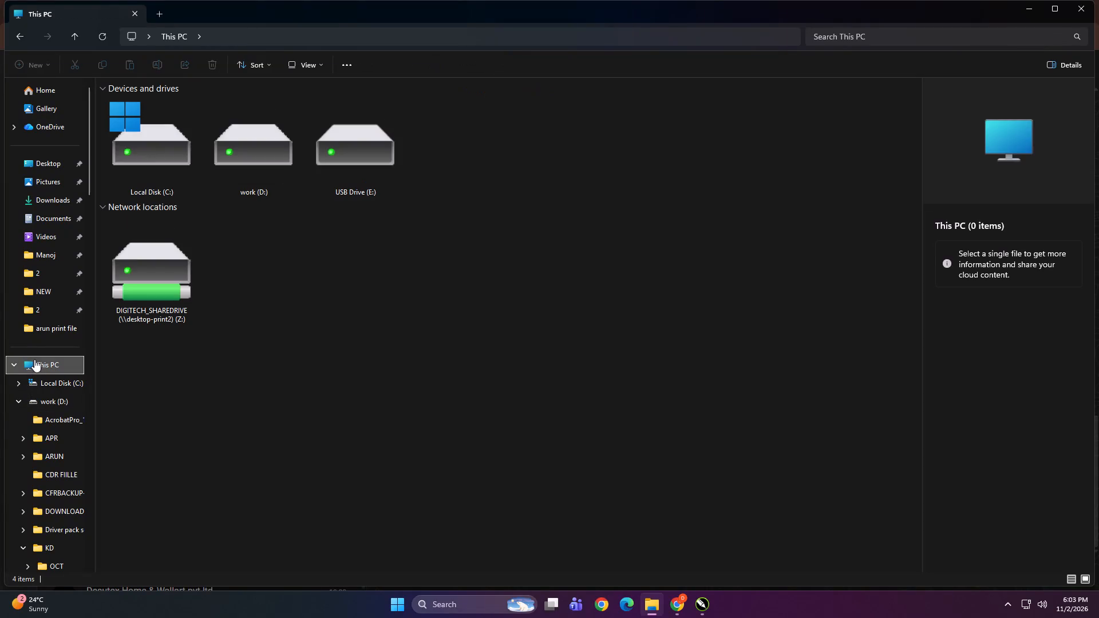
# Search the PRINT FILE folder inside KD on the work (D:) drive for RANGOLI, and clear the search.
pyautogui.doubleClick(255, 167)
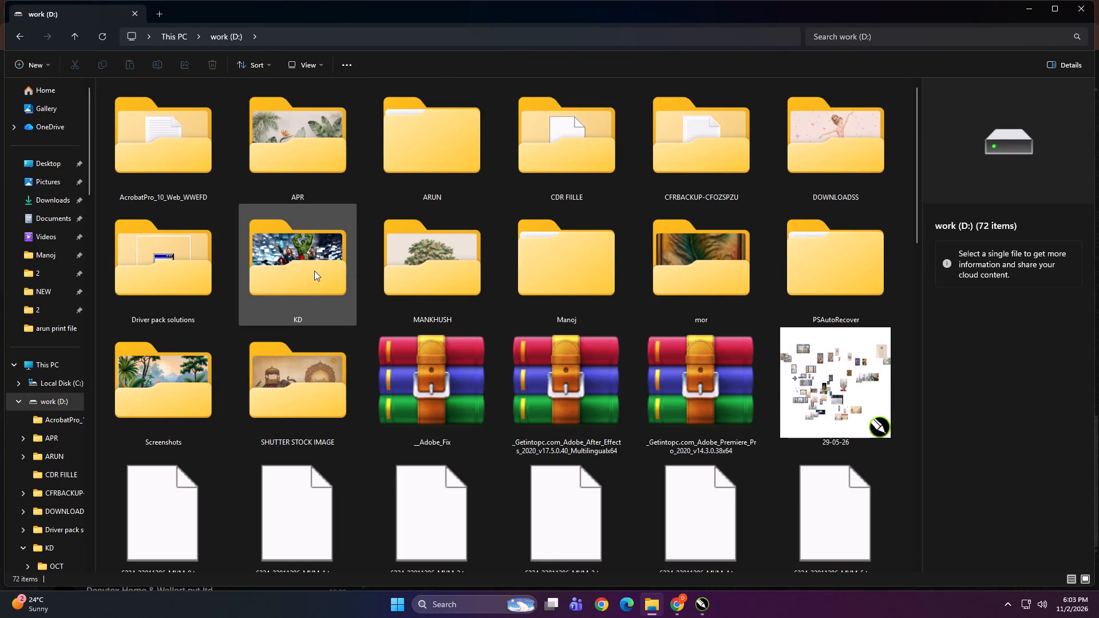
pyautogui.doubleClick(314, 271)
pyautogui.click(384, 381)
pyautogui.doubleClick(523, 186)
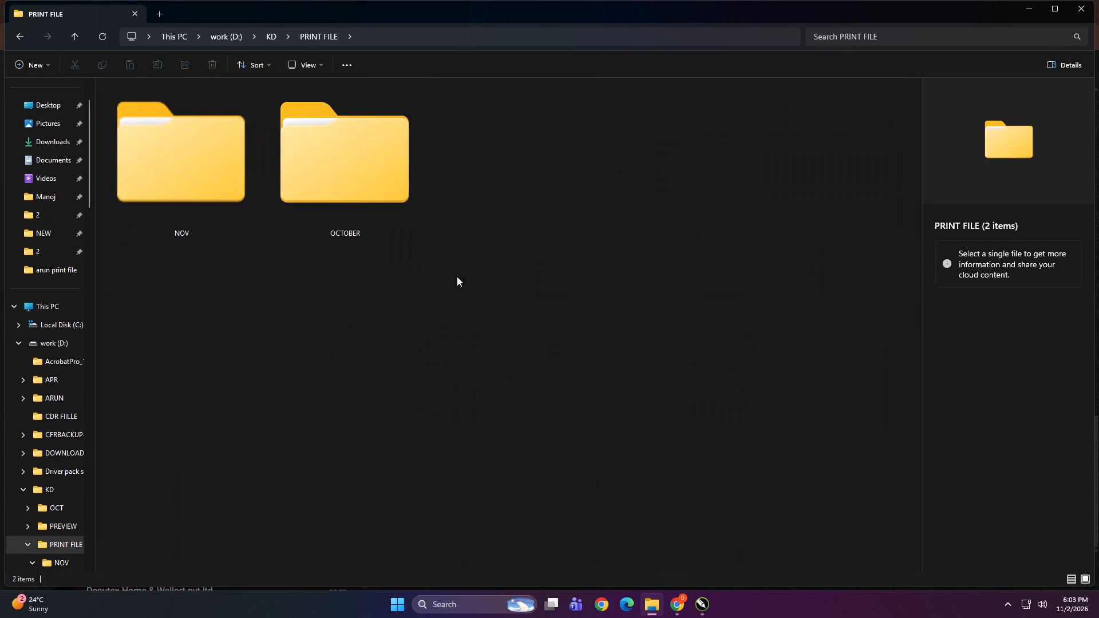
pyautogui.click(414, 334)
pyautogui.click(912, 42)
pyautogui.write('PR')
pyautogui.press('BackSpace')
pyautogui.press('BackSpace')
pyautogui.write('RANGOLI')
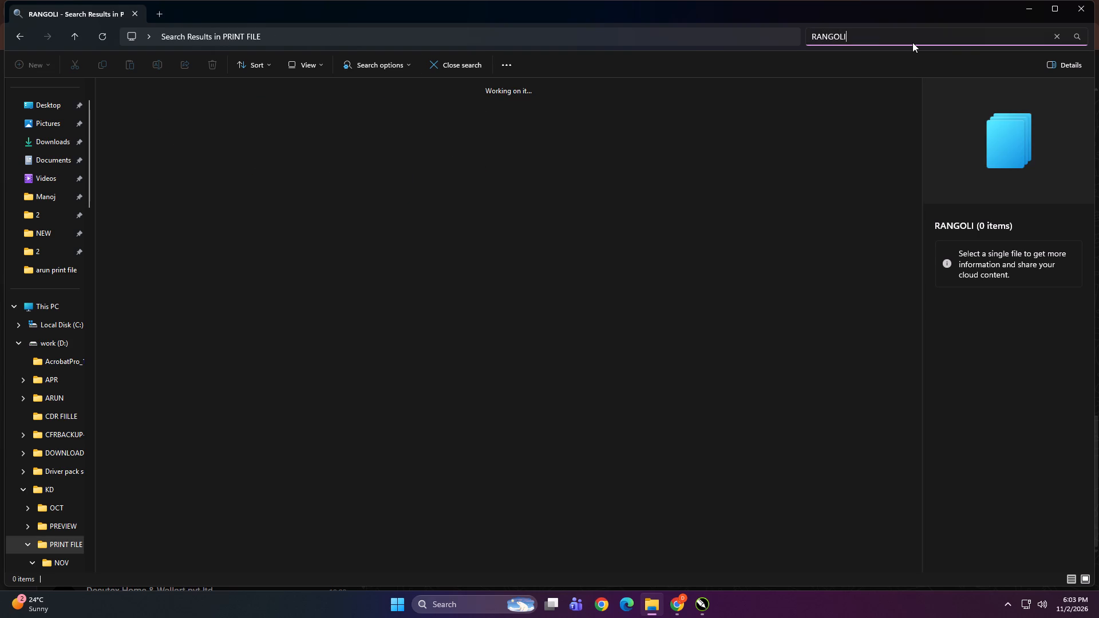
pyautogui.hotkey('ctrl', 'a')
pyautogui.press('Delete')
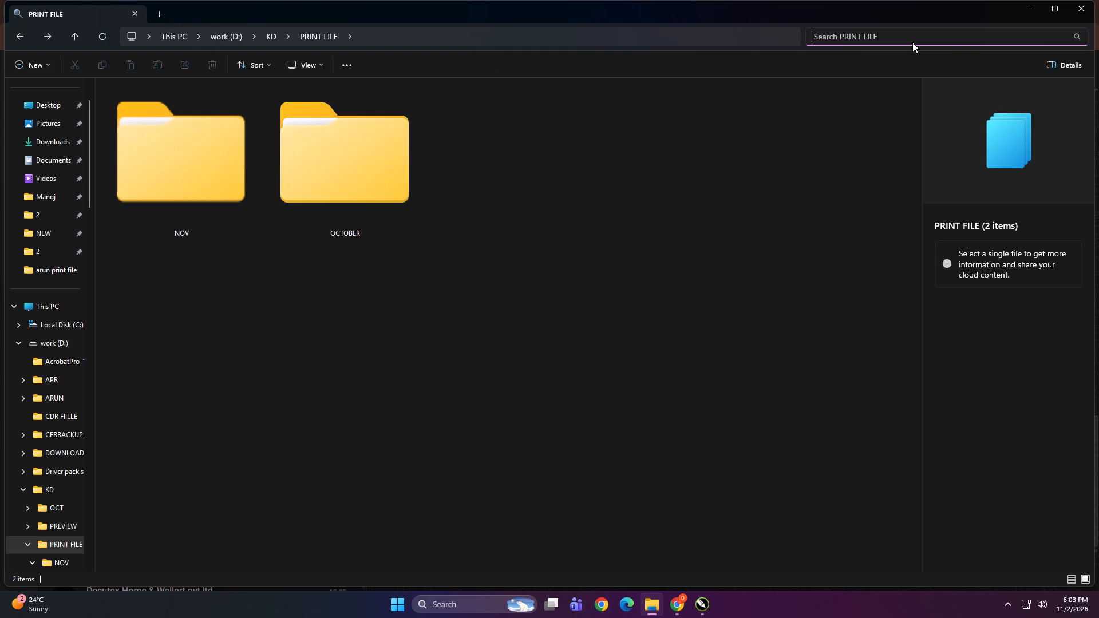
# Look through the OCTOBER print folders, checking day 25 and the PRINK OKK folder of day 24.
pyautogui.doubleClick(345, 165)
pyautogui.keyDown('ctrl'); pyautogui.scroll(6, 428, 296); pyautogui.keyUp('ctrl')
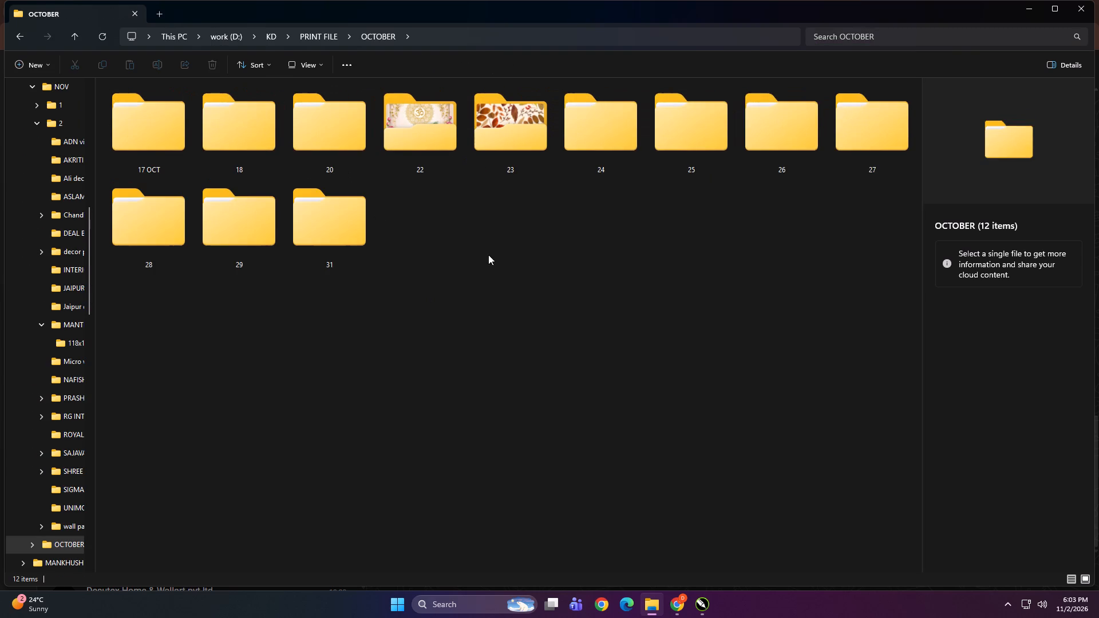
pyautogui.doubleClick(688, 125)
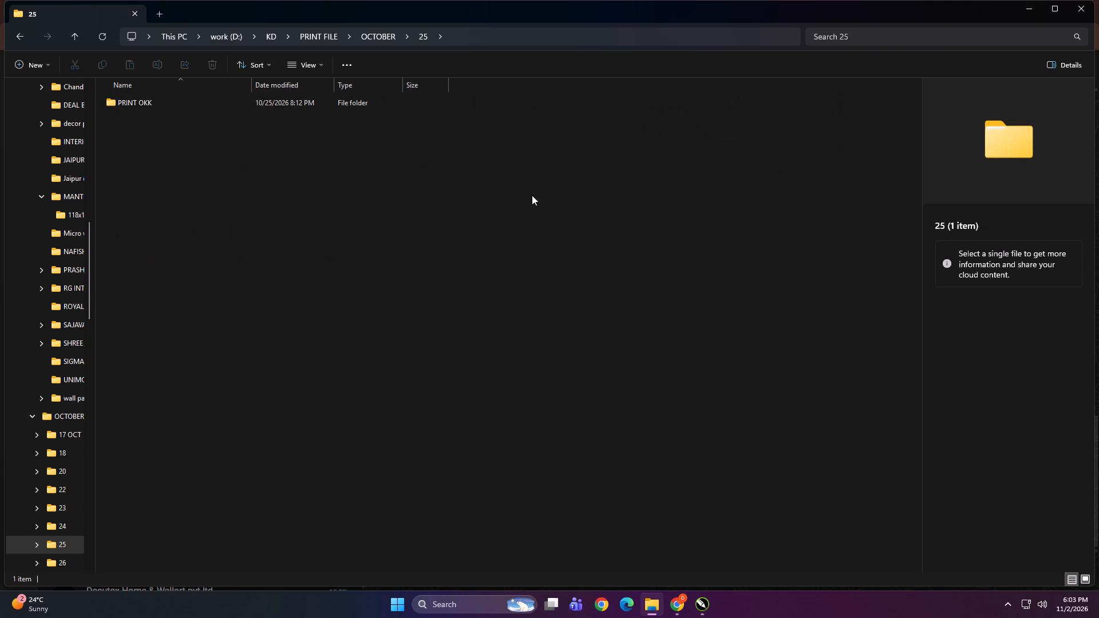
pyautogui.press('BackSpace')
pyautogui.doubleClick(595, 135)
pyautogui.doubleClick(175, 105)
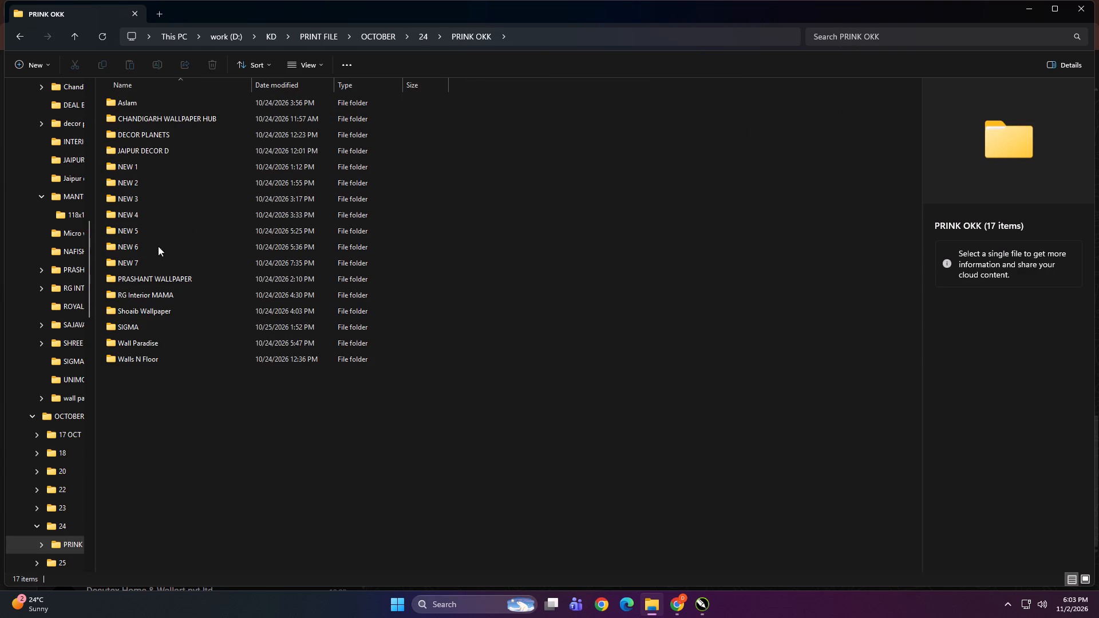
pyautogui.click(248, 427)
pyautogui.press('BackSpace')
pyautogui.press('BackSpace')
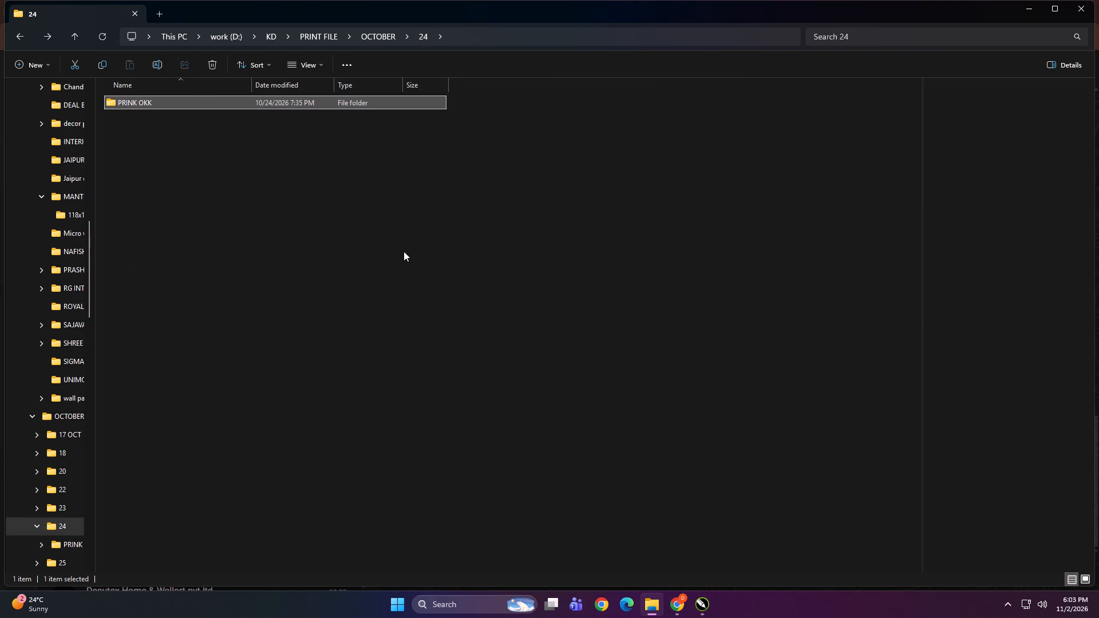
# Examine the NEW1, NEW2 and NEW3 folders inside PRINT OKK of 25 October.
pyautogui.doubleClick(699, 124)
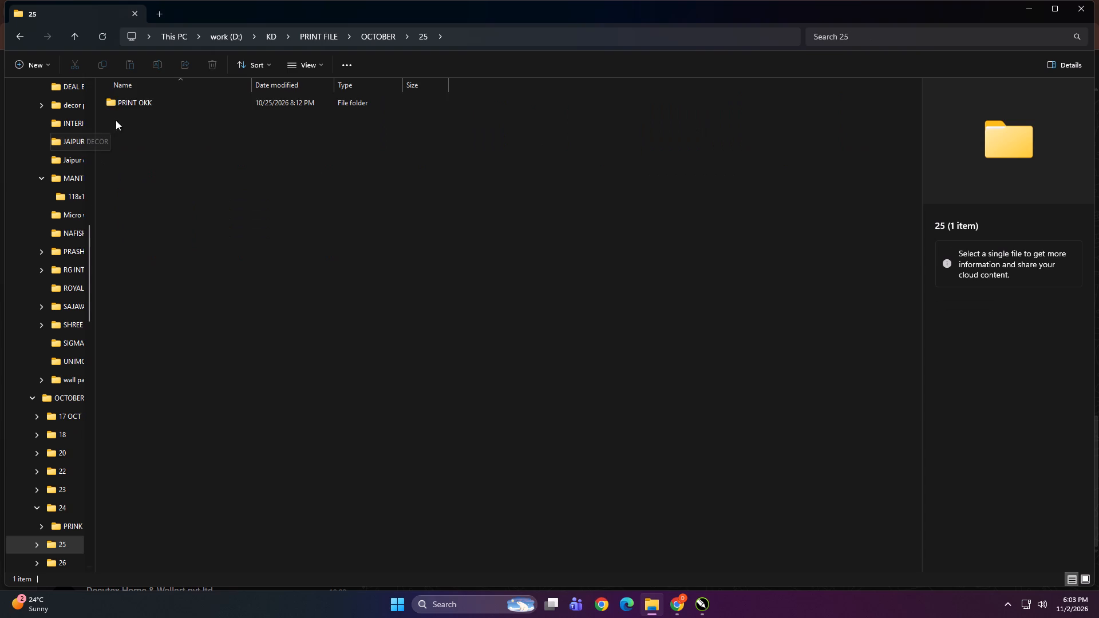
pyautogui.doubleClick(128, 96)
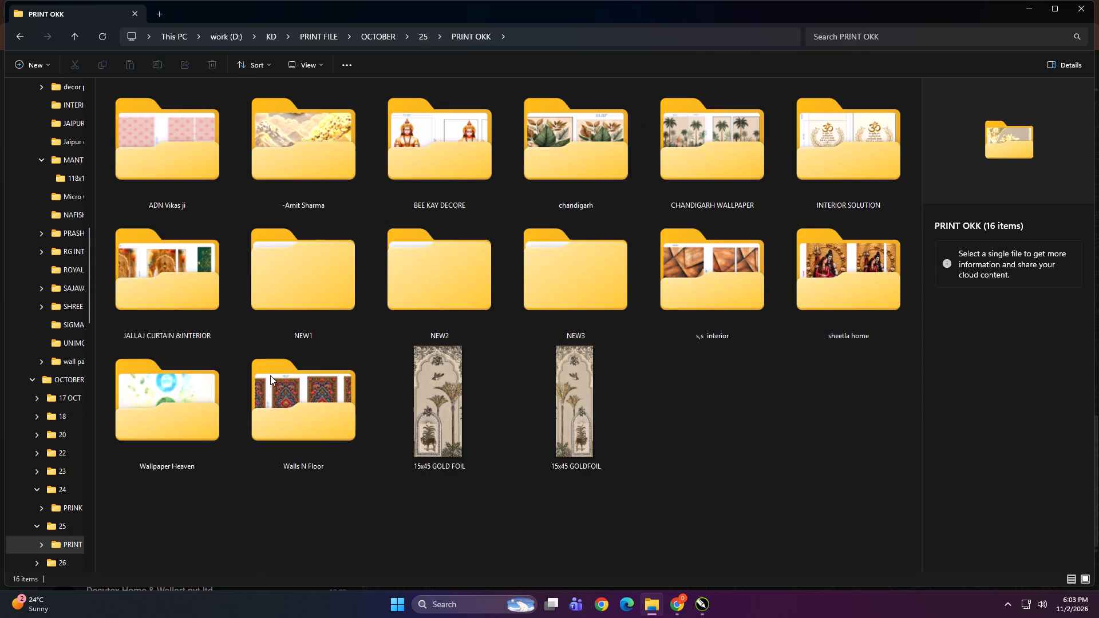
pyautogui.doubleClick(291, 306)
pyautogui.press('BackSpace')
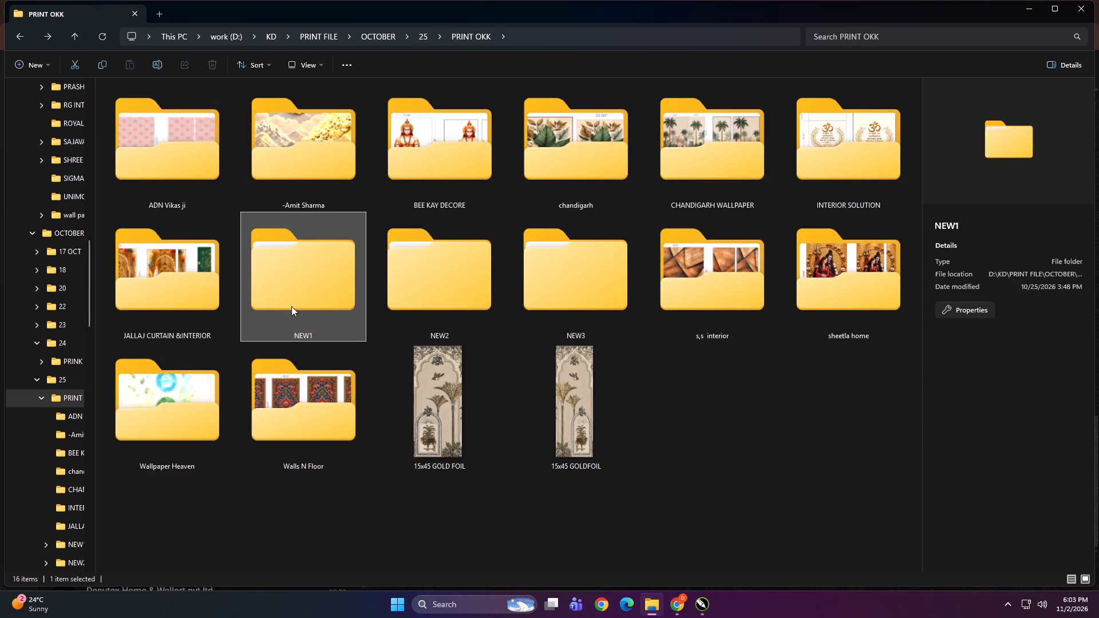
pyautogui.doubleClick(431, 290)
pyautogui.press('BackSpace')
pyautogui.doubleClick(538, 291)
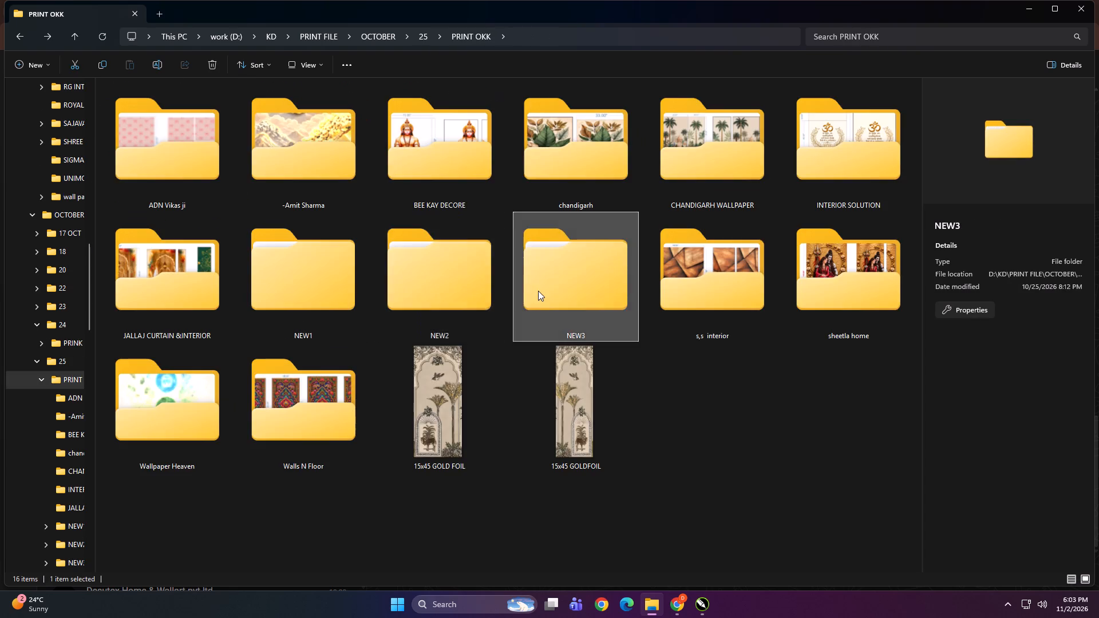
pyautogui.press('BackSpace')
# Examine the customer folders in PRINT OKK of 25 October, including BEE KAY DECORE, chandigarh, s,s interior and JALLAJ CURTAIN &INTERIOR.
pyautogui.doubleClick(409, 167)
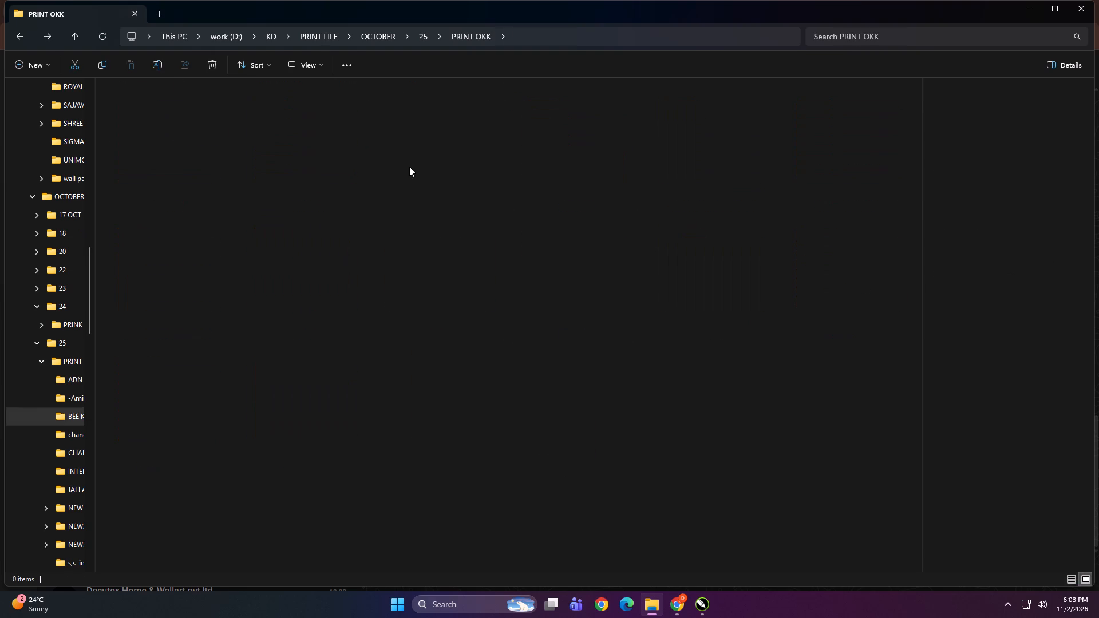
pyautogui.press('BackSpace')
pyautogui.doubleClick(331, 144)
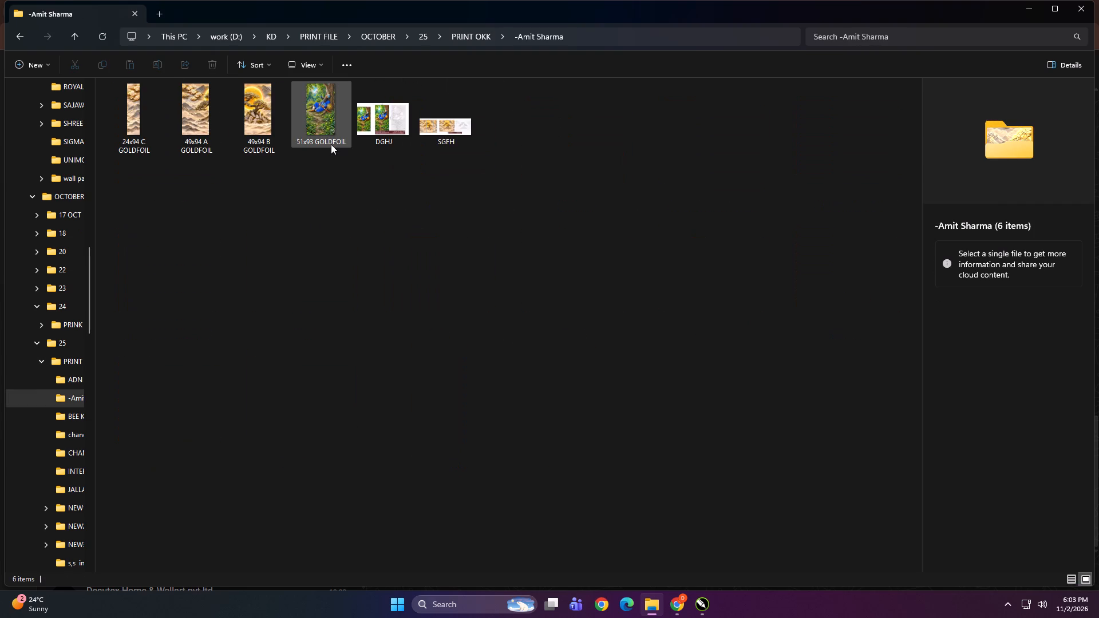
pyautogui.press('BackSpace')
pyautogui.doubleClick(520, 152)
pyautogui.press('BackSpace')
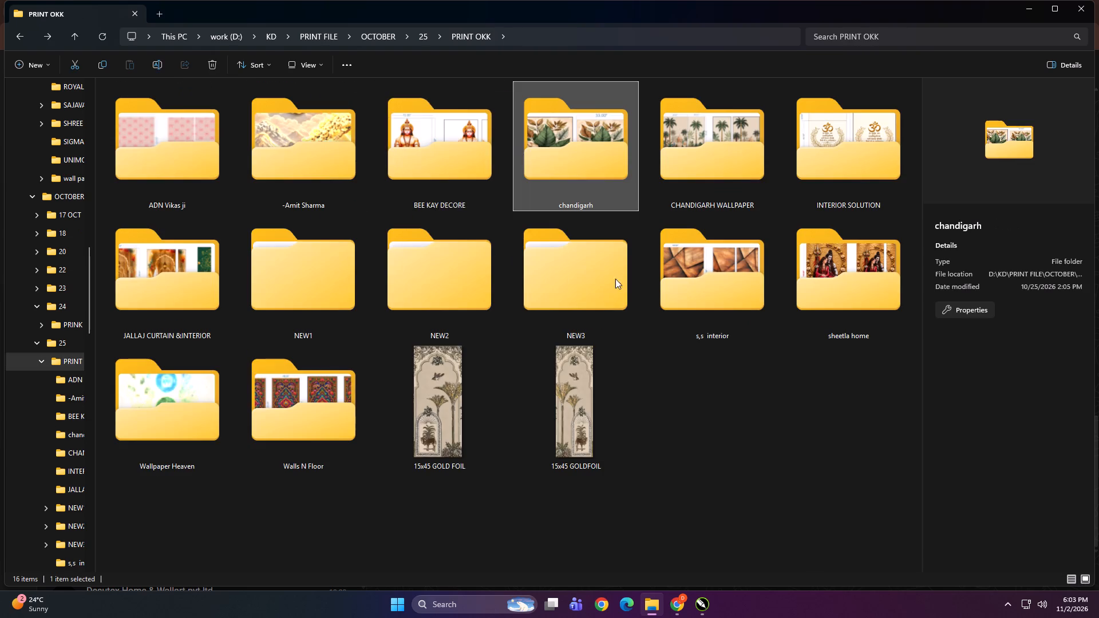
pyautogui.doubleClick(686, 282)
pyautogui.press('BackSpace')
pyautogui.doubleClick(168, 256)
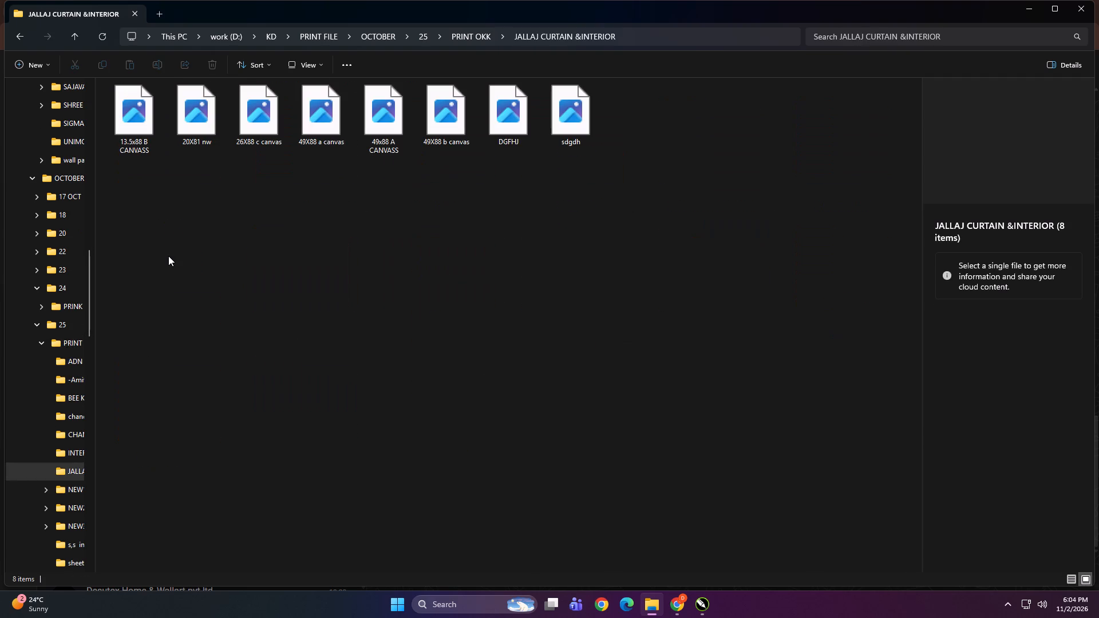
pyautogui.press('BackSpace')
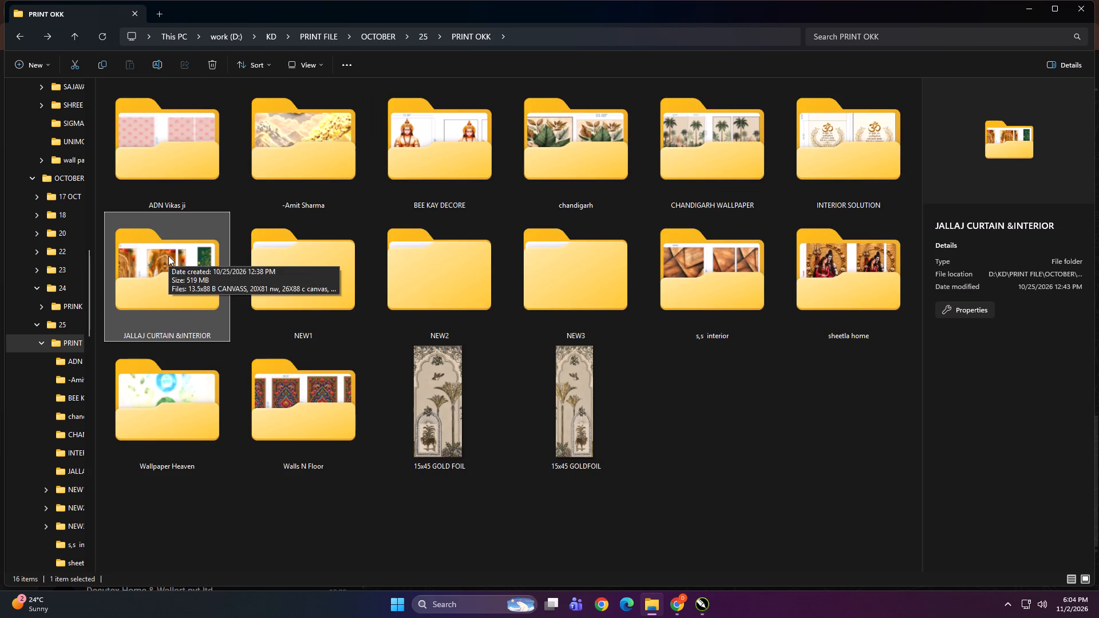
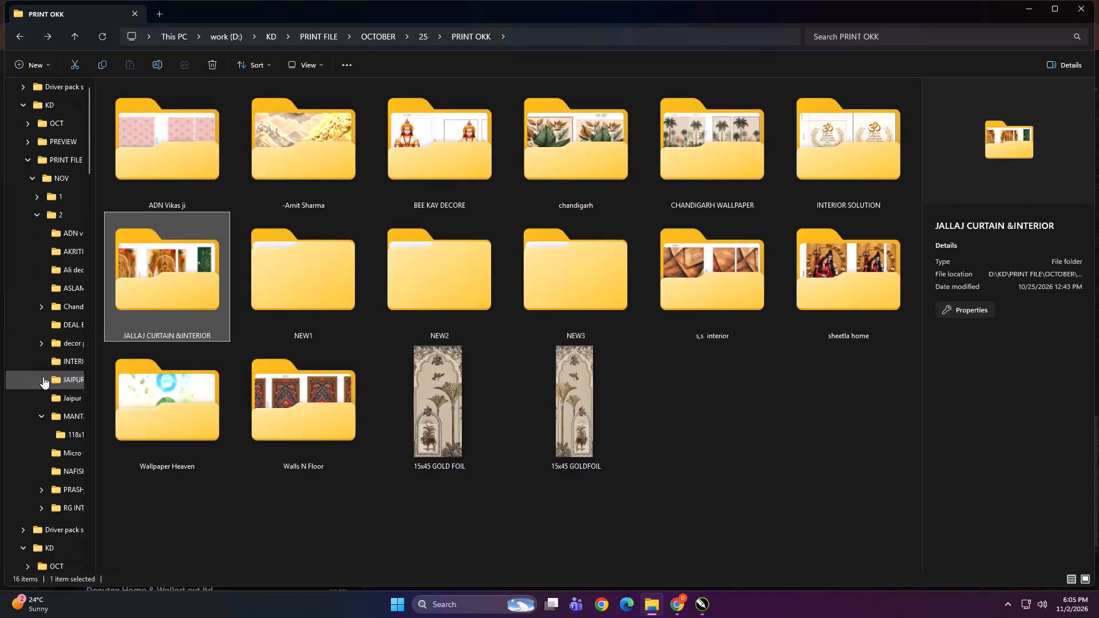
# Open the DIGITECH_SHAREDRIVE (Z:) network drive from This PC to look through its shared folders and print images.
pyautogui.click(43, 377)
pyautogui.click(43, 373)
pyautogui.doubleClick(161, 263)
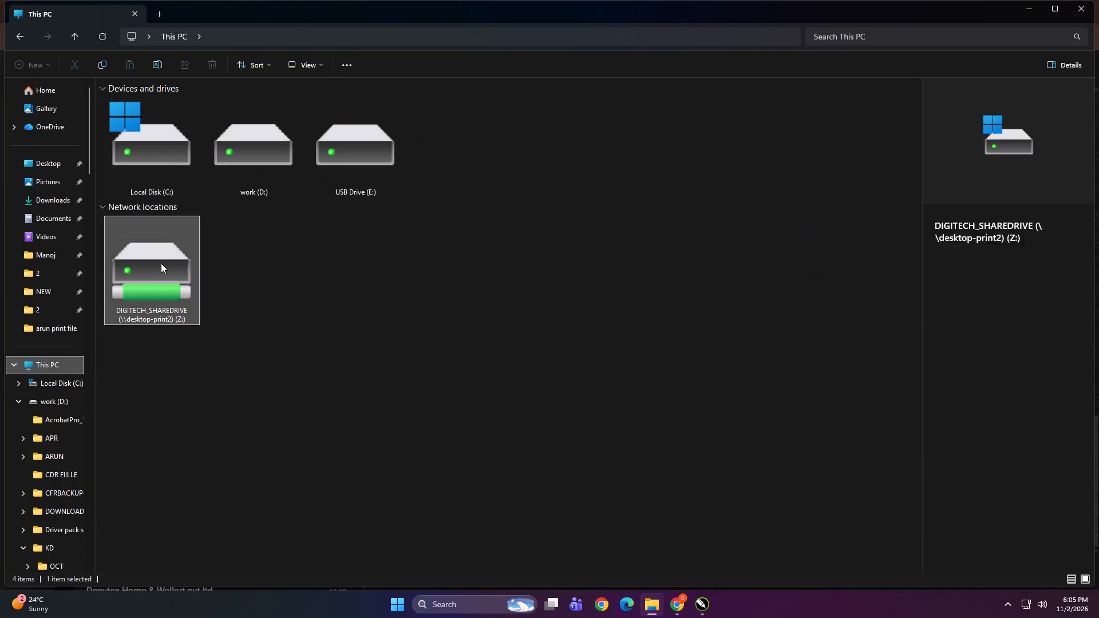
pyautogui.click(326, 480)
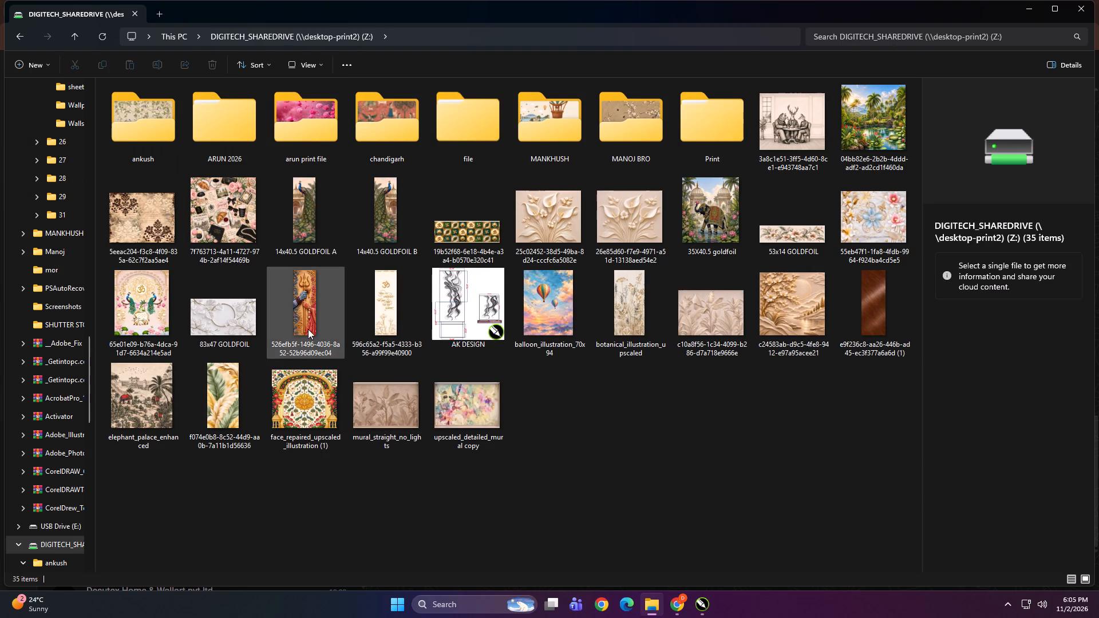
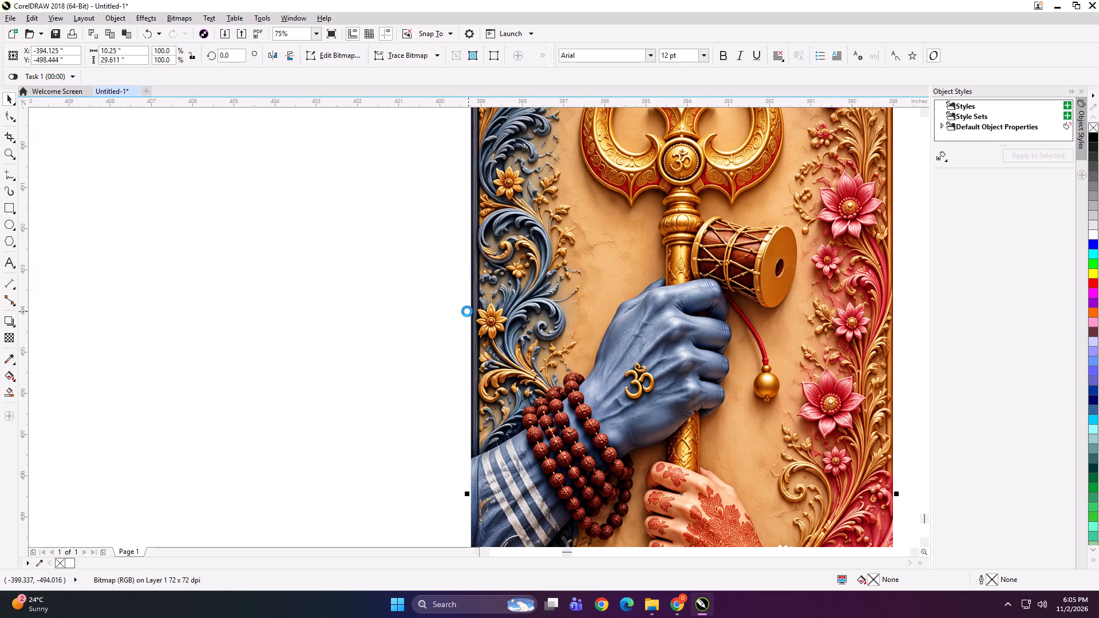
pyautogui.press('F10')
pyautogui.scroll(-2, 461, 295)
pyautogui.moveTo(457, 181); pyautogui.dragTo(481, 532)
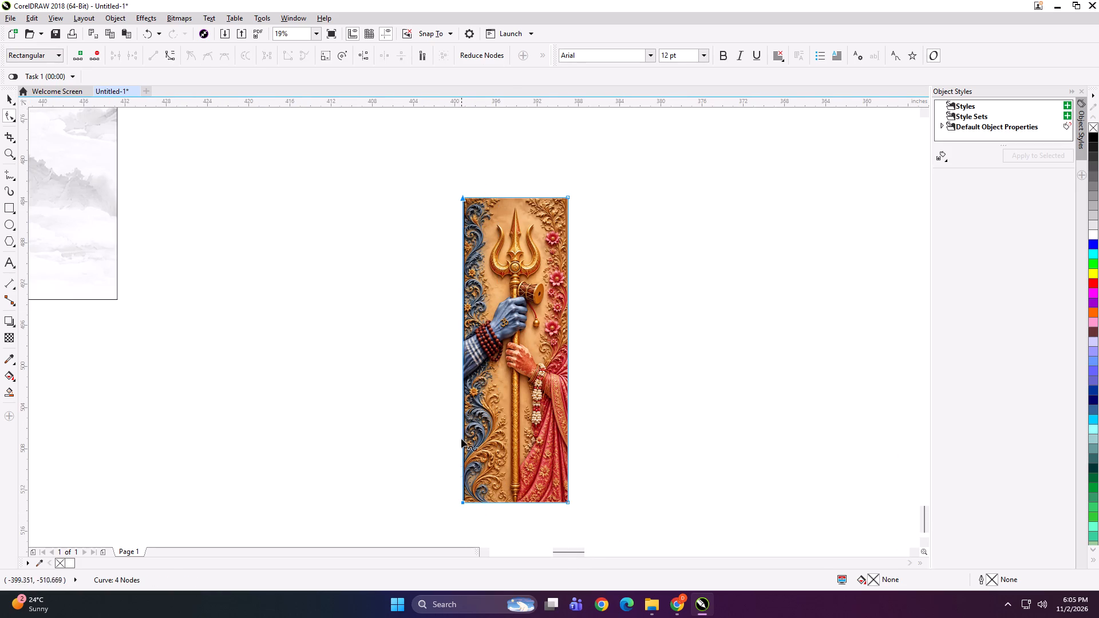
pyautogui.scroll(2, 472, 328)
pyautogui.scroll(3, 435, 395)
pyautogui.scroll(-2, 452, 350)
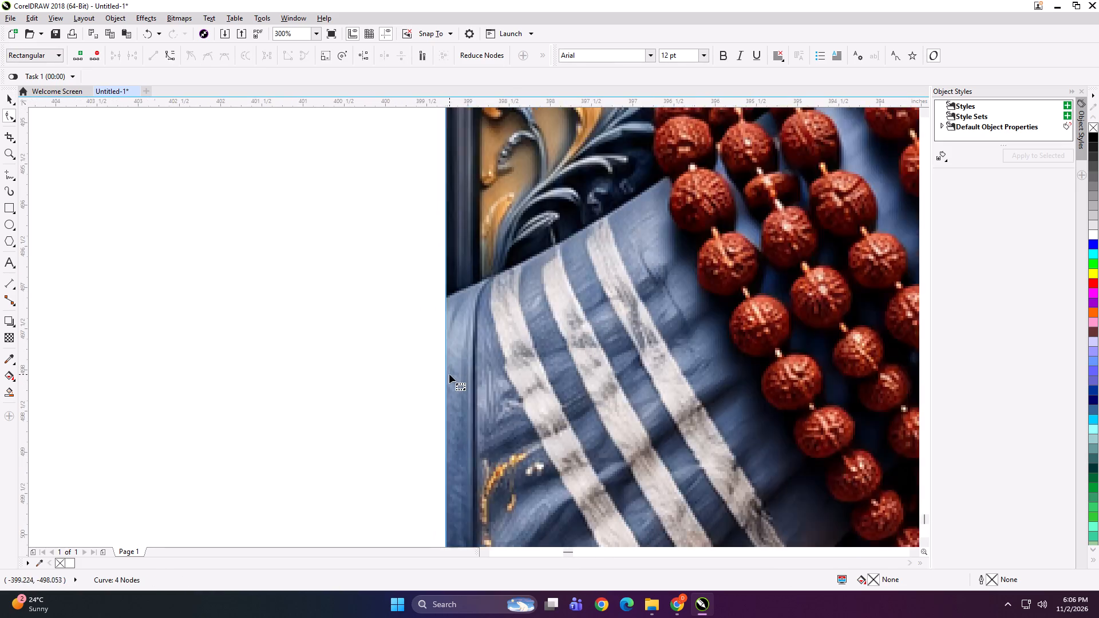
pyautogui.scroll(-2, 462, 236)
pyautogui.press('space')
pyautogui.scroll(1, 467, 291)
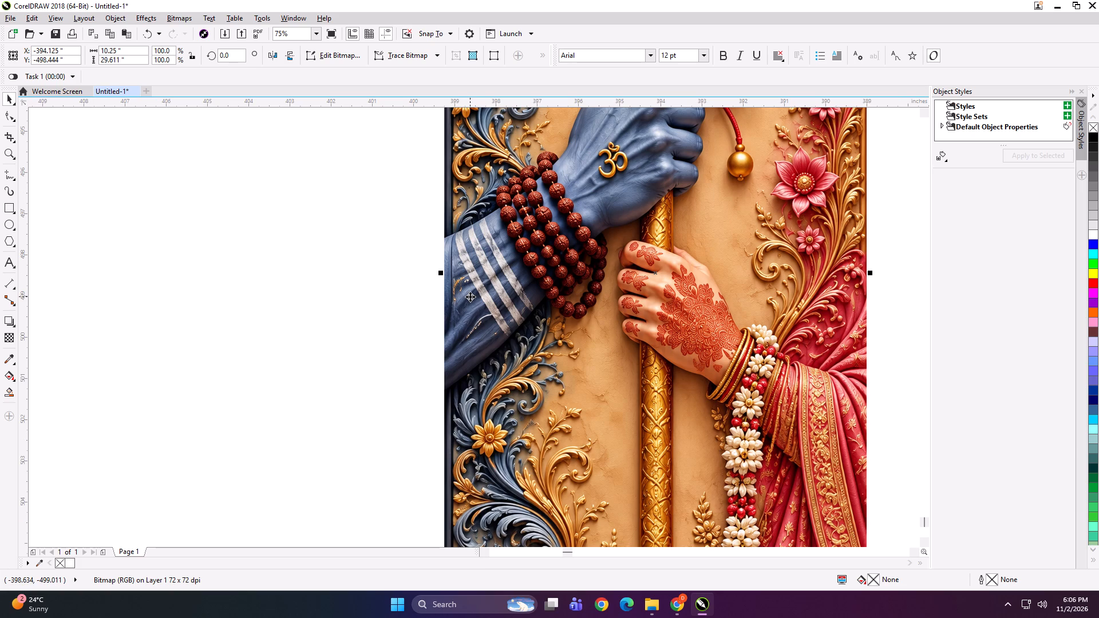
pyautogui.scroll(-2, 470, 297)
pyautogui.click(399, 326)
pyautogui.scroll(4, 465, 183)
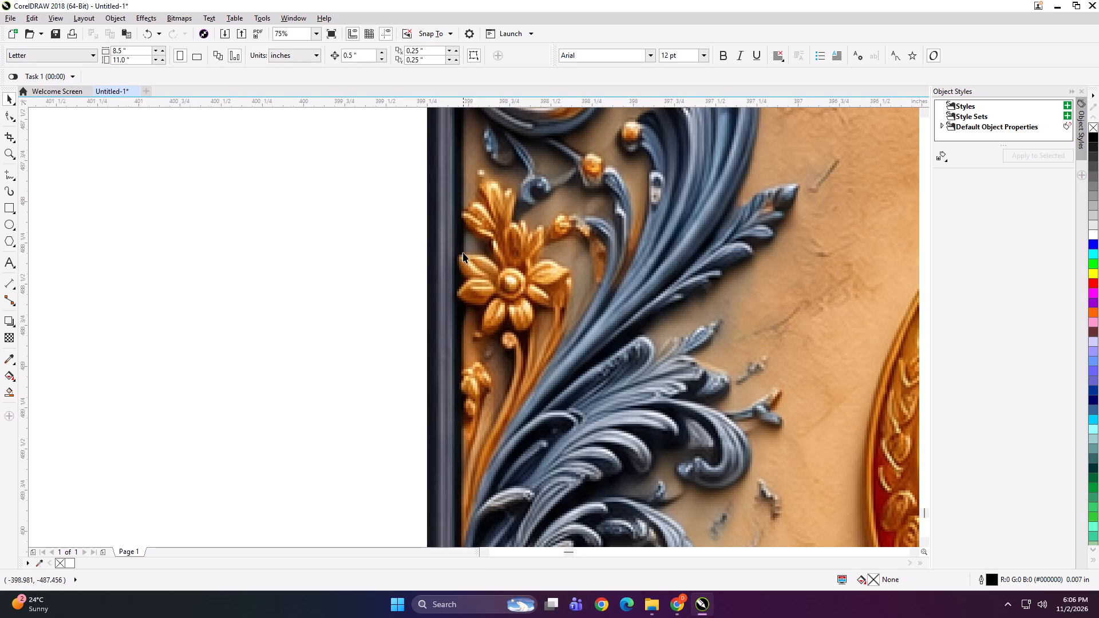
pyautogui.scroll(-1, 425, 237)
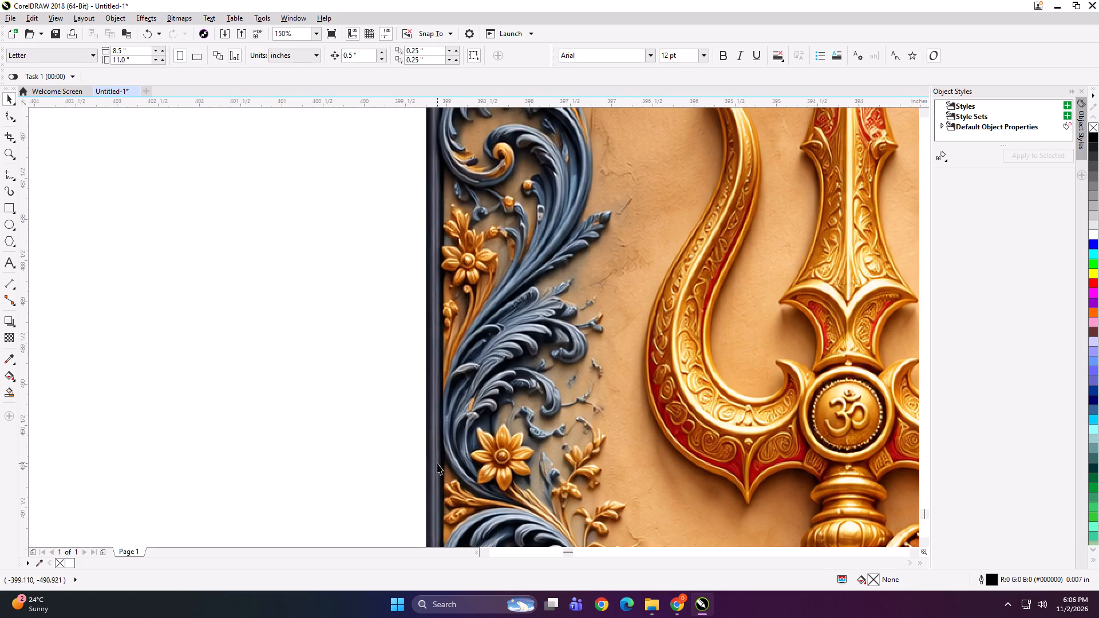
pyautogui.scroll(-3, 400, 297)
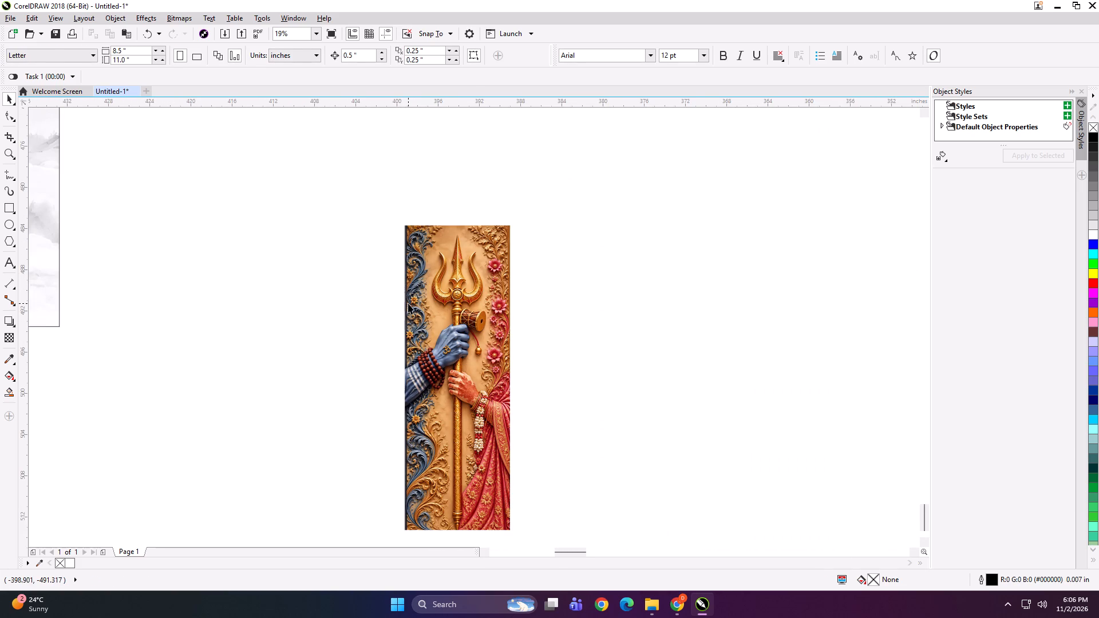
# Trim the dark border strip off the trident bitmap's left edge by moving its edge nodes inward, leaving it about 10.03 in wide.
pyautogui.click(408, 303)
pyautogui.press('F11')
pyautogui.press('F10')
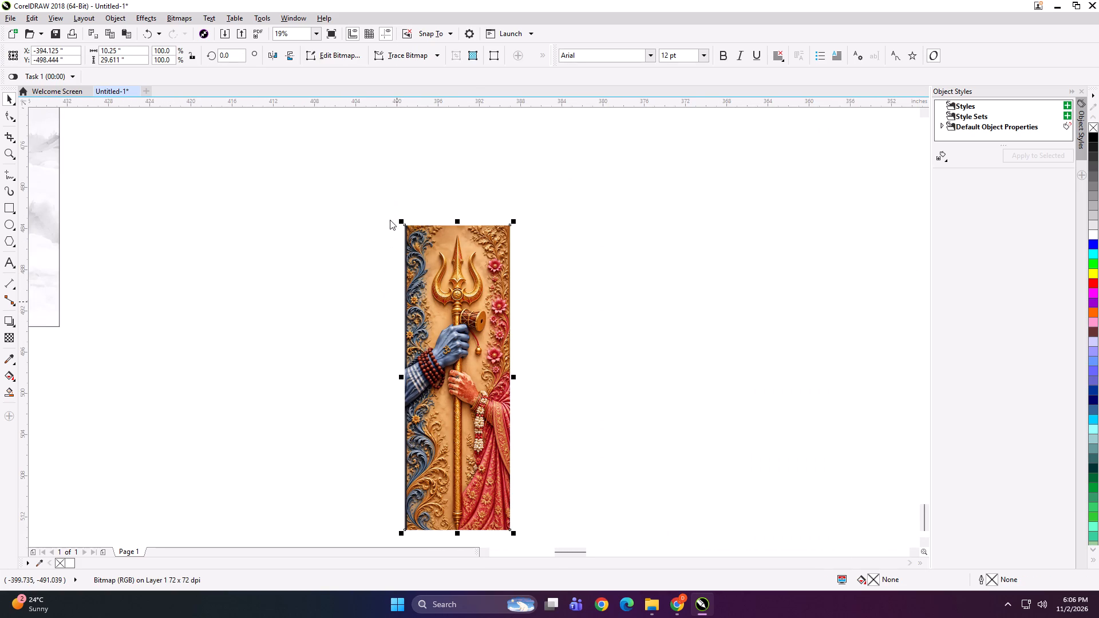
pyautogui.press('space')
pyautogui.click(732, 391)
pyautogui.press('space')
pyautogui.press('F10')
pyautogui.moveTo(389, 192); pyautogui.dragTo(426, 528)
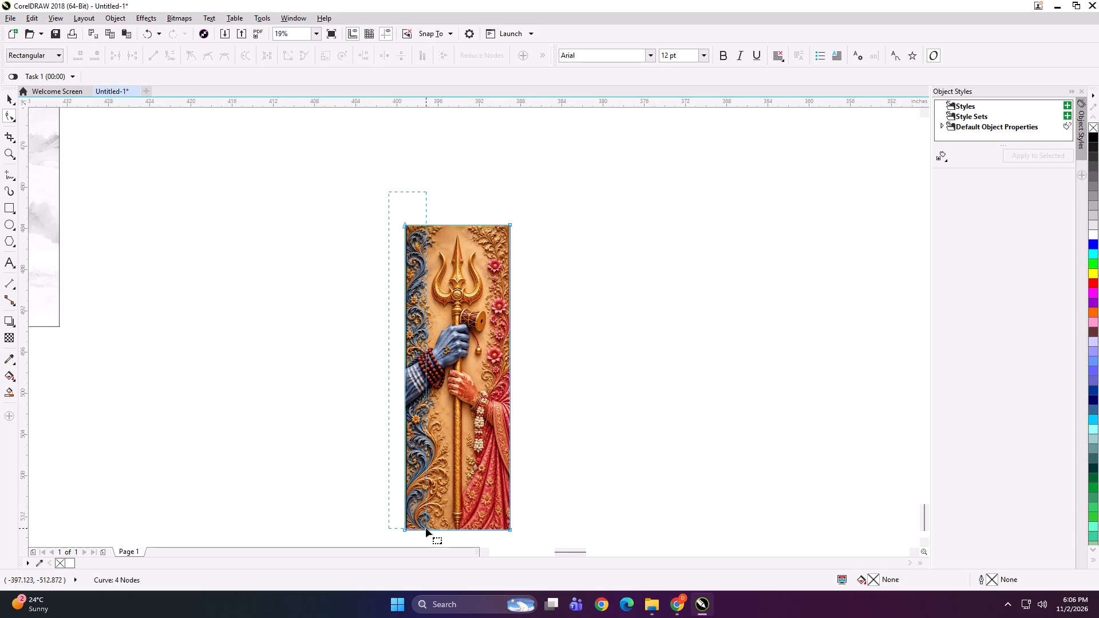
pyautogui.moveTo(426, 528); pyautogui.dragTo(422, 539)
pyautogui.press('Right')
pyautogui.press('Left')
pyautogui.scroll(5, 413, 379)
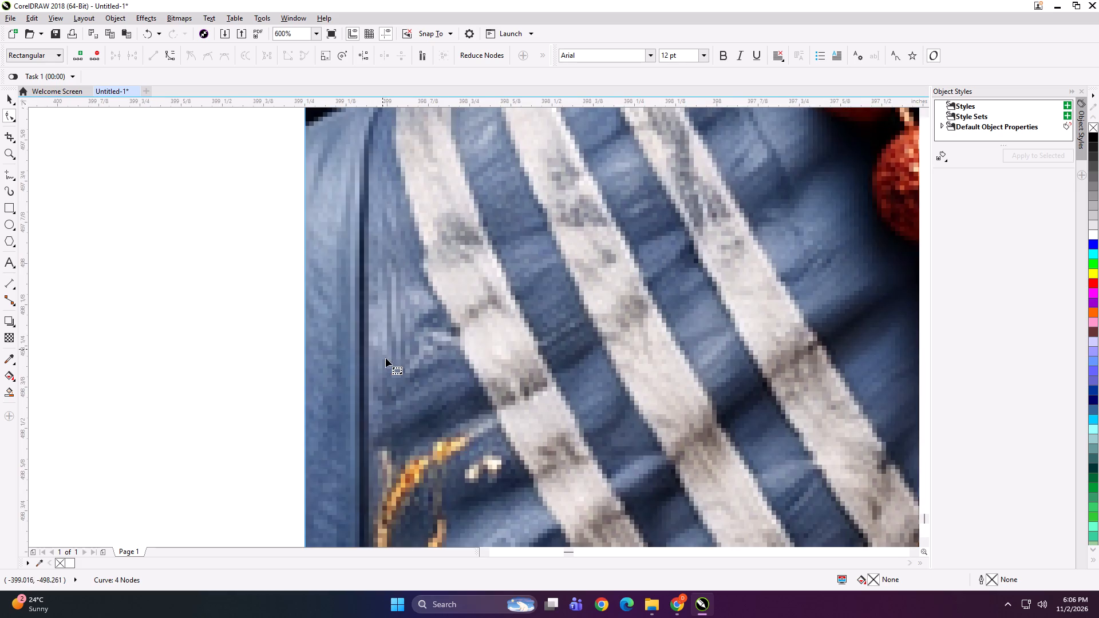
pyautogui.scroll(-2, 382, 385)
pyautogui.scroll(4, 374, 245)
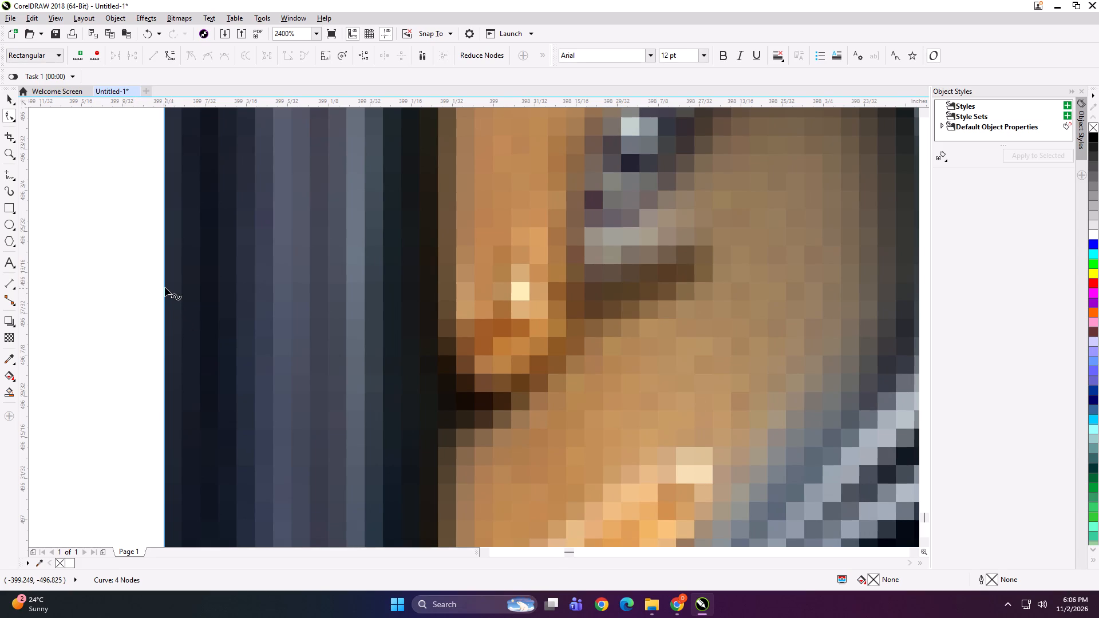
pyautogui.moveTo(165, 287); pyautogui.dragTo(458, 309)
pyautogui.press('space')
pyautogui.scroll(-4, 355, 291)
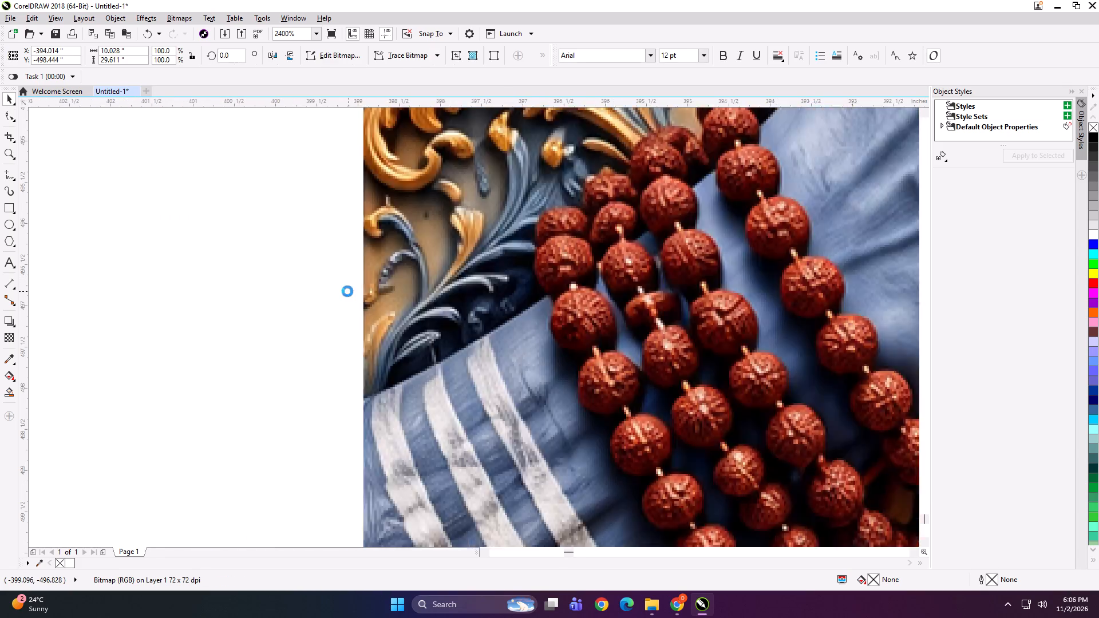
# Trim the brown border strip off the trident bitmap's right edge by moving its edge nodes inward, leaving it about 9.85 in wide.
pyautogui.scroll(-3, 339, 291)
pyautogui.scroll(4, 438, 186)
pyautogui.scroll(-2, 441, 197)
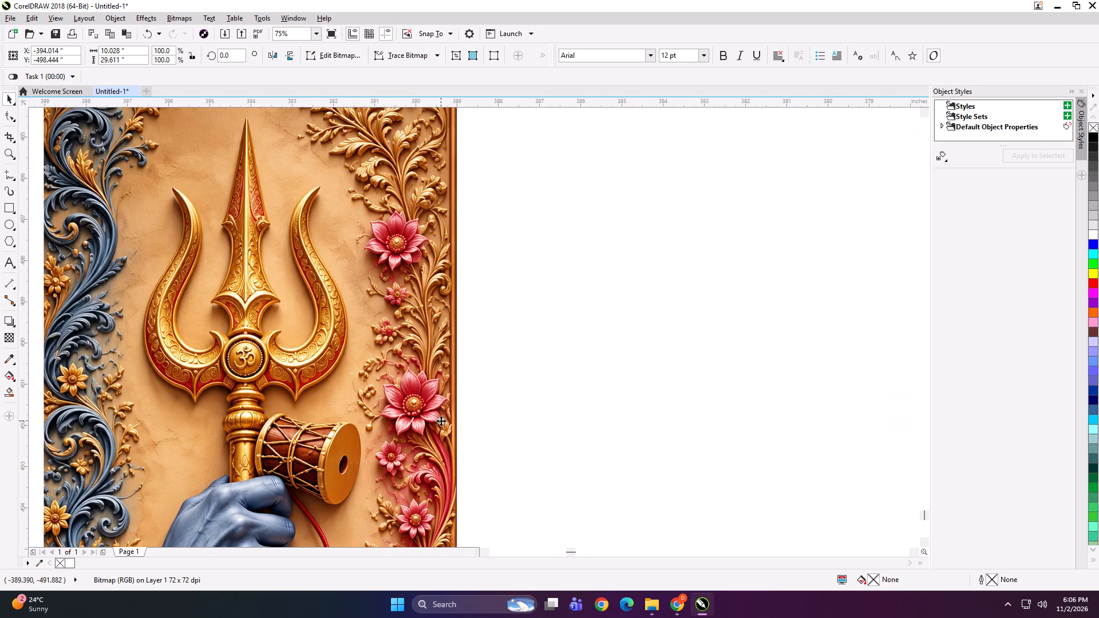
pyautogui.scroll(-2, 449, 363)
pyautogui.press('space')
pyautogui.scroll(-1, 459, 256)
pyautogui.moveTo(445, 242); pyautogui.dragTo(485, 438)
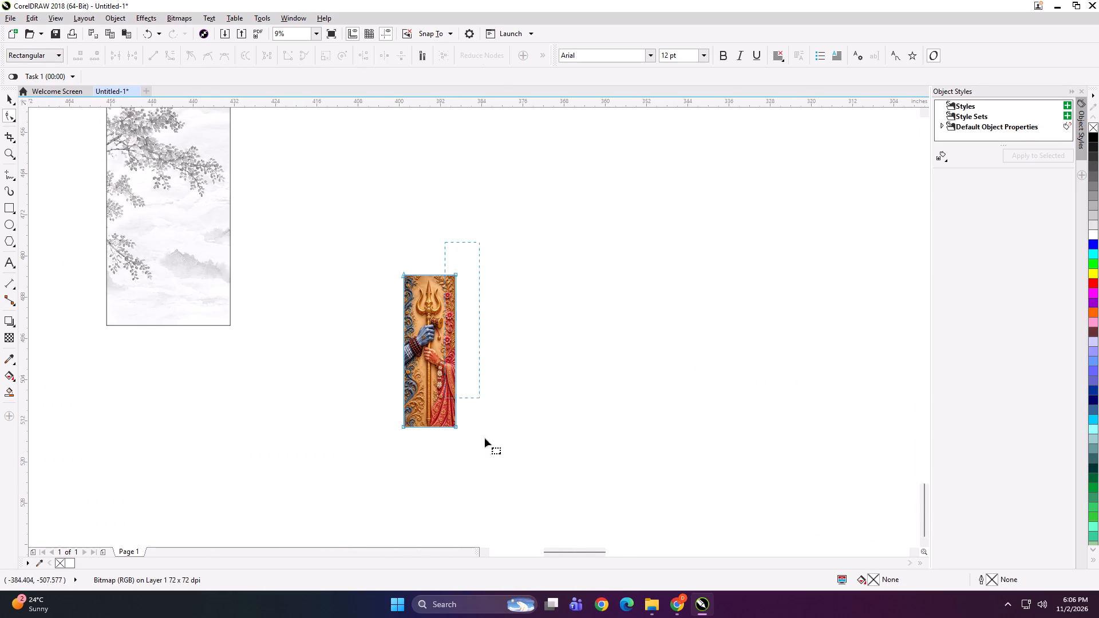
pyautogui.moveTo(485, 438); pyautogui.dragTo(485, 463)
pyautogui.scroll(4, 452, 349)
pyautogui.scroll(2, 488, 276)
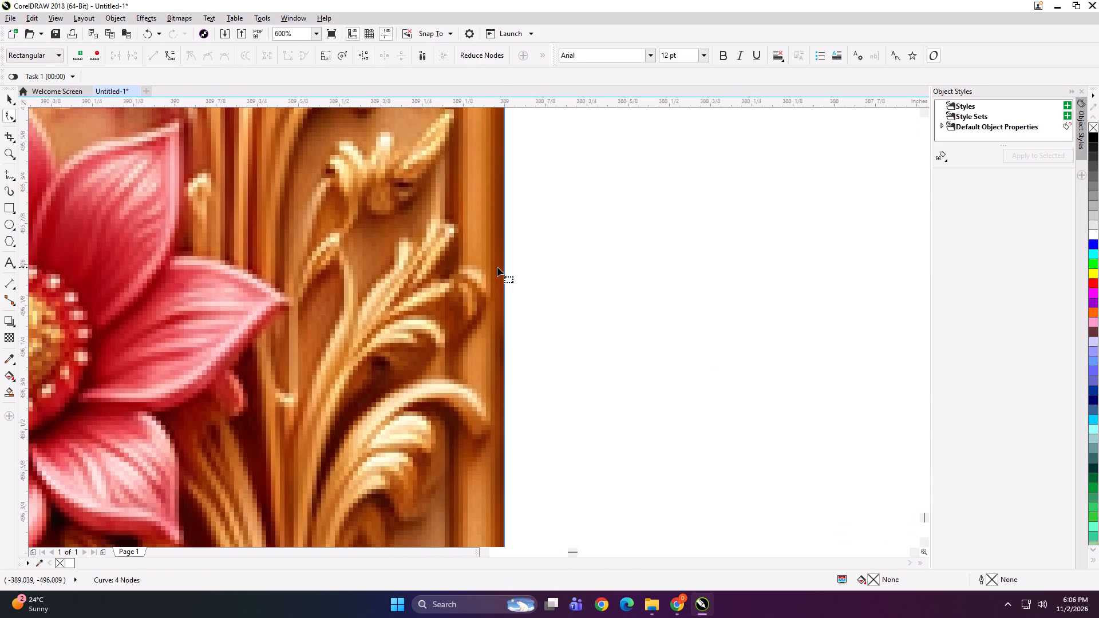
pyautogui.moveTo(504, 263); pyautogui.dragTo(491, 263)
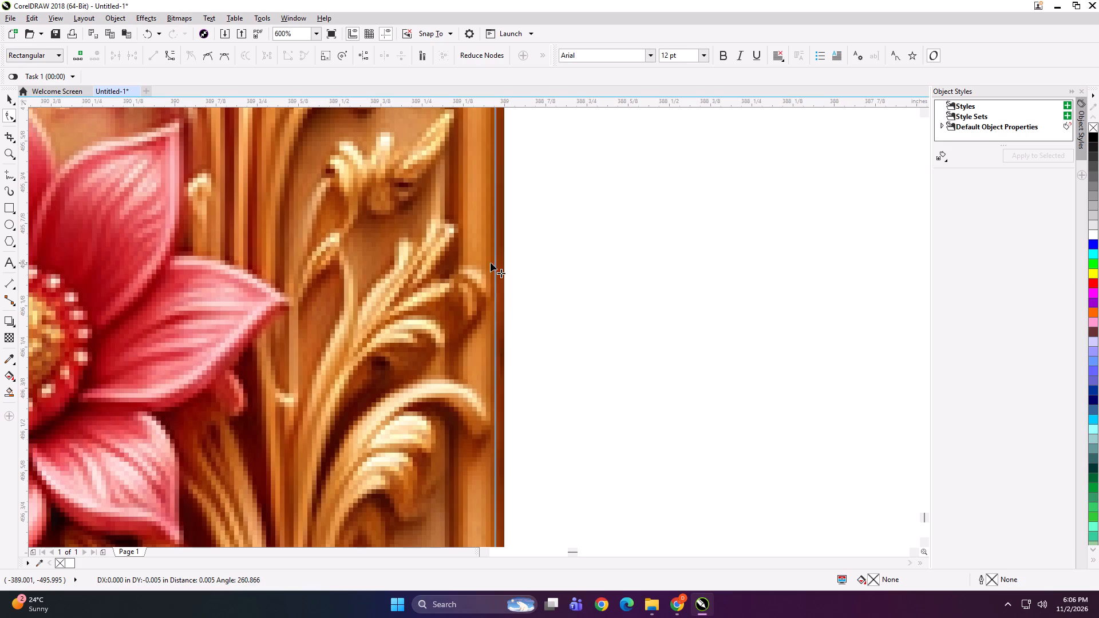
pyautogui.moveTo(491, 263); pyautogui.dragTo(444, 262)
pyautogui.press('space')
pyautogui.scroll(-4, 450, 268)
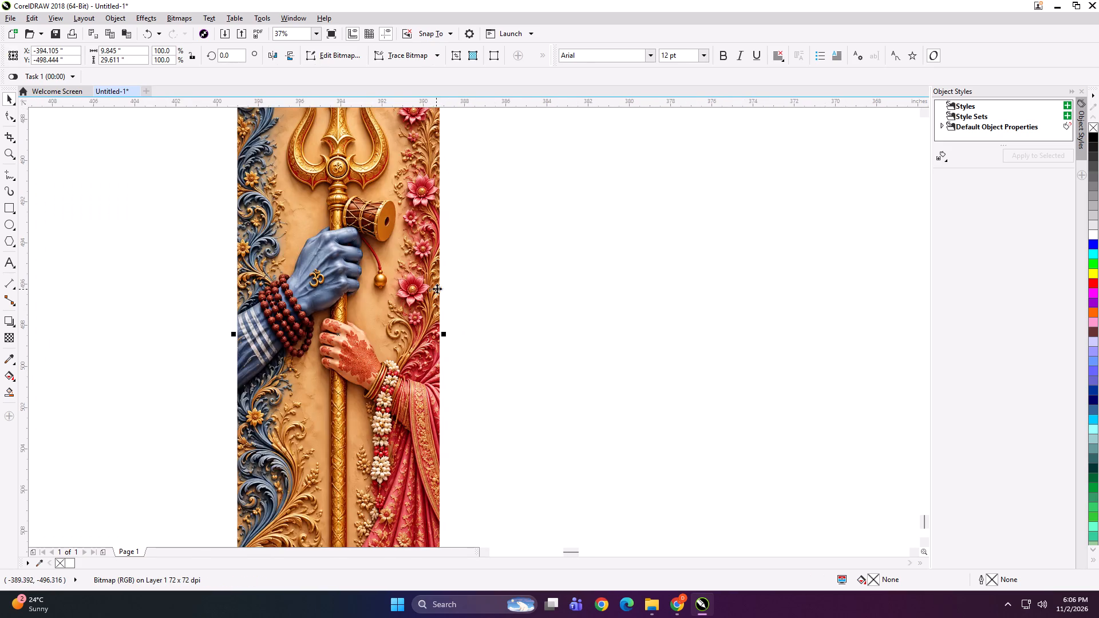
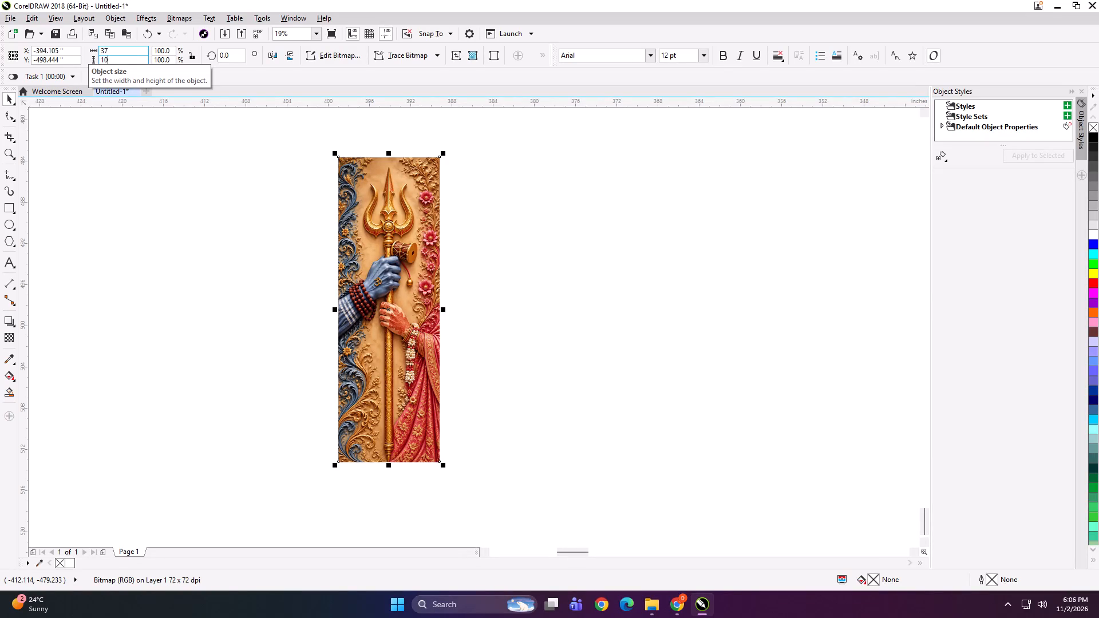
# Resize the trident bitmap to 37 in wide by 107 in high.
pyautogui.press('BackSpace')
pyautogui.press('7')
pyautogui.press('Return')
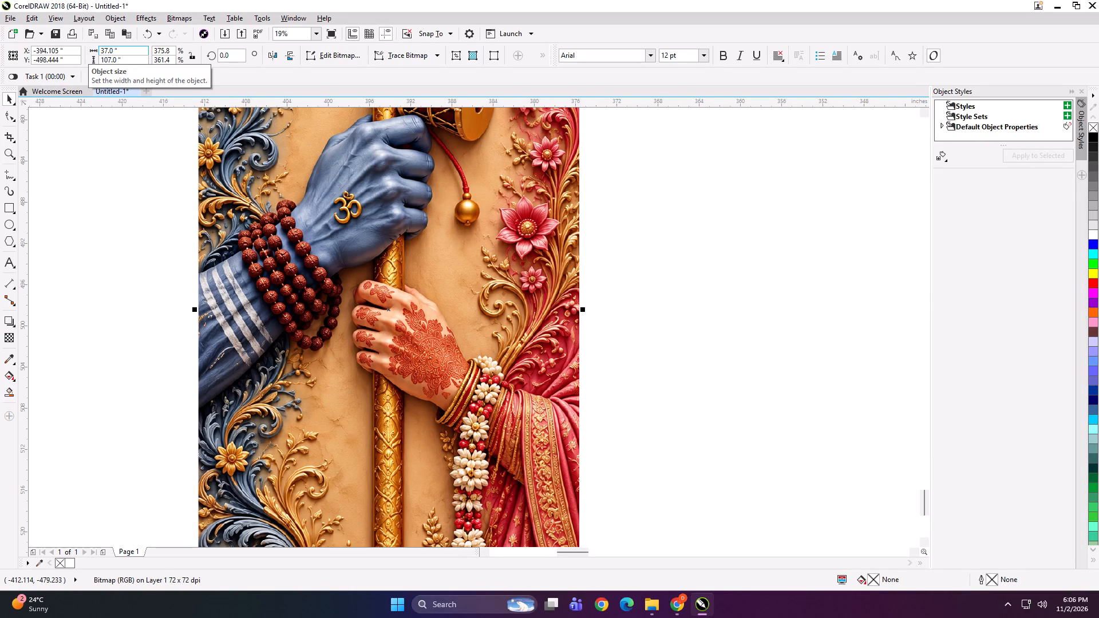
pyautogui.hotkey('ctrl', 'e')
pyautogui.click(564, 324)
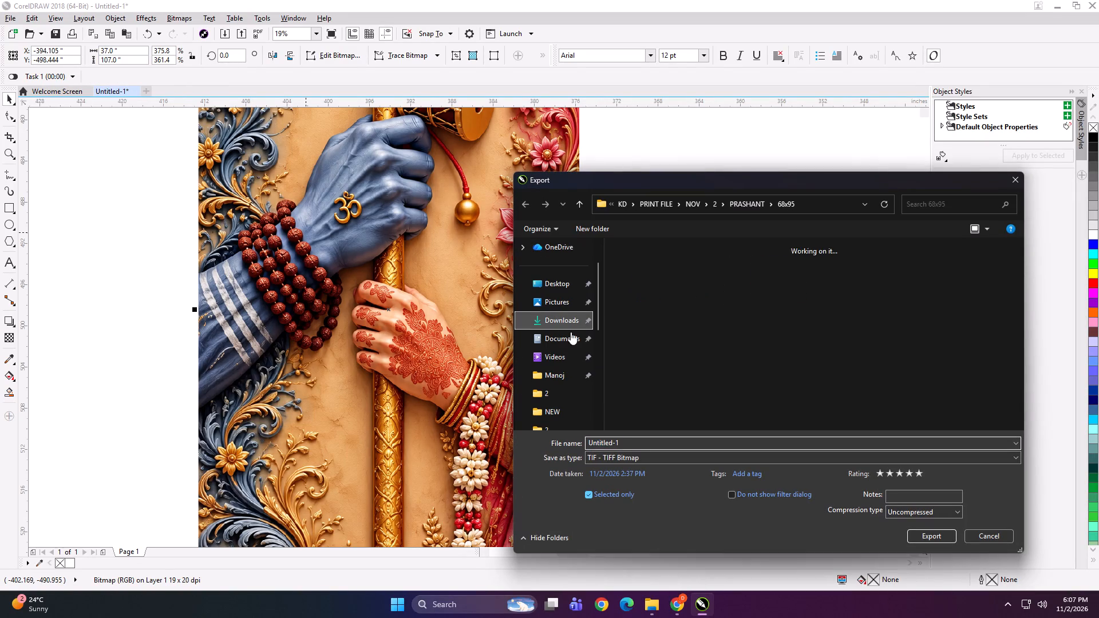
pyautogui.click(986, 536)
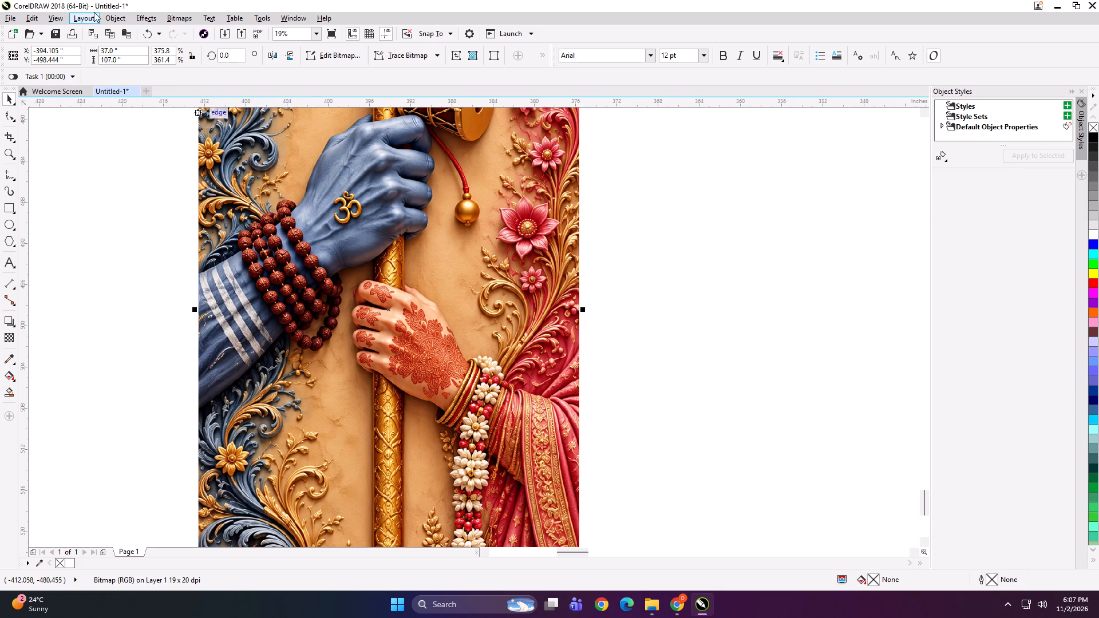
# Enlarge the trident bitmap to 37.5 in wide by 107.5 in high.
pyautogui.click(128, 53)
pyautogui.write('.5')
pyautogui.press('Tab')
pyautogui.press('Right')
pyautogui.write('.5')
pyautogui.press('Return')
# Export the selected trident bitmap to Downloads as a 100 dpi RGB TIFF named 37x107.
pyautogui.hotkey('ctrl', 'e')
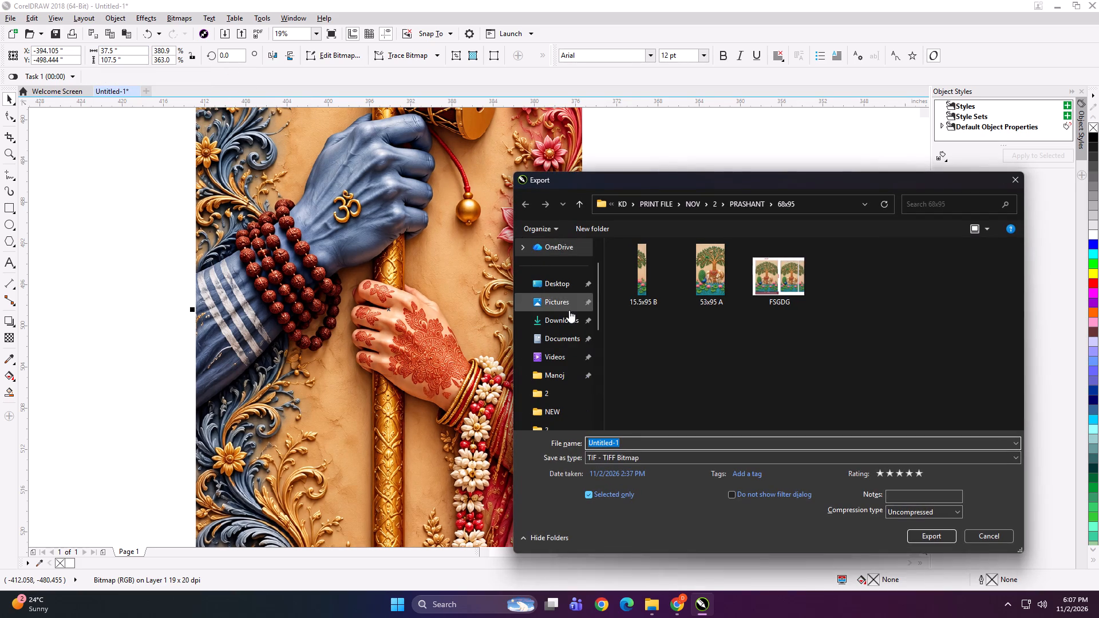
pyautogui.click(568, 319)
pyautogui.click(626, 439)
pyautogui.write('37x107')
pyautogui.press('space')
pyautogui.press('Return')
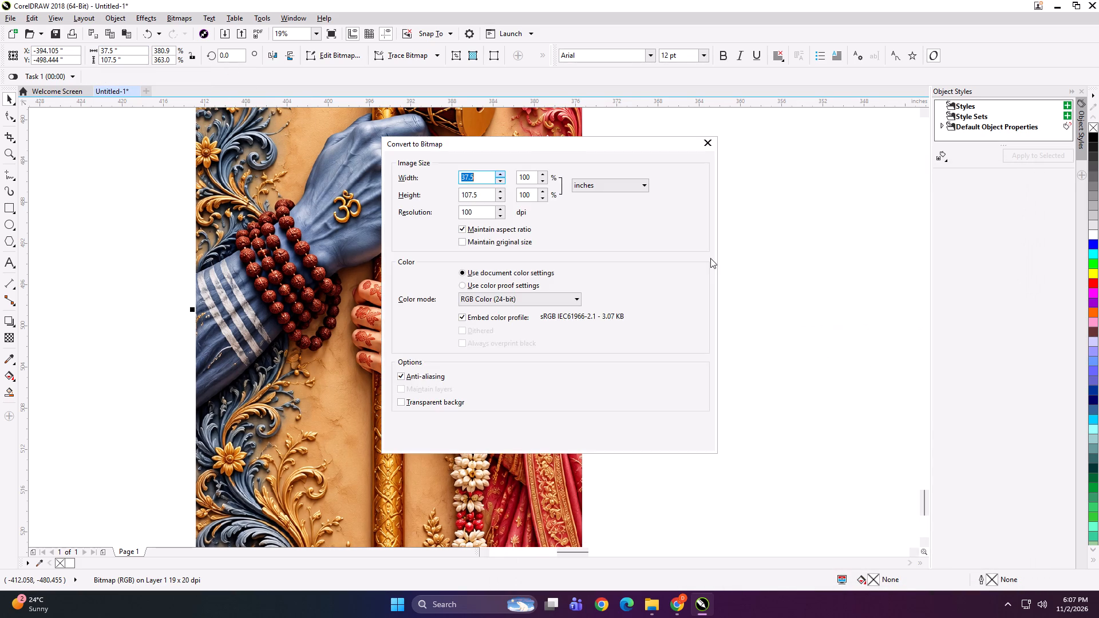
pyautogui.press('Return')
# Delete the exported trident bitmap from the drawing.
pyautogui.press('Delete')
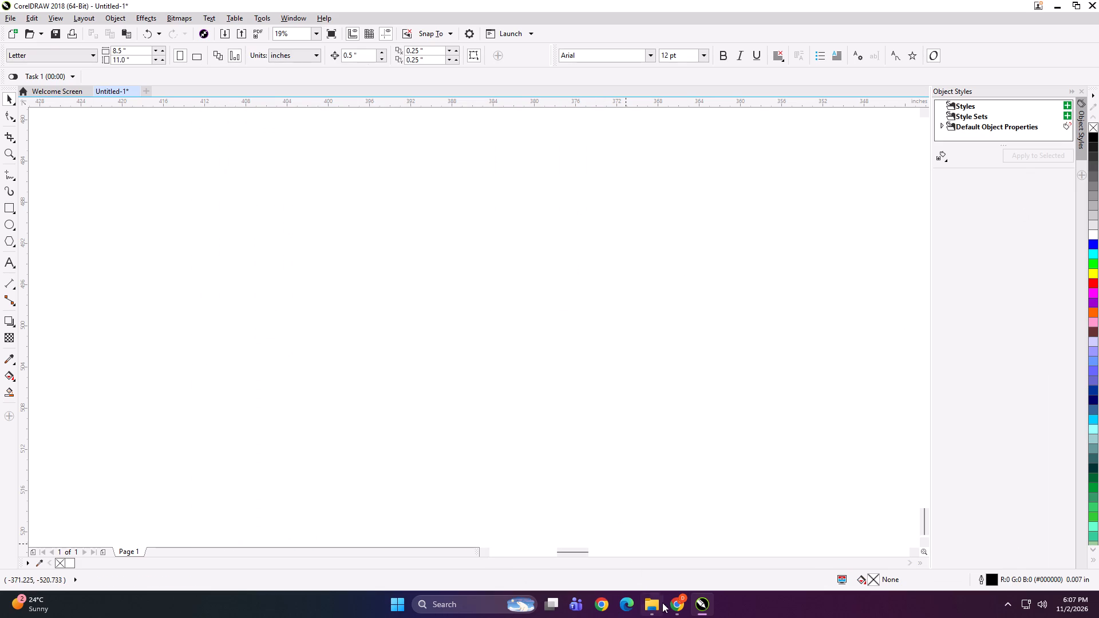
# Launch Adobe Photoshop 2020.
pyautogui.click(491, 602)
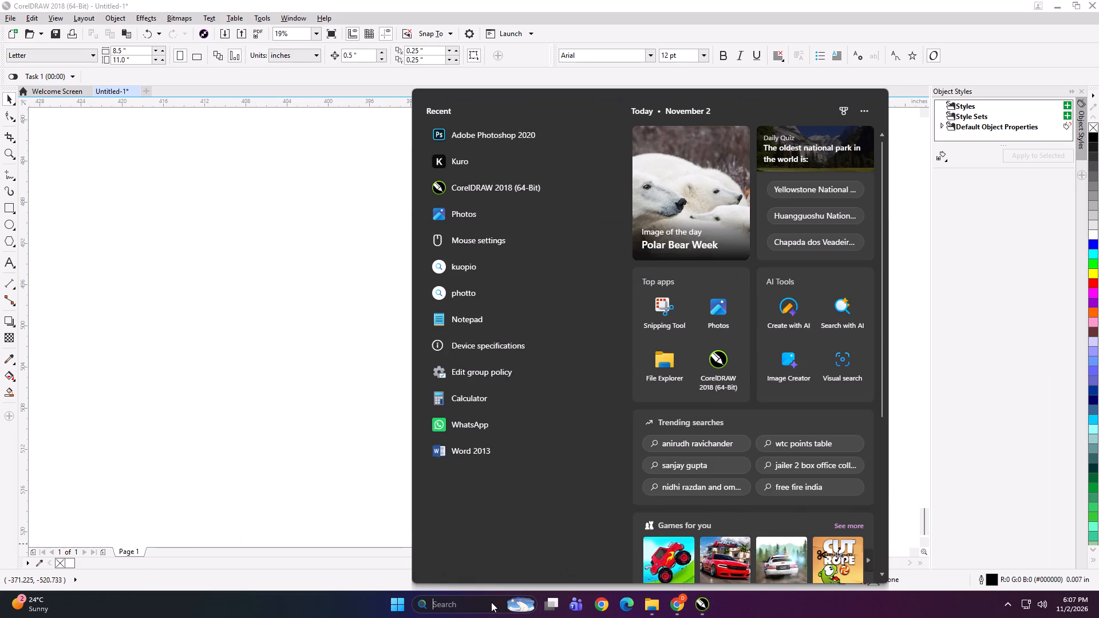
pyautogui.write('PHOTO')
pyautogui.press('Return')
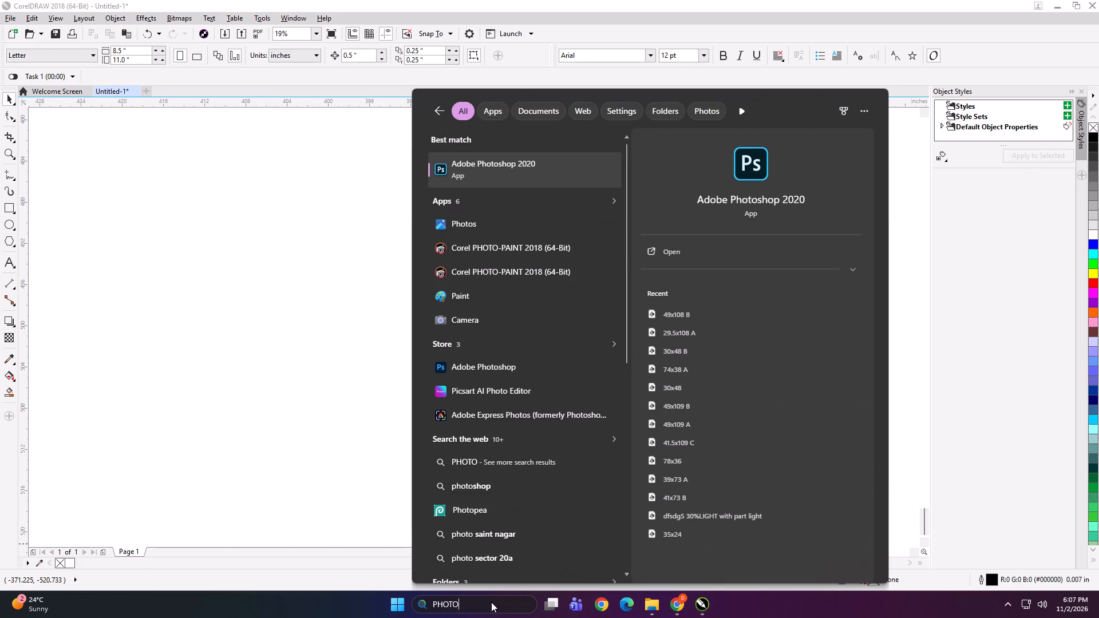
pyautogui.click(365, 354)
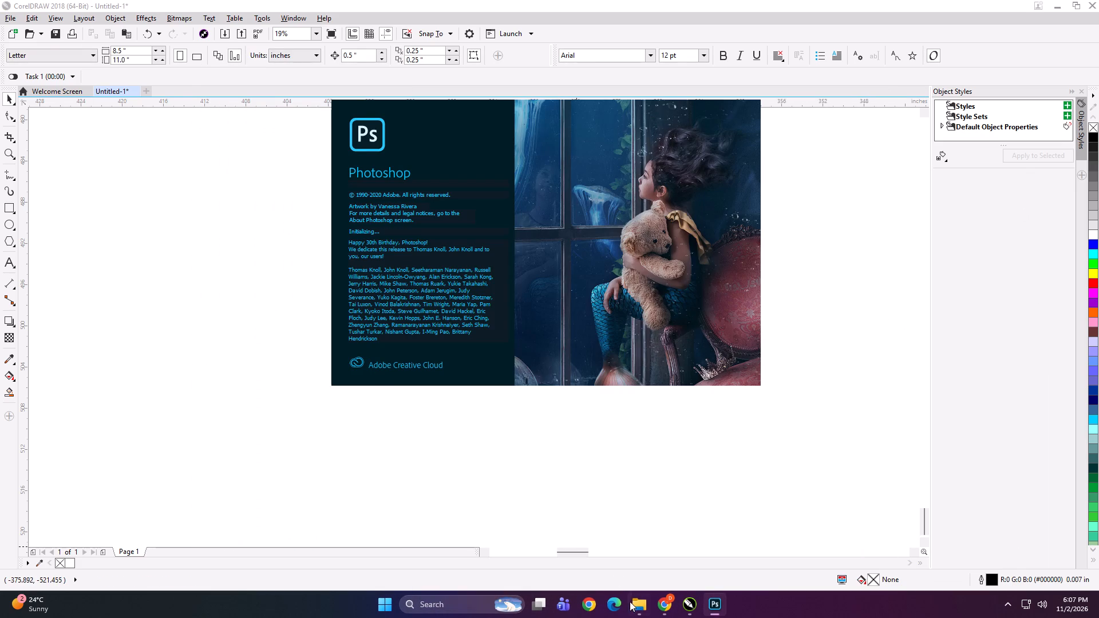
# Open the 37x107 TIFF from the Downloads folder in Photoshop.
pyautogui.click(632, 605)
pyautogui.scroll(10, 86, 206)
pyautogui.click(48, 191)
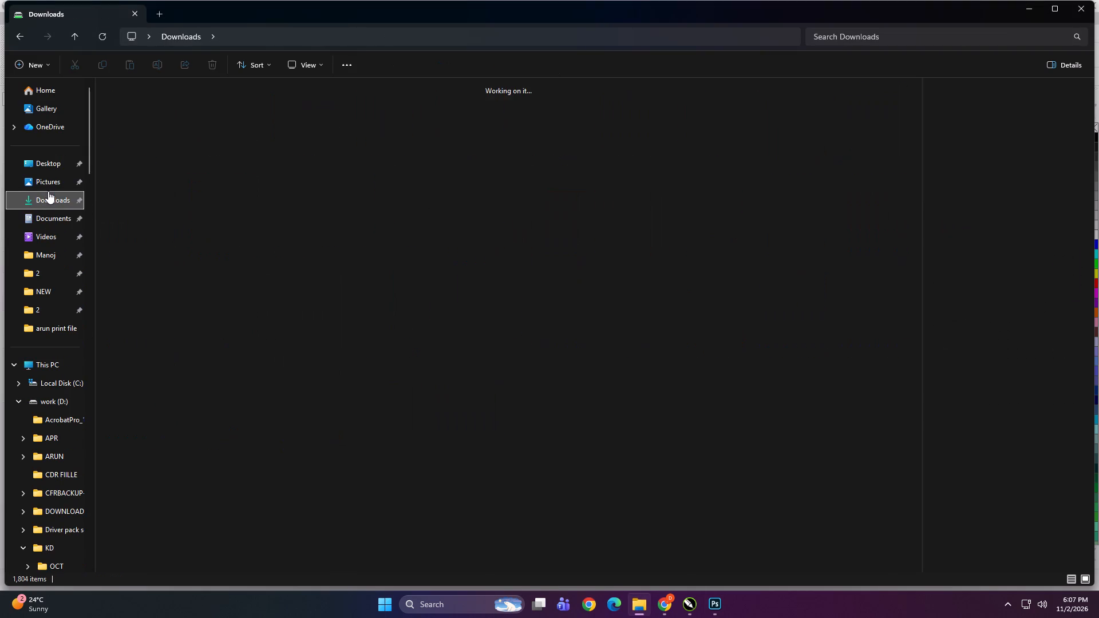
pyautogui.click(193, 195)
pyautogui.moveTo(184, 125); pyautogui.dragTo(697, 576)
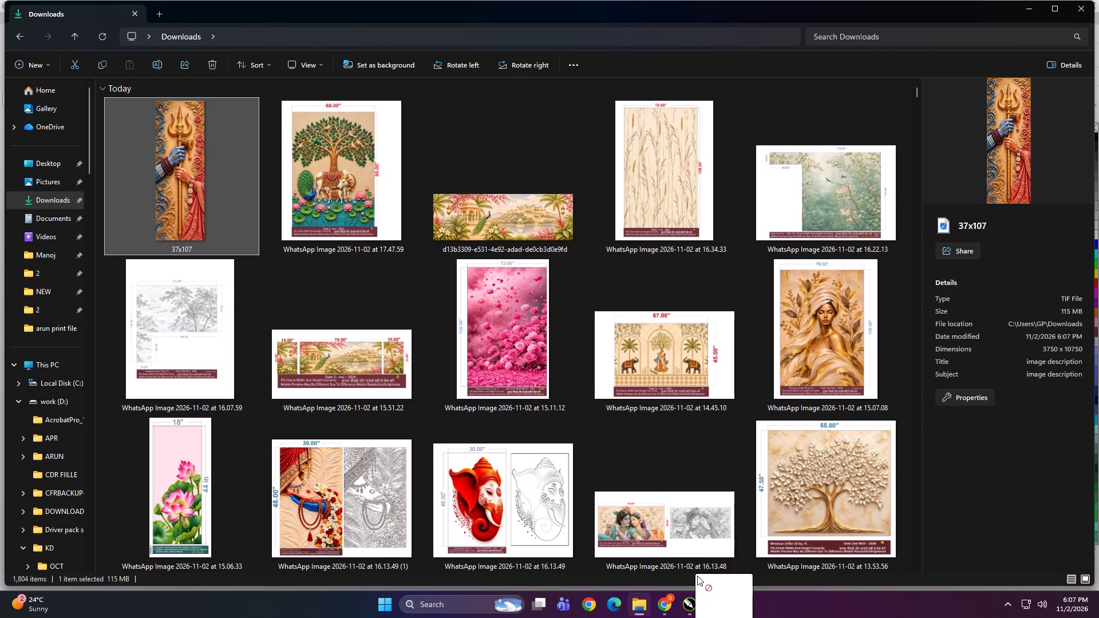
pyautogui.moveTo(697, 576); pyautogui.dragTo(715, 601)
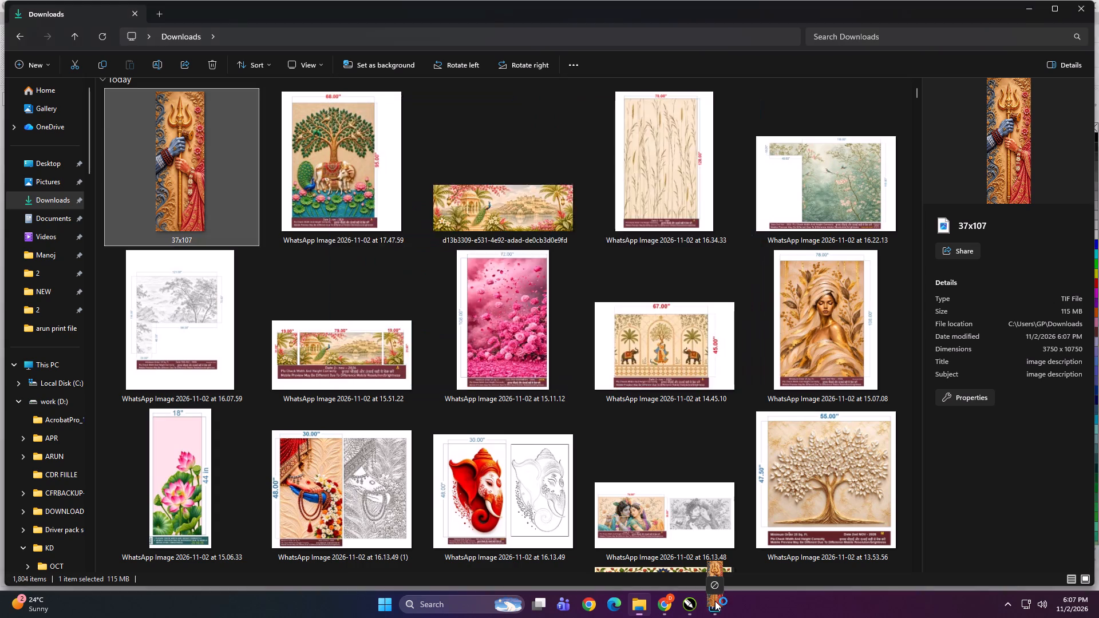
pyautogui.moveTo(715, 601); pyautogui.dragTo(551, 348)
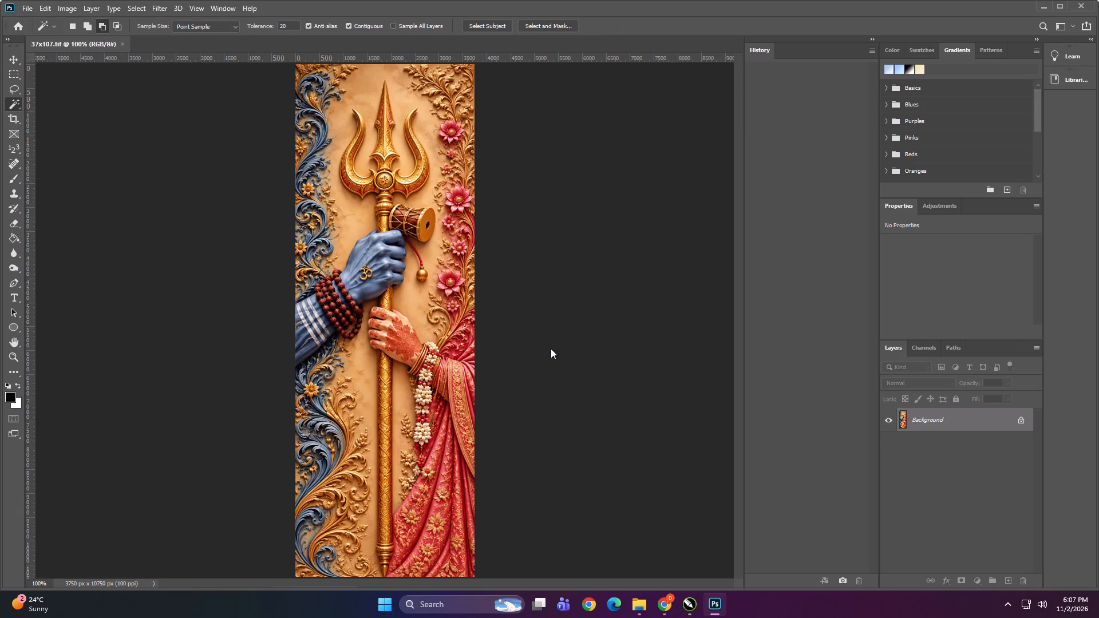
# Duplicate the Background layer of the trident image.
pyautogui.click(9, 56)
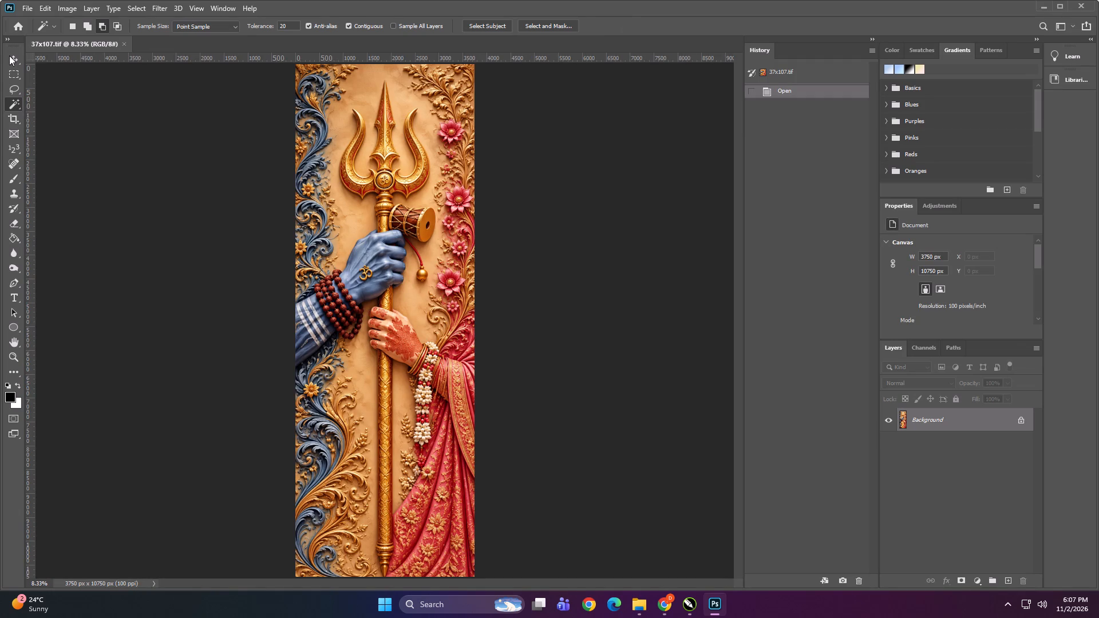
pyautogui.keyDown('alt'); pyautogui.scroll(4, 282, 152); pyautogui.keyUp('alt')
pyautogui.keyDown('alt'); pyautogui.scroll(-6, 339, 184); pyautogui.keyUp('alt')
pyautogui.hotkey('ctrl', 'j')
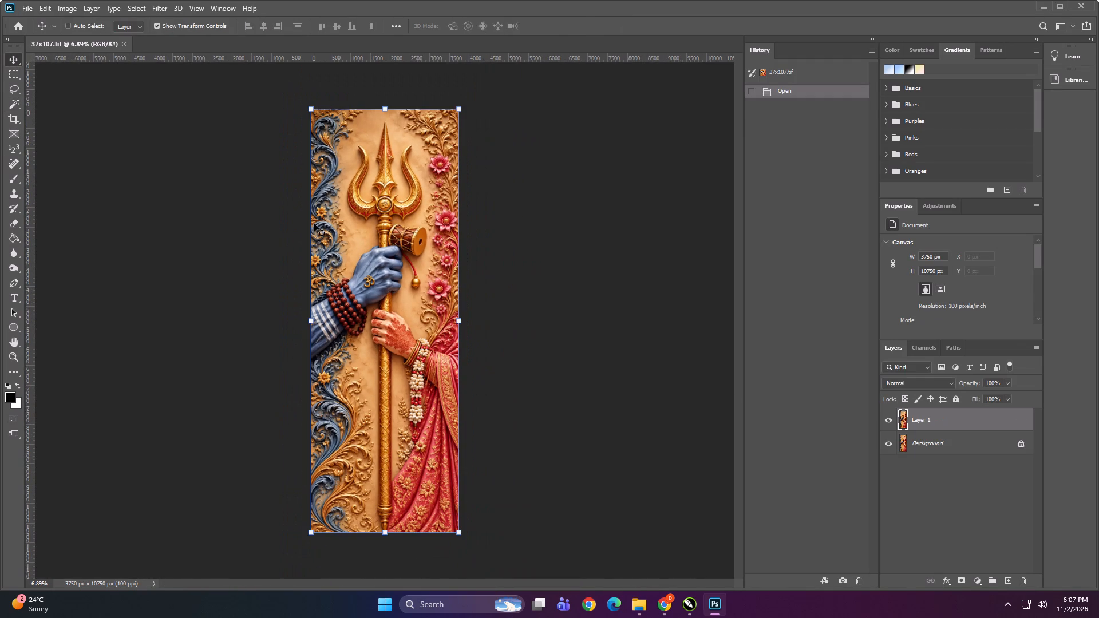
# Apply the Photocopy filter to the duplicated layer with Detail 4 and Darkness 24.
pyautogui.click(162, 9)
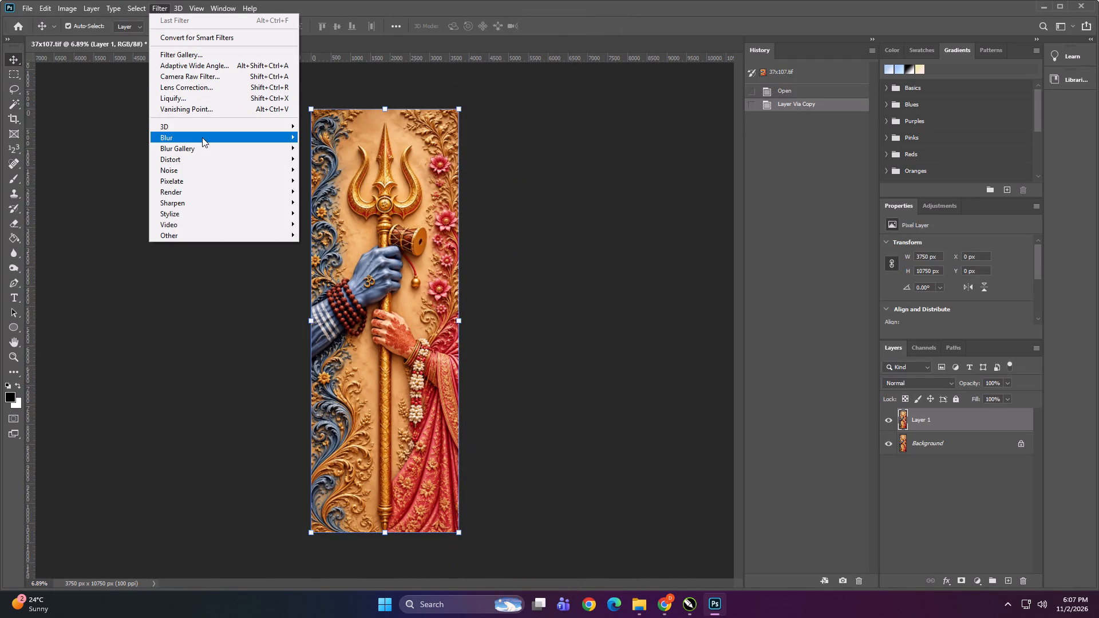
pyautogui.click(183, 50)
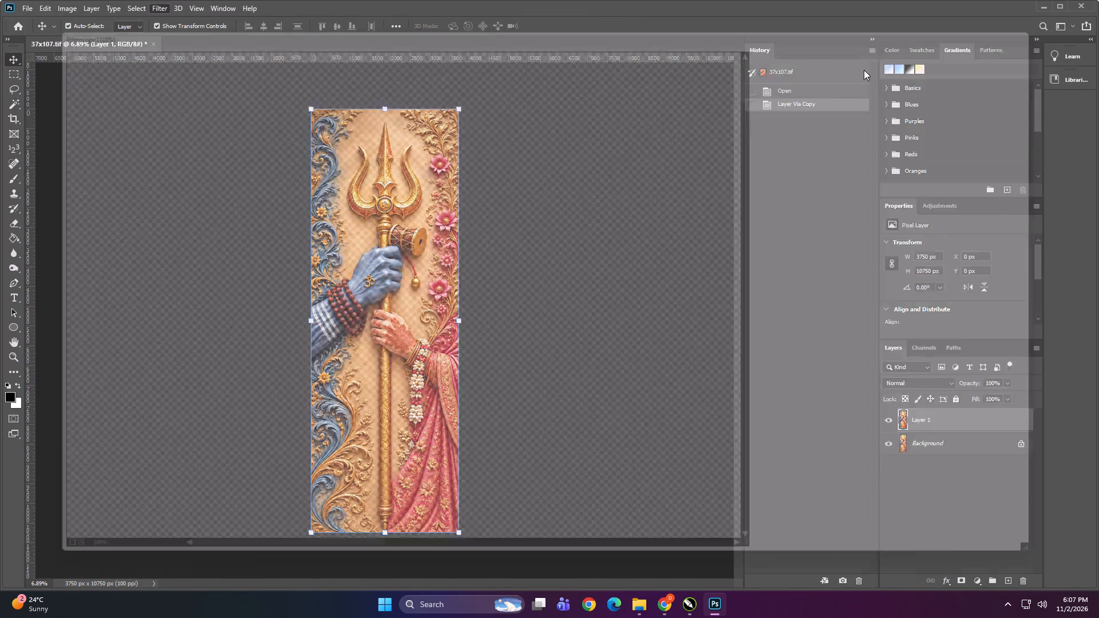
pyautogui.moveTo(1050, 91); pyautogui.dragTo(1032, 93)
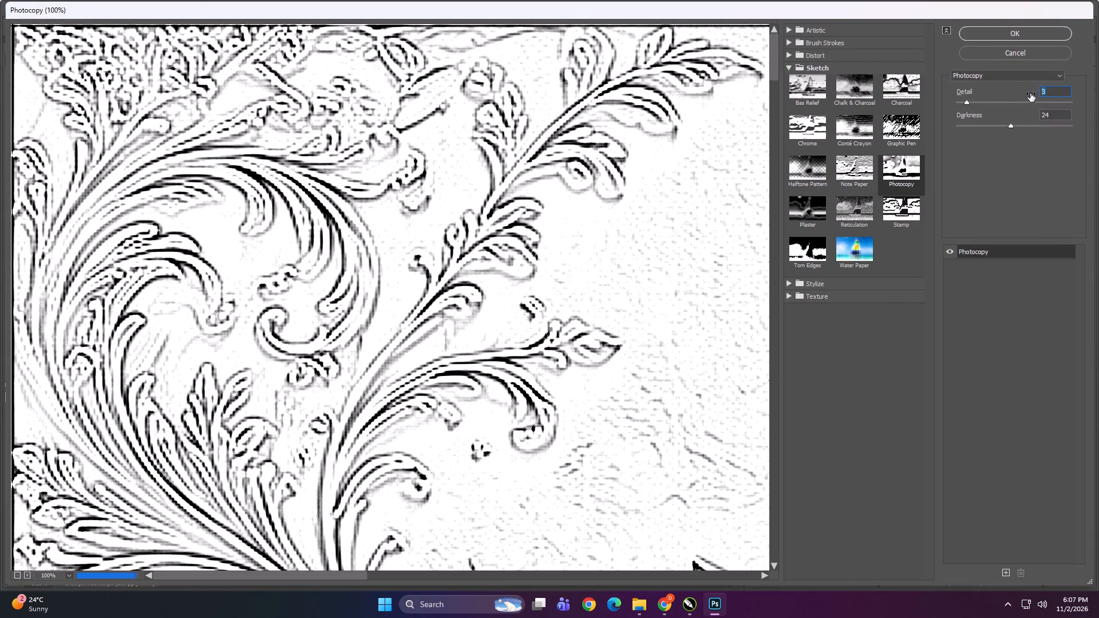
pyautogui.press('4')
pyautogui.click(994, 33)
# Select a black outline on the filtered layer with the Magic Wand and extend the selection to all similar tones.
pyautogui.keyDown('alt'); pyautogui.scroll(7, 497, 198); pyautogui.keyUp('alt')
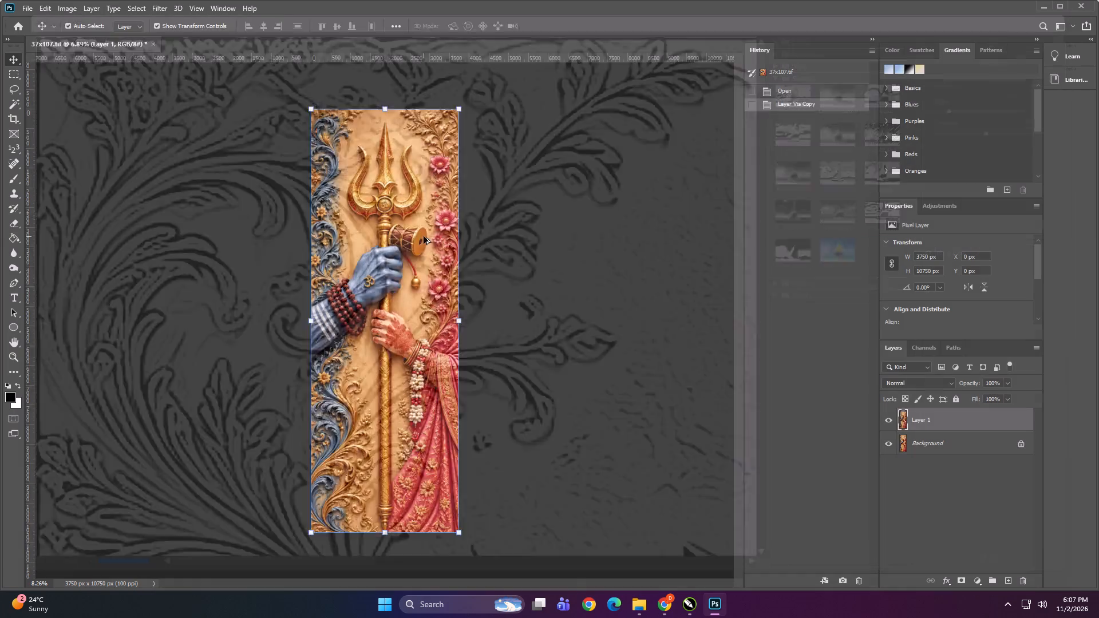
pyautogui.keyDown('alt'); pyautogui.scroll(1, 424, 236); pyautogui.keyUp('alt')
pyautogui.keyDown('alt'); pyautogui.scroll(20, 407, 248); pyautogui.keyUp('alt')
pyautogui.keyDown('alt'); pyautogui.scroll(10, 407, 248); pyautogui.keyUp('alt')
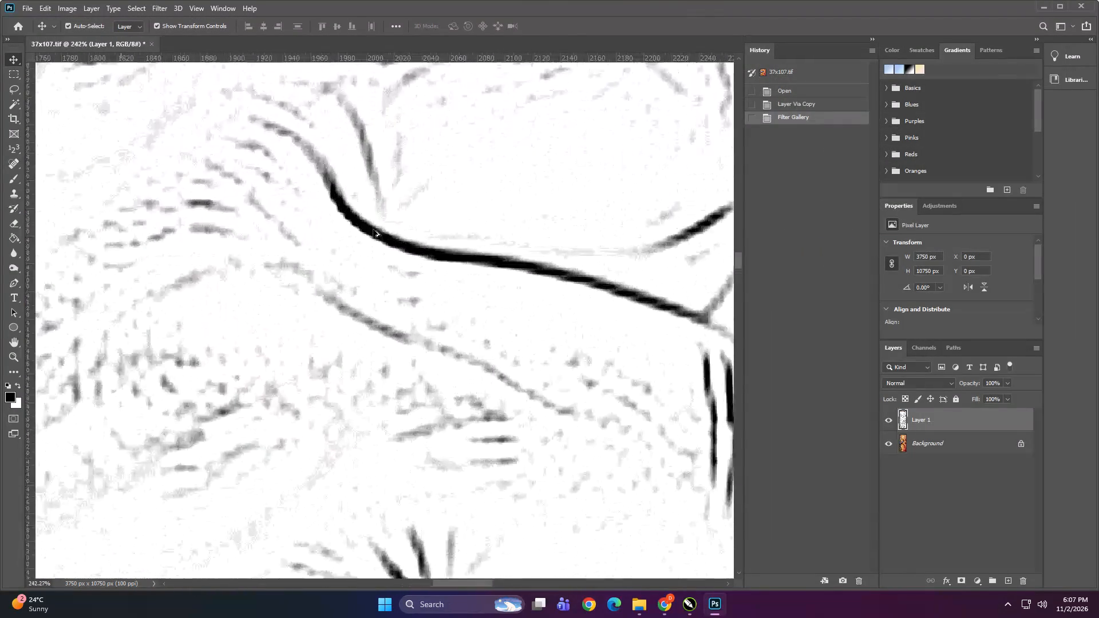
pyautogui.press('w')
pyautogui.keyDown('shift'); pyautogui.click(382, 233); pyautogui.keyUp('shift')
pyautogui.rightClick(382, 233)
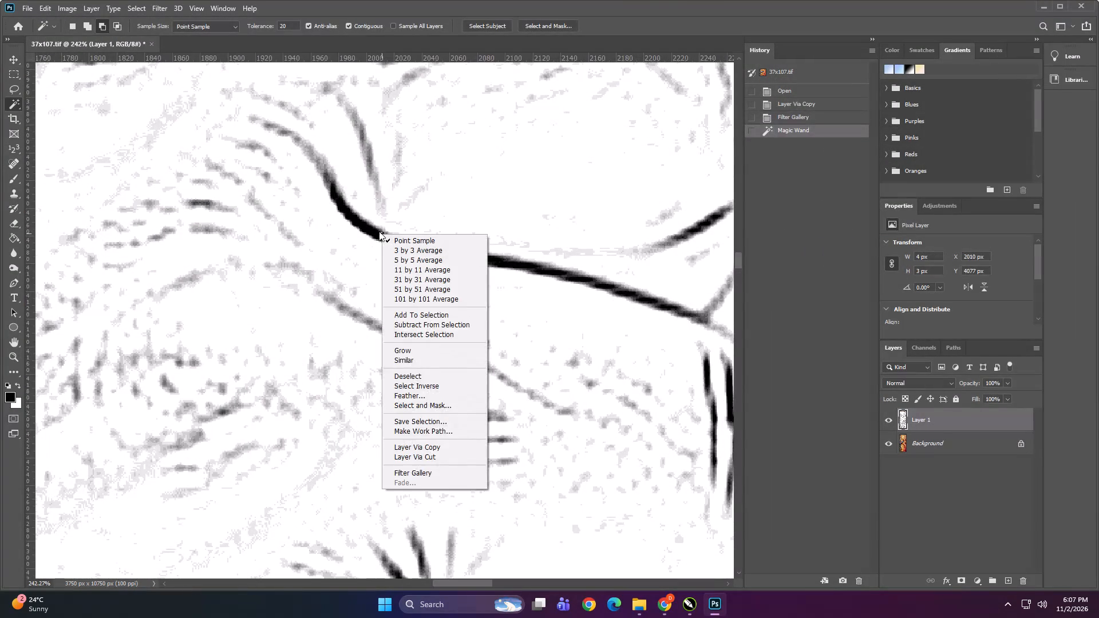
pyautogui.click(371, 225)
pyautogui.hotkey('ctrl', 'd')
pyautogui.keyDown('shift'); pyautogui.click(365, 228); pyautogui.keyUp('shift')
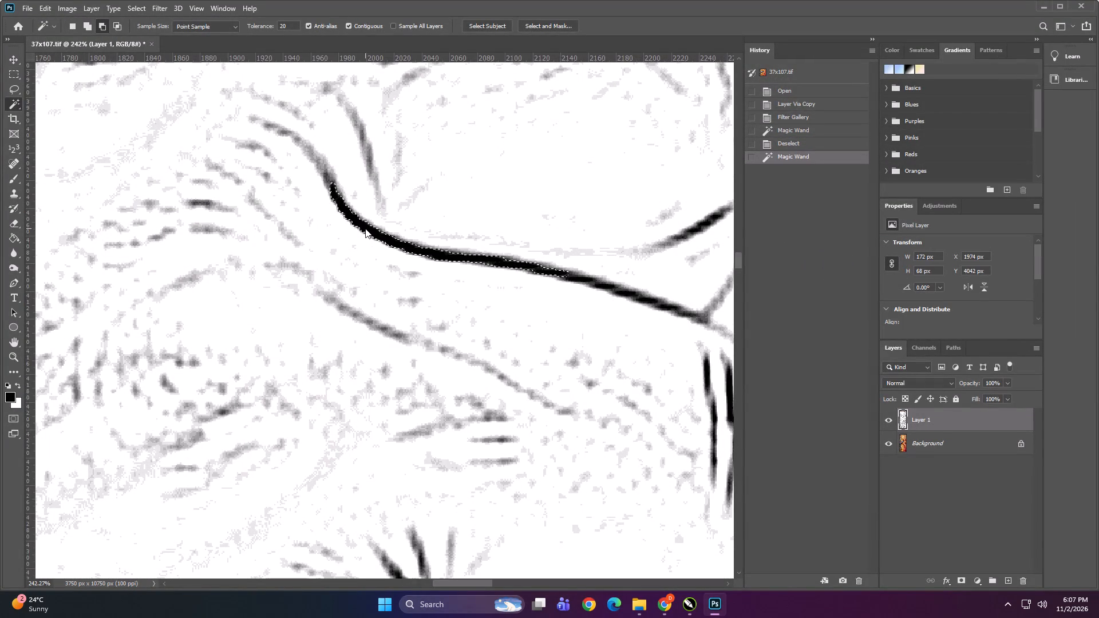
pyautogui.rightClick(365, 228)
pyautogui.click(401, 353)
pyautogui.keyDown('alt'); pyautogui.scroll(-2, 385, 253); pyautogui.keyUp('alt')
pyautogui.keyDown('alt'); pyautogui.scroll(-20, 365, 246); pyautogui.keyUp('alt')
pyautogui.keyDown('alt'); pyautogui.scroll(-4, 365, 246); pyautogui.keyUp('alt')
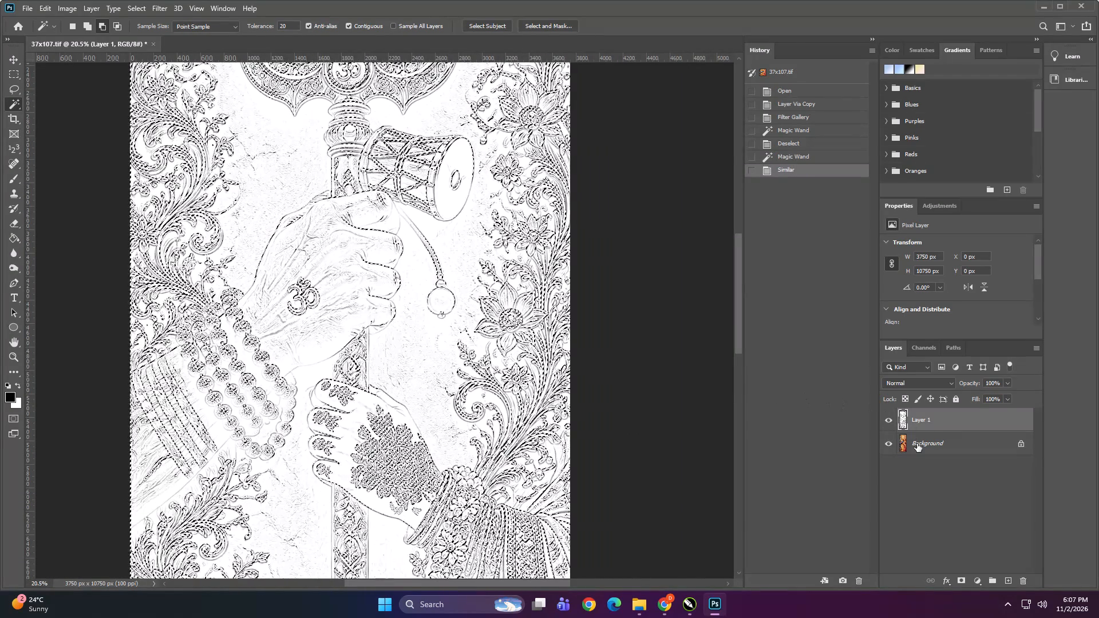
# Make the Background layer active and create a new spot channel from the line selection with the default settings.
pyautogui.click(917, 443)
pyautogui.click(924, 426)
pyautogui.click(935, 449)
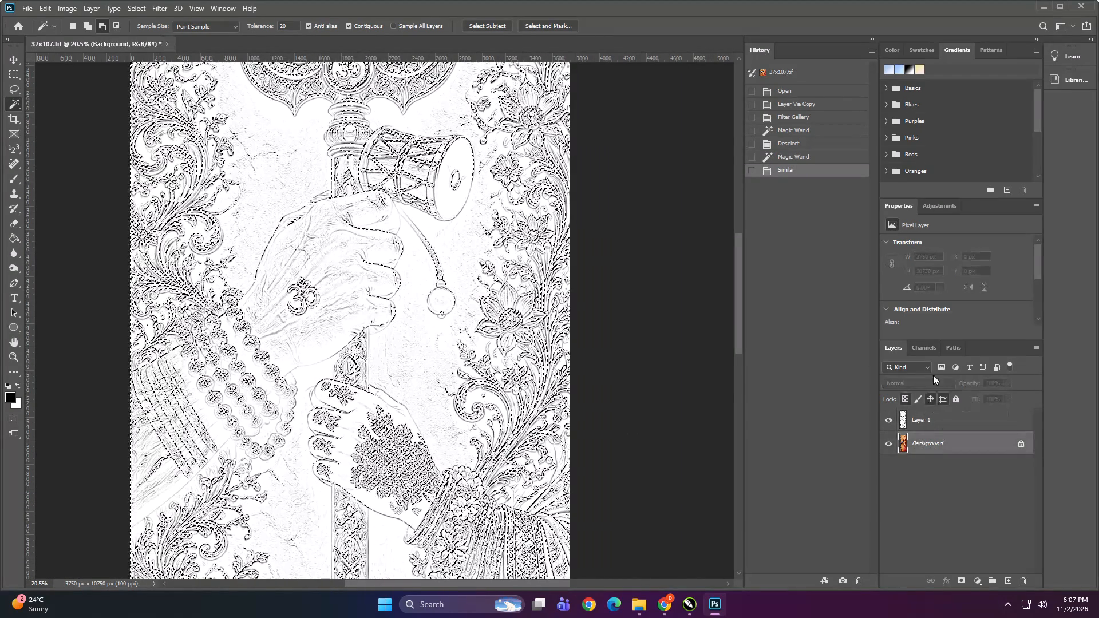
pyautogui.click(920, 353)
pyautogui.click(1036, 344)
pyautogui.click(1029, 391)
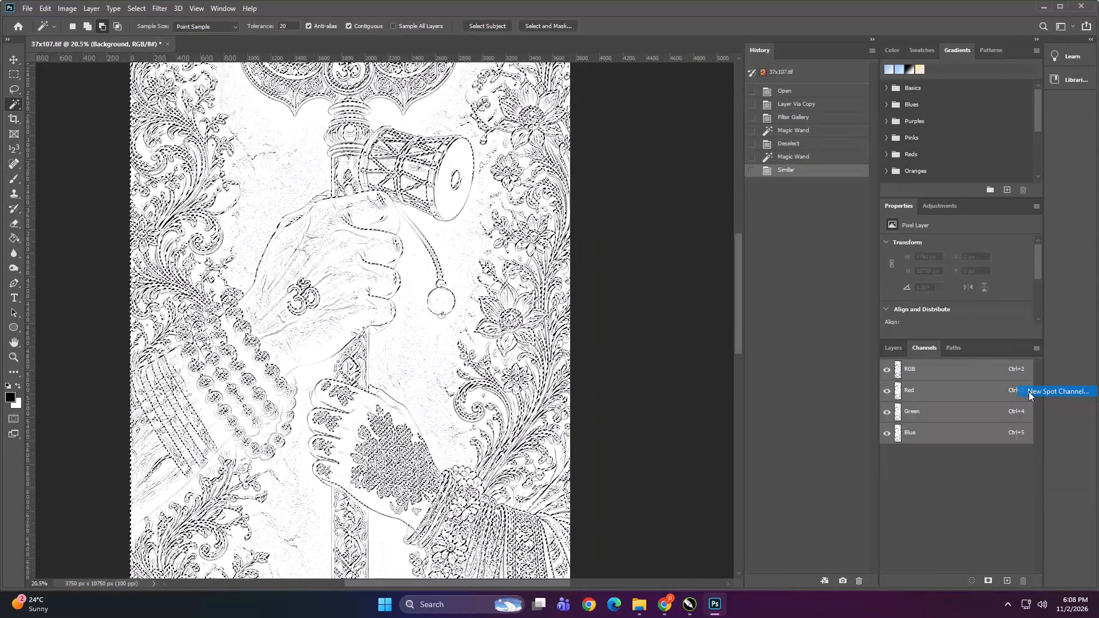
pyautogui.click(642, 177)
# Duplicate the spot channel within the same document, naming the copy Spot 1.
pyautogui.rightClick(942, 455)
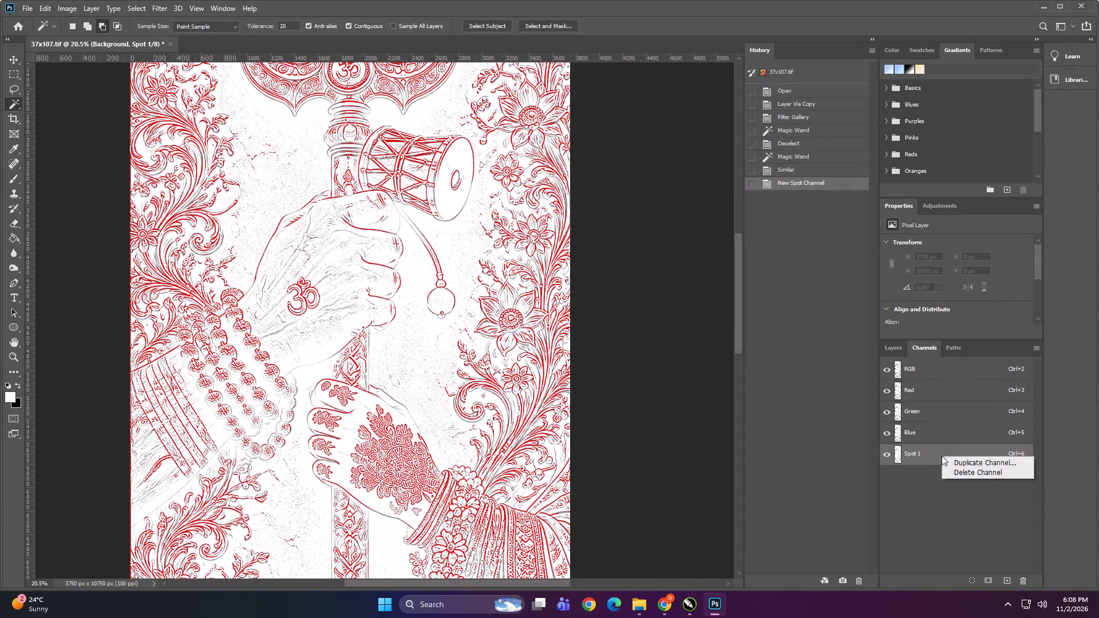
pyautogui.click(948, 461)
pyautogui.press('Right')
pyautogui.press('BackSpace')
pyautogui.press('BackSpace')
pyautogui.press('BackSpace')
pyautogui.press('BackSpace')
pyautogui.press('BackSpace')
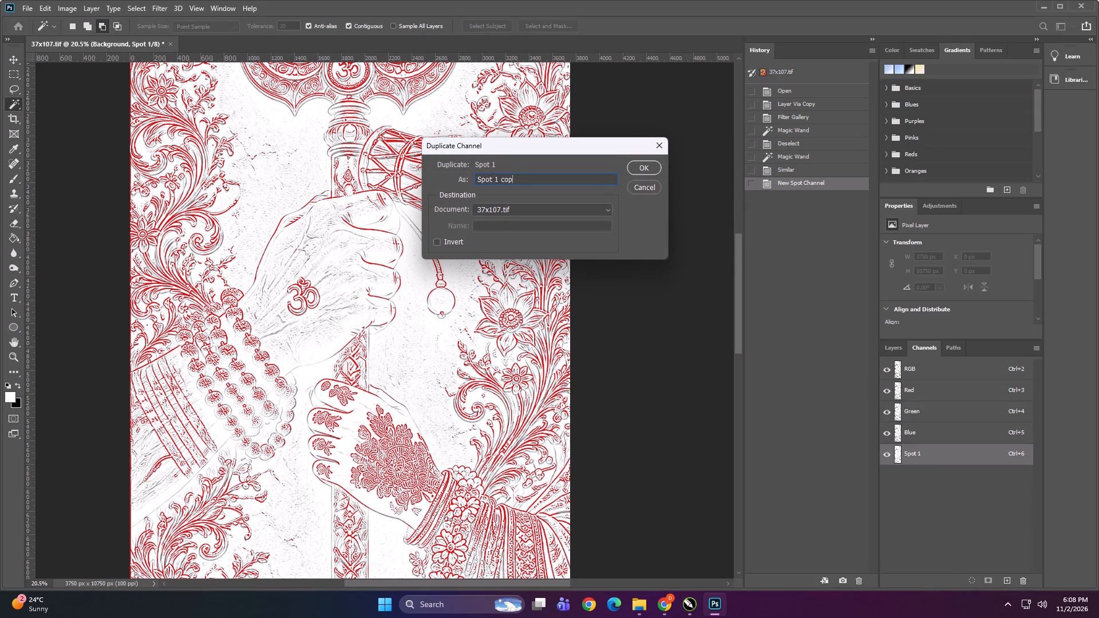
pyautogui.press('BackSpace')
pyautogui.press('1')
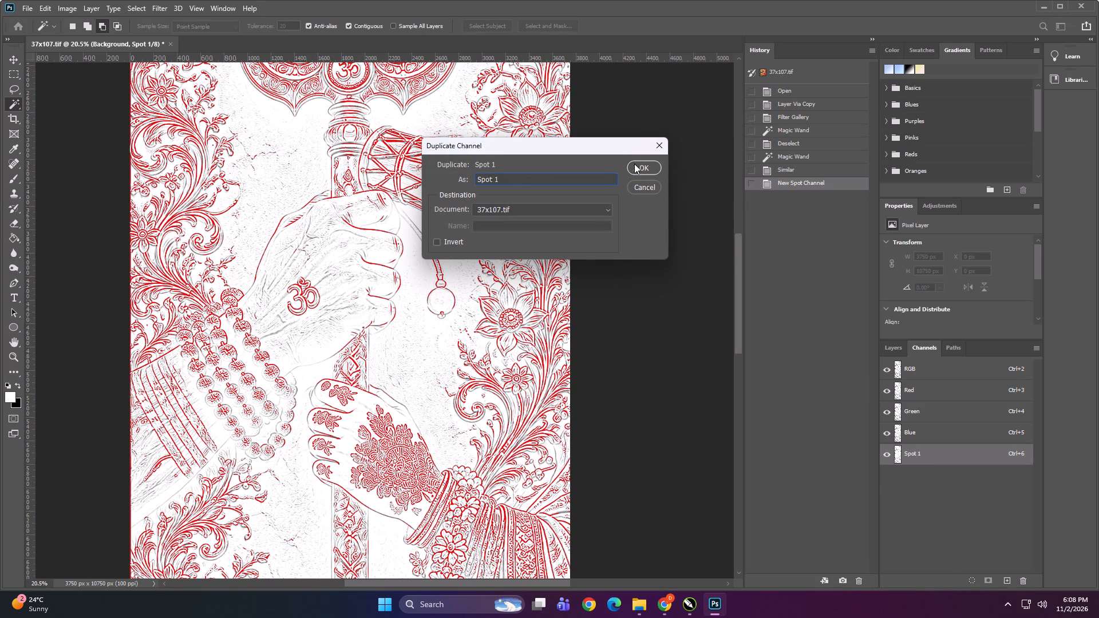
pyautogui.click(634, 164)
pyautogui.click(888, 474)
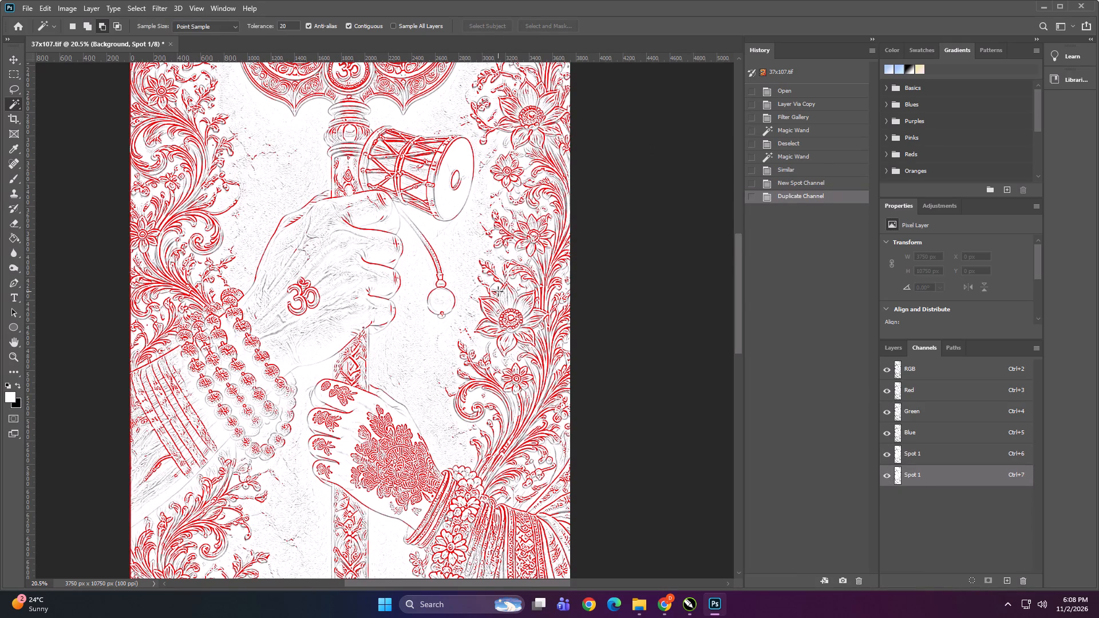
# Delete the filtered Layer 1, keeping only the Background layer.
pyautogui.click(895, 346)
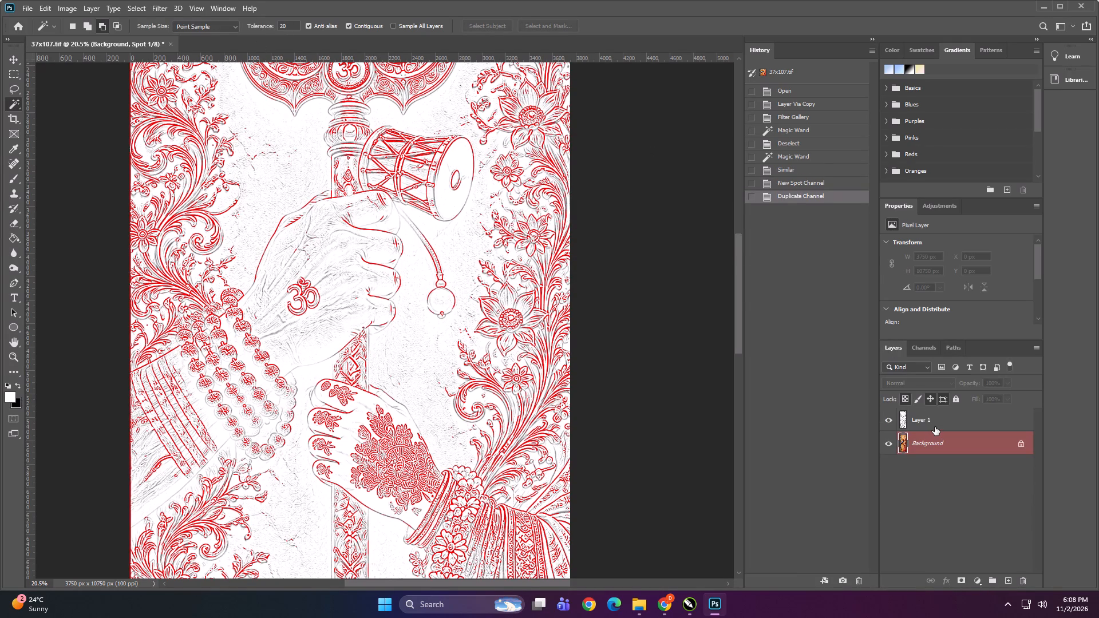
pyautogui.click(935, 427)
pyautogui.press('Delete')
# Save the image over 37x107 in Downloads as a TIFF with spot colors and LZW compression.
pyautogui.hotkey('ctrl', 'shift', 's')
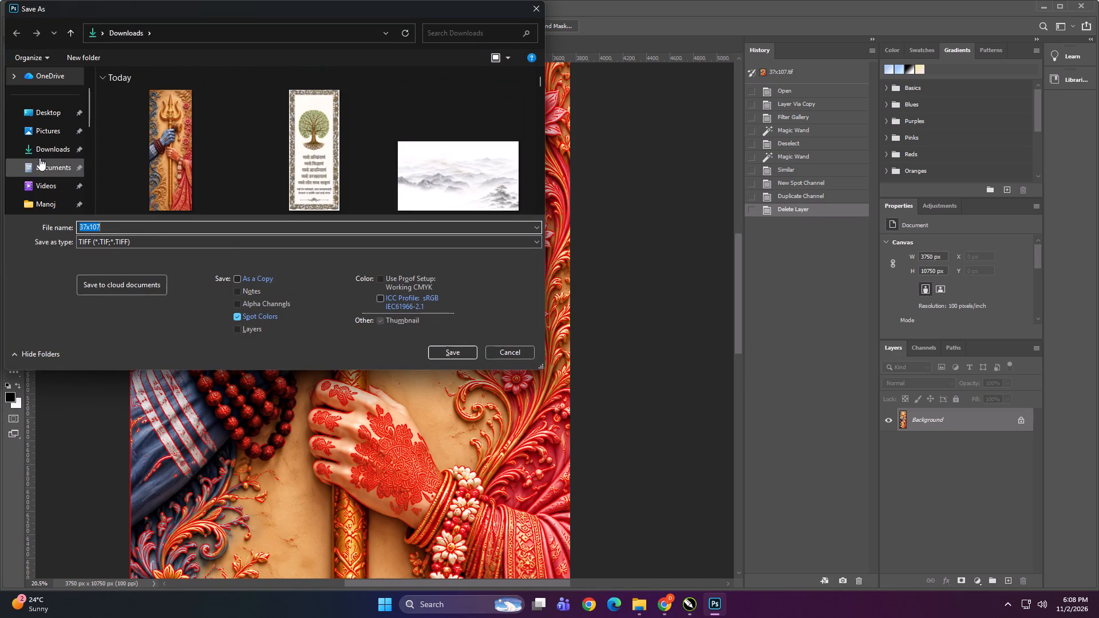
pyautogui.click(41, 153)
pyautogui.click(185, 152)
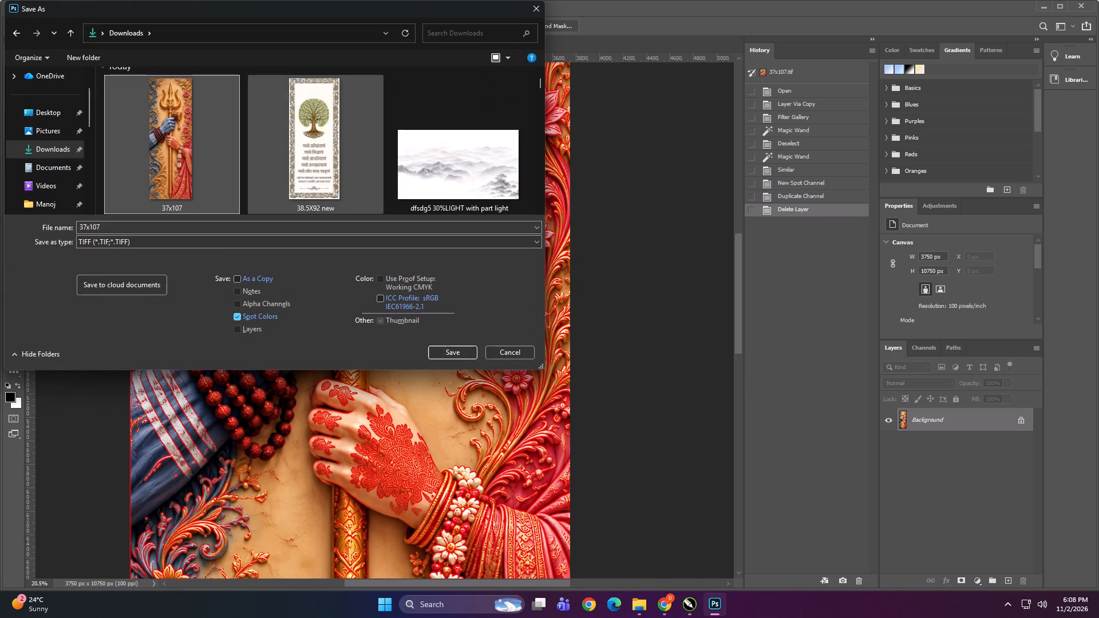
pyautogui.click(450, 352)
pyautogui.click(585, 298)
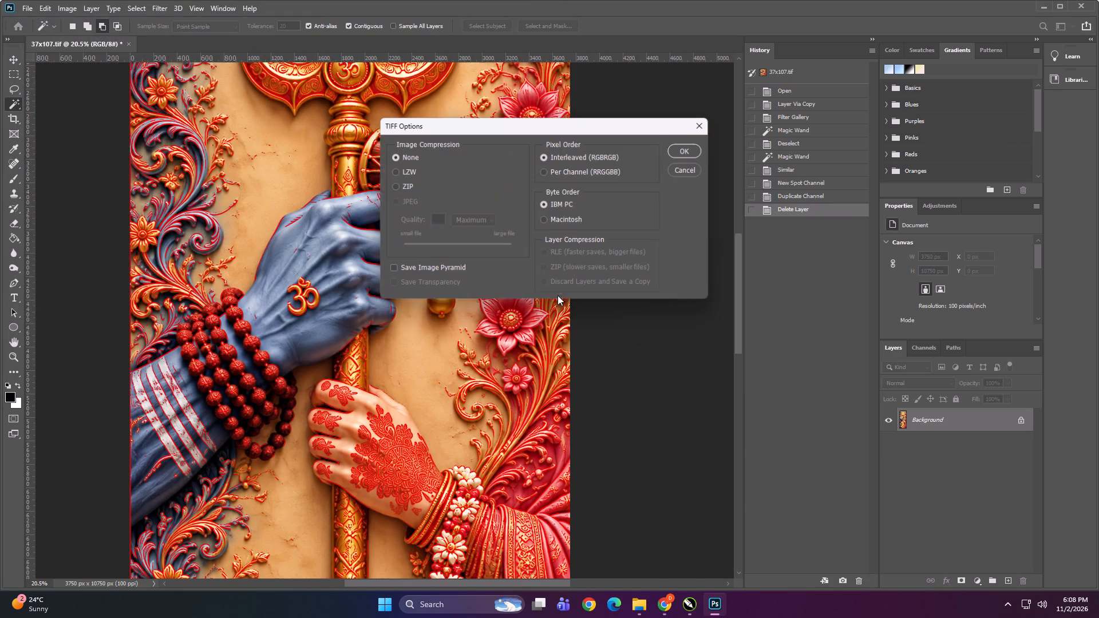
pyautogui.click(398, 177)
pyautogui.click(397, 173)
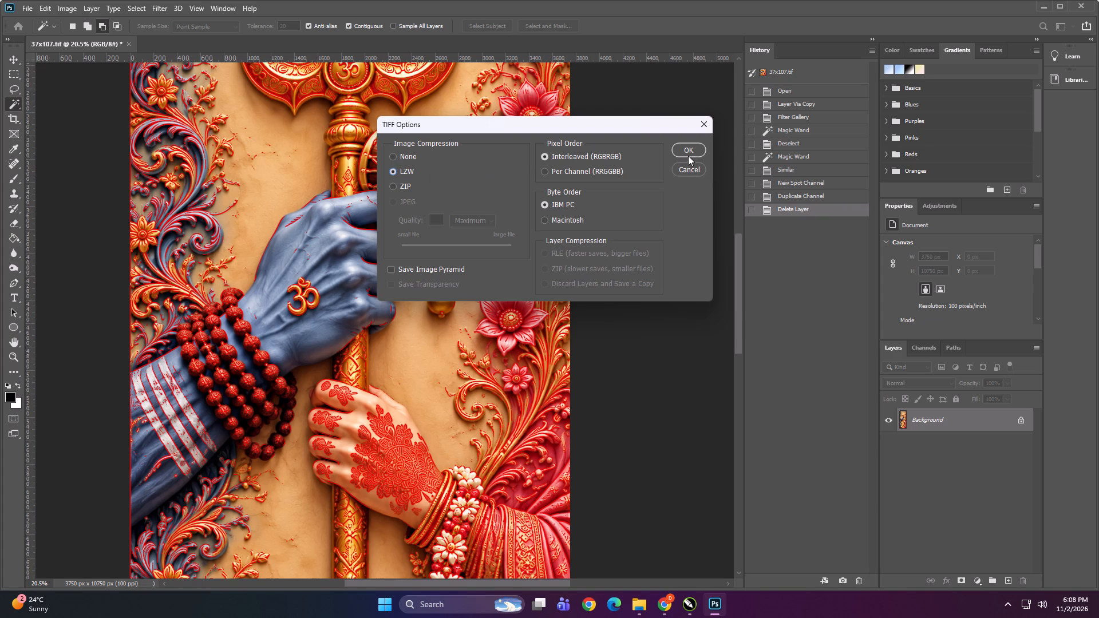
pyautogui.click(688, 152)
# Quit Photoshop, letting the background save finish first.
pyautogui.click(1086, 3)
pyautogui.click(552, 226)
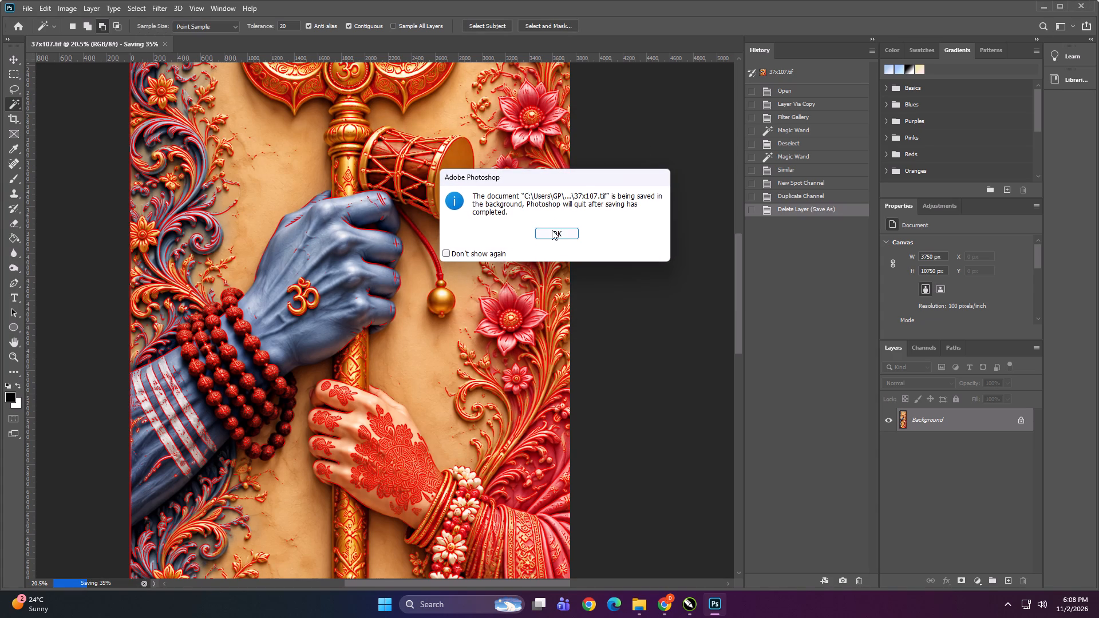
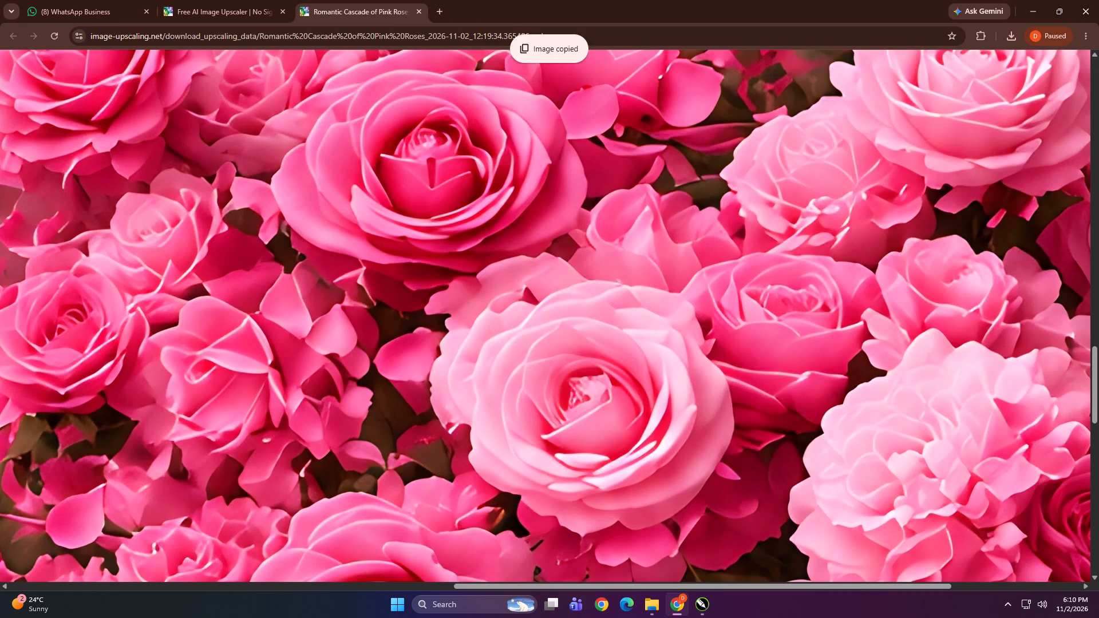
# Paste the copied pink roses image into the CorelDRAW document and move it below the lotus panel, beside the small roses image.
pyautogui.click(706, 608)
pyautogui.click(547, 384)
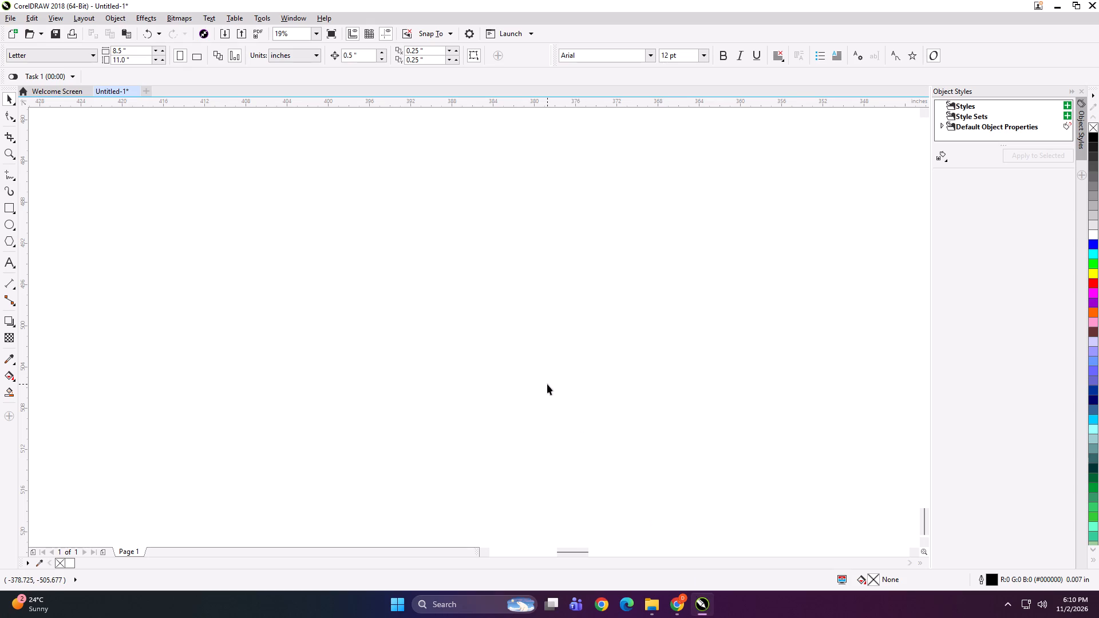
pyautogui.hotkey('ctrl', 'v')
pyautogui.press('F4')
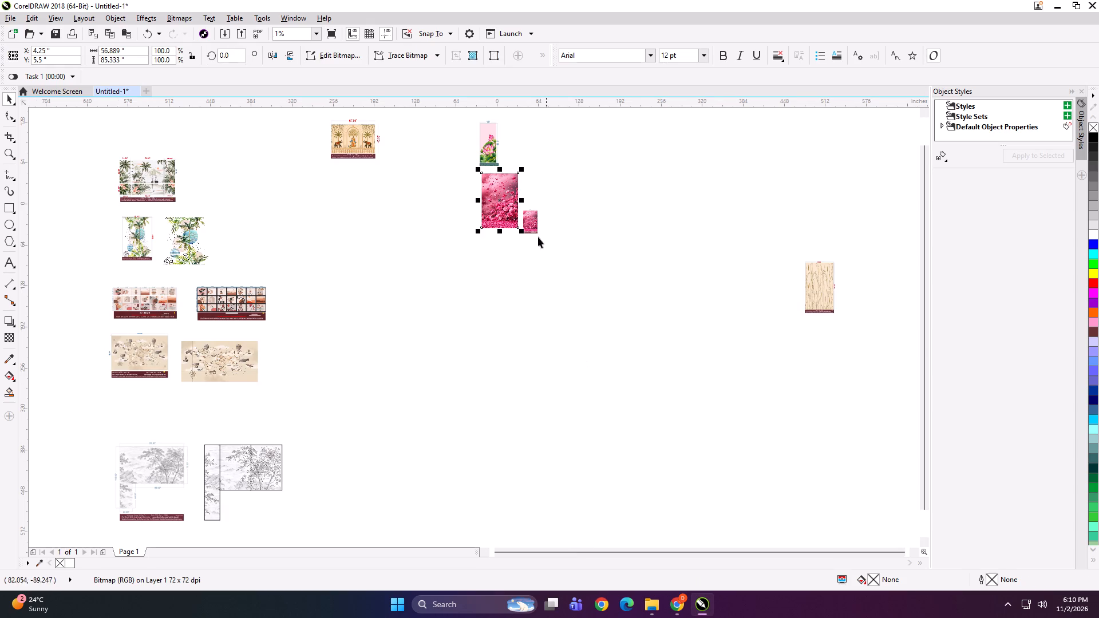
pyautogui.moveTo(512, 208); pyautogui.dragTo(508, 231)
pyautogui.click(547, 379)
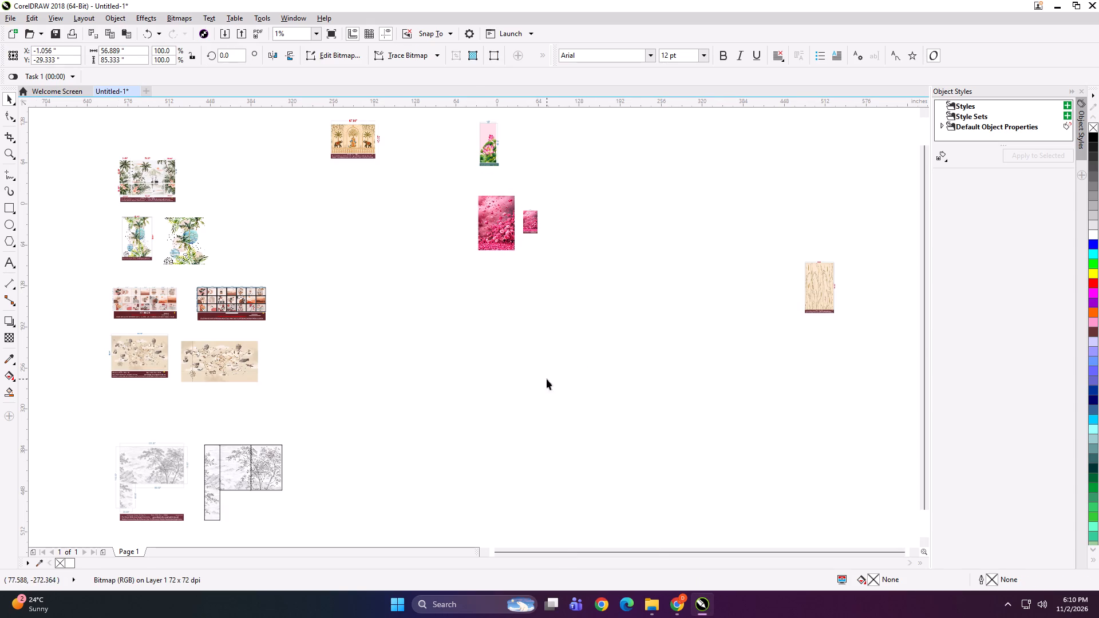
# In File Explorer, open the file > Nov > 02 folder on the DIGITECH_SHAREDRIVE (Z:) network drive.
pyautogui.click(658, 606)
pyautogui.scroll(3, 80, 383)
pyautogui.click(64, 369)
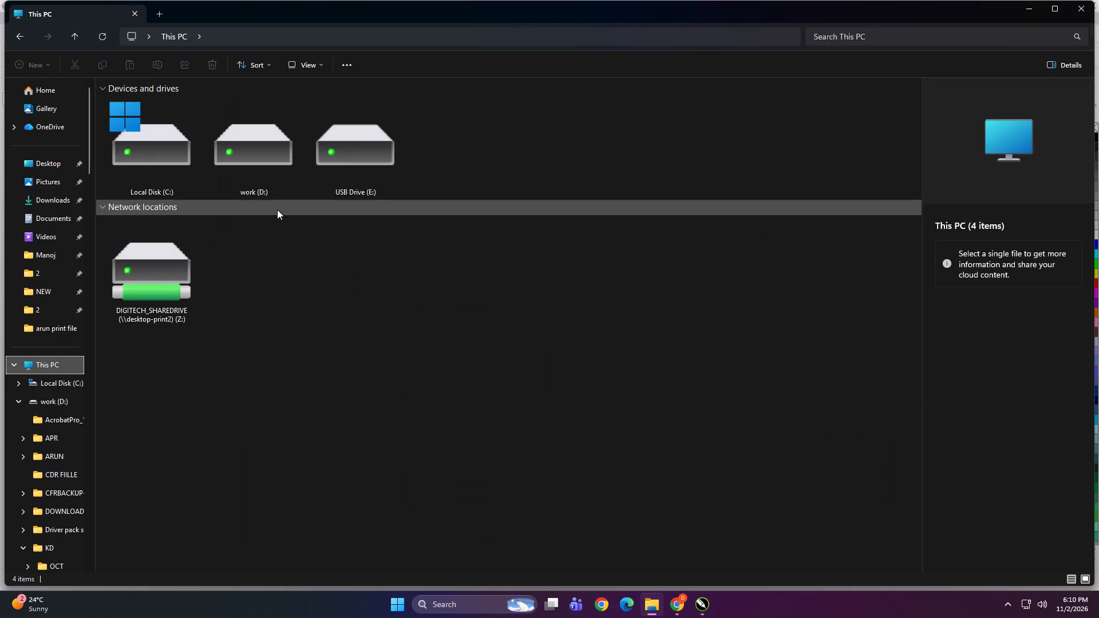
pyautogui.doubleClick(114, 315)
pyautogui.doubleClick(468, 109)
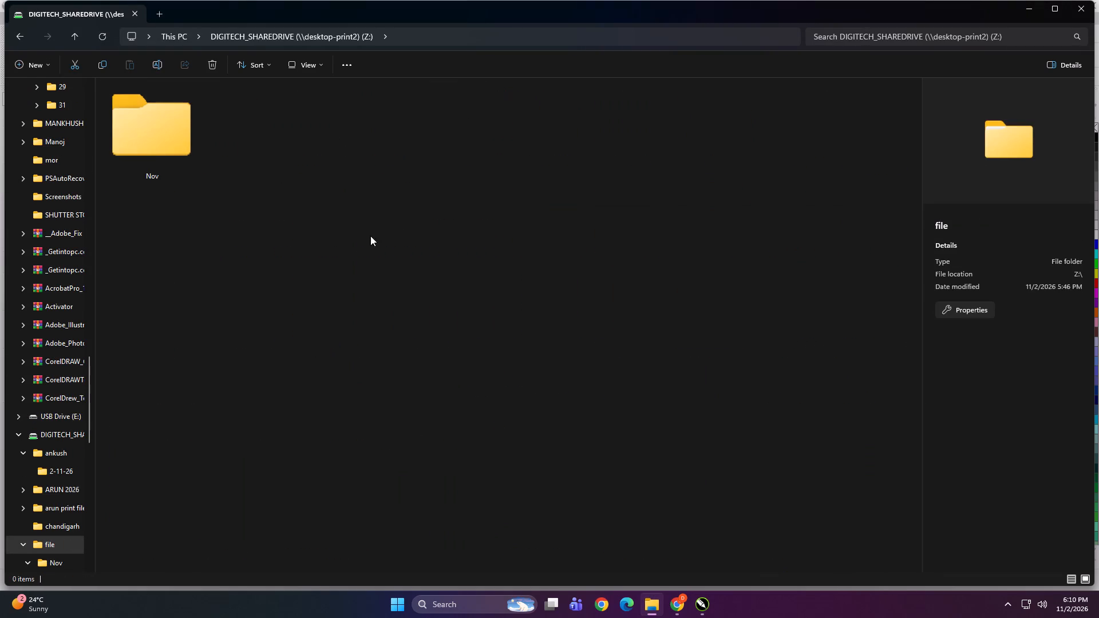
pyautogui.doubleClick(159, 151)
pyautogui.doubleClick(309, 163)
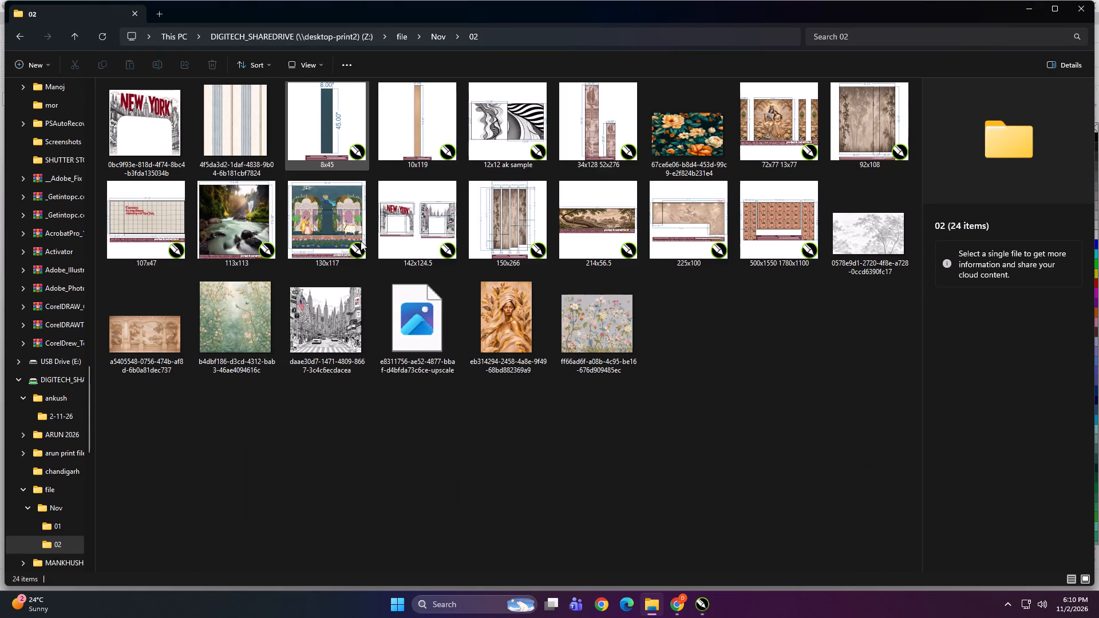
pyautogui.keyDown('ctrl'); pyautogui.scroll(1, 350, 433); pyautogui.keyUp('ctrl')
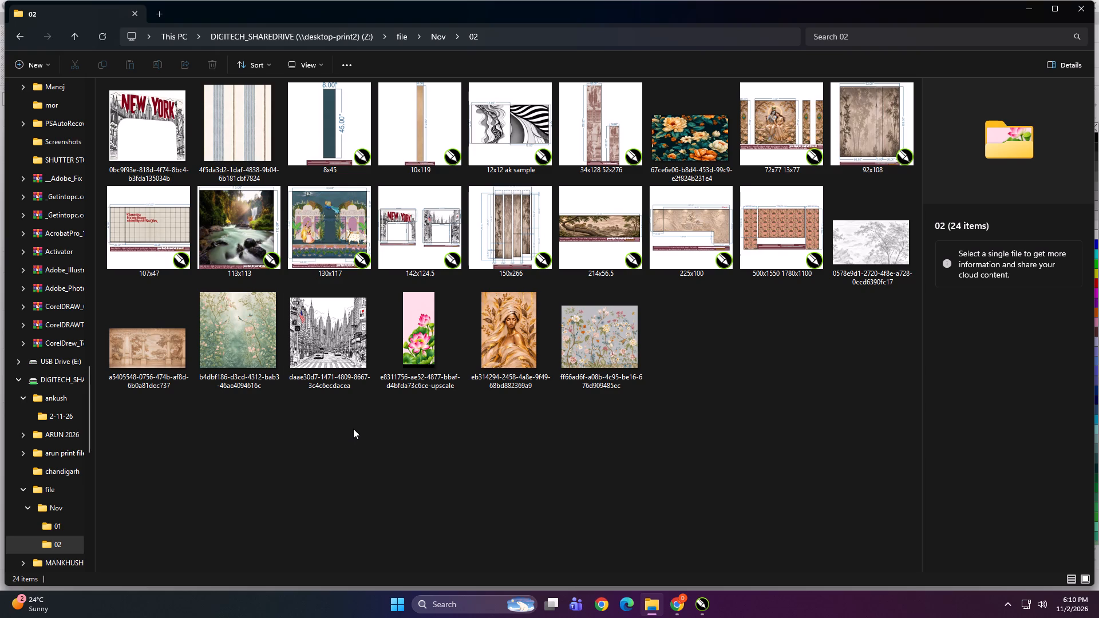
# Select the upscaled pink lotus PNG in the 02 folder and start dragging it out of the file list.
pyautogui.click(388, 344)
pyautogui.moveTo(428, 312); pyautogui.dragTo(626, 489)
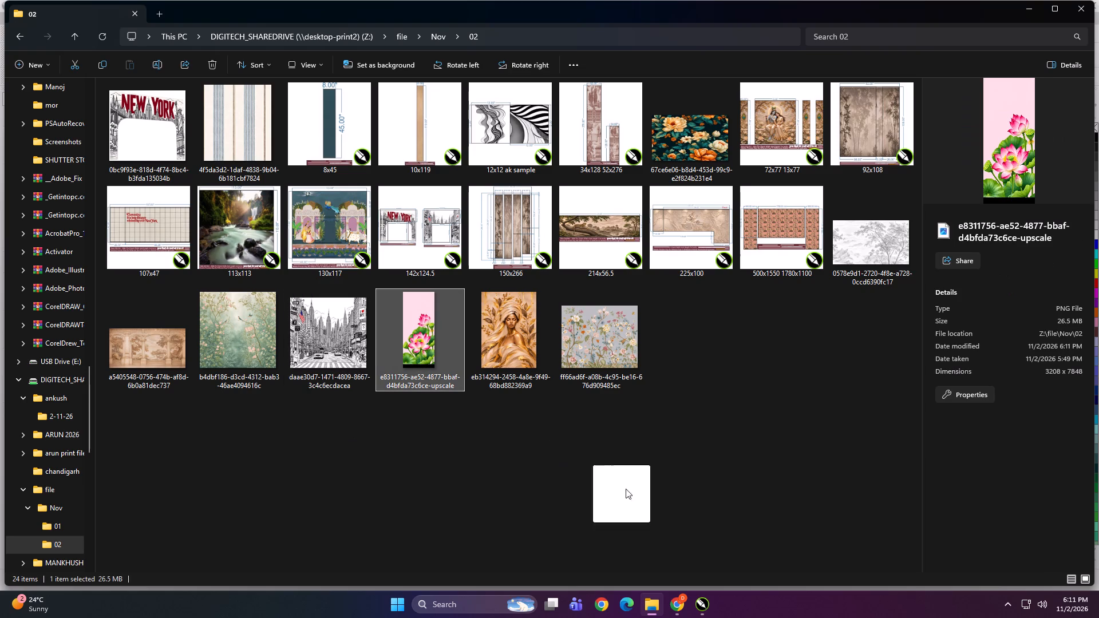
# Place the upscaled pink lotus PNG in the CorelDRAW document, in the empty space beside the existing lotus panel.
pyautogui.moveTo(626, 489); pyautogui.dragTo(530, 148)
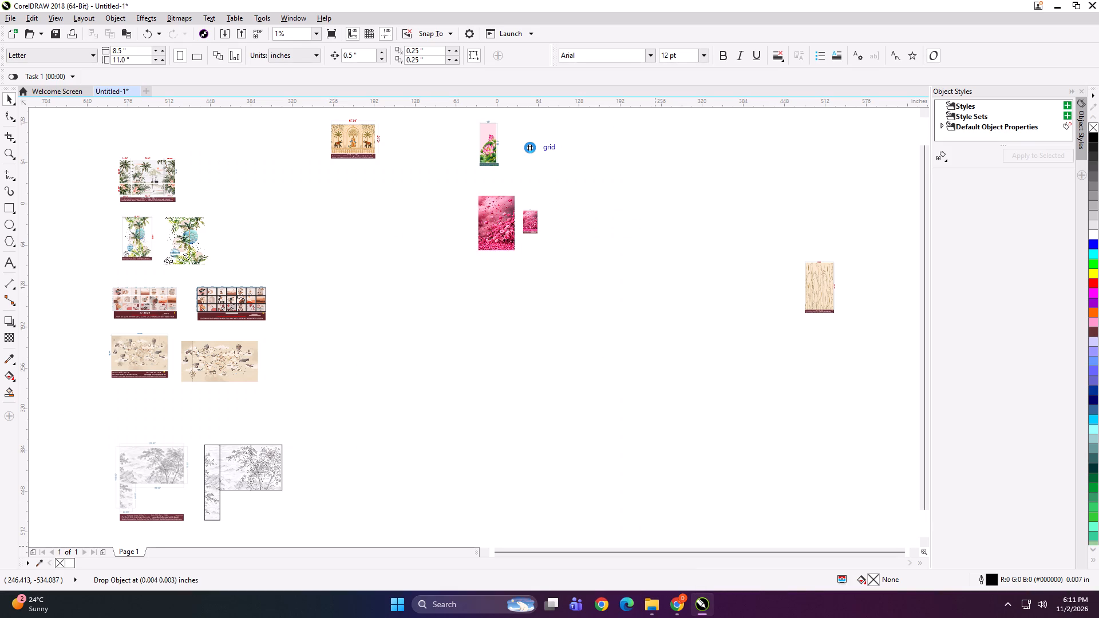
# Switch to Chrome, where the upscaled Romantic Cascade of Pink Roses image is open.
pyautogui.hotkey('alt', 'Tab')
pyautogui.hotkey('alt', 'Tab')
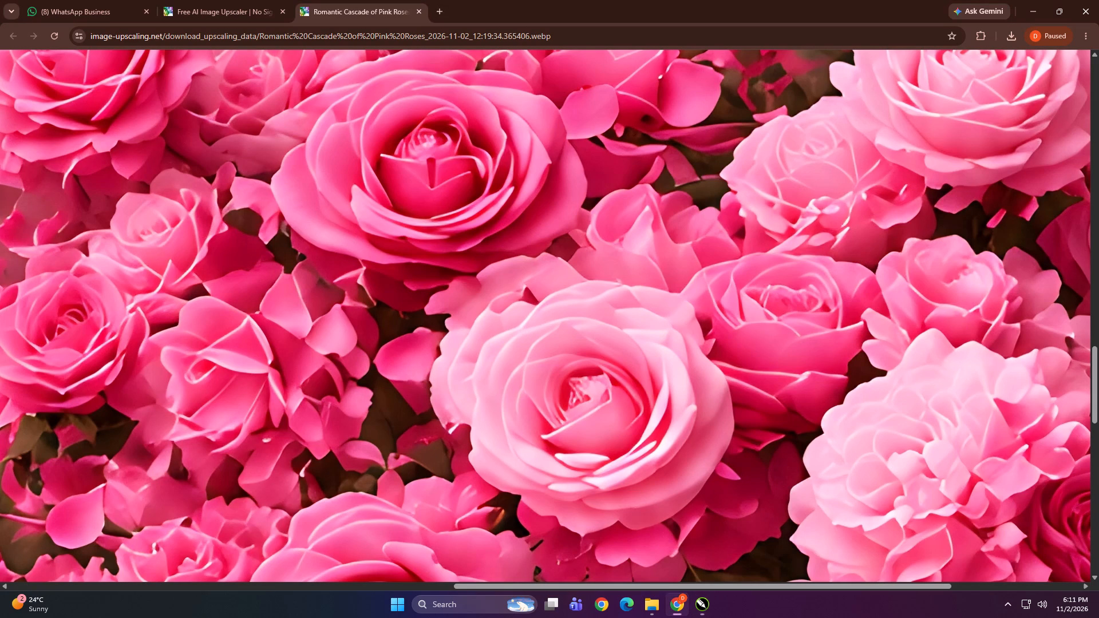
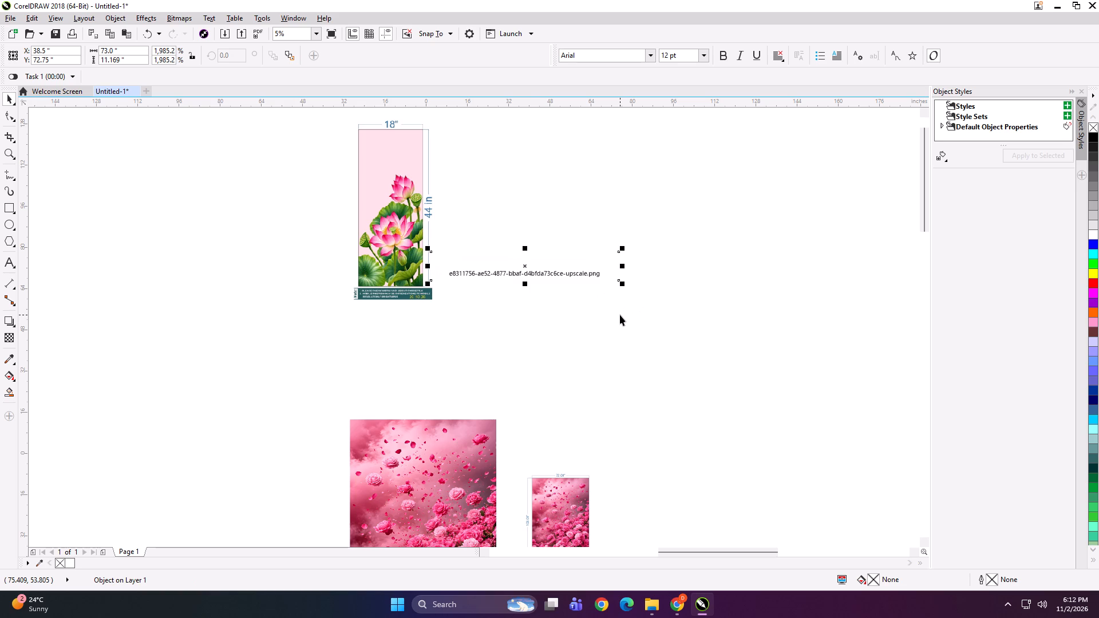
# Delete the selected text object showing the upscaled PNG's file name beside the lotus panel.
pyautogui.press('Delete')
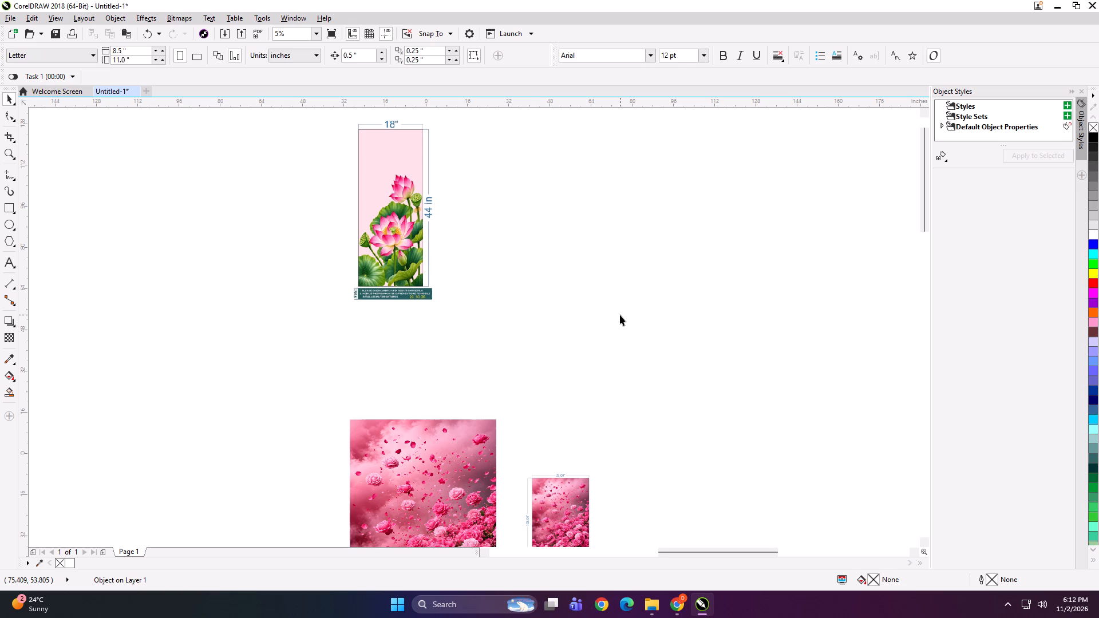
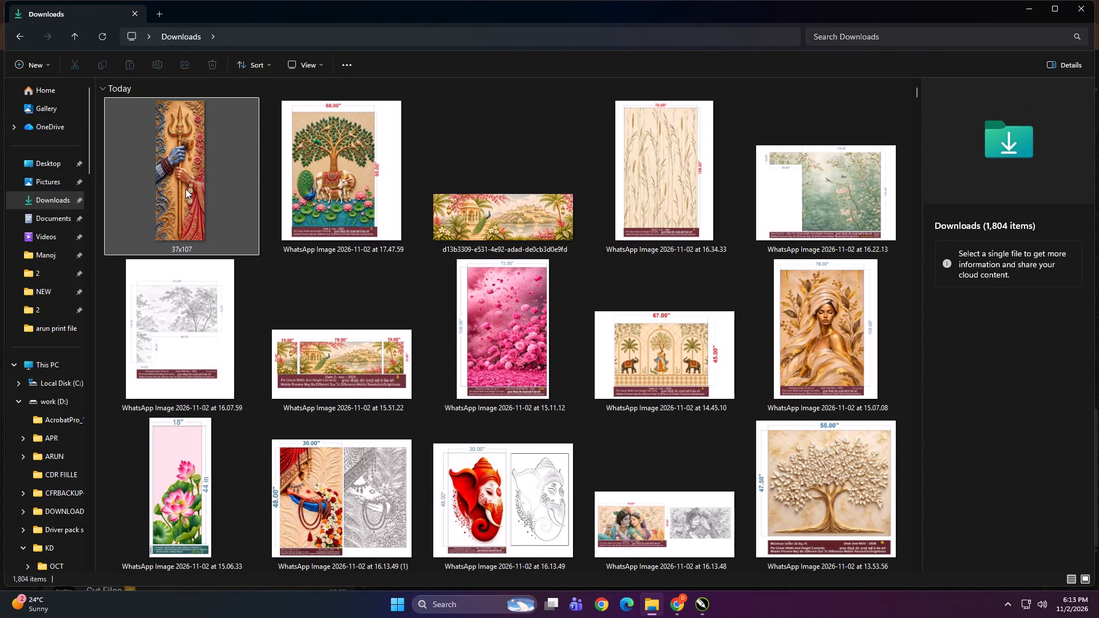
# Look through today's image thumbnails in the Downloads folder for the artwork needed for the print panels.
pyautogui.scroll(-2, 437, 294)
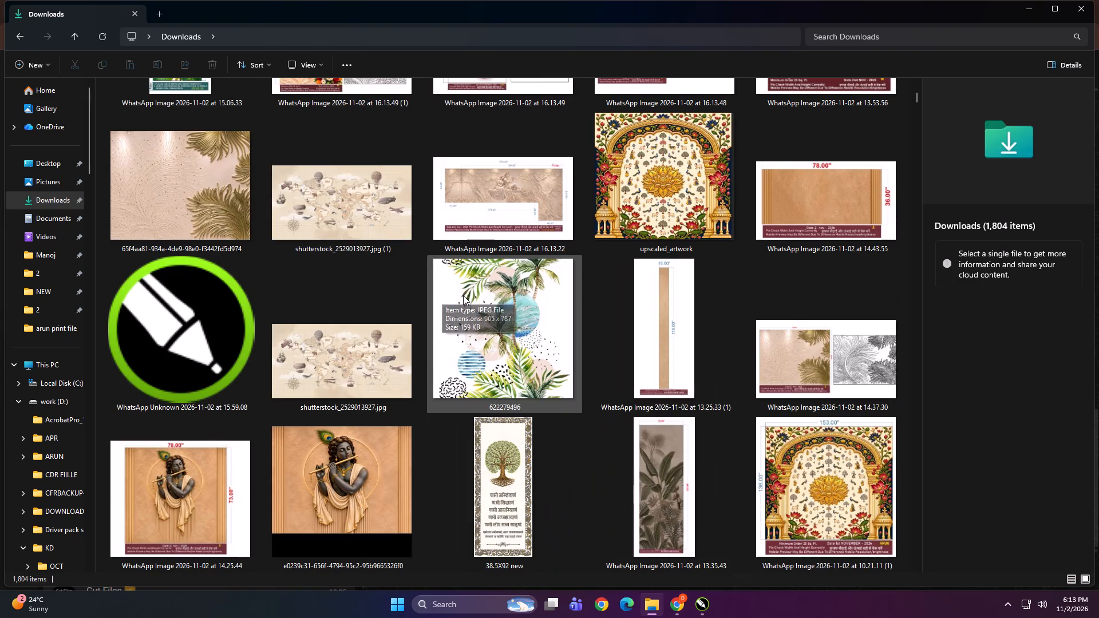
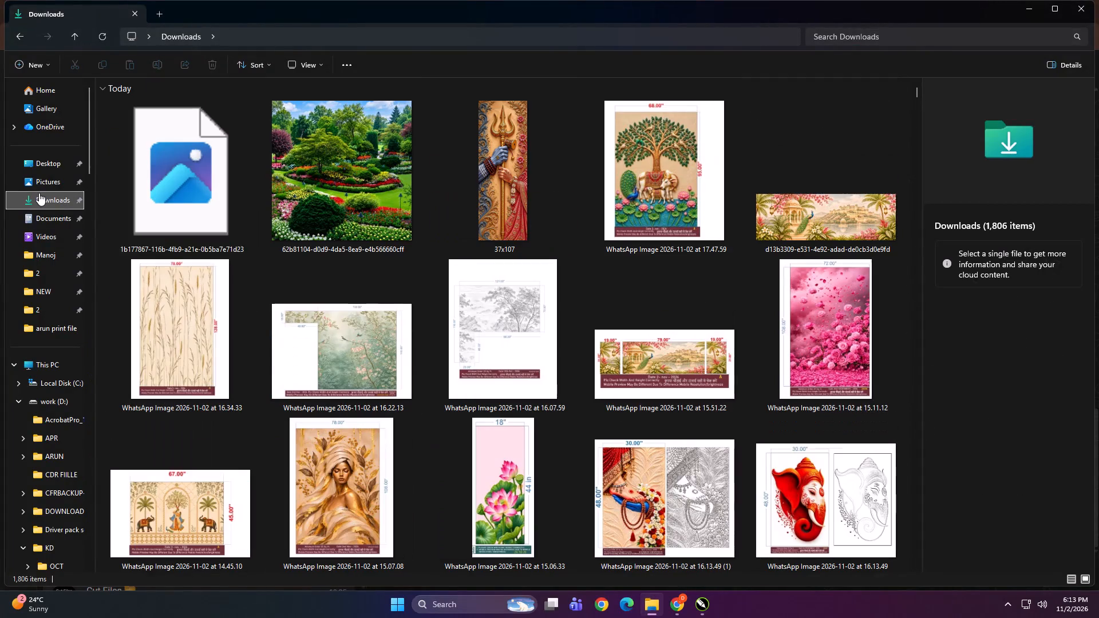
# Import the tropical palm-and-ship artwork from the Downloads folder into CorelDRAW and place it beside its matching dimensioned preview.
pyautogui.click(179, 214)
pyautogui.moveTo(164, 176); pyautogui.dragTo(248, 357)
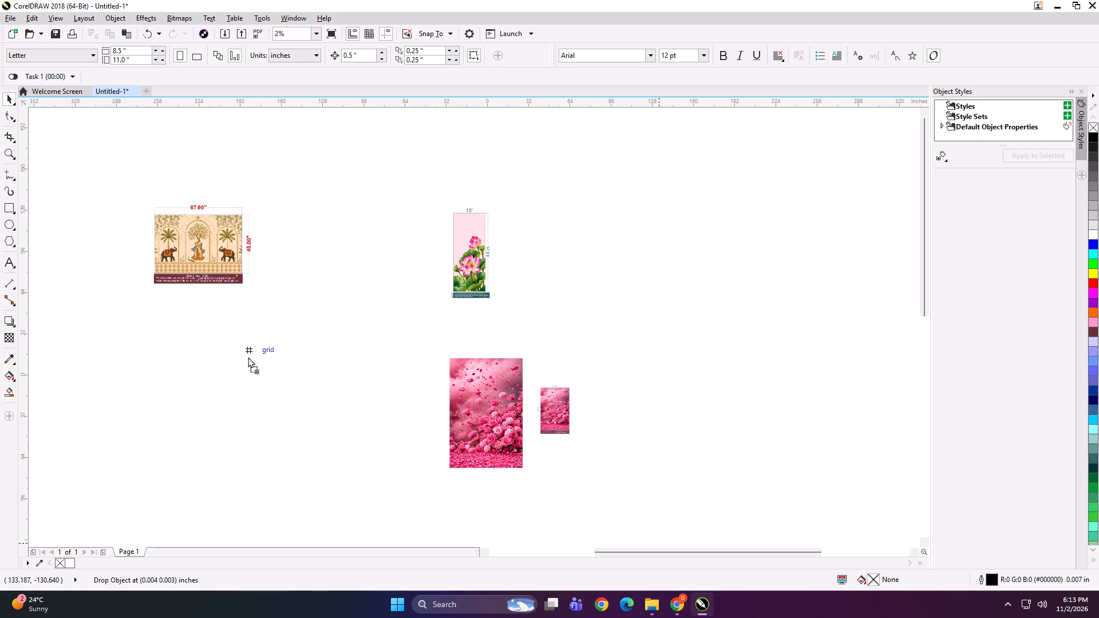
pyautogui.moveTo(248, 357); pyautogui.dragTo(248, 367)
pyautogui.scroll(-1, 466, 308)
pyautogui.moveTo(377, 333); pyautogui.dragTo(244, 336)
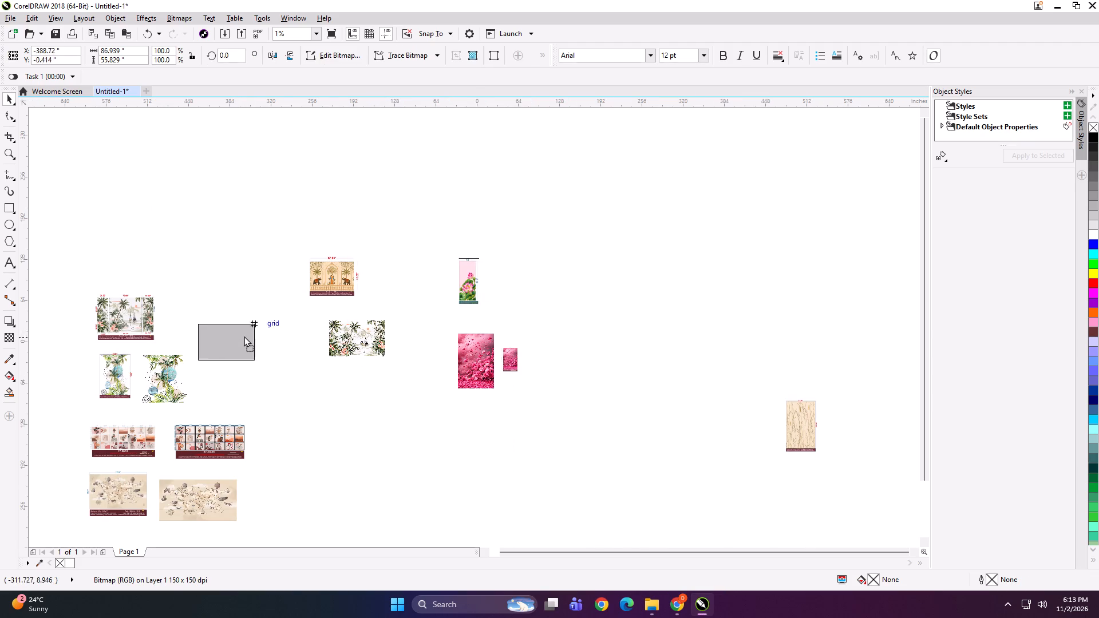
pyautogui.moveTo(244, 336); pyautogui.dragTo(211, 308)
pyautogui.click(282, 342)
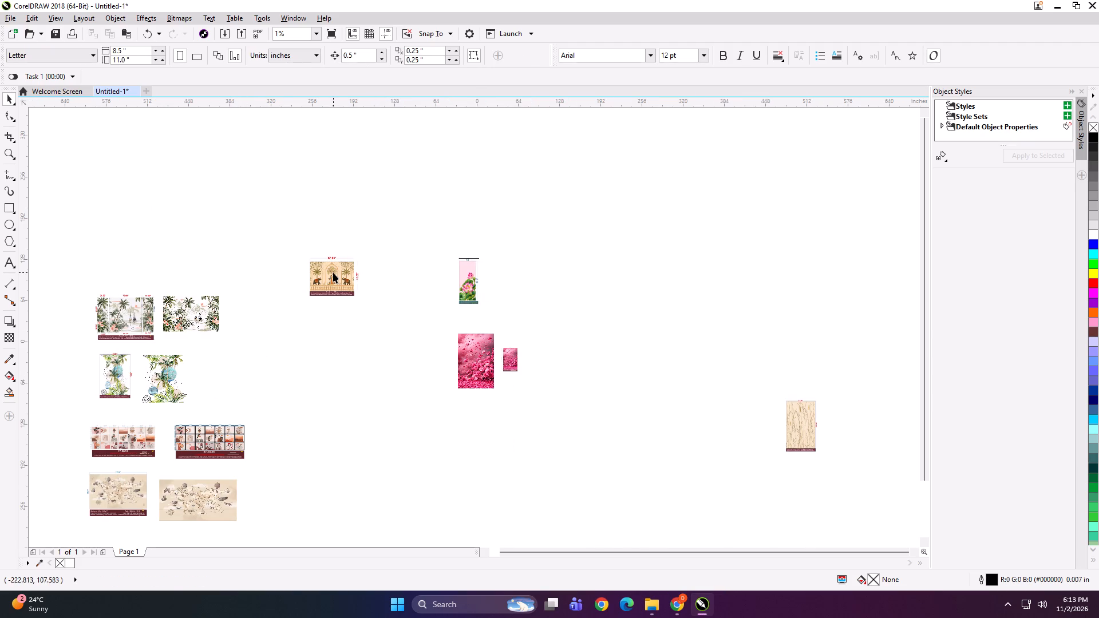
# Move the elephant arch panel preview directly above the pink lotus panel.
pyautogui.moveTo(333, 272); pyautogui.dragTo(484, 208)
pyautogui.click(378, 316)
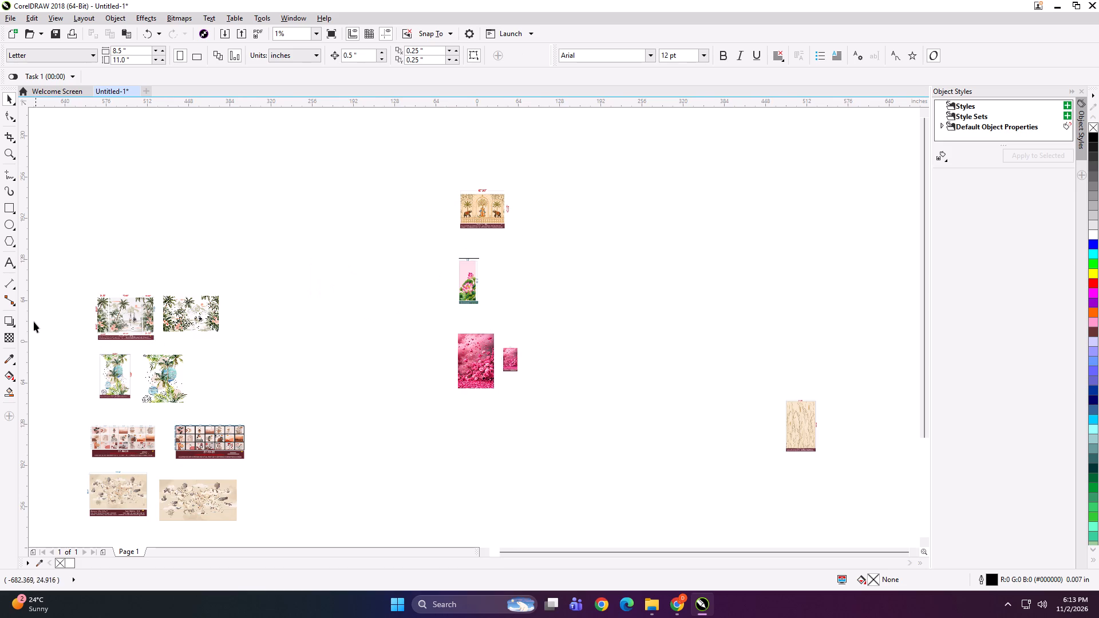
# Resize the palm-tree and blue-circle artwork beside its preview to 53 inches wide by 70 inches high.
pyautogui.scroll(1, 34, 322)
pyautogui.scroll(1, 255, 311)
pyautogui.scroll(-1, 339, 191)
pyautogui.scroll(1, 278, 390)
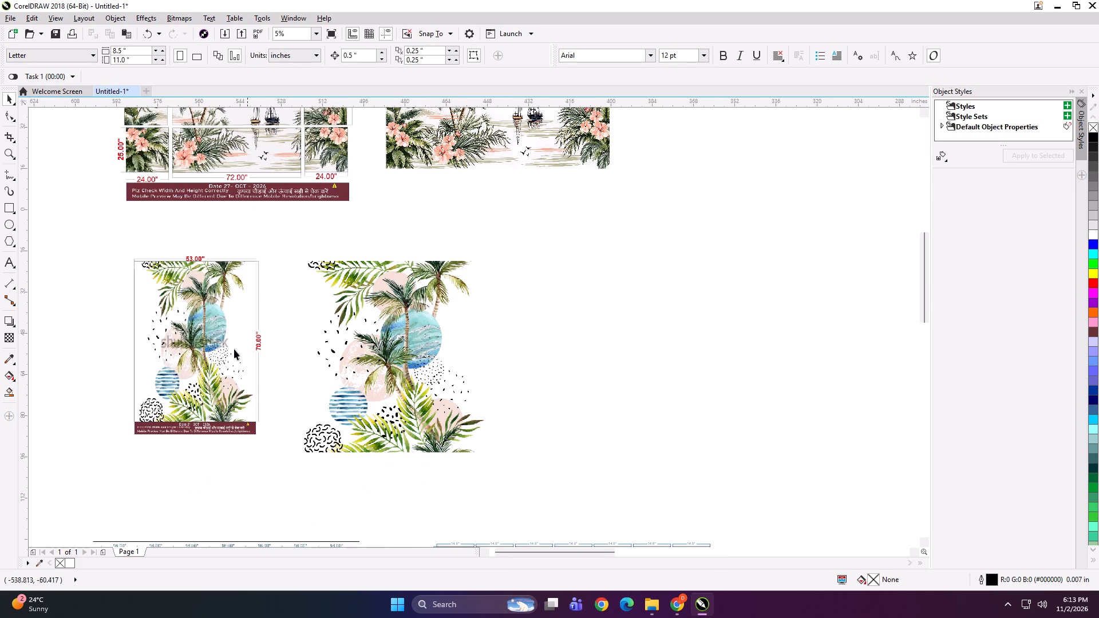
pyautogui.scroll(1, 229, 342)
pyautogui.click(503, 295)
pyautogui.click(134, 54)
pyautogui.hotkey('ctrl', 'a')
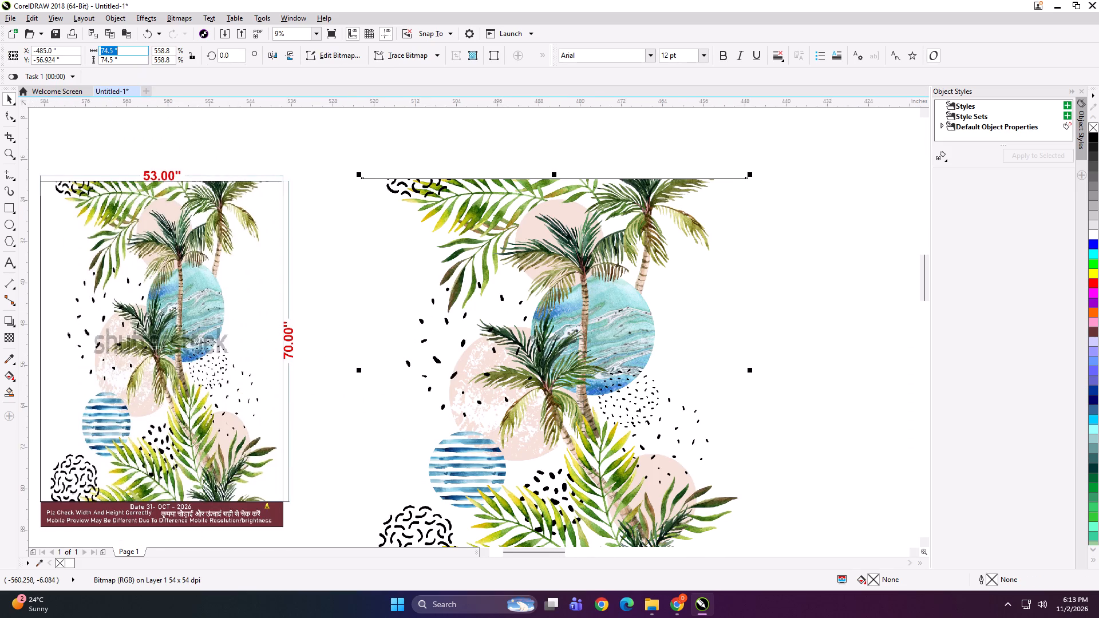
pyautogui.write('53')
pyautogui.press('Tab')
pyautogui.write('70')
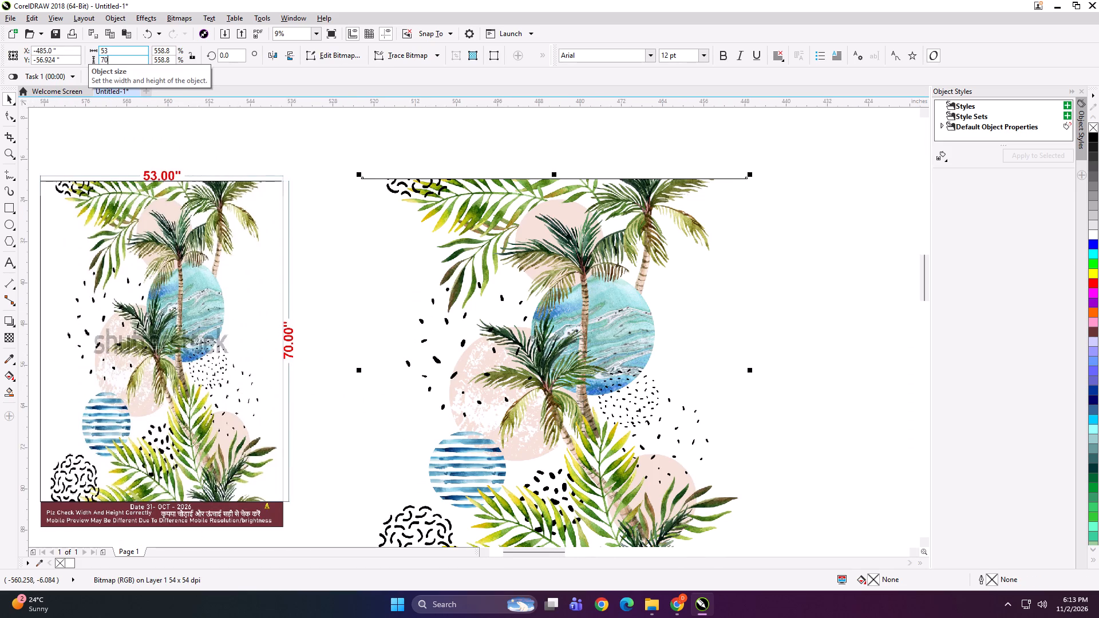
pyautogui.press('Return')
# Add a rectangle with the Rectangle tool.
pyautogui.keyDown('shift'); pyautogui.doubleClick(5, 207); pyautogui.keyUp('shift')
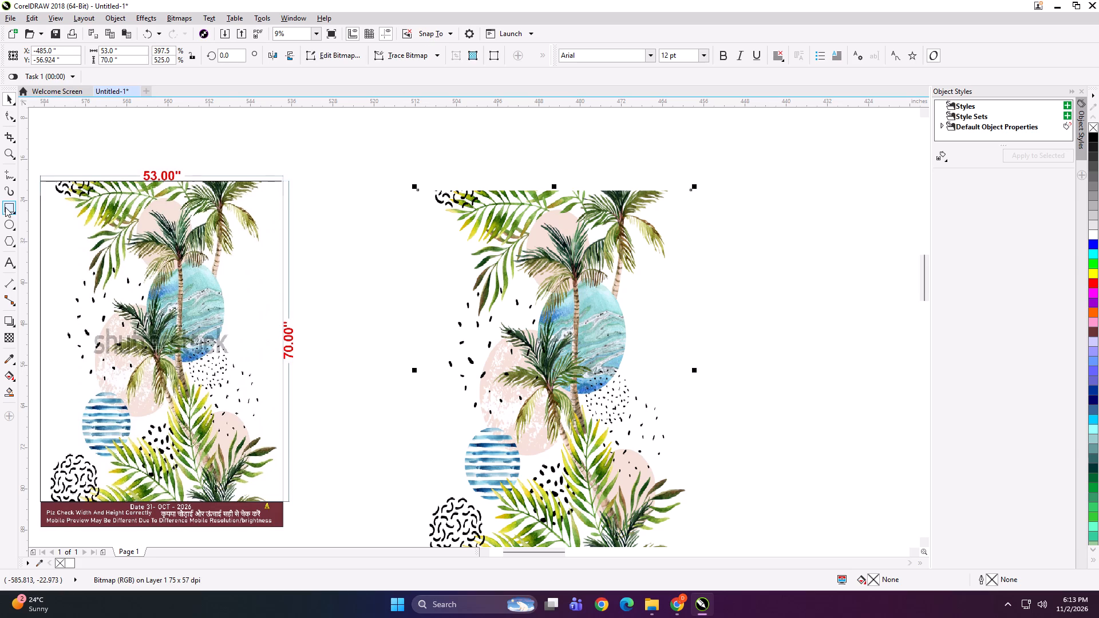
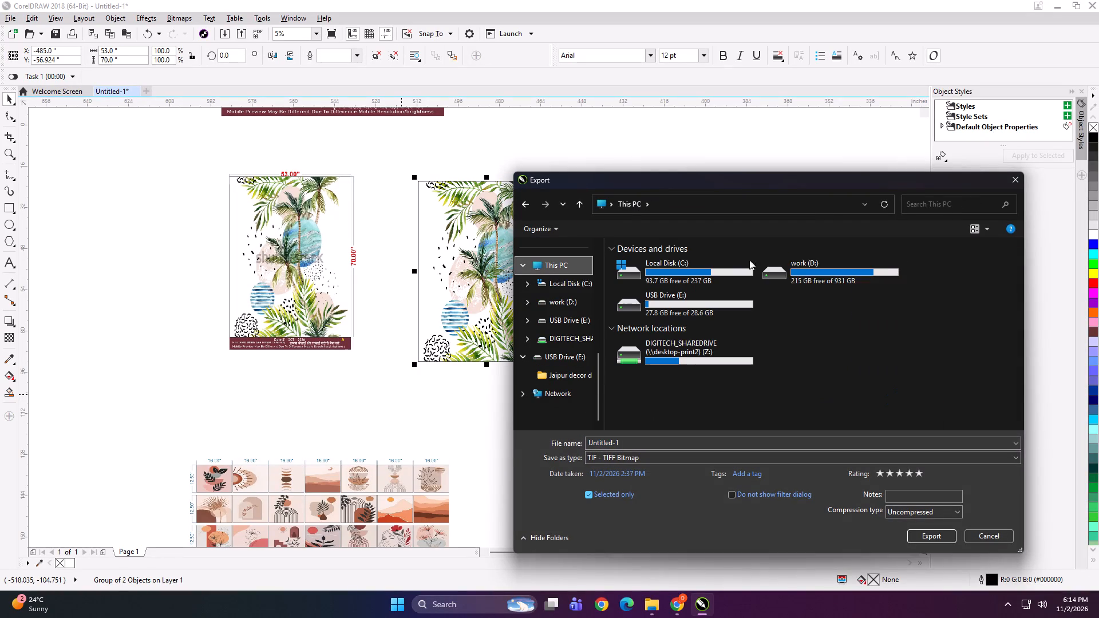
# Create an RG INTERIOR folder for the export in work (D:) > KD > PRINT FILE > NOV > 2.
pyautogui.click(820, 263)
pyautogui.doubleClick(820, 263)
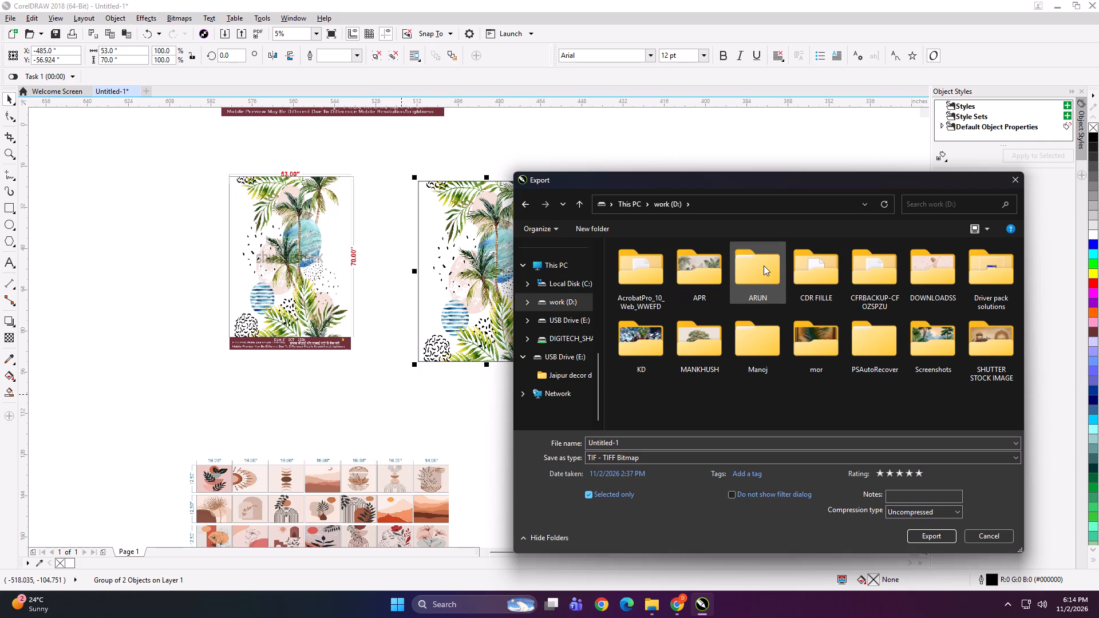
pyautogui.doubleClick(653, 342)
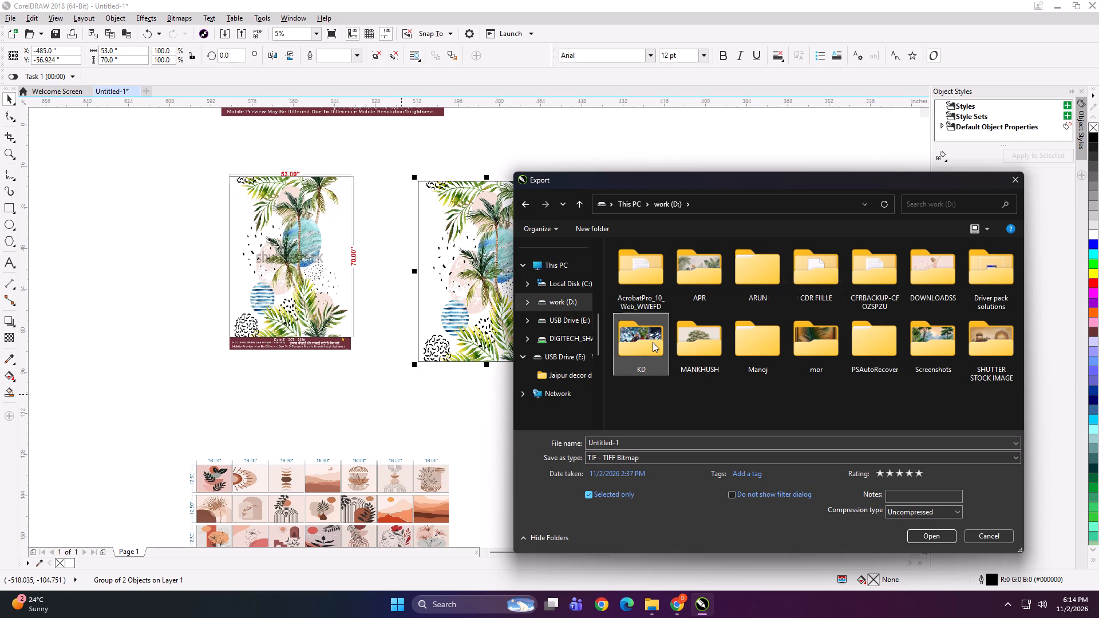
pyautogui.doubleClick(832, 292)
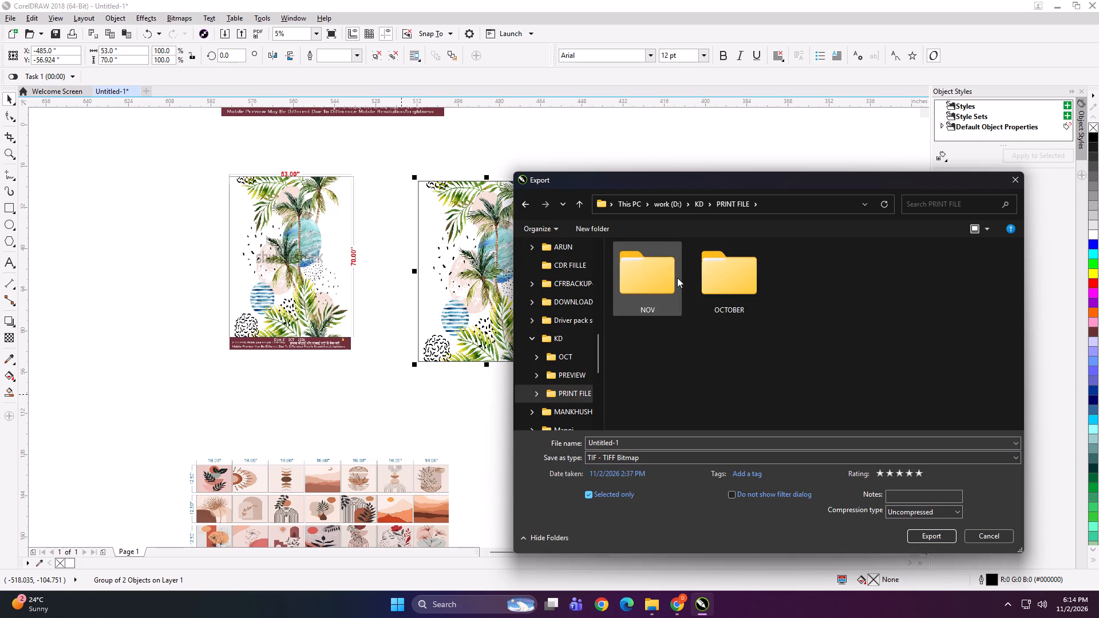
pyautogui.doubleClick(677, 278)
pyautogui.doubleClick(677, 284)
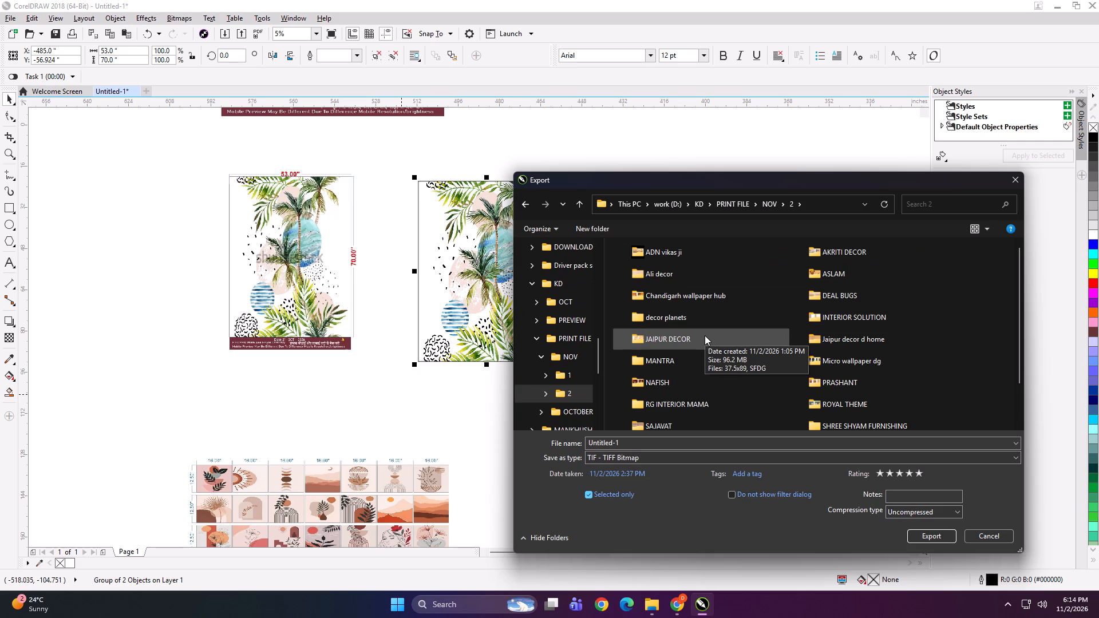
pyautogui.click(599, 230)
pyautogui.write('RG INTER')
pyautogui.write('IOR')
pyautogui.press('Return')
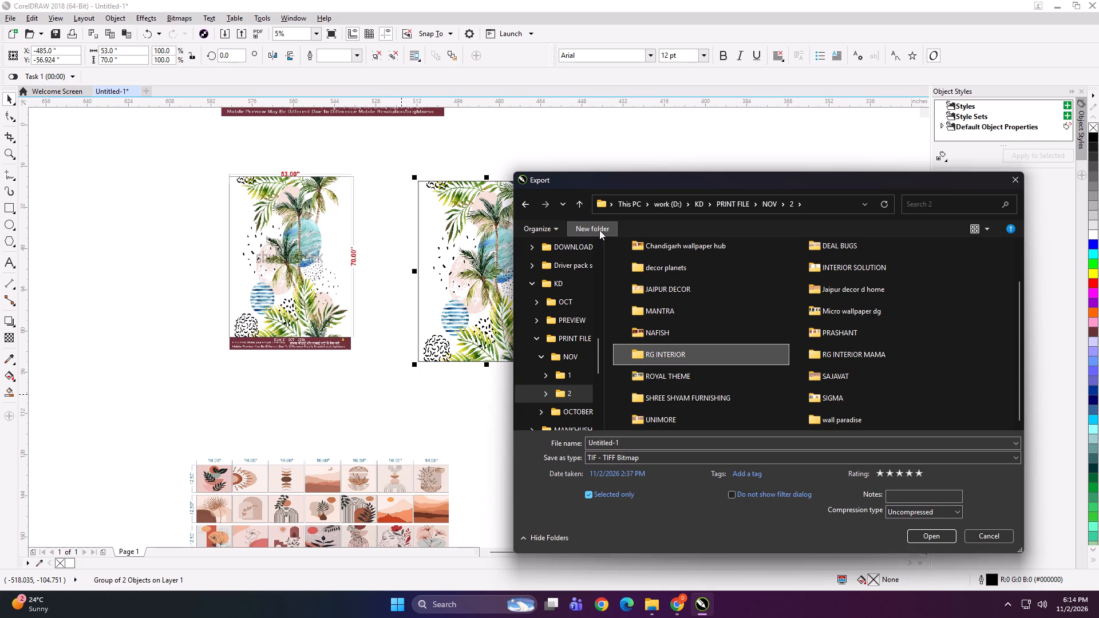
# Export the palm-tree and blue-circle artwork as a TIFF named 53x70 into a new 53x70 subfolder of RG INTERIOR.
pyautogui.doubleClick(720, 350)
pyautogui.click(678, 442)
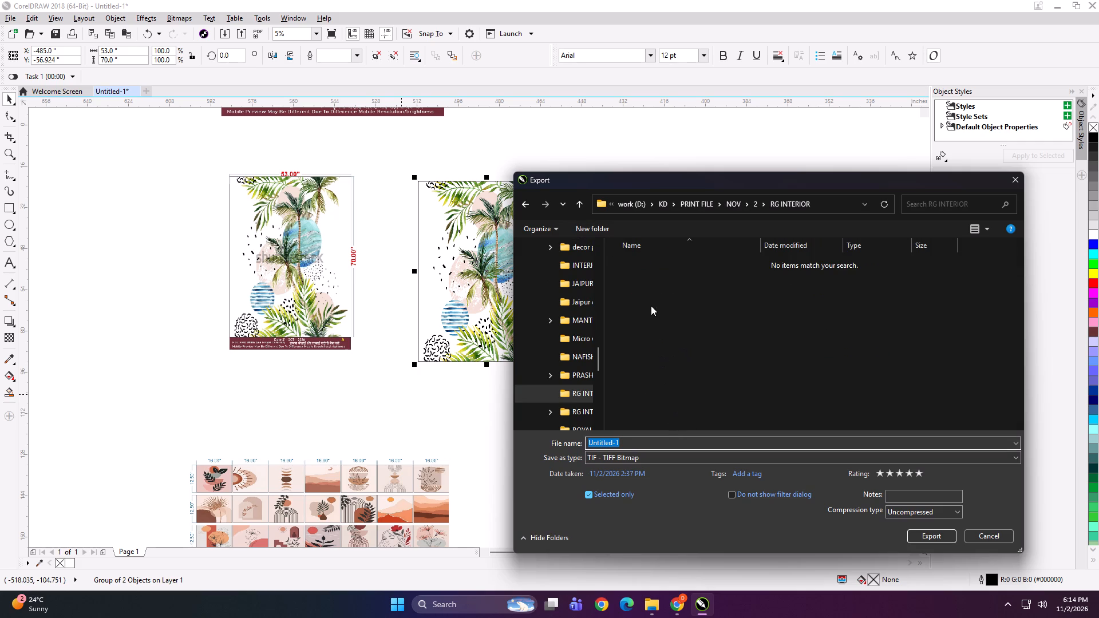
pyautogui.click(580, 231)
pyautogui.write('53x70')
pyautogui.press('space')
pyautogui.press('Return')
pyautogui.doubleClick(673, 258)
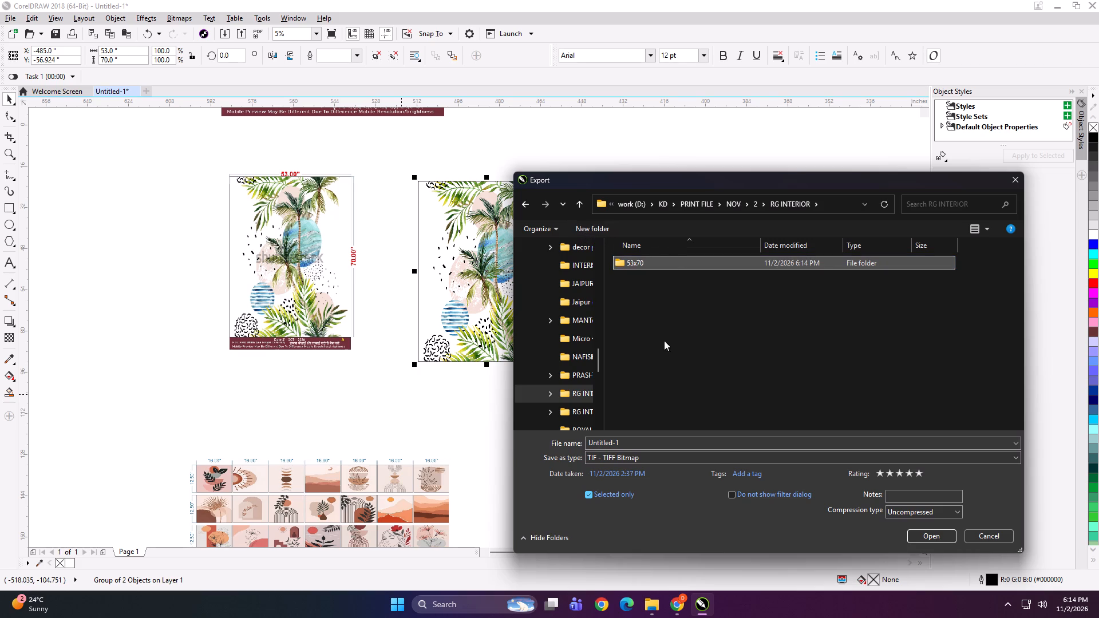
pyautogui.click(657, 442)
pyautogui.write('53x70')
pyautogui.press('space')
pyautogui.press('Return')
pyautogui.press('Return')
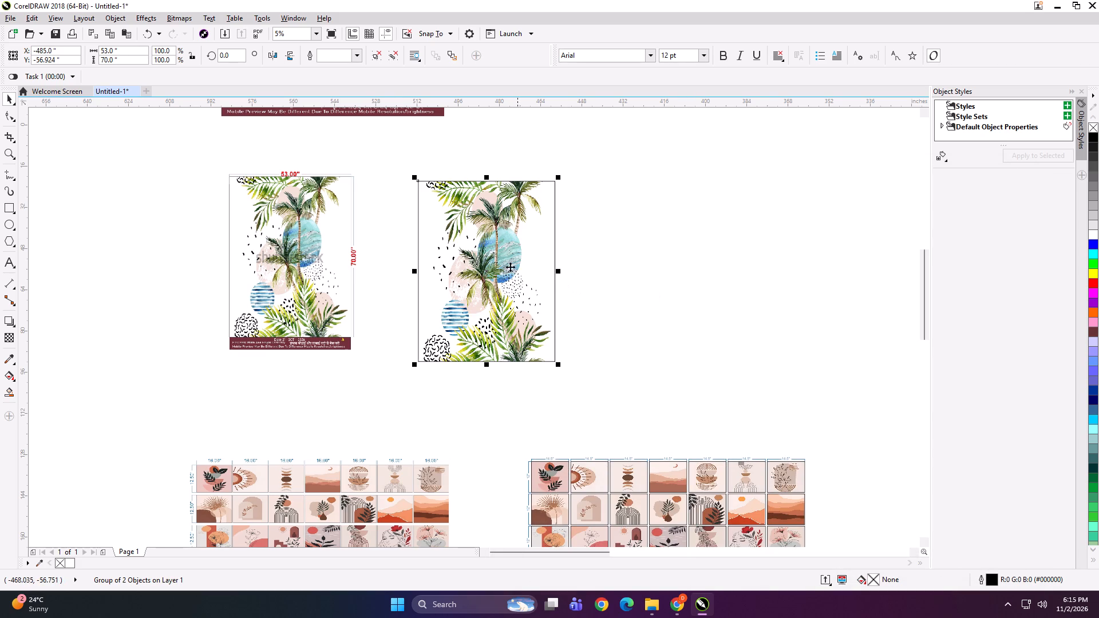
# Group the reduced palm-tree artwork with its adjacent preview and shrink the pair to about 4.03 by 2.72 inches.
pyautogui.moveTo(469, 256); pyautogui.dragTo(426, 251)
pyautogui.moveTo(515, 360); pyautogui.dragTo(509, 360)
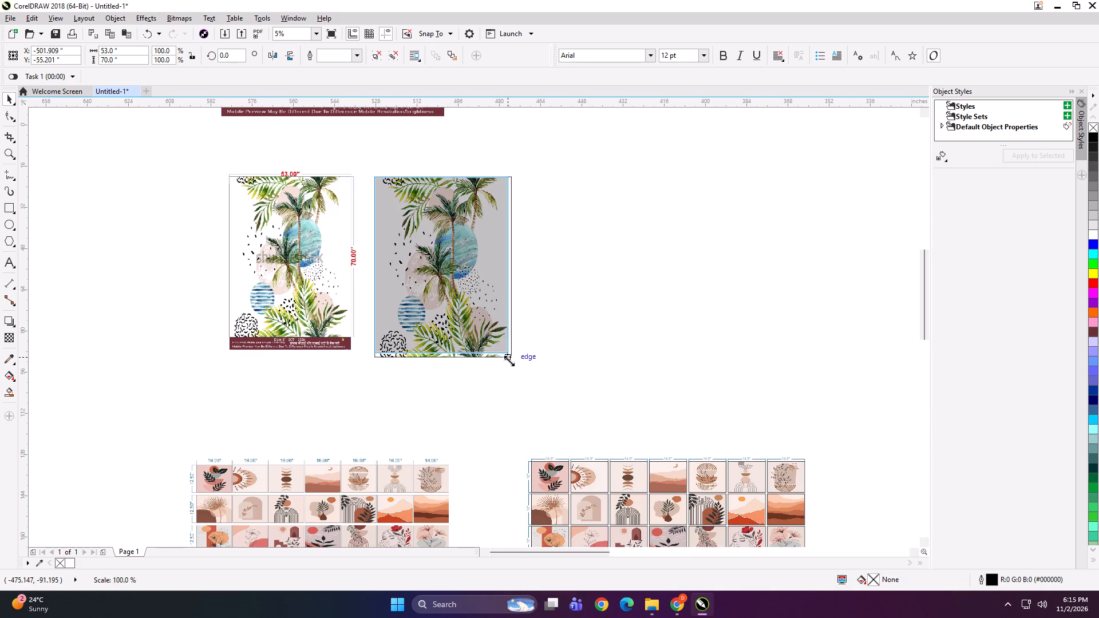
pyautogui.moveTo(509, 360); pyautogui.dragTo(501, 361)
pyautogui.keyDown('shift'); pyautogui.click(362, 324); pyautogui.keyUp('shift')
pyautogui.hotkey('ctrl', 'g')
pyautogui.keyDown('shift'); pyautogui.moveTo(501, 359); pyautogui.dragTo(398, 316); pyautogui.keyUp('shift')
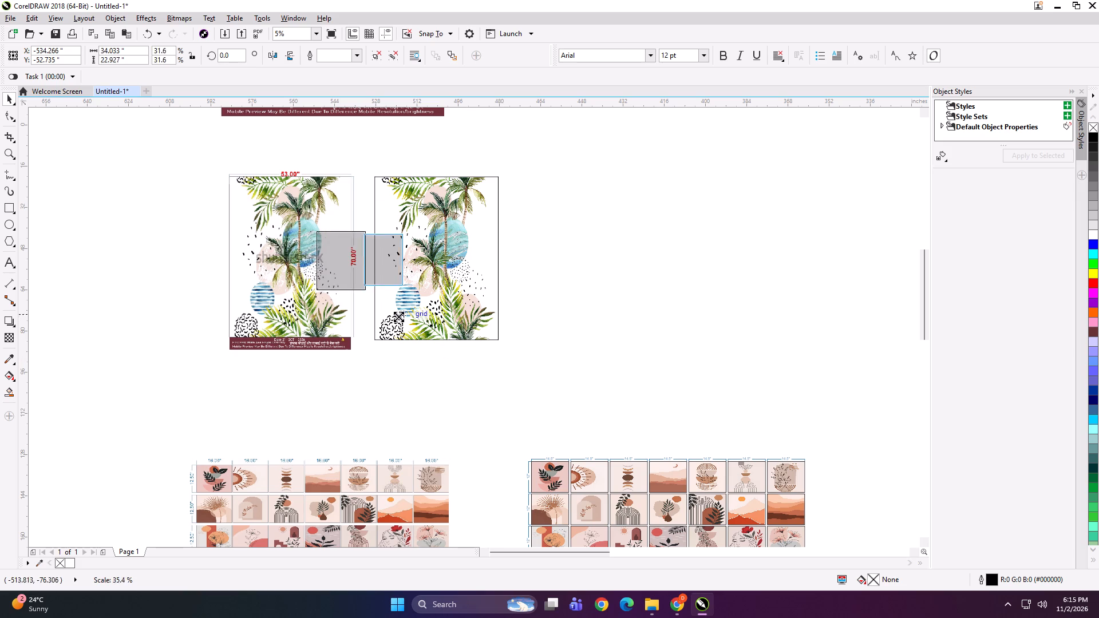
pyautogui.keyDown('shift'); pyautogui.moveTo(398, 316); pyautogui.dragTo(368, 276); pyautogui.keyUp('shift')
pyautogui.scroll(5, 363, 263)
# Export the shrunken palm-tree pair as a TIFF named GDG into the 53x70 folder and delete it from the drawing.
pyautogui.hotkey('ctrl', 'e')
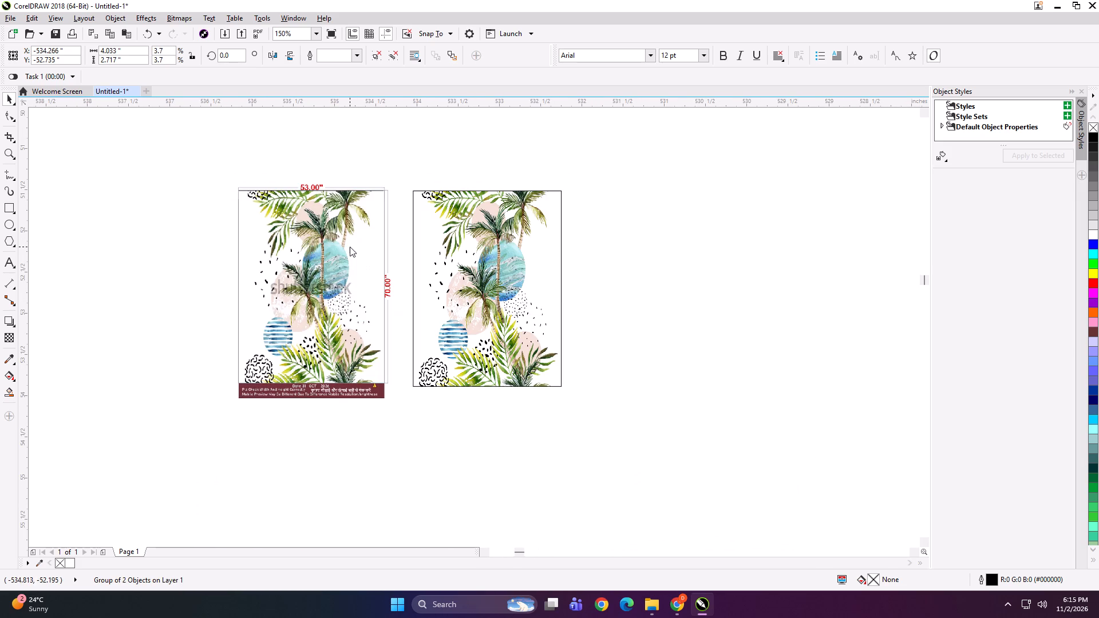
pyautogui.write('GDG')
pyautogui.press('Return')
pyautogui.press('Return')
pyautogui.press('Return')
pyautogui.press('Delete')
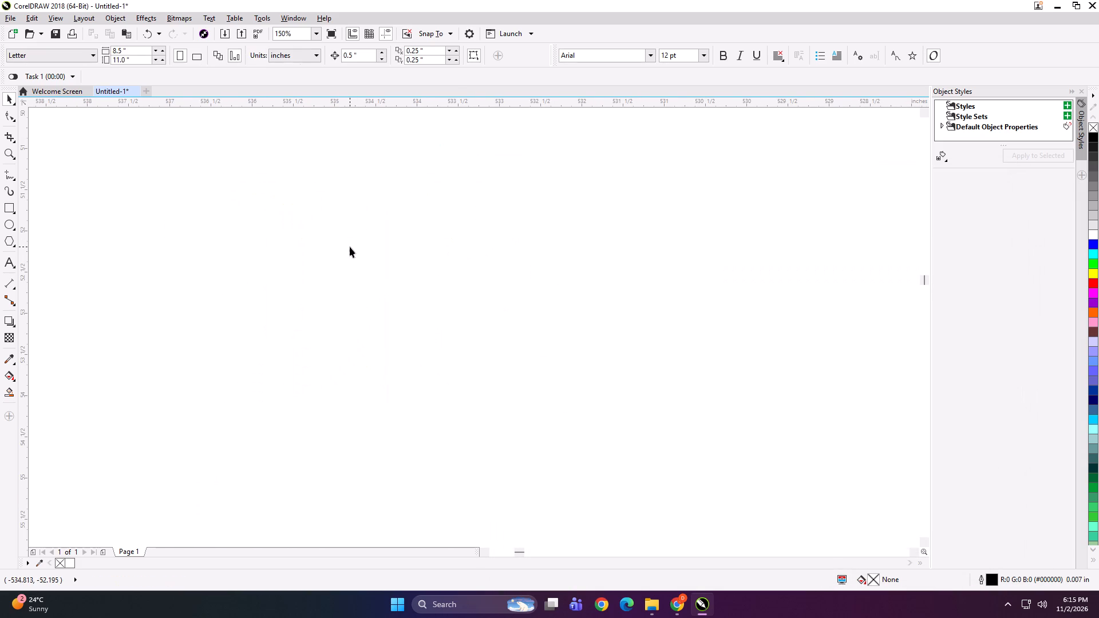
# Ungroup the boho tile panel beside its preview and delete its dimension lines and maroon caption banner.
pyautogui.press('F4')
pyautogui.click(416, 279)
pyautogui.scroll(2, 193, 220)
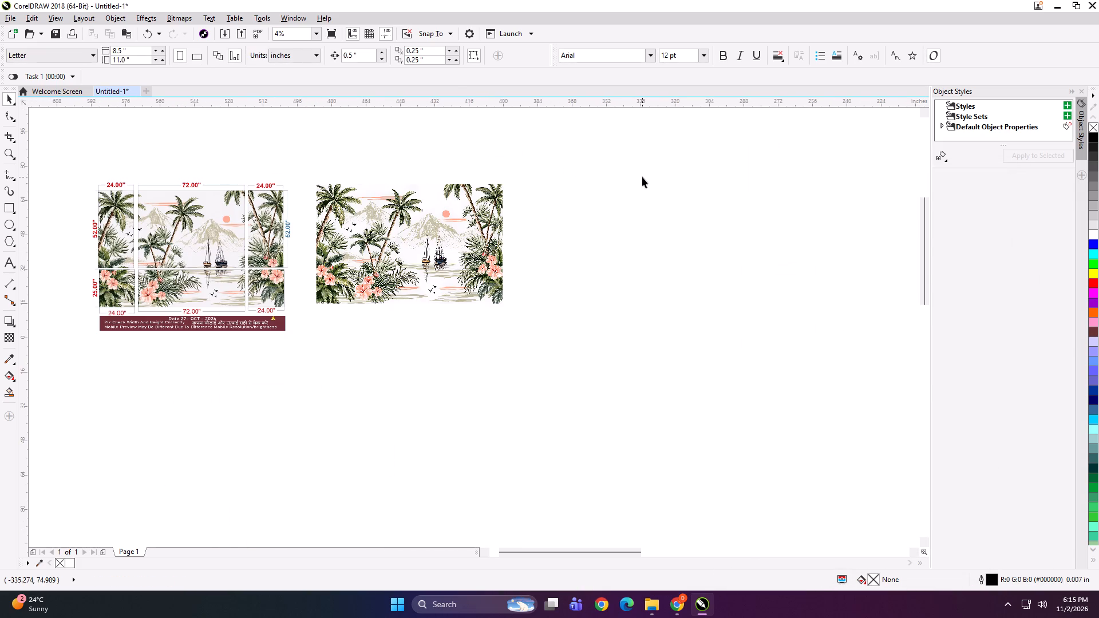
pyautogui.scroll(1, 136, 211)
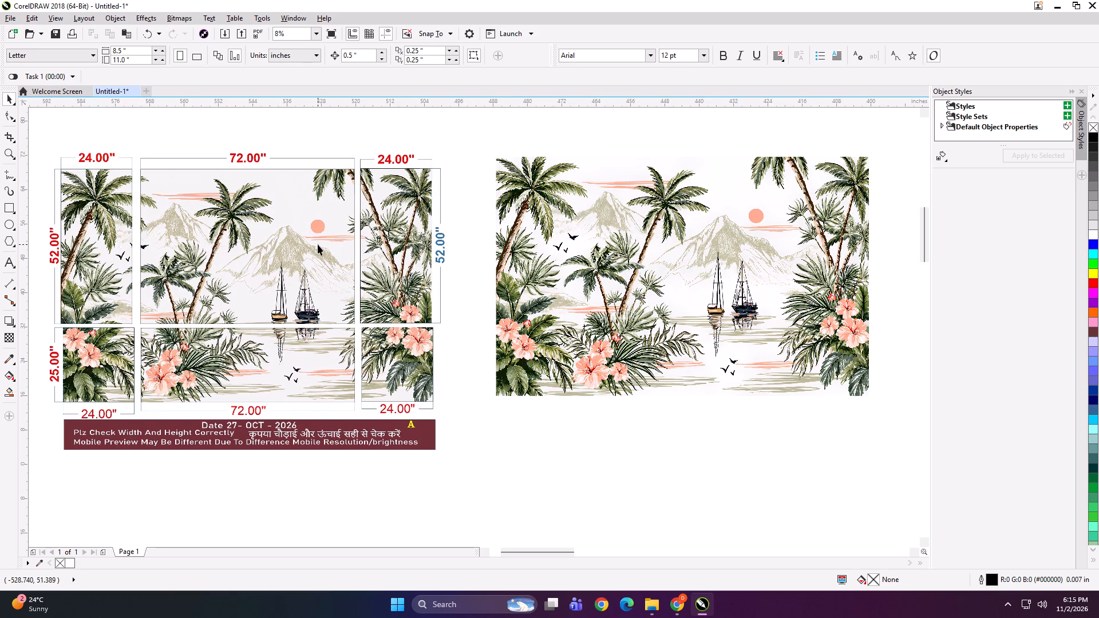
pyautogui.scroll(-2, 308, 207)
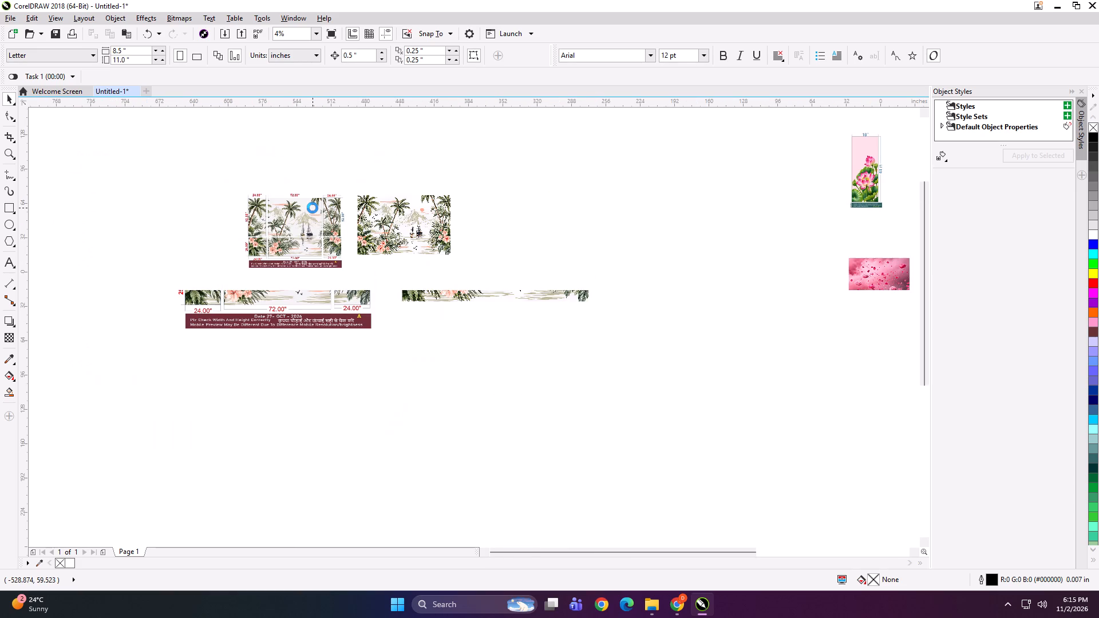
pyautogui.scroll(-1, 313, 208)
pyautogui.scroll(1, 290, 421)
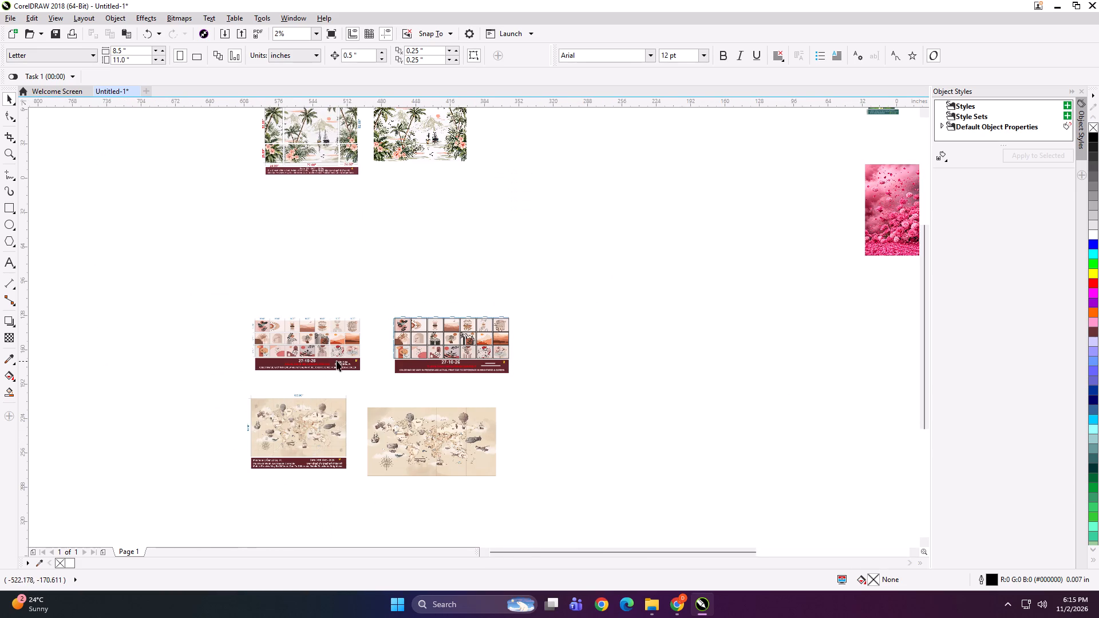
pyautogui.scroll(1, 337, 360)
pyautogui.click(488, 316)
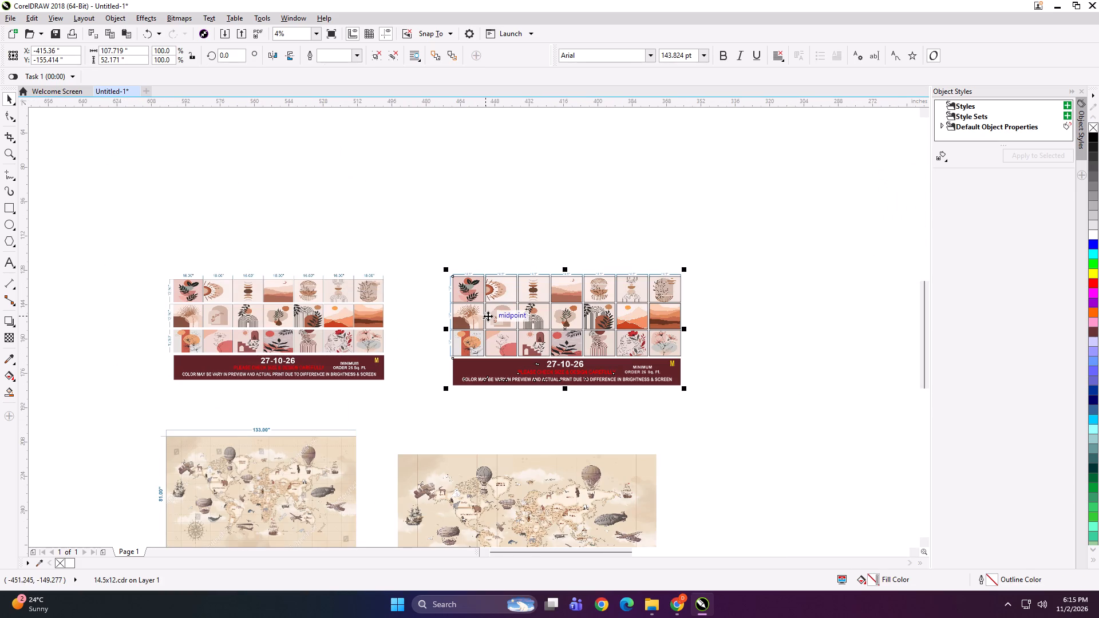
pyautogui.hotkey('ctrl', 'u')
pyautogui.click(423, 248)
pyautogui.moveTo(428, 246); pyautogui.dragTo(694, 292)
pyautogui.press('Delete')
pyautogui.moveTo(460, 264); pyautogui.dragTo(441, 410)
pyautogui.press('Delete')
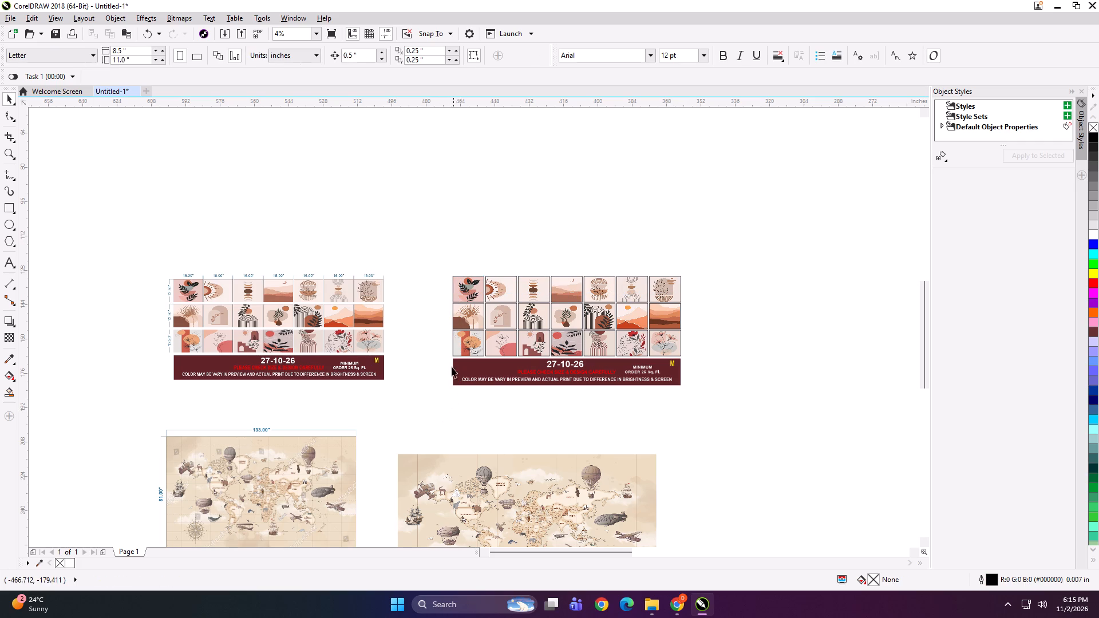
pyautogui.moveTo(444, 344); pyautogui.dragTo(762, 427)
pyautogui.press('Delete')
# Group the remaining boho tiles of the stripped panel.
pyautogui.moveTo(720, 243); pyautogui.dragTo(386, 422)
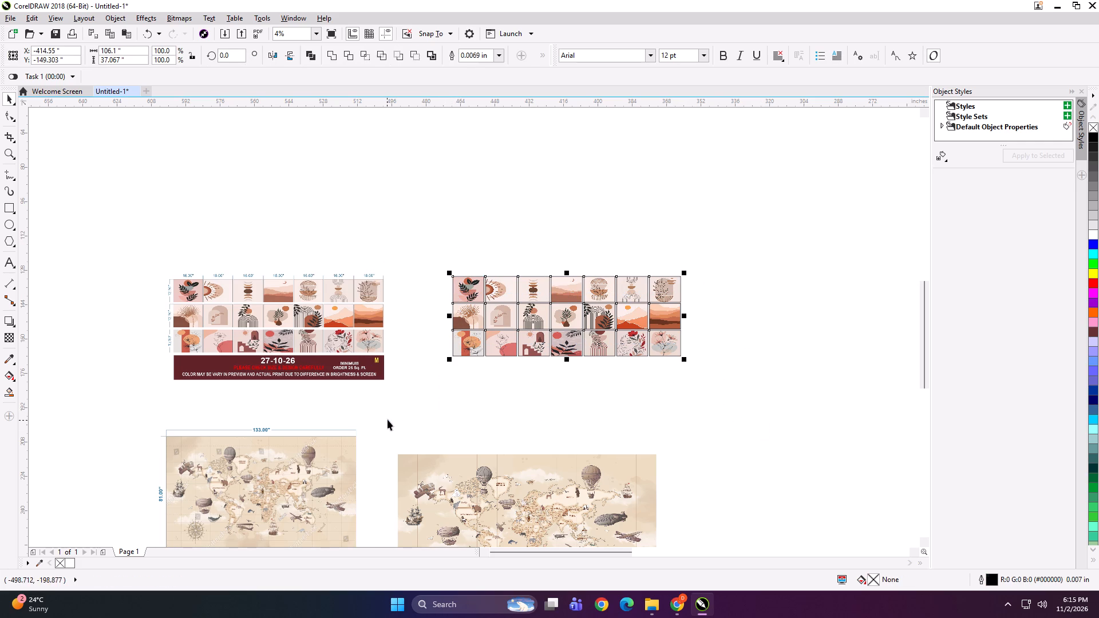
pyautogui.hotkey('ctrl', 'g')
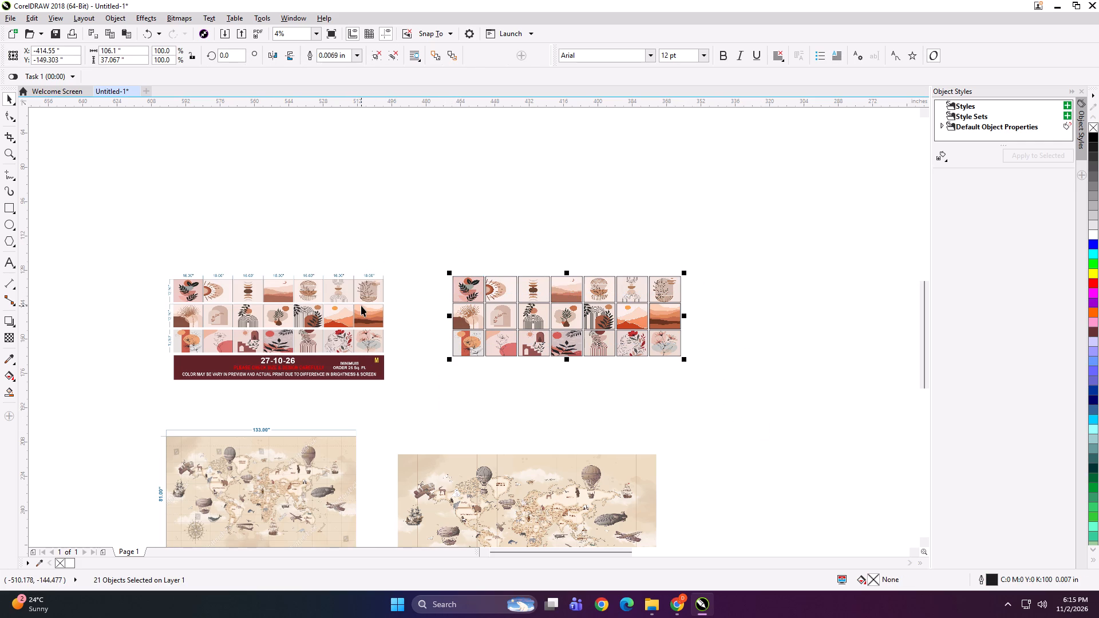
# Export the grouped boho tiles as a TIFF named 106x37 into a new 106x37 subfolder of RG INTERIOR.
pyautogui.hotkey('ctrl', 'e')
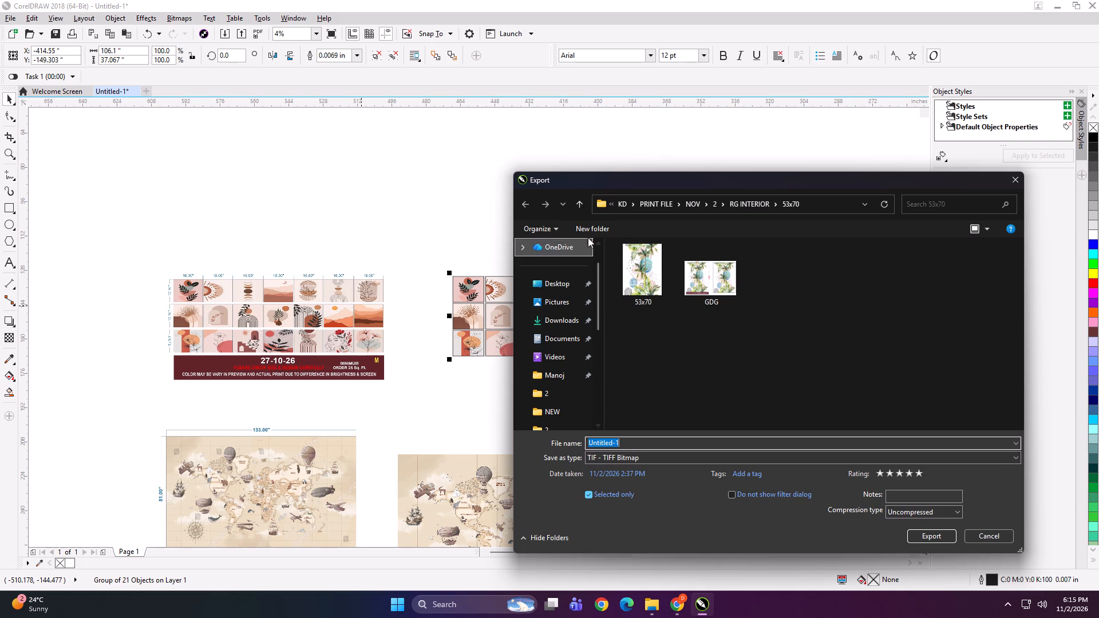
pyautogui.click(581, 206)
pyautogui.click(591, 228)
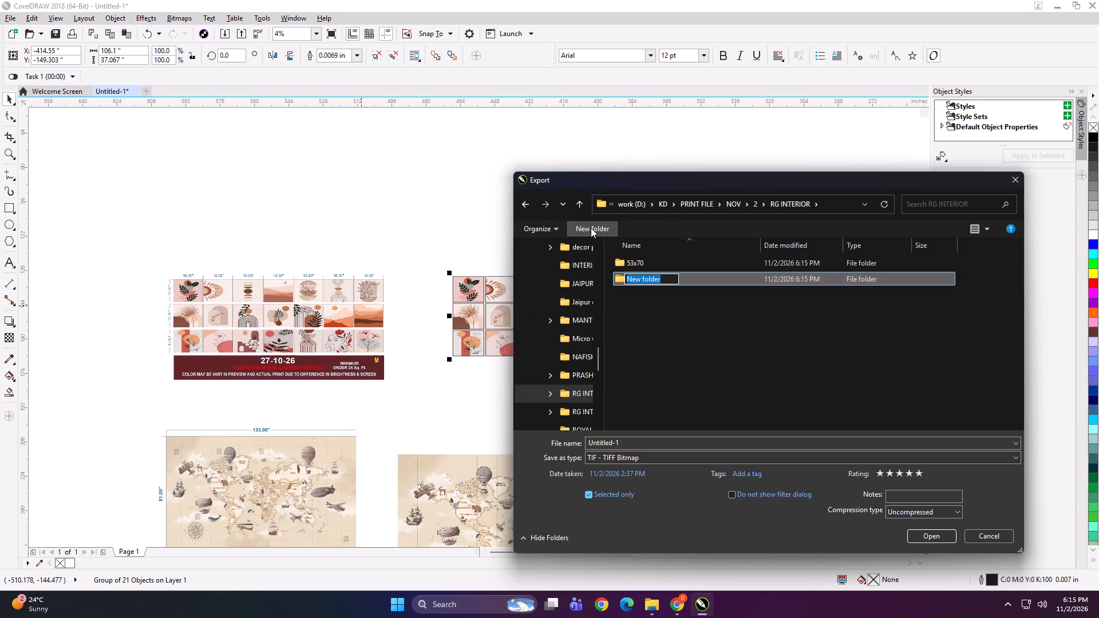
pyautogui.write('106x37')
pyautogui.press('space')
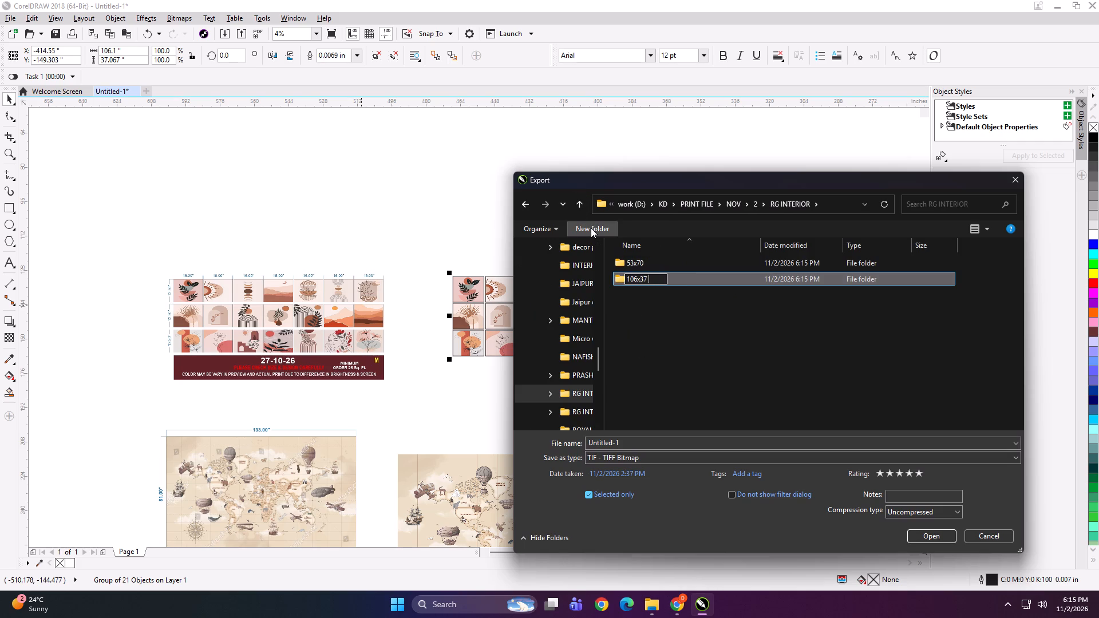
pyautogui.press('Return')
pyautogui.doubleClick(670, 275)
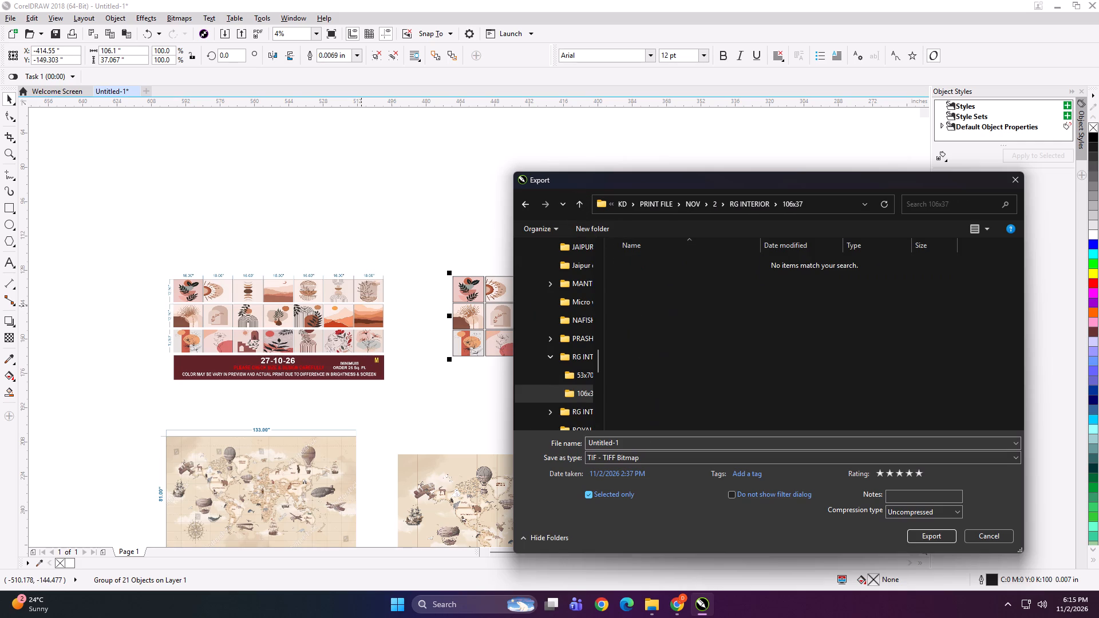
pyautogui.click(647, 445)
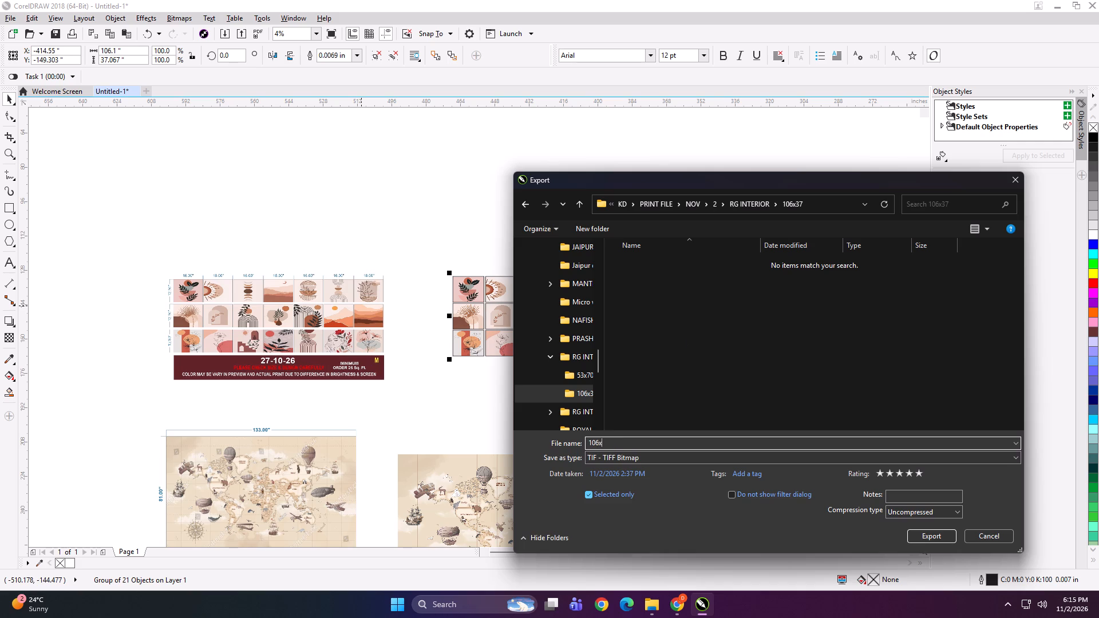
pyautogui.press('Return')
pyautogui.press('Return')
# Group the boho tiles with their dimensioned preview and shrink the pair to about 8.45 by 1.97 inches.
pyautogui.moveTo(539, 311); pyautogui.dragTo(495, 320)
pyautogui.keyDown('shift'); pyautogui.click(342, 321); pyautogui.keyUp('shift')
pyautogui.hotkey('ctrl', 'g')
pyautogui.keyDown('shift'); pyautogui.moveTo(640, 382); pyautogui.dragTo(545, 366); pyautogui.keyUp('shift')
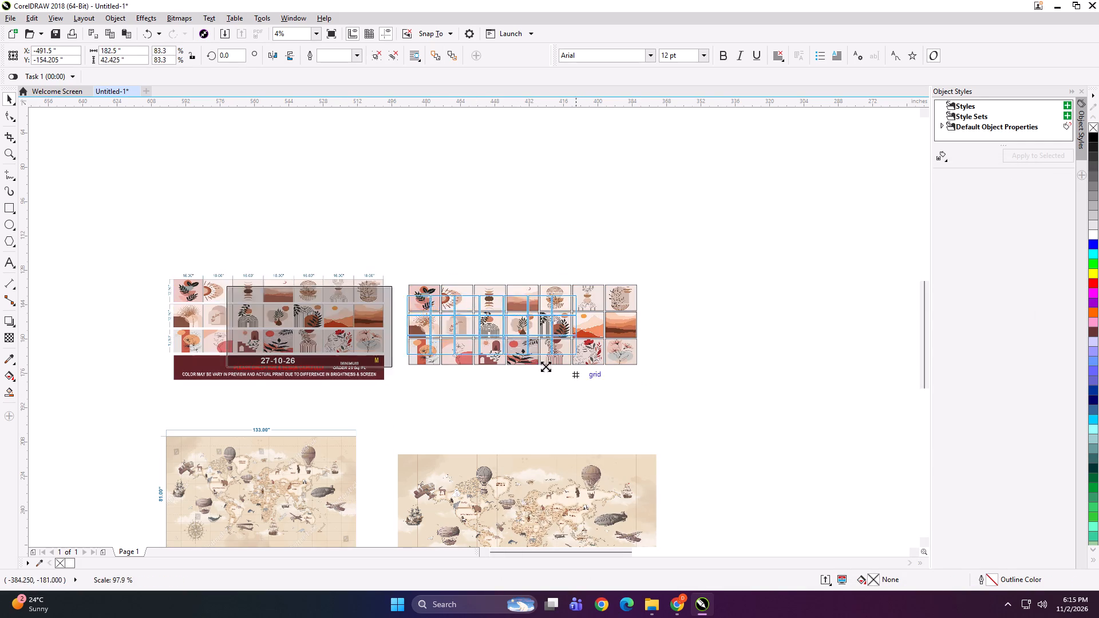
pyautogui.keyDown('shift'); pyautogui.moveTo(545, 366); pyautogui.dragTo(415, 337); pyautogui.keyUp('shift')
pyautogui.scroll(4, 406, 331)
pyautogui.scroll(1, 302, 288)
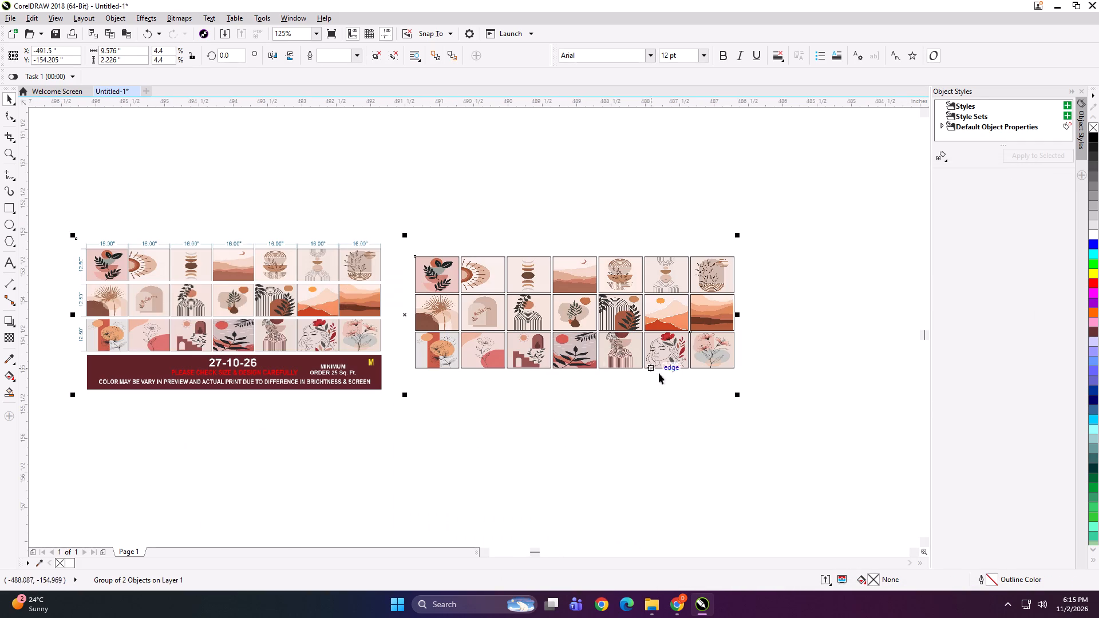
pyautogui.keyDown('shift'); pyautogui.moveTo(738, 394); pyautogui.dragTo(661, 390); pyautogui.keyUp('shift')
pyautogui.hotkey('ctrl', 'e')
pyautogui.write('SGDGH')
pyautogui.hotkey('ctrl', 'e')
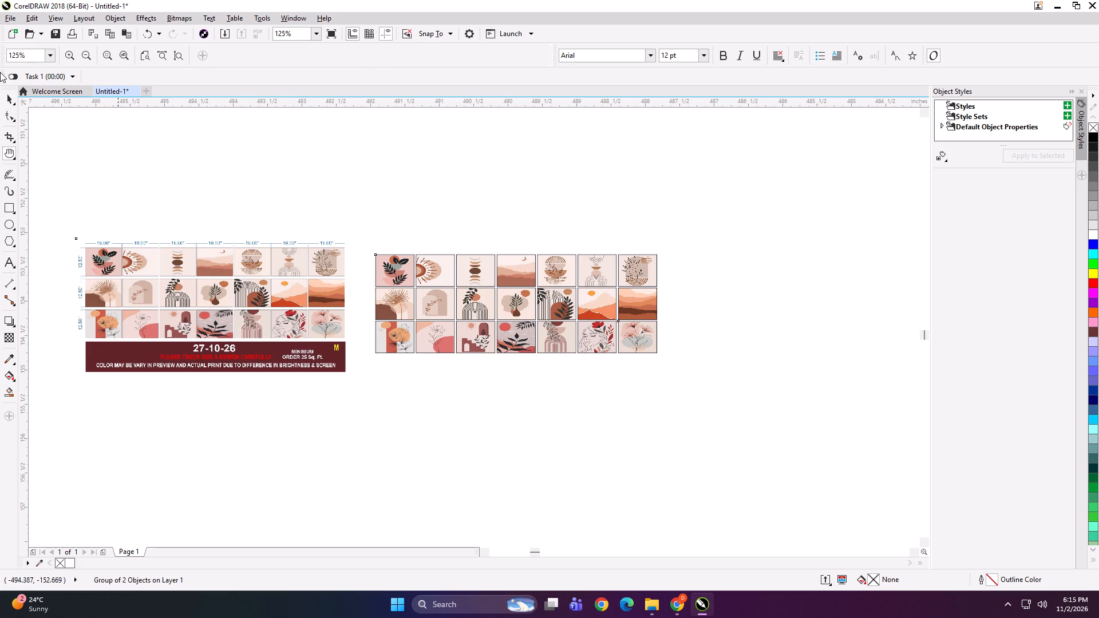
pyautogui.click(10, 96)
# Export the shrunken boho tile pair as a TIFF named SFDH into the 106x37 folder and delete it from the drawing.
pyautogui.hotkey('ctrl', 'e')
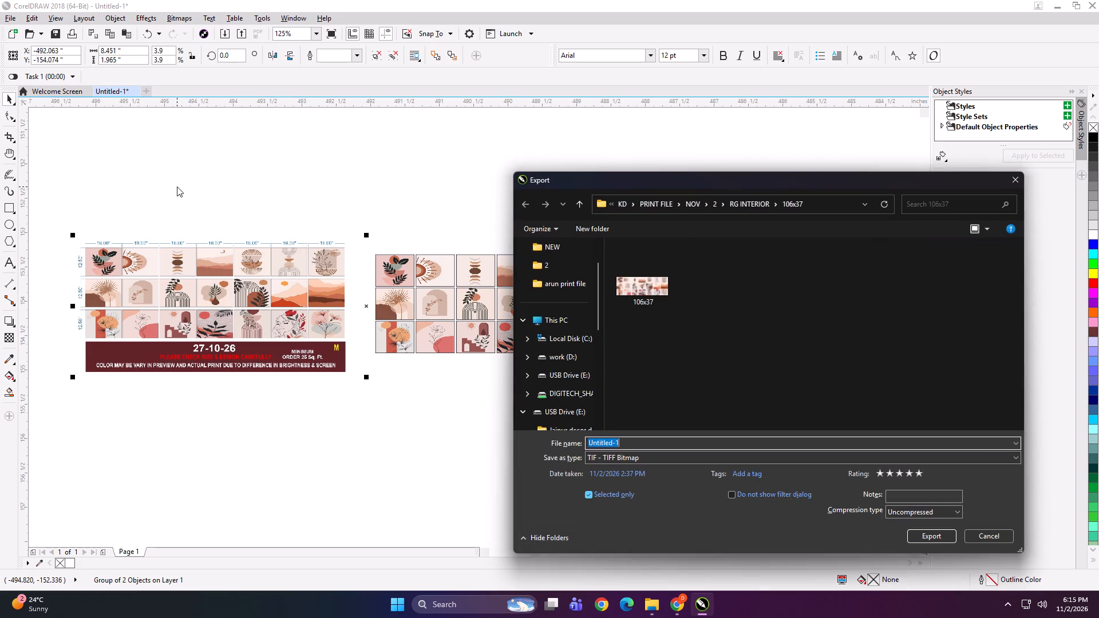
pyautogui.write('SFDH')
pyautogui.press('Return')
pyautogui.press('Return')
pyautogui.press('Return')
pyautogui.press('Delete')
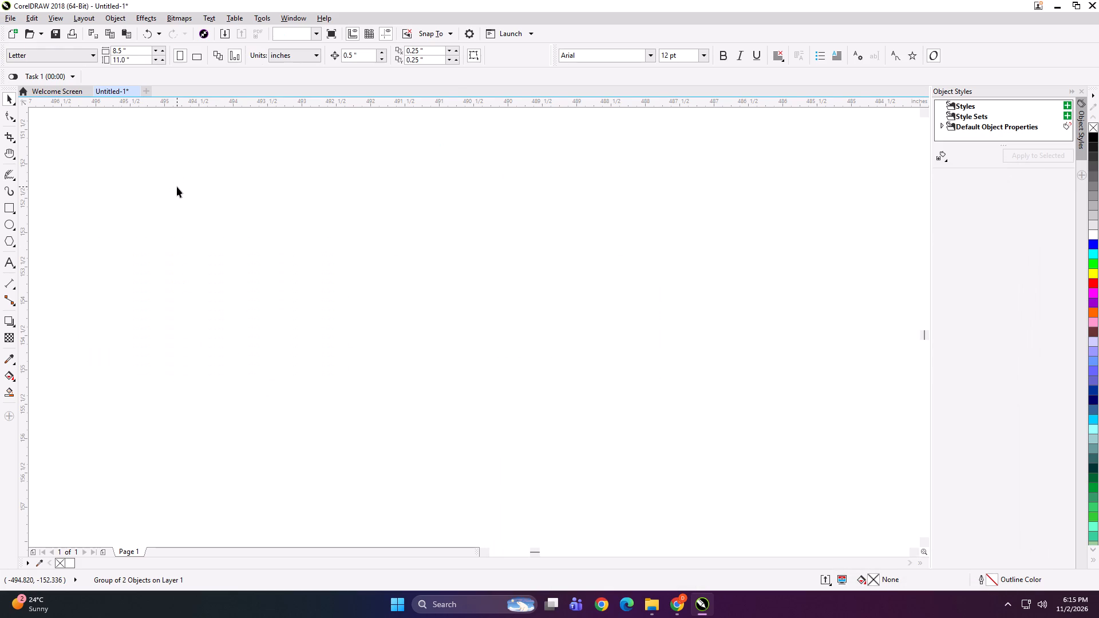
# Move the palm-and-ship preview and its artwork together down to just above the world-map panel.
pyautogui.press('F4')
pyautogui.click(183, 235)
pyautogui.keyDown('shift'); pyautogui.click(254, 226); pyautogui.keyUp('shift')
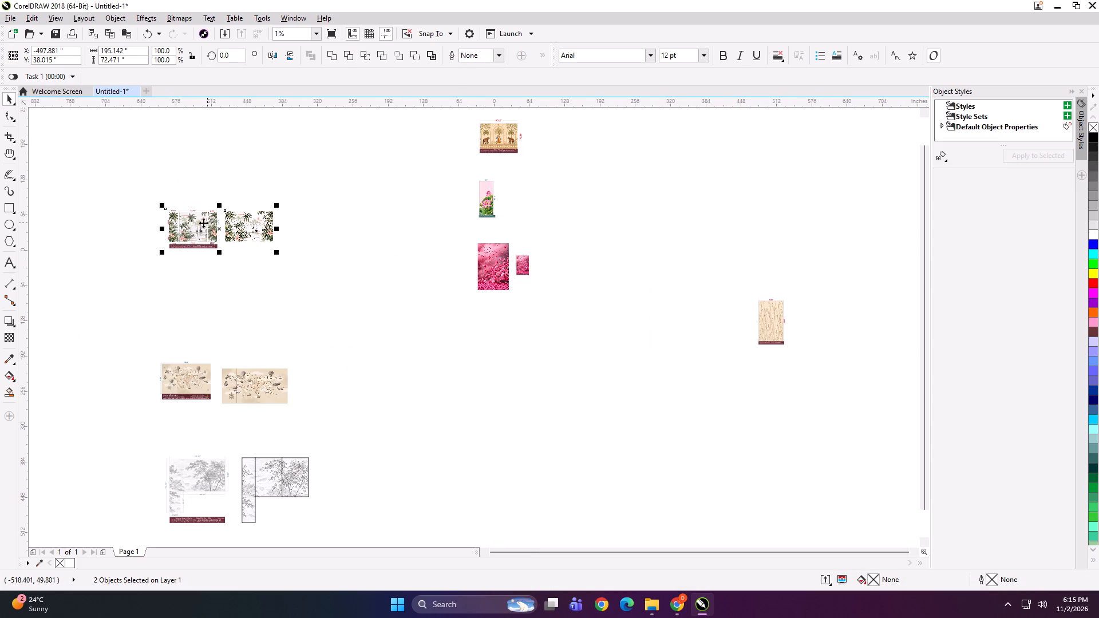
pyautogui.moveTo(202, 223); pyautogui.dragTo(208, 316)
# Resize the world-map artwork beside its preview to 133 inches wide by 81 inches high.
pyautogui.scroll(1, 197, 413)
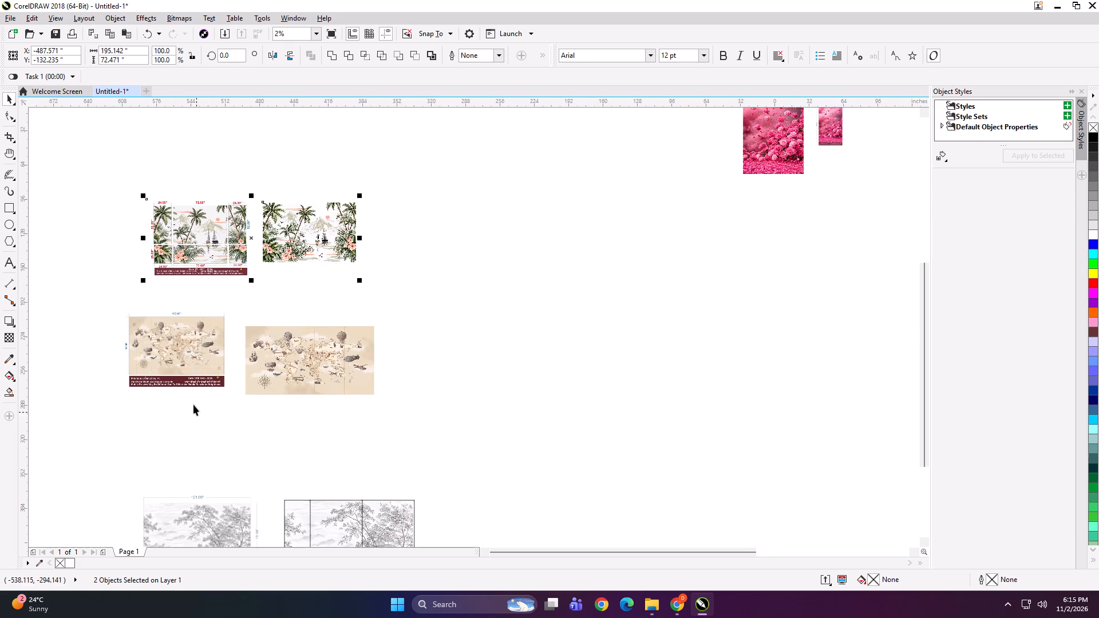
pyautogui.scroll(1, 144, 362)
pyautogui.click(397, 343)
pyautogui.scroll(1, 217, 318)
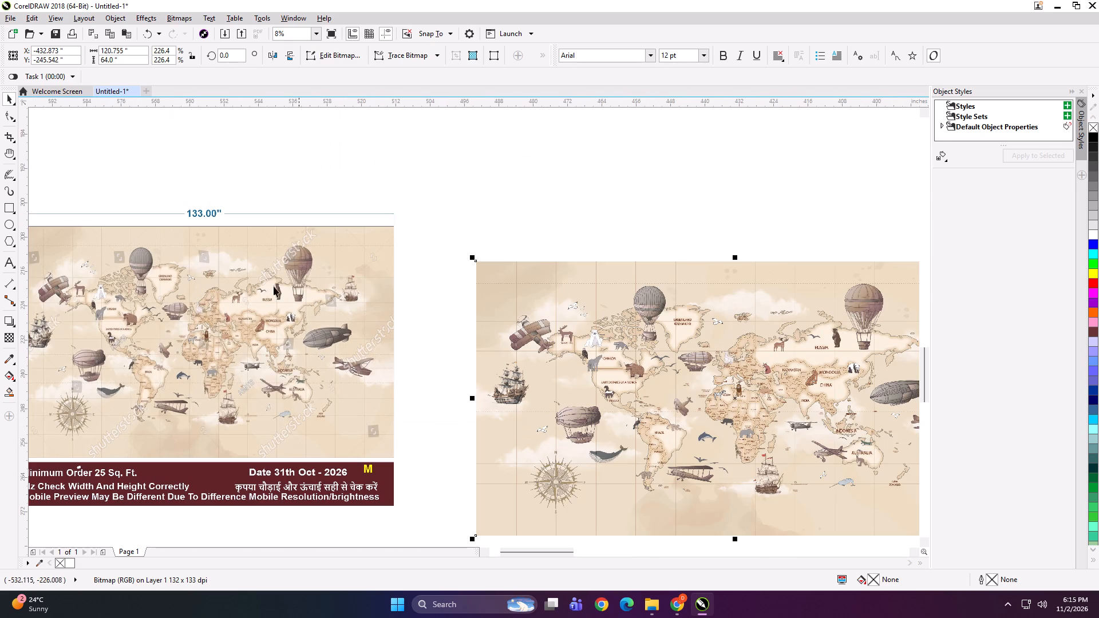
pyautogui.click(135, 54)
pyautogui.hotkey('ctrl', 'a')
pyautogui.write('133')
pyautogui.scroll(-1, 234, 268)
pyautogui.scroll(1, 148, 271)
pyautogui.press('Tab')
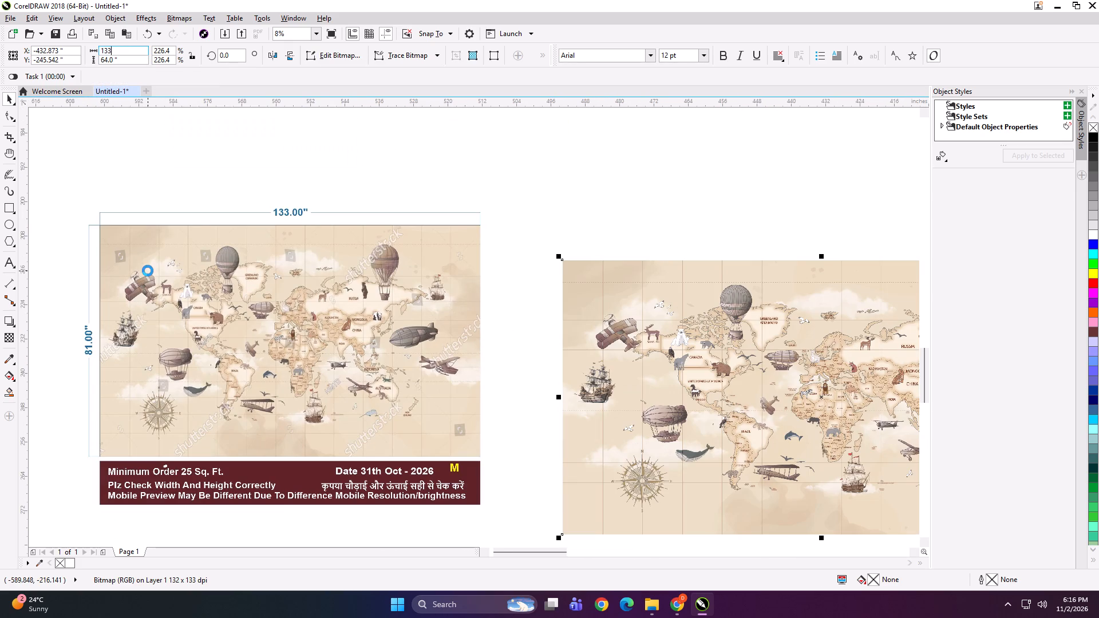
pyautogui.write('81')
pyautogui.press('Return')
pyautogui.scroll(-1, 382, 351)
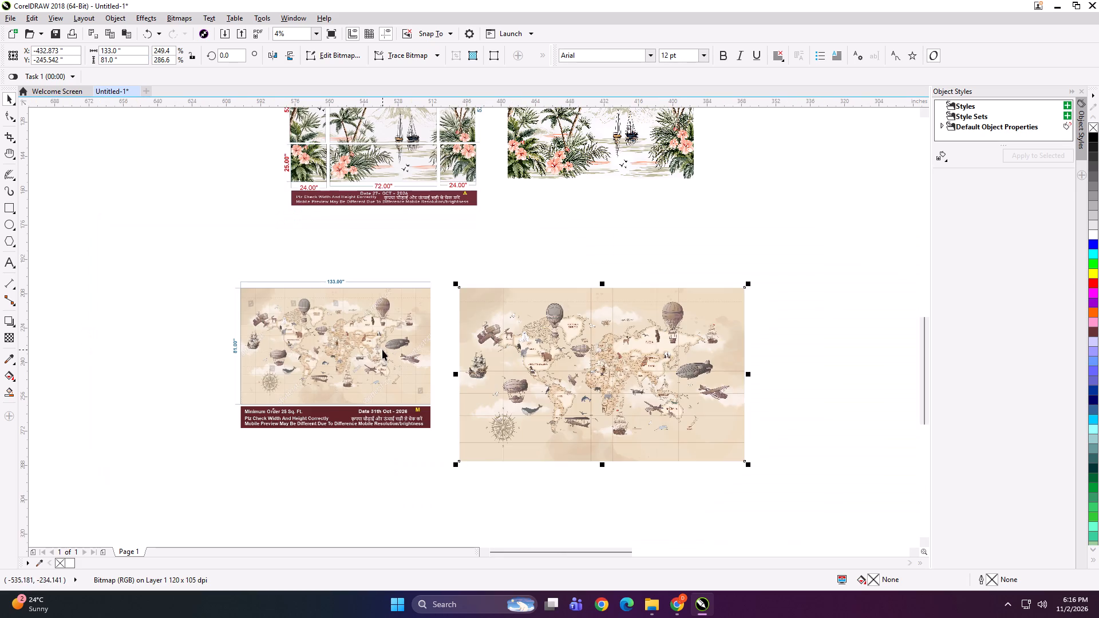
# Move the world-map artwork up about 8 inches beside its dimensioned preview.
pyautogui.moveTo(508, 354); pyautogui.dragTo(511, 337)
pyautogui.keyDown('shift'); pyautogui.click(396, 334); pyautogui.keyUp('shift')
pyautogui.hotkey('shift', 'F2')
pyautogui.click(207, 145)
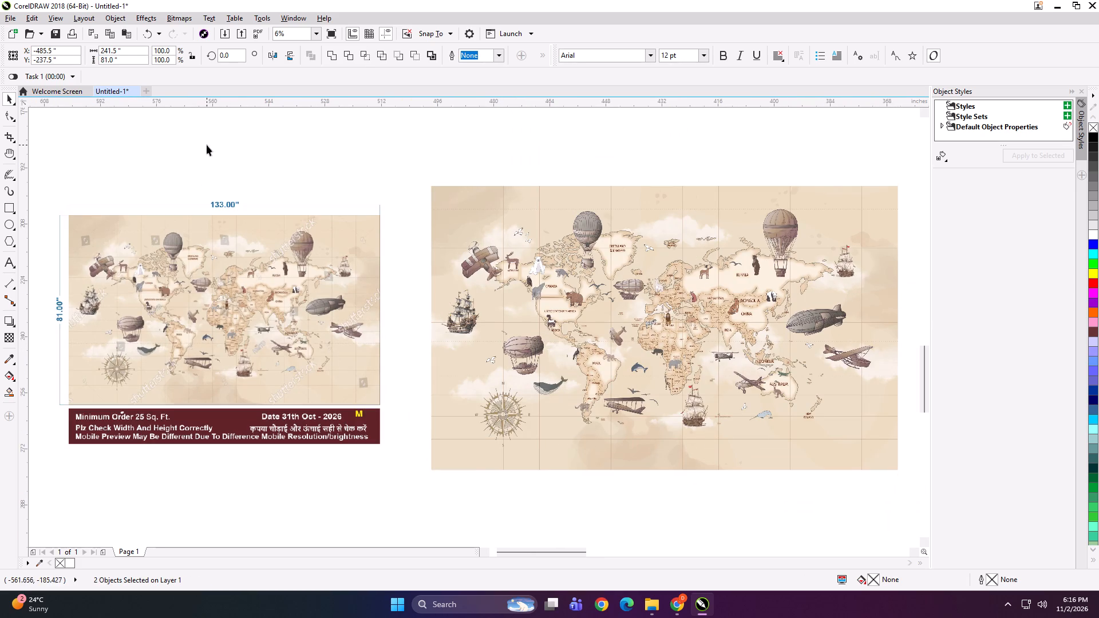
# Create an outline rectangle 133 by 81 inches exactly over the world-map artwork.
pyautogui.click(776, 266)
pyautogui.keyDown('shift'); pyautogui.doubleClick(7, 208); pyautogui.keyUp('shift')
pyautogui.hotkey('shift', 'space')
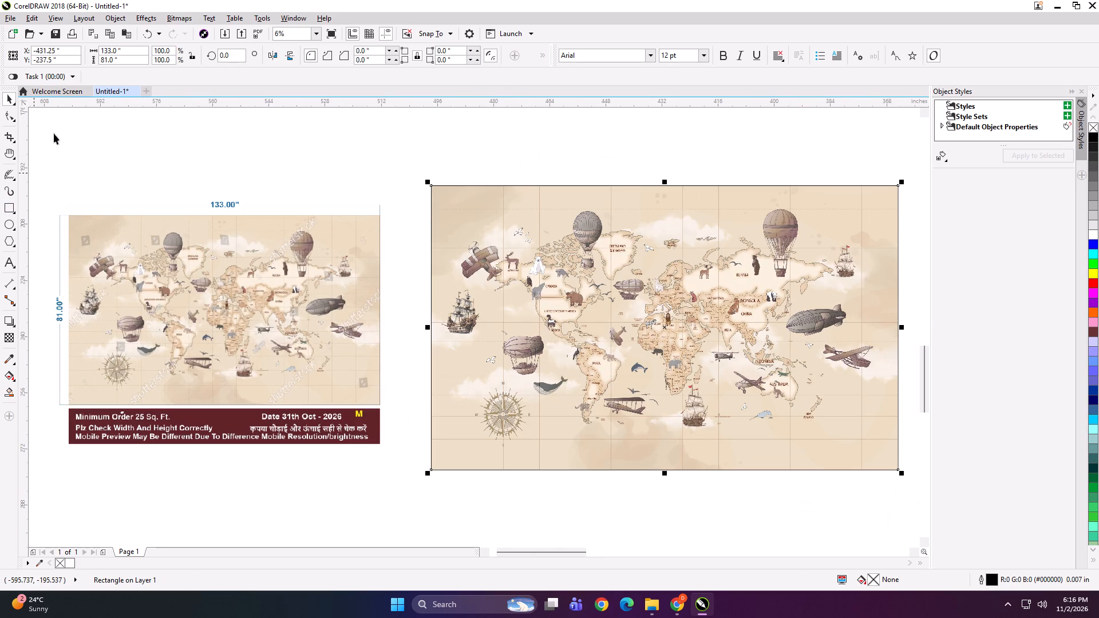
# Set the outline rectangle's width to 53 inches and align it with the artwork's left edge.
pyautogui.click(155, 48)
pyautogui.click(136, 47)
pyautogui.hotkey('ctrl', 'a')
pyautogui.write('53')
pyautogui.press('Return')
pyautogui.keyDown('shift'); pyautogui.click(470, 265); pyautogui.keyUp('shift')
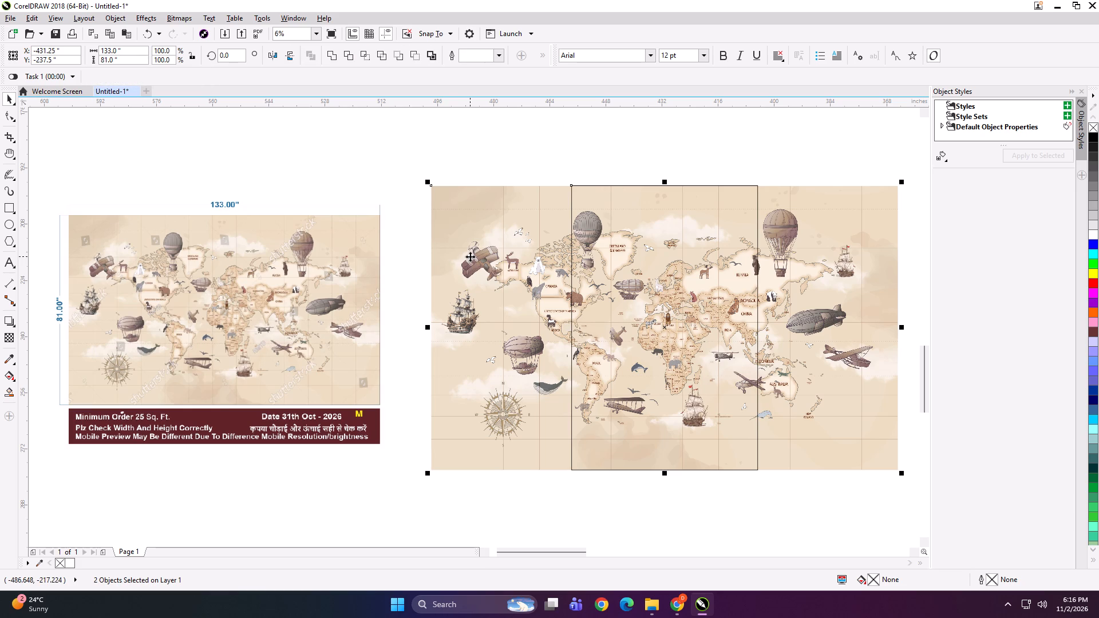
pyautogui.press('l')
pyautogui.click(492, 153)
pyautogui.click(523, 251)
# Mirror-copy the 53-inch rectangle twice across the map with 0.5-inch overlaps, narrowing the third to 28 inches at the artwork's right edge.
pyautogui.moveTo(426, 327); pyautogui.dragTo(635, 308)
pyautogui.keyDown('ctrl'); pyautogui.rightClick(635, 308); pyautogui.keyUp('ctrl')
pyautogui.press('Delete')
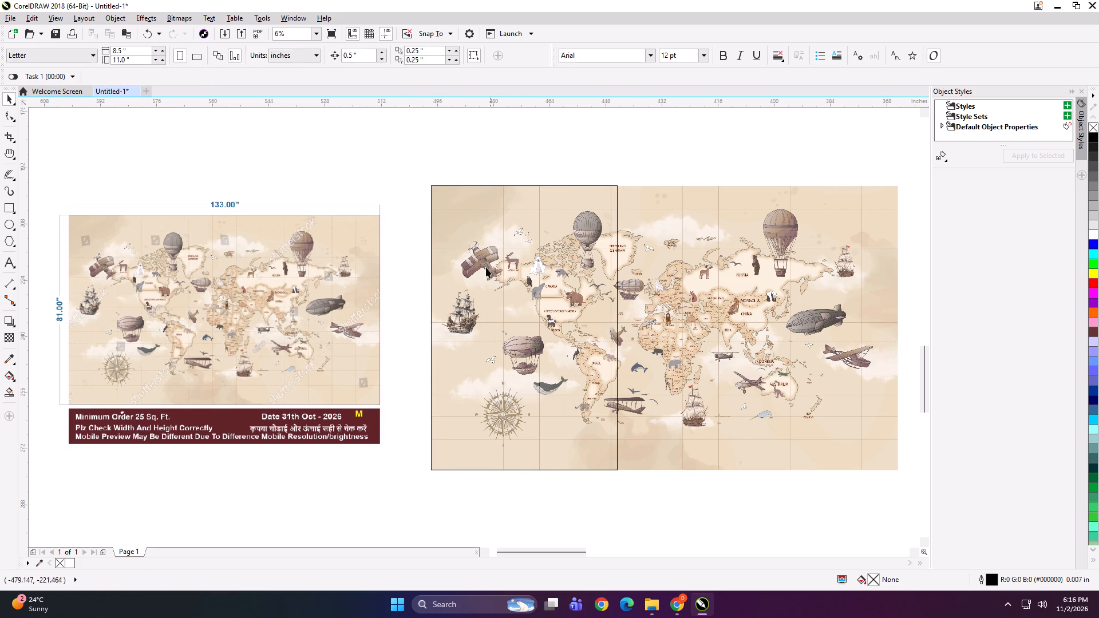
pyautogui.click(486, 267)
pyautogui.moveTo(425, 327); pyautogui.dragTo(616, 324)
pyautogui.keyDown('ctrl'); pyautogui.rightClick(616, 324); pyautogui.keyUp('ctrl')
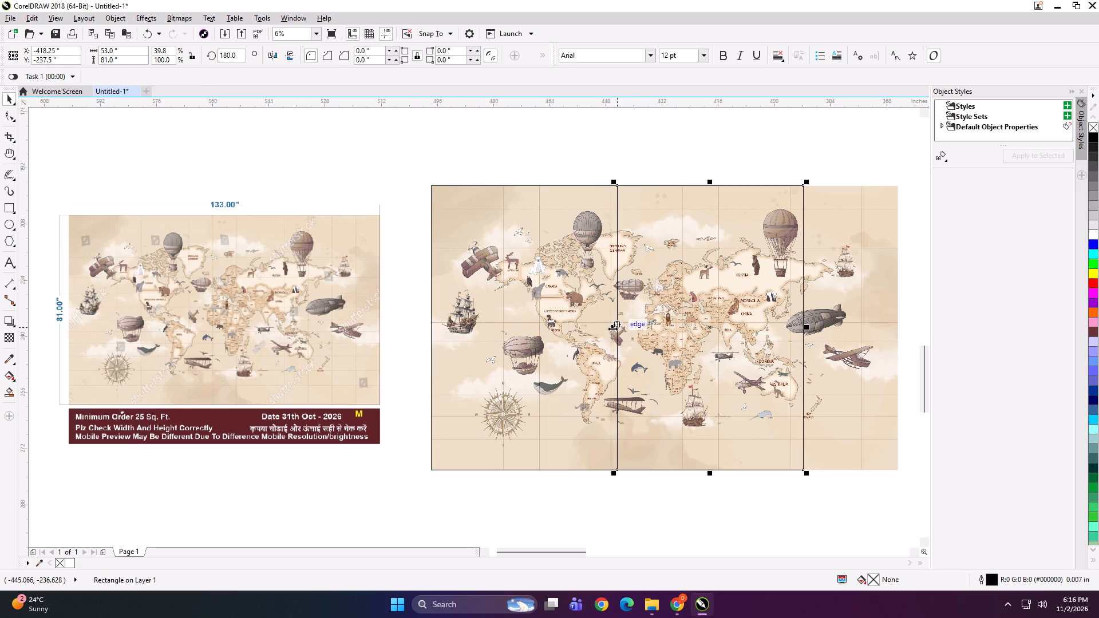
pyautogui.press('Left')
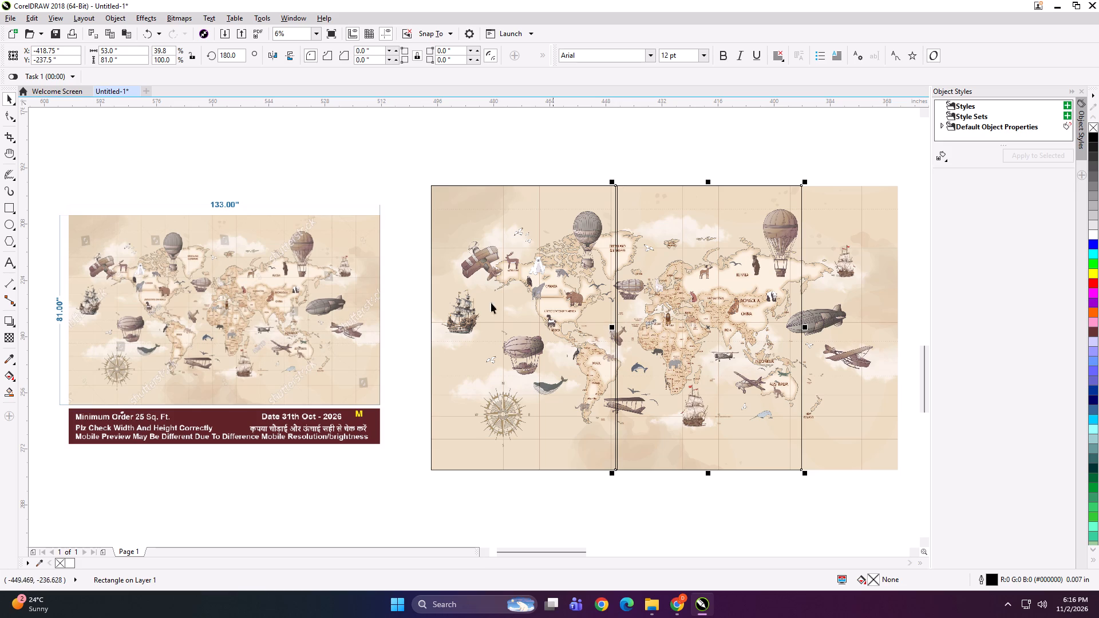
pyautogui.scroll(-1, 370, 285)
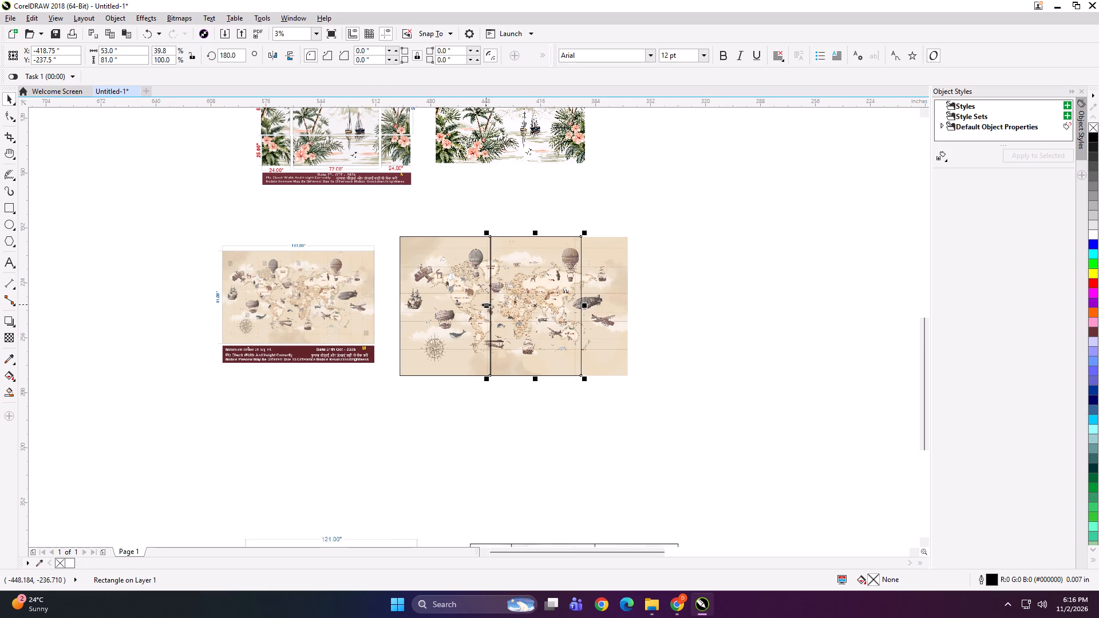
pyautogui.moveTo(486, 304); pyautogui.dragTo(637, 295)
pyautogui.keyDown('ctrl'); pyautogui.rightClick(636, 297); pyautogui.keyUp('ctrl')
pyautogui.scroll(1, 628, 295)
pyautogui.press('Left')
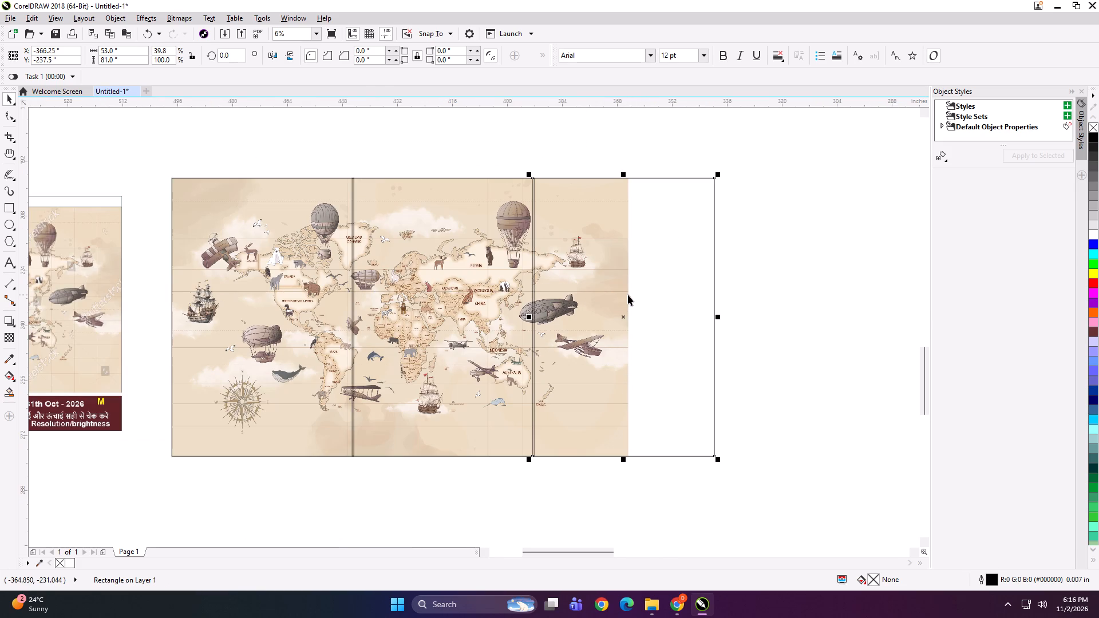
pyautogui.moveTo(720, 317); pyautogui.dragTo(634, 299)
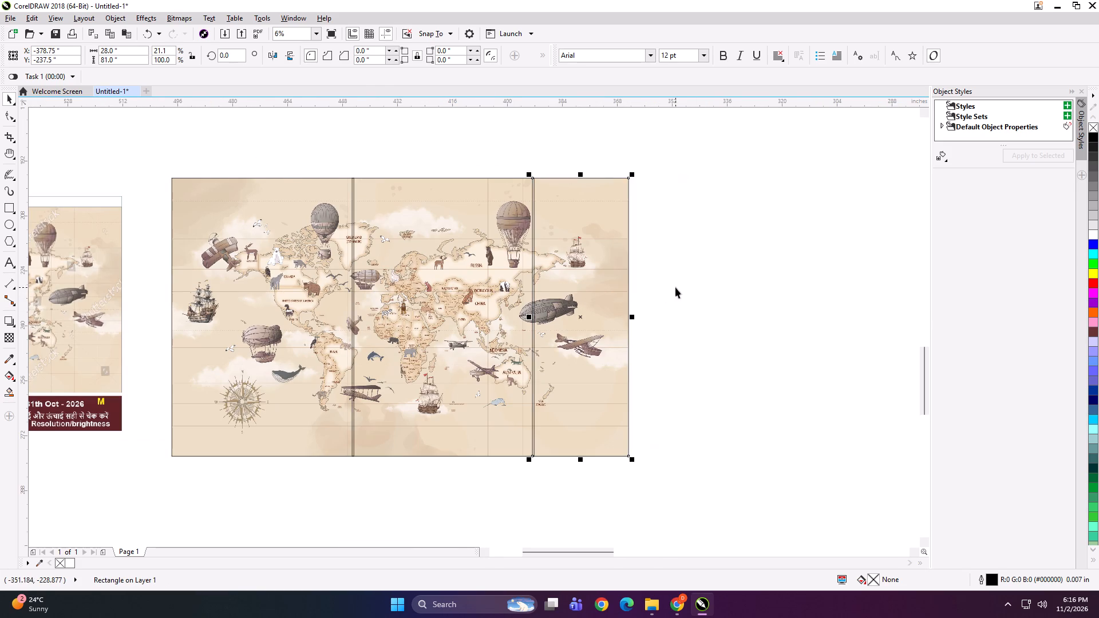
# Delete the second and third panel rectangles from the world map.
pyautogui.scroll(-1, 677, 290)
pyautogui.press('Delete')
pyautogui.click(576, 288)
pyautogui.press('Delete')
# Set the remaining panel rectangle's width to 49 inches and align it with the world-map artwork's left edge.
pyautogui.click(493, 271)
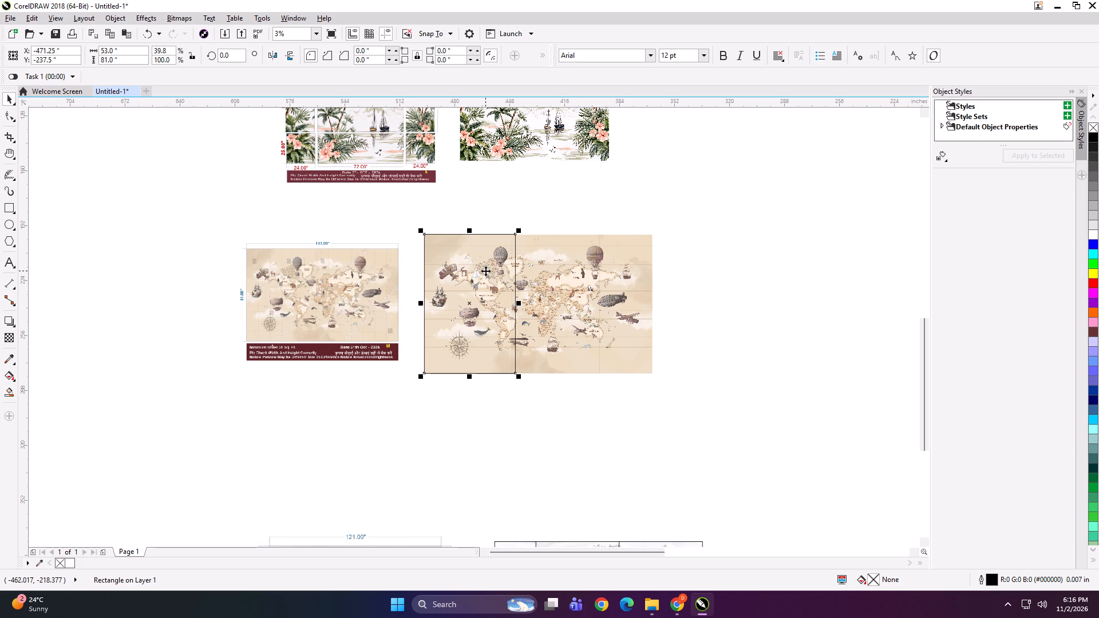
pyautogui.moveTo(128, 51); pyautogui.dragTo(78, 61)
pyautogui.write('49')
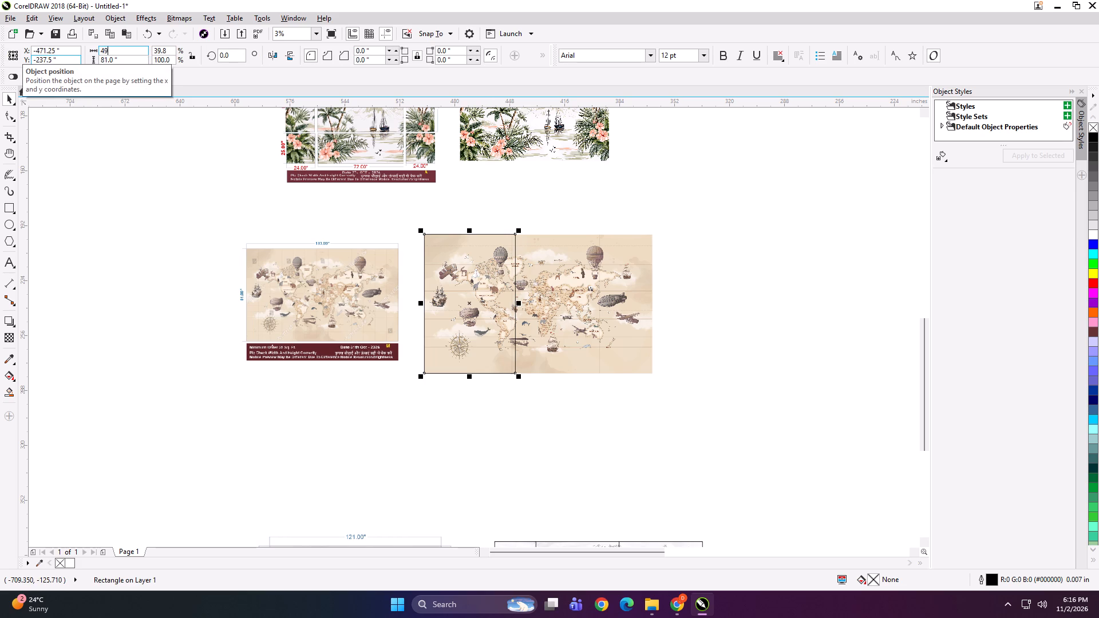
pyautogui.press('Return')
pyautogui.keyDown('shift'); pyautogui.click(634, 308); pyautogui.keyUp('shift')
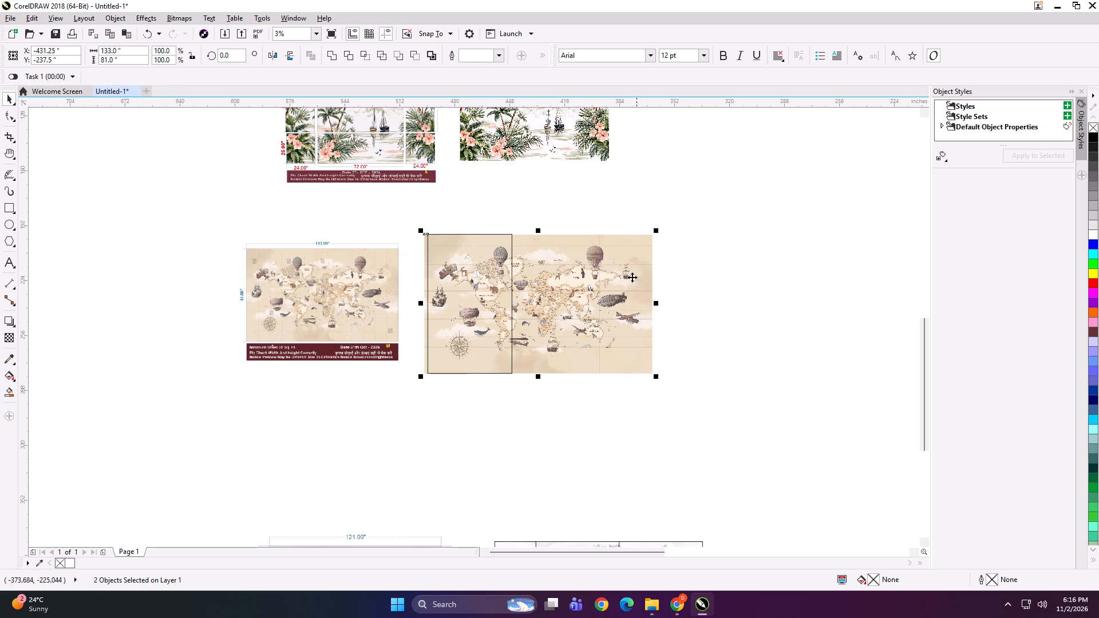
pyautogui.press('l')
pyautogui.click(546, 217)
pyautogui.click(460, 275)
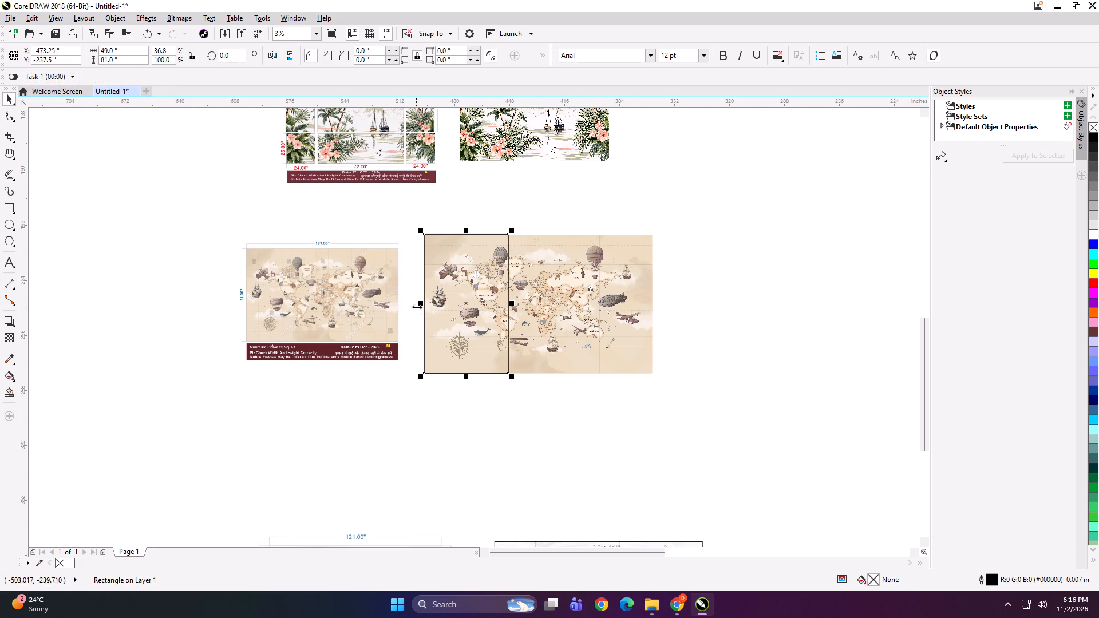
# Mirror-copy the 49-inch rectangle twice across the map with 0.5-inch overlaps, narrowing the third to 36 inches at the artwork's right edge.
pyautogui.moveTo(418, 304); pyautogui.dragTo(552, 300)
pyautogui.keyDown('ctrl'); pyautogui.rightClick(554, 300); pyautogui.keyUp('ctrl')
pyautogui.scroll(1, 551, 302)
pyautogui.press('Left')
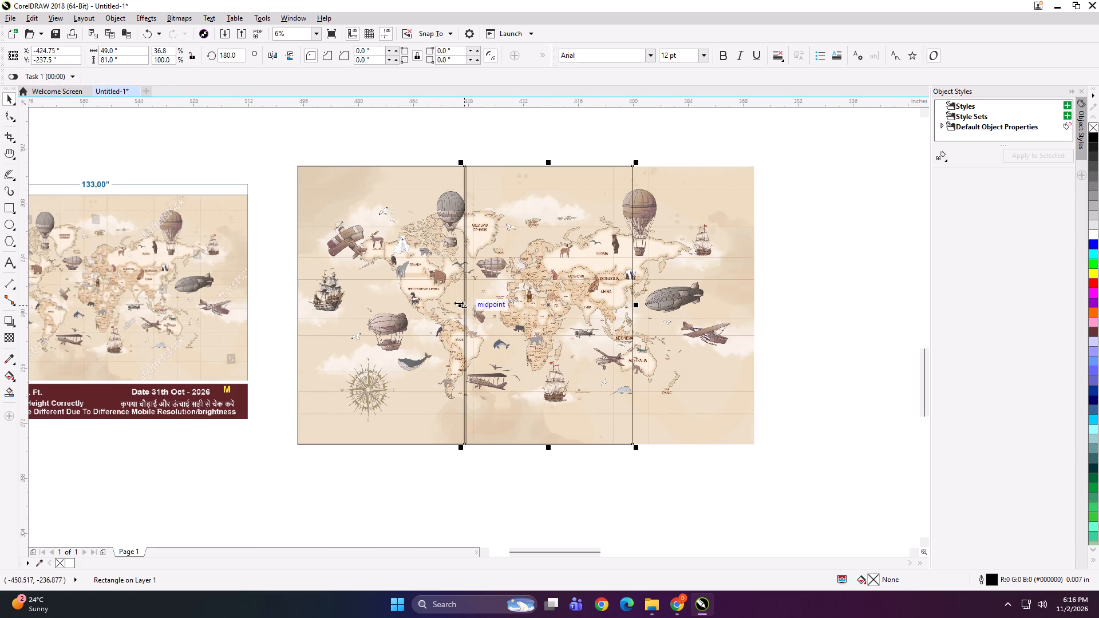
pyautogui.moveTo(456, 303); pyautogui.dragTo(712, 299)
pyautogui.keyDown('ctrl'); pyautogui.rightClick(712, 299); pyautogui.keyUp('ctrl')
pyautogui.press('Left')
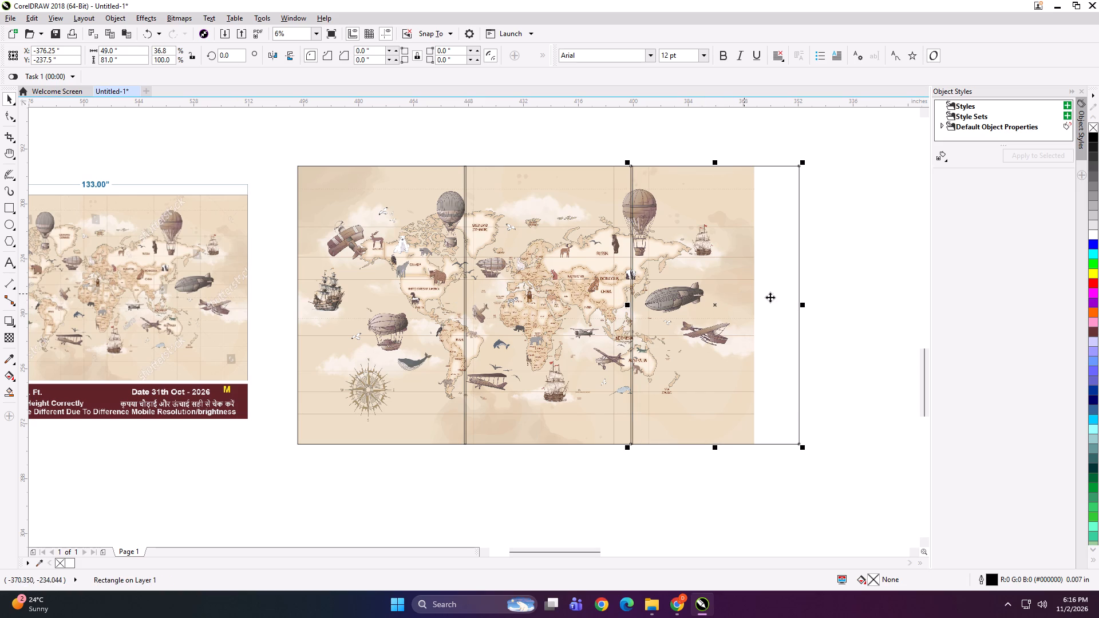
pyautogui.moveTo(805, 306); pyautogui.dragTo(761, 302)
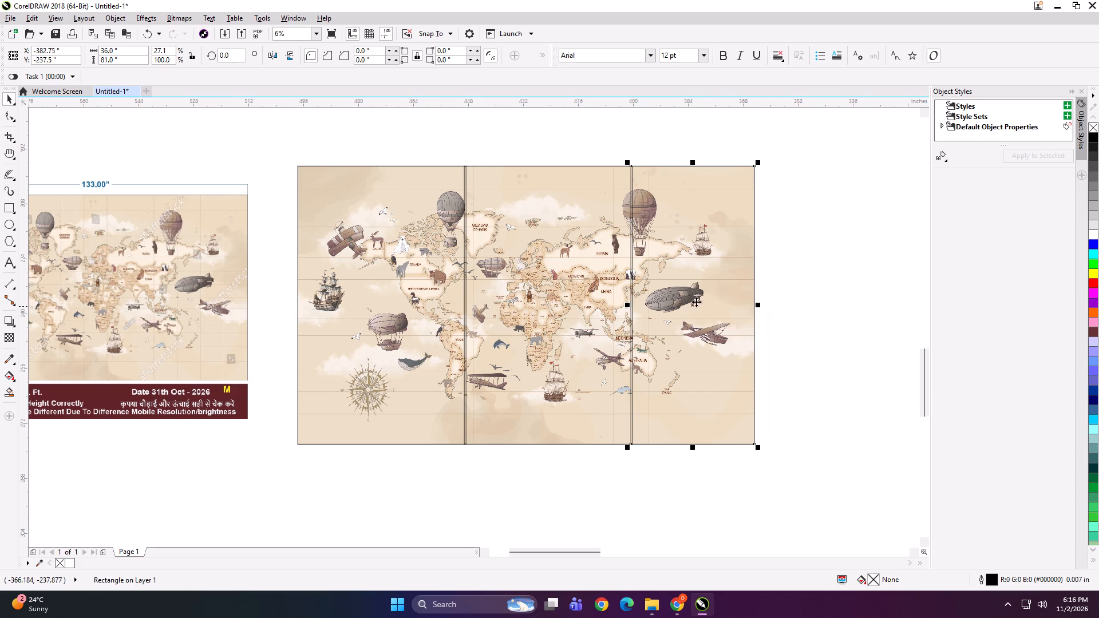
# Group the three rectangles, place the world-map artwork inside them, and ungroup them into separate panels.
pyautogui.keyDown('shift'); pyautogui.click(567, 278); pyautogui.keyUp('shift')
pyautogui.keyDown('shift'); pyautogui.click(419, 272); pyautogui.keyUp('shift')
pyautogui.hotkey('ctrl', 'g')
pyautogui.click(526, 471)
pyautogui.keyDown('alt'); pyautogui.click(535, 392); pyautogui.keyUp('alt')
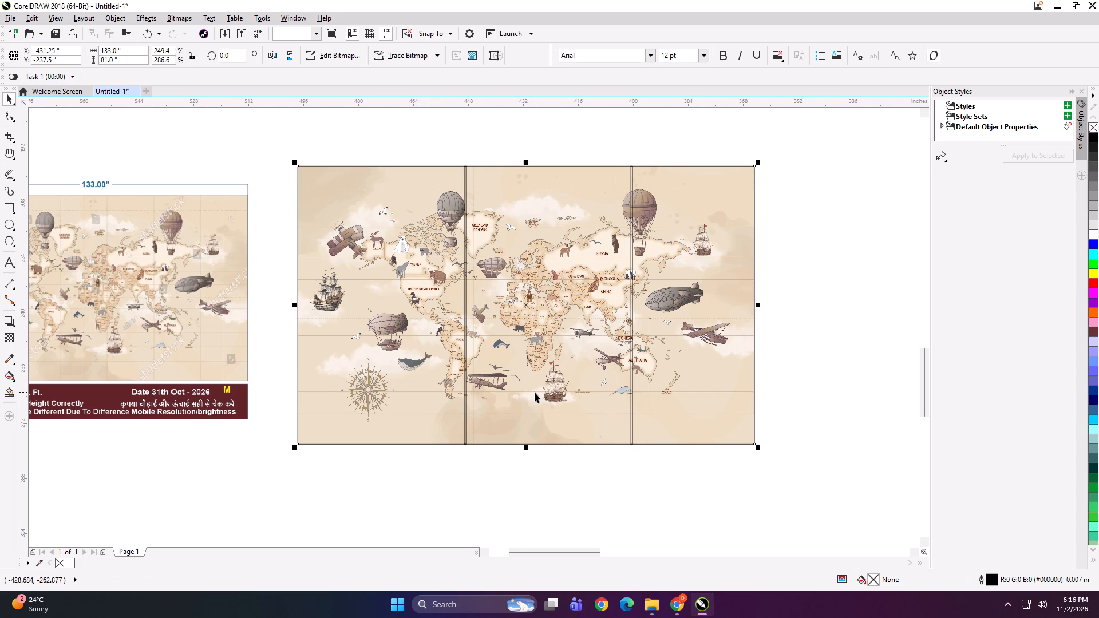
pyautogui.hotkey('shift', 'Return')
pyautogui.click(537, 392)
pyautogui.hotkey('ctrl', 'u')
pyautogui.click(567, 461)
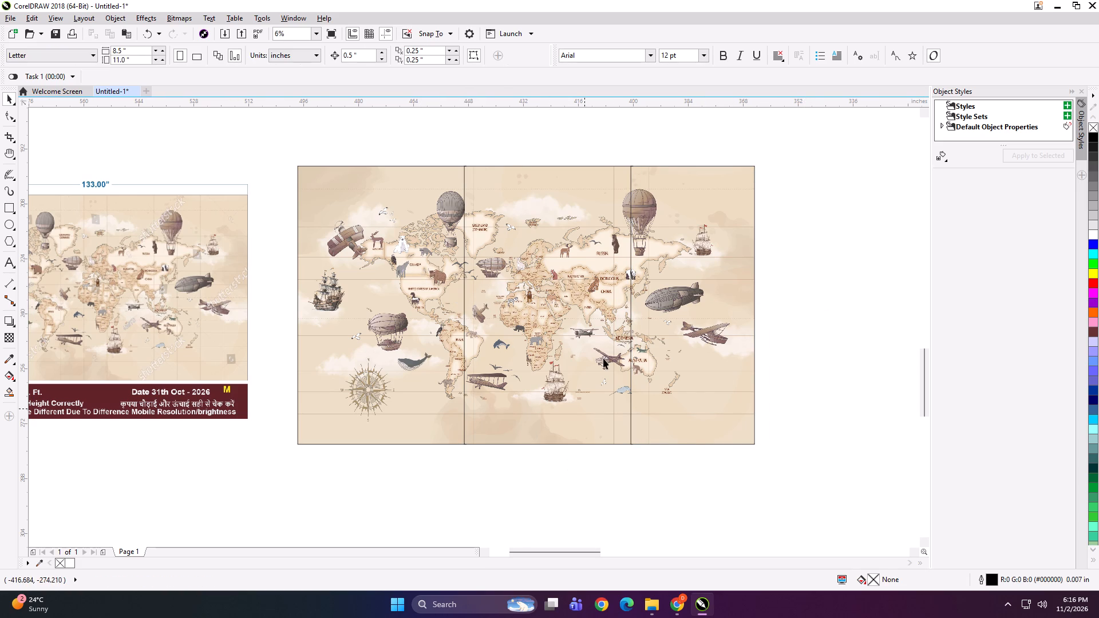
# Add the text label "133*81 PANEL 1" in 24 pt Arial on the top edge of the first world-map panel.
pyautogui.scroll(-1, 612, 317)
pyautogui.scroll(1, 379, 290)
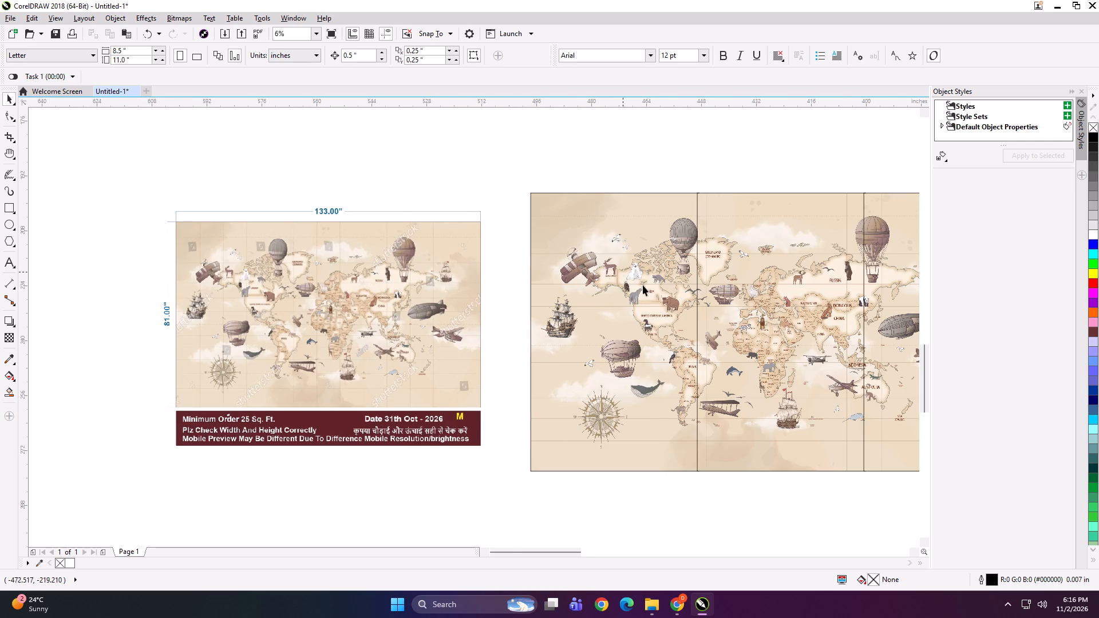
pyautogui.scroll(8, 645, 286)
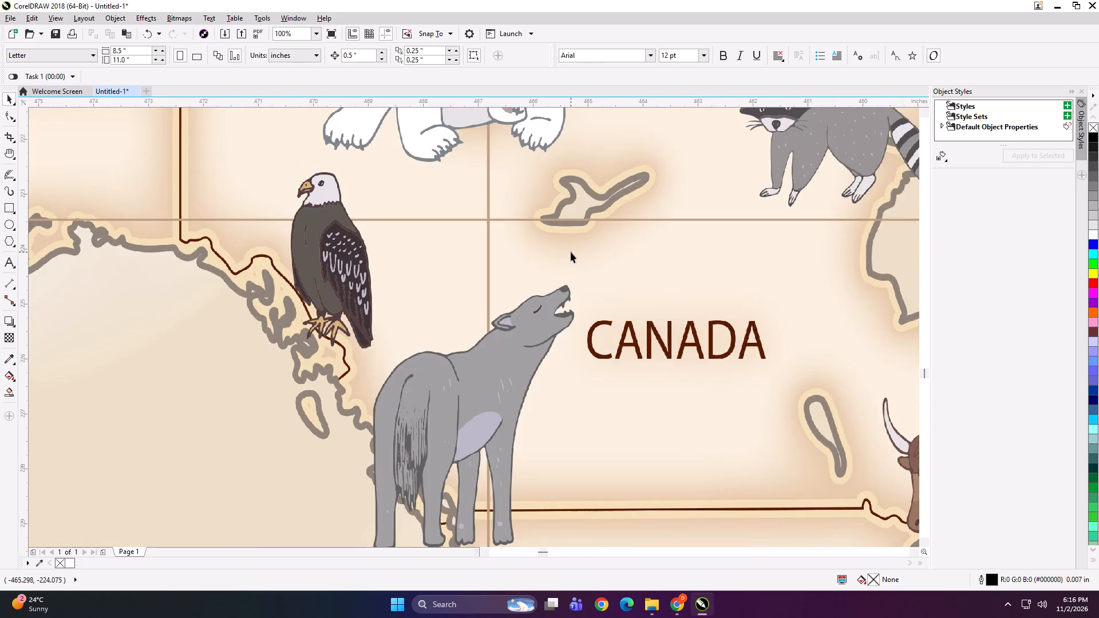
pyautogui.scroll(-5, 570, 252)
pyautogui.click(7, 255)
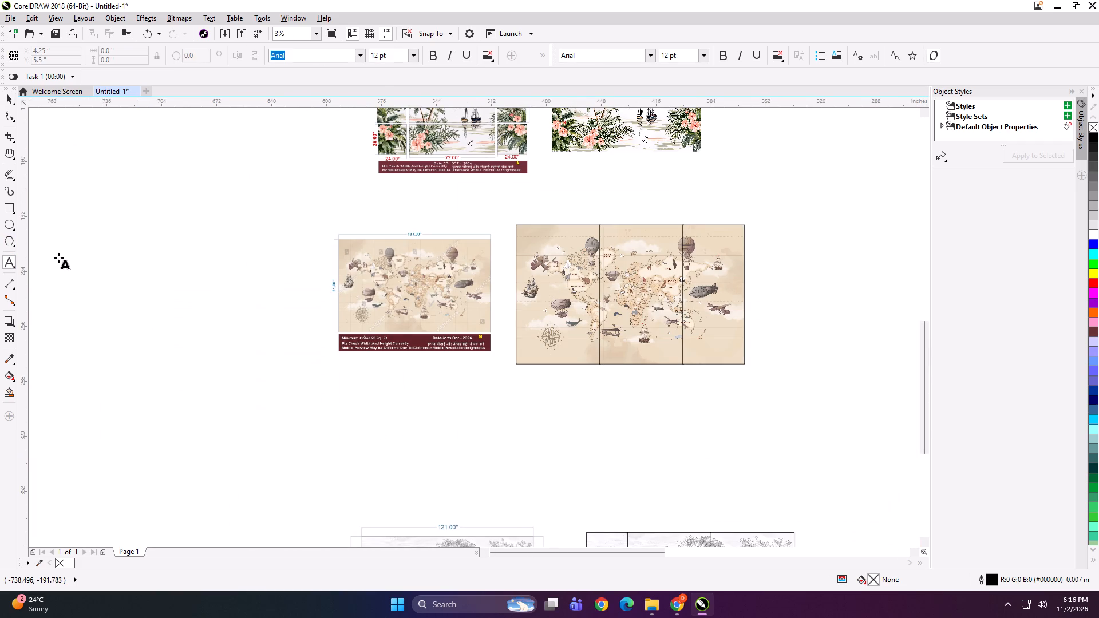
pyautogui.click(531, 222)
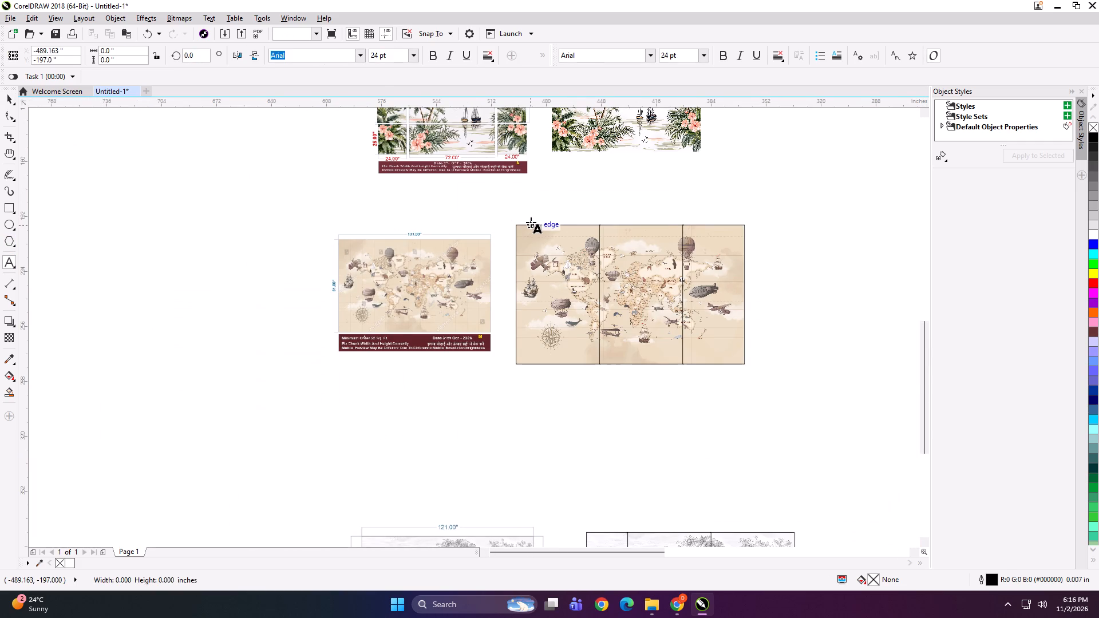
pyautogui.scroll(1, 531, 224)
pyautogui.write('133*81 PANEL 1')
# Copy the label onto the middle world-map panel's top edge and change it to "133*81 PANEL 2".
pyautogui.hotkey('ctrl', 'a')
pyautogui.hotkey('ctrl', 'c')
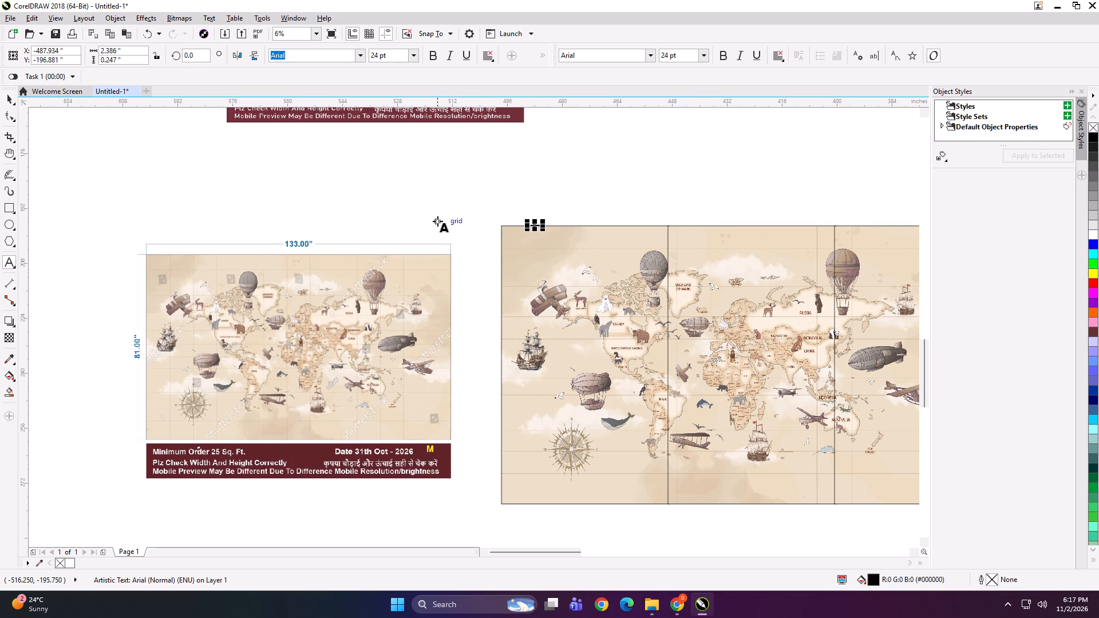
pyautogui.scroll(3, 524, 228)
pyautogui.scroll(1, 570, 210)
pyautogui.scroll(-3, 352, 197)
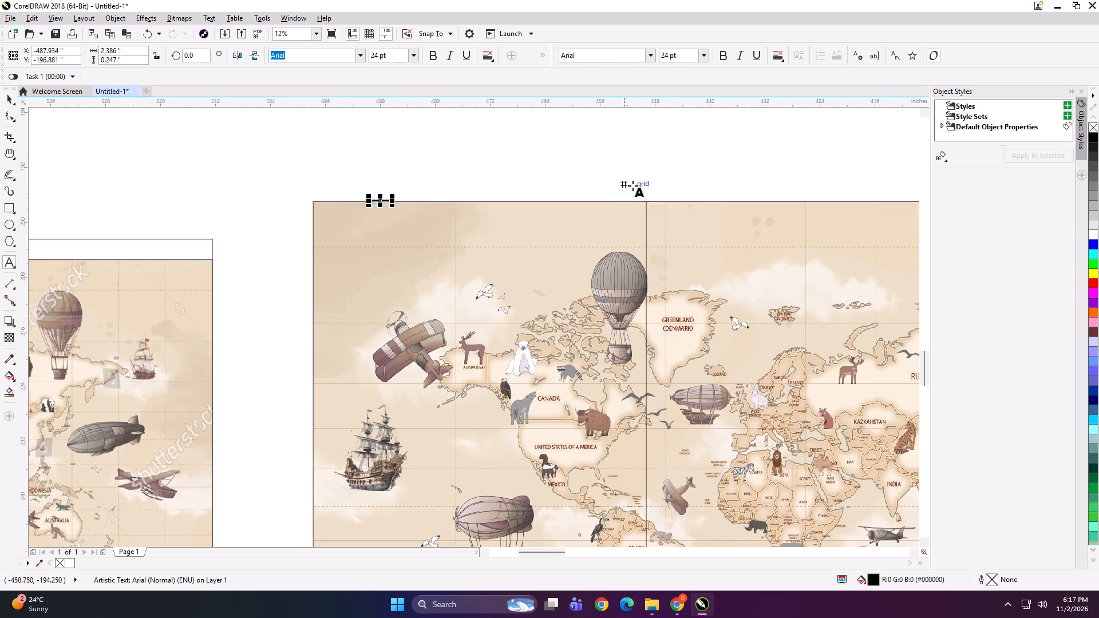
pyautogui.click(685, 199)
pyautogui.hotkey('ctrl', 'v')
pyautogui.press('BackSpace')
pyautogui.press('2')
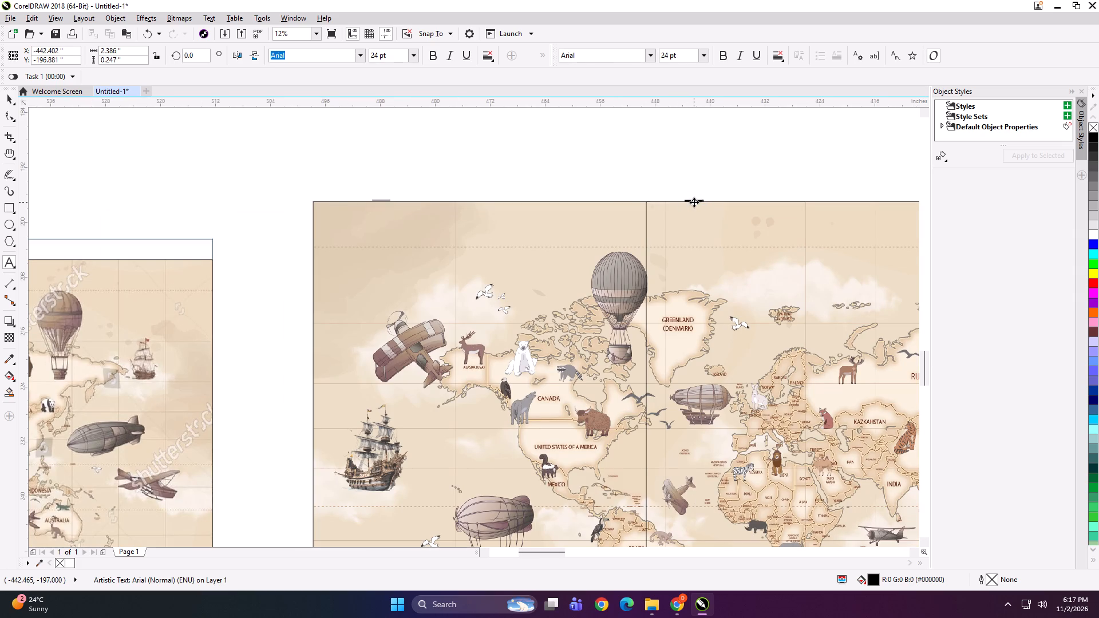
# Paste the label onto the third world-map panel's top edge and change it to "133*81 PANEL 3".
pyautogui.scroll(-1, 367, 200)
pyautogui.scroll(2, 675, 202)
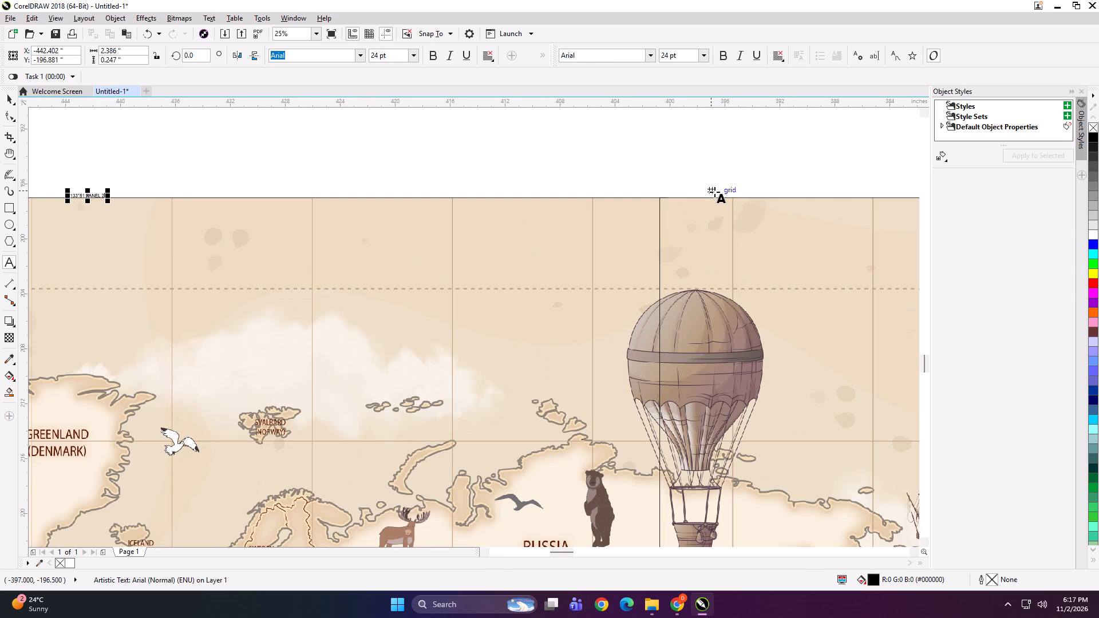
pyautogui.click(720, 195)
pyautogui.hotkey('ctrl', 'v')
pyautogui.press('BackSpace')
pyautogui.press('3')
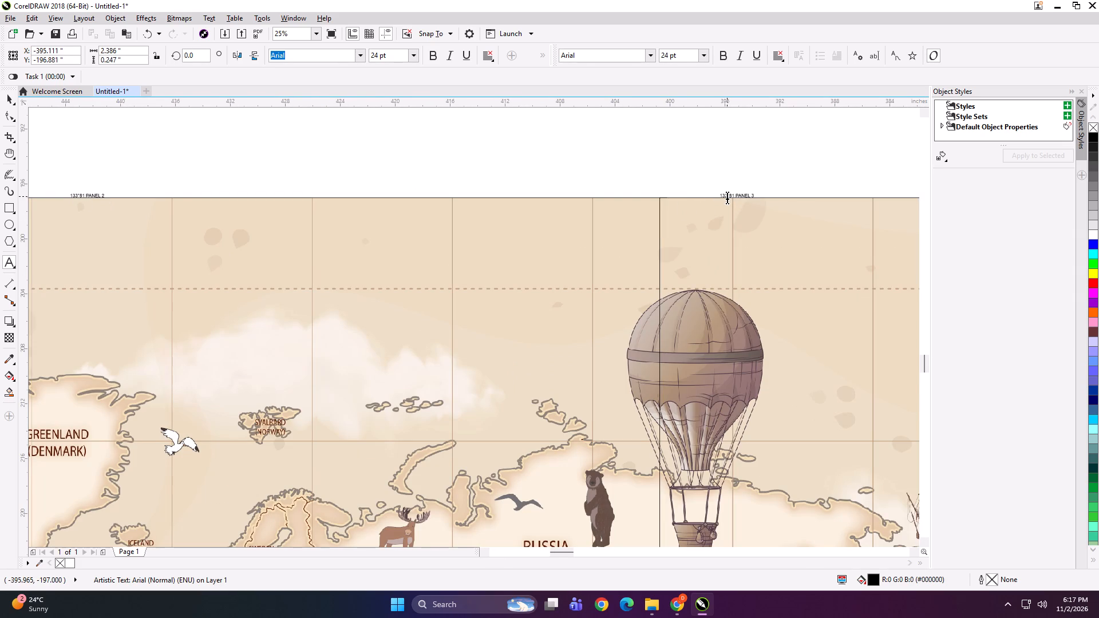
pyautogui.scroll(-1, 727, 196)
pyautogui.click(10, 106)
pyautogui.click(11, 101)
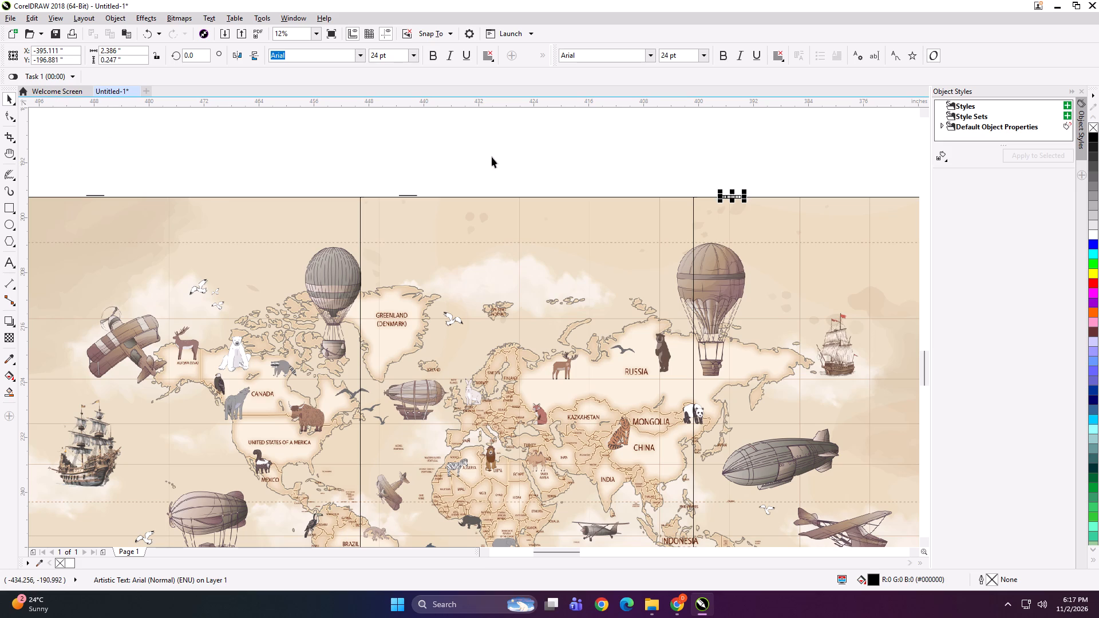
# Group each of the three panel labels with its own world-map panel.
pyautogui.scroll(-1, 525, 152)
pyautogui.keyDown('shift'); pyautogui.click(675, 237); pyautogui.keyUp('shift')
pyautogui.hotkey('ctrl', 'g')
pyautogui.moveTo(445, 152); pyautogui.dragTo(516, 233)
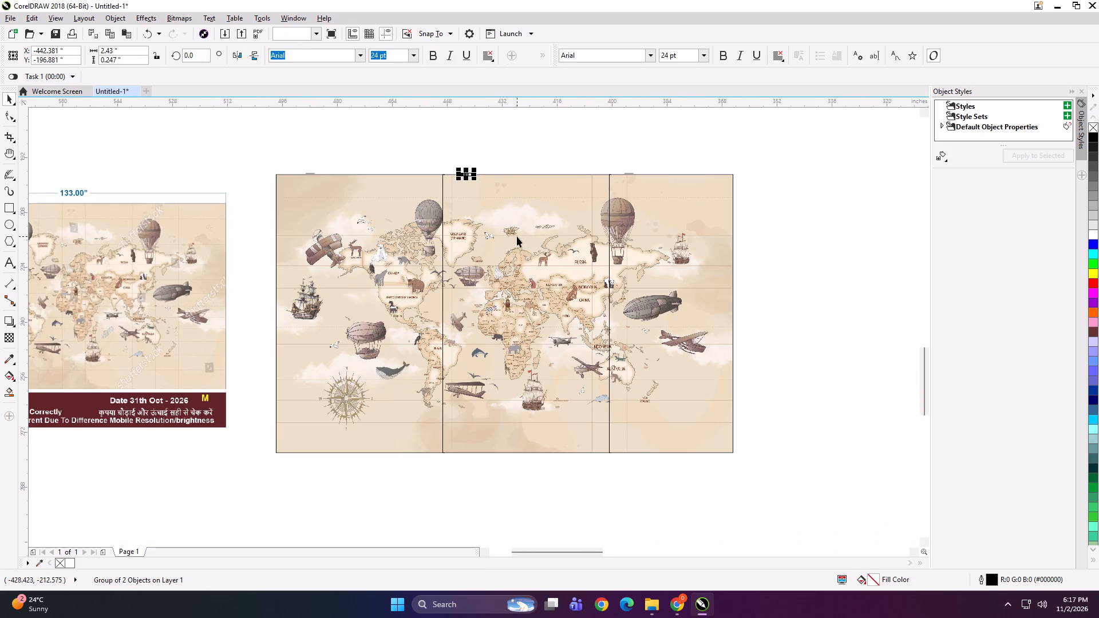
pyautogui.keyDown('shift'); pyautogui.click(517, 236); pyautogui.keyUp('shift')
pyautogui.hotkey('ctrl', 'g')
pyautogui.moveTo(433, 144); pyautogui.dragTo(296, 223)
pyautogui.keyDown('shift'); pyautogui.click(337, 226); pyautogui.keyUp('shift')
pyautogui.hotkey('ctrl', 'g')
# Export the first world-map panel as a TIFF named 49x81 A into a new 133x81 folder under RG INTERIOR.
pyautogui.scroll(-1, 454, 240)
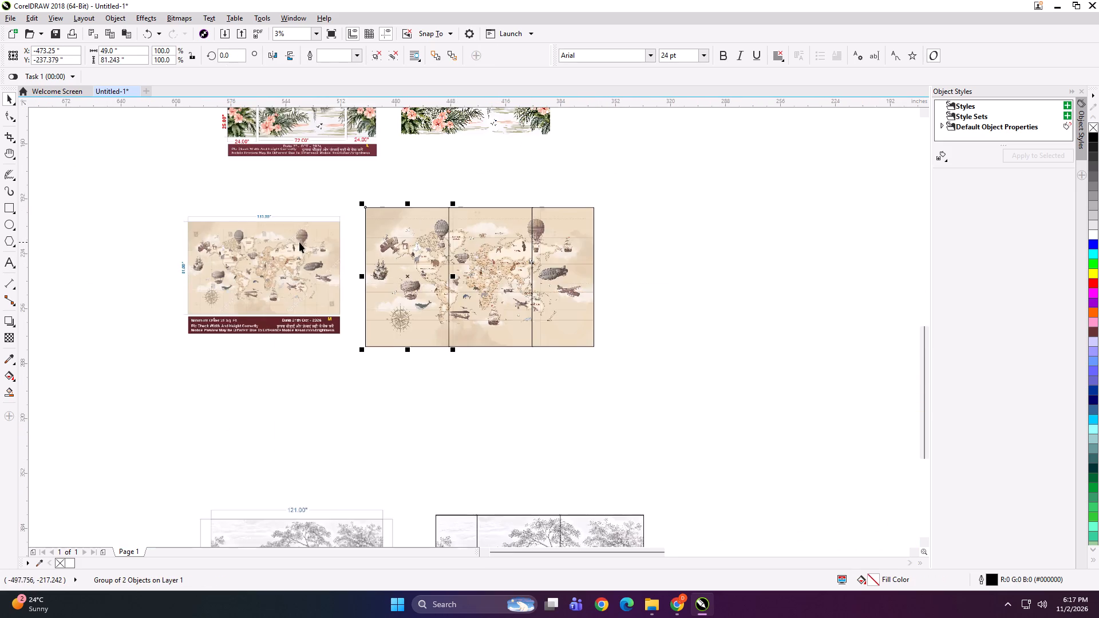
pyautogui.scroll(1, 297, 242)
pyautogui.hotkey('ctrl', 'e')
pyautogui.click(578, 207)
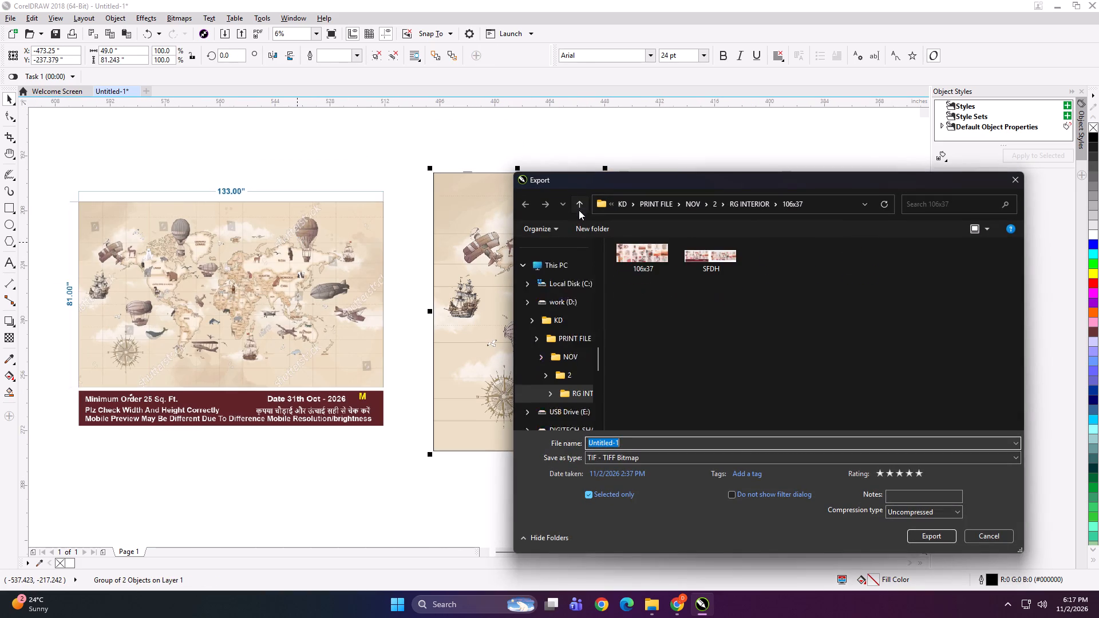
pyautogui.click(587, 225)
pyautogui.write('133x81')
pyautogui.press('space')
pyautogui.press('Return')
pyautogui.doubleClick(674, 299)
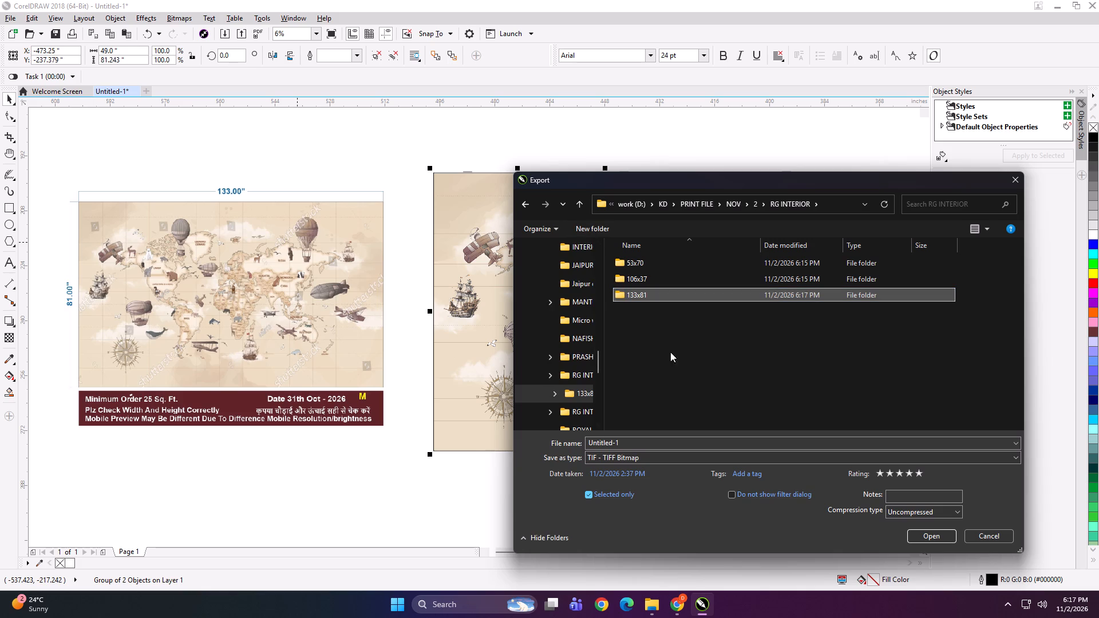
pyautogui.click(651, 443)
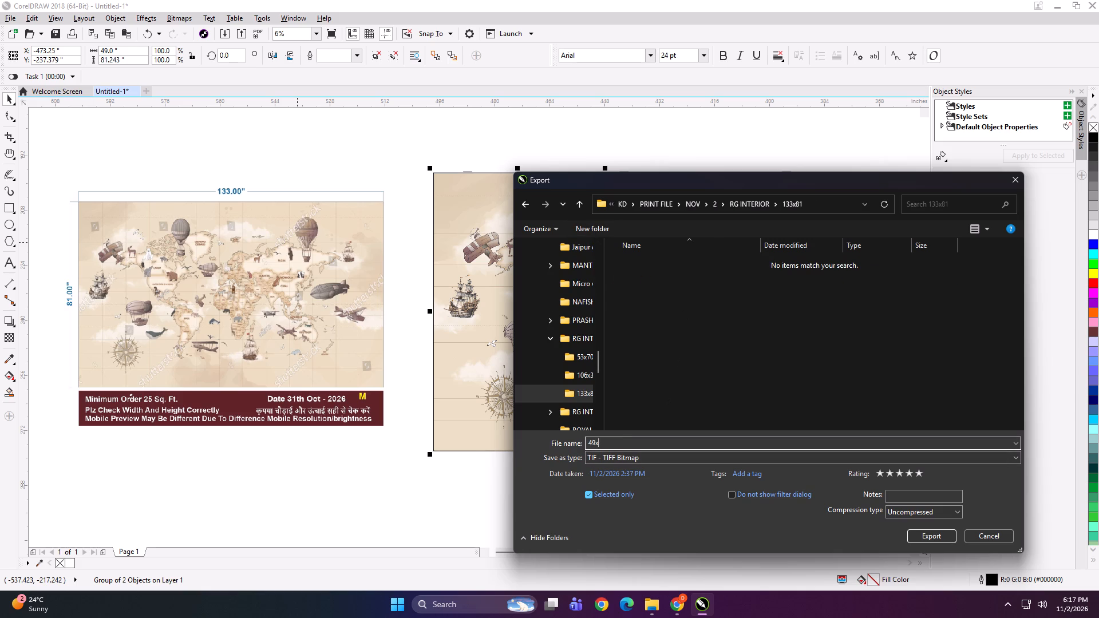
pyautogui.press('Return')
pyautogui.press('Return')
# Export the middle world-map panel as a TIFF named 49x81 B in the 133x81 folder.
pyautogui.click(683, 312)
pyautogui.hotkey('ctrl', 'e')
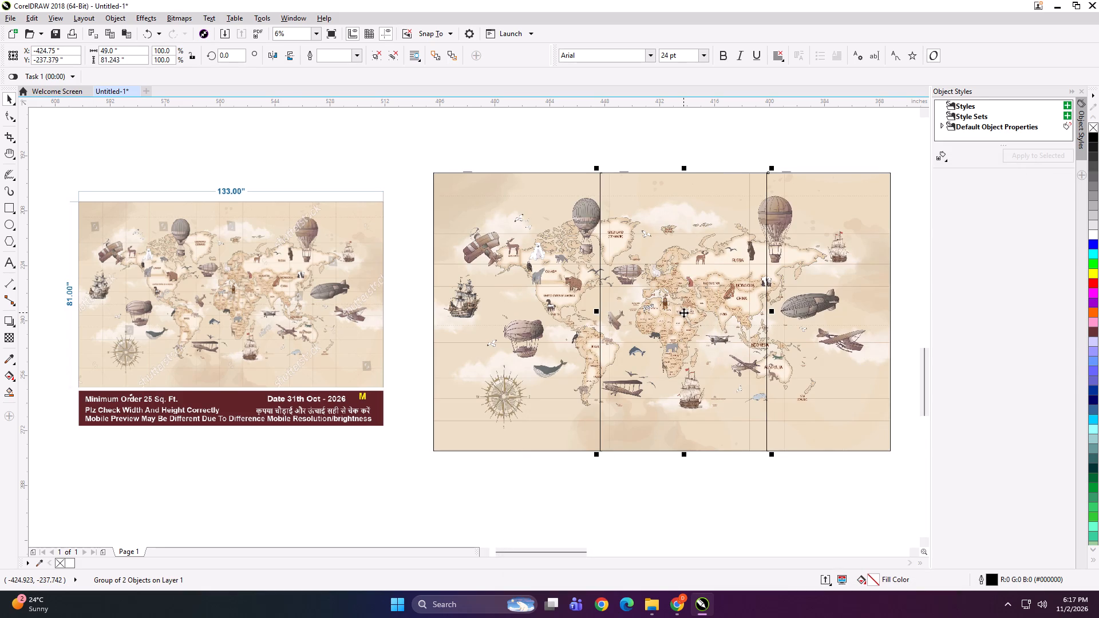
pyautogui.hotkey('ctrl', 'e')
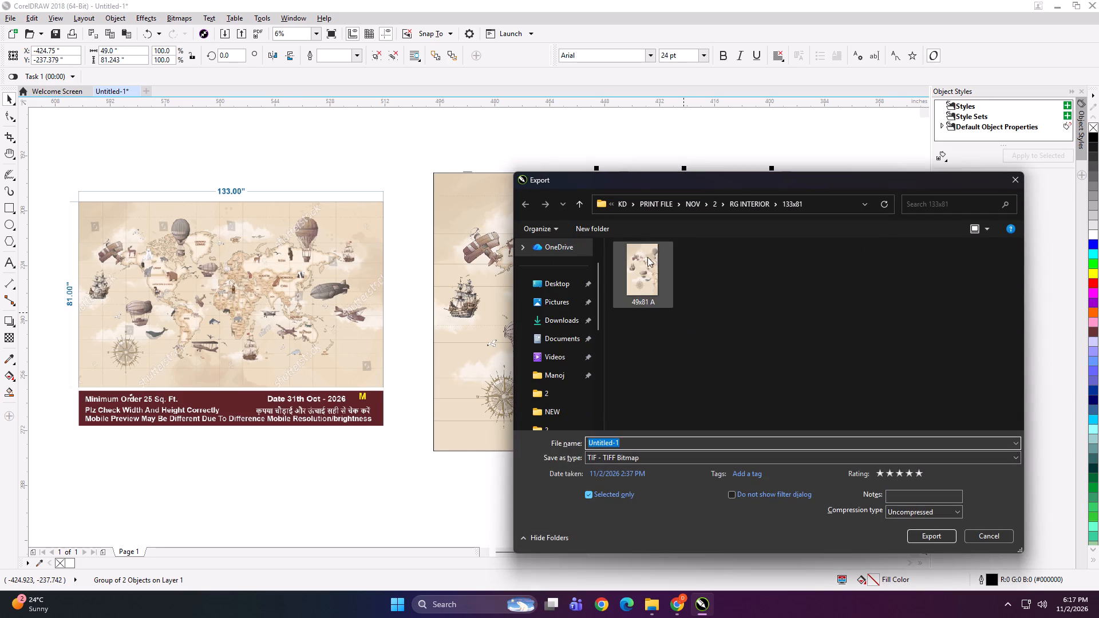
pyautogui.click(647, 256)
pyautogui.doubleClick(622, 438)
pyautogui.press('b')
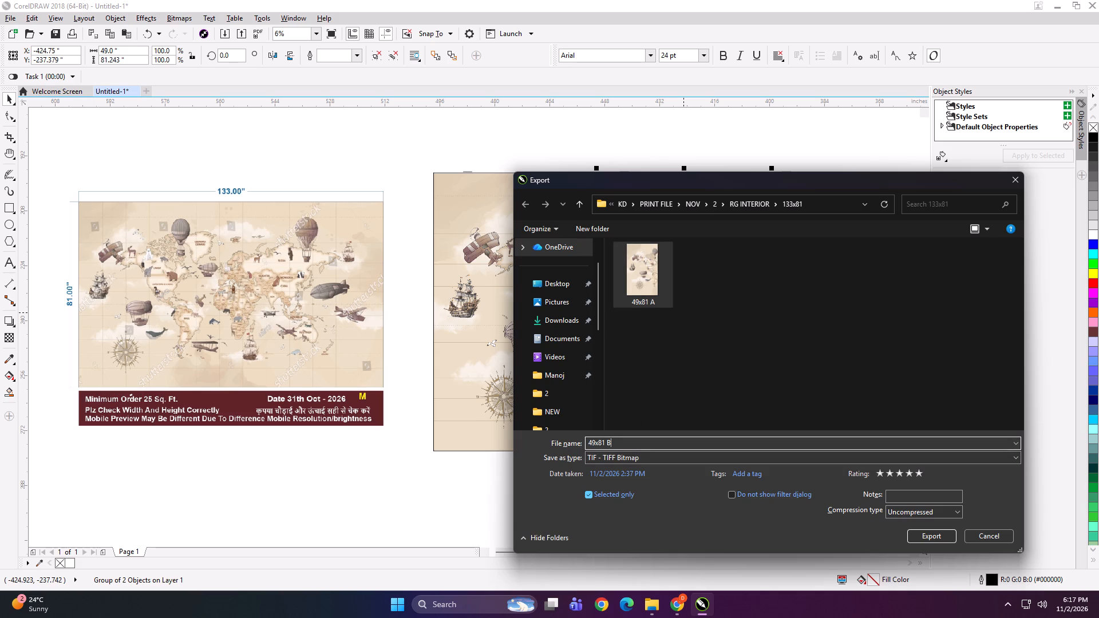
pyautogui.press('Return')
pyautogui.press('Return')
# Export the third world-map panel as a TIFF named 36x81 C in the 133x81 folder.
pyautogui.click(818, 319)
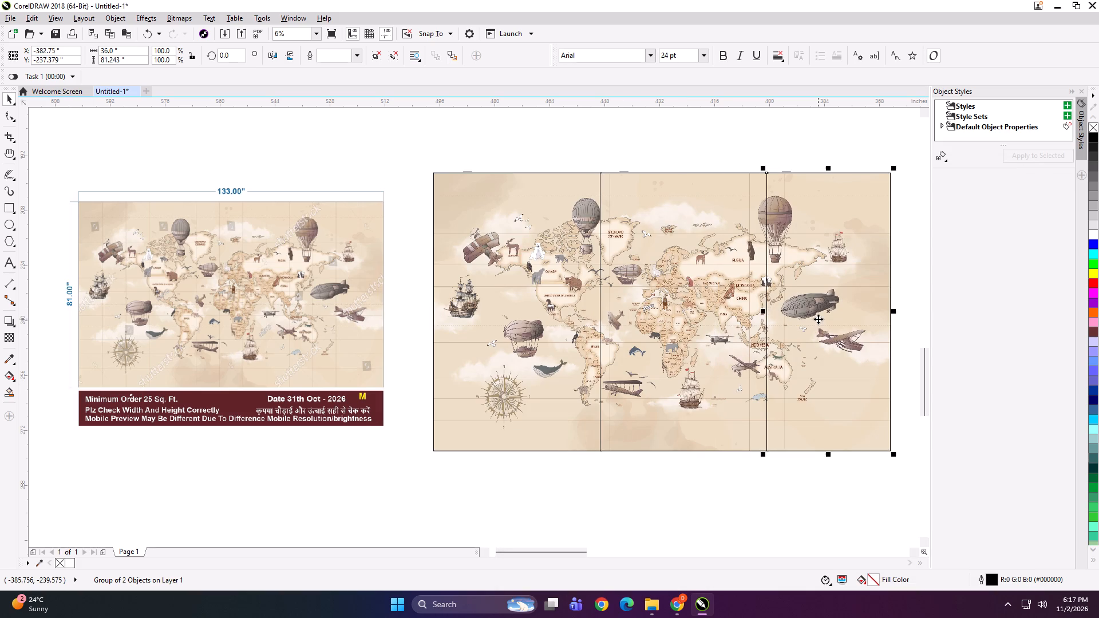
pyautogui.hotkey('ctrl', 'e')
pyautogui.write('3x814')
pyautogui.press('space')
pyautogui.press('BackSpace')
pyautogui.press('BackSpace')
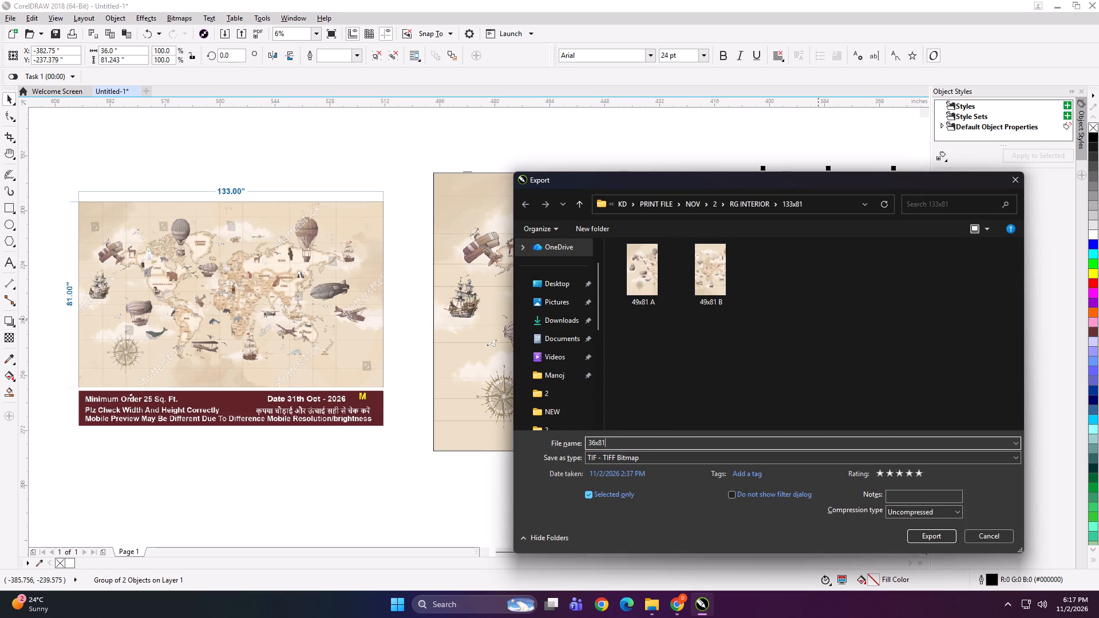
pyautogui.press('space')
pyautogui.write('C')
pyautogui.press('Return')
pyautogui.press('Return')
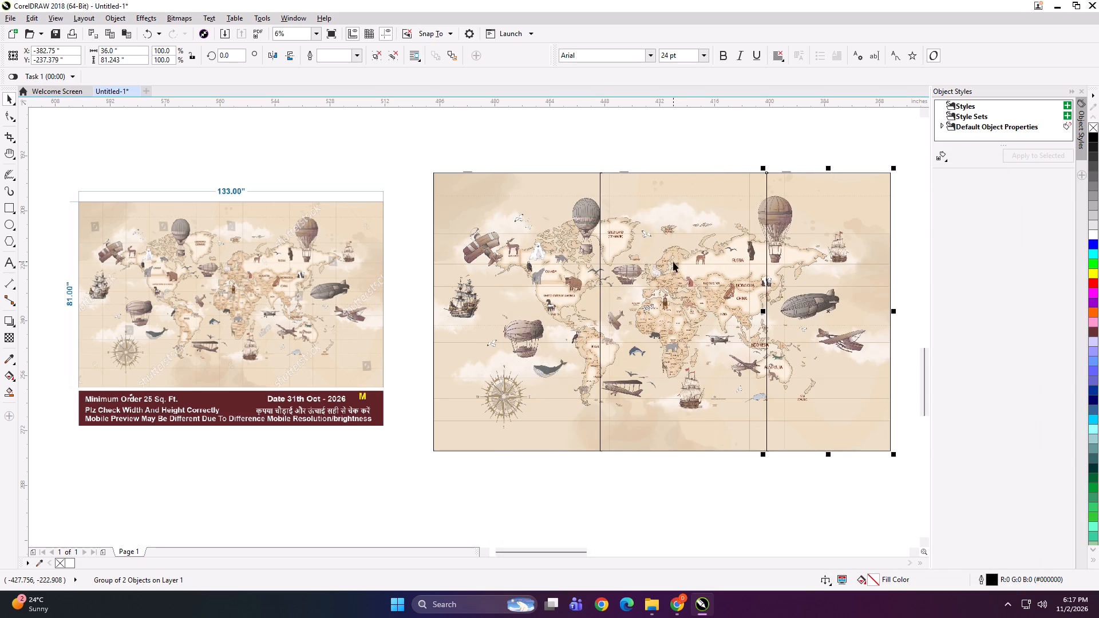
# Spread the world-map panels apart by nudging the third panel right and the first panel left, leaving a gap on each side of the middle one.
pyautogui.press('Right')
pyautogui.press('Right')
pyautogui.press('Right')
pyautogui.press('Right')
pyautogui.press('Right')
pyautogui.press('Right')
pyautogui.press('Right')
pyautogui.click(549, 267)
pyautogui.press('Left')
pyautogui.press('Left')
pyautogui.press('Left')
pyautogui.press('Left')
pyautogui.press('Left')
pyautogui.press('Left')
pyautogui.press('Left')
pyautogui.press('Left')
pyautogui.press('Left')
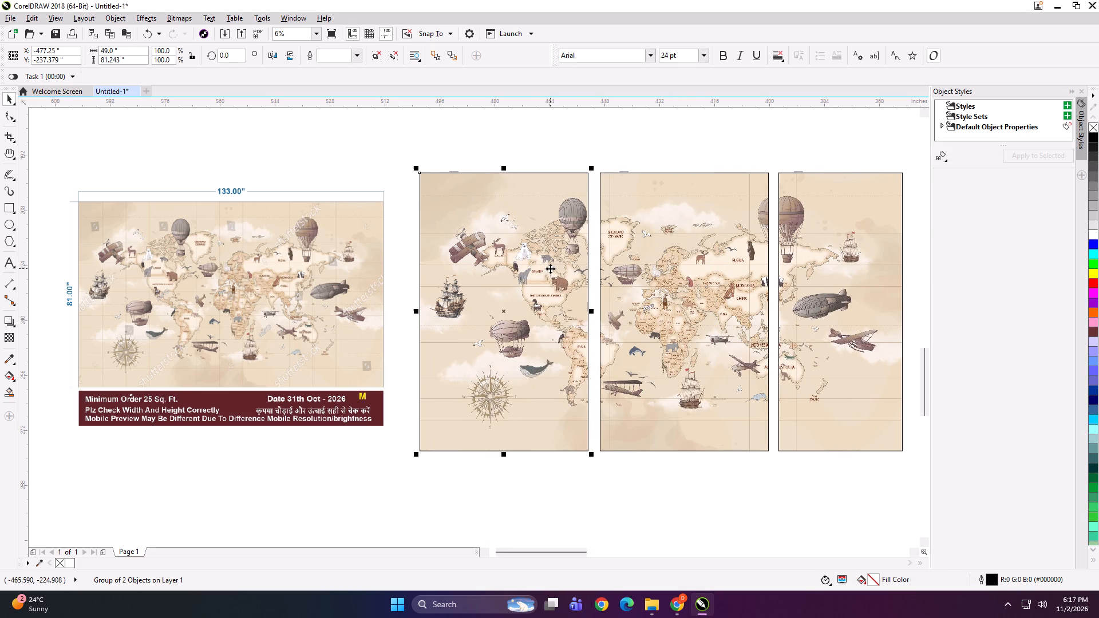
# Scale the three world-map panels down together, place them beside the 133 by 81 order image and group them with it.
pyautogui.keyDown('shift'); pyautogui.click(697, 289); pyautogui.keyUp('shift')
pyautogui.keyDown('shift'); pyautogui.click(828, 299); pyautogui.keyUp('shift')
pyautogui.keyDown('shift'); pyautogui.moveTo(908, 457); pyautogui.dragTo(820, 439); pyautogui.keyUp('shift')
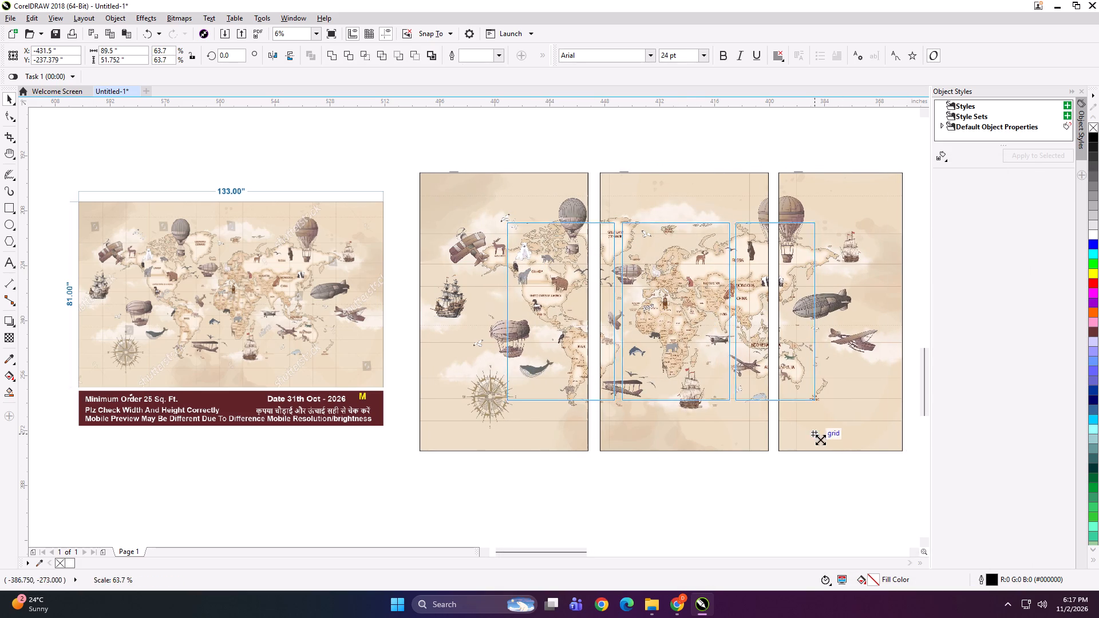
pyautogui.keyDown('shift'); pyautogui.moveTo(820, 439); pyautogui.dragTo(820, 439); pyautogui.keyUp('shift')
pyautogui.moveTo(671, 315); pyautogui.dragTo(580, 293)
pyautogui.keyDown('shift'); pyautogui.click(371, 351); pyautogui.keyUp('shift')
pyautogui.hotkey('ctrl', 'g')
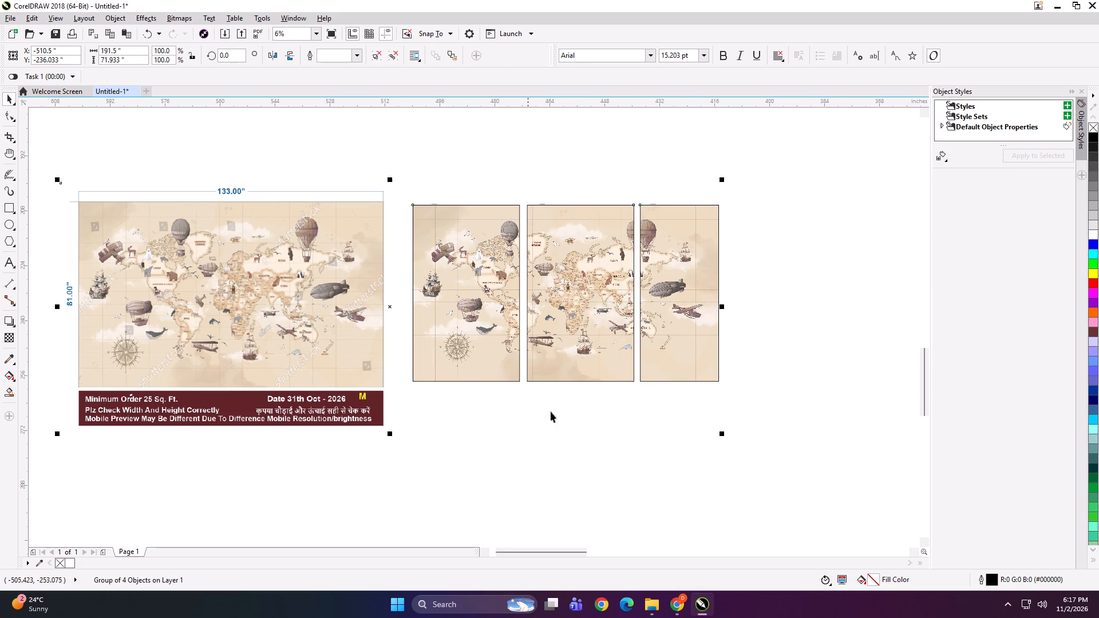
# Shrink the world-map preview group to about 6.5 inches wide and export it as a TIFF named SDGDF in the same folder.
pyautogui.keyDown('shift'); pyautogui.click(721, 438); pyautogui.keyUp('shift')
pyautogui.keyDown('shift'); pyautogui.moveTo(724, 437); pyautogui.dragTo(410, 336); pyautogui.keyUp('shift')
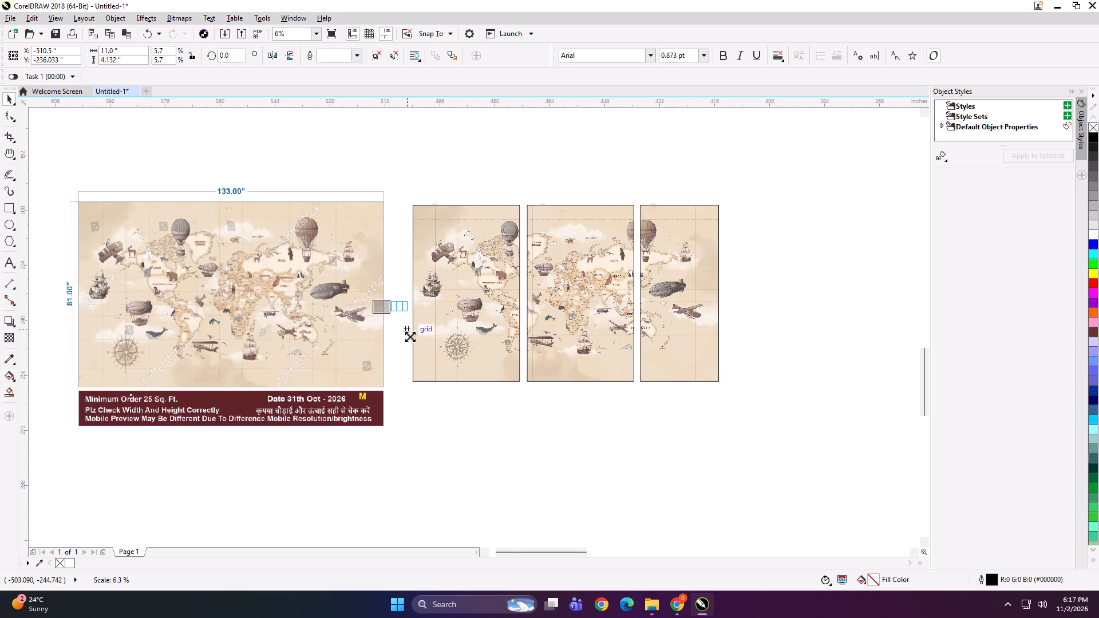
pyautogui.keyDown('shift'); pyautogui.moveTo(410, 336); pyautogui.dragTo(408, 333); pyautogui.keyUp('shift')
pyautogui.scroll(2, 385, 298)
pyautogui.scroll(1, 395, 343)
pyautogui.keyDown('shift'); pyautogui.moveTo(525, 367); pyautogui.dragTo(504, 370); pyautogui.keyUp('shift')
pyautogui.hotkey('ctrl', 'e')
pyautogui.write('SDGDF')
pyautogui.press('Return')
pyautogui.press('Return')
pyautogui.press('Return')
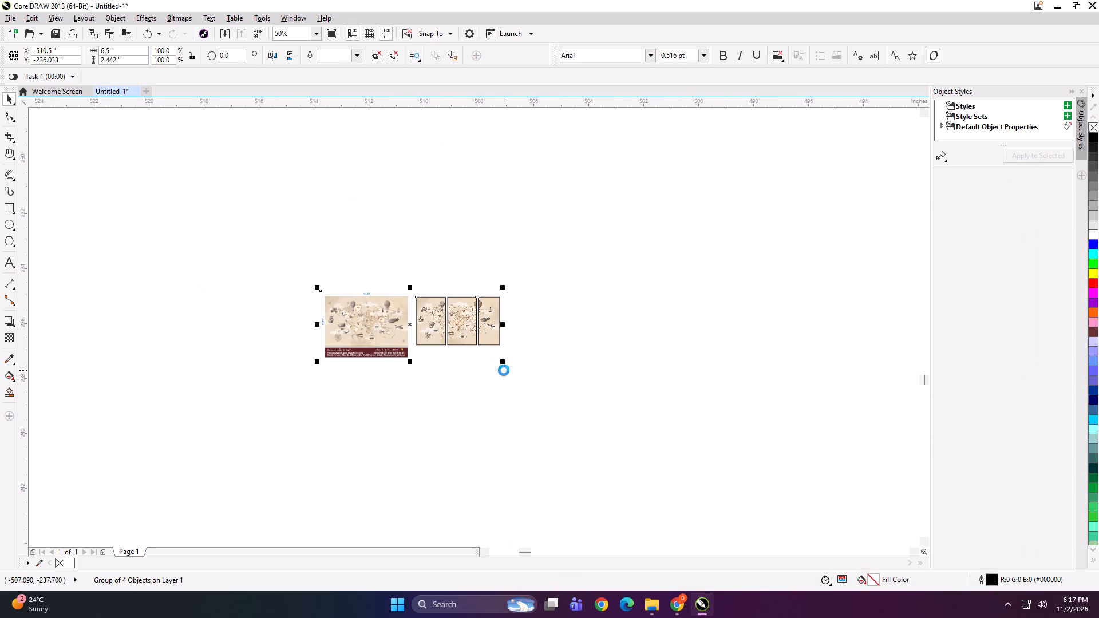
# Delete the world-map preview group from the drawing.
pyautogui.press('Delete')
# Resize the palm-tree landscape artwork to 24+72+24 inches wide by 52+25 inches high.
pyautogui.press('F4')
pyautogui.click(507, 369)
pyautogui.scroll(1, 222, 324)
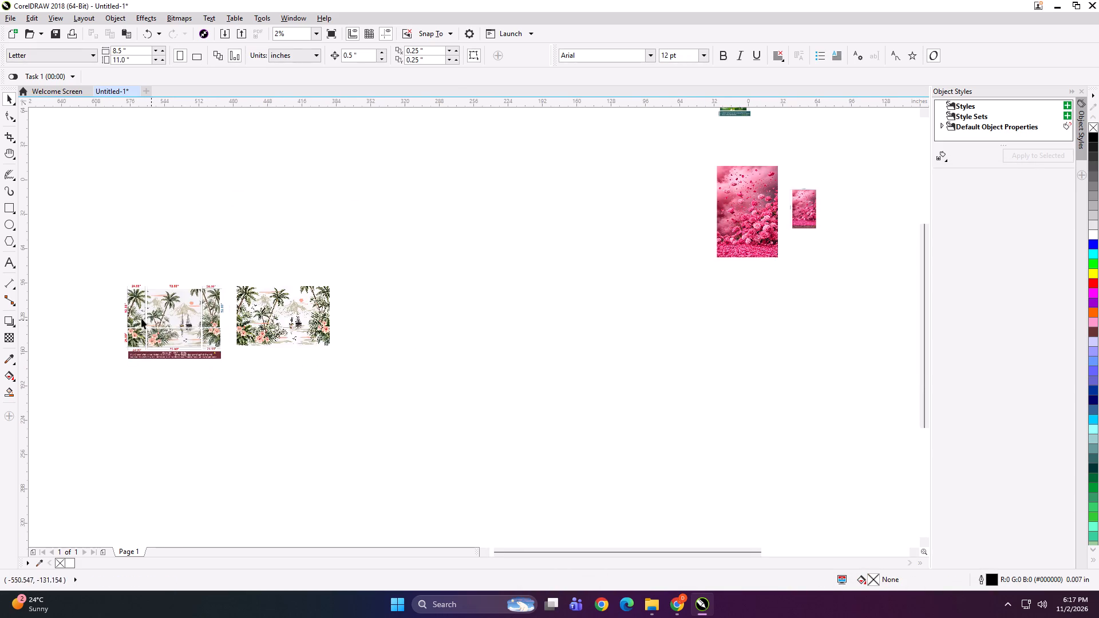
pyautogui.scroll(2, 128, 315)
pyautogui.click(521, 298)
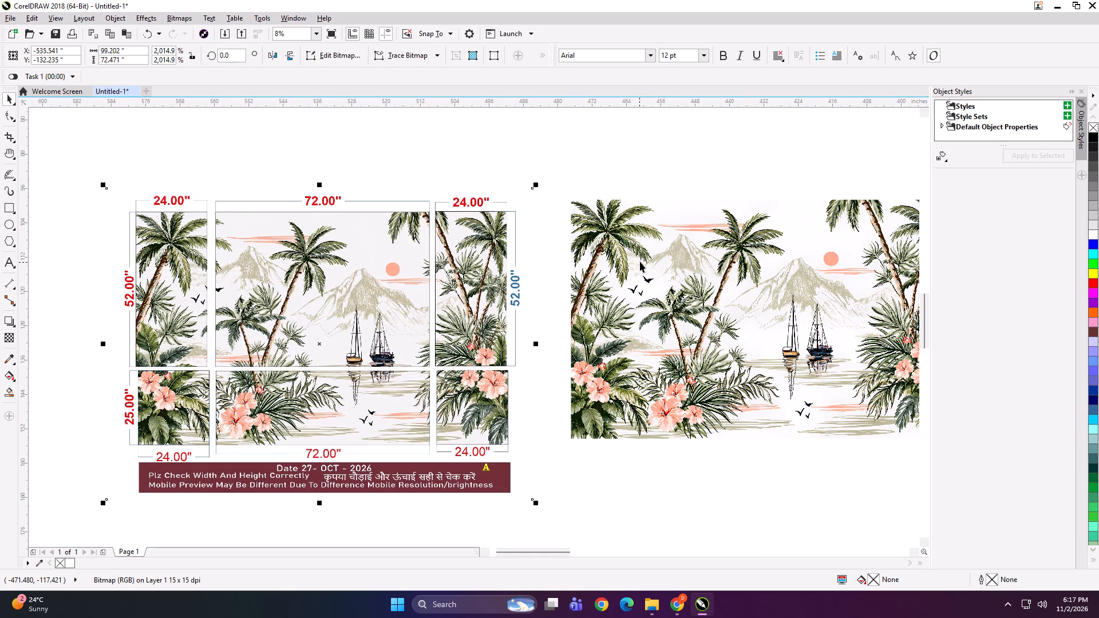
pyautogui.click(640, 262)
pyautogui.moveTo(131, 49); pyautogui.dragTo(40, 58)
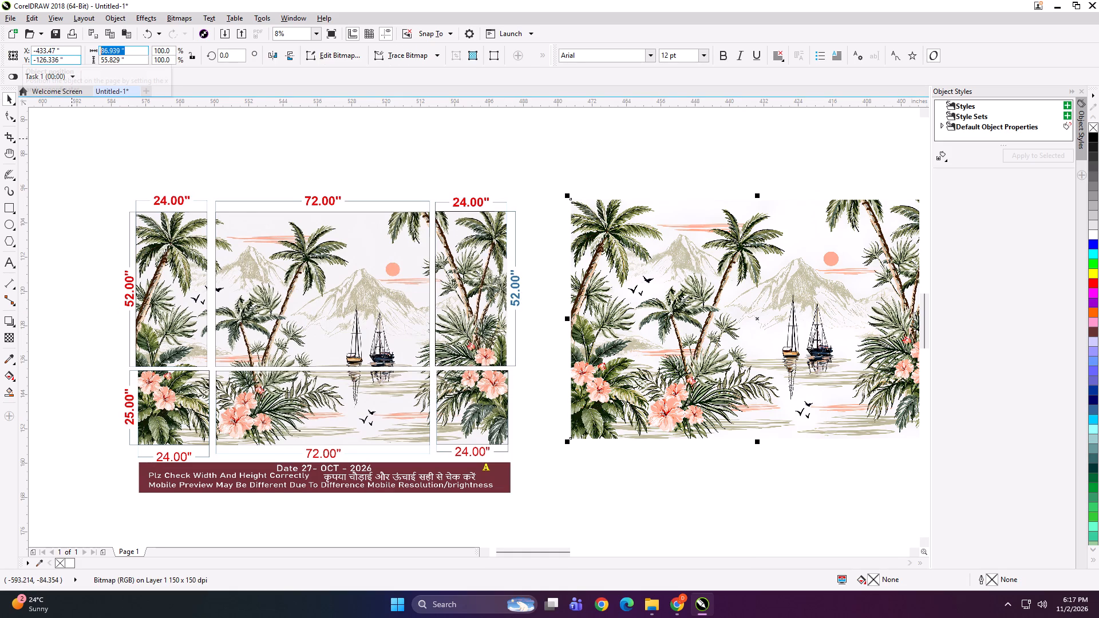
pyautogui.write('24+72+24')
pyautogui.press('Tab')
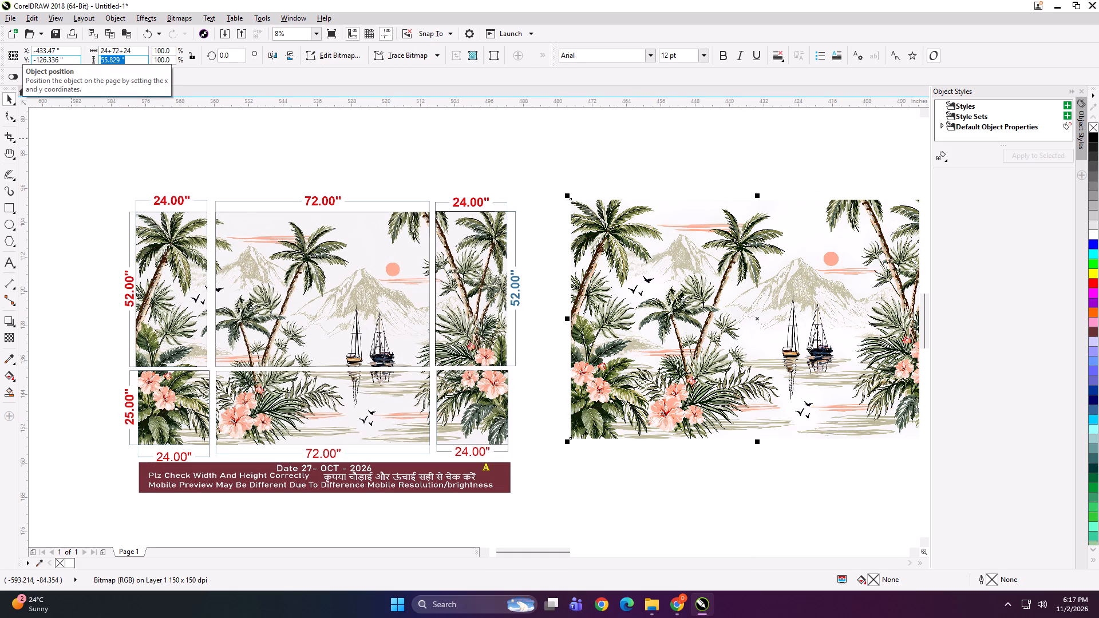
pyautogui.write('52+')
pyautogui.write('25')
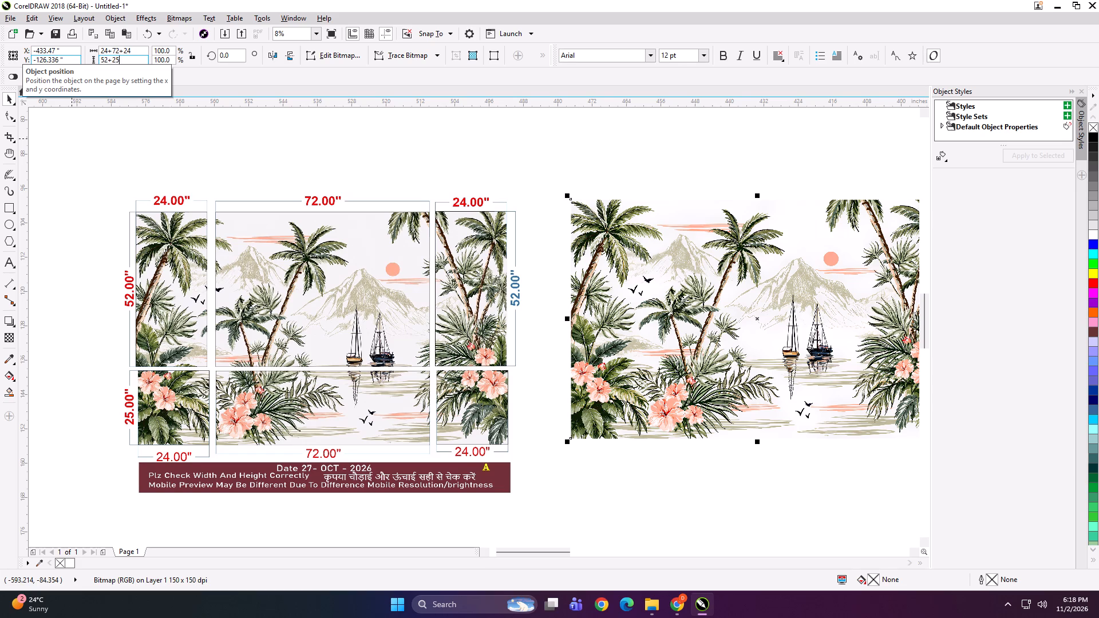
pyautogui.press('Return')
# Move the palm-tree order image to the left, clear of the enlarged artwork.
pyautogui.scroll(-1, 221, 173)
pyautogui.moveTo(305, 247); pyautogui.dragTo(288, 248)
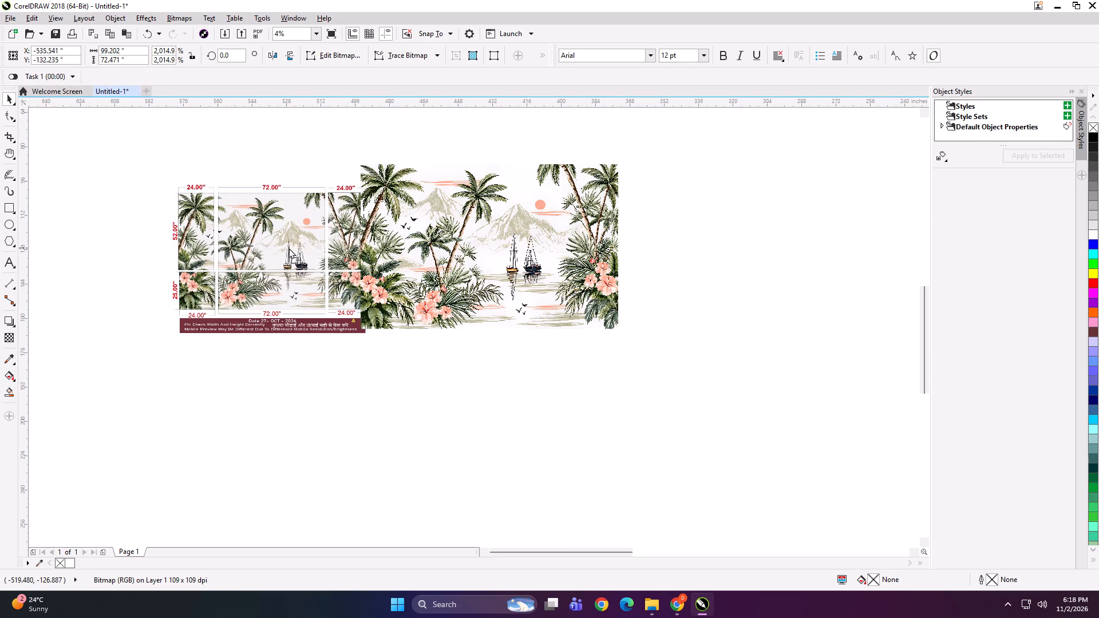
pyautogui.moveTo(288, 248); pyautogui.dragTo(270, 236)
pyautogui.keyDown('shift'); pyautogui.click(398, 257); pyautogui.keyUp('shift')
pyautogui.hotkey('shift', 'F2')
pyautogui.click(407, 166)
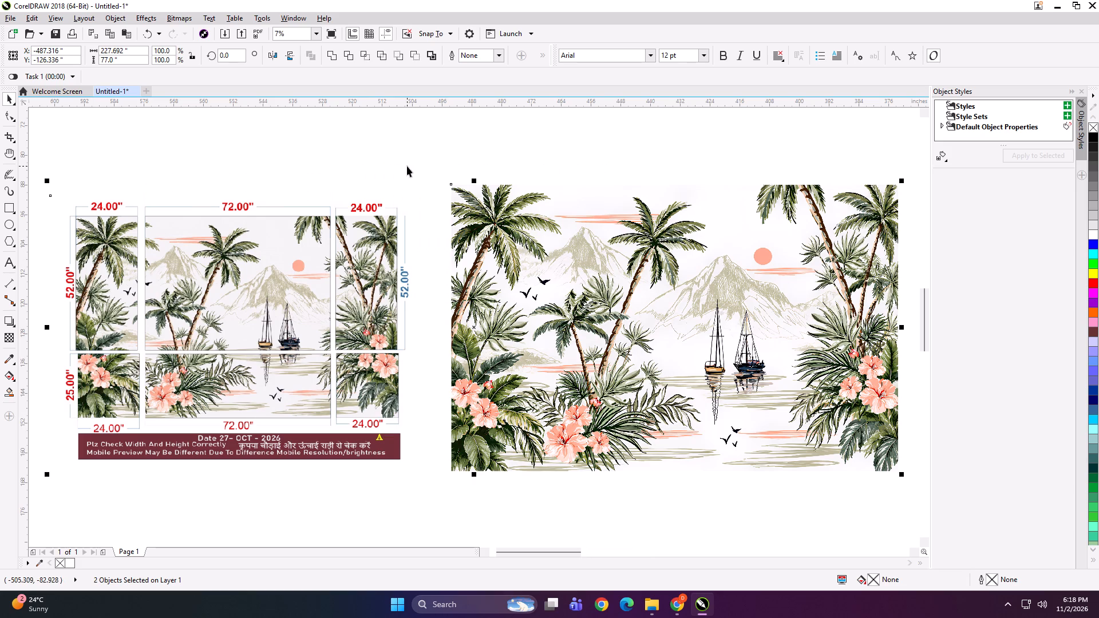
# Create a frame rectangle over the palm artwork, set its width to 24 inches and align it to the artwork's left edge.
pyautogui.click(469, 210)
pyautogui.keyDown('shift'); pyautogui.doubleClick(5, 203); pyautogui.keyUp('shift')
pyautogui.hotkey('shift', 'space')
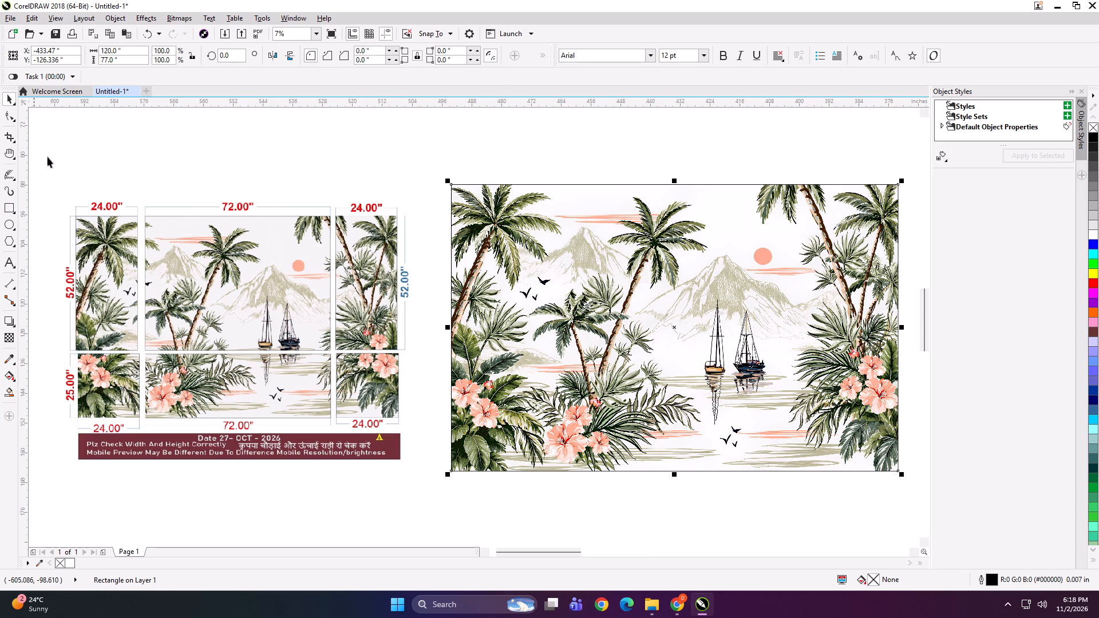
pyautogui.click(124, 50)
pyautogui.hotkey('ctrl', 'a')
pyautogui.write('24')
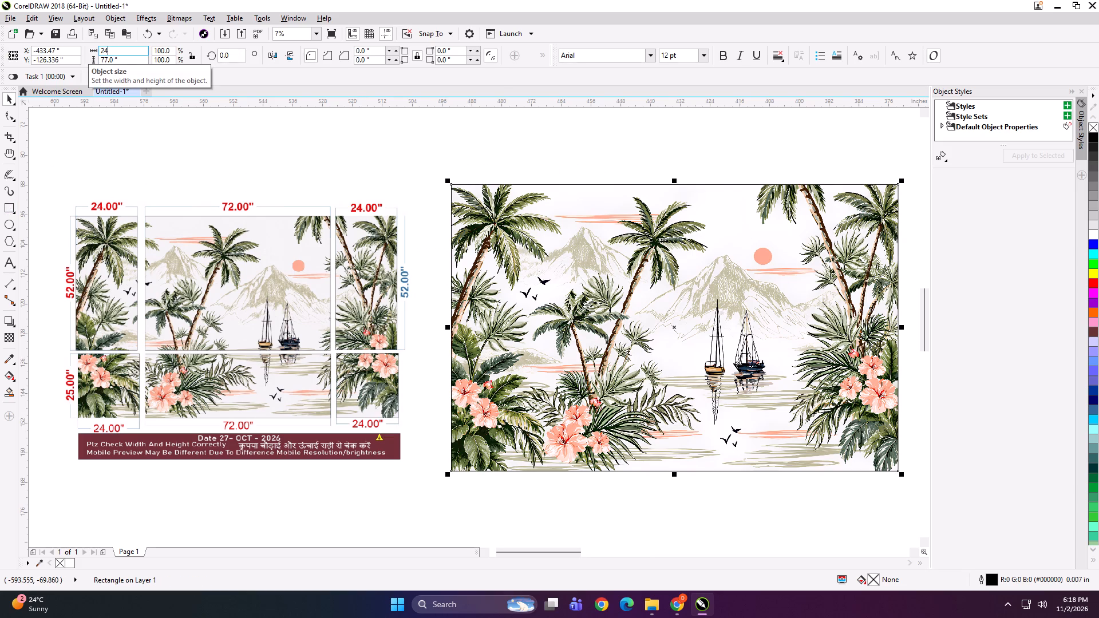
pyautogui.press('Return')
pyautogui.keyDown('shift'); pyautogui.click(500, 248); pyautogui.keyUp('shift')
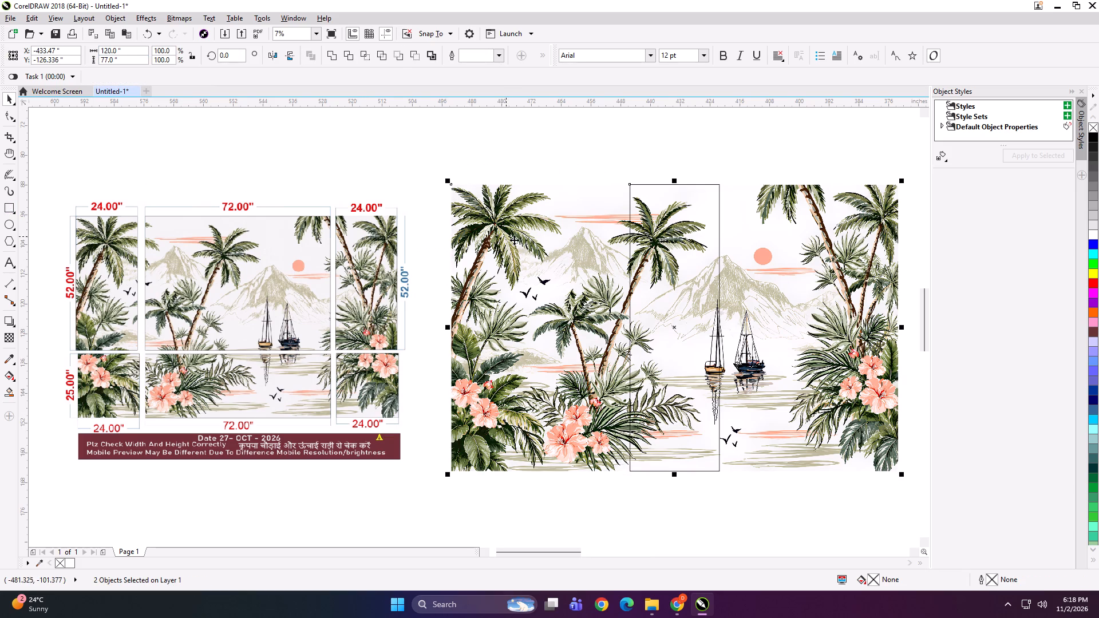
pyautogui.press('l')
pyautogui.click(504, 158)
# Duplicate the 24-inch frame and align the copy to the palm artwork's right edge.
pyautogui.click(489, 268)
pyautogui.press('+')
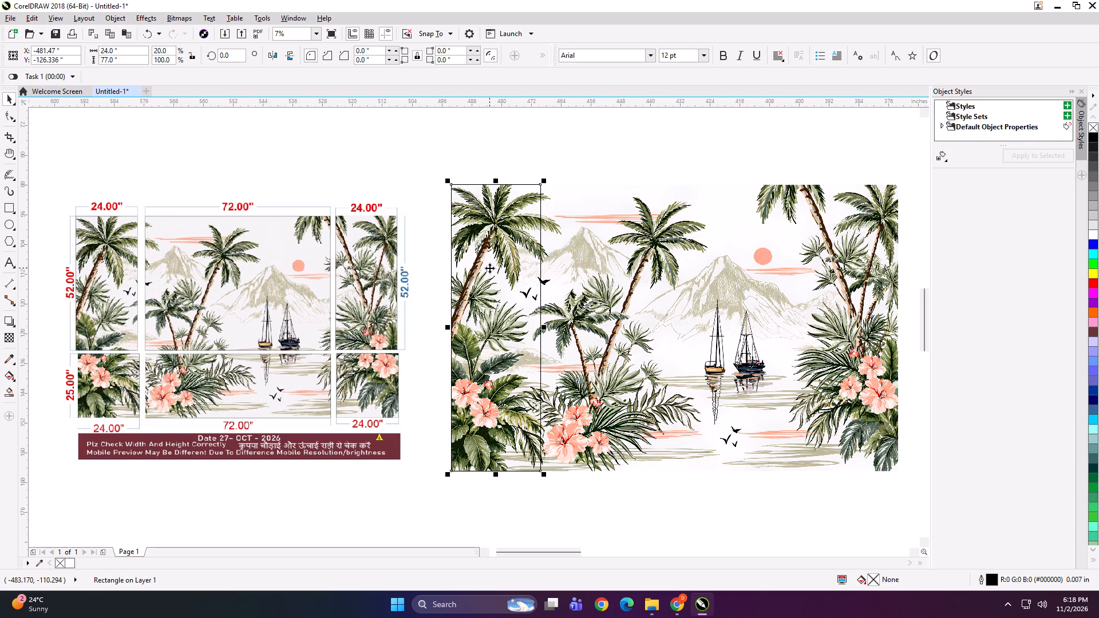
pyautogui.keyDown('shift'); pyautogui.click(599, 262); pyautogui.keyUp('shift')
pyautogui.press('t')
pyautogui.click(576, 165)
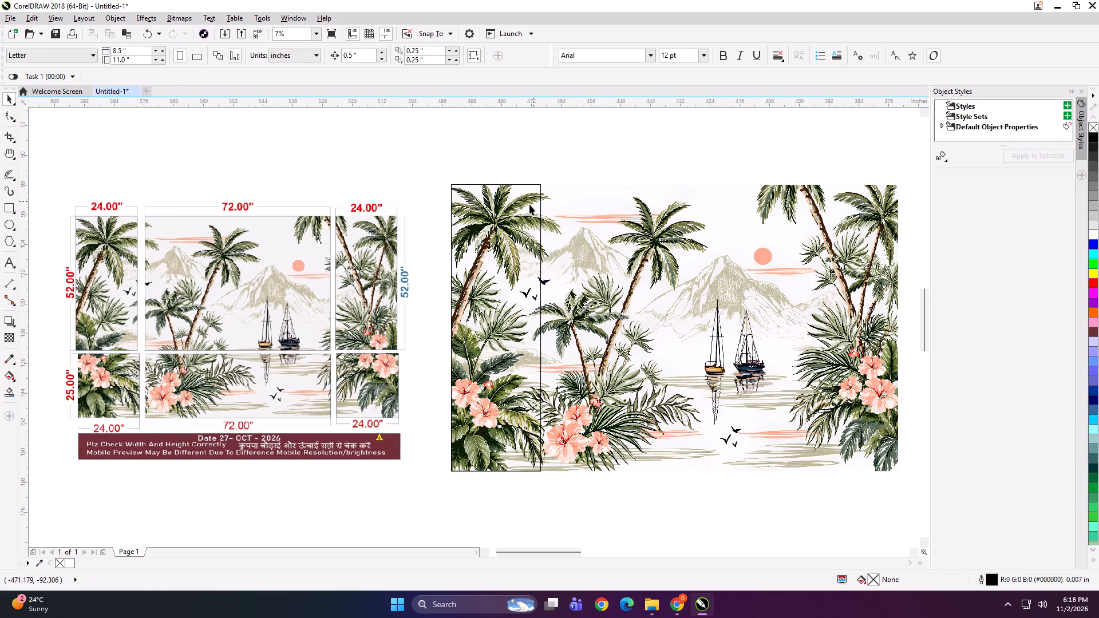
pyautogui.click(520, 212)
pyautogui.keyDown('shift'); pyautogui.click(604, 230); pyautogui.keyUp('shift')
pyautogui.press('r')
pyautogui.click(562, 144)
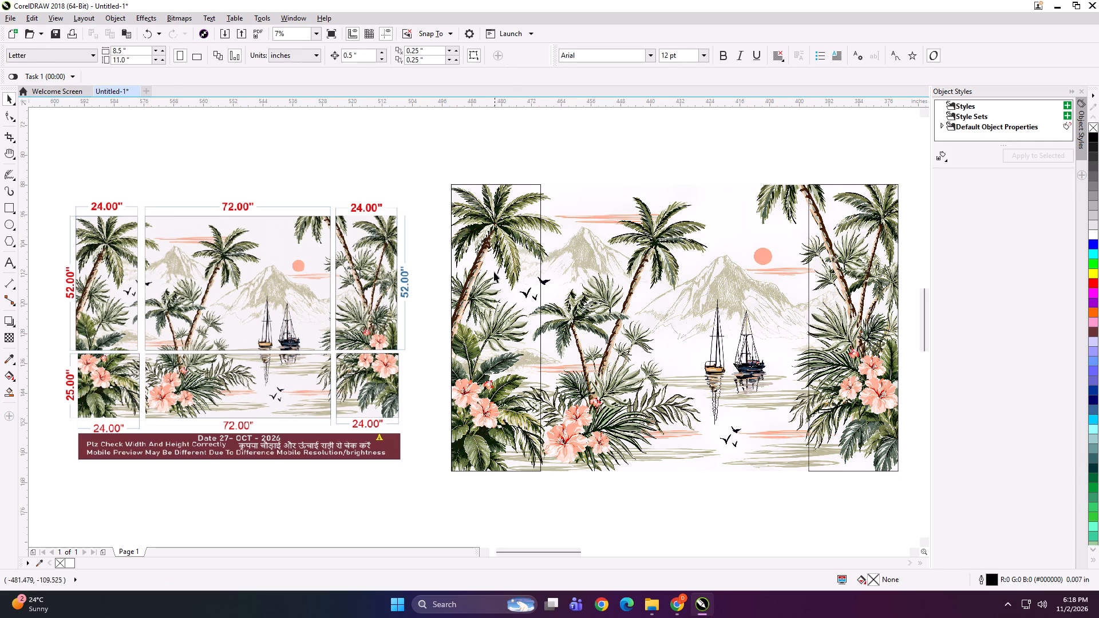
# Mirror a copy of the left frame inward and stretch it to 72 inches wide, filling the space between the side frames.
pyautogui.click(494, 272)
pyautogui.moveTo(445, 330); pyautogui.dragTo(563, 338)
pyautogui.keyDown('ctrl'); pyautogui.rightClick(563, 338); pyautogui.keyUp('ctrl')
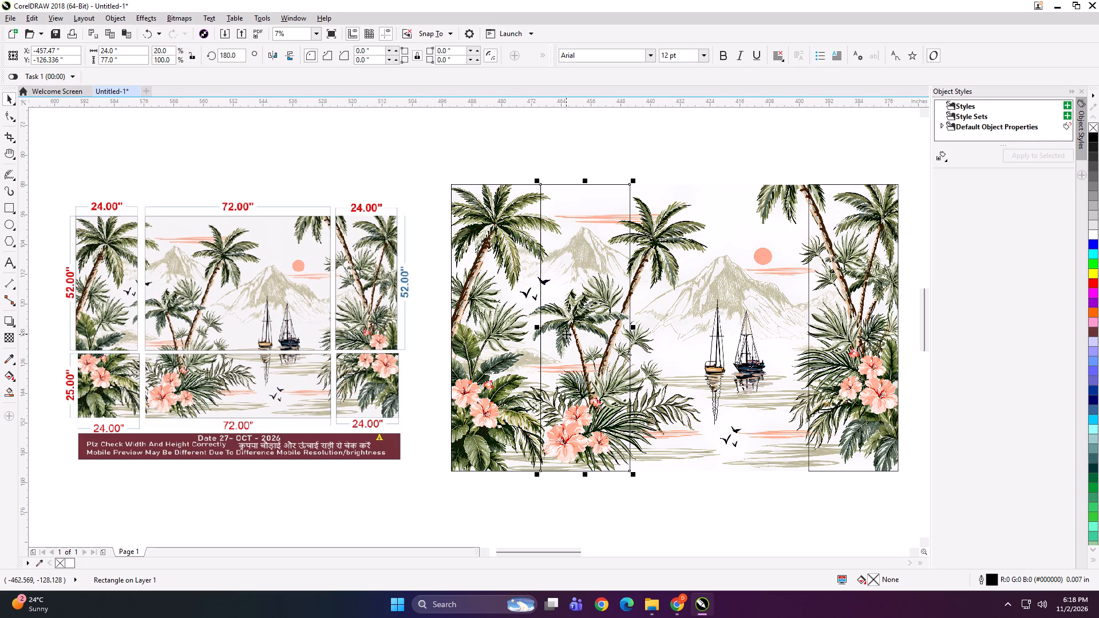
pyautogui.moveTo(636, 329); pyautogui.dragTo(811, 320)
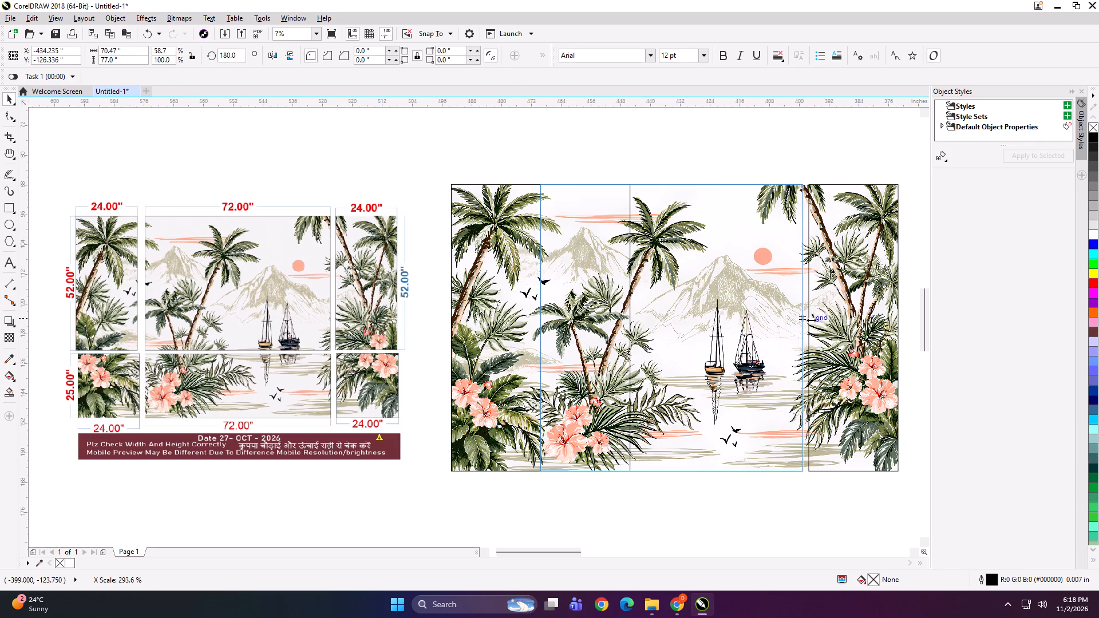
pyautogui.moveTo(811, 320); pyautogui.dragTo(813, 319)
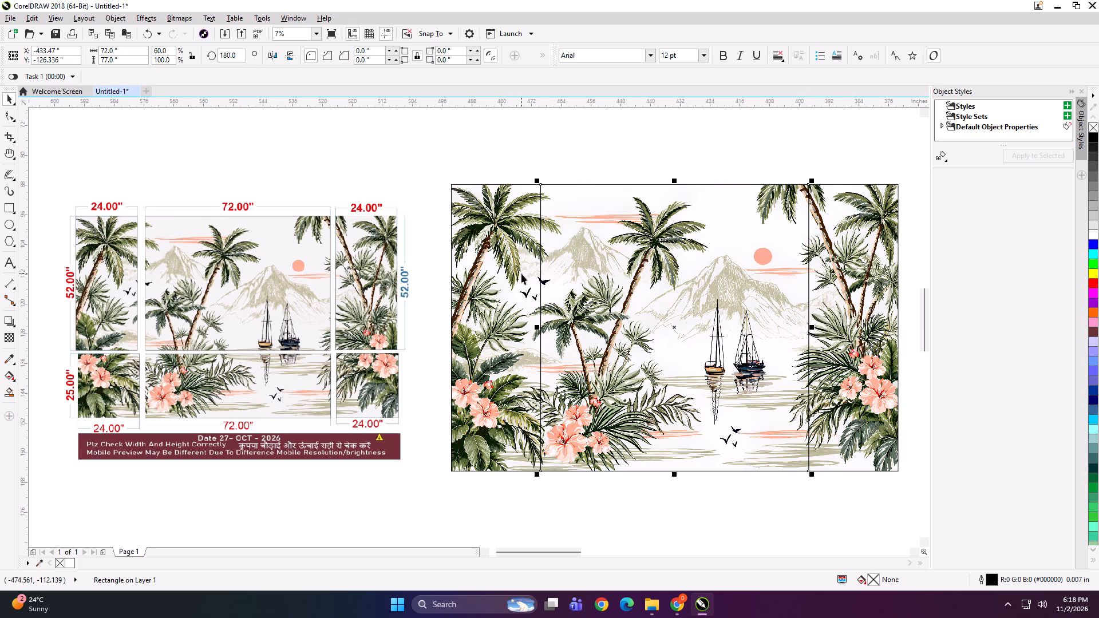
# Group the three column frames, make them 52 inches high and align them to the palm artwork's top edge.
pyautogui.click(515, 272)
pyautogui.keyDown('shift'); pyautogui.click(651, 257); pyautogui.keyUp('shift')
pyautogui.keyDown('shift'); pyautogui.click(839, 243); pyautogui.keyUp('shift')
pyautogui.hotkey('ctrl', 'g')
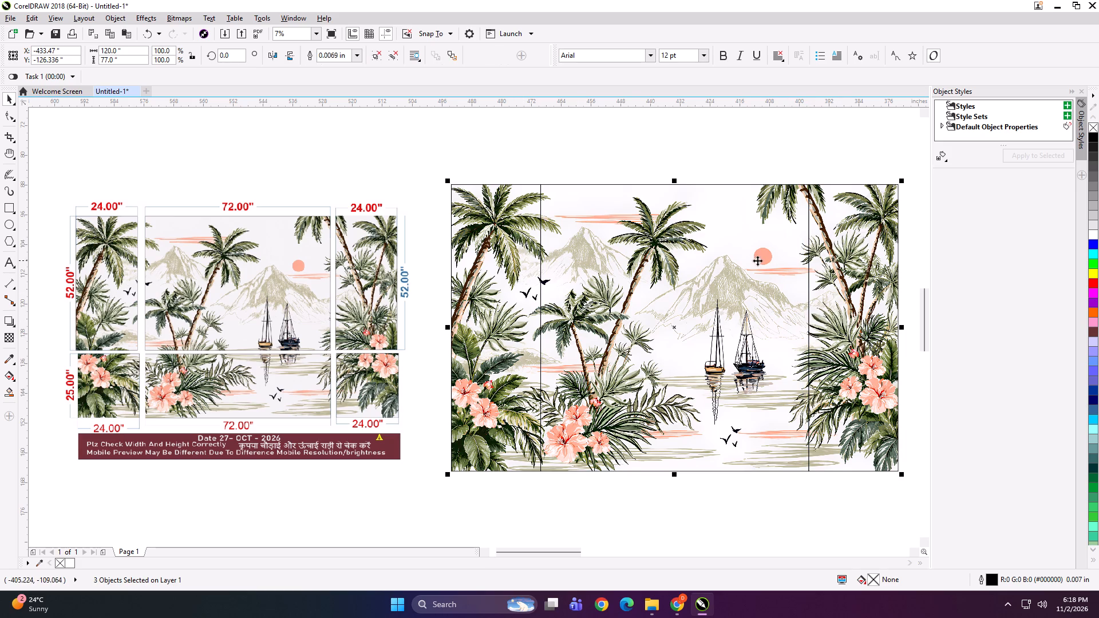
pyautogui.moveTo(127, 62); pyautogui.dragTo(66, 78)
pyautogui.write('52')
pyautogui.press('Return')
pyautogui.keyDown('shift'); pyautogui.click(642, 211); pyautogui.keyUp('shift')
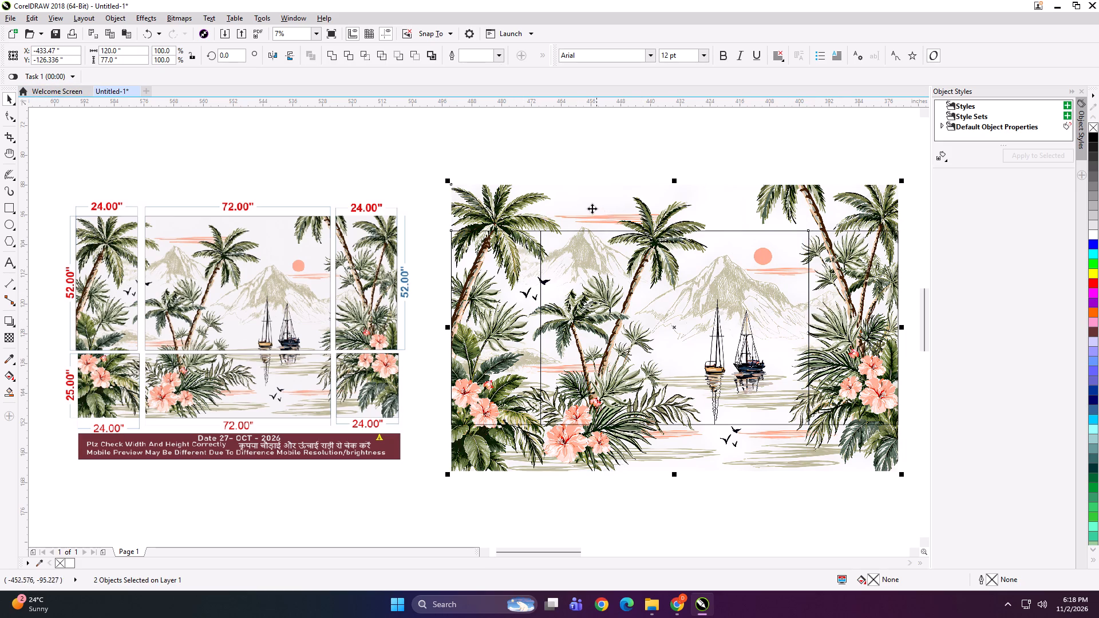
pyautogui.press('t')
pyautogui.click(580, 161)
# Mirror a copy of the frame row downward and shorten it to 25 inches high, ending at the artwork's bottom edge.
pyautogui.click(615, 250)
pyautogui.moveTo(676, 181); pyautogui.dragTo(713, 422)
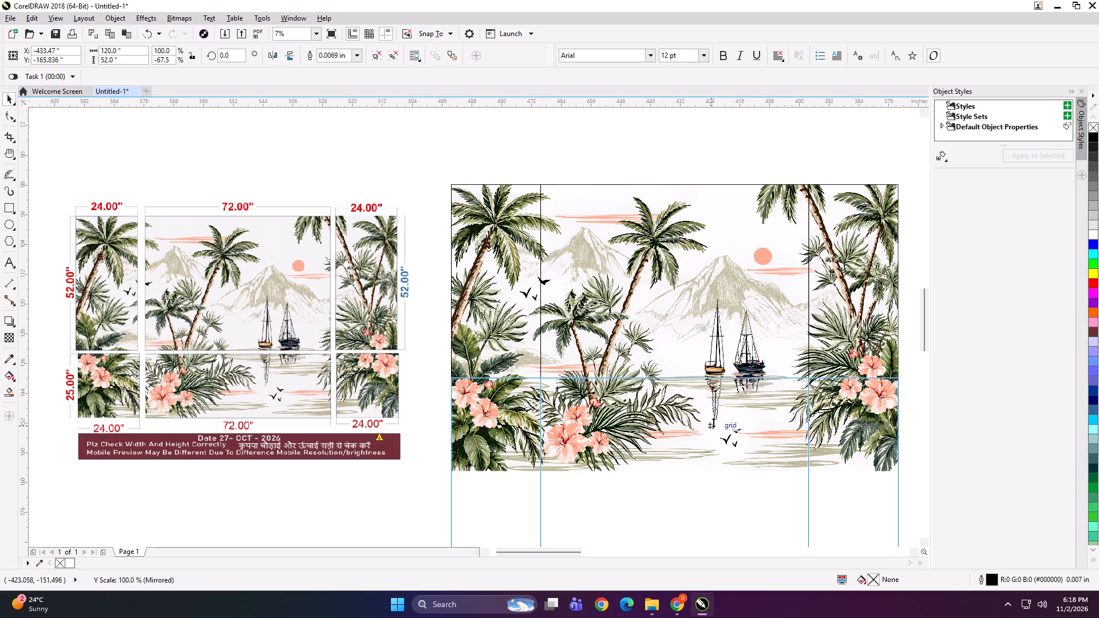
pyautogui.moveTo(713, 422); pyautogui.dragTo(713, 423)
pyautogui.keyDown('ctrl'); pyautogui.rightClick(713, 422); pyautogui.keyUp('ctrl')
pyautogui.scroll(-1, 603, 287)
pyautogui.scroll(1, 678, 424)
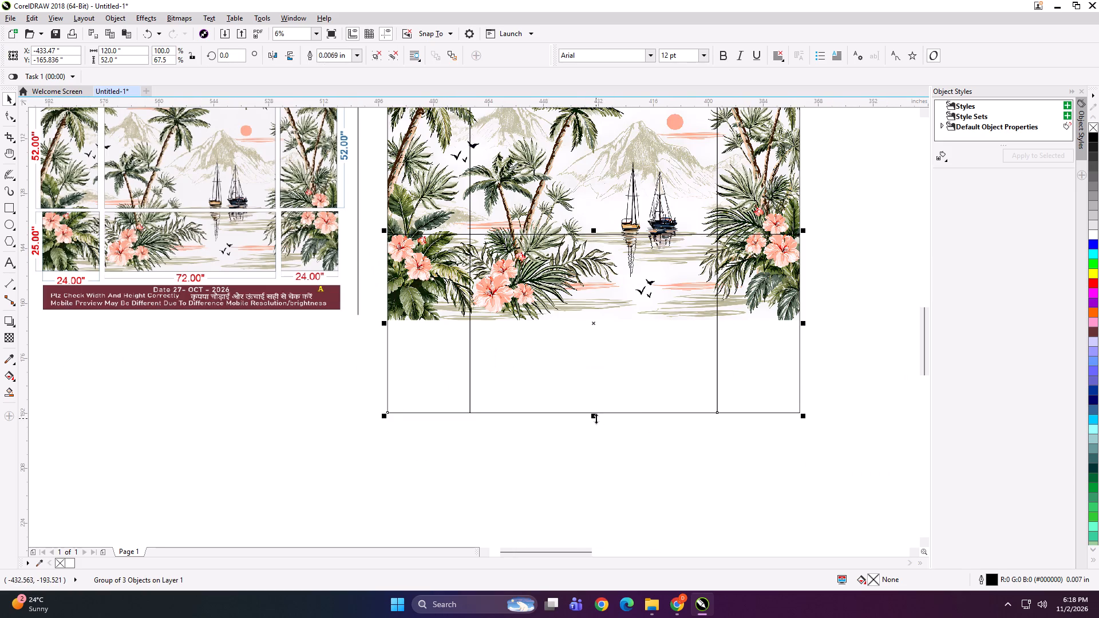
pyautogui.moveTo(595, 418); pyautogui.dragTo(587, 326)
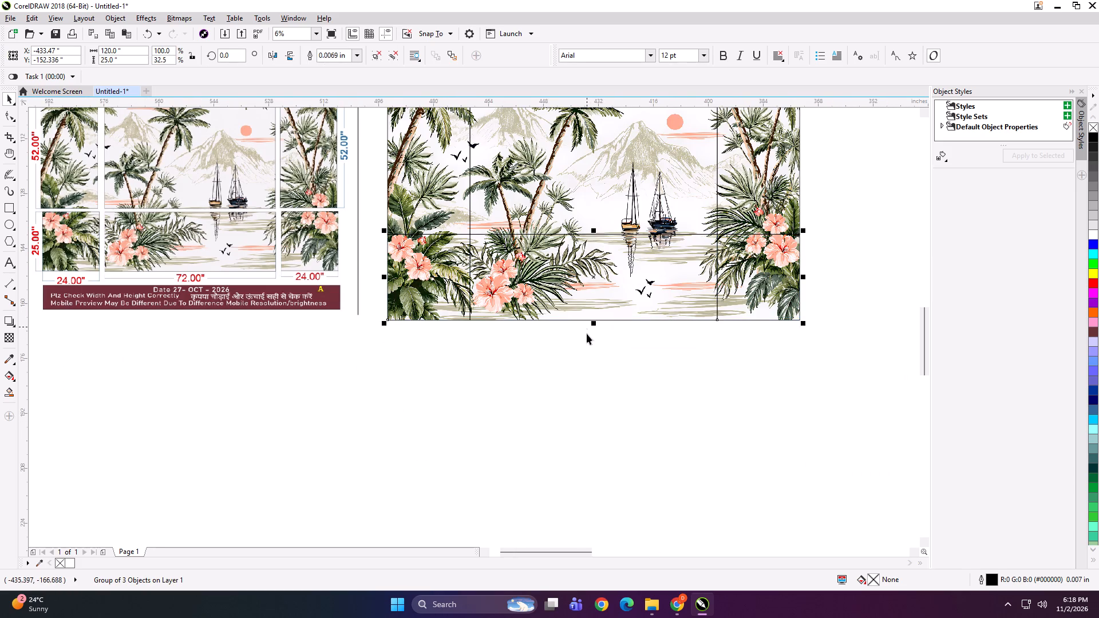
# Group the upper and lower frame rows and PowerClip the palm artwork inside them.
pyautogui.scroll(-1, 579, 366)
pyautogui.keyDown('shift'); pyautogui.click(564, 259); pyautogui.keyUp('shift')
pyautogui.hotkey('ctrl', 'g')
pyautogui.click(585, 360)
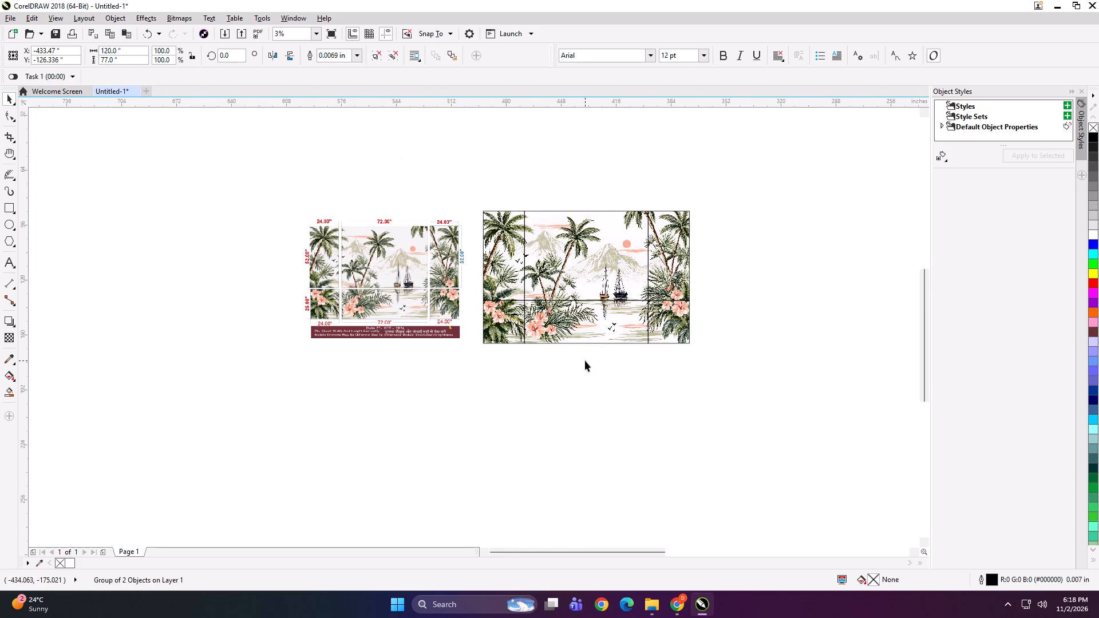
pyautogui.keyDown('alt'); pyautogui.click(580, 251); pyautogui.keyUp('alt')
pyautogui.hotkey('shift', 'Return')
pyautogui.click(580, 251)
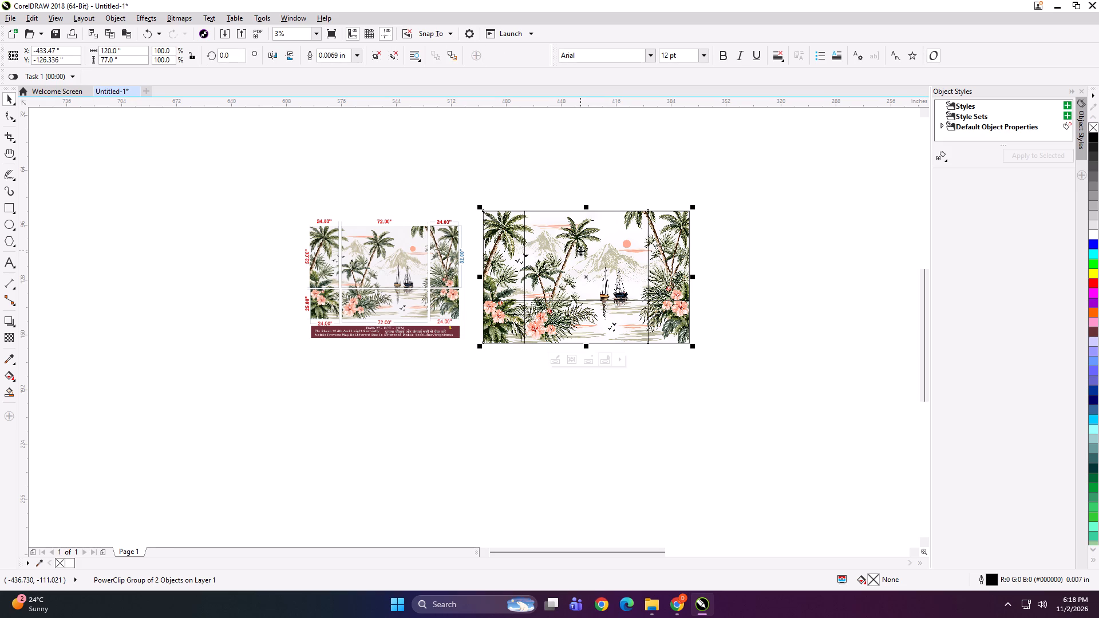
# Fully ungroup the PowerClipped palm artwork into separate panels.
pyautogui.hotkey('ctrl', 'u')
pyautogui.hotkey('ctrl', 'u')
pyautogui.hotkey('ctrl', 'u')
pyautogui.hotkey('ctrl', 'u')
# Space the three panel columns apart horizontally, leaving 2-inch gaps beside the centre column.
pyautogui.click(489, 189)
pyautogui.moveTo(501, 186); pyautogui.dragTo(770, 407)
pyautogui.press('Right')
pyautogui.press('Right')
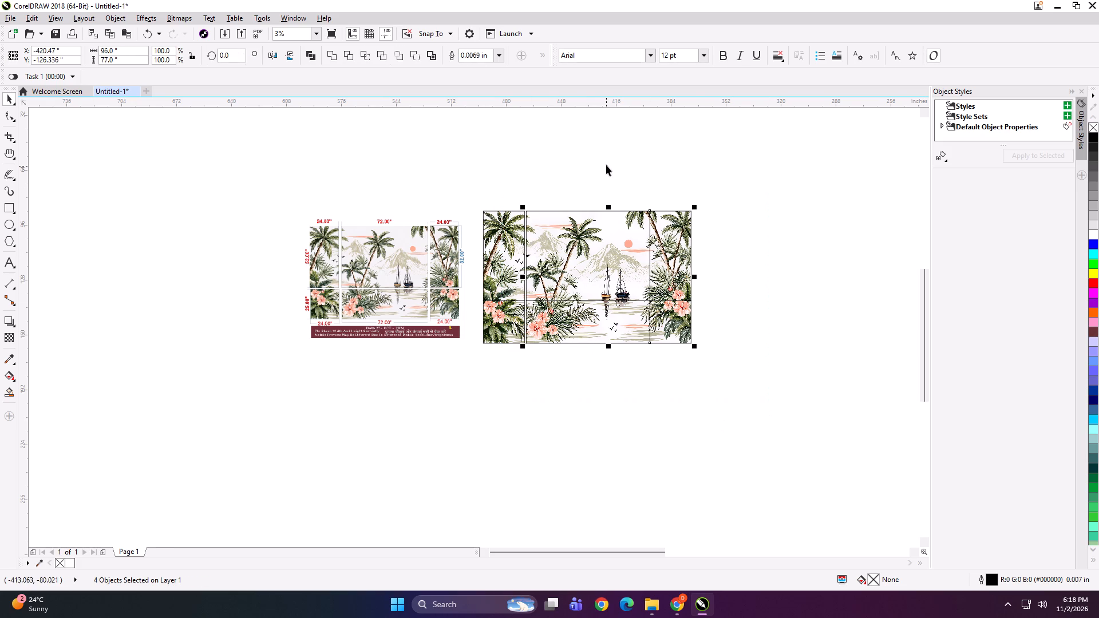
pyautogui.press('Right')
pyautogui.press('Right')
pyautogui.moveTo(606, 165); pyautogui.dragTo(736, 371)
pyautogui.press('Right')
pyautogui.press('Right')
pyautogui.press('Right')
pyautogui.press('Right')
# Move the lower row of three panels down 2 inches to separate it from the upper row.
pyautogui.moveTo(744, 247); pyautogui.dragTo(467, 383)
pyautogui.press('Down')
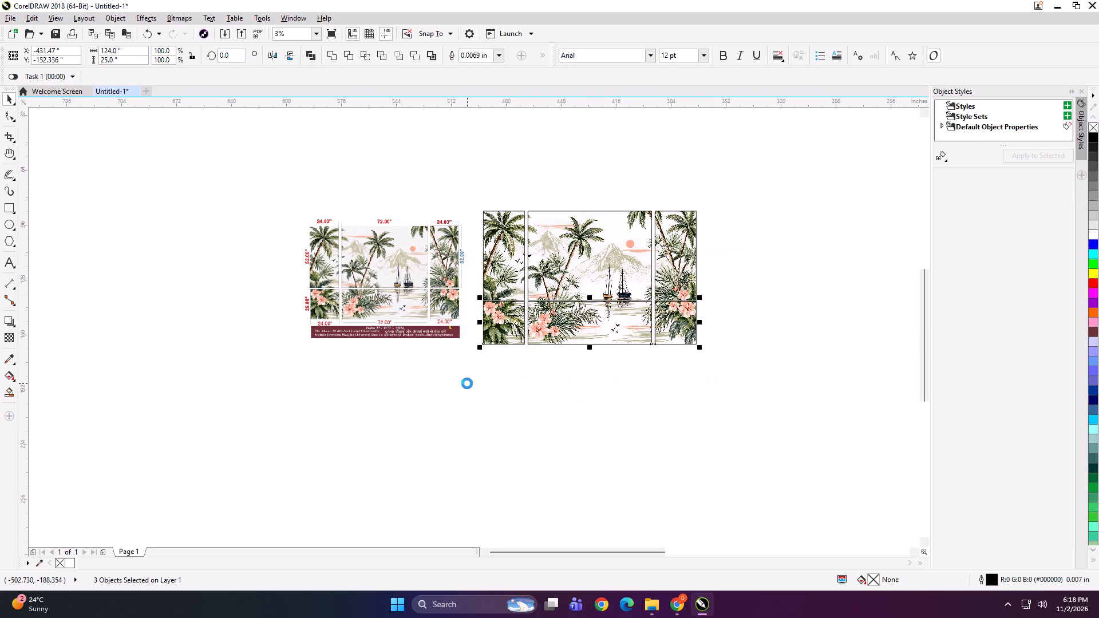
pyautogui.press('Down')
pyautogui.press('Down')
pyautogui.press('Down')
pyautogui.click(569, 406)
# Add 24 pt Arial text labels on the top edges: TOP 1 on the upper-left panel and TOP 2 on the upper-centre panel.
pyautogui.scroll(1, 573, 259)
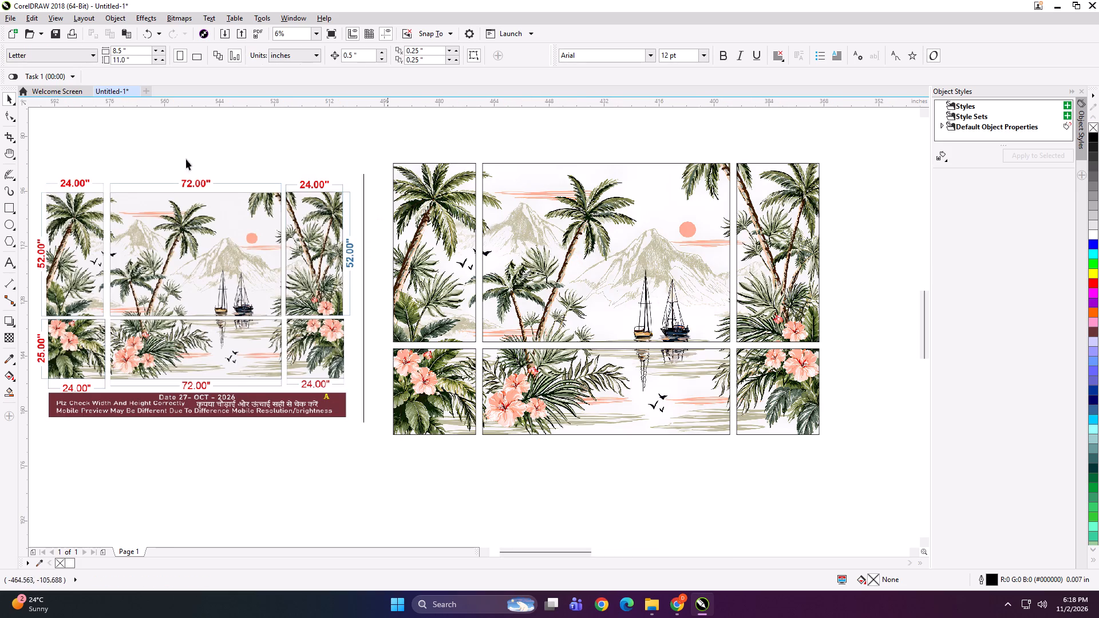
pyautogui.click(12, 260)
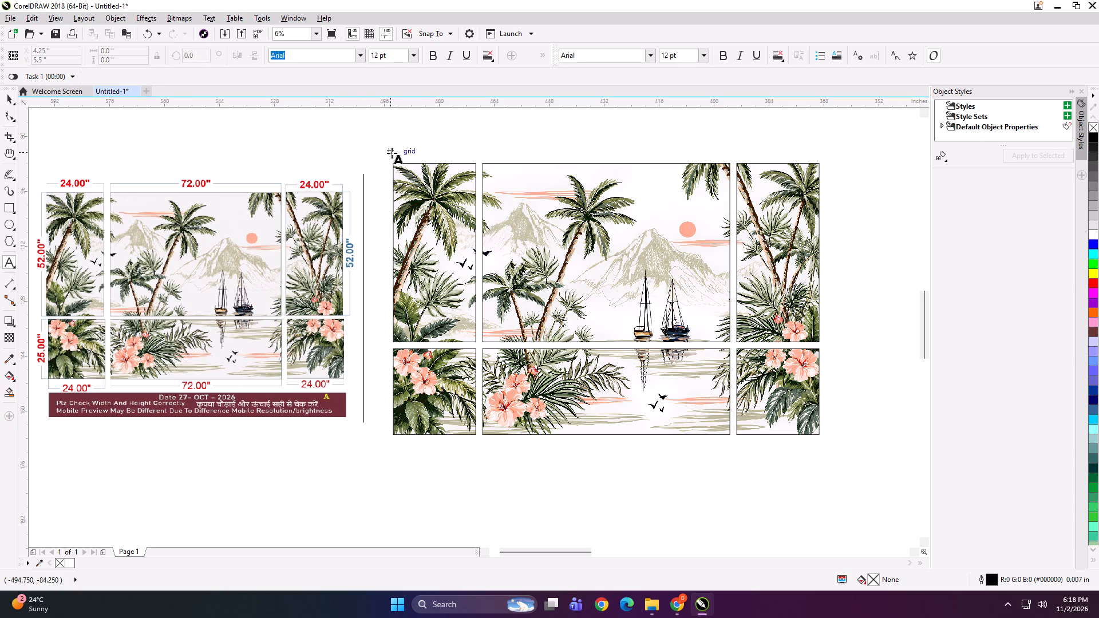
pyautogui.click(408, 161)
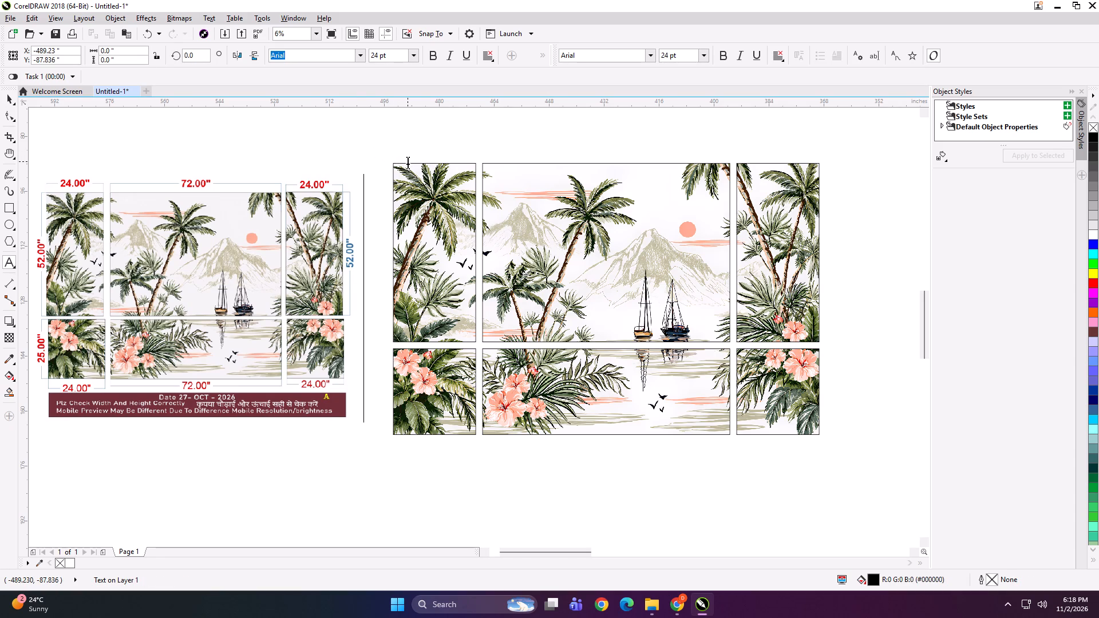
pyautogui.write('TOP 1')
pyautogui.hotkey('ctrl', 'a')
pyautogui.hotkey('ctrl', 'c')
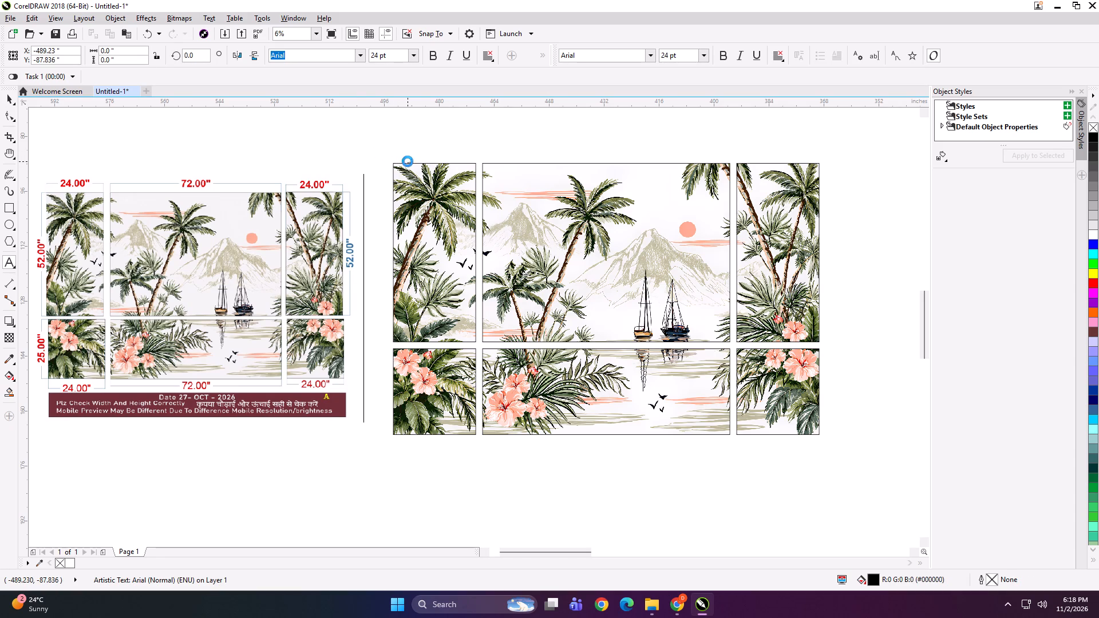
pyautogui.click(514, 161)
pyautogui.hotkey('ctrl', 'v')
pyautogui.press('BackSpace')
pyautogui.press('2')
# Change the upper-left panel's label to TOP LEFT and copy its text.
pyautogui.scroll(5, 514, 161)
pyautogui.scroll(-4, 436, 169)
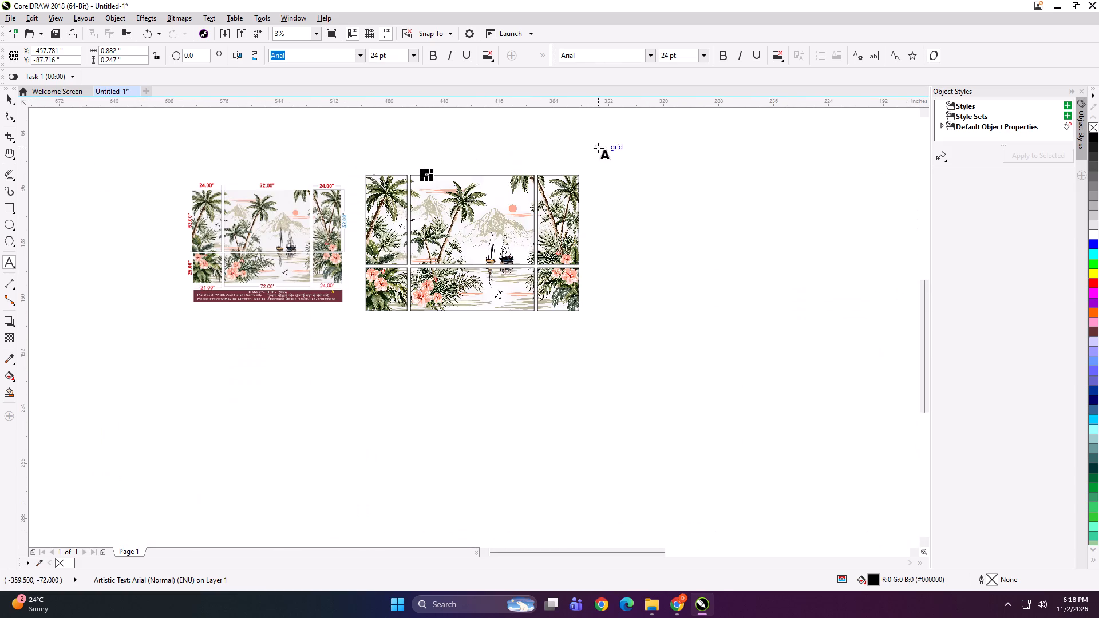
pyautogui.scroll(3, 543, 179)
pyautogui.scroll(-2, 633, 167)
pyautogui.scroll(2, 264, 169)
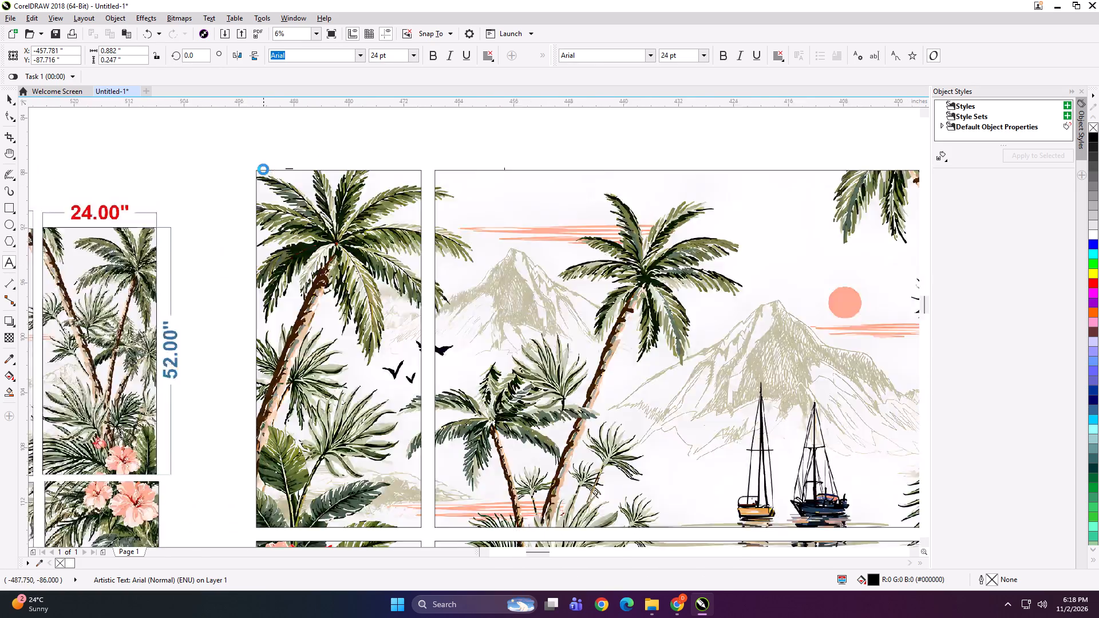
pyautogui.scroll(2, 317, 160)
pyautogui.click(330, 196)
pyautogui.press('BackSpace')
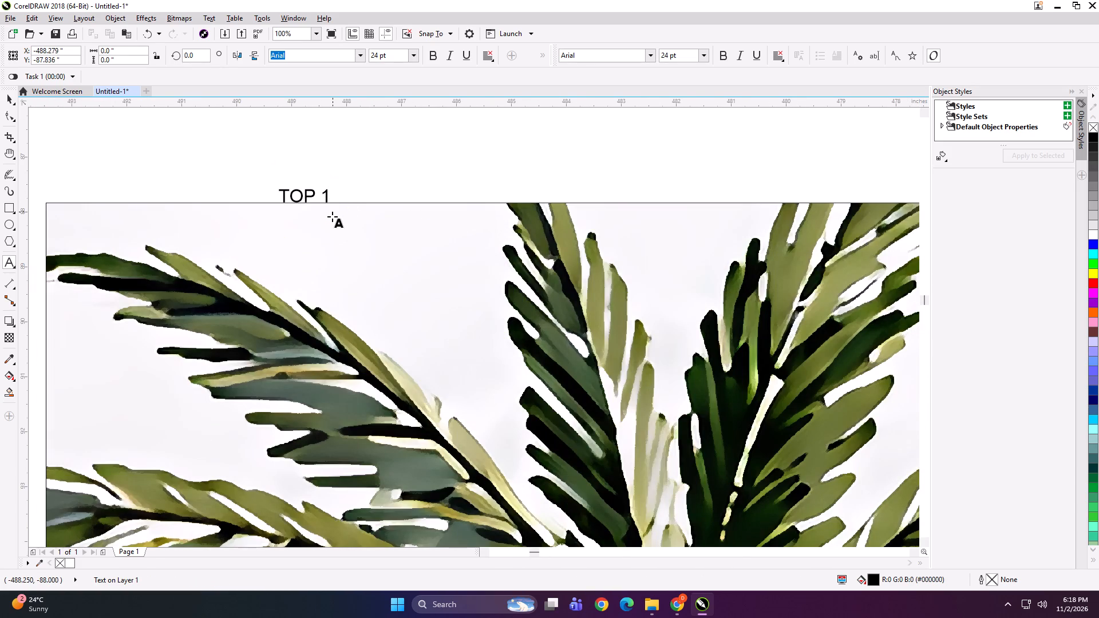
pyautogui.click(325, 199)
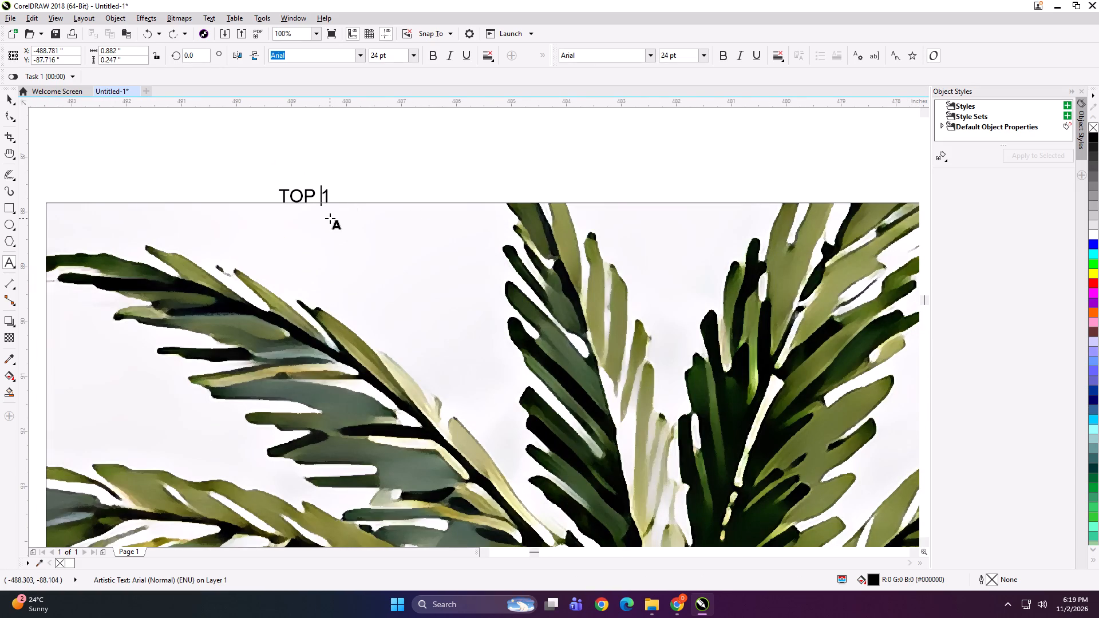
pyautogui.press('Right')
pyautogui.press('BackSpace')
pyautogui.write('LEFT')
pyautogui.hotkey('ctrl', 'a')
pyautogui.hotkey('ctrl', 'c')
# Replace the upper-centre panel's label with TOP CENTRE.
pyautogui.scroll(-3, 306, 206)
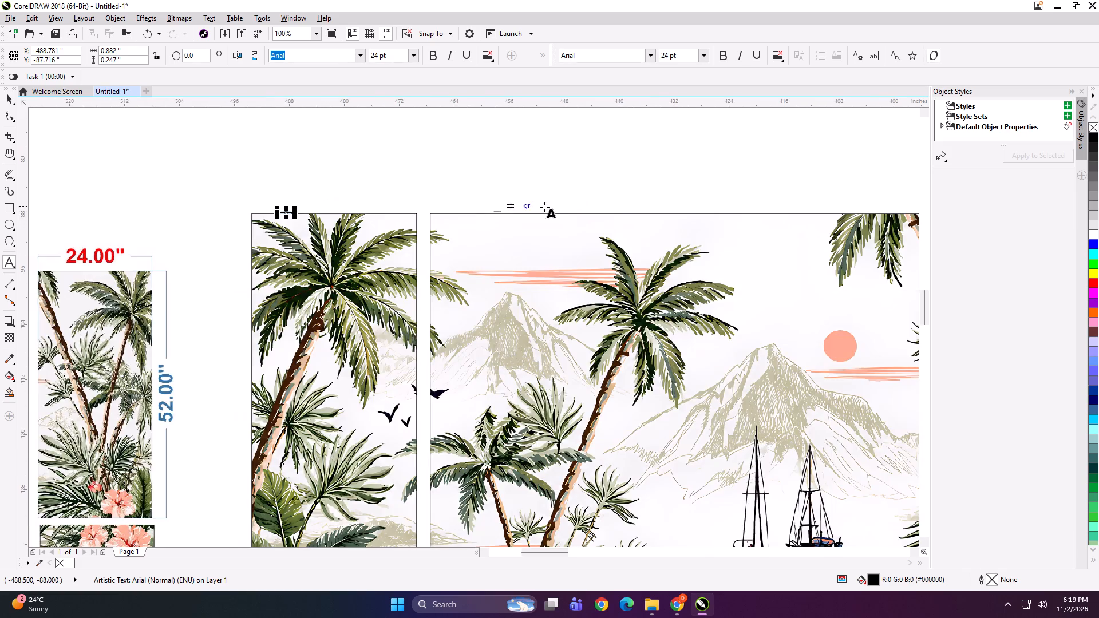
pyautogui.scroll(3, 513, 209)
pyautogui.click(405, 233)
pyautogui.hotkey('ctrl', 'a')
pyautogui.hotkey('ctrl', 'v')
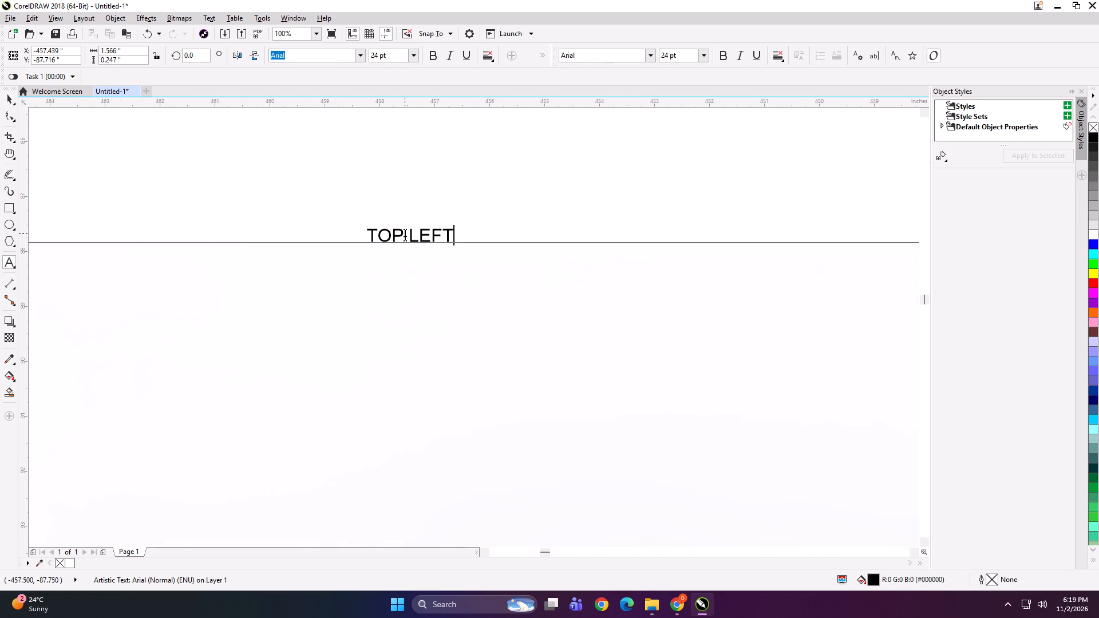
pyautogui.press('BackSpace')
pyautogui.press('BackSpace')
pyautogui.press('BackSpace')
pyautogui.press('BackSpace')
pyautogui.press('space')
pyautogui.write('CENTRE')
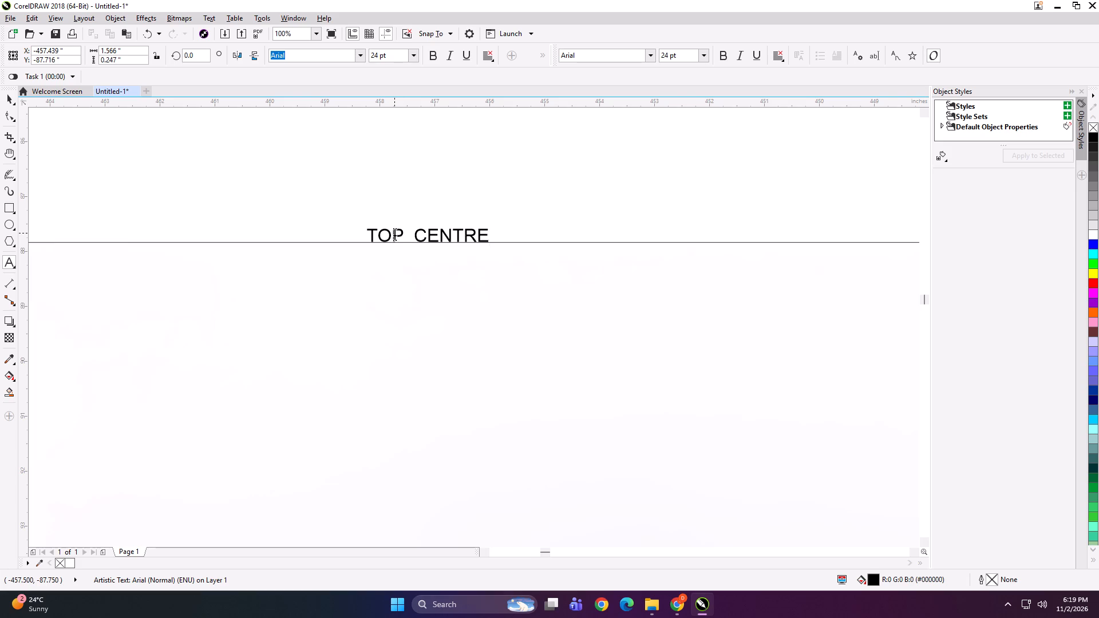
# Add a TOP RIGHT label on the top edge of the upper-right panel, reusing the copied text.
pyautogui.scroll(-5, 390, 233)
pyautogui.scroll(2, 575, 216)
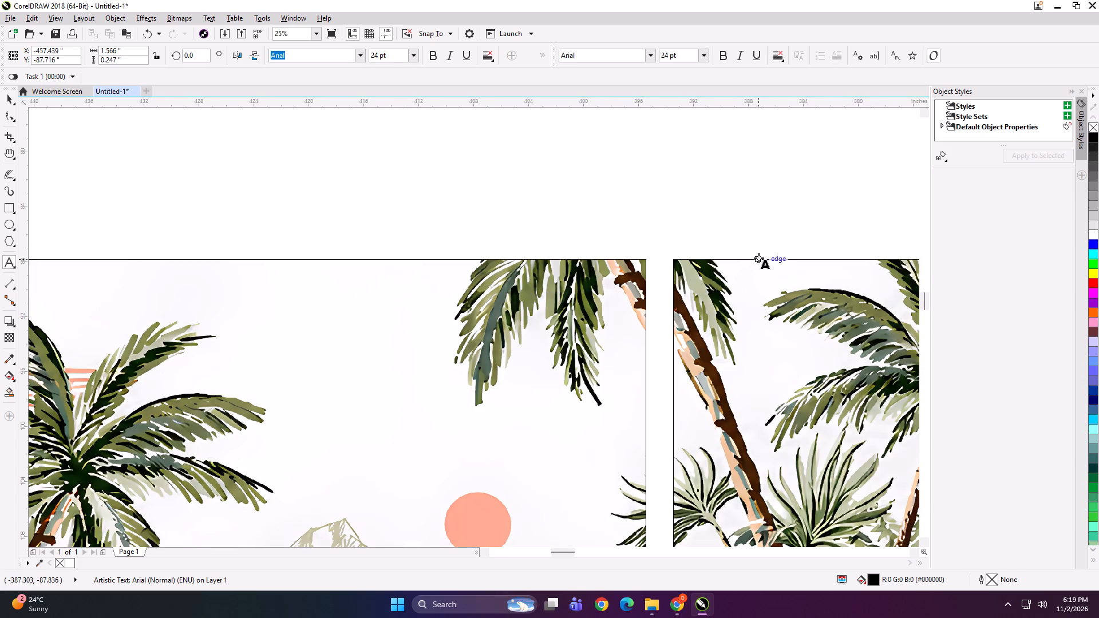
pyautogui.click(759, 258)
pyautogui.scroll(2, 766, 258)
pyautogui.hotkey('ctrl', 'v')
pyautogui.press('BackSpace')
pyautogui.press('BackSpace')
pyautogui.press('BackSpace')
pyautogui.press('BackSpace')
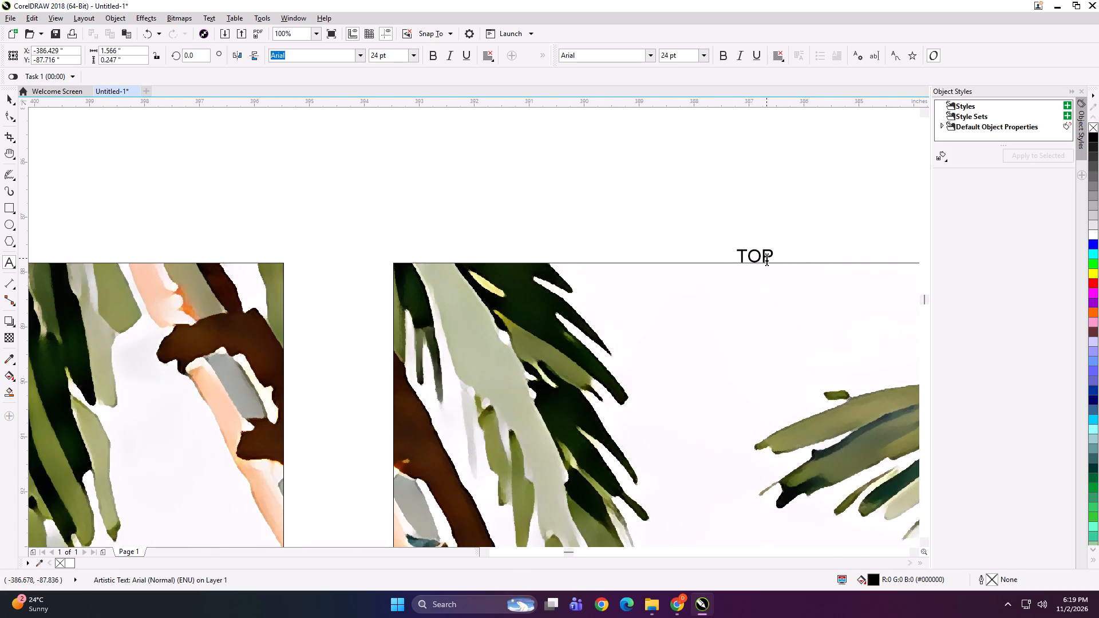
pyautogui.write('RIGHT')
# Add a BOTTOM LEFT label on the top edge of the lower-left panel and copy its text.
pyautogui.scroll(-4, 704, 248)
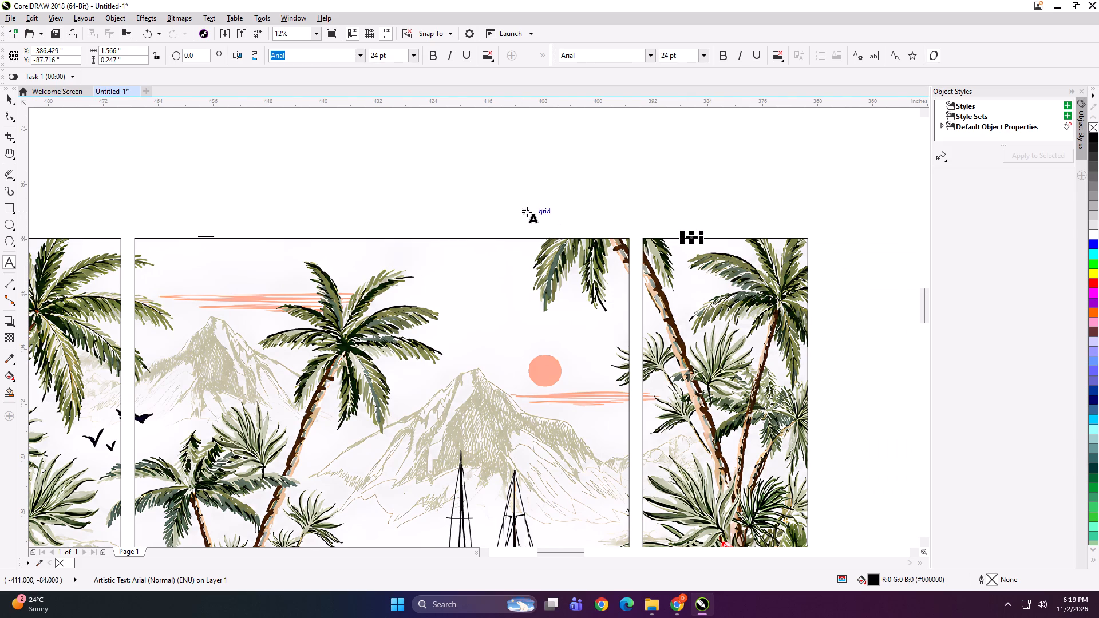
pyautogui.scroll(-2, 528, 212)
pyautogui.scroll(2, 414, 324)
pyautogui.scroll(2, 353, 264)
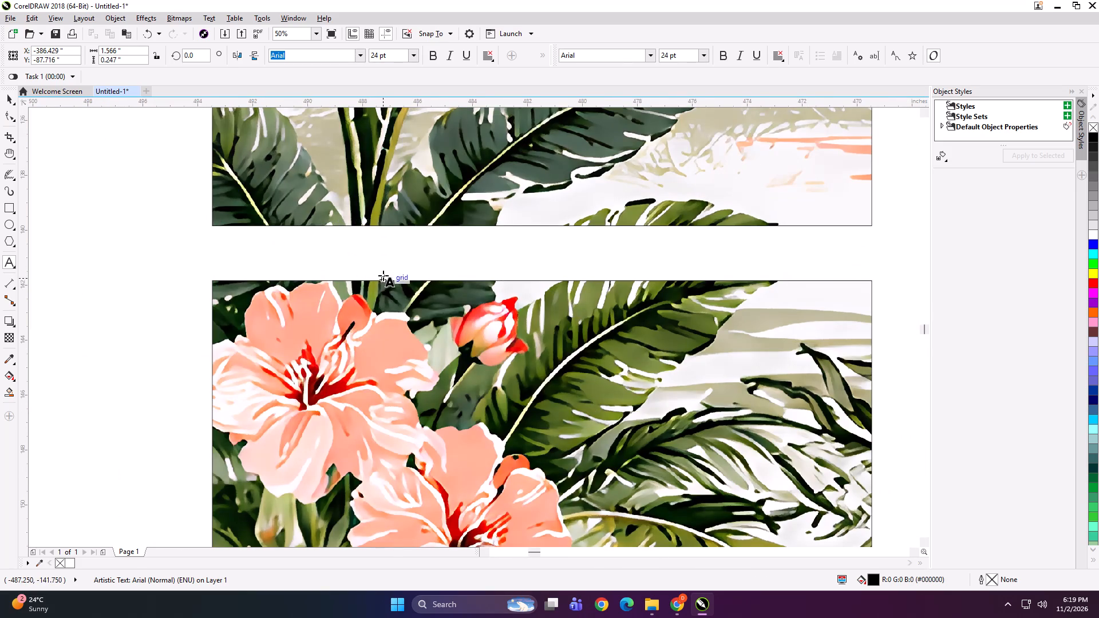
pyautogui.click(387, 278)
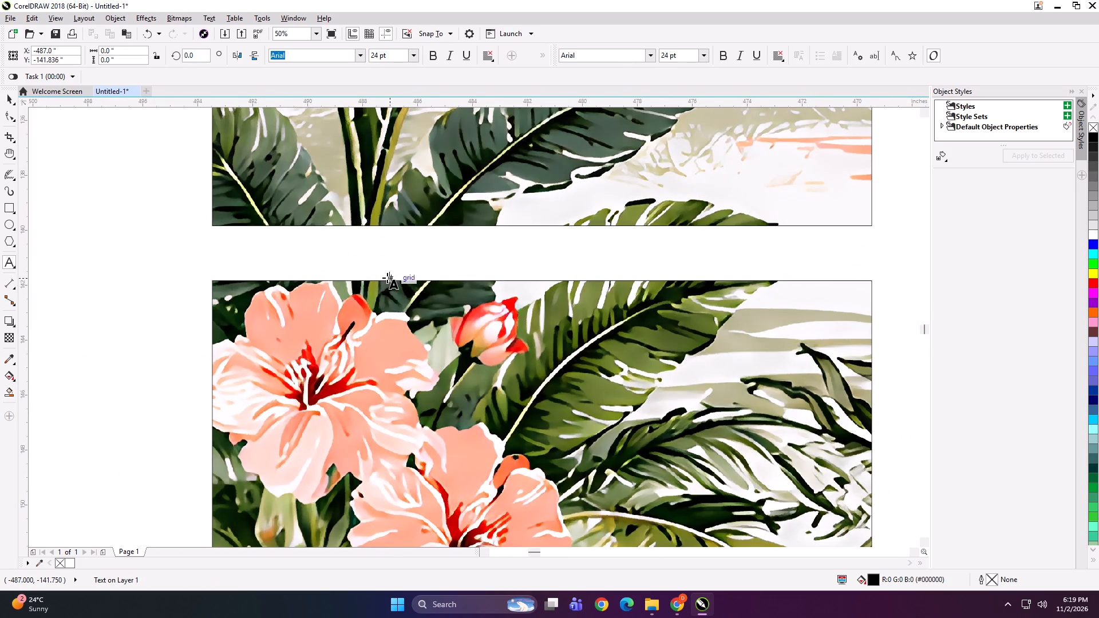
pyautogui.scroll(2, 387, 278)
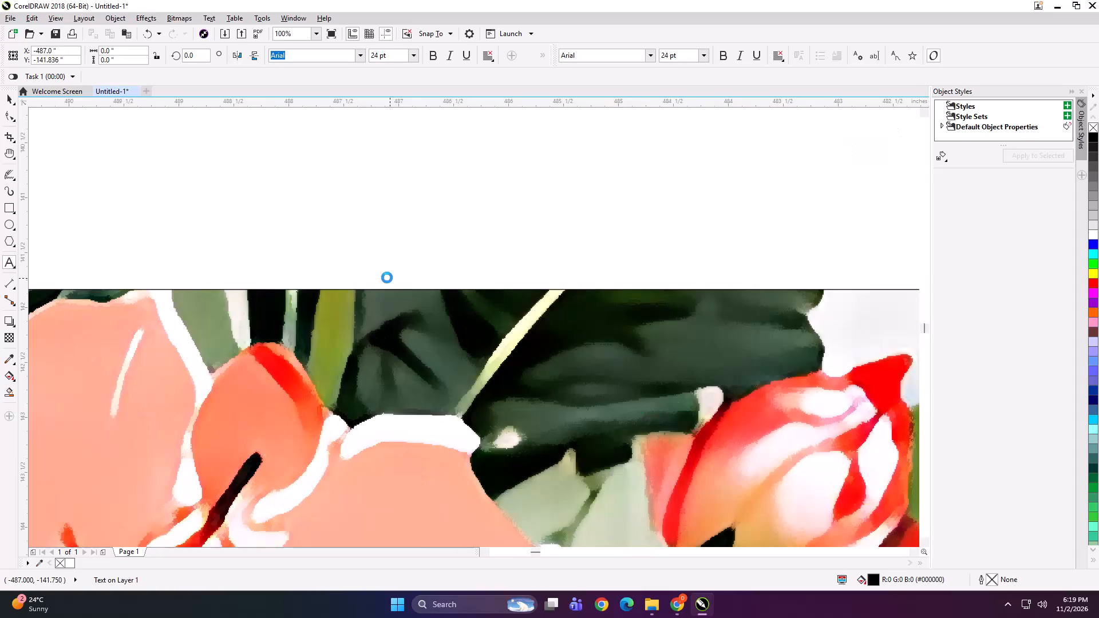
pyautogui.hotkey('ctrl', 'v')
pyautogui.press('BackSpace')
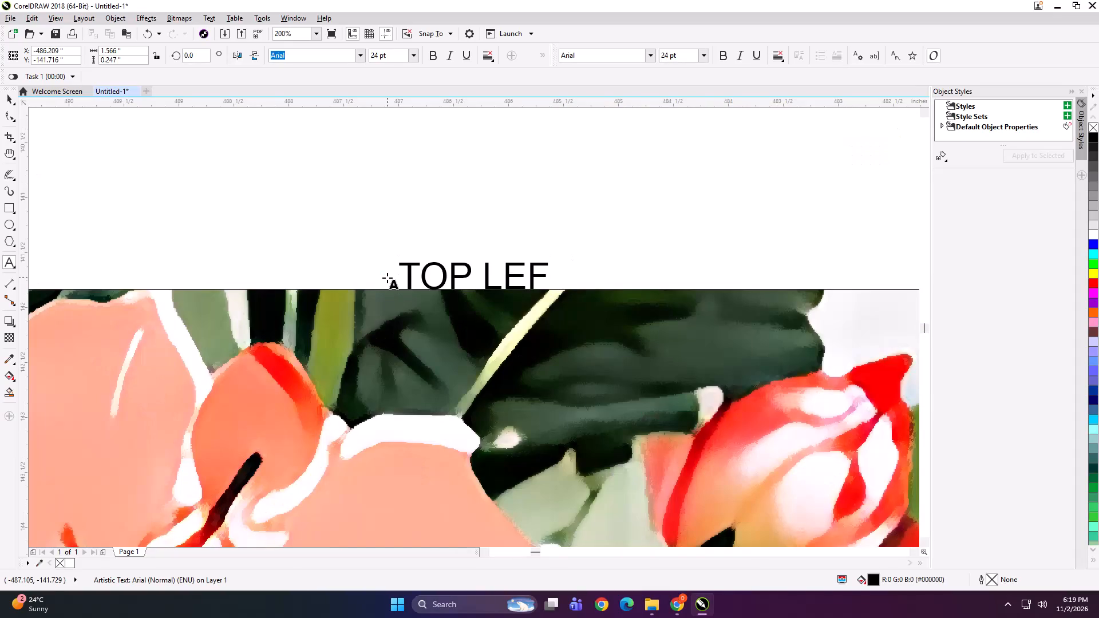
pyautogui.press('t')
pyautogui.press('Left')
pyautogui.press('Left')
pyautogui.press('Left')
pyautogui.press('Left')
pyautogui.press('Left')
pyautogui.press('Left')
pyautogui.press('Right')
pyautogui.press('BackSpace')
pyautogui.press('BackSpace')
pyautogui.press('BackSpace')
pyautogui.write('BOTTOM')
pyautogui.hotkey('ctrl', 'a')
pyautogui.hotkey('ctrl', 'c')
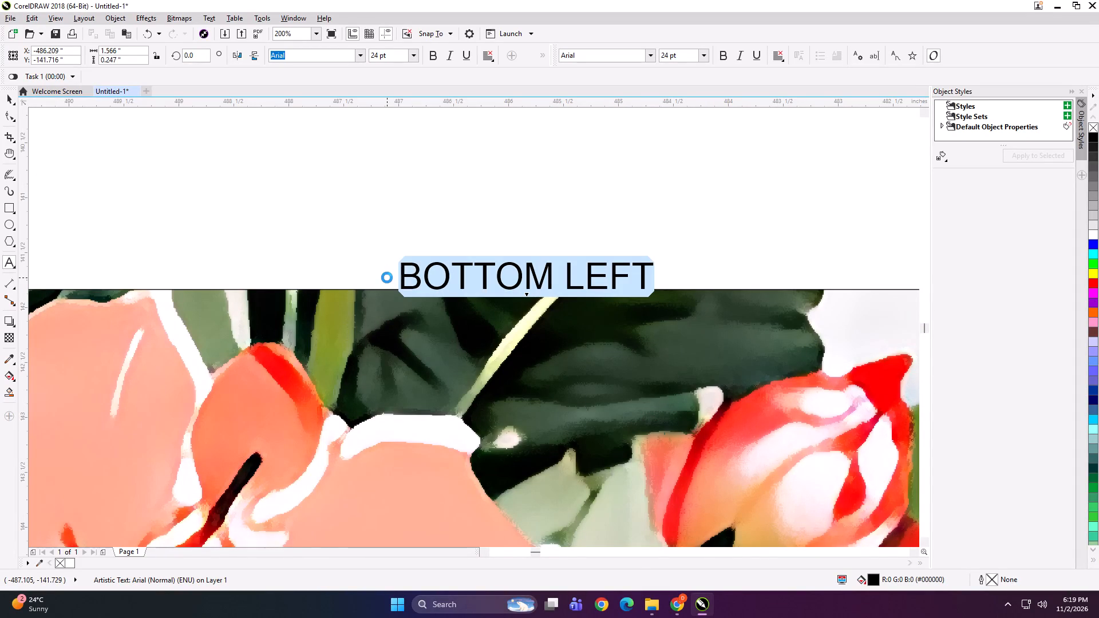
# Add a BOTTOM CENTRE label on the top edge of the lower-centre panel, reusing the copied text.
pyautogui.scroll(-4, 359, 272)
pyautogui.click(696, 273)
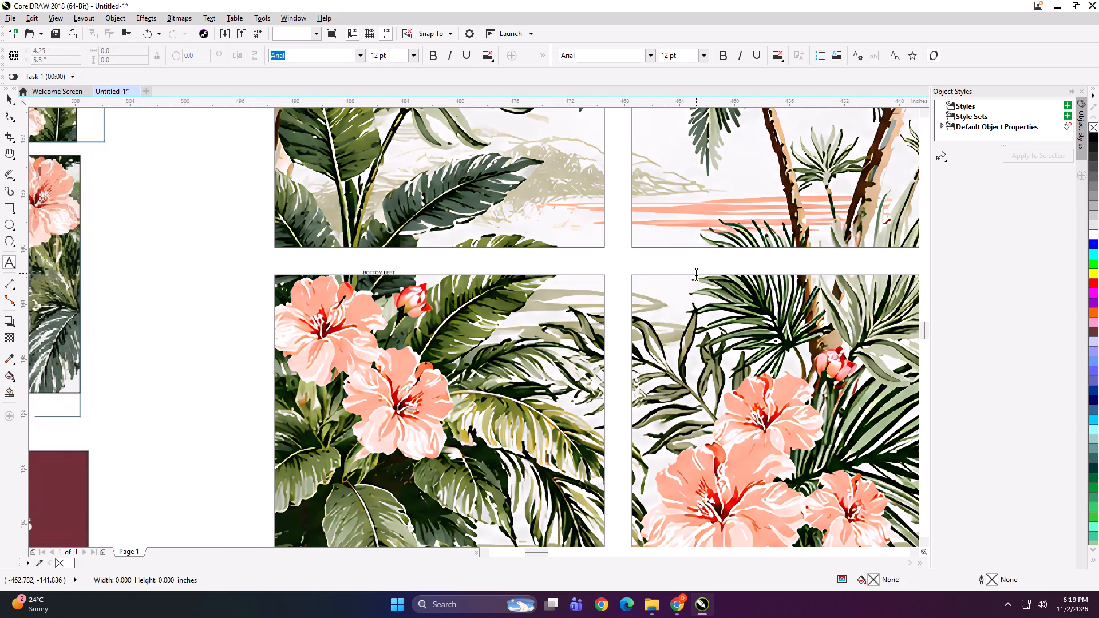
pyautogui.scroll(2, 696, 273)
pyautogui.hotkey('ctrl', 'v')
pyautogui.press('BackSpace')
pyautogui.press('BackSpace')
pyautogui.press('BackSpace')
pyautogui.press('BackSpace')
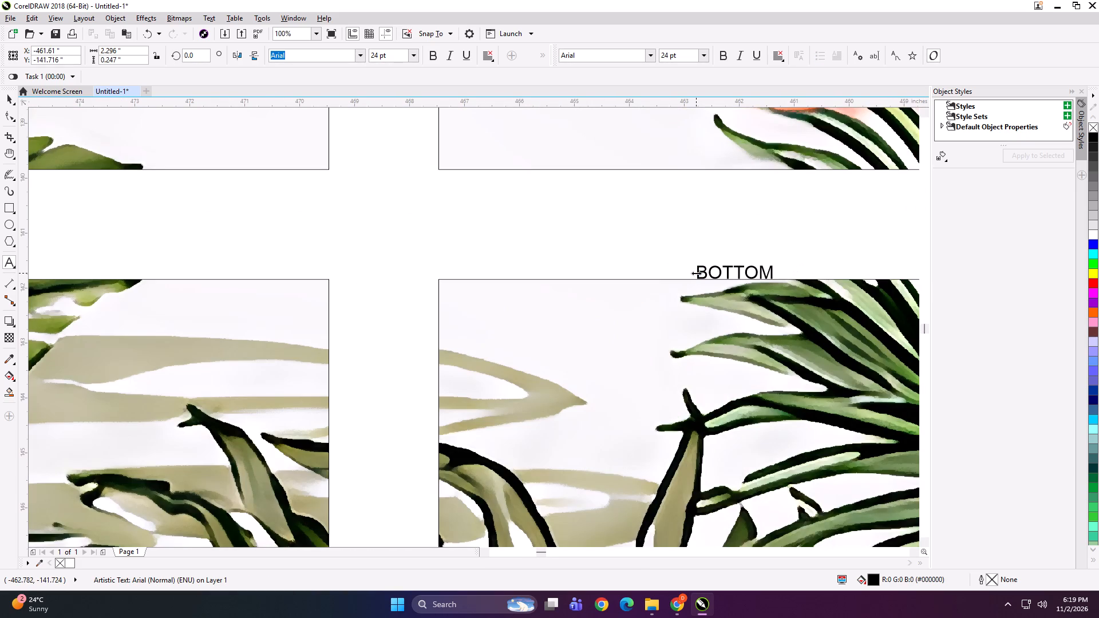
pyautogui.write('CENTRE')
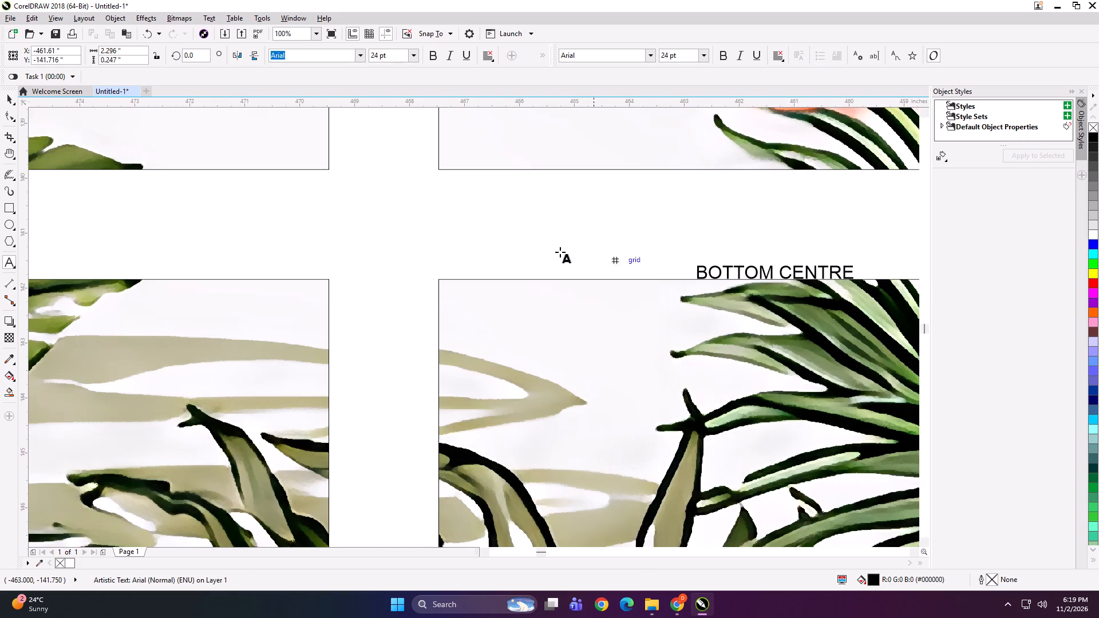
# Add a BOTTOM RIGHT label on the top edge of the lower-right panel, reusing the copied text.
pyautogui.scroll(-4, 479, 247)
pyautogui.scroll(4, 675, 247)
pyautogui.click(693, 280)
pyautogui.scroll(2, 694, 280)
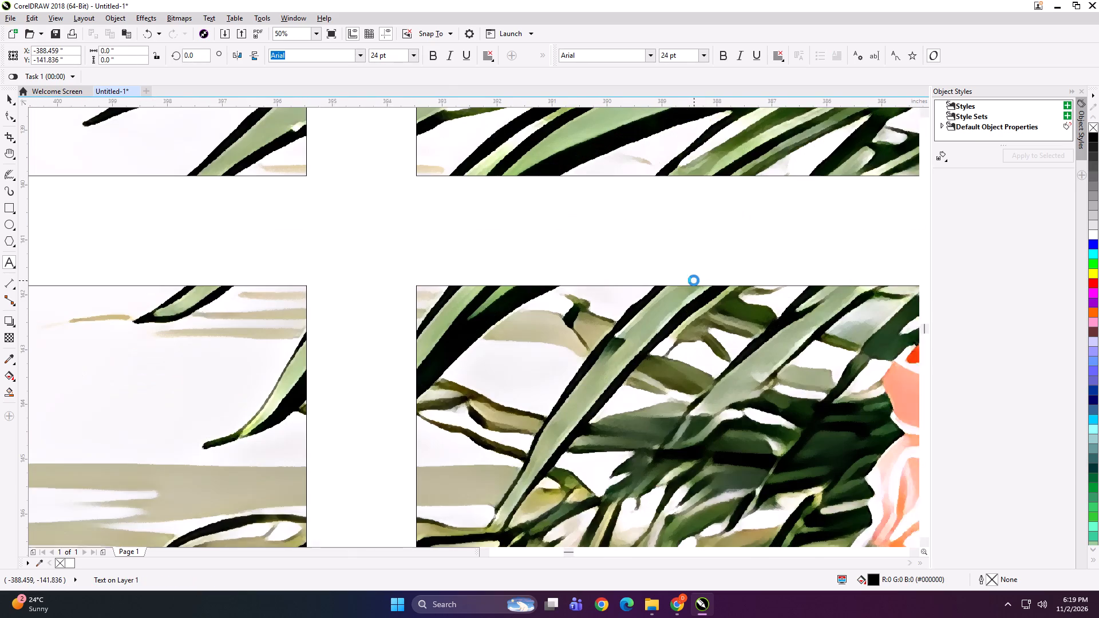
pyautogui.hotkey('ctrl', 'v')
pyautogui.press('BackSpace')
pyautogui.press('BackSpace')
pyautogui.press('BackSpace')
pyautogui.press('BackSpace')
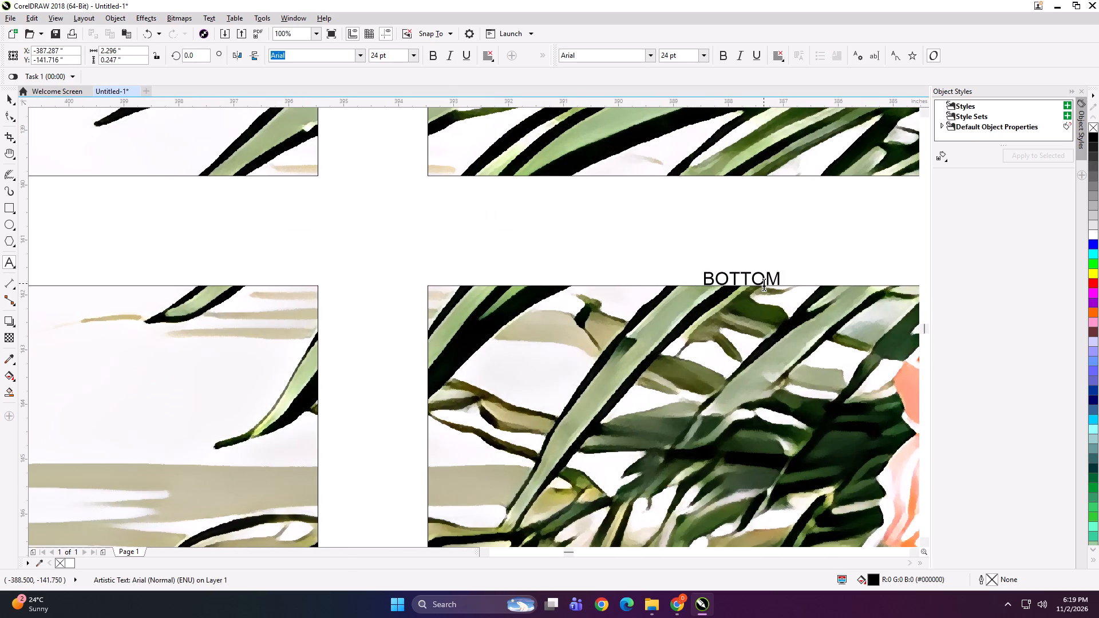
pyautogui.write('RIGHT')
# Group each of the three lower-row panels with its own text label.
pyautogui.scroll(-6, 751, 285)
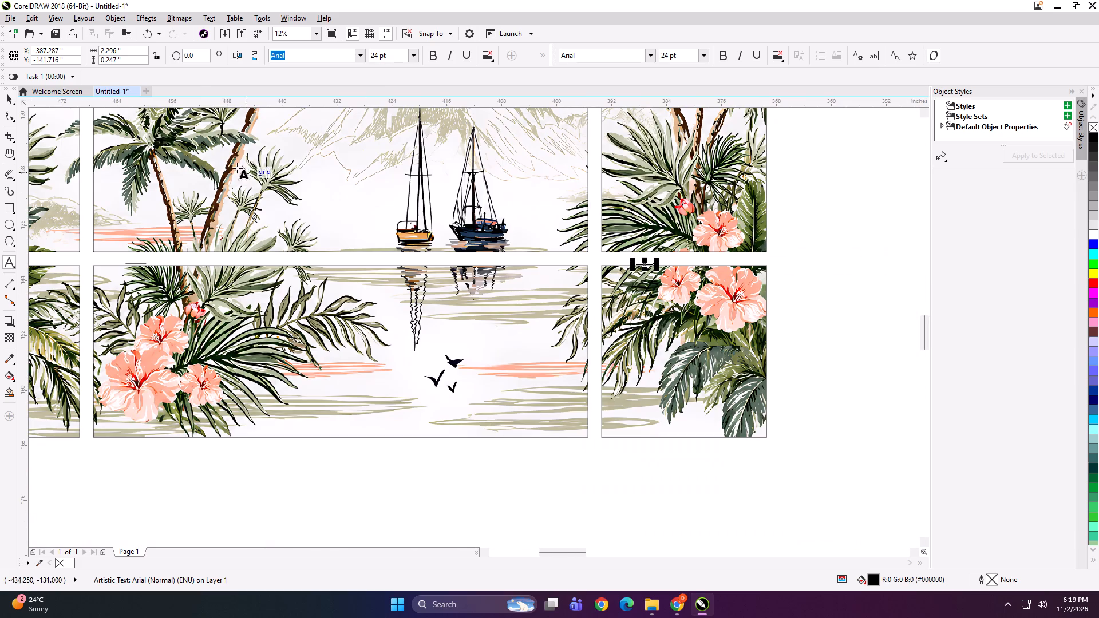
pyautogui.click(13, 99)
pyautogui.scroll(-1, 748, 221)
pyautogui.moveTo(823, 215); pyautogui.dragTo(658, 355)
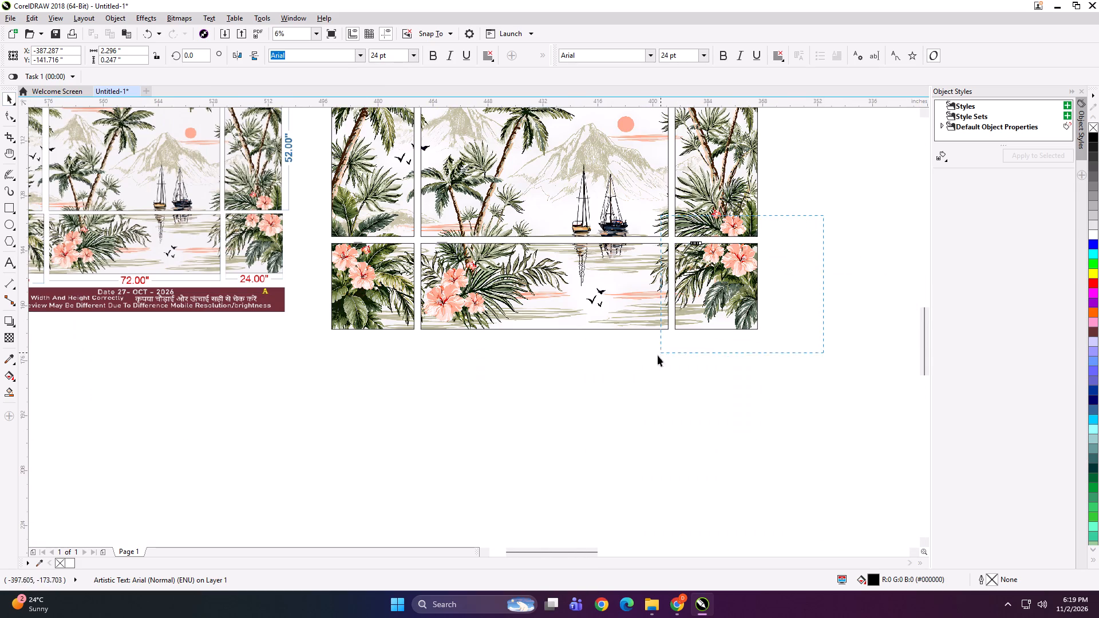
pyautogui.moveTo(658, 355); pyautogui.dragTo(647, 377)
pyautogui.hotkey('ctrl', 'g')
pyautogui.moveTo(695, 385); pyautogui.dragTo(403, 231)
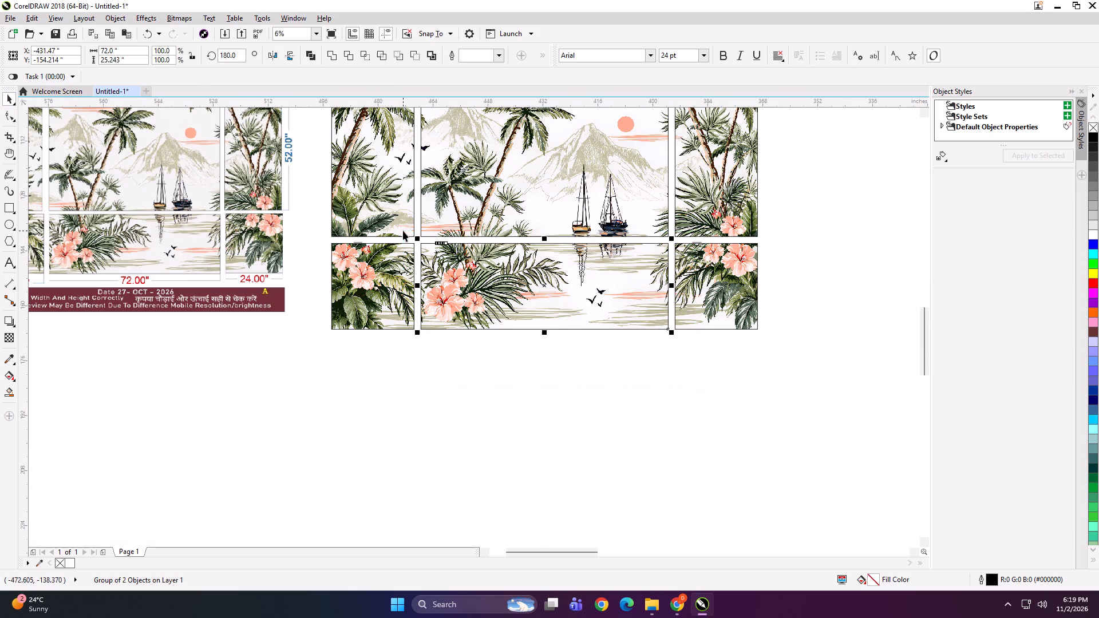
pyautogui.hotkey('ctrl', 'g')
pyautogui.moveTo(453, 383); pyautogui.dragTo(311, 231)
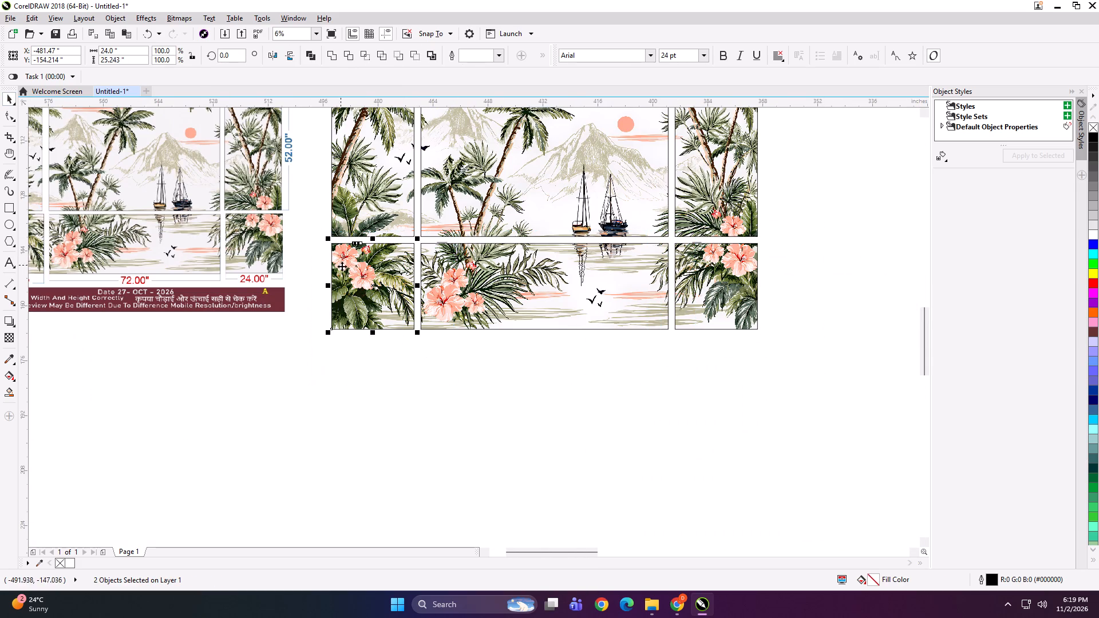
pyautogui.hotkey('ctrl', 'g')
# Group each of the three upper-row panels with its own text label, keeping the panels in place.
pyautogui.scroll(-1, 385, 389)
pyautogui.moveTo(350, 201); pyautogui.dragTo(379, 260)
pyautogui.keyDown('shift'); pyautogui.click(379, 260); pyautogui.keyUp('shift')
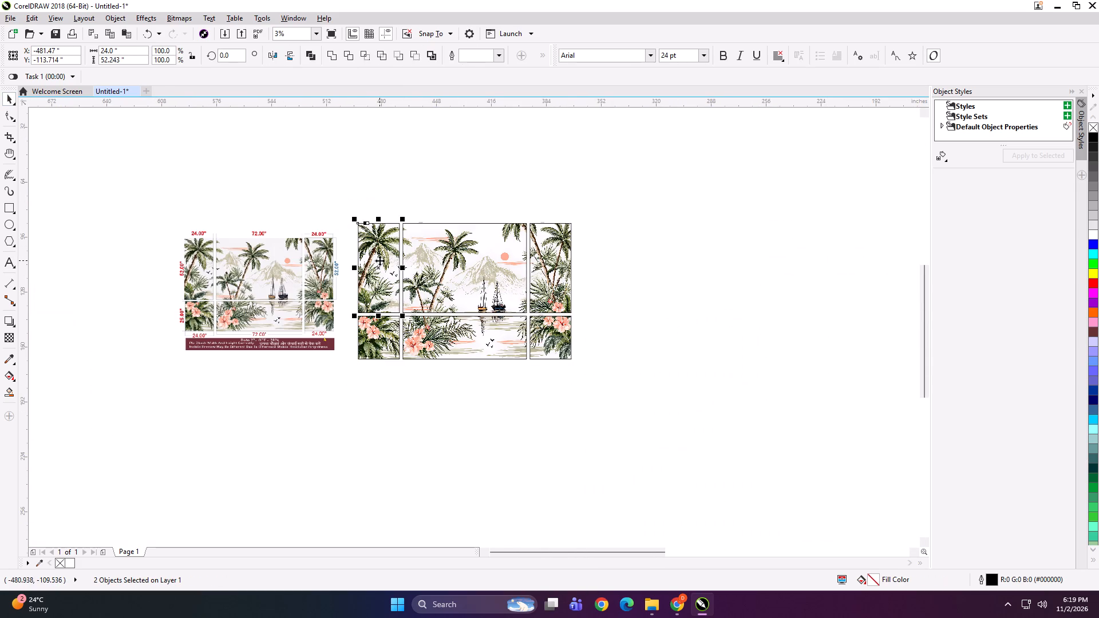
pyautogui.hotkey('ctrl', 'g')
pyautogui.moveTo(400, 196); pyautogui.dragTo(453, 271)
pyautogui.keyDown('shift'); pyautogui.click(450, 270); pyautogui.keyUp('shift')
pyautogui.hotkey('ctrl', 'g')
pyautogui.moveTo(505, 182); pyautogui.dragTo(581, 331)
pyautogui.hotkey('ctrl', 'g')
pyautogui.moveTo(561, 290); pyautogui.dragTo(562, 280)
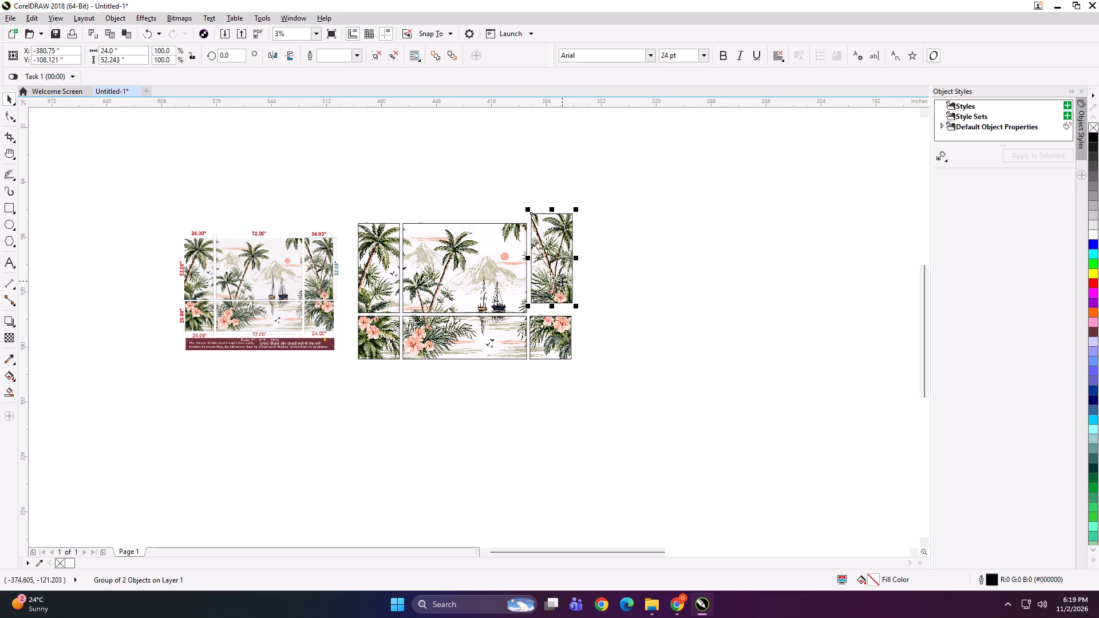
pyautogui.hotkey('ctrl', 'z')
# Start exporting the upper-left panel and create and open a new folder named 72x52 inside RG INTERIOR.
pyautogui.click(390, 245)
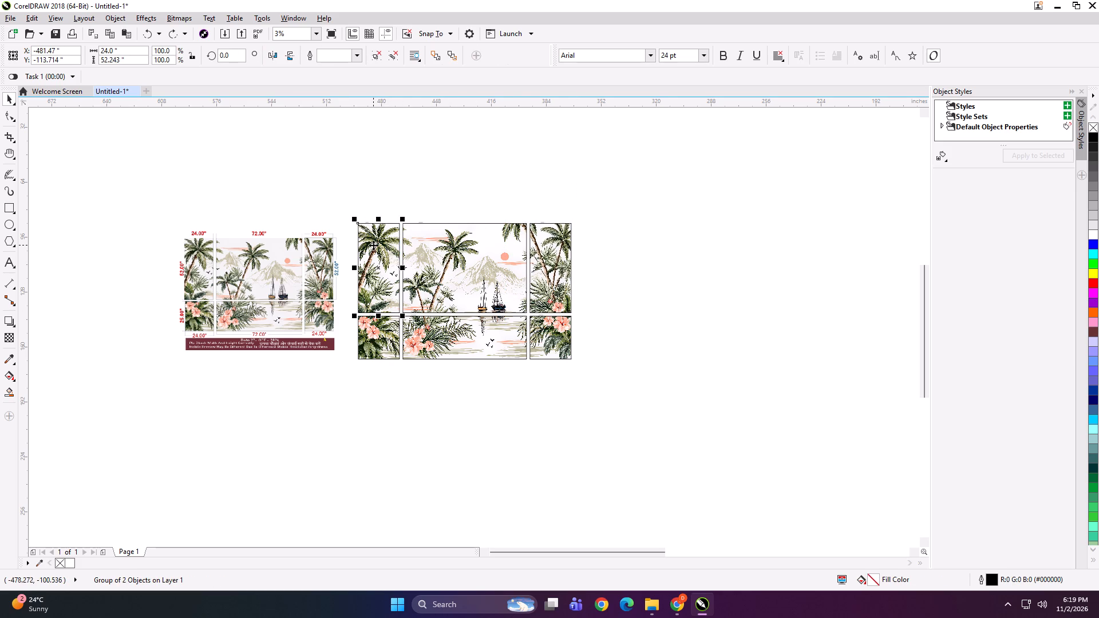
pyautogui.hotkey('ctrl', 'e')
pyautogui.click(581, 200)
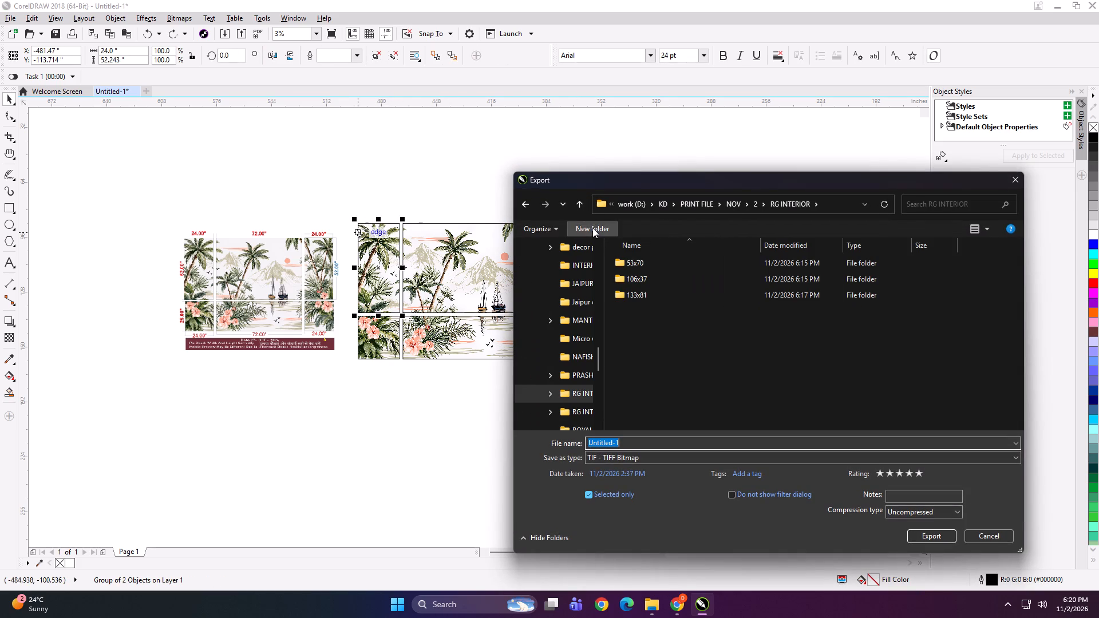
pyautogui.click(592, 228)
pyautogui.write('72x52')
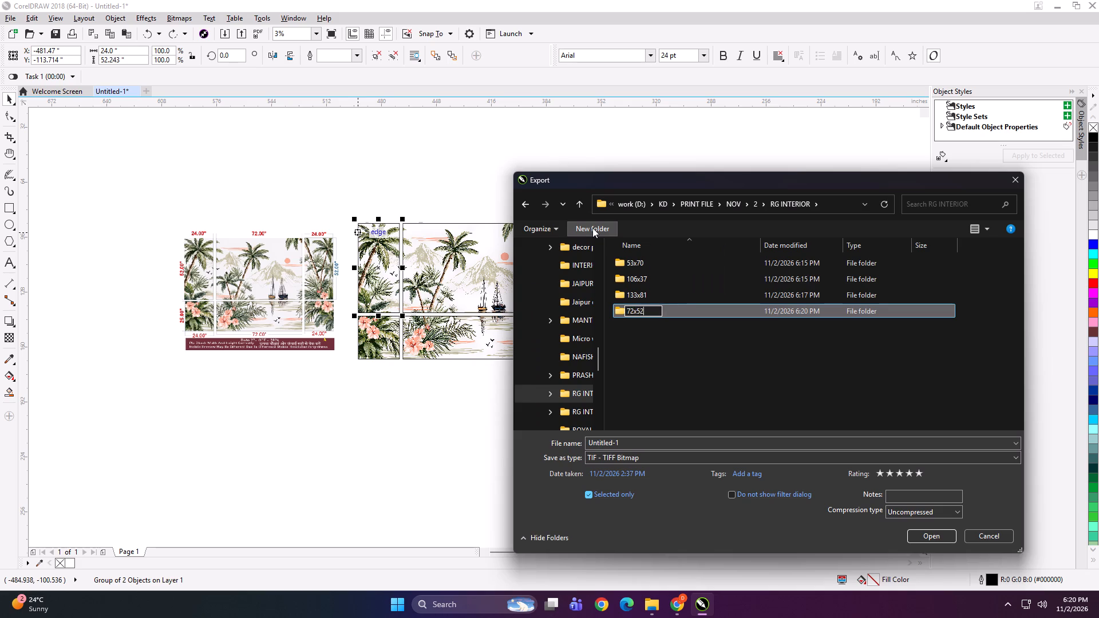
pyautogui.press('space')
pyautogui.press('Return')
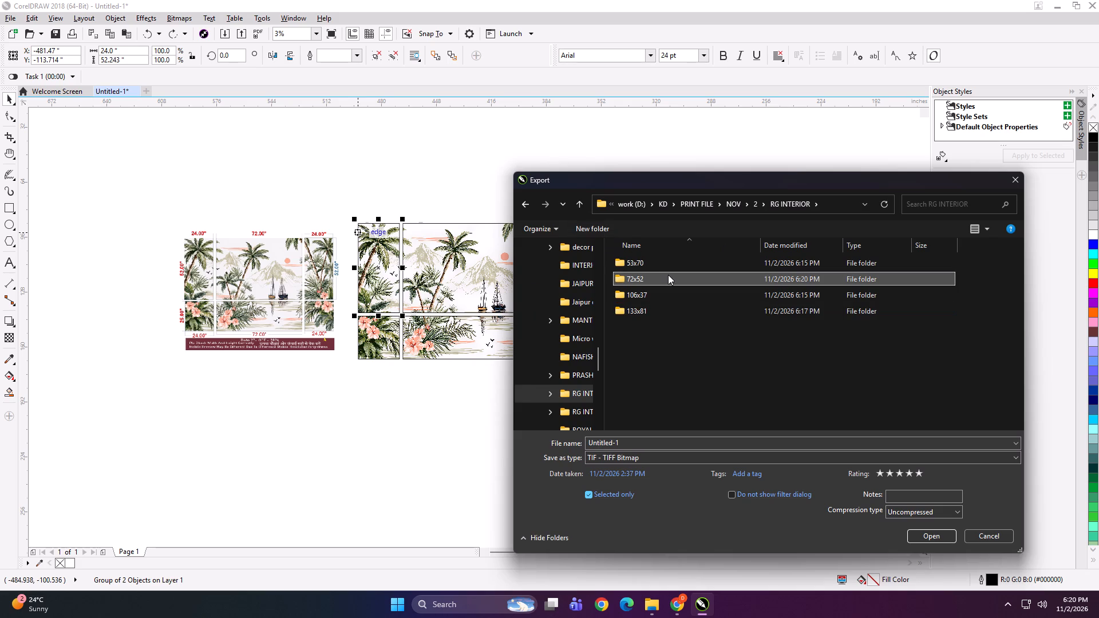
pyautogui.doubleClick(670, 276)
# Export the upper-left panel as a TIFF named 24x52 A into the 72x52 folder.
pyautogui.click(654, 442)
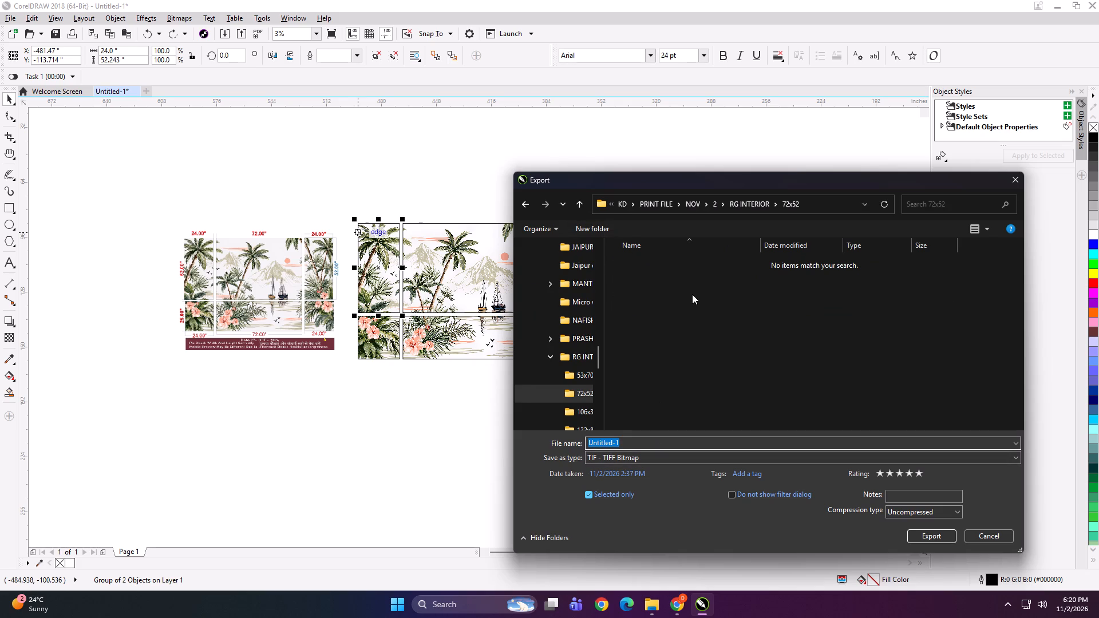
pyautogui.write('24x52 A')
pyautogui.press('space')
pyautogui.press('Return')
pyautogui.press('Return')
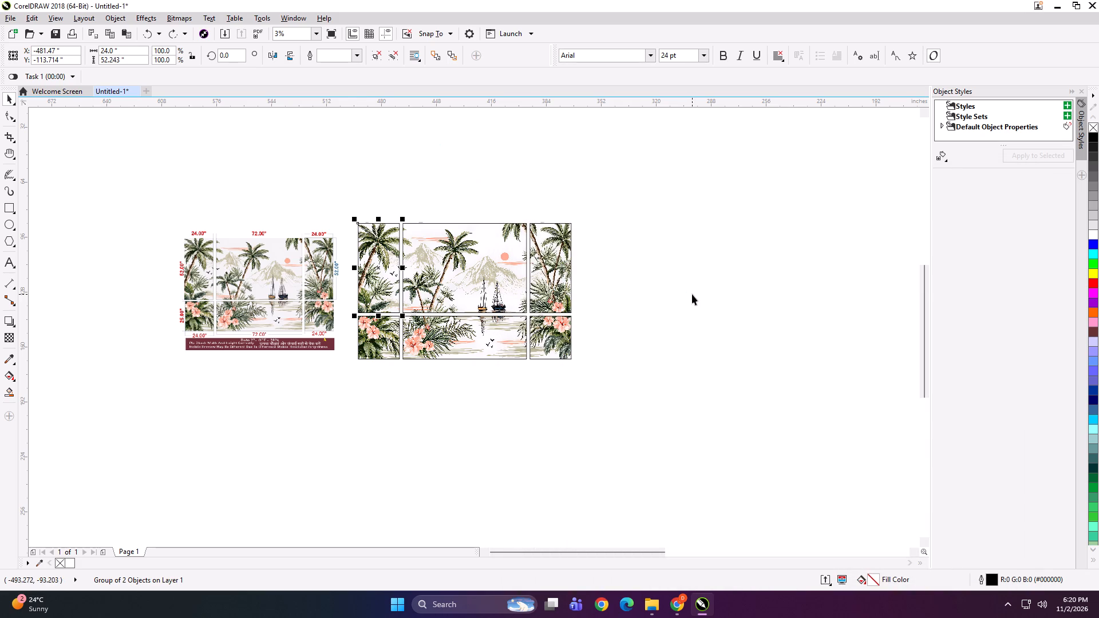
# Export the upper-centre panel as a TIFF named 72x52 B into the same folder.
pyautogui.click(480, 255)
pyautogui.hotkey('ctrl', 'e')
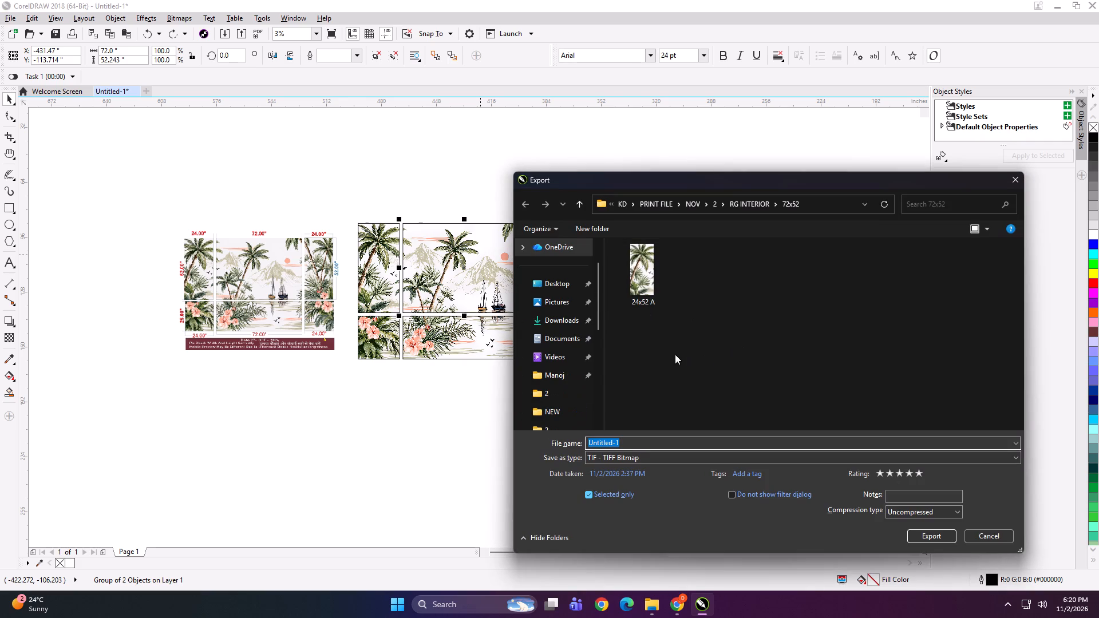
pyautogui.write('72x52 B')
pyautogui.press('Return')
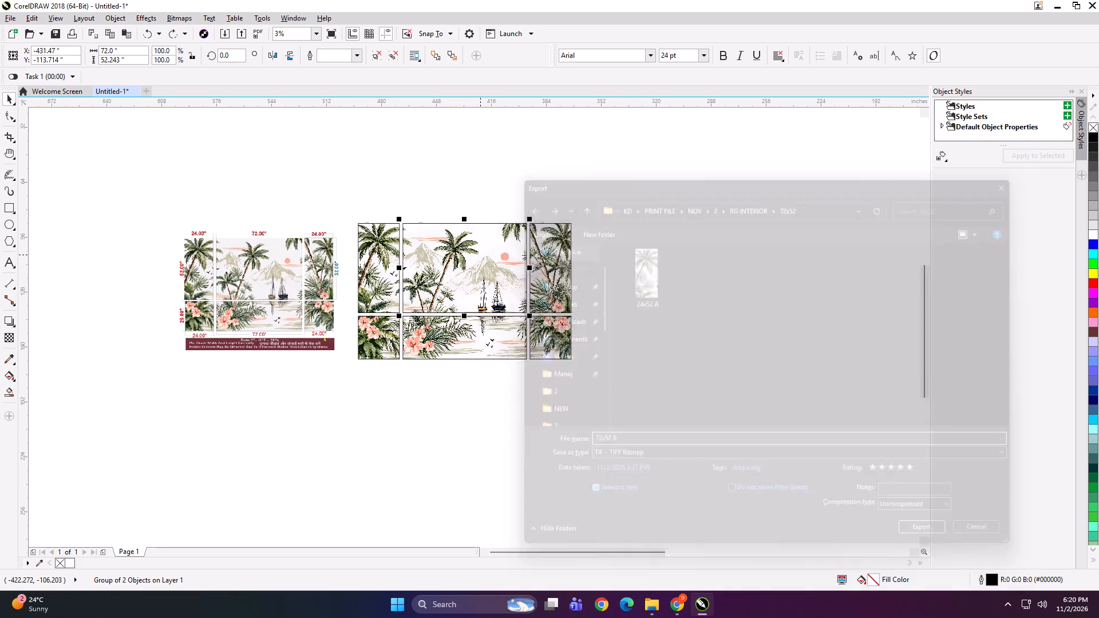
pyautogui.press('Return')
# Export the upper-right panel as a TIFF named 24x52 C into the same folder.
pyautogui.click(563, 247)
pyautogui.hotkey('ctrl', 'e')
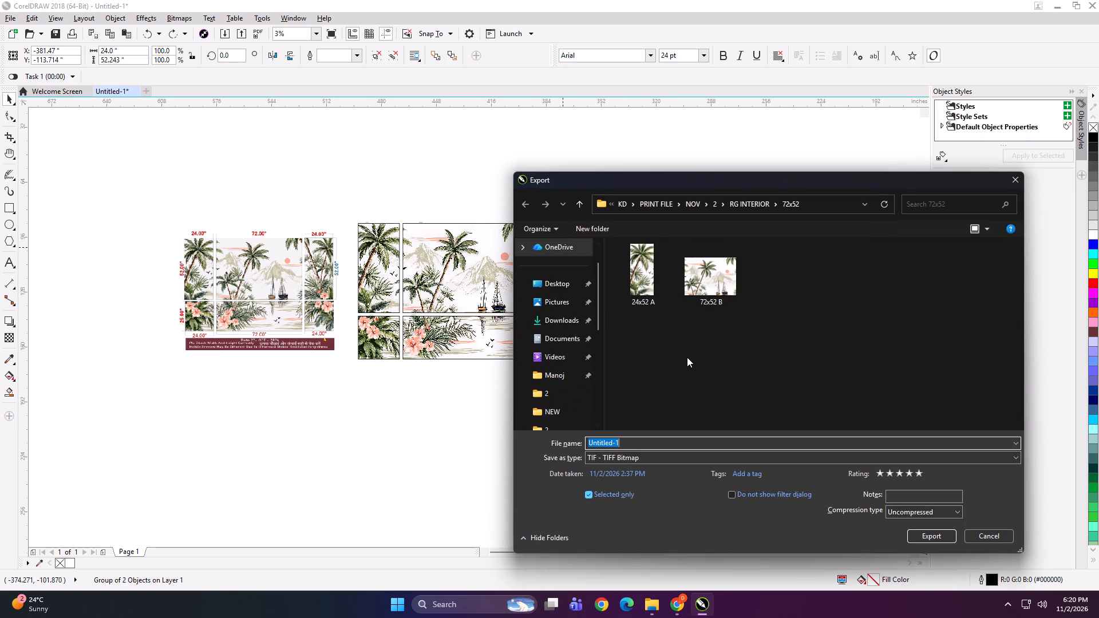
pyautogui.write('24x52 C')
pyautogui.press('Return')
pyautogui.press('Return')
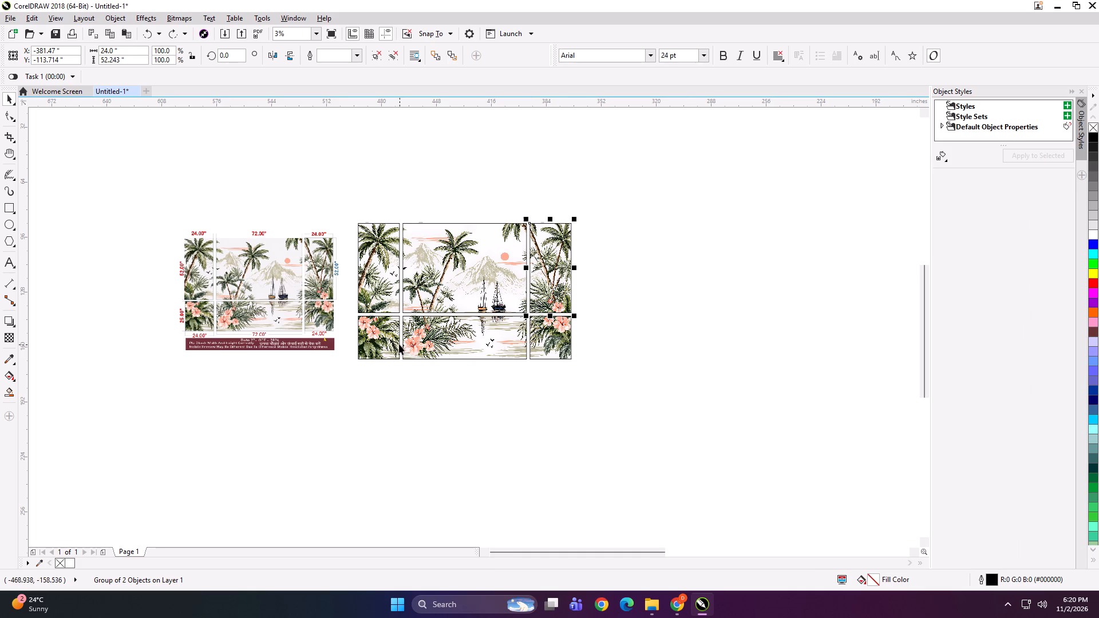
# Export the lower-left panel as a TIFF named 24x25 A into the same folder.
pyautogui.click(394, 344)
pyautogui.hotkey('ctrl', 'e')
pyautogui.write('2x25 A')
pyautogui.press('space')
pyautogui.press('Return')
pyautogui.press('Return')
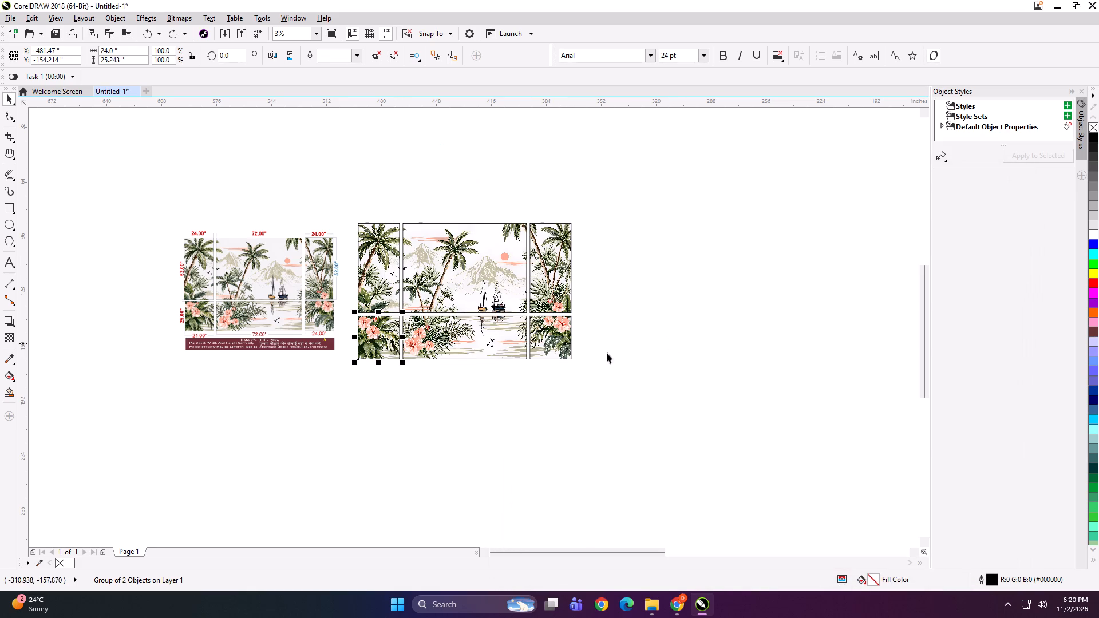
# Export the lower-centre panel as a TIFF named 72x25 B into the same folder.
pyautogui.click(499, 326)
pyautogui.hotkey('ctrl', 'e')
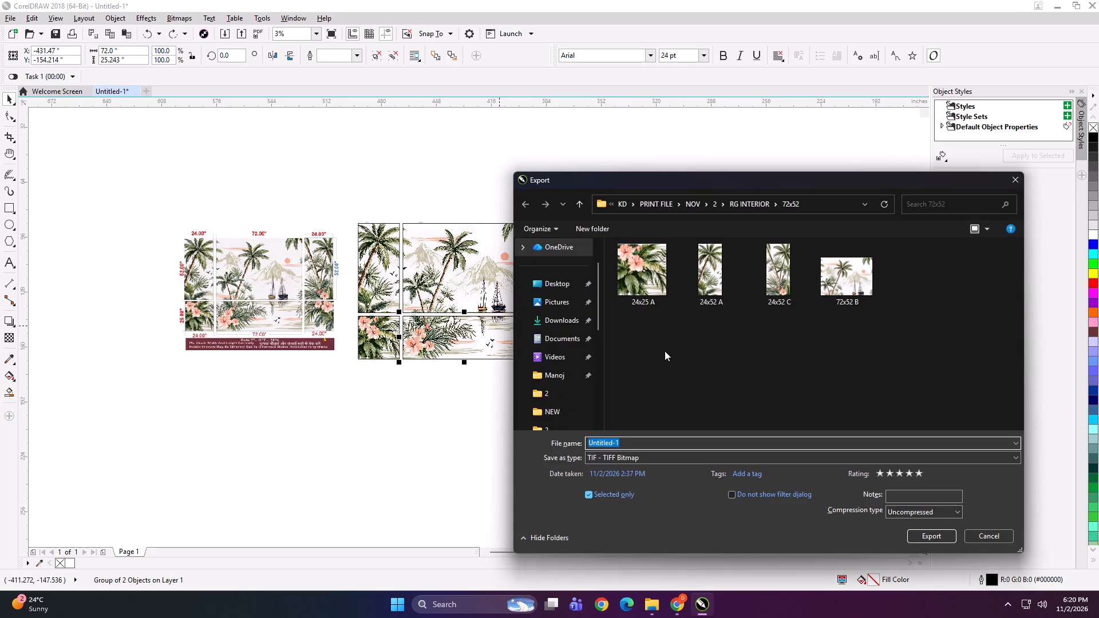
pyautogui.write('72x25 B')
pyautogui.press('Return')
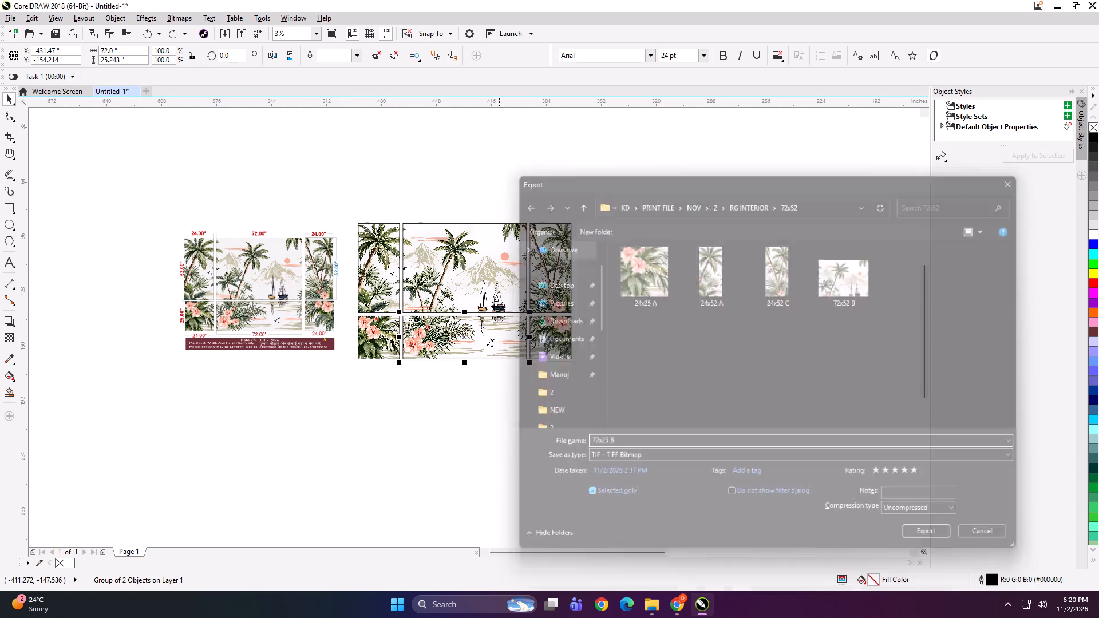
pyautogui.press('Return')
# Export the lower-right panel as a TIFF named 24x25 C into the same folder.
pyautogui.moveTo(618, 294); pyautogui.dragTo(514, 390)
pyautogui.hotkey('ctrl', 'e')
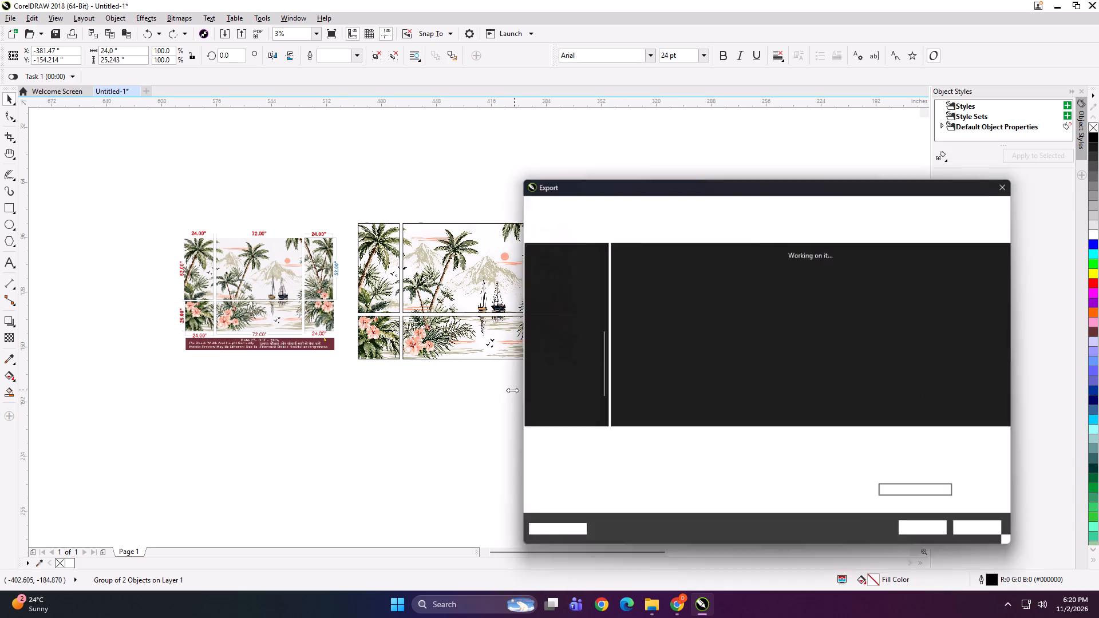
pyautogui.write('24x25')
pyautogui.press('space')
pyautogui.press('c')
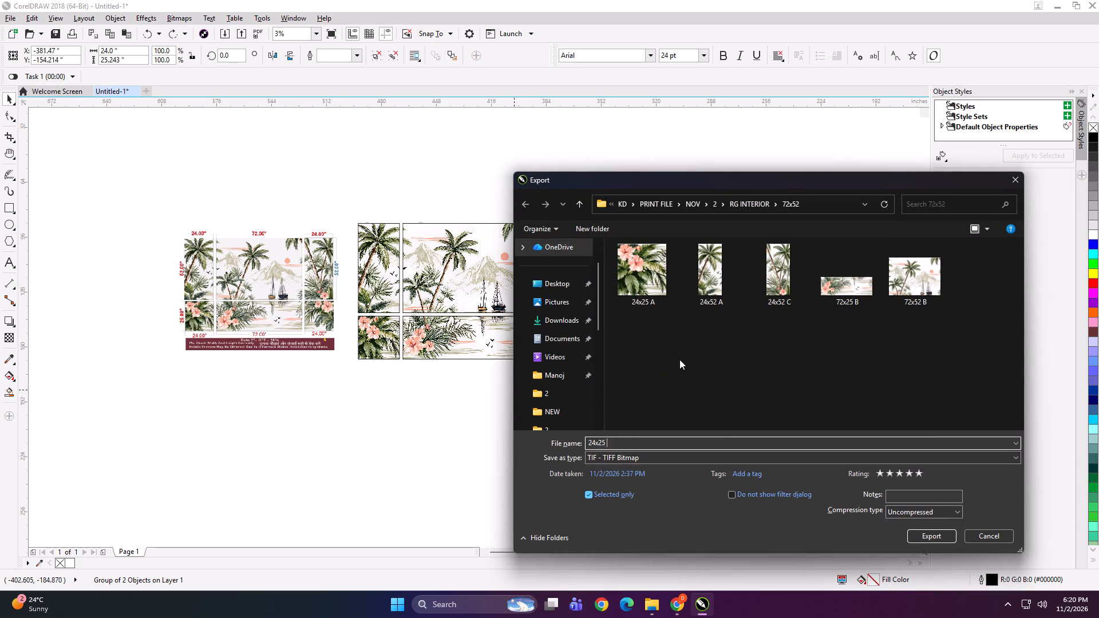
pyautogui.press('Return')
pyautogui.press('Return')
# Scale the six-panel palm artwork down to roughly match its order preview, and group it with that preview.
pyautogui.moveTo(306, 145); pyautogui.dragTo(598, 427)
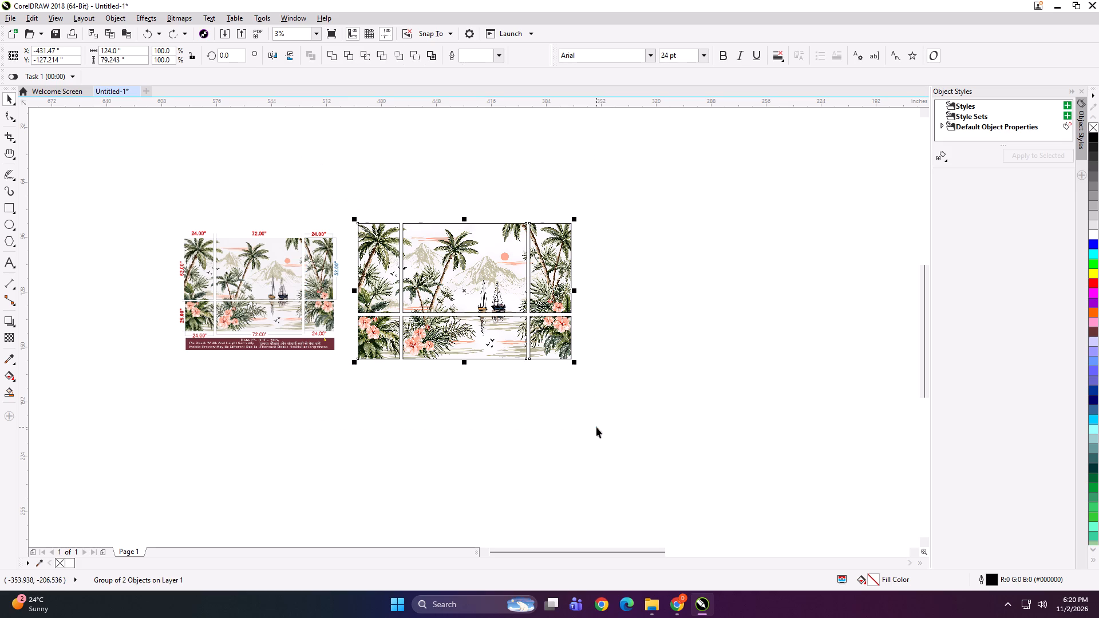
pyautogui.keyDown('shift'); pyautogui.moveTo(573, 365); pyautogui.dragTo(554, 365); pyautogui.keyUp('shift')
pyautogui.keyDown('shift'); pyautogui.click(331, 299); pyautogui.keyUp('shift')
pyautogui.hotkey('ctrl', 'g')
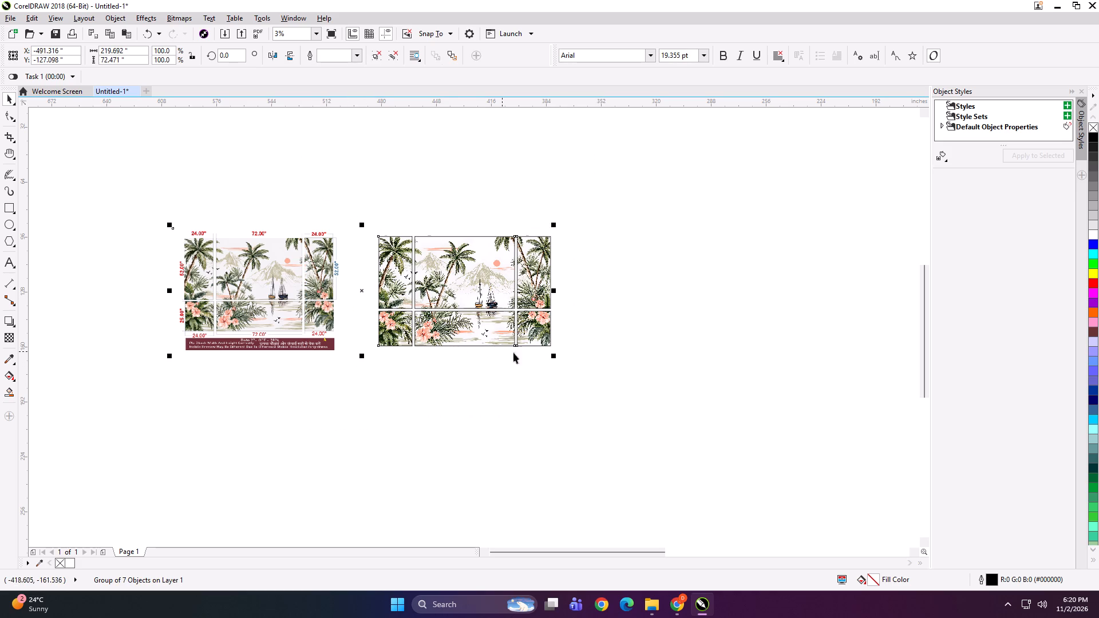
# Shrink the combined palm artwork group to a small overview size, a tiny fraction of its full print dimensions.
pyautogui.keyDown('shift'); pyautogui.moveTo(555, 358); pyautogui.dragTo(367, 306); pyautogui.keyUp('shift')
pyautogui.scroll(4, 368, 295)
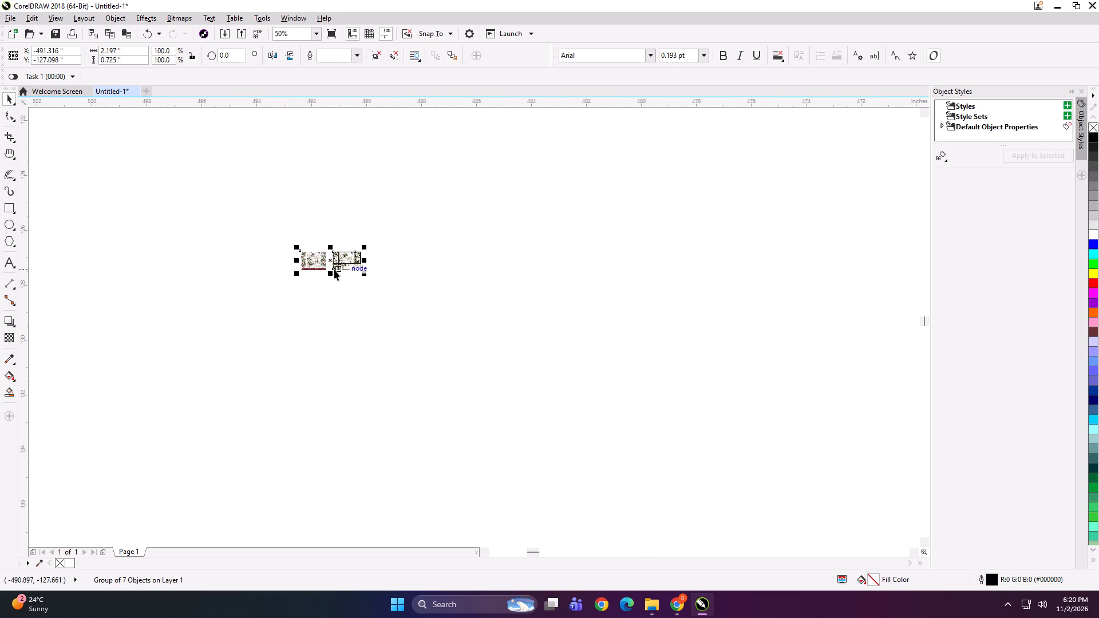
pyautogui.scroll(2, 322, 245)
pyautogui.keyDown('shift'); pyautogui.moveTo(479, 354); pyautogui.dragTo(582, 407); pyautogui.keyUp('shift')
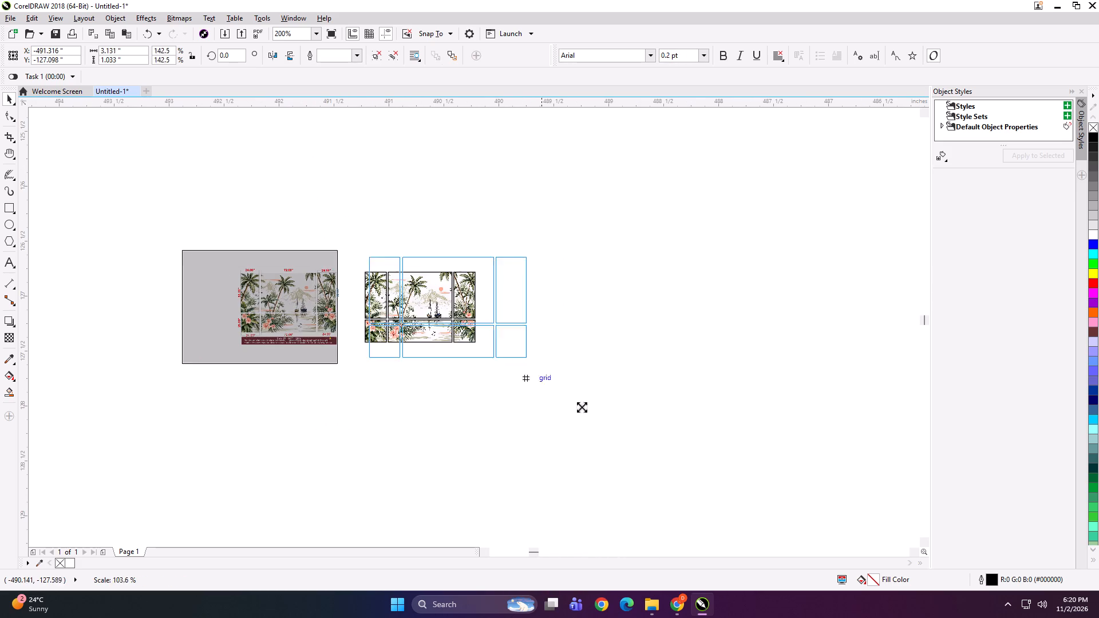
pyautogui.keyDown('shift'); pyautogui.moveTo(582, 407); pyautogui.dragTo(772, 470); pyautogui.keyUp('shift')
# Export the reduced palm overview group as a TIFF named DGDH into the 72x52 folder.
pyautogui.hotkey('ctrl', 'e')
pyautogui.write('DGDH')
pyautogui.press('Return')
pyautogui.press('Return')
pyautogui.press('Return')
pyautogui.press('Return')
# Delete the reduced palm overview group from the page.
pyautogui.press('Delete')
# Select the order preview of the grey tree-and-mountain artwork beside its outlined panels.
pyautogui.press('F4')
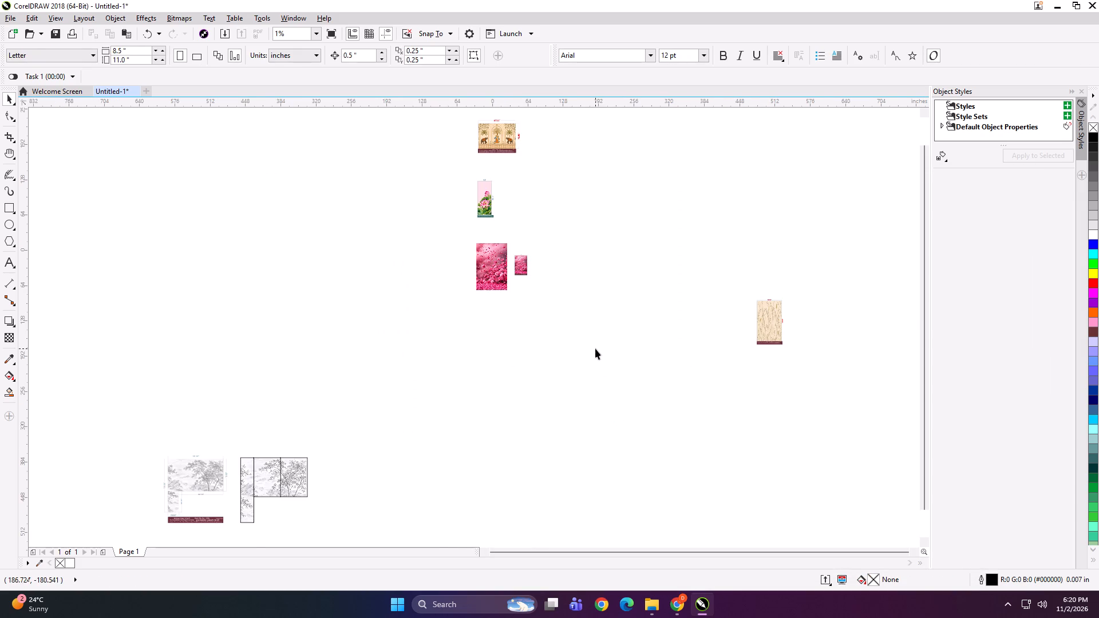
pyautogui.click(192, 470)
pyautogui.scroll(2, 196, 525)
pyautogui.scroll(-1, 404, 293)
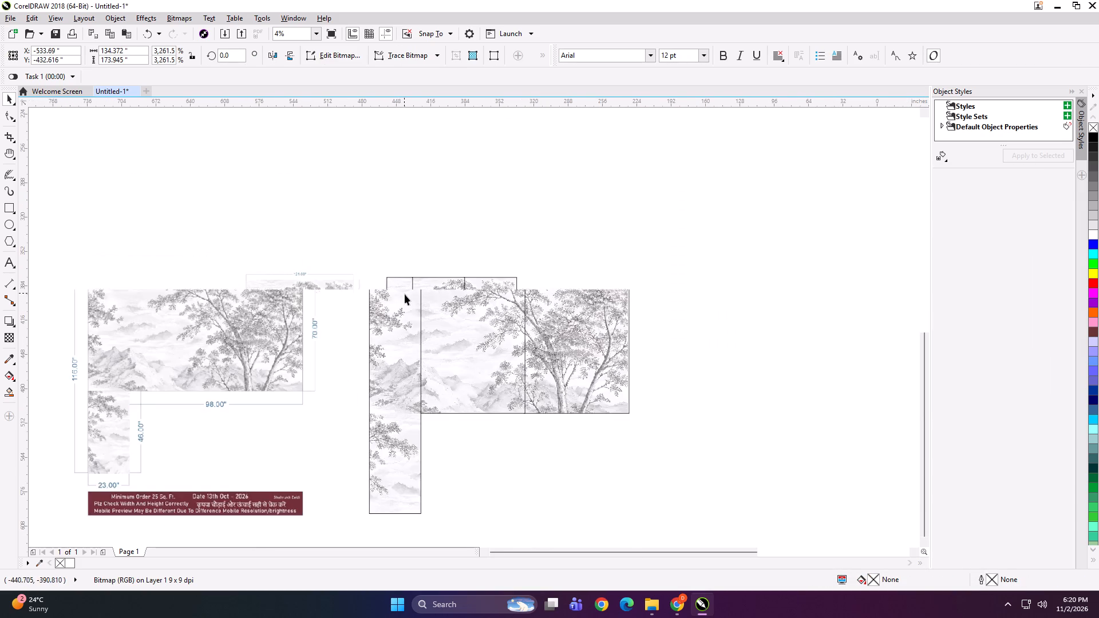
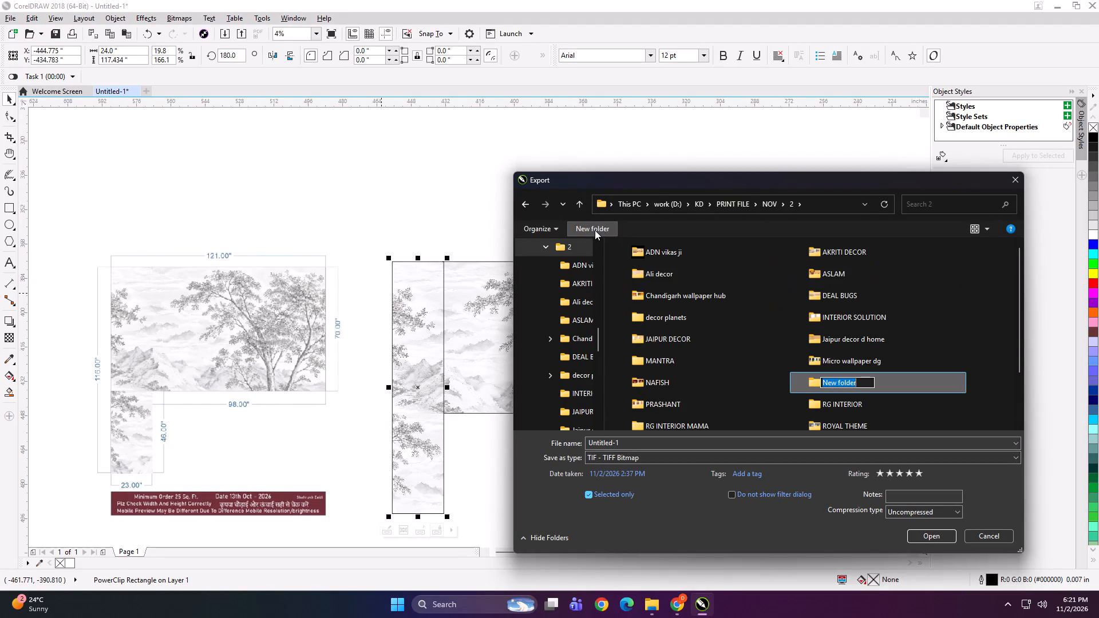
# Name the new folder D&D inside the NOV > 2 print folder.
pyautogui.press('d')
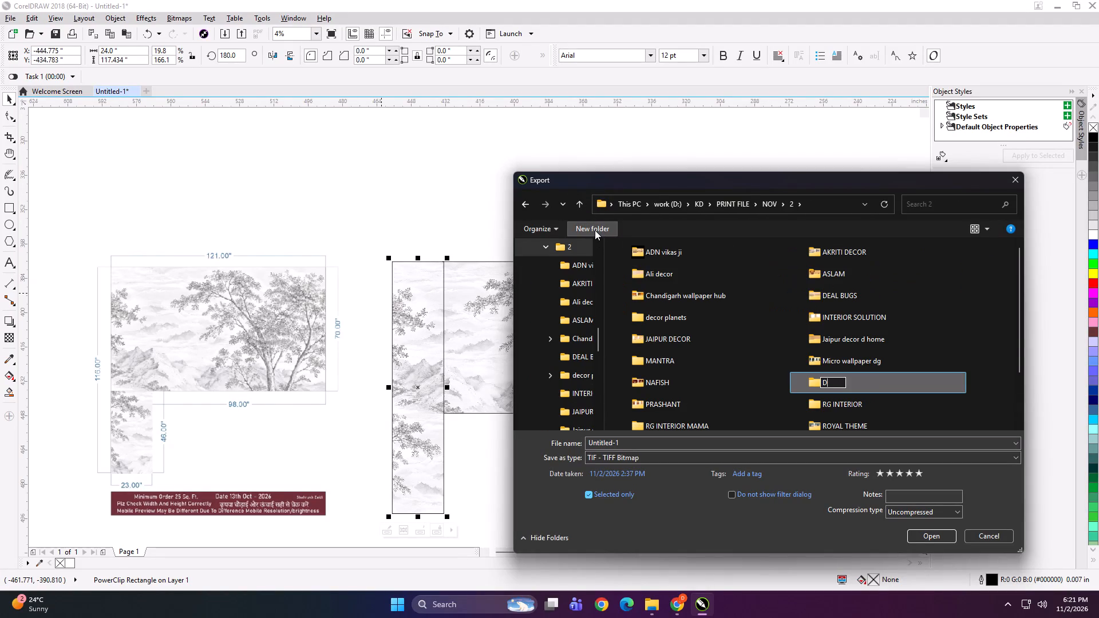
pyautogui.write('&D')
pyautogui.press('Return')
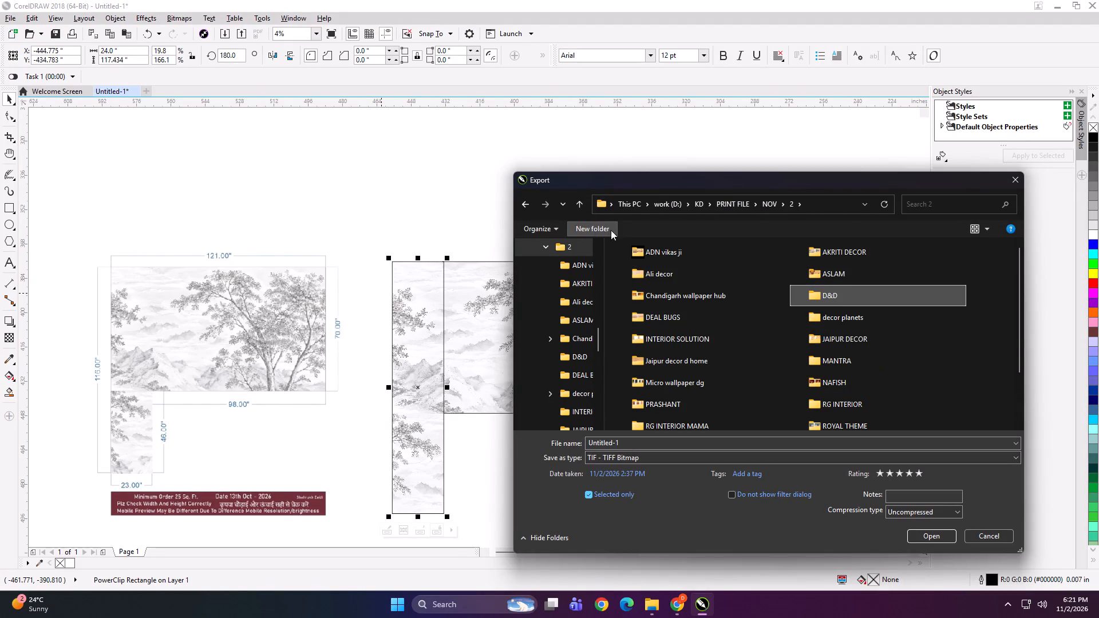
# Export the selected tall narrow panel as a TIFF named 24x117 A into the D&D folder.
pyautogui.doubleClick(840, 295)
pyautogui.click(682, 440)
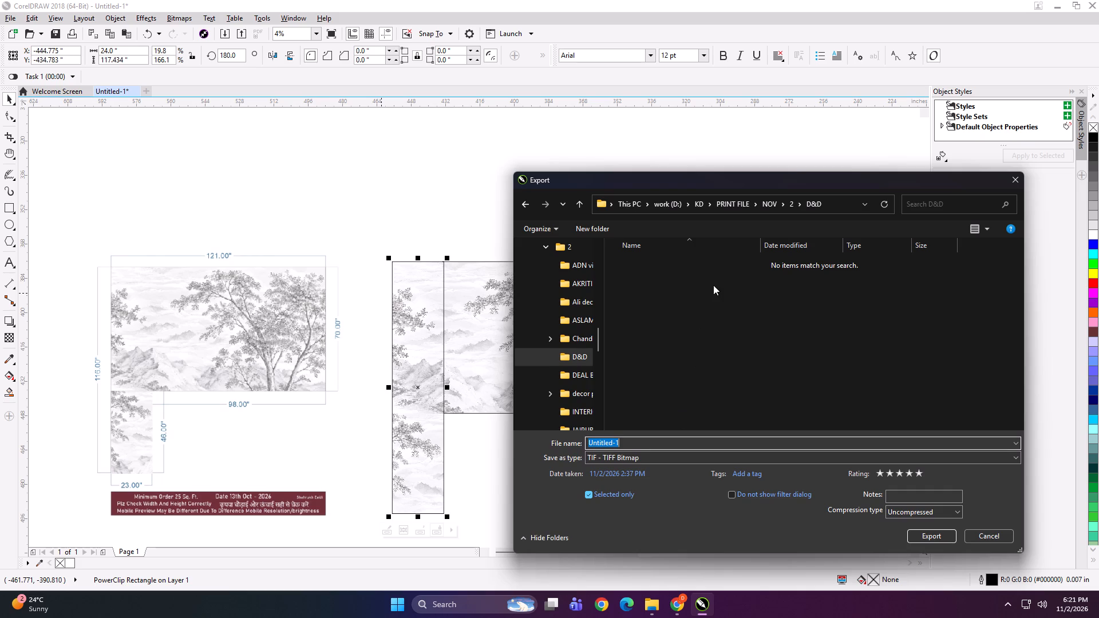
pyautogui.write('24x117 A')
pyautogui.press('space')
pyautogui.press('Return')
pyautogui.press('Return')
# Export the middle wallpaper panel as a TIFF named 49x70 B into the D&D folder.
pyautogui.click(457, 332)
pyautogui.hotkey('ctrl', 'e')
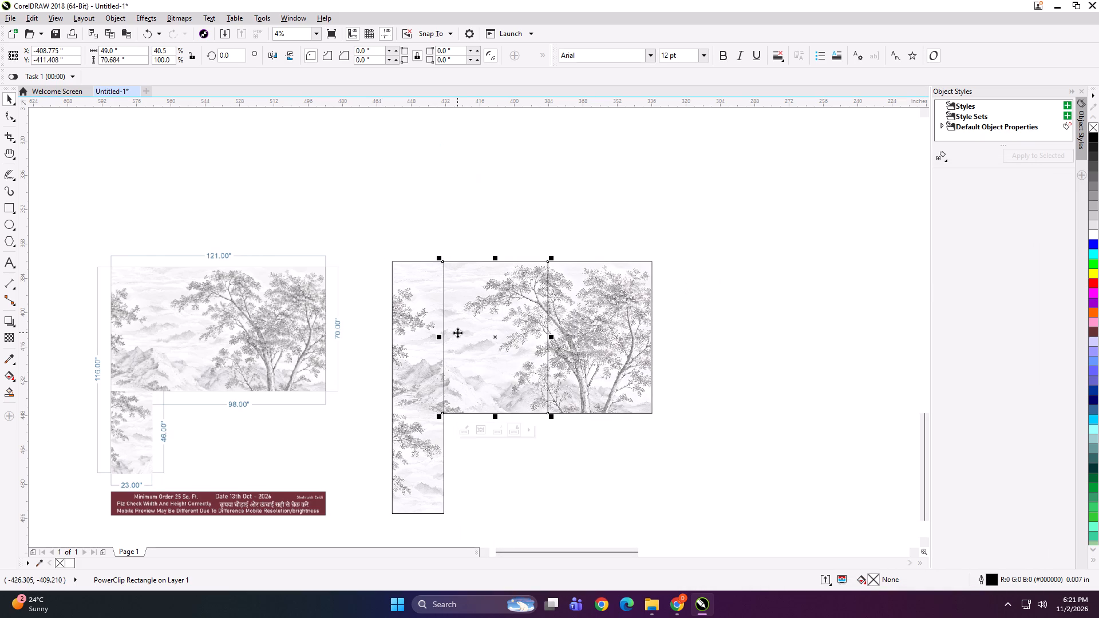
pyautogui.hotkey('ctrl', 'e')
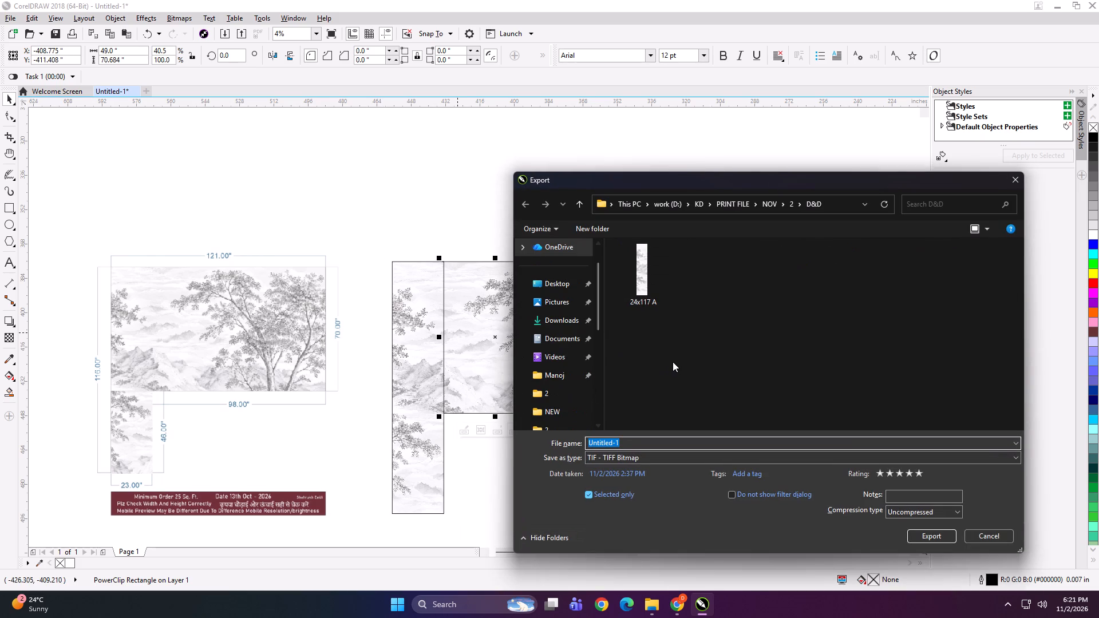
pyautogui.write('4x70')
pyautogui.press('space')
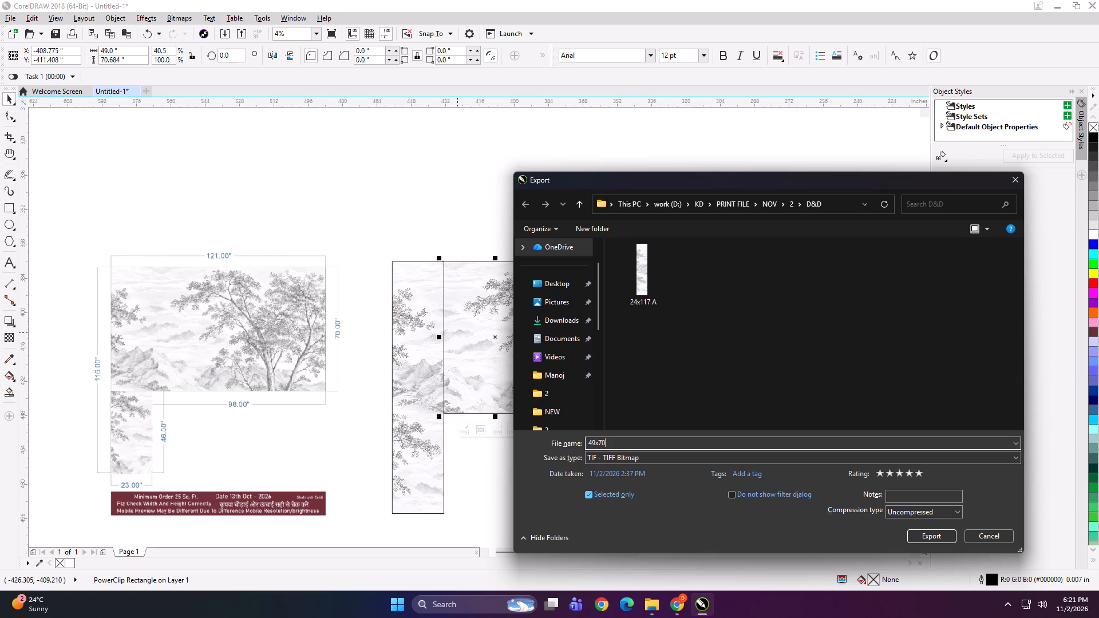
pyautogui.press('b')
pyautogui.press('Return')
pyautogui.press('Return')
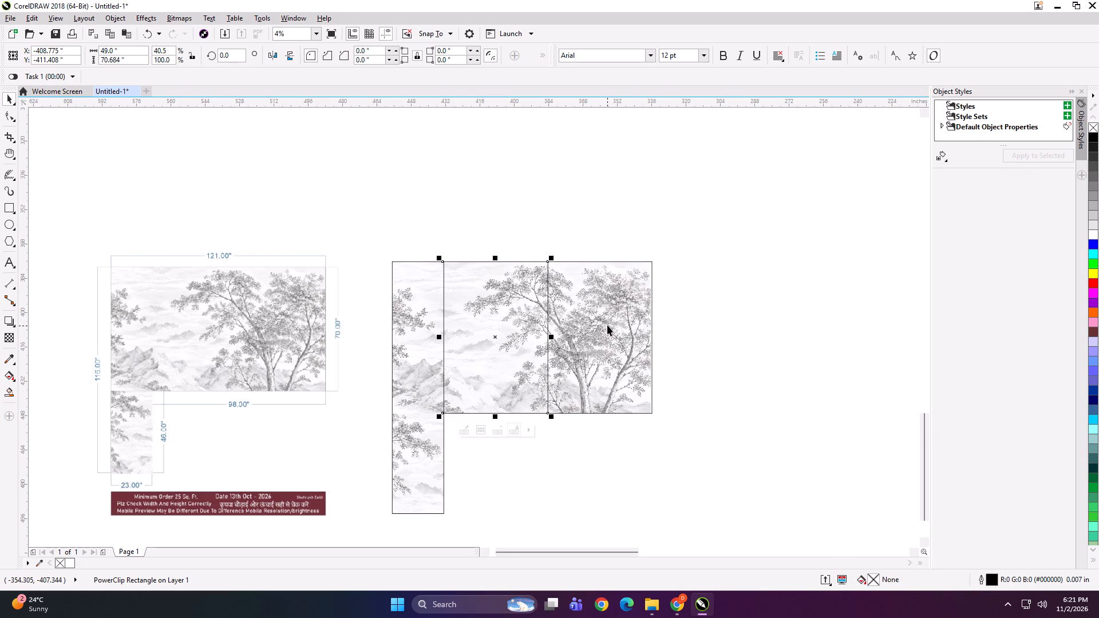
# Export the rightmost wallpaper panel as a TIFF named 49x70 C into the D&D folder.
pyautogui.click(607, 325)
pyautogui.hotkey('ctrl', 'e')
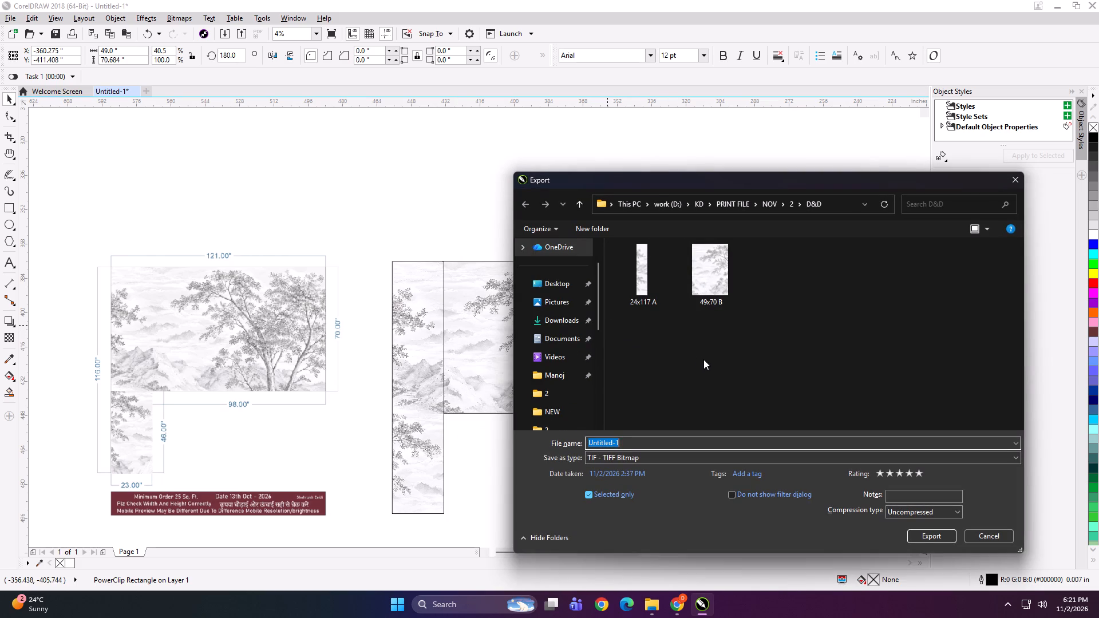
pyautogui.write('4x70 C')
pyautogui.press('Return')
pyautogui.press('Return')
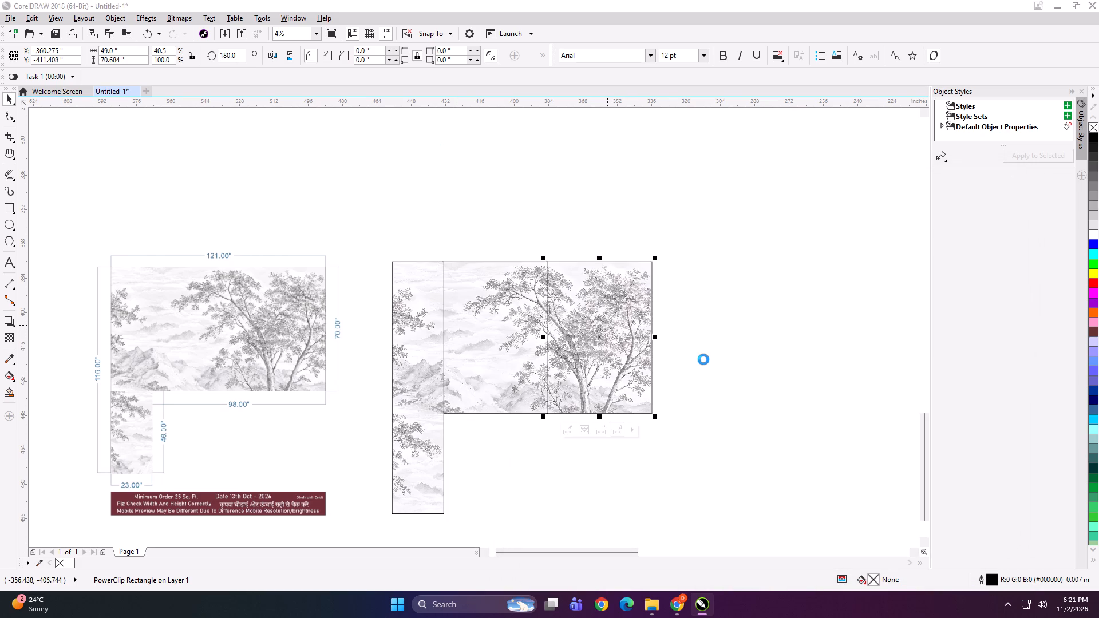
# Nudge the two 49-inch-wide panels to the right, leaving a small gap between each of the three panels.
pyautogui.moveTo(706, 199); pyautogui.dragTo(426, 433)
pyautogui.press('Right')
pyautogui.press('Right')
pyautogui.press('Right')
pyautogui.press('Right')
pyautogui.press('Right')
pyautogui.press('Right')
pyautogui.press('Right')
pyautogui.press('Right')
pyautogui.press('Right')
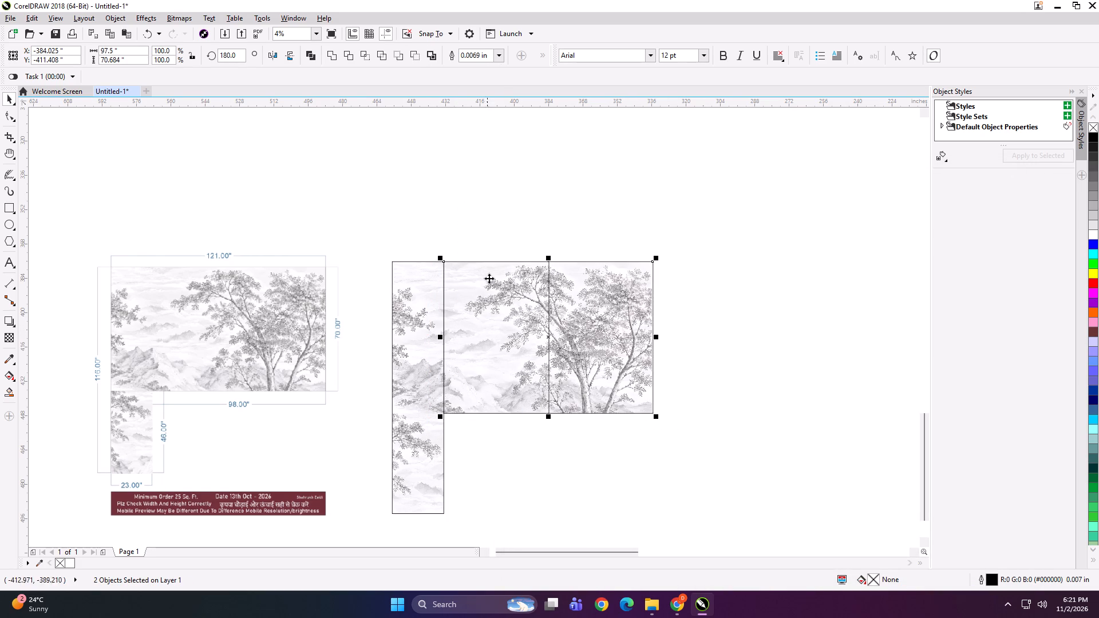
pyautogui.moveTo(517, 221); pyautogui.dragTo(762, 459)
pyautogui.press('Right')
pyautogui.press('Right')
pyautogui.press('Right')
pyautogui.press('Right')
pyautogui.press('Right')
pyautogui.press('Right')
pyautogui.press('Right')
pyautogui.press('Right')
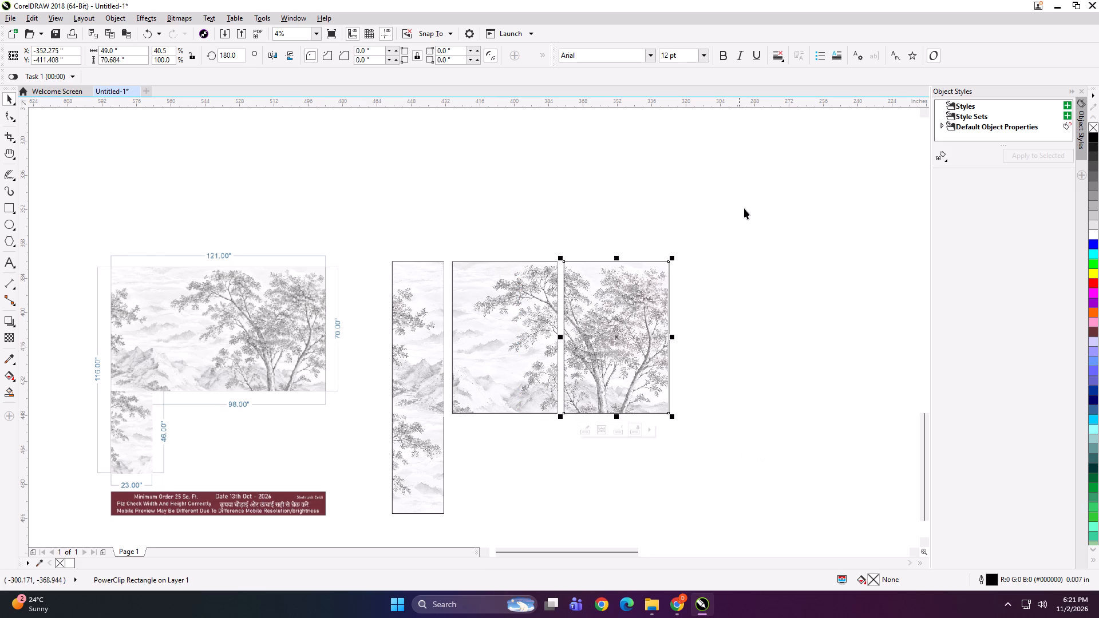
# Group the dimensioned layout with the three panels and scale the group down to about 3.65 x 2.33 inches.
pyautogui.moveTo(744, 208); pyautogui.dragTo(377, 532)
pyautogui.keyDown('shift'); pyautogui.click(321, 365); pyautogui.keyUp('shift')
pyautogui.hotkey('ctrl', 'g')
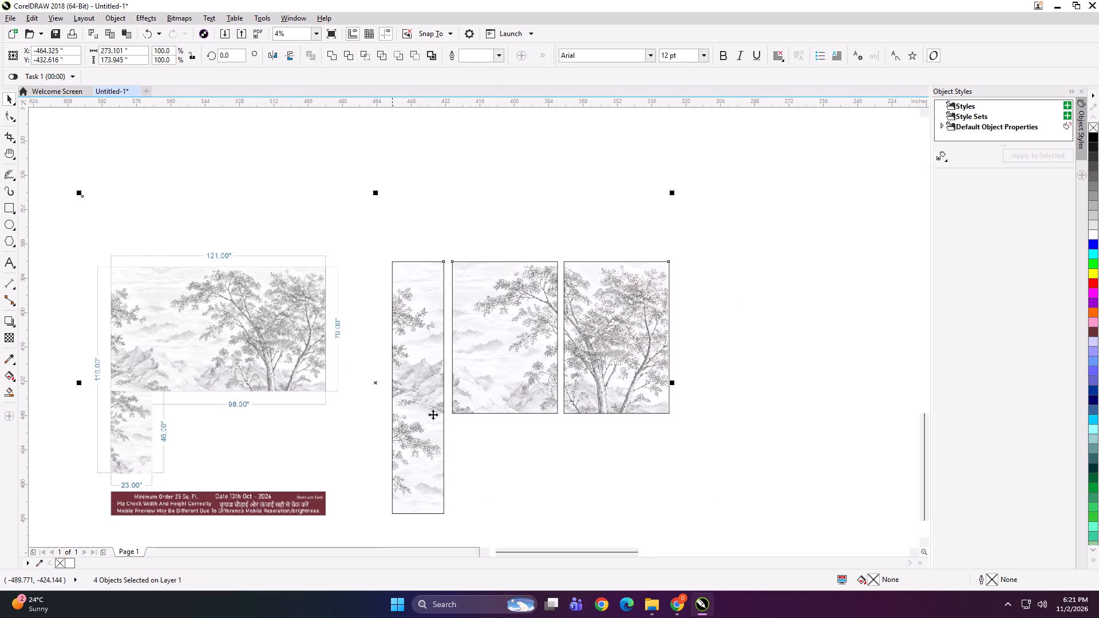
pyautogui.keyDown('shift'); pyautogui.moveTo(671, 192); pyautogui.dragTo(612, 372); pyautogui.keyUp('shift')
pyautogui.scroll(3, 407, 382)
pyautogui.scroll(1, 359, 374)
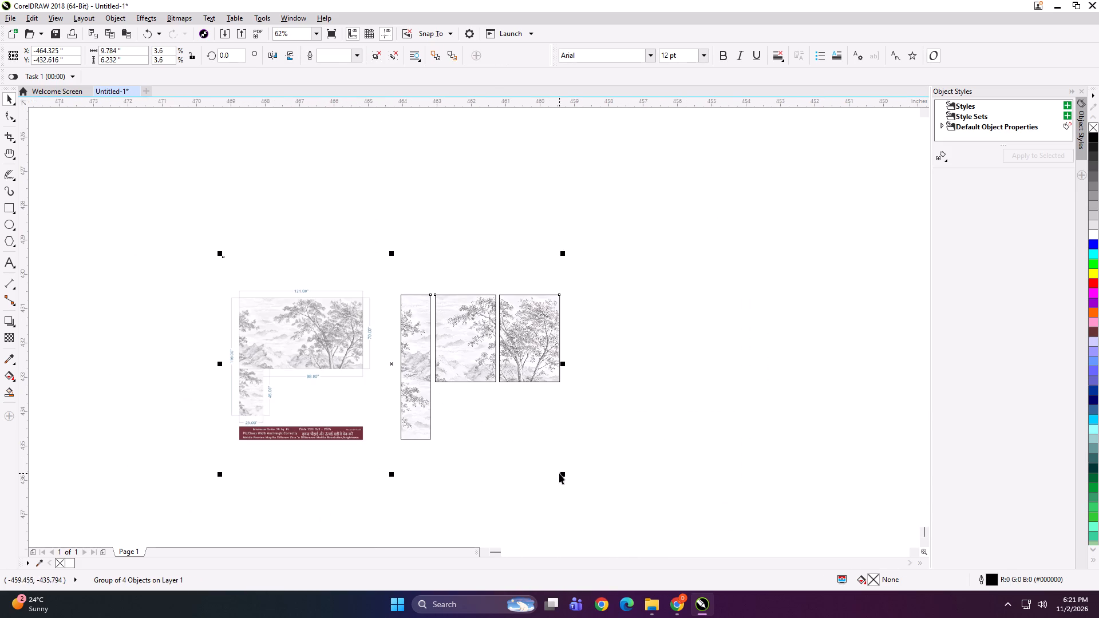
pyautogui.keyDown('shift'); pyautogui.moveTo(563, 474); pyautogui.dragTo(454, 412); pyautogui.keyUp('shift')
pyautogui.scroll(2, 392, 365)
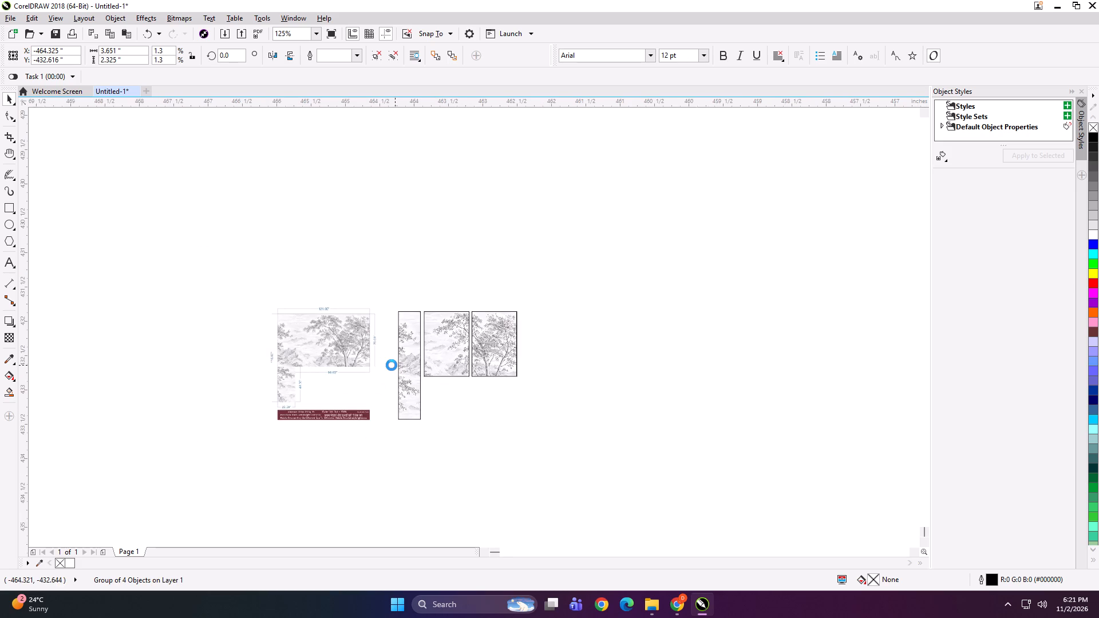
# Export the scaled-down group as SGDHJ into the D&D folder.
pyautogui.hotkey('ctrl', 'e')
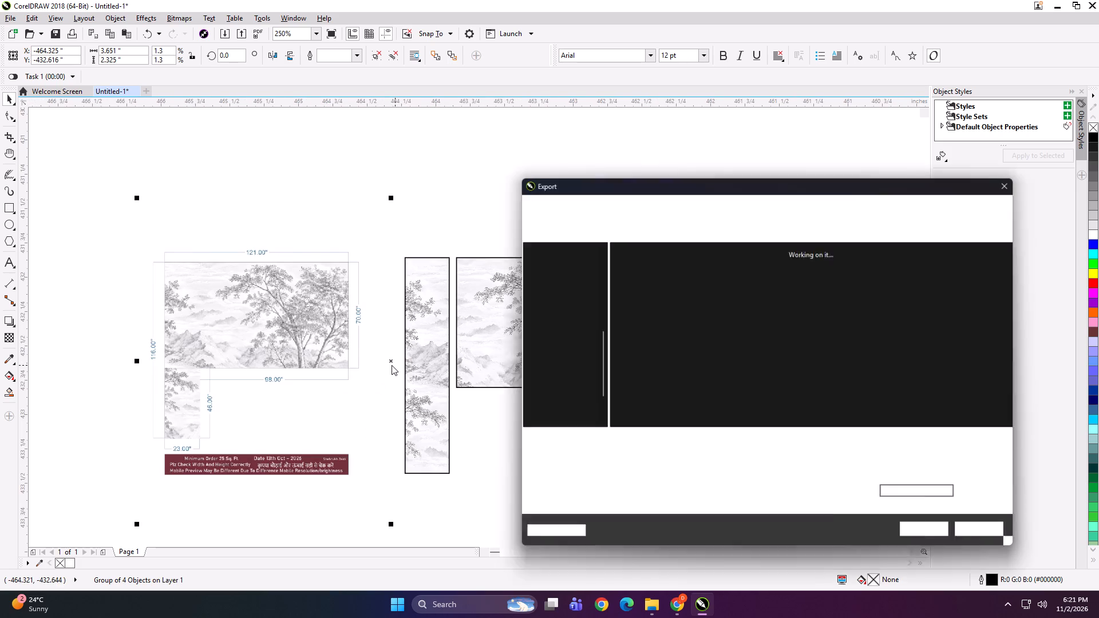
pyautogui.write('SGDHJ')
pyautogui.press('Return')
pyautogui.press('Return')
pyautogui.press('Return')
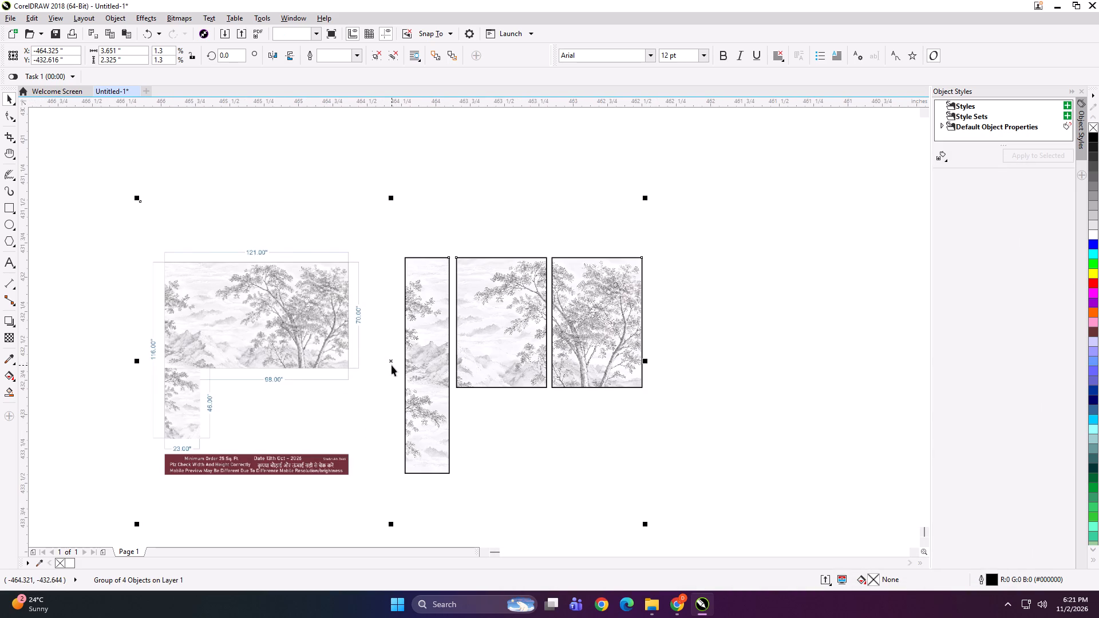
# Delete the exported group from the drawing.
pyautogui.press('Delete')
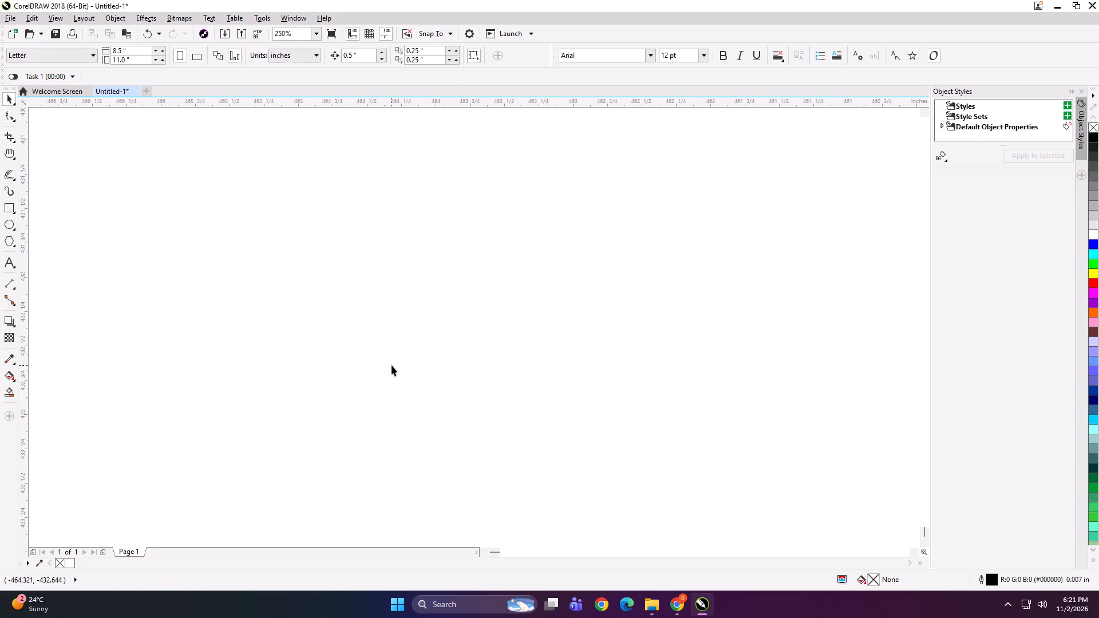
pyautogui.press('F4')
pyautogui.click(392, 365)
# Switch to File Explorer and open the D&D folder under work (D:) > KD > PRINT FILE > NOV > 2.
pyautogui.click(642, 607)
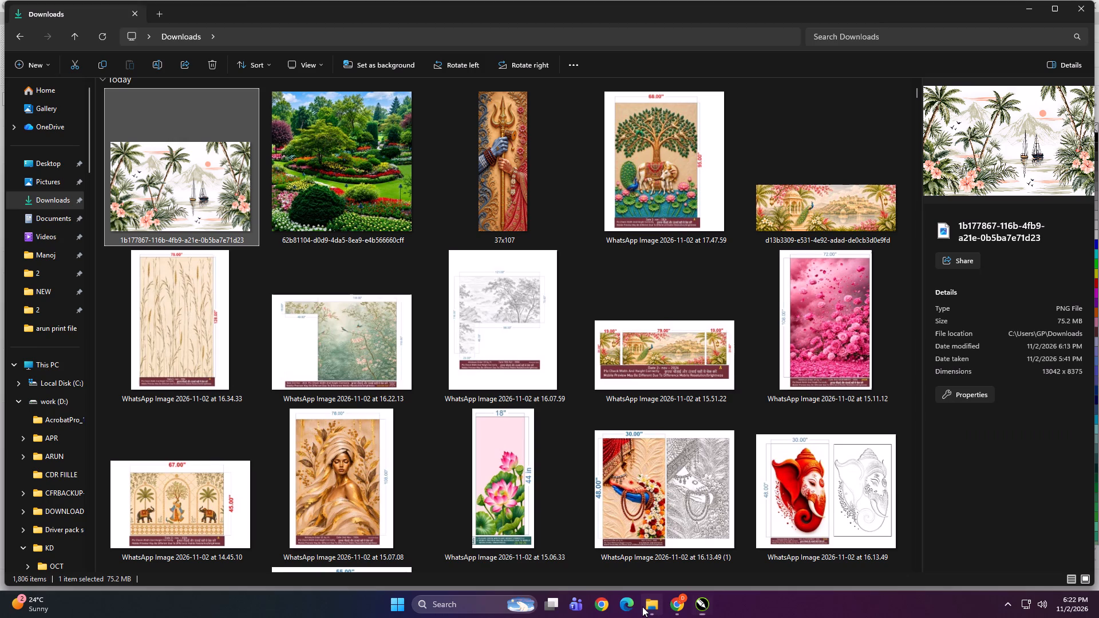
pyautogui.click(34, 363)
pyautogui.doubleClick(250, 171)
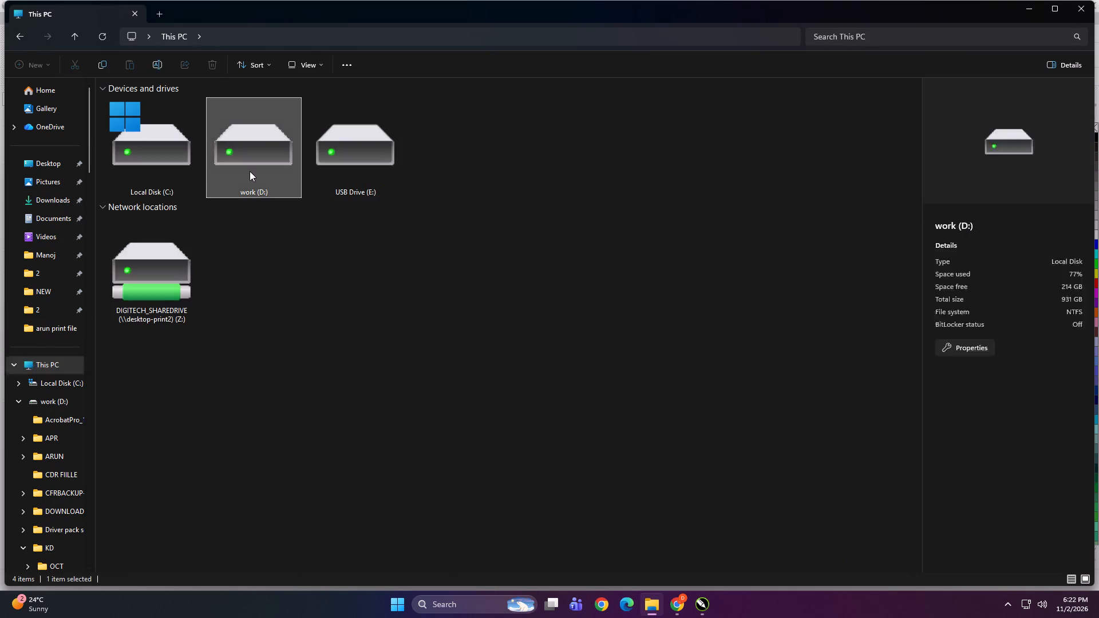
pyautogui.doubleClick(303, 268)
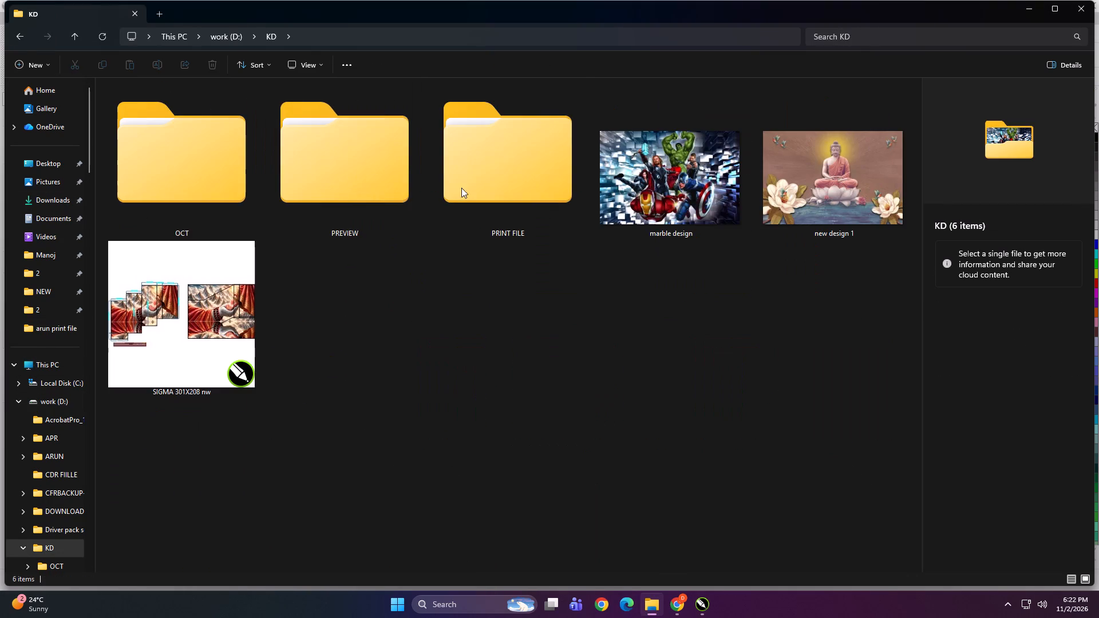
pyautogui.doubleClick(507, 185)
pyautogui.doubleClick(199, 161)
pyautogui.doubleClick(354, 167)
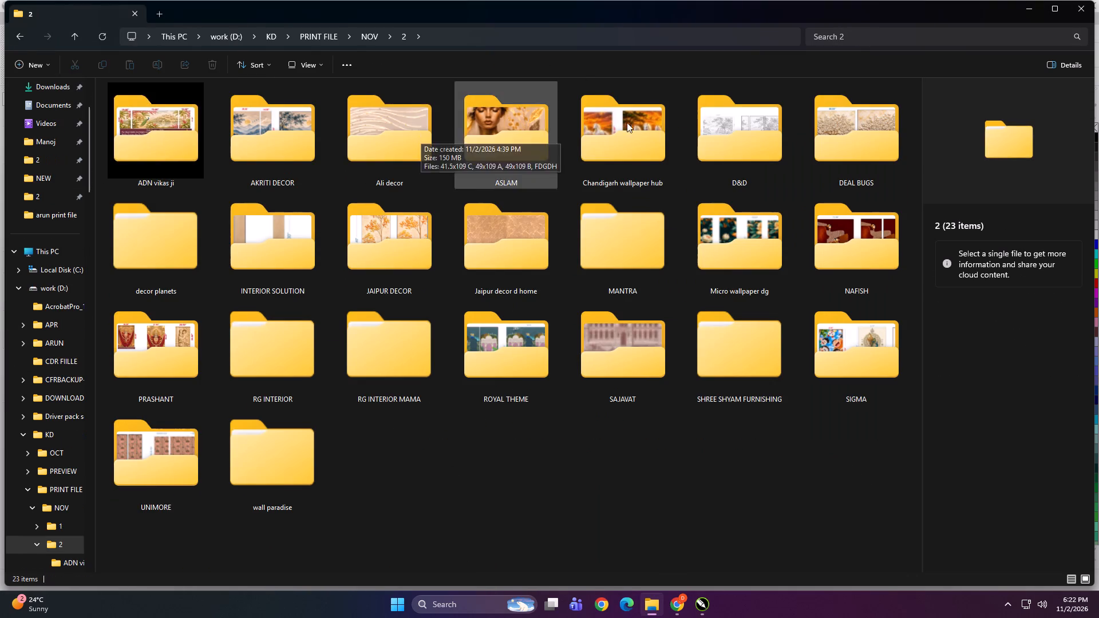
pyautogui.doubleClick(743, 116)
pyautogui.keyDown('ctrl'); pyautogui.scroll(15, 615, 242); pyautogui.keyUp('ctrl')
# Launch Adobe Photoshop 2020 and open the 24x117 A, 49x70 B and 49x70 C files in it.
pyautogui.click(230, 147)
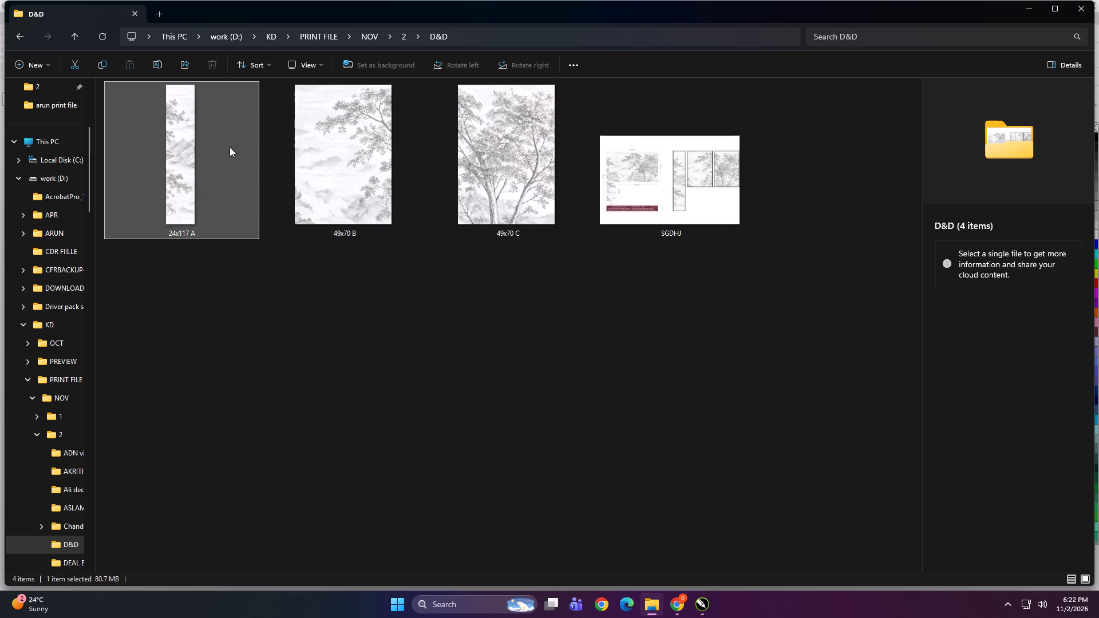
pyautogui.keyDown('shift'); pyautogui.click(520, 157); pyautogui.keyUp('shift')
pyautogui.click(462, 599)
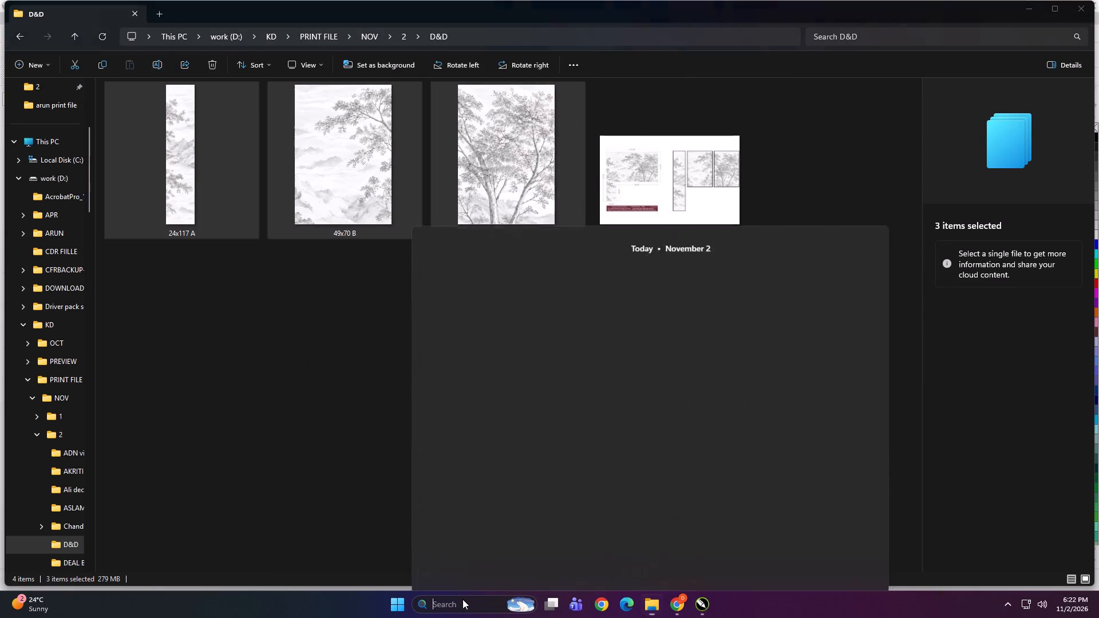
pyautogui.write('PHOTO')
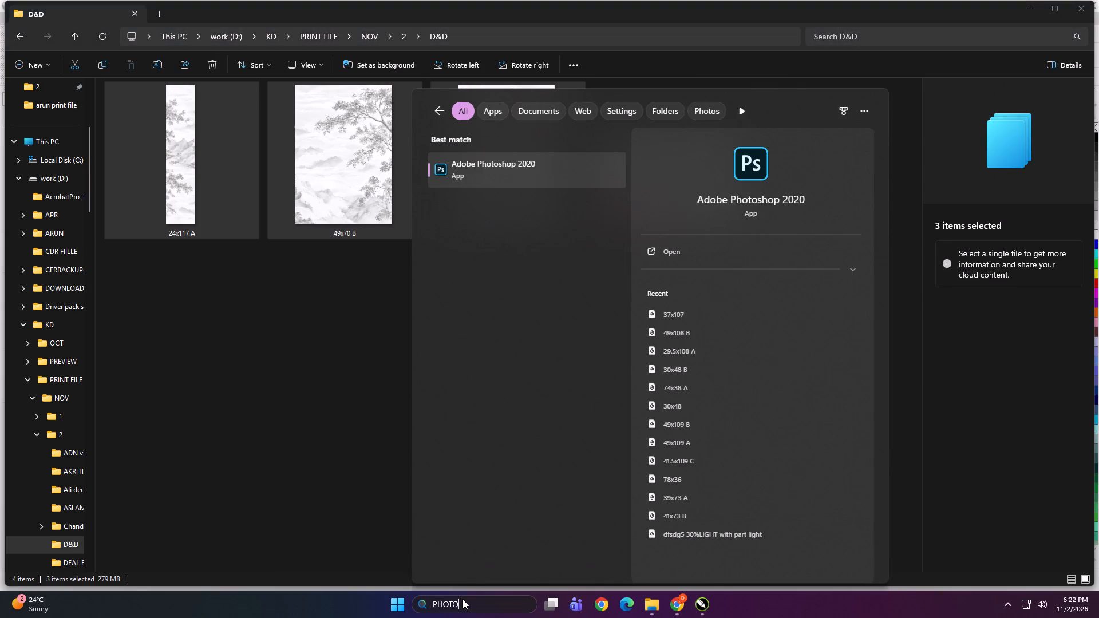
pyautogui.press('Return')
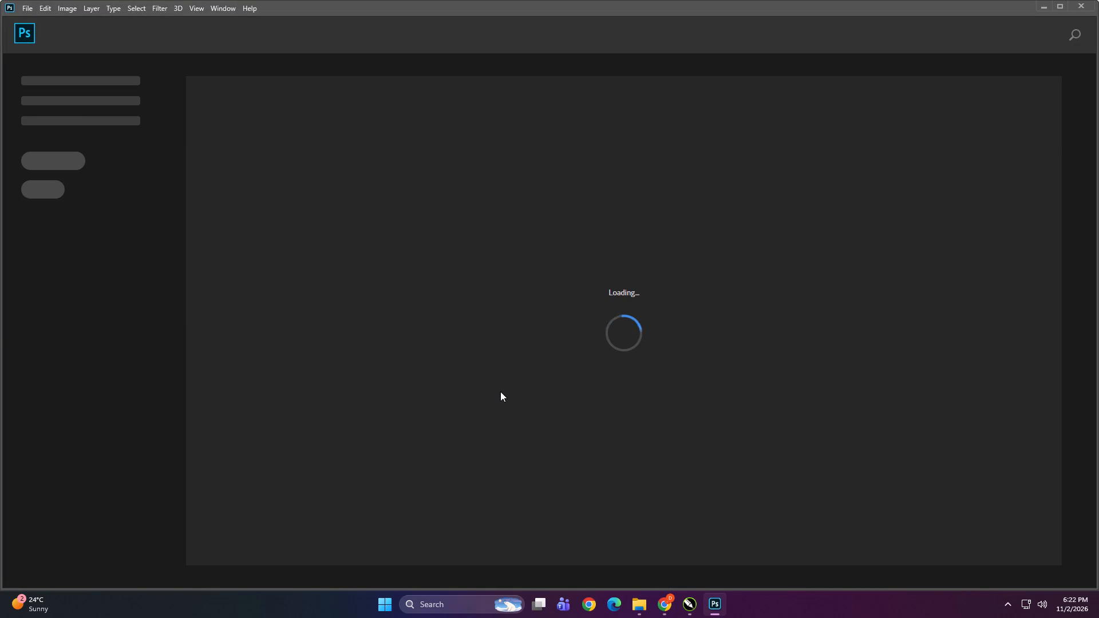
pyautogui.click(633, 610)
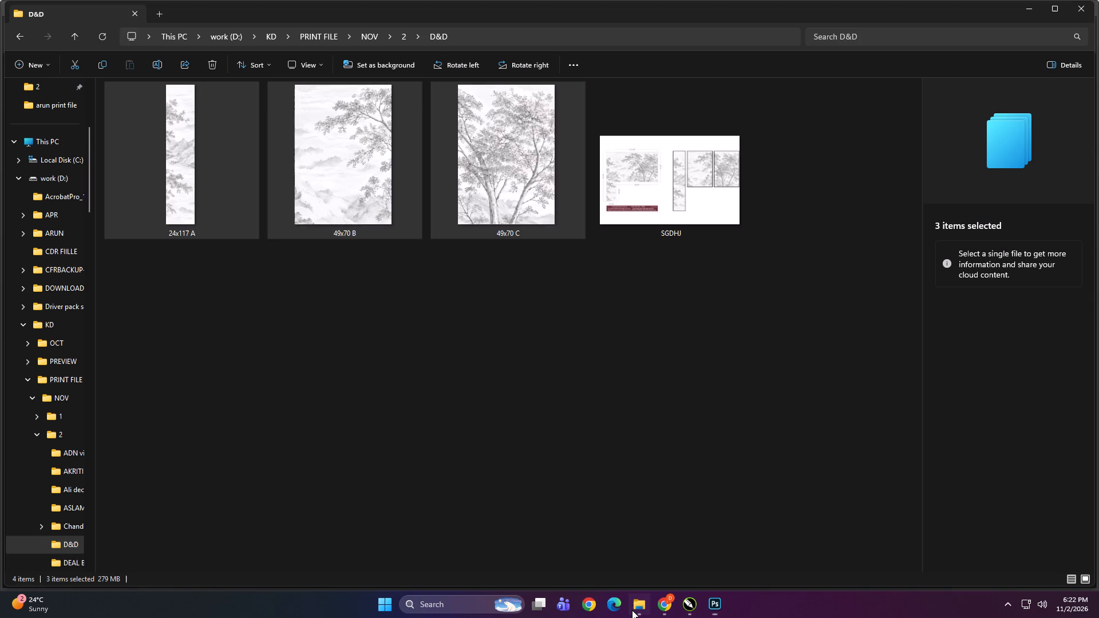
pyautogui.moveTo(321, 123); pyautogui.dragTo(715, 617)
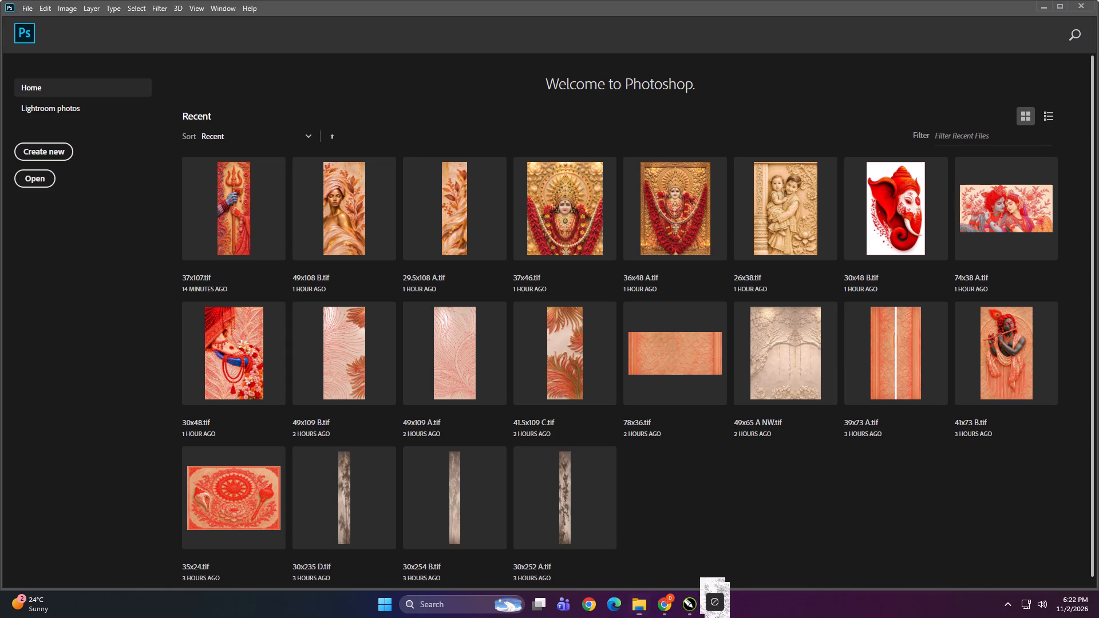
pyautogui.moveTo(715, 617); pyautogui.dragTo(694, 527)
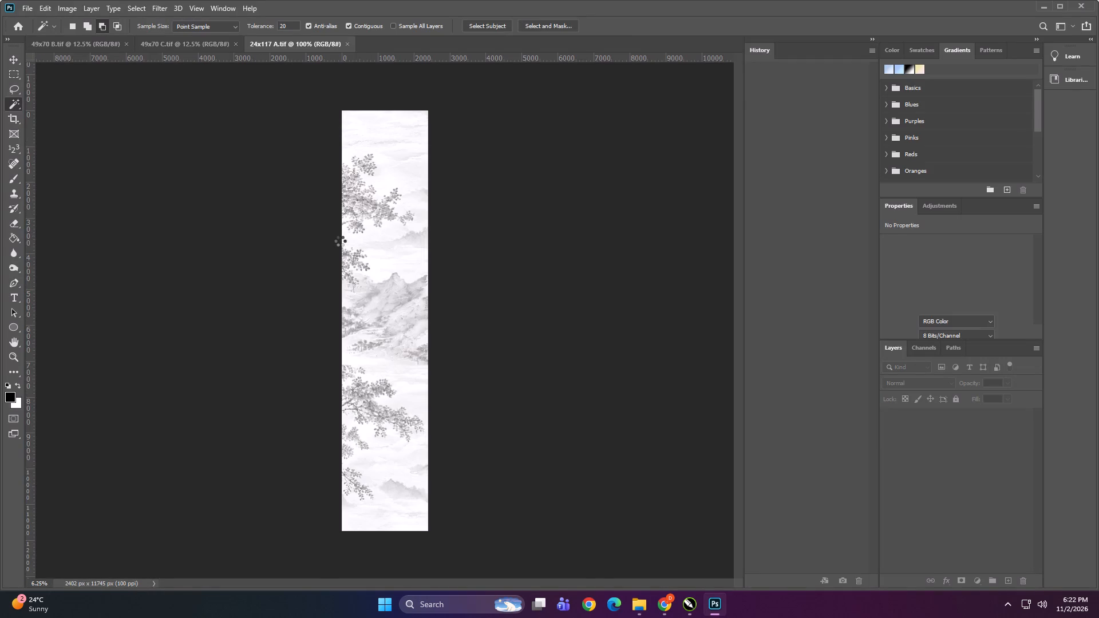
# Switch to the 49x70 B document.
pyautogui.click(68, 43)
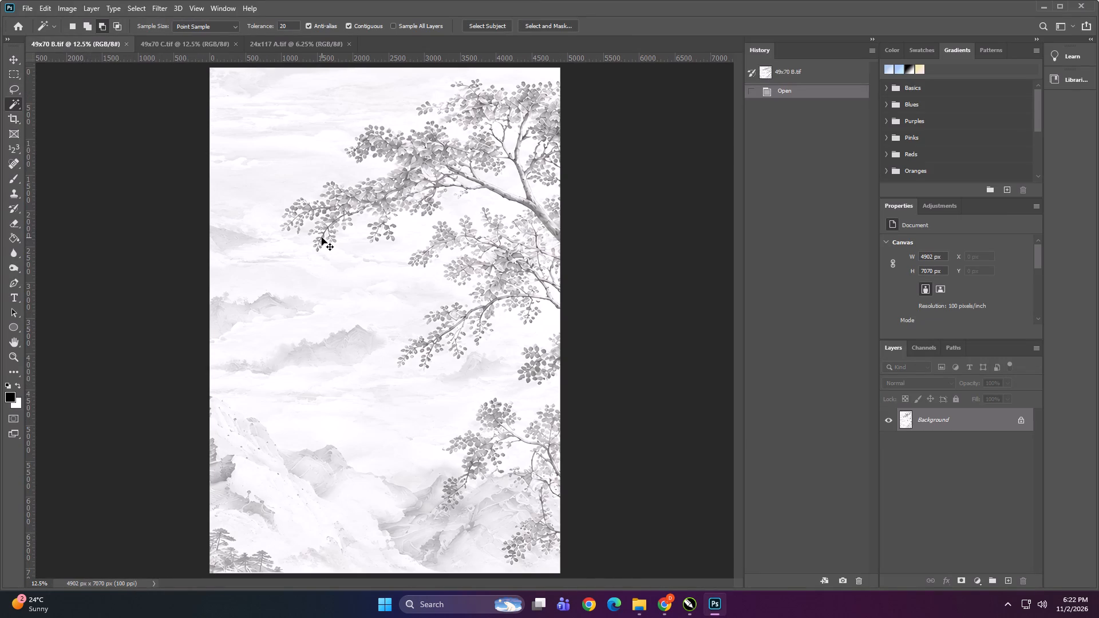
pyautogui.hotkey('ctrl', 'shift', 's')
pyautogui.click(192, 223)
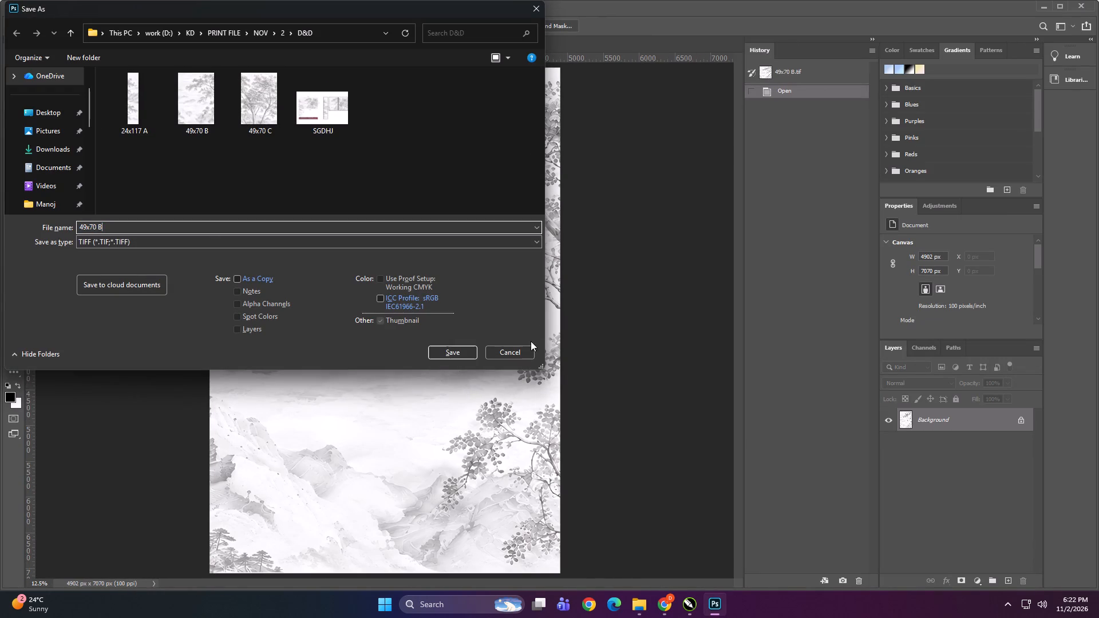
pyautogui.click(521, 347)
# Duplicate the background of 49x70 B to a new layer and apply the Photocopy filter with Detail 4 and Darkness 24.
pyautogui.hotkey('ctrl', 'j')
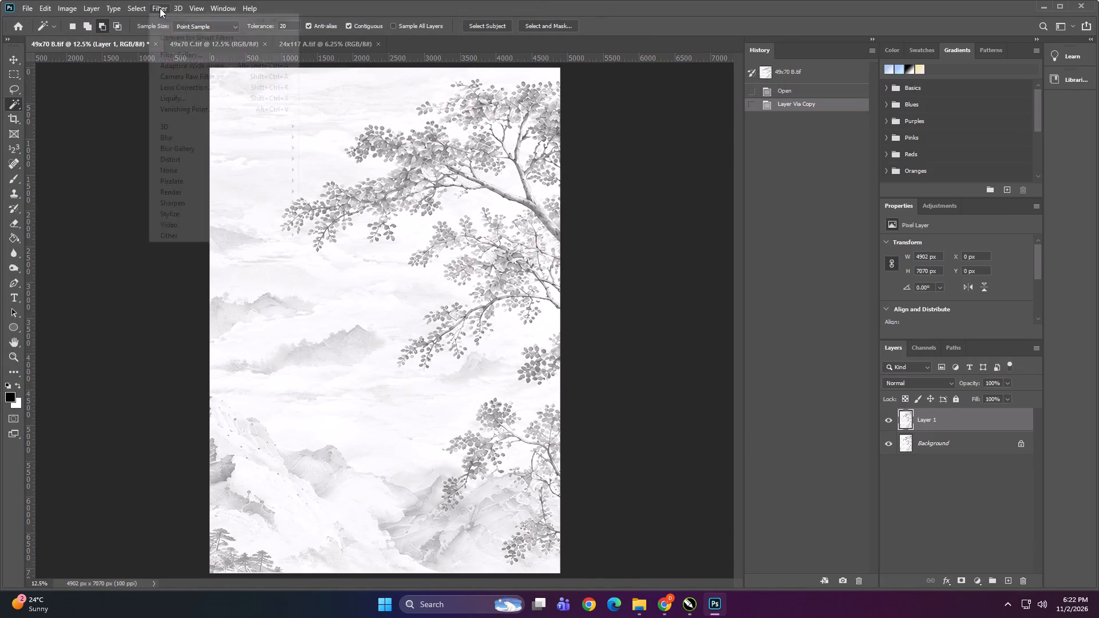
pyautogui.click(160, 8)
pyautogui.click(173, 53)
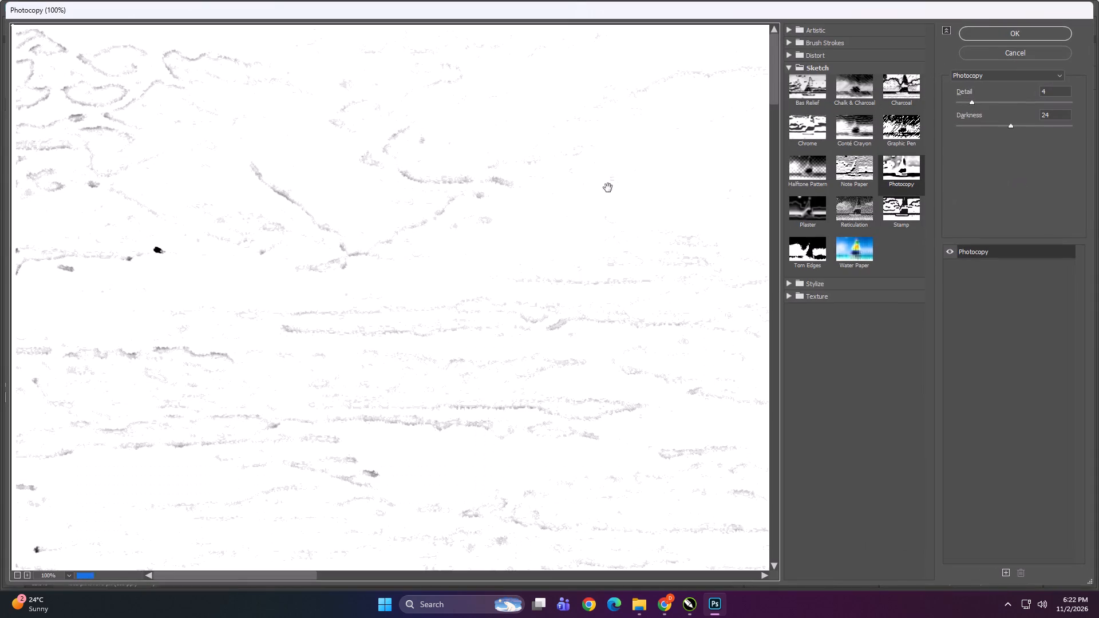
pyautogui.click(1005, 35)
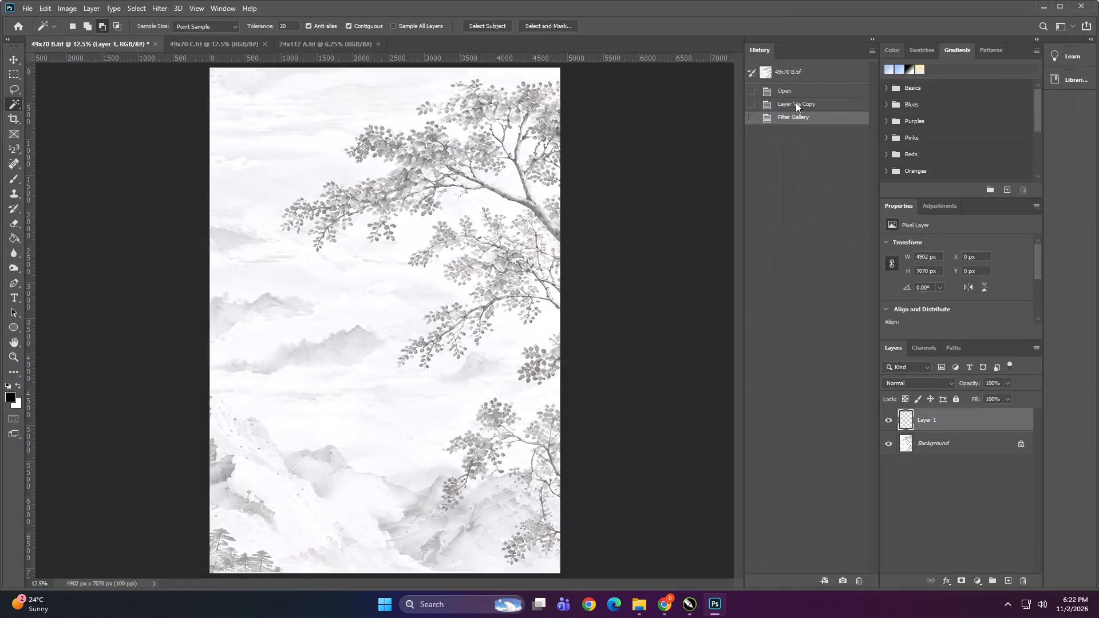
pyautogui.keyDown('alt'); pyautogui.scroll(20, 495, 301); pyautogui.keyUp('alt')
pyautogui.keyDown('alt'); pyautogui.scroll(10, 495, 301); pyautogui.keyUp('alt')
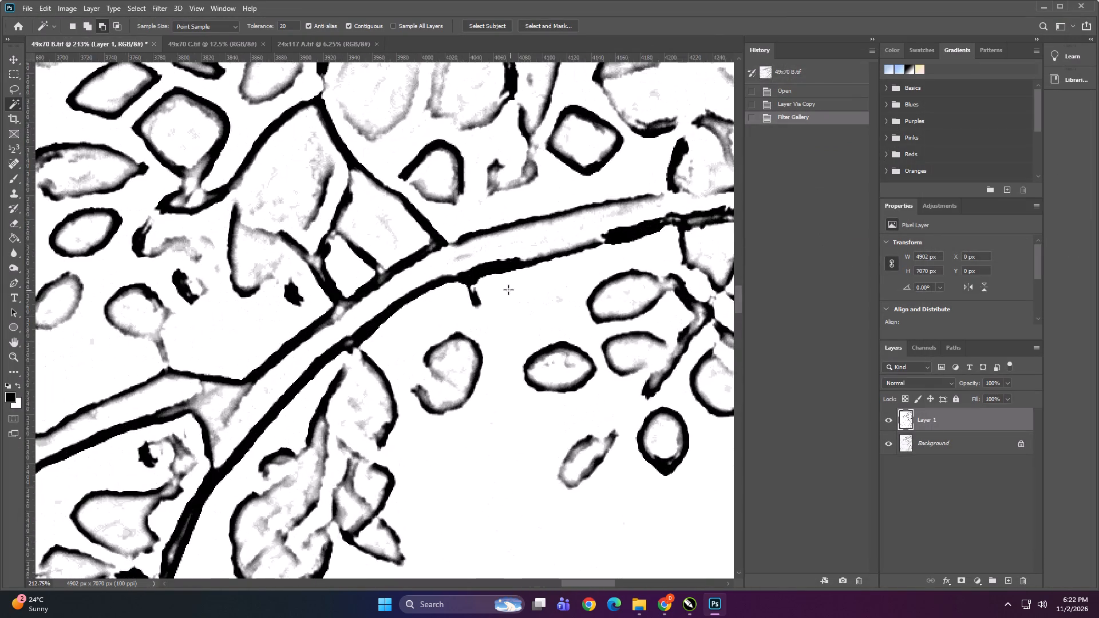
# Select all the black line work on Layer 1 of 49x70 B with the Magic Wand at tolerance 20 and Similar.
pyautogui.keyDown('alt'); pyautogui.scroll(5, 495, 278); pyautogui.keyUp('alt')
pyautogui.press('w')
pyautogui.keyDown('shift'); pyautogui.click(490, 259); pyautogui.keyUp('shift')
pyautogui.rightClick(490, 259)
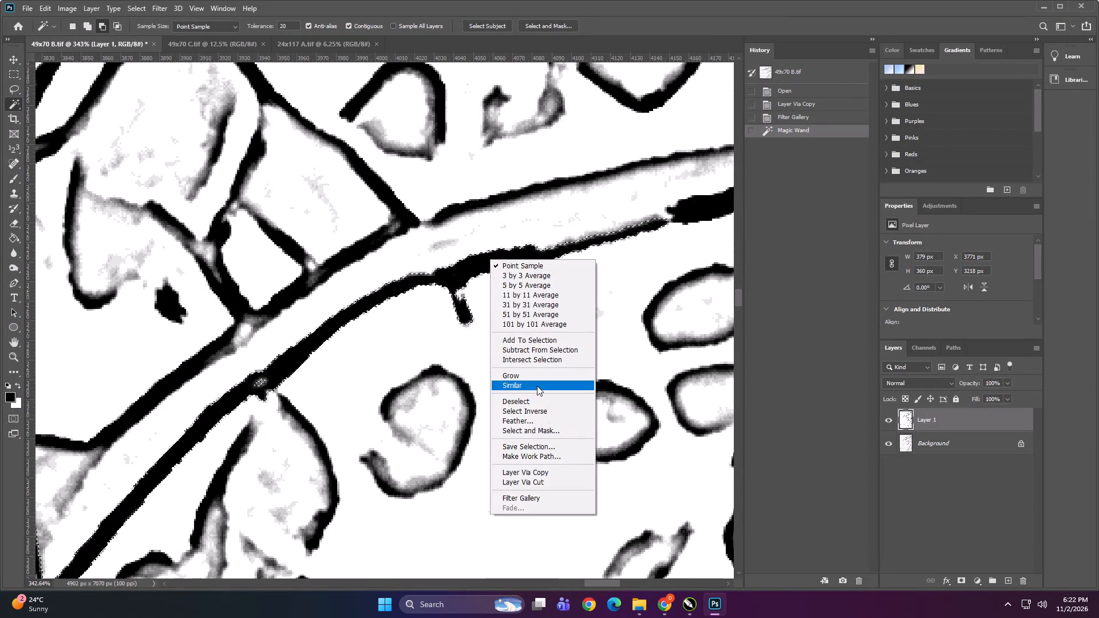
pyautogui.click(536, 385)
pyautogui.keyDown('alt'); pyautogui.scroll(-20, 413, 276); pyautogui.keyUp('alt')
pyautogui.keyDown('alt'); pyautogui.scroll(-14, 413, 276); pyautogui.keyUp('alt')
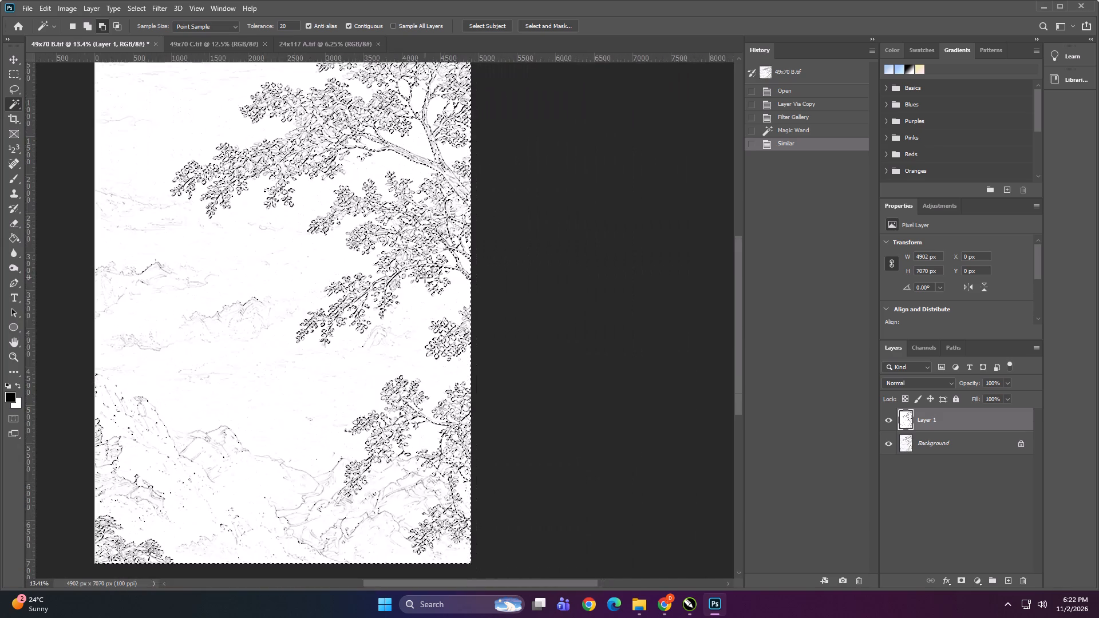
# Make the Background layer active and create a red spot channel from the selection in 49x70 B.
pyautogui.click(955, 449)
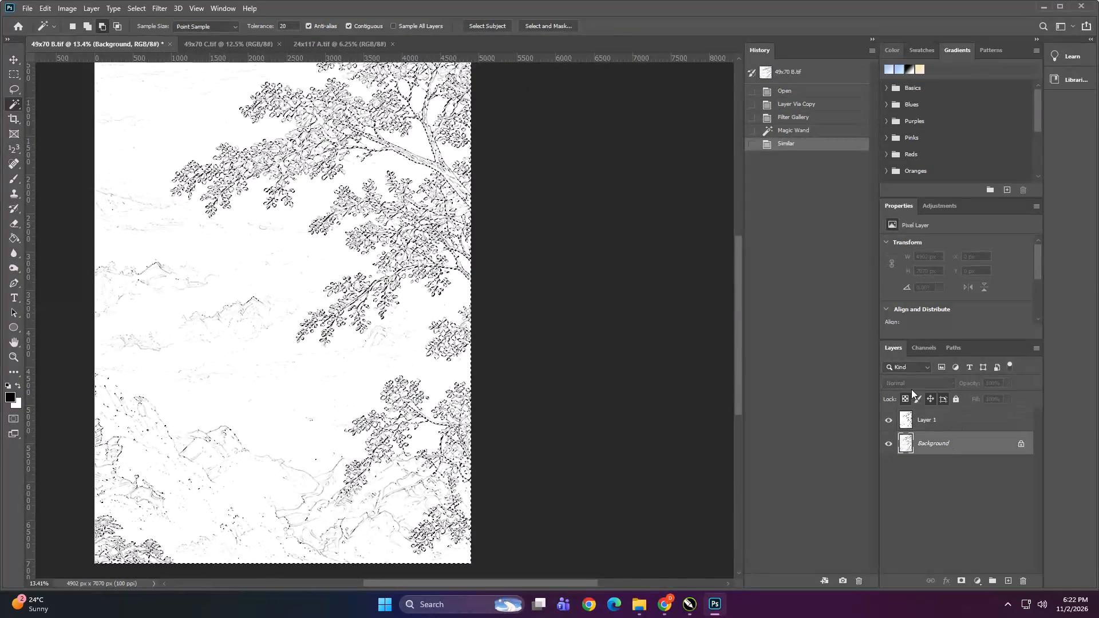
pyautogui.click(916, 345)
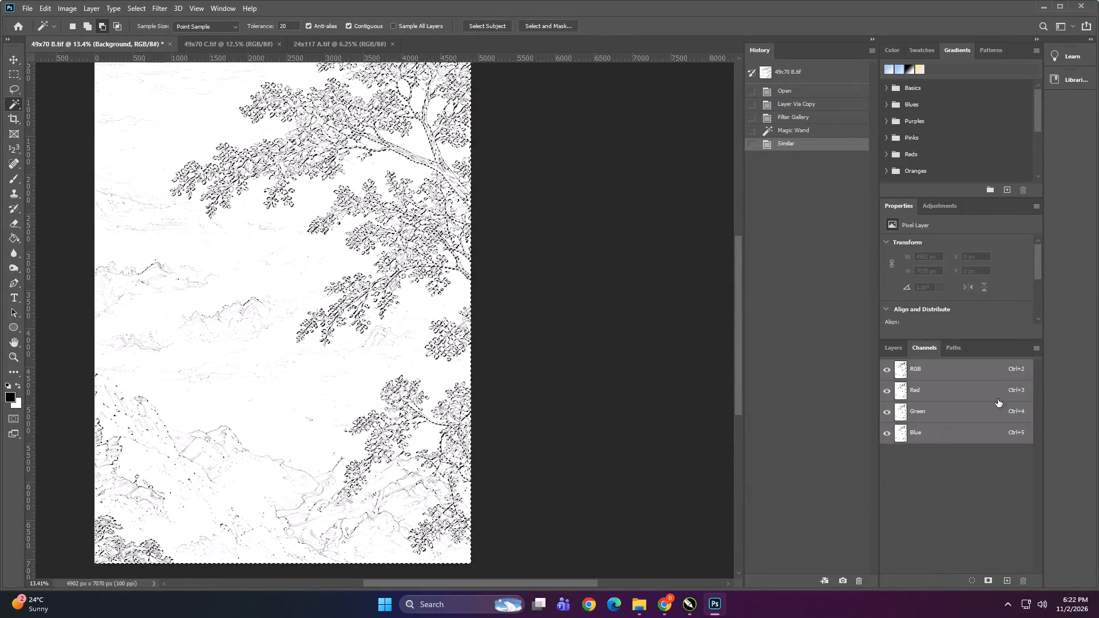
pyautogui.doubleClick(1031, 350)
pyautogui.click(1034, 395)
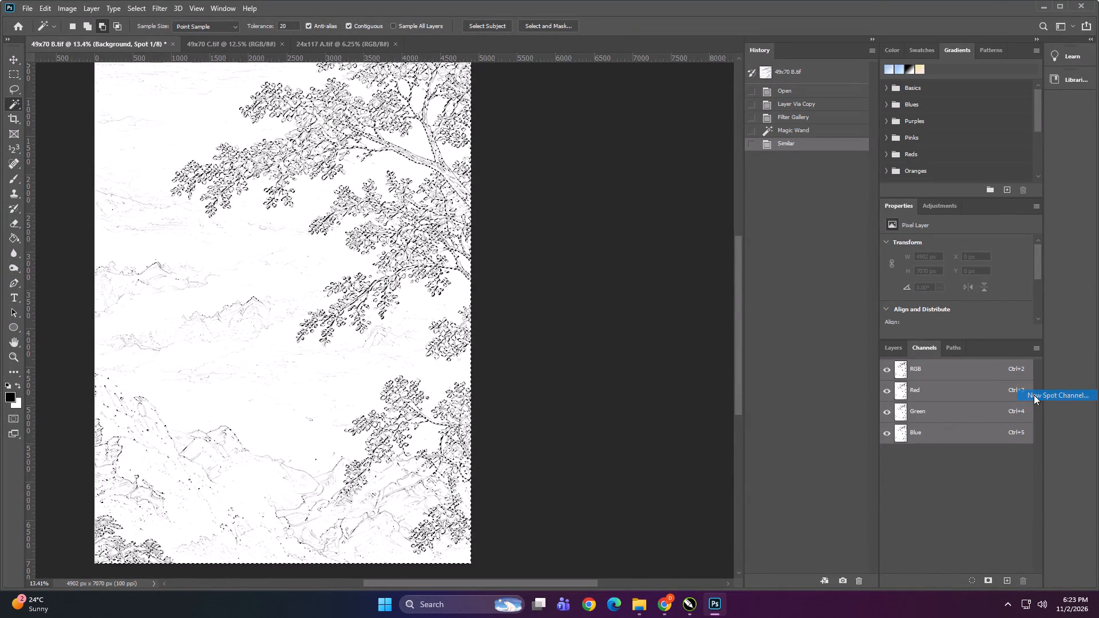
pyautogui.click(640, 175)
# Duplicate the Spot 1 channel of 49x70 B under the name Spot 2 and make the duplicate visible.
pyautogui.rightClick(930, 451)
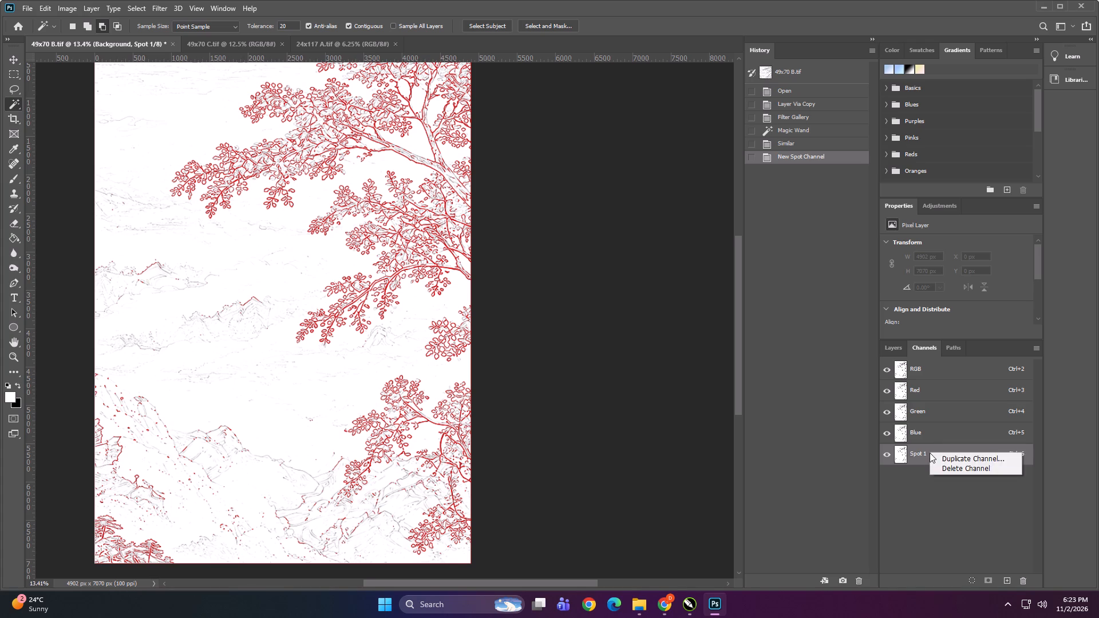
pyautogui.click(938, 455)
pyautogui.press('Right')
pyautogui.press('BackSpace')
pyautogui.press('BackSpace')
pyautogui.press('BackSpace')
pyautogui.press('BackSpace')
pyautogui.press('BackSpace')
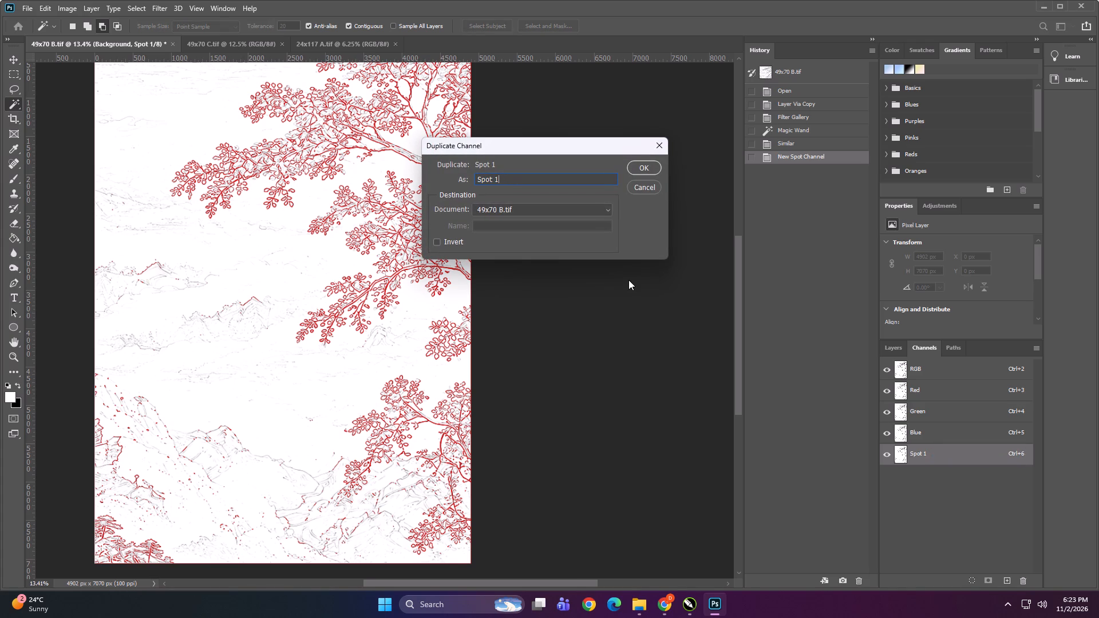
pyautogui.press('BackSpace')
pyautogui.press('2')
pyautogui.click(649, 165)
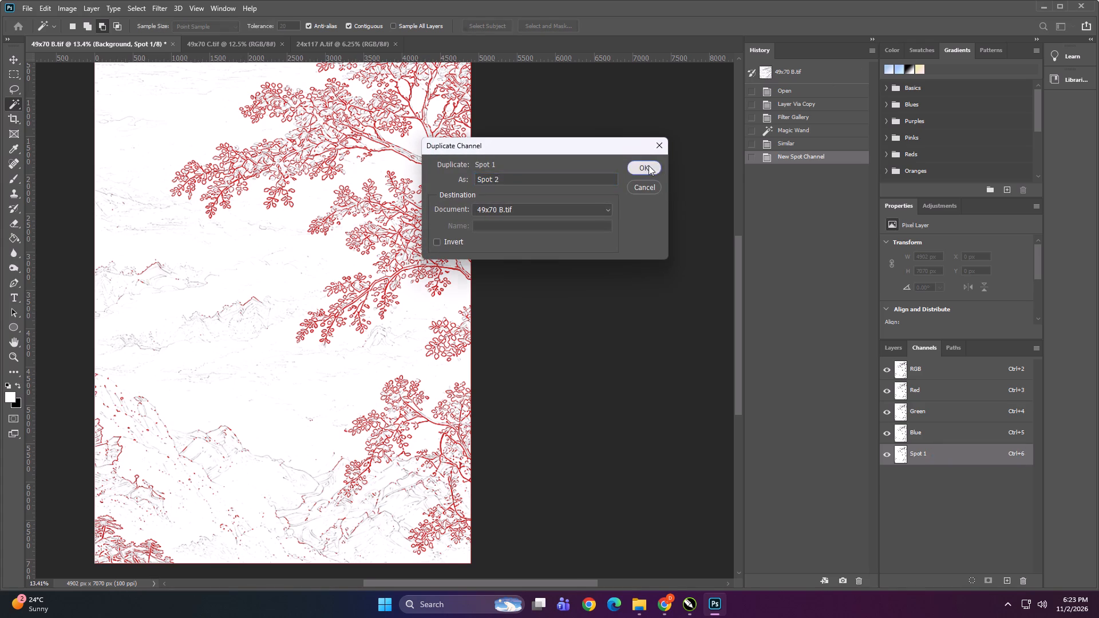
pyautogui.click(887, 470)
# Delete the photocopied Layer 1 from 49x70 B.
pyautogui.click(888, 344)
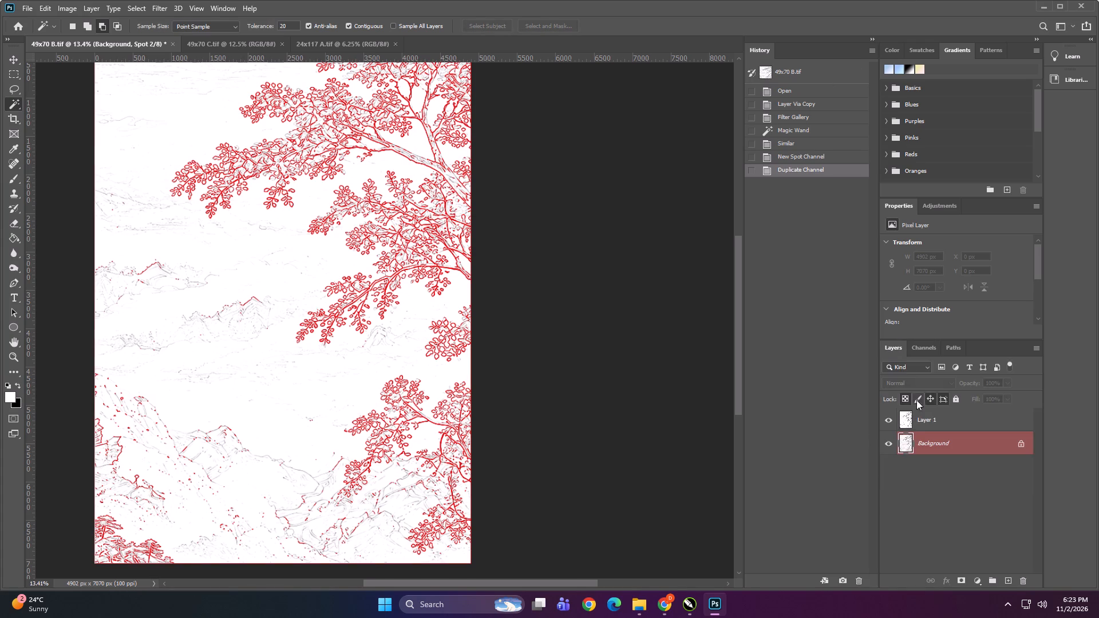
pyautogui.click(926, 413)
pyautogui.press('Delete')
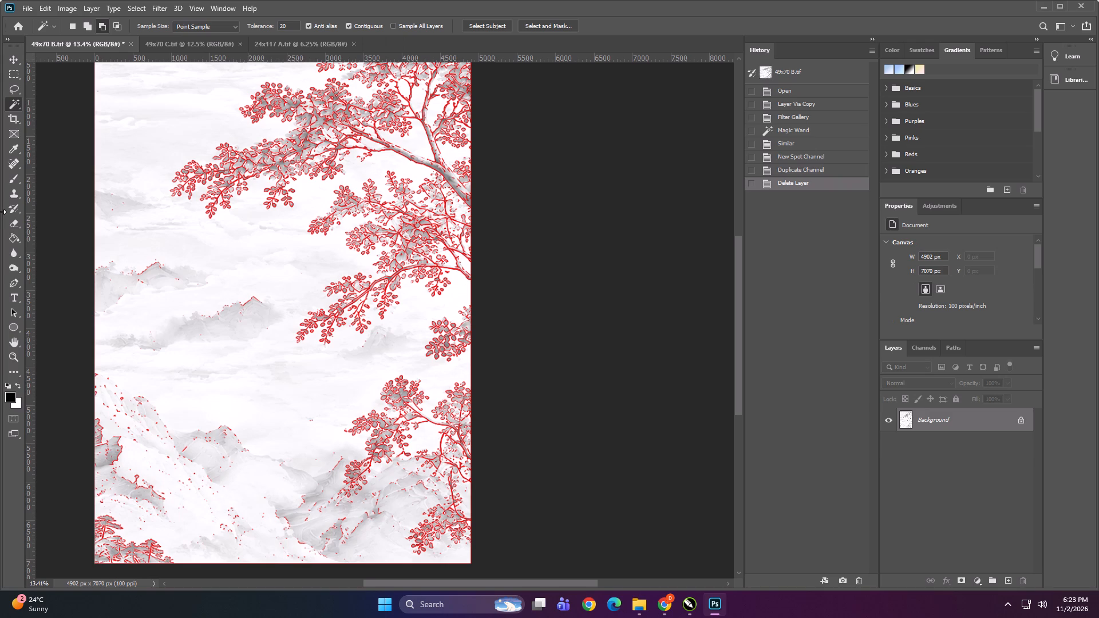
# Save 49x70 B as a TIFF with spot colors and LZW compression, replacing the existing file in the D&D folder.
pyautogui.hotkey('ctrl', 'shift', 's')
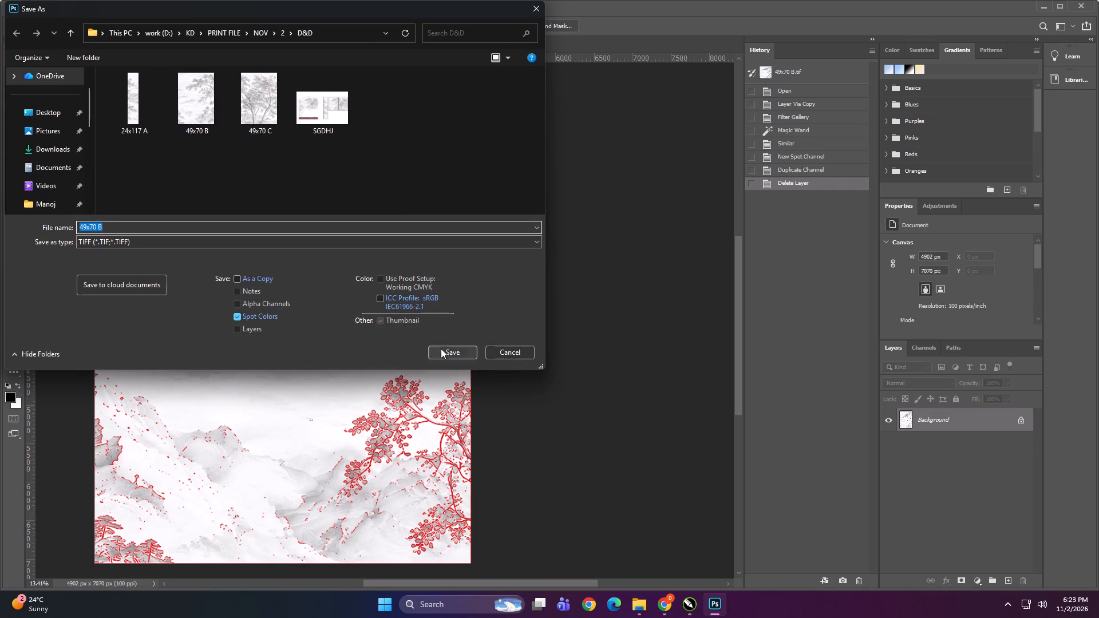
pyautogui.click(441, 348)
pyautogui.click(574, 294)
pyautogui.click(579, 299)
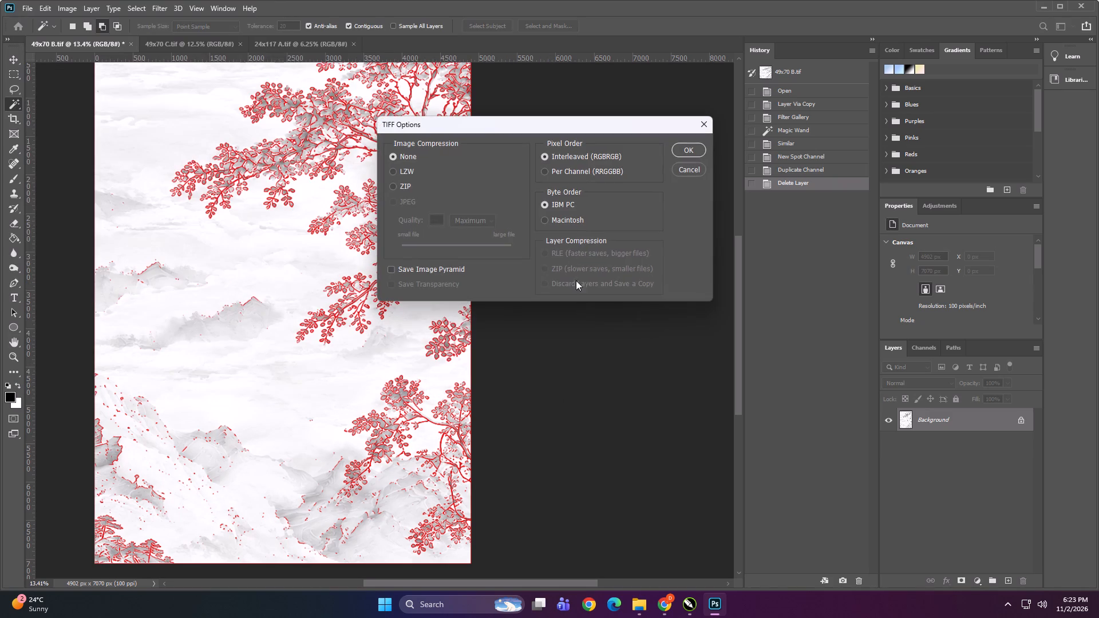
pyautogui.click(405, 172)
pyautogui.click(680, 151)
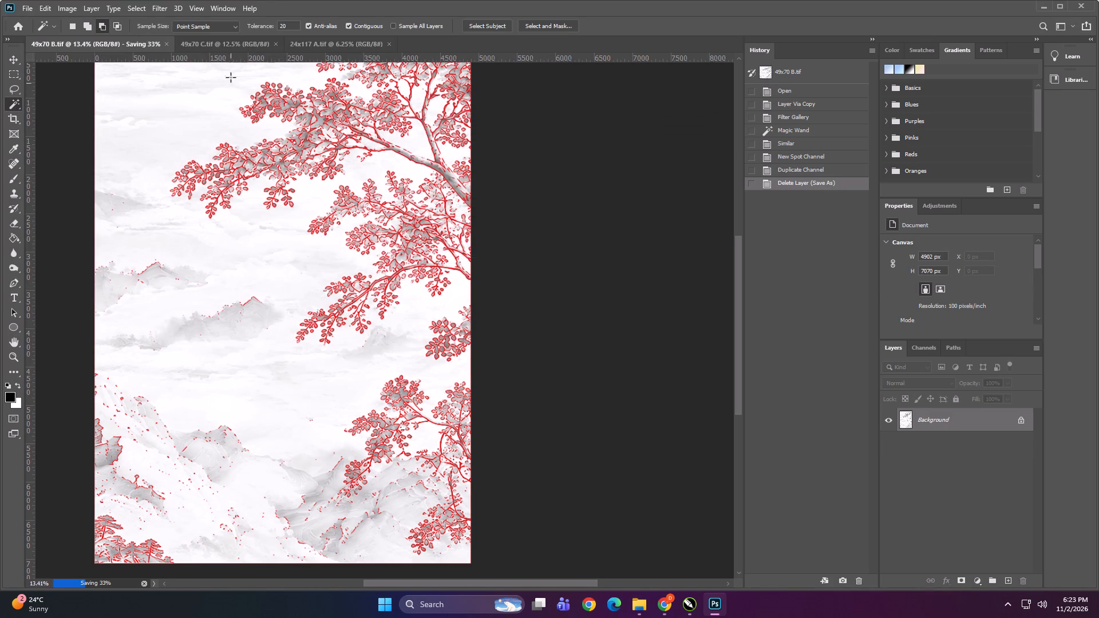
# Switch to the 49x70 C document and close 49x70 B.
pyautogui.click(168, 43)
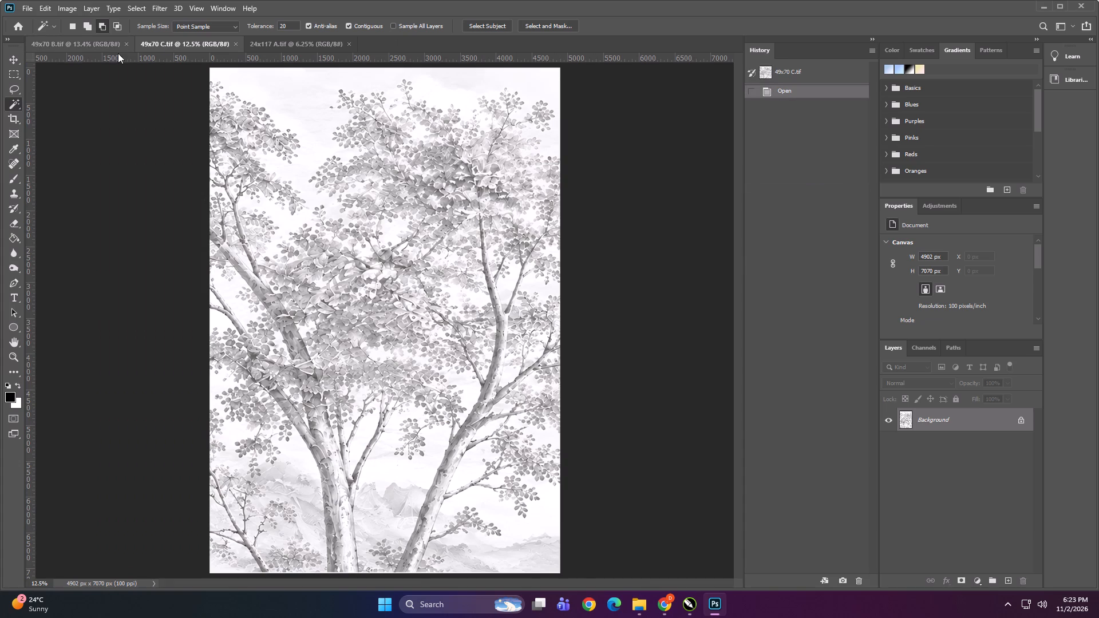
pyautogui.click(127, 43)
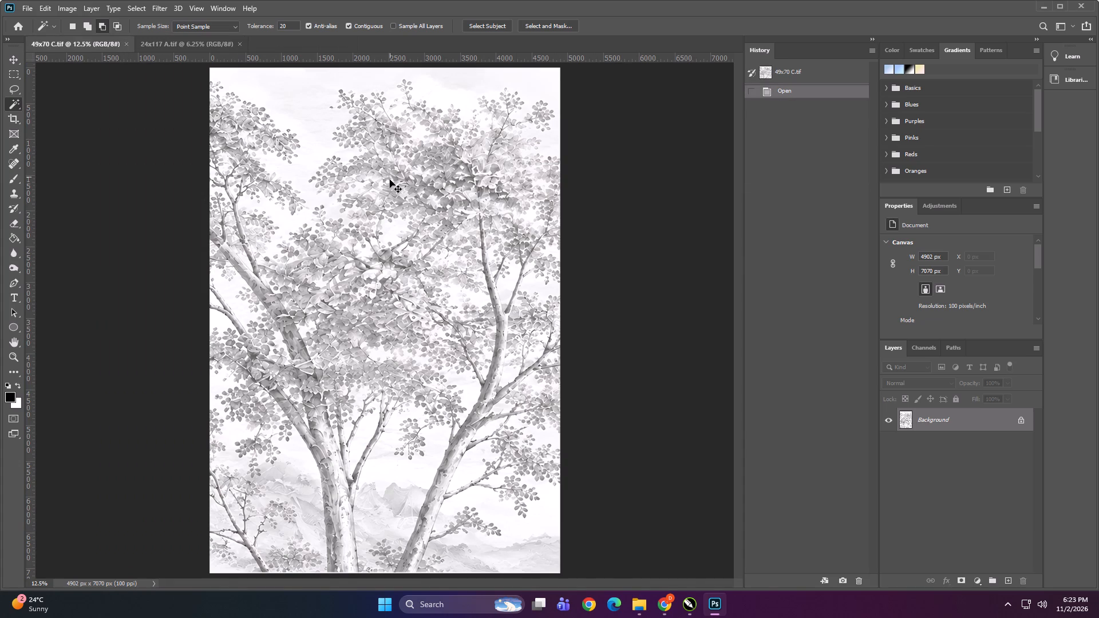
# Duplicate the background of 49x70 C to a new layer and apply the Photocopy filter with the settings already loaded.
pyautogui.hotkey('ctrl', 'j')
pyautogui.click(169, 6)
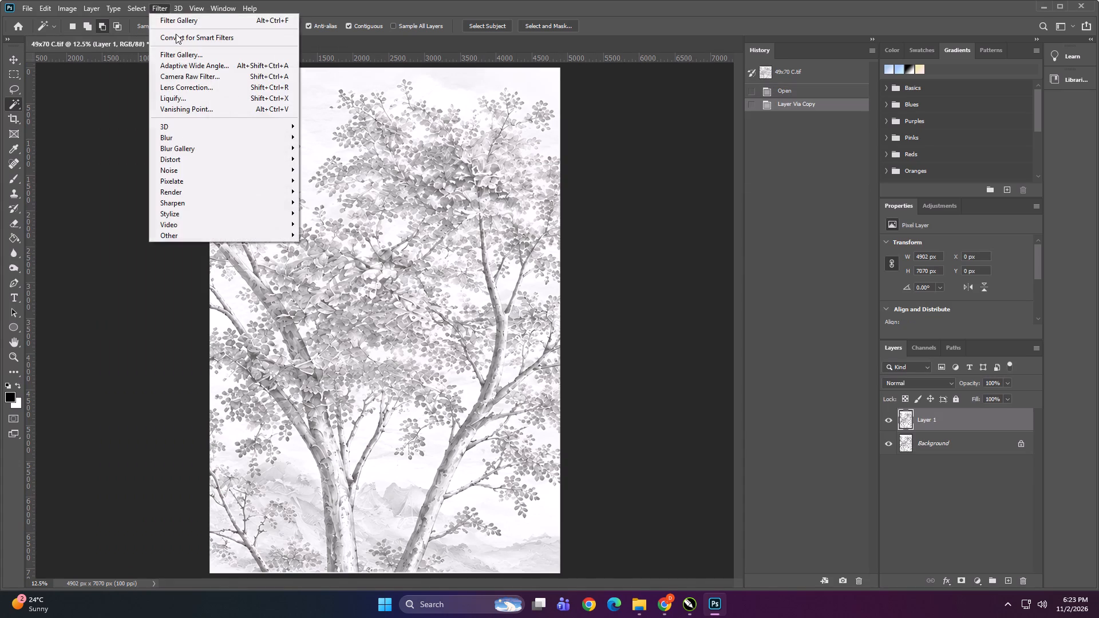
pyautogui.click(181, 51)
pyautogui.press('Return')
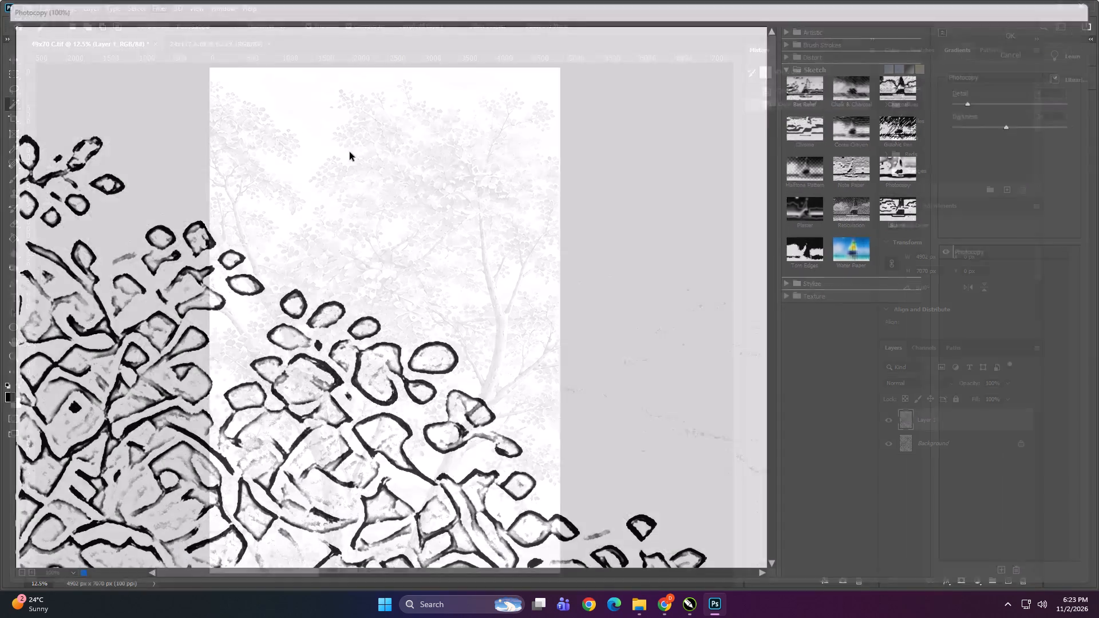
# Select all the black line work on Layer 1 of 49x70 C with the Magic Wand at tolerance 20 and Similar.
pyautogui.keyDown('alt'); pyautogui.scroll(20, 424, 252); pyautogui.keyUp('alt')
pyautogui.keyDown('alt'); pyautogui.scroll(16, 424, 252); pyautogui.keyUp('alt')
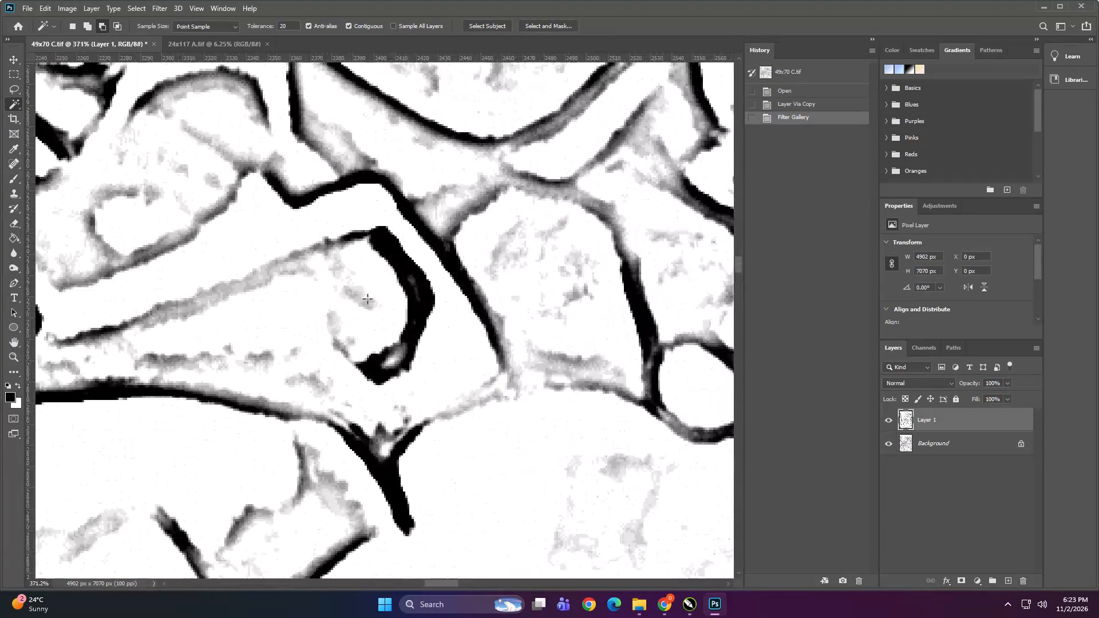
pyautogui.press('w')
pyautogui.keyDown('shift'); pyautogui.click(420, 298); pyautogui.keyUp('shift')
pyautogui.rightClick(420, 298)
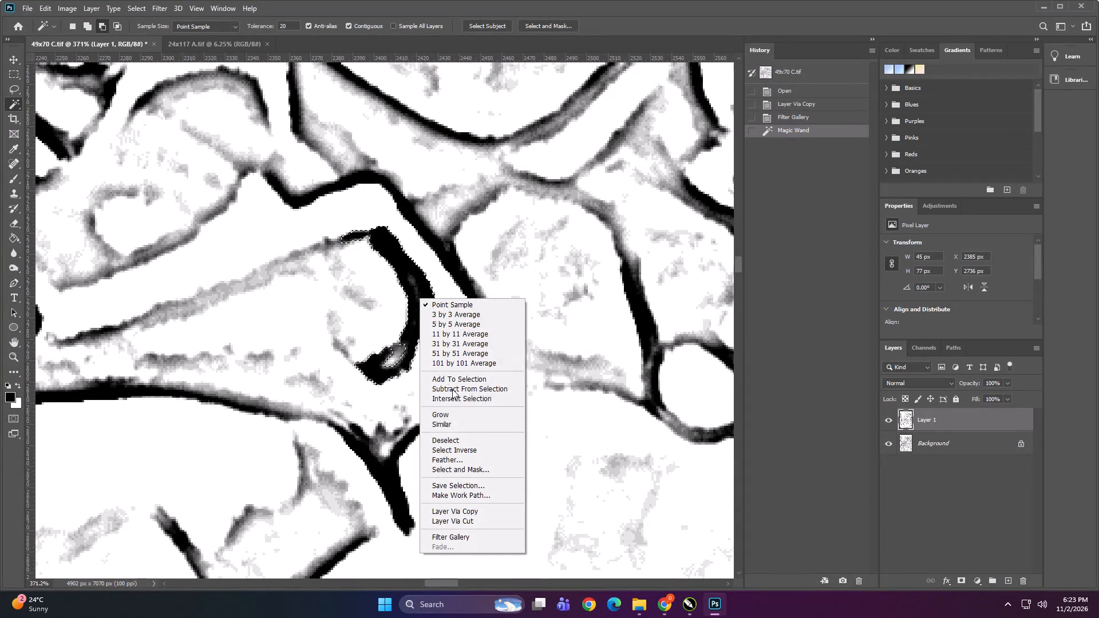
pyautogui.click(446, 425)
pyautogui.keyDown('alt'); pyautogui.scroll(-20, 438, 310); pyautogui.keyUp('alt')
pyautogui.keyDown('alt'); pyautogui.scroll(-7, 438, 310); pyautogui.keyUp('alt')
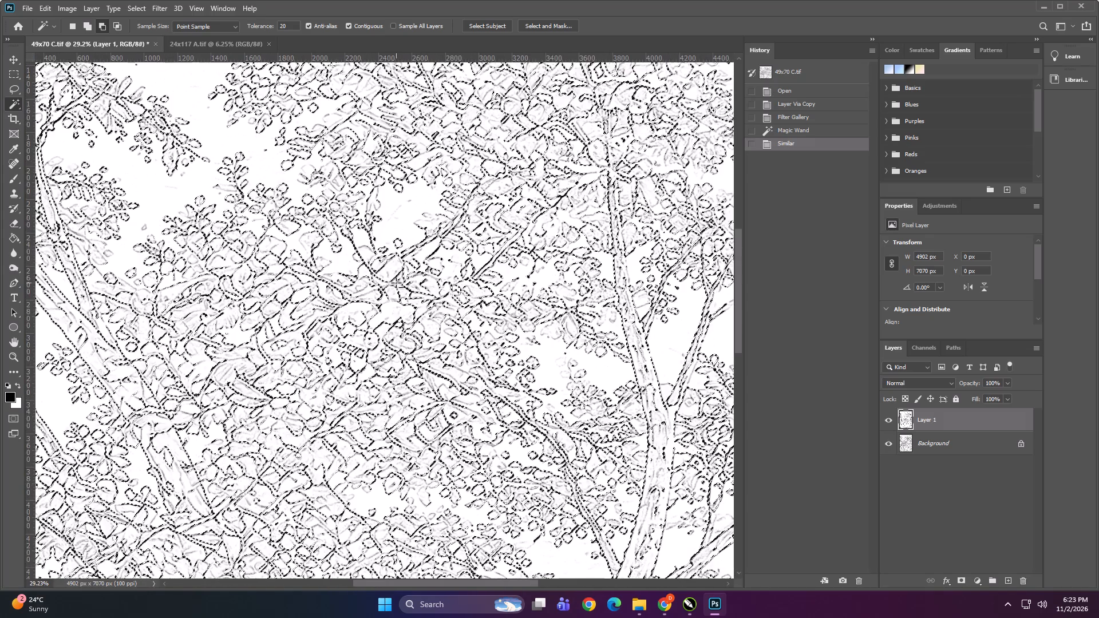
# Make the Background layer active and create a red spot channel with 100% solidity from the selection in 49x70 C.
pyautogui.click(981, 449)
pyautogui.click(934, 354)
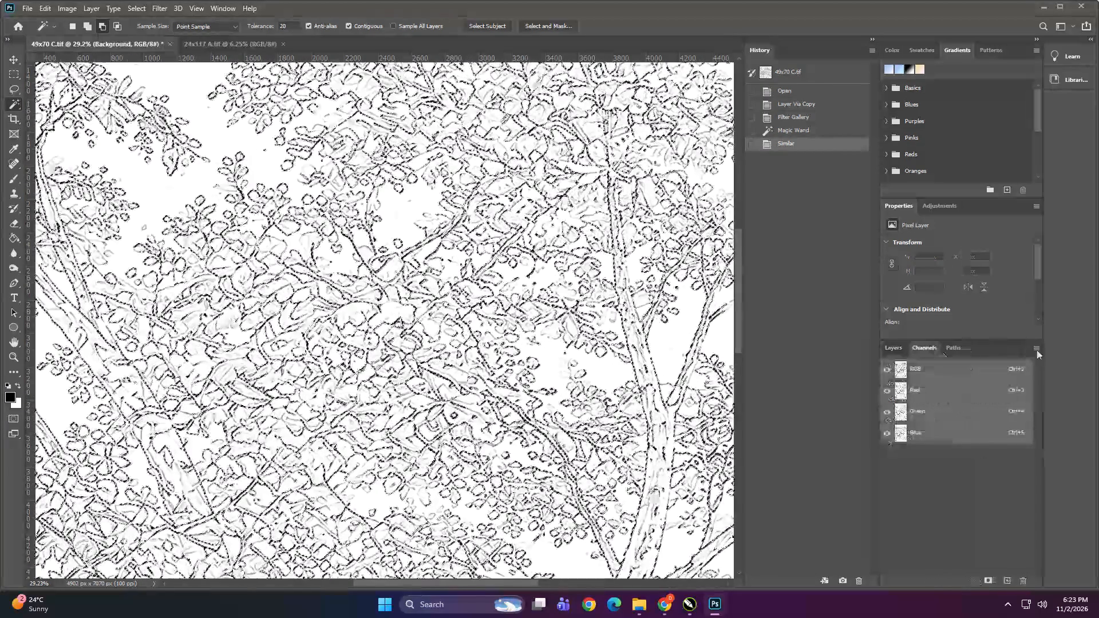
pyautogui.click(1042, 348)
pyautogui.click(1034, 350)
pyautogui.click(1031, 394)
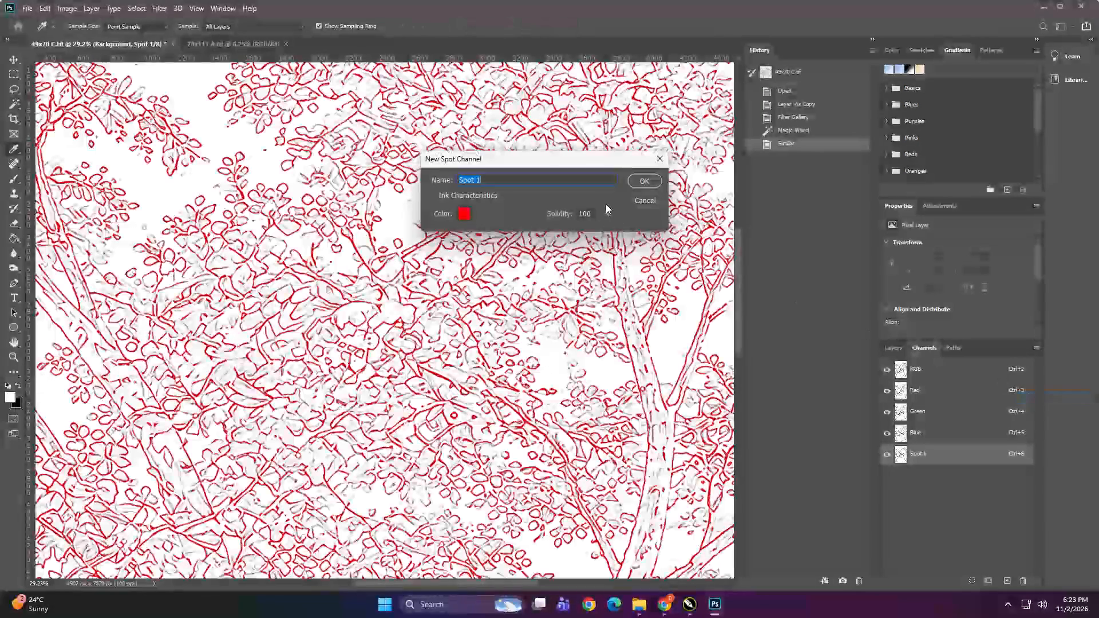
pyautogui.click(640, 179)
# Duplicate the Spot 1 channel of 49x70 C under the name Spot 2.
pyautogui.rightClick(966, 459)
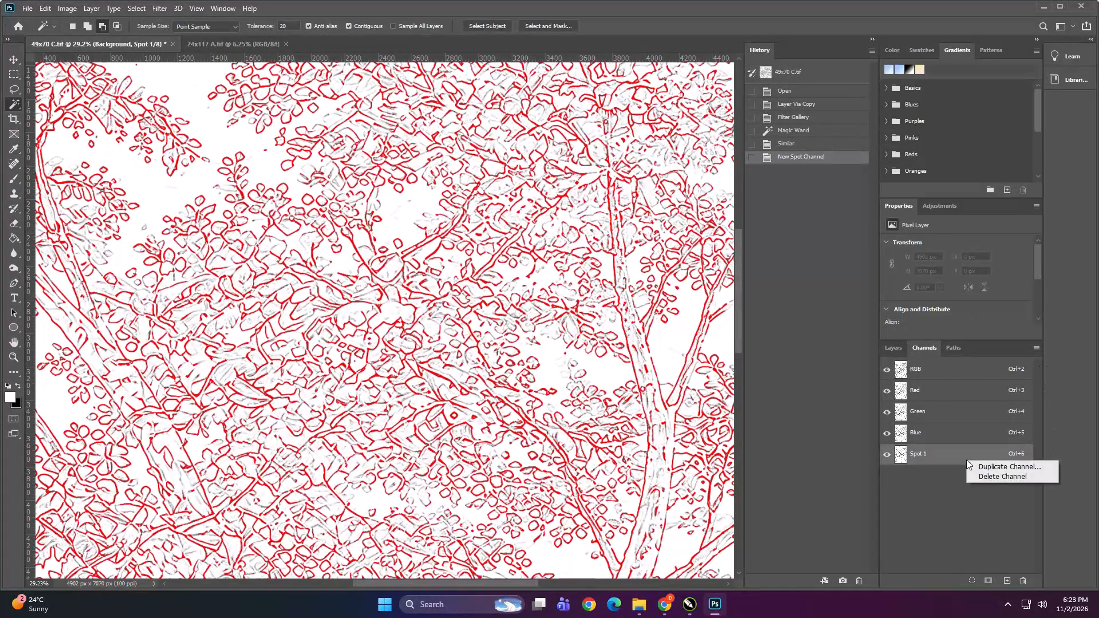
pyautogui.click(972, 466)
pyautogui.press('Right')
pyautogui.press('BackSpace')
pyautogui.press('BackSpace')
pyautogui.press('BackSpace')
pyautogui.press('BackSpace')
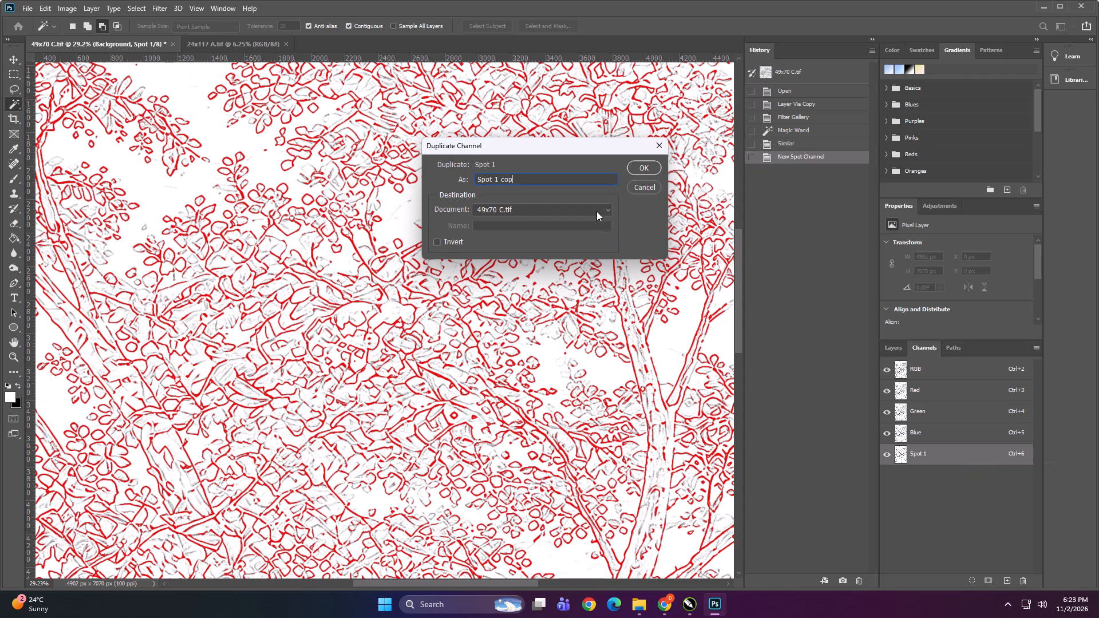
pyautogui.press('BackSpace')
pyautogui.press('BackSpace')
pyautogui.press('2')
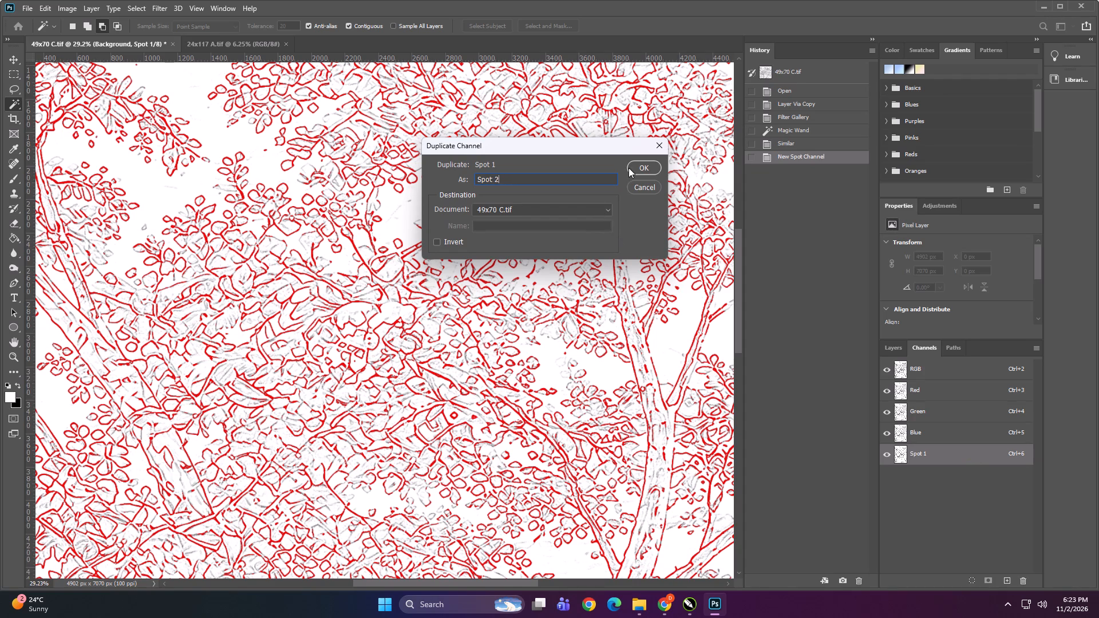
pyautogui.click(631, 167)
# Make the Spot 1, Blue, Green and Red channels of 49x70 C visible together with Spot 2.
pyautogui.click(884, 457)
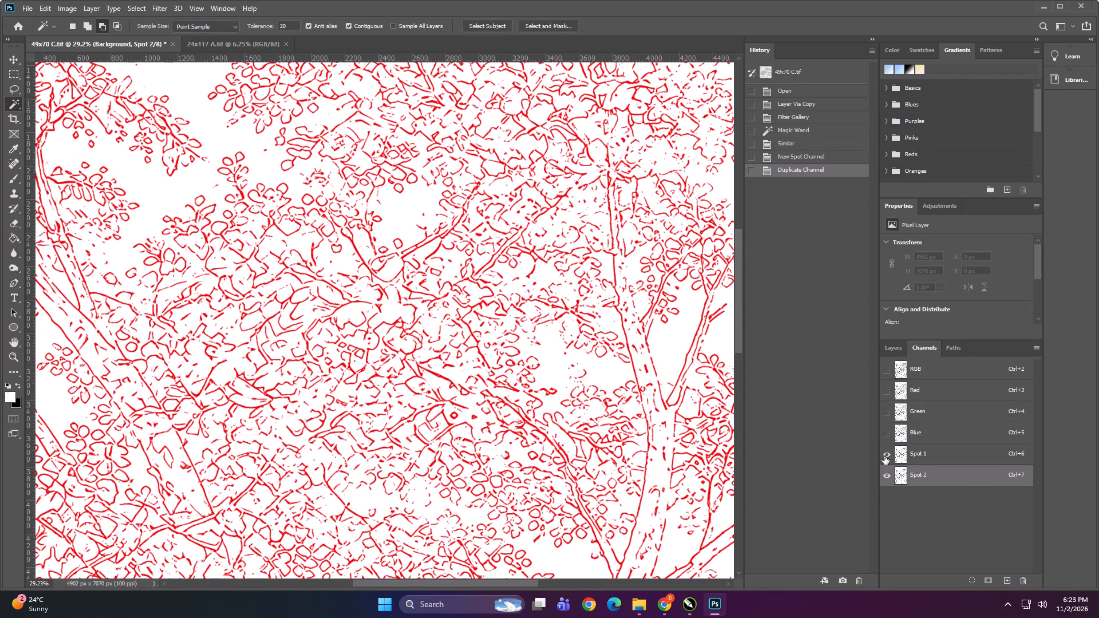
pyautogui.click(885, 434)
pyautogui.click(886, 414)
pyautogui.click(887, 394)
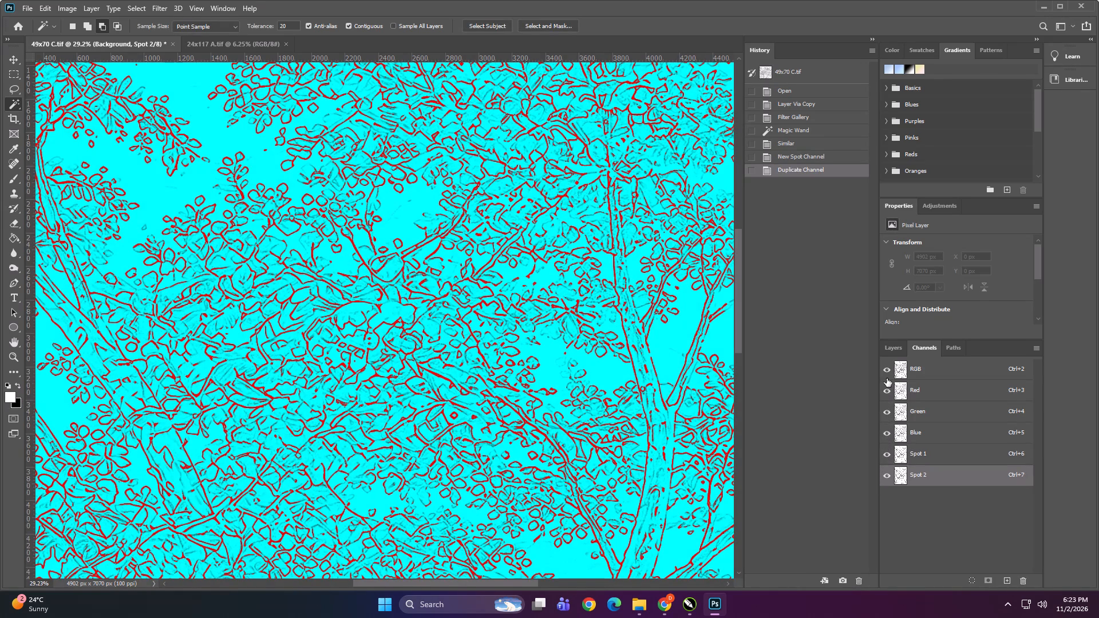
# Delete the photocopied Layer 1 from 49x70 C.
pyautogui.click(892, 347)
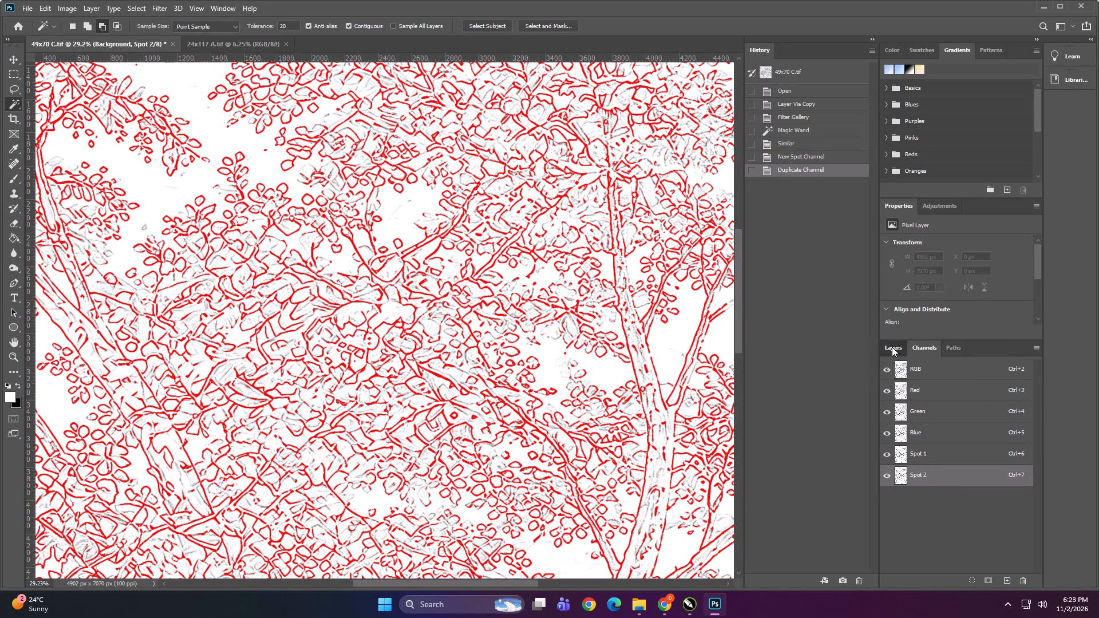
pyautogui.click(929, 415)
pyautogui.press('Delete')
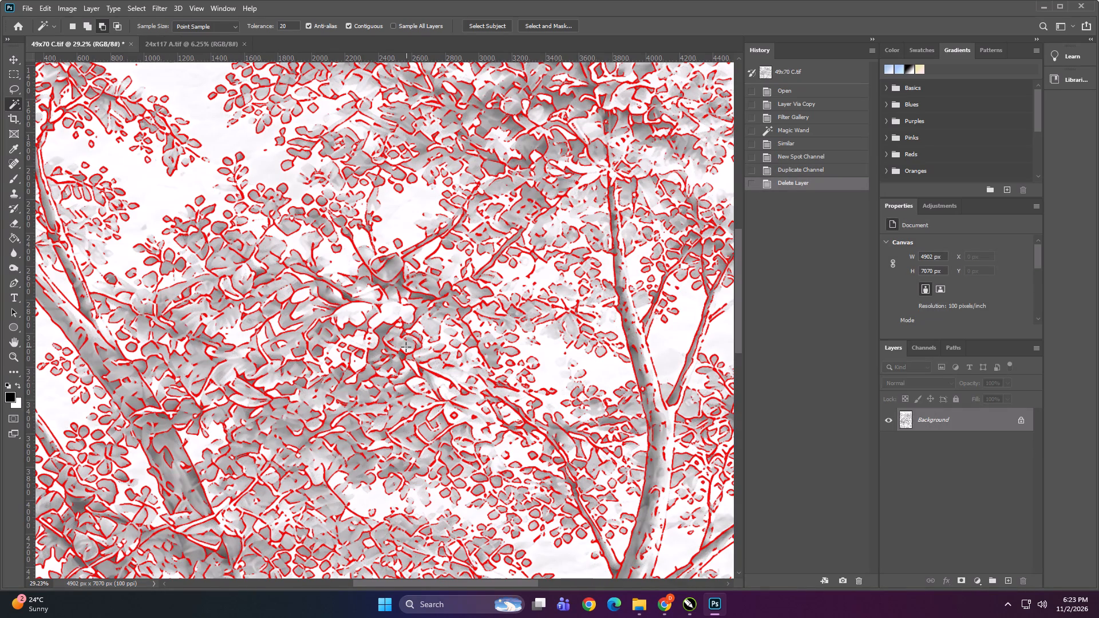
# Save 49x70 C as a TIFF with spot colors and LZW compression, replacing the existing file in the D&D folder.
pyautogui.keyDown('alt'); pyautogui.scroll(-6, 428, 313); pyautogui.keyUp('alt')
pyautogui.keyDown('alt'); pyautogui.scroll(-5, 370, 222); pyautogui.keyUp('alt')
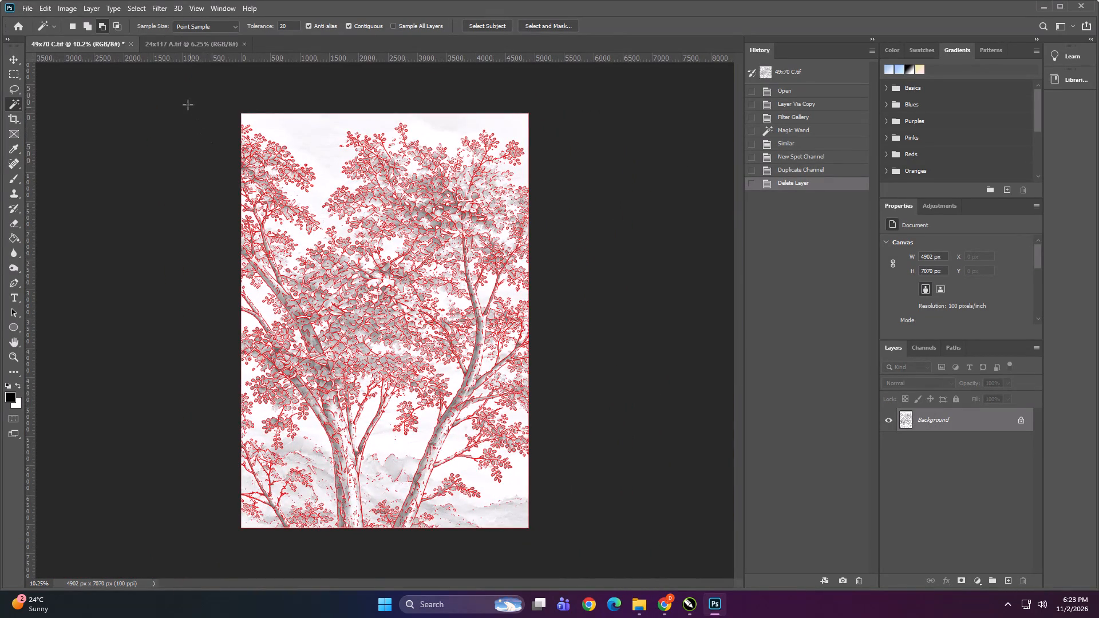
pyautogui.hotkey('ctrl', 'shift', 's')
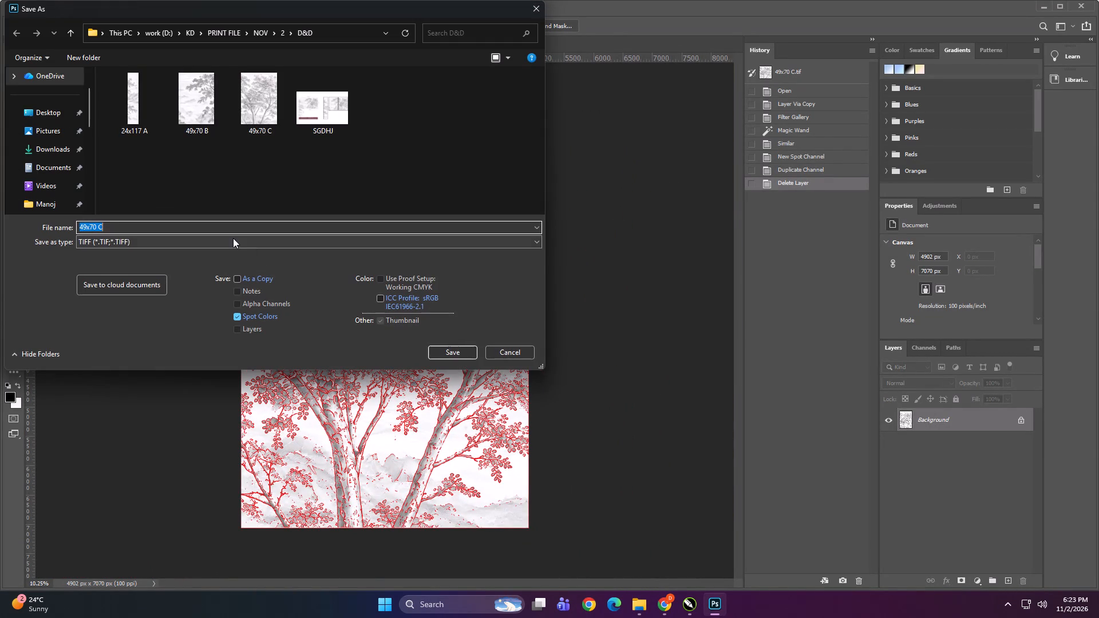
pyautogui.click(449, 354)
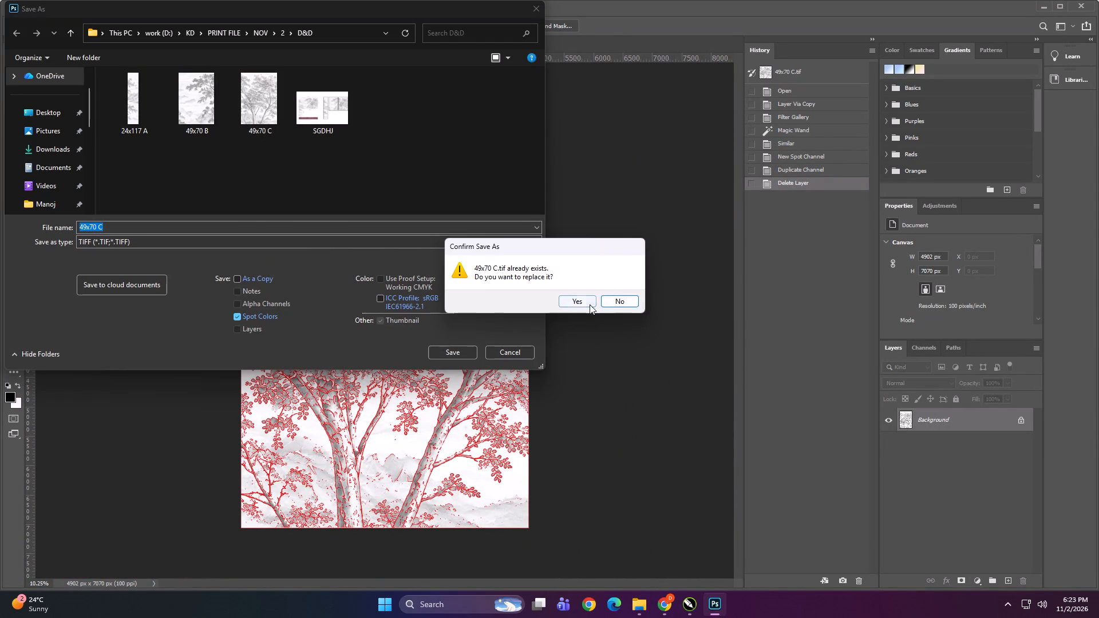
pyautogui.click(590, 304)
pyautogui.click(406, 173)
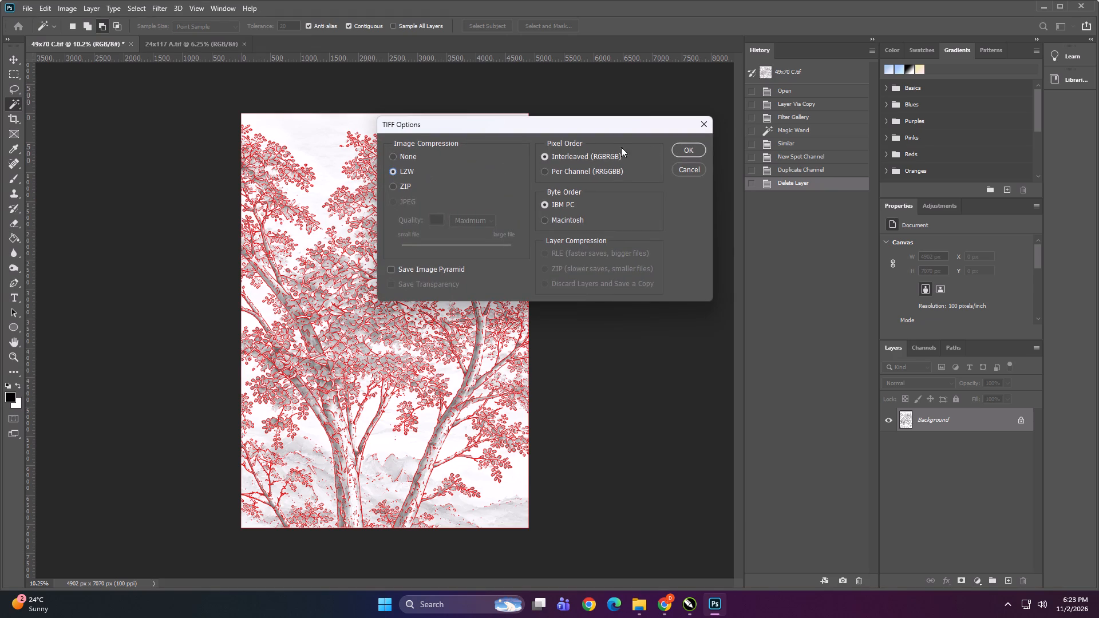
pyautogui.click(680, 153)
# Switch to the 24x117 A document and duplicate its background to a new layer.
pyautogui.click(203, 45)
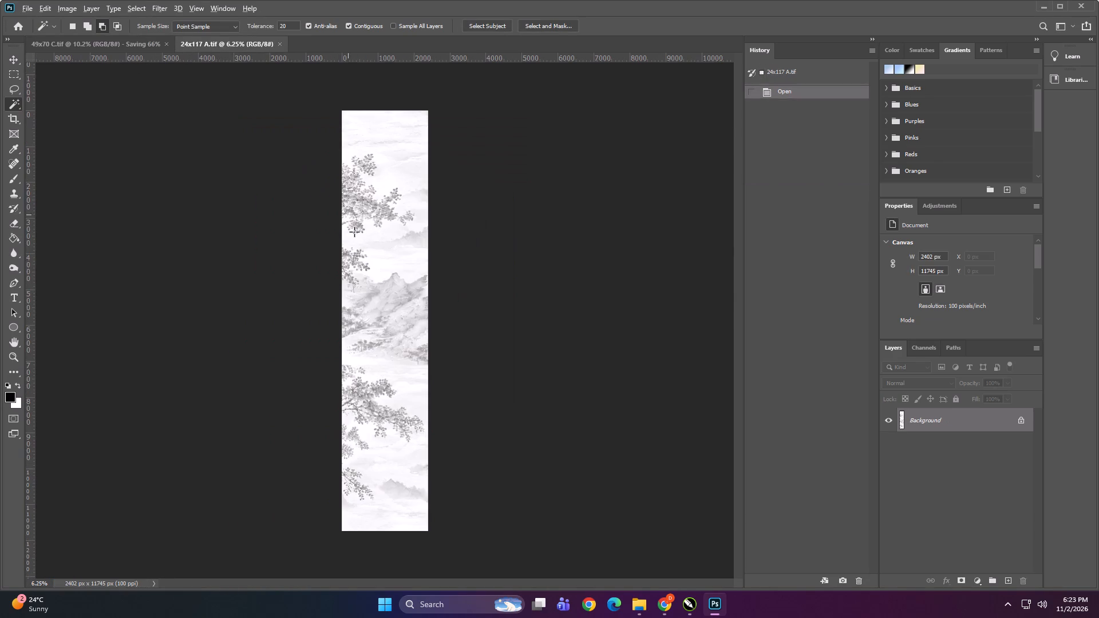
pyautogui.keyDown('alt'); pyautogui.scroll(5, 357, 233); pyautogui.keyUp('alt')
pyautogui.hotkey('ctrl', 'j')
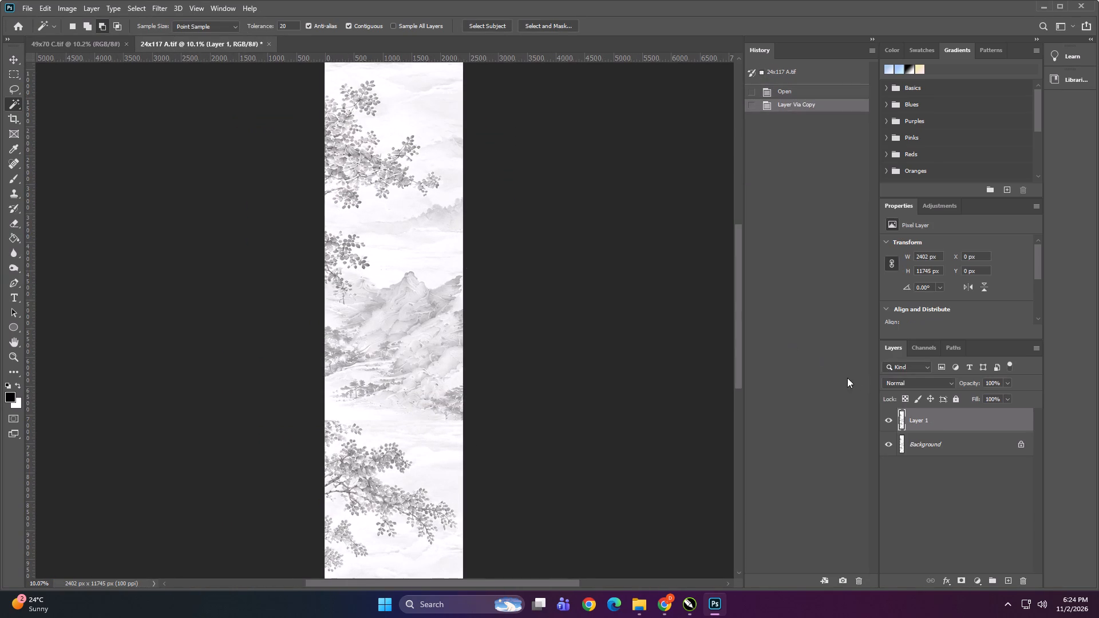
# Apply the Photocopy filter to Layer 1 of 24x117 A with the current Filter Gallery settings.
pyautogui.click(162, 3)
pyautogui.click(170, 49)
pyautogui.click(971, 32)
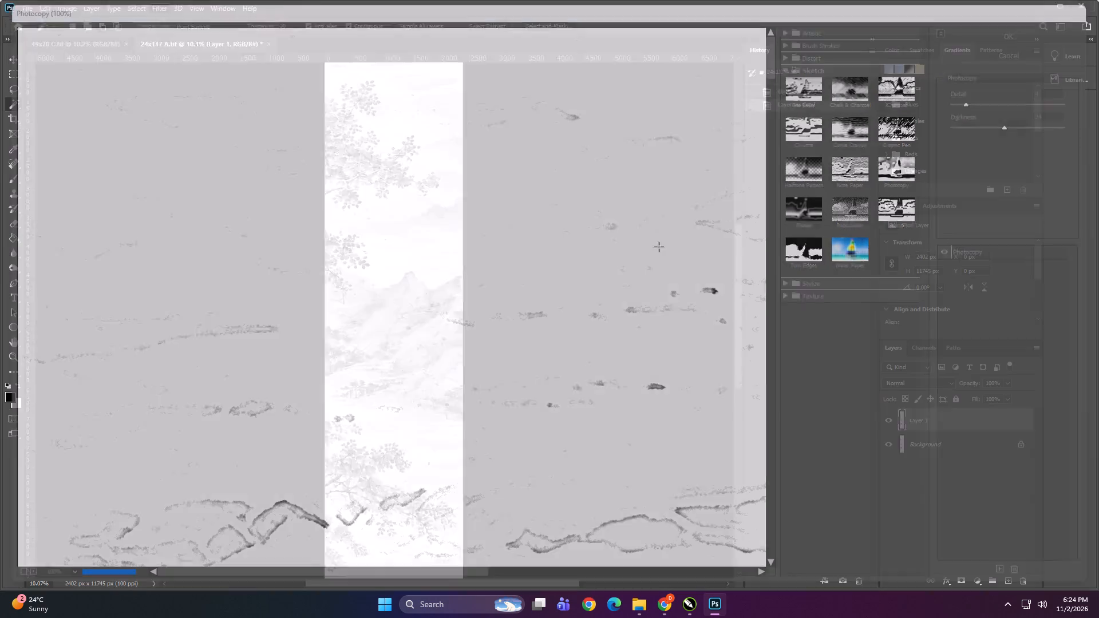
# Select a black leaf outline on Layer 1 with the Magic Wand and extend the selection to similar pixels.
pyautogui.keyDown('alt'); pyautogui.scroll(17, 418, 262); pyautogui.keyUp('alt')
pyautogui.keyDown('alt'); pyautogui.scroll(-1, 187, 290); pyautogui.keyUp('alt')
pyautogui.keyDown('alt'); pyautogui.scroll(19, 187, 290); pyautogui.keyUp('alt')
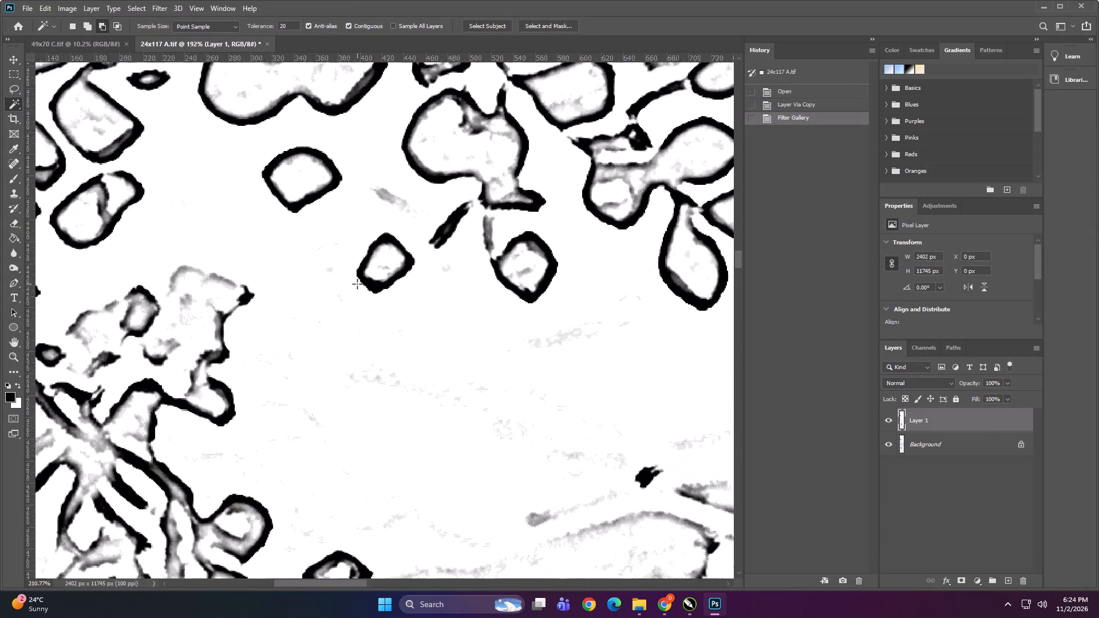
pyautogui.keyDown('alt'); pyautogui.scroll(3, 357, 284); pyautogui.keyUp('alt')
pyautogui.keyDown('shift'); pyautogui.click(375, 288); pyautogui.keyUp('shift')
pyautogui.rightClick(375, 288)
pyautogui.click(413, 410)
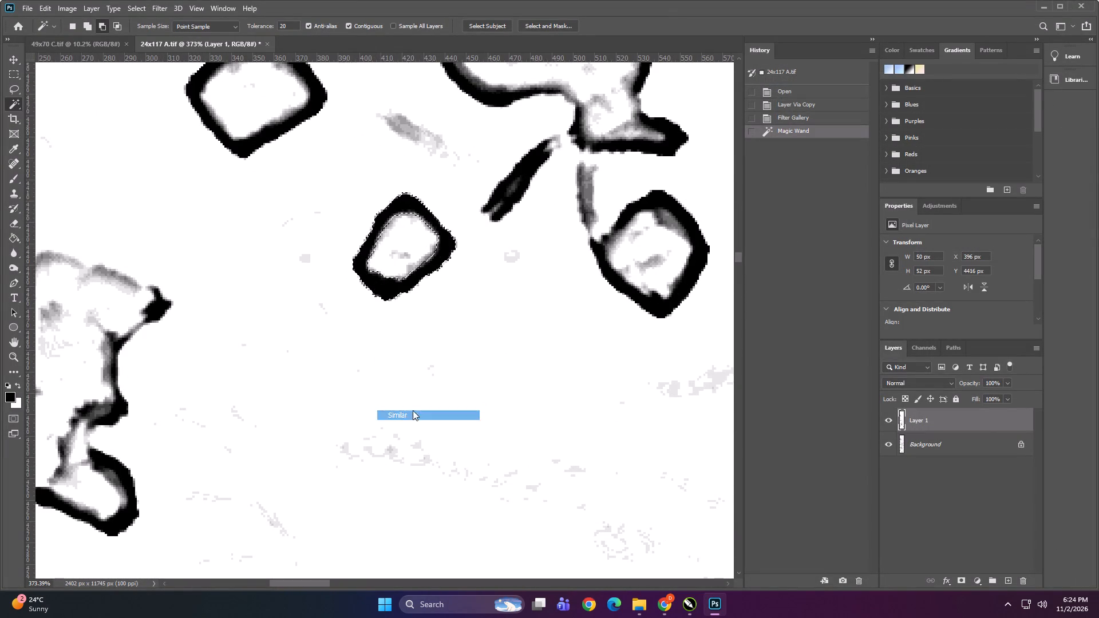
# With the Background layer active, create a red spot channel named Spot 1 at 100% solidity from the selection.
pyautogui.keyDown('alt'); pyautogui.scroll(-20, 375, 321); pyautogui.keyUp('alt')
pyautogui.keyDown('alt'); pyautogui.scroll(-7, 375, 321); pyautogui.keyUp('alt')
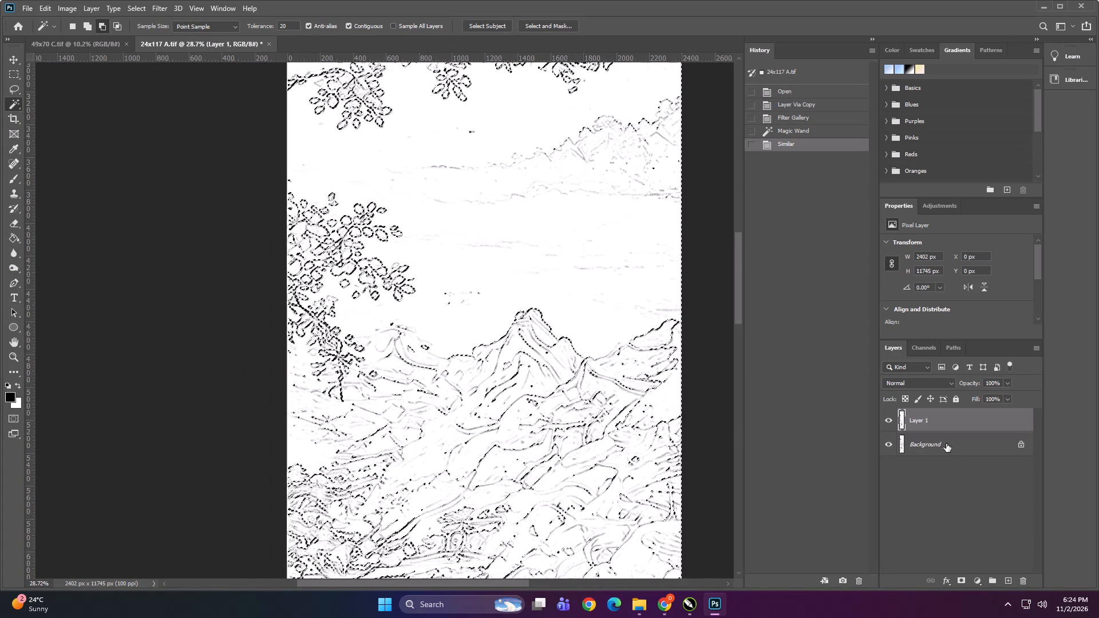
pyautogui.click(946, 443)
pyautogui.click(926, 354)
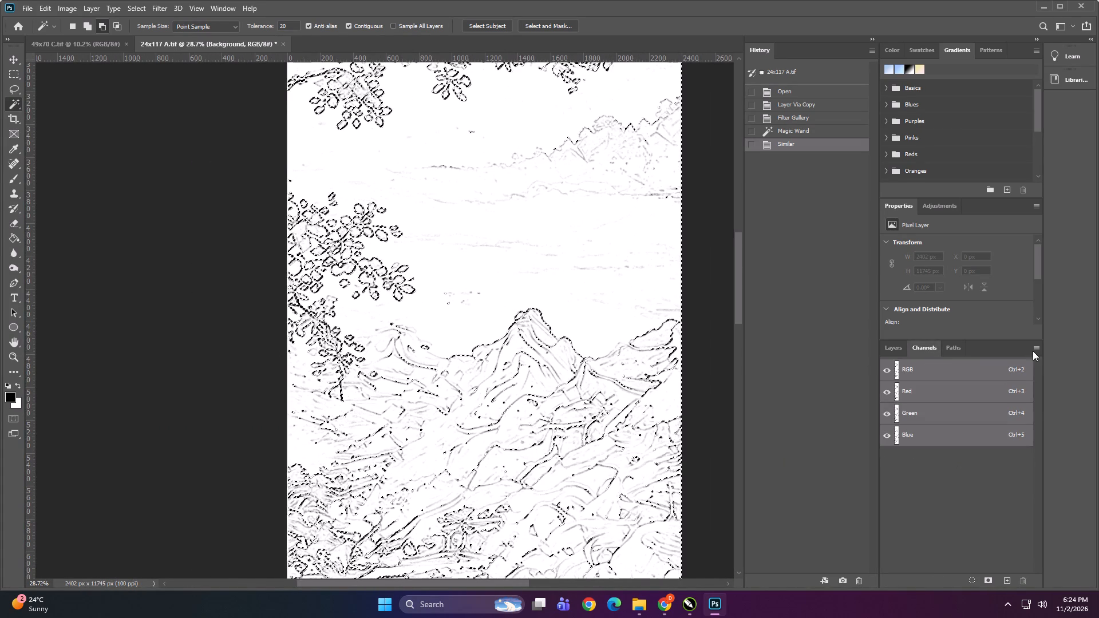
pyautogui.click(1033, 351)
pyautogui.click(1032, 398)
pyautogui.click(642, 182)
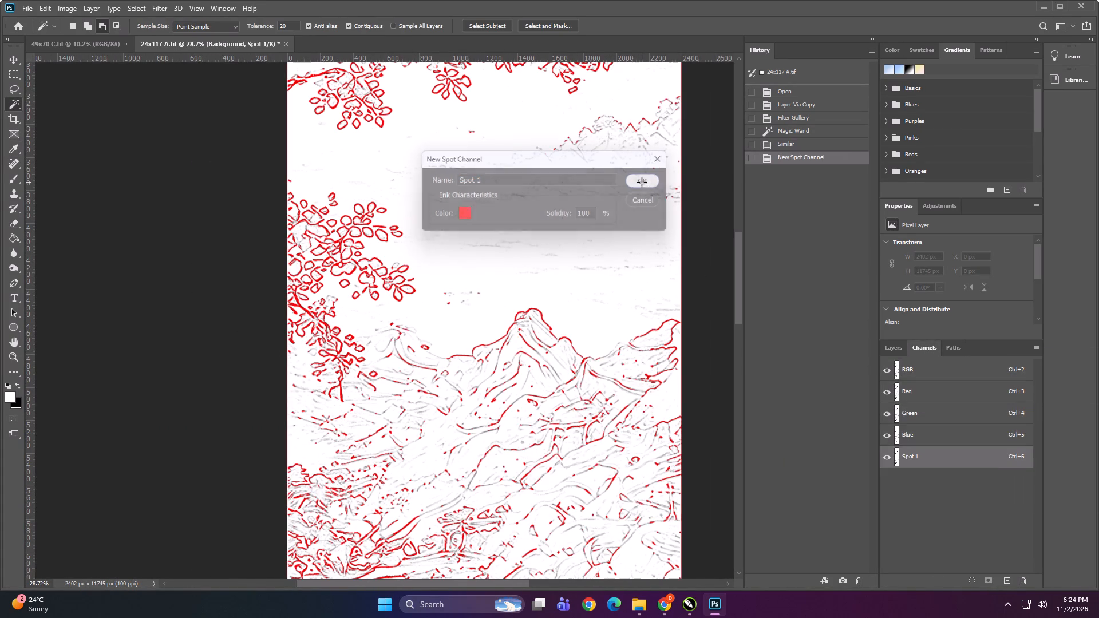
# Duplicate the Spot 1 channel within 24x117 A as Spot 2 and make the duplicate visible.
pyautogui.rightClick(924, 453)
pyautogui.click(934, 461)
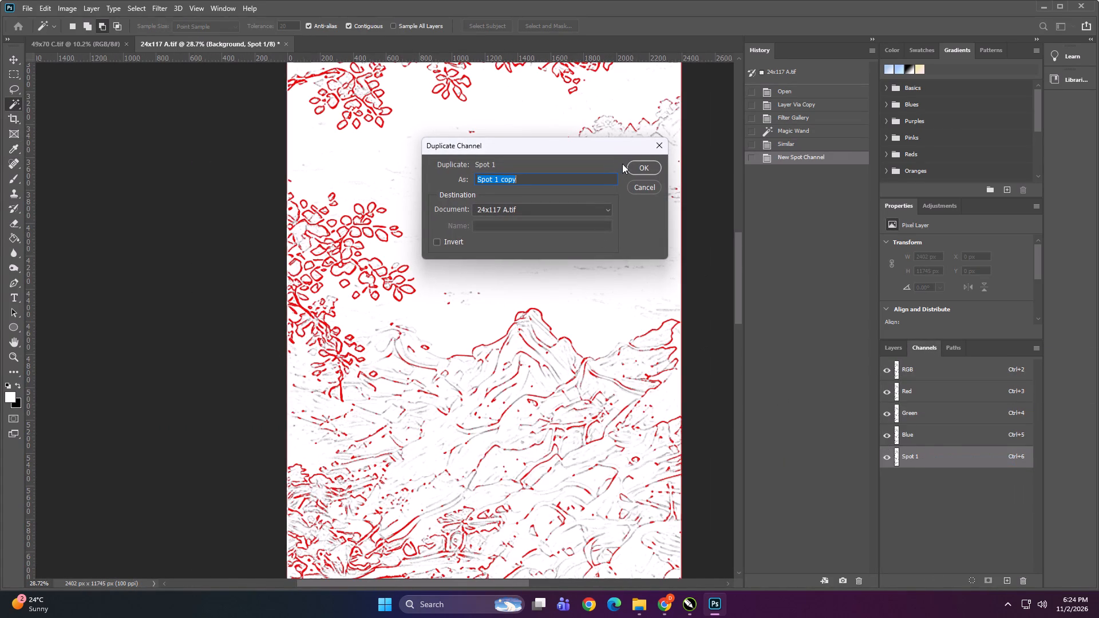
pyautogui.press('Right')
pyautogui.press('BackSpace')
pyautogui.press('BackSpace')
pyautogui.press('BackSpace')
pyautogui.press('BackSpace')
pyautogui.press('BackSpace')
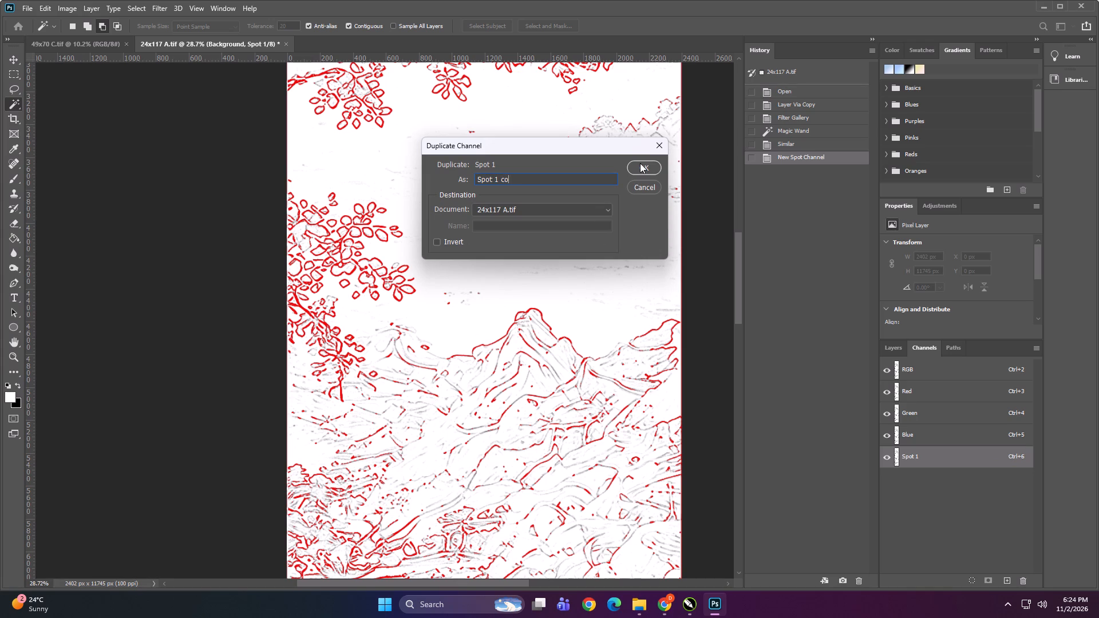
pyautogui.press('BackSpace')
pyautogui.press('2')
pyautogui.click(643, 165)
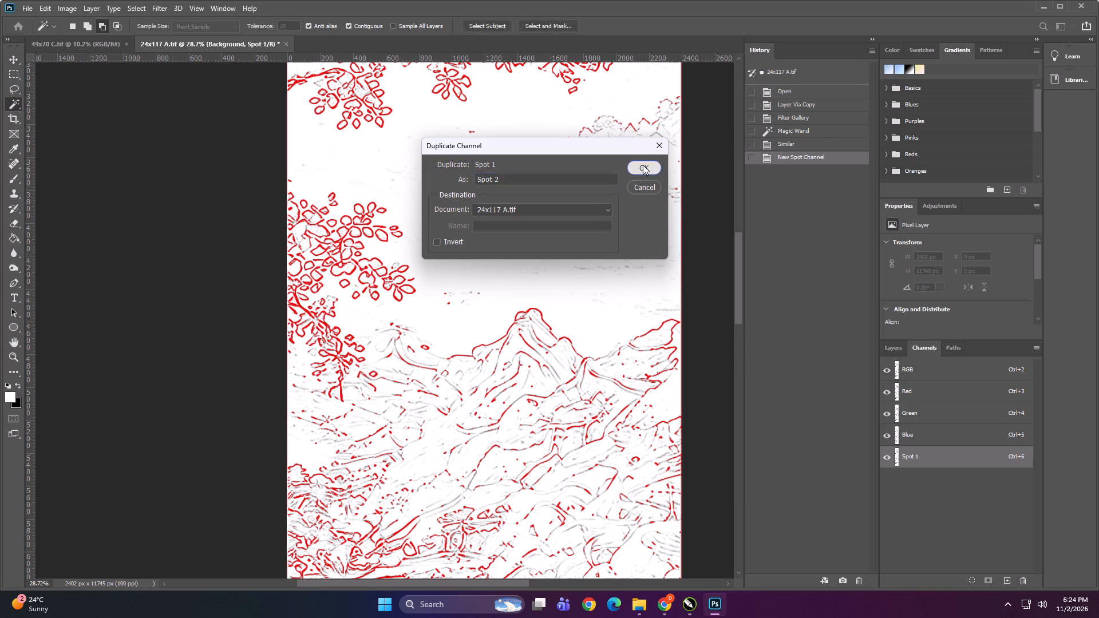
pyautogui.click(885, 477)
# Delete the photocopied Layer 1 from 24x117 A.
pyautogui.click(890, 349)
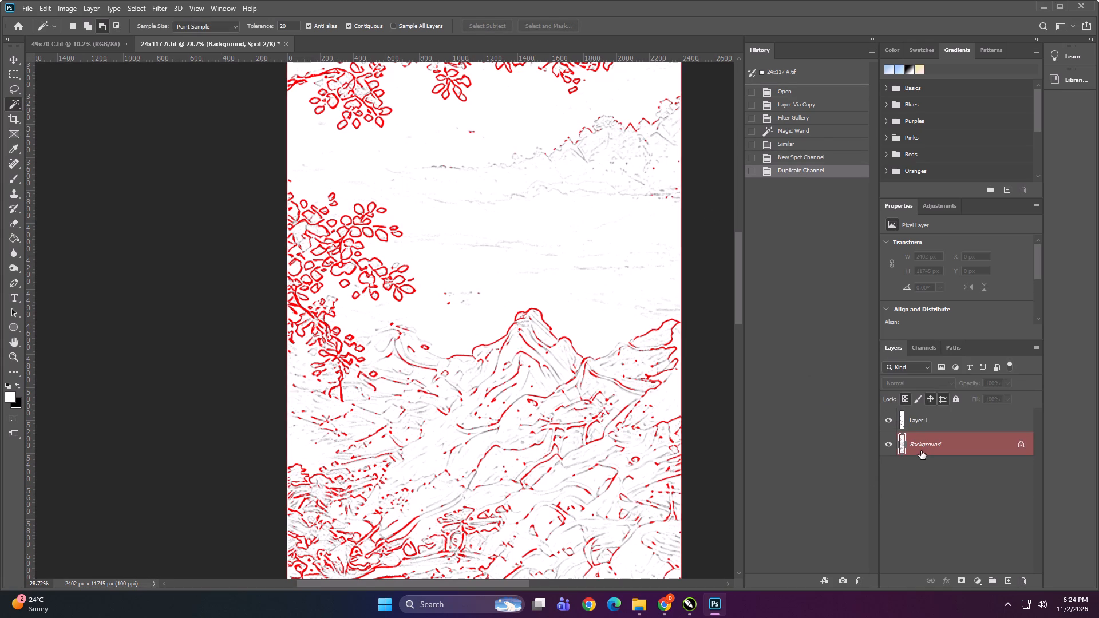
pyautogui.click(937, 416)
pyautogui.press('Delete')
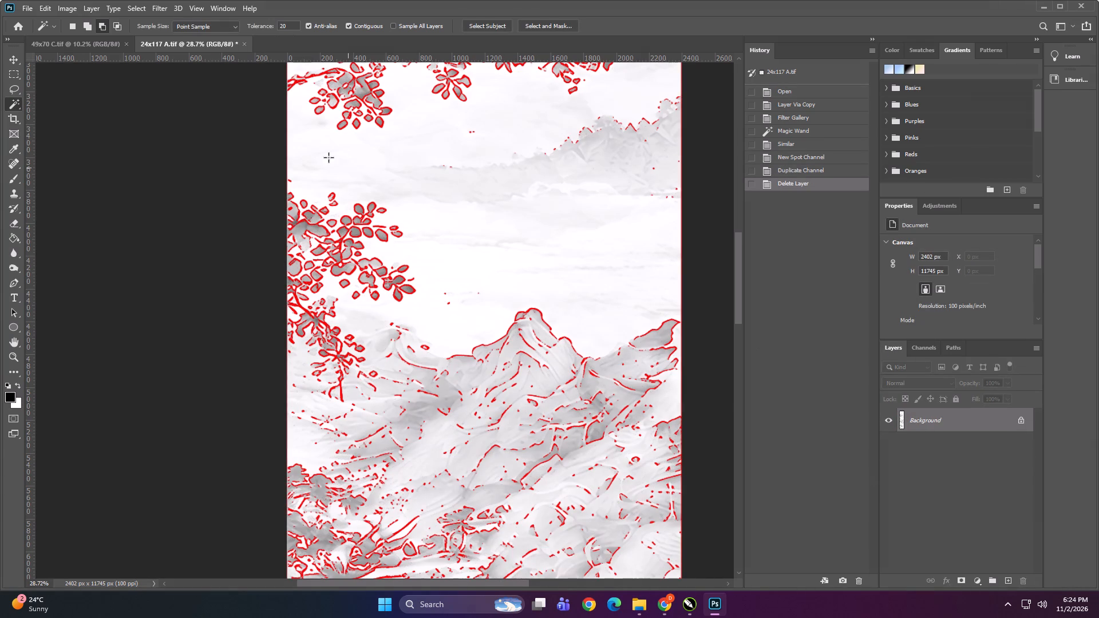
# Save 24x117 A as a TIFF with spot colors and LZW compression, replacing the existing file in the D&D folder.
pyautogui.hotkey('ctrl', 'shift', 's')
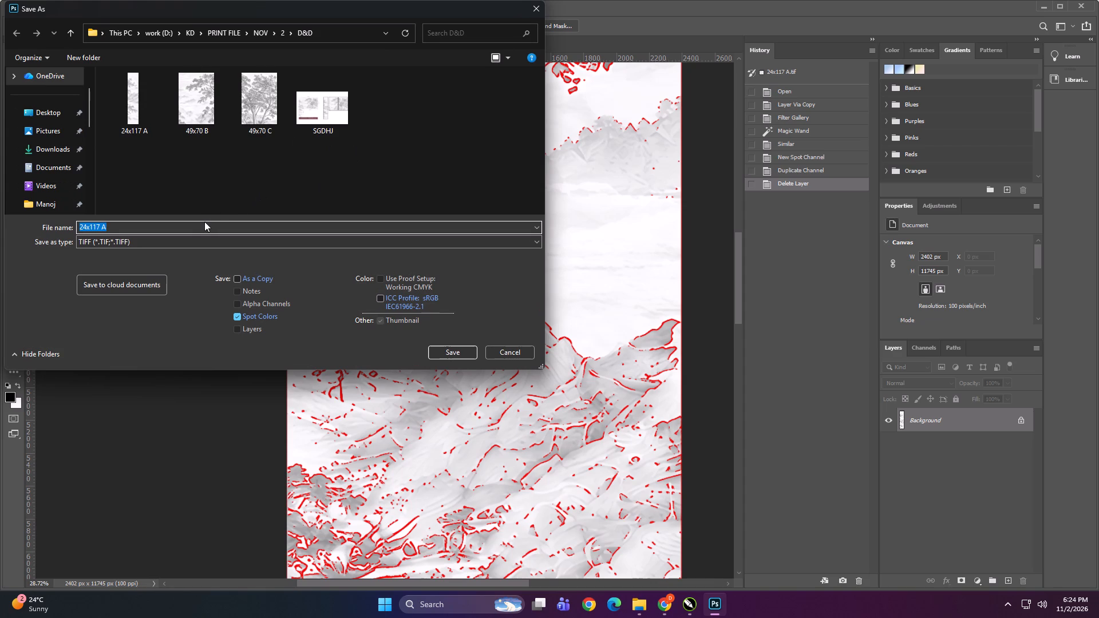
pyautogui.click(204, 221)
pyautogui.click(436, 347)
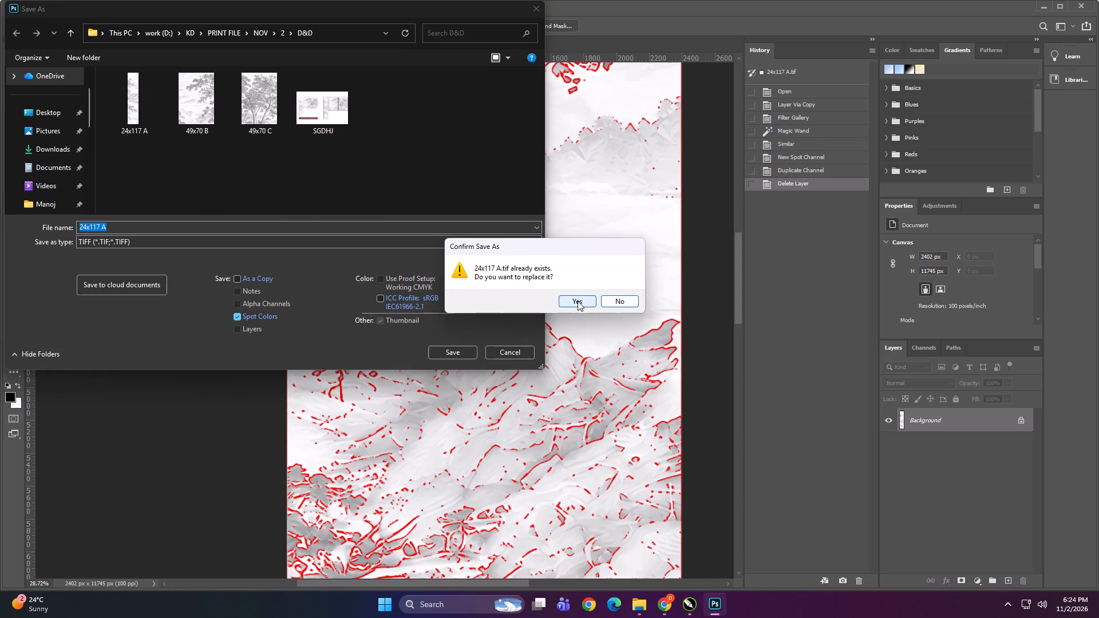
pyautogui.click(578, 301)
pyautogui.click(411, 174)
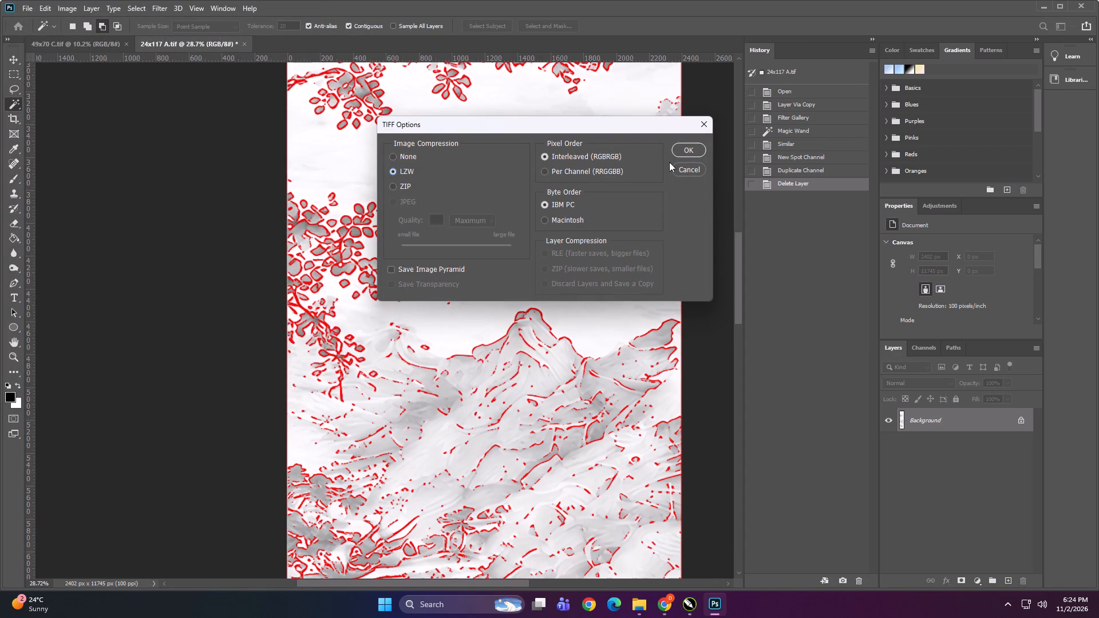
pyautogui.click(684, 146)
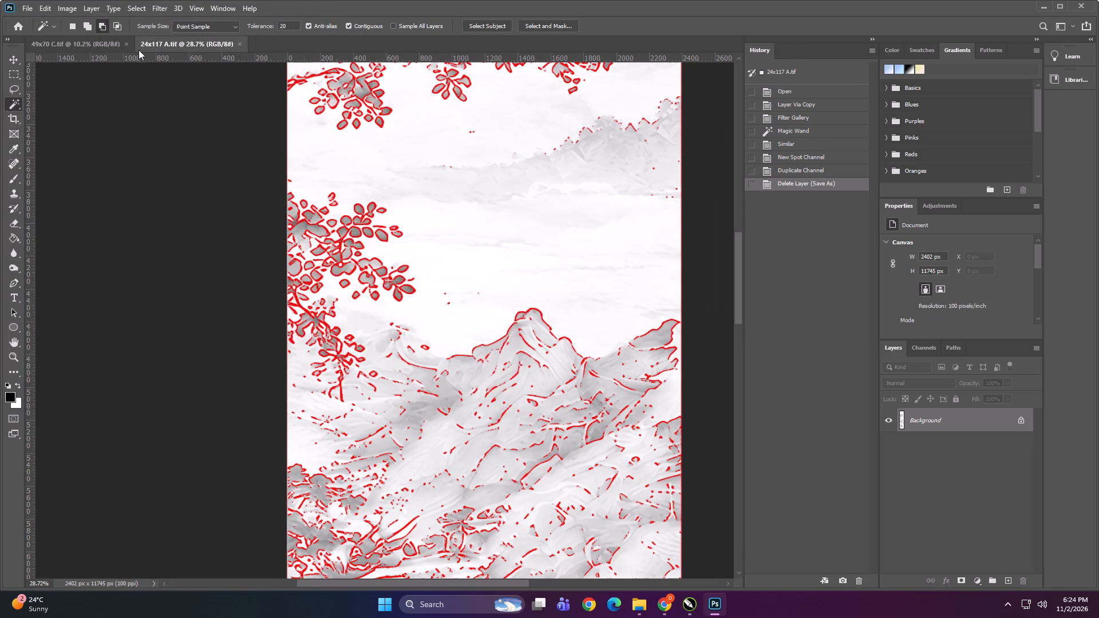
# Close the 49x70 C and 24x117 A documents.
pyautogui.click(129, 43)
pyautogui.click(129, 43)
# Switch to File Explorer and copy the D&D folder from the NOV > 2 print-file folder.
pyautogui.click(1047, 6)
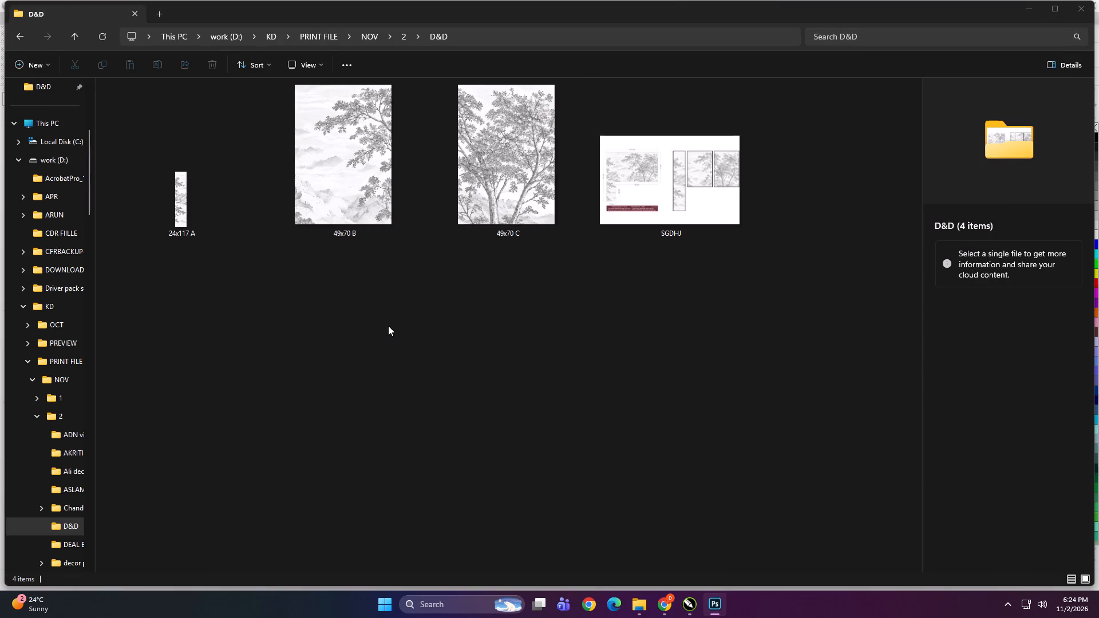
pyautogui.click(388, 326)
pyautogui.press('BackSpace')
pyautogui.click(615, 456)
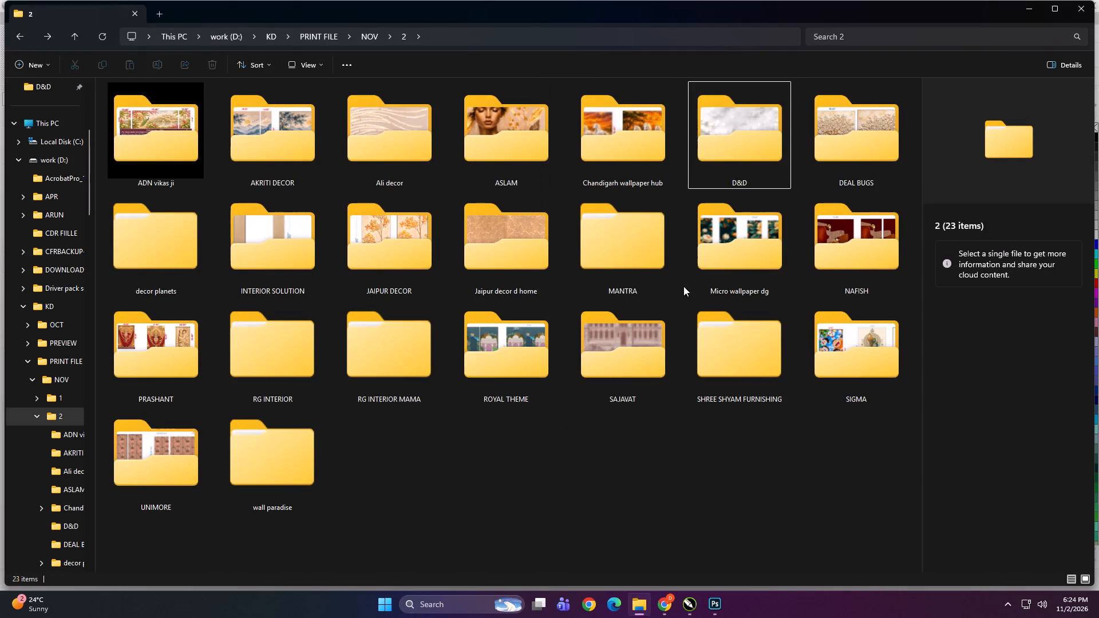
pyautogui.click(737, 132)
pyautogui.hotkey('ctrl', 'c')
# Go to the Print > NOV > 2 folder on the DIGITECH_SHAREDRIVE network drive as the destination for the copied D&D folder.
pyautogui.scroll(5, 59, 401)
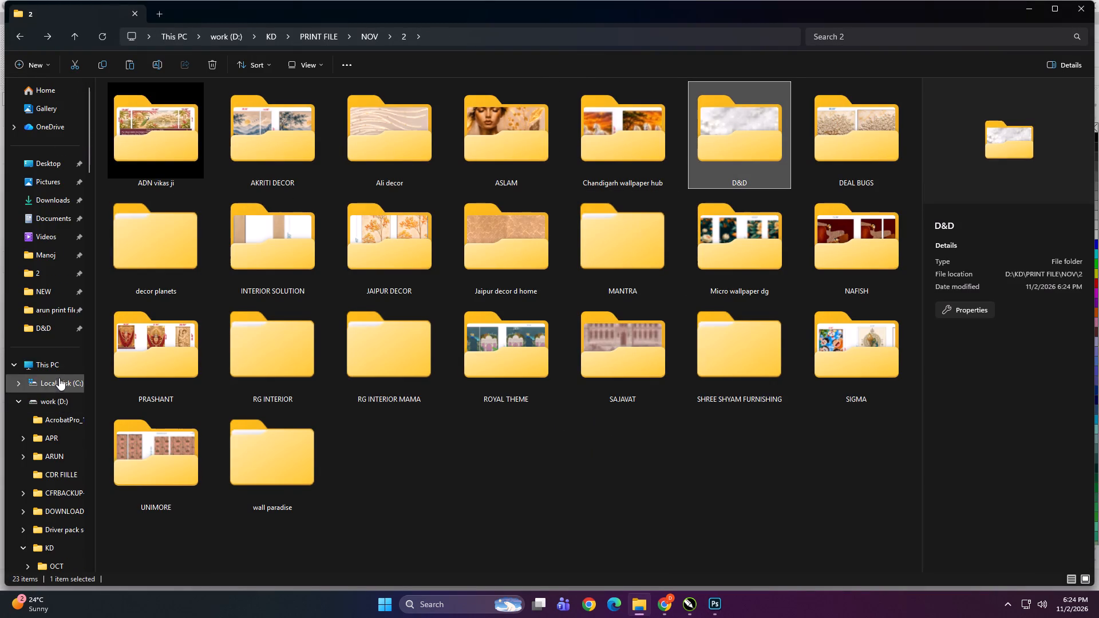
pyautogui.click(56, 365)
pyautogui.doubleClick(147, 274)
pyautogui.doubleClick(666, 130)
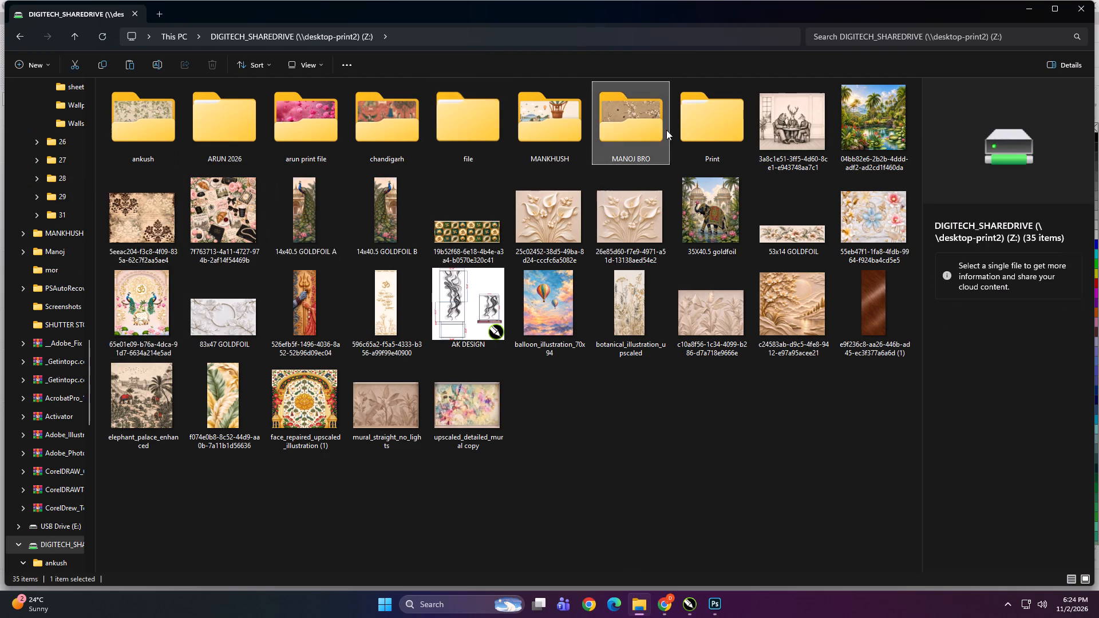
pyautogui.press('BackSpace')
pyautogui.doubleClick(685, 139)
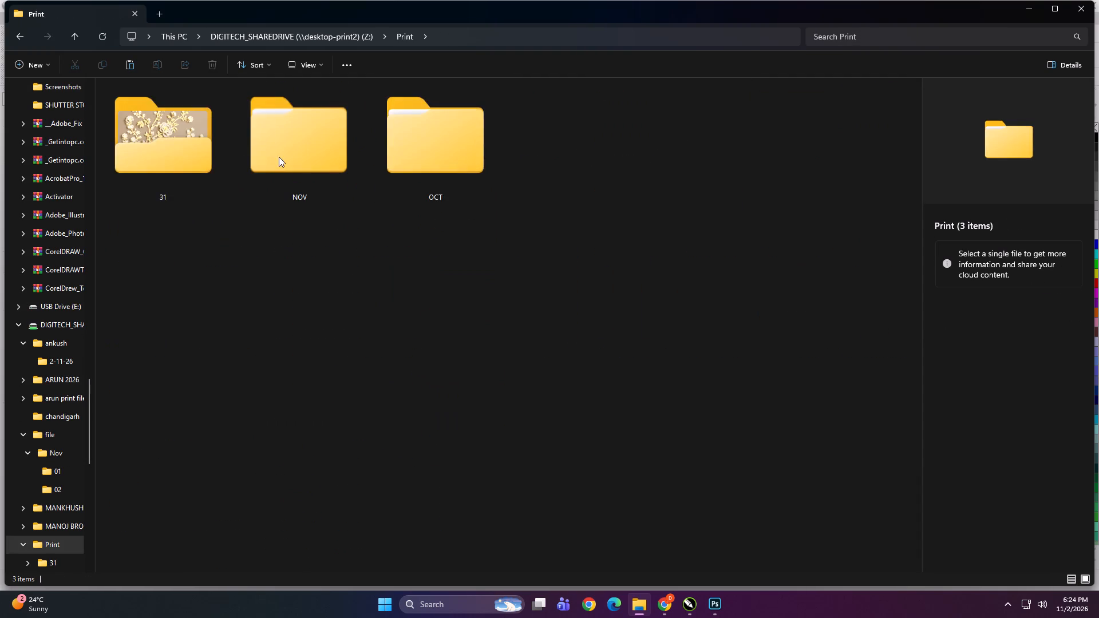
pyautogui.doubleClick(280, 157)
pyautogui.doubleClick(327, 185)
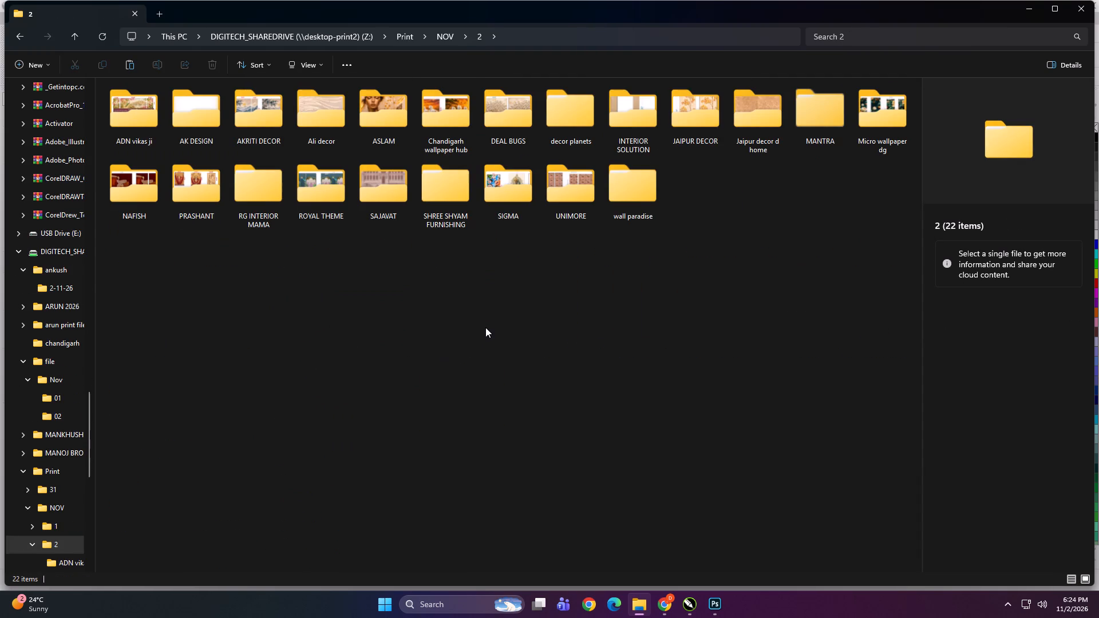
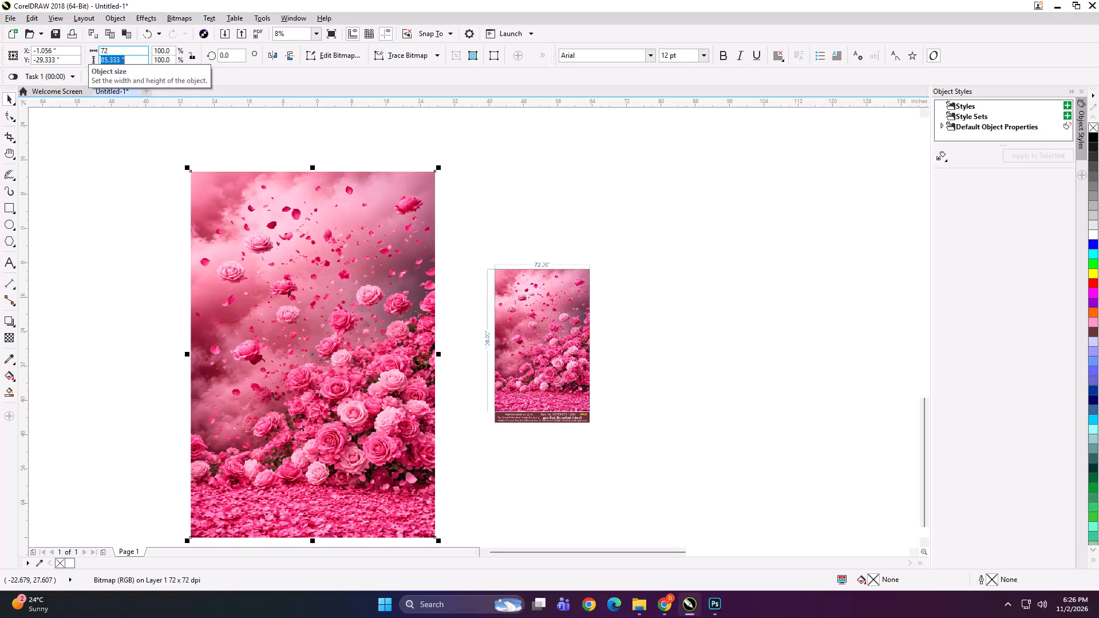
# Set the pink rose image's height to 108 inches.
pyautogui.write('108')
pyautogui.press('Return')
# Move the small 72 x 108 rose preview beside the rose image and enlarge it to roughly the same size.
pyautogui.scroll(-1, 260, 240)
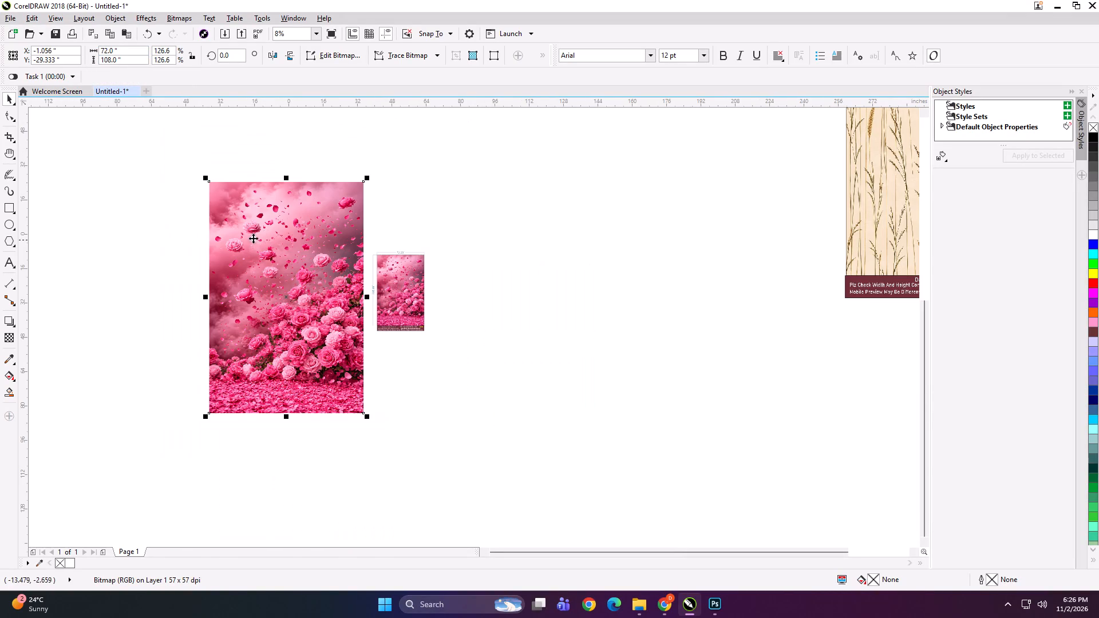
pyautogui.moveTo(422, 292); pyautogui.dragTo(437, 215)
pyautogui.moveTo(438, 260); pyautogui.dragTo(553, 447)
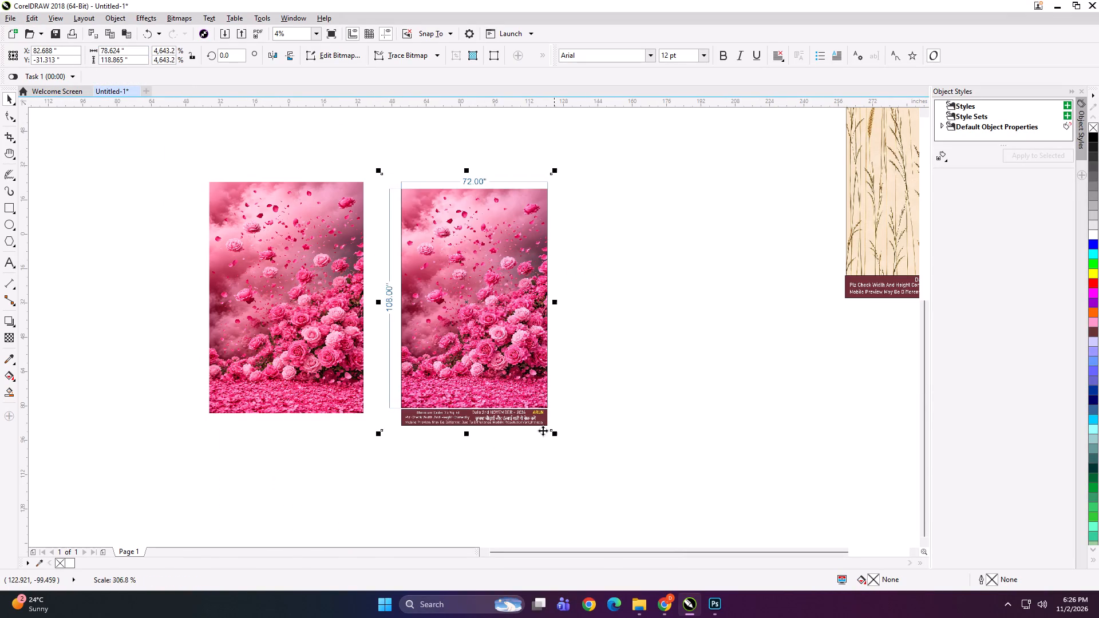
pyautogui.click(485, 346)
pyautogui.keyDown('shift'); pyautogui.click(342, 321); pyautogui.keyUp('shift')
pyautogui.hotkey('shift', 'F2')
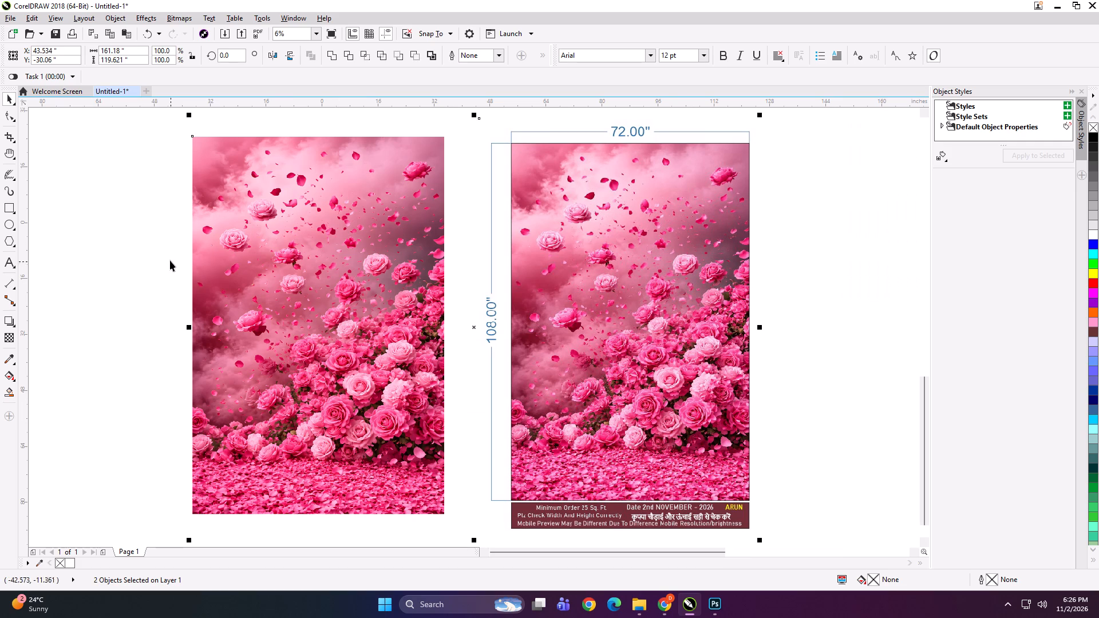
pyautogui.click(170, 260)
# Add a rectangle frame over the rose image, set its width to 49 inches and align it to the image's left edge.
pyautogui.click(267, 249)
pyautogui.keyDown('shift'); pyautogui.doubleClick(7, 206); pyautogui.keyUp('shift')
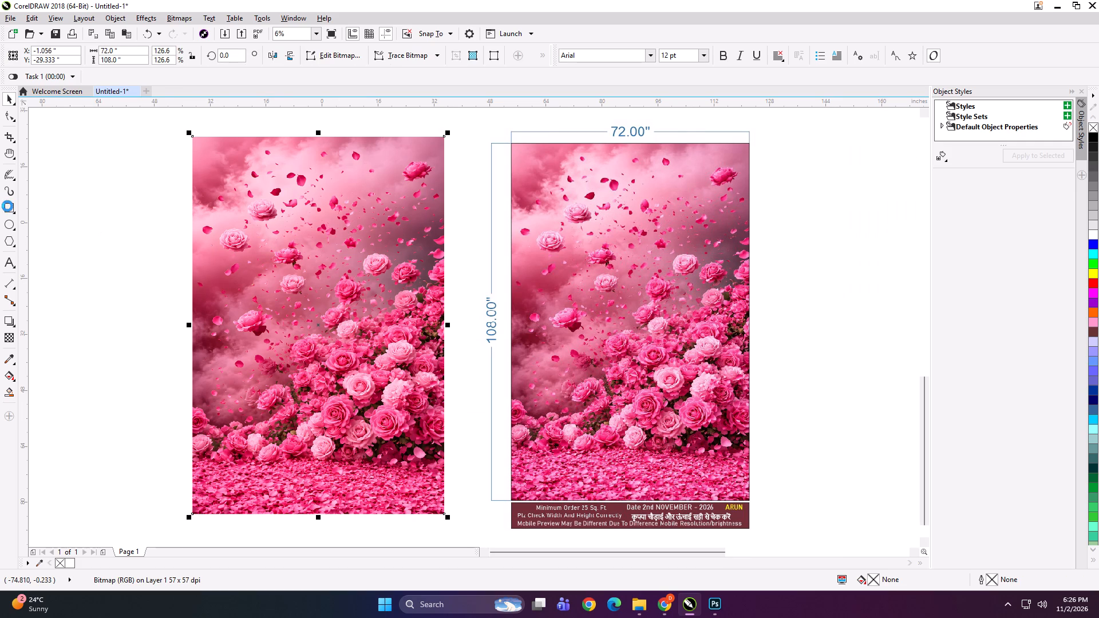
pyautogui.hotkey('shift', 'space')
pyautogui.click(131, 49)
pyautogui.hotkey('ctrl', 'a')
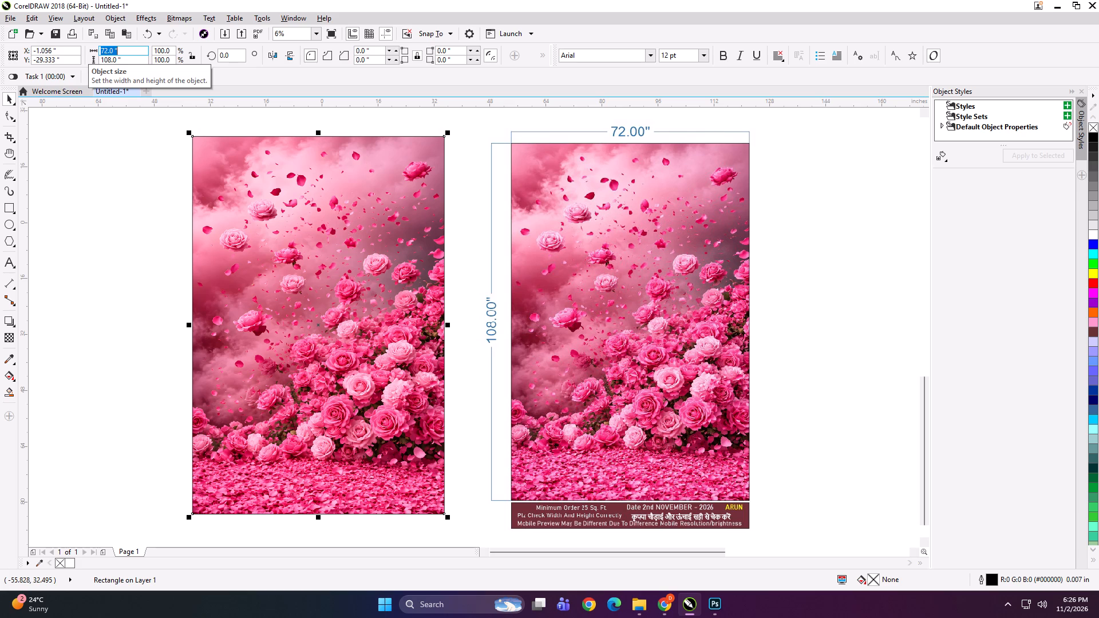
pyautogui.press('4')
pyautogui.press('Return')
pyautogui.keyDown('shift'); pyautogui.click(224, 216); pyautogui.keyUp('shift')
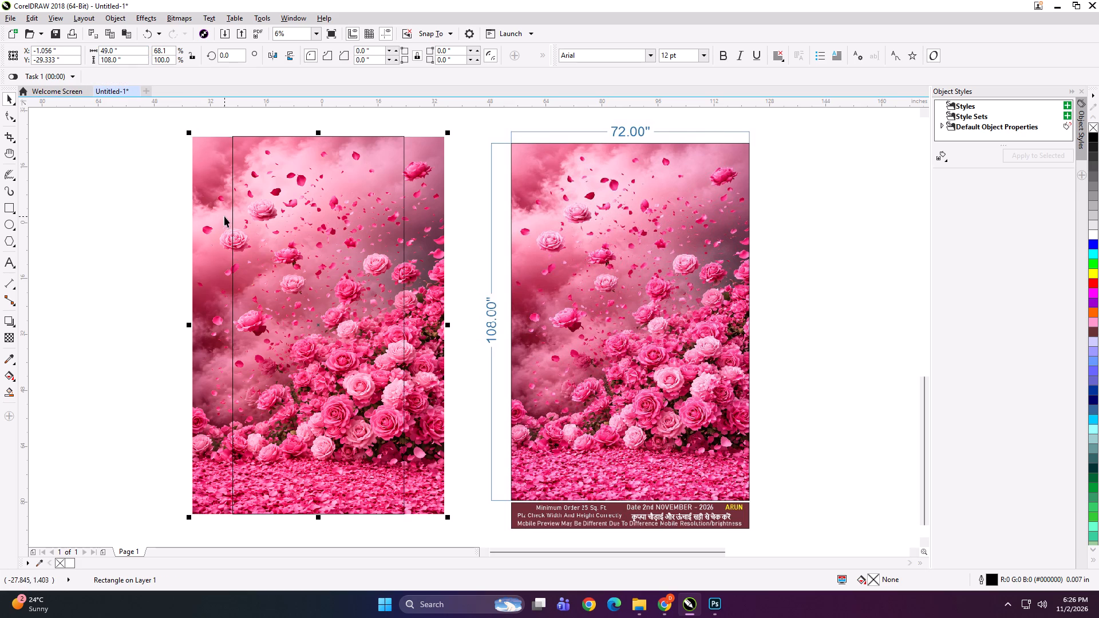
pyautogui.press('l')
pyautogui.click(132, 224)
# Mirror a copy of the 49-inch frame to its right with a slight overlap, and narrow it to 23.5 inches at the image's right edge.
pyautogui.click(271, 267)
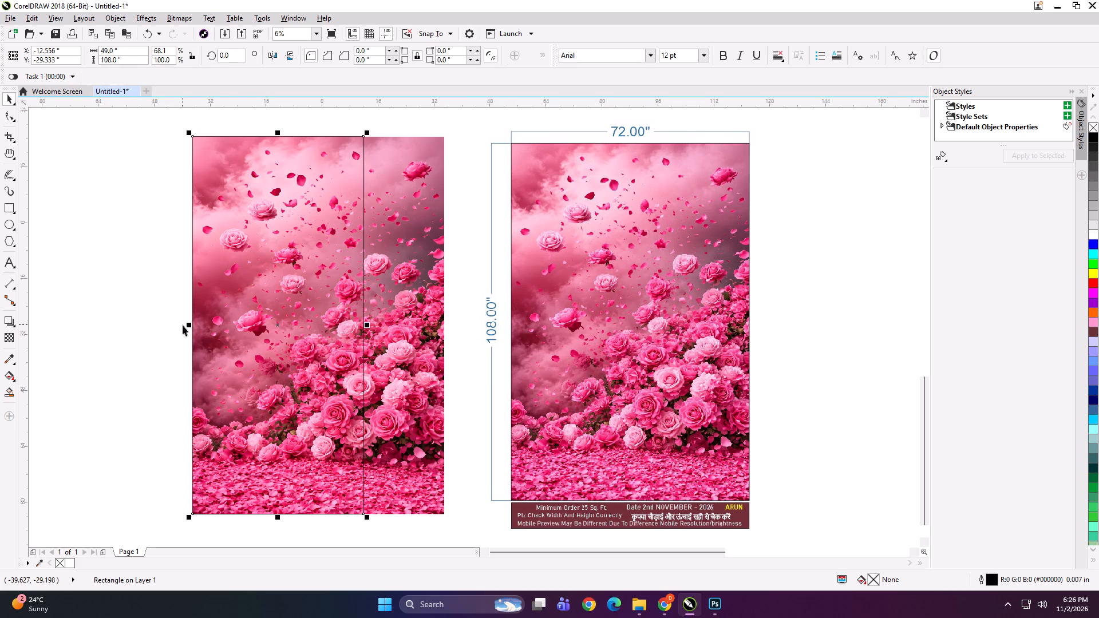
pyautogui.moveTo(186, 325); pyautogui.dragTo(409, 346)
pyautogui.keyDown('ctrl'); pyautogui.rightClick(409, 346); pyautogui.keyUp('ctrl')
pyautogui.press('Left')
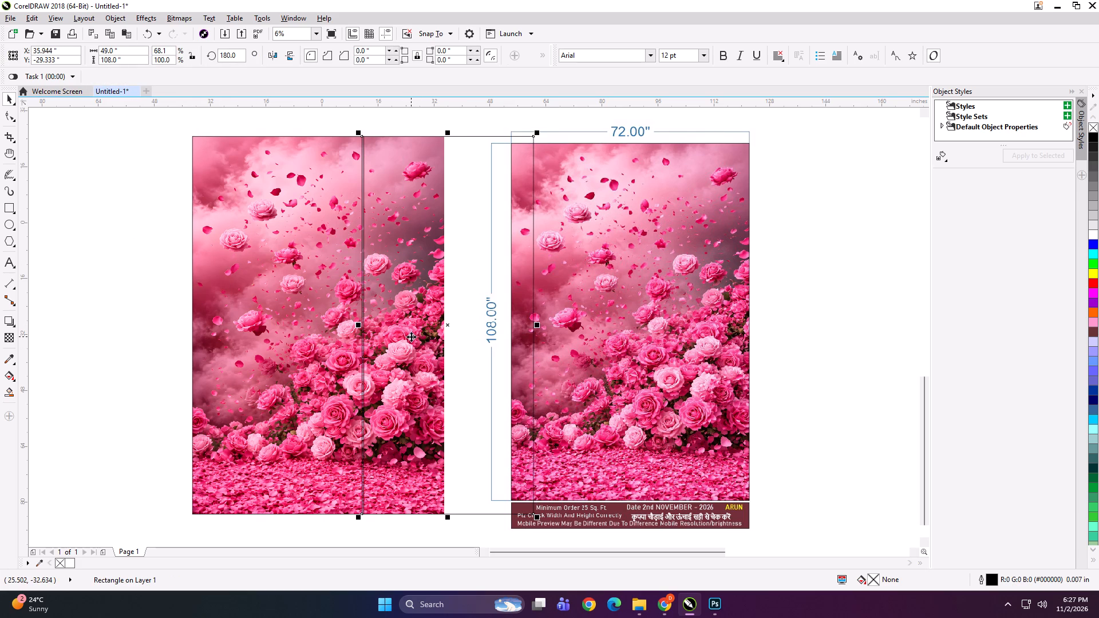
pyautogui.moveTo(540, 328); pyautogui.dragTo(453, 314)
# Group the two frames, PowerClip the rose image inside them, and ungroup the result into two separate panels.
pyautogui.keyDown('shift'); pyautogui.click(342, 303); pyautogui.keyUp('shift')
pyautogui.hotkey('ctrl', 'g')
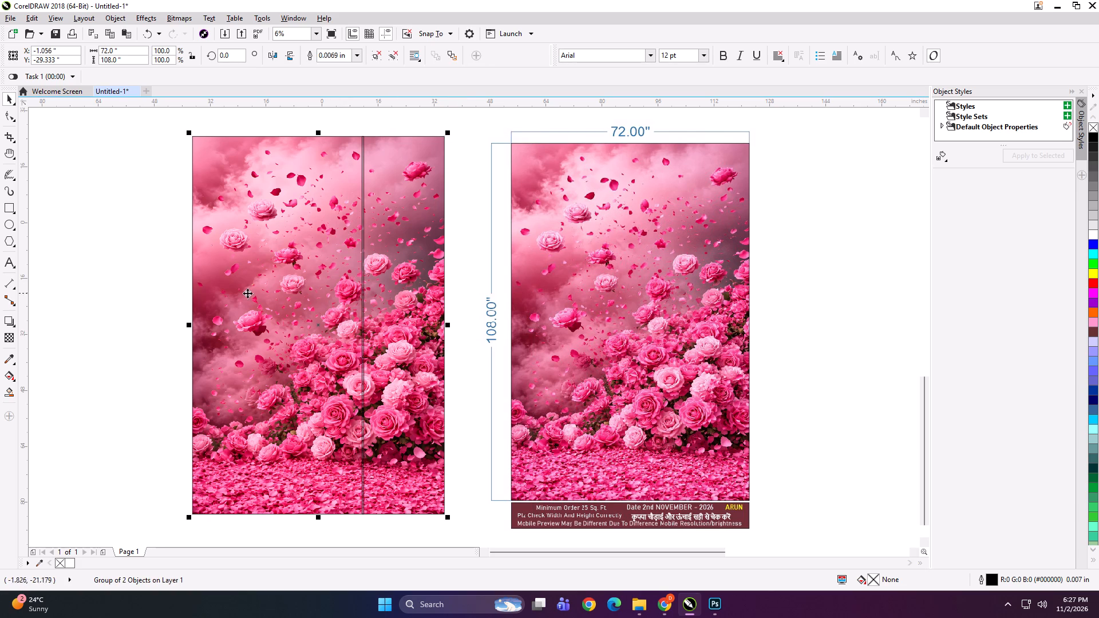
pyautogui.click(156, 282)
pyautogui.keyDown('alt'); pyautogui.click(272, 287); pyautogui.keyUp('alt')
pyautogui.hotkey('shift', 'Return')
pyautogui.click(324, 292)
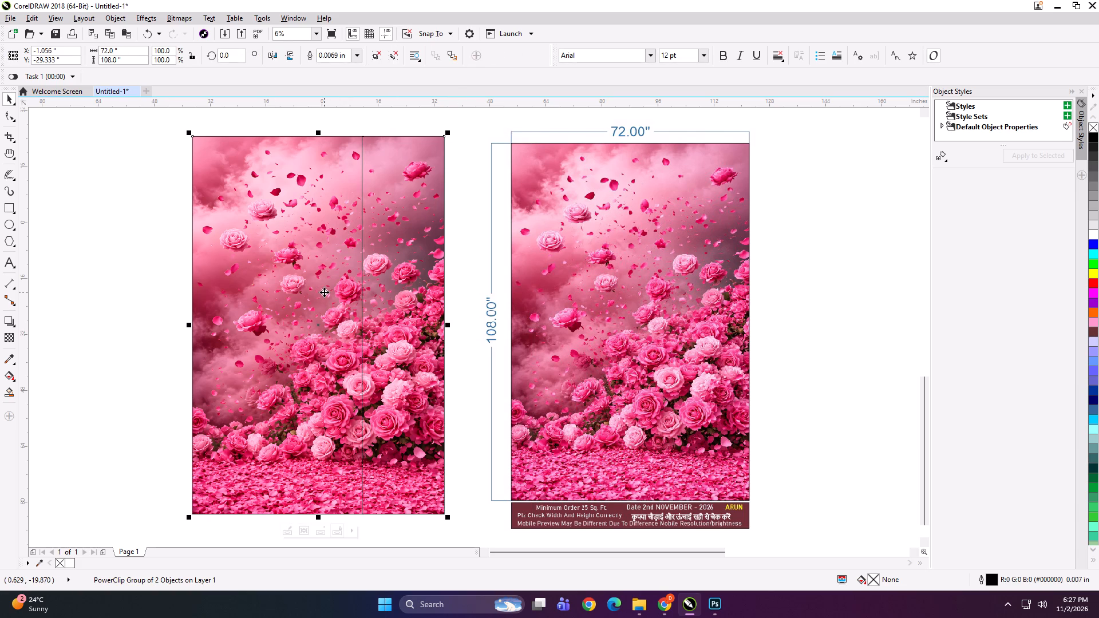
pyautogui.hotkey('ctrl', 'u')
# Add the label text "72*108 PANEL 1" at the top edge of the wide rose panel.
pyautogui.click(168, 238)
pyautogui.click(9, 262)
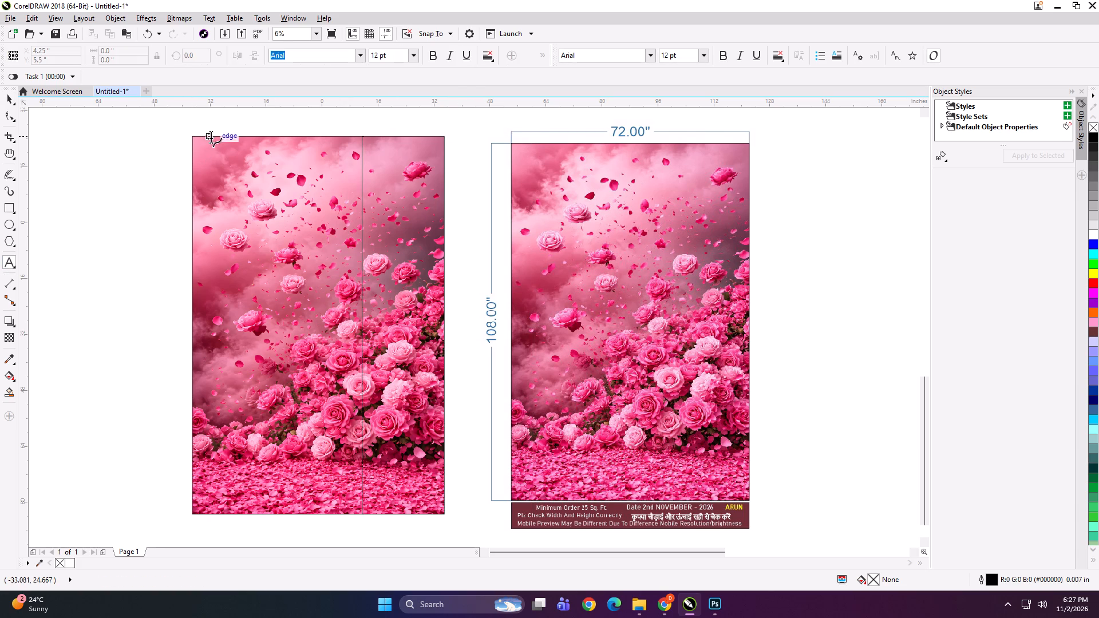
pyautogui.click(228, 134)
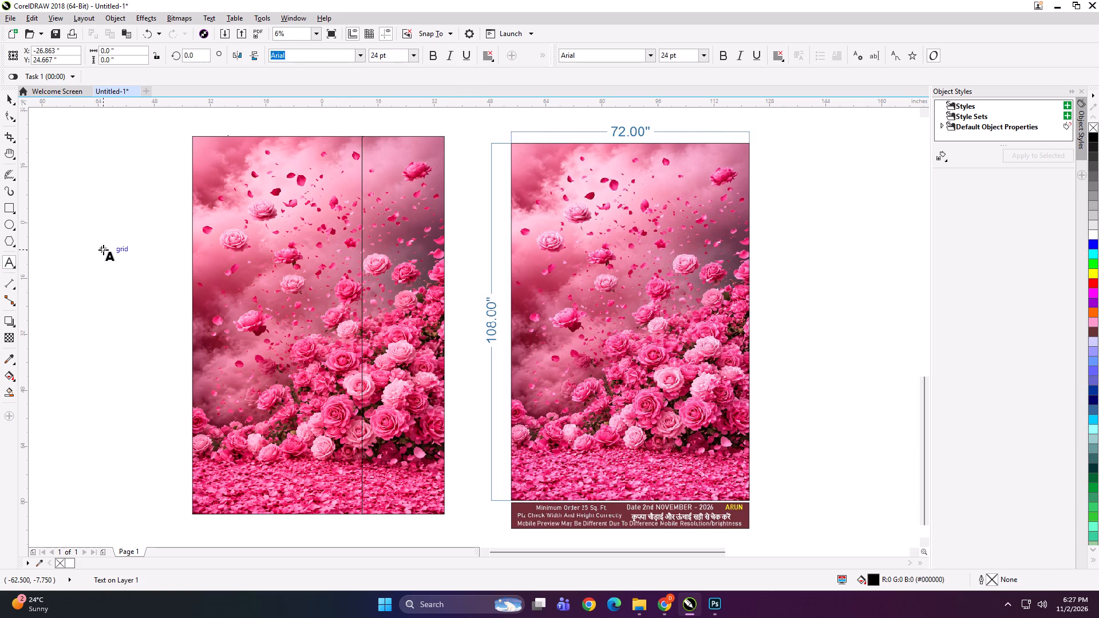
pyautogui.write('72*108 PANEL 1')
# Copy the panel label to the narrow panel's top edge and change its ending to PANEL 2.
pyautogui.hotkey('ctrl', 'a')
pyautogui.hotkey('ctrl', 'c')
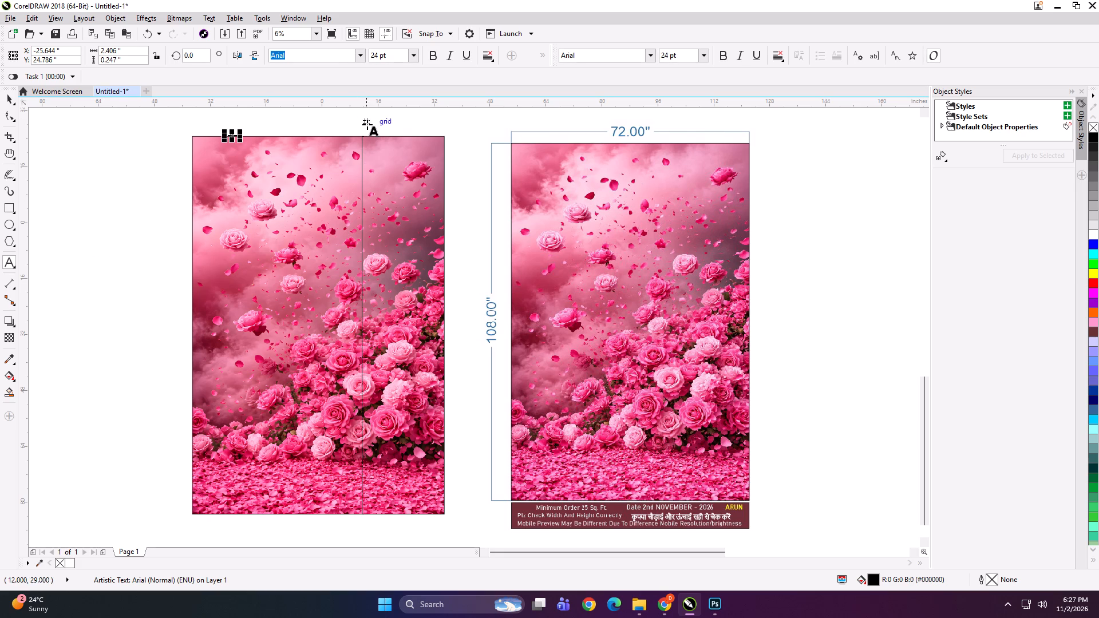
pyautogui.click(379, 134)
pyautogui.hotkey('ctrl', 'v')
pyautogui.press('BackSpace')
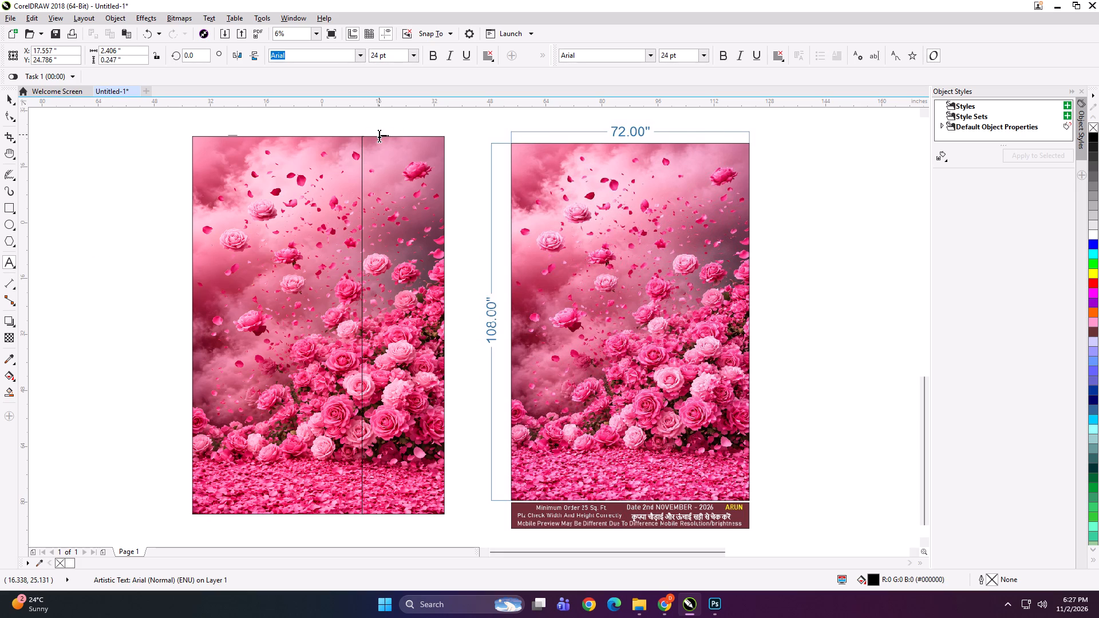
pyautogui.press('2')
pyautogui.click(10, 100)
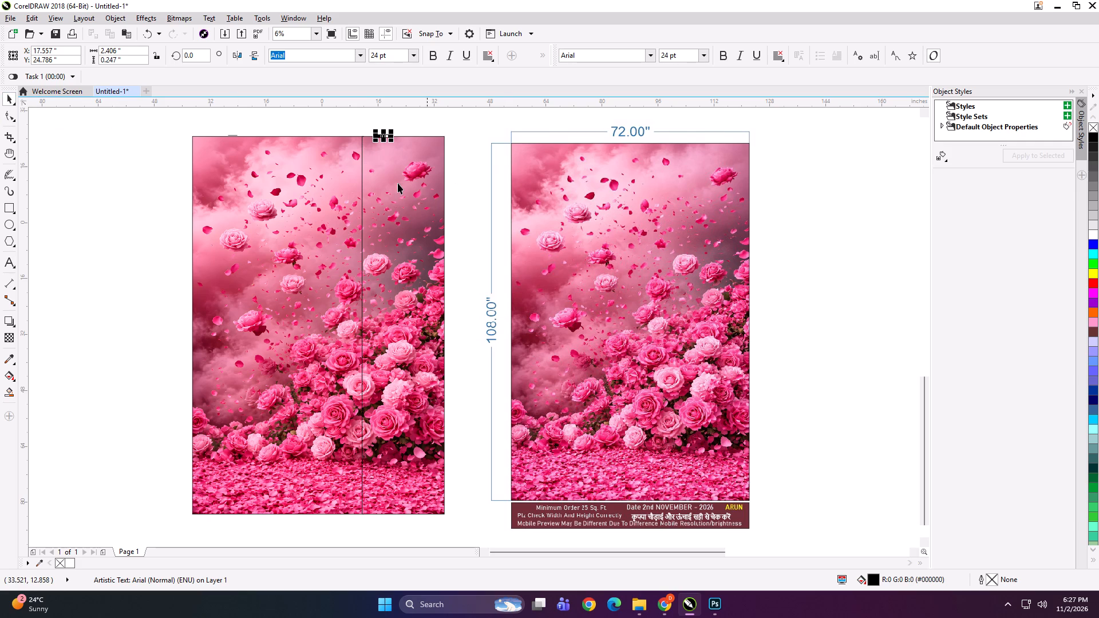
# Group each text label with its own rose panel.
pyautogui.keyDown('shift'); pyautogui.click(397, 183); pyautogui.keyUp('shift')
pyautogui.hotkey('ctrl', 'g')
pyautogui.moveTo(224, 125); pyautogui.dragTo(263, 167)
pyautogui.keyDown('shift'); pyautogui.click(263, 167); pyautogui.keyUp('shift')
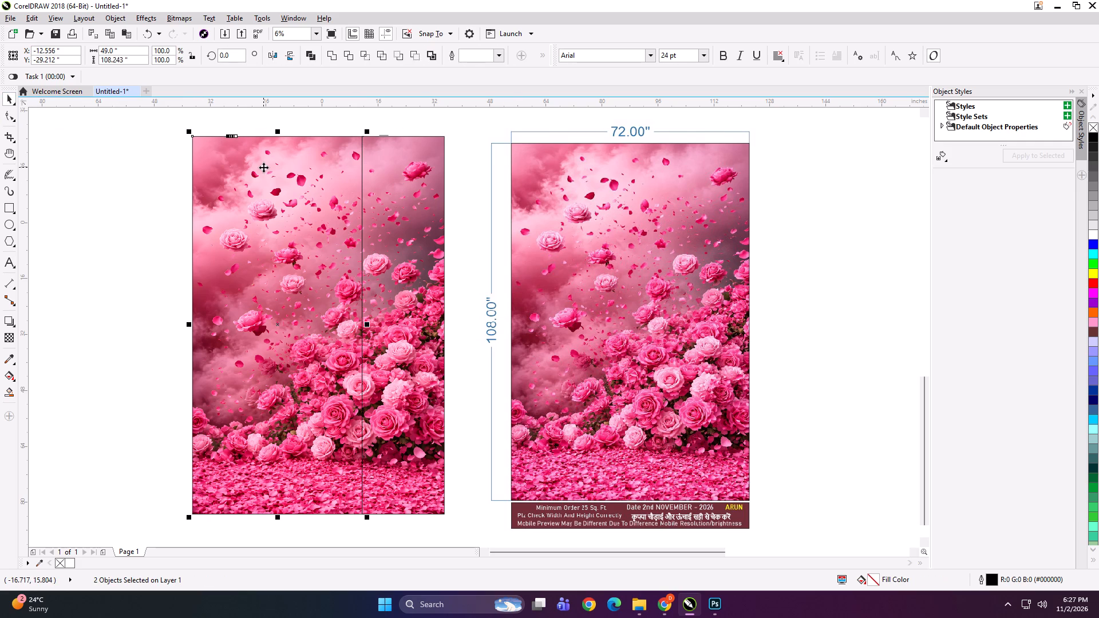
pyautogui.hotkey('ctrl', 'g')
# Start exporting the wide rose panel and go up to the NOV > 2 print-file folder.
pyautogui.hotkey('ctrl', 'e')
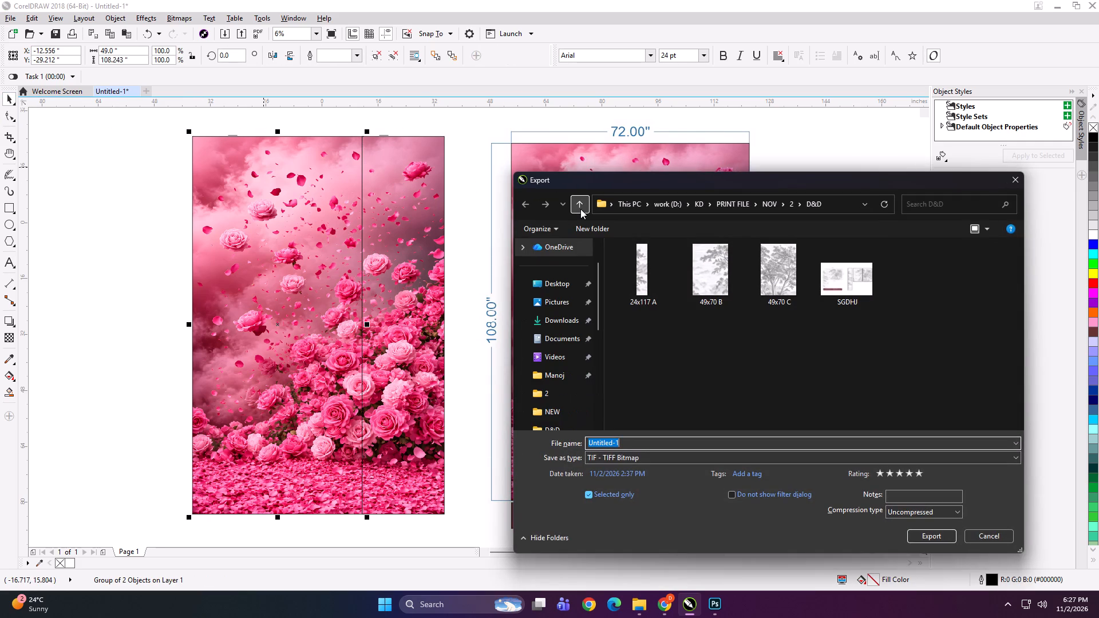
pyautogui.click(580, 209)
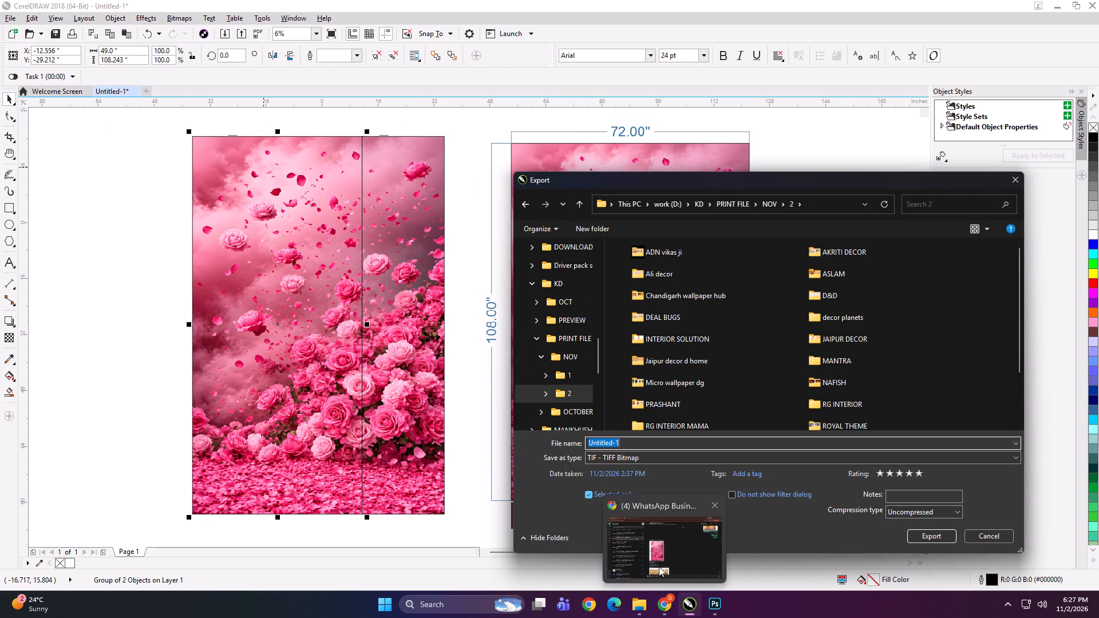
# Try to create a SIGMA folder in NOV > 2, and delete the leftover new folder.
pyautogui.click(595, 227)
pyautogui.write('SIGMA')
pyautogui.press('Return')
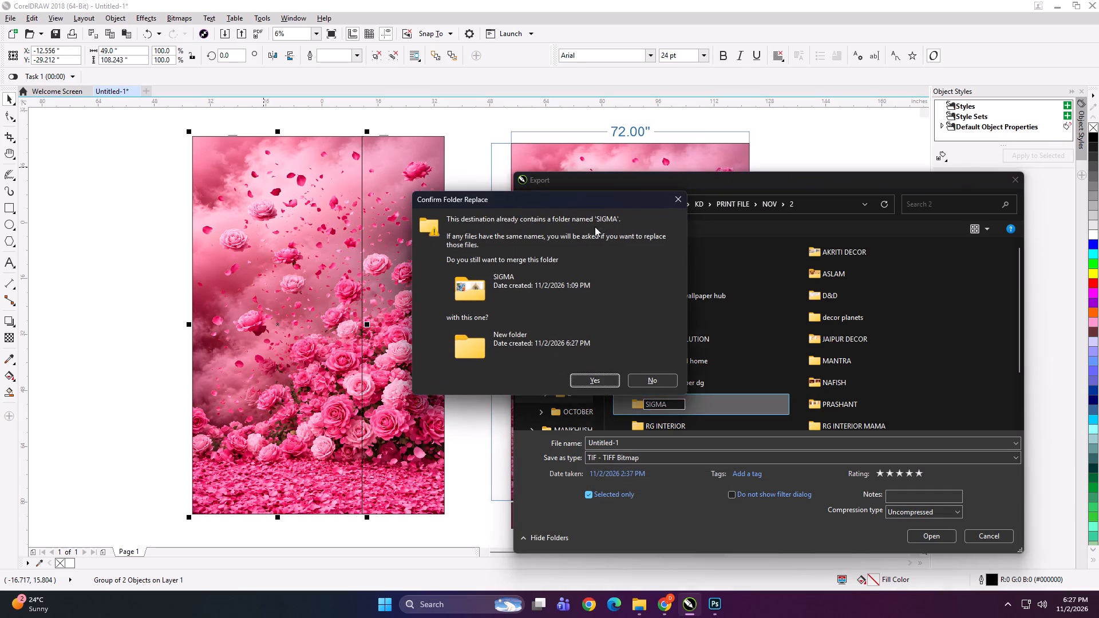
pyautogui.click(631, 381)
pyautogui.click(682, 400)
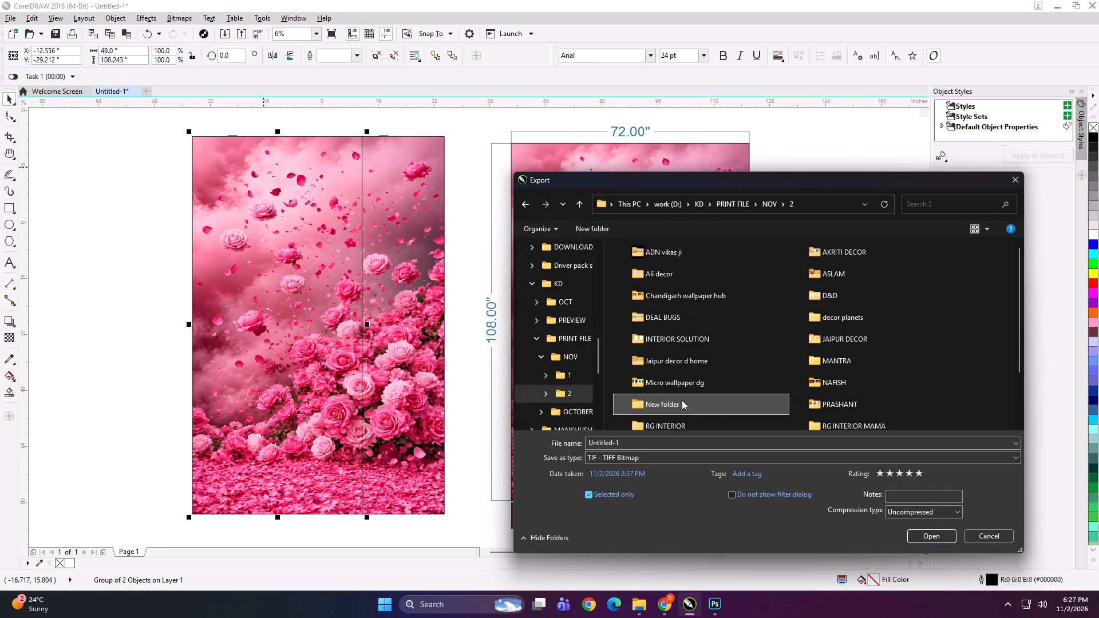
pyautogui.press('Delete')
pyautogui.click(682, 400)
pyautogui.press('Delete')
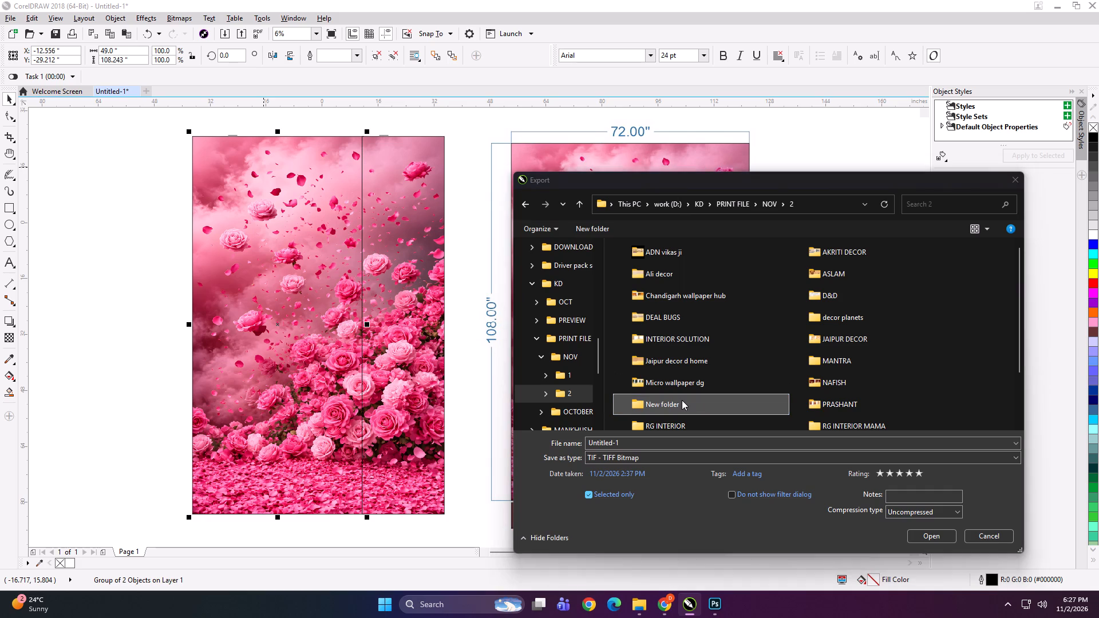
# Open the existing SIGMA folder and create and open a subfolder named 72x108 in it.
pyautogui.scroll(3, 693, 346)
pyautogui.scroll(-1, 744, 338)
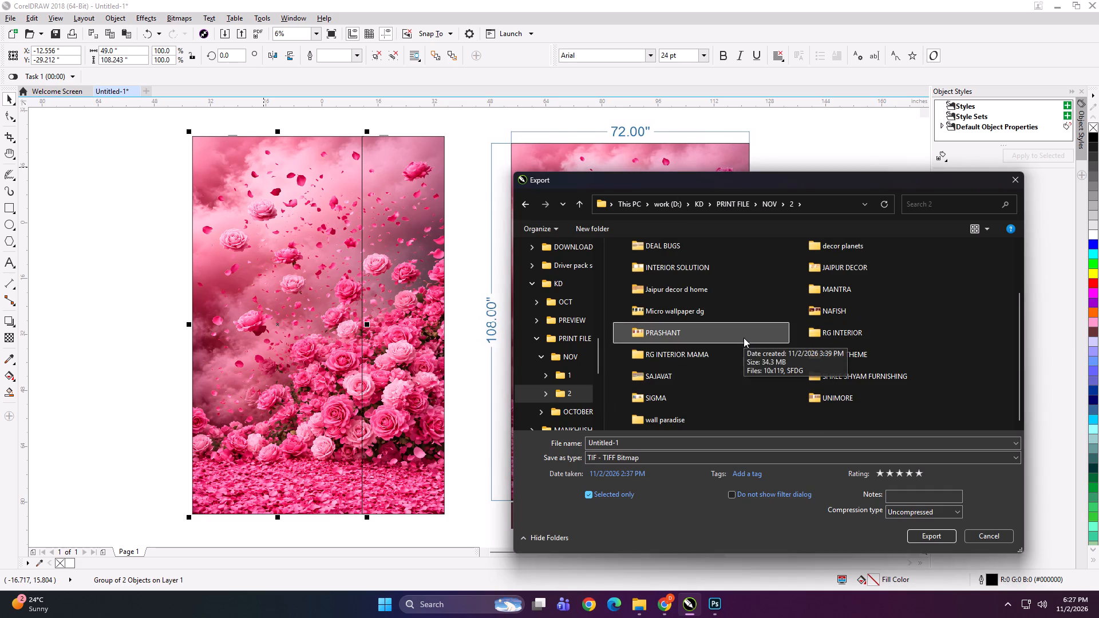
pyautogui.doubleClick(662, 394)
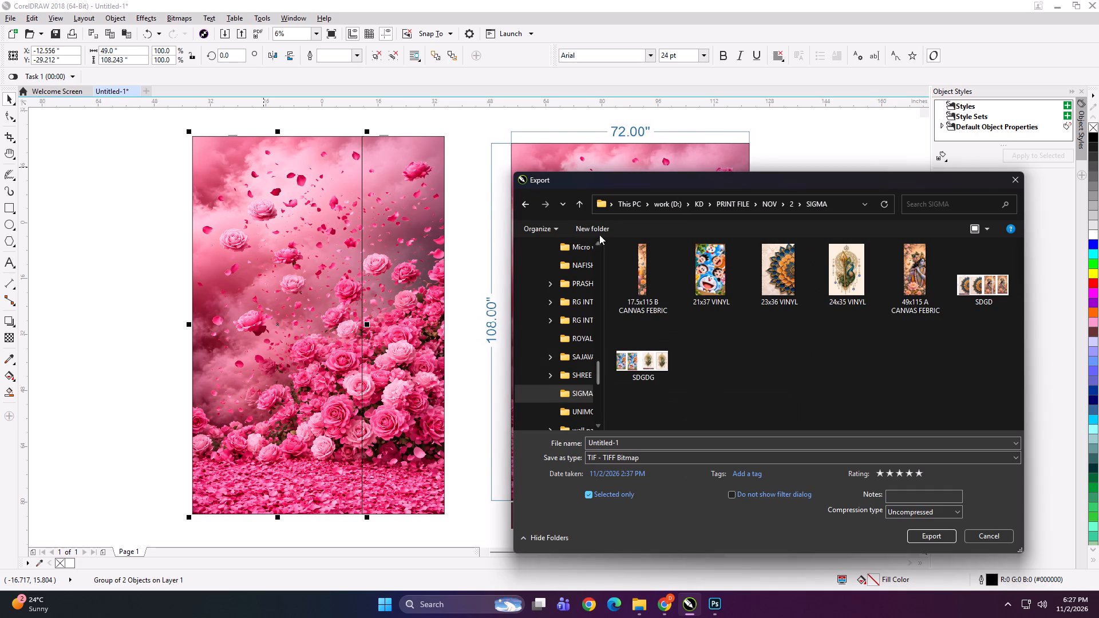
pyautogui.click(598, 228)
pyautogui.write('72')
pyautogui.write('x108')
pyautogui.press('space')
pyautogui.press('Return')
pyautogui.doubleClick(634, 268)
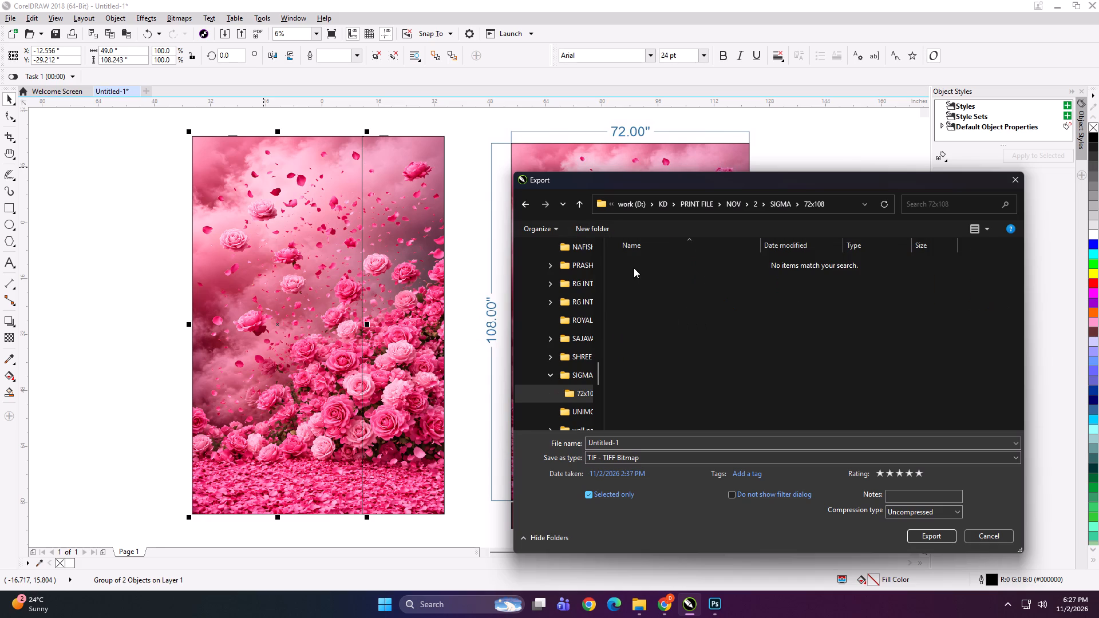
# Export the wide rose panel as the TIFF "49x108 A" in the 72x108 folder.
pyautogui.click(668, 439)
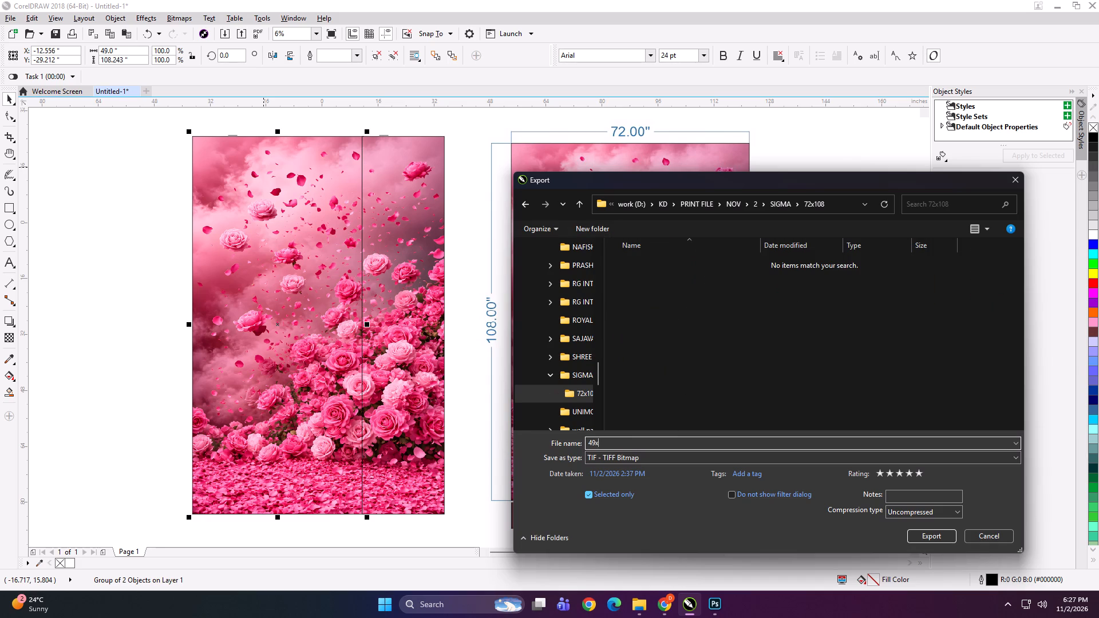
pyautogui.press('Return')
pyautogui.press('Return')
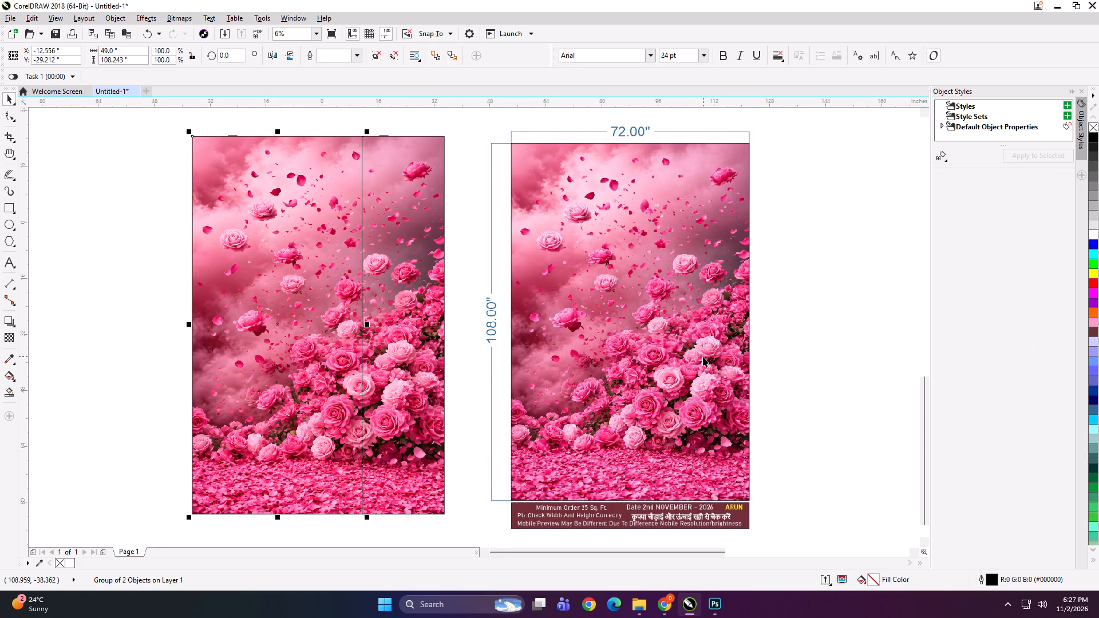
# Export the narrow rose panel as the TIFF "23.5x108 B" at 100 dpi in RGB in the 72x108 folder.
pyautogui.click(406, 302)
pyautogui.hotkey('ctrl', 'e')
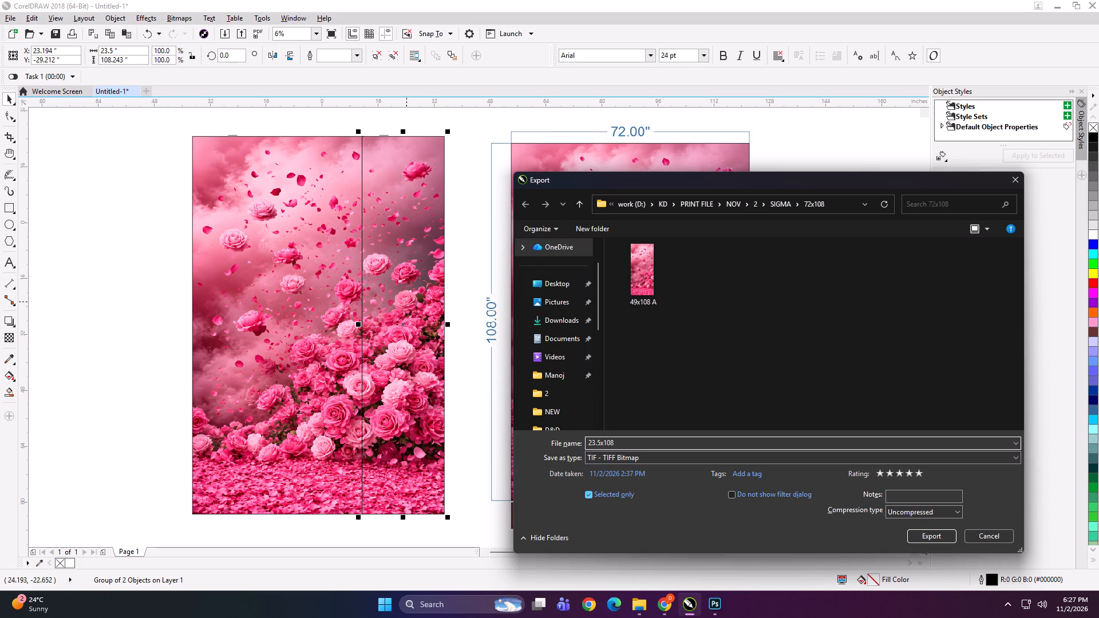
pyautogui.press('b')
pyautogui.press('Return')
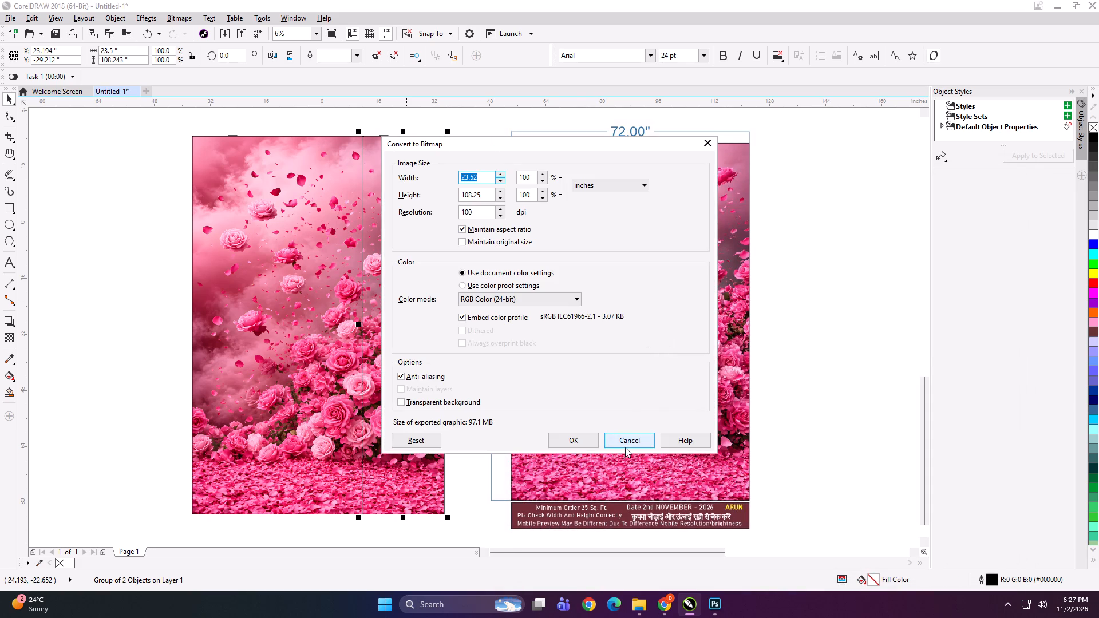
pyautogui.click(586, 442)
# Nudge the narrow panel to the right to leave a gap, and group both panels with the 72 x 108 preview.
pyautogui.press('Right')
pyautogui.press('Right')
pyautogui.press('Right')
pyautogui.press('Right')
pyautogui.press('Right')
pyautogui.press('Right')
pyautogui.press('Right')
pyautogui.press('Right')
pyautogui.press('Right')
pyautogui.keyDown('shift'); pyautogui.click(306, 326); pyautogui.keyUp('shift')
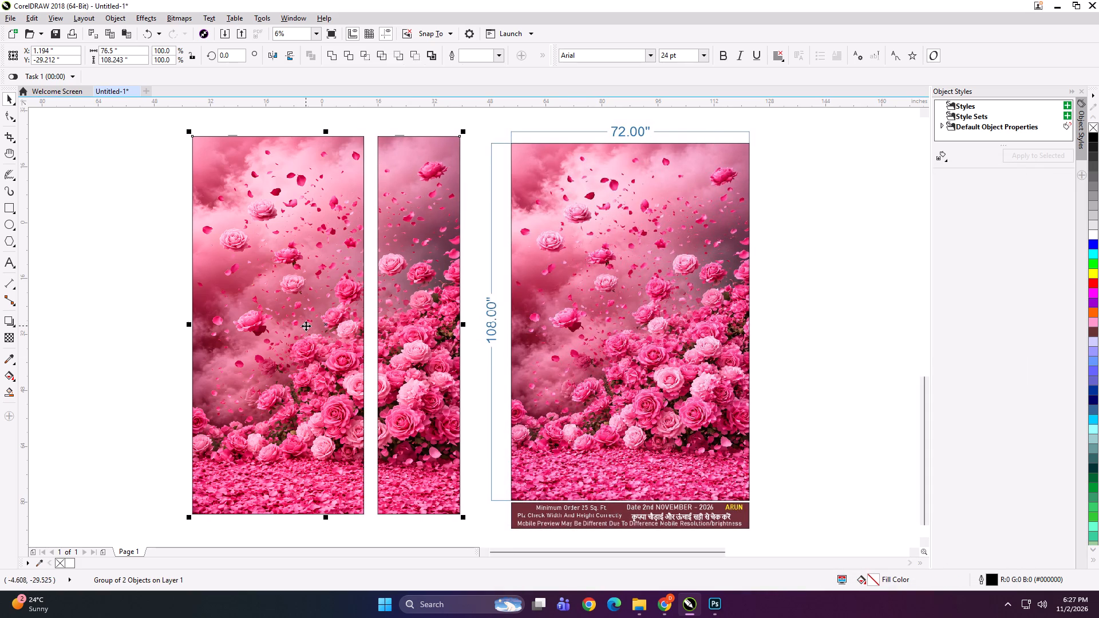
pyautogui.keyDown('shift'); pyautogui.click(558, 358); pyautogui.keyUp('shift')
pyautogui.hotkey('ctrl', 'g')
# Scale the grouped panels and preview down to about 3.2 x 2.4 inches.
pyautogui.keyDown('shift'); pyautogui.moveTo(758, 541); pyautogui.dragTo(753, 537); pyautogui.keyUp('shift')
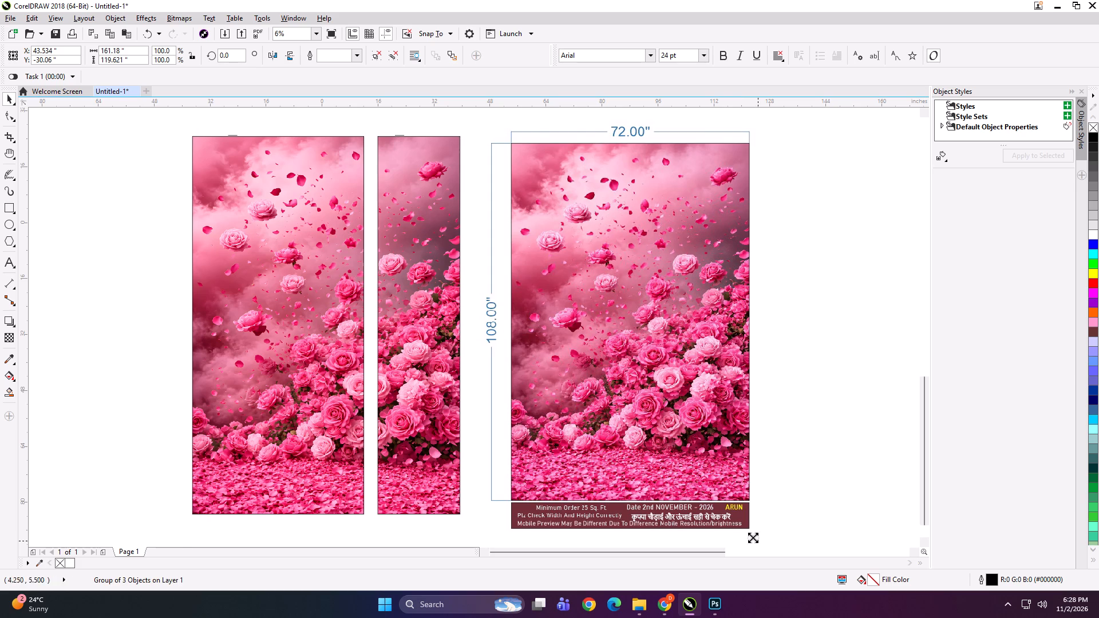
pyautogui.keyDown('shift'); pyautogui.moveTo(753, 537); pyautogui.dragTo(488, 336); pyautogui.keyUp('shift')
# Export the scaled-down group as a TIFF named SDGH in the 72x108 folder.
pyautogui.scroll(3, 475, 326)
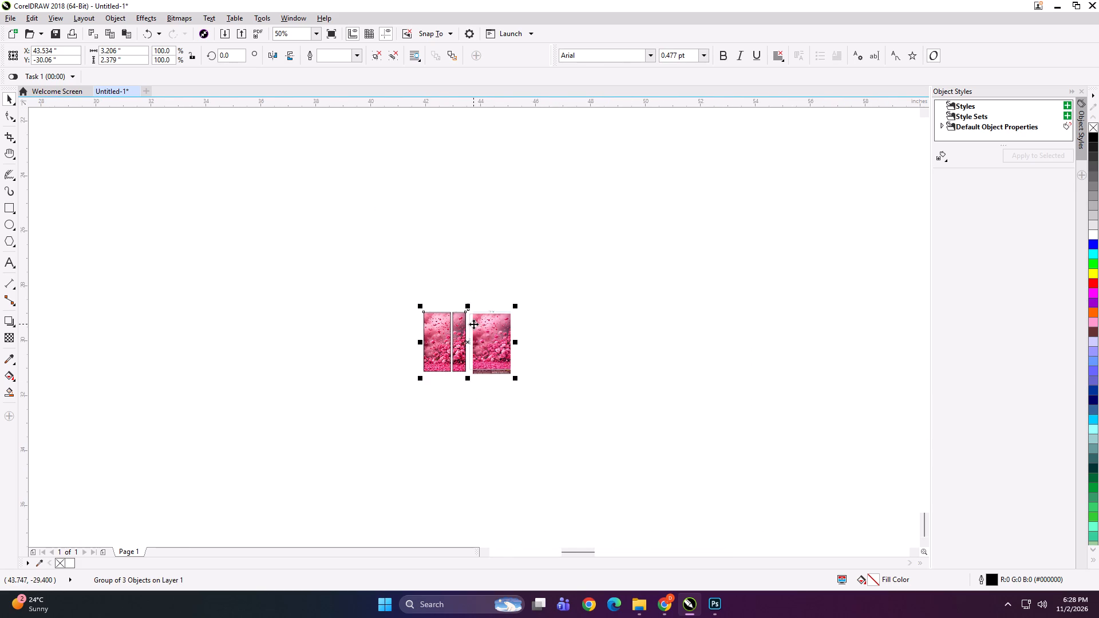
pyautogui.scroll(1, 469, 330)
pyautogui.hotkey('ctrl', 'e')
pyautogui.write('SDGH')
pyautogui.press('Return')
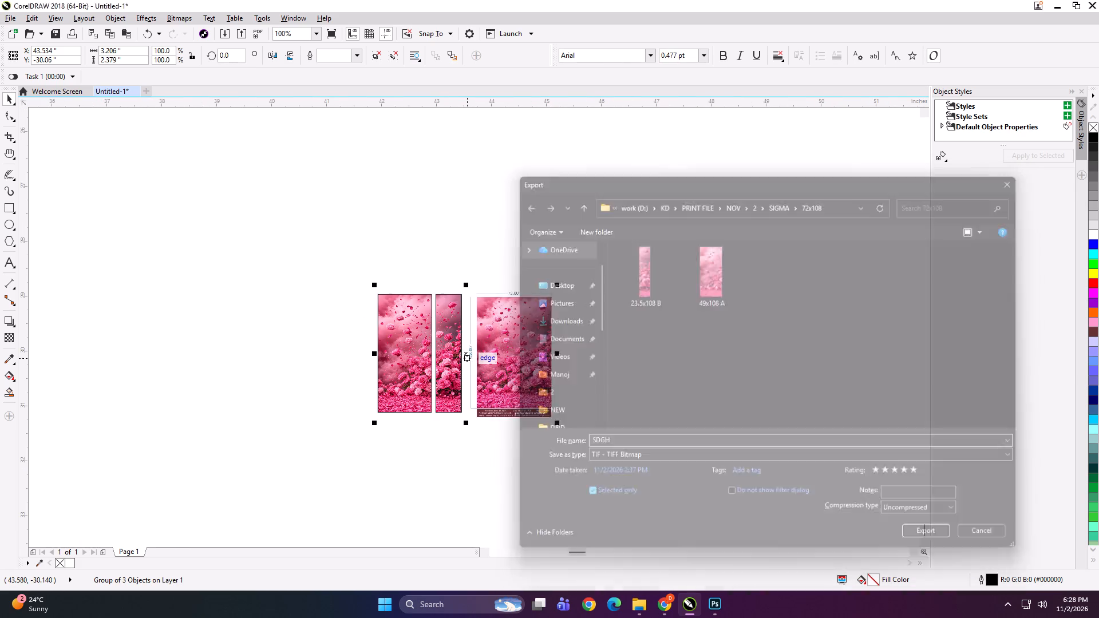
pyautogui.press('Return')
pyautogui.press('Return')
# Delete the scaled-down rose group from the canvas.
pyautogui.press('Delete')
# Move the wheat-stalk wallpaper preview up and to the left on the canvas.
pyautogui.press('F4')
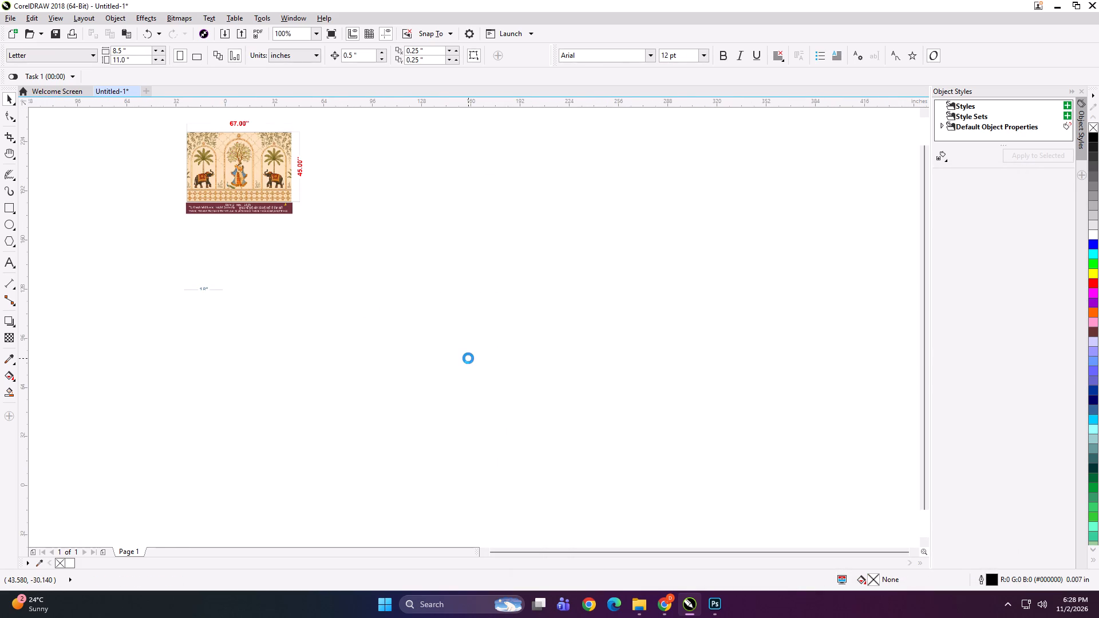
pyautogui.scroll(-1, 473, 347)
pyautogui.click(473, 349)
pyautogui.moveTo(583, 373); pyautogui.dragTo(555, 301)
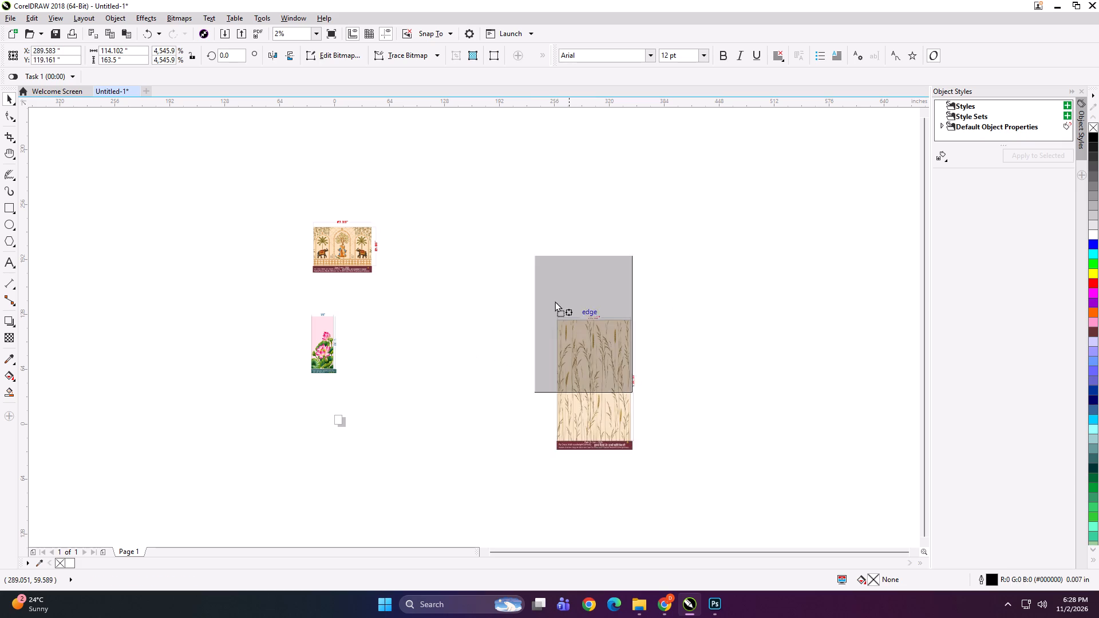
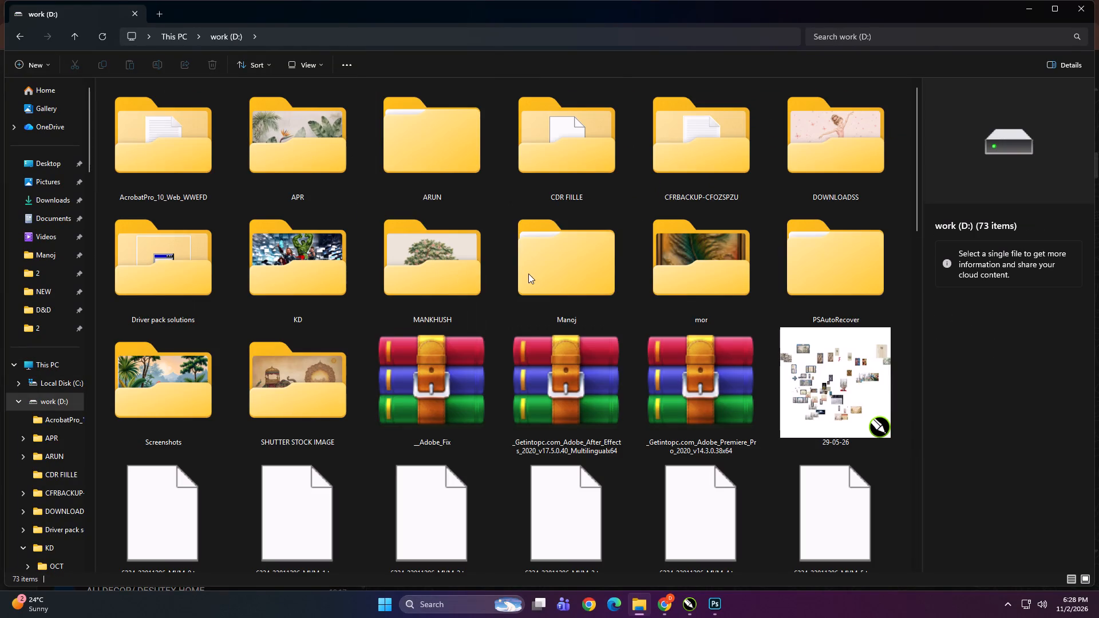
# Copy the 72x108 folder from the SIGMA client folder in KD > PRINT FILE > NOV > 2 on the work drive.
pyautogui.click(528, 274)
pyautogui.doubleClick(314, 276)
pyautogui.doubleClick(514, 150)
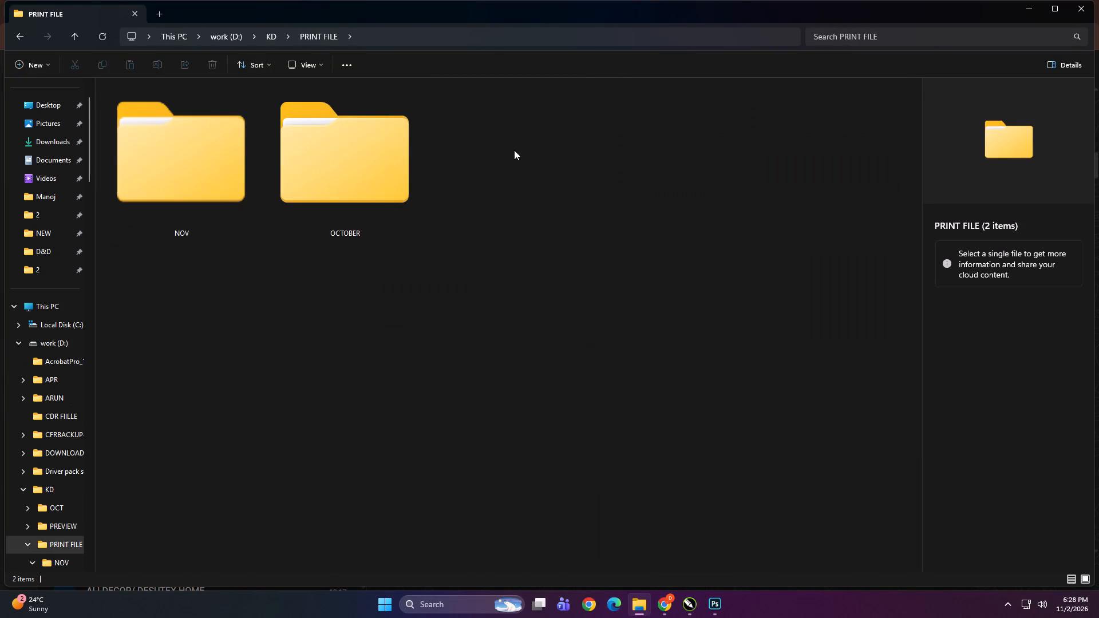
pyautogui.doubleClick(290, 171)
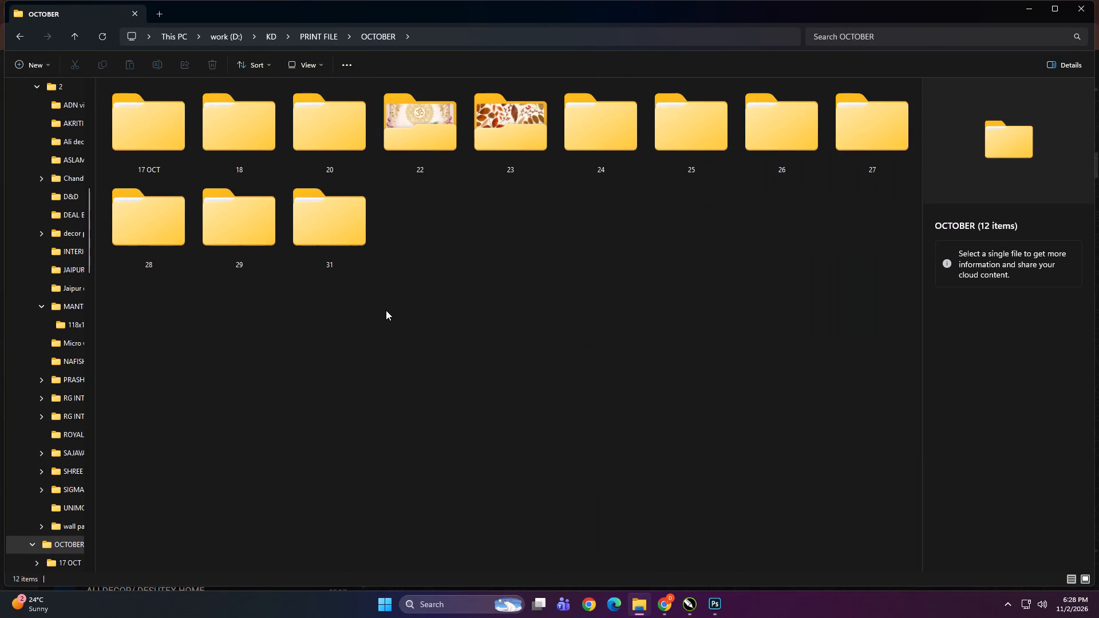
pyautogui.press('BackSpace')
pyautogui.doubleClick(186, 192)
pyautogui.doubleClick(293, 173)
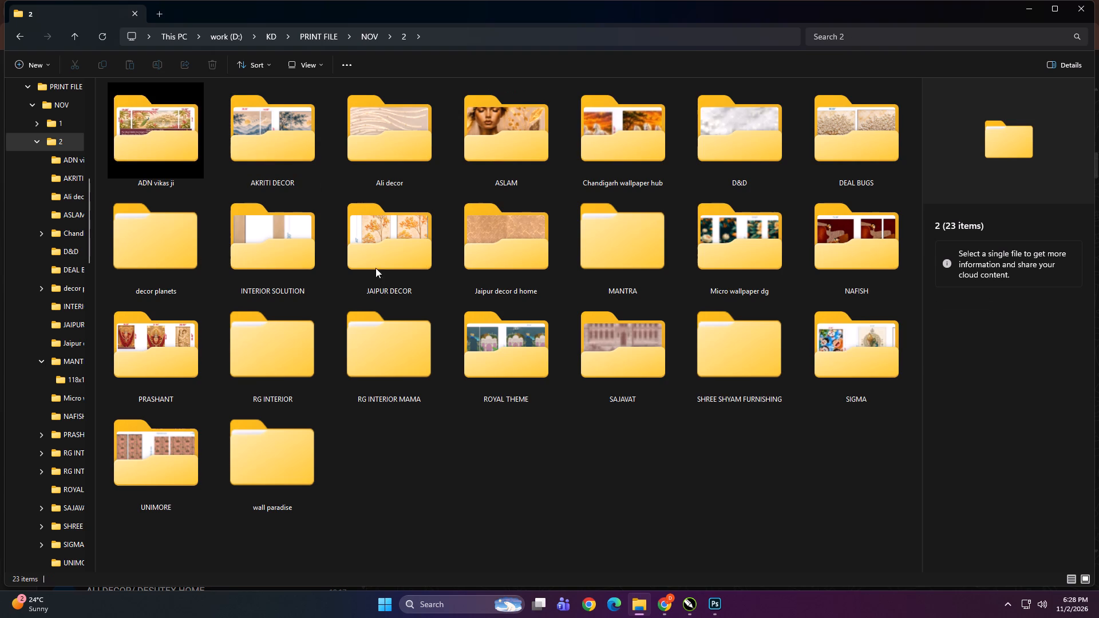
pyautogui.doubleClick(837, 373)
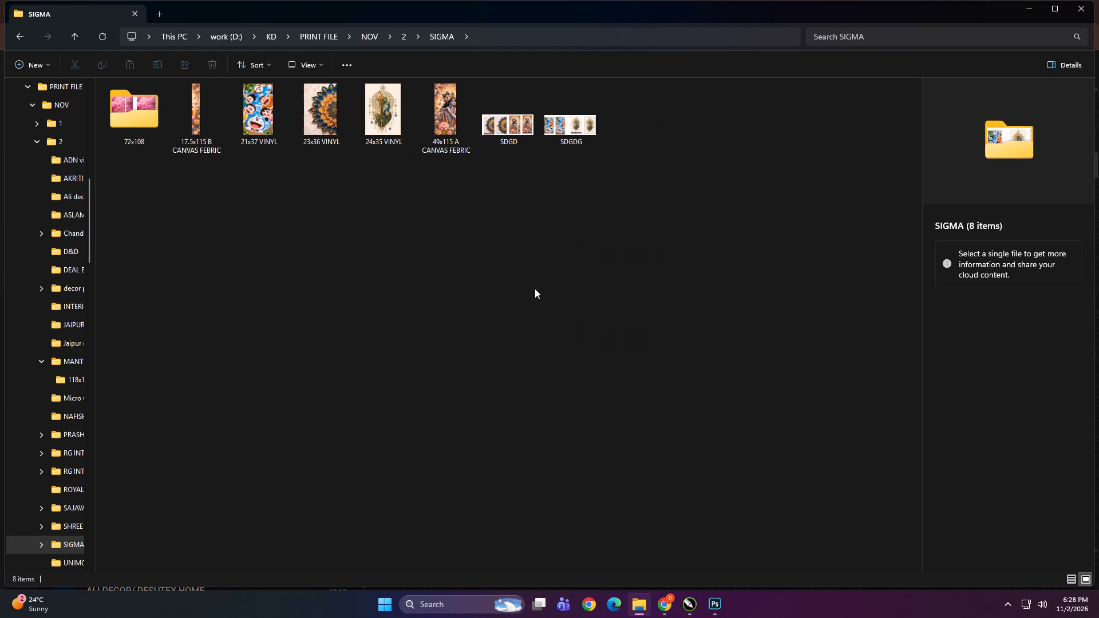
pyautogui.click(111, 102)
pyautogui.hotkey('ctrl', 'c')
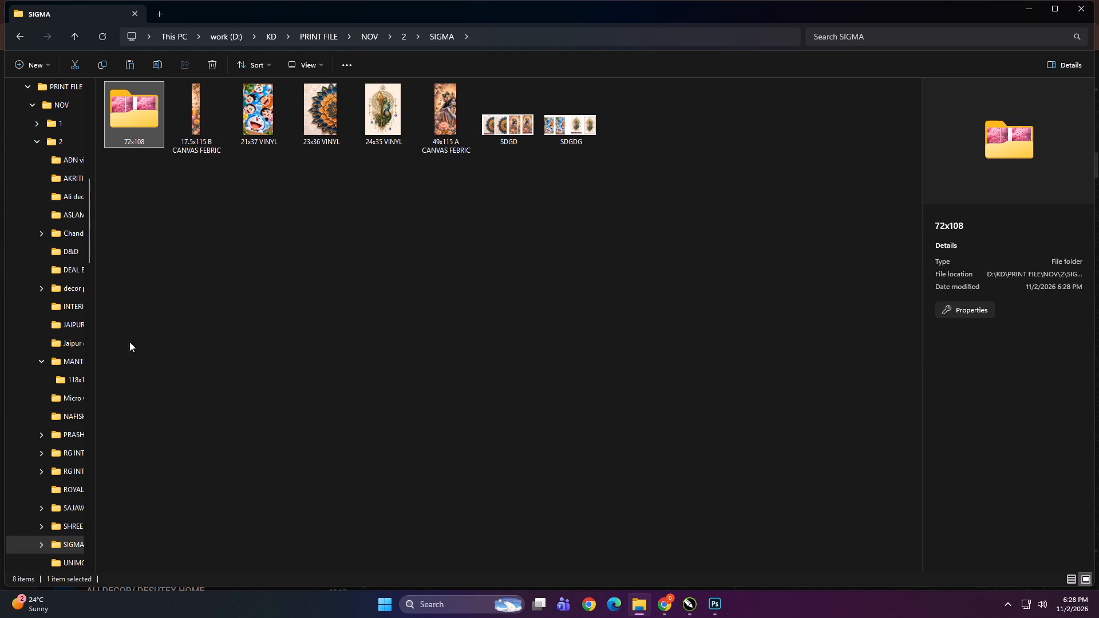
# Paste the 72x108 folder into Print > NOV > 2 on the DIGITECH_SHAREDRIVE network drive and select the pasted folder.
pyautogui.scroll(5, 84, 379)
pyautogui.click(64, 368)
pyautogui.doubleClick(160, 262)
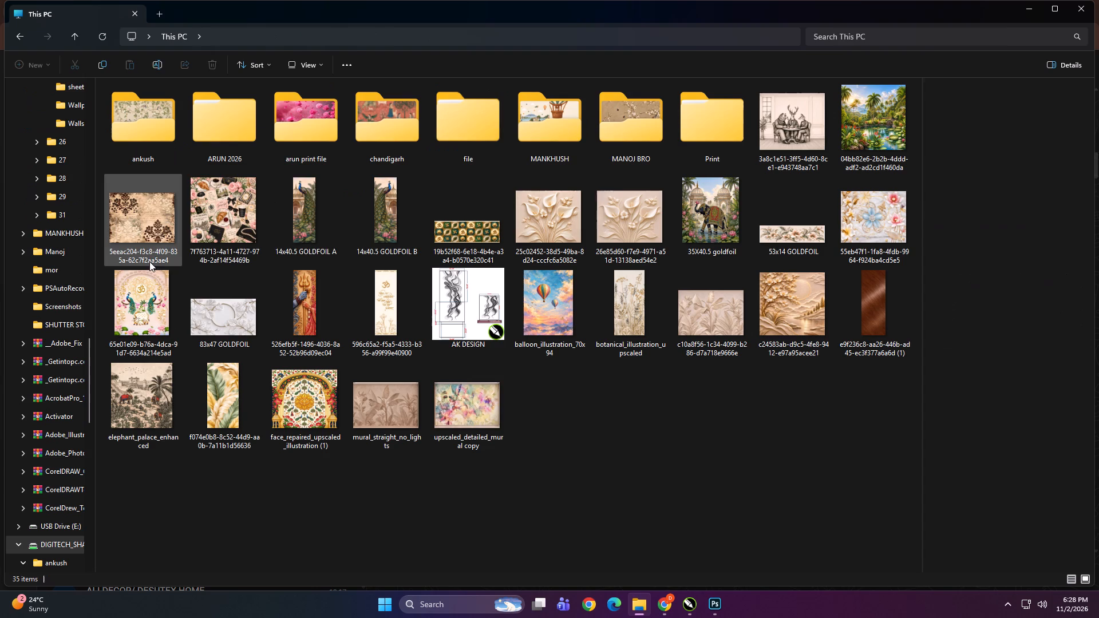
pyautogui.doubleClick(715, 127)
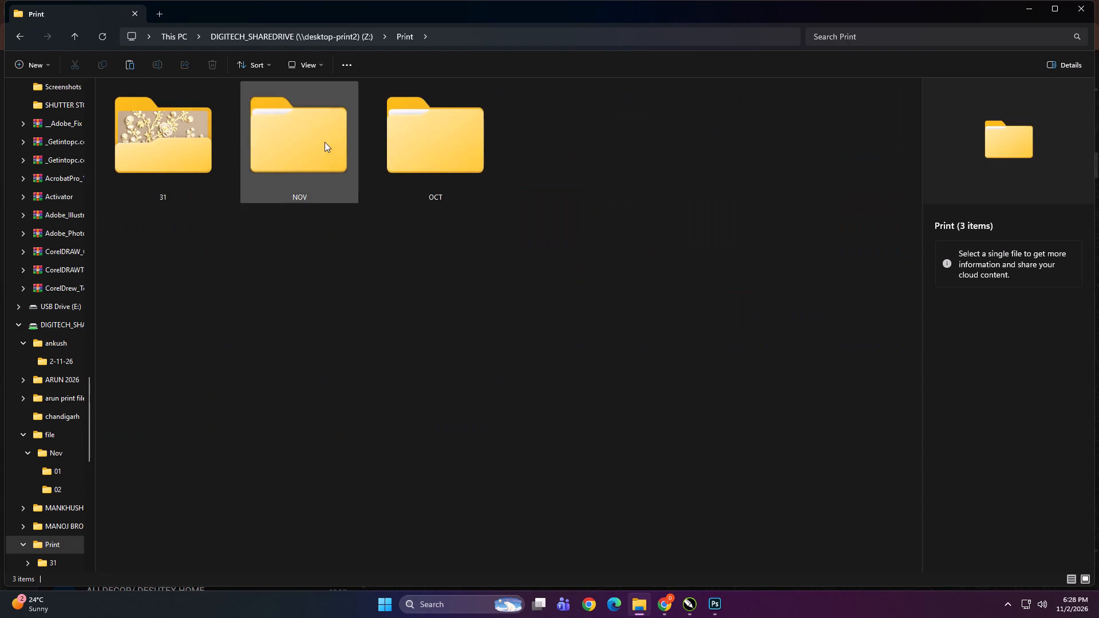
pyautogui.doubleClick(291, 150)
pyautogui.doubleClick(335, 180)
pyautogui.rightClick(431, 332)
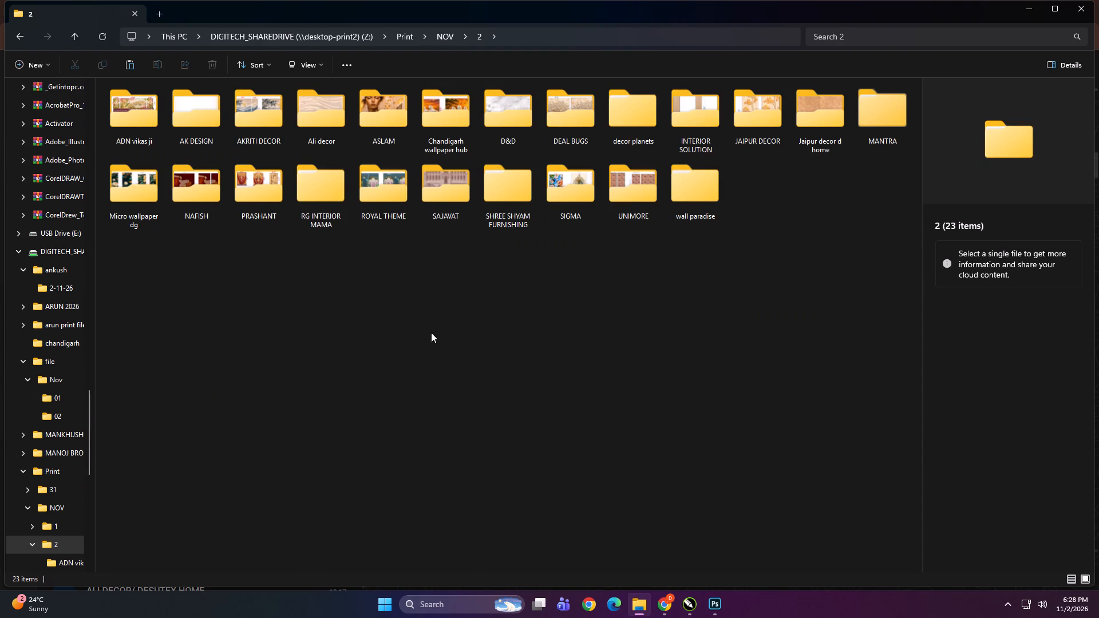
pyautogui.click(448, 347)
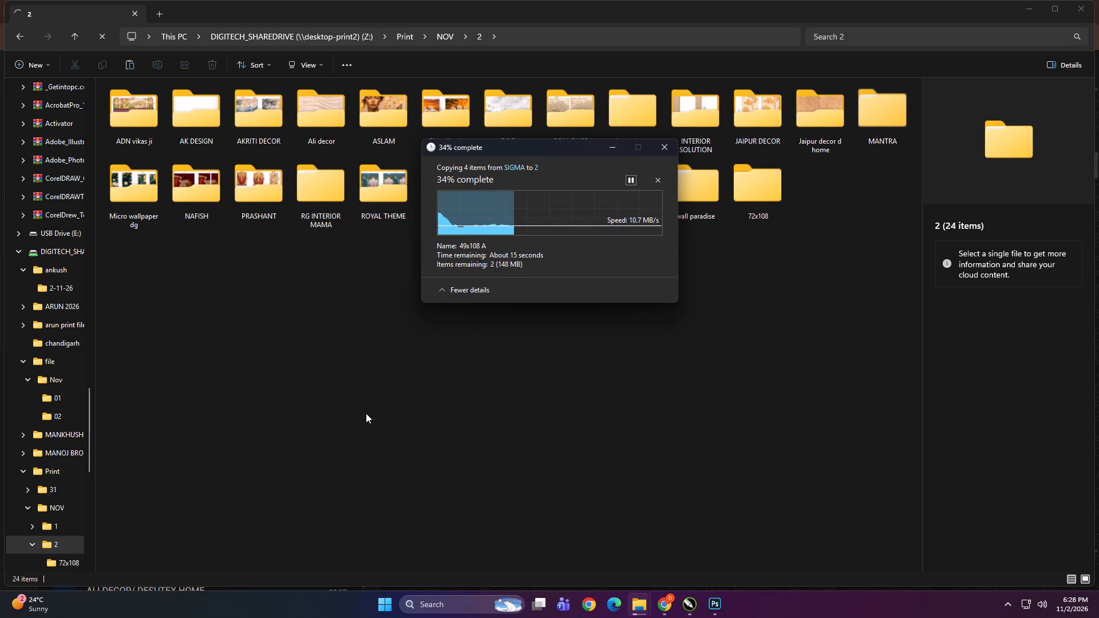
pyautogui.click(744, 342)
pyautogui.click(748, 184)
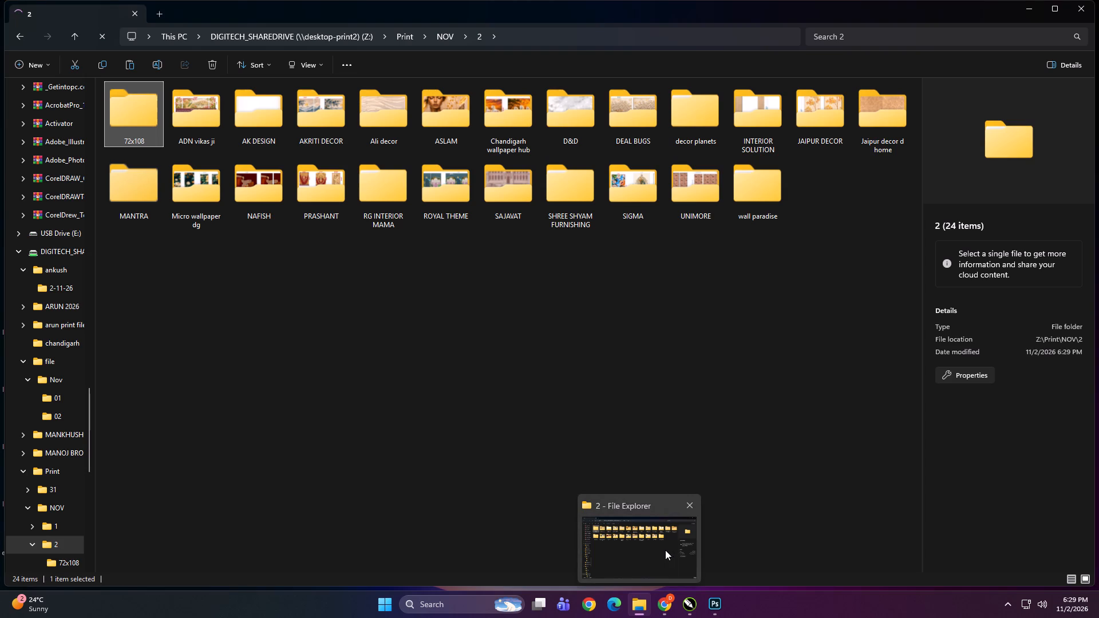
# Cut the 72x108 folder from Print > NOV > 2 on the DIGITECH_SHAREDRIVE network drive.
pyautogui.click(665, 550)
pyautogui.click(145, 117)
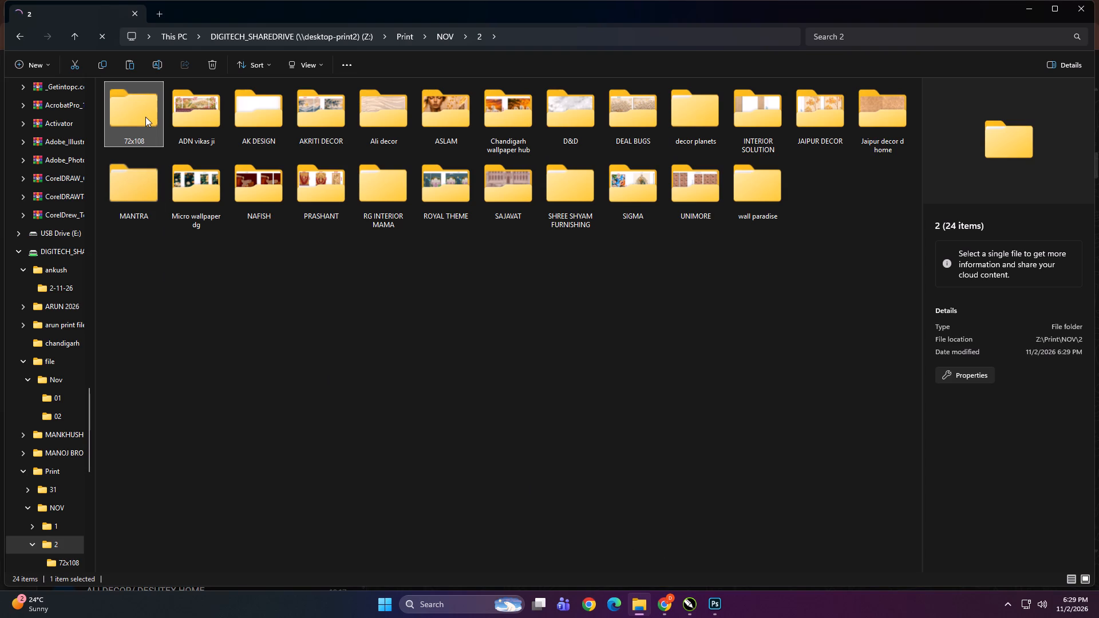
pyautogui.hotkey('ctrl', 'c')
pyautogui.hotkey('ctrl', 'x')
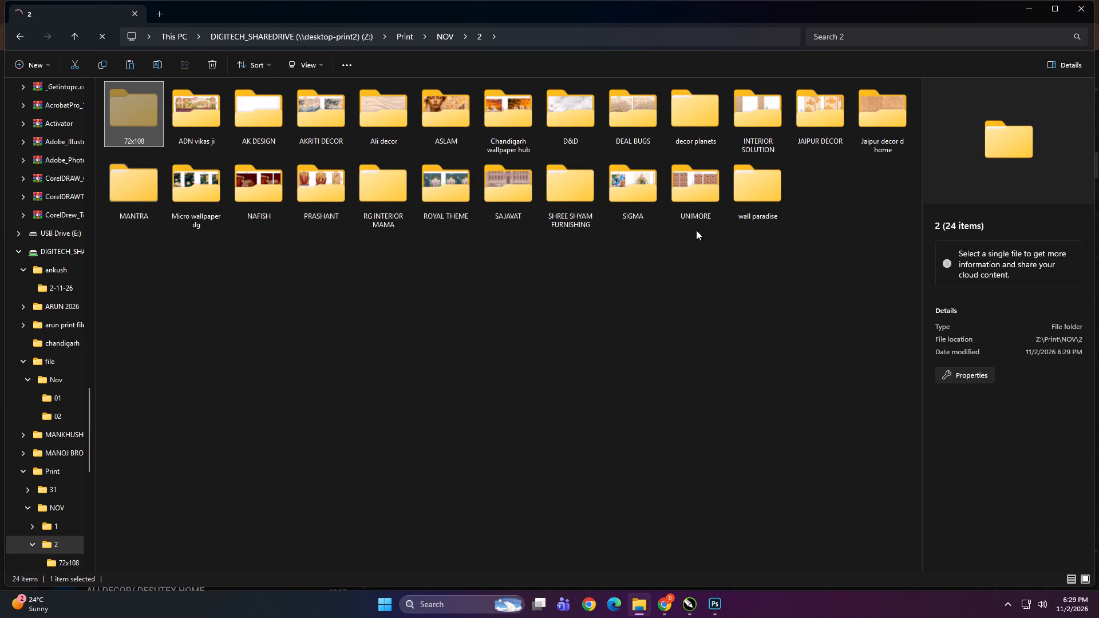
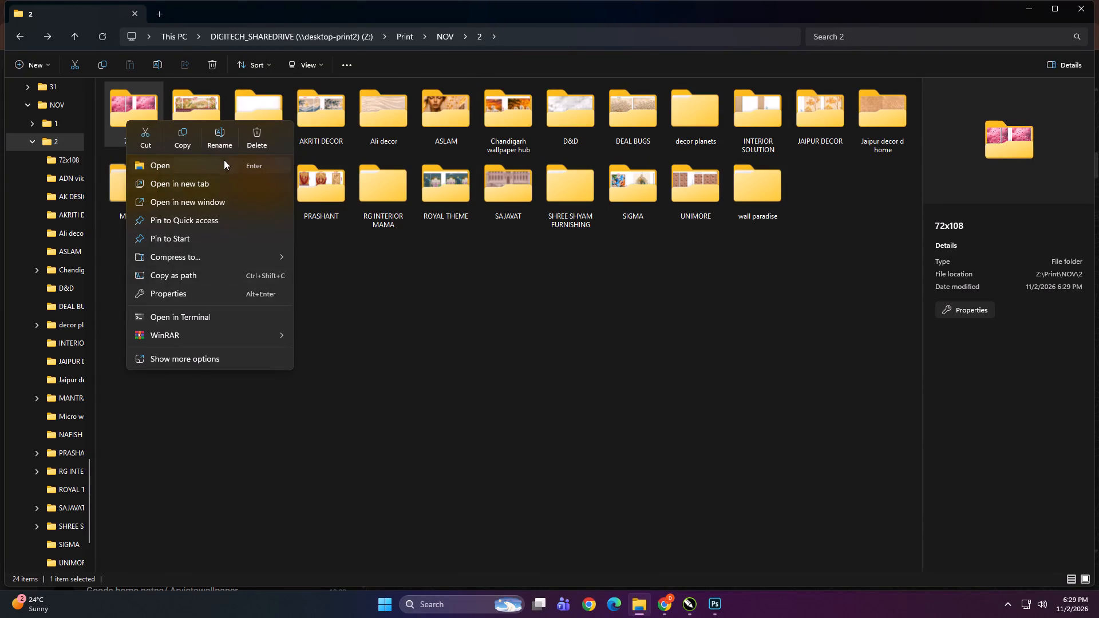
# Rename the pasted 72x108 folder in Print > NOV > 2 as 72x108 SIGMA and close the folder window.
pyautogui.click(220, 143)
pyautogui.press('Right')
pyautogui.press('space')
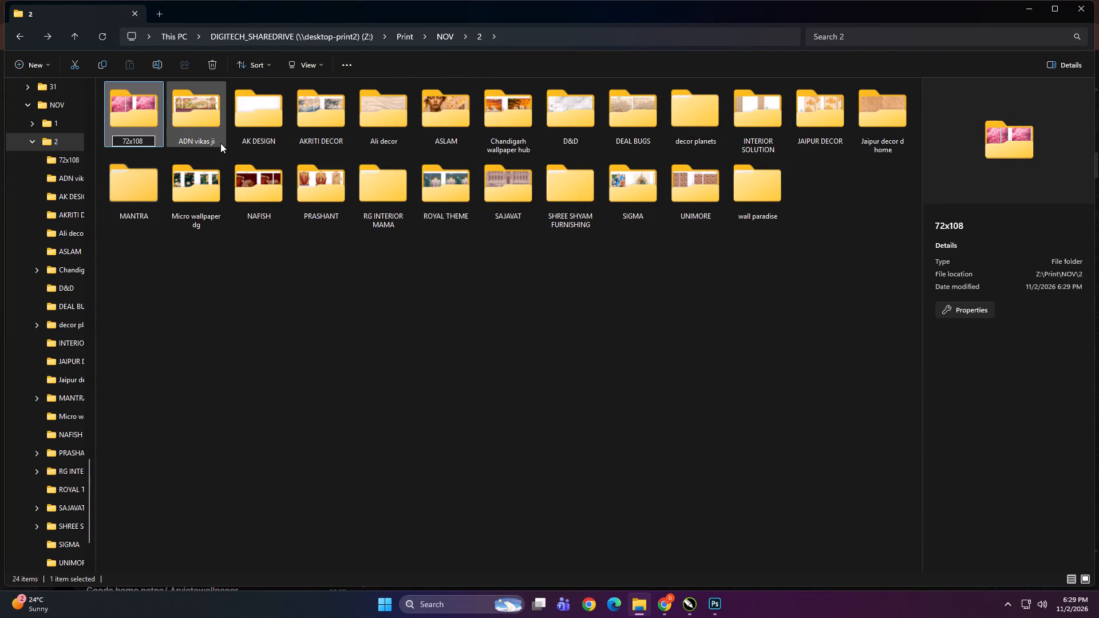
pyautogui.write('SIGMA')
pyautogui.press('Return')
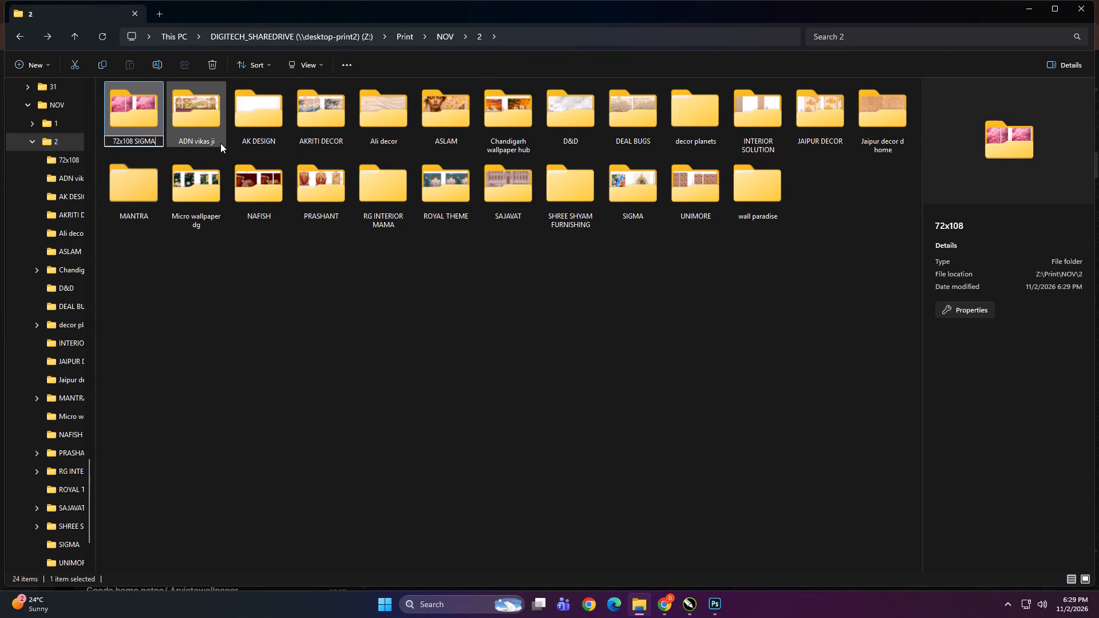
pyautogui.click(219, 332)
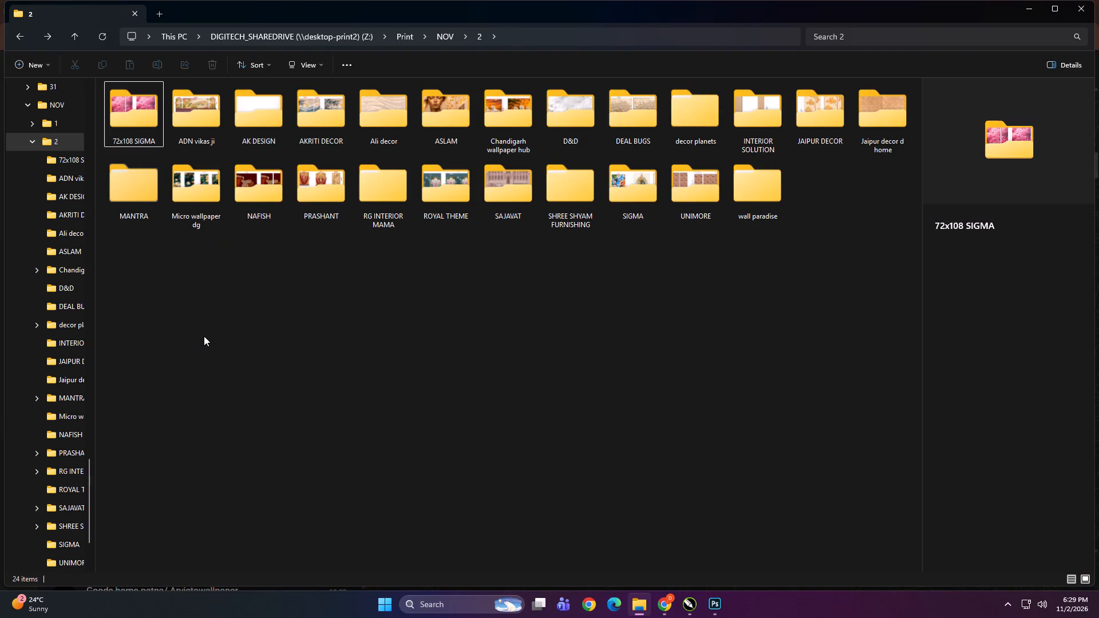
pyautogui.click(204, 336)
pyautogui.click(1078, 14)
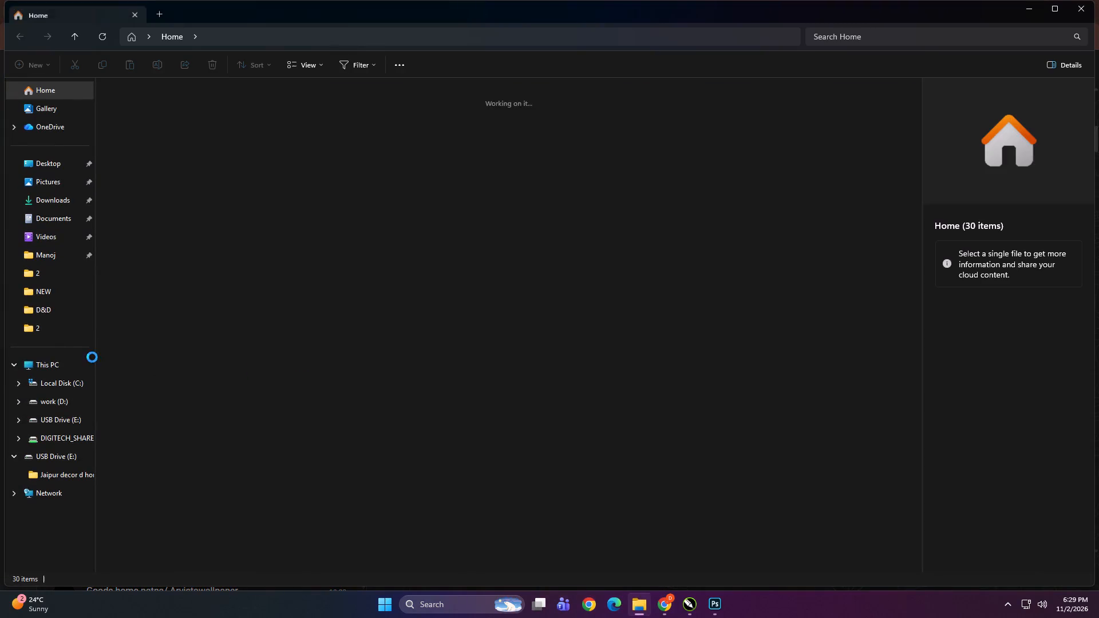
pyautogui.click(68, 356)
pyautogui.doubleClick(149, 267)
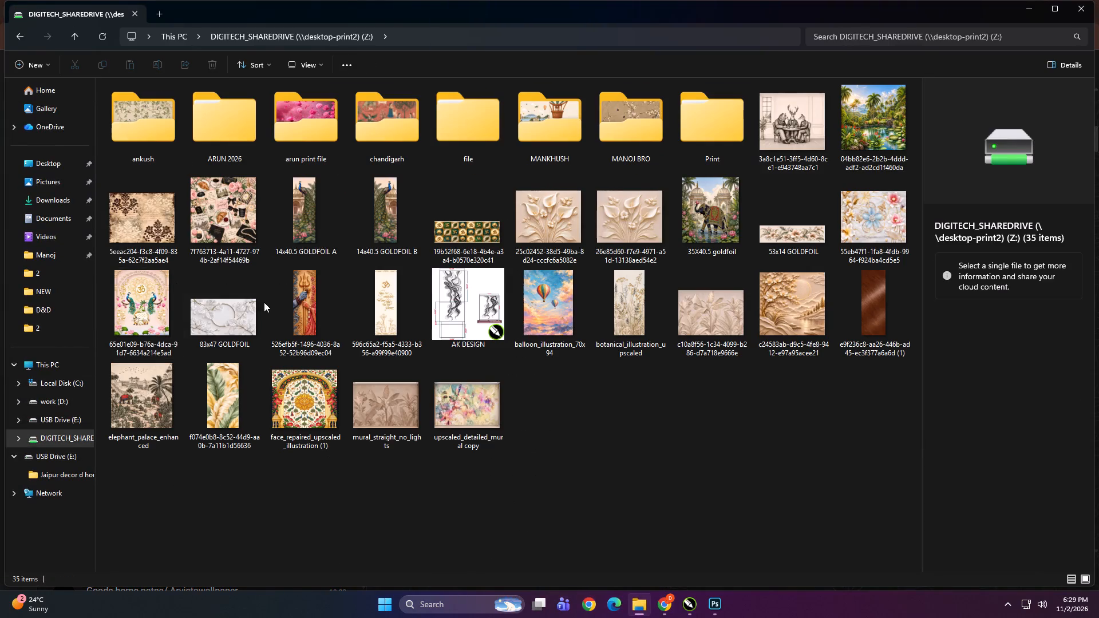
pyautogui.doubleClick(458, 150)
pyautogui.click(209, 154)
pyautogui.doubleClick(124, 150)
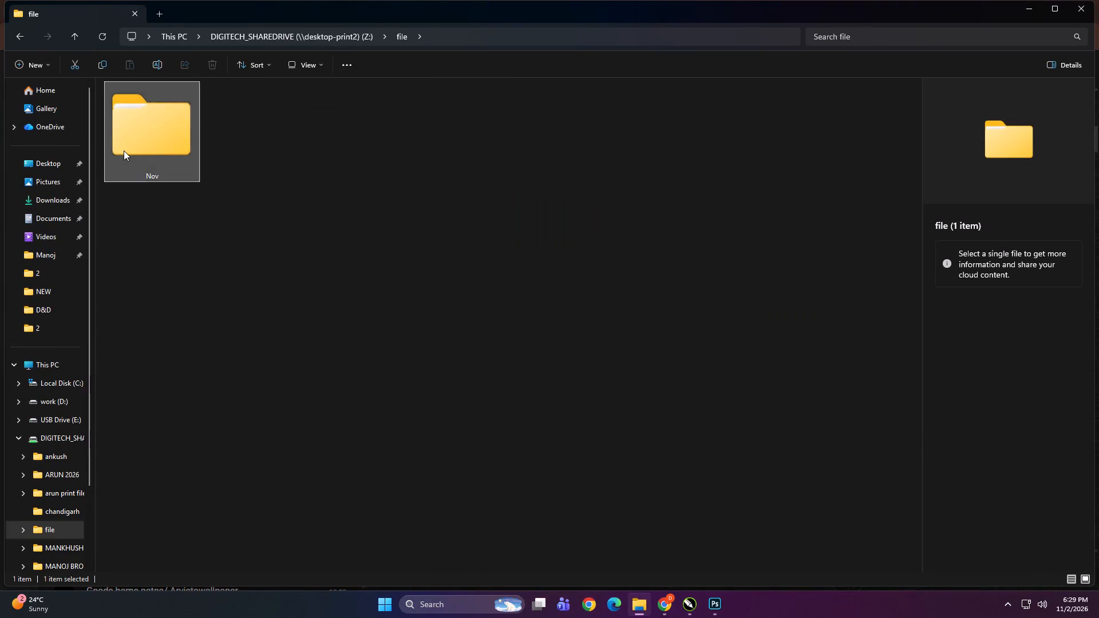
pyautogui.doubleClick(309, 160)
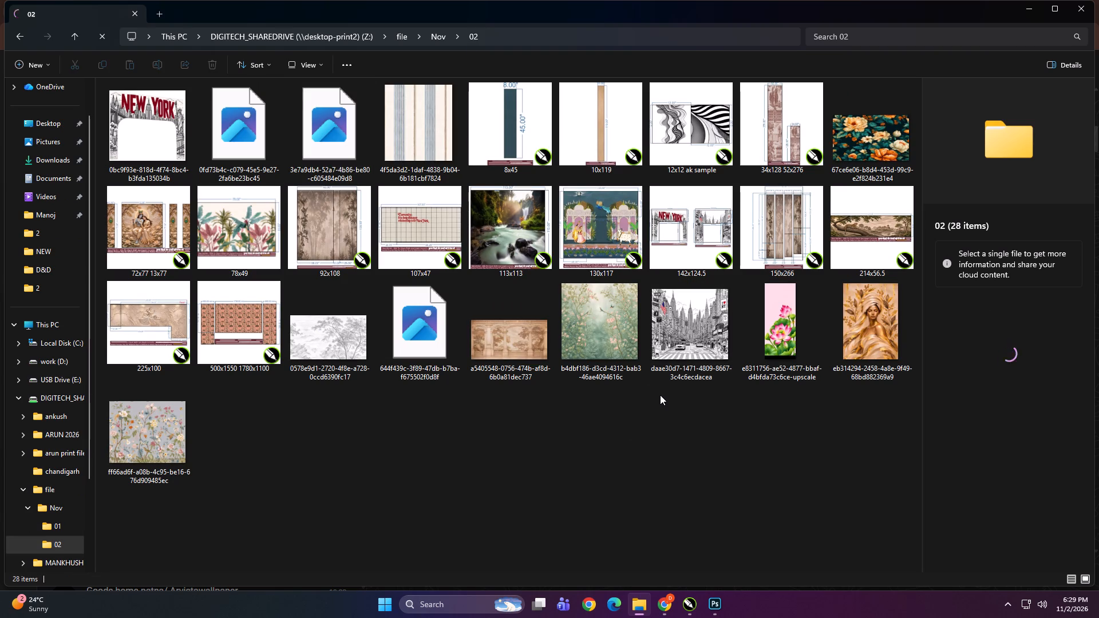
pyautogui.click(634, 433)
pyautogui.click(789, 342)
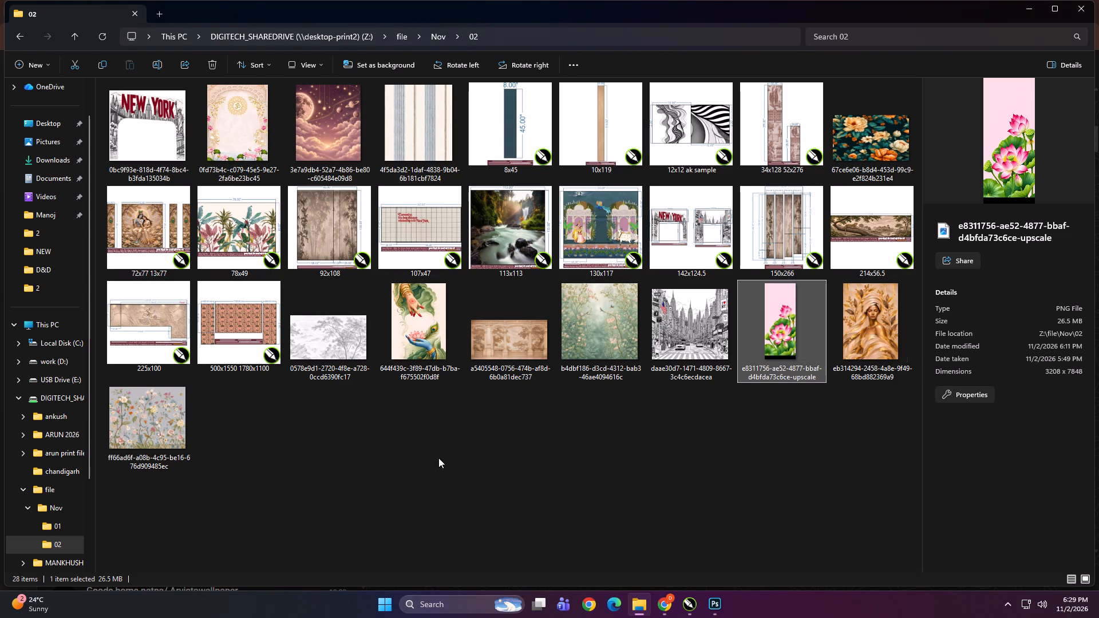
# Select the hands-and-lotus PNG (644f439c) and the floral arch image (0fd73b4c) in Nov > 02 and import both into the open CorelDRAW document.
pyautogui.click(416, 360)
pyautogui.keyDown('ctrl'); pyautogui.click(244, 127); pyautogui.keyUp('ctrl')
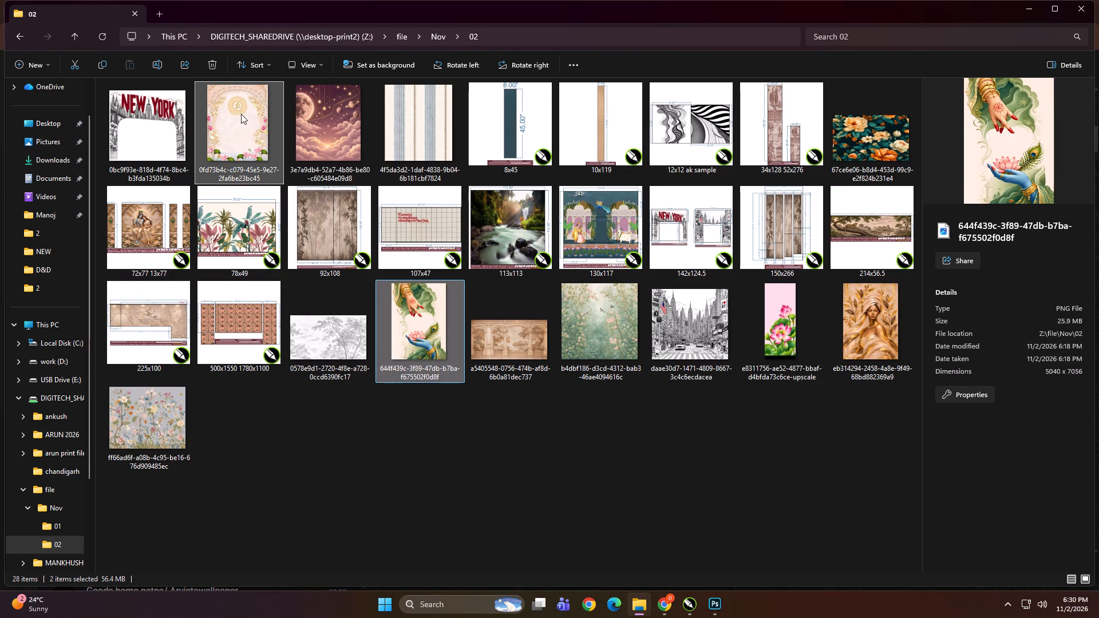
pyautogui.moveTo(241, 114); pyautogui.dragTo(453, 438)
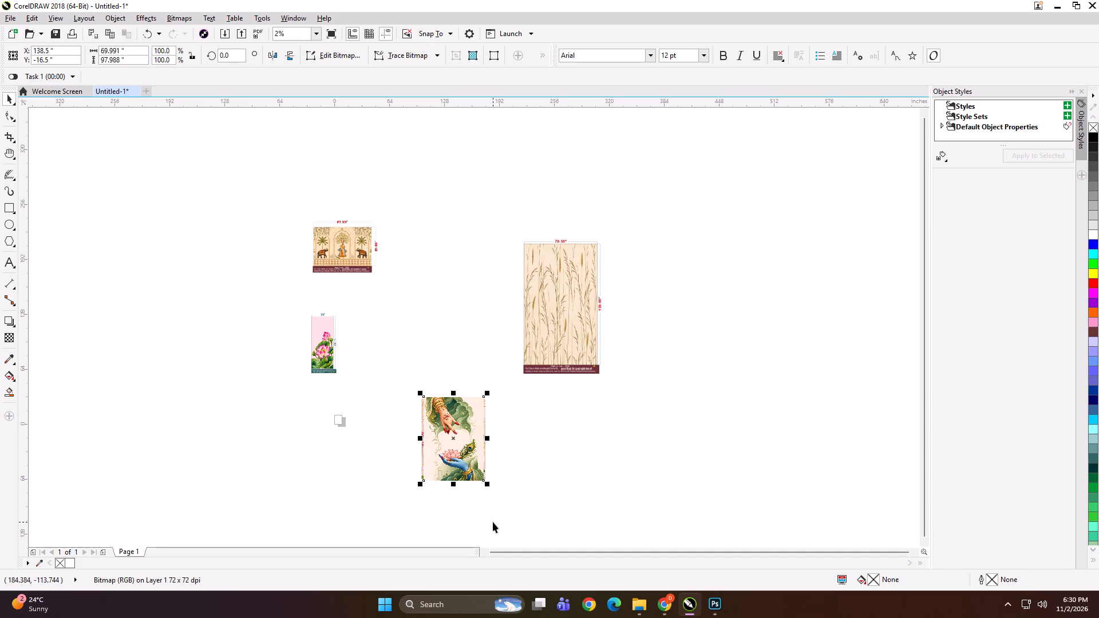
# Deselect the imported images and start moving the hands-and-lotus bitmap sideways off the one stacked with it.
pyautogui.click(592, 559)
pyautogui.click(649, 471)
pyautogui.moveTo(468, 434); pyautogui.dragTo(440, 435)
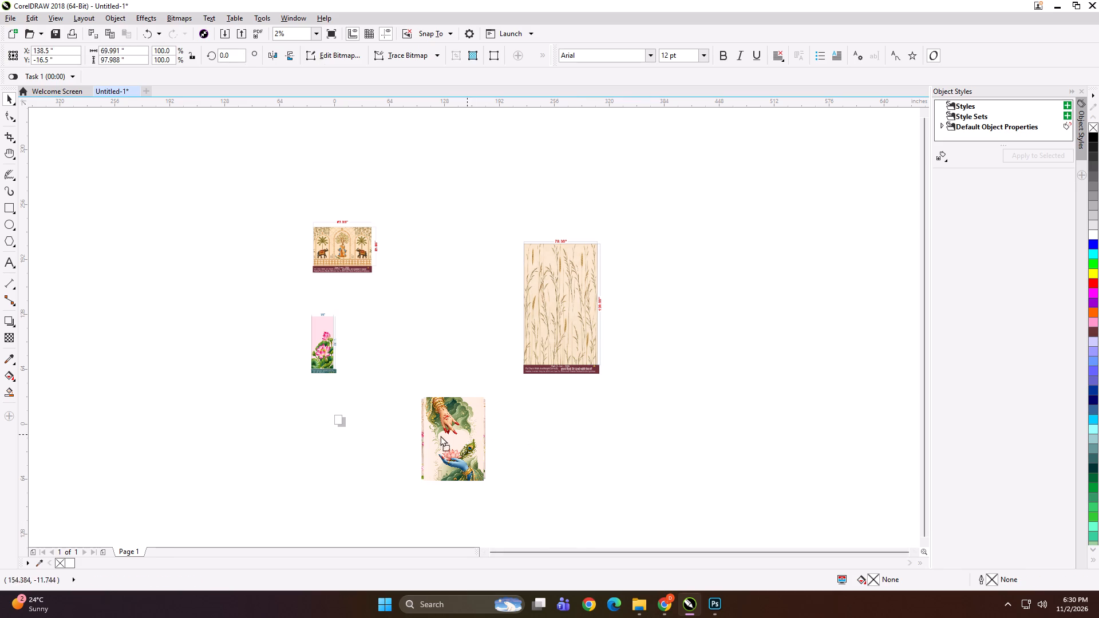
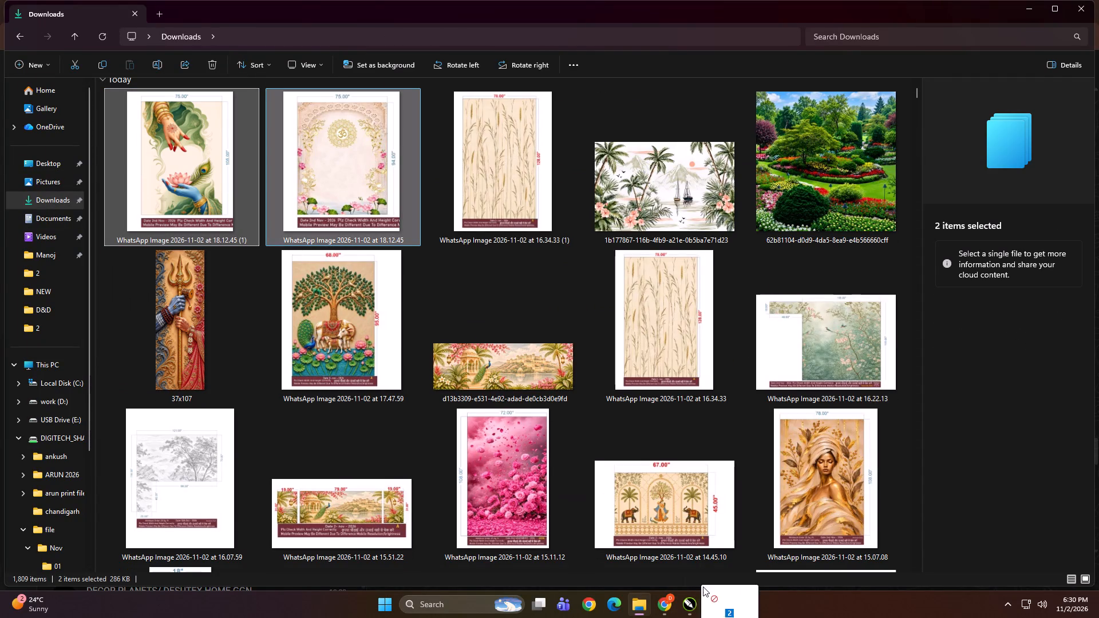
# Import the two WhatsApp reference previews timed 18.12.45 into the open CorelDRAW document and enlarge them together to about 3,437%.
pyautogui.moveTo(703, 587); pyautogui.dragTo(559, 421)
pyautogui.moveTo(515, 386); pyautogui.dragTo(580, 447)
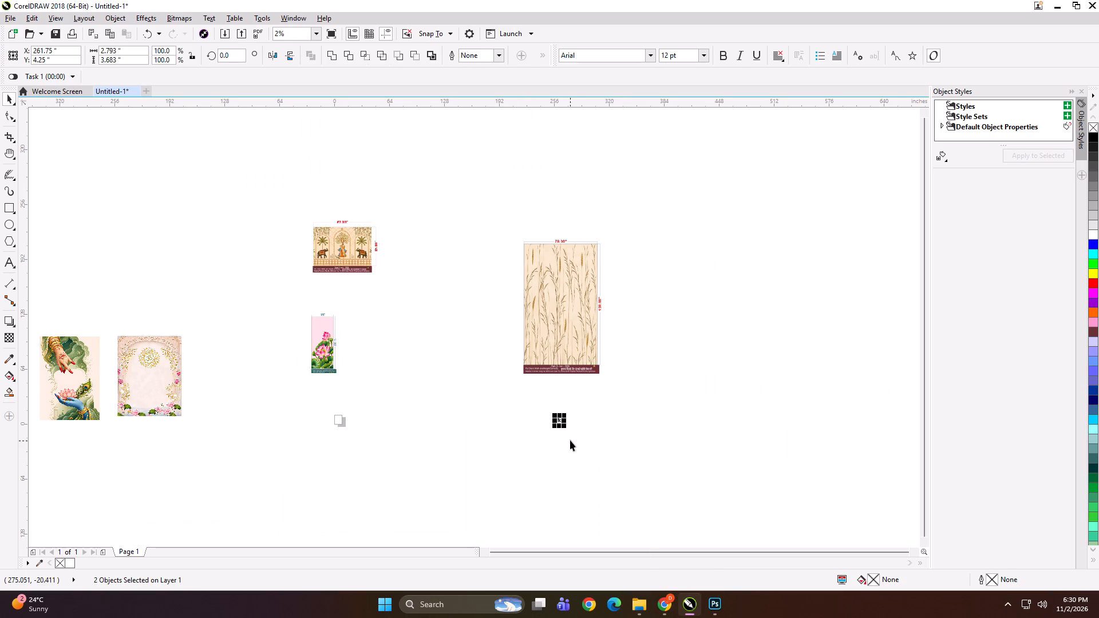
pyautogui.keyDown('shift'); pyautogui.moveTo(567, 427); pyautogui.dragTo(607, 481); pyautogui.keyUp('shift')
pyautogui.click(457, 437)
# Separate the stacked previews, moving the floral arch preview below the hands-and-lotus design and the hands-and-lotus preview to its right.
pyautogui.moveTo(571, 430); pyautogui.dragTo(572, 429)
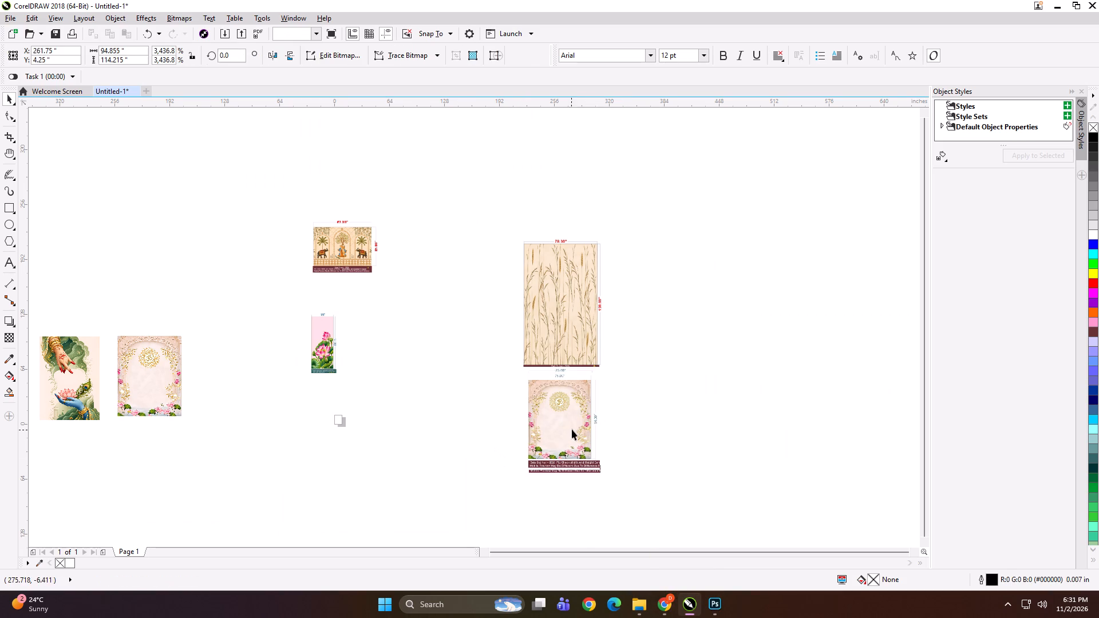
pyautogui.moveTo(572, 429); pyautogui.dragTo(85, 483)
pyautogui.moveTo(566, 429); pyautogui.dragTo(245, 470)
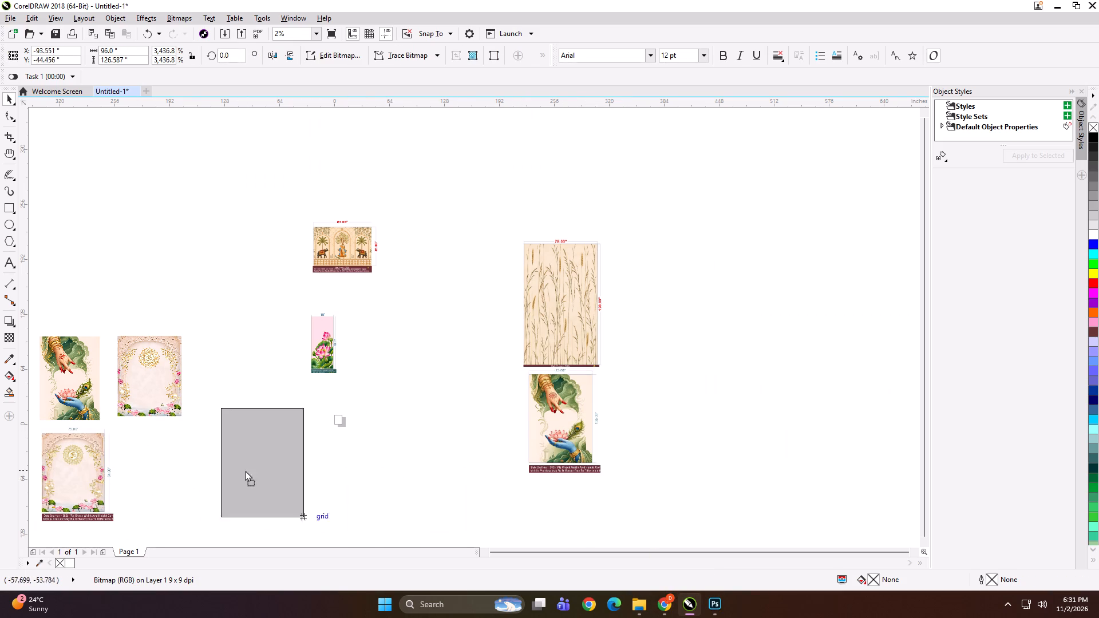
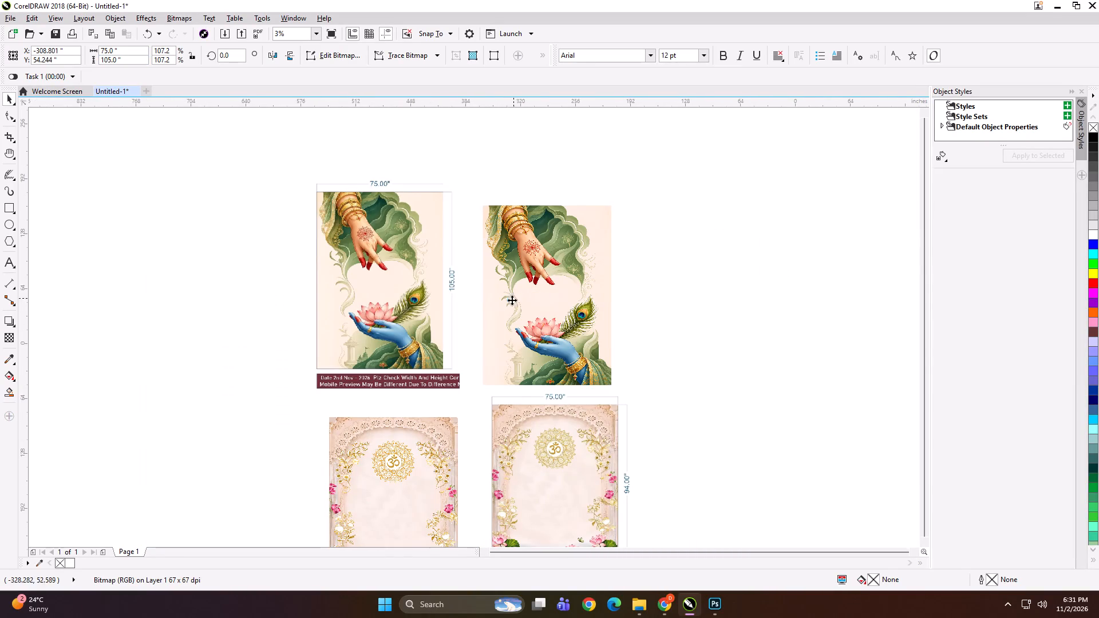
# Set the undimensioned floral arch artwork's size to 75 by 94 inches.
pyautogui.scroll(1, 498, 406)
pyautogui.click(422, 370)
pyautogui.moveTo(132, 49); pyautogui.dragTo(38, 64)
pyautogui.write('75')
pyautogui.press('Tab')
pyautogui.press('4')
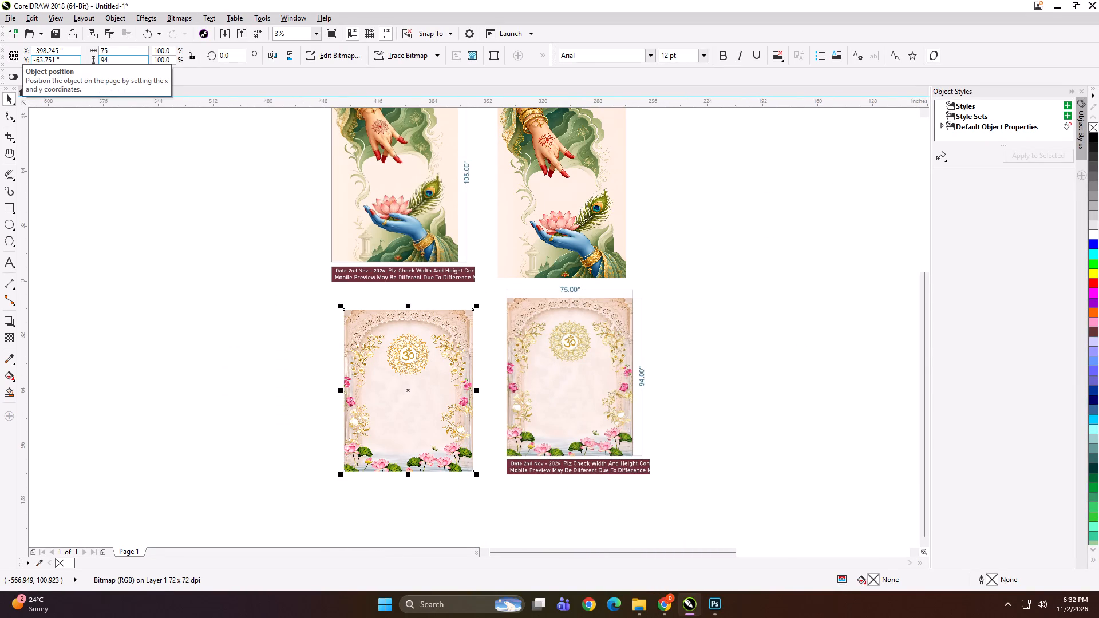
pyautogui.press('Return')
# Add a rectangle over the floral arch artwork, make it 49 inches wide, and align it to the artwork's left edge.
pyautogui.scroll(1, 544, 441)
pyautogui.moveTo(540, 355); pyautogui.dragTo(556, 382)
pyautogui.moveTo(359, 308); pyautogui.dragTo(359, 326)
pyautogui.keyDown('shift'); pyautogui.doubleClick(6, 204); pyautogui.keyUp('shift')
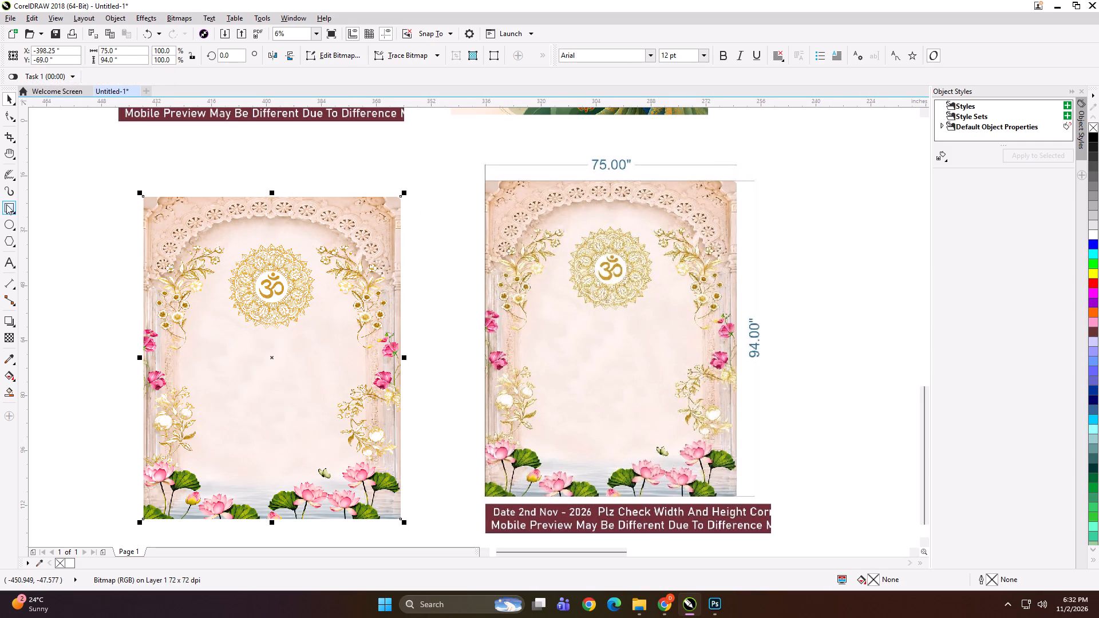
pyautogui.hotkey('shift', 'space')
pyautogui.click(130, 51)
pyautogui.hotkey('ctrl', 'a')
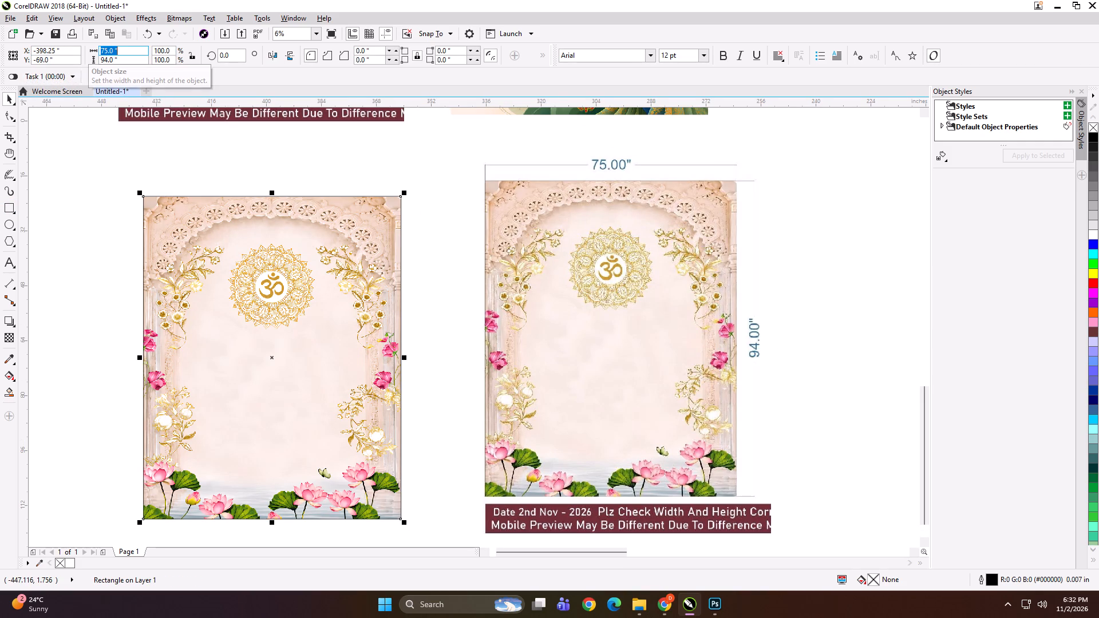
pyautogui.write('49')
pyautogui.press('Return')
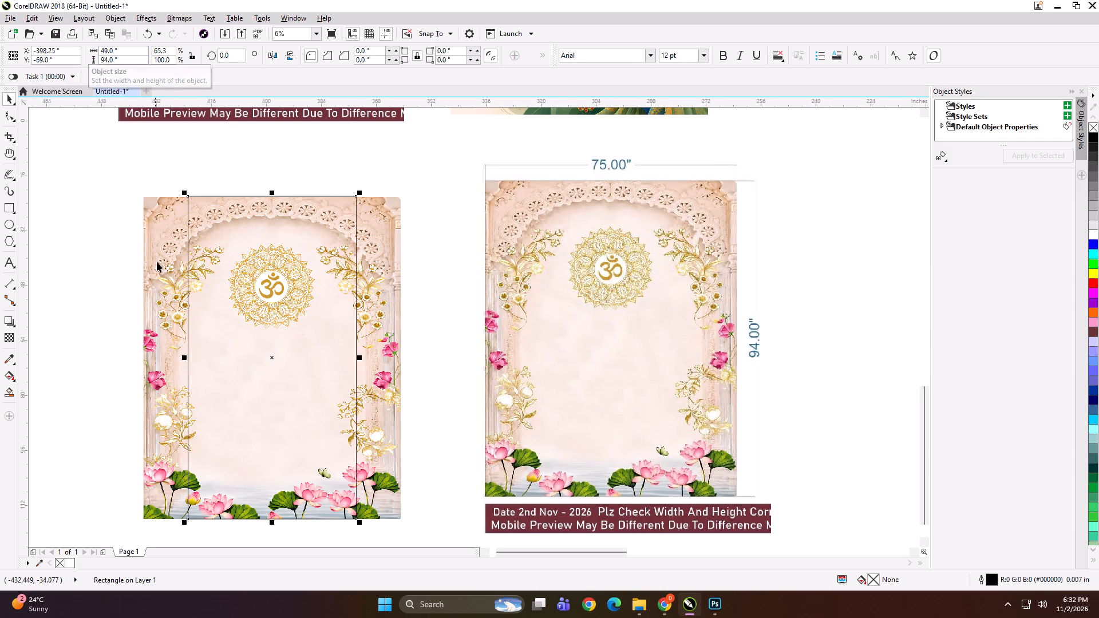
pyautogui.keyDown('shift'); pyautogui.click(157, 262); pyautogui.keyUp('shift')
pyautogui.press('l')
pyautogui.click(89, 258)
pyautogui.click(196, 296)
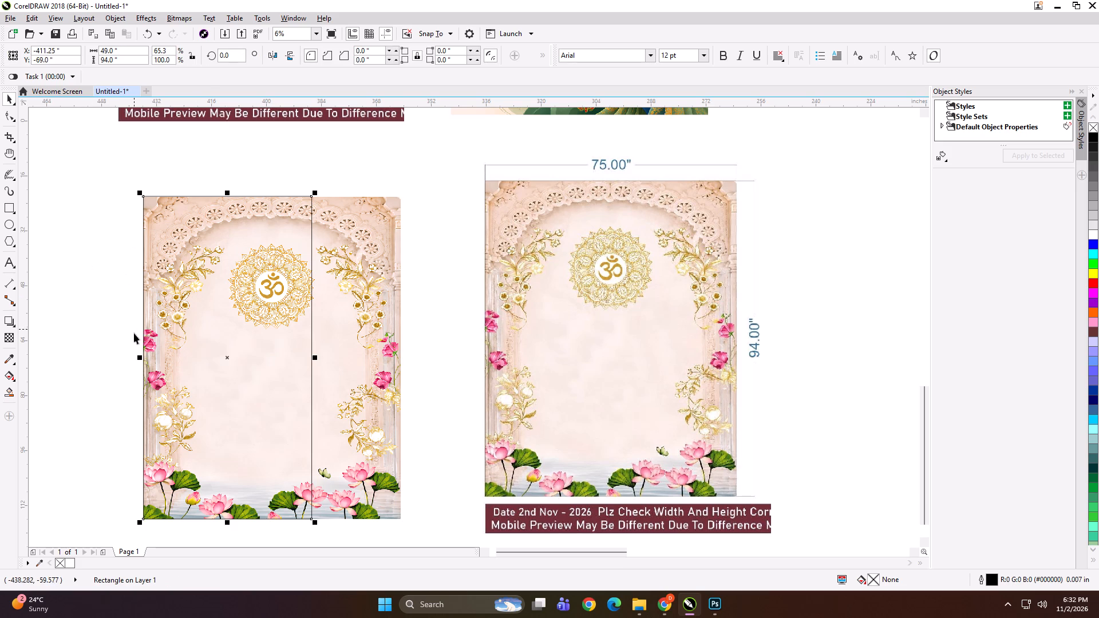
# Add a mirrored second rectangle about 26.5 inches wide, overlapping the first by 0.5 inch and reaching the arch artwork's right edge.
pyautogui.moveTo(139, 358); pyautogui.dragTo(315, 370)
pyautogui.keyDown('ctrl'); pyautogui.rightClick(315, 370); pyautogui.keyUp('ctrl')
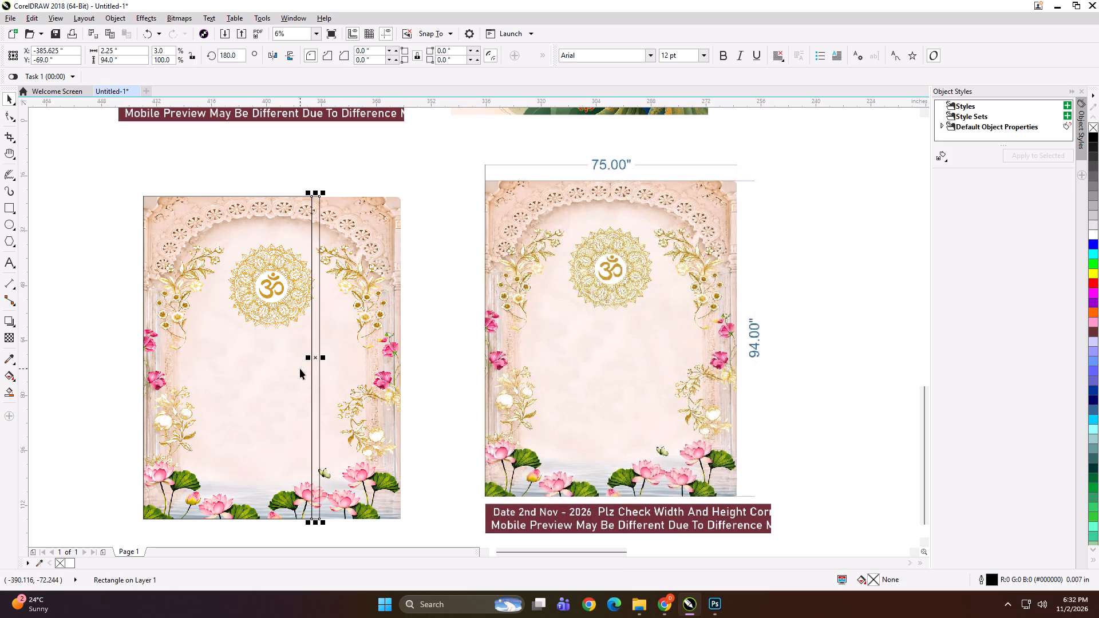
pyautogui.press('Left')
pyautogui.moveTo(323, 356); pyautogui.dragTo(394, 353)
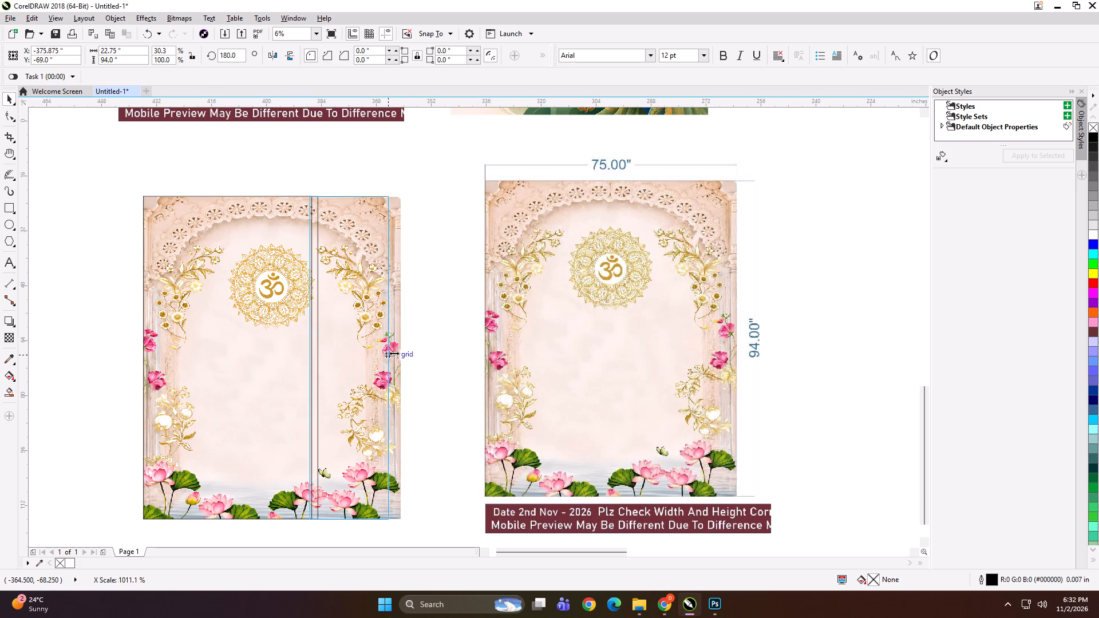
pyautogui.moveTo(394, 353); pyautogui.dragTo(405, 352)
# Group the two panel rectangles, duplicate the group, and align the copy to the top right of the undimensioned hands-and-lotus artwork.
pyautogui.keyDown('shift'); pyautogui.click(226, 299); pyautogui.keyUp('shift')
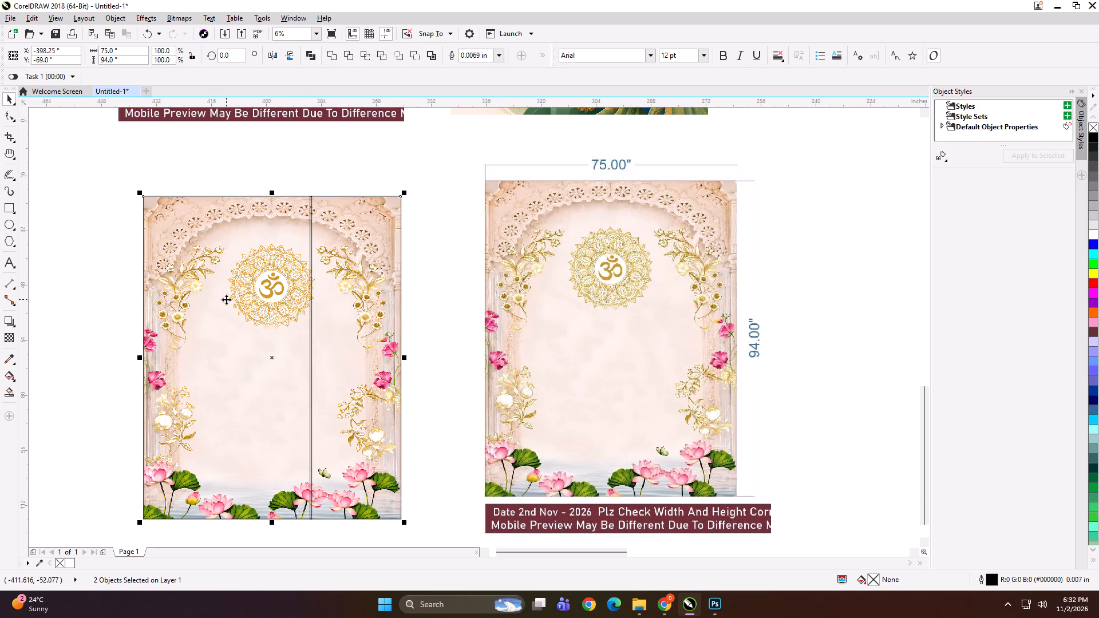
pyautogui.hotkey('ctrl', 'g')
pyautogui.click(116, 300)
pyautogui.keyDown('alt'); pyautogui.click(239, 314); pyautogui.keyUp('alt')
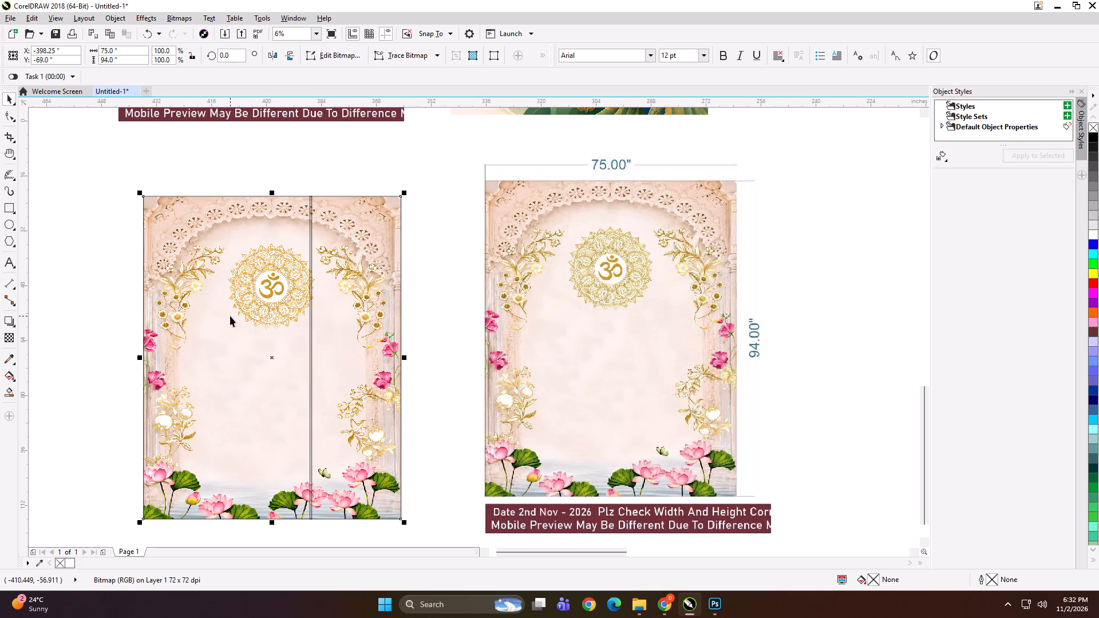
pyautogui.click(119, 312)
pyautogui.click(212, 313)
pyautogui.press('+')
pyautogui.scroll(-1, 212, 313)
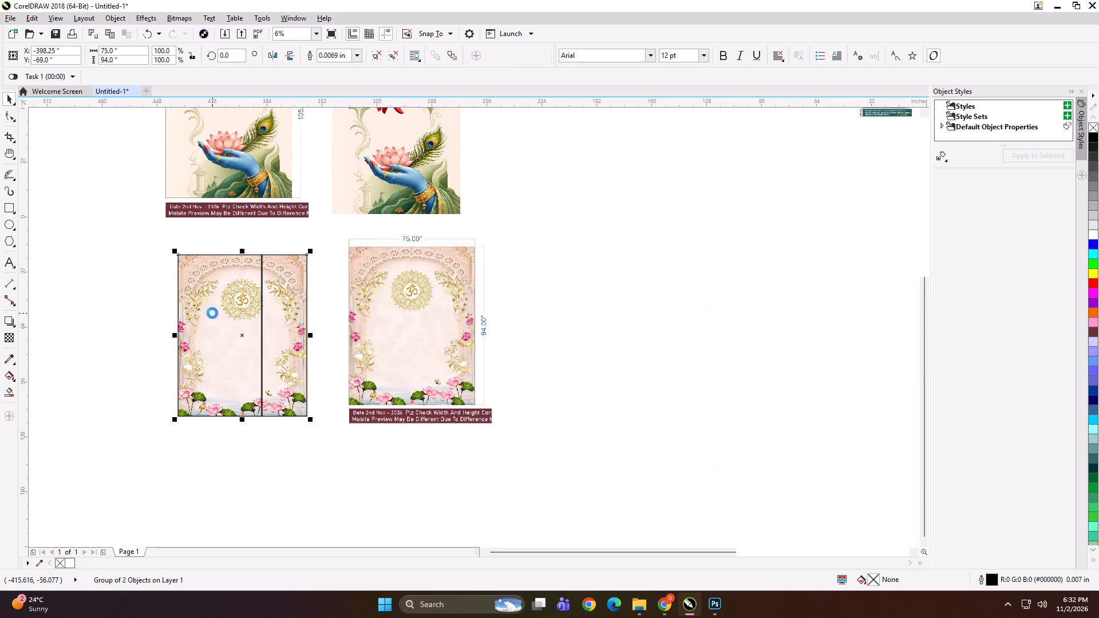
pyautogui.keyDown('shift'); pyautogui.click(353, 201); pyautogui.keyUp('shift')
pyautogui.write('TR')
pyautogui.click(577, 265)
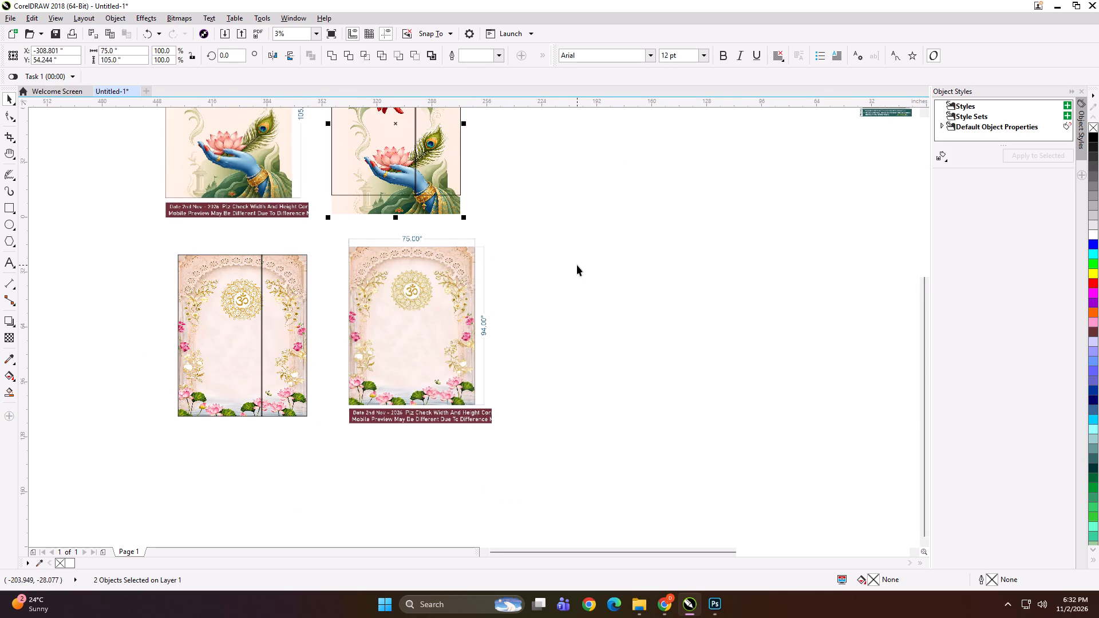
# PowerClip the floral arch artwork into its two panel rectangles and ungroup them.
pyautogui.keyDown('alt'); pyautogui.click(204, 311); pyautogui.keyUp('alt')
pyautogui.hotkey('shift', 'Return')
pyautogui.click(216, 311)
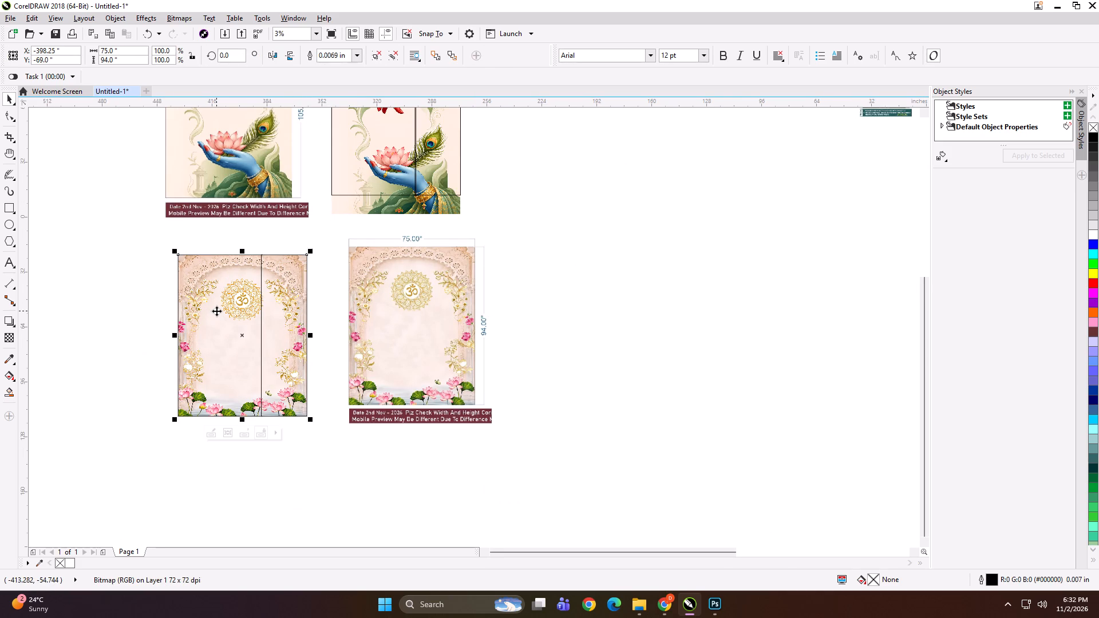
pyautogui.hotkey('ctrl', 'u')
pyautogui.click(133, 302)
# Stretch the panel rectangles over the hands-and-lotus artwork down to its bottom edge, making them 105 inches high.
pyautogui.scroll(-1, 310, 342)
pyautogui.scroll(1, 334, 230)
pyautogui.click(334, 230)
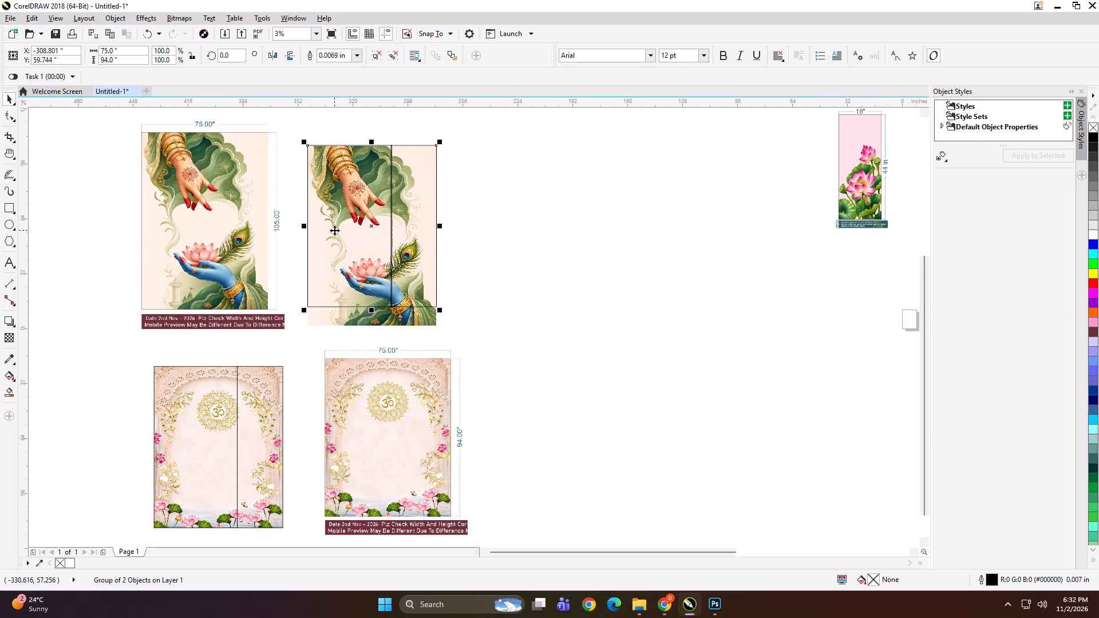
pyautogui.scroll(3, 365, 296)
pyautogui.moveTo(389, 306); pyautogui.dragTo(387, 456)
pyautogui.scroll(-2, 403, 381)
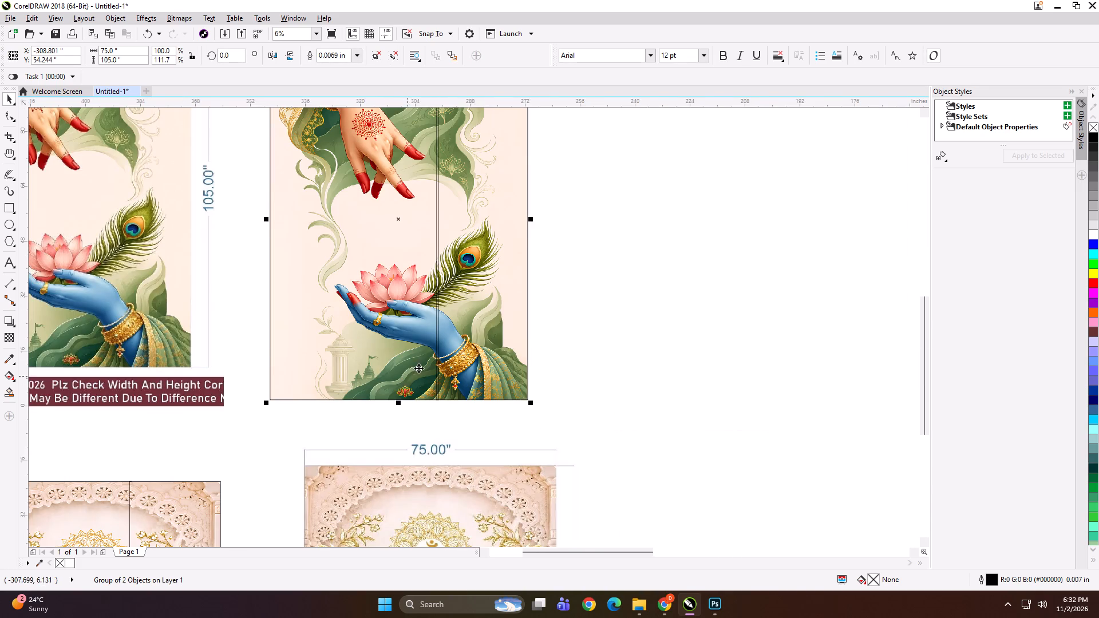
pyautogui.click(567, 329)
# PowerClip the hands-and-lotus artwork into its two panel rectangles and ungroup them.
pyautogui.keyDown('alt'); pyautogui.click(515, 318); pyautogui.keyUp('alt')
pyautogui.hotkey('shift', 'Return')
pyautogui.click(460, 263)
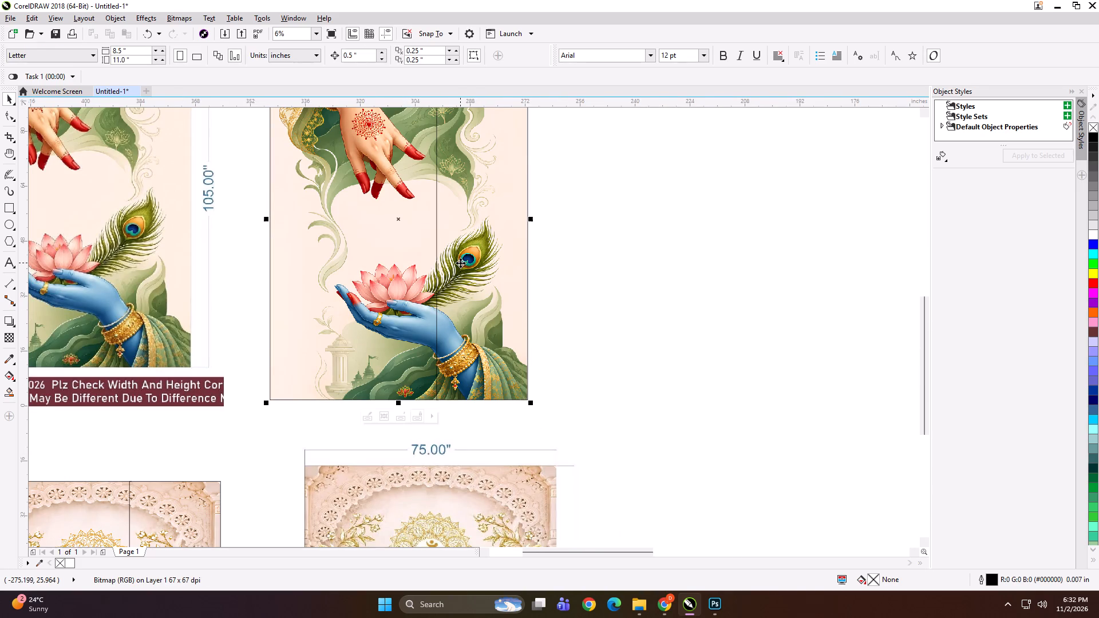
pyautogui.hotkey('ctrl', 'u')
pyautogui.click(521, 260)
pyautogui.click(583, 263)
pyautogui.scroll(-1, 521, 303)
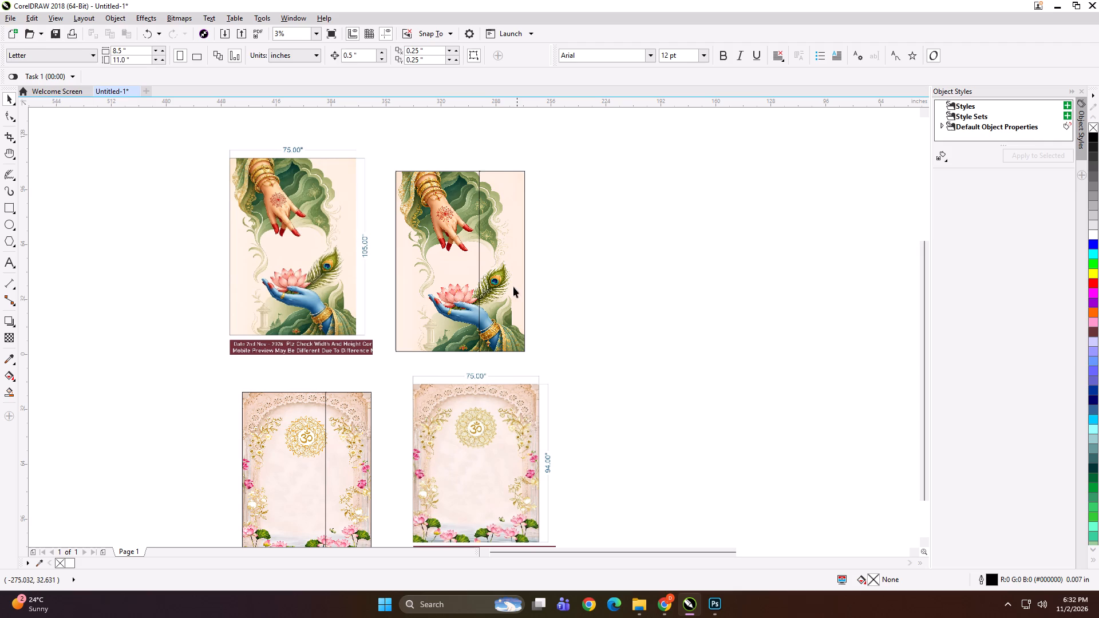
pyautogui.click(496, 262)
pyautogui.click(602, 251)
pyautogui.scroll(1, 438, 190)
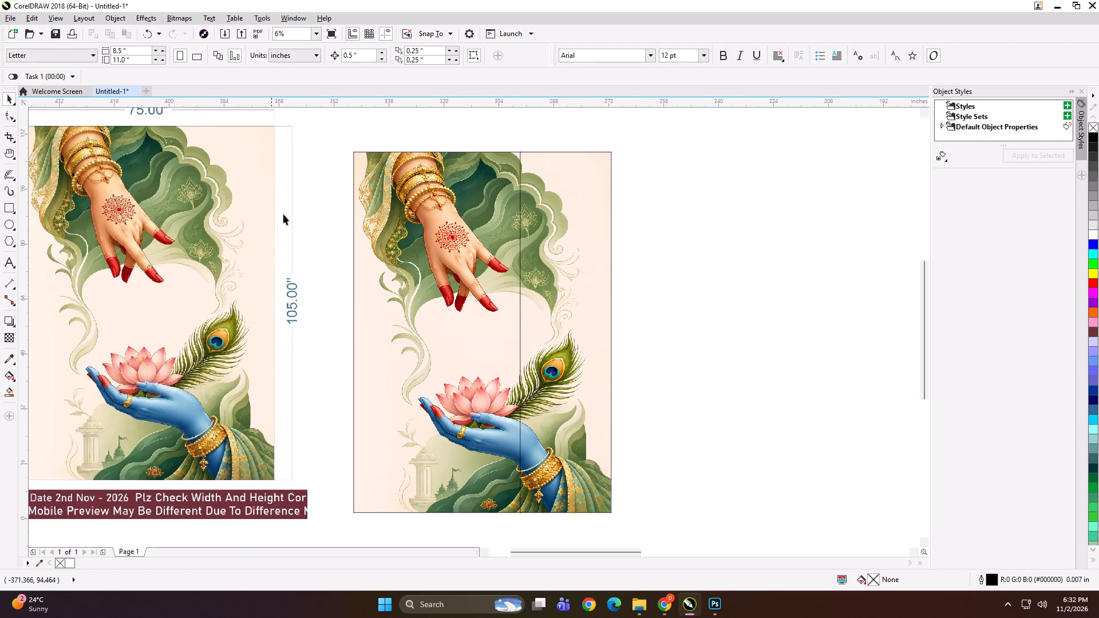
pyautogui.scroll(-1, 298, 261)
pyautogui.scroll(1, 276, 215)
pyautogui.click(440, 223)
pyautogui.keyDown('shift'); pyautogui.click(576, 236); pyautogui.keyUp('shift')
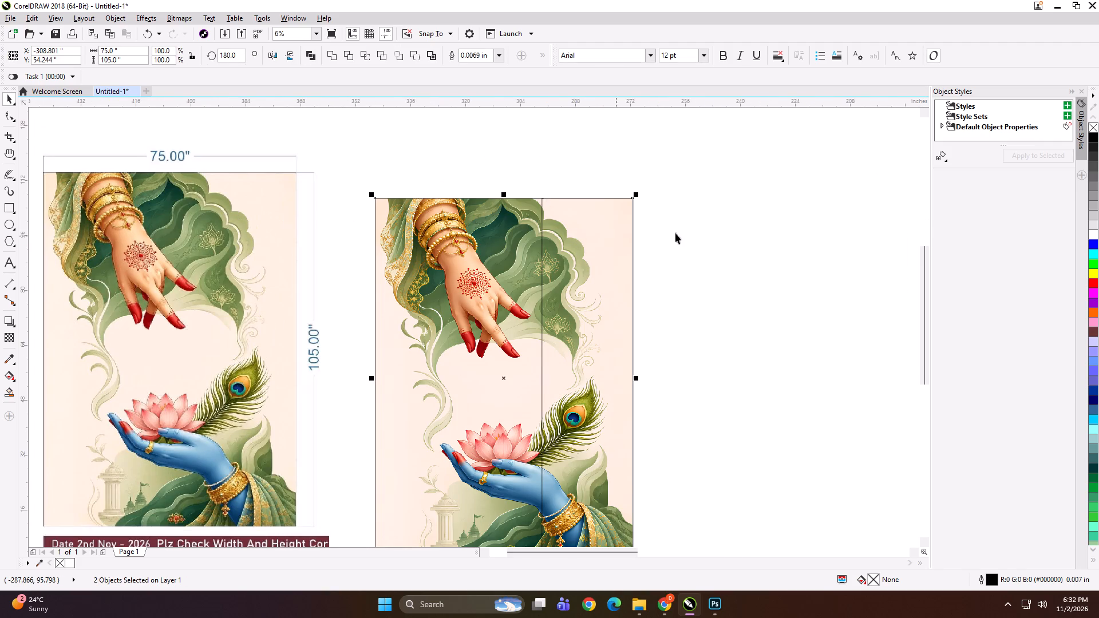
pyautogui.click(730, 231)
# Label the hands-and-lotus panels along their top edges as "75*105 PANEL 1" and "75*105 PANEL 2".
pyautogui.click(4, 261)
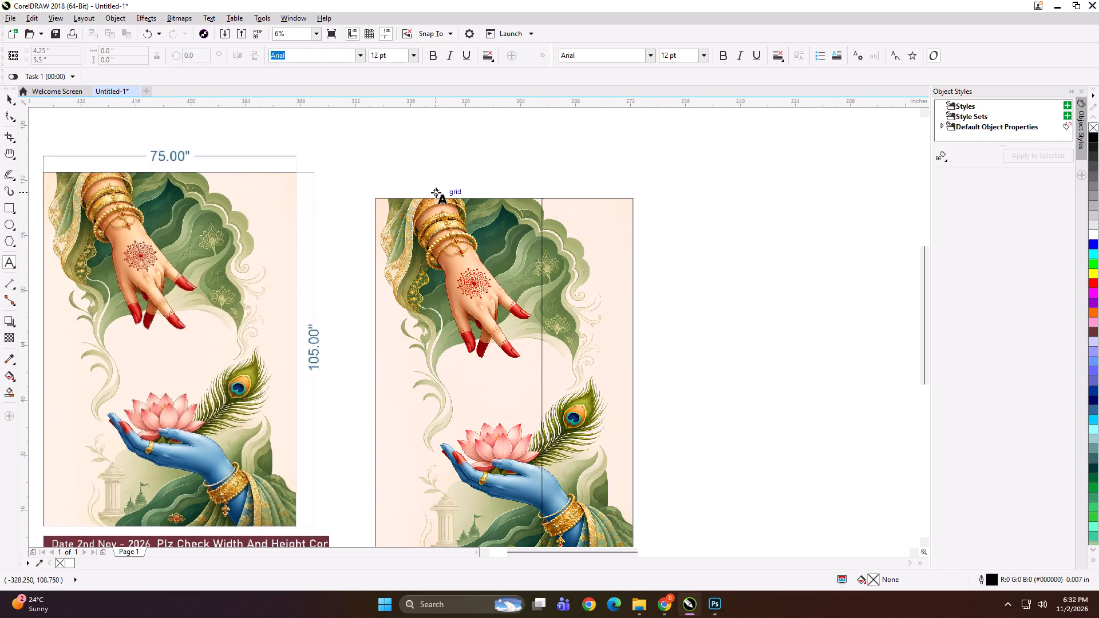
pyautogui.click(432, 196)
pyautogui.write('75*105 PANEL 1')
pyautogui.hotkey('ctrl', 'a')
pyautogui.hotkey('ctrl', 'c')
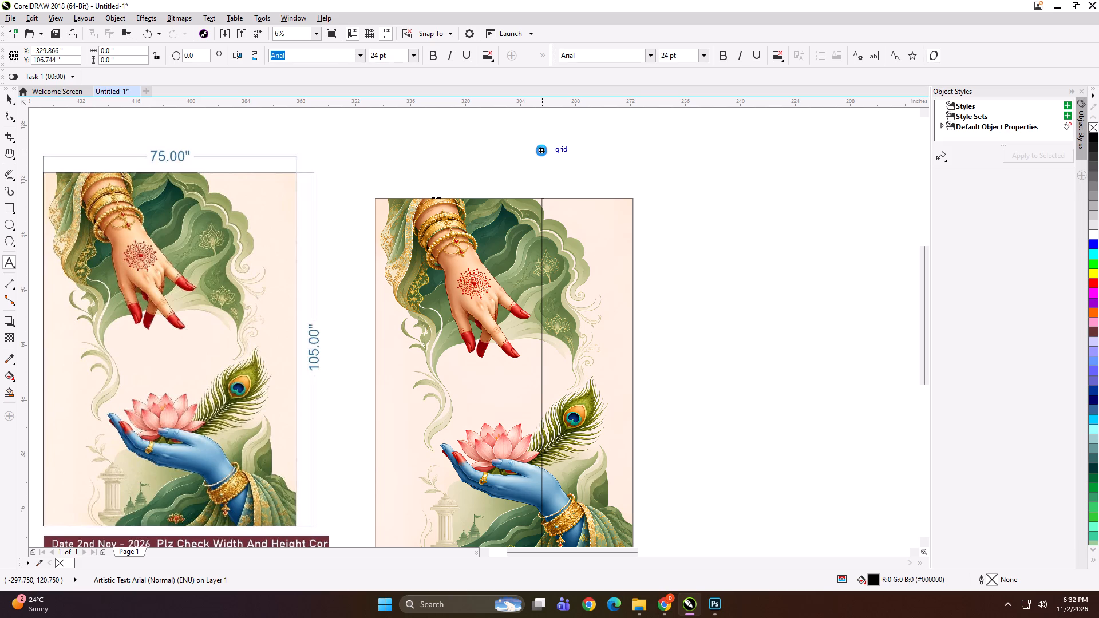
pyautogui.click(572, 196)
pyautogui.scroll(2, 572, 196)
pyautogui.hotkey('ctrl', 'v')
pyautogui.press('BackSpace')
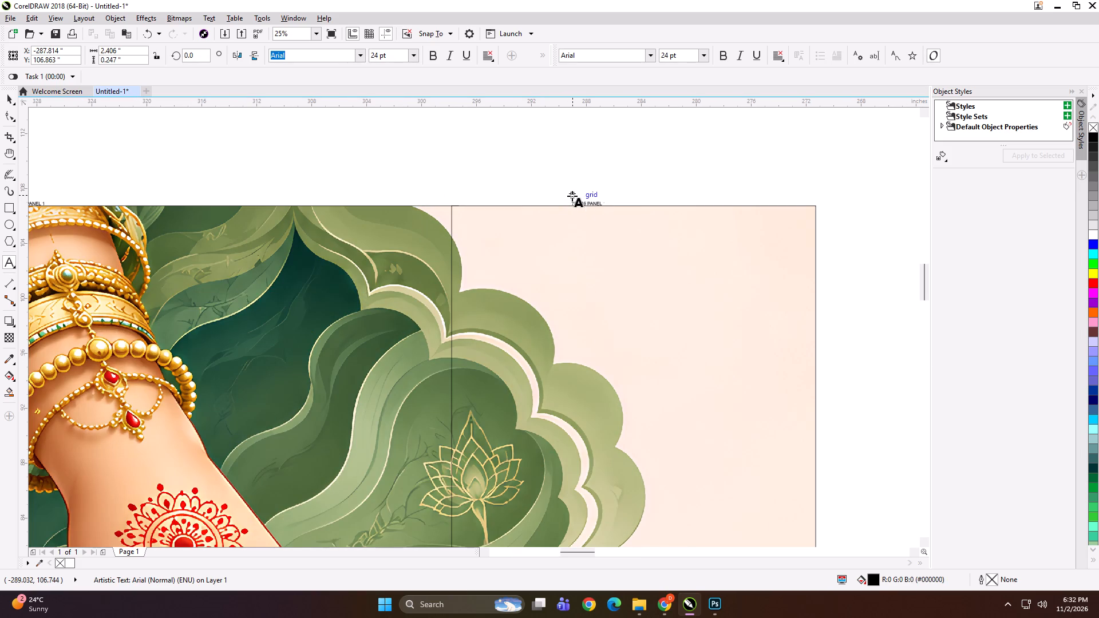
pyautogui.press('2')
pyautogui.scroll(-2, 510, 221)
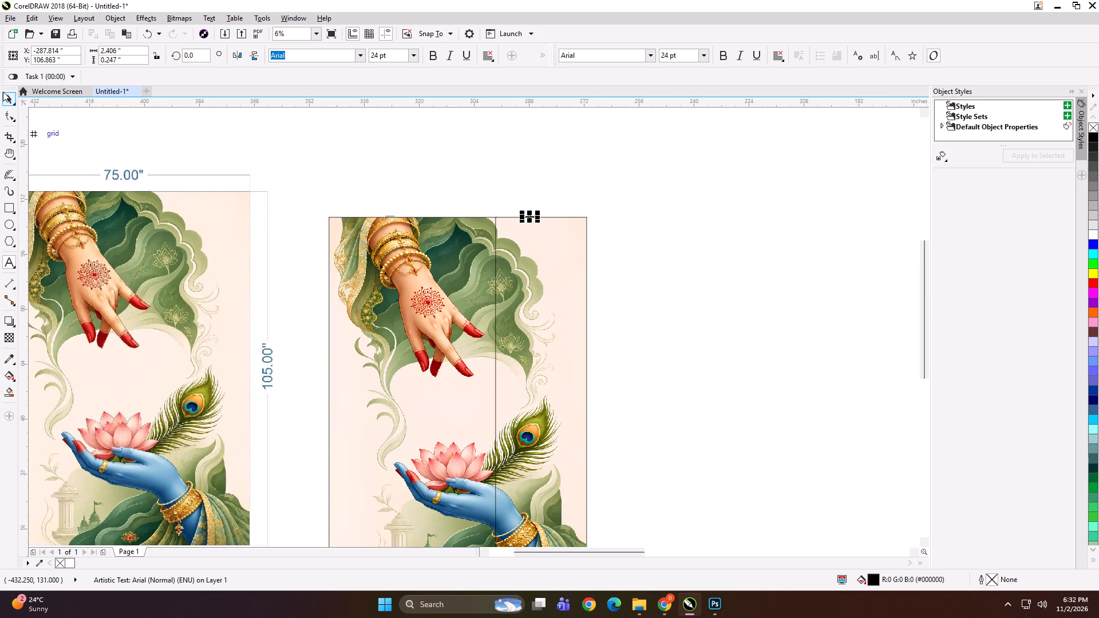
# Group each hands-and-lotus panel with its own text label.
pyautogui.click(6, 95)
pyautogui.keyDown('shift'); pyautogui.click(537, 277); pyautogui.keyUp('shift')
pyautogui.hotkey('ctrl', 'g')
pyautogui.moveTo(513, 187); pyautogui.dragTo(399, 235)
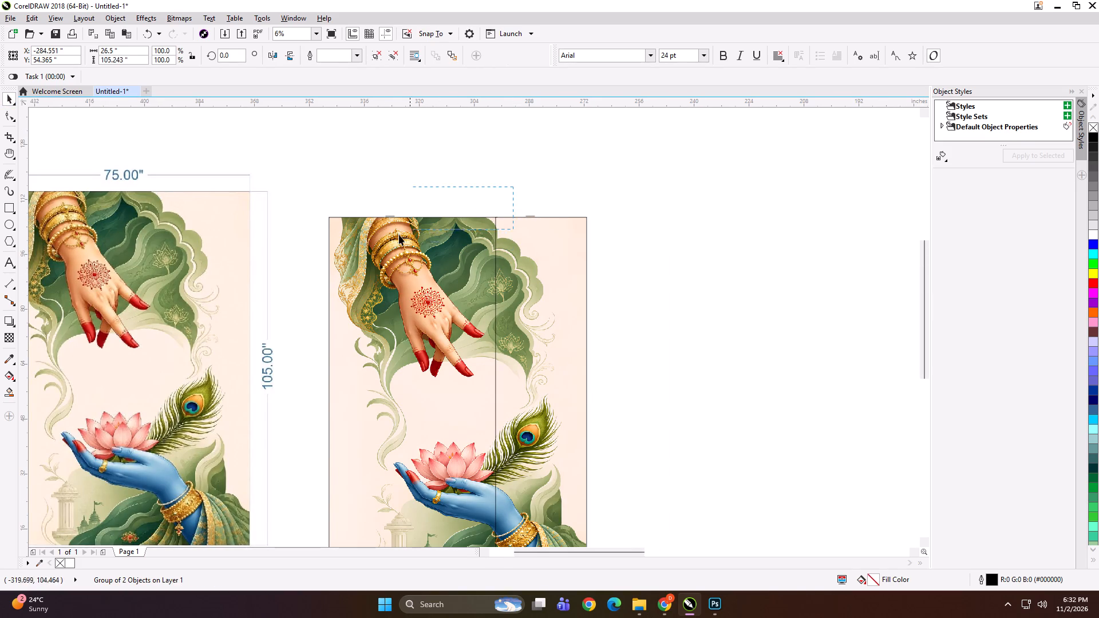
pyautogui.moveTo(399, 235); pyautogui.dragTo(353, 270)
pyautogui.keyDown('shift'); pyautogui.click(378, 259); pyautogui.keyUp('shift')
pyautogui.hotkey('ctrl', 'g')
# Start exporting the 49-inch panel and create and open a new folder named 75x105 inside the SIGMA folder.
pyautogui.hotkey('ctrl', 'e')
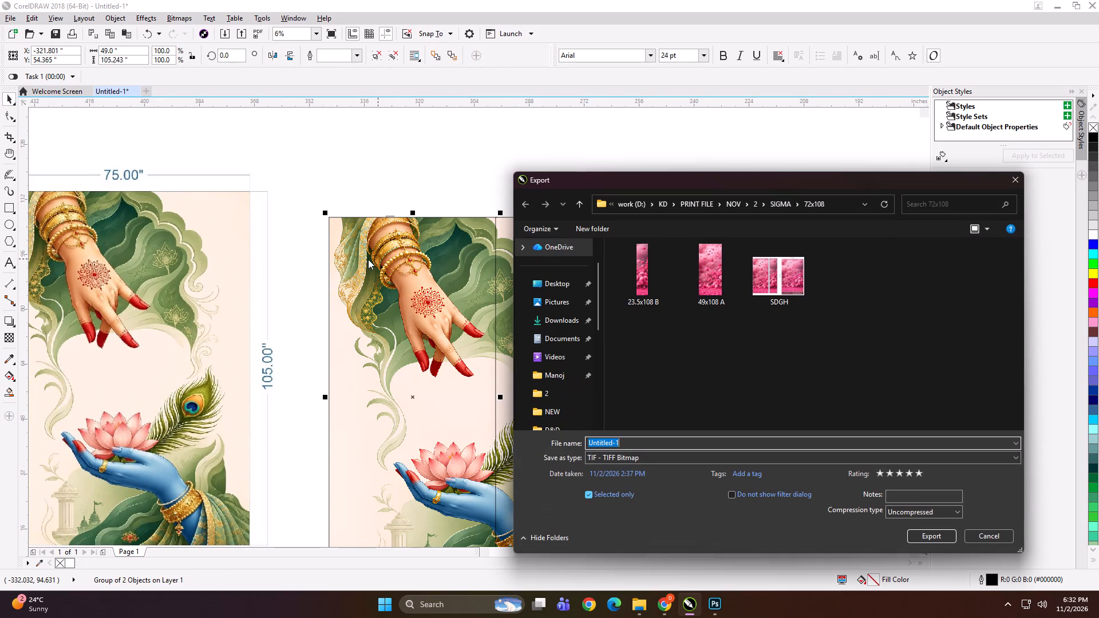
pyautogui.click(583, 200)
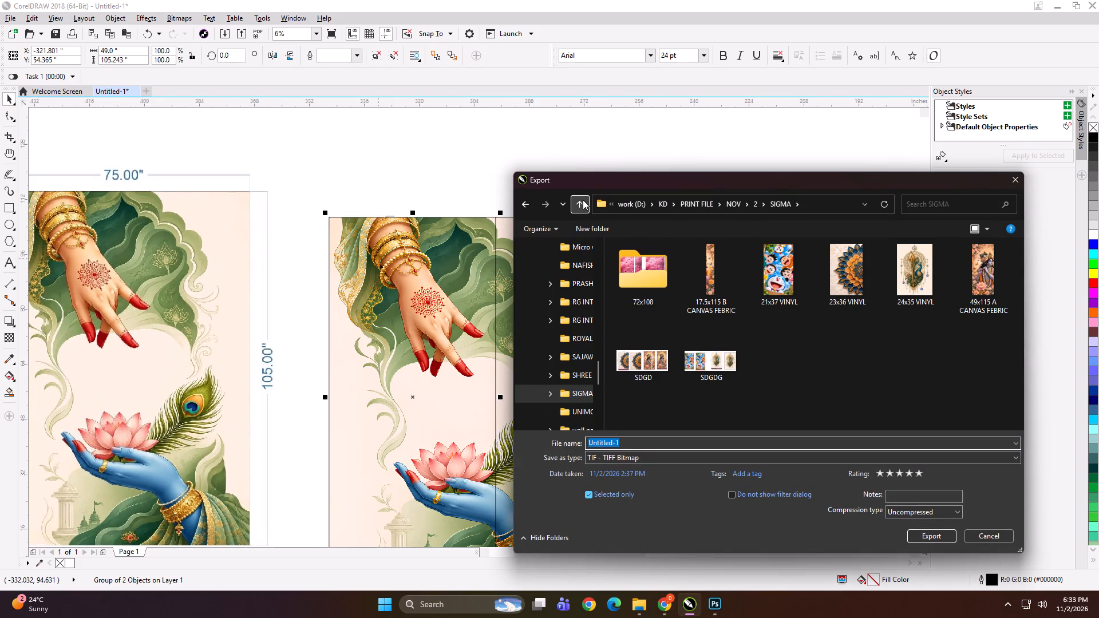
pyautogui.click(583, 200)
pyautogui.scroll(-1, 714, 325)
pyautogui.doubleClick(673, 393)
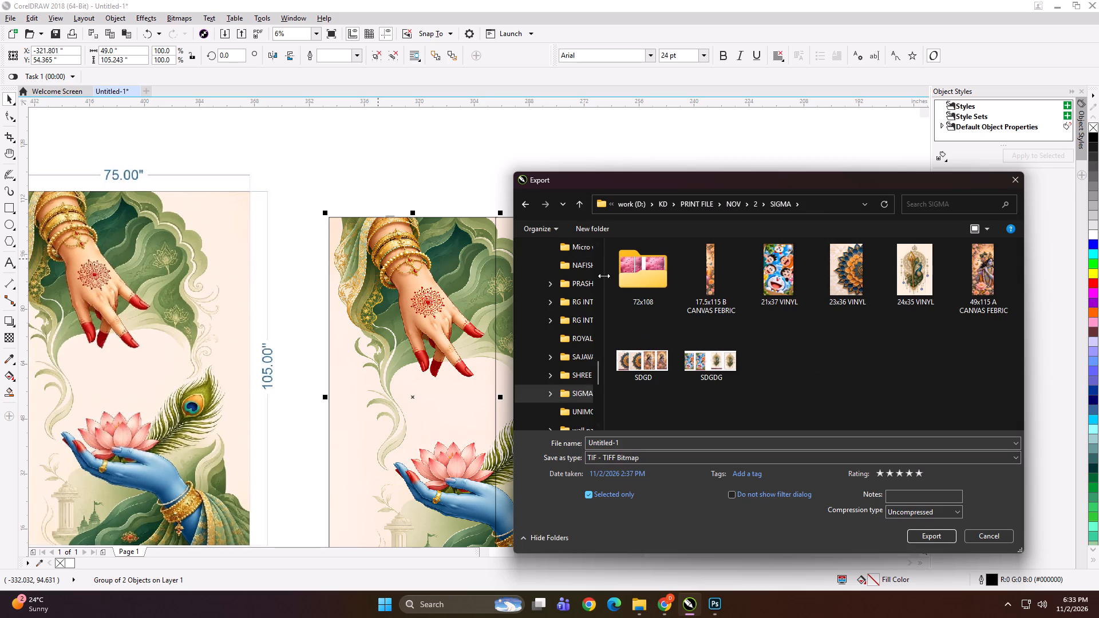
pyautogui.click(591, 229)
pyautogui.write('75x10')
pyautogui.press('space')
pyautogui.press('Return')
pyautogui.doubleClick(706, 272)
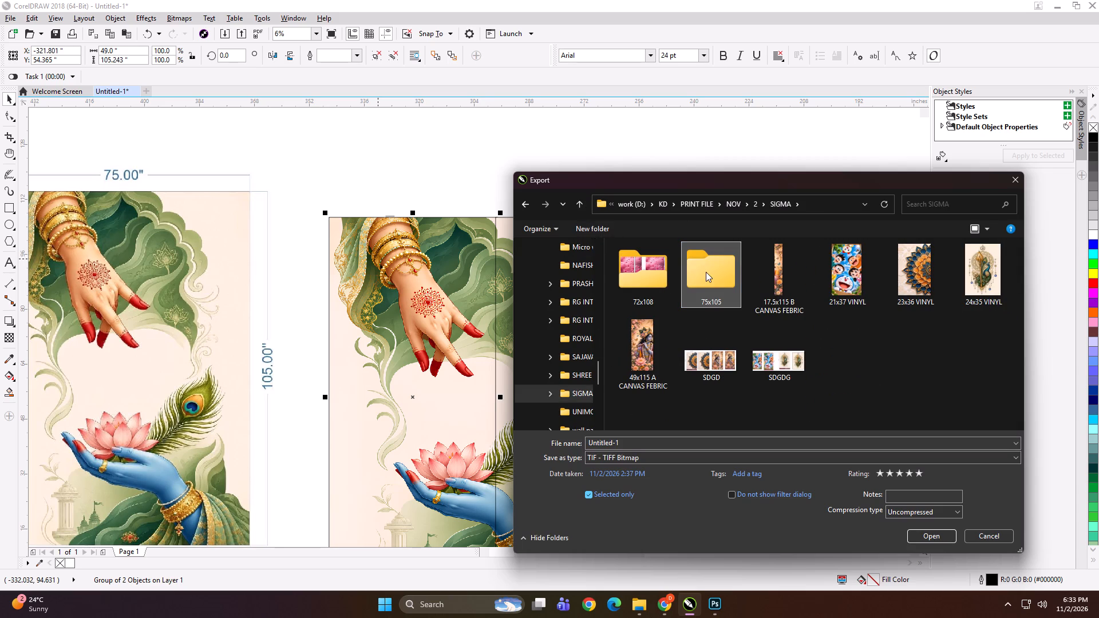
# Export the 49-inch hands-and-lotus panel as a TIFF named "49x105 A".
pyautogui.click(676, 440)
pyautogui.write('49x105 A')
pyautogui.press('space')
pyautogui.press('Return')
pyautogui.press('Return')
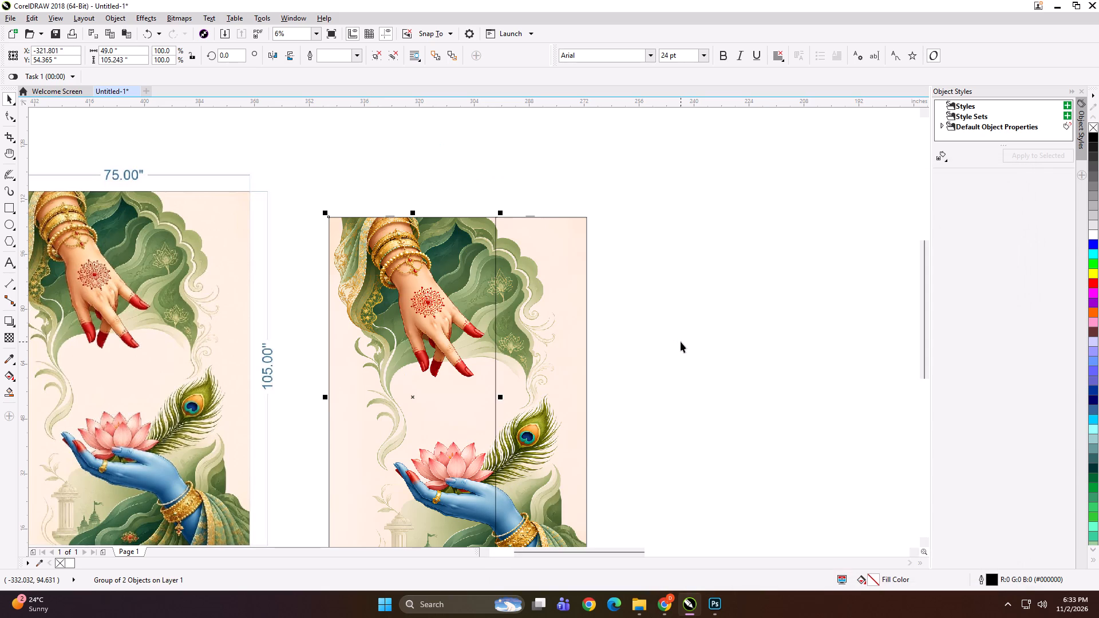
# Export the narrower hands-and-lotus panel as a TIFF named "2.5x105 B" in the 75x105 folder.
pyautogui.click(576, 336)
pyautogui.hotkey('ctrl', 'e')
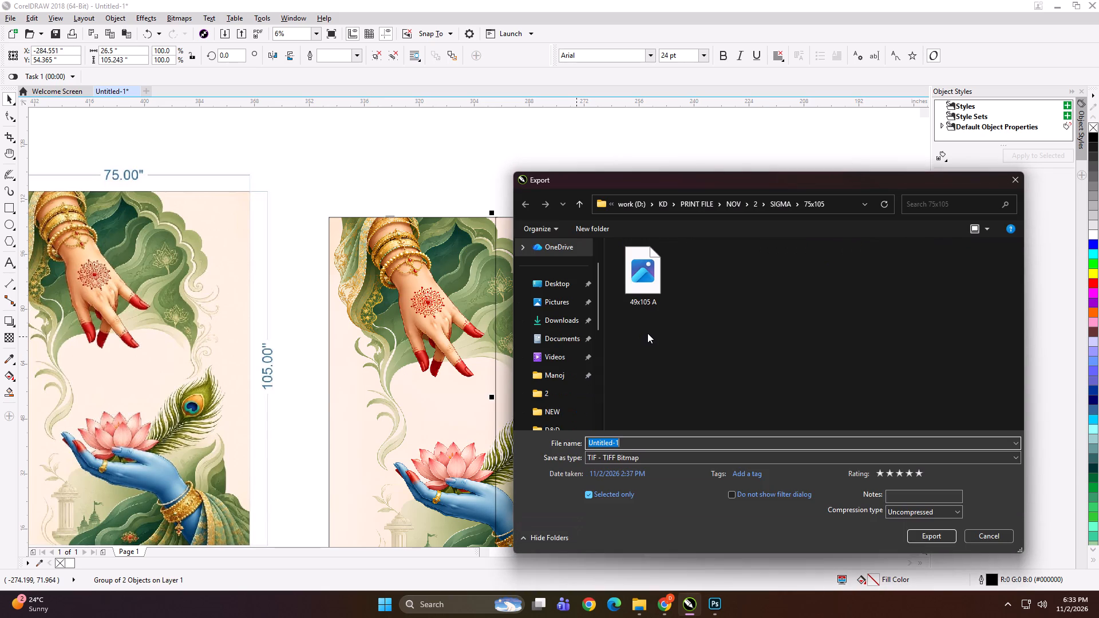
pyautogui.write('2.5x105 B')
pyautogui.press('Return')
pyautogui.press('Return')
# Move the narrow hands-and-lotus panel 5 inches to the right, leaving a gap between the two panels.
pyautogui.scroll(-1, 589, 302)
pyautogui.press('Right')
pyautogui.press('Right')
pyautogui.press('Right')
pyautogui.press('Right')
pyautogui.press('Right')
pyautogui.press('Right')
pyautogui.press('Right')
pyautogui.press('Right')
pyautogui.press('Right')
pyautogui.press('Right')
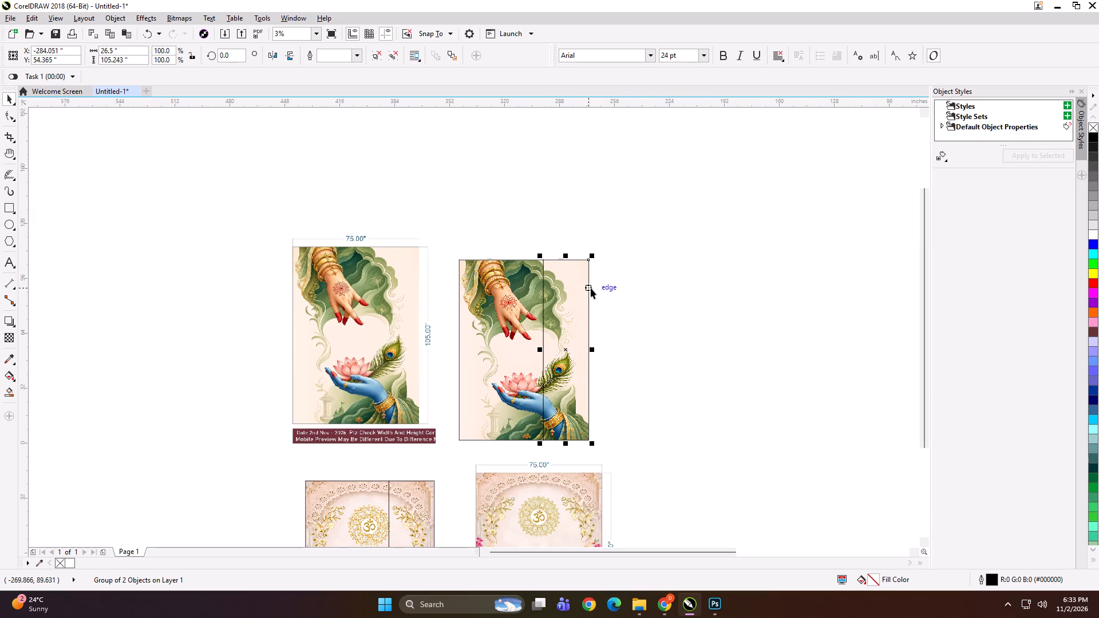
# Move both hands-and-lotus panels slightly up and group them with the dimensioned 75 by 105 inch reference preview.
pyautogui.keyDown('shift'); pyautogui.click(503, 322); pyautogui.keyUp('shift')
pyautogui.moveTo(501, 340); pyautogui.dragTo(498, 333)
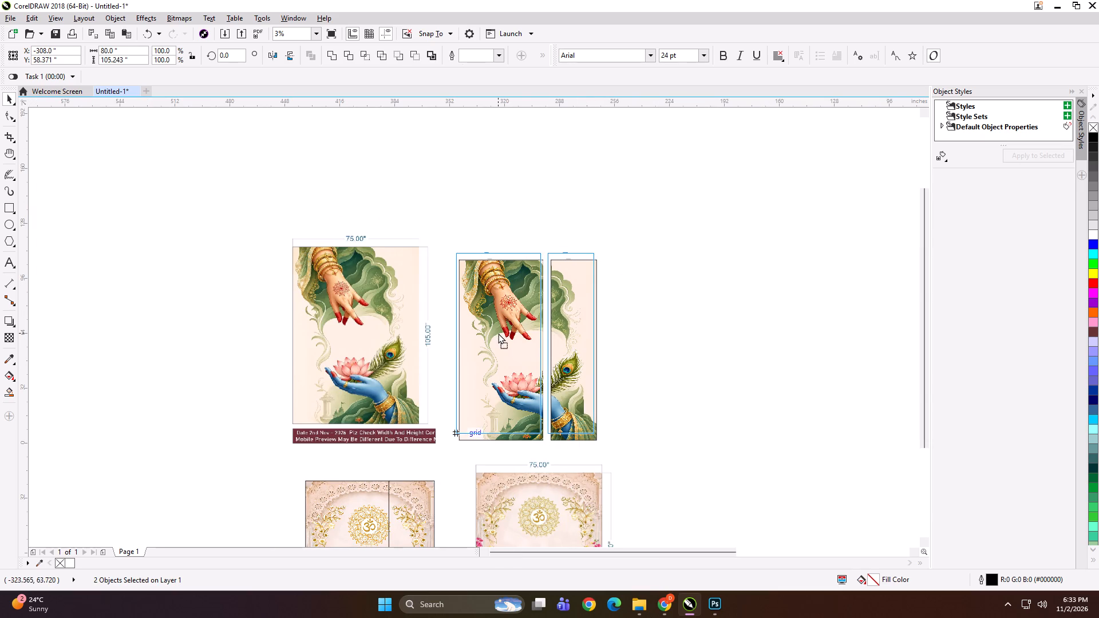
pyautogui.moveTo(498, 333); pyautogui.dragTo(497, 328)
pyautogui.keyDown('shift'); pyautogui.click(389, 333); pyautogui.keyUp('shift')
pyautogui.hotkey('ctrl', 'g')
# Add the text label "75*94 PANEL 1" at the top edge of the wider Om floral-arch panel.
pyautogui.scroll(-1, 385, 291)
pyautogui.scroll(1, 382, 450)
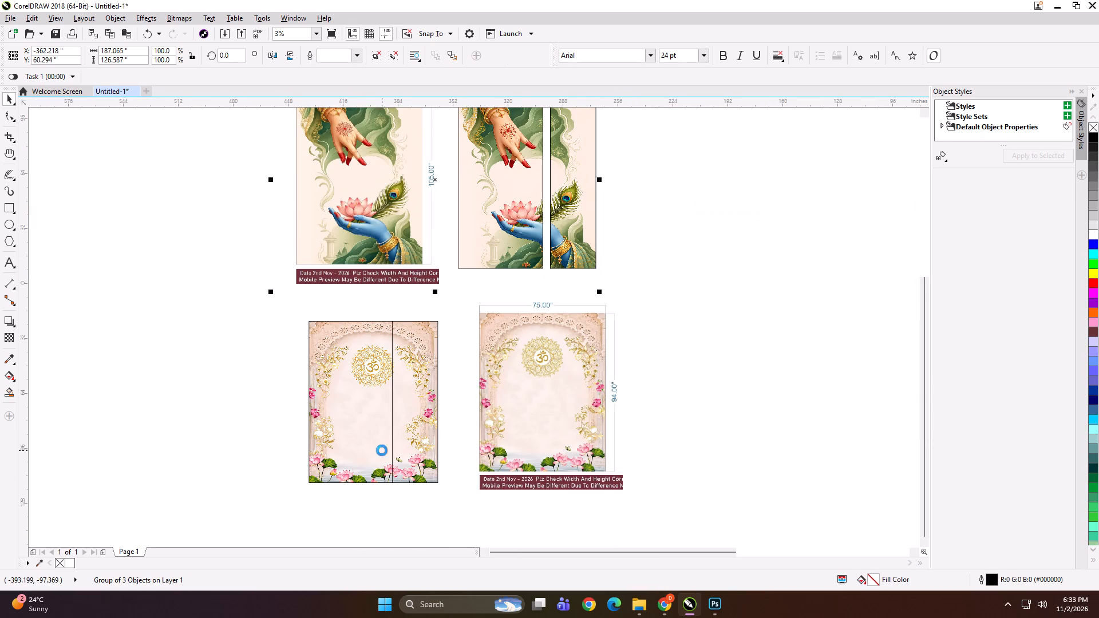
pyautogui.click(363, 390)
pyautogui.click(263, 360)
pyautogui.click(7, 262)
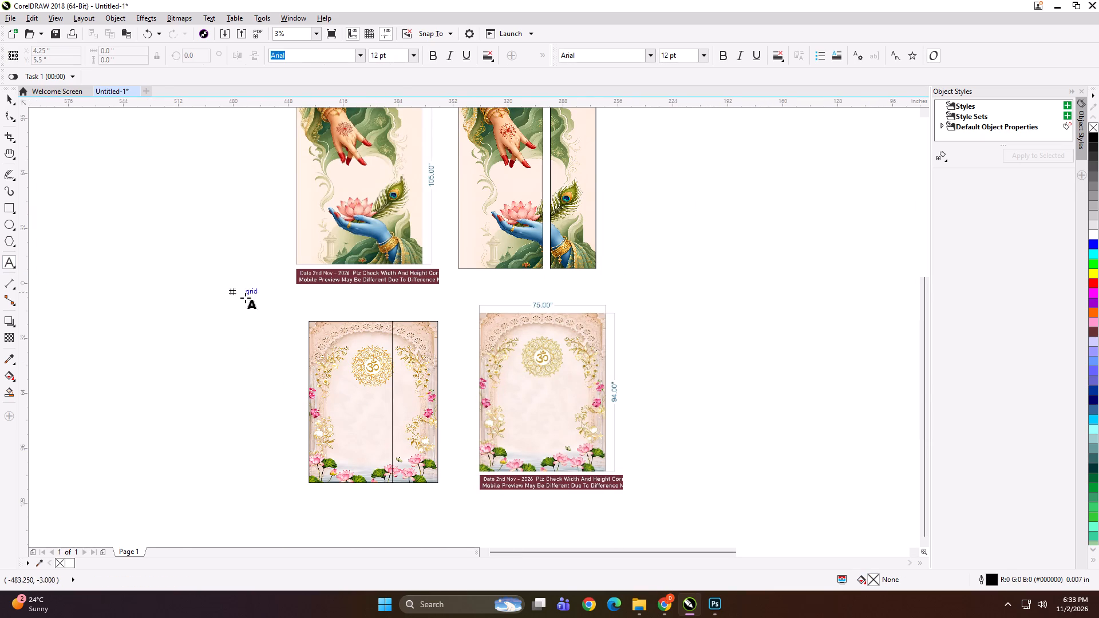
pyautogui.click(328, 318)
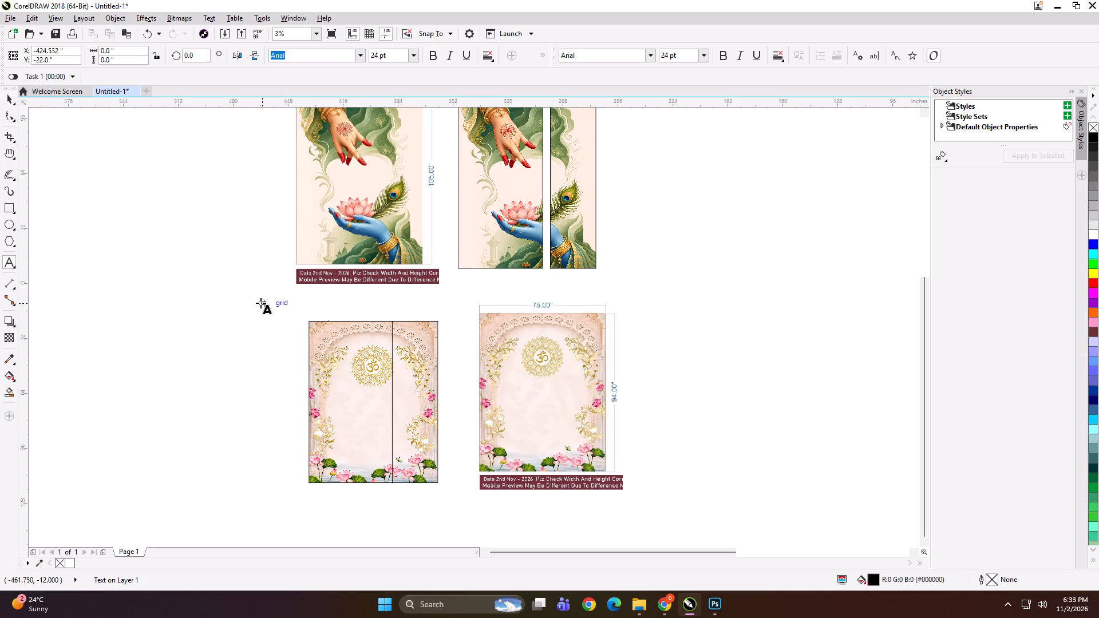
pyautogui.write('75*')
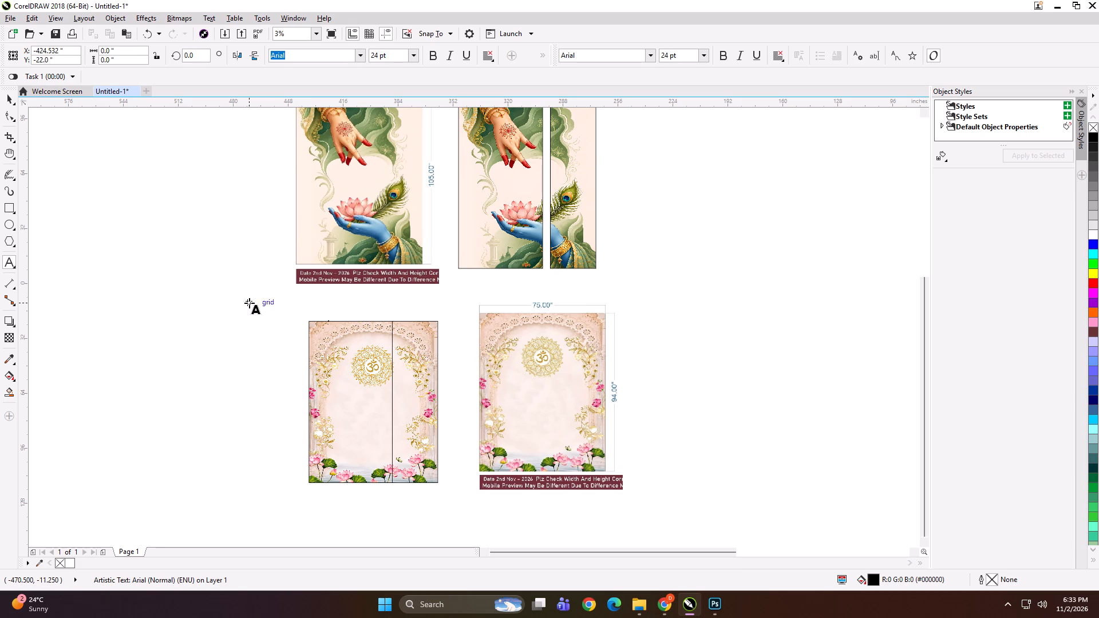
pyautogui.write('4 PANEL 1')
# Copy the label to the top edge of the narrower Om floral-arch panel and change it to "75*94 PANEL 2".
pyautogui.hotkey('ctrl', 'a')
pyautogui.hotkey('ctrl', 'c')
pyautogui.scroll(2, 344, 319)
pyautogui.scroll(2, 481, 322)
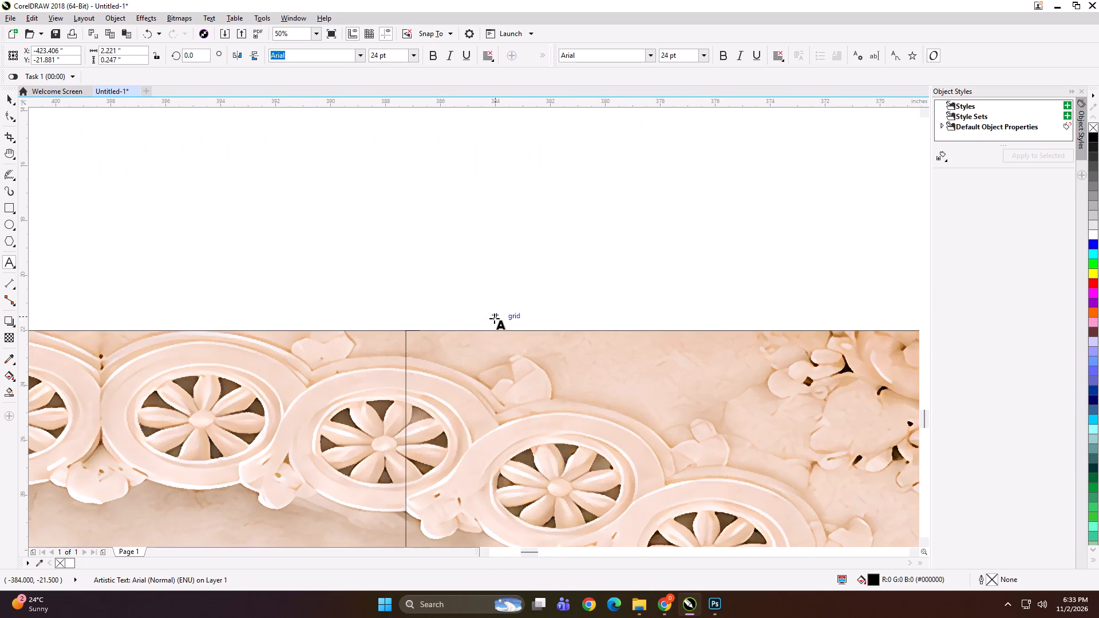
pyautogui.click(515, 328)
pyautogui.hotkey('ctrl', 'v')
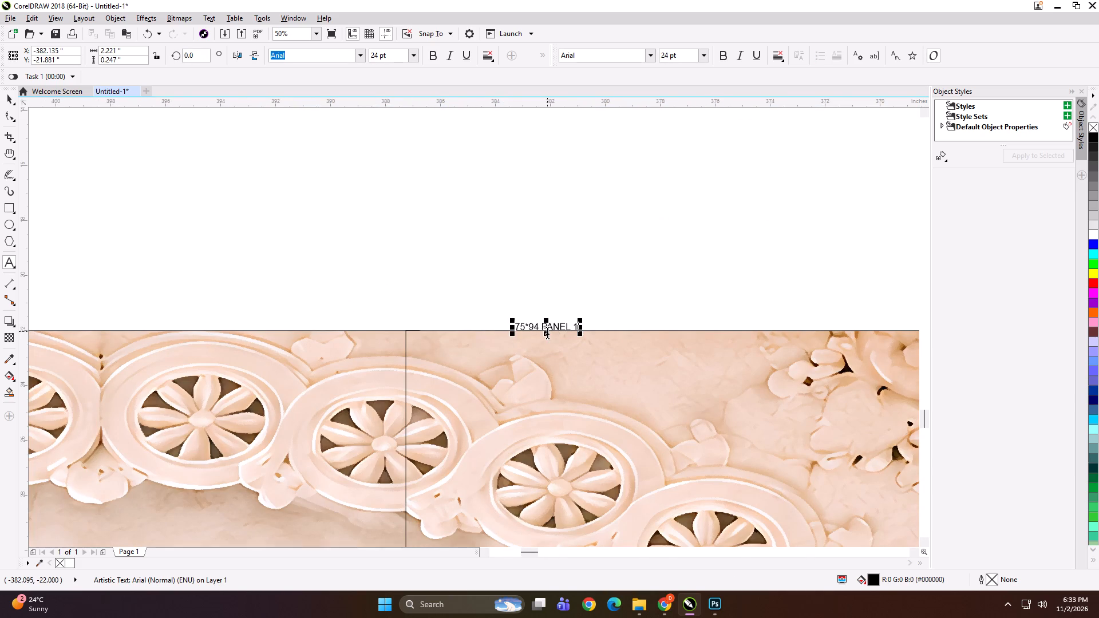
pyautogui.press('BackSpace')
pyautogui.press('2')
# Group each Om floral-arch panel with its own text label.
pyautogui.scroll(-2, 541, 314)
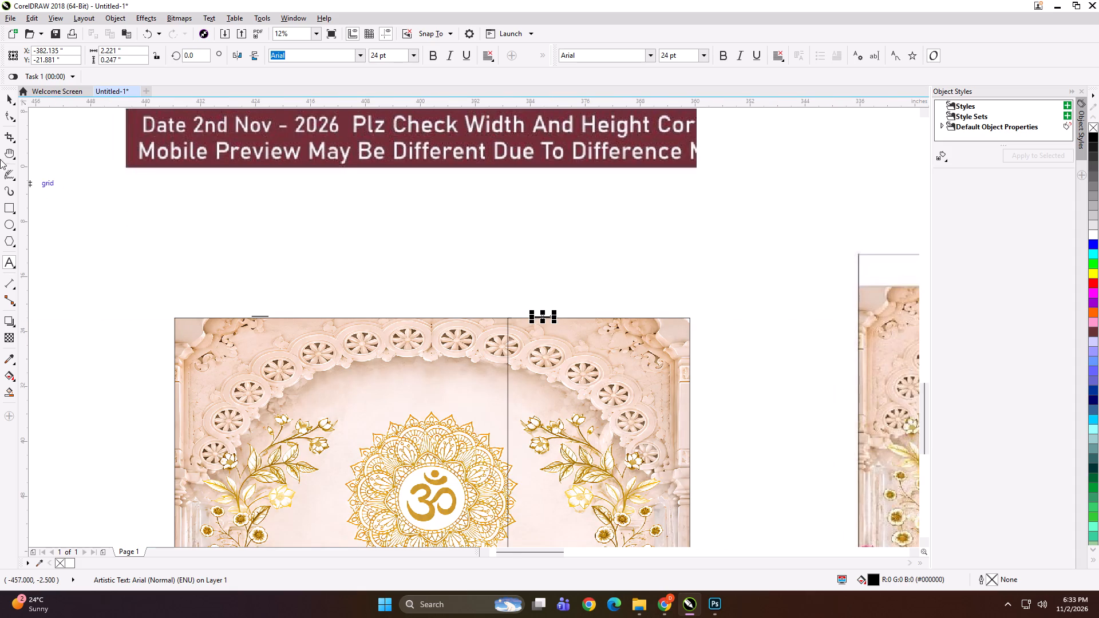
pyautogui.click(9, 98)
pyautogui.scroll(-1, 454, 231)
pyautogui.keyDown('shift'); pyautogui.click(501, 340); pyautogui.keyUp('shift')
pyautogui.hotkey('ctrl', 'g')
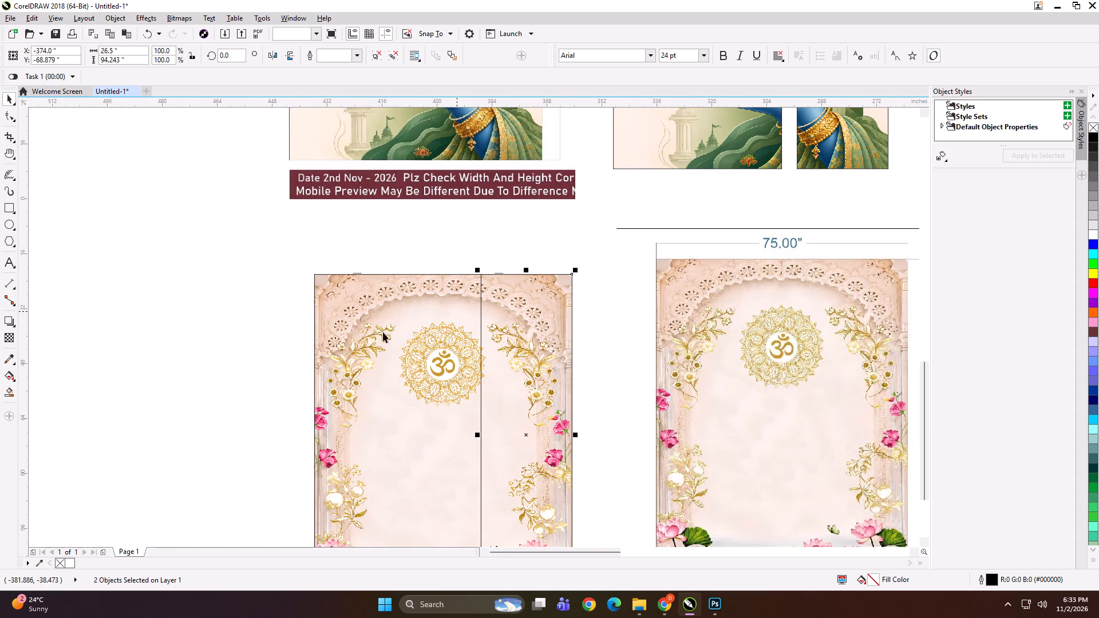
pyautogui.moveTo(278, 363); pyautogui.dragTo(375, 251)
pyautogui.keyDown('shift'); pyautogui.click(375, 332); pyautogui.keyUp('shift')
pyautogui.hotkey('ctrl', 'g')
# Export the wider Om floral-arch panel as a TIFF named "49x94 A" in a new SIGMA subfolder named "75x94".
pyautogui.scroll(-1, 346, 319)
pyautogui.hotkey('ctrl', 'e')
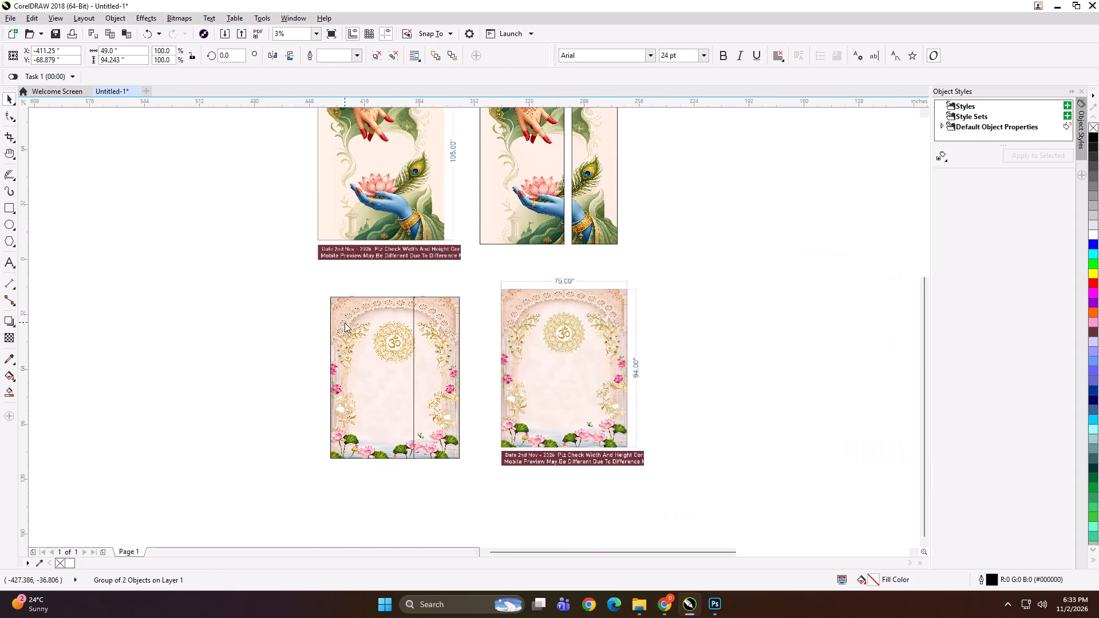
pyautogui.click(577, 205)
pyautogui.click(578, 227)
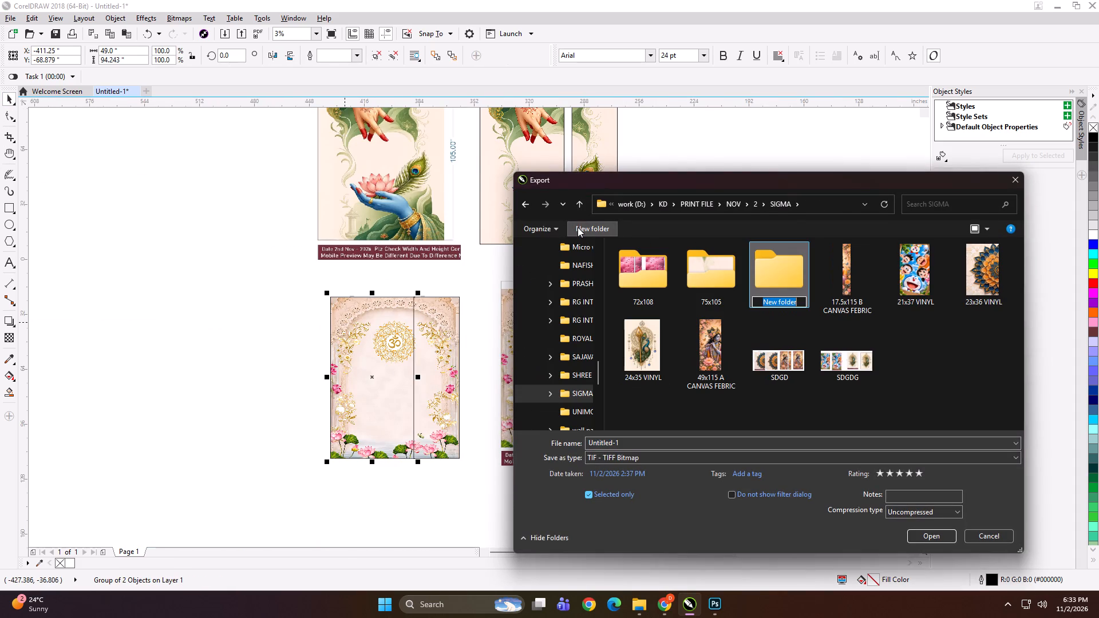
pyautogui.press('Return')
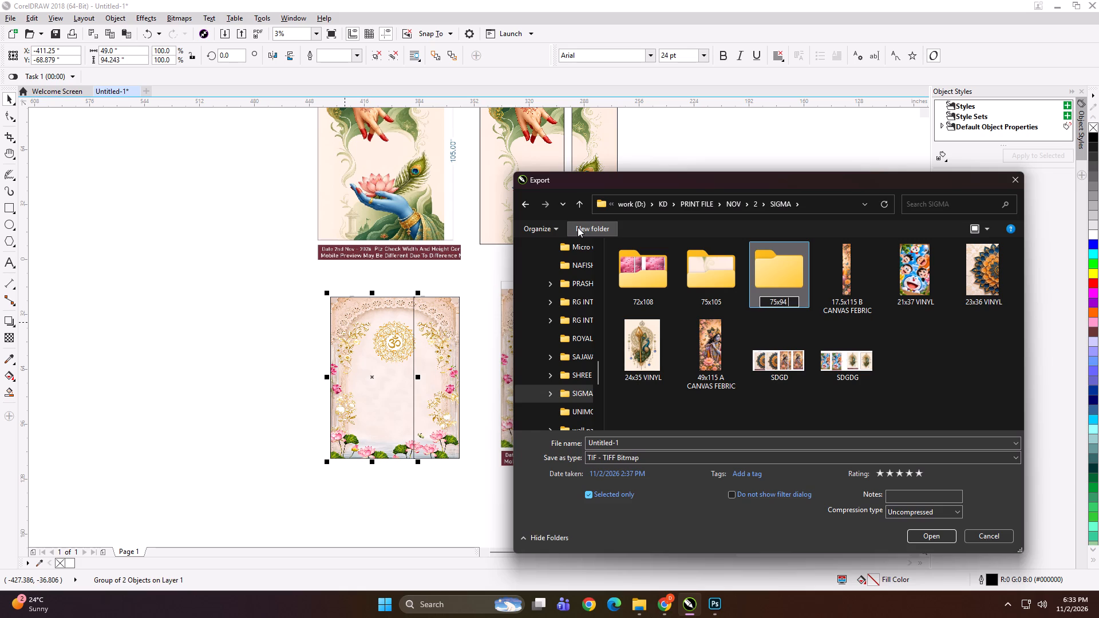
pyautogui.doubleClick(708, 274)
pyautogui.click(659, 446)
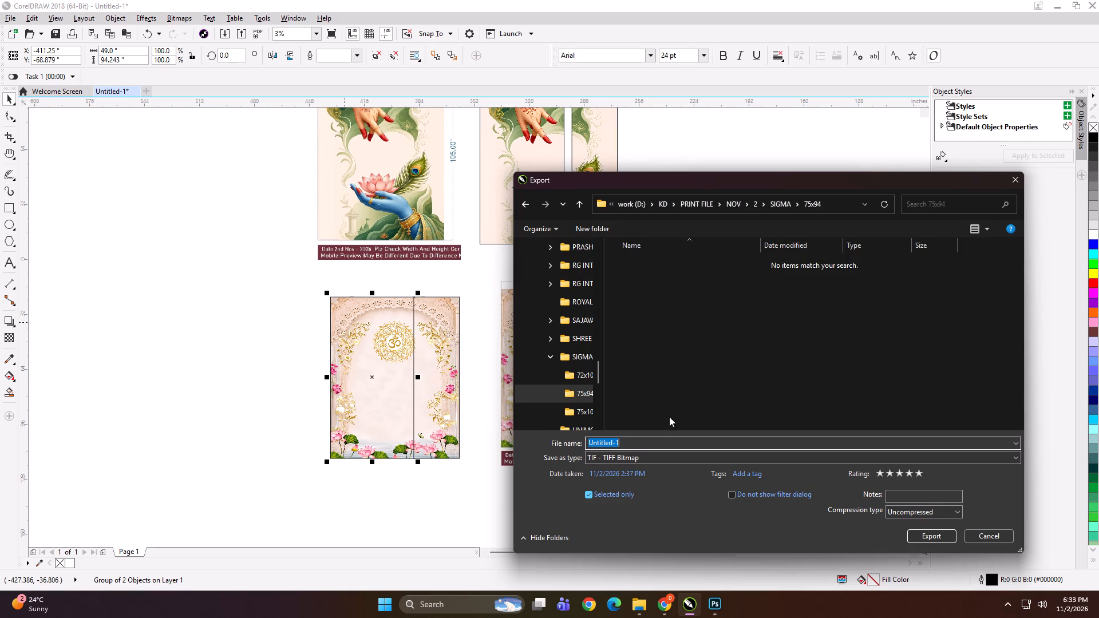
pyautogui.write('49x4 A')
pyautogui.press('Return')
pyautogui.press('Return')
# Export the narrower Om floral-arch panel as a TIFF named "26.5x94 B" in the 75x94 folder.
pyautogui.click(441, 328)
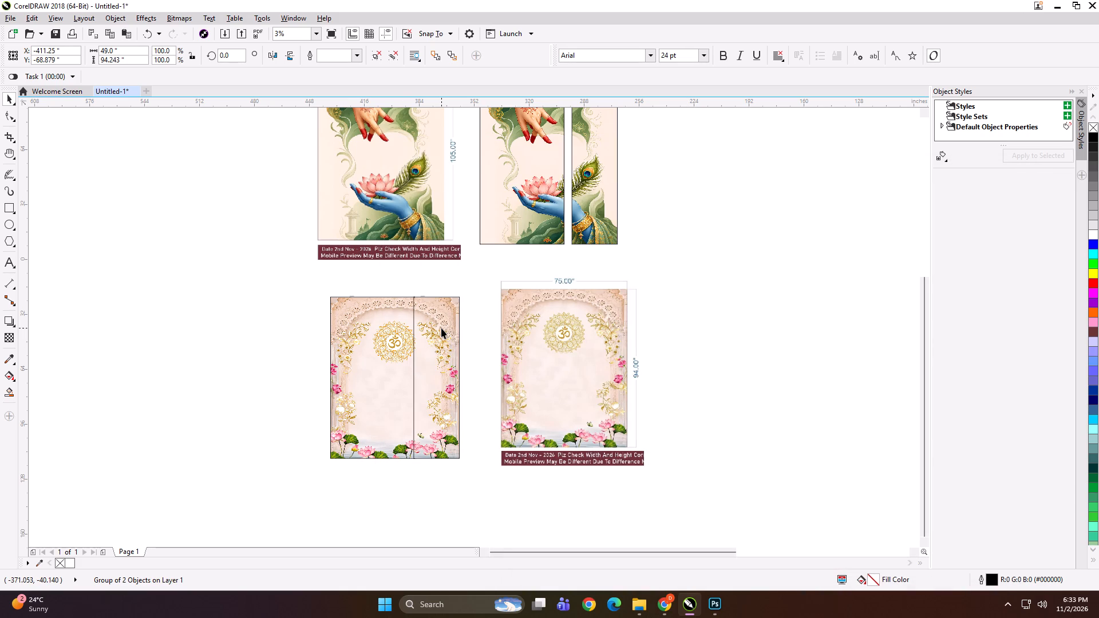
pyautogui.hotkey('ctrl', 'e')
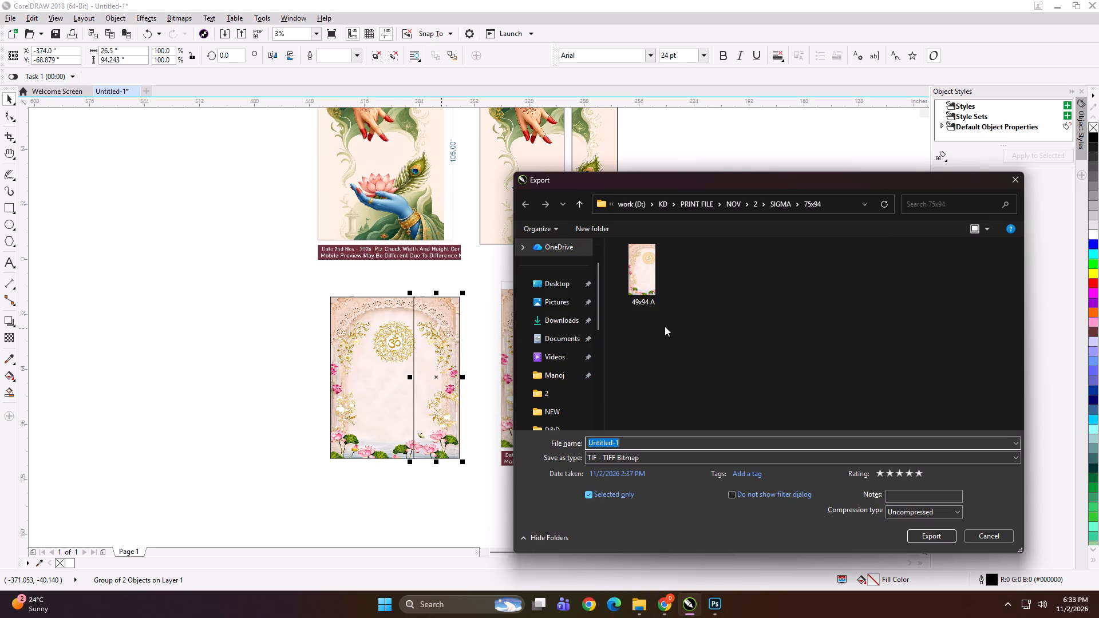
pyautogui.write('26.x94 B')
pyautogui.press('Return')
pyautogui.press('Return')
# Move the narrow Om floral-arch panel 4.5 inches to the right, leaving a gap between the two panels.
pyautogui.press('Right')
pyautogui.press('Right')
pyautogui.press('Right')
pyautogui.press('Right')
pyautogui.press('Right')
pyautogui.press('Right')
pyautogui.press('Right')
pyautogui.press('Right')
pyautogui.press('Right')
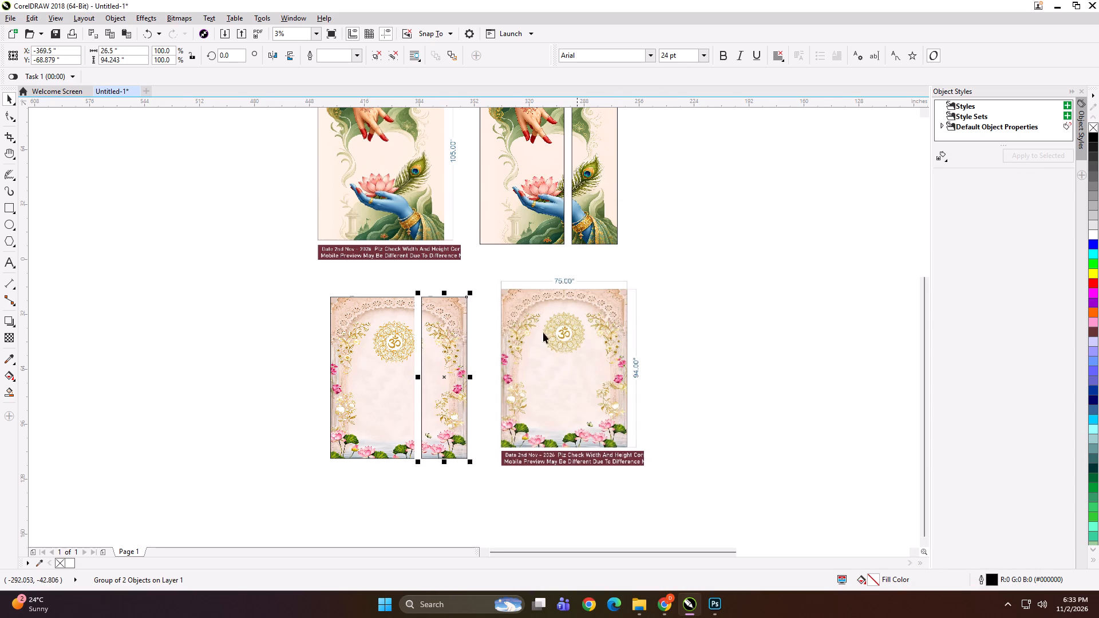
# Move both Om floral-arch panels and their dimensioned preview together into the row beside the hands-and-lotus preview.
pyautogui.scroll(-1, 508, 342)
pyautogui.keyDown('shift'); pyautogui.doubleClick(475, 342); pyautogui.keyUp('shift')
pyautogui.keyDown('shift'); pyautogui.click(444, 346); pyautogui.keyUp('shift')
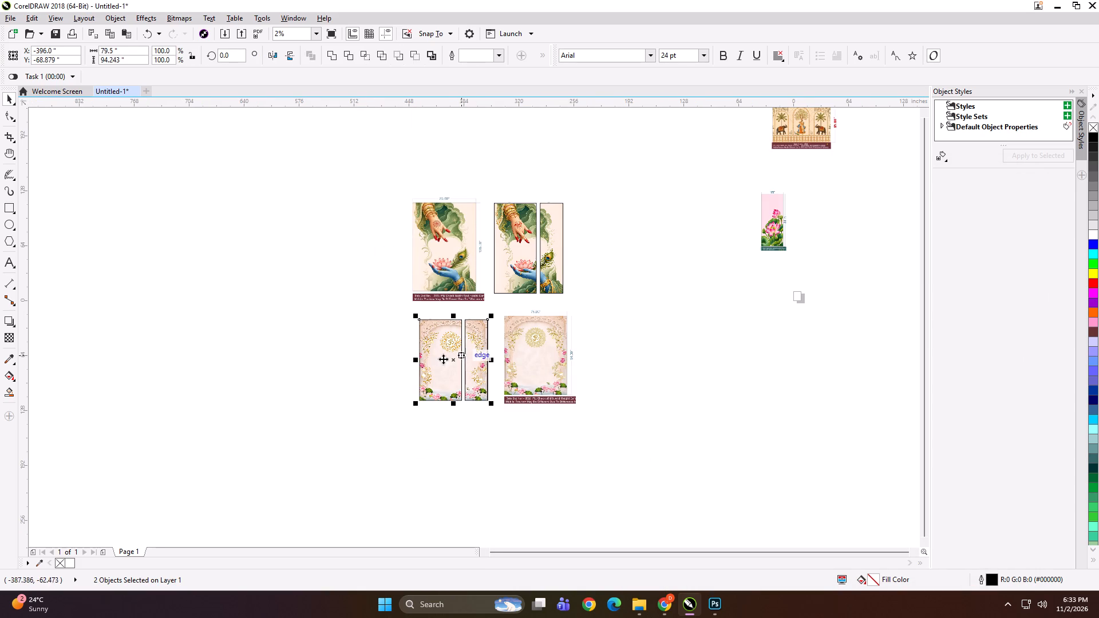
pyautogui.keyDown('shift'); pyautogui.click(536, 357); pyautogui.keyUp('shift')
pyautogui.moveTo(539, 366); pyautogui.dragTo(354, 255)
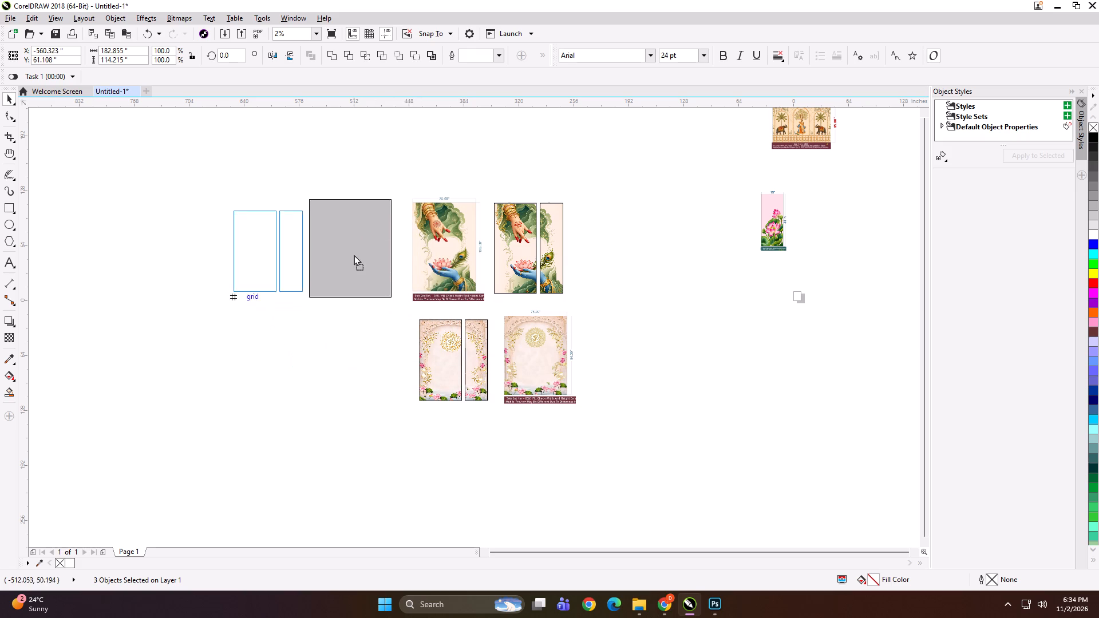
pyautogui.moveTo(354, 255); pyautogui.dragTo(364, 256)
# Group the panels and previews of both designs and scale the group down to about 7.9 inches wide.
pyautogui.click(204, 174)
pyautogui.moveTo(200, 167); pyautogui.dragTo(670, 363)
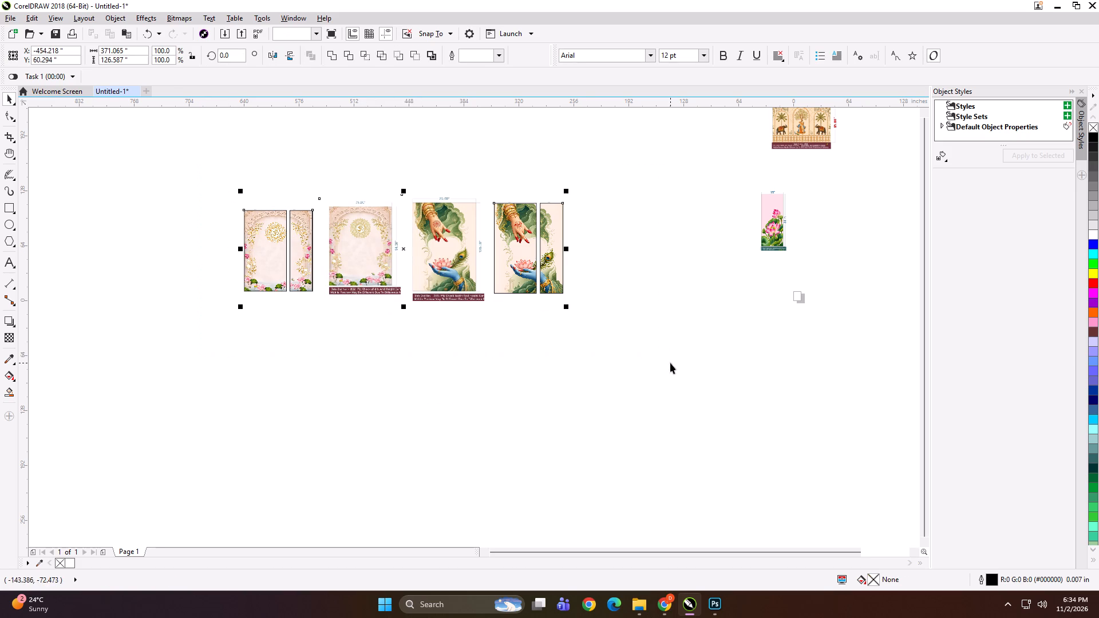
pyautogui.hotkey('ctrl', 'g')
pyautogui.keyDown('shift'); pyautogui.moveTo(567, 309); pyautogui.dragTo(432, 275); pyautogui.keyUp('shift')
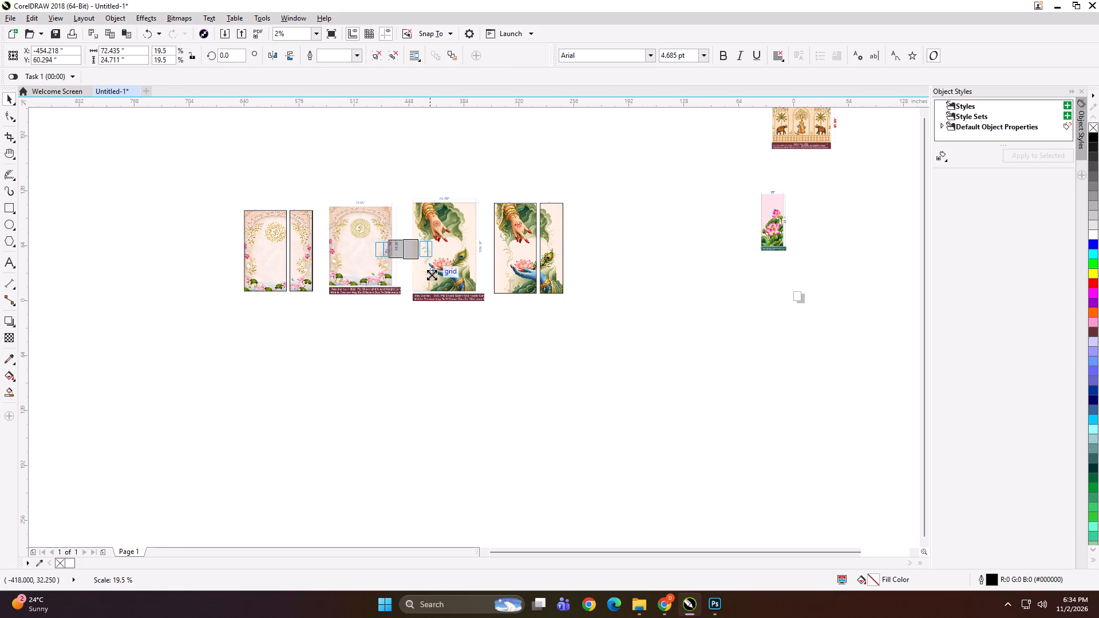
pyautogui.keyDown('shift'); pyautogui.moveTo(432, 275); pyautogui.dragTo(416, 264); pyautogui.keyUp('shift')
pyautogui.scroll(4, 402, 249)
pyautogui.scroll(2, 404, 196)
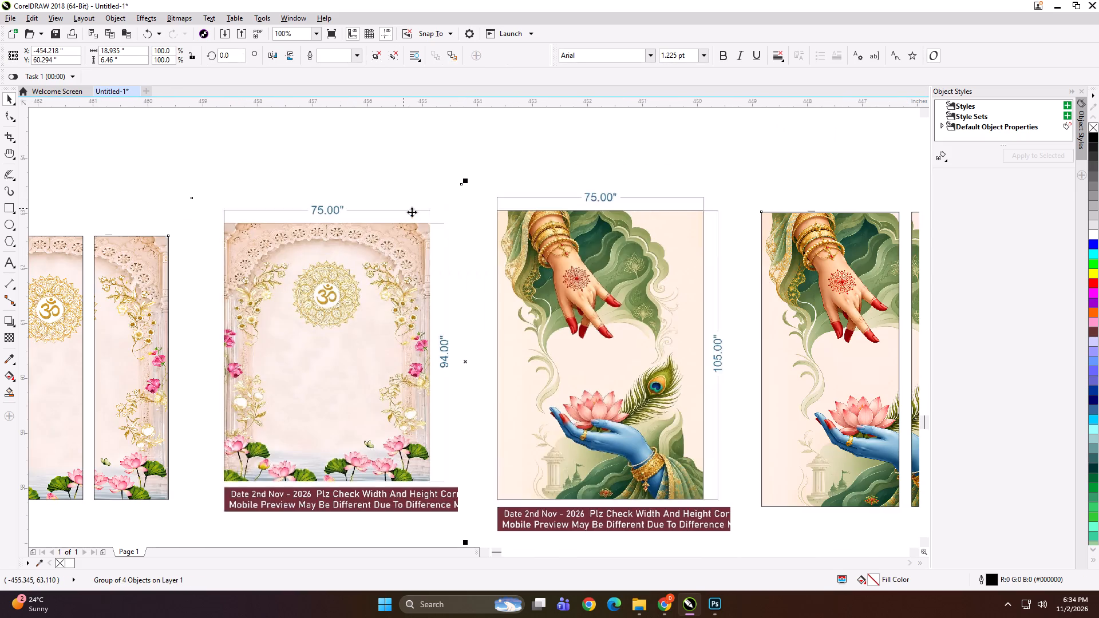
pyautogui.scroll(-1, 543, 255)
pyautogui.keyDown('shift'); pyautogui.moveTo(768, 401); pyautogui.dragTo(620, 356); pyautogui.keyUp('shift')
# Export the scaled-down group of both designs as a TIFF named "SDHH" in the 75x94 folder.
pyautogui.hotkey('ctrl', 'e')
pyautogui.write('SDHH')
pyautogui.press('Return')
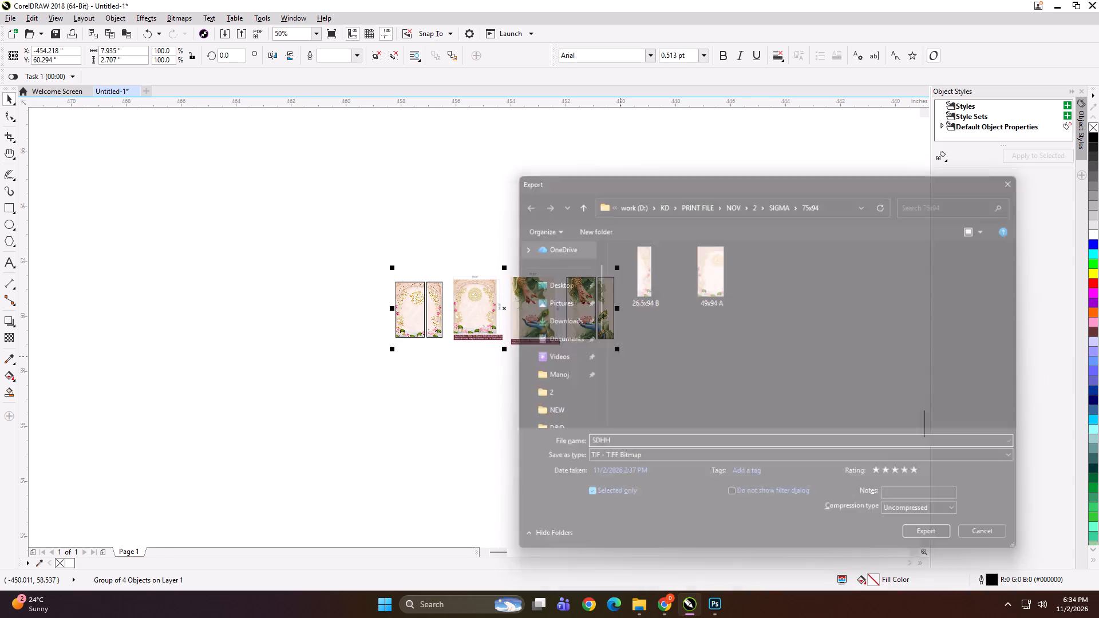
pyautogui.press('Return')
pyautogui.press('Return')
# Delete the exported group of both designs from the drawing.
pyautogui.press('Delete')
pyautogui.press('F4')
pyautogui.click(454, 344)
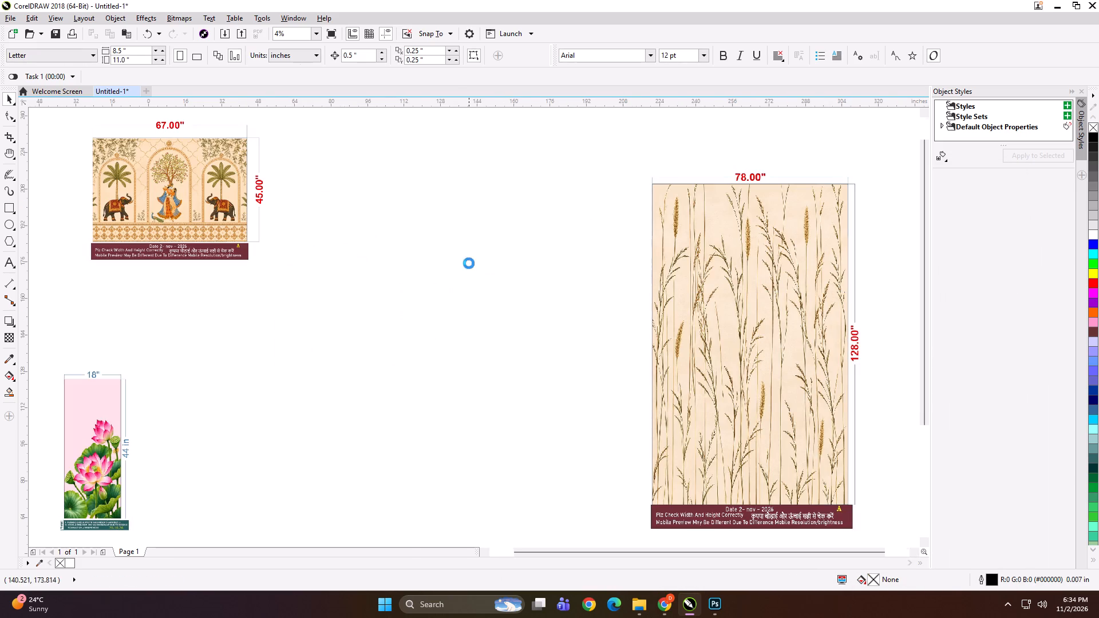
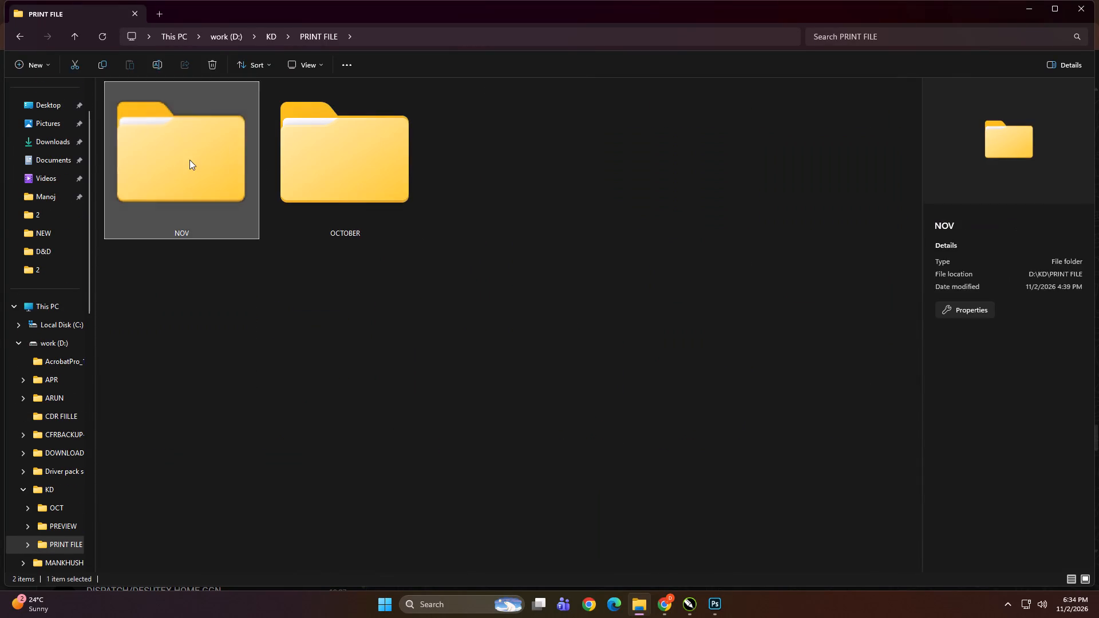
# Copy the 72x108, 75x94 and 75x105 folders from the SIGMA folder under PRINT FILE > NOV > 2 on the work drive.
pyautogui.doubleClick(318, 175)
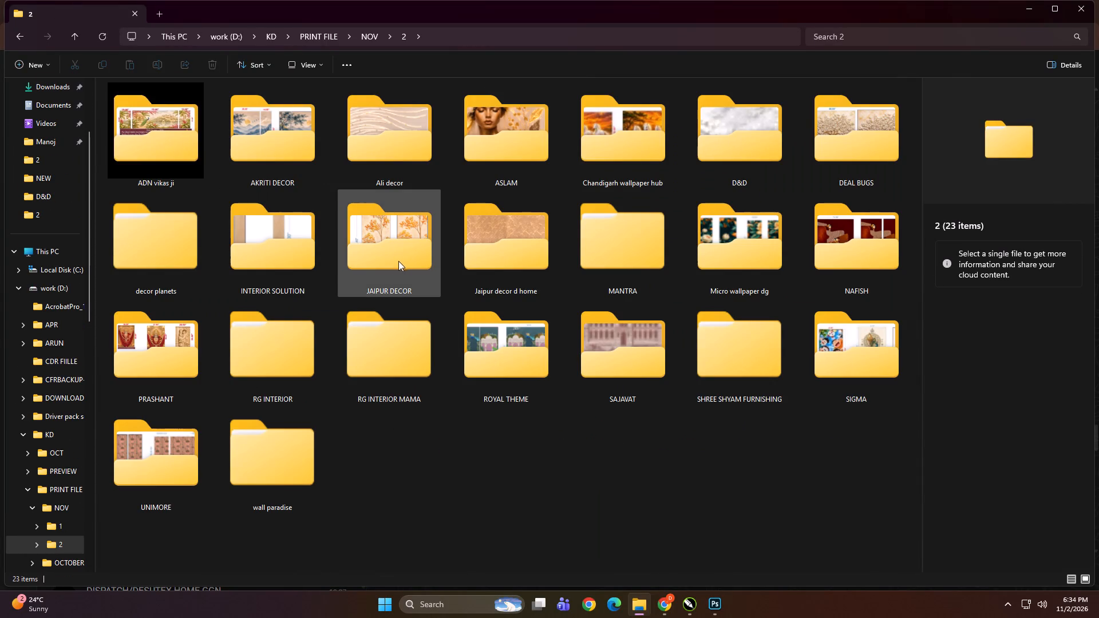
pyautogui.doubleClick(827, 370)
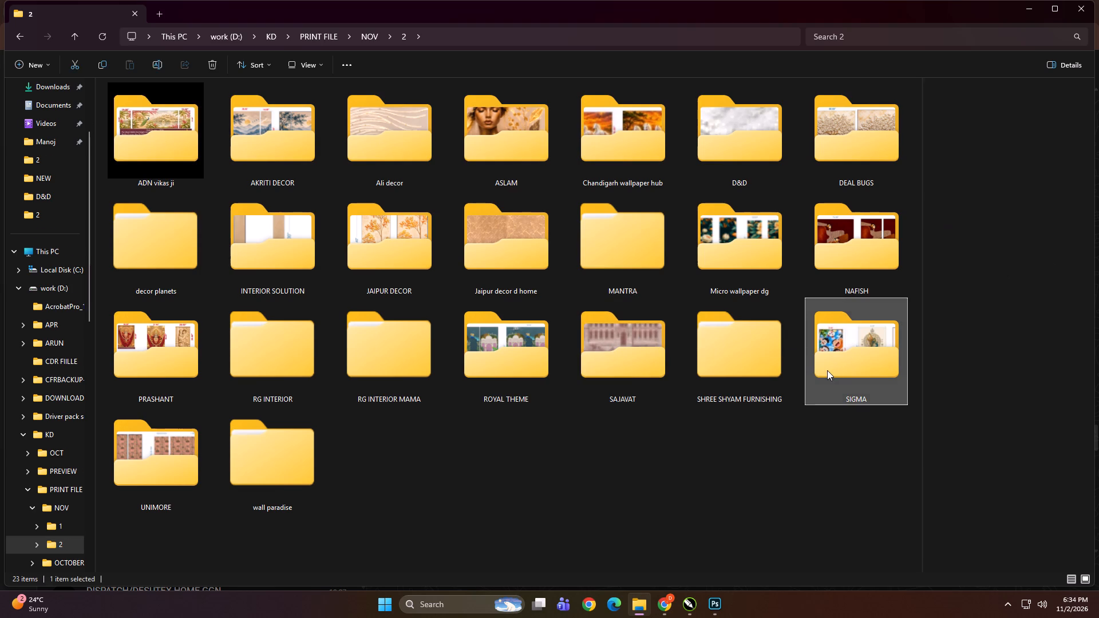
pyautogui.keyDown('ctrl'); pyautogui.scroll(9, 305, 307); pyautogui.keyUp('ctrl')
pyautogui.click(273, 140)
pyautogui.keyDown('ctrl'); pyautogui.click(363, 141); pyautogui.keyUp('ctrl')
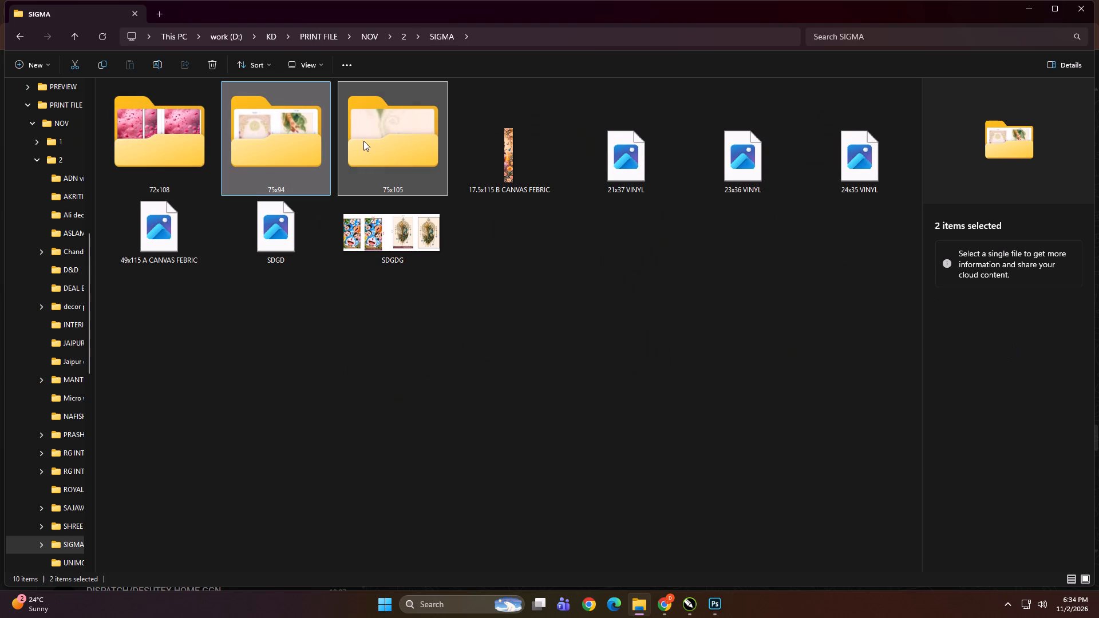
pyautogui.hotkey('ctrl', 'c')
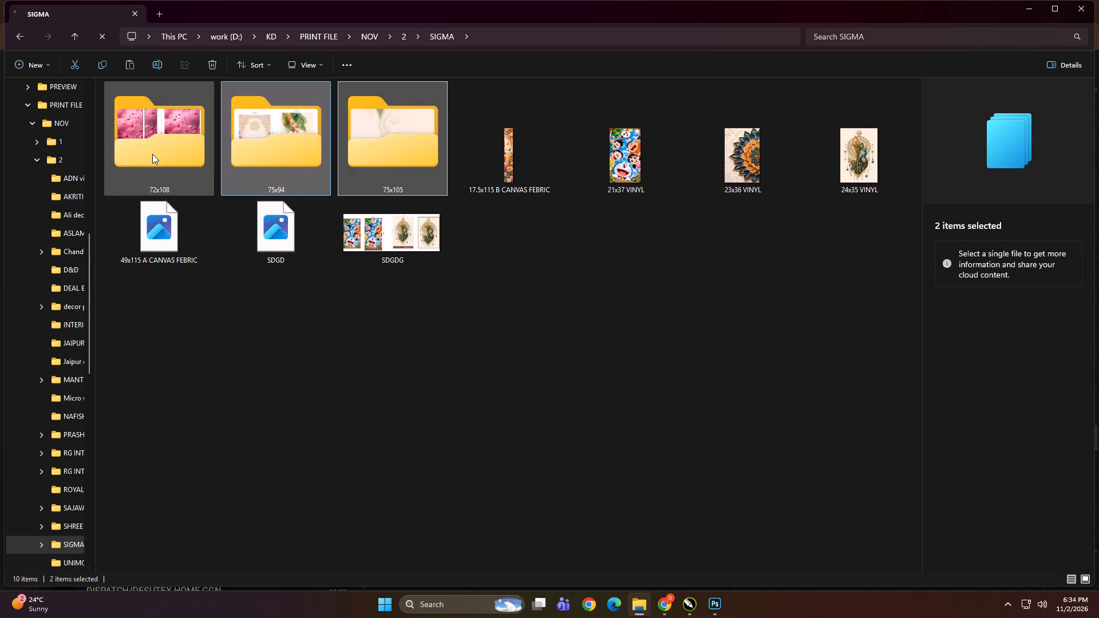
pyautogui.keyDown('ctrl'); pyautogui.click(152, 154); pyautogui.keyUp('ctrl')
pyautogui.hotkey('ctrl', 'c')
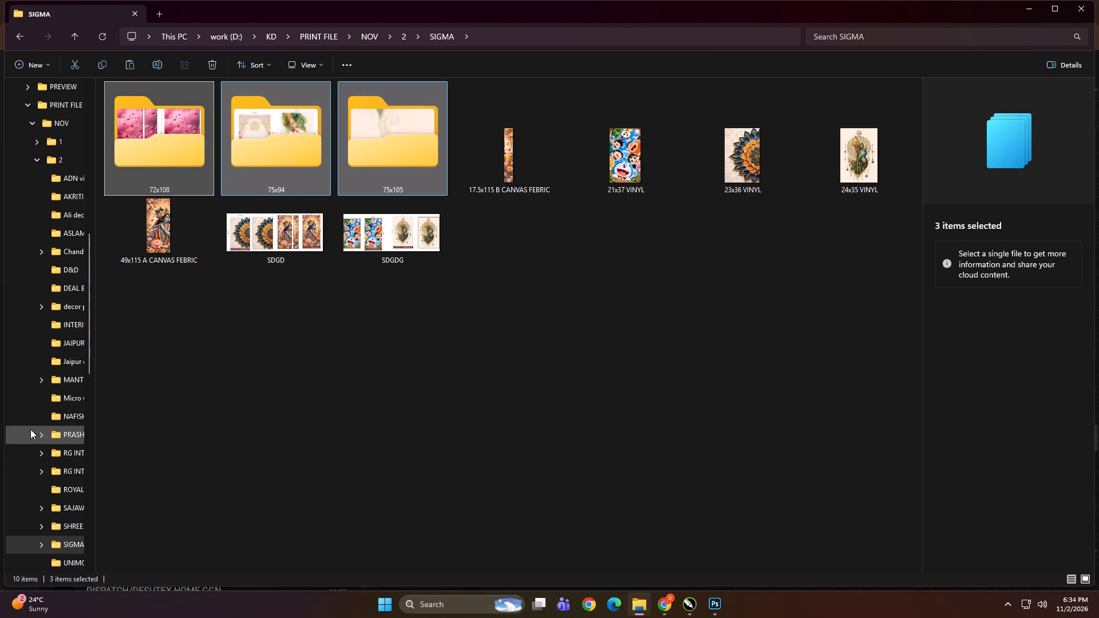
# Paste the three size folders into the SIGMA folder under Print > NOV > 2 on DIGITECH_SHAREDRIVE.
pyautogui.scroll(4, 32, 430)
pyautogui.click(49, 363)
pyautogui.doubleClick(139, 253)
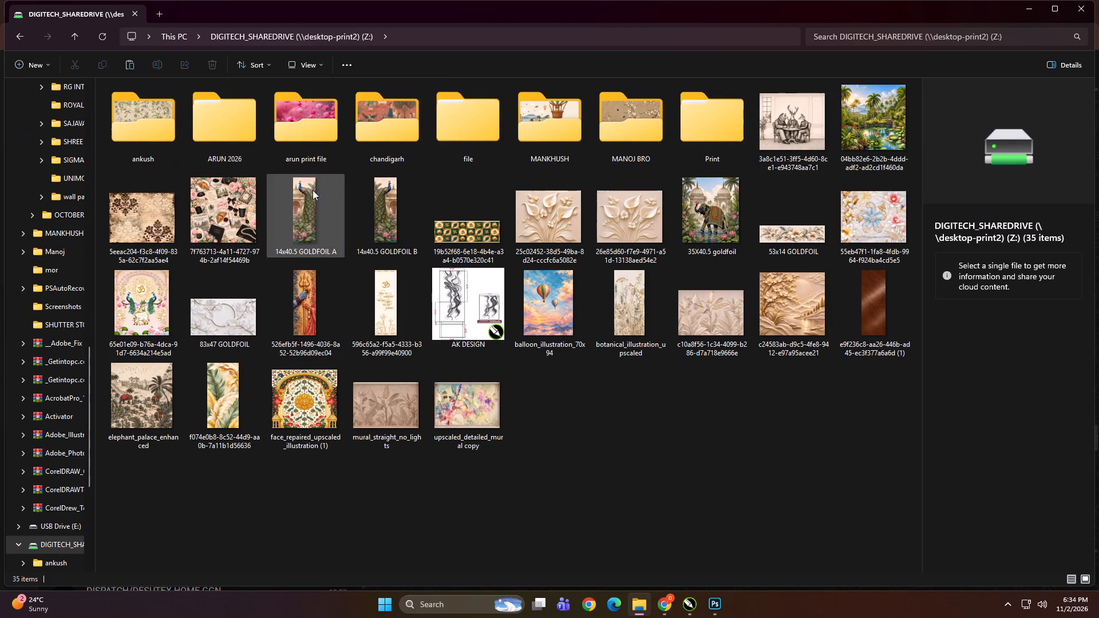
pyautogui.doubleClick(711, 129)
pyautogui.doubleClick(340, 142)
pyautogui.doubleClick(340, 142)
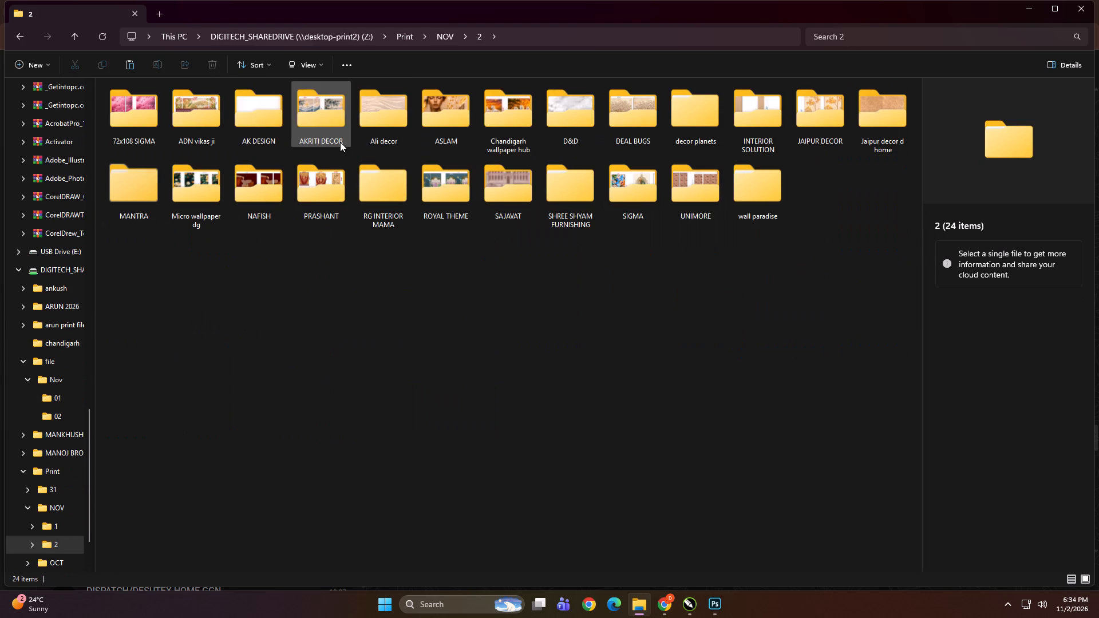
pyautogui.keyDown('ctrl'); pyautogui.scroll(6, 260, 379); pyautogui.keyUp('ctrl')
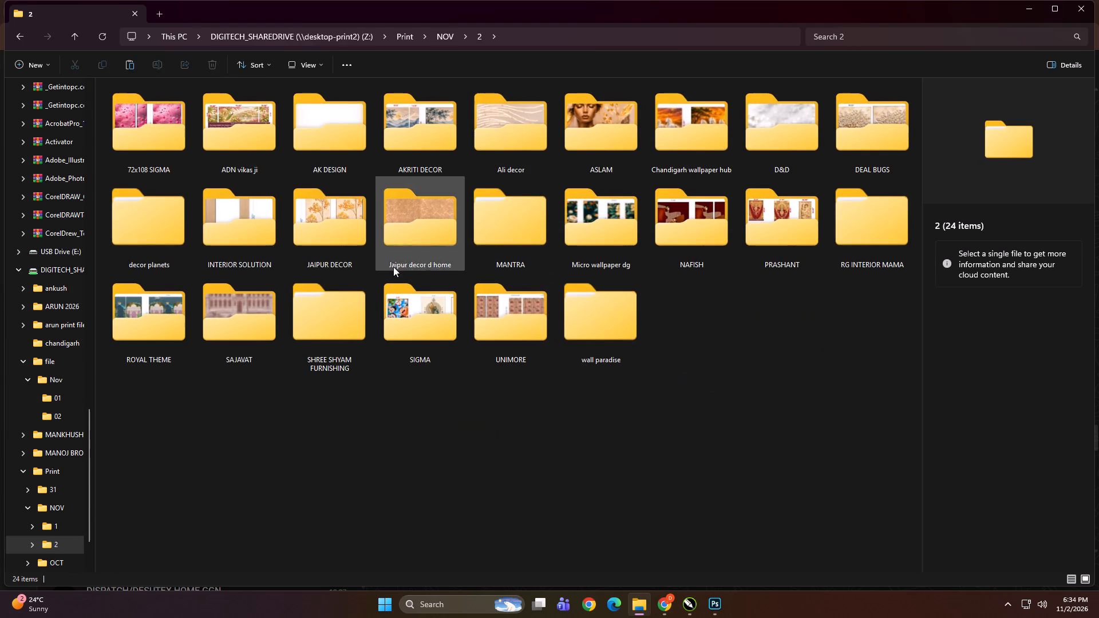
pyautogui.doubleClick(421, 330)
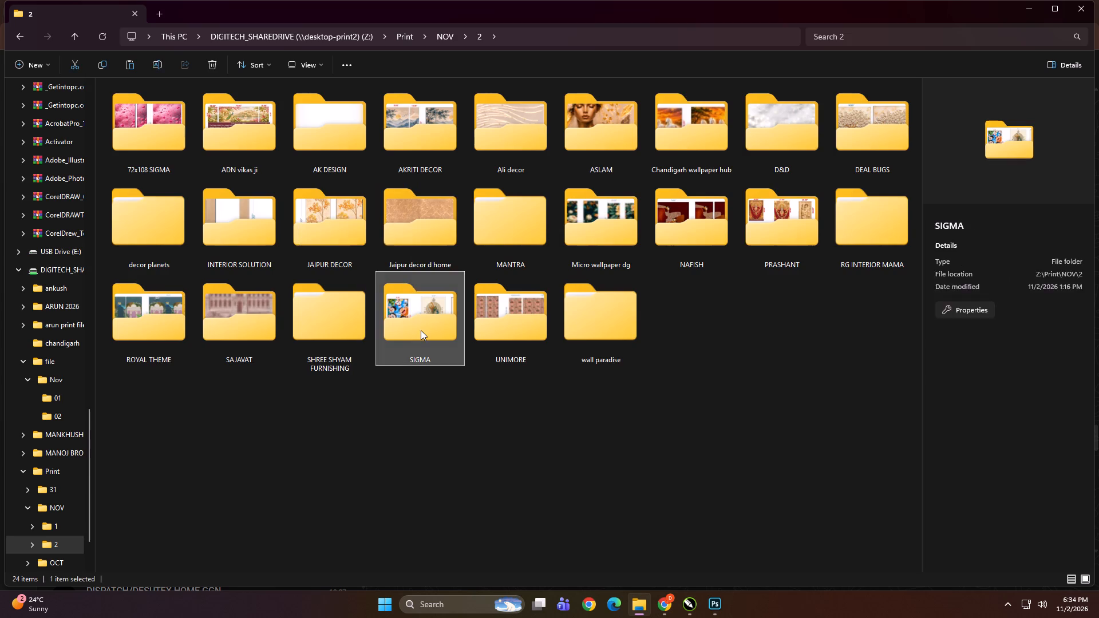
pyautogui.rightClick(421, 330)
pyautogui.click(433, 339)
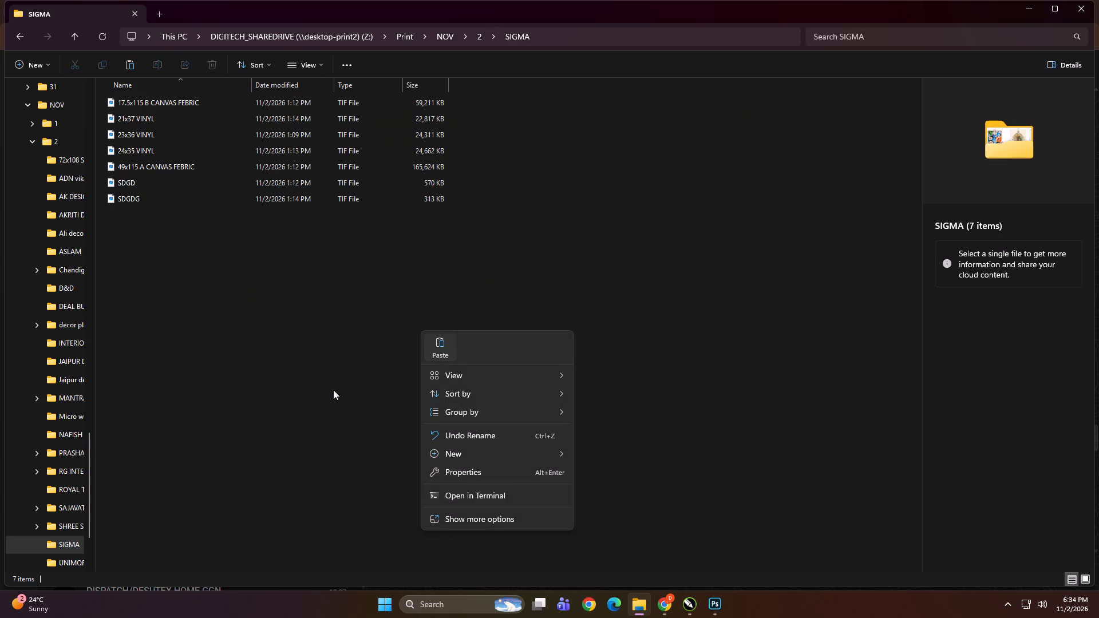
# Permanently delete the separate "72x108 SIGMA" folder from Print > NOV > 2 on the shared drive.
pyautogui.click(333, 390)
pyautogui.press('BackSpace')
pyautogui.click(317, 451)
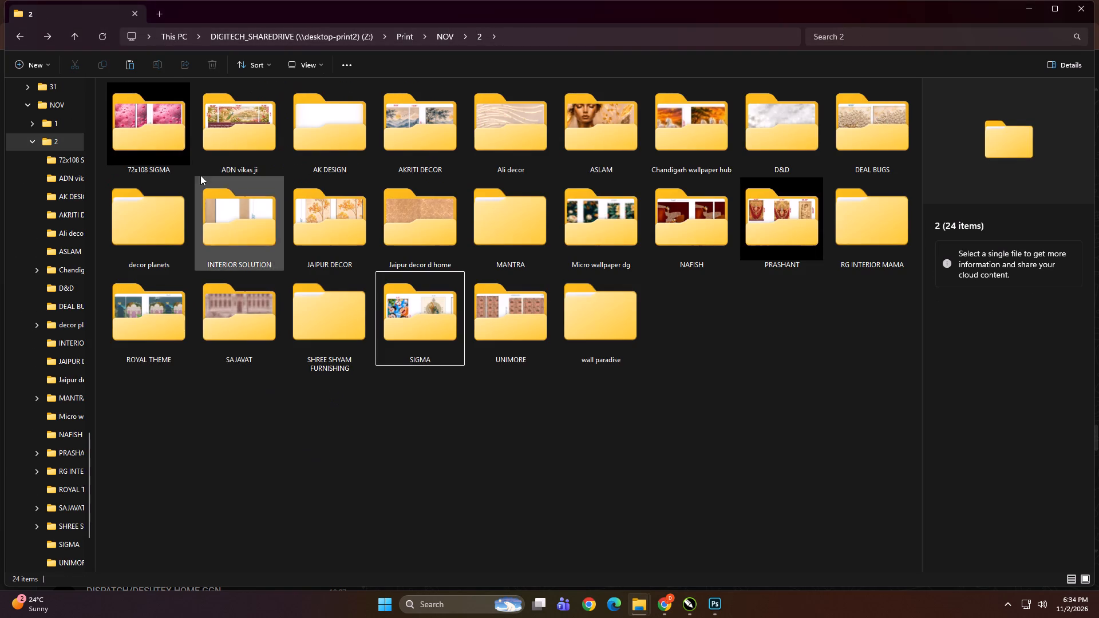
pyautogui.click(160, 124)
pyautogui.press('Delete')
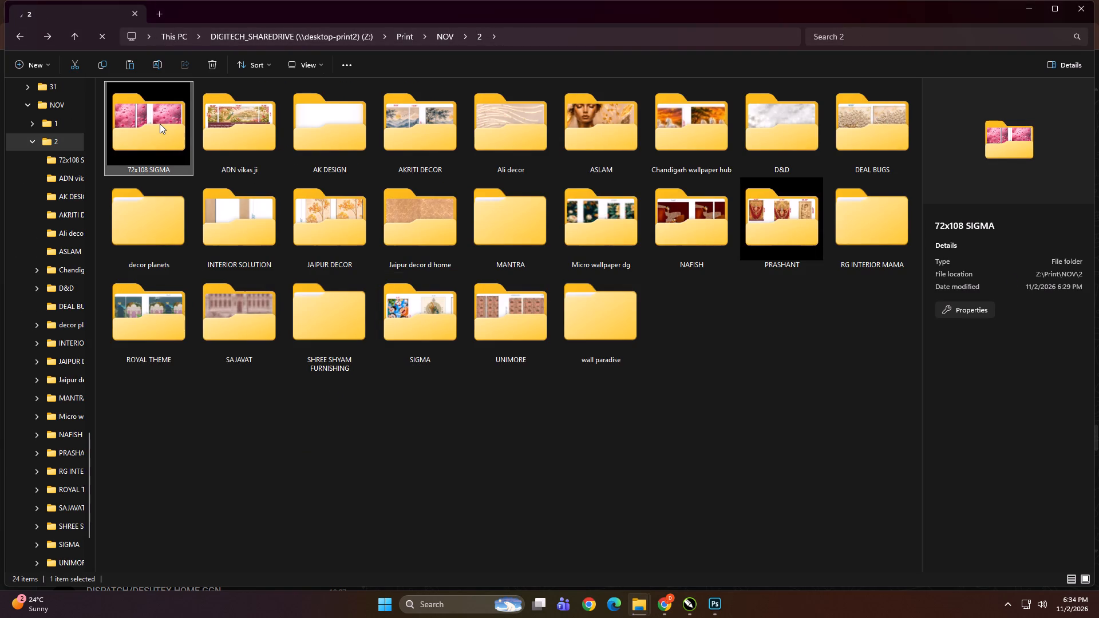
pyautogui.click(160, 124)
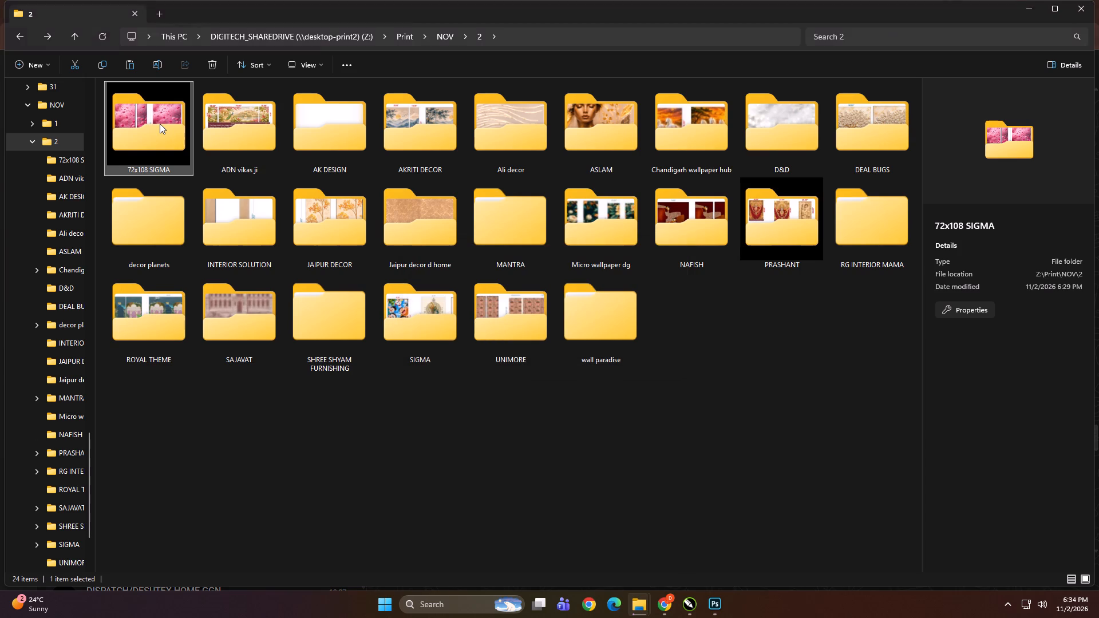
pyautogui.click(646, 615)
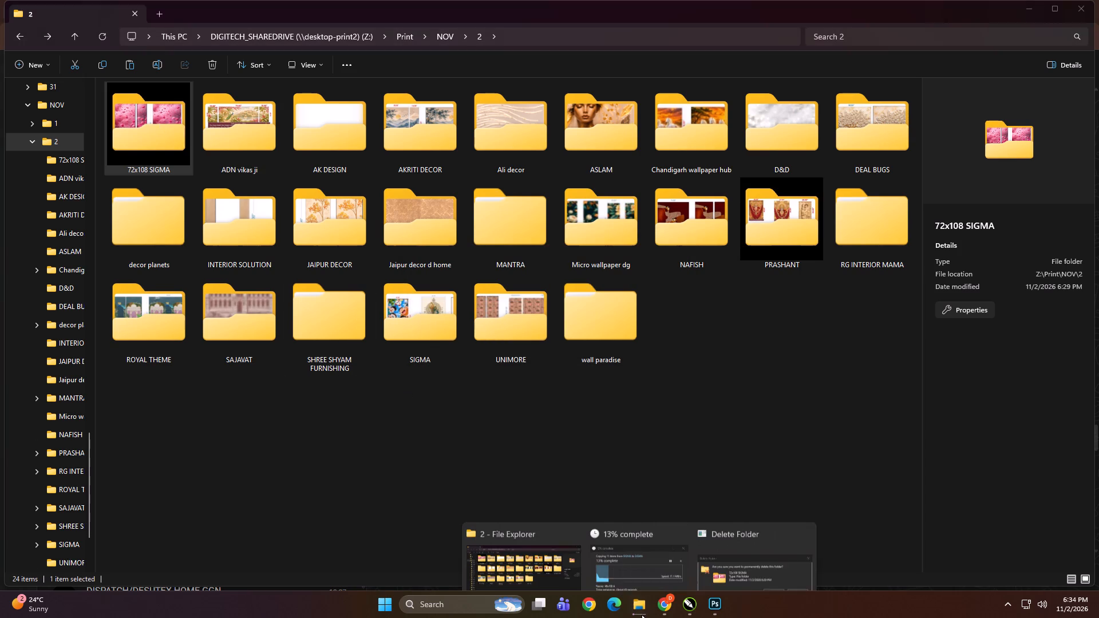
pyautogui.click(714, 552)
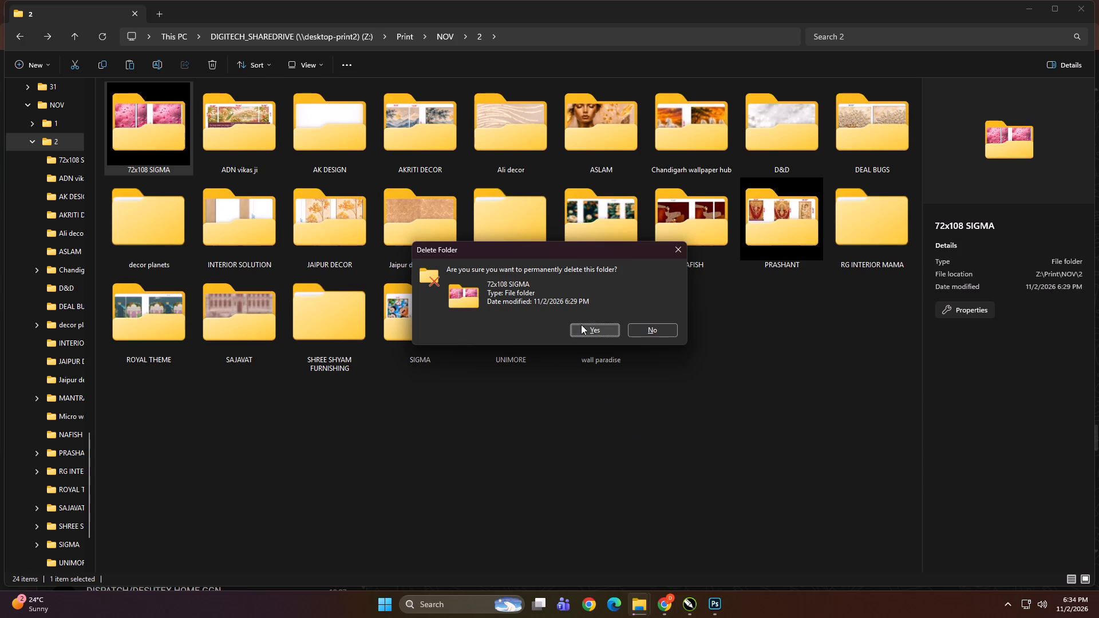
pyautogui.click(581, 324)
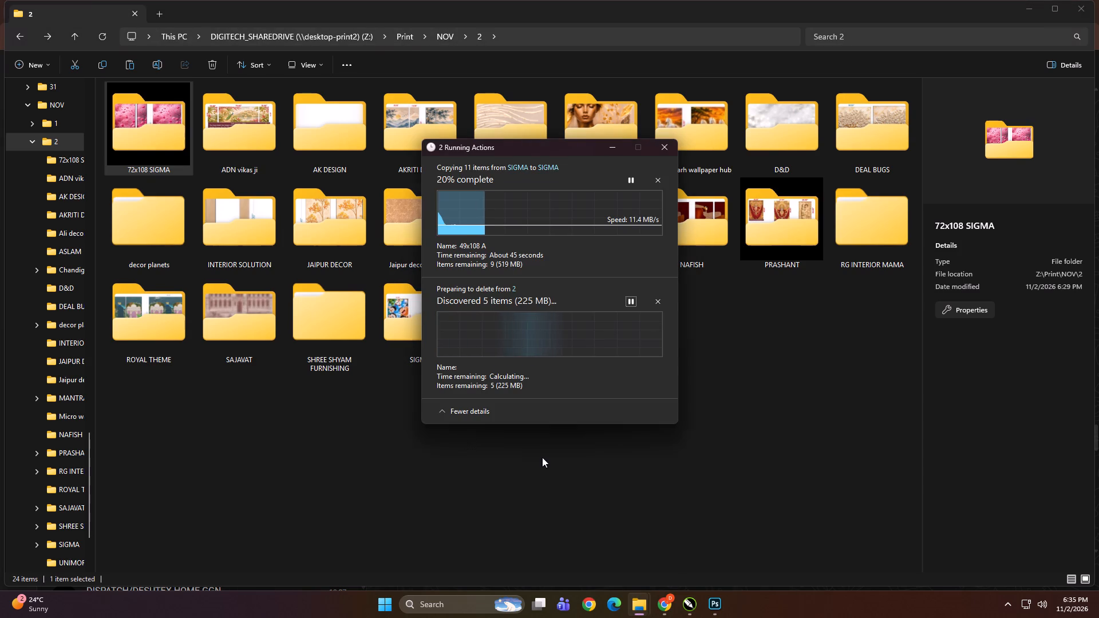
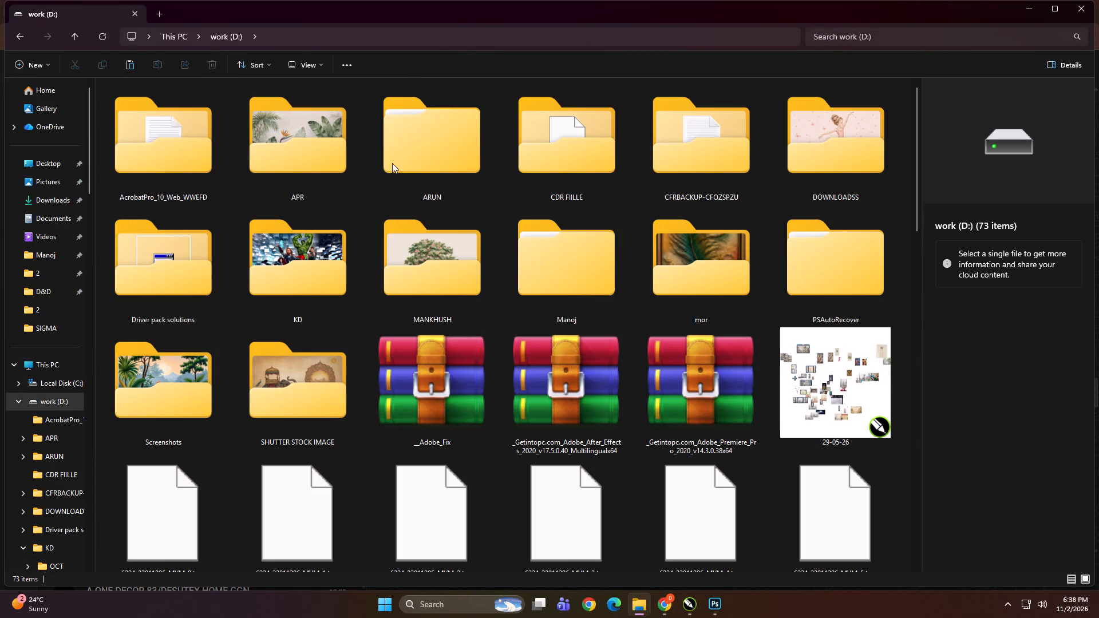
# Examine the WALLPAPER HUB client folder under KD > PRINT FILE > NOV > 1 on the work drive.
pyautogui.doubleClick(312, 284)
pyautogui.click(432, 320)
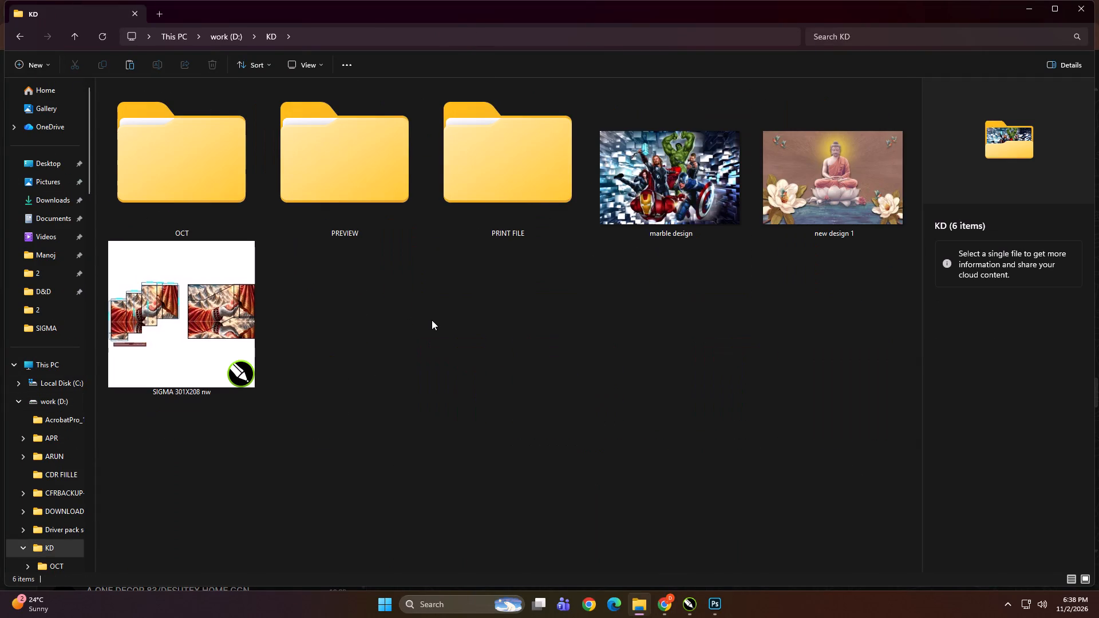
pyautogui.press('BackSpace')
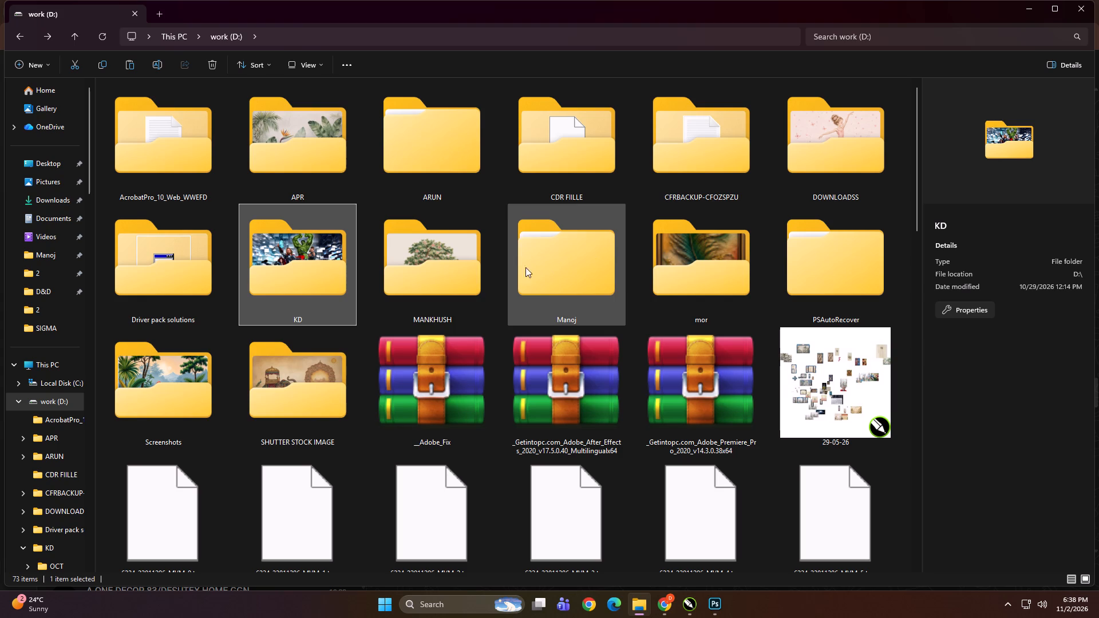
pyautogui.doubleClick(295, 282)
pyautogui.doubleClick(472, 167)
pyautogui.click(396, 295)
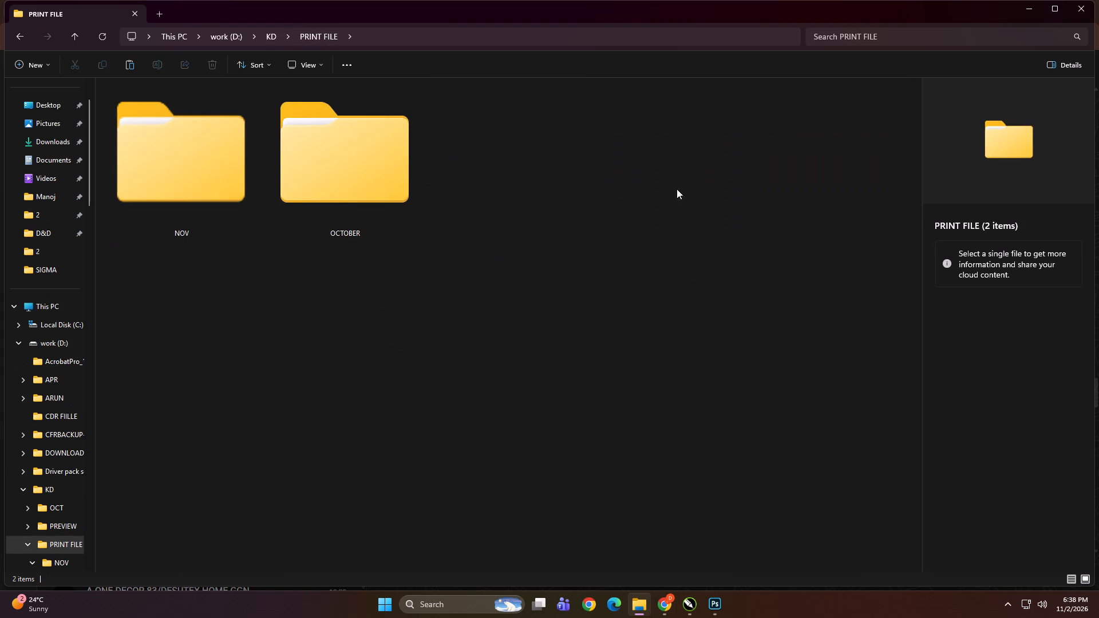
pyautogui.doubleClick(171, 159)
pyautogui.doubleClick(164, 148)
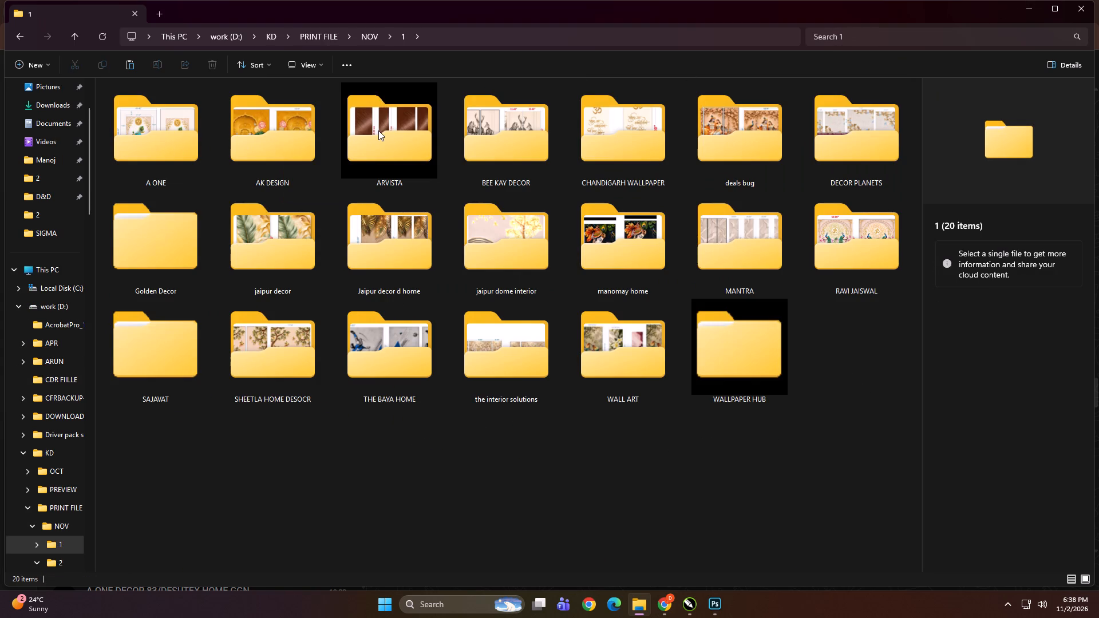
pyautogui.doubleClick(738, 366)
pyautogui.keyDown('ctrl'); pyautogui.scroll(8, 509, 365); pyautogui.keyUp('ctrl')
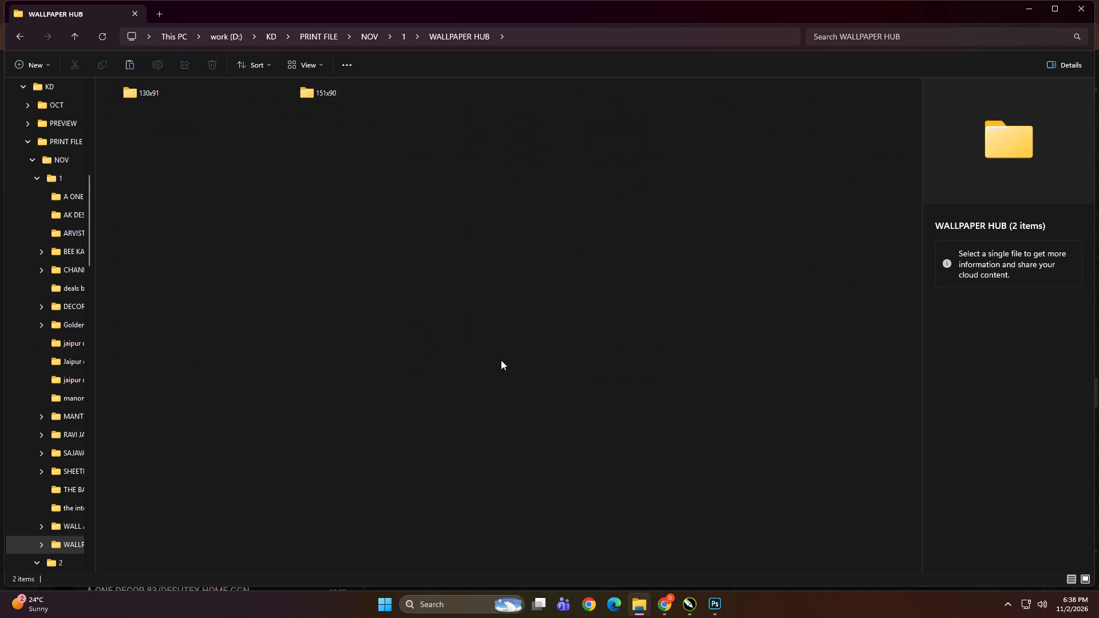
pyautogui.keyDown('ctrl'); pyautogui.scroll(20, 501, 360); pyautogui.keyUp('ctrl')
pyautogui.keyDown('ctrl'); pyautogui.scroll(20, 501, 360); pyautogui.keyUp('ctrl')
pyautogui.click(491, 360)
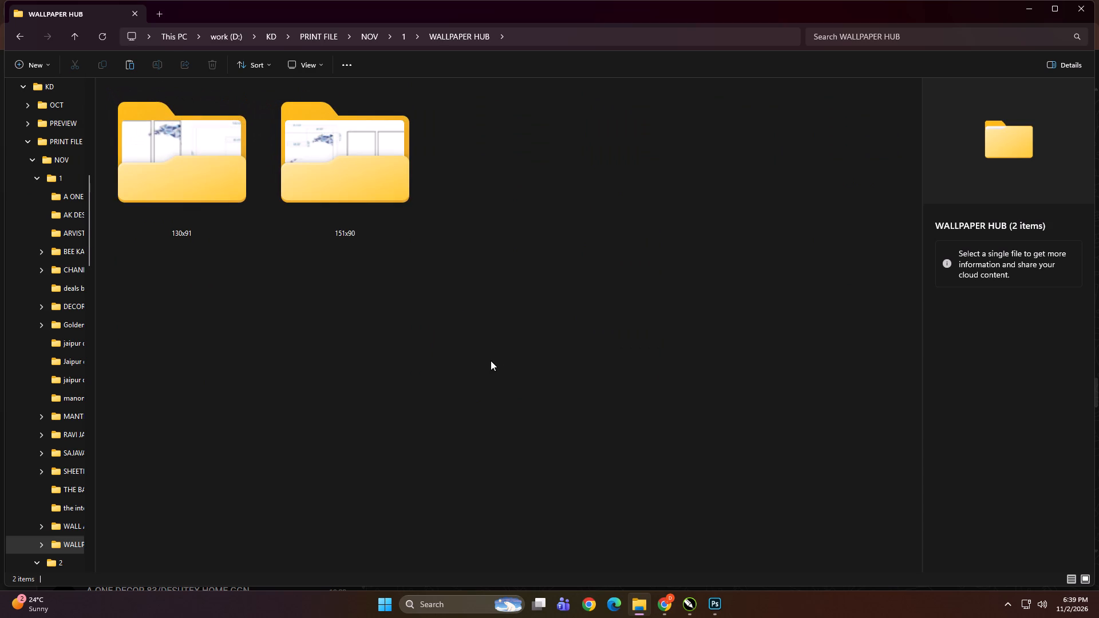
pyautogui.press('BackSpace')
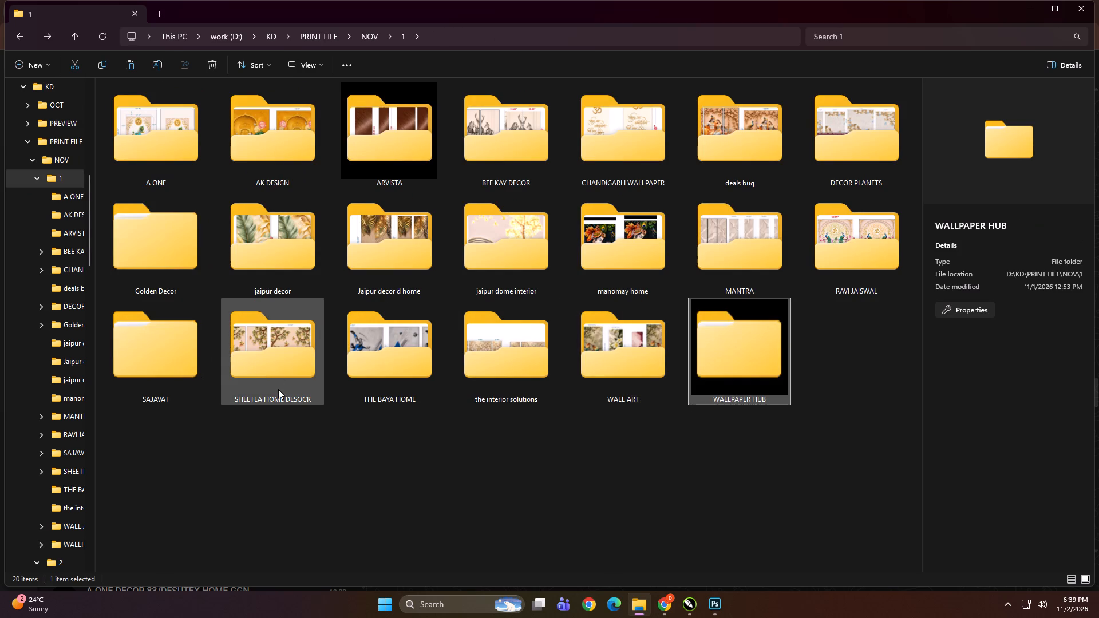
# Look through the client folders in KD > PRINT FILE > OCTOBER > 31.
pyautogui.press('BackSpace')
pyautogui.press('BackSpace')
pyautogui.doubleClick(309, 192)
pyautogui.doubleClick(306, 224)
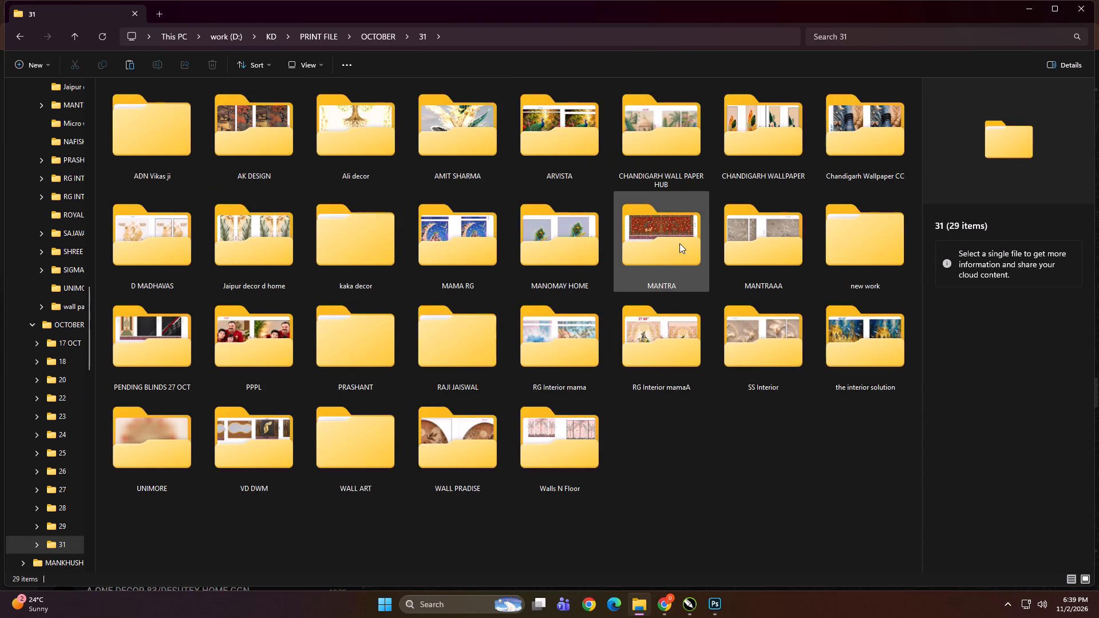
pyautogui.click(709, 434)
pyautogui.press('BackSpace')
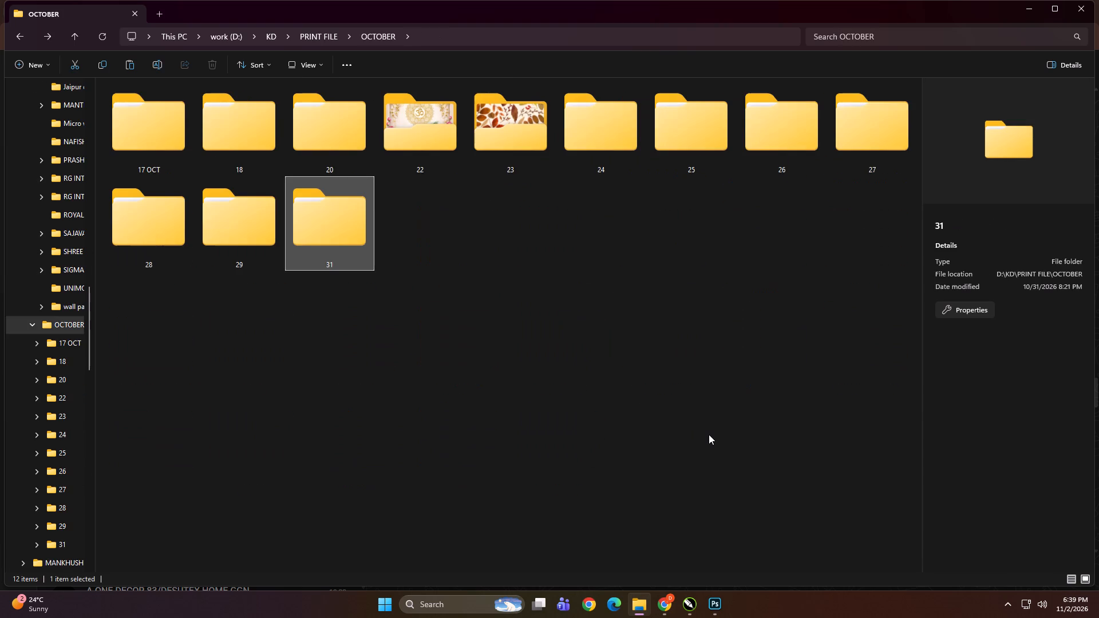
pyautogui.doubleClick(342, 237)
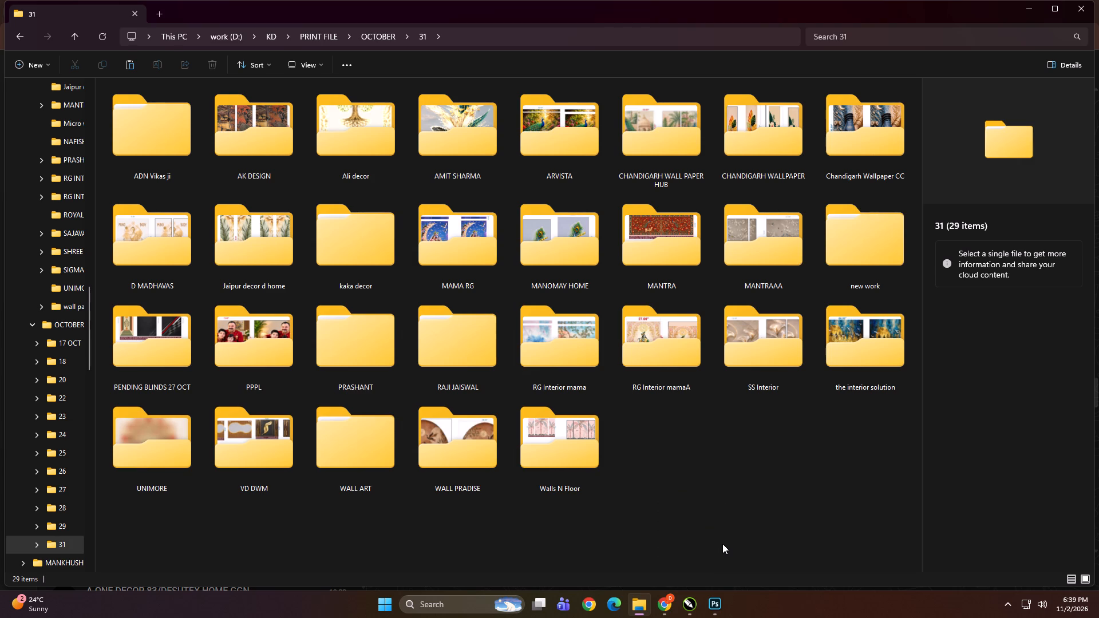
pyautogui.click(688, 437)
pyautogui.press('BackSpace')
pyautogui.click(580, 415)
pyautogui.press('BackSpace')
pyautogui.click(497, 373)
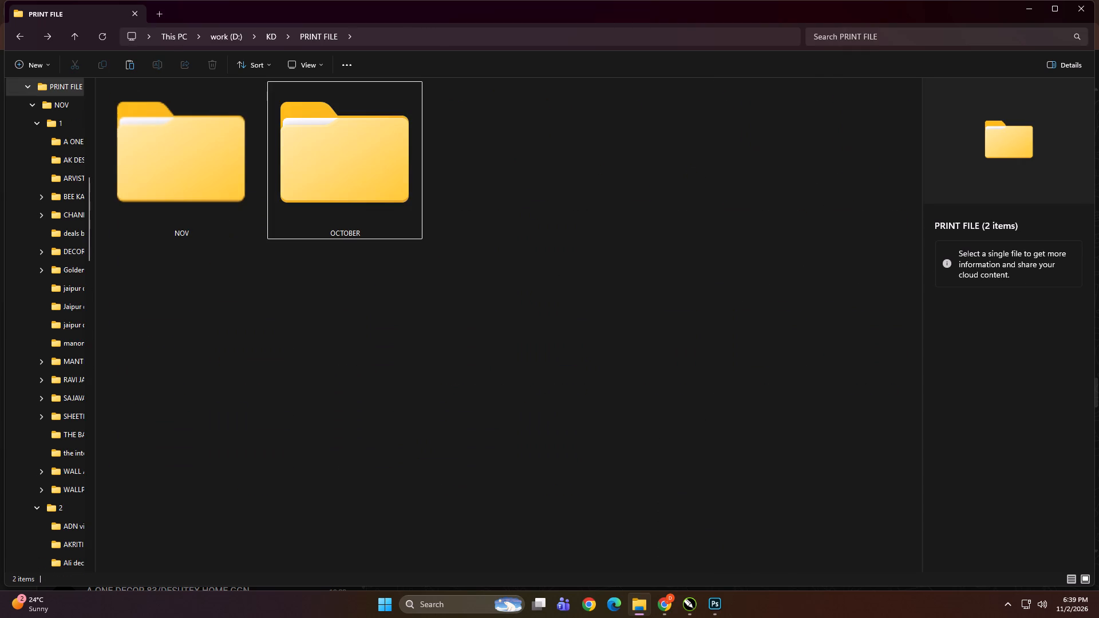
# Search PRINT FILE for "HUB" and examine the contents of the first "Chandigarh wallpaper hub" folder.
pyautogui.click(836, 36)
pyautogui.write('HUB')
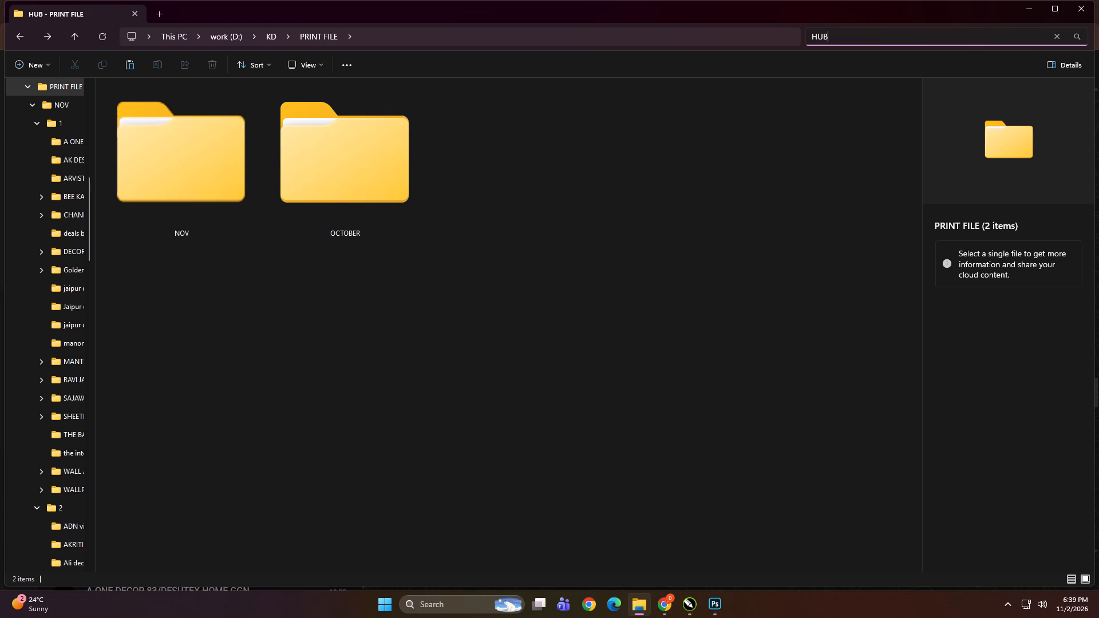
pyautogui.keyDown('ctrl'); pyautogui.scroll(10, 345, 306); pyautogui.keyUp('ctrl')
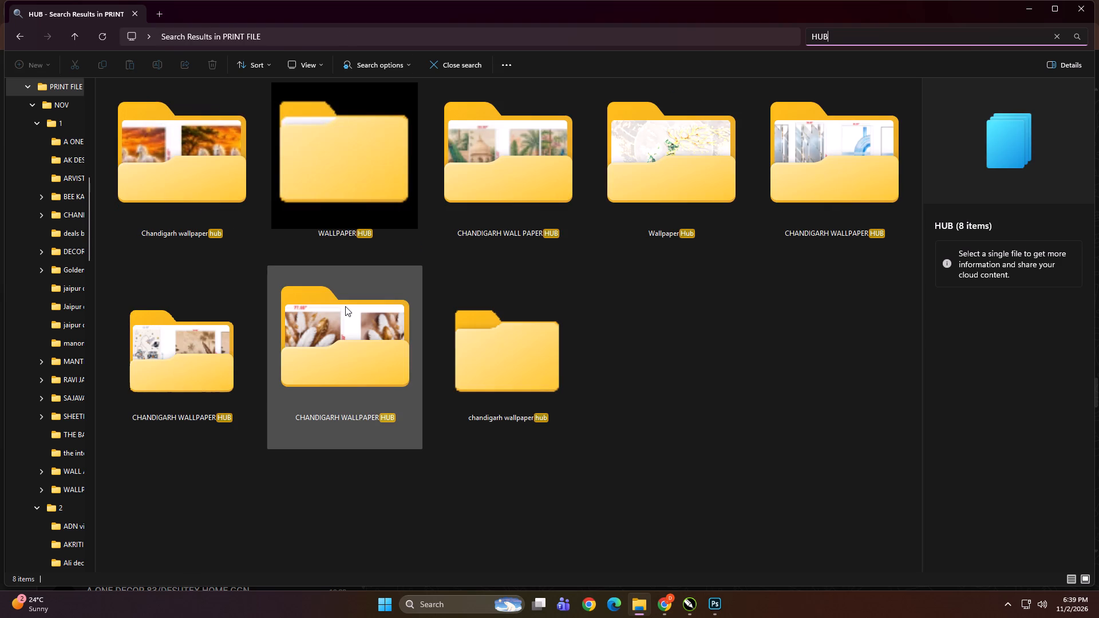
pyautogui.keyDown('ctrl'); pyautogui.scroll(-3, 345, 306); pyautogui.keyUp('ctrl')
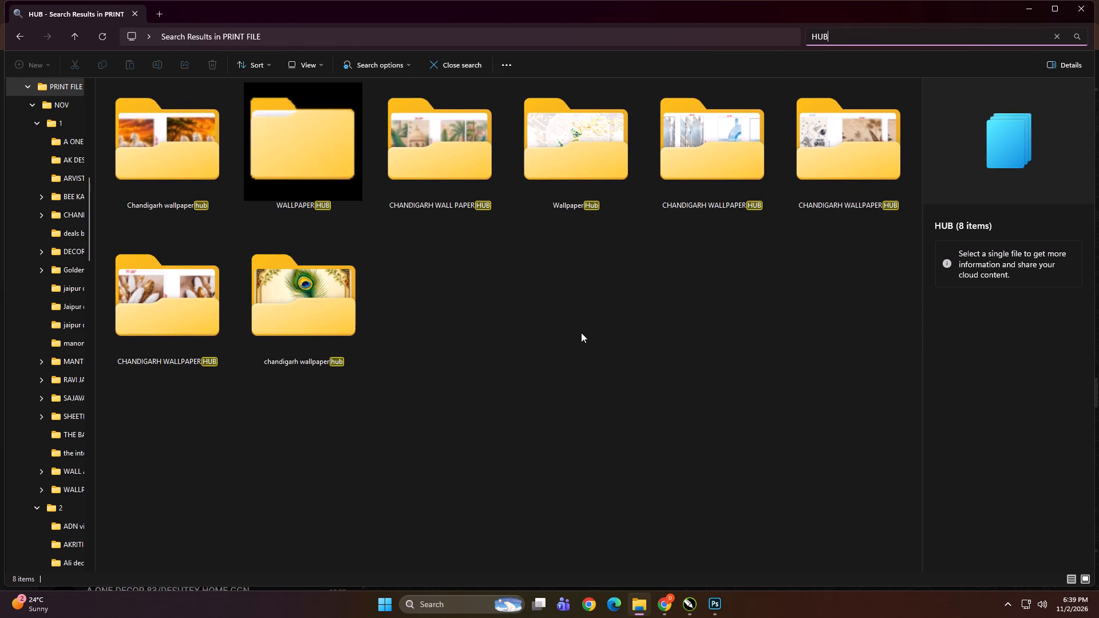
pyautogui.click(584, 332)
pyautogui.doubleClick(201, 153)
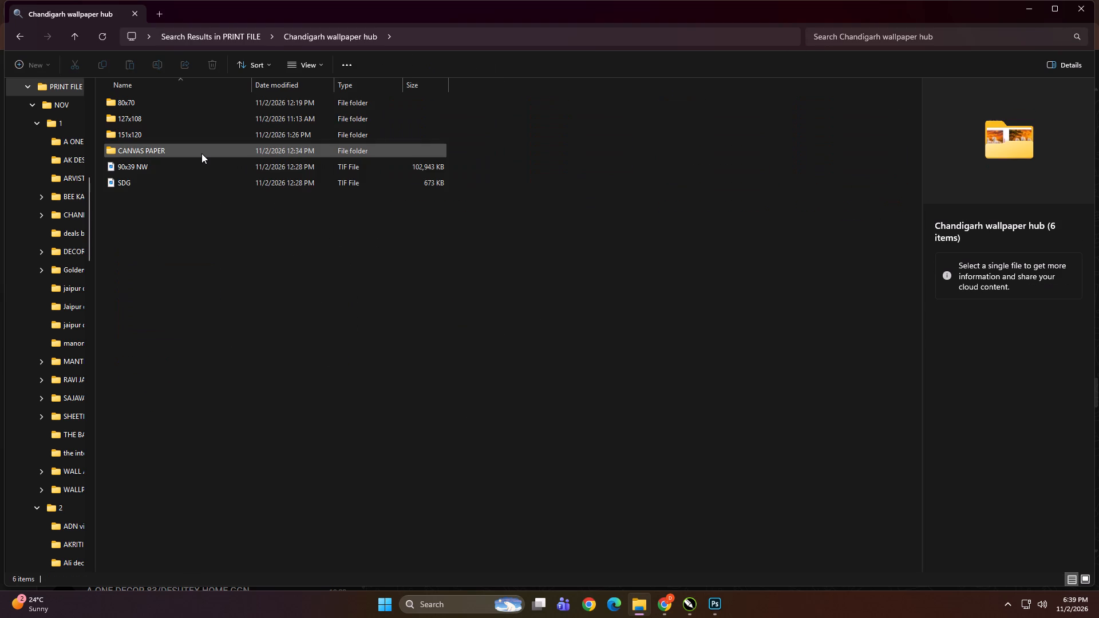
pyautogui.keyDown('ctrl'); pyautogui.scroll(20, 367, 390); pyautogui.keyUp('ctrl')
pyautogui.keyDown('ctrl'); pyautogui.scroll(9, 367, 390); pyautogui.keyUp('ctrl')
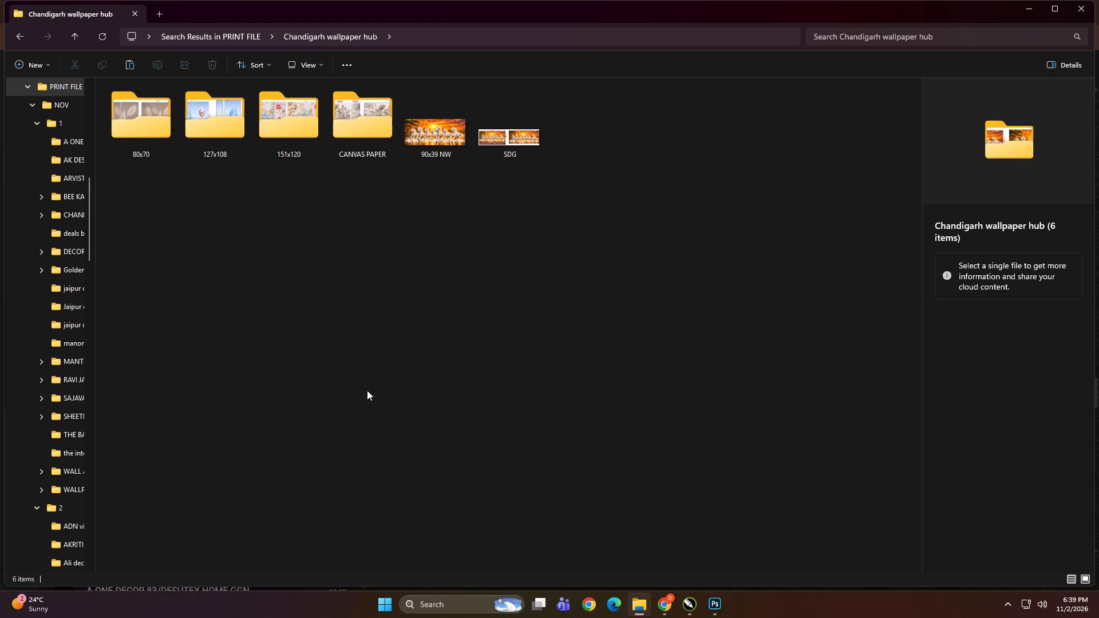
pyautogui.keyDown('ctrl'); pyautogui.scroll(7, 367, 390); pyautogui.keyUp('ctrl')
pyautogui.click(367, 390)
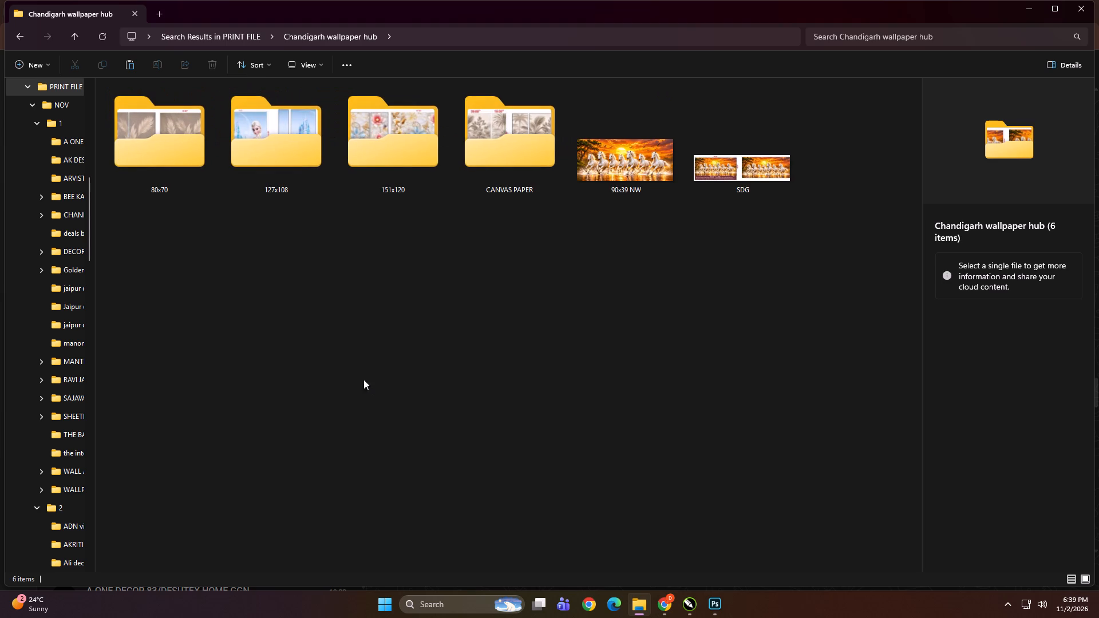
pyautogui.press('BackSpace')
pyautogui.press('BackSpace')
pyautogui.click(362, 307)
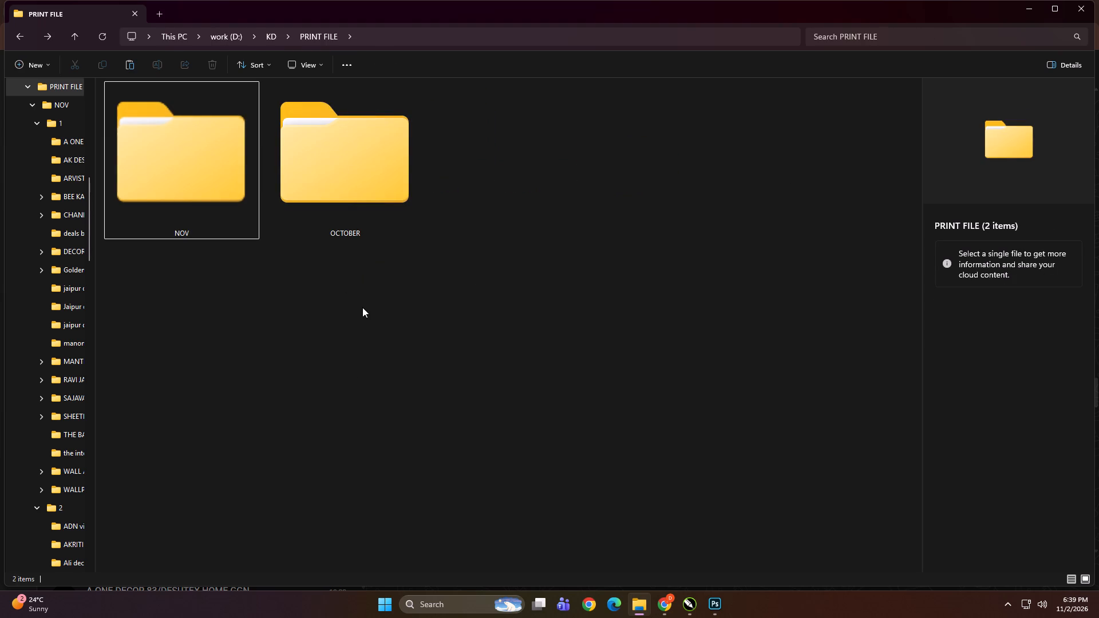
# Search PRINT FILE for "WALLPAPER HUB" and inspect the 130x91 folder inside the matching WALLPAPER HUB folder.
pyautogui.click(911, 37)
pyautogui.write('WALLPAPER')
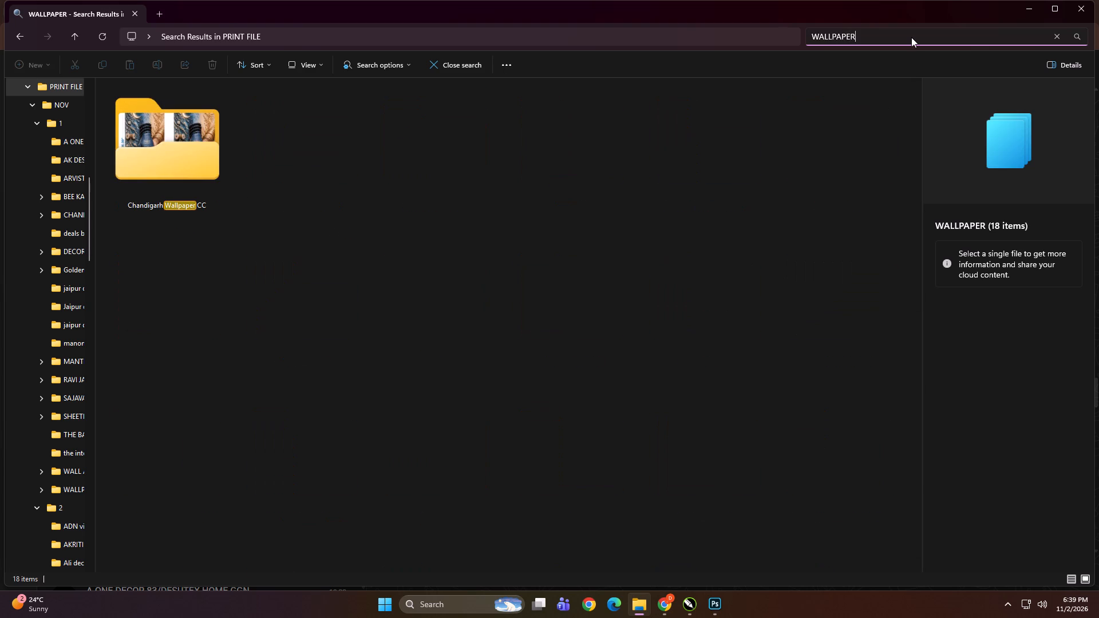
pyautogui.press('space')
pyautogui.write('HUB')
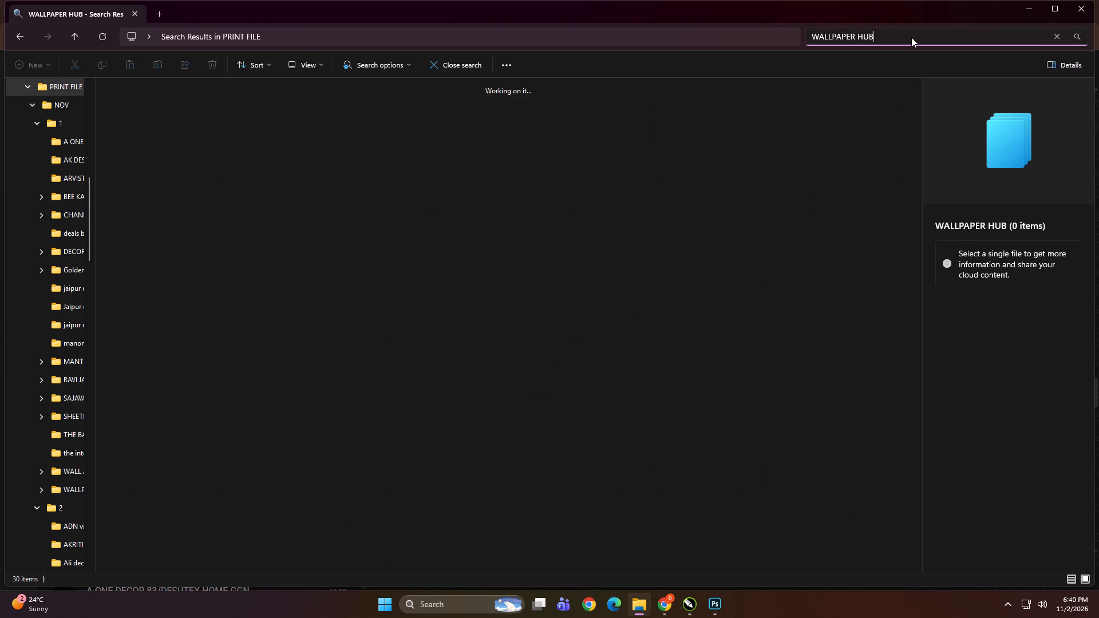
pyautogui.click(309, 173)
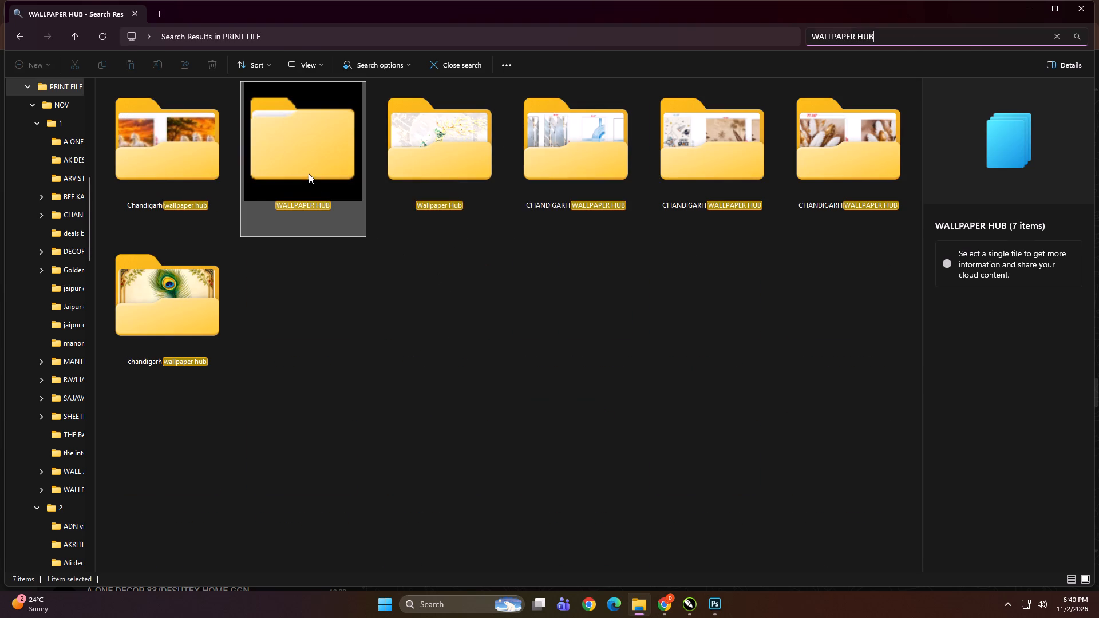
pyautogui.doubleClick(302, 145)
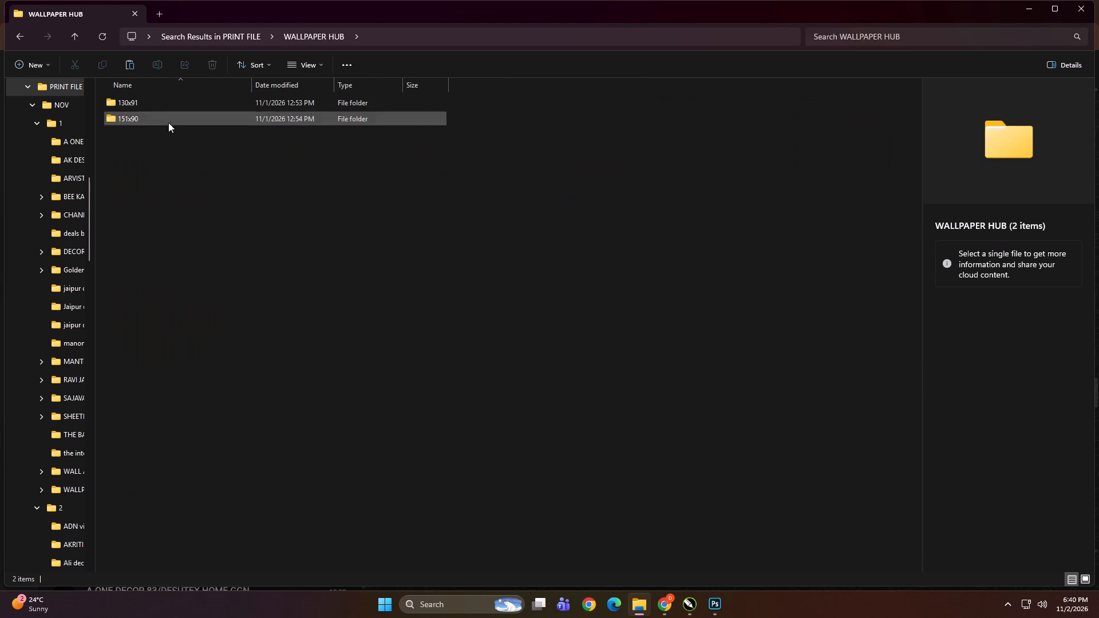
pyautogui.doubleClick(148, 108)
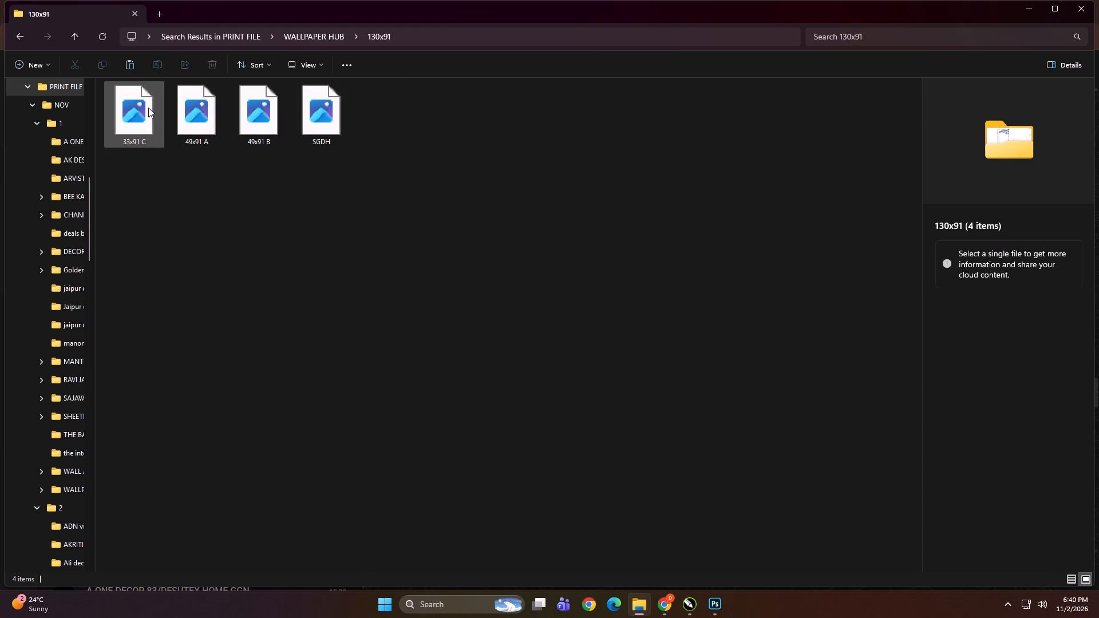
pyautogui.press('BackSpace')
pyautogui.press('BackSpace')
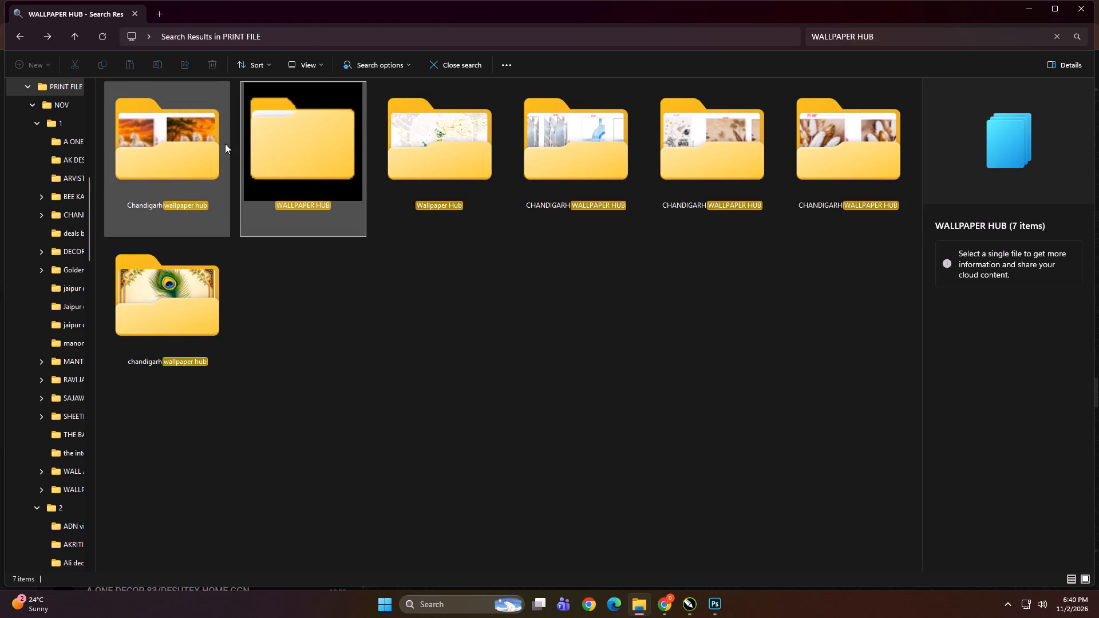
# Check the remaining "Wallpaper Hub" and "Chandigarh Wallpaper Hub" folders among the search results one by one.
pyautogui.doubleClick(433, 150)
pyautogui.press('BackSpace')
pyautogui.click(593, 156)
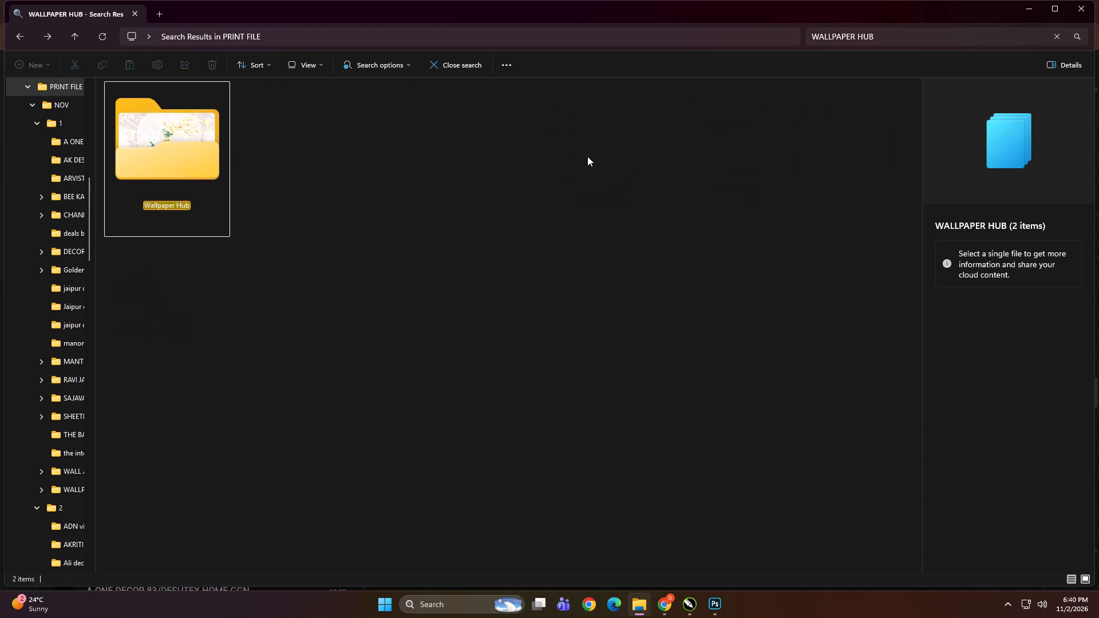
pyautogui.doubleClick(544, 154)
pyautogui.press('BackSpace')
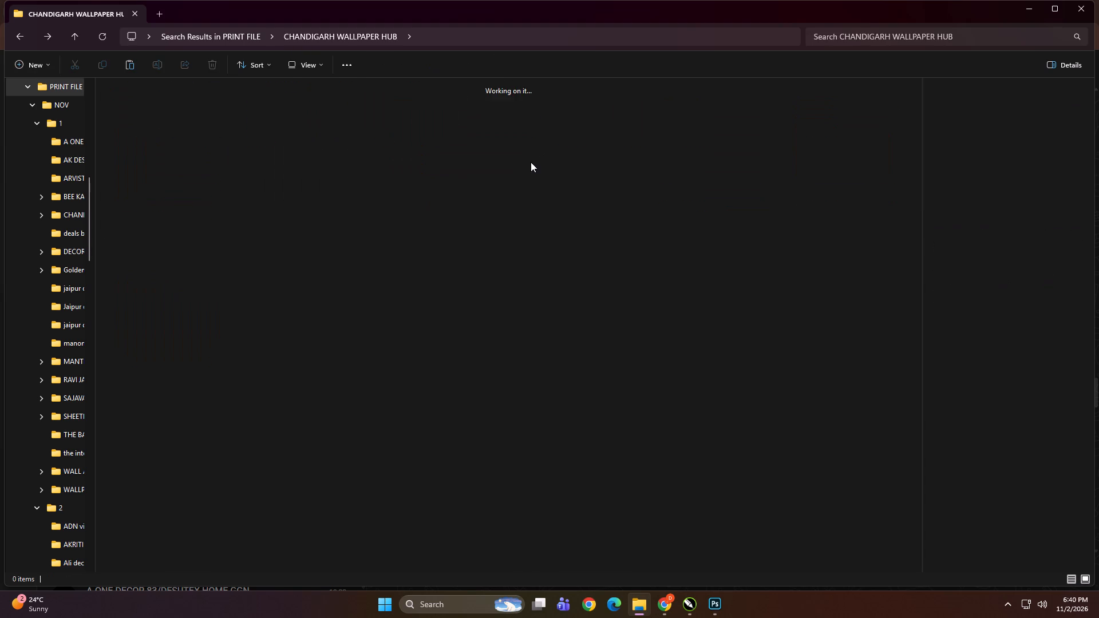
pyautogui.doubleClick(703, 157)
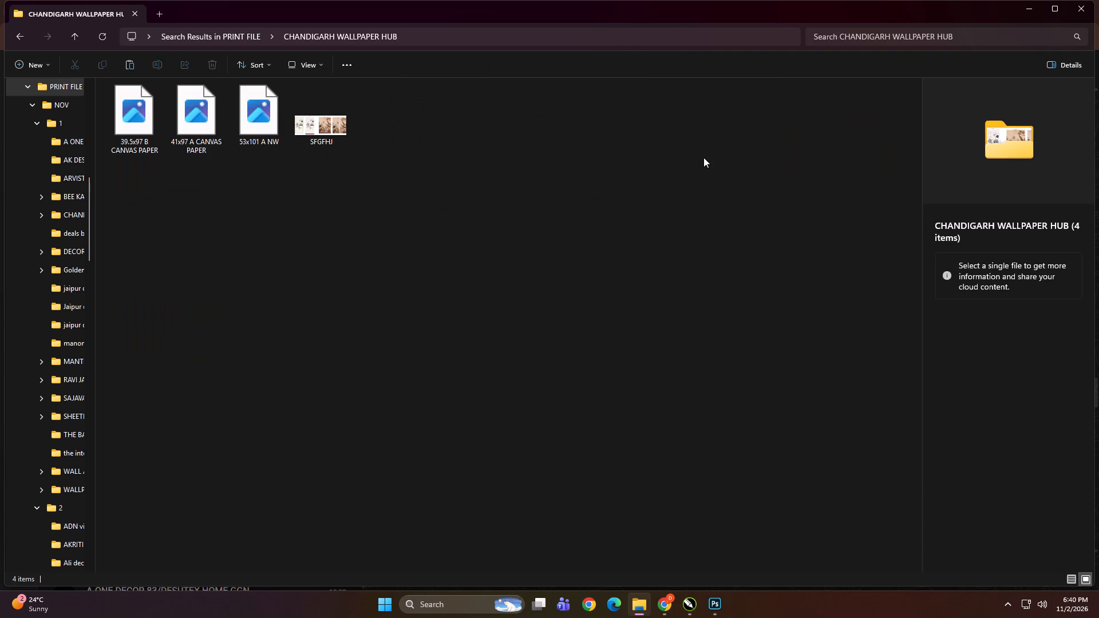
pyautogui.press('BackSpace')
pyautogui.doubleClick(845, 152)
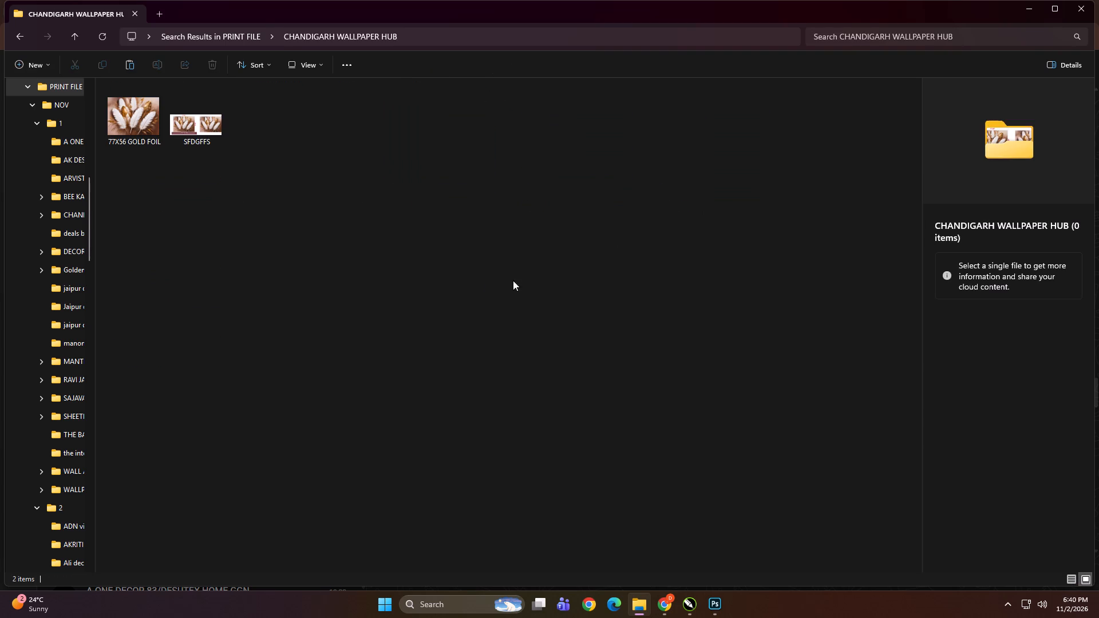
pyautogui.press('BackSpace')
pyautogui.doubleClick(149, 326)
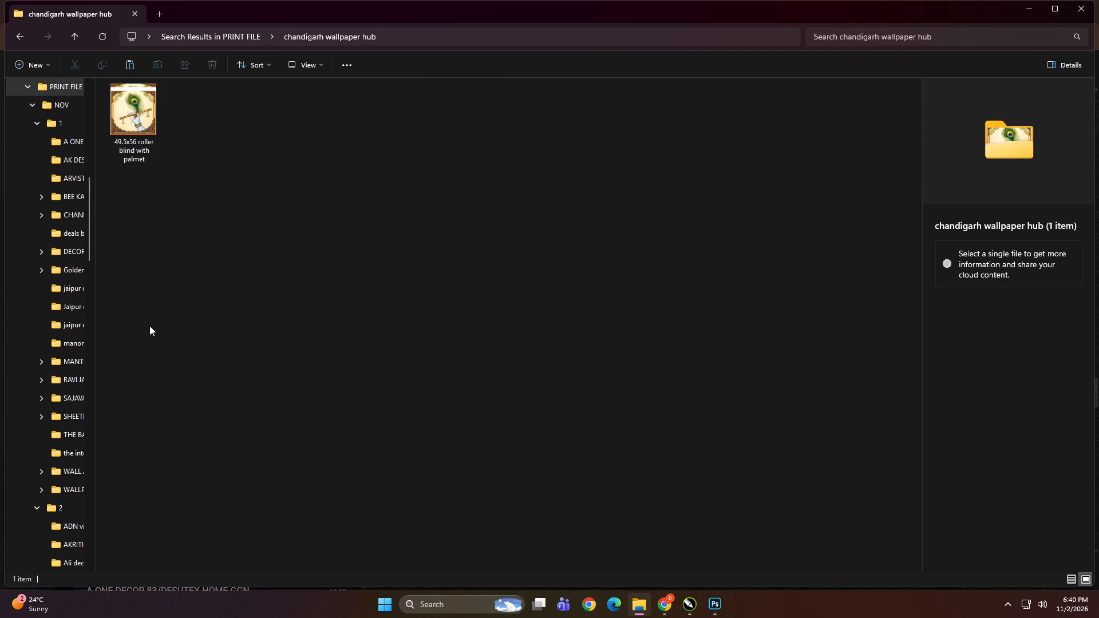
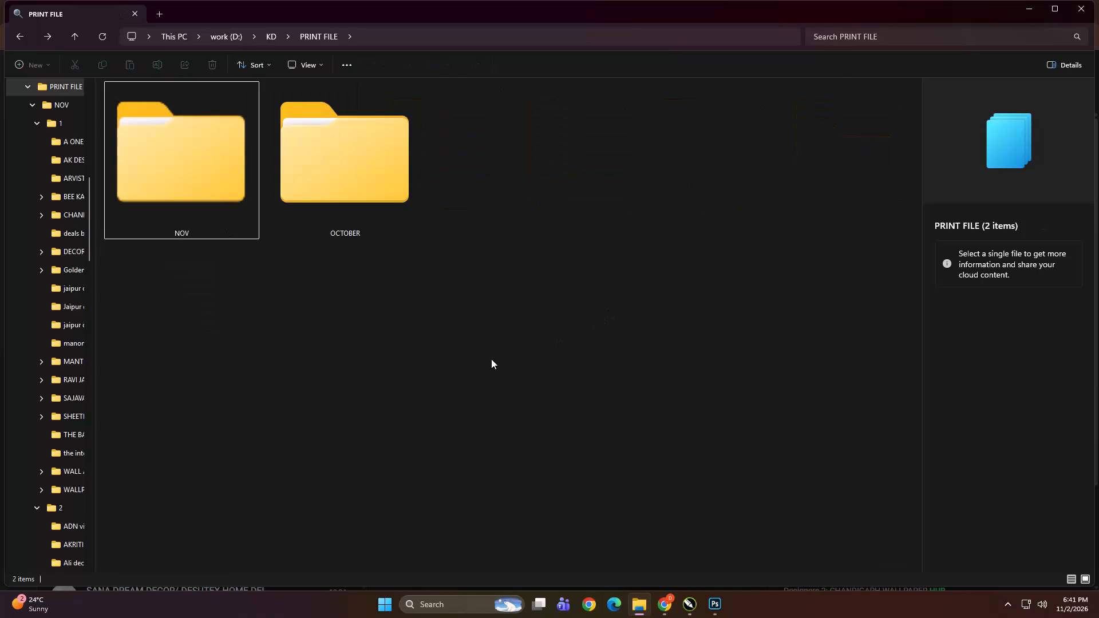
# Go to KD > PRINT FILE > OCTOBER and look over the client folders in 29.
pyautogui.press('BackSpace')
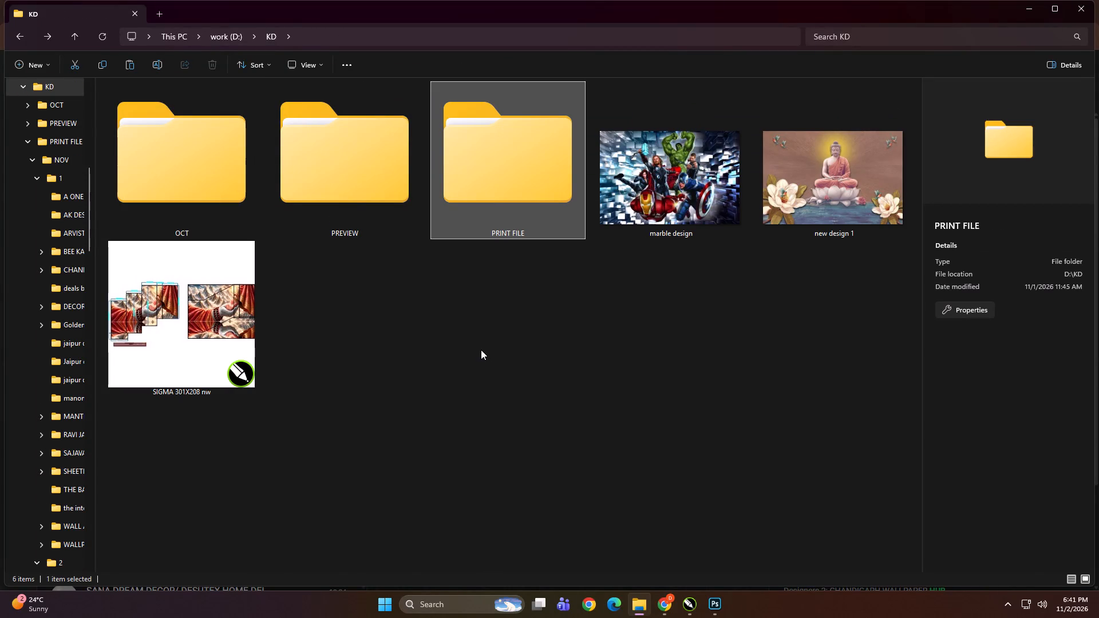
pyautogui.doubleClick(524, 163)
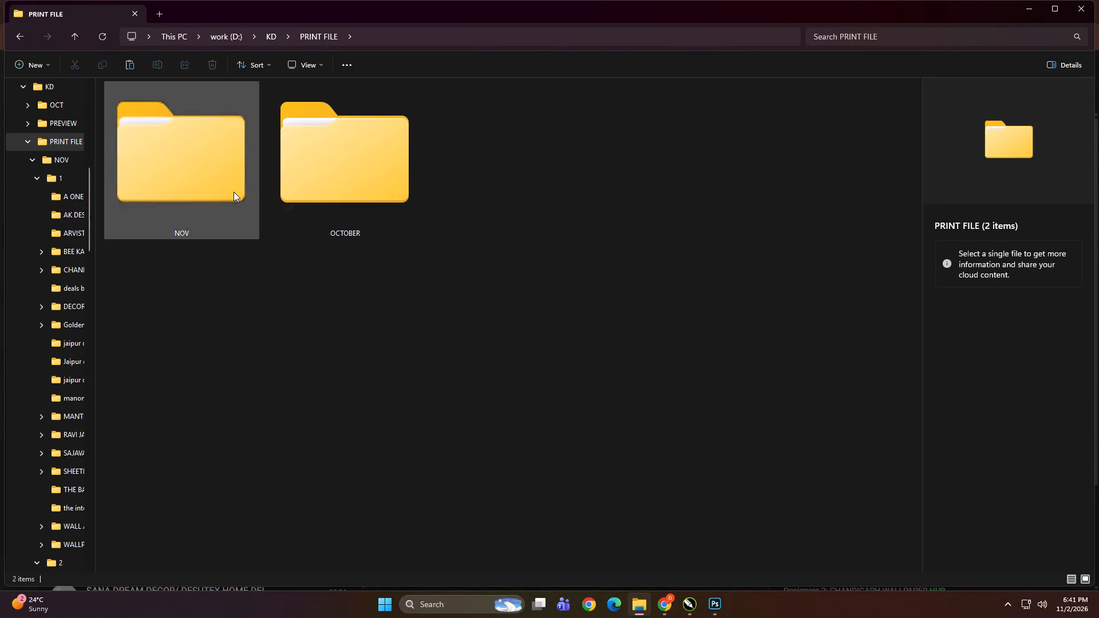
pyautogui.doubleClick(355, 185)
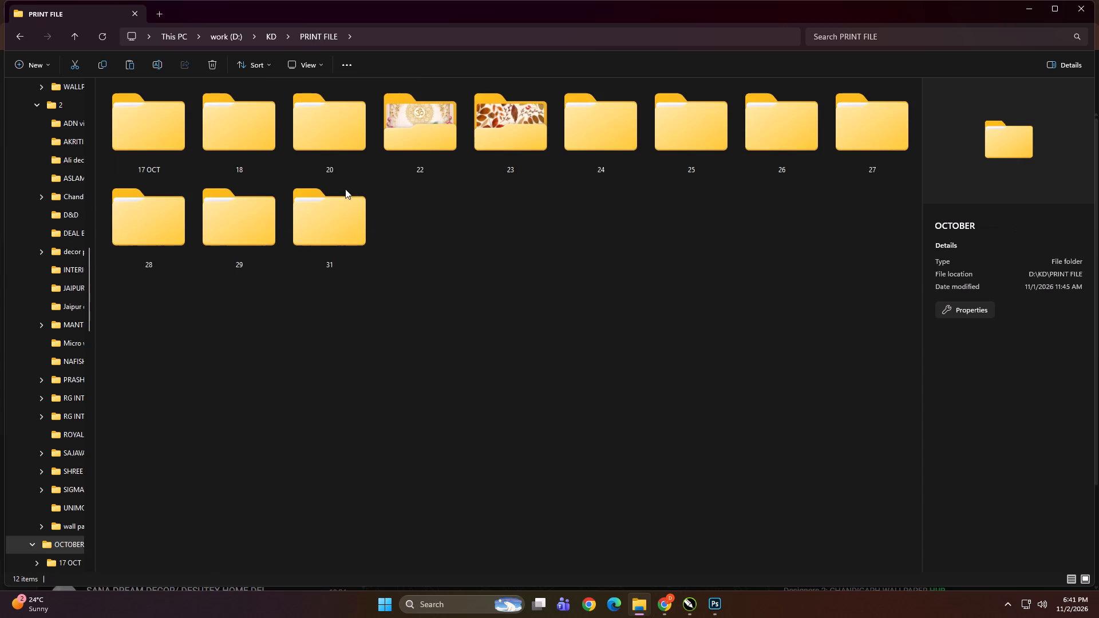
pyautogui.doubleClick(248, 229)
pyautogui.press('BackSpace')
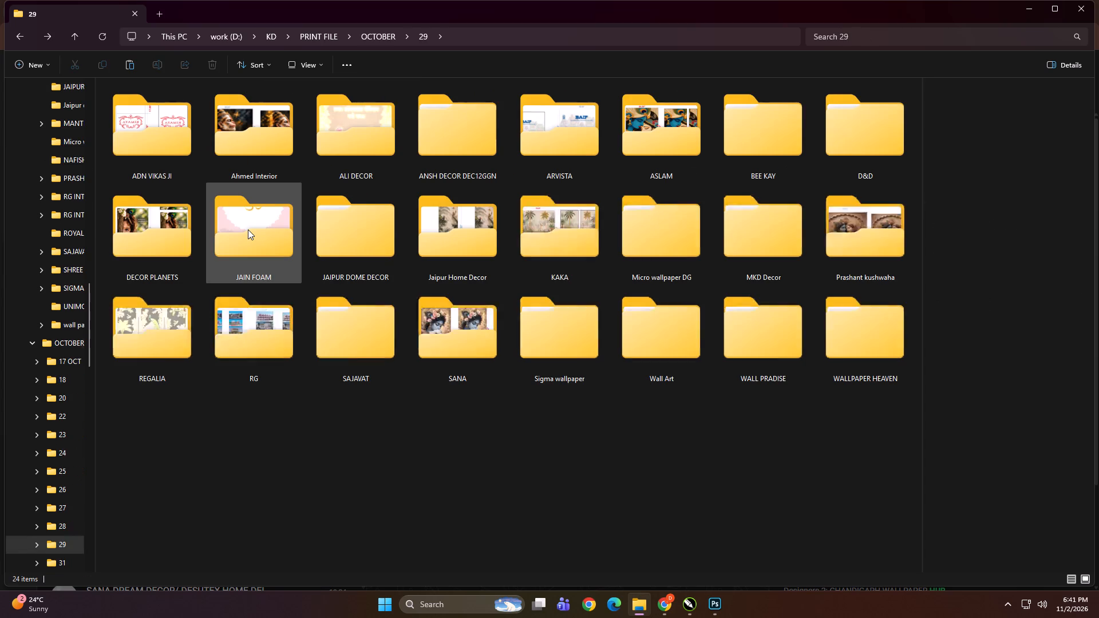
# Look through OCTOBER > 25 > PRINT OKK, checking the NEW1, NEW2, s,s interior and NEW3 folders.
pyautogui.doubleClick(681, 148)
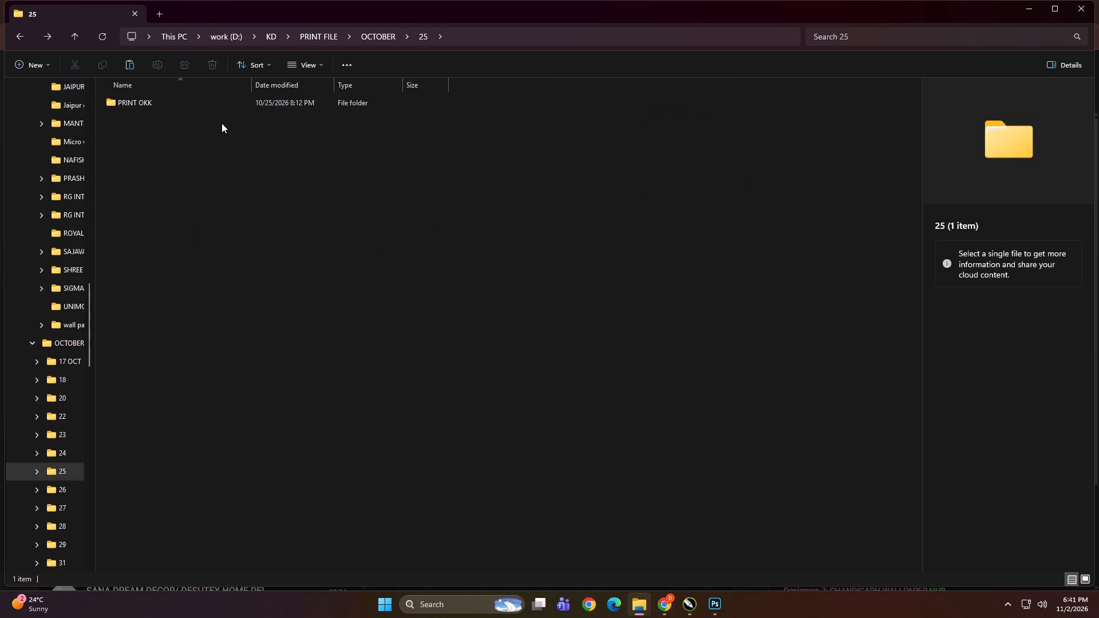
pyautogui.doubleClick(181, 99)
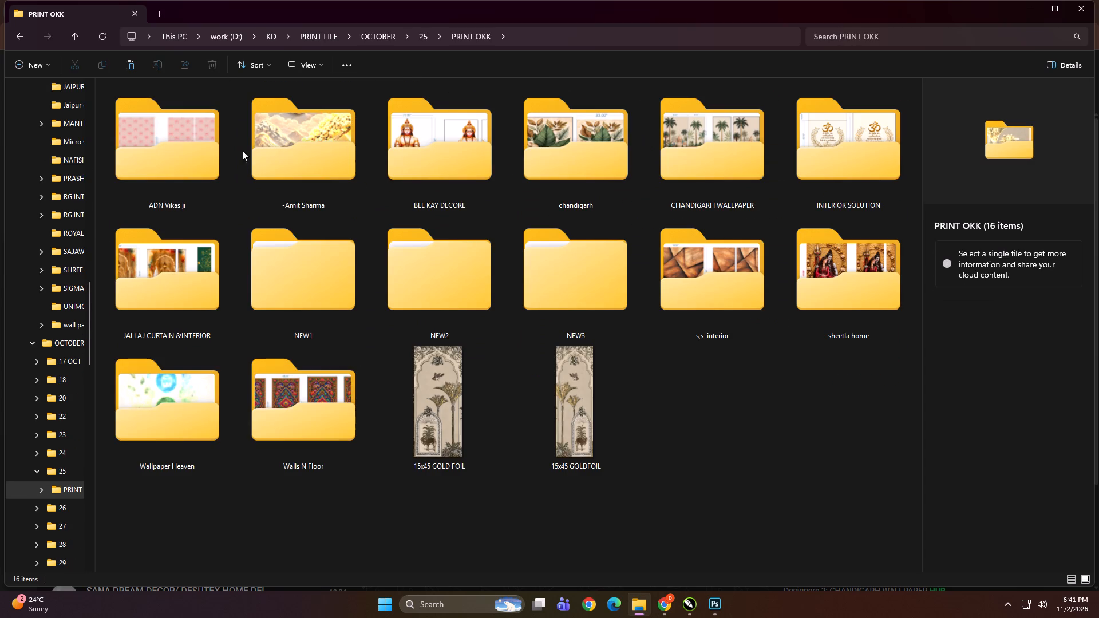
pyautogui.doubleClick(327, 283)
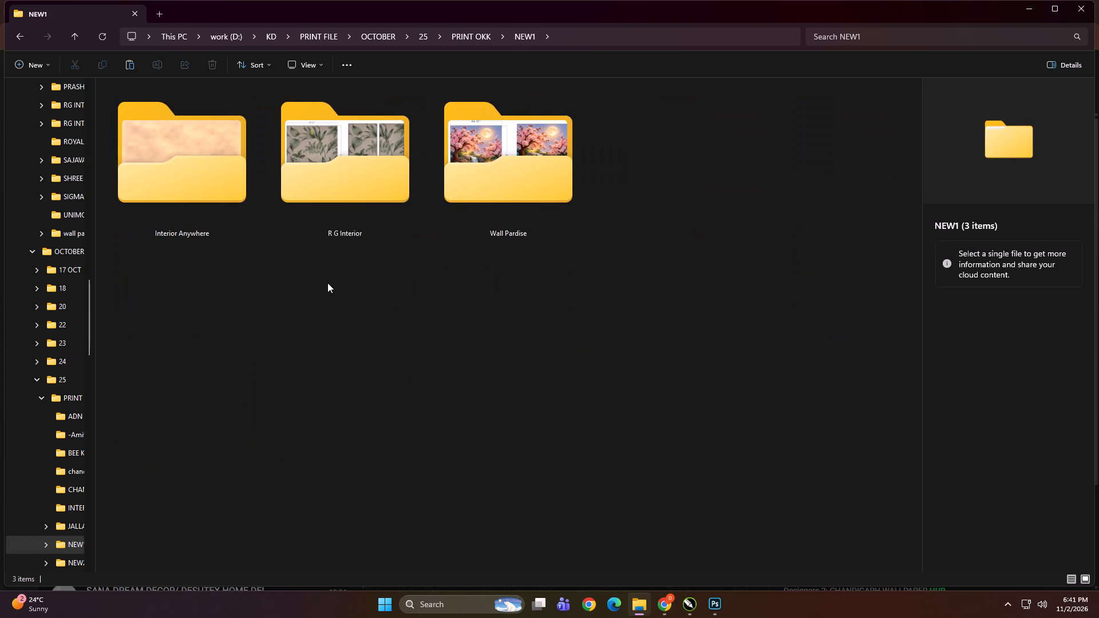
pyautogui.press('BackSpace')
pyautogui.doubleClick(413, 278)
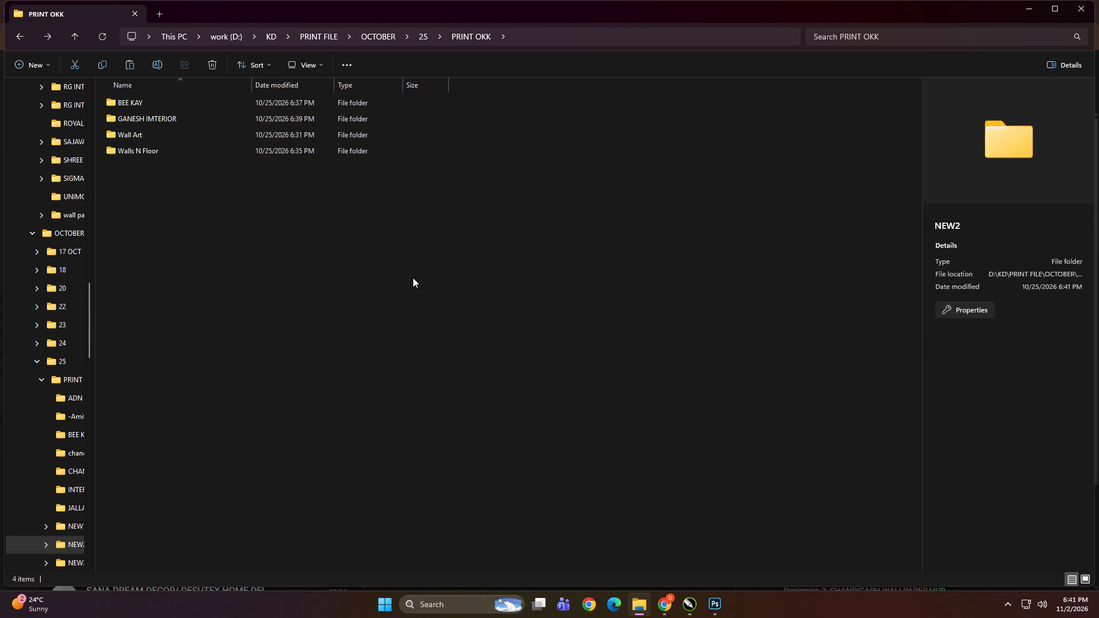
pyautogui.press('BackSpace')
pyautogui.doubleClick(675, 274)
pyautogui.press('BackSpace')
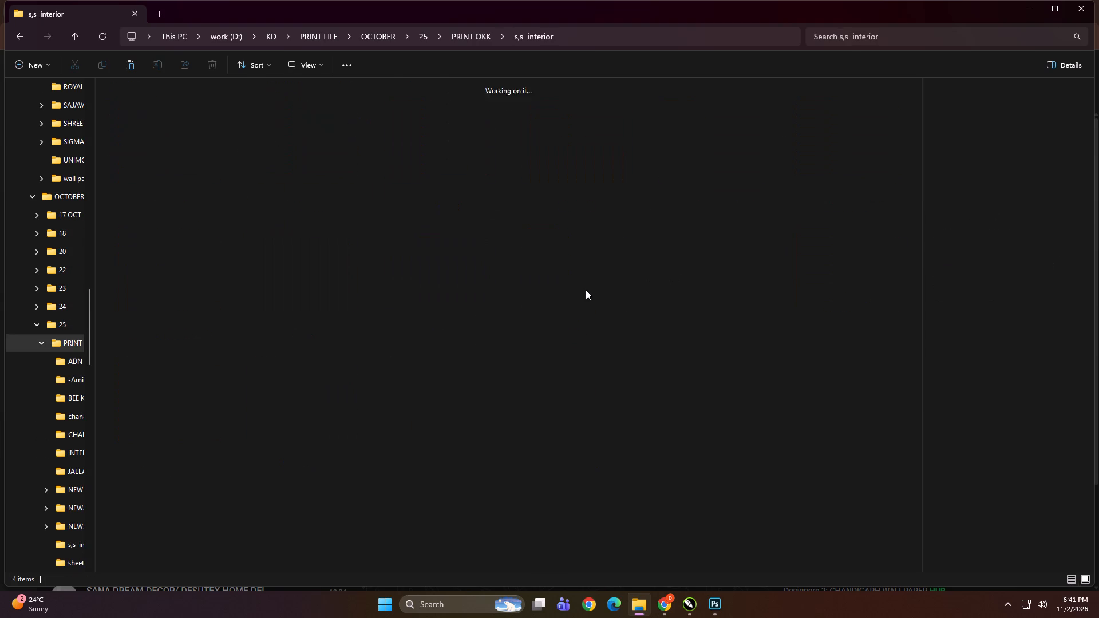
pyautogui.doubleClick(586, 290)
pyautogui.press('BackSpace')
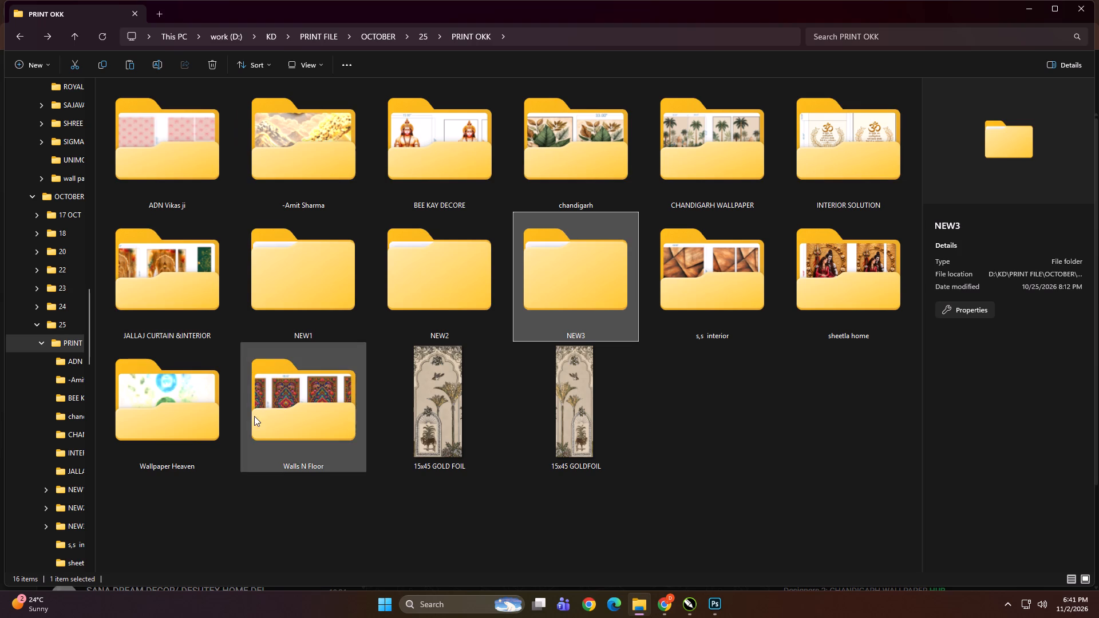
pyautogui.click(732, 476)
pyautogui.press('BackSpace')
pyautogui.press('BackSpace')
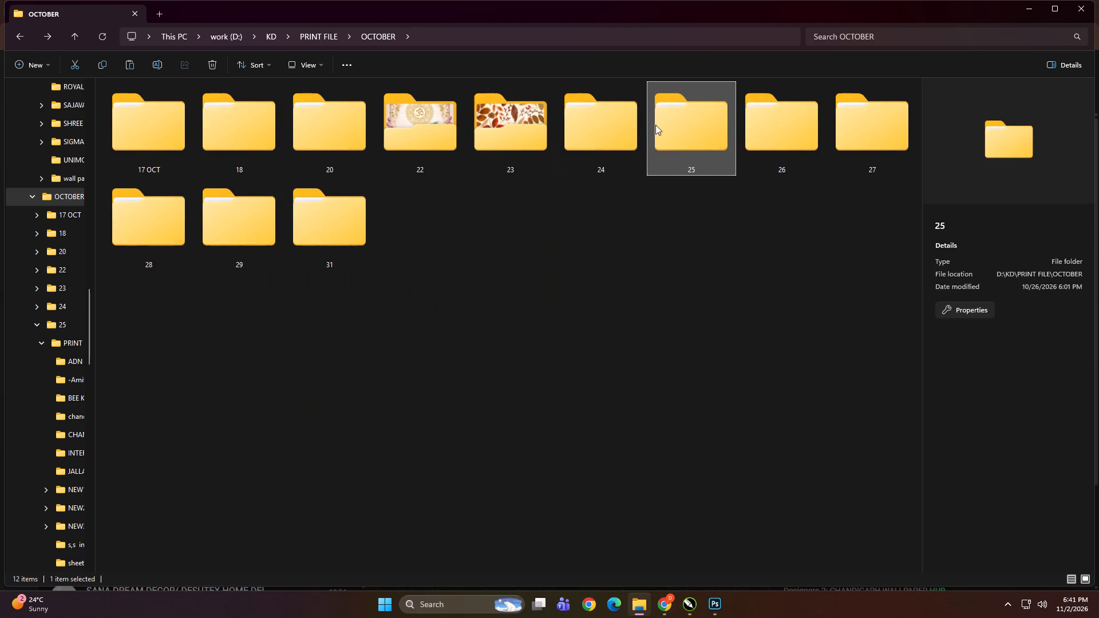
# Look through OCTOBER > 26 > OK PRINT with larger folder previews, checking the NEW 1, NEW 6 and NEW 5 folders.
pyautogui.doubleClick(754, 129)
pyautogui.doubleClick(167, 102)
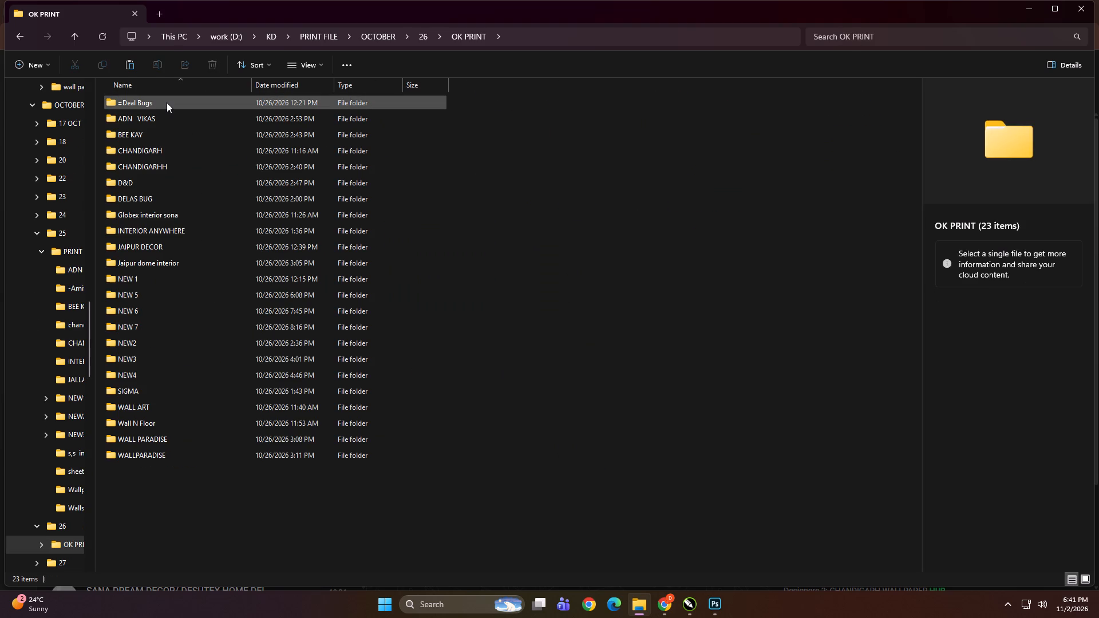
pyautogui.keyDown('ctrl'); pyautogui.scroll(4, 285, 340); pyautogui.keyUp('ctrl')
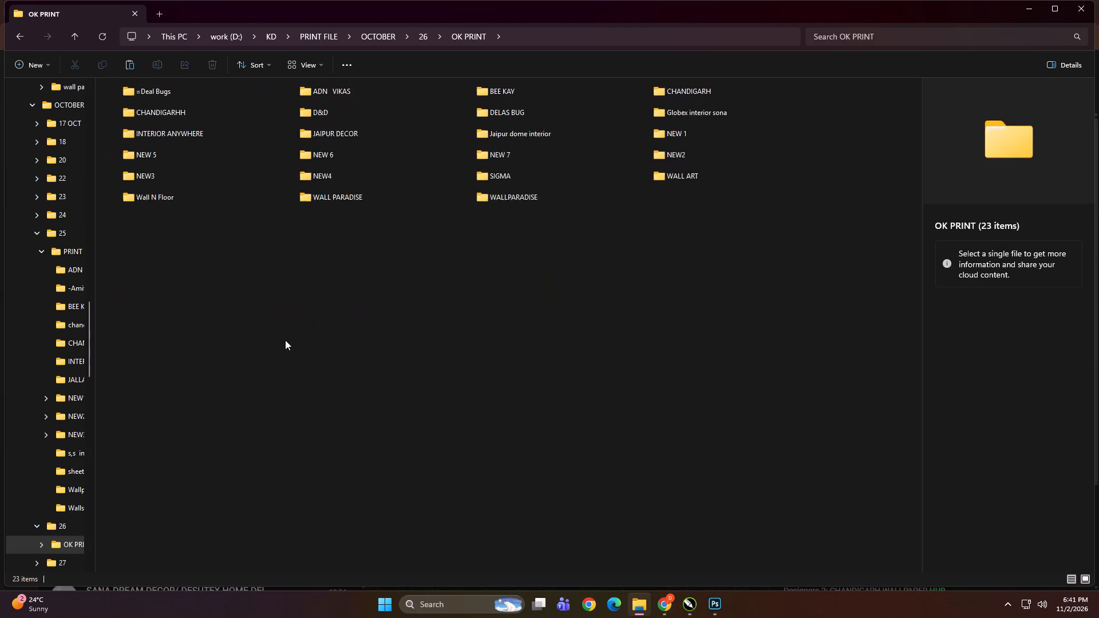
pyautogui.keyDown('ctrl'); pyautogui.scroll(20, 285, 340); pyautogui.keyUp('ctrl')
pyautogui.keyDown('ctrl'); pyautogui.scroll(9, 285, 340); pyautogui.keyUp('ctrl')
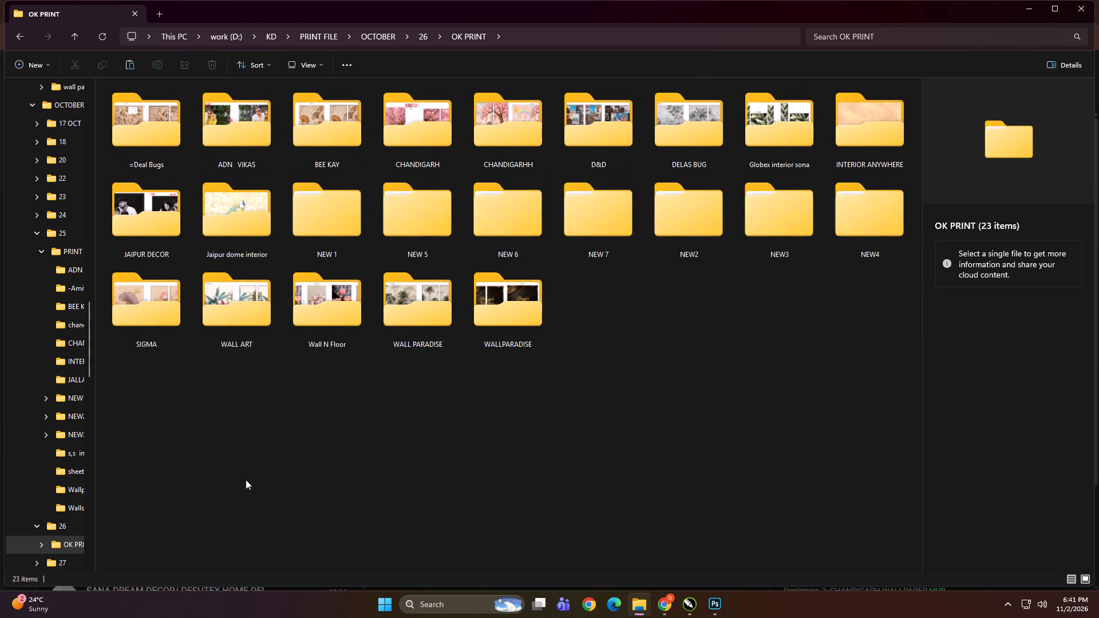
pyautogui.click(311, 213)
pyautogui.doubleClick(311, 213)
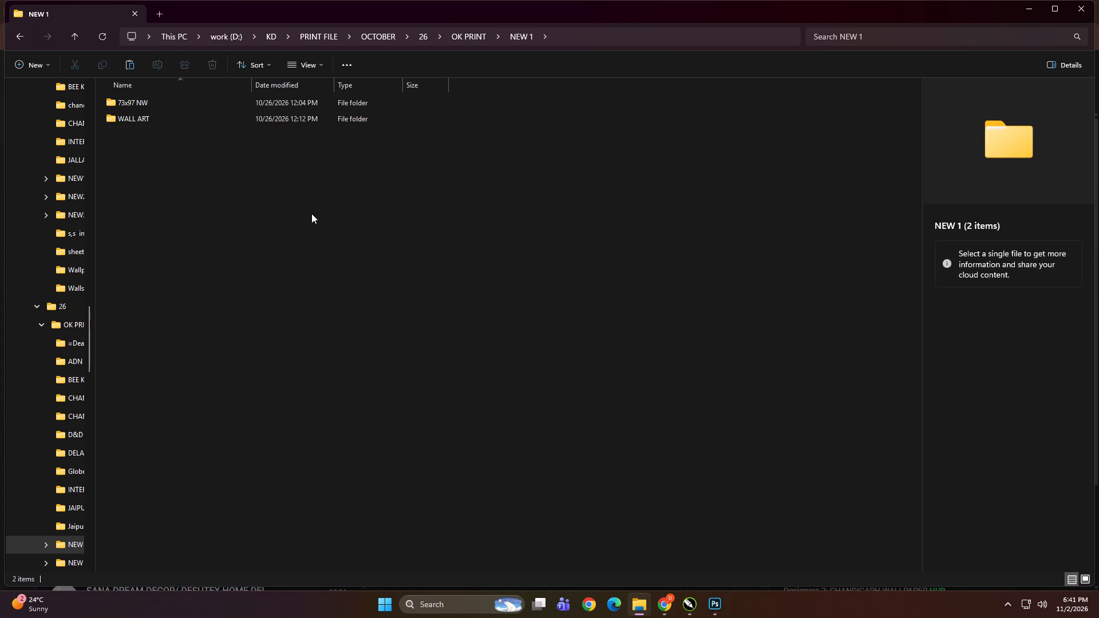
pyautogui.press('BackSpace')
pyautogui.doubleClick(531, 211)
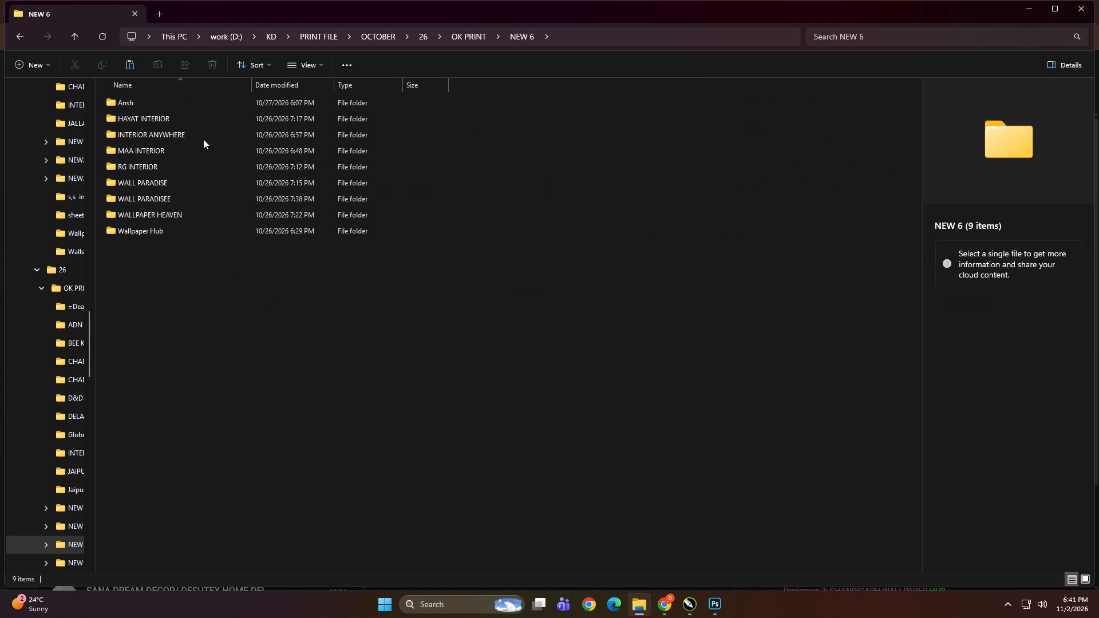
pyautogui.press('BackSpace')
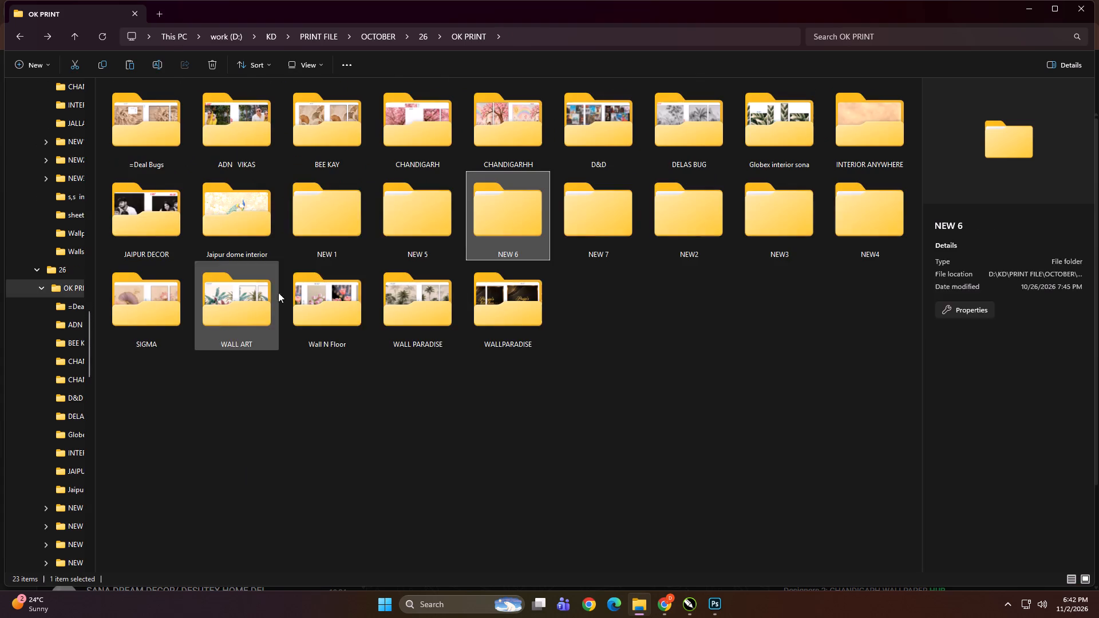
pyautogui.doubleClick(382, 231)
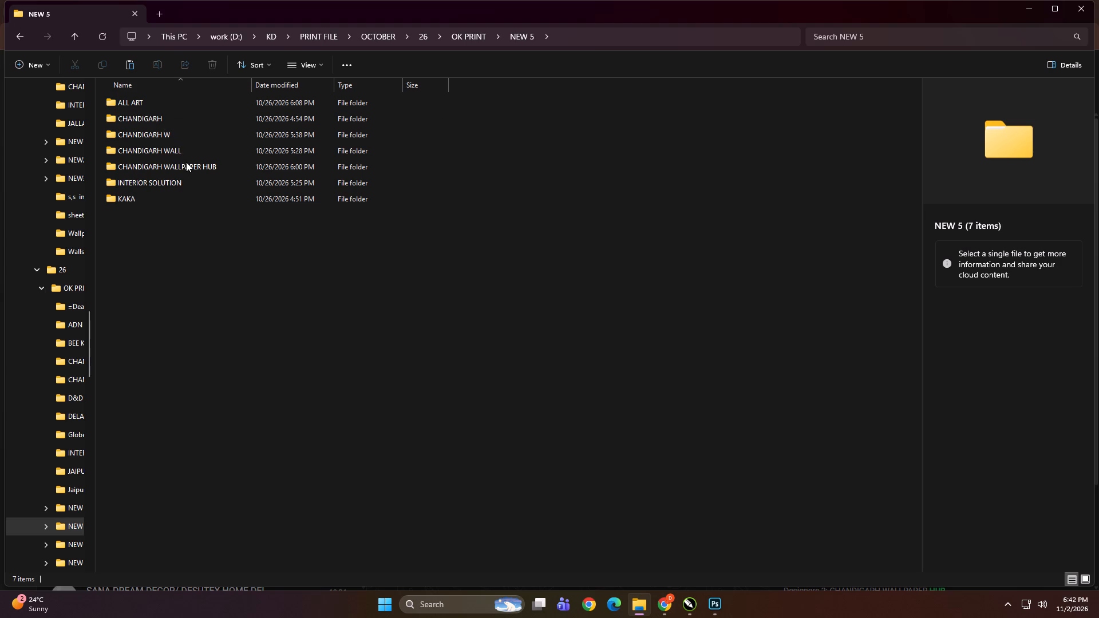
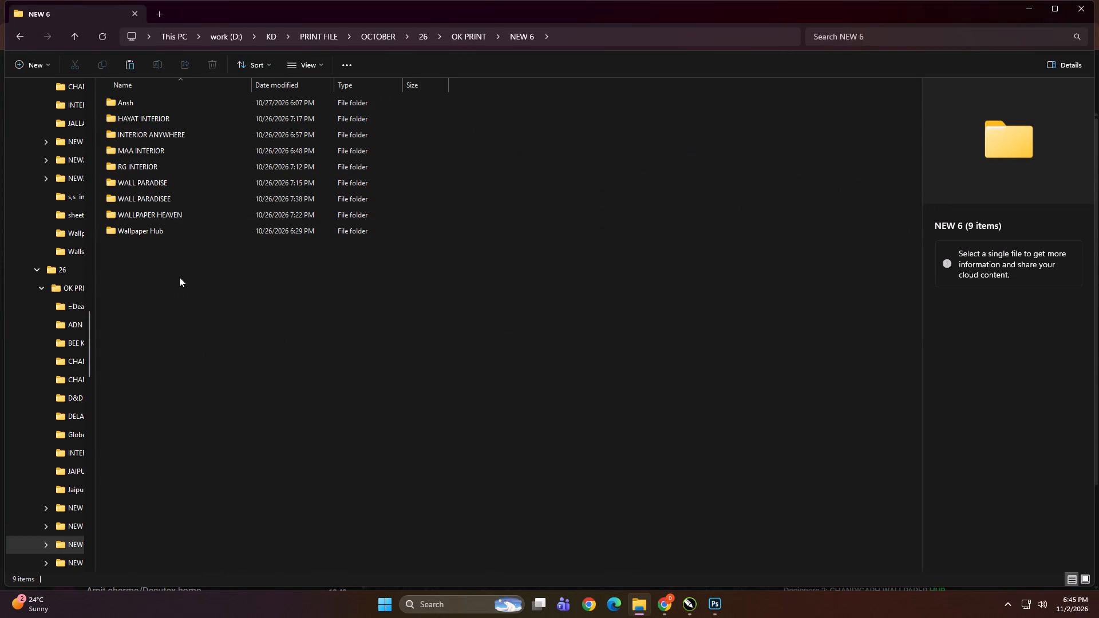
# Look through Wallpaper Hub in NEW 6, and the NEW 7, NEW2 and NEW3 folders in OCTOBER > 26 > OK PRINT.
pyautogui.doubleClick(176, 232)
pyautogui.keyDown('ctrl'); pyautogui.scroll(8, 294, 377); pyautogui.keyUp('ctrl')
pyautogui.click(294, 379)
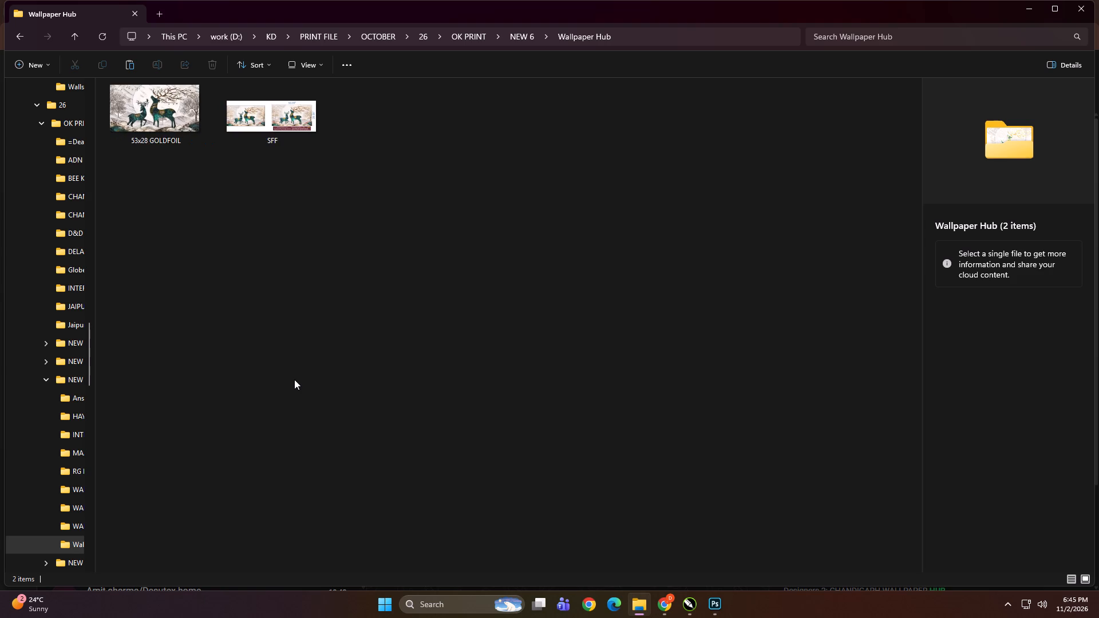
pyautogui.press('BackSpace')
pyautogui.press('BackSpace')
pyautogui.doubleClick(574, 219)
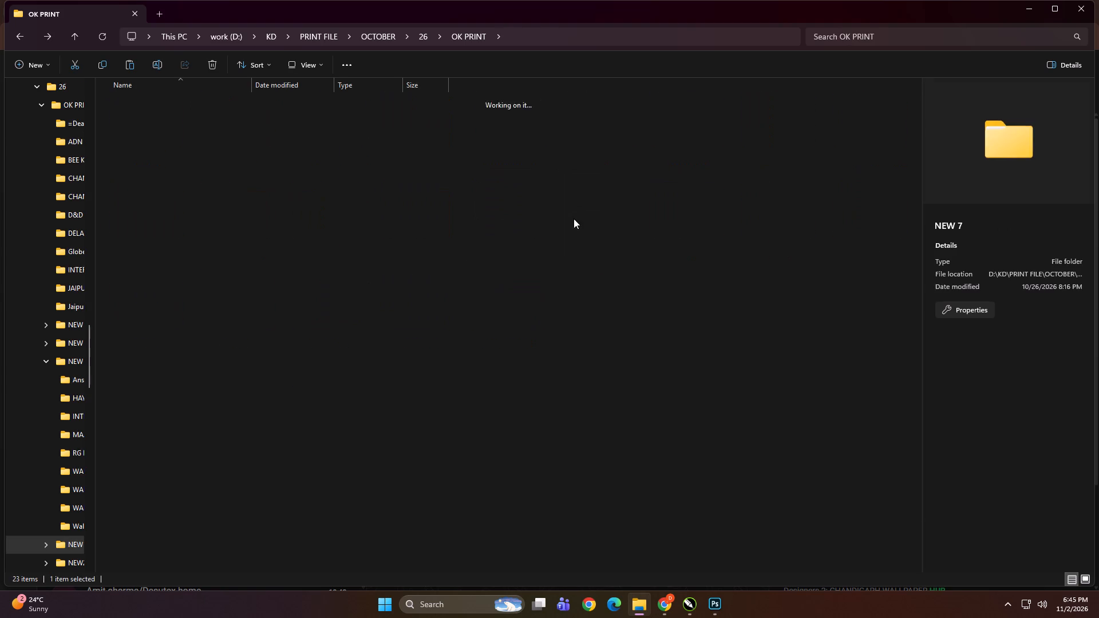
pyautogui.keyDown('ctrl'); pyautogui.scroll(16, 247, 368); pyautogui.keyUp('ctrl')
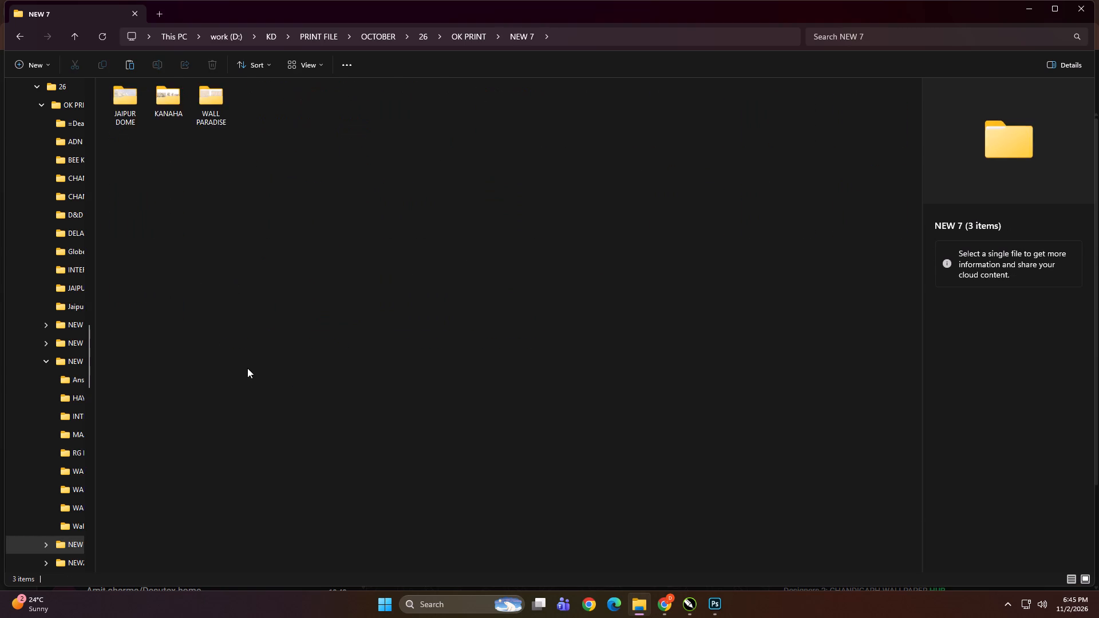
pyautogui.keyDown('ctrl'); pyautogui.scroll(20, 247, 368); pyautogui.keyUp('ctrl')
pyautogui.click(247, 368)
pyautogui.press('BackSpace')
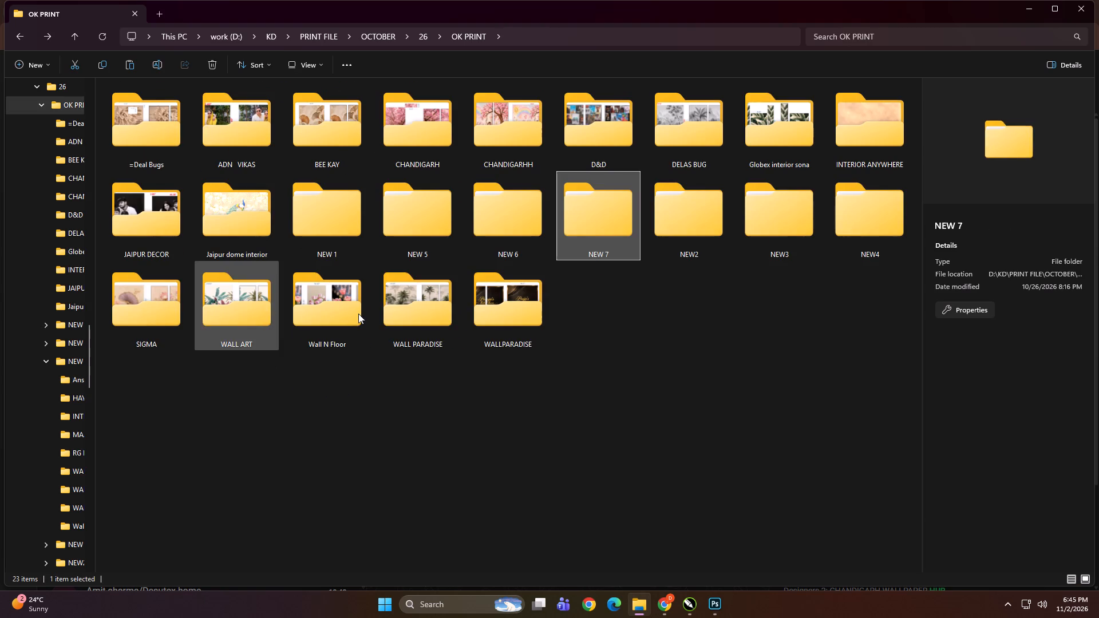
pyautogui.doubleClick(674, 227)
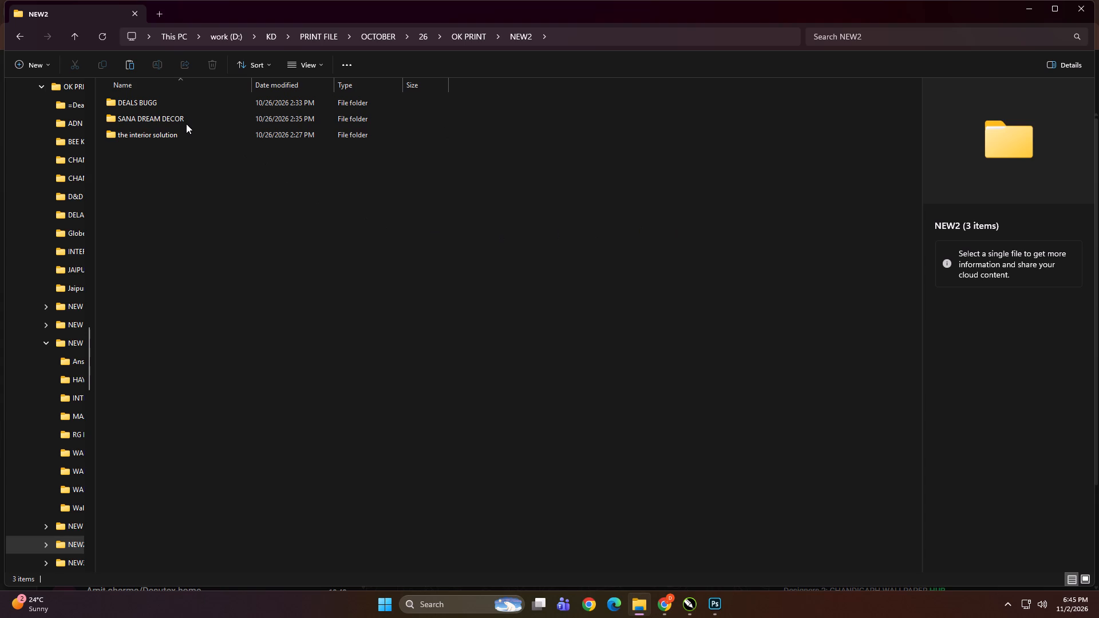
pyautogui.click(315, 329)
pyautogui.press('BackSpace')
pyautogui.doubleClick(772, 214)
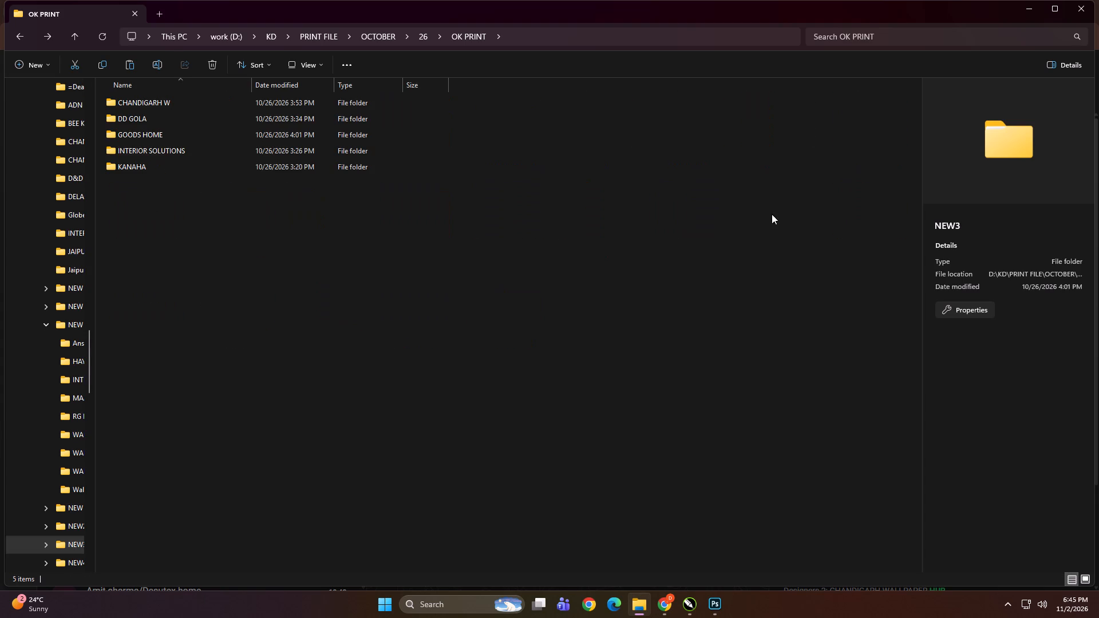
pyautogui.click(464, 289)
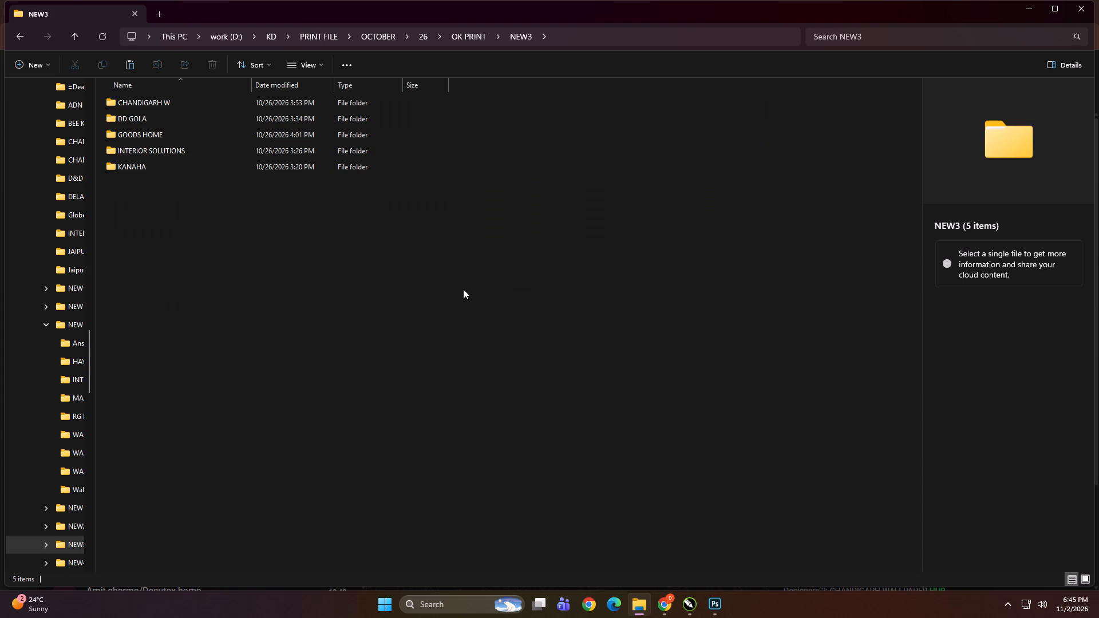
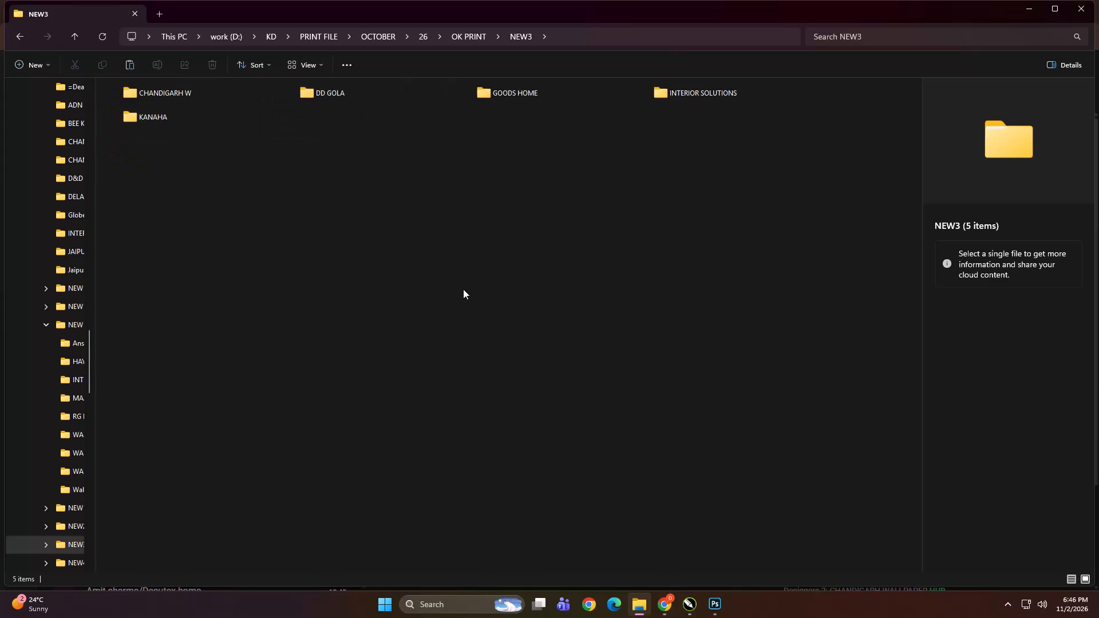
# Look over the client folders in NEW3 as large thumbnails and return to the OK PRINT folder.
pyautogui.keyDown('ctrl'); pyautogui.scroll(-1, 463, 289); pyautogui.keyUp('ctrl')
pyautogui.keyDown('ctrl'); pyautogui.scroll(20, 463, 289); pyautogui.keyUp('ctrl')
pyautogui.keyDown('ctrl'); pyautogui.scroll(7, 463, 289); pyautogui.keyUp('ctrl')
pyautogui.click(463, 289)
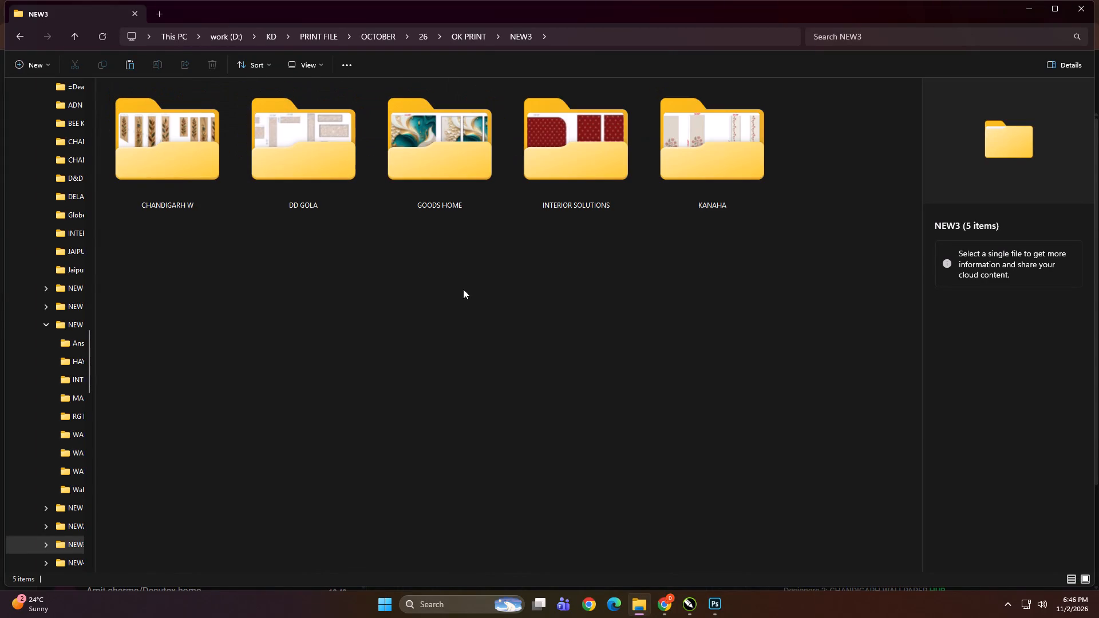
pyautogui.click(463, 289)
pyautogui.press('BackSpace')
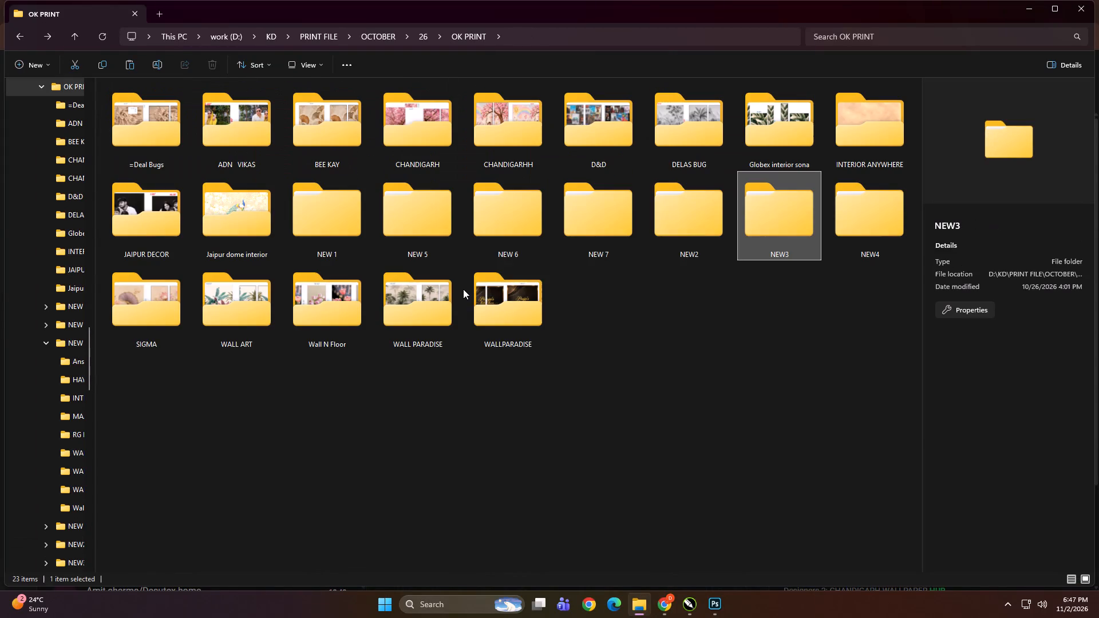
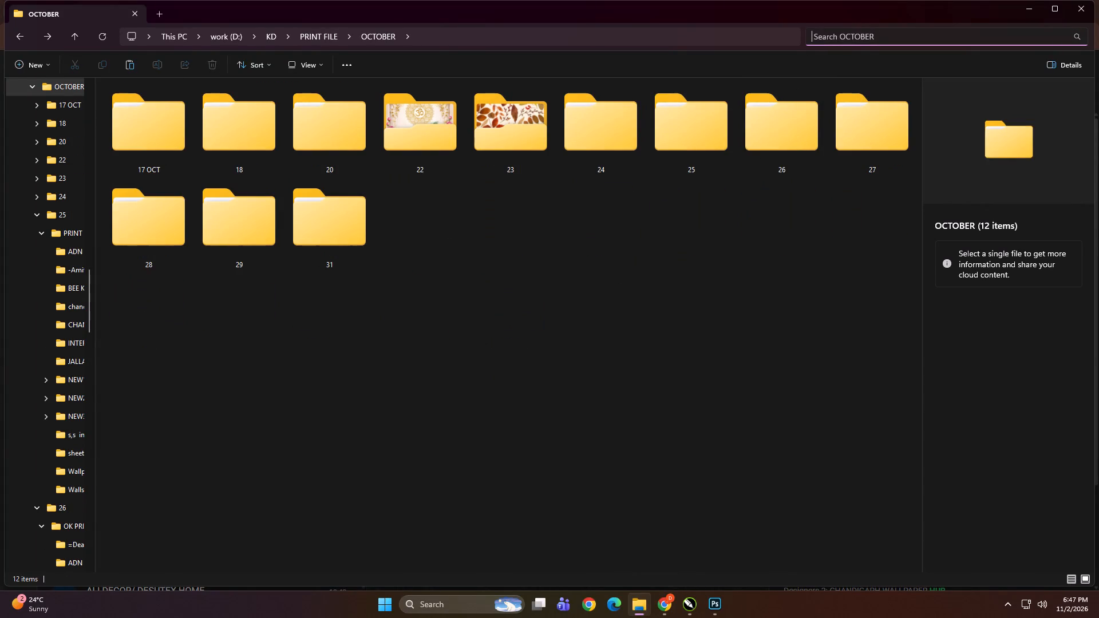
# Search the OCTOBER print folder for 99, and clear the search.
pyautogui.write('99')
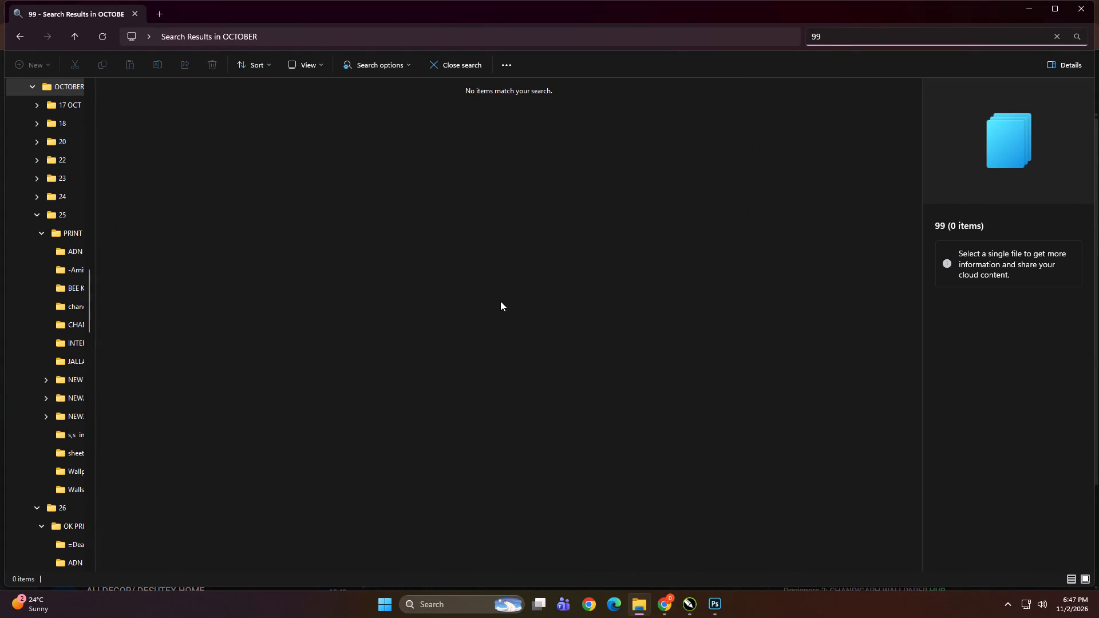
pyautogui.moveTo(839, 34); pyautogui.dragTo(809, 39)
pyautogui.press('BackSpace')
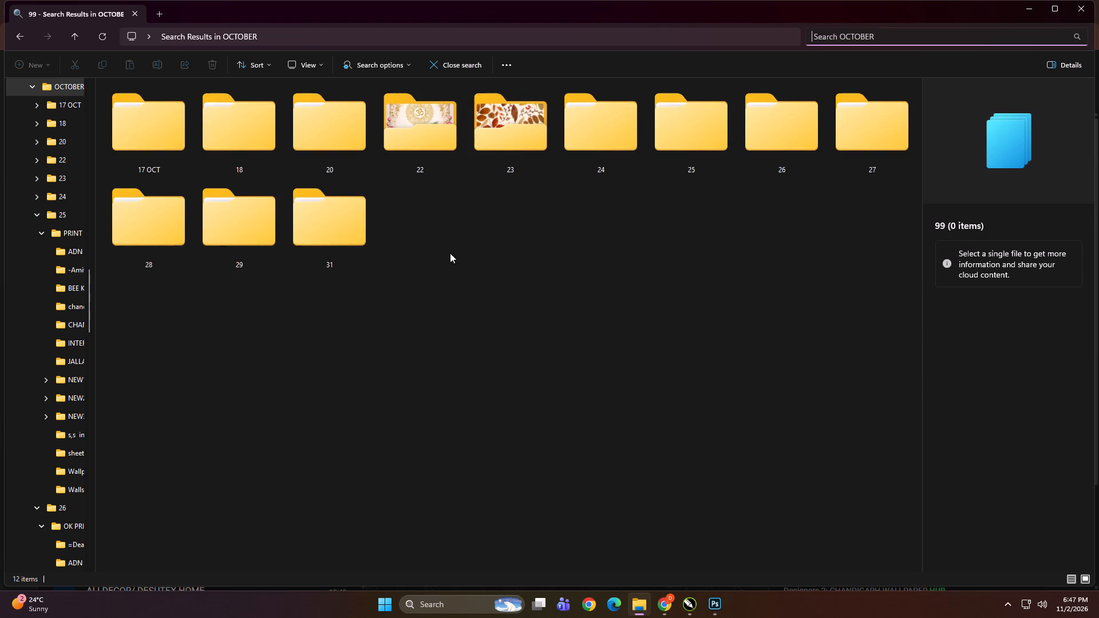
# Open the Print folder on the DIGITECH_SHAREDRIVE network drive and search it for 99.
pyautogui.scroll(7, 78, 403)
pyautogui.click(54, 369)
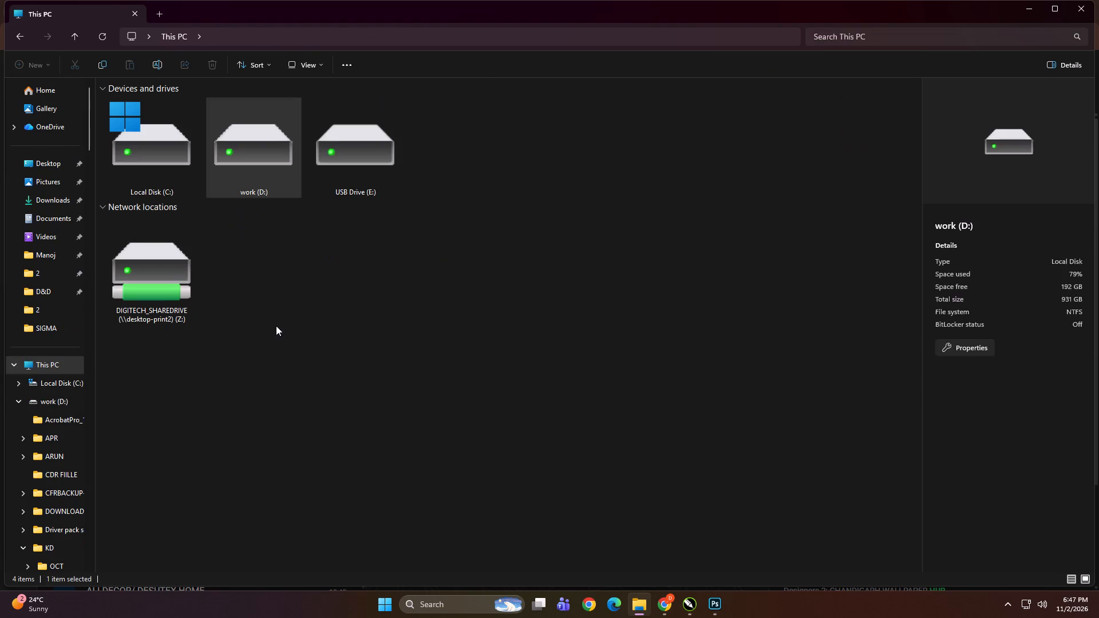
pyautogui.click(276, 326)
pyautogui.doubleClick(184, 267)
pyautogui.doubleClick(718, 114)
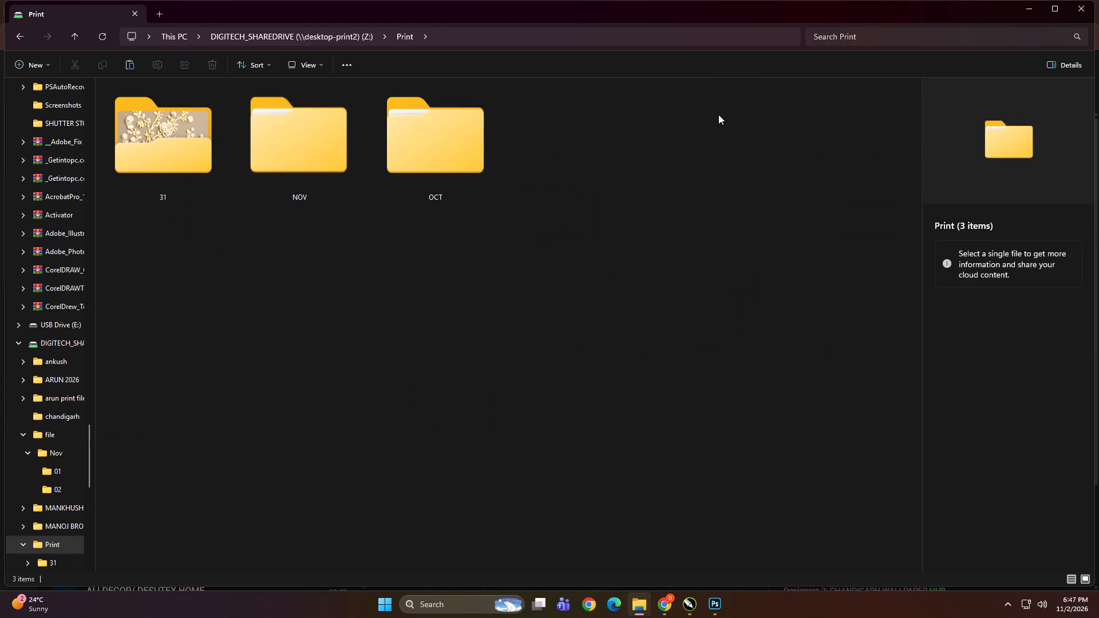
pyautogui.click(555, 311)
pyautogui.click(828, 36)
pyautogui.write('99')
pyautogui.keyDown('ctrl'); pyautogui.scroll(5, 540, 373); pyautogui.keyUp('ctrl')
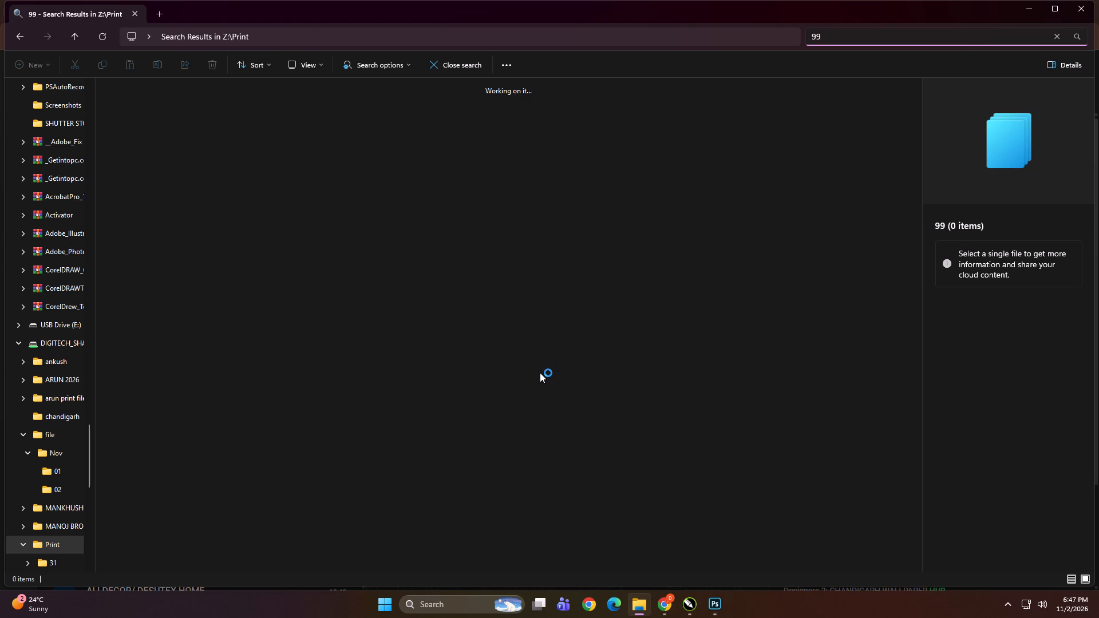
pyautogui.keyDown('ctrl'); pyautogui.scroll(8, 540, 373); pyautogui.keyUp('ctrl')
pyautogui.keyDown('ctrl'); pyautogui.scroll(20, 540, 373); pyautogui.keyUp('ctrl')
pyautogui.keyDown('ctrl'); pyautogui.scroll(6, 540, 373); pyautogui.keyUp('ctrl')
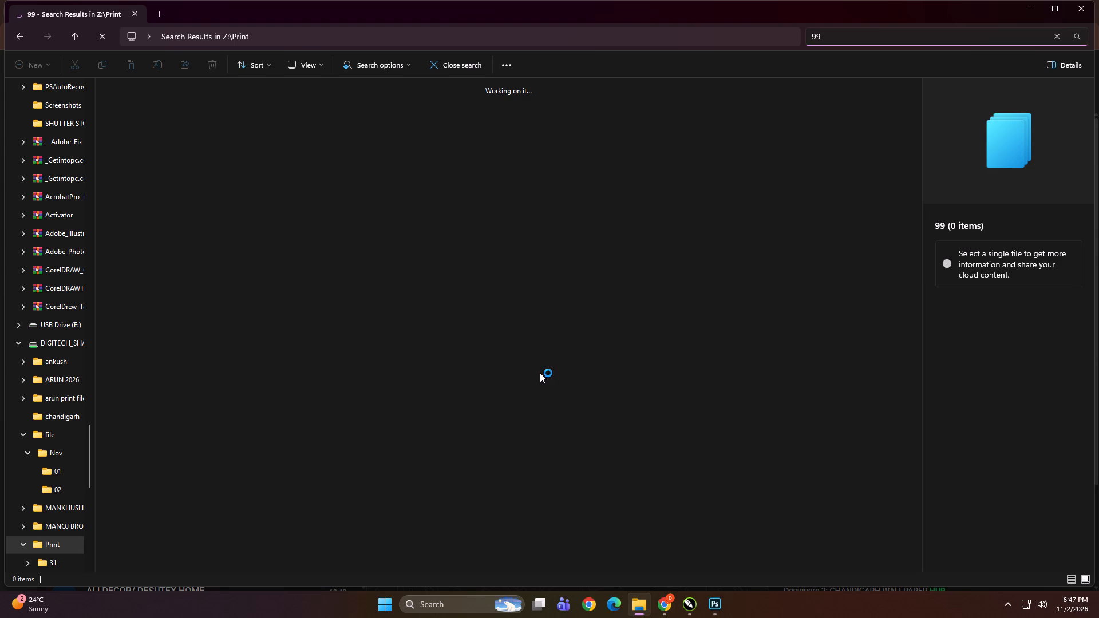
pyautogui.keyDown('ctrl'); pyautogui.scroll(10, 540, 373); pyautogui.keyUp('ctrl')
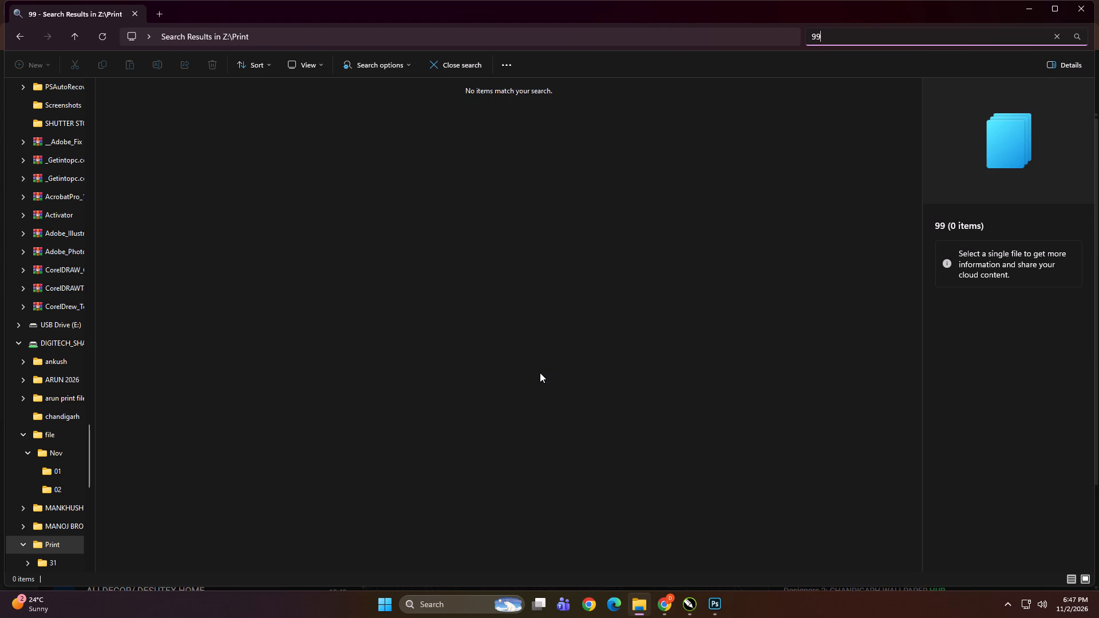
# Replace the search in the shared Print folder with one for 49.
pyautogui.press('BackSpace')
pyautogui.press('BackSpace')
pyautogui.press('BackSpace')
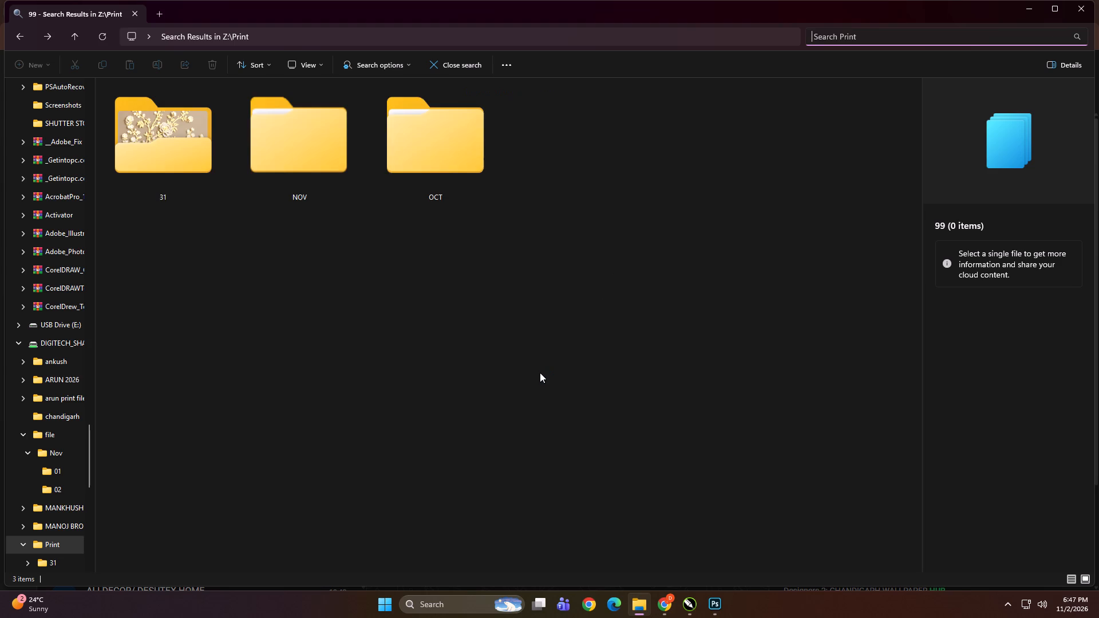
pyautogui.write('49')
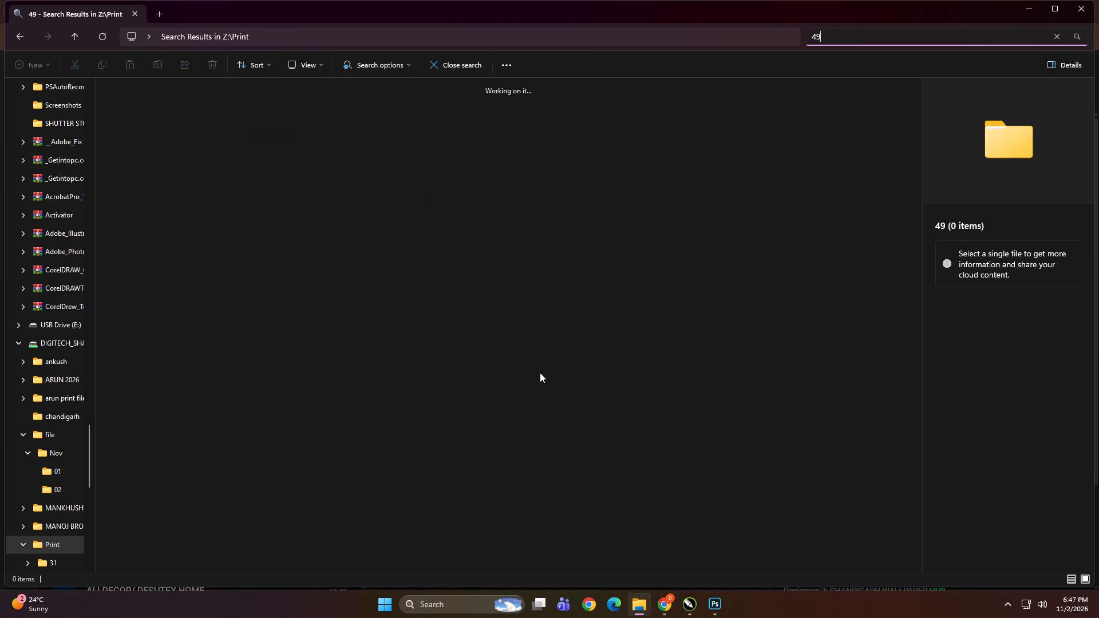
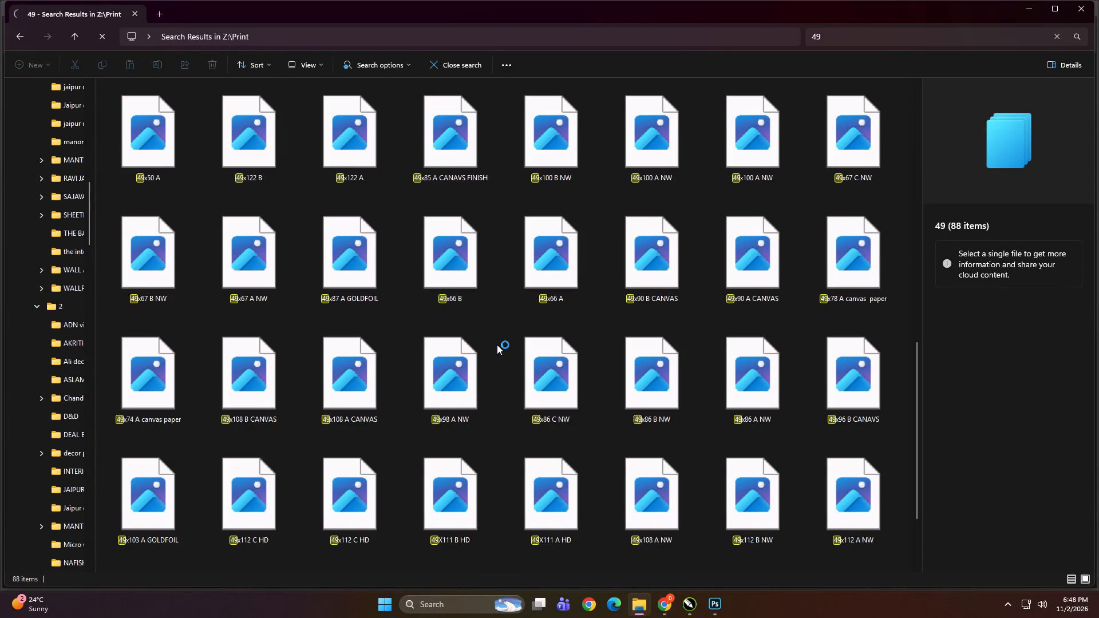
# Look through the remaining search results for 49 in the shared Print folder.
pyautogui.scroll(-5, 499, 342)
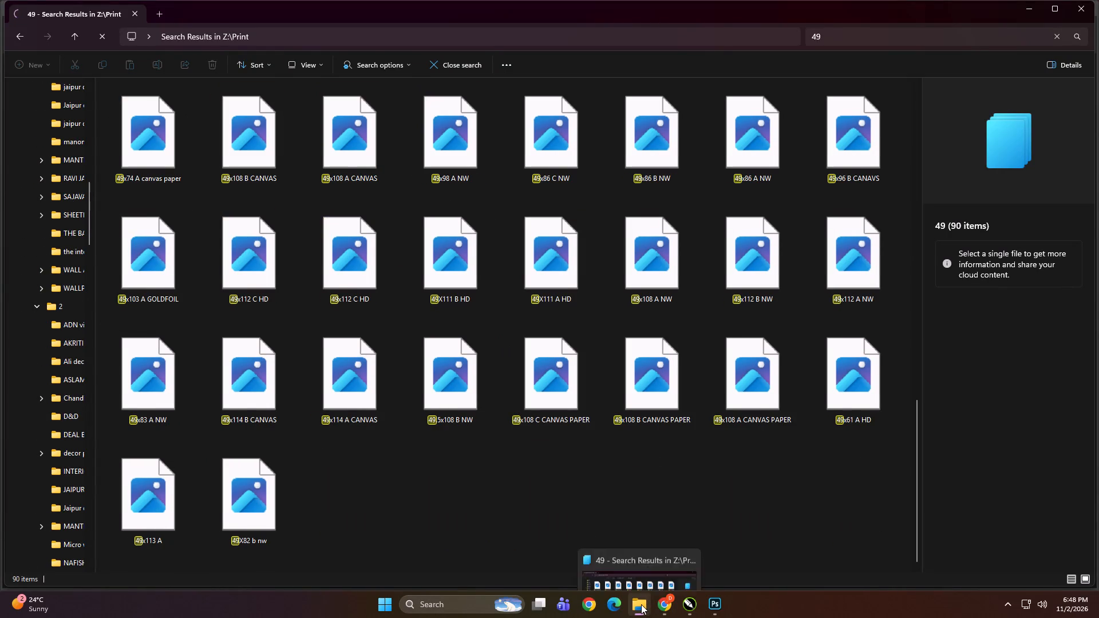
# Open the 37x107 trident artwork from the Downloads folder in Photoshop.
pyautogui.keyDown('shift'); pyautogui.doubleClick(641, 604); pyautogui.keyUp('shift')
pyautogui.scroll(3, 291, 232)
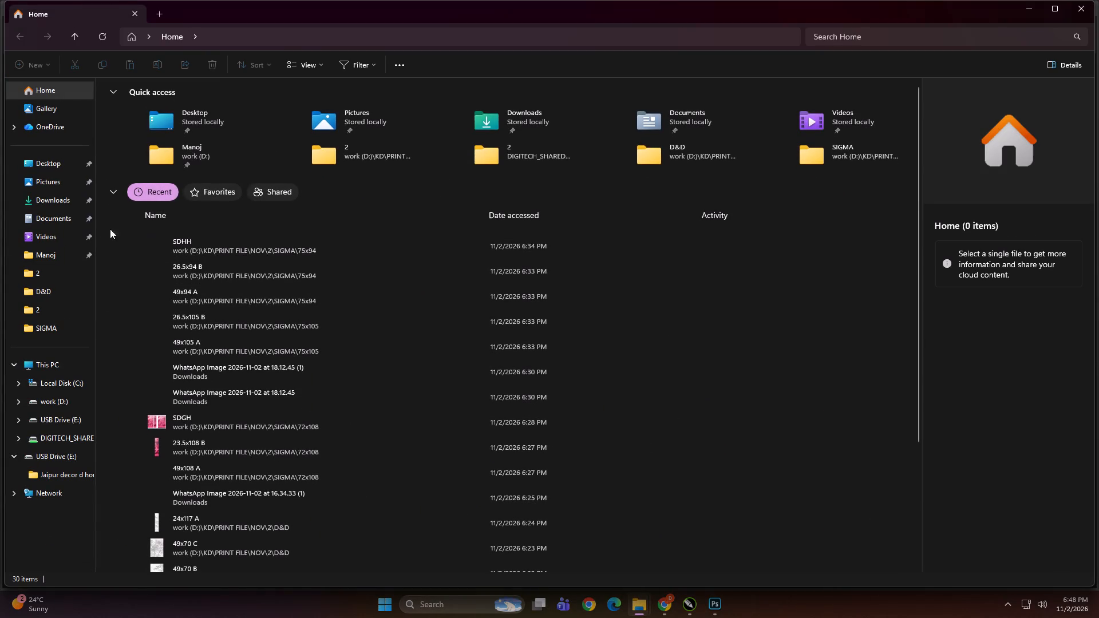
pyautogui.scroll(3, 74, 219)
pyautogui.click(52, 190)
pyautogui.click(53, 200)
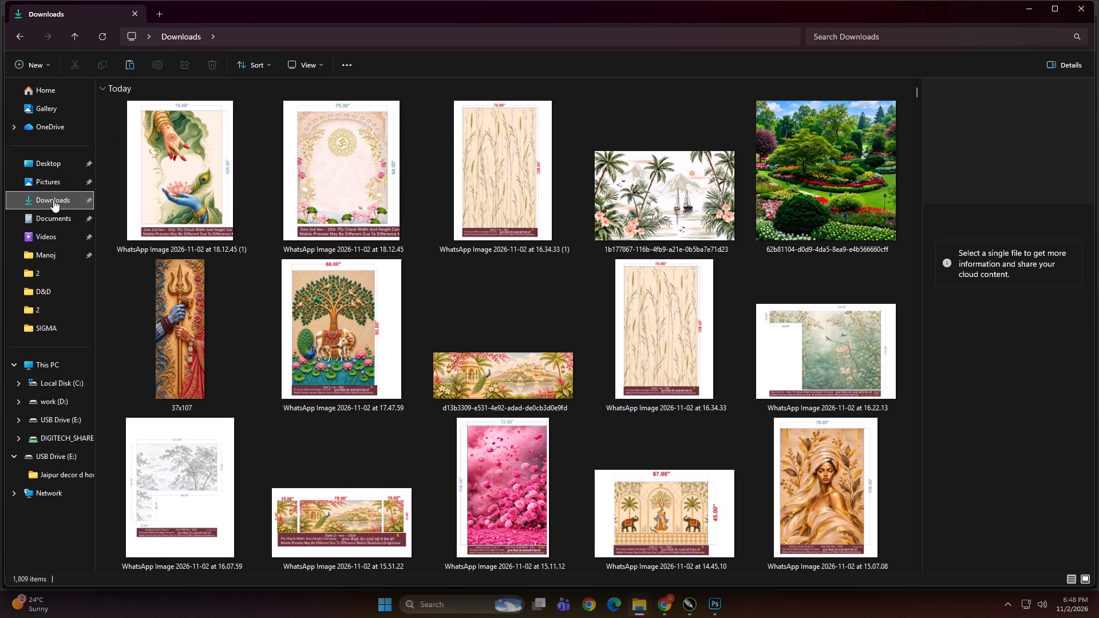
pyautogui.click(196, 299)
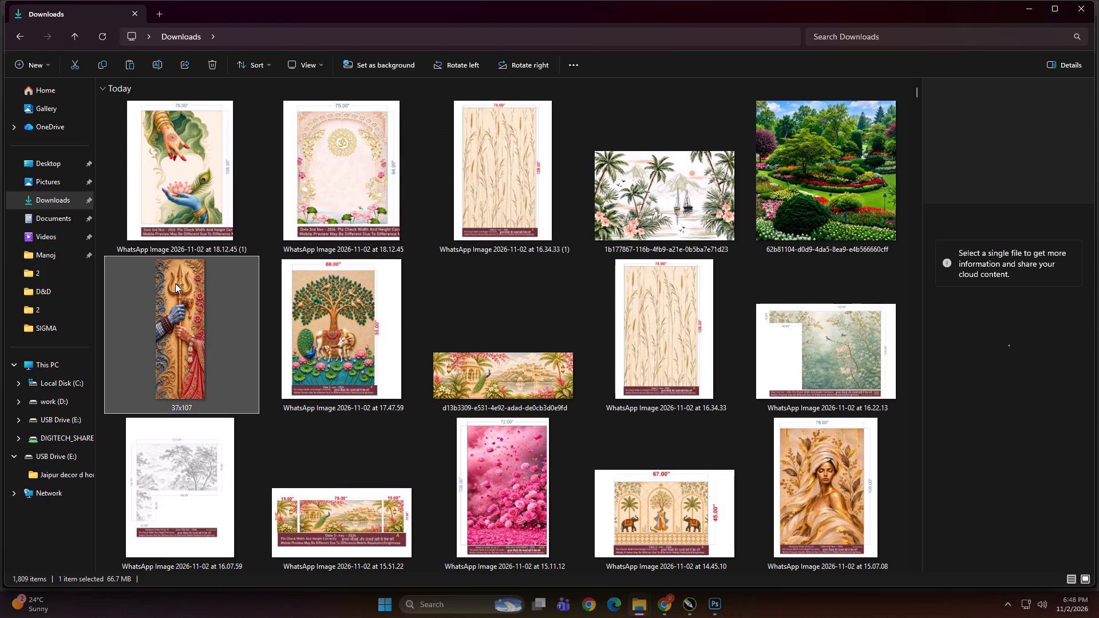
pyautogui.moveTo(175, 283); pyautogui.dragTo(711, 514)
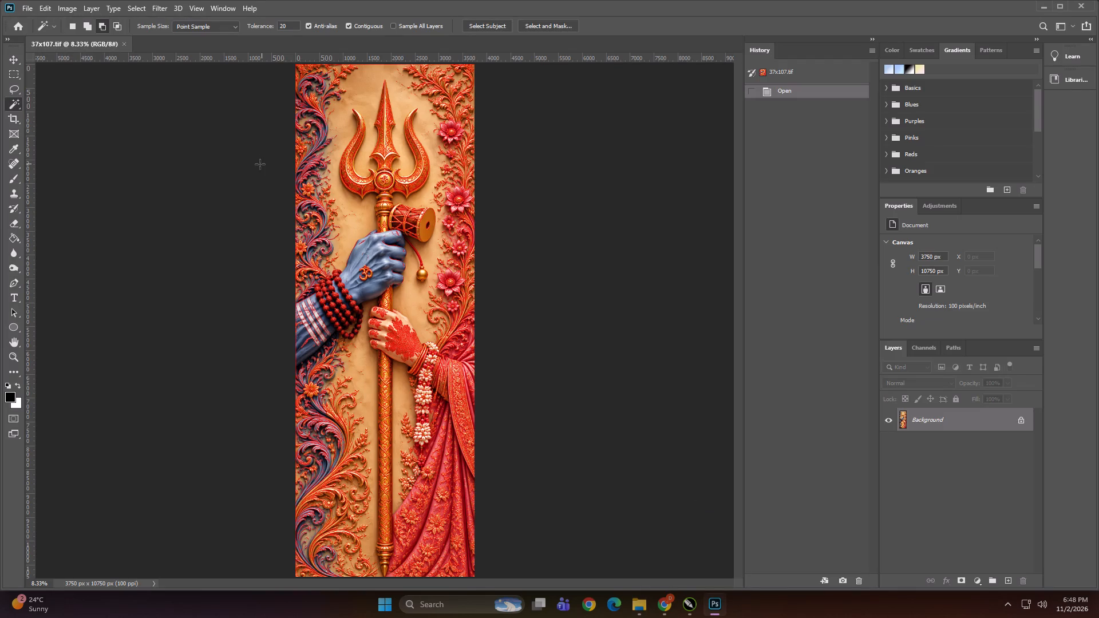
# Check the 37x107 artwork's print dimensions and resolution in Image Size.
pyautogui.hotkey('ctrl', 'alt', 'i')
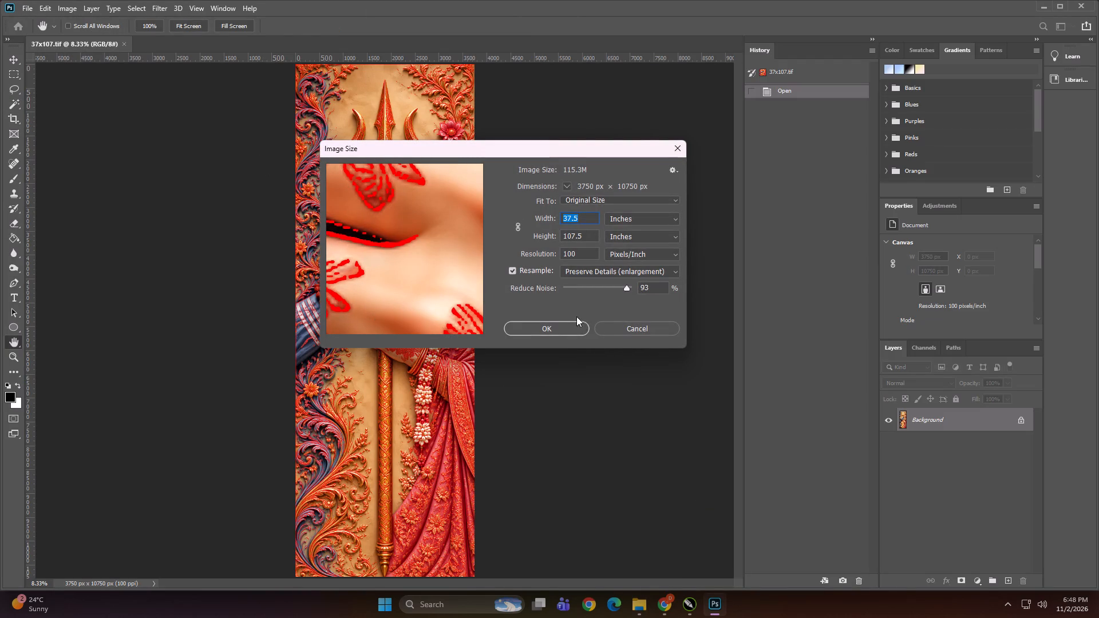
pyautogui.click(600, 328)
# Delete the second of the two channels named Spot 1 from the 37x107 file.
pyautogui.click(921, 350)
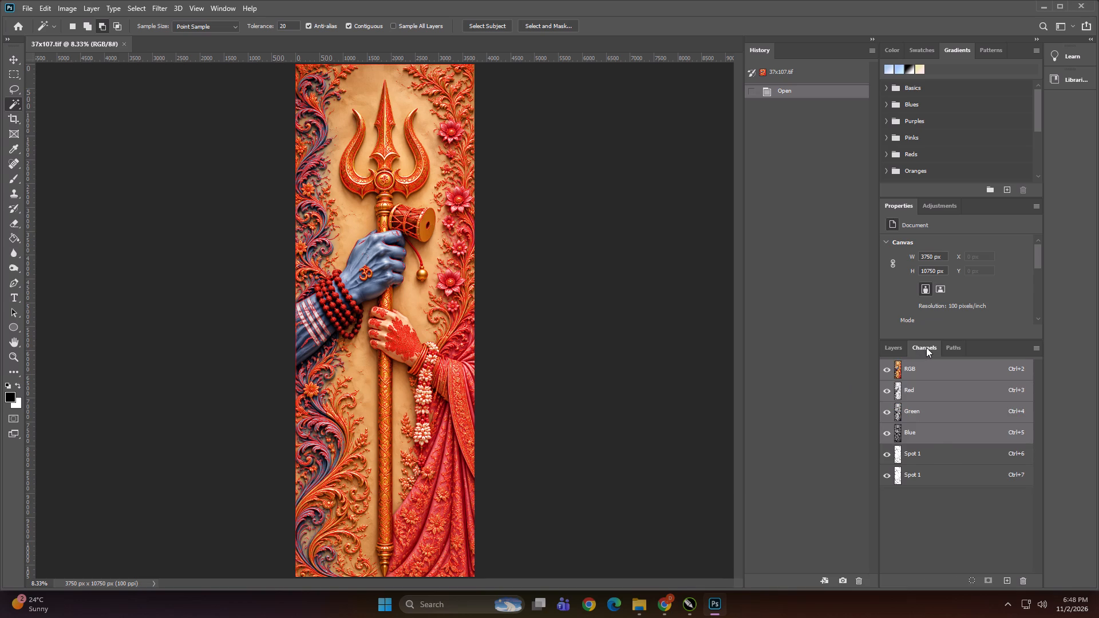
pyautogui.click(943, 455)
pyautogui.click(938, 477)
pyautogui.press('Delete')
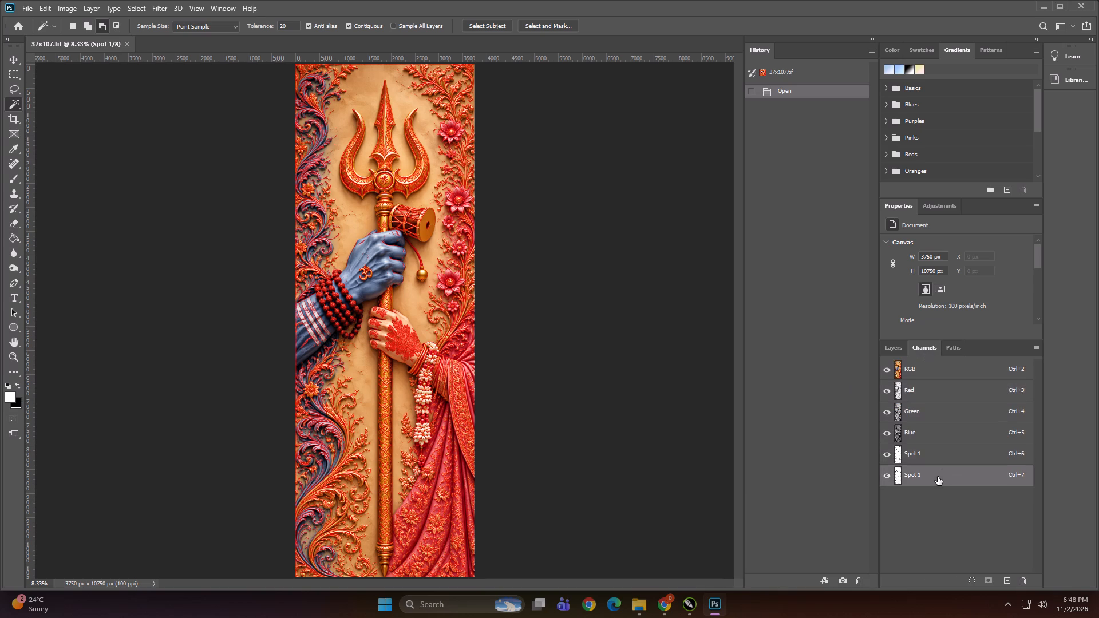
pyautogui.click(938, 477)
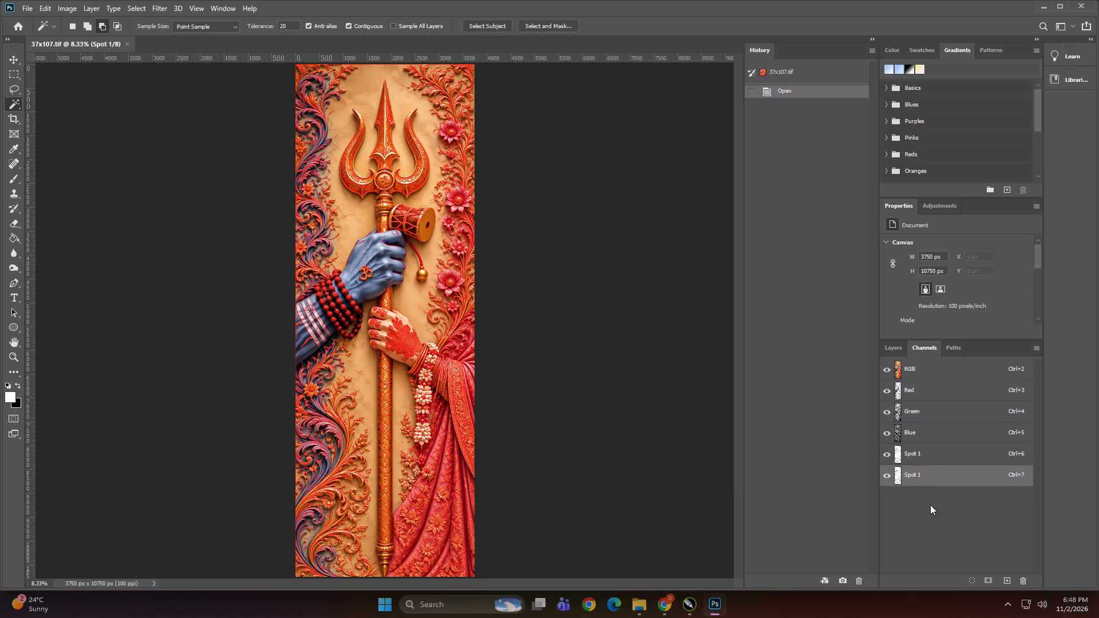
pyautogui.click(930, 505)
pyautogui.click(928, 476)
pyautogui.moveTo(885, 475); pyautogui.dragTo(932, 491)
pyautogui.moveTo(932, 491); pyautogui.dragTo(975, 523)
pyautogui.moveTo(930, 474); pyautogui.dragTo(1027, 583)
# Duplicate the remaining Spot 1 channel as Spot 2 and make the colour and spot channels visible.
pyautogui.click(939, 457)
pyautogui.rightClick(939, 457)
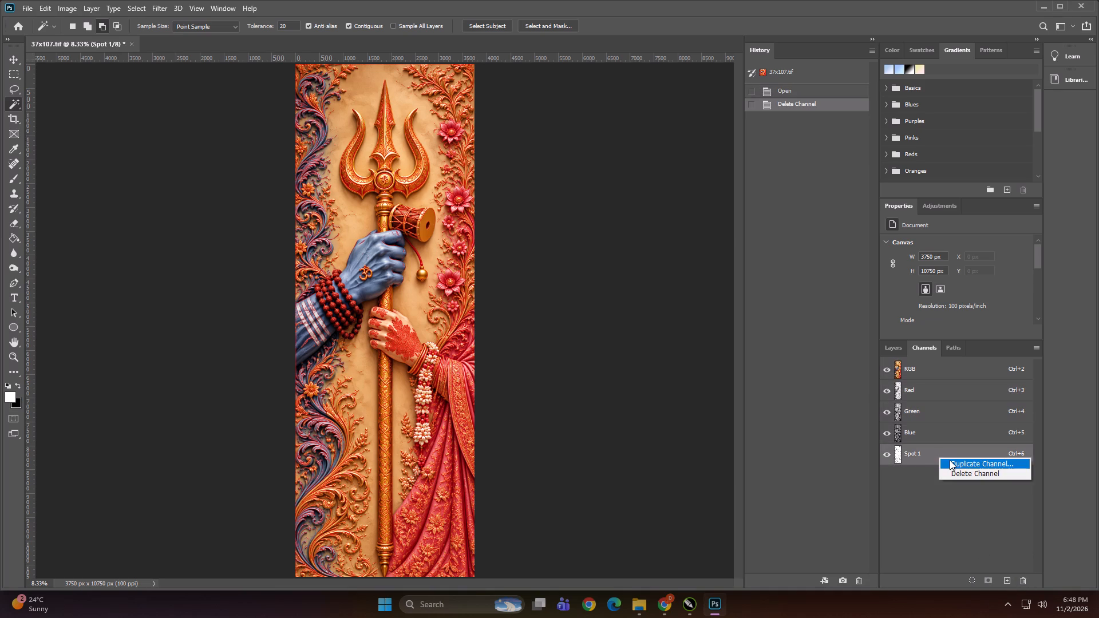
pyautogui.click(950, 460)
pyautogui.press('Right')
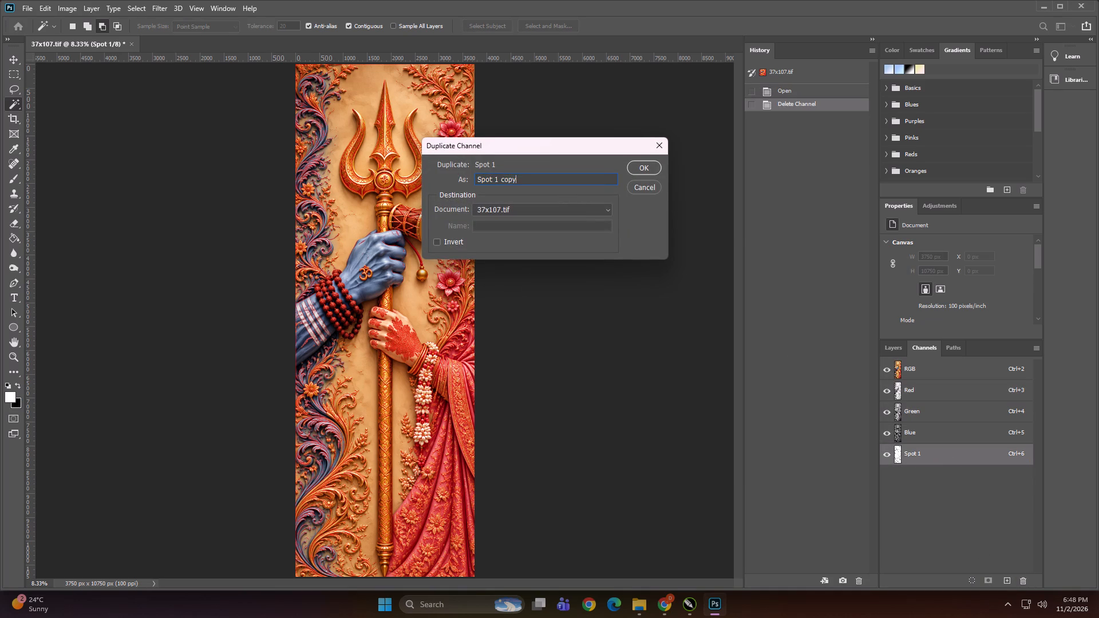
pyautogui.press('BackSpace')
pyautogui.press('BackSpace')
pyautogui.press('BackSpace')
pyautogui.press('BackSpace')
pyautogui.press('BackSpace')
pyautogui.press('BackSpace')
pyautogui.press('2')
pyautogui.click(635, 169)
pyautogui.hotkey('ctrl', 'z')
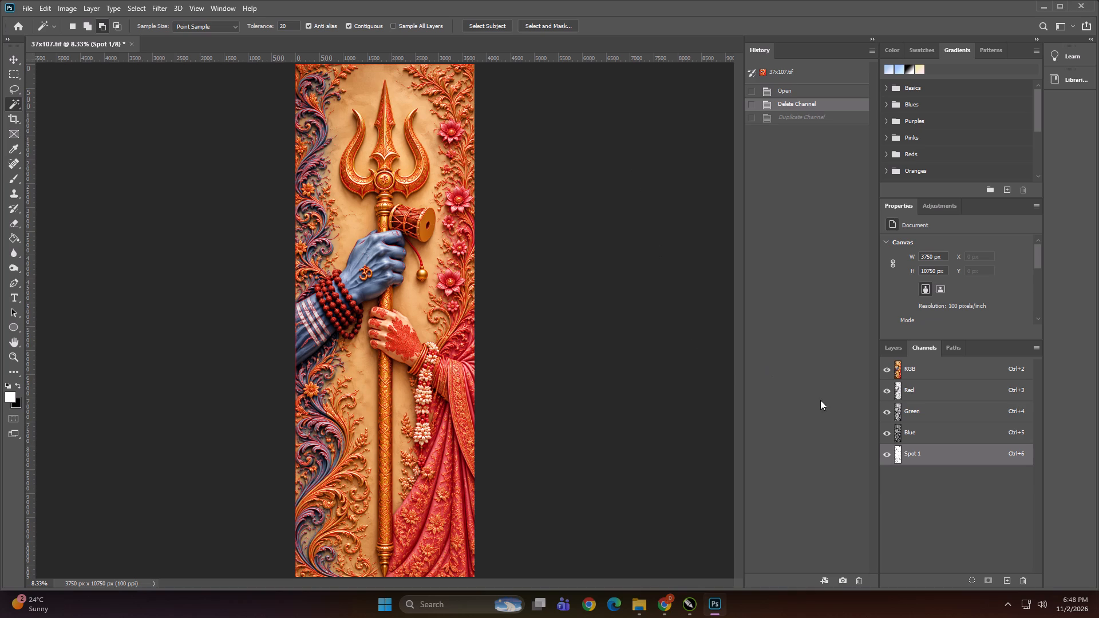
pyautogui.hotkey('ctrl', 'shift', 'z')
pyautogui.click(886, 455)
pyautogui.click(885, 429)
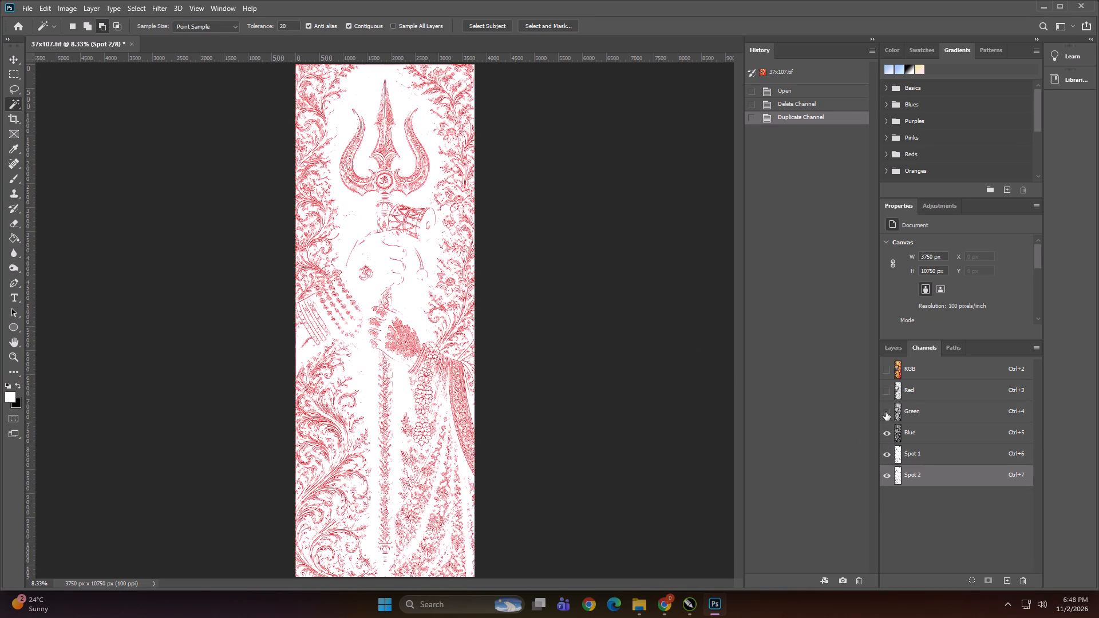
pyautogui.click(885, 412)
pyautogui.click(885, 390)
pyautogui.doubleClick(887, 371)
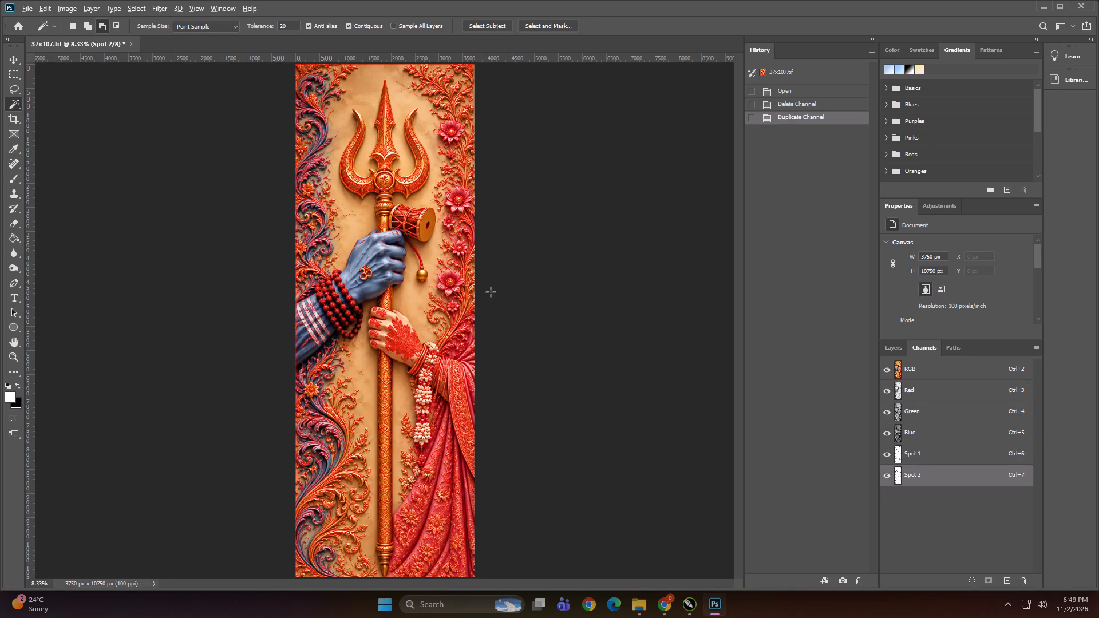
# Compare the Spot 1 and Spot 2 channels close up on the blue hand by toggling their visibility.
pyautogui.keyDown('alt'); pyautogui.scroll(20, 230, 199); pyautogui.keyUp('alt')
pyautogui.keyDown('alt'); pyautogui.scroll(7, 230, 199); pyautogui.keyUp('alt')
pyautogui.keyDown('alt'); pyautogui.scroll(4, 371, 267); pyautogui.keyUp('alt')
pyautogui.click(885, 454)
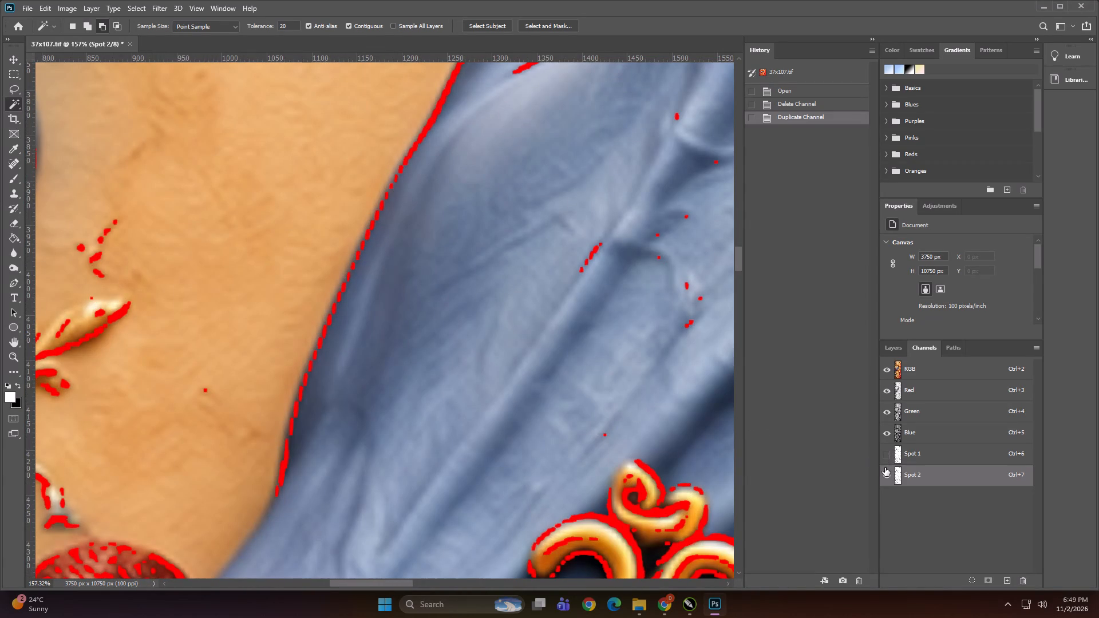
pyautogui.click(885, 468)
pyautogui.click(884, 455)
pyautogui.click(885, 453)
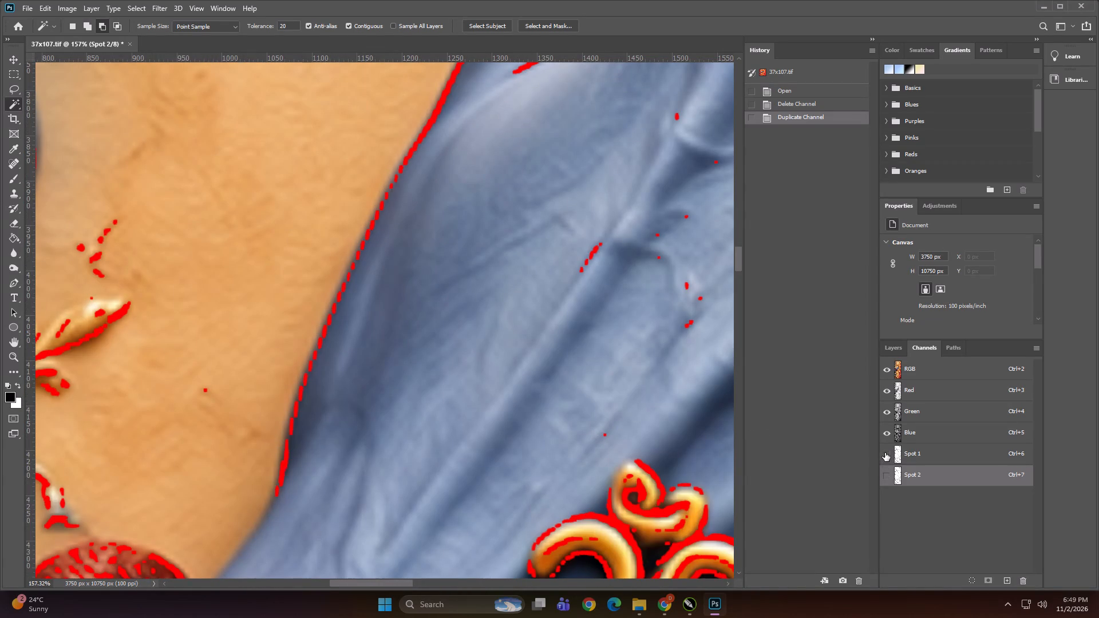
pyautogui.click(886, 472)
pyautogui.keyDown('shift'); pyautogui.click(884, 455); pyautogui.keyUp('shift')
# Delete both the Spot 1 and Spot 2 channels, keeping only the RGB channels.
pyautogui.click(939, 456)
pyautogui.moveTo(908, 454); pyautogui.dragTo(1037, 556)
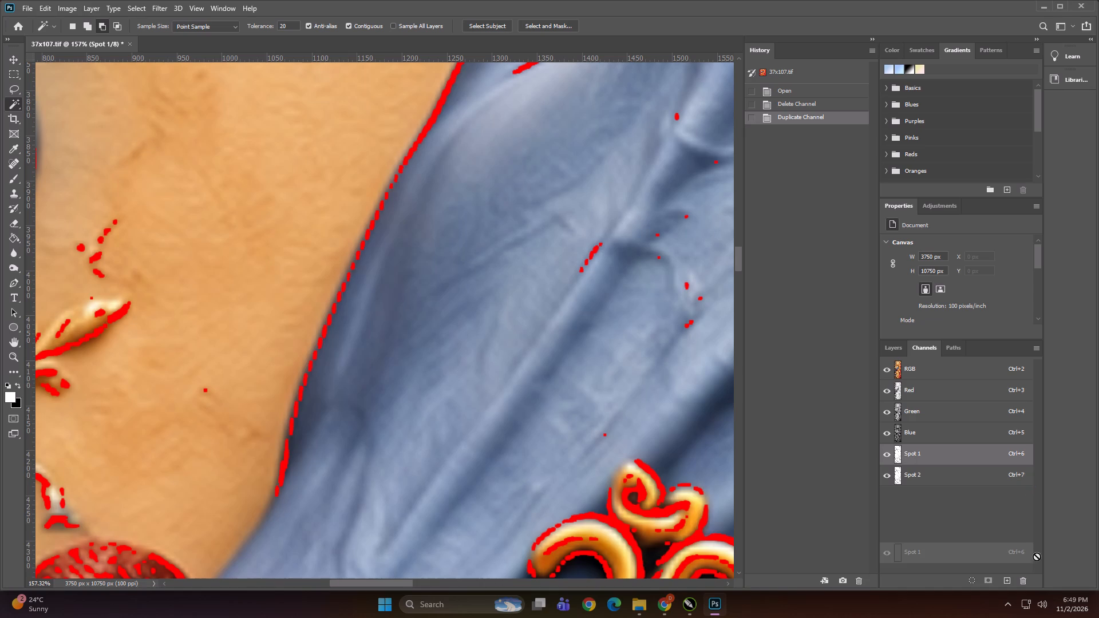
pyautogui.moveTo(1037, 556); pyautogui.dragTo(1026, 585)
pyautogui.click(932, 454)
pyautogui.moveTo(923, 452); pyautogui.dragTo(1014, 505)
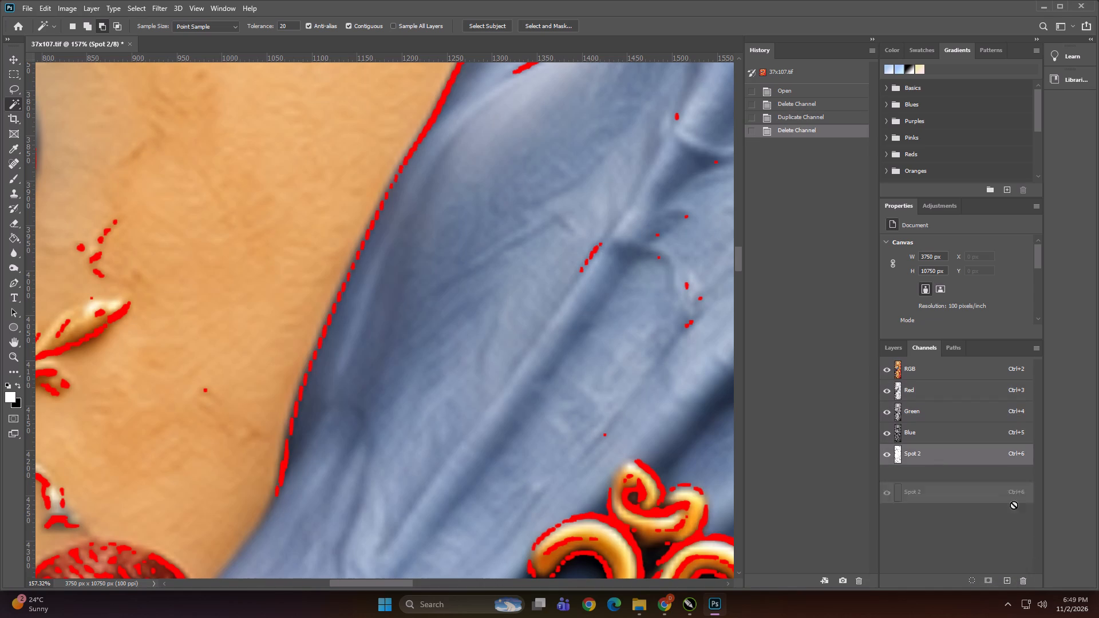
pyautogui.moveTo(1014, 505); pyautogui.dragTo(1028, 579)
# Duplicate the Background layer and apply the Photocopy filter to the copy with Detail 4 and Darkness 24.
pyautogui.keyDown('alt'); pyautogui.scroll(-5, 525, 288); pyautogui.keyUp('alt')
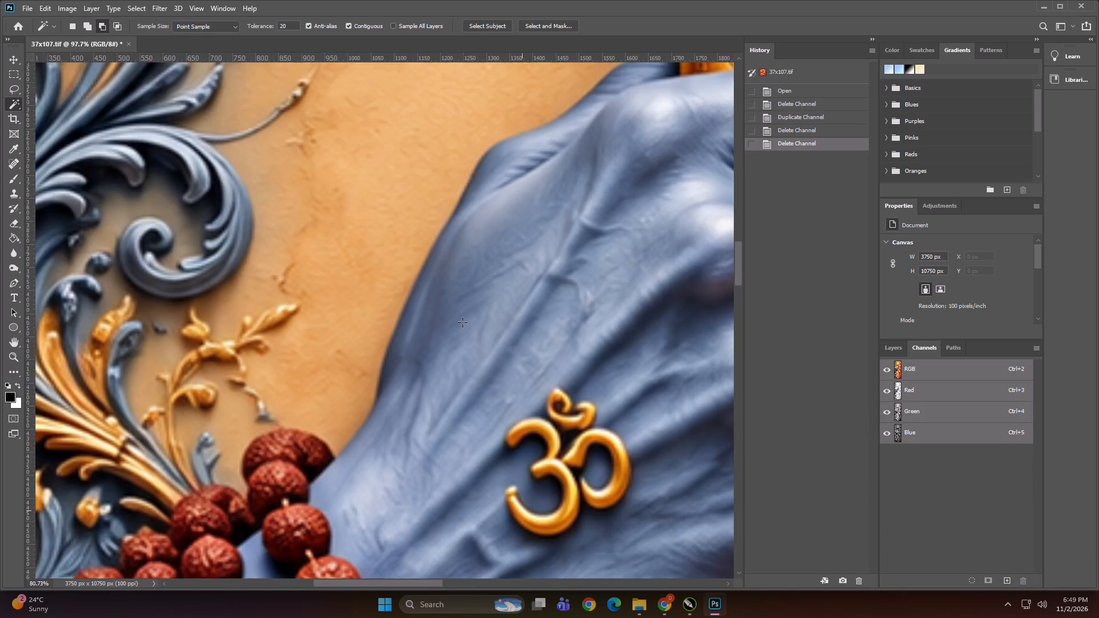
pyautogui.keyDown('alt'); pyautogui.scroll(-9, 462, 322); pyautogui.keyUp('alt')
pyautogui.click(887, 349)
pyautogui.keyDown('alt'); pyautogui.scroll(-5, 646, 307); pyautogui.keyUp('alt')
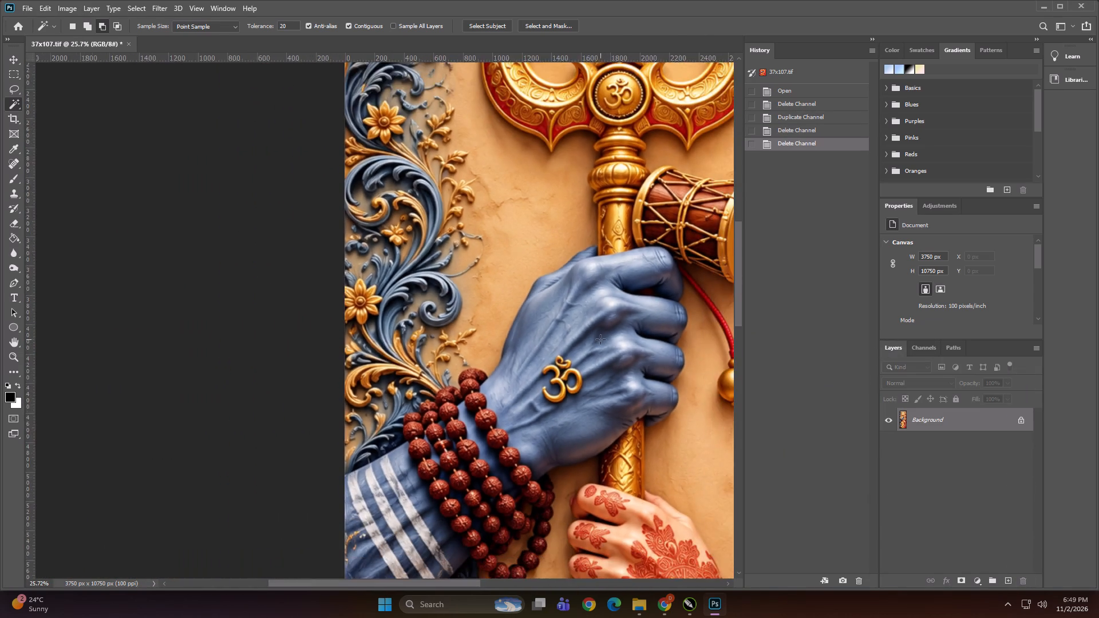
pyautogui.keyDown('alt'); pyautogui.scroll(-4, 582, 336); pyautogui.keyUp('alt')
pyautogui.hotkey('ctrl', 'j')
pyautogui.keyDown('alt'); pyautogui.scroll(-5, 488, 350); pyautogui.keyUp('alt')
pyautogui.keyDown('alt'); pyautogui.scroll(-4, 415, 307); pyautogui.keyUp('alt')
pyautogui.click(165, 6)
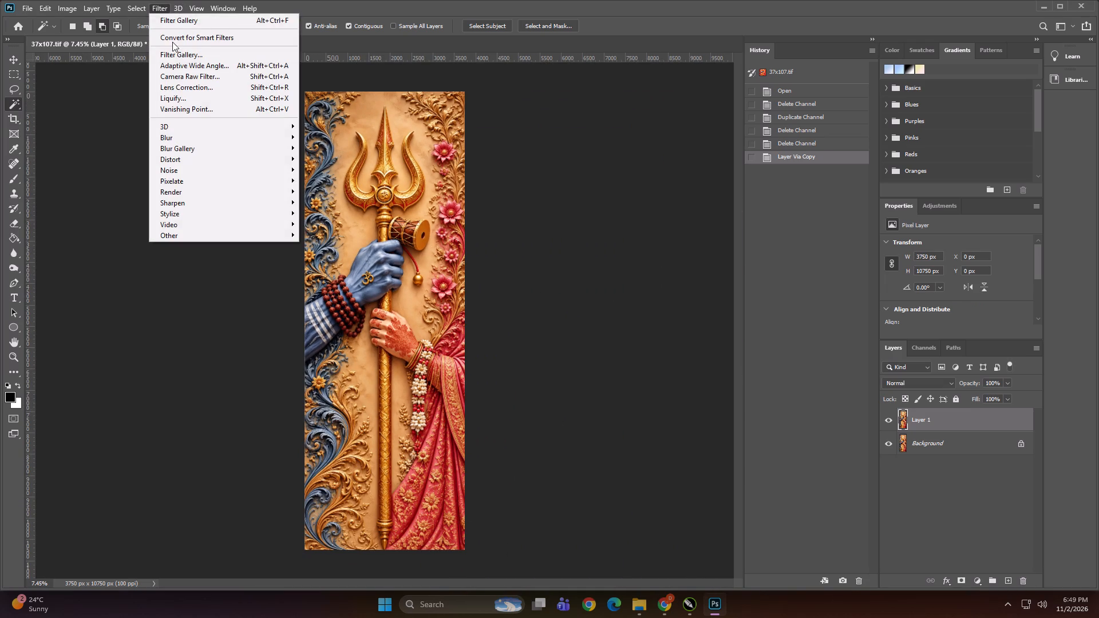
pyautogui.click(178, 54)
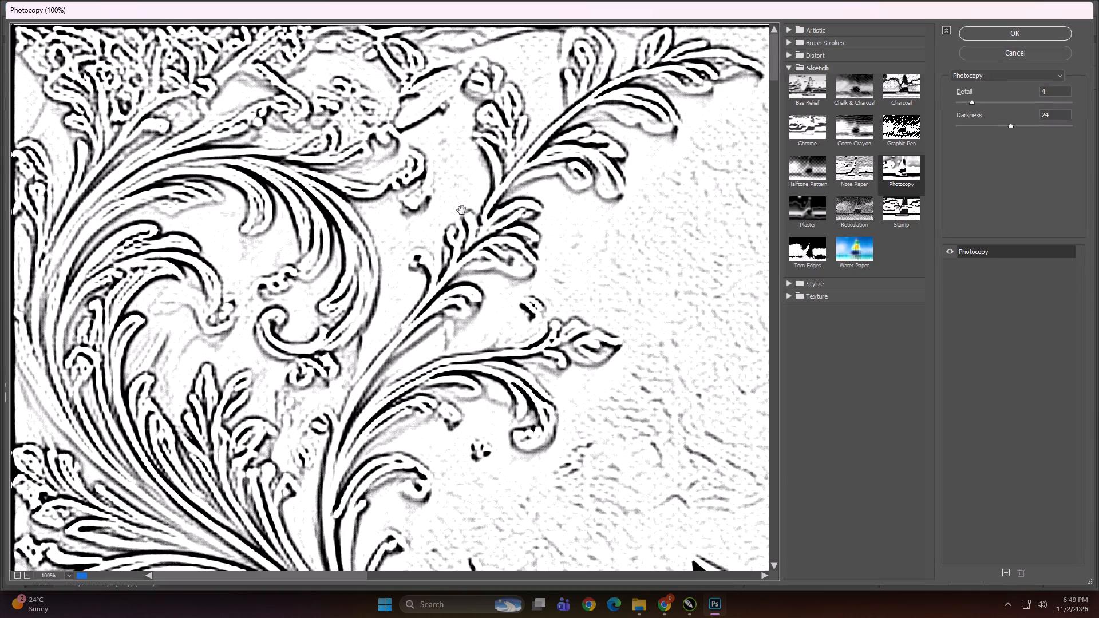
pyautogui.click(1003, 39)
# Select a black line area of the Photocopy layer with the Magic Wand and extend the selection with Similar.
pyautogui.keyDown('alt'); pyautogui.scroll(6, 404, 329); pyautogui.keyUp('alt')
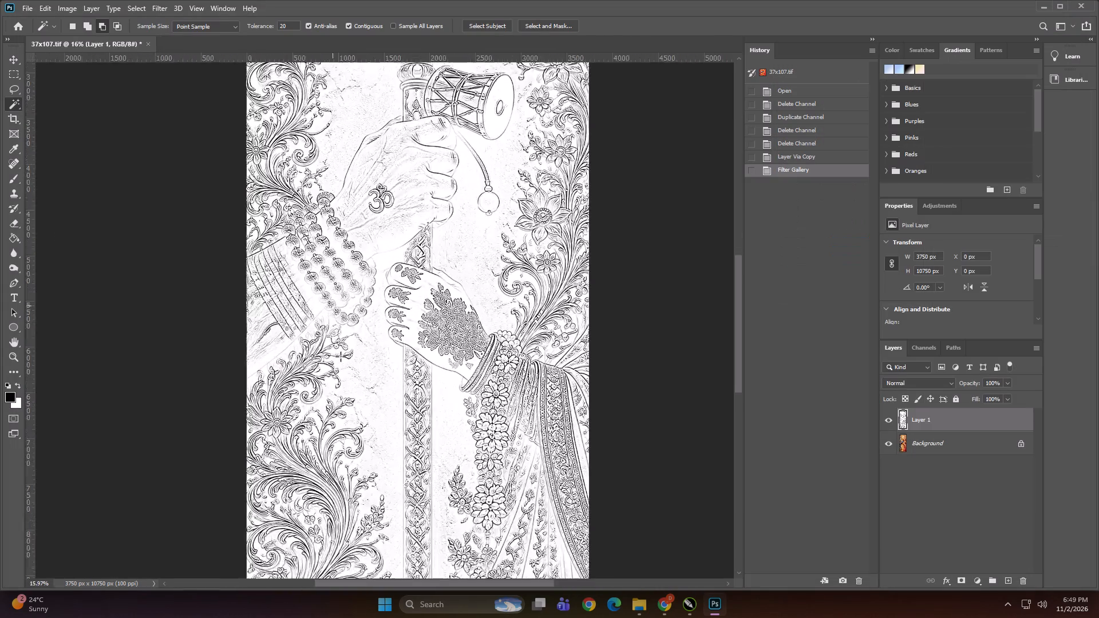
pyautogui.keyDown('alt'); pyautogui.scroll(20, 341, 356); pyautogui.keyUp('alt')
pyautogui.keyDown('alt'); pyautogui.scroll(9, 341, 356); pyautogui.keyUp('alt')
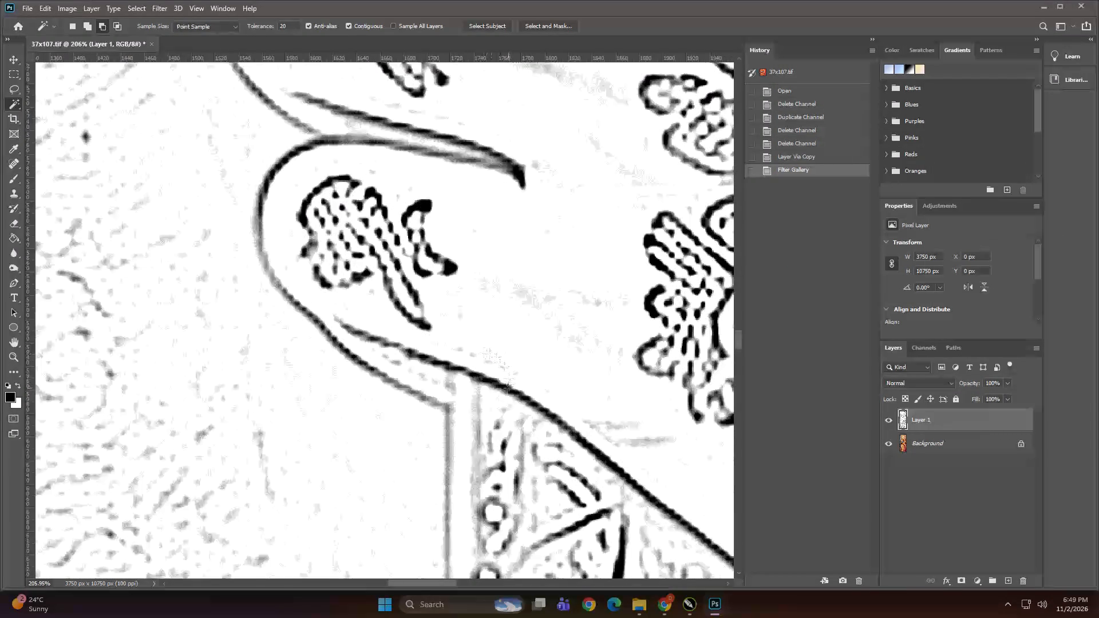
pyautogui.keyDown('shift'); pyautogui.click(647, 299); pyautogui.keyUp('shift')
pyautogui.rightClick(647, 299)
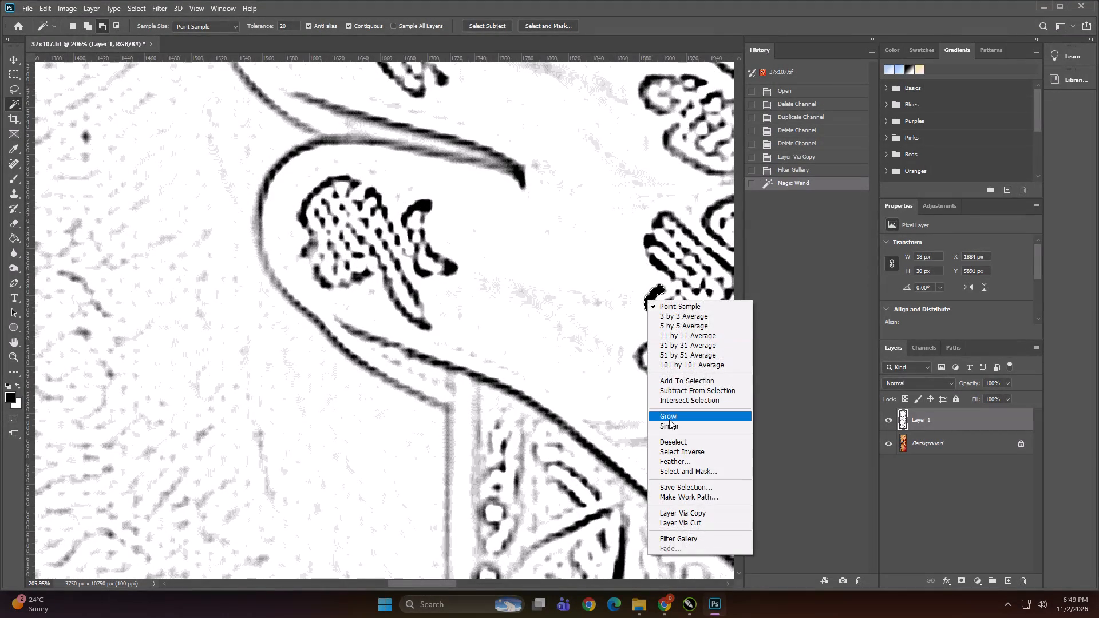
pyautogui.click(669, 425)
# With the Background layer active, create a red spot channel with 100% solidity from the line selection.
pyautogui.keyDown('alt'); pyautogui.scroll(-20, 475, 317); pyautogui.keyUp('alt')
pyautogui.keyDown('alt'); pyautogui.scroll(-14, 475, 317); pyautogui.keyUp('alt')
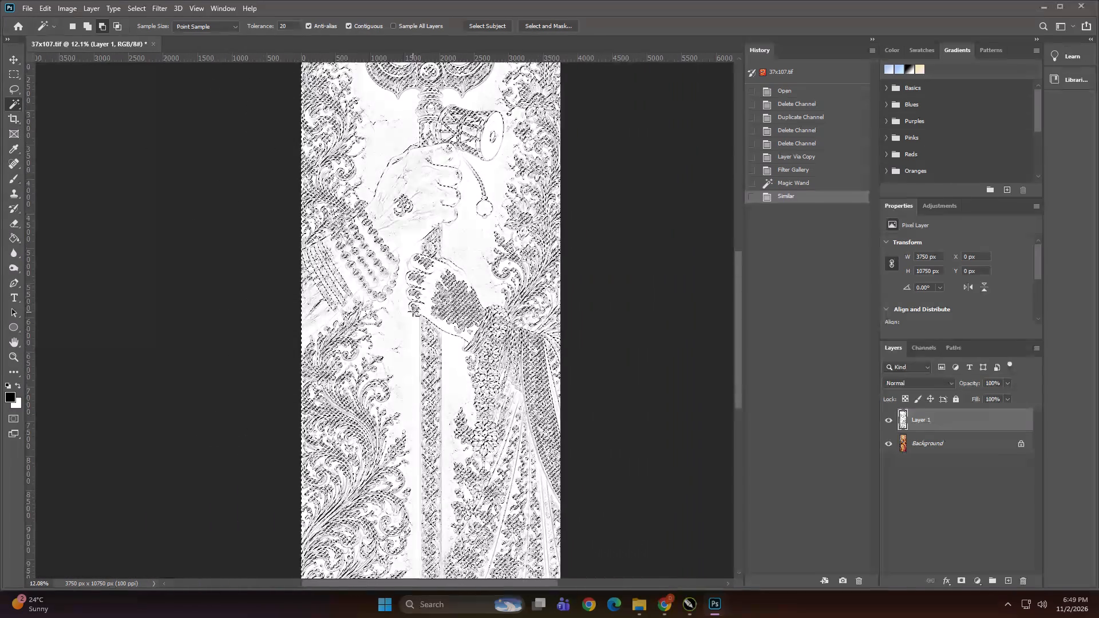
pyautogui.keyDown('alt'); pyautogui.scroll(-3, 413, 311); pyautogui.keyUp('alt')
pyautogui.click(947, 446)
pyautogui.click(928, 346)
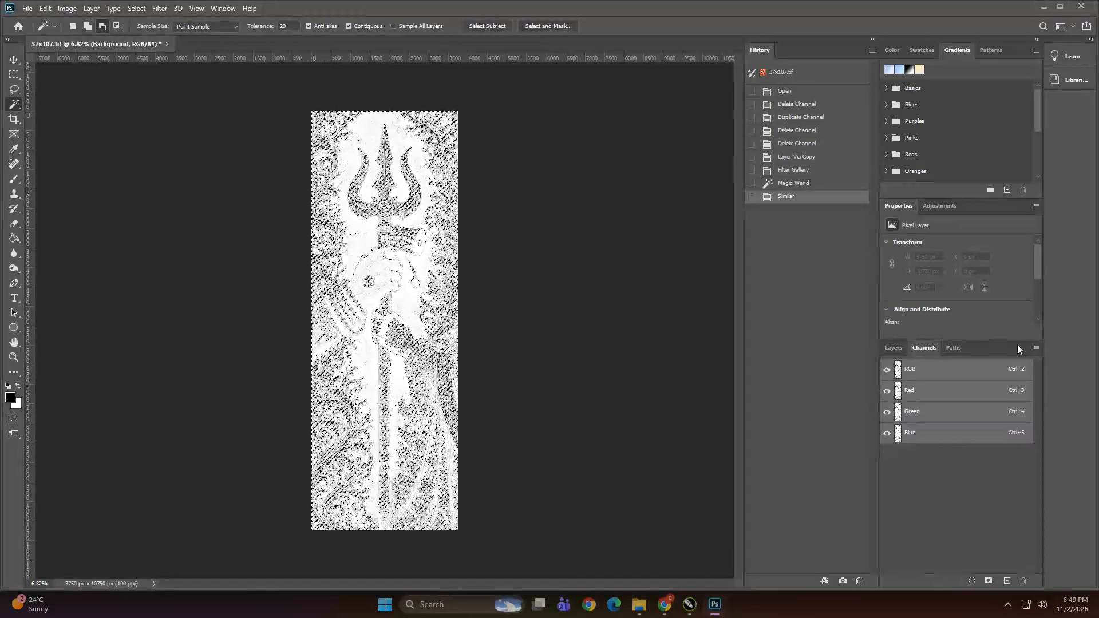
pyautogui.click(1035, 345)
pyautogui.click(1042, 395)
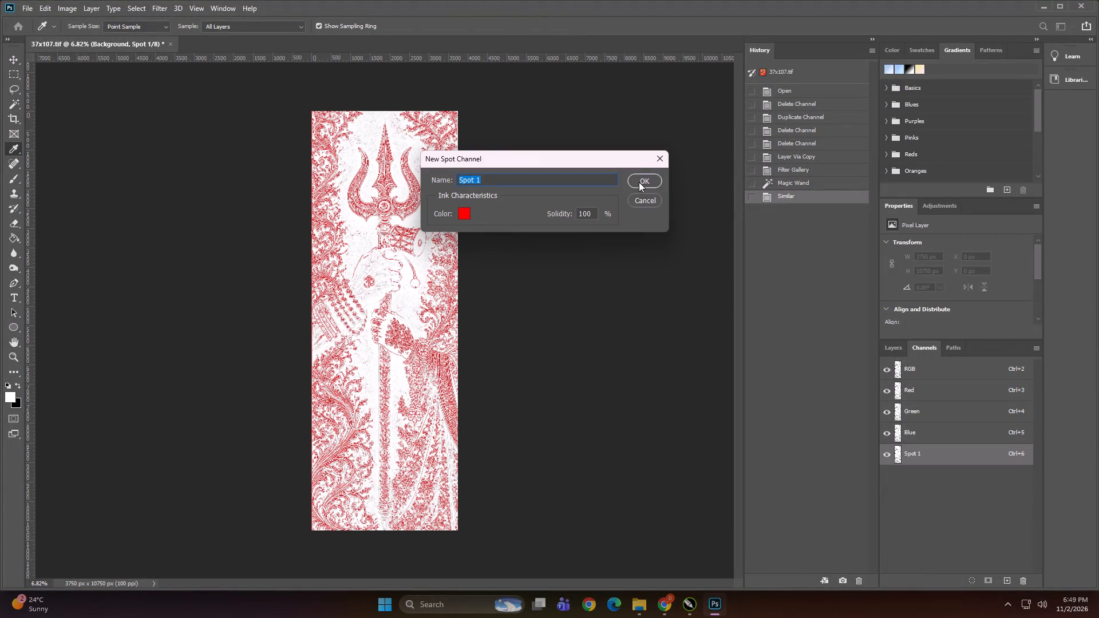
pyautogui.click(639, 182)
# Duplicate the Spot 1 channel as Spot 2 and make all colour and spot channels visible.
pyautogui.rightClick(942, 453)
pyautogui.click(947, 457)
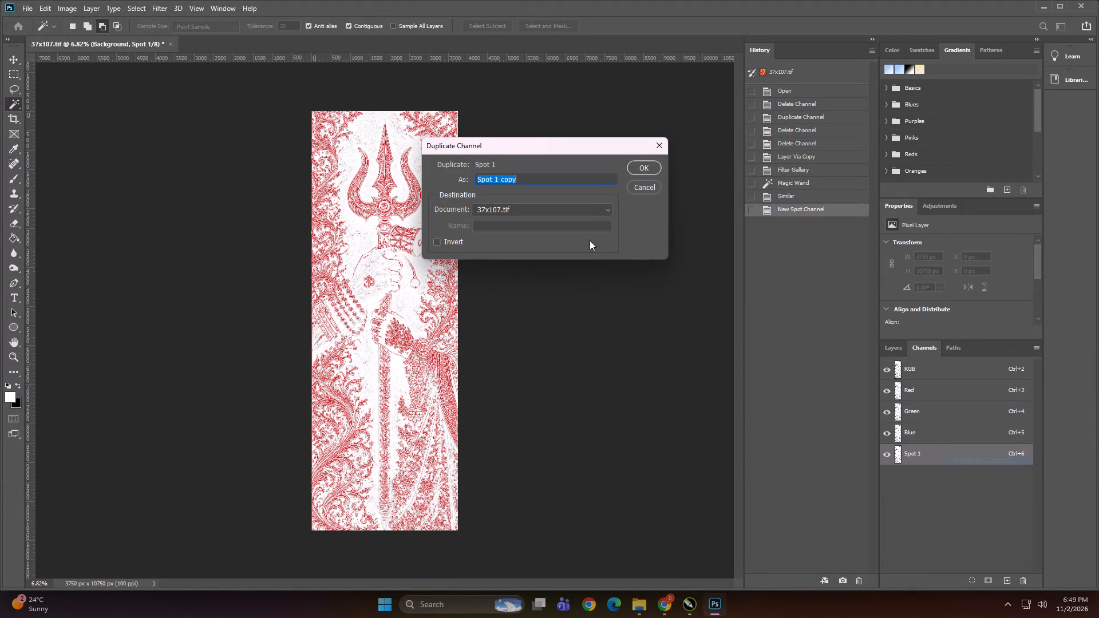
pyautogui.press('Right')
pyautogui.press('BackSpace')
pyautogui.press('BackSpace')
pyautogui.press('BackSpace')
pyautogui.press('BackSpace')
pyautogui.press('BackSpace')
pyautogui.press('BackSpace')
pyautogui.press('2')
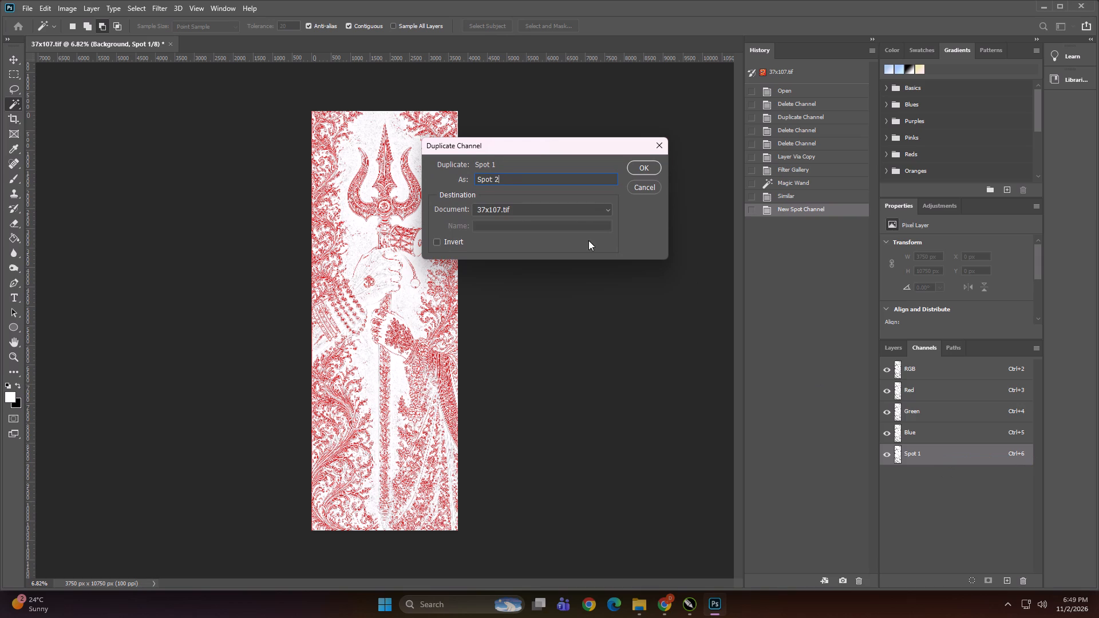
pyautogui.click(646, 164)
pyautogui.click(890, 454)
pyautogui.click(886, 437)
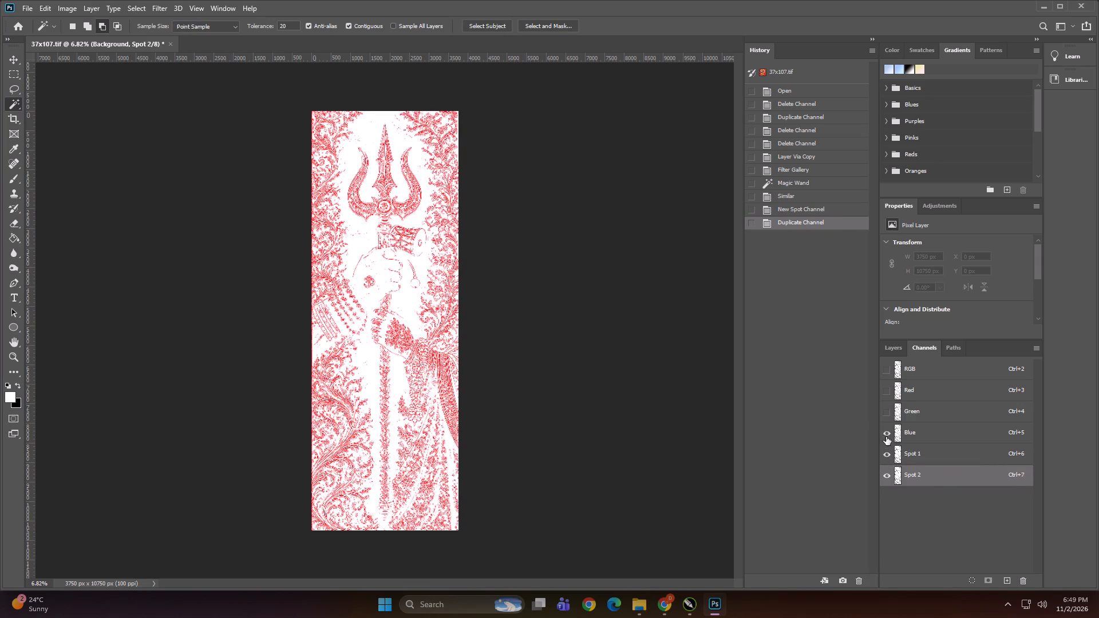
pyautogui.click(887, 413)
pyautogui.click(888, 392)
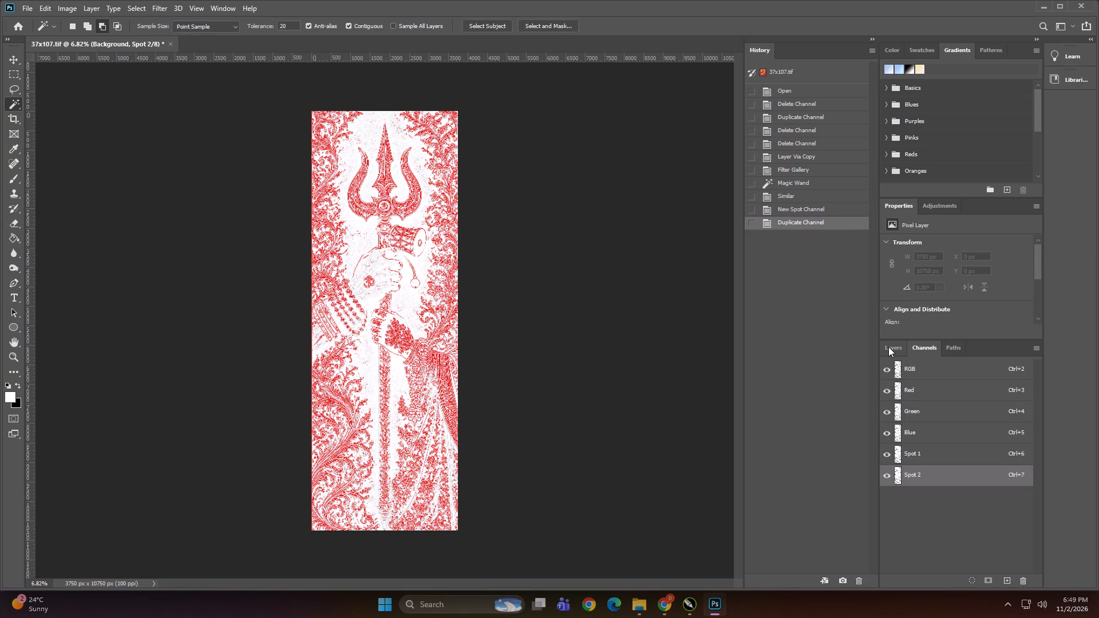
# Delete the Photocopy-filtered layer copy, keeping only the Background layer with the spot channels.
pyautogui.click(888, 347)
pyautogui.click(927, 418)
pyautogui.press('Delete')
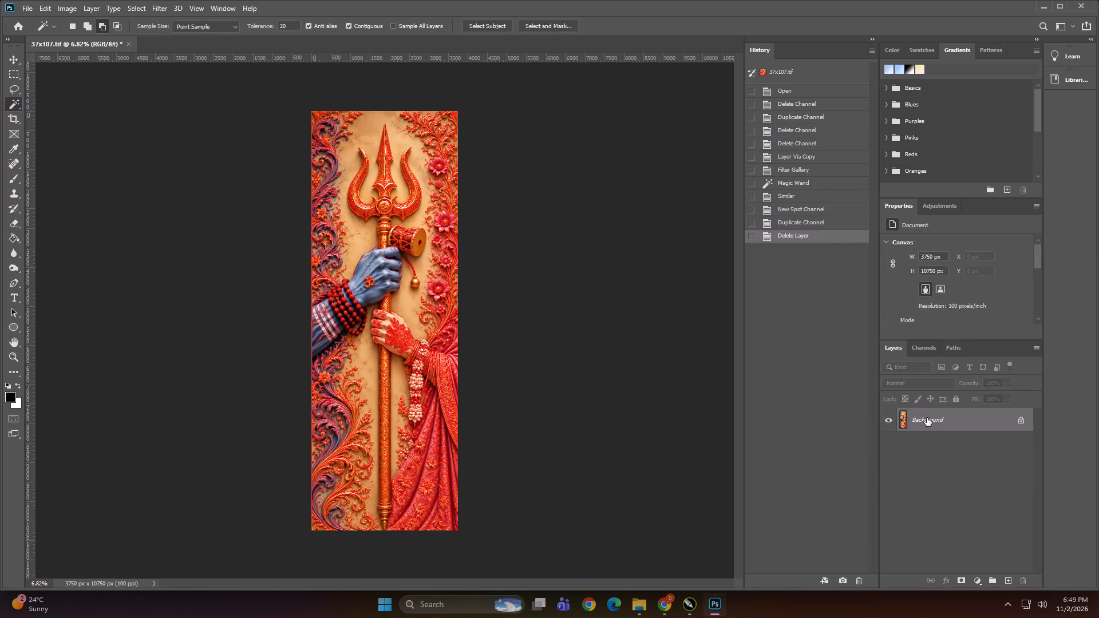
# Save the design over the existing 37x107 TIFF in Downloads, with spot colours included and LZW compression.
pyautogui.keyDown('alt'); pyautogui.scroll(5, 406, 363); pyautogui.keyUp('alt')
pyautogui.keyDown('alt'); pyautogui.scroll(-1, 406, 363); pyautogui.keyUp('alt')
pyautogui.keyDown('alt'); pyautogui.scroll(13, 406, 363); pyautogui.keyUp('alt')
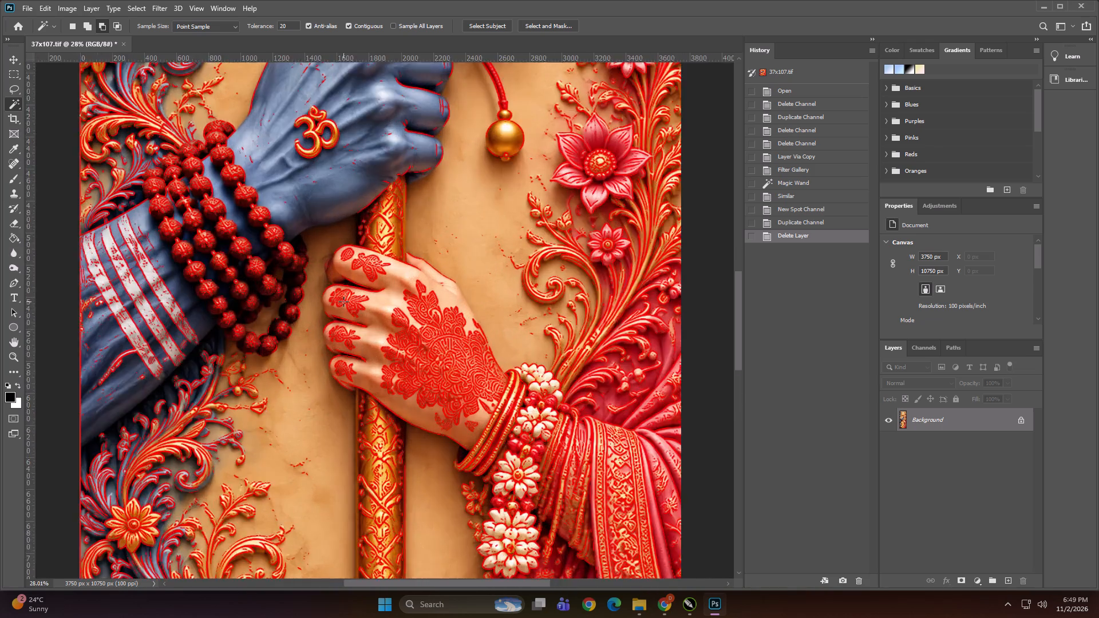
pyautogui.keyDown('alt'); pyautogui.scroll(10, 343, 302); pyautogui.keyUp('alt')
pyautogui.keyDown('alt'); pyautogui.scroll(-1, 343, 302); pyautogui.keyUp('alt')
pyautogui.keyDown('alt'); pyautogui.scroll(9, 343, 302); pyautogui.keyUp('alt')
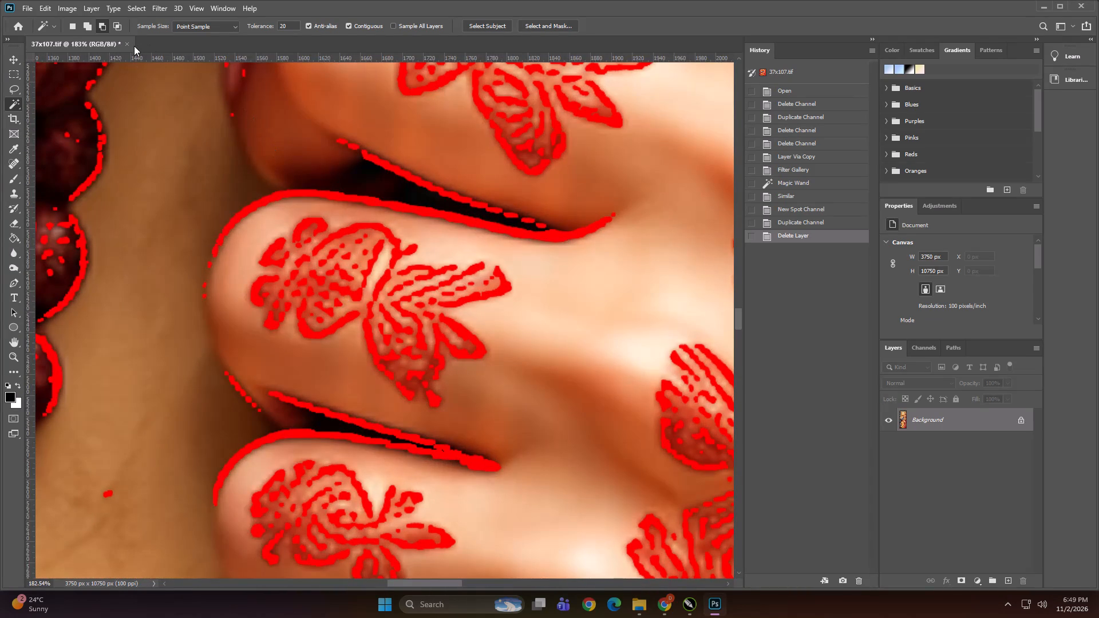
pyautogui.hotkey('ctrl', 'shift', 's')
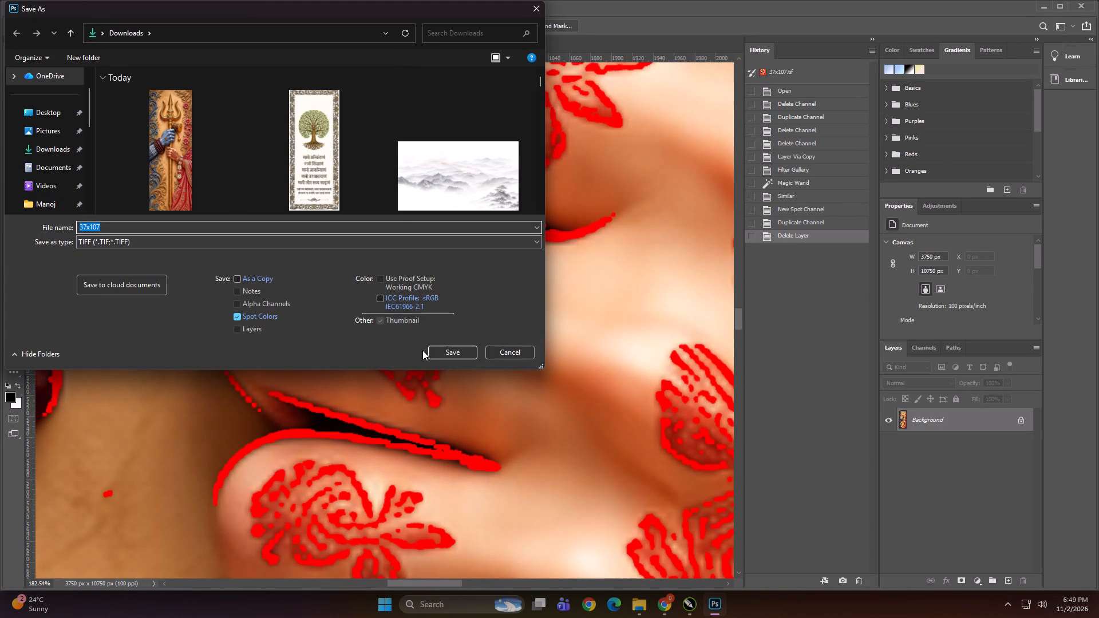
pyautogui.click(436, 351)
pyautogui.click(572, 301)
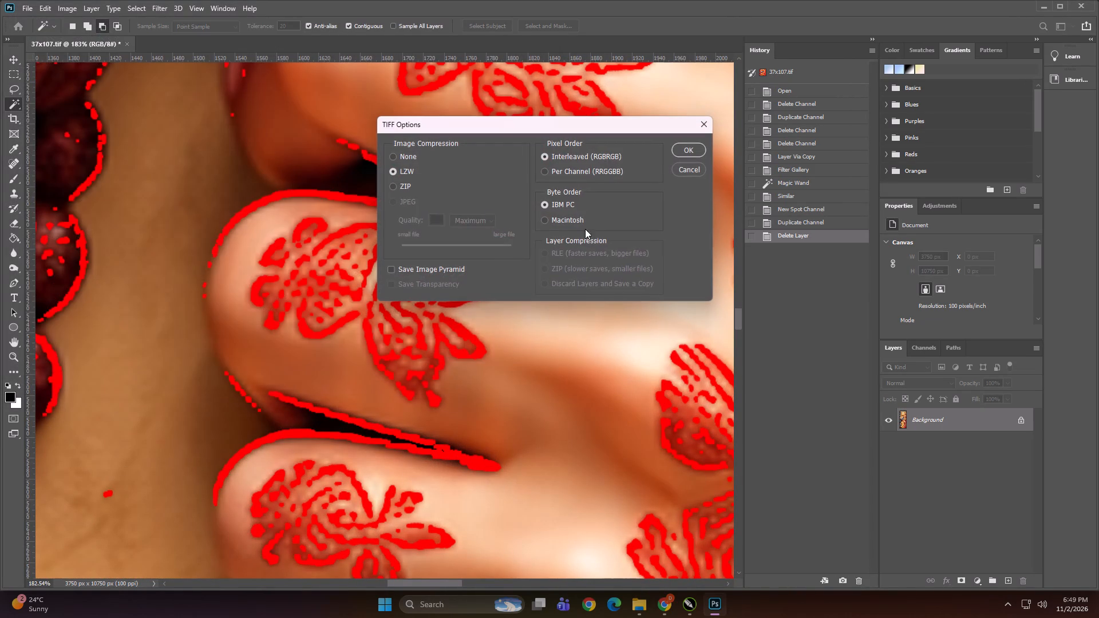
pyautogui.click(690, 152)
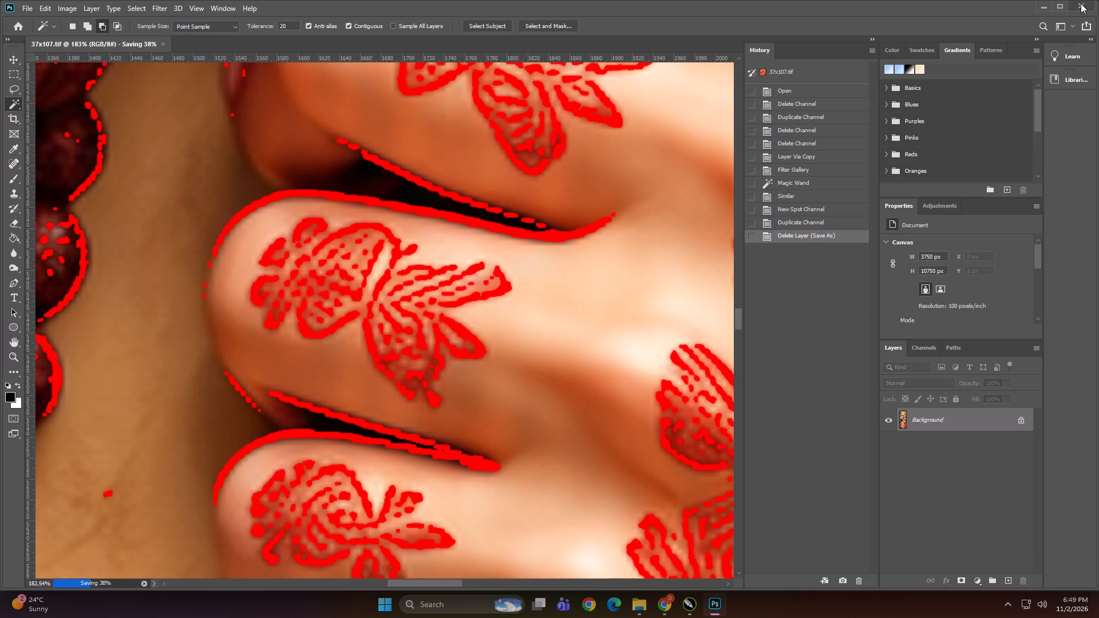
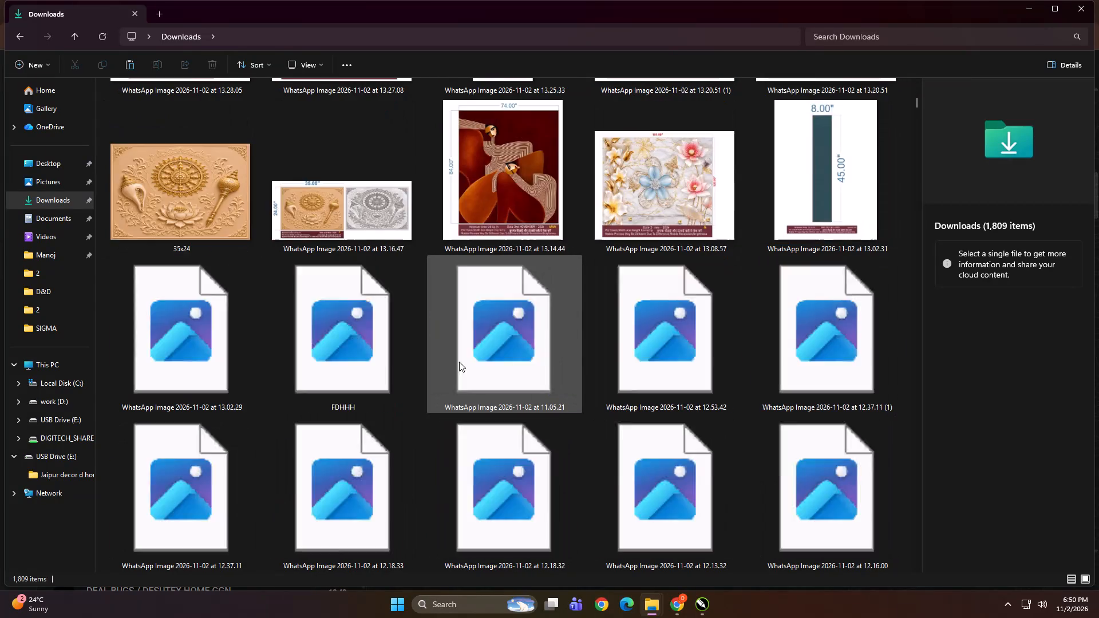
# Look through the file > Nov folder on DIGITECH_SHAREDRIVE, including its 01 subfolder.
pyautogui.scroll(-1, 459, 362)
pyautogui.click(60, 356)
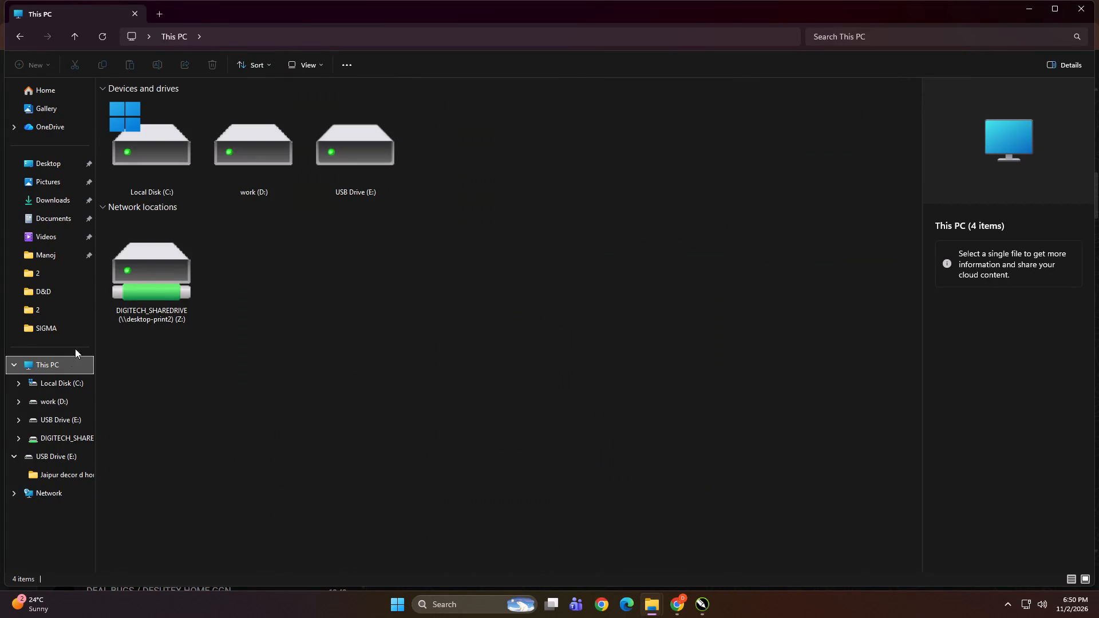
pyautogui.doubleClick(183, 268)
pyautogui.doubleClick(492, 100)
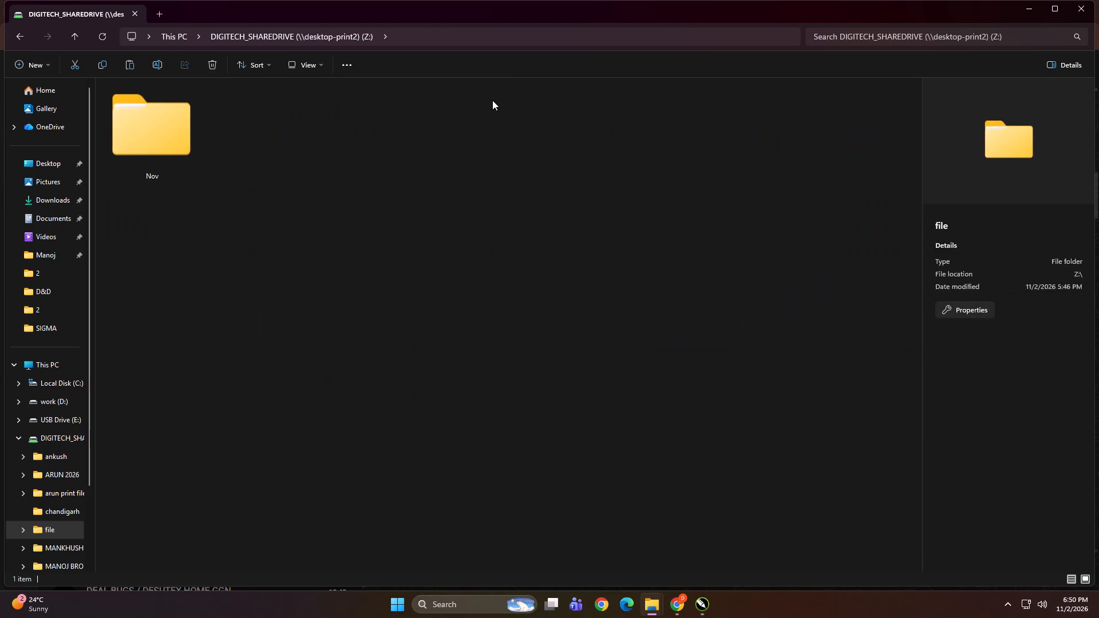
pyautogui.click(72, 146)
pyautogui.doubleClick(128, 130)
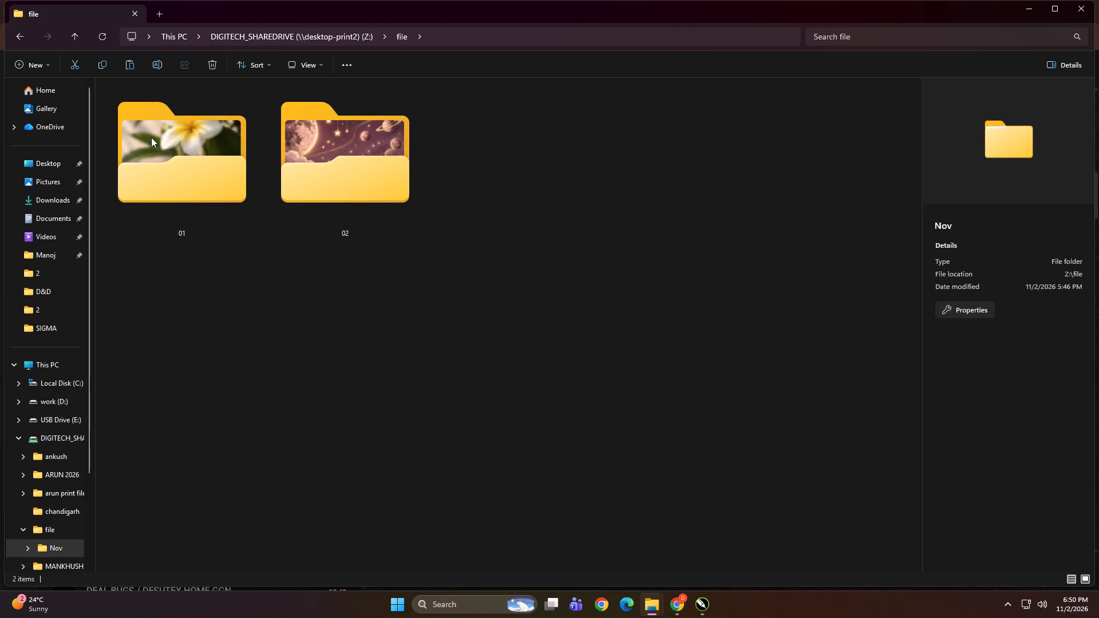
pyautogui.click(320, 309)
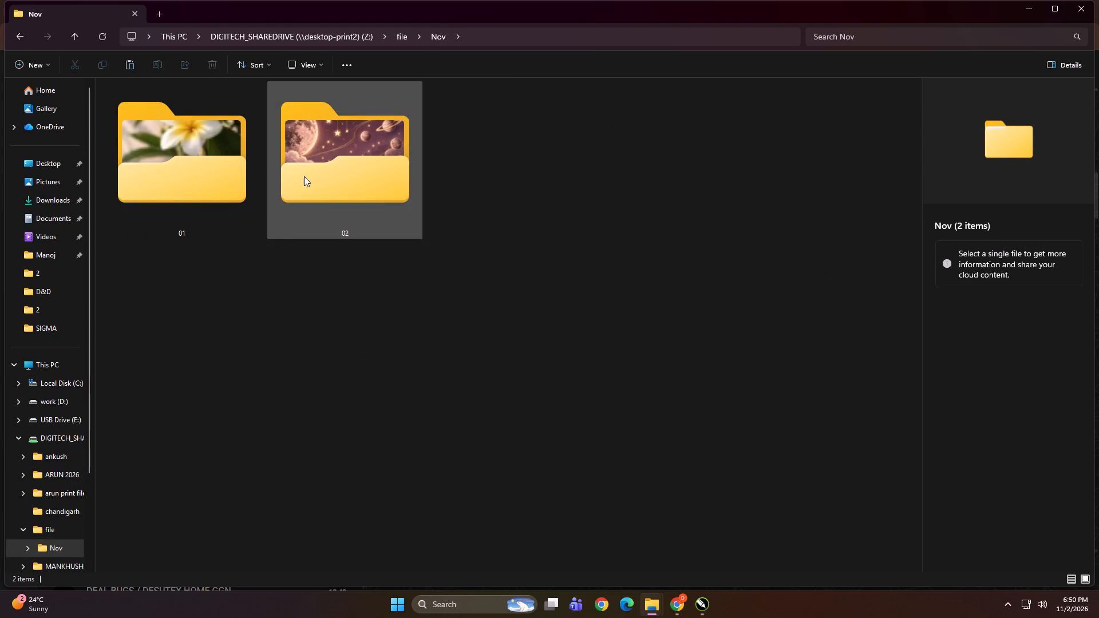
pyautogui.doubleClick(226, 172)
pyautogui.press('BackSpace')
pyautogui.press('BackSpace')
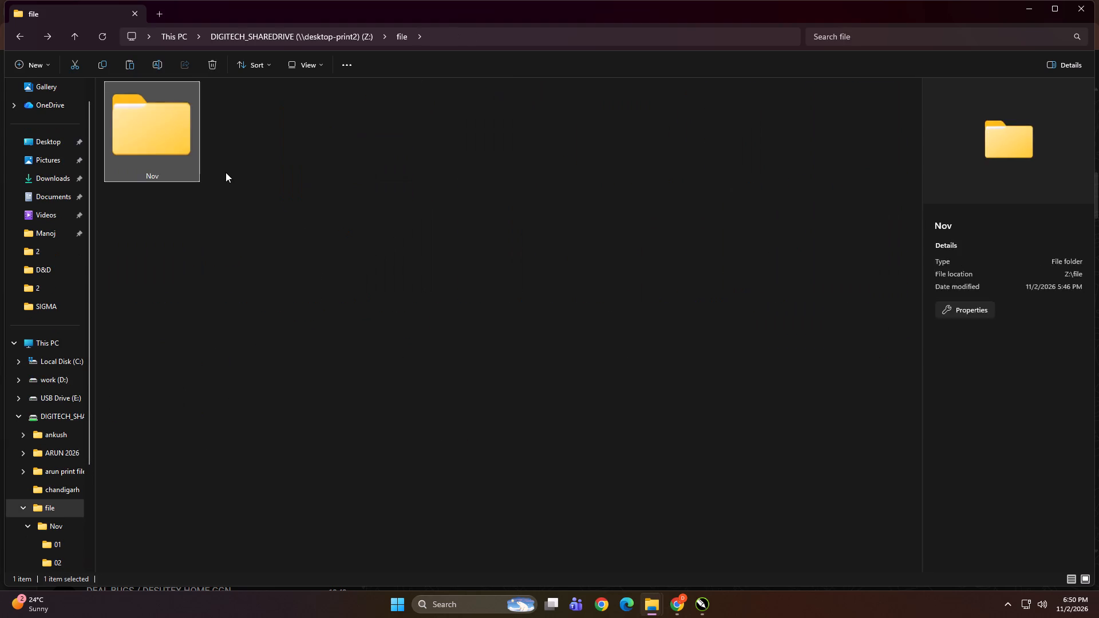
pyautogui.press('BackSpace')
# Examine the client folders under Print > NOV > 2 on DIGITECH_SHAREDRIVE.
pyautogui.click(672, 138)
pyautogui.doubleClick(691, 137)
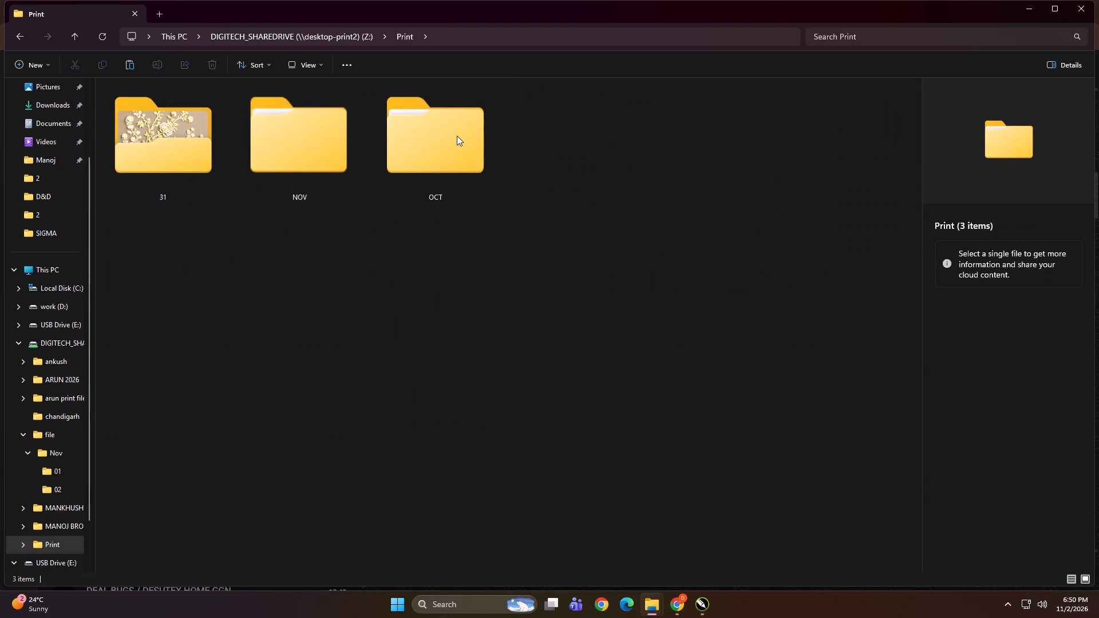
pyautogui.doubleClick(329, 135)
pyautogui.click(329, 140)
pyautogui.doubleClick(329, 140)
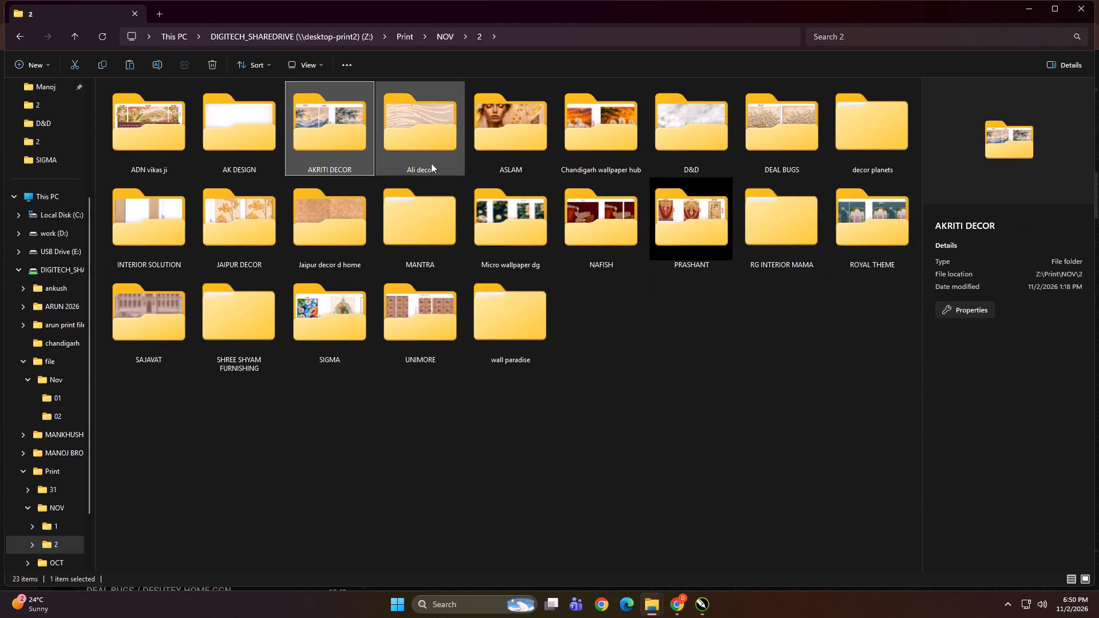
pyautogui.click(704, 391)
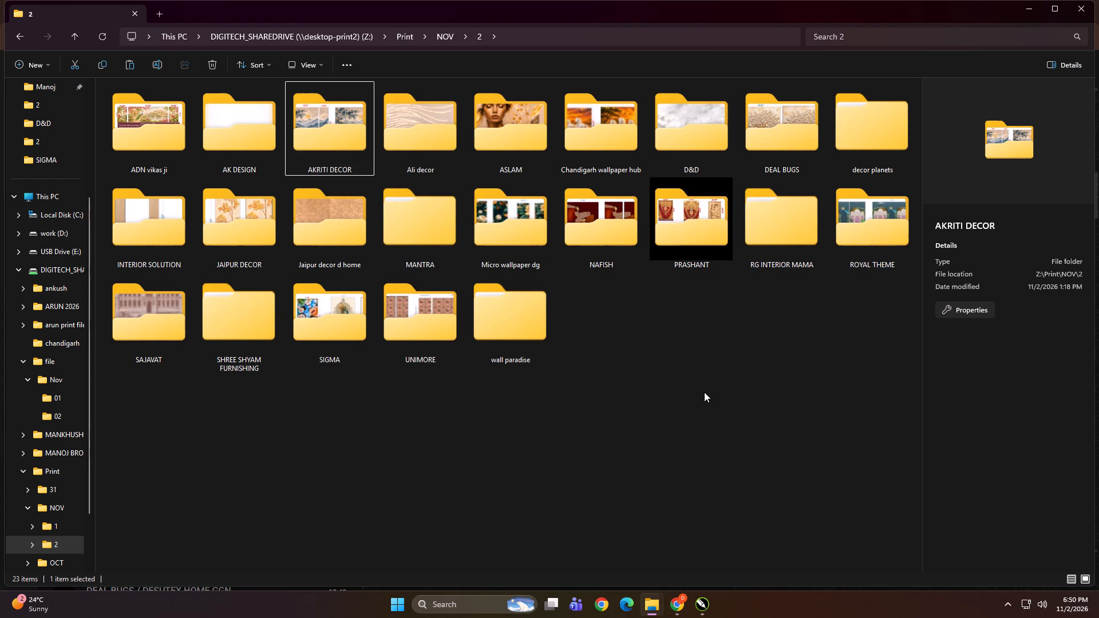
pyautogui.click(651, 381)
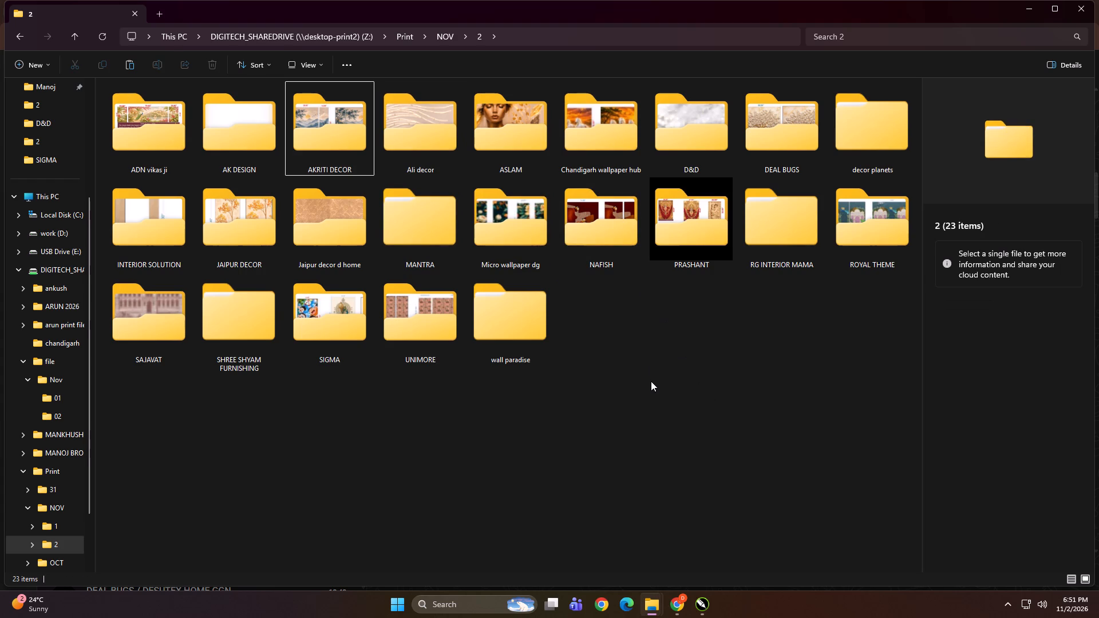
# Search the Print > NOV folder for "wallpaper" and open the WALLPAPER HUB folder.
pyautogui.press('BackSpace')
pyautogui.click(513, 375)
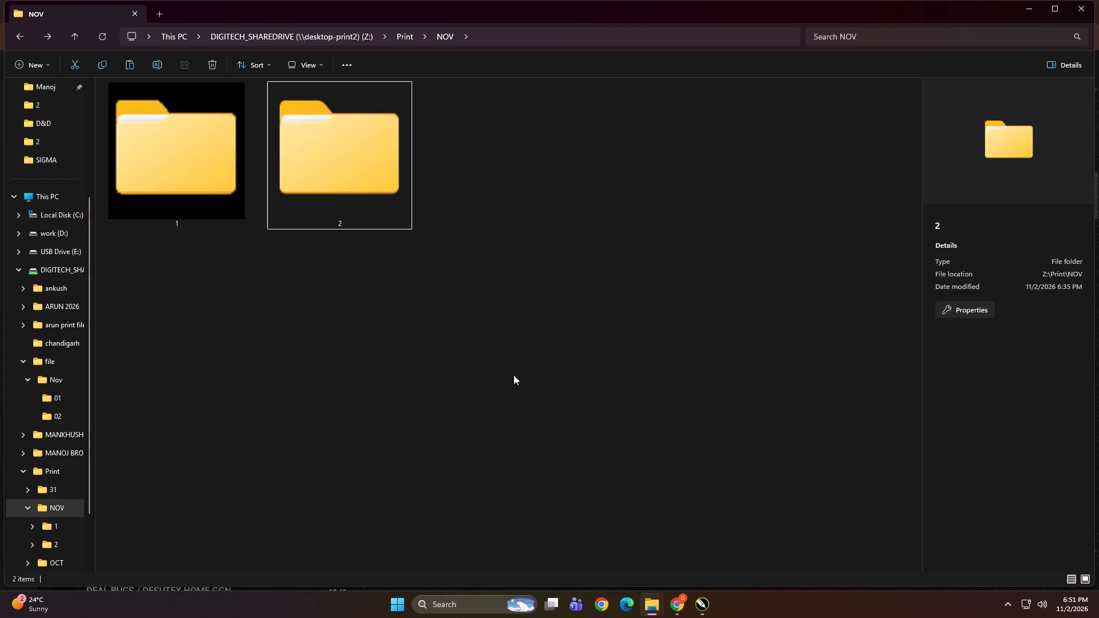
pyautogui.click(443, 331)
pyautogui.click(862, 36)
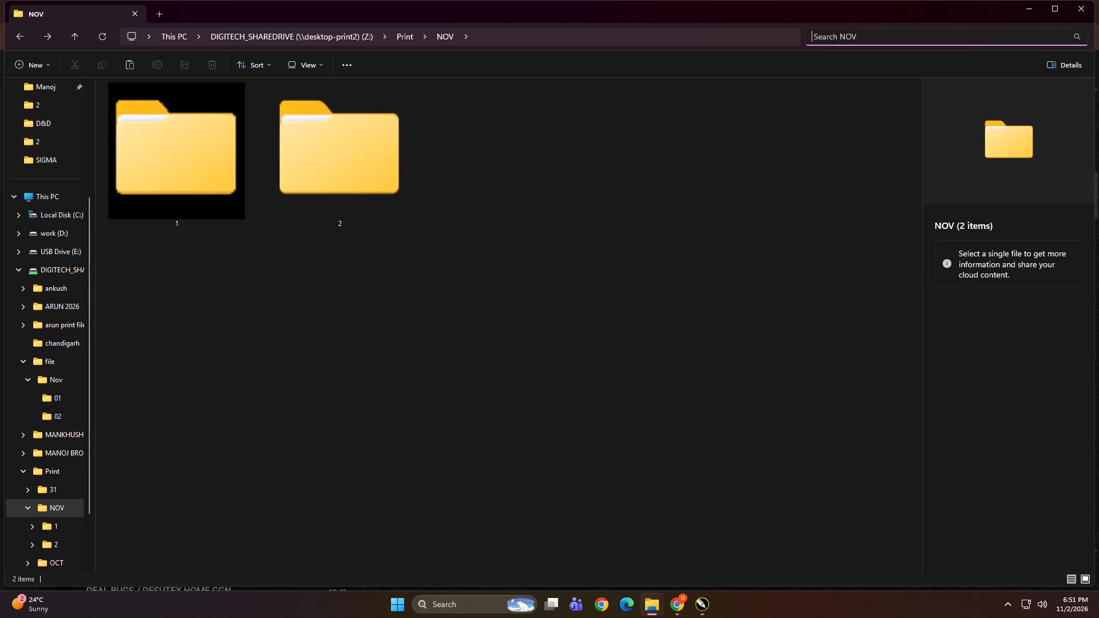
pyautogui.write('WALL')
pyautogui.hotkey('ctrl', 'a')
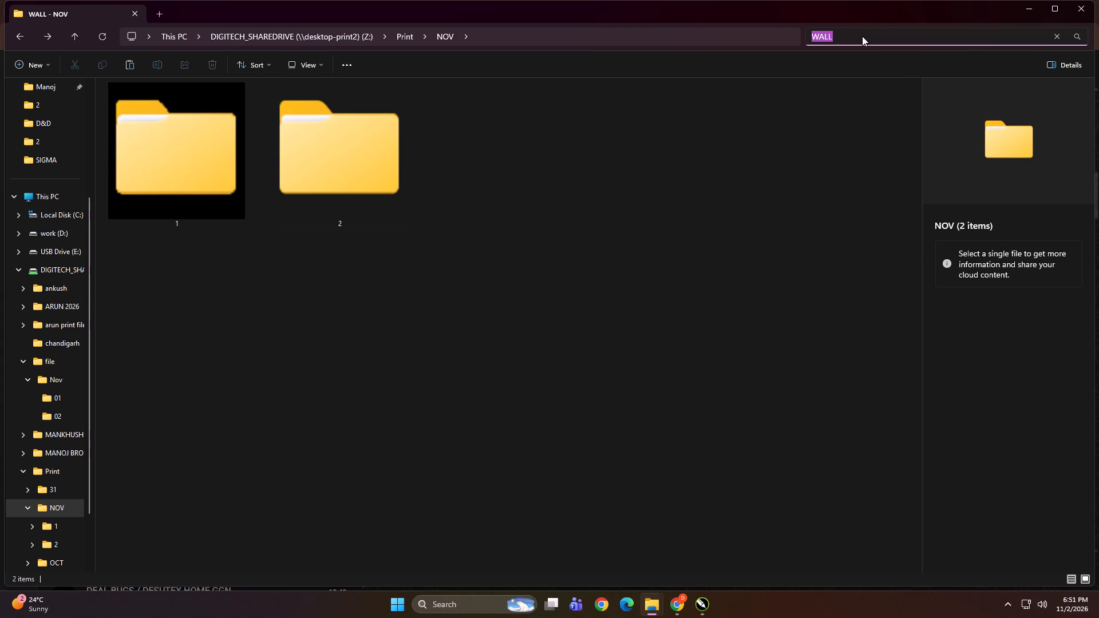
pyautogui.write('wallpaper')
pyautogui.keyDown('ctrl'); pyautogui.scroll(8, 685, 188); pyautogui.keyUp('ctrl')
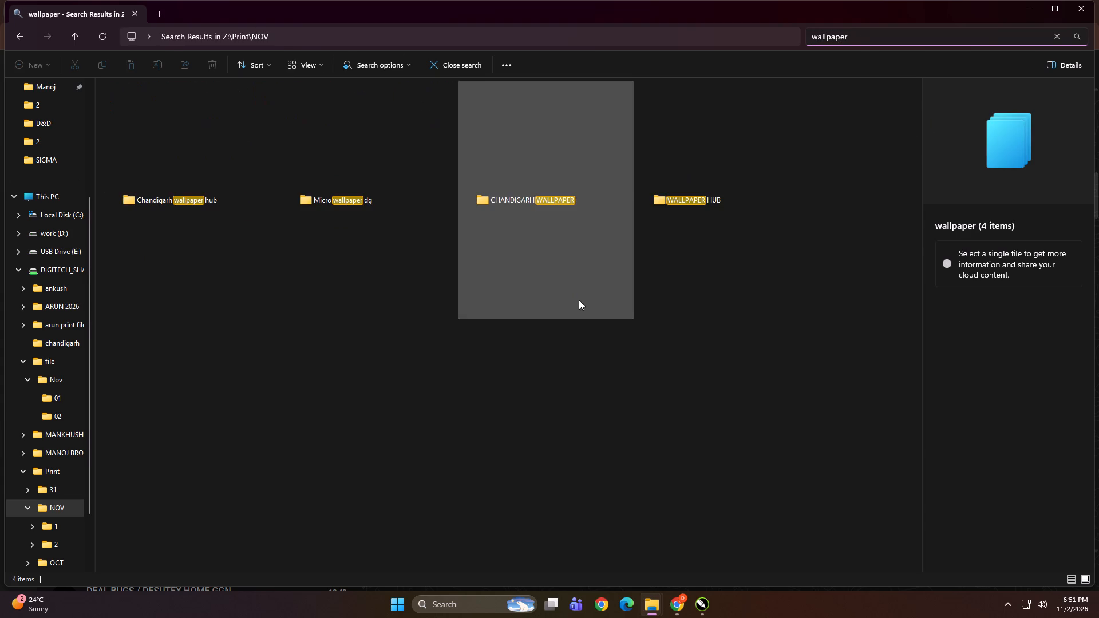
pyautogui.keyDown('ctrl'); pyautogui.scroll(8, 556, 309); pyautogui.keyUp('ctrl')
pyautogui.keyDown('ctrl'); pyautogui.scroll(20, 425, 366); pyautogui.keyUp('ctrl')
pyautogui.keyDown('ctrl'); pyautogui.scroll(5, 425, 366); pyautogui.keyUp('ctrl')
pyautogui.doubleClick(620, 171)
# Examine the 130x91 and 151x90 folders inside WALLPAPER HUB, then leave that folder.
pyautogui.keyDown('ctrl'); pyautogui.scroll(5, 575, 335); pyautogui.keyUp('ctrl')
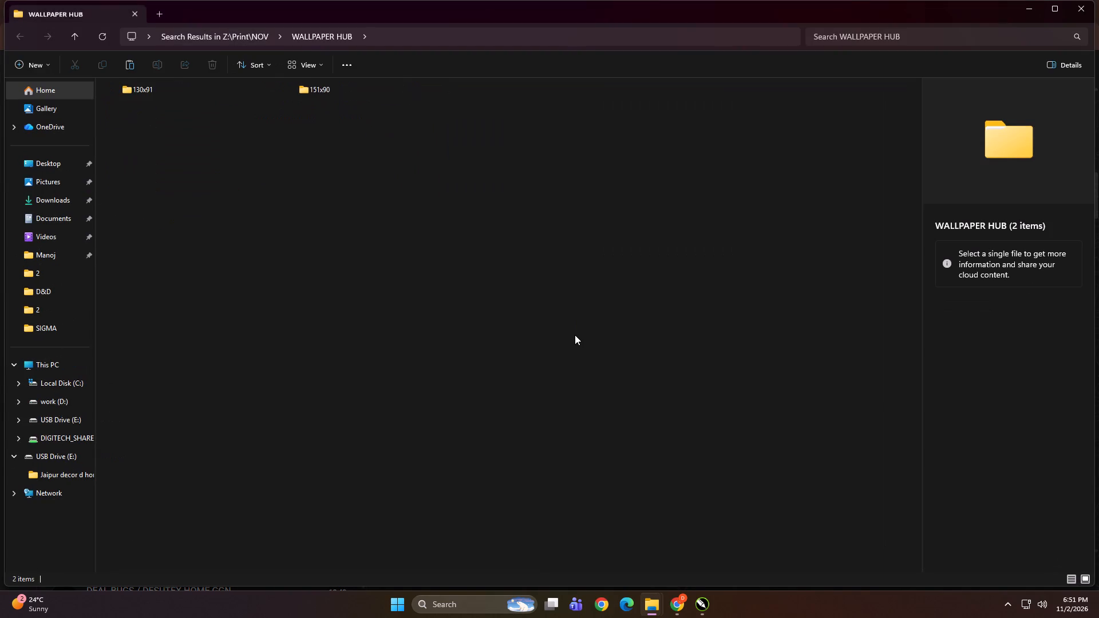
pyautogui.keyDown('ctrl'); pyautogui.scroll(20, 575, 335); pyautogui.keyUp('ctrl')
pyautogui.keyDown('ctrl'); pyautogui.scroll(15, 575, 335); pyautogui.keyUp('ctrl')
pyautogui.doubleClick(214, 179)
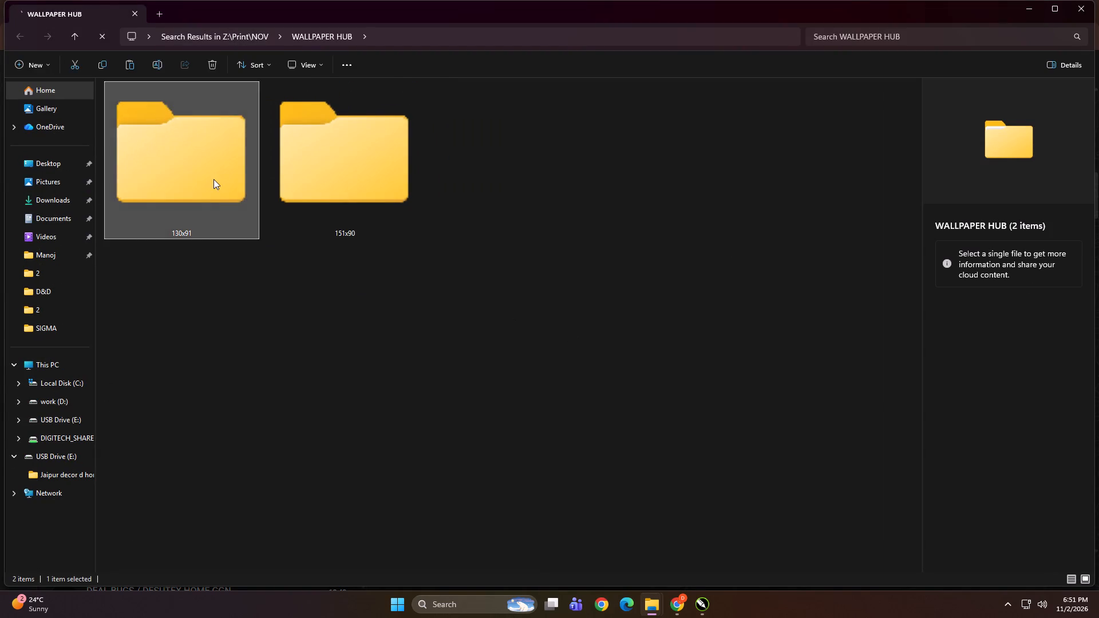
pyautogui.press('BackSpace')
pyautogui.doubleClick(274, 169)
pyautogui.click(361, 357)
pyautogui.press('BackSpace')
pyautogui.press('BackSpace')
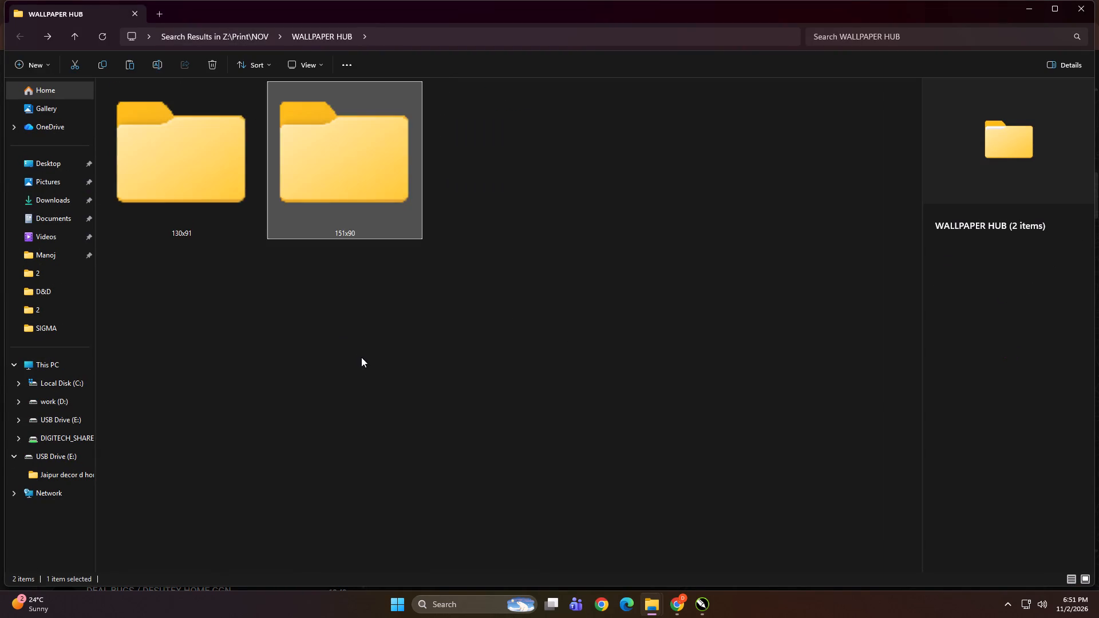
pyautogui.press('BackSpace')
pyautogui.click(361, 357)
pyautogui.press('BackSpace')
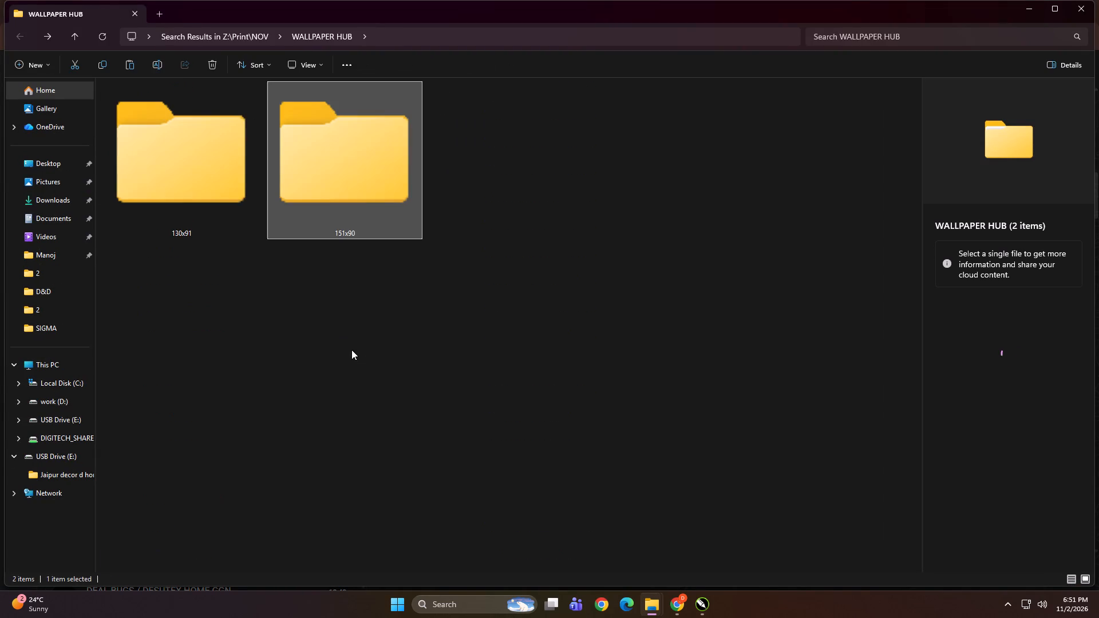
pyautogui.press('BackSpace')
pyautogui.click(357, 346)
pyautogui.press('BackSpace')
pyautogui.click(357, 346)
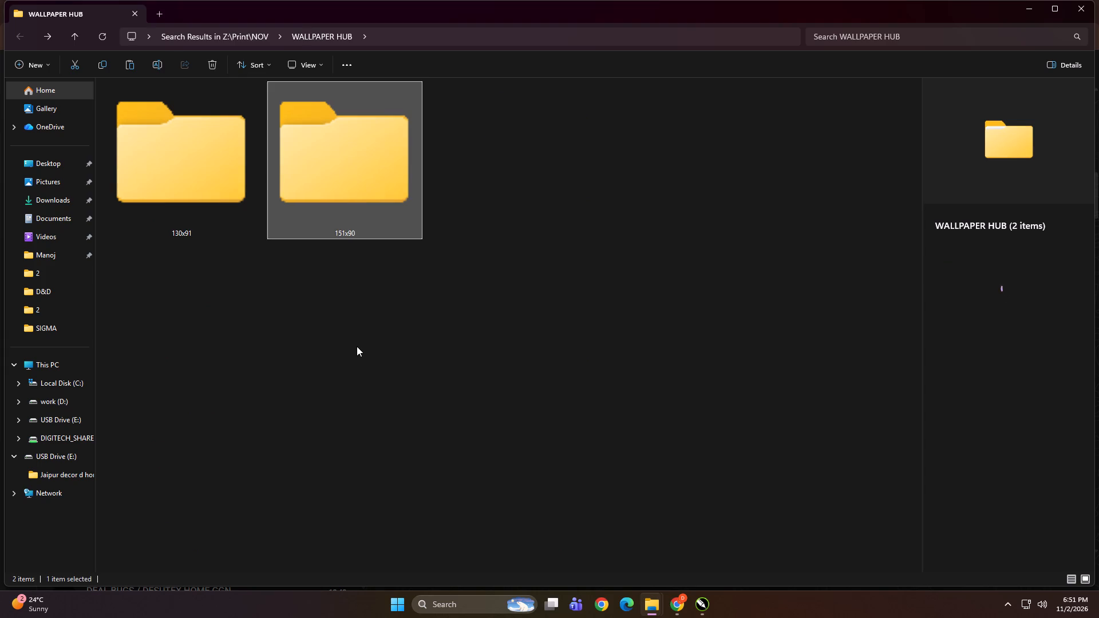
pyautogui.press('BackSpace')
pyautogui.scroll(5, 70, 378)
# Check the Manoj and MANKHUSH folders on the work (D:) drive.
pyautogui.click(62, 361)
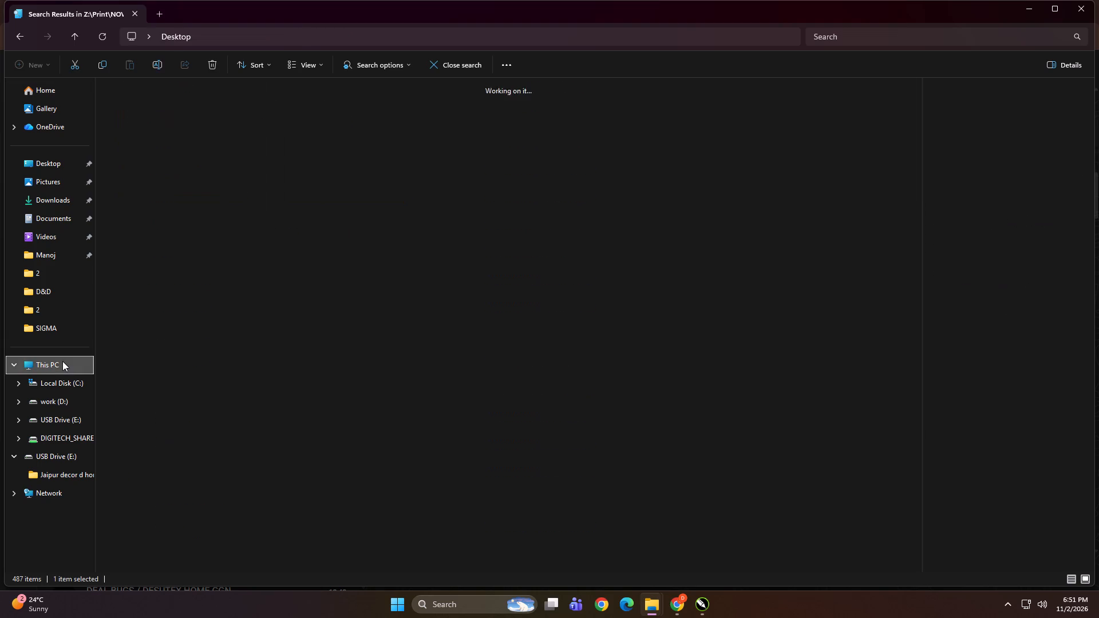
pyautogui.doubleClick(248, 155)
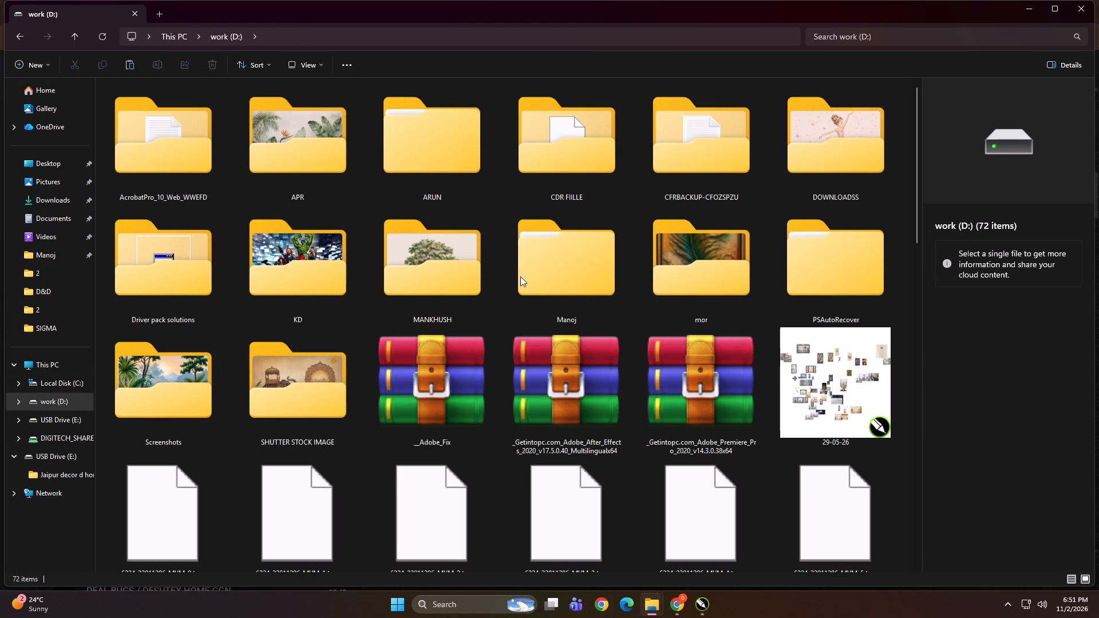
pyautogui.doubleClick(551, 274)
pyautogui.press('BackSpace')
pyautogui.tripleClick(448, 252)
pyautogui.click(268, 441)
pyautogui.press('BackSpace')
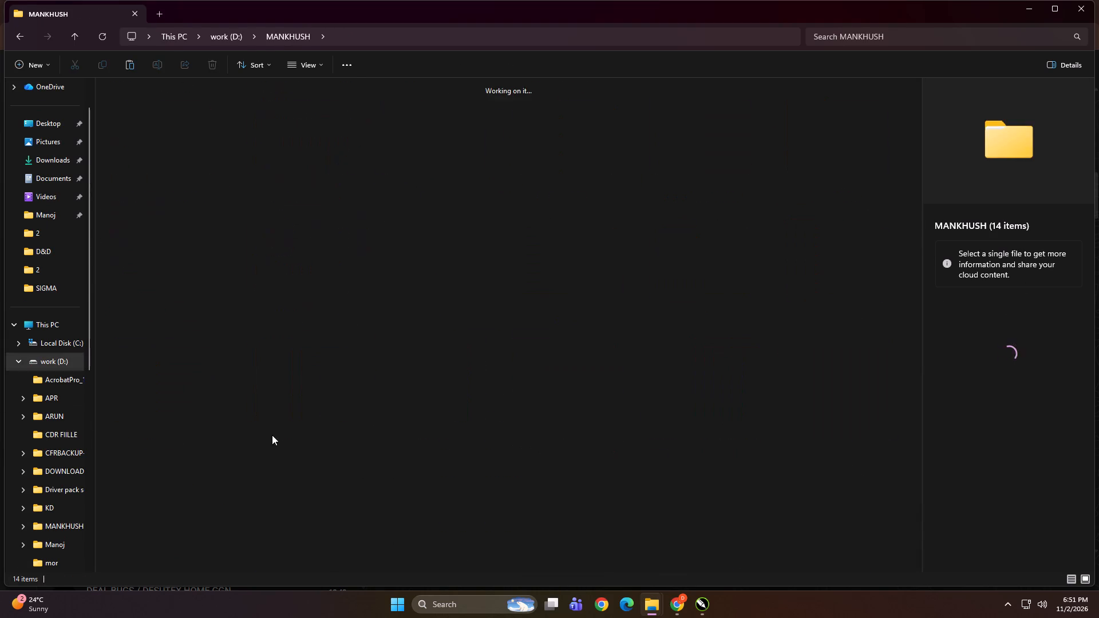
pyautogui.press('BackSpace')
# Examine the client folders for day 31 in KD > PRINT FILE > OCTOBER on the work (D:) drive.
pyautogui.doubleClick(269, 143)
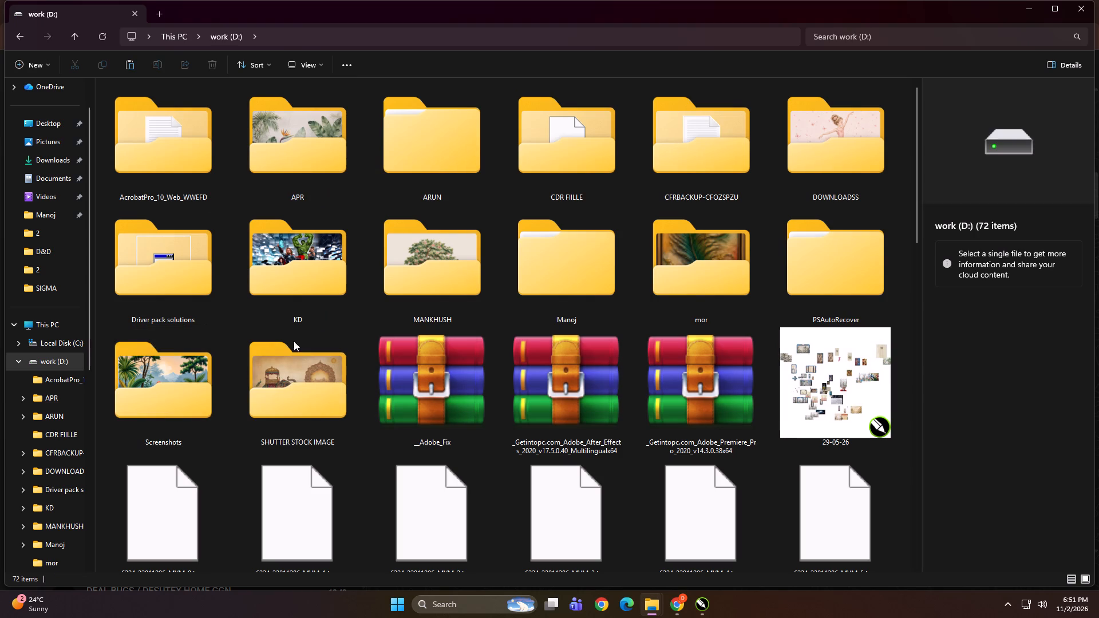
pyautogui.doubleClick(292, 286)
pyautogui.doubleClick(483, 176)
pyautogui.doubleClick(339, 175)
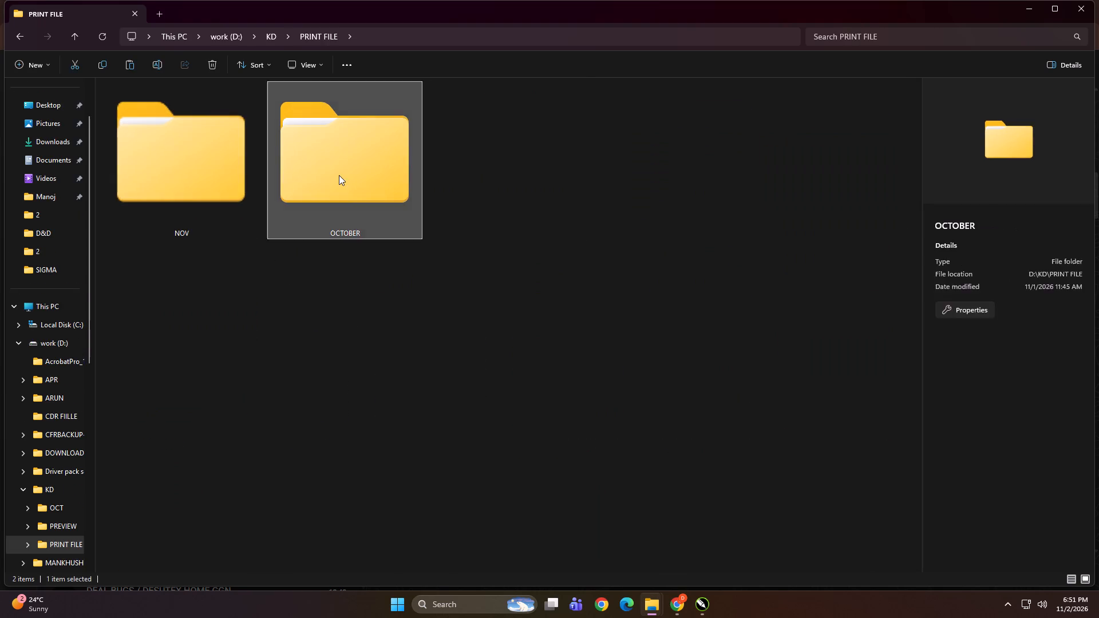
pyautogui.doubleClick(339, 257)
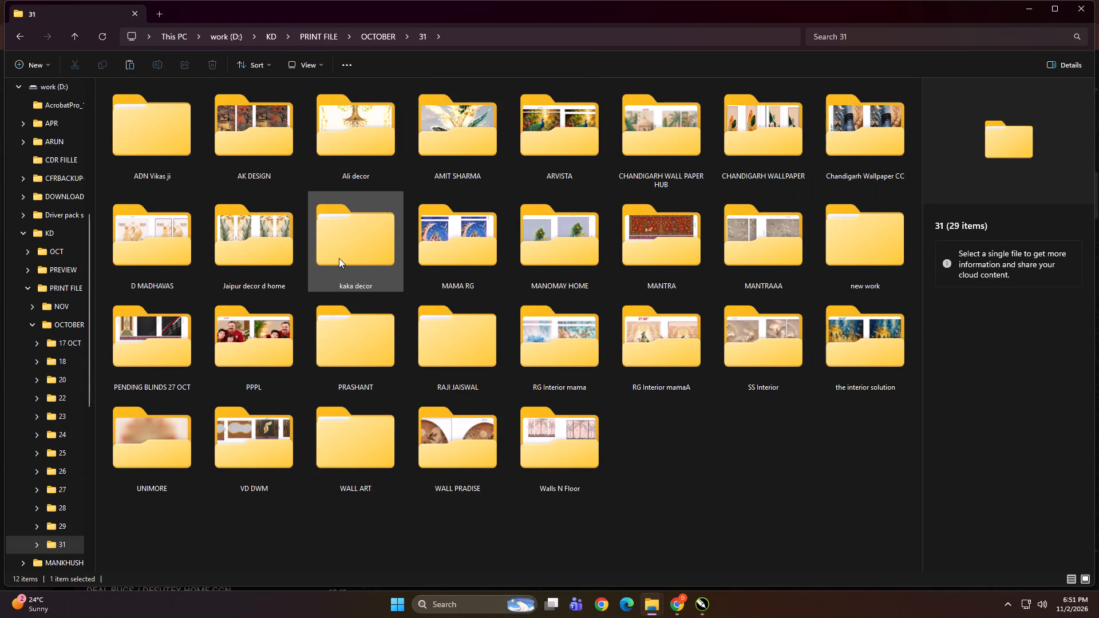
pyautogui.press('BackSpace')
pyautogui.click(568, 359)
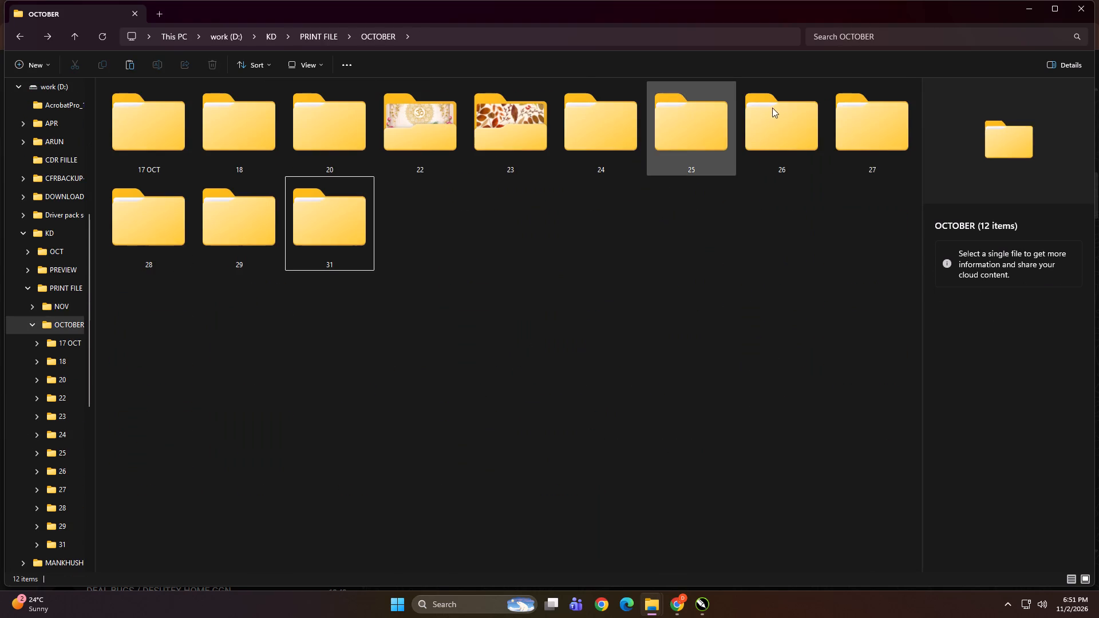
# Search the OCTOBER print folder for "wallpaper" and look over the matching client folders.
pyautogui.click(813, 43)
pyautogui.write('wall')
pyautogui.write('paper')
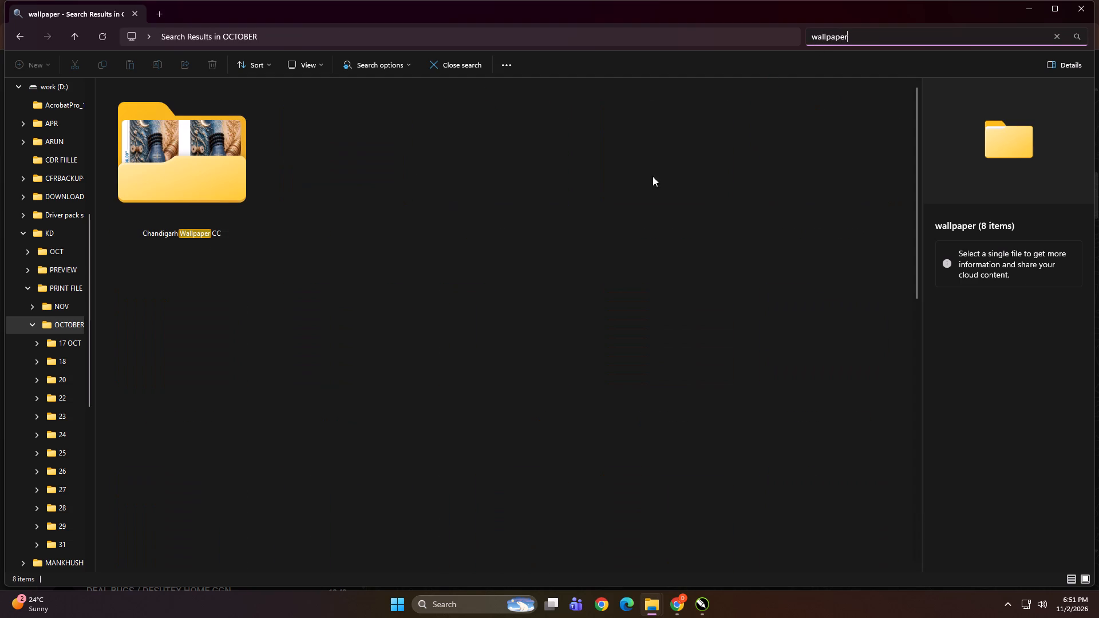
pyautogui.keyDown('ctrl'); pyautogui.scroll(-8, 541, 276); pyautogui.keyUp('ctrl')
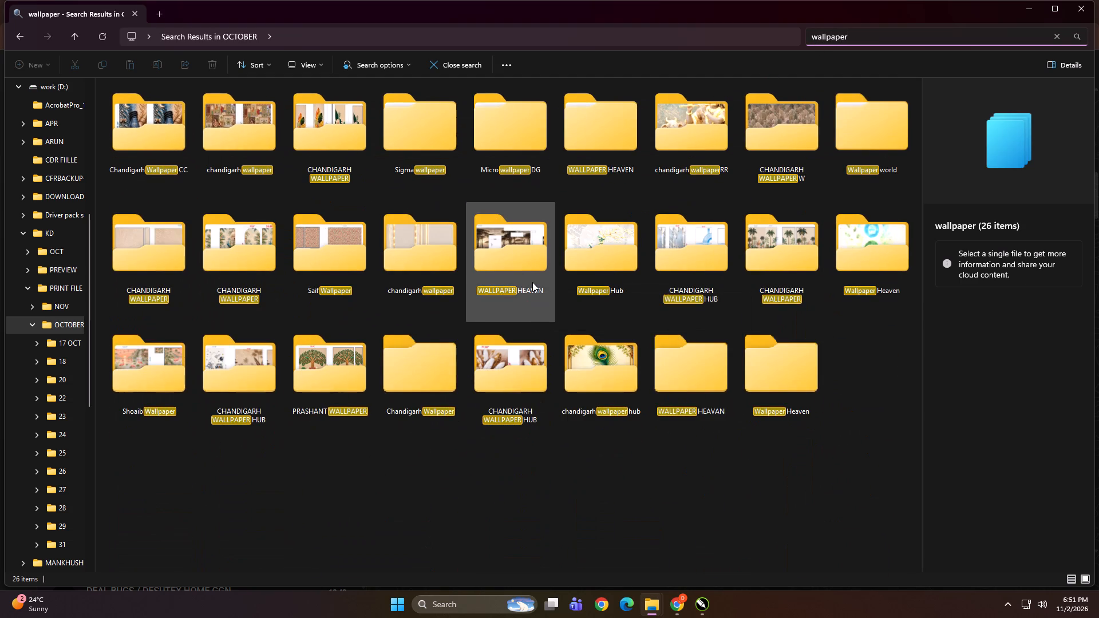
pyautogui.click(456, 489)
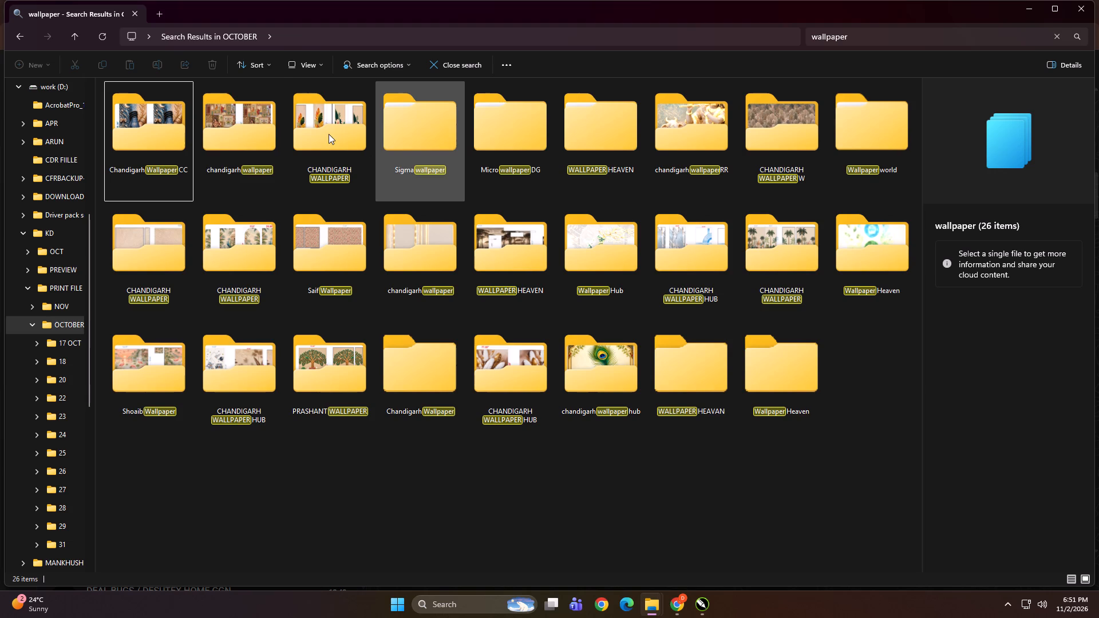
# Narrow the OCTOBER search to "wallpaper hub", then widen it back to "wallpaper".
pyautogui.click(851, 39)
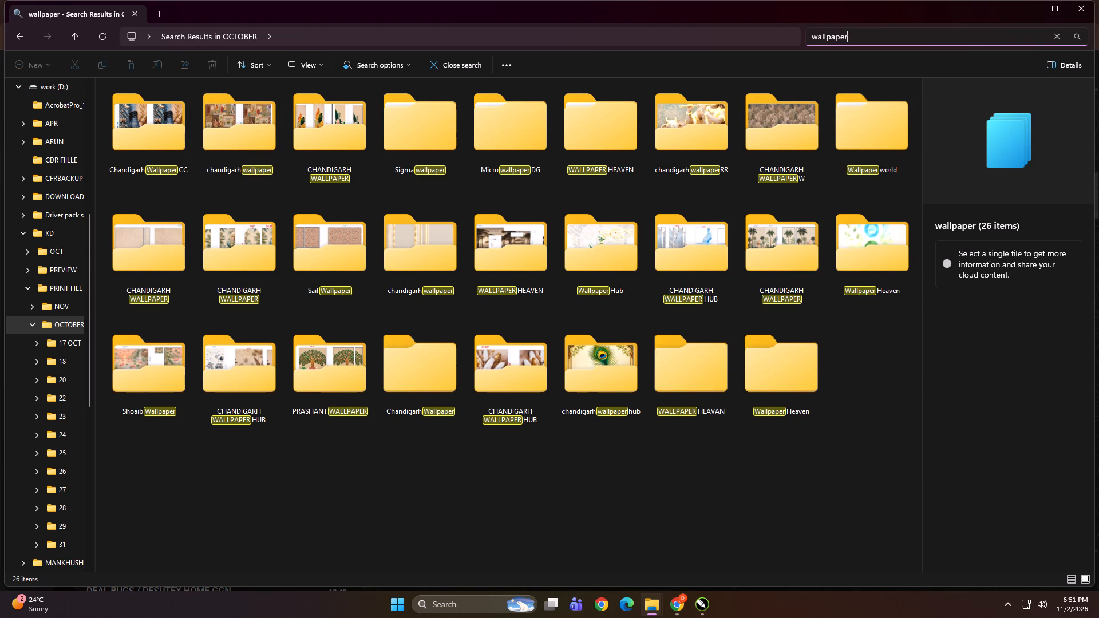
pyautogui.press('space')
pyautogui.write('hub')
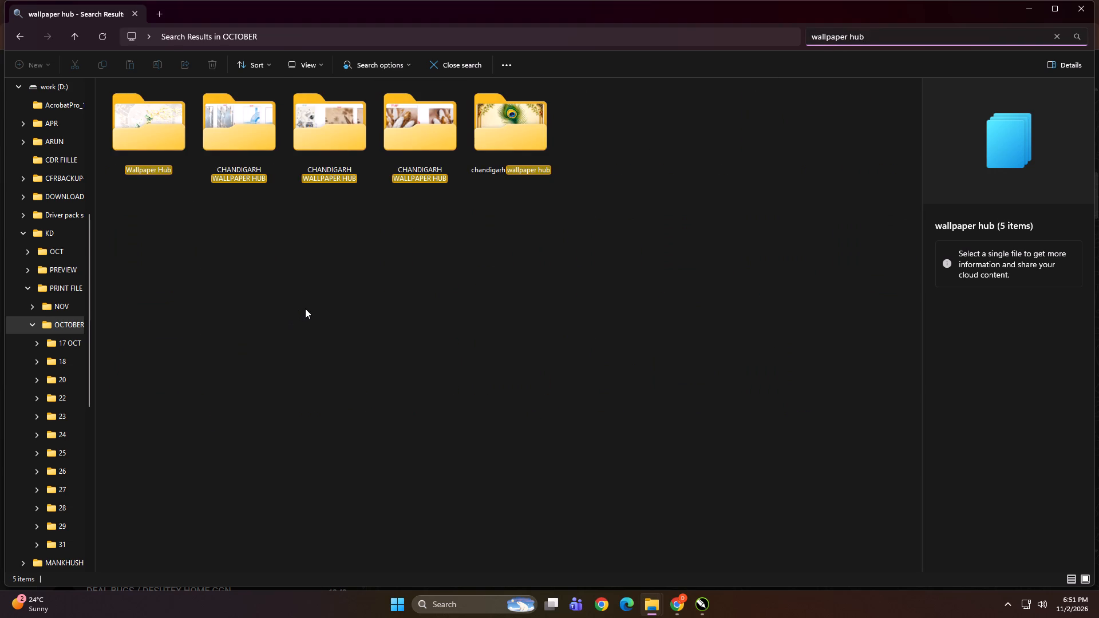
pyautogui.press('BackSpace')
pyautogui.press('BackSpace')
pyautogui.press('BackSpace')
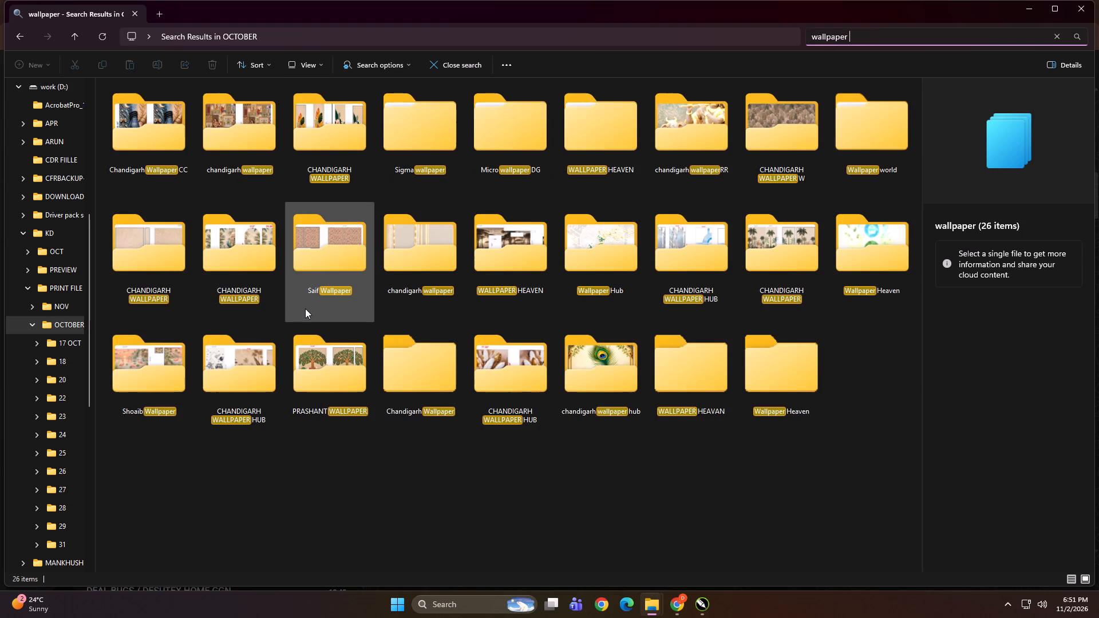
pyautogui.press('BackSpace')
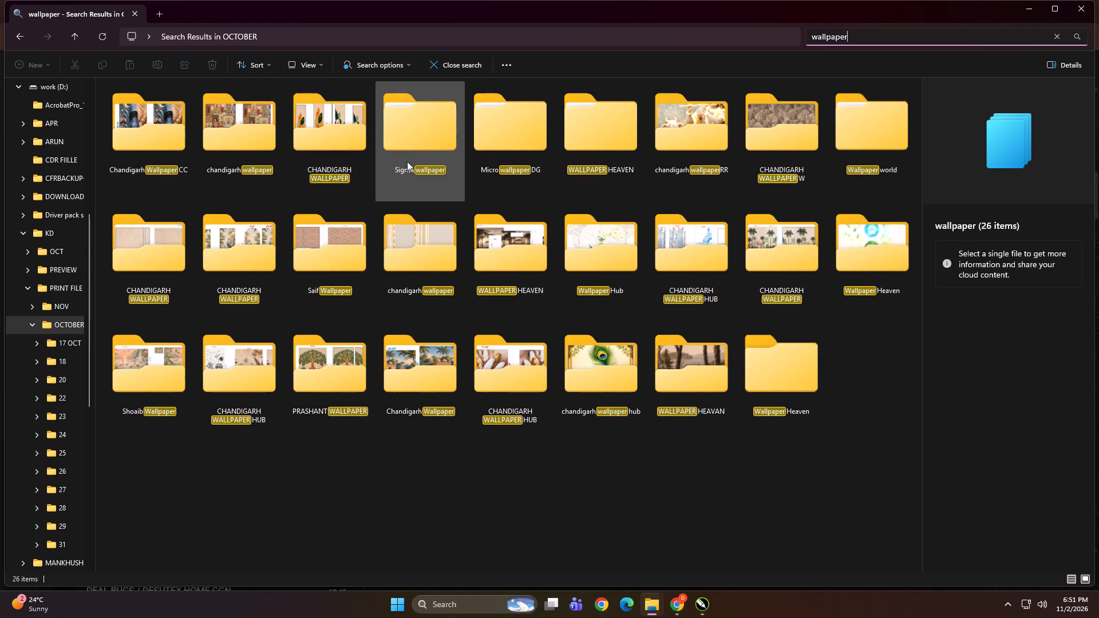
# Check the contents of the Sigma wallpaper, Micro wallpaper DG, Wallpaper world and last-listed Wallpaper Heaven folders.
pyautogui.tripleClick(434, 139)
pyautogui.press('BackSpace')
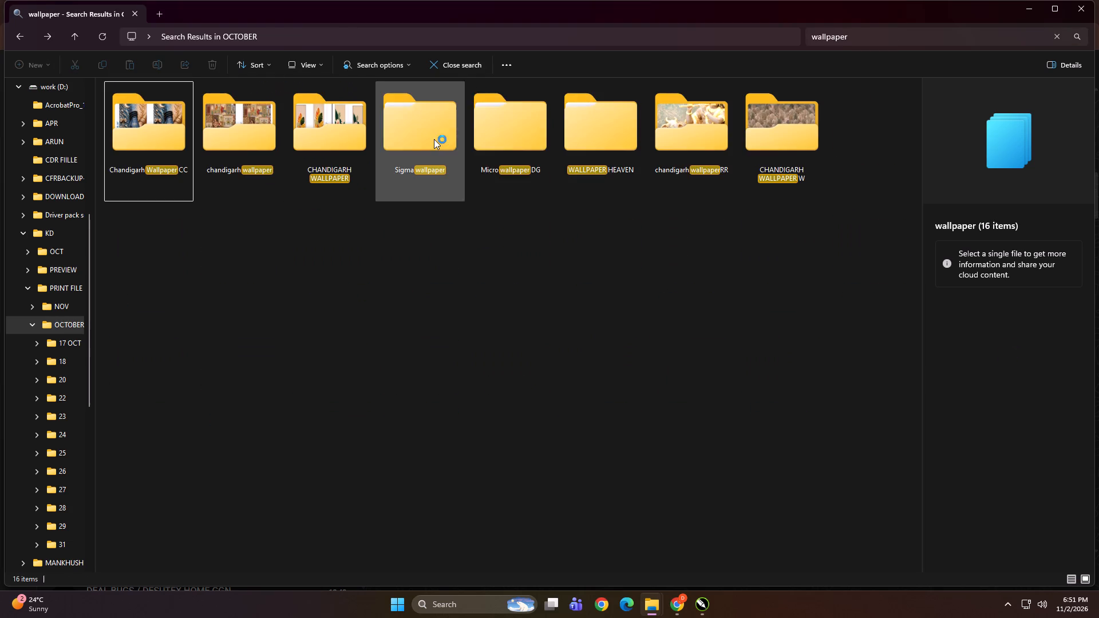
pyautogui.doubleClick(498, 137)
pyautogui.press('BackSpace')
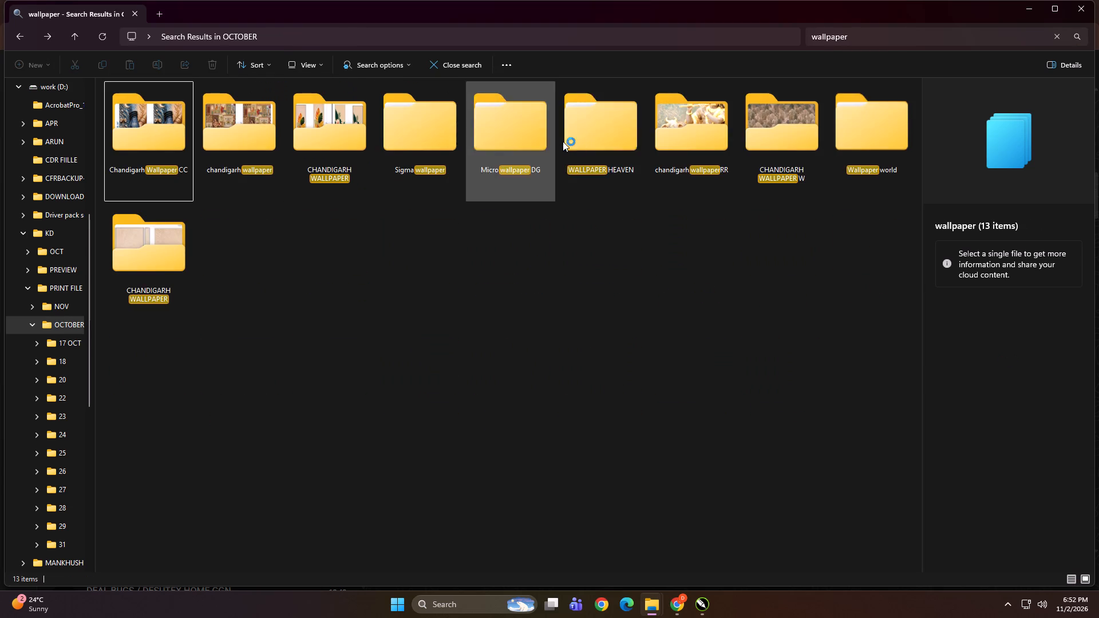
pyautogui.doubleClick(868, 144)
pyautogui.press('BackSpace')
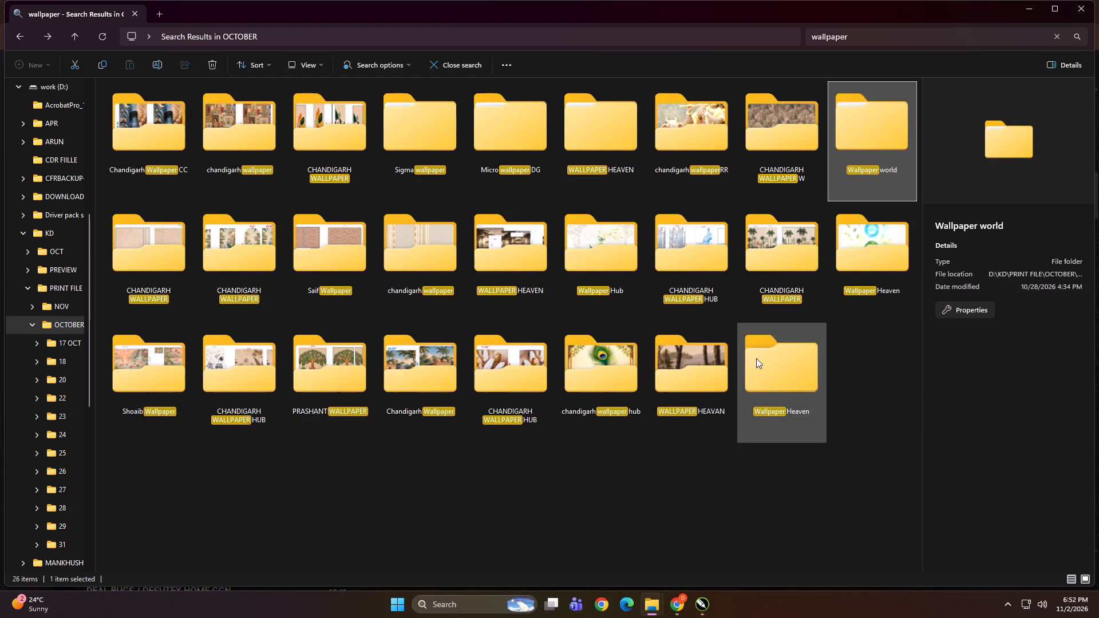
pyautogui.doubleClick(764, 362)
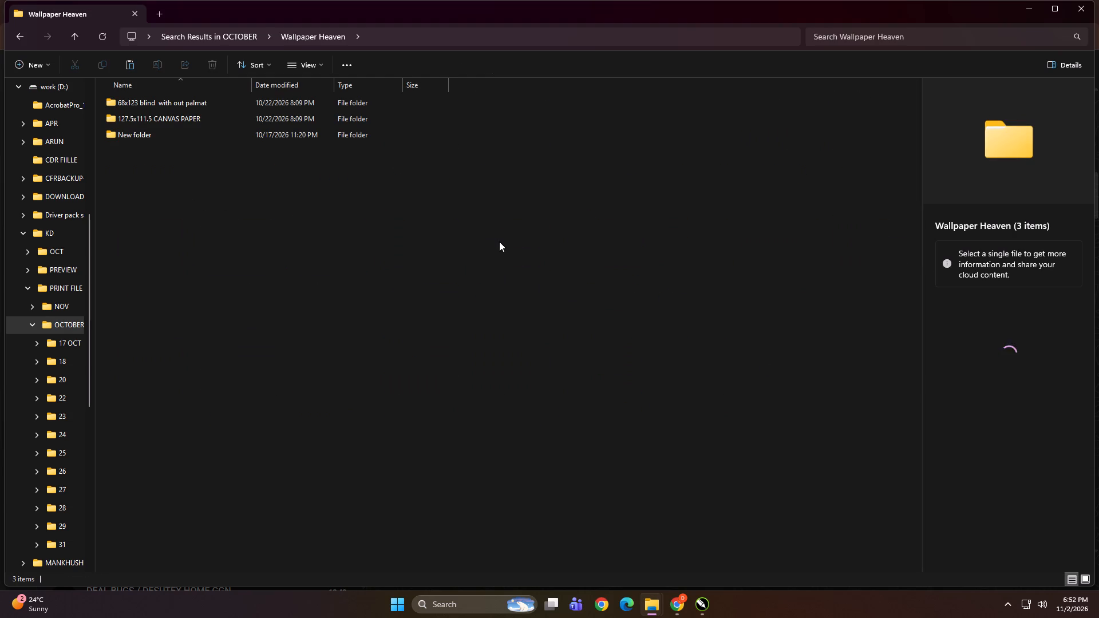
pyautogui.press('BackSpace')
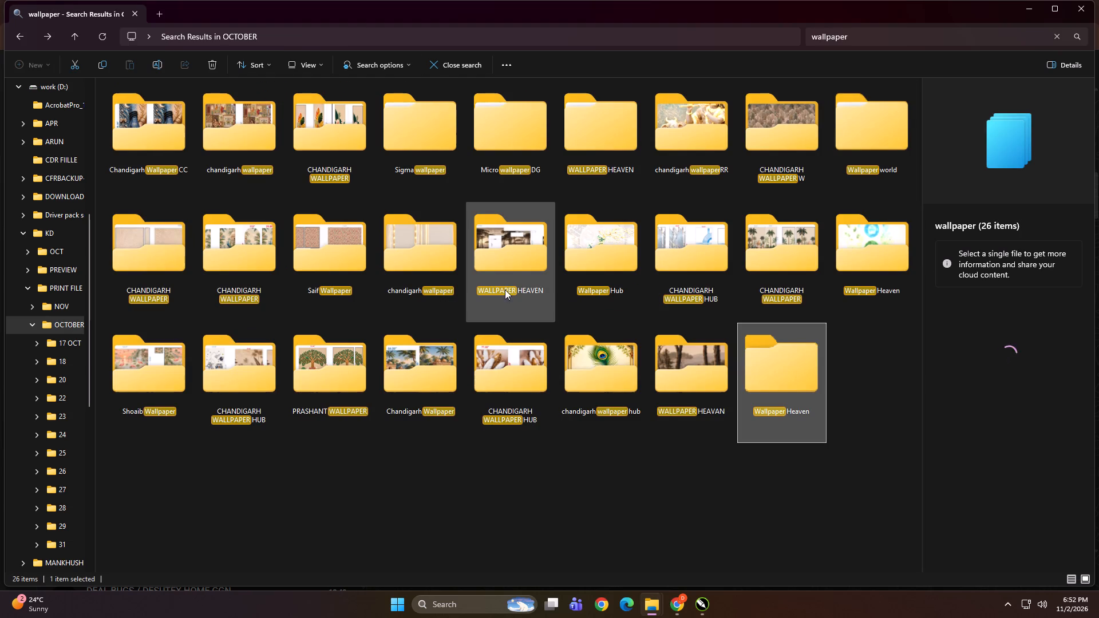
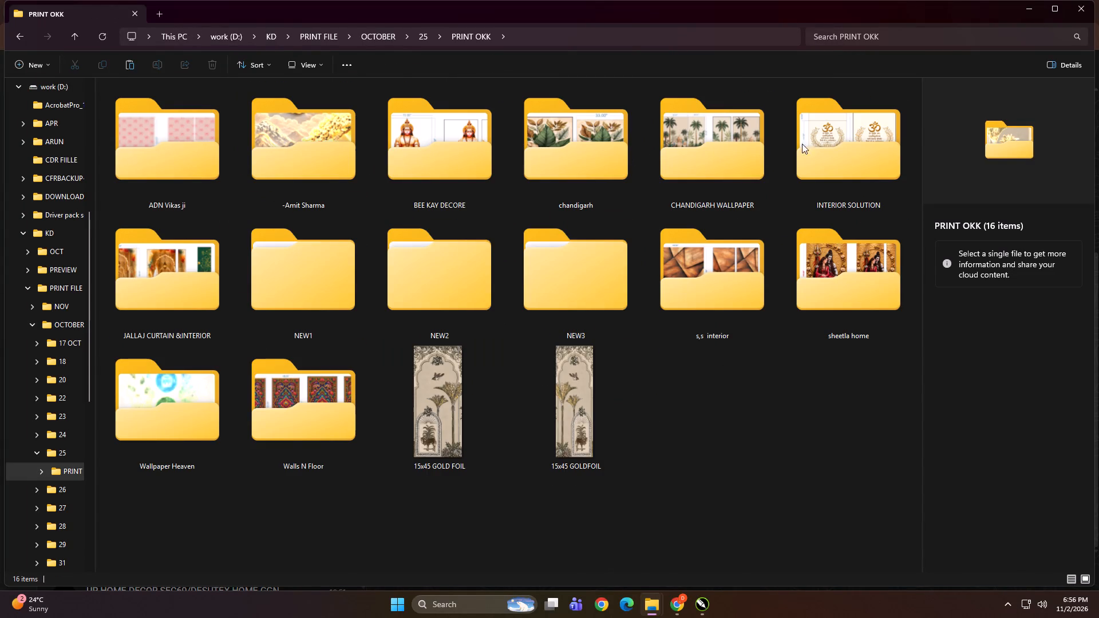
# Examine the NEW1, NEW2, NEW3, s,s interior and sheetla home folders in day 25's PRINT OKK folder.
pyautogui.click(841, 150)
pyautogui.doubleClick(290, 277)
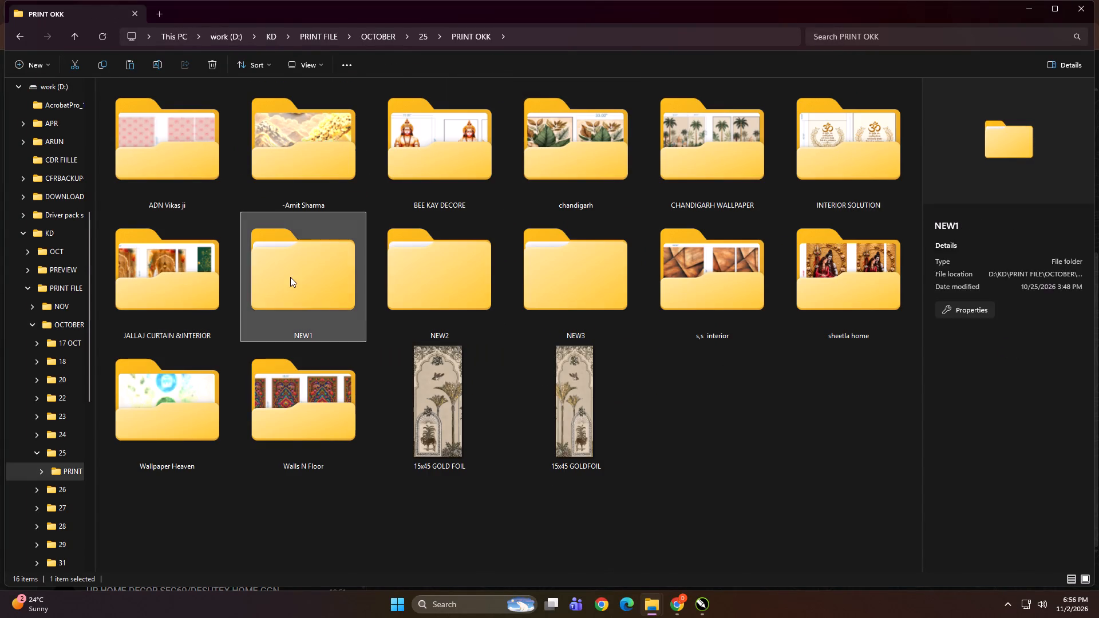
pyautogui.press('BackSpace')
pyautogui.doubleClick(407, 274)
pyautogui.press('BackSpace')
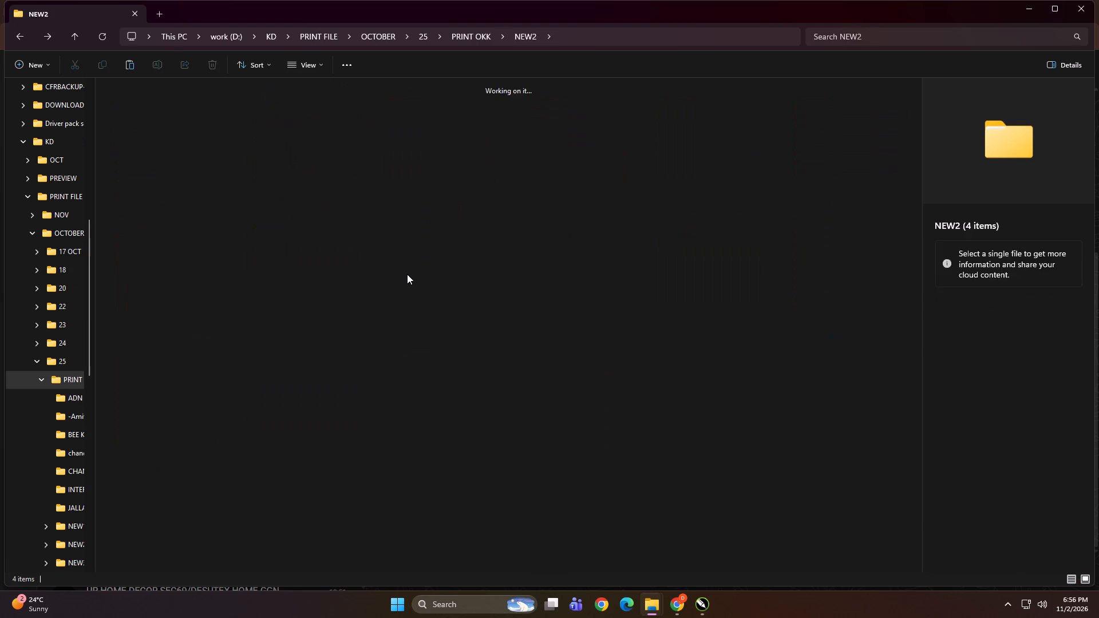
pyautogui.doubleClick(407, 274)
pyautogui.press('BackSpace')
pyautogui.doubleClick(475, 274)
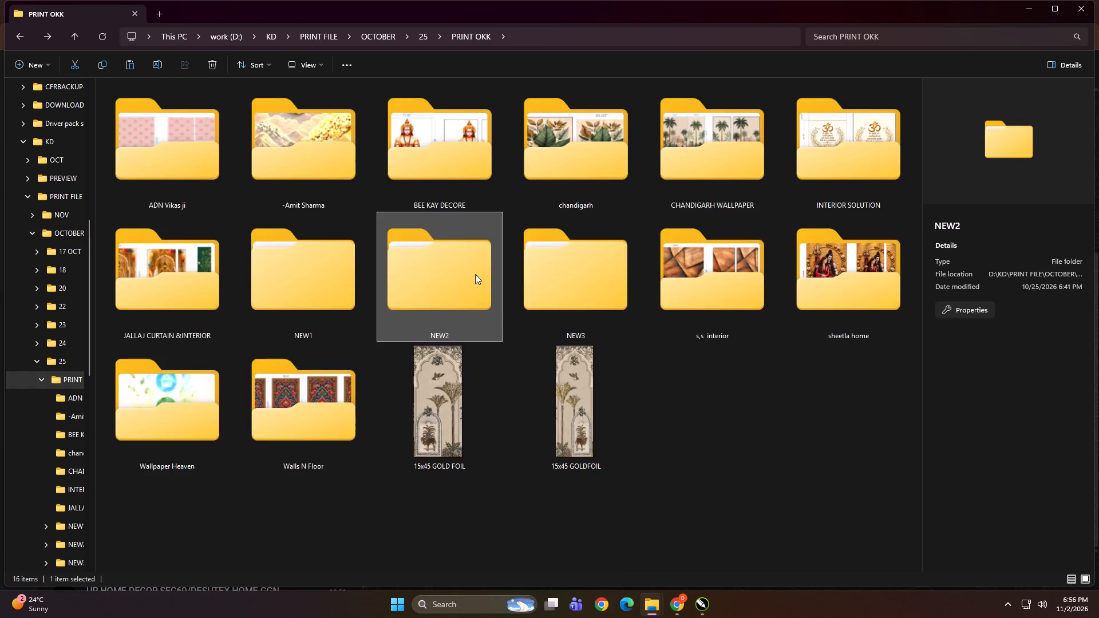
pyautogui.click(555, 283)
pyautogui.press('BackSpace')
pyautogui.doubleClick(587, 283)
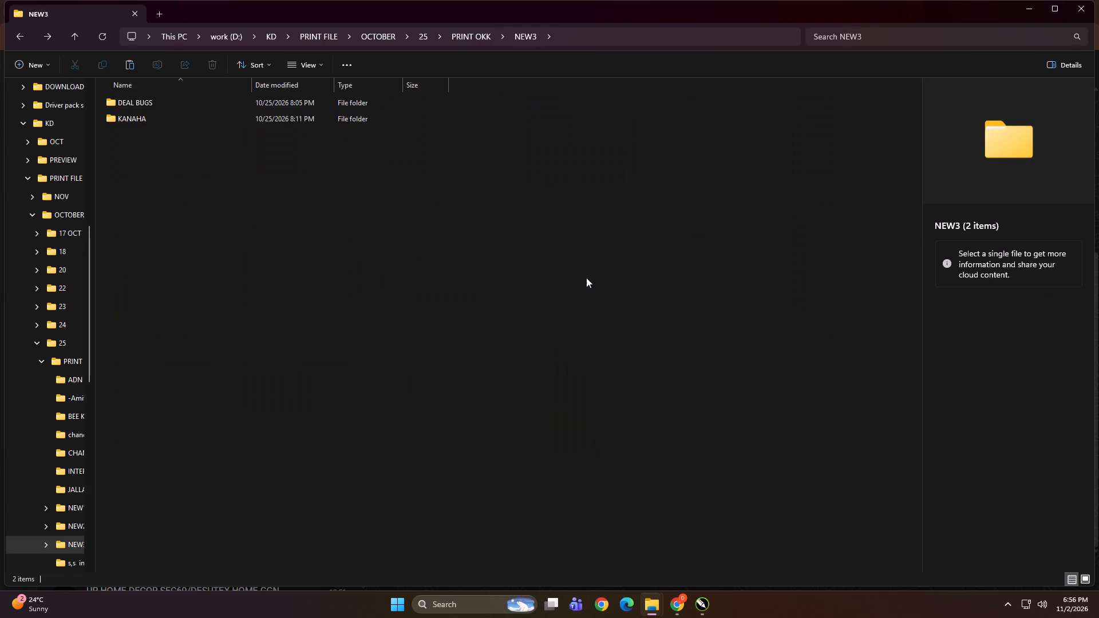
pyautogui.press('BackSpace')
pyautogui.doubleClick(689, 271)
pyautogui.press('BackSpace')
pyautogui.doubleClick(827, 265)
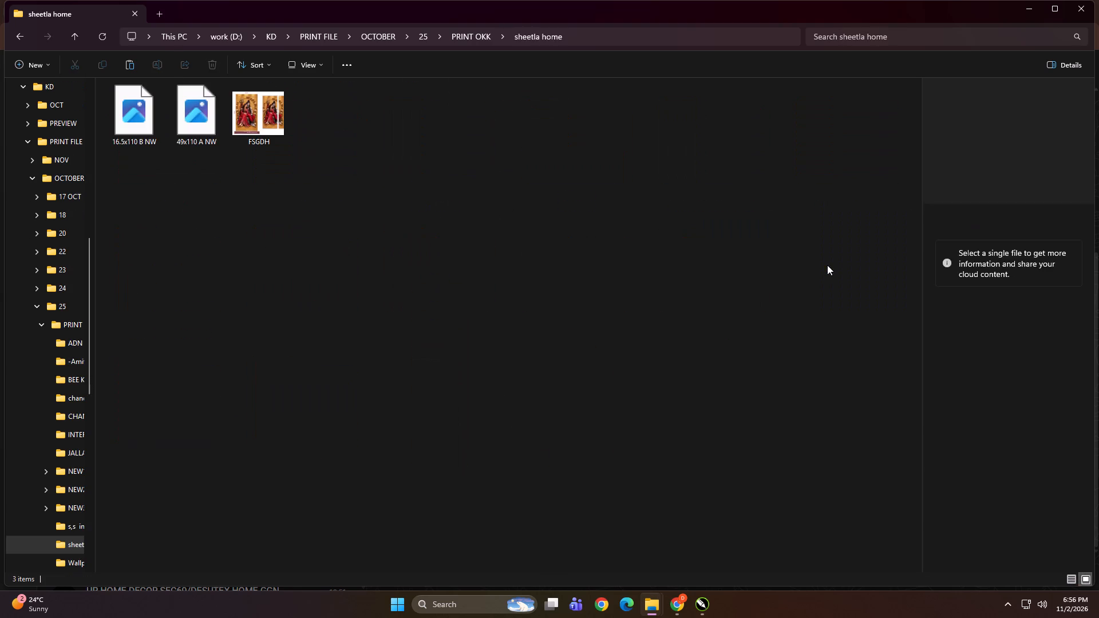
pyautogui.press('BackSpace')
pyautogui.click(740, 382)
pyautogui.press('BackSpace')
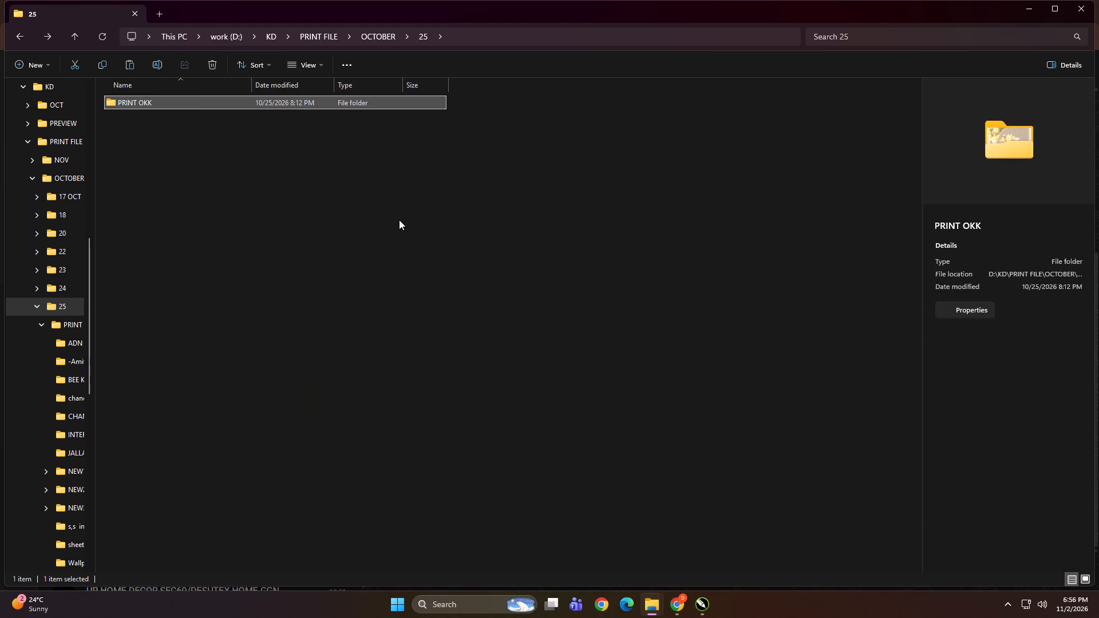
pyautogui.press('BackSpace')
# Check the =Deal Bugs folder in day 26's OK PRINT folder, then return to OCTOBER.
pyautogui.click(806, 144)
pyautogui.doubleClick(799, 136)
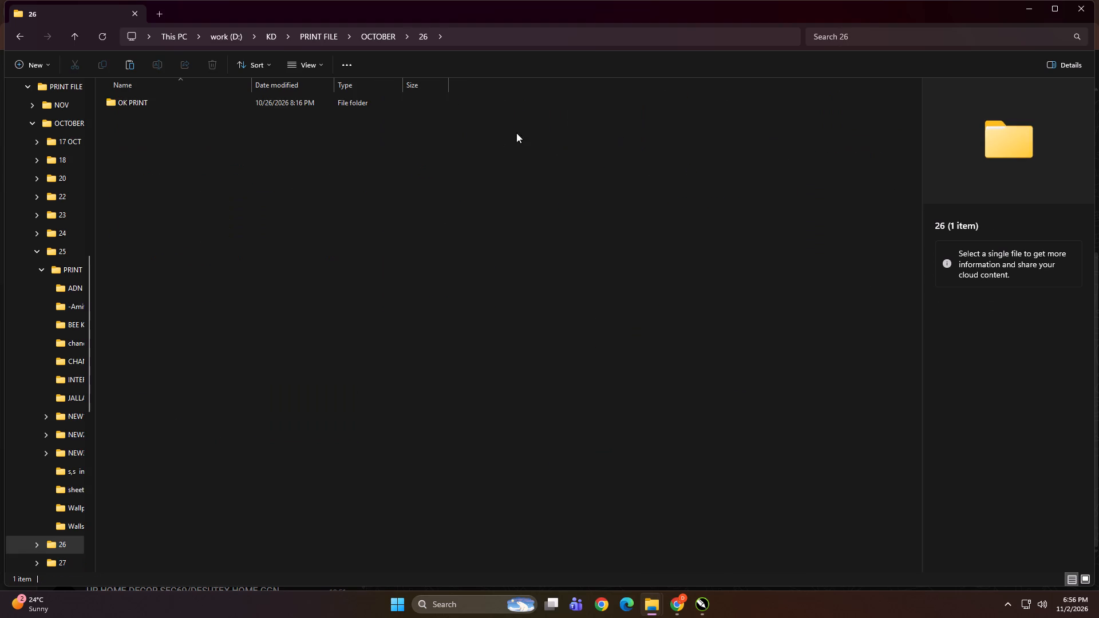
pyautogui.doubleClick(200, 101)
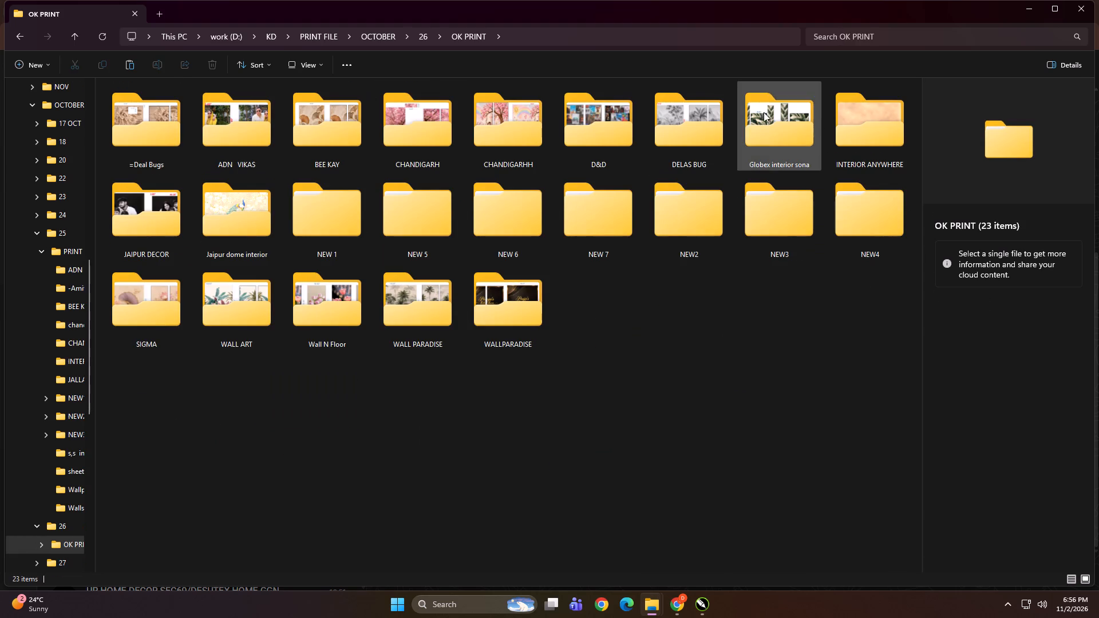
pyautogui.doubleClick(153, 140)
pyautogui.press('BackSpace')
pyautogui.press('BackSpace')
pyautogui.press('BackSpace')
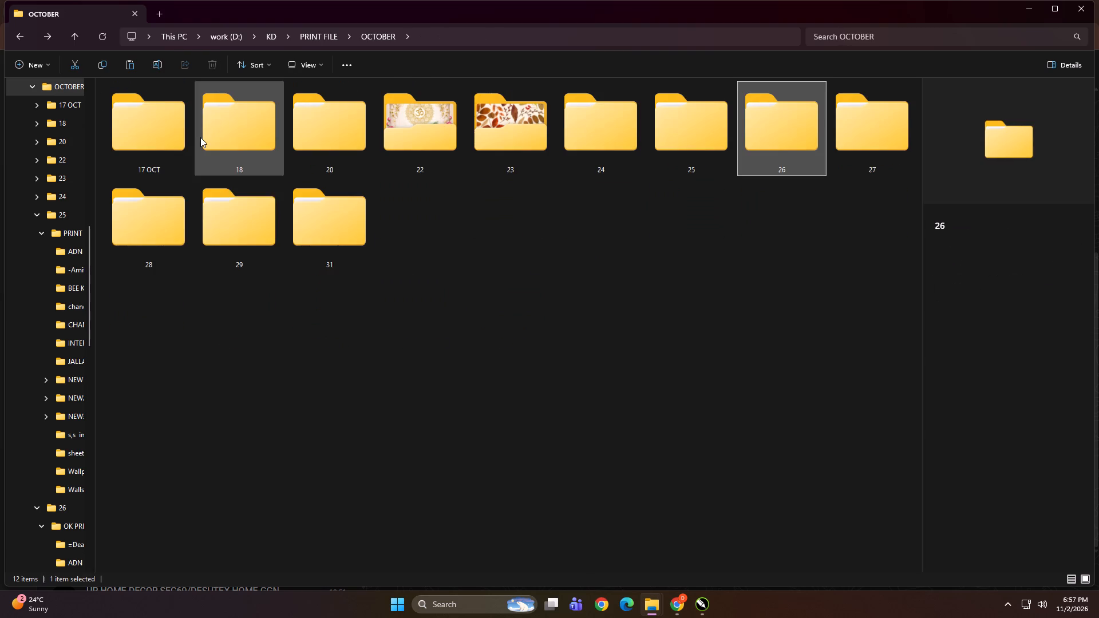
# Check the NEW 1, NEW 5 and NEW 6 folders in day 26's OK PRINT, including the Wallpaper Hub subfolder in NEW 6.
pyautogui.doubleClick(769, 132)
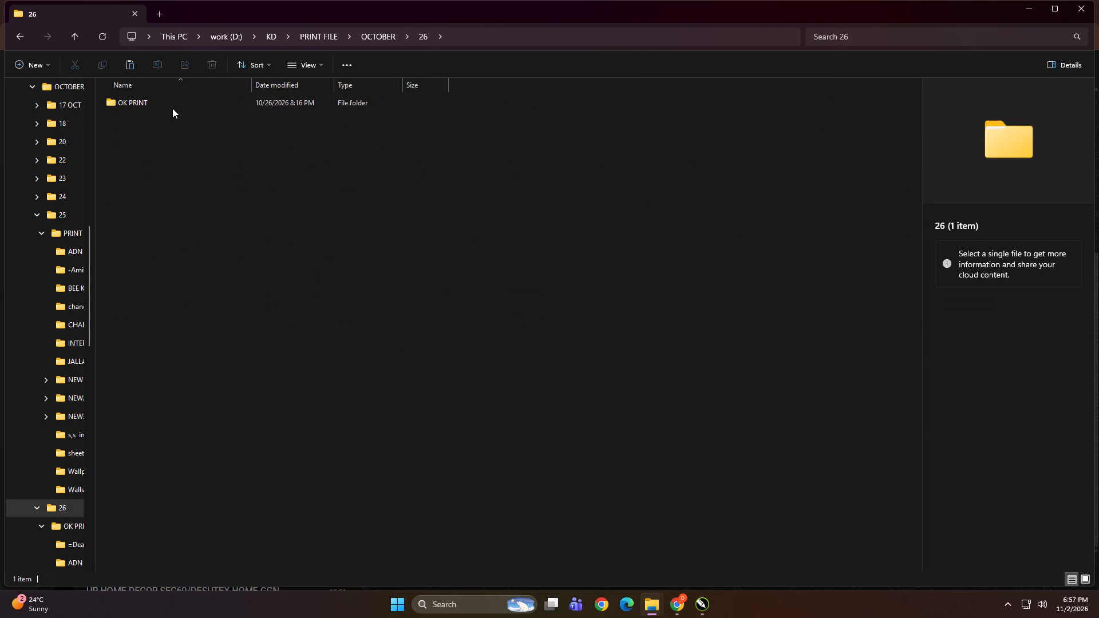
pyautogui.doubleClick(170, 104)
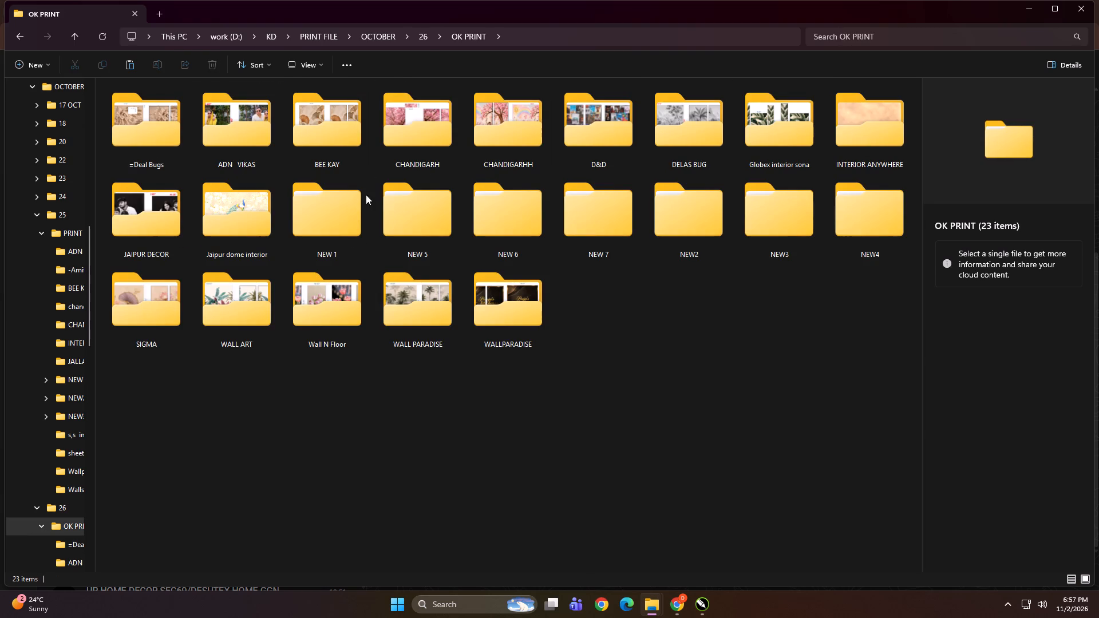
pyautogui.doubleClick(331, 196)
pyautogui.press('BackSpace')
pyautogui.doubleClick(418, 200)
pyautogui.press('BackSpace')
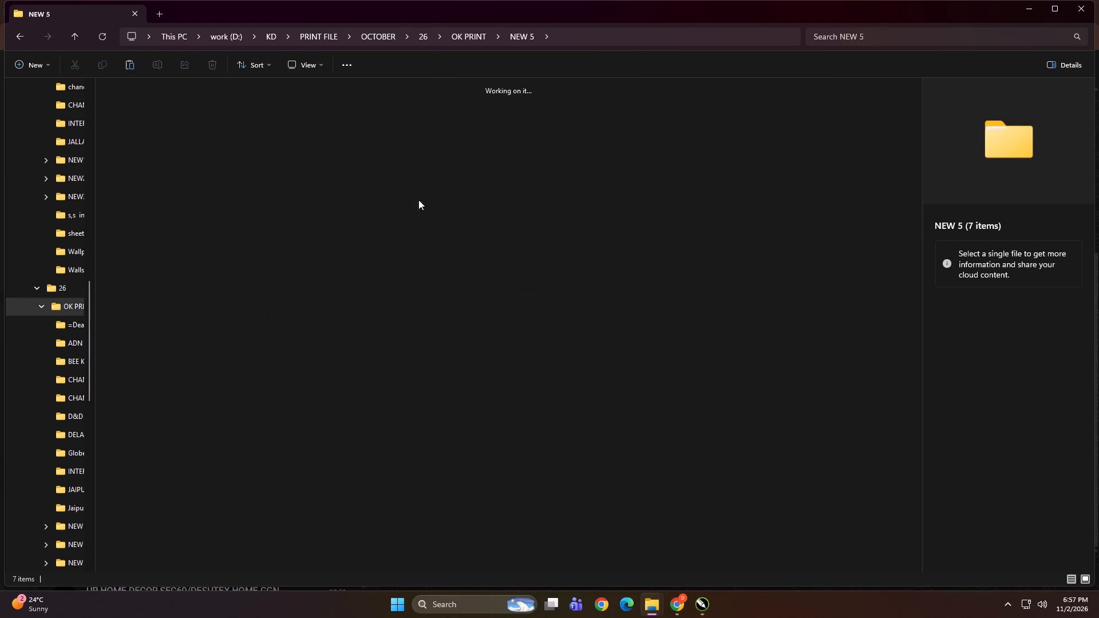
pyautogui.doubleClick(521, 211)
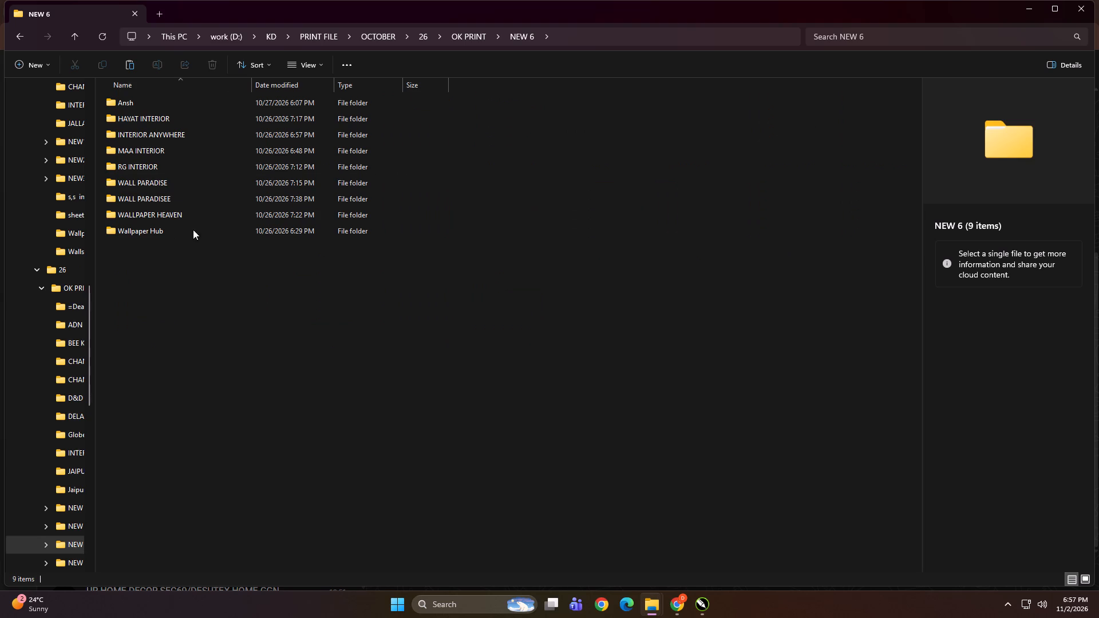
pyautogui.doubleClick(190, 228)
pyautogui.press('BackSpace')
pyautogui.press('BackSpace')
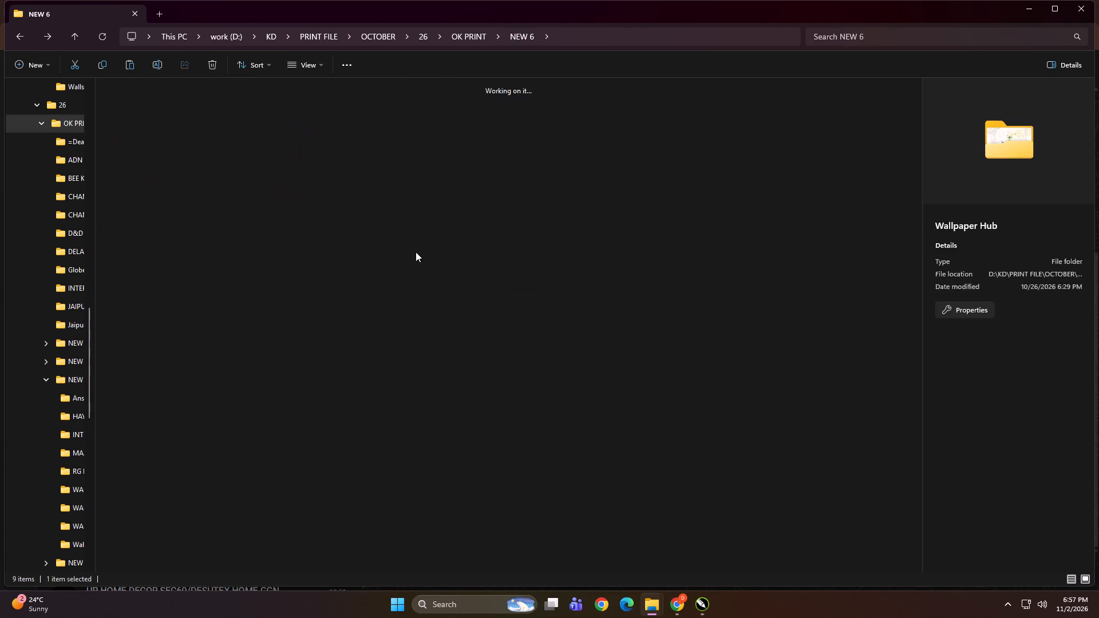
# Check which client folders are in NEW 7, NEW2, NEW3 and NEW4 of day 26's OK PRINT.
pyautogui.doubleClick(587, 223)
pyautogui.press('BackSpace')
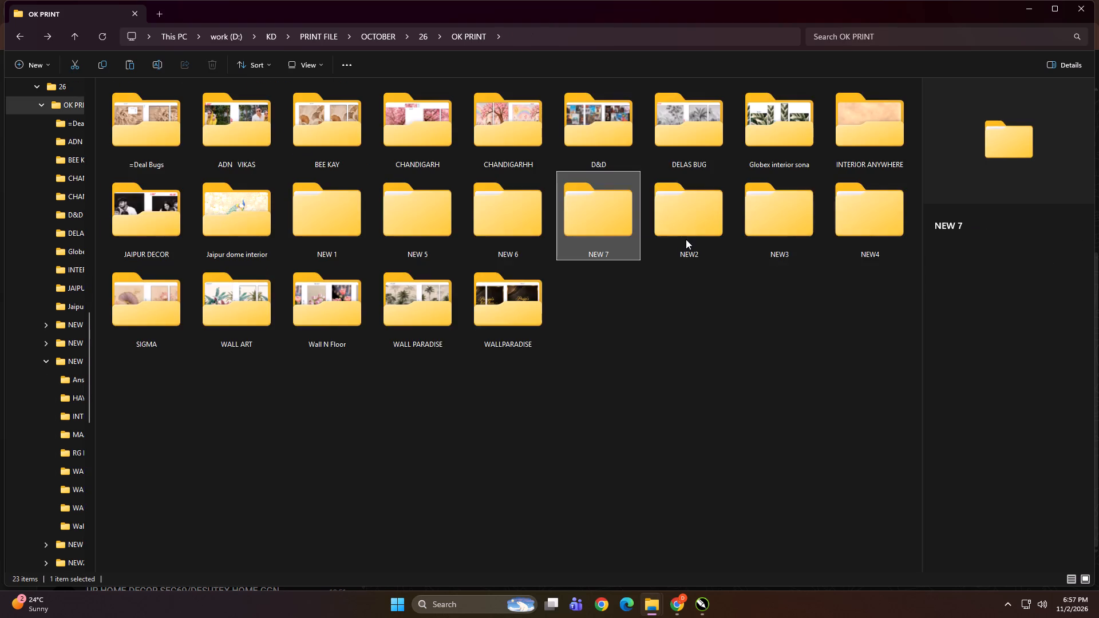
pyautogui.doubleClick(686, 239)
pyautogui.press('BackSpace')
pyautogui.doubleClick(799, 229)
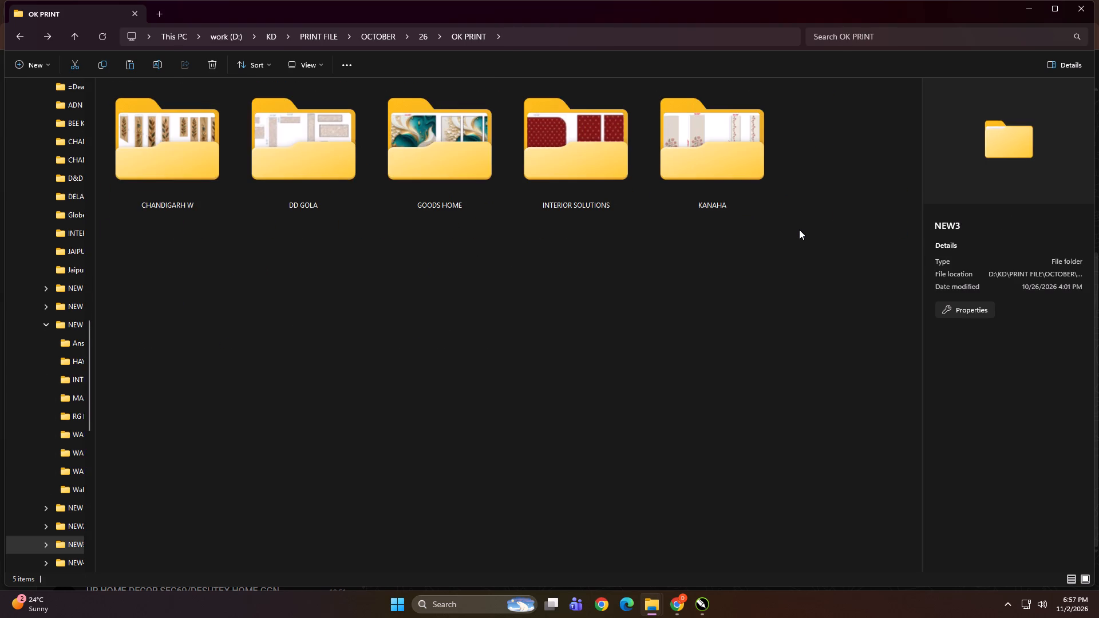
pyautogui.press('BackSpace')
pyautogui.doubleClick(852, 218)
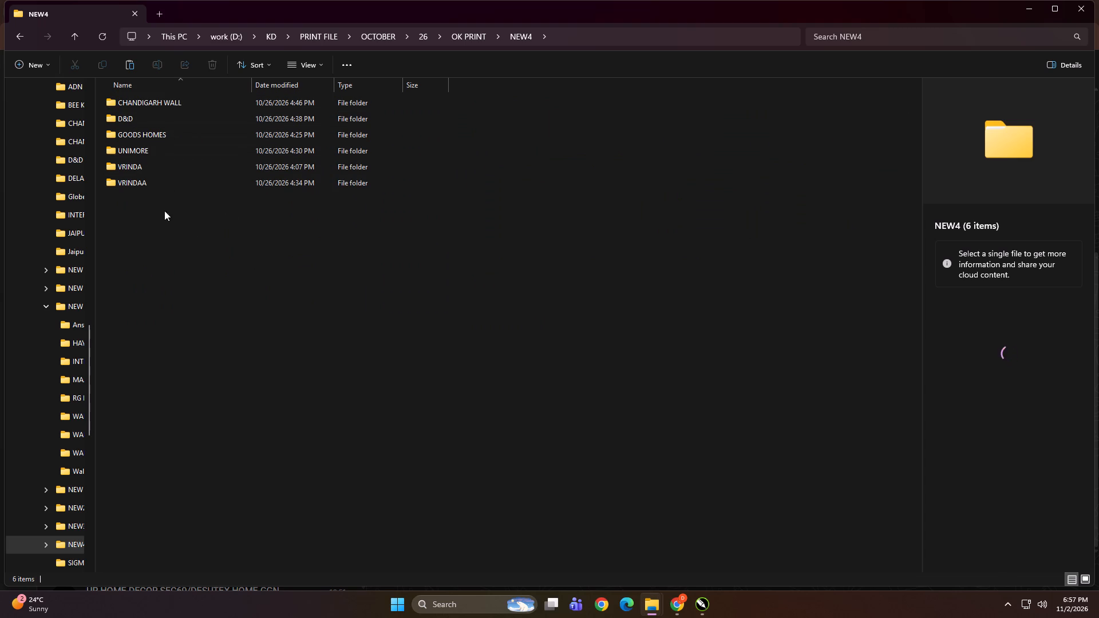
pyautogui.click(214, 305)
pyautogui.press('BackSpace')
# Look through the SIGMA, WALL ART, Wall N Floor and WALL PARADISE folders of day 26, then return to OCTOBER.
pyautogui.doubleClick(124, 291)
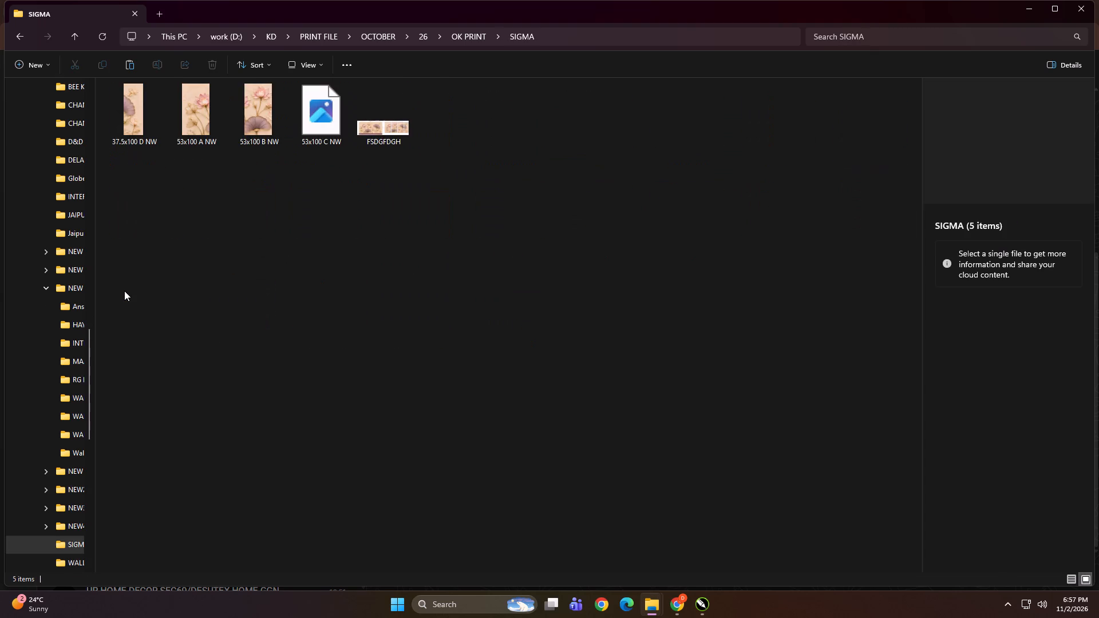
pyautogui.press('BackSpace')
pyautogui.doubleClick(210, 298)
pyautogui.press('BackSpace')
pyautogui.click(253, 294)
pyautogui.doubleClick(333, 307)
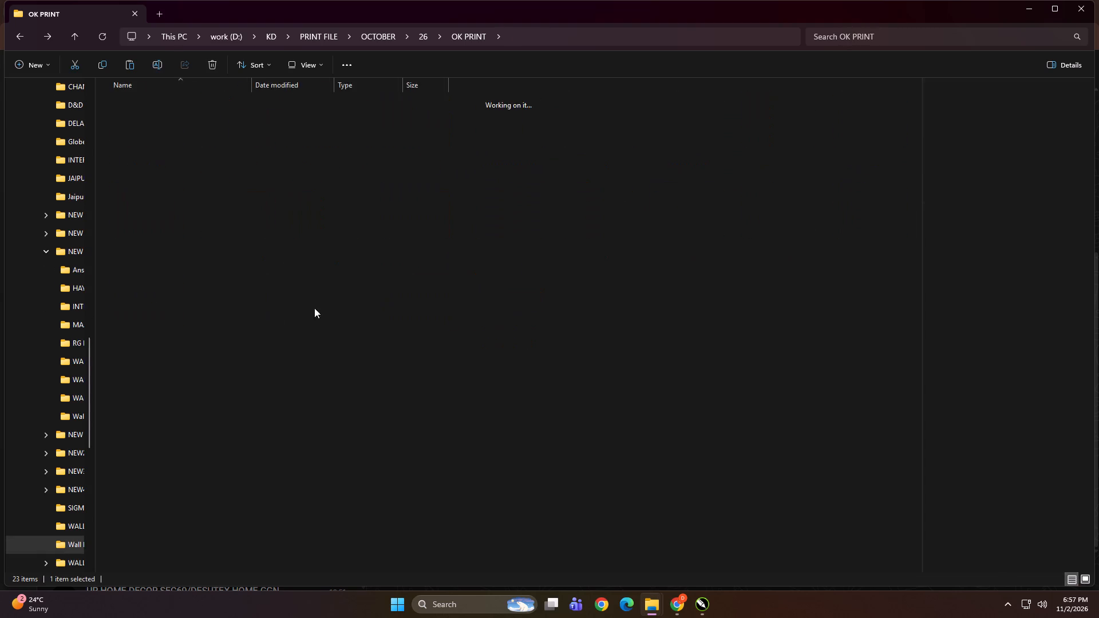
pyautogui.press('BackSpace')
pyautogui.doubleClick(421, 301)
pyautogui.press('BackSpace')
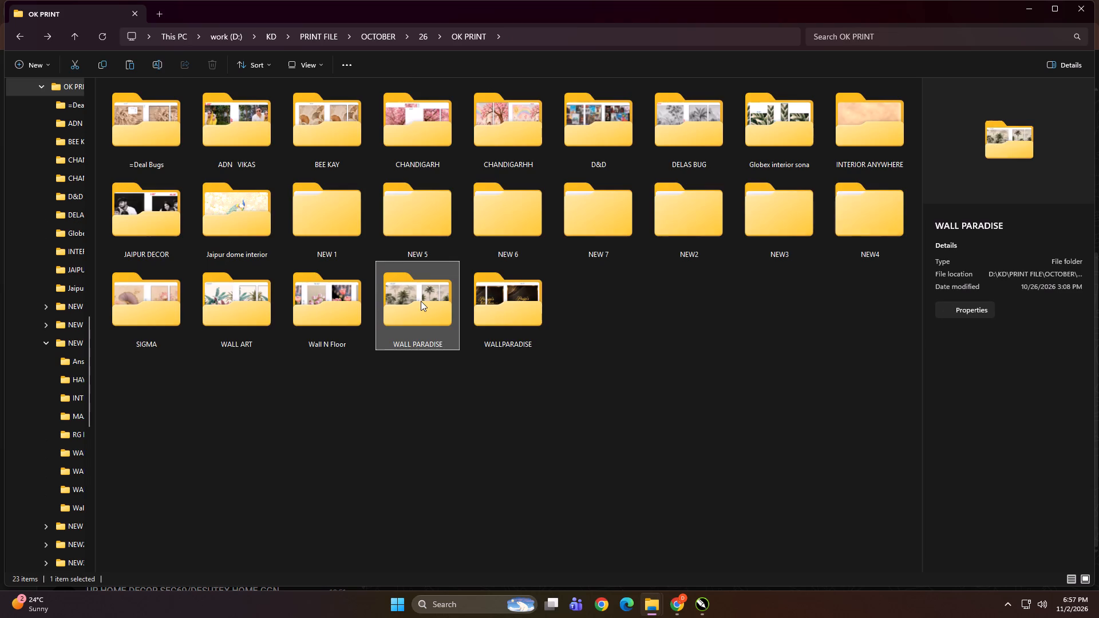
pyautogui.press('BackSpace')
pyautogui.press('BackSpace')
# Examine the a one, ANSH and CHANDIGARH folders in day 27's print ok folder, enlarging the CHANDIGARH thumbnails.
pyautogui.doubleClick(890, 145)
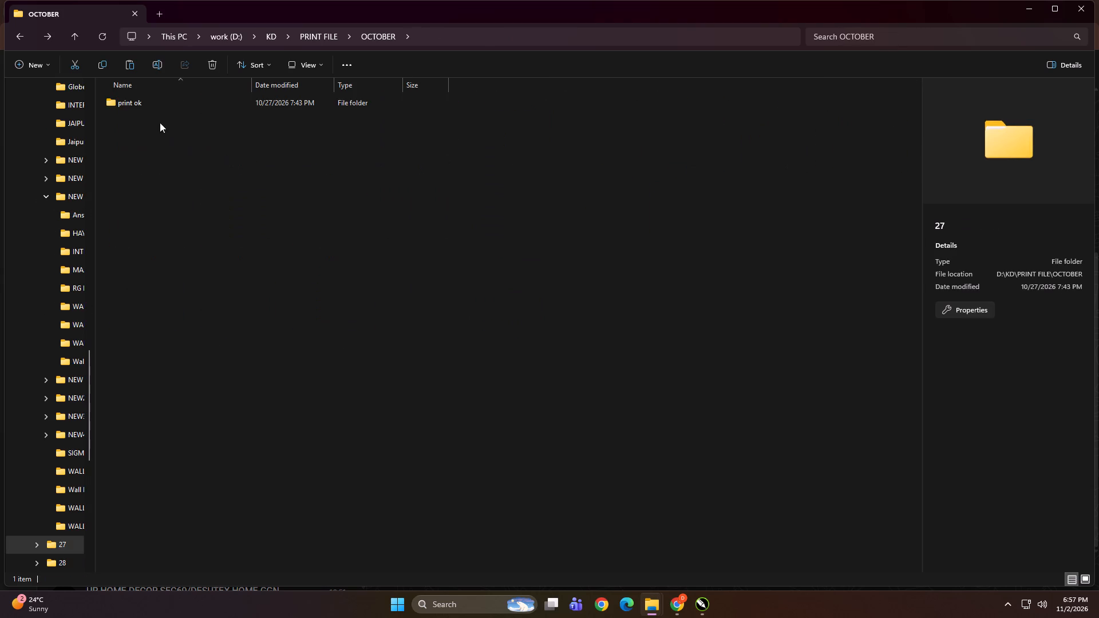
pyautogui.doubleClick(157, 103)
pyautogui.doubleClick(157, 113)
pyautogui.press('BackSpace')
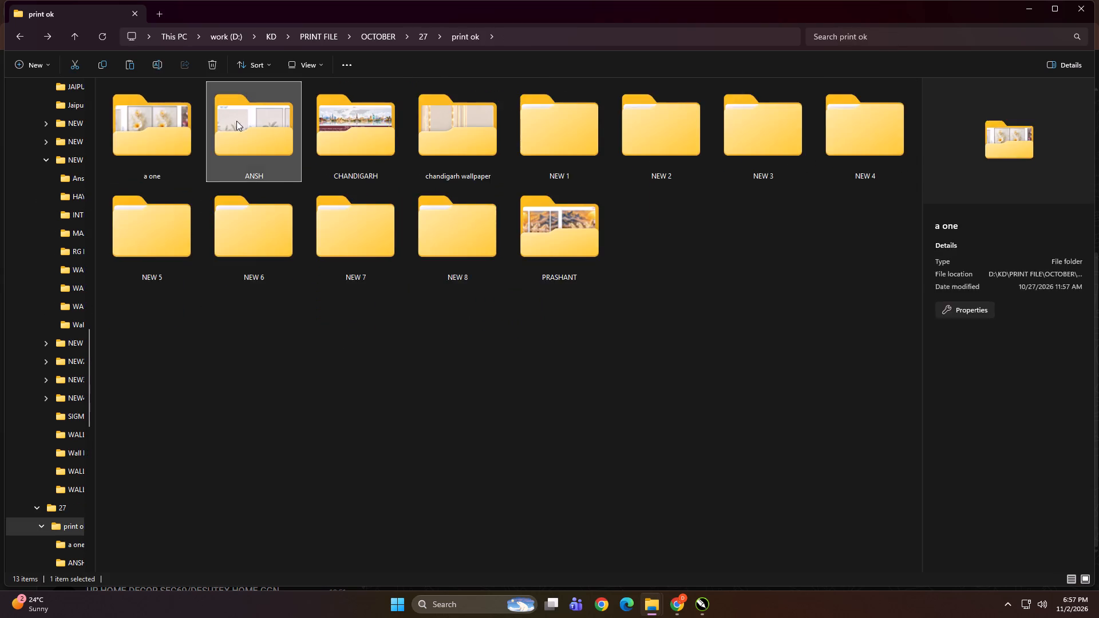
pyautogui.doubleClick(236, 121)
pyautogui.press('BackSpace')
pyautogui.click(307, 124)
pyautogui.doubleClick(359, 127)
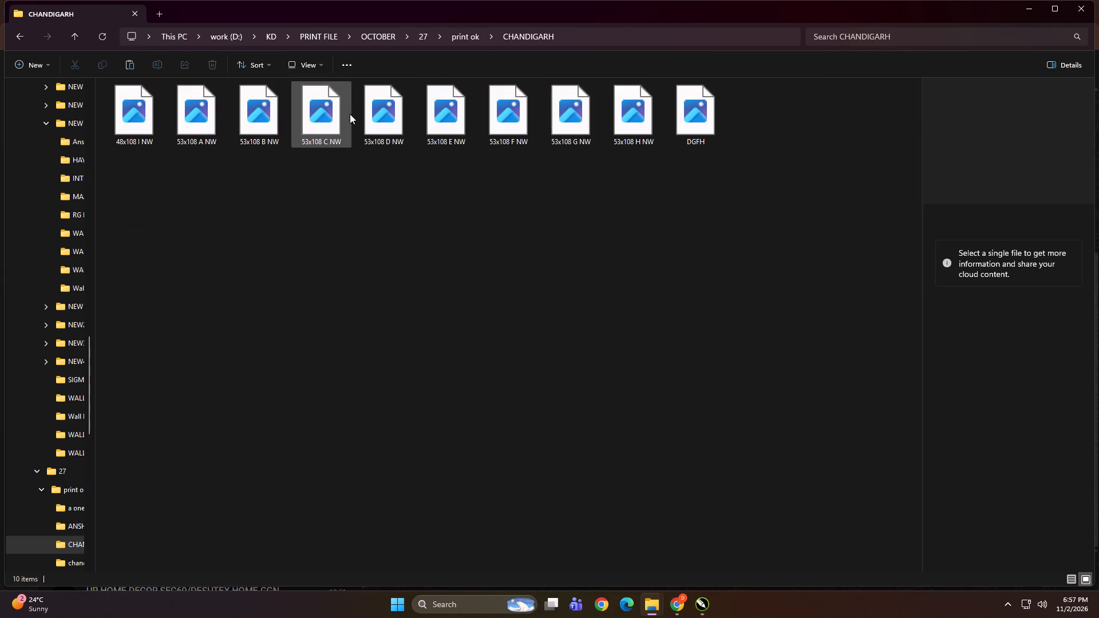
pyautogui.keyDown('ctrl'); pyautogui.scroll(7, 347, 259); pyautogui.keyUp('ctrl')
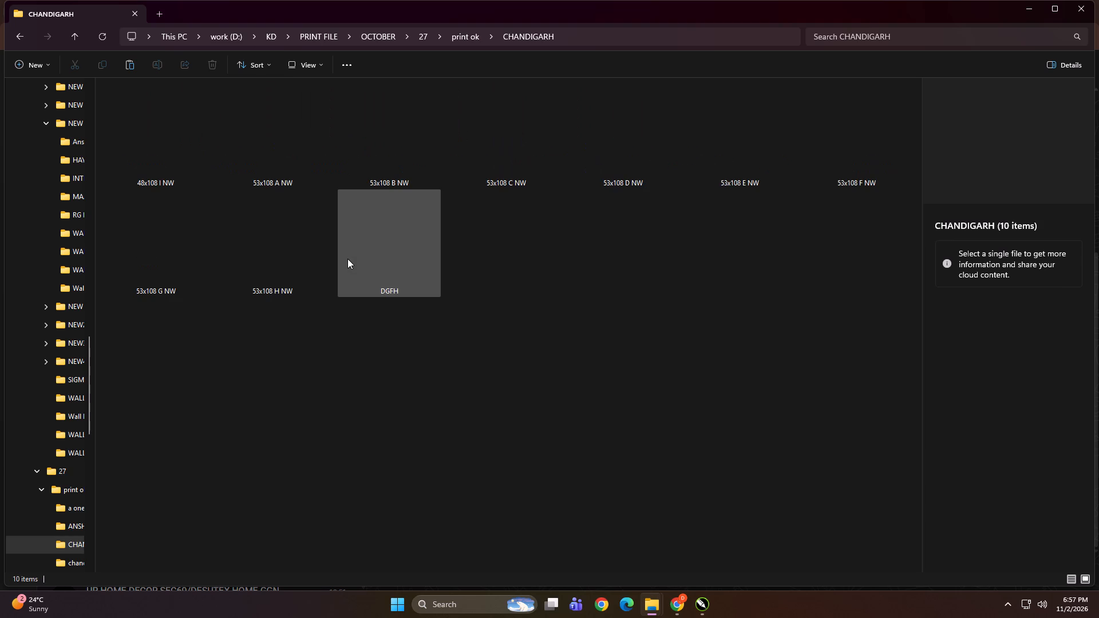
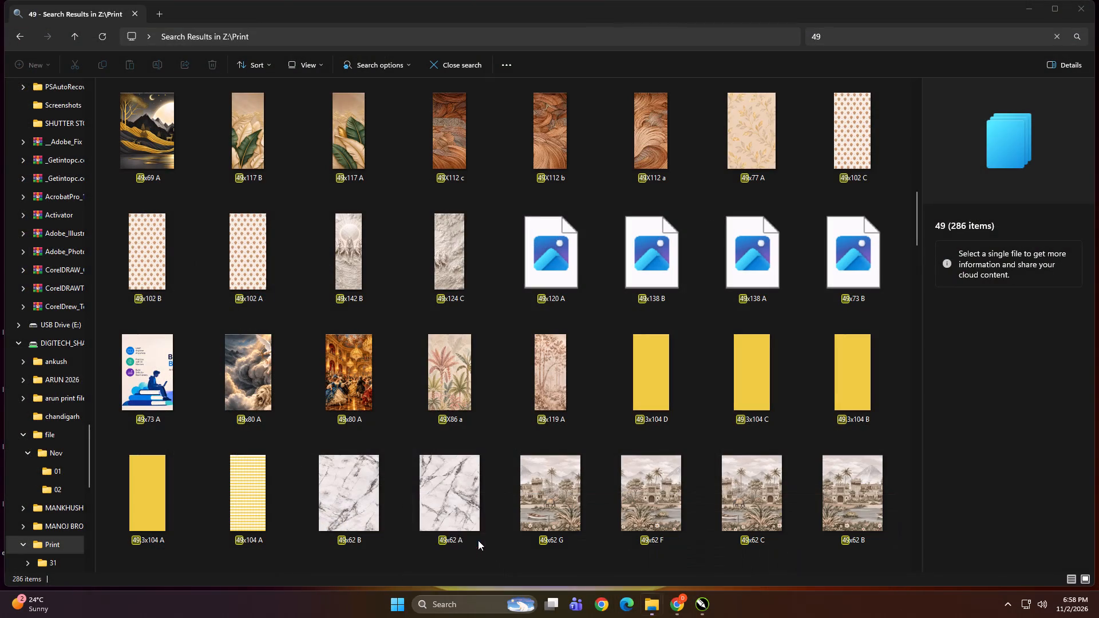
# Examine the file names and thumbnails in the Print folder's search results for 49.
pyautogui.scroll(-1, 527, 377)
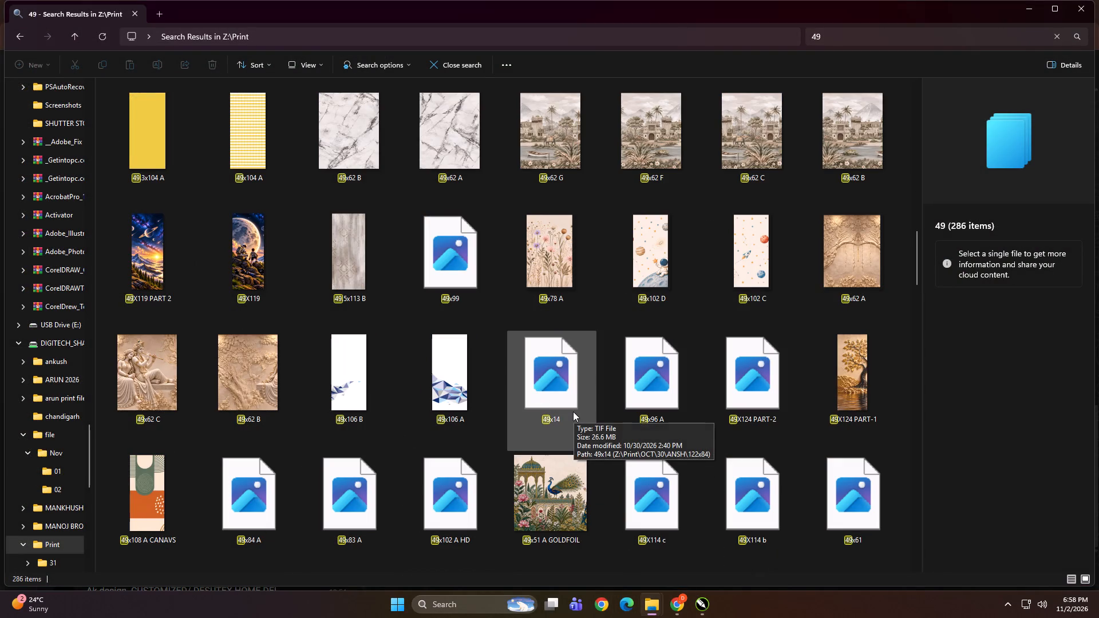
pyautogui.scroll(-2, 573, 411)
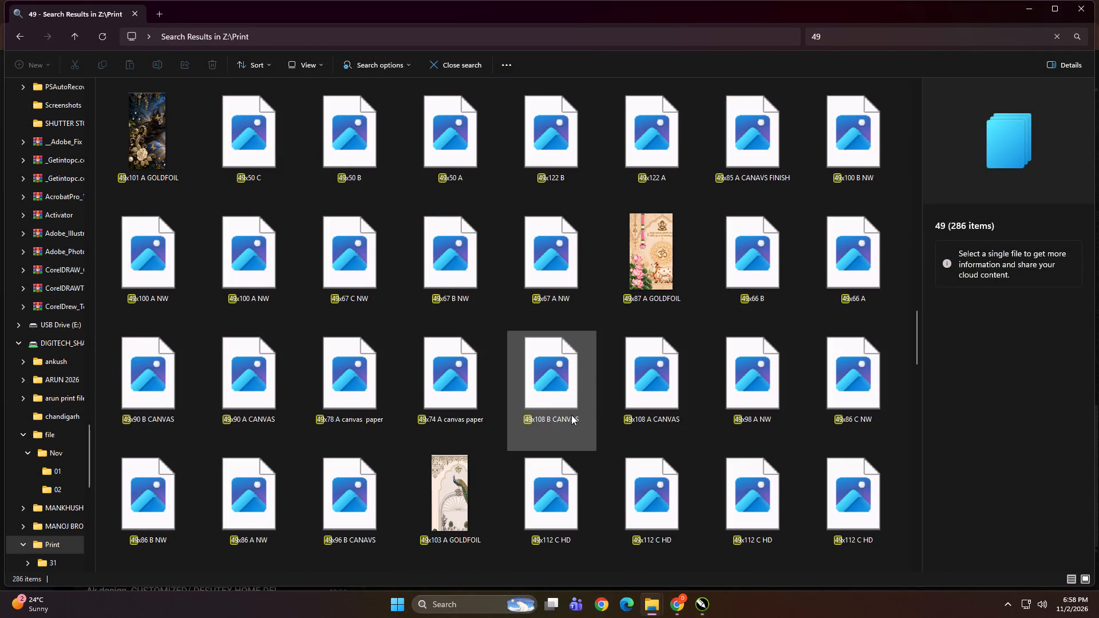
pyautogui.scroll(-1, 571, 415)
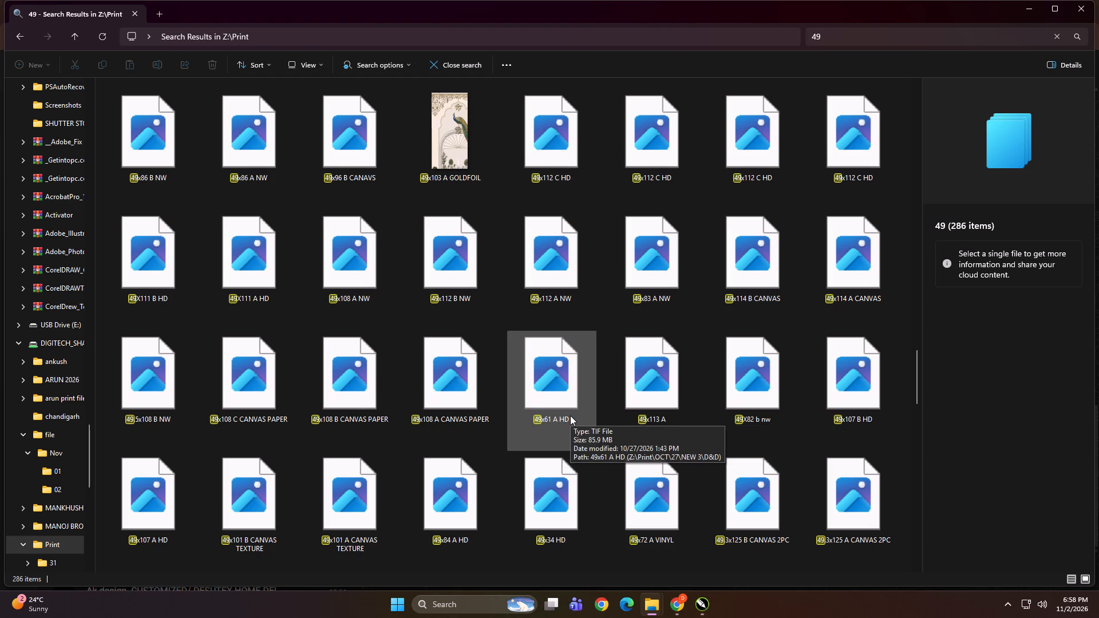
pyautogui.scroll(-1, 570, 415)
pyautogui.scroll(5, 570, 415)
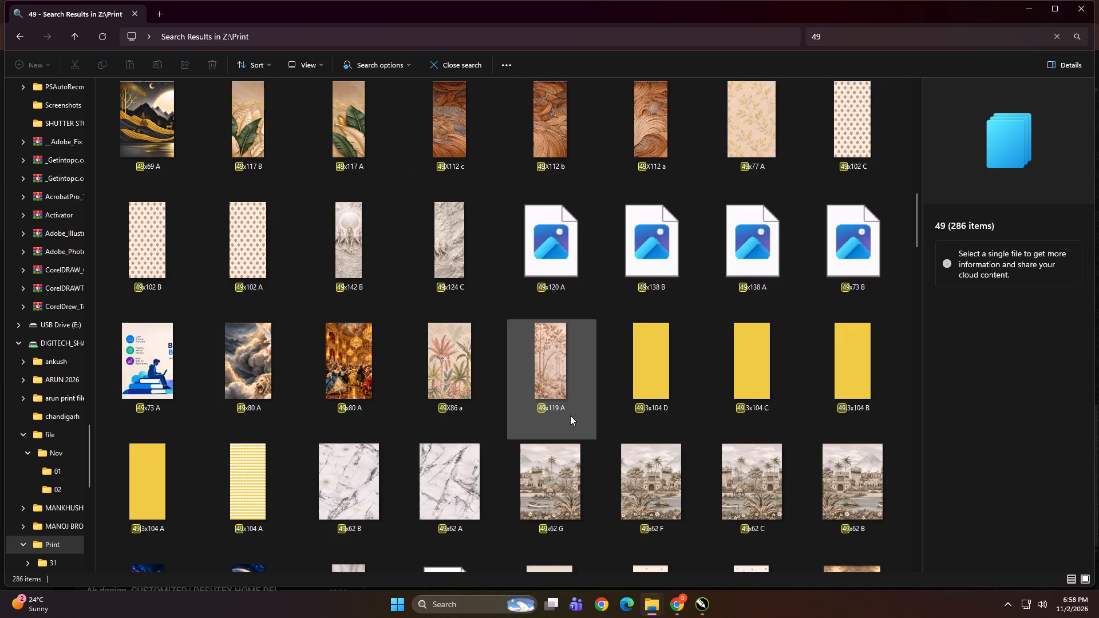
pyautogui.scroll(5, 570, 415)
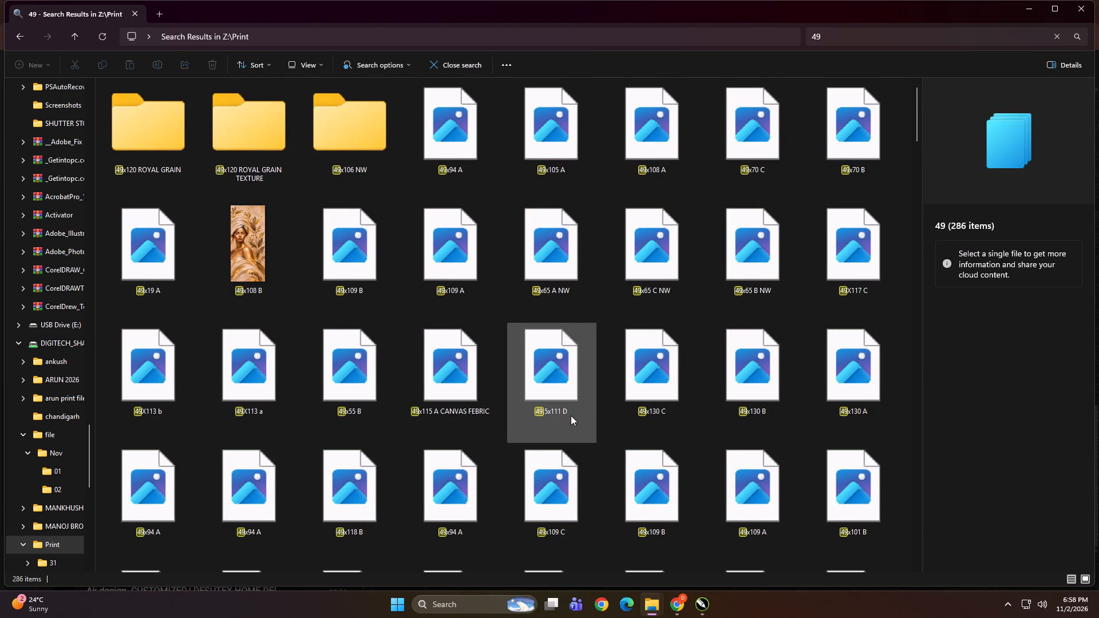
pyautogui.scroll(2, 571, 415)
pyautogui.scroll(-2, 571, 415)
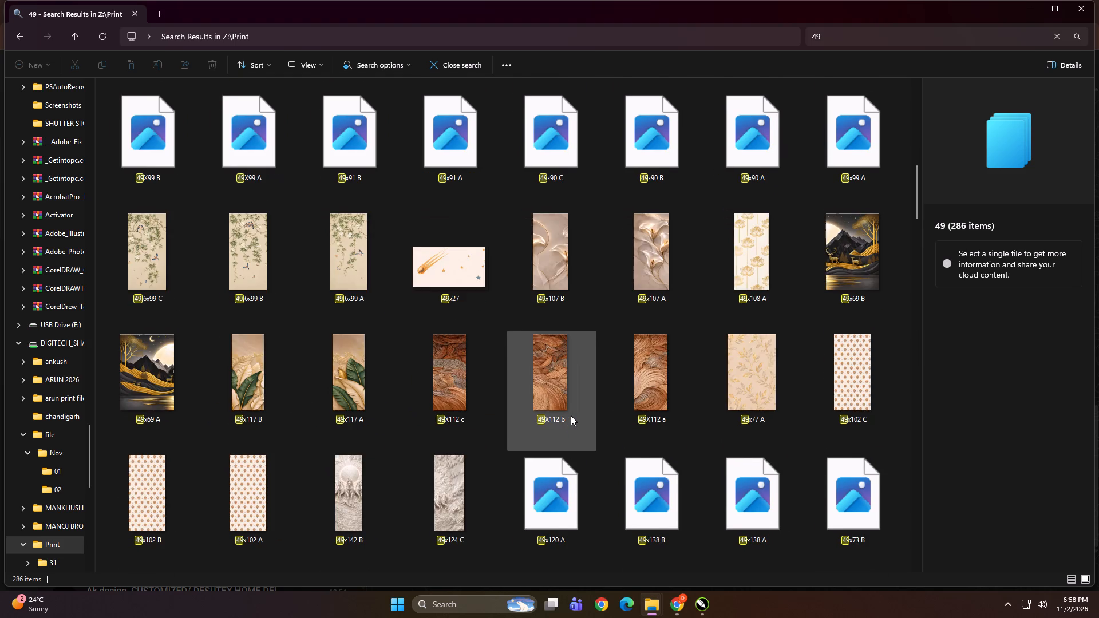
pyautogui.scroll(-3, 571, 415)
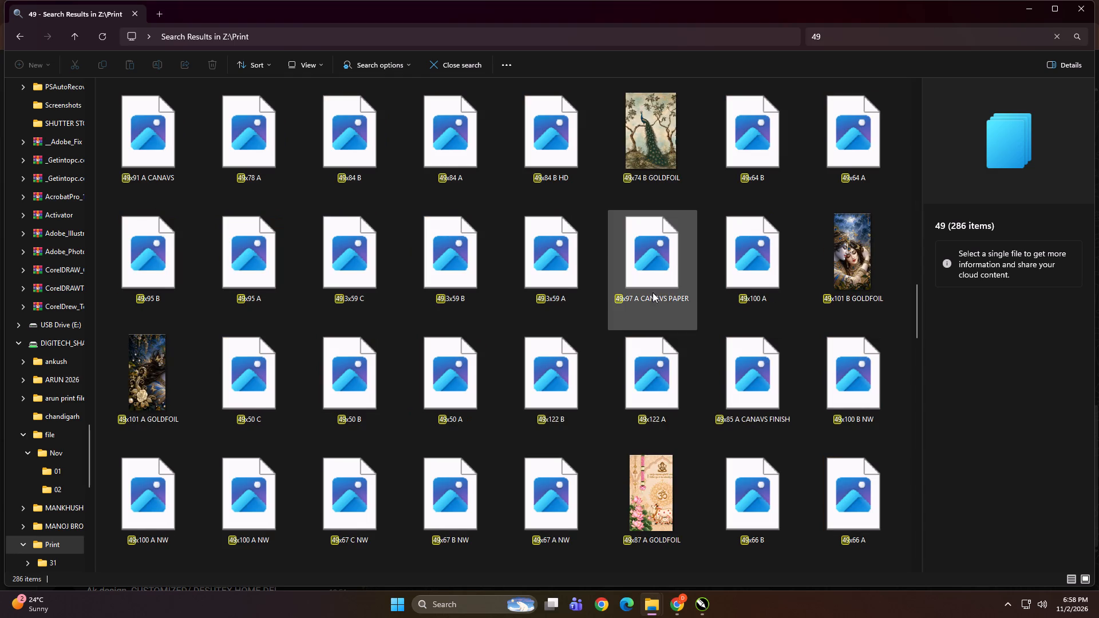
pyautogui.scroll(-1, 662, 262)
# Search the Print folder for 49X99 and open the file location of the matching TIFF.
pyautogui.click(833, 39)
pyautogui.hotkey('ctrl', 'a')
pyautogui.write('49X99')
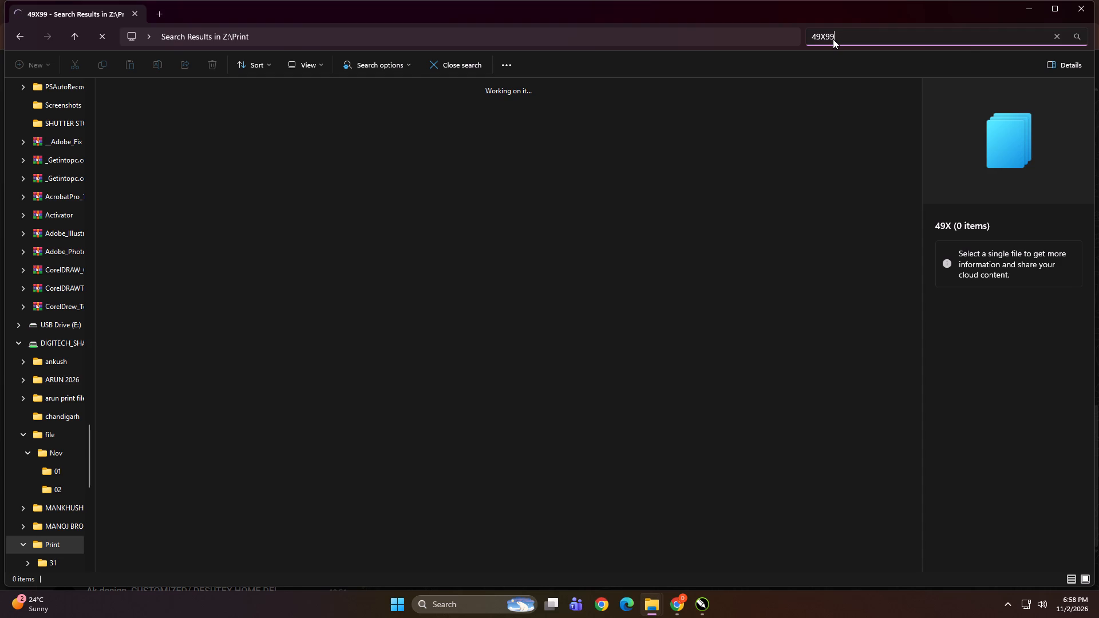
pyautogui.hotkey('ctrl', 'a')
pyautogui.hotkey('ctrl', 'c')
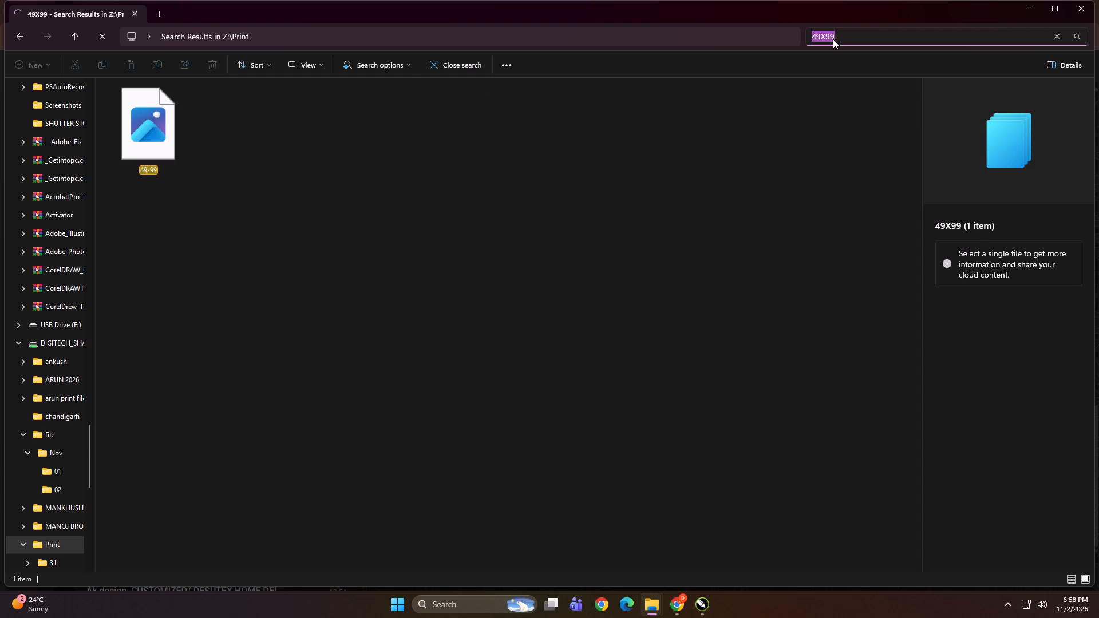
pyautogui.keyDown('ctrl'); pyautogui.scroll(20, 580, 310); pyautogui.keyUp('ctrl')
pyautogui.keyDown('ctrl'); pyautogui.scroll(6, 580, 310); pyautogui.keyUp('ctrl')
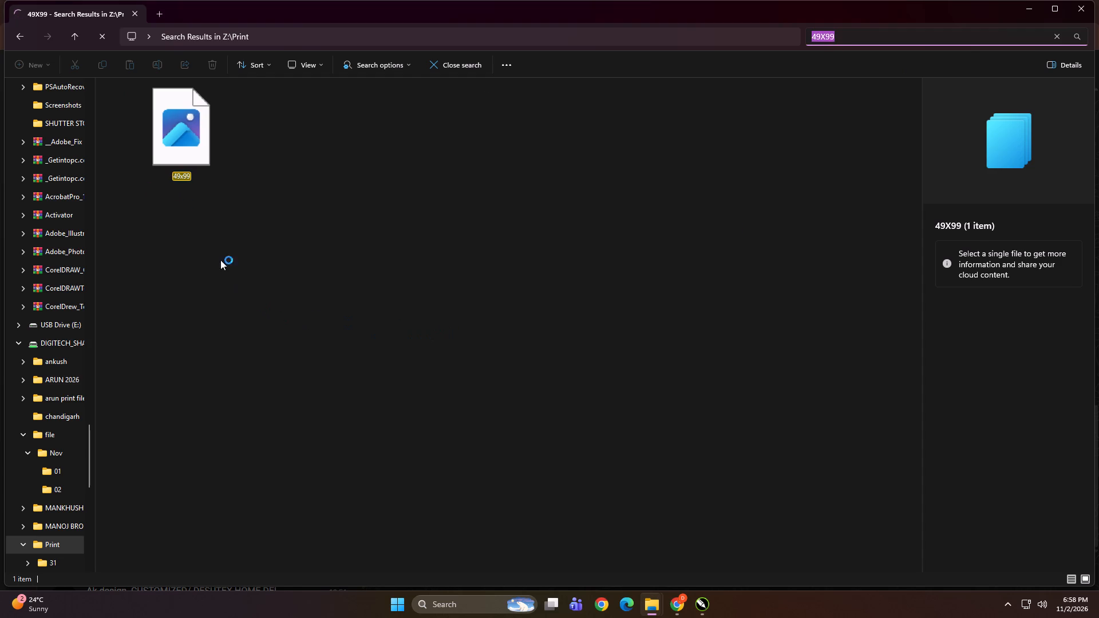
pyautogui.click(171, 129)
pyautogui.rightClick(171, 129)
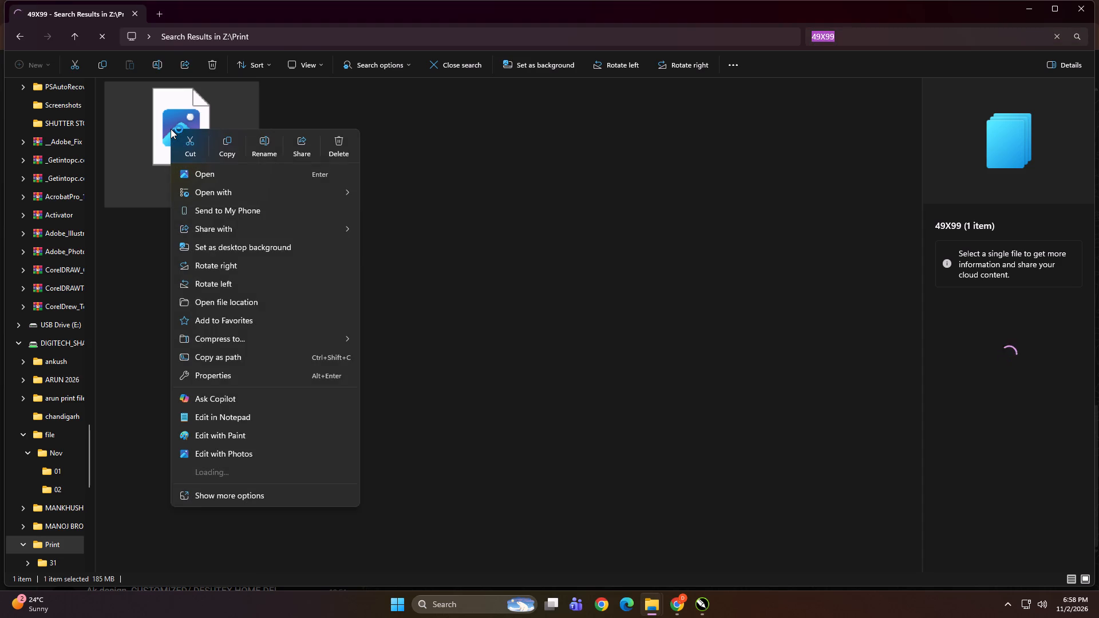
pyautogui.click(239, 304)
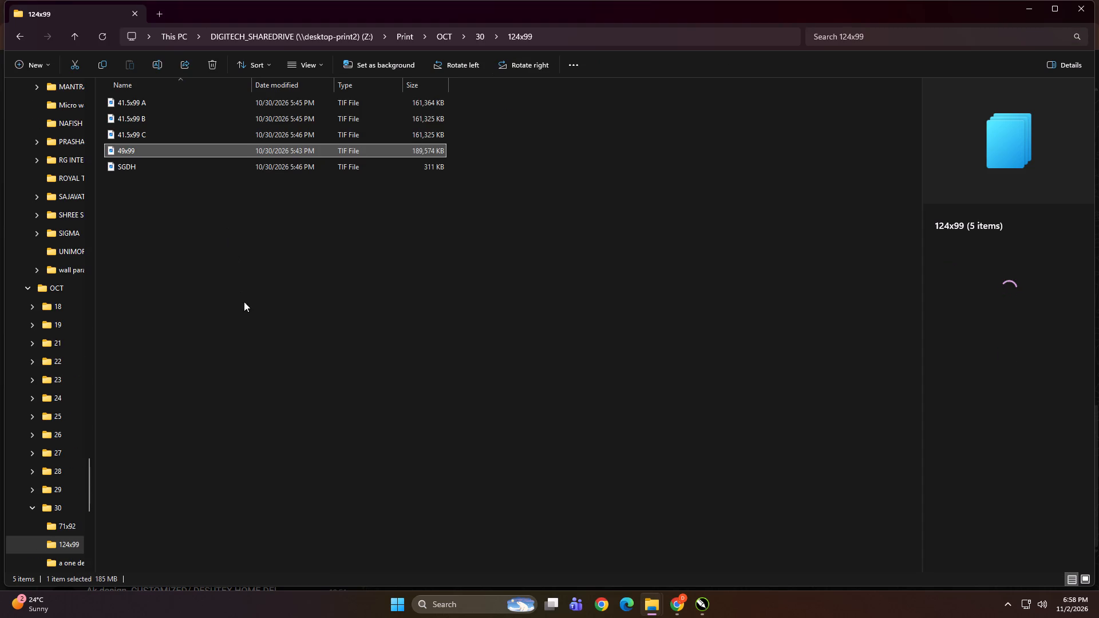
# Enlarge the thumbnails in the 124x99 folder and check the 49x99 file alongside the other panels and preview.
pyautogui.keyDown('ctrl'); pyautogui.scroll(20, 256, 318); pyautogui.keyUp('ctrl')
pyautogui.keyDown('ctrl'); pyautogui.scroll(17, 256, 318); pyautogui.keyUp('ctrl')
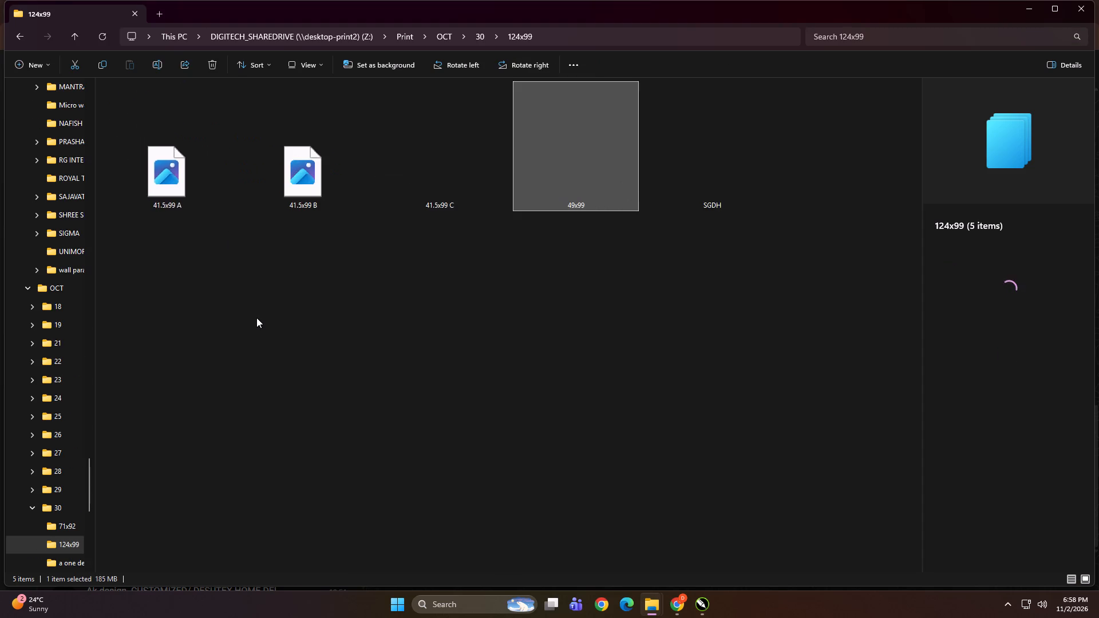
pyautogui.keyDown('ctrl'); pyautogui.scroll(7, 256, 318); pyautogui.keyUp('ctrl')
pyautogui.click(724, 276)
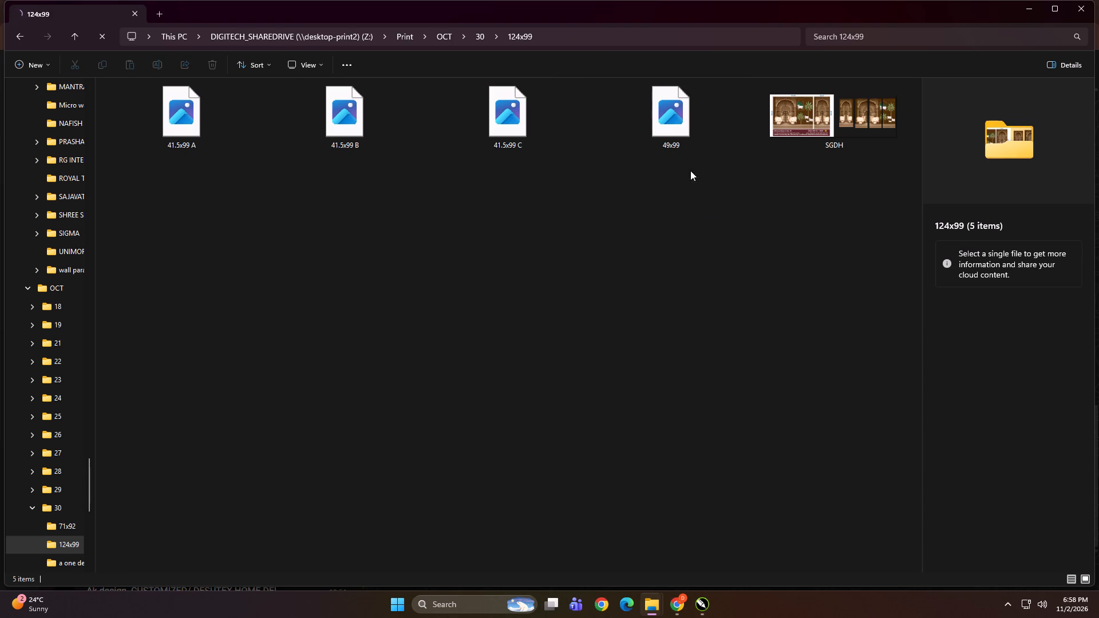
pyautogui.click(667, 112)
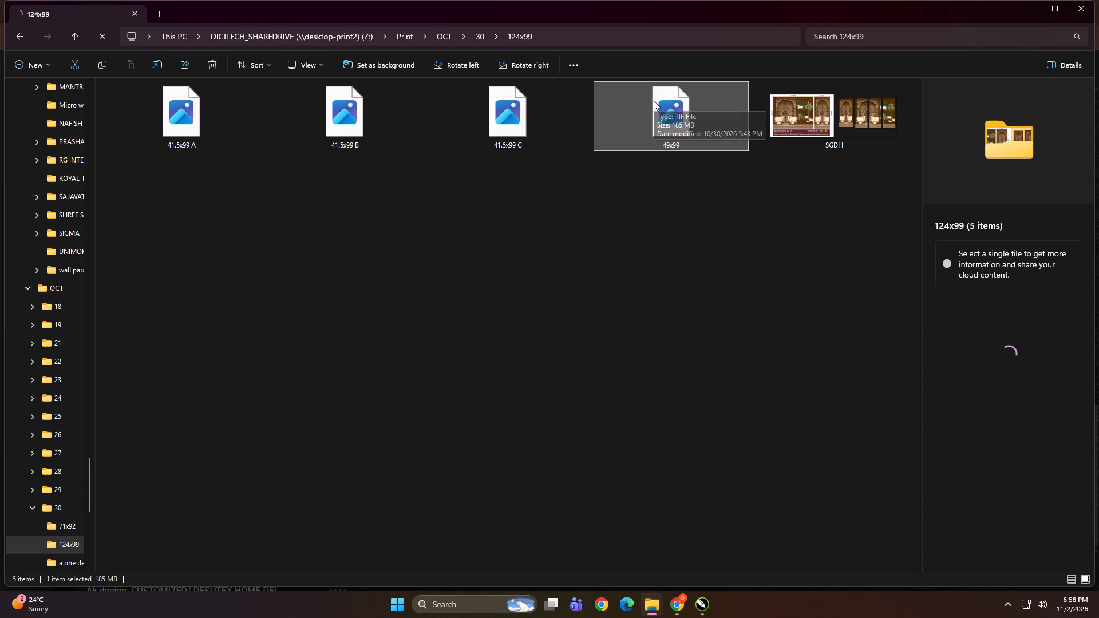
pyautogui.click(675, 256)
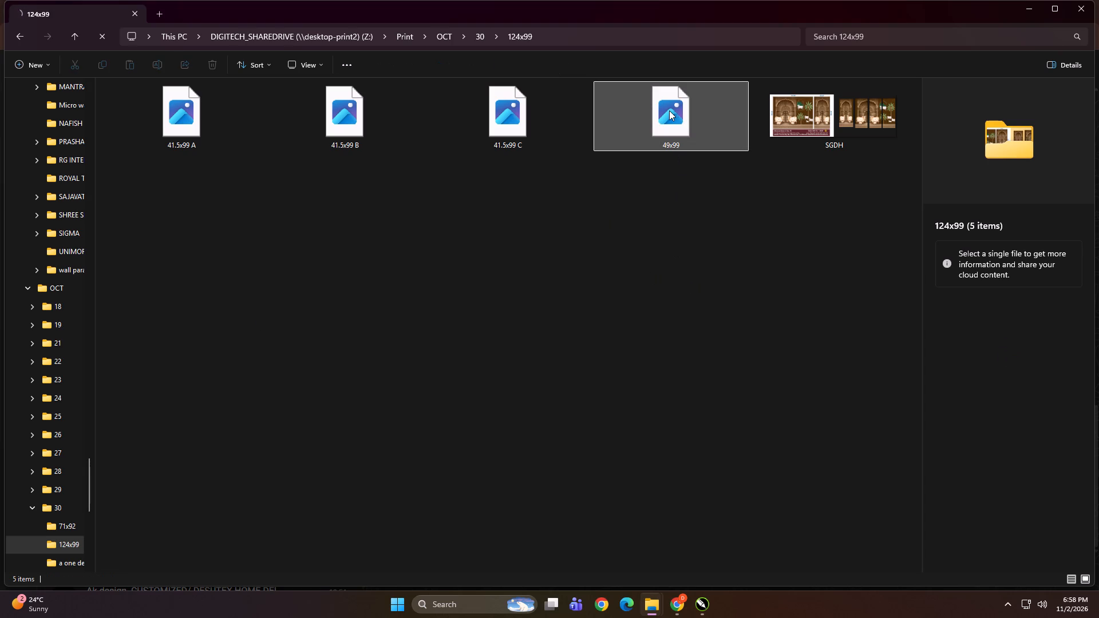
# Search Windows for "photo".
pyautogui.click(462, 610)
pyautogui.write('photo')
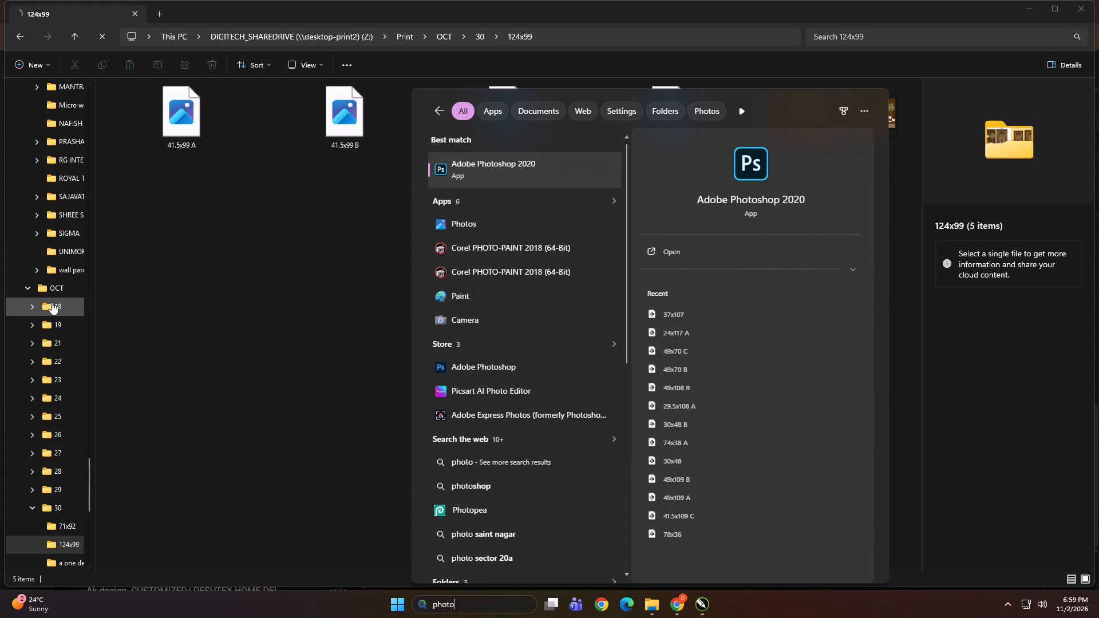
# Check the day folders in KD's PRINT FILE > OCTOBER on the work (D:) drive.
pyautogui.scroll(2, 52, 302)
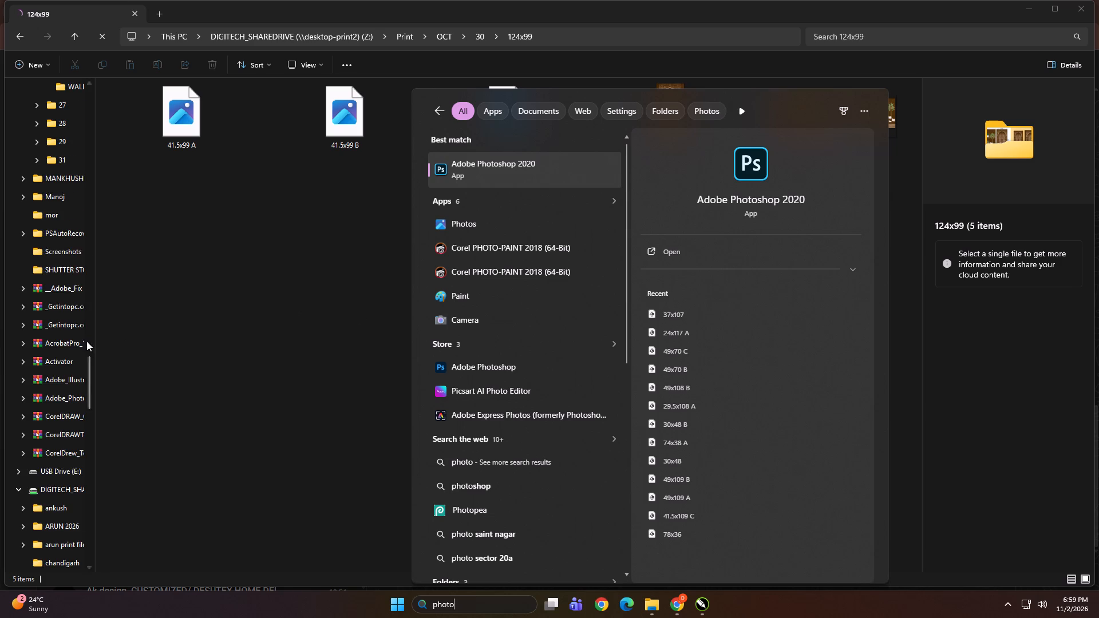
pyautogui.scroll(10, 85, 342)
pyautogui.click(51, 360)
pyautogui.doubleClick(252, 142)
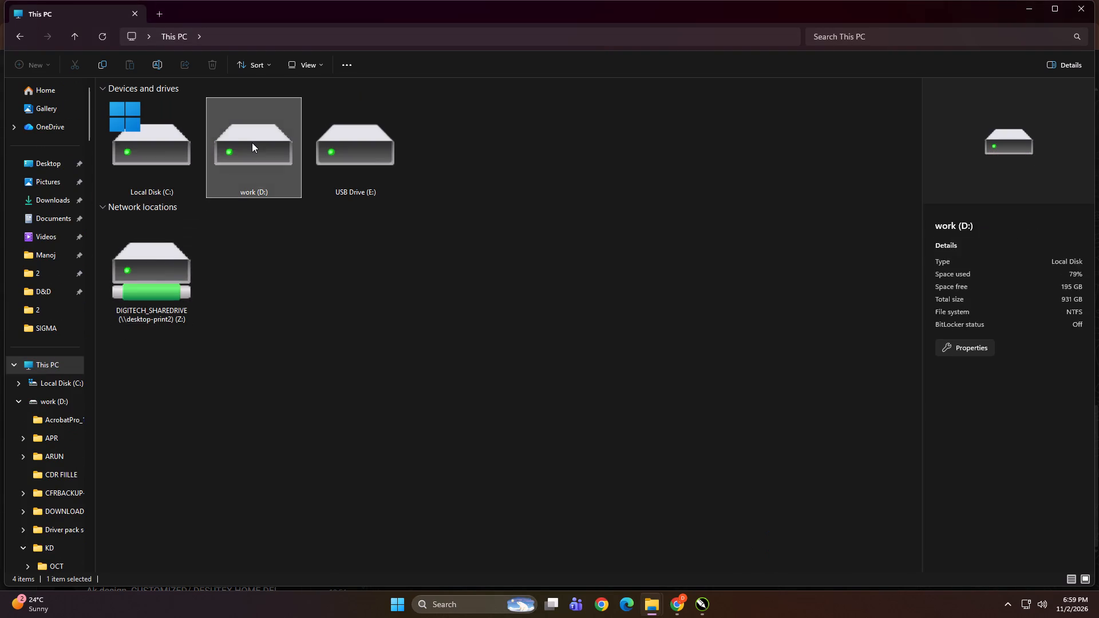
pyautogui.doubleClick(294, 271)
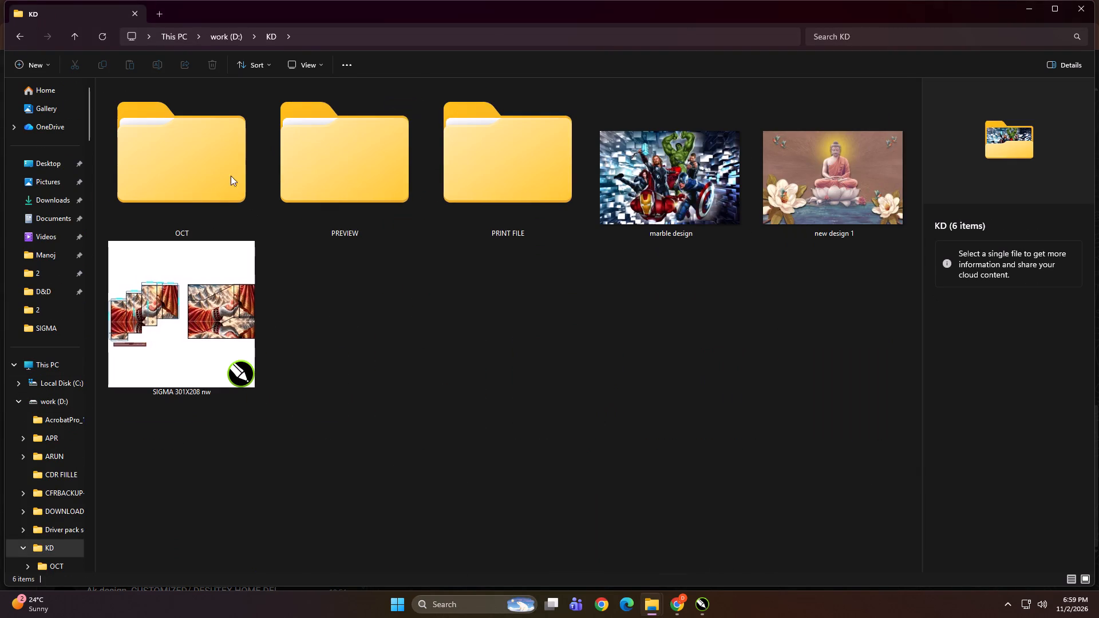
pyautogui.doubleClick(510, 167)
pyautogui.click(436, 172)
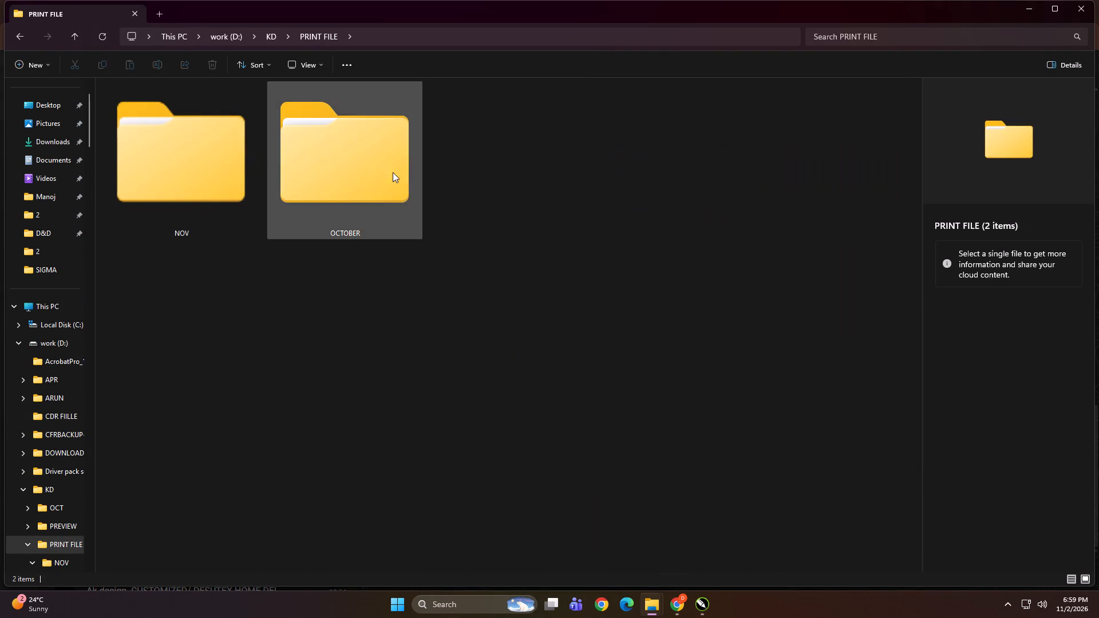
pyautogui.doubleClick(377, 172)
pyautogui.click(236, 228)
pyautogui.click(351, 383)
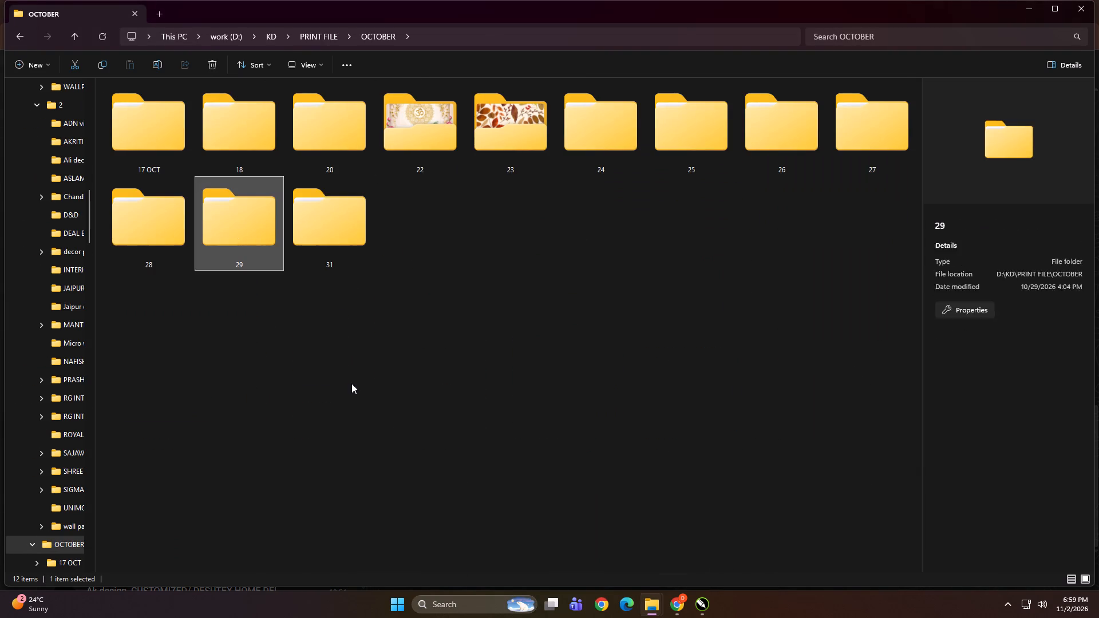
pyautogui.click(387, 352)
pyautogui.press('BackSpace')
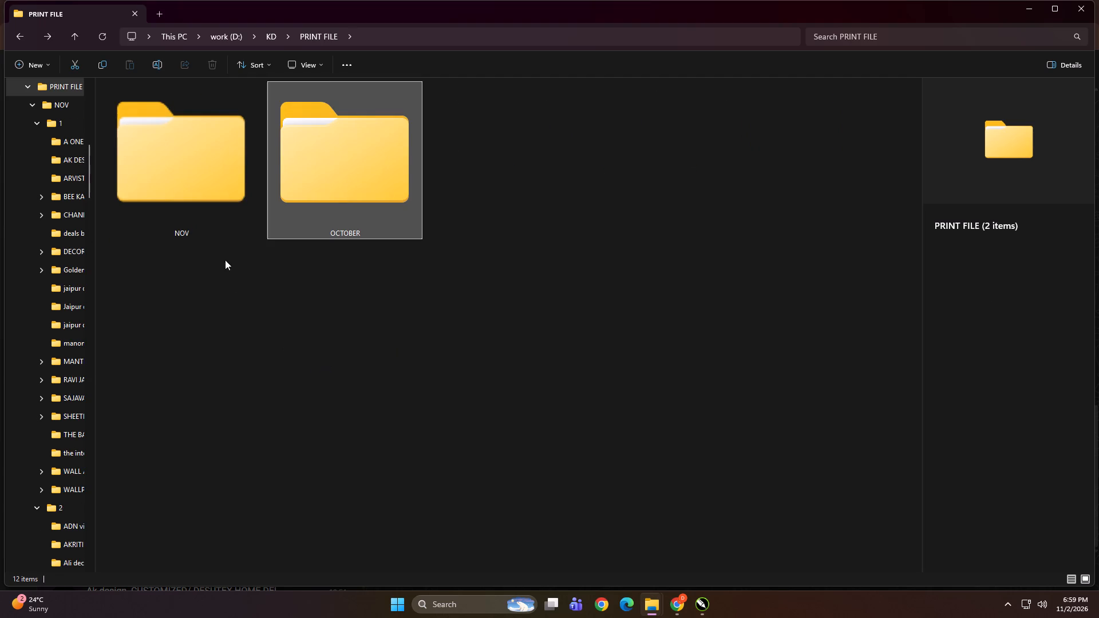
pyautogui.doubleClick(303, 171)
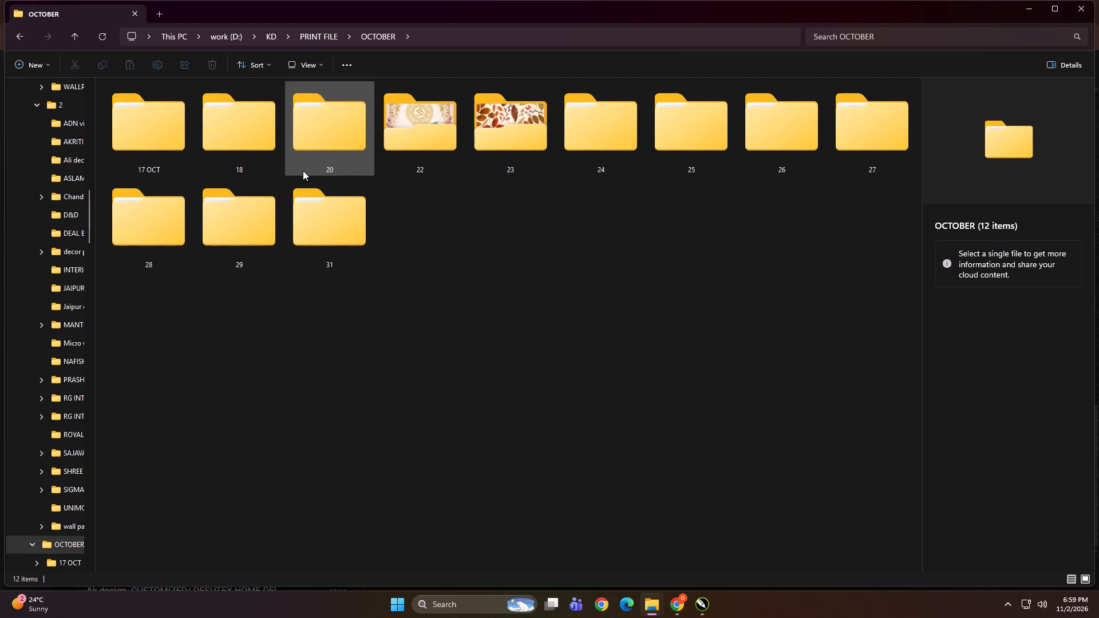
pyautogui.click(476, 330)
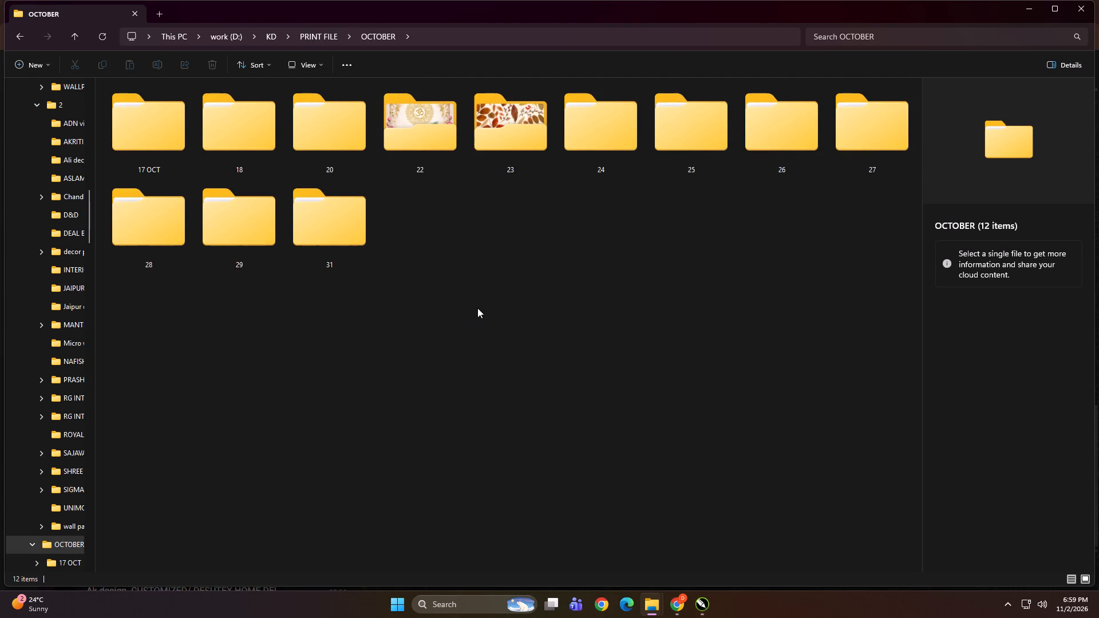
pyautogui.scroll(8, 49, 389)
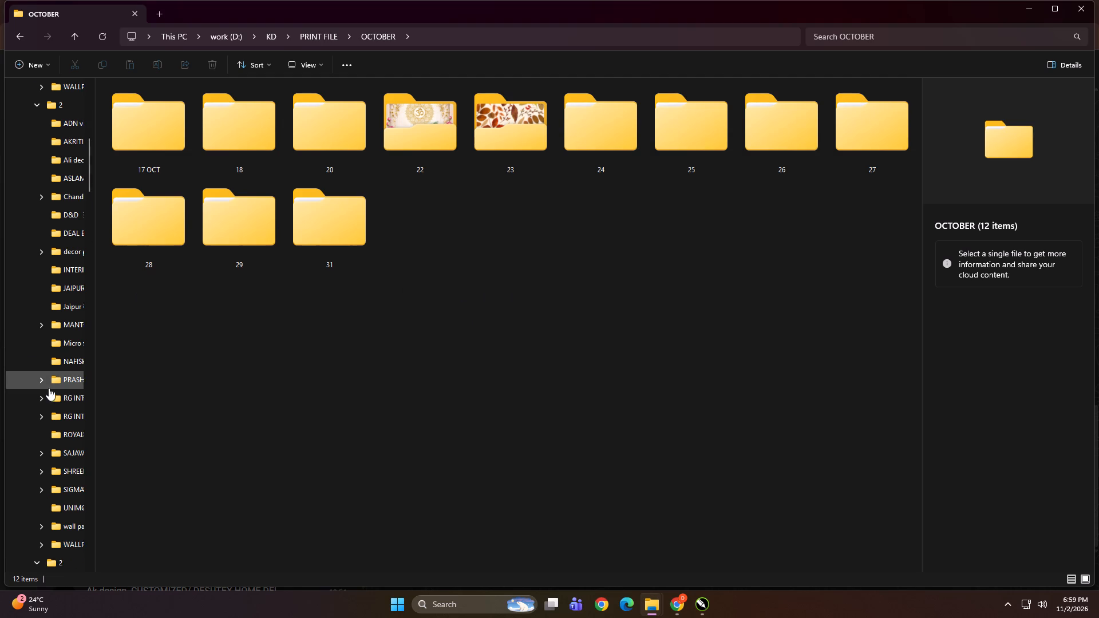
# Copy the 124x99 folder from Print > OCT > 30 on the DIGITECH_SHAREDRIVE (Z:).
pyautogui.click(49, 363)
pyautogui.doubleClick(151, 288)
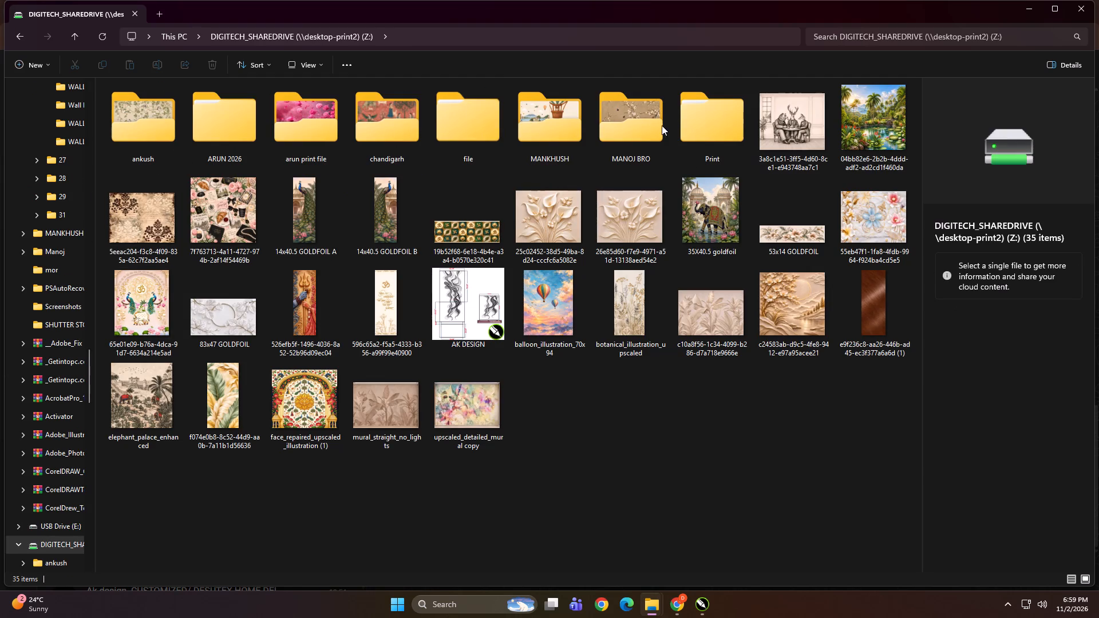
pyautogui.doubleClick(706, 129)
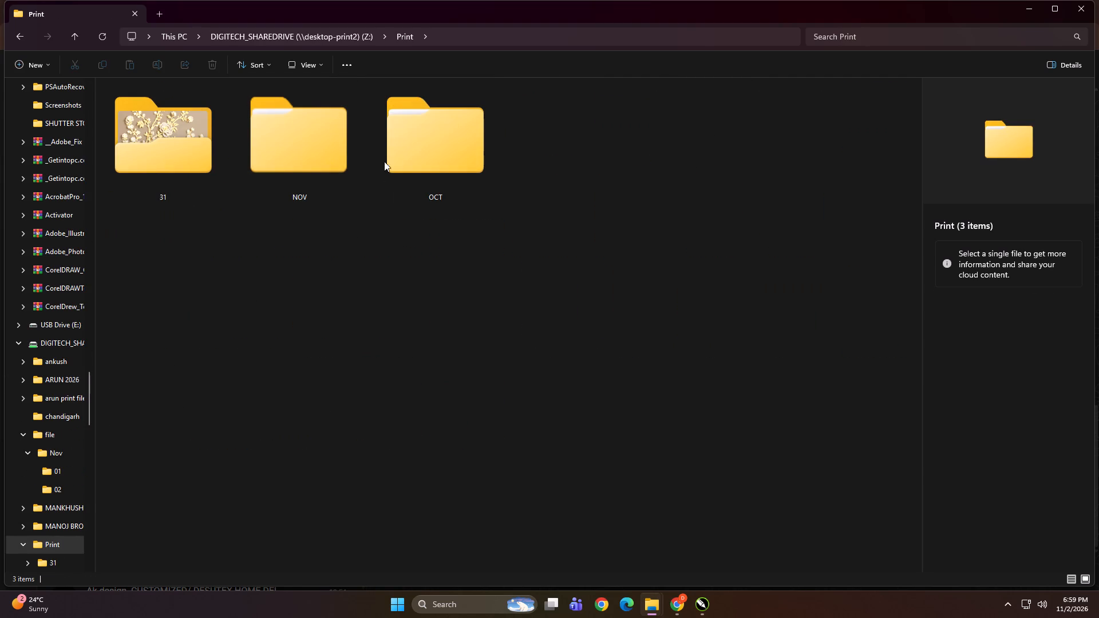
pyautogui.doubleClick(438, 148)
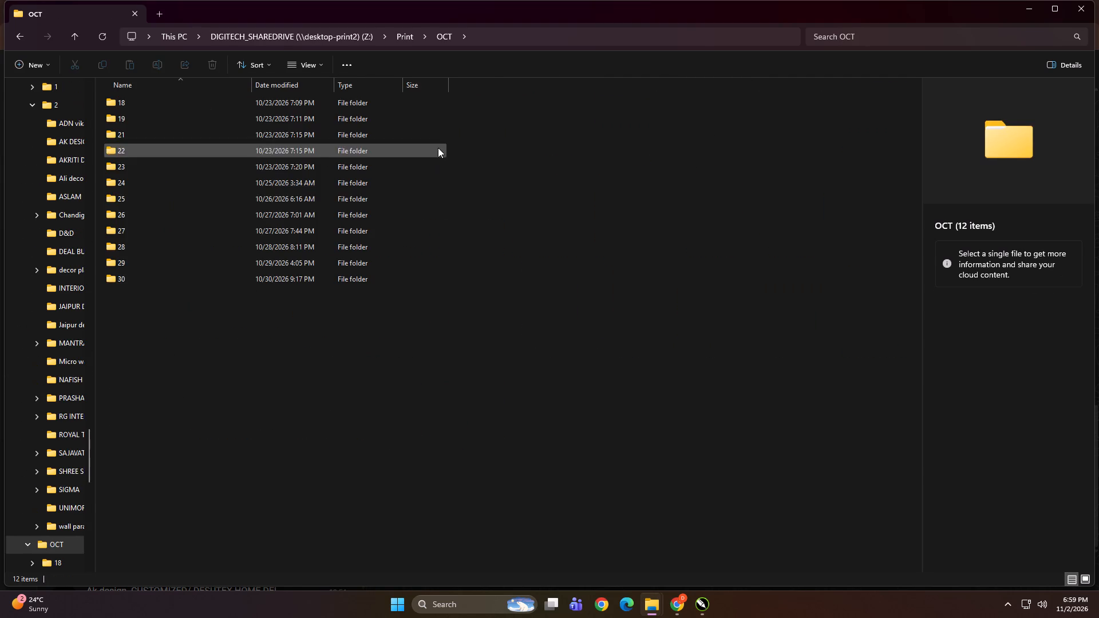
pyautogui.doubleClick(189, 277)
pyautogui.keyDown('ctrl'); pyautogui.scroll(8, 329, 393); pyautogui.keyUp('ctrl')
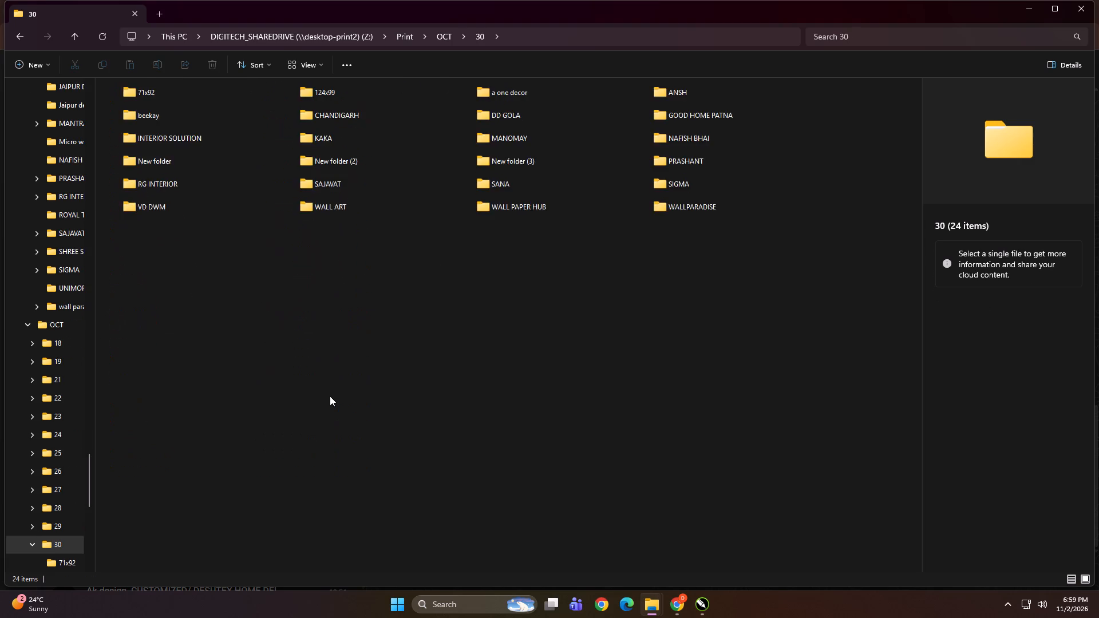
pyautogui.keyDown('ctrl'); pyautogui.scroll(20, 330, 396); pyautogui.keyUp('ctrl')
pyautogui.keyDown('ctrl'); pyautogui.scroll(8, 330, 396); pyautogui.keyUp('ctrl')
pyautogui.click(277, 150)
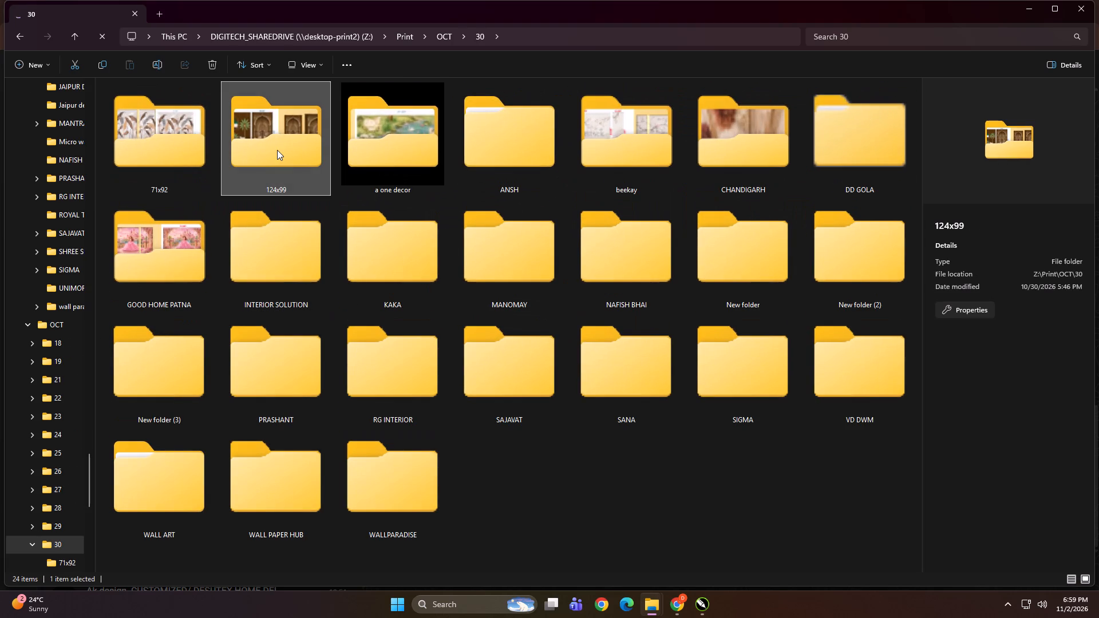
pyautogui.hotkey('ctrl', 'c')
# Paste the 124x99 folder into KD > PRINT FILE > OCTOBER on the work (D:) drive.
pyautogui.scroll(9, 70, 380)
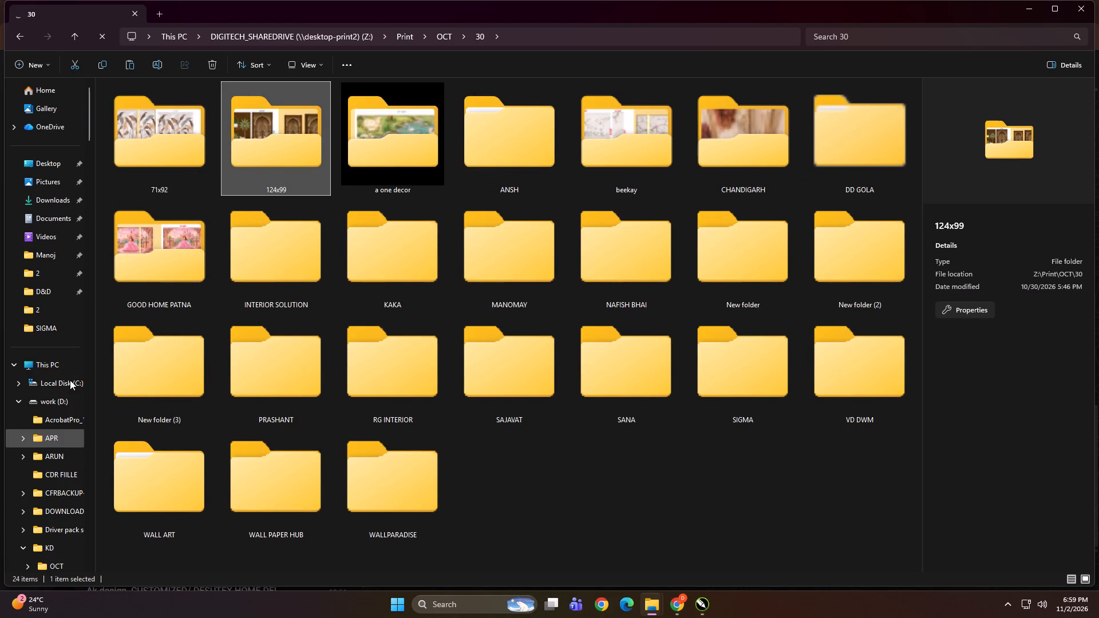
pyautogui.scroll(2, 70, 380)
pyautogui.click(55, 363)
pyautogui.doubleClick(258, 152)
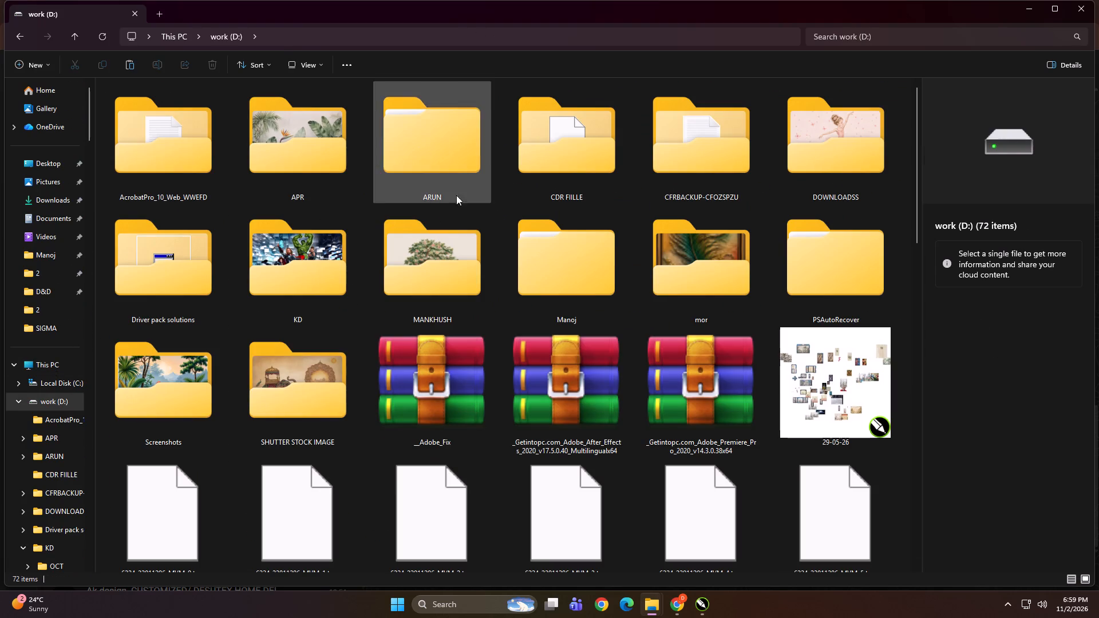
pyautogui.doubleClick(320, 250)
pyautogui.click(400, 316)
pyautogui.doubleClick(497, 155)
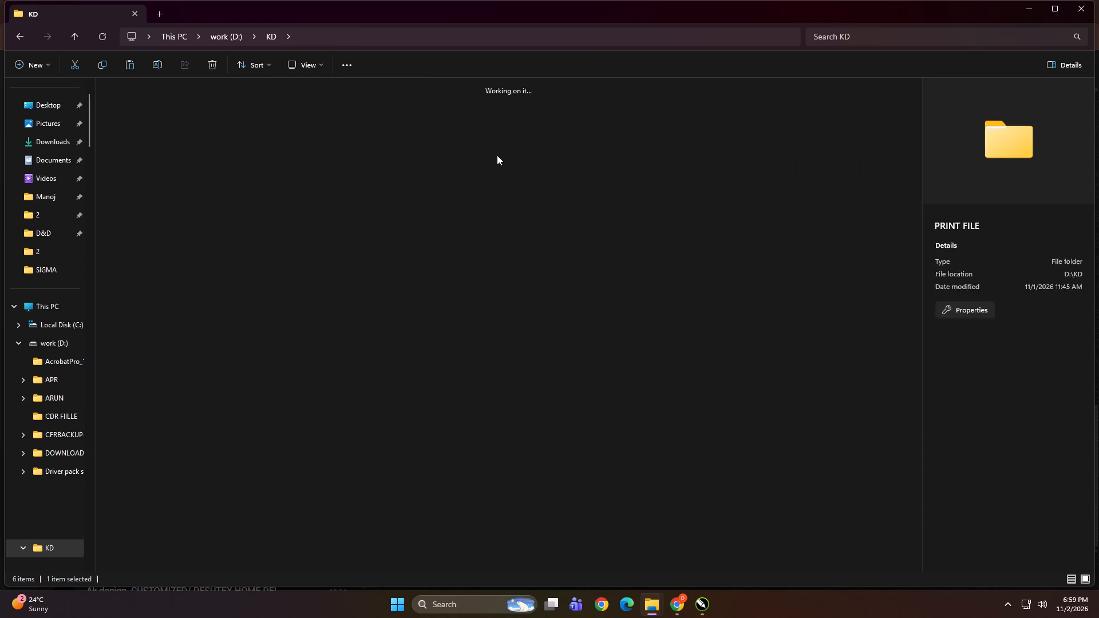
pyautogui.doubleClick(371, 196)
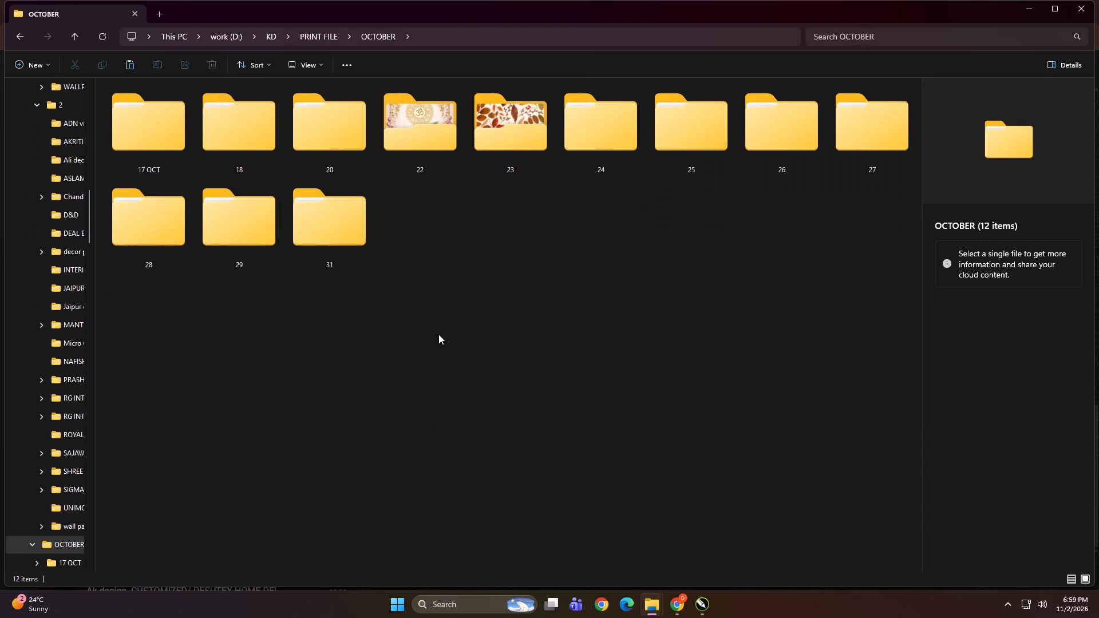
pyautogui.click(438, 334)
pyautogui.rightClick(451, 322)
pyautogui.click(468, 336)
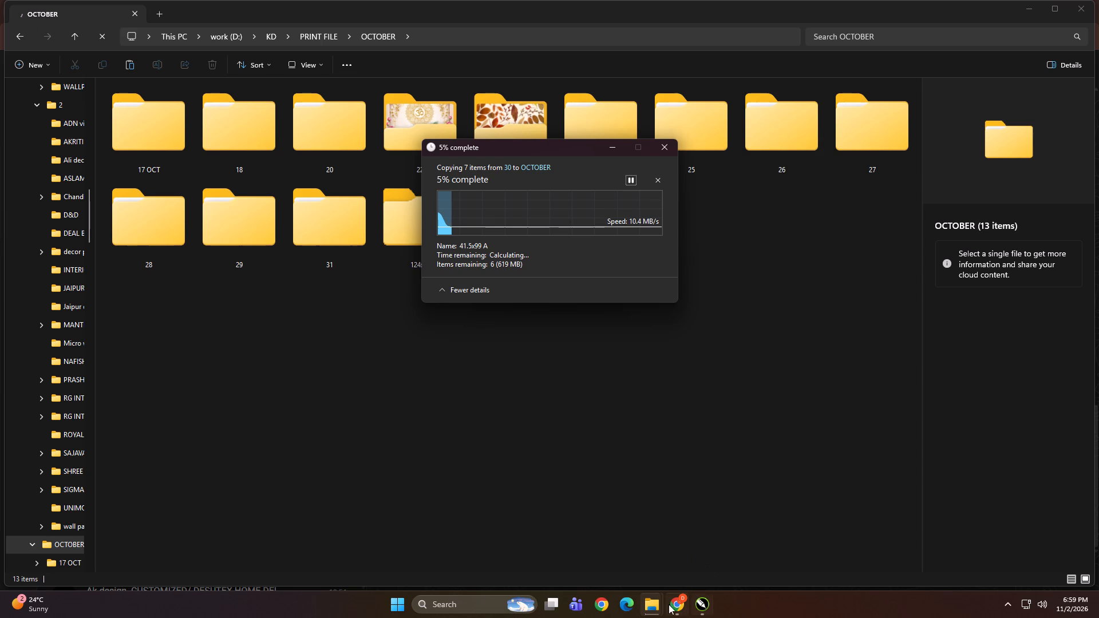
# Close the extra File Explorer windows, including Home and CHANDIGARH, keeping OCTOBER open.
pyautogui.click(703, 508)
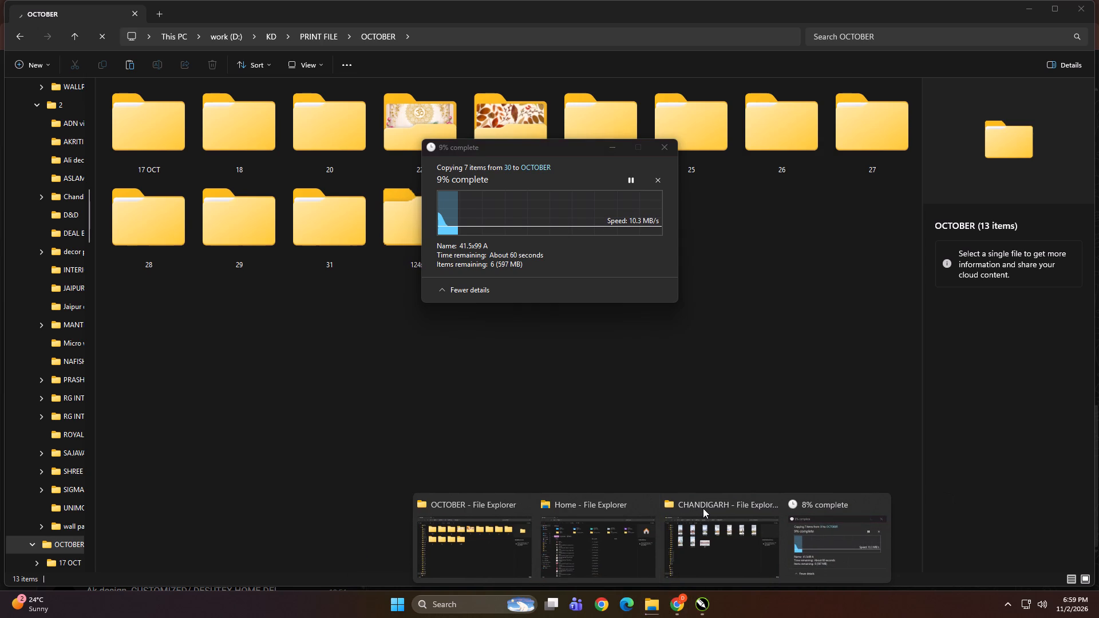
pyautogui.click(651, 506)
pyautogui.click(710, 506)
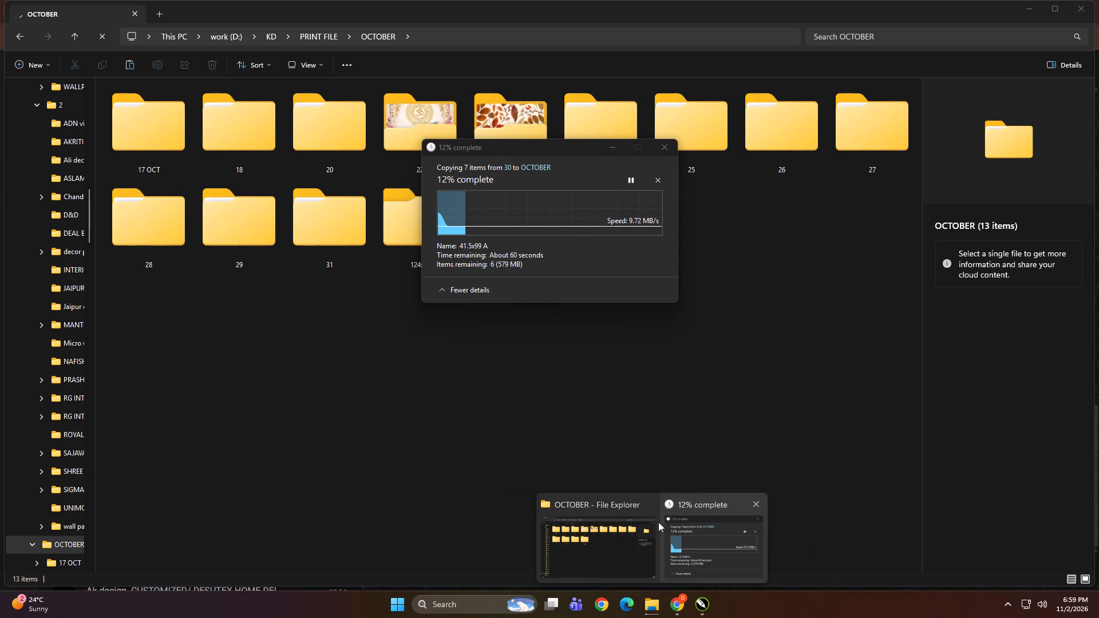
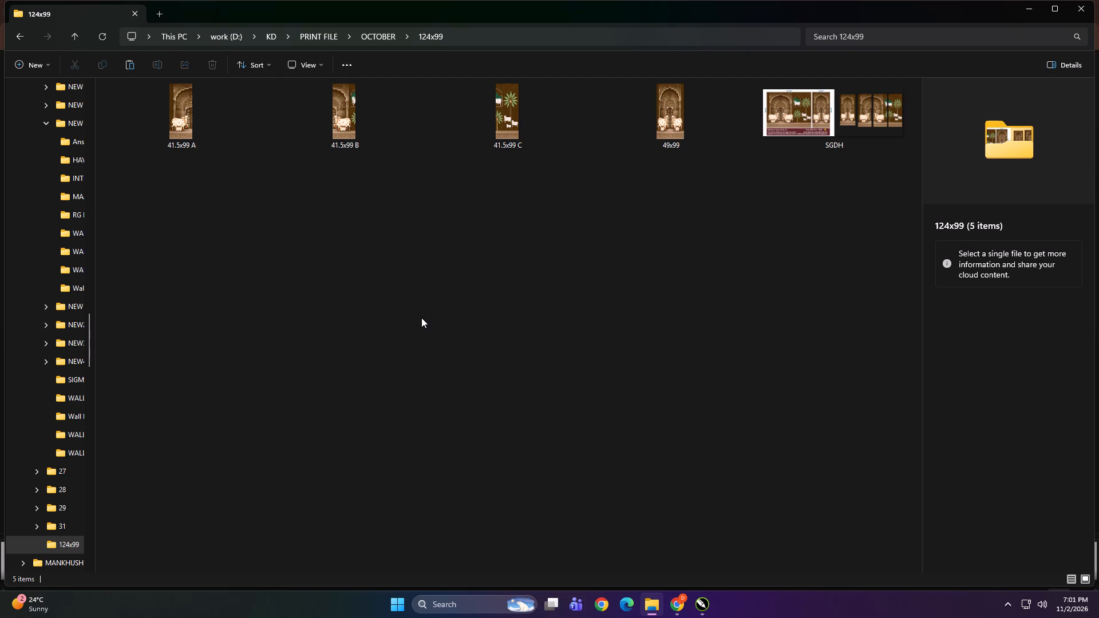
# Open the 49x99 TIFF from the OCTOBER > 124x99 folder in Photoshop.
pyautogui.scroll(2, 421, 318)
pyautogui.click(421, 318)
pyautogui.click(667, 116)
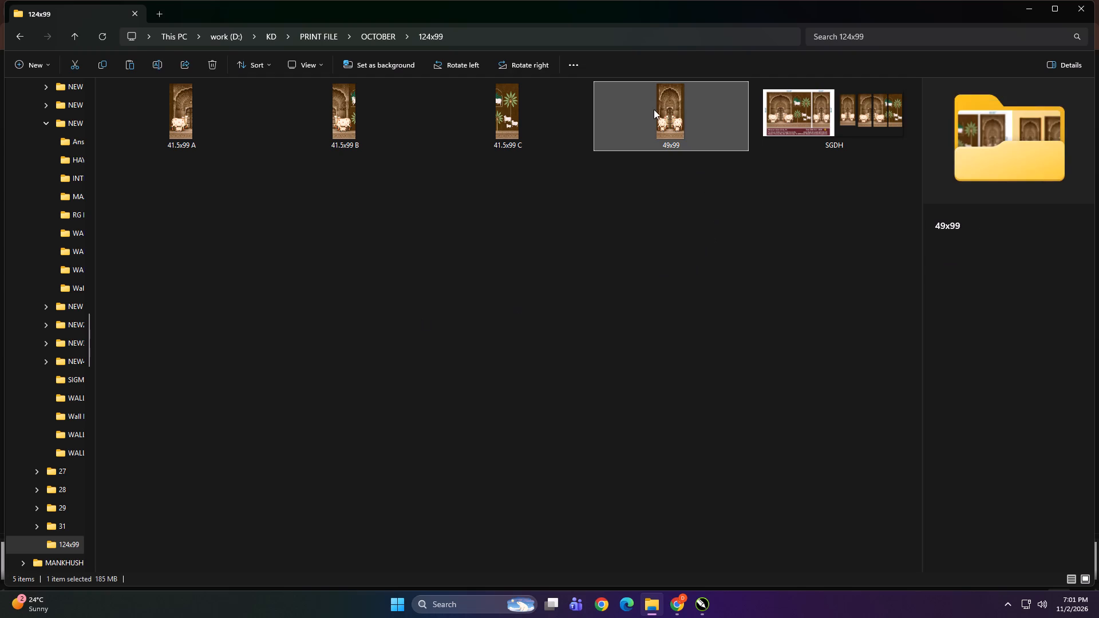
pyautogui.moveTo(667, 94); pyautogui.dragTo(678, 413)
pyautogui.click(487, 605)
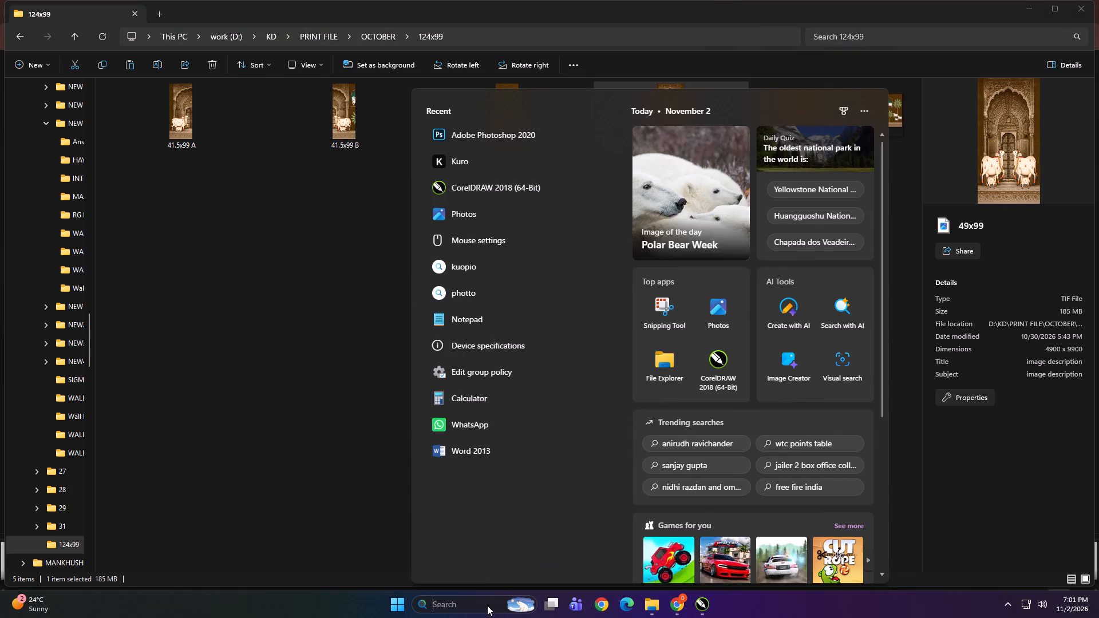
pyautogui.write('photo')
pyautogui.press('Return')
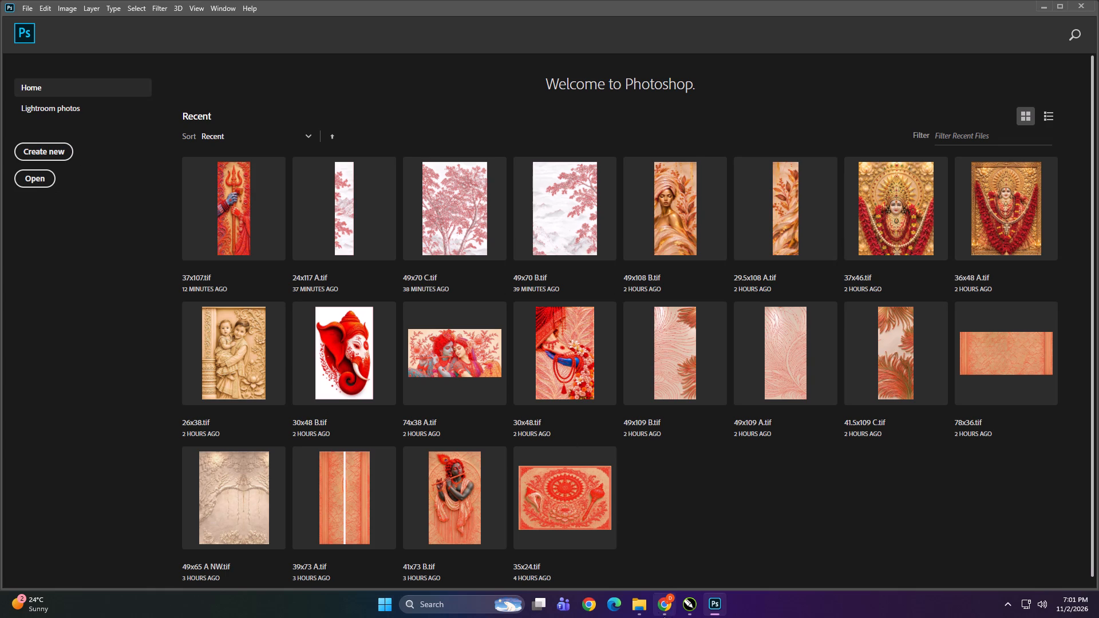
pyautogui.click(646, 608)
pyautogui.moveTo(675, 110); pyautogui.dragTo(710, 604)
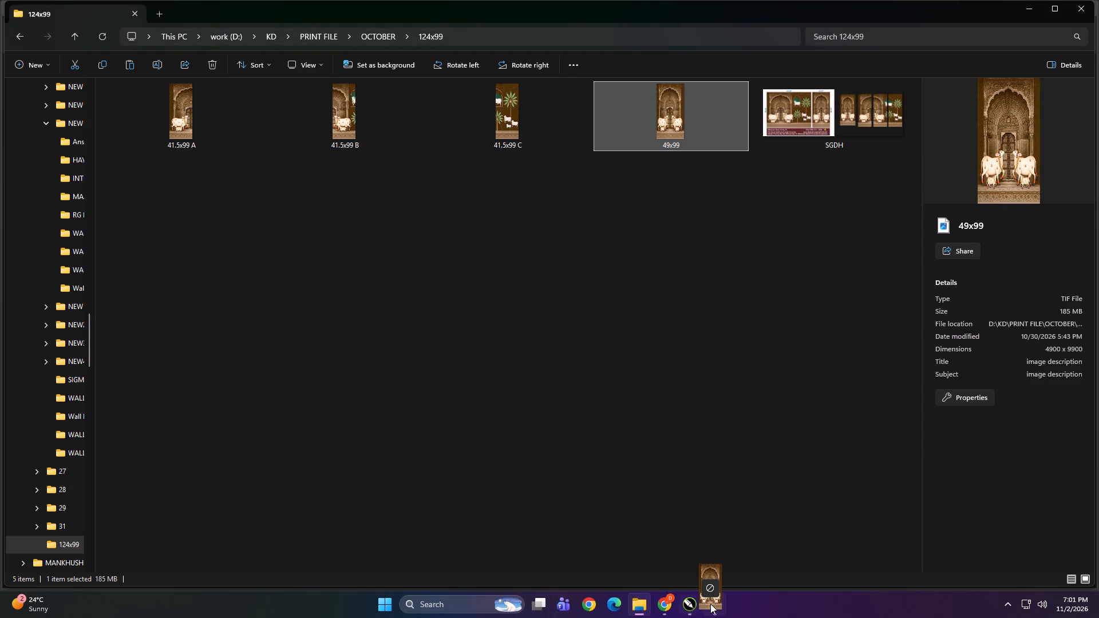
pyautogui.moveTo(710, 604); pyautogui.dragTo(732, 530)
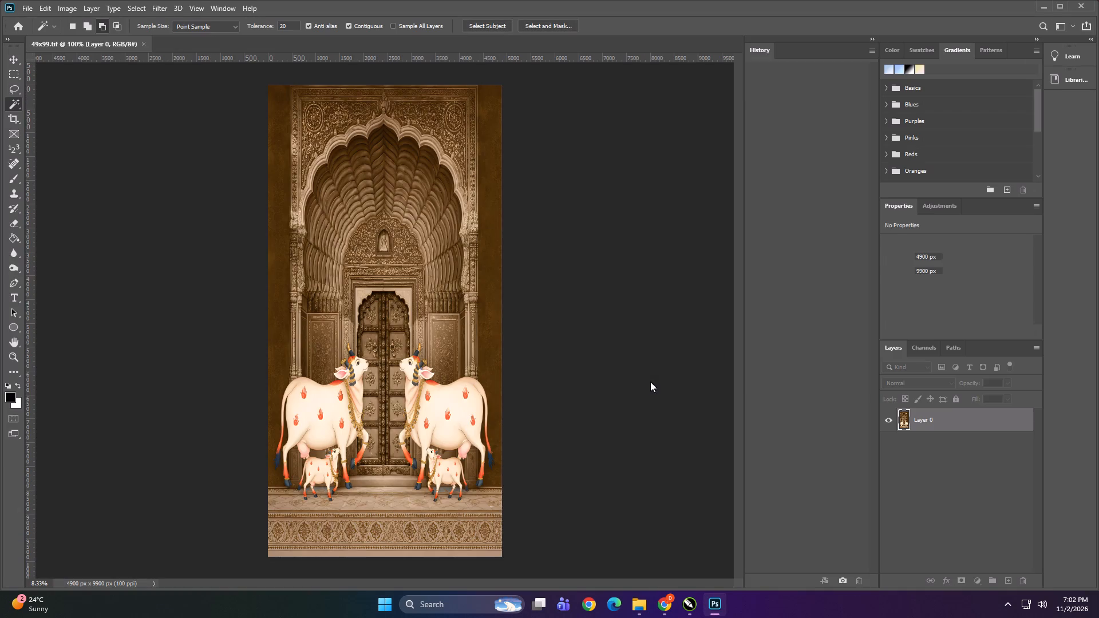
# Select the arch area above the door, about 4889 by 4260 px from the canvas top, and copy it to a new layer.
pyautogui.click(10, 56)
pyautogui.click(117, 210)
pyautogui.click(355, 174)
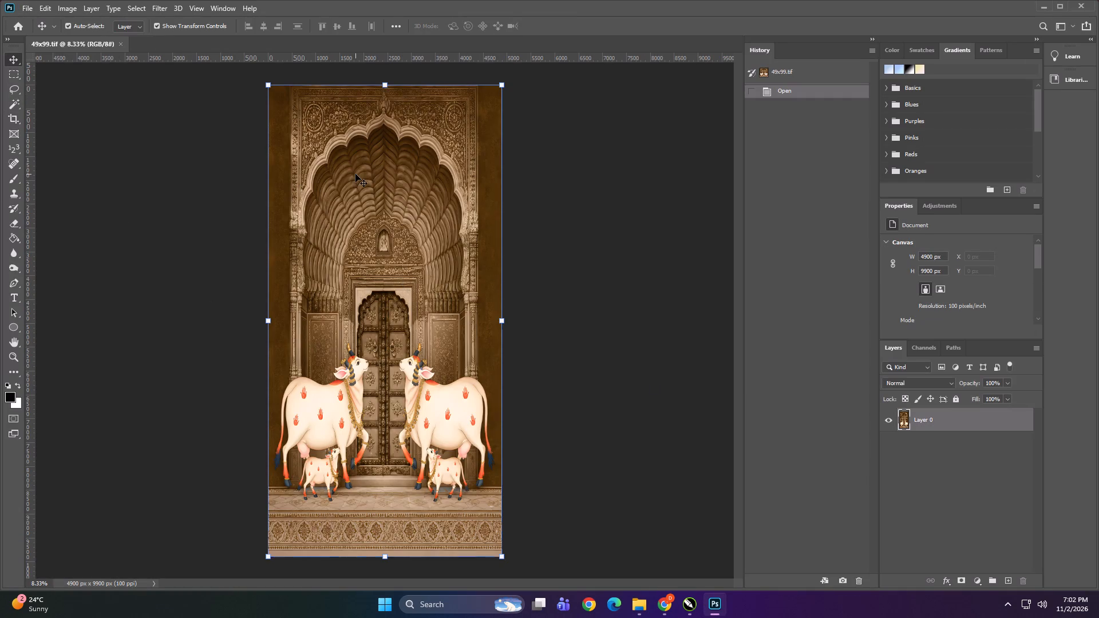
pyautogui.click(10, 77)
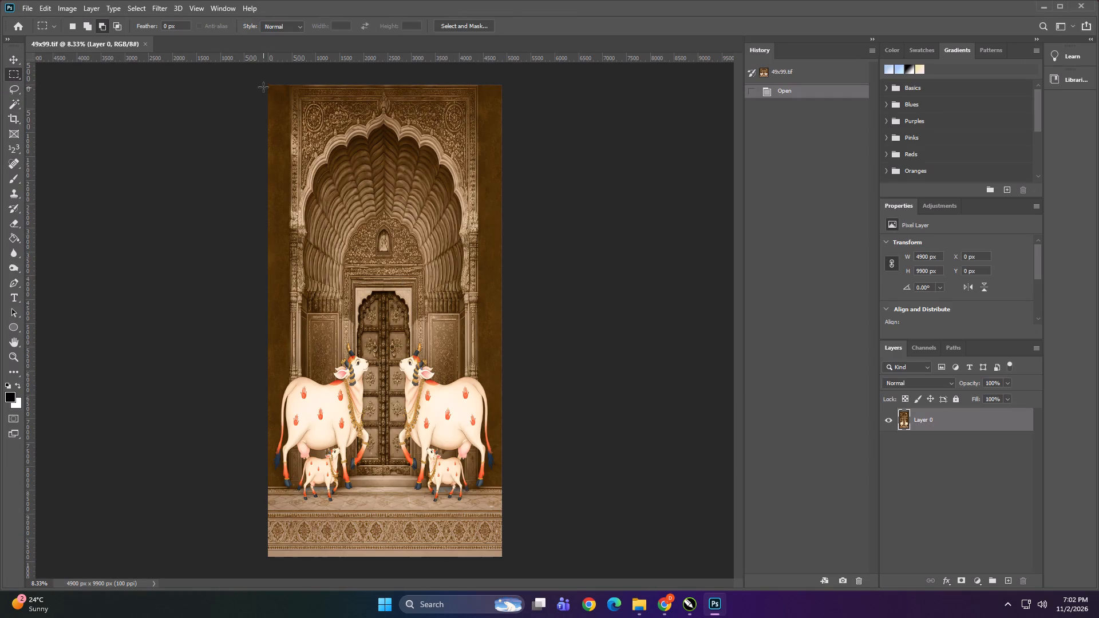
pyautogui.moveTo(267, 84); pyautogui.dragTo(501, 332)
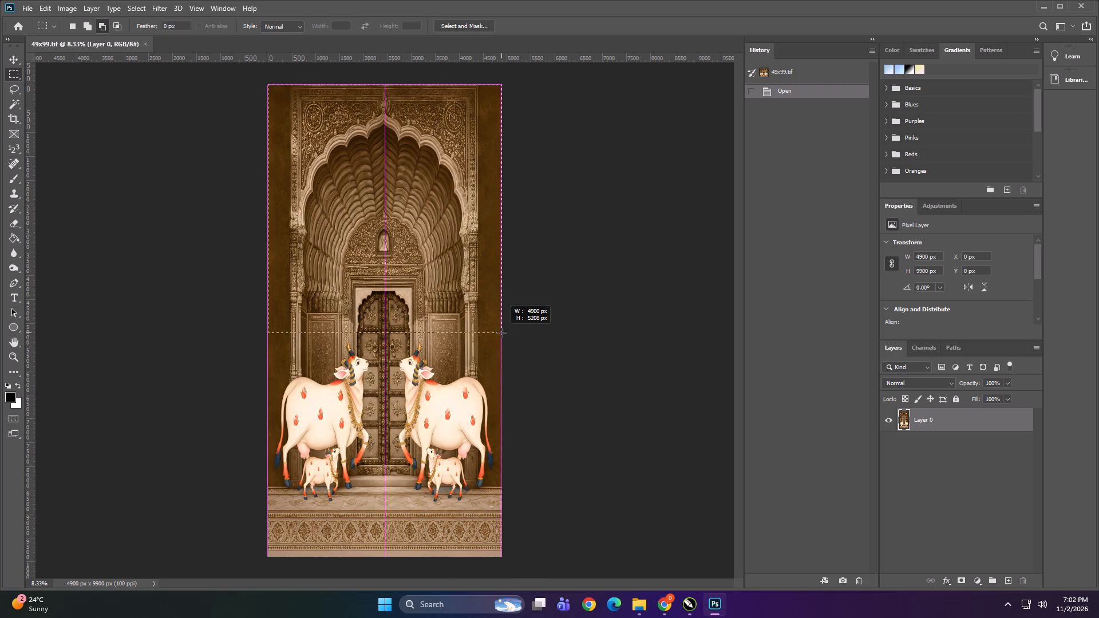
pyautogui.moveTo(501, 332); pyautogui.dragTo(501, 287)
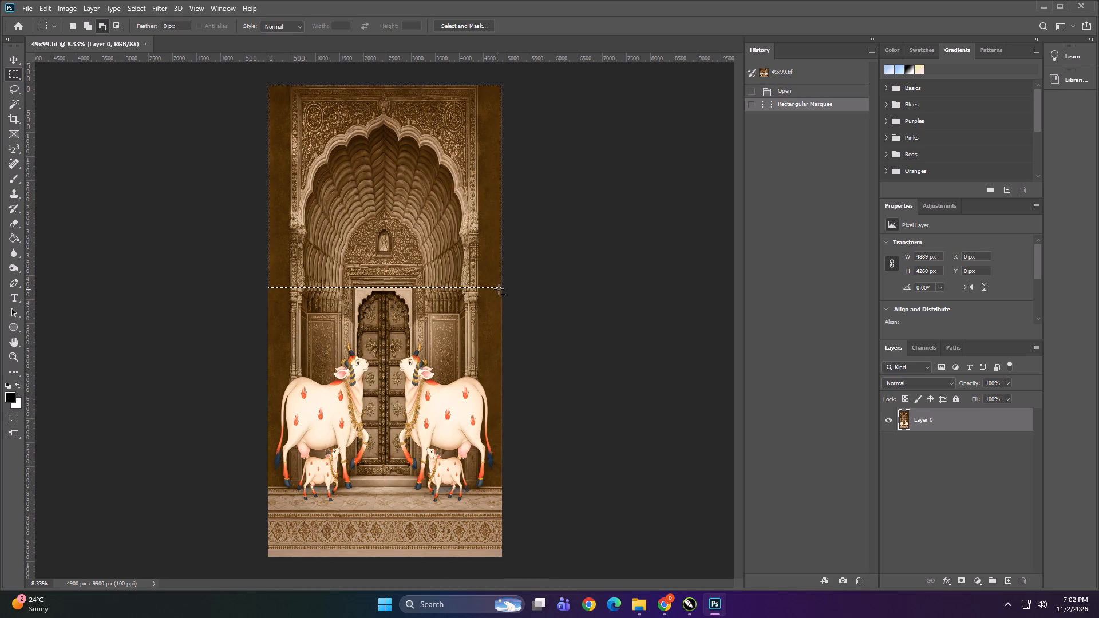
pyautogui.hotkey('ctrl', 'j')
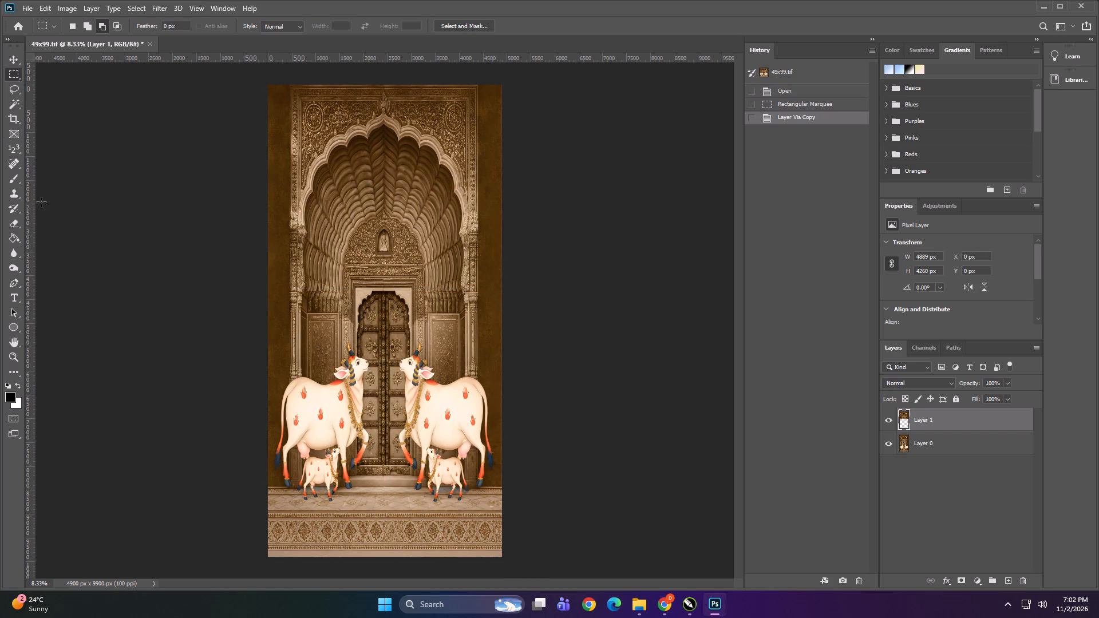
# Squash the copied arch layer vertically to about 3300 px high, keeping its top edge and width fixed.
pyautogui.click(7, 57)
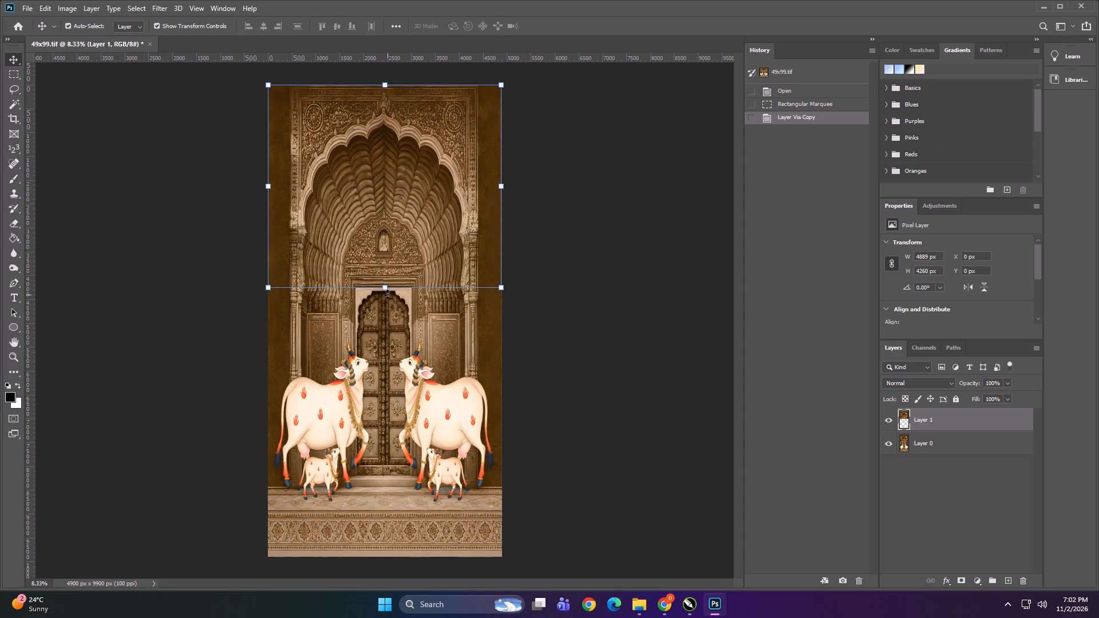
pyautogui.moveTo(385, 288); pyautogui.dragTo(388, 254)
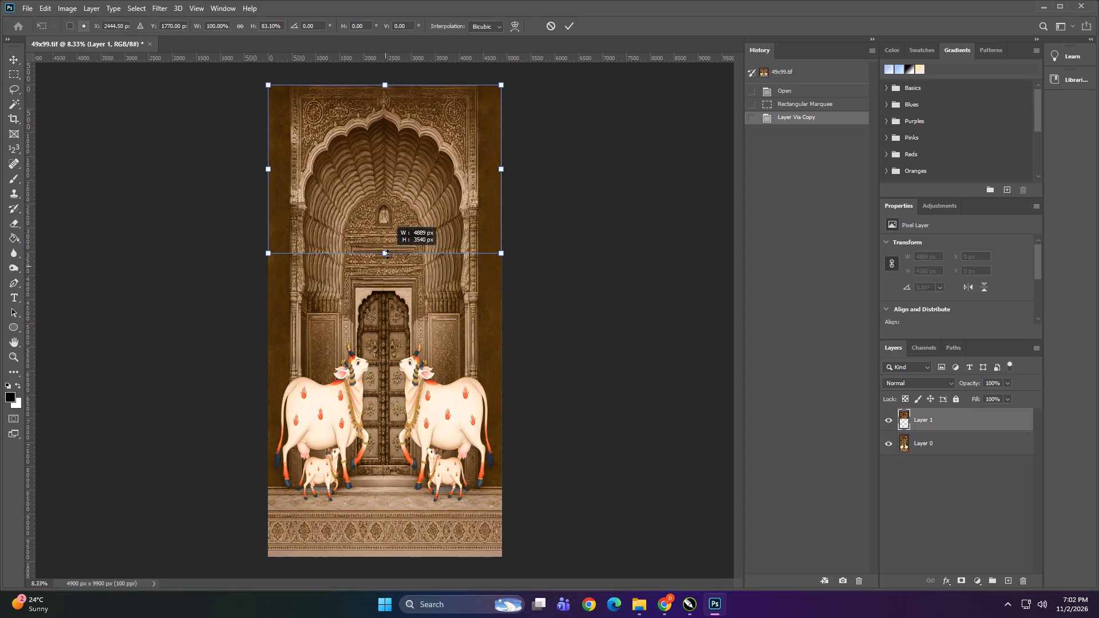
pyautogui.moveTo(388, 254); pyautogui.dragTo(388, 235)
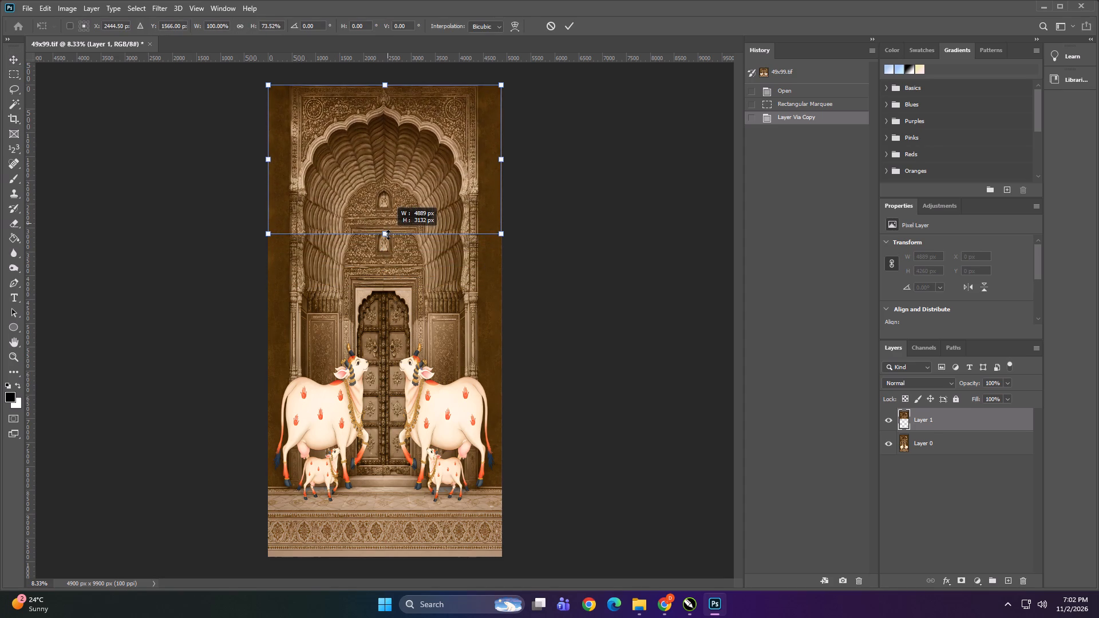
pyautogui.moveTo(388, 235); pyautogui.dragTo(388, 237)
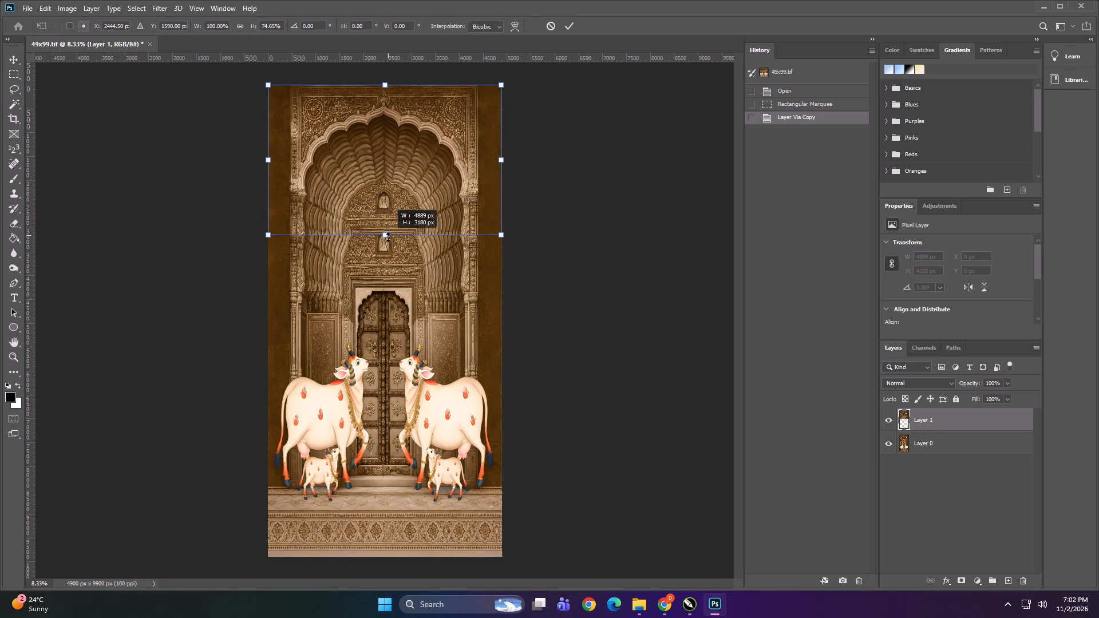
pyautogui.moveTo(388, 237); pyautogui.dragTo(390, 243)
pyautogui.press('Return')
pyautogui.click(219, 221)
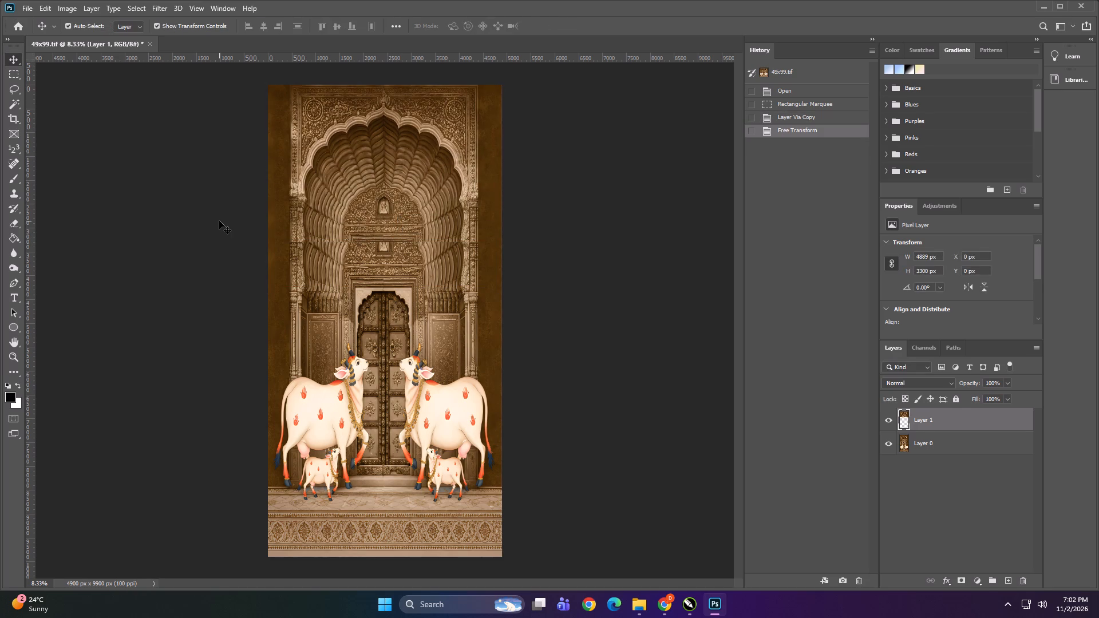
# Examine the squashed arch against the artwork above the door and check the original 49x99 file in the 124x99 folder.
pyautogui.keyDown('alt'); pyautogui.scroll(7, 384, 255); pyautogui.keyUp('alt')
pyautogui.keyDown('alt'); pyautogui.scroll(-6, 417, 271); pyautogui.keyUp('alt')
pyautogui.keyDown('alt'); pyautogui.scroll(6, 381, 264); pyautogui.keyUp('alt')
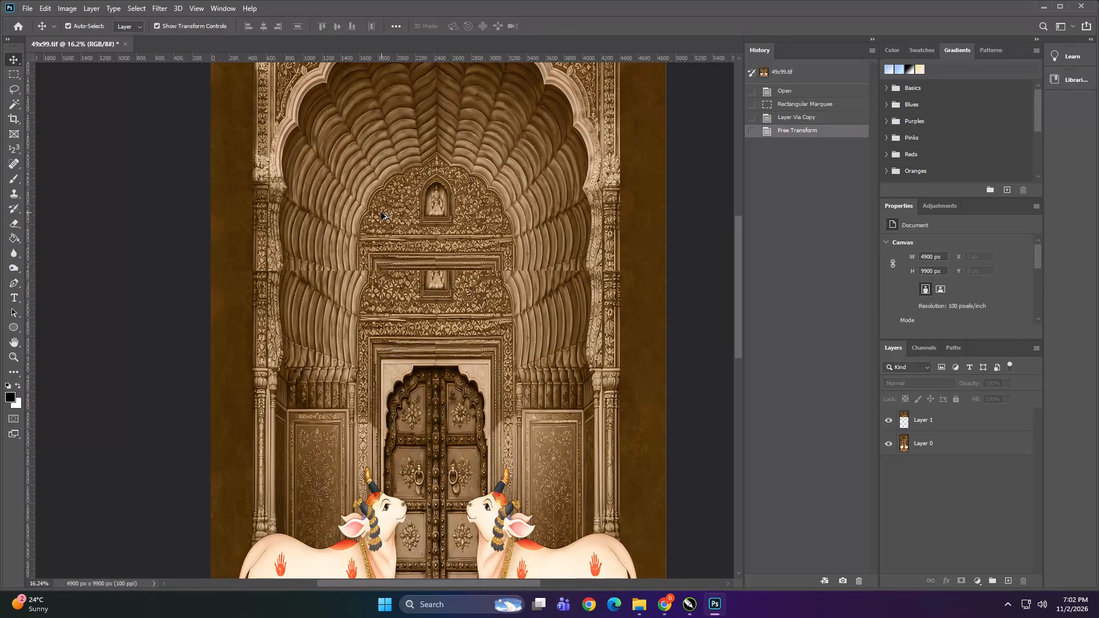
pyautogui.keyDown('alt'); pyautogui.scroll(-1, 381, 212); pyautogui.keyUp('alt')
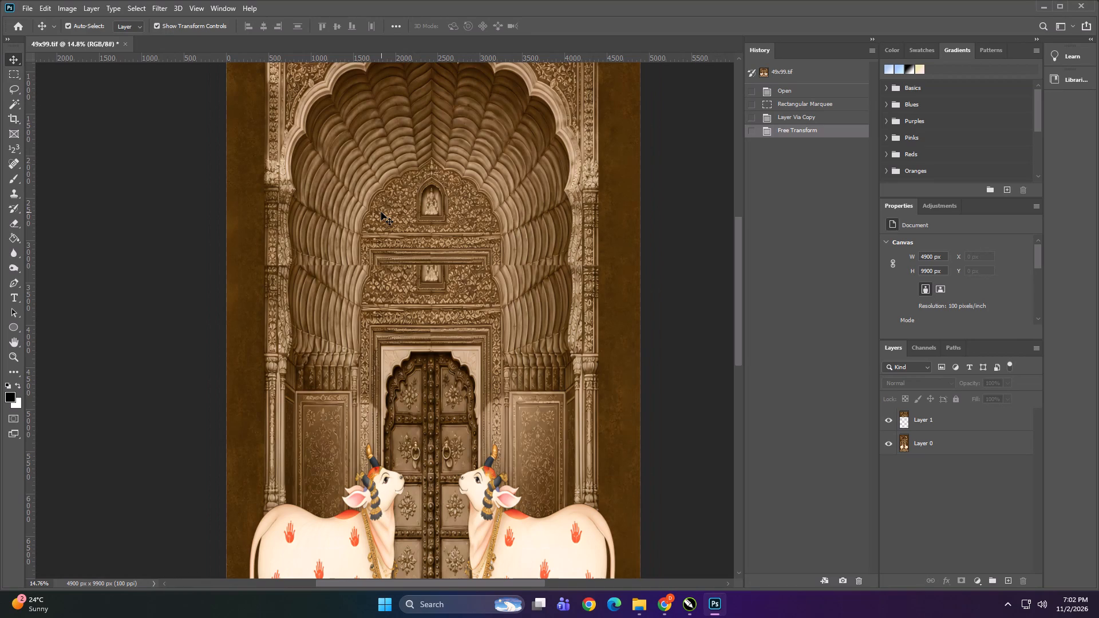
pyautogui.keyDown('alt'); pyautogui.scroll(-3, 408, 222); pyautogui.keyUp('alt')
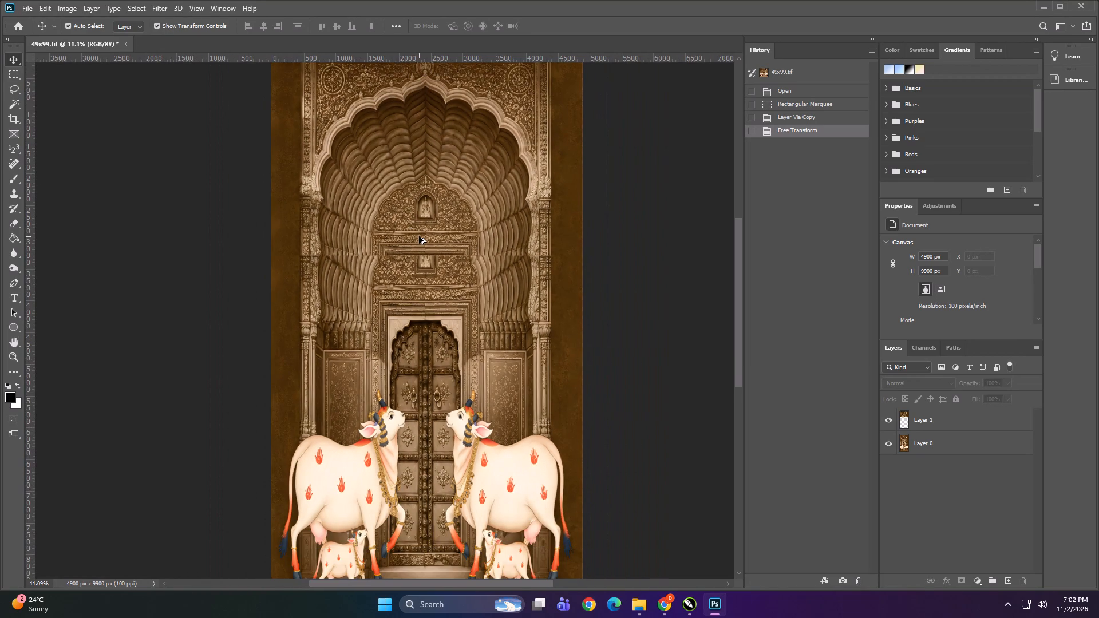
pyautogui.keyDown('alt'); pyautogui.scroll(-3, 419, 236); pyautogui.keyUp('alt')
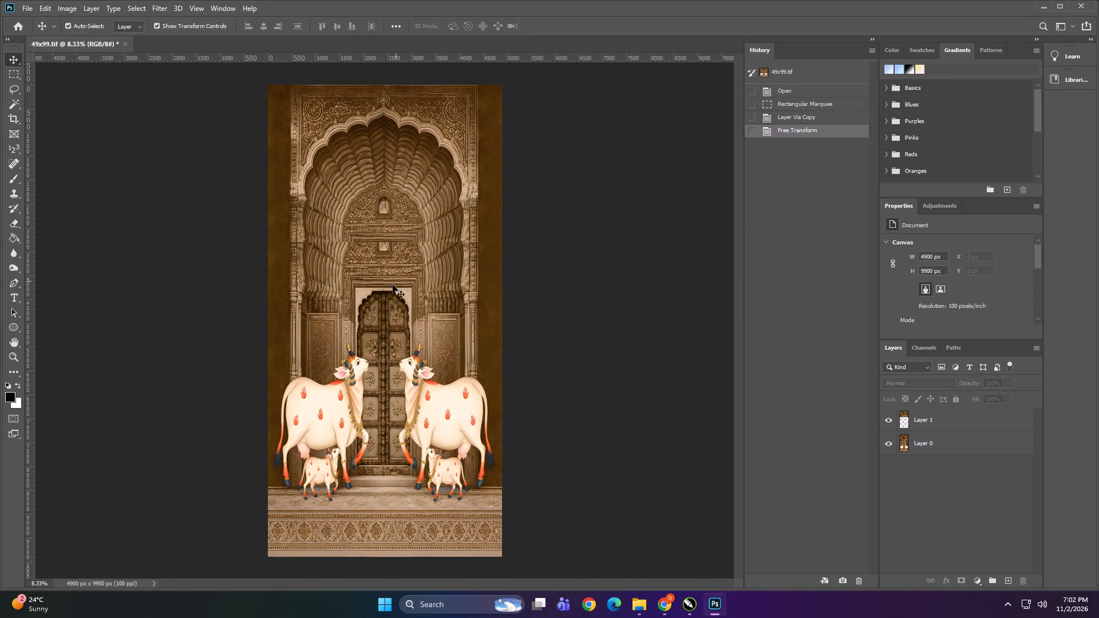
pyautogui.click(10, 78)
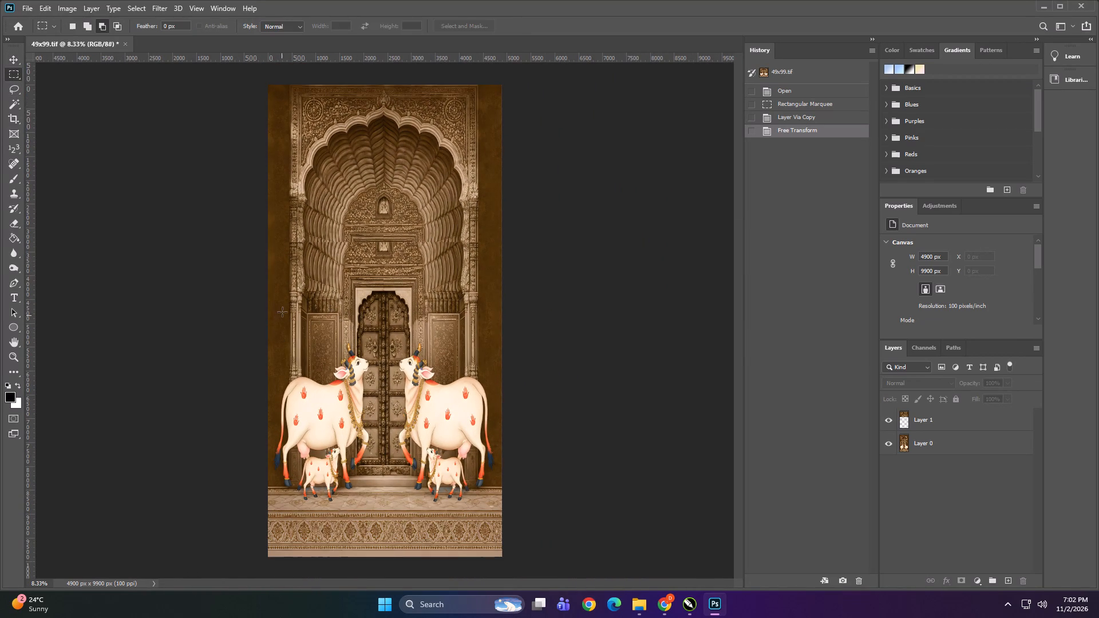
pyautogui.keyDown('alt'); pyautogui.scroll(12, 321, 423); pyautogui.keyUp('alt')
pyautogui.keyDown('alt'); pyautogui.scroll(-9, 429, 275); pyautogui.keyUp('alt')
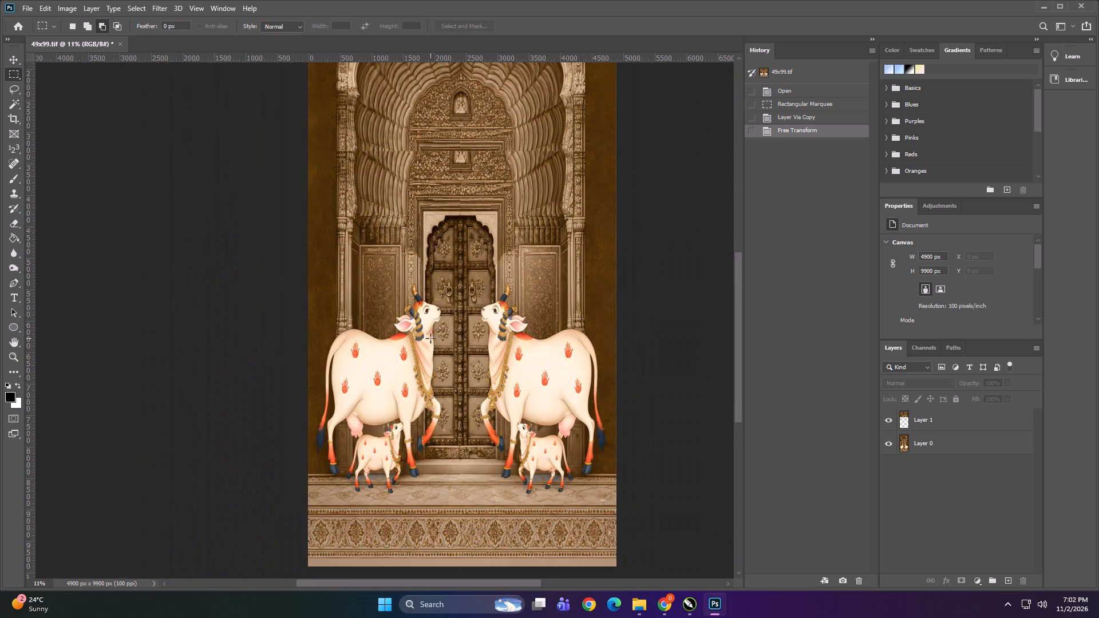
pyautogui.keyDown('alt'); pyautogui.scroll(1, 344, 269); pyautogui.keyUp('alt')
pyautogui.keyDown('alt'); pyautogui.scroll(-5, 344, 269); pyautogui.keyUp('alt')
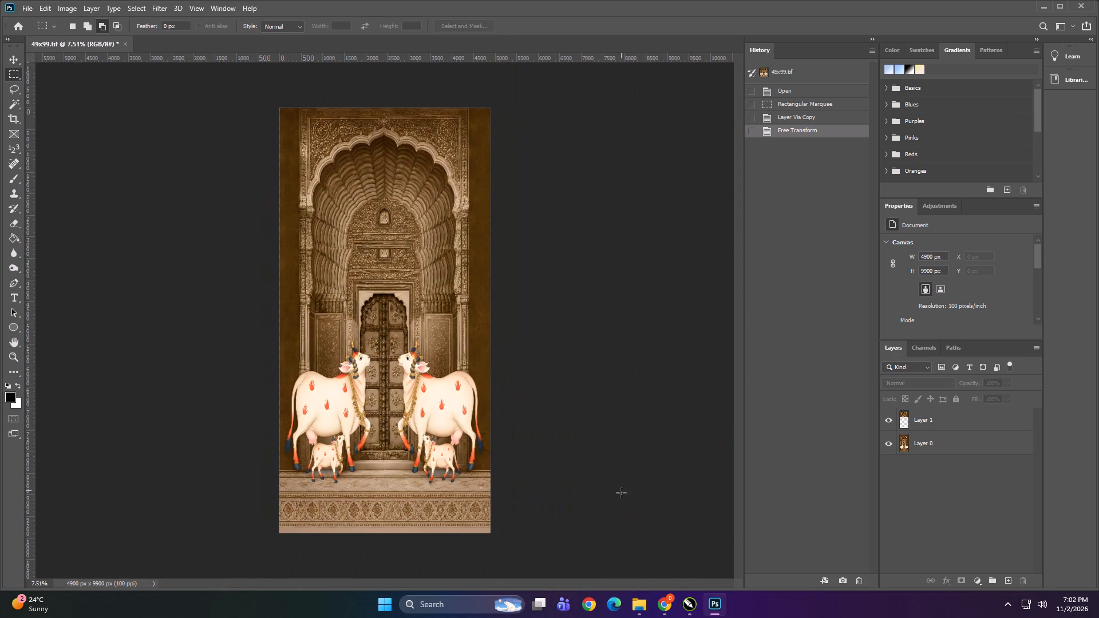
pyautogui.click(645, 605)
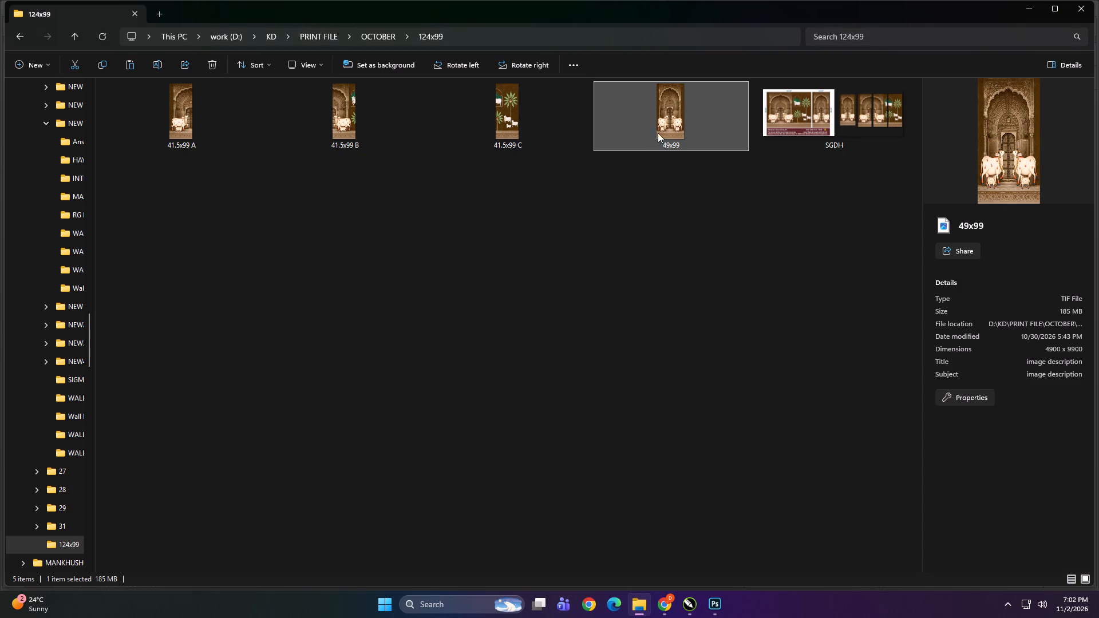
pyautogui.click(616, 243)
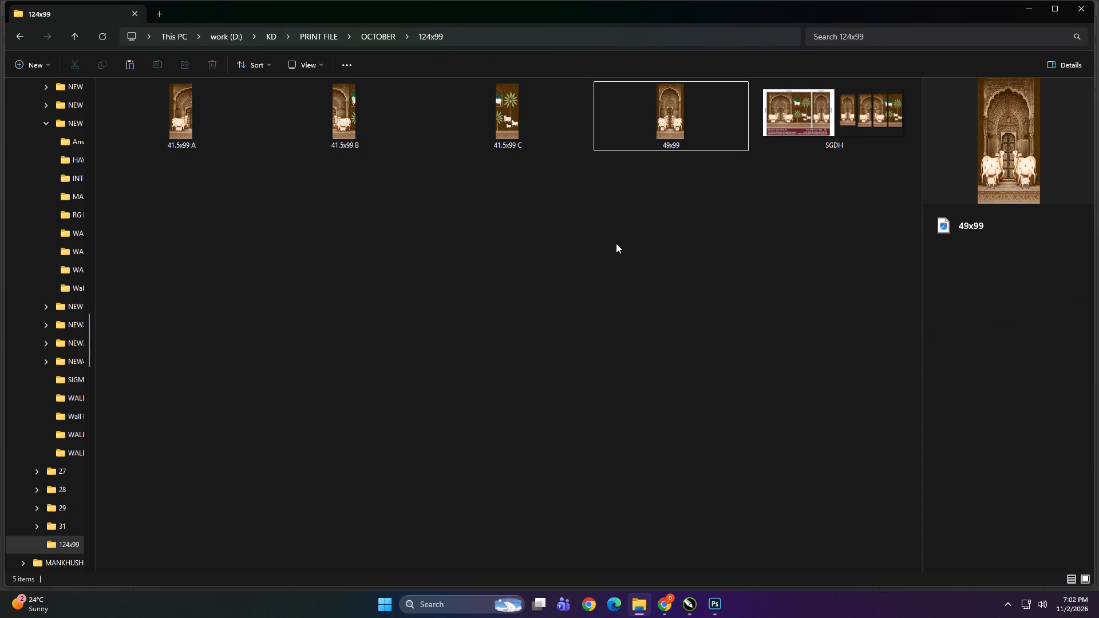
pyautogui.click(713, 611)
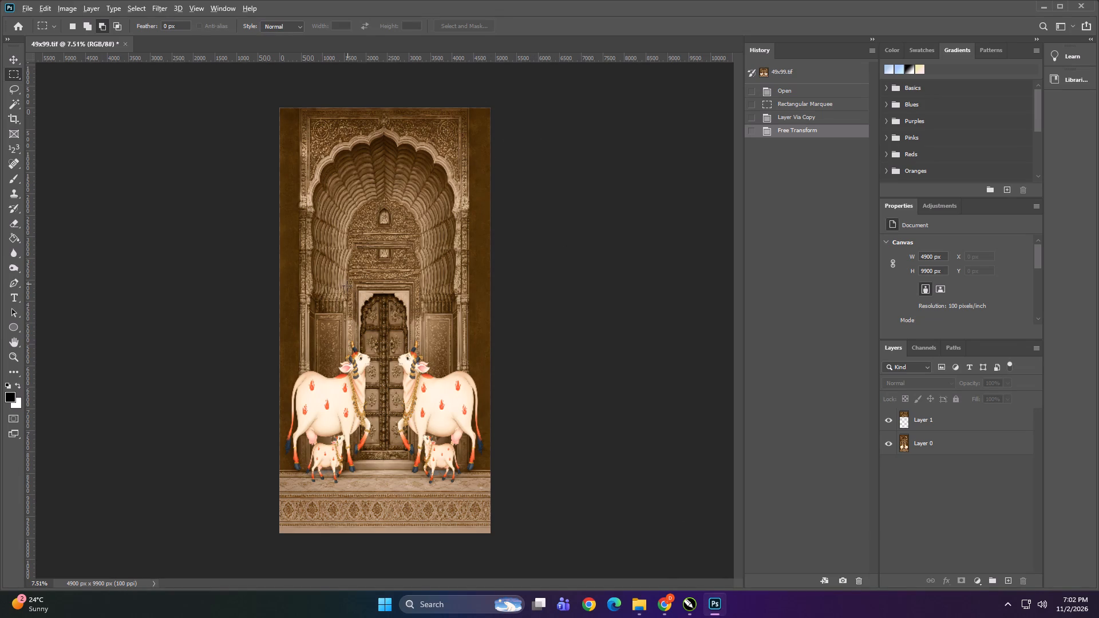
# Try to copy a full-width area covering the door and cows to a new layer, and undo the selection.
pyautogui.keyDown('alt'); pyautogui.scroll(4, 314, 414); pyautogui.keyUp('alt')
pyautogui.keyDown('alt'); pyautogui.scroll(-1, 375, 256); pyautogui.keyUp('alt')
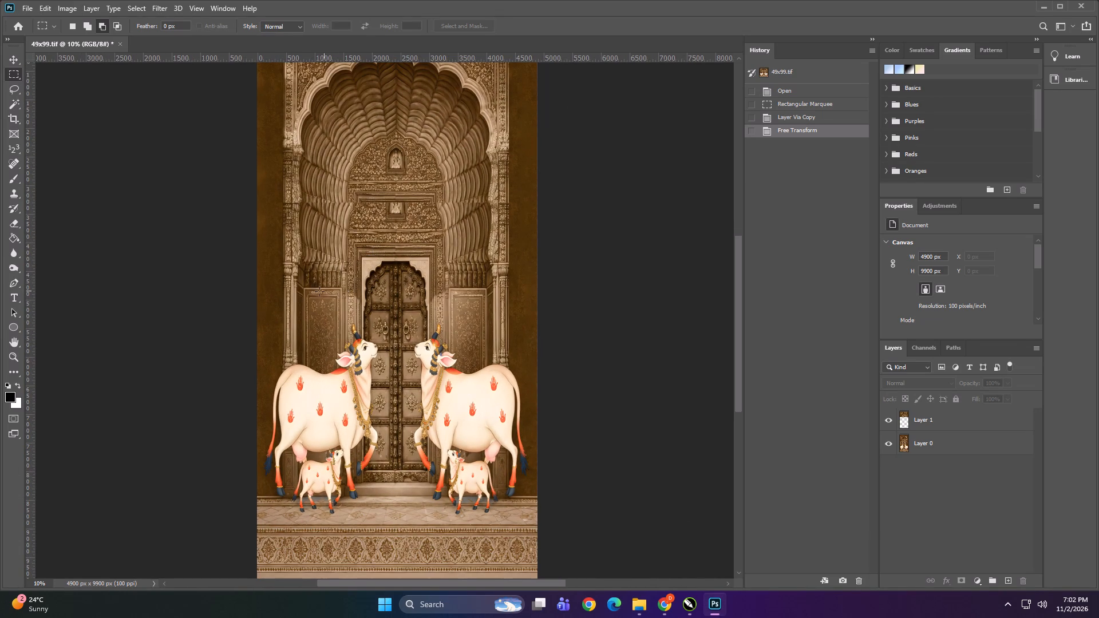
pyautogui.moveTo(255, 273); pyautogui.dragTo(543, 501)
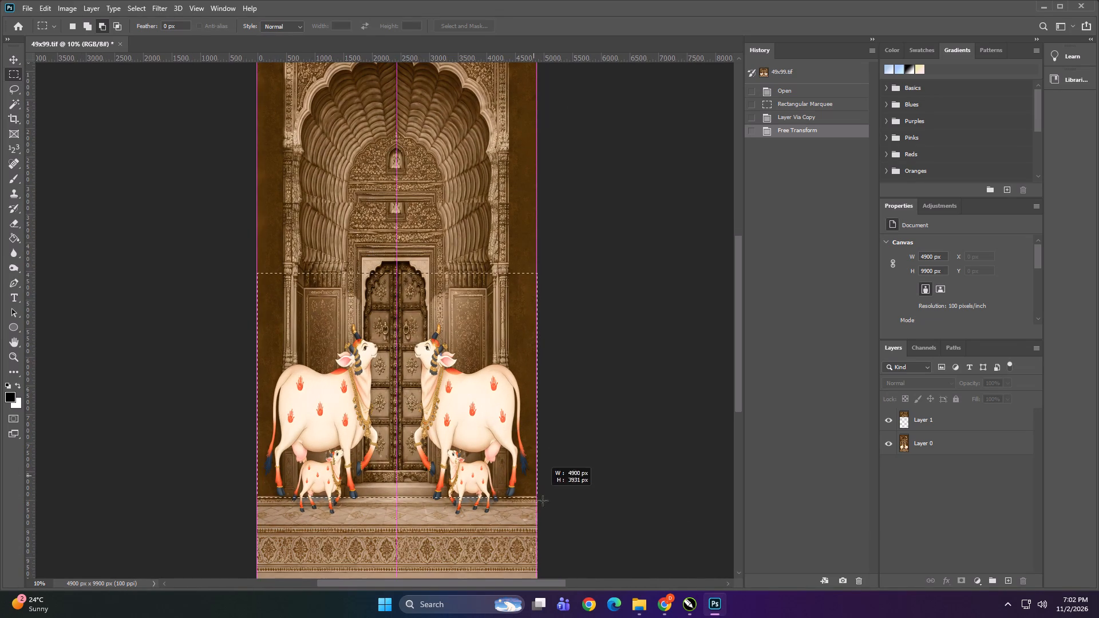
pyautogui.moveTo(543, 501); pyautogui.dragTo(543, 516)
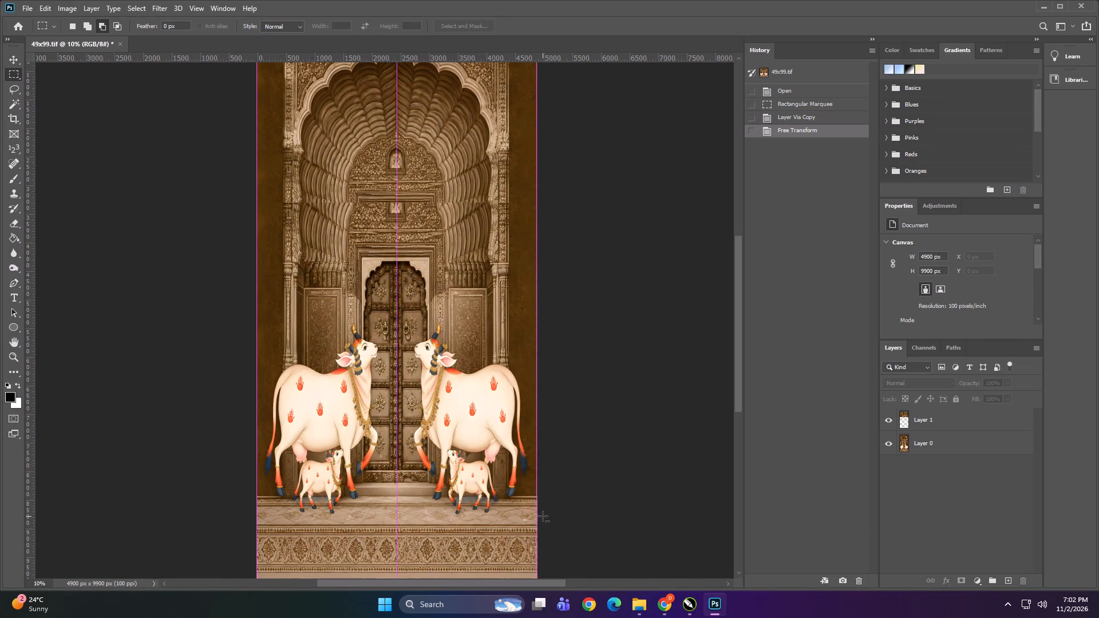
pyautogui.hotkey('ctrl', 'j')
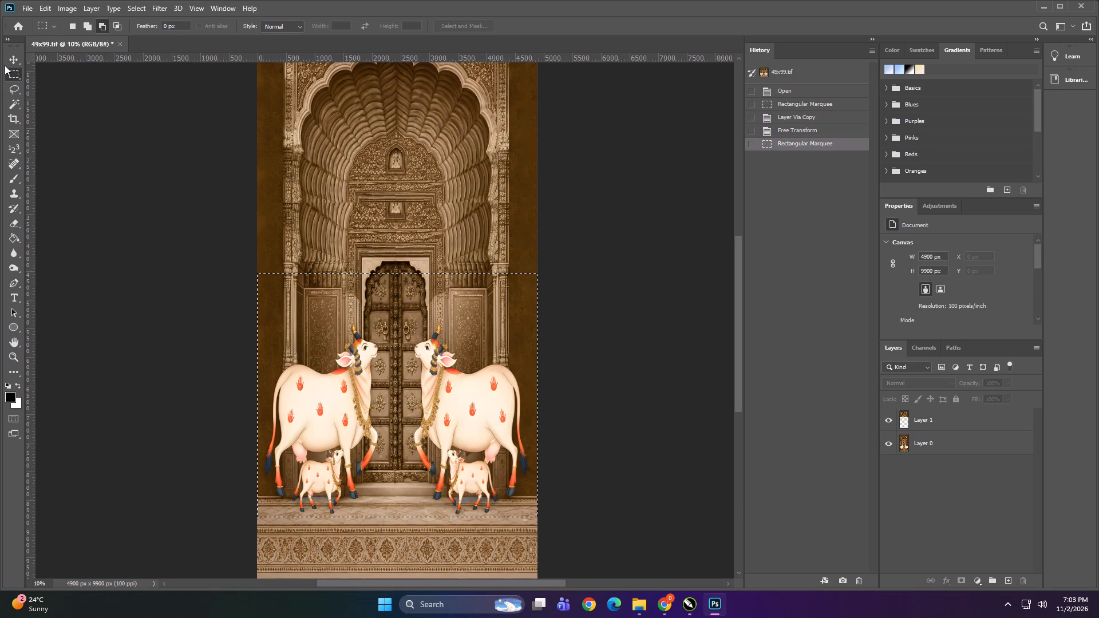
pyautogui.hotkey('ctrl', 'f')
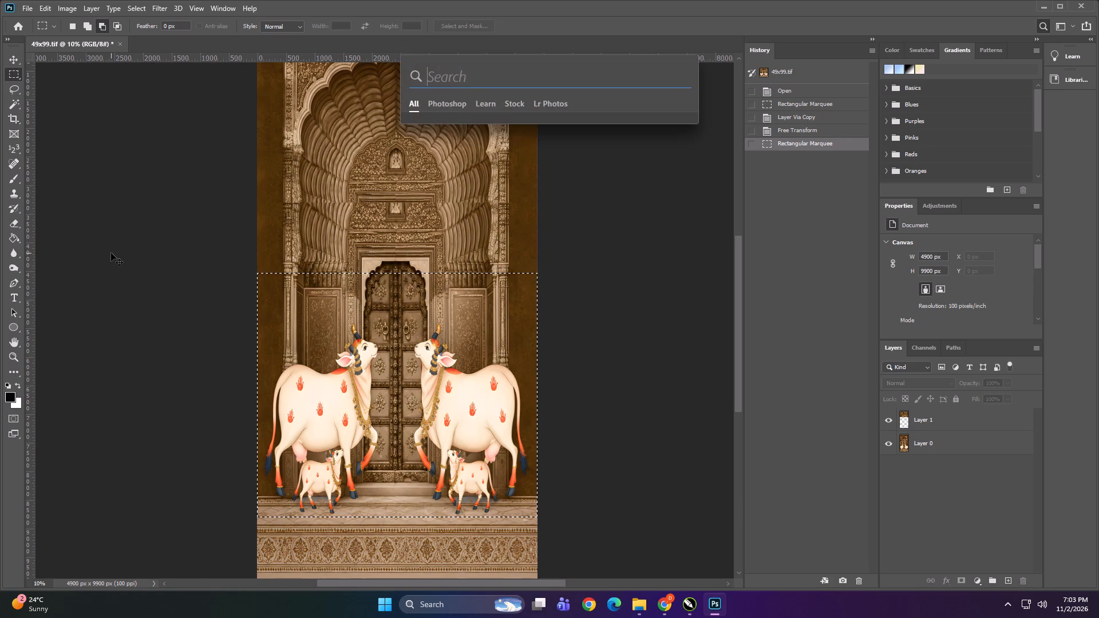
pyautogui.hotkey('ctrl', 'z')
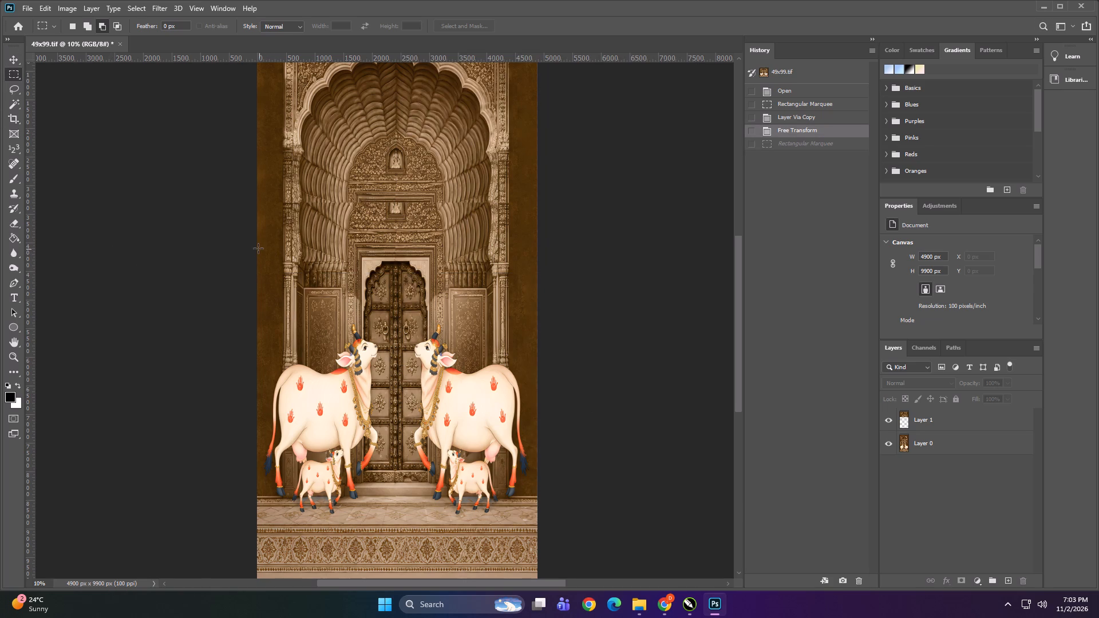
# Select a full-width area covering the door and cows, about 4890 by 4791 px, and copy it from Layer 0 to a new layer.
pyautogui.moveTo(256, 514); pyautogui.dragTo(528, 382)
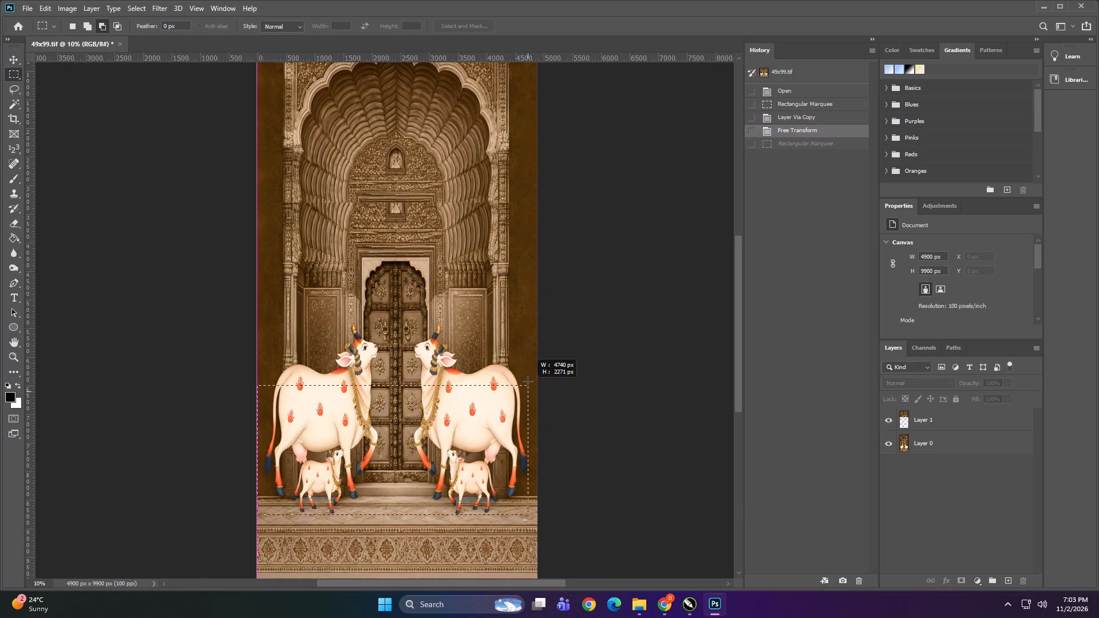
pyautogui.moveTo(528, 382); pyautogui.dragTo(528, 254)
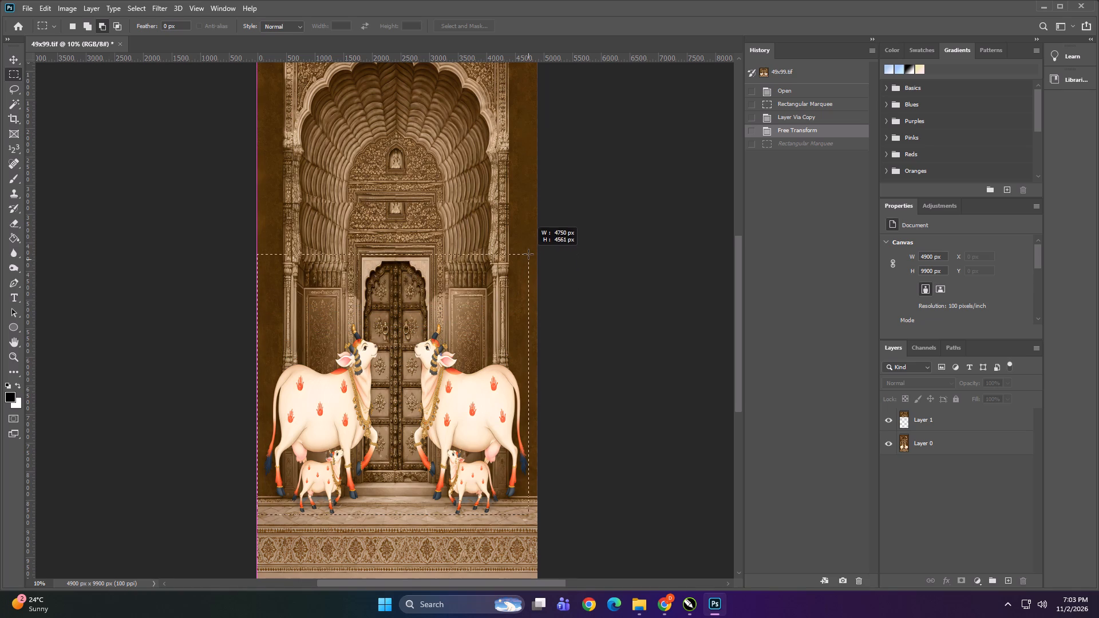
pyautogui.moveTo(528, 254); pyautogui.dragTo(531, 243)
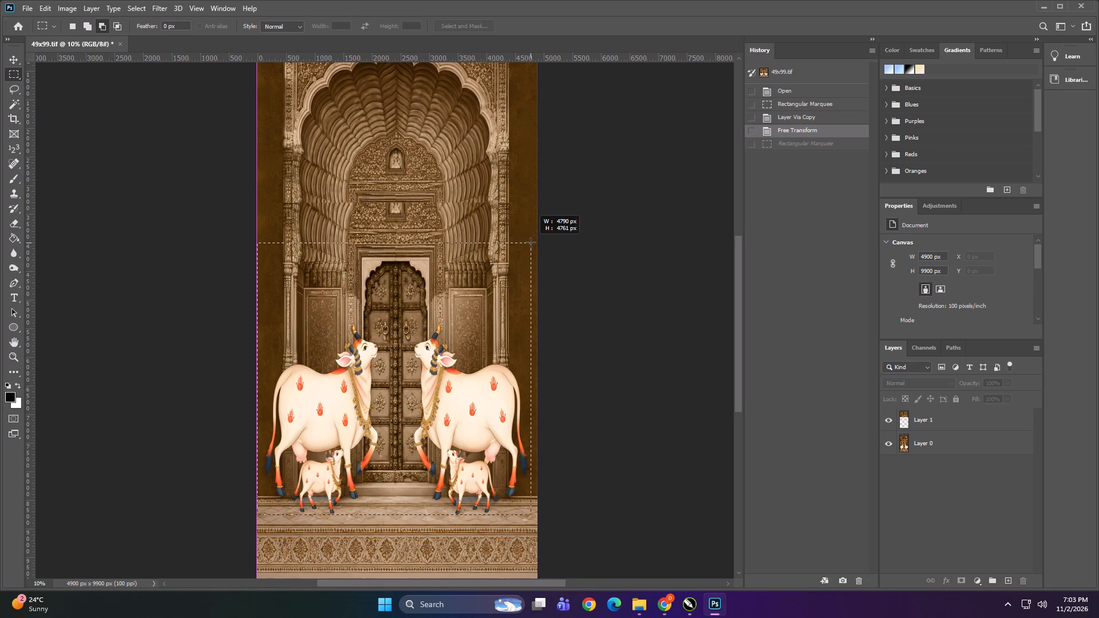
pyautogui.moveTo(531, 243); pyautogui.dragTo(536, 241)
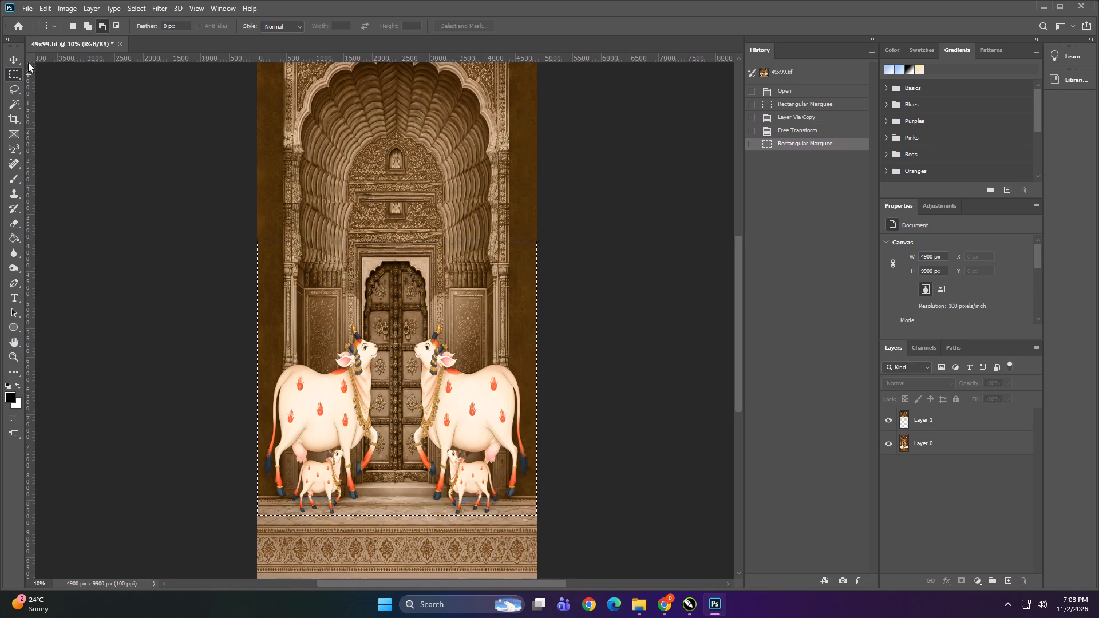
pyautogui.click(15, 53)
pyautogui.click(973, 446)
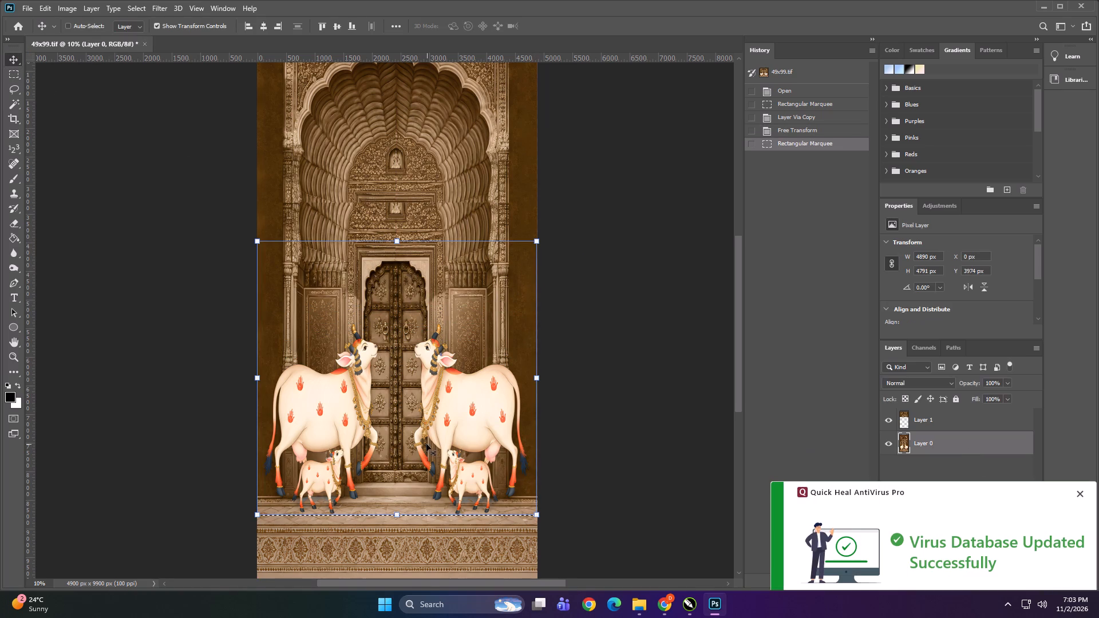
pyautogui.hotkey('ctrl', 'j')
# Squash the copied door-and-cows layer vertically to about 3815 px high, keeping its bottom edge and width fixed.
pyautogui.click(11, 62)
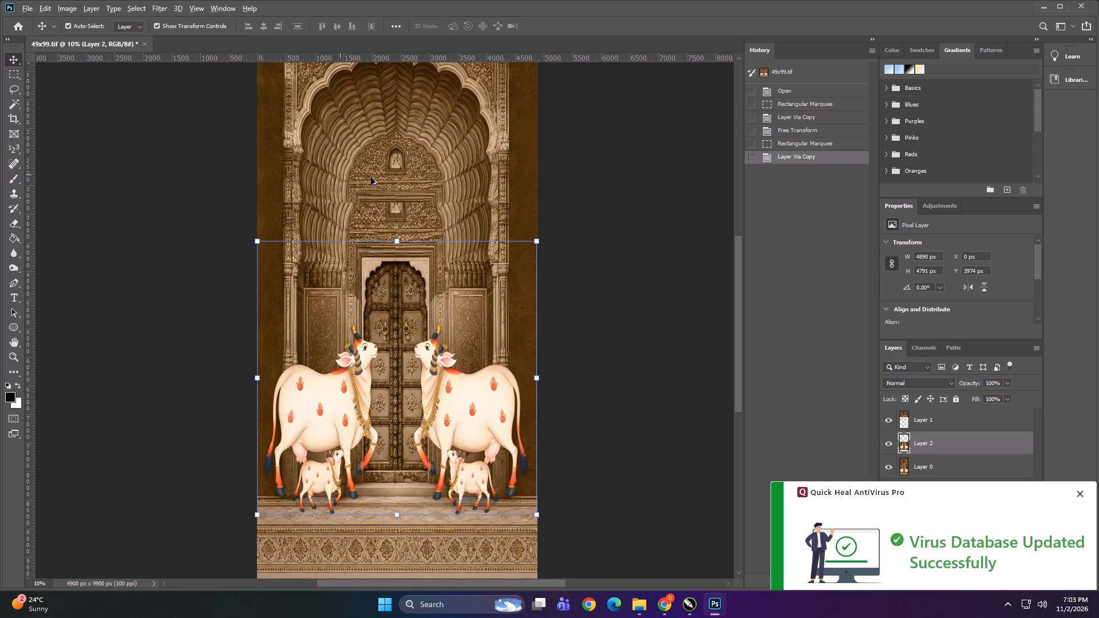
pyautogui.keyDown('alt'); pyautogui.scroll(-1, 397, 221); pyautogui.keyUp('alt')
pyautogui.keyDown('shift'); pyautogui.moveTo(389, 268); pyautogui.dragTo(391, 293); pyautogui.keyUp('shift')
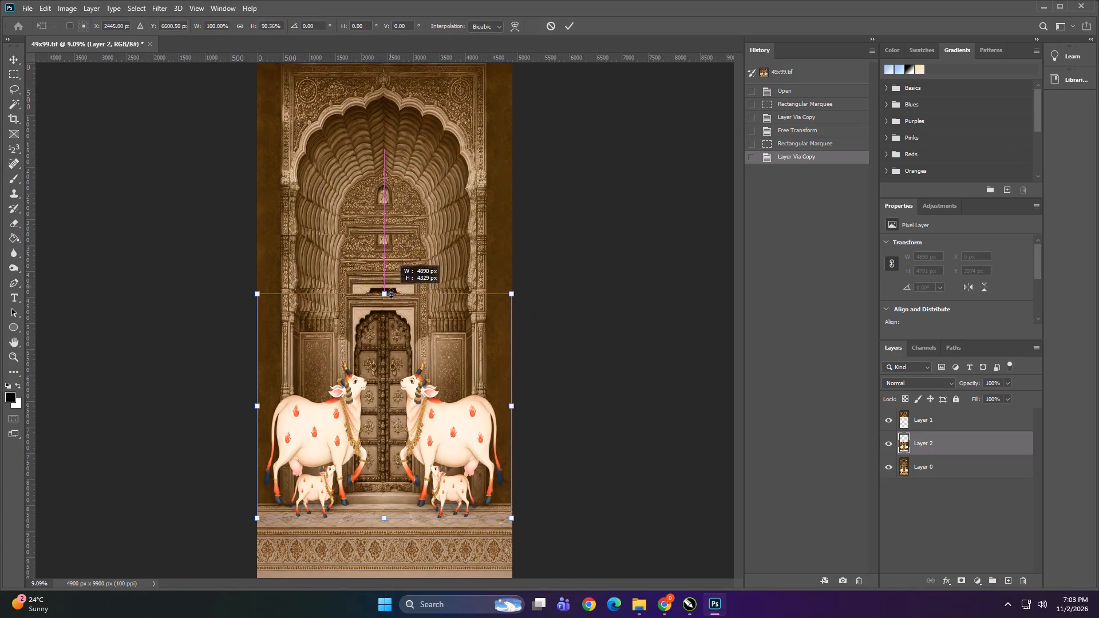
pyautogui.keyDown('shift'); pyautogui.moveTo(391, 293); pyautogui.dragTo(397, 316); pyautogui.keyUp('shift')
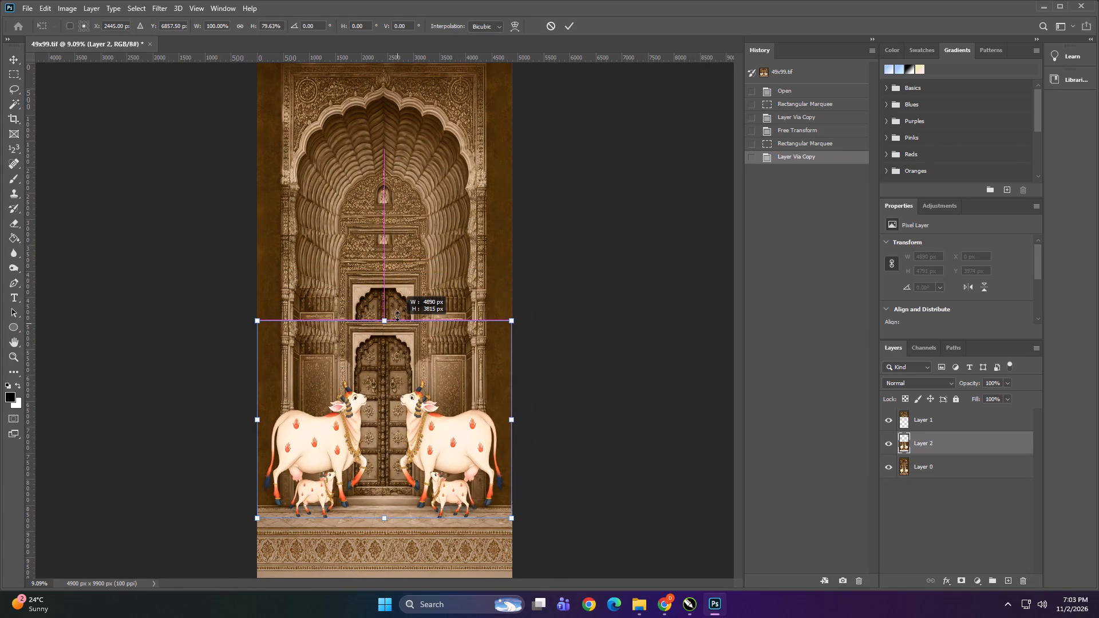
pyautogui.keyDown('shift'); pyautogui.moveTo(397, 316); pyautogui.dragTo(401, 319); pyautogui.keyUp('shift')
pyautogui.click(213, 271)
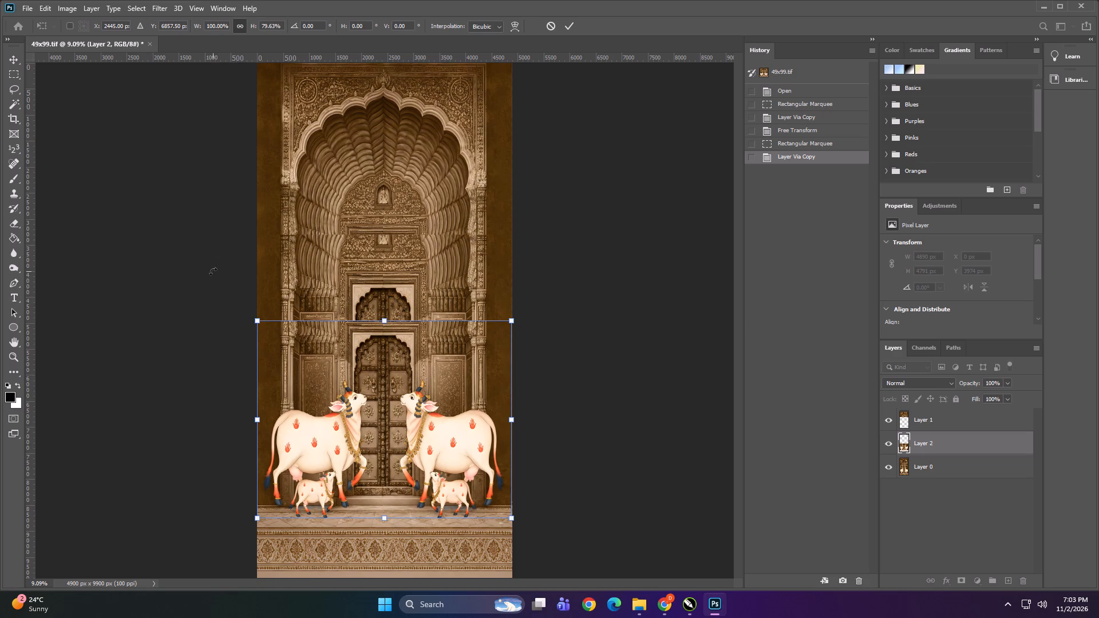
pyautogui.keyDown('alt'); pyautogui.scroll(-1, 518, 325); pyautogui.keyUp('alt')
pyautogui.click(221, 288)
pyautogui.press('Return')
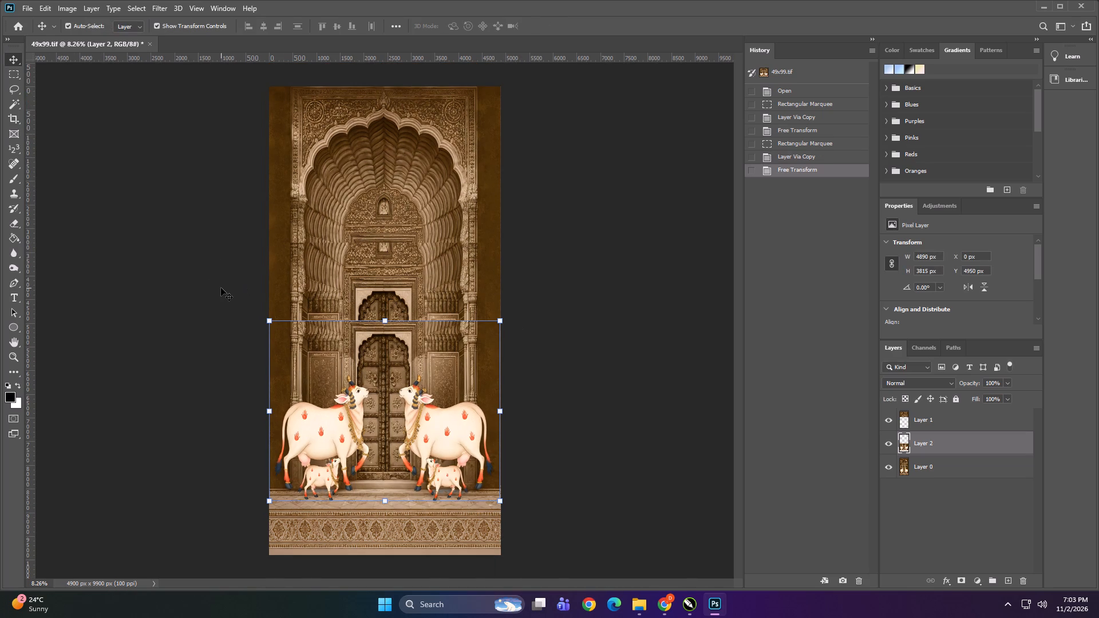
# Examine how the squashed door-and-cows layer meets the arch artwork above it.
pyautogui.keyDown('alt'); pyautogui.scroll(-3, 381, 234); pyautogui.keyUp('alt')
pyautogui.keyDown('alt'); pyautogui.scroll(9, 402, 402); pyautogui.keyUp('alt')
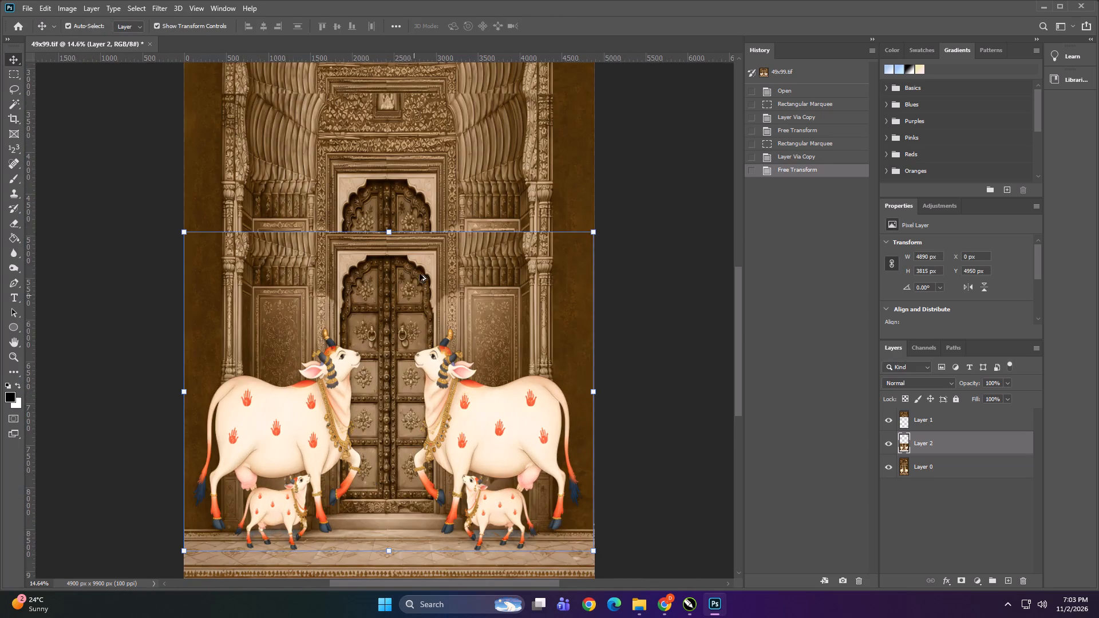
pyautogui.keyDown('alt'); pyautogui.scroll(-4, 430, 161); pyautogui.keyUp('alt')
pyautogui.keyDown('alt'); pyautogui.scroll(-3, 409, 322); pyautogui.keyUp('alt')
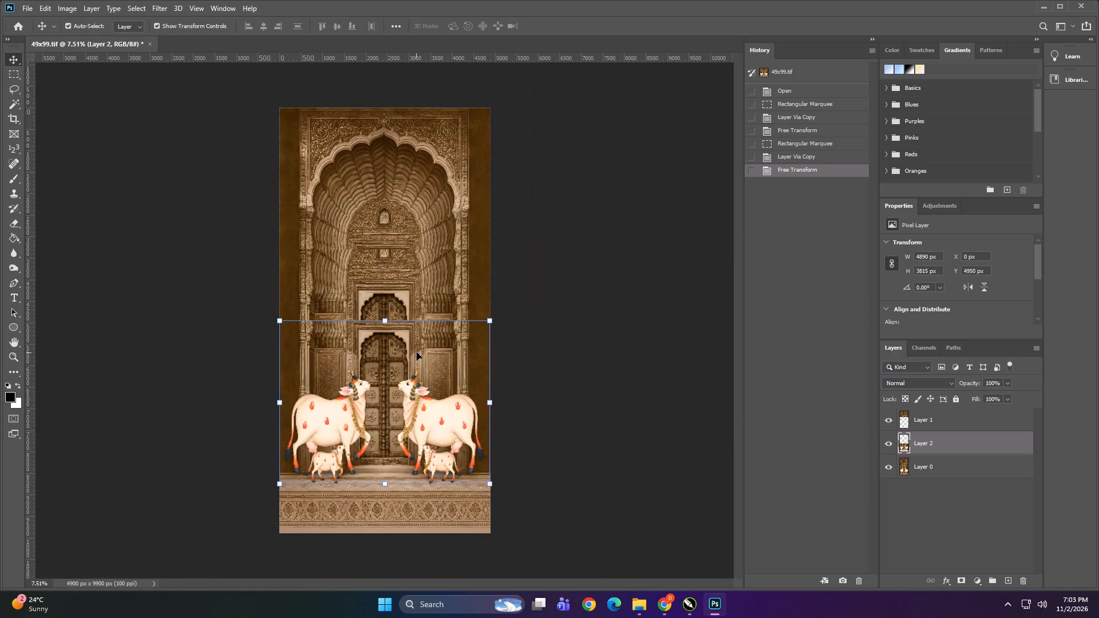
pyautogui.click(677, 403)
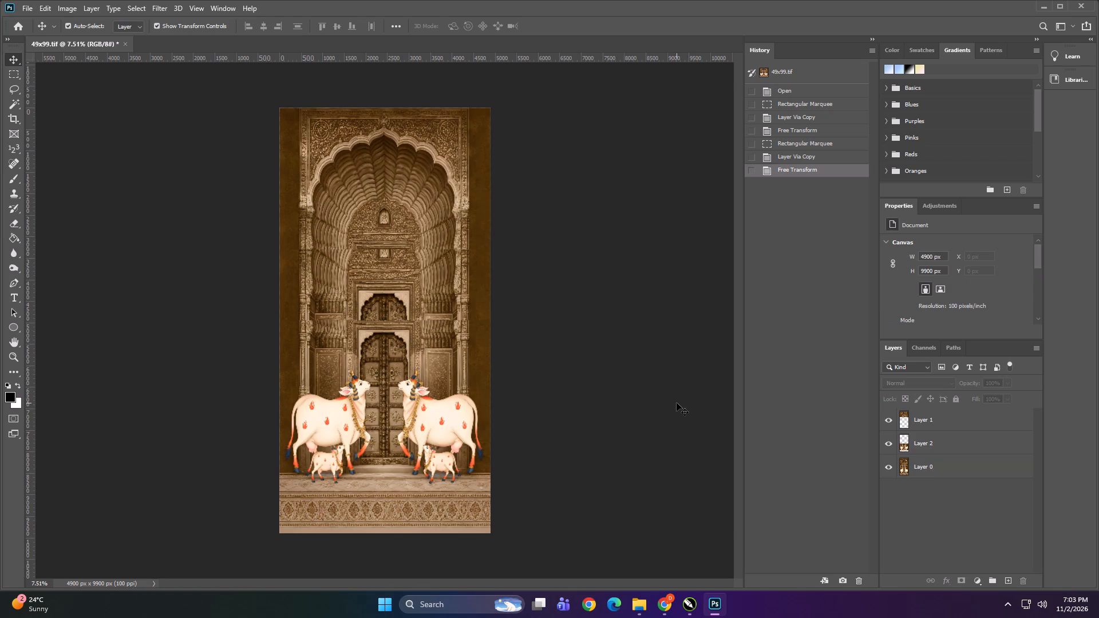
pyautogui.press('Return')
# Create a blank document sized 127 x 99 inches at 100 pixels/inch, and close the spare blank document.
pyautogui.hotkey('ctrl', 'n')
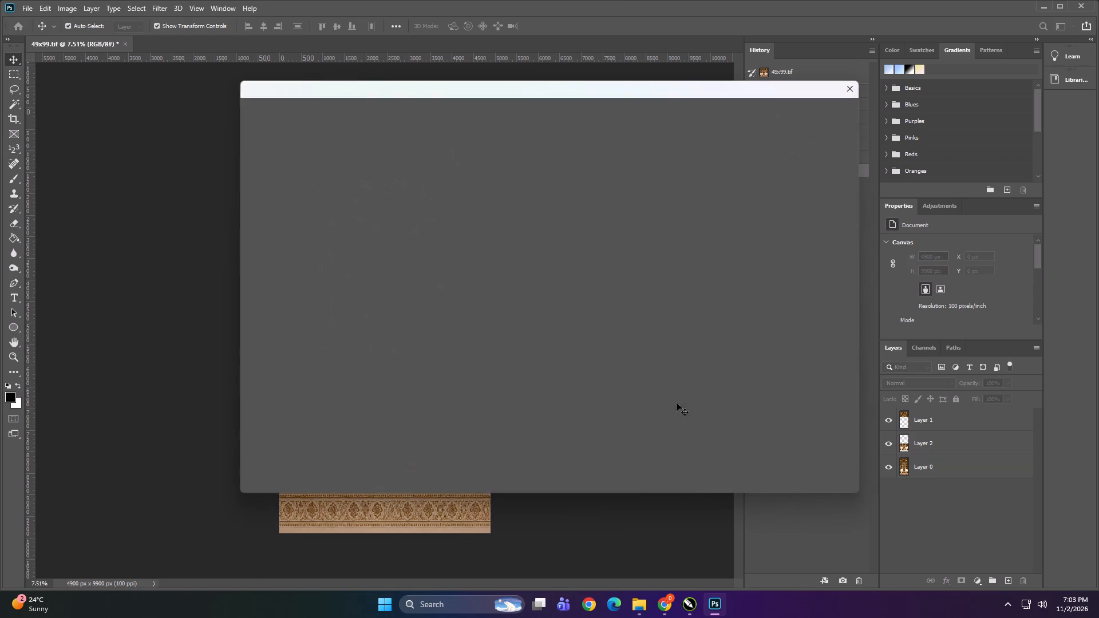
pyautogui.press('Return')
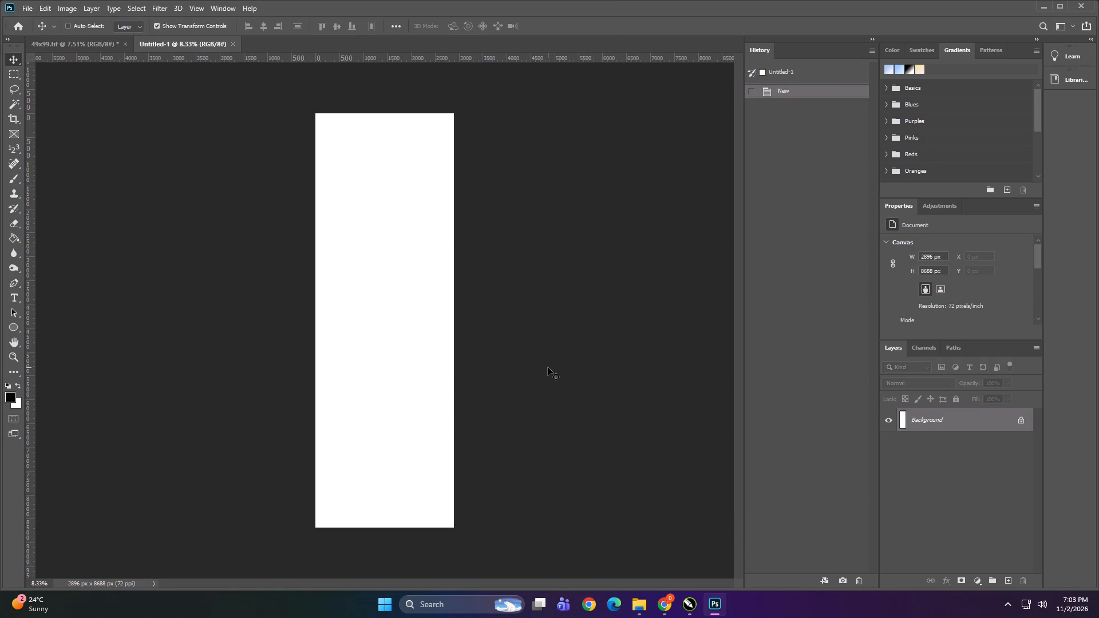
pyautogui.hotkey('ctrl', 'n')
pyautogui.press('Return')
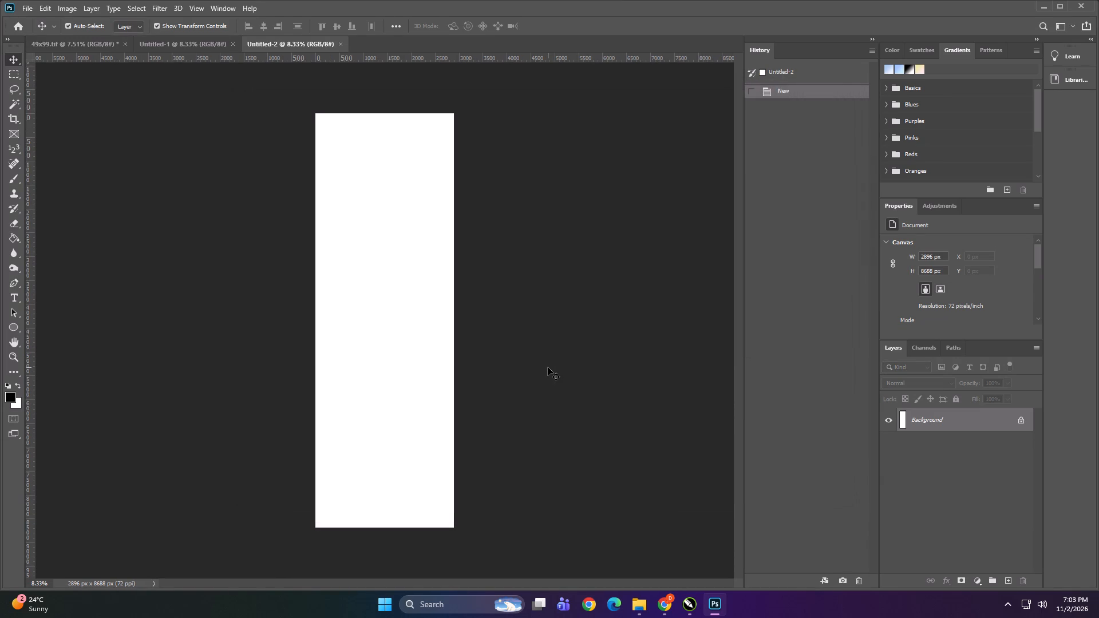
pyautogui.hotkey('ctrl', 'alt', 'i')
pyautogui.write('127')
pyautogui.press('Tab')
pyautogui.press('9')
pyautogui.press('Tab')
pyautogui.write('99')
pyautogui.press('Tab')
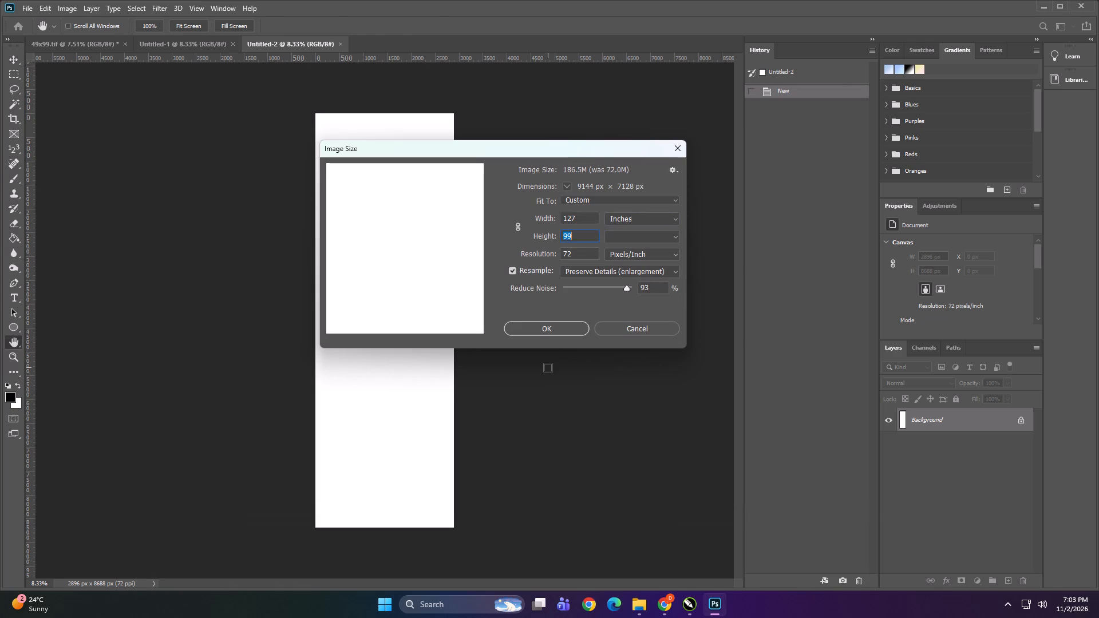
pyautogui.press('Tab')
pyautogui.write('100')
pyautogui.press('Return')
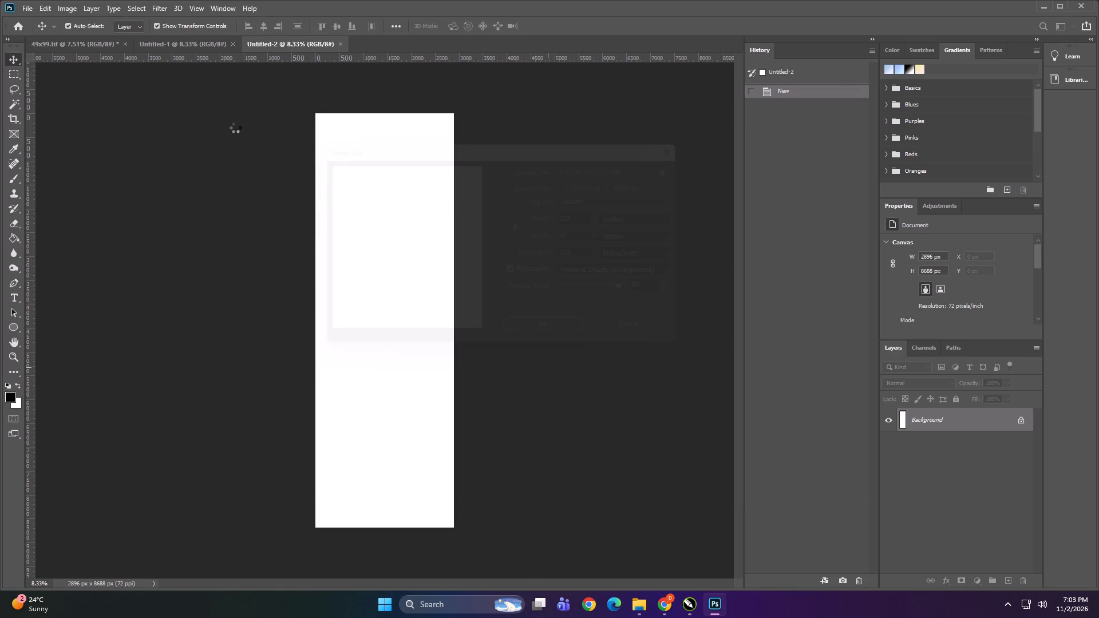
pyautogui.click(232, 45)
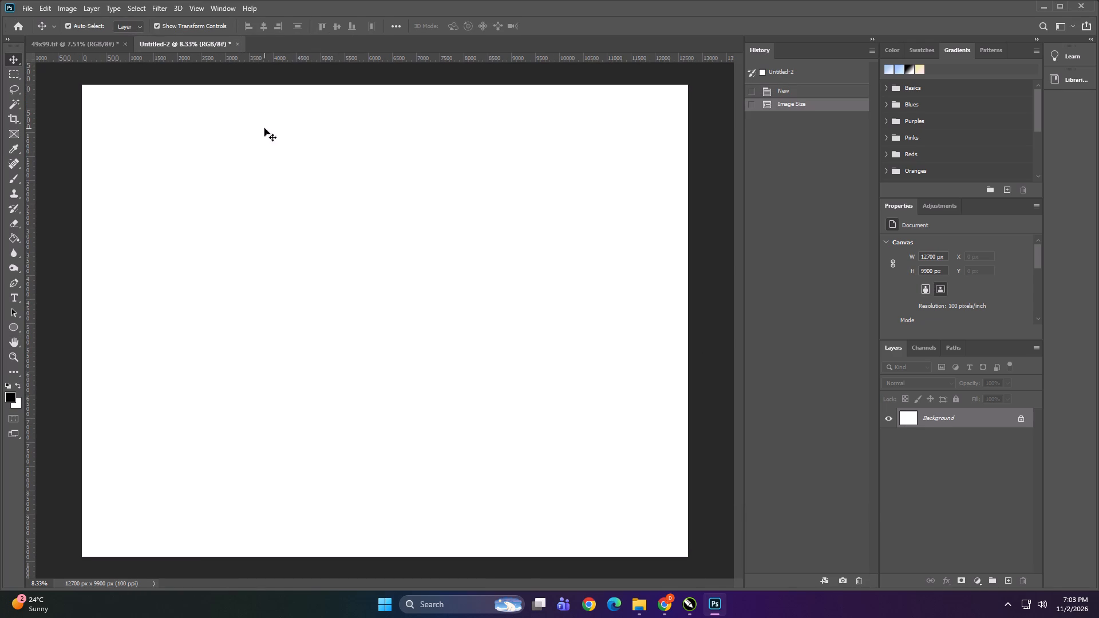
# Place the 41.5x99 A, 41.5x99 B and 41.5x99 C files from the 124x99 folder into the new blank document.
pyautogui.click(94, 43)
pyautogui.click(167, 41)
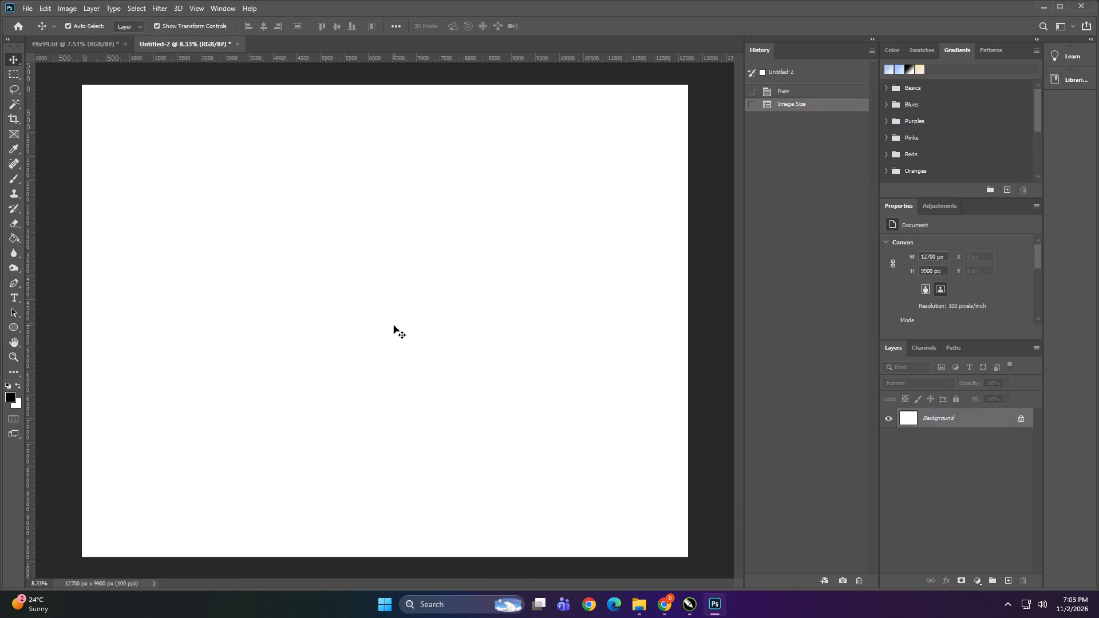
pyautogui.click(641, 617)
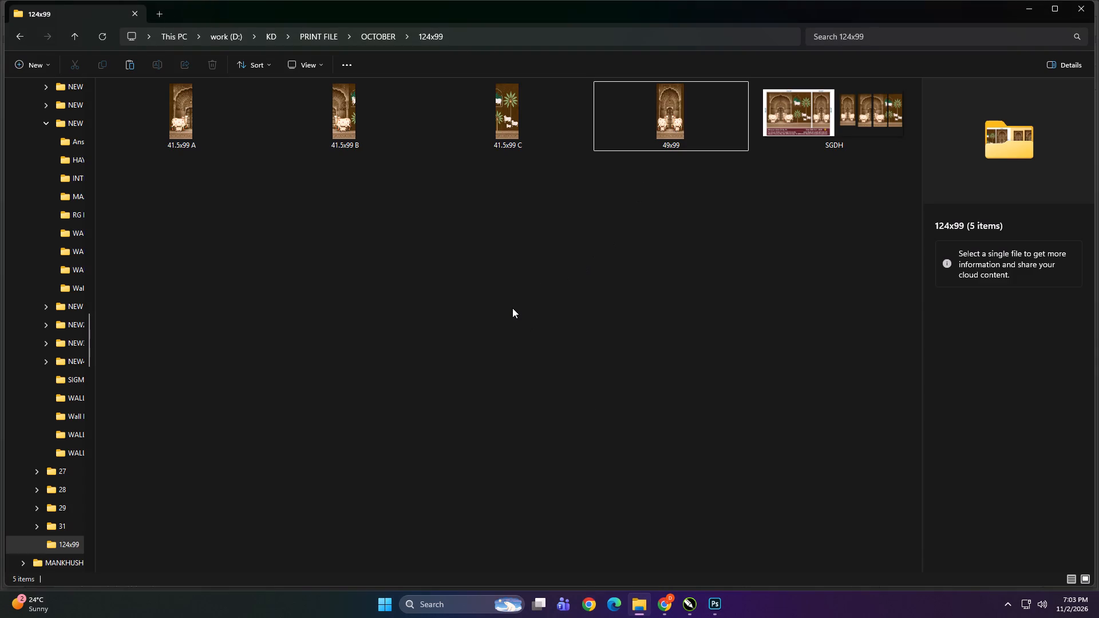
pyautogui.keyDown('ctrl'); pyautogui.scroll(9, 512, 308); pyautogui.keyUp('ctrl')
pyautogui.click(410, 292)
pyautogui.click(207, 117)
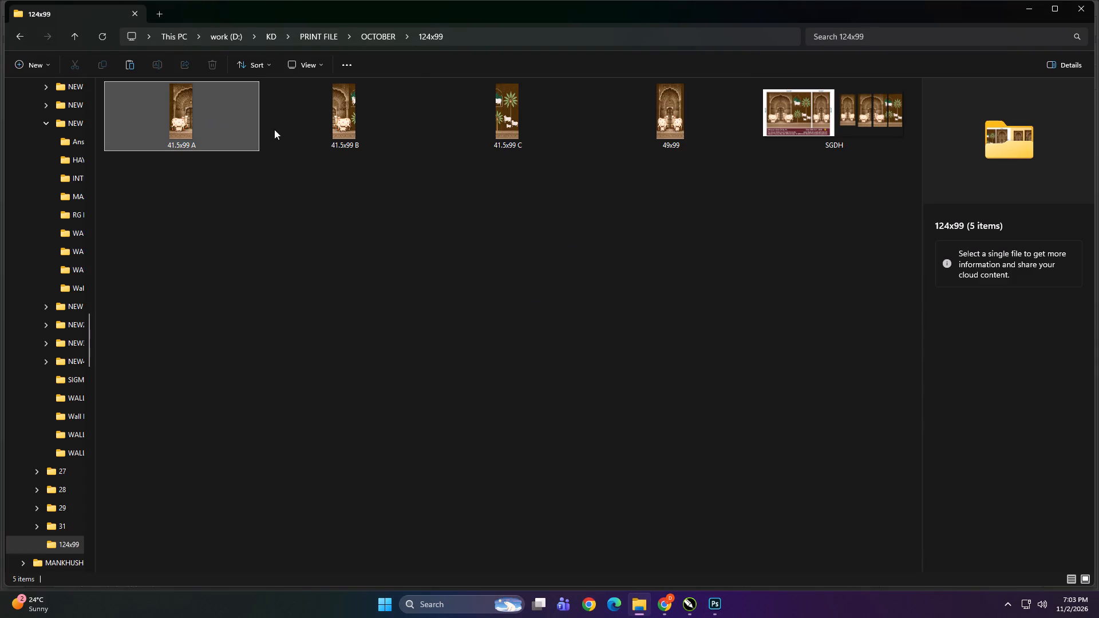
pyautogui.keyDown('ctrl'); pyautogui.click(327, 126); pyautogui.keyUp('ctrl')
pyautogui.keyDown('ctrl'); pyautogui.click(493, 131); pyautogui.keyUp('ctrl')
pyautogui.moveTo(335, 102); pyautogui.dragTo(656, 547)
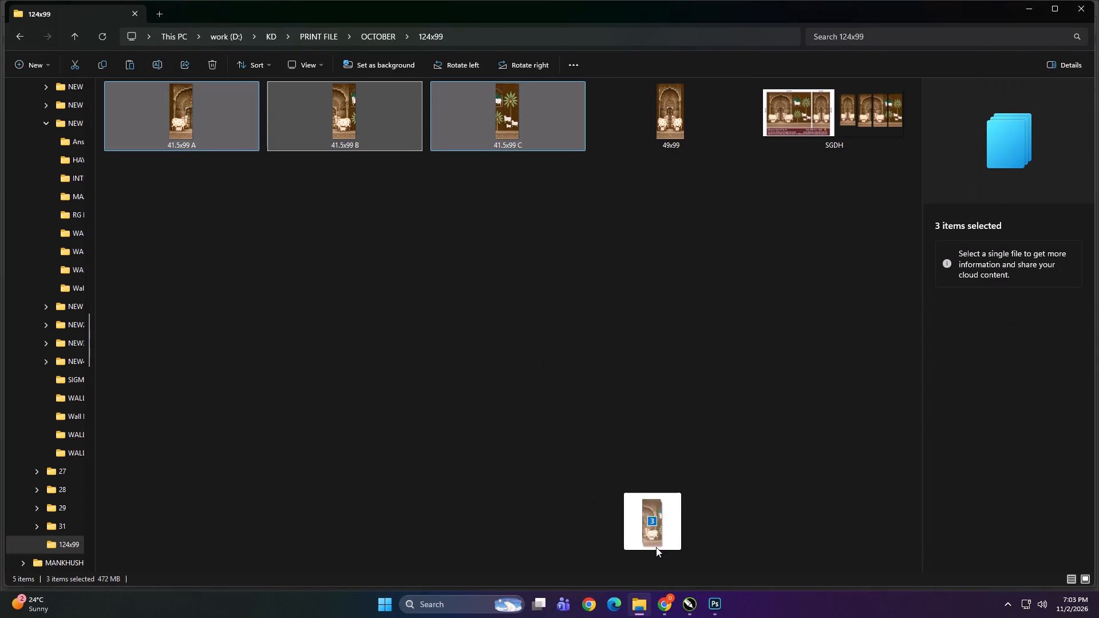
pyautogui.moveTo(656, 547); pyautogui.dragTo(537, 396)
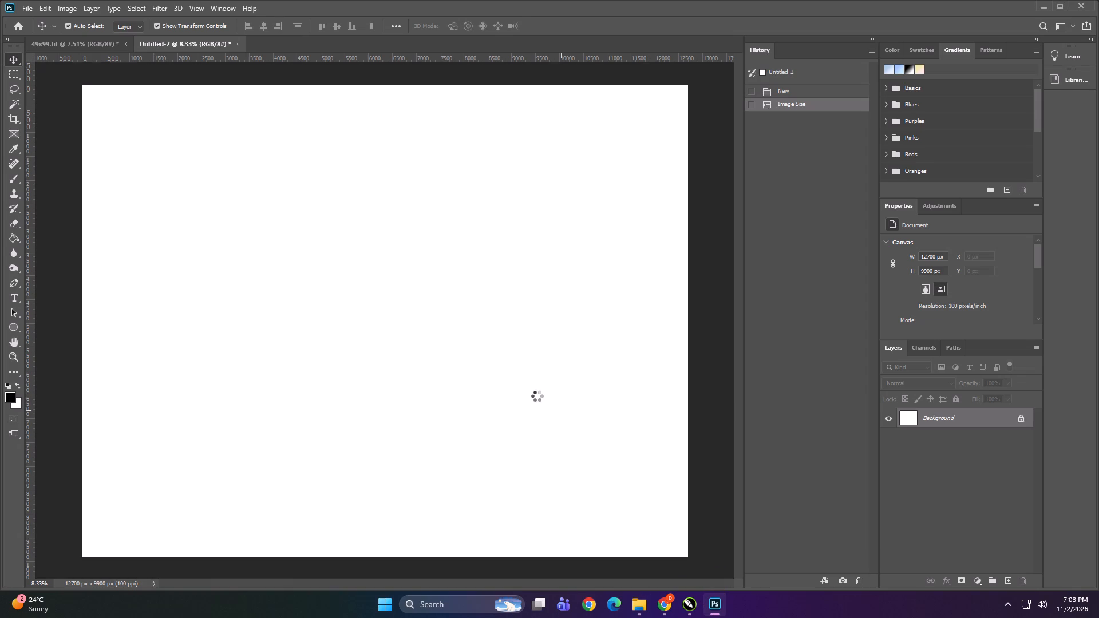
pyautogui.press('Return')
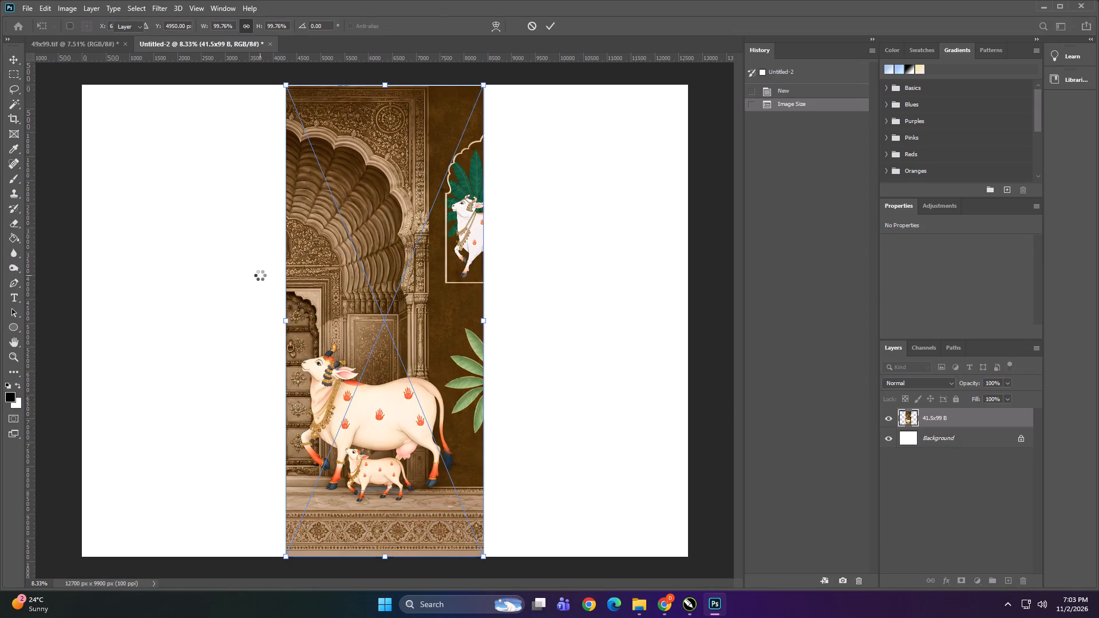
pyautogui.press('Return')
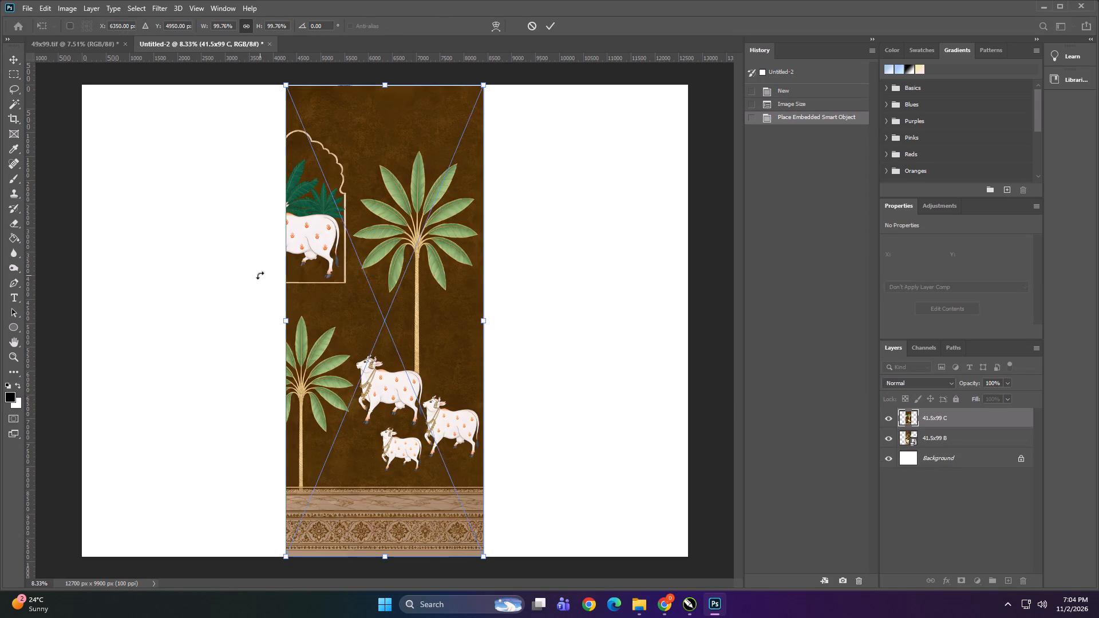
pyautogui.press('Return')
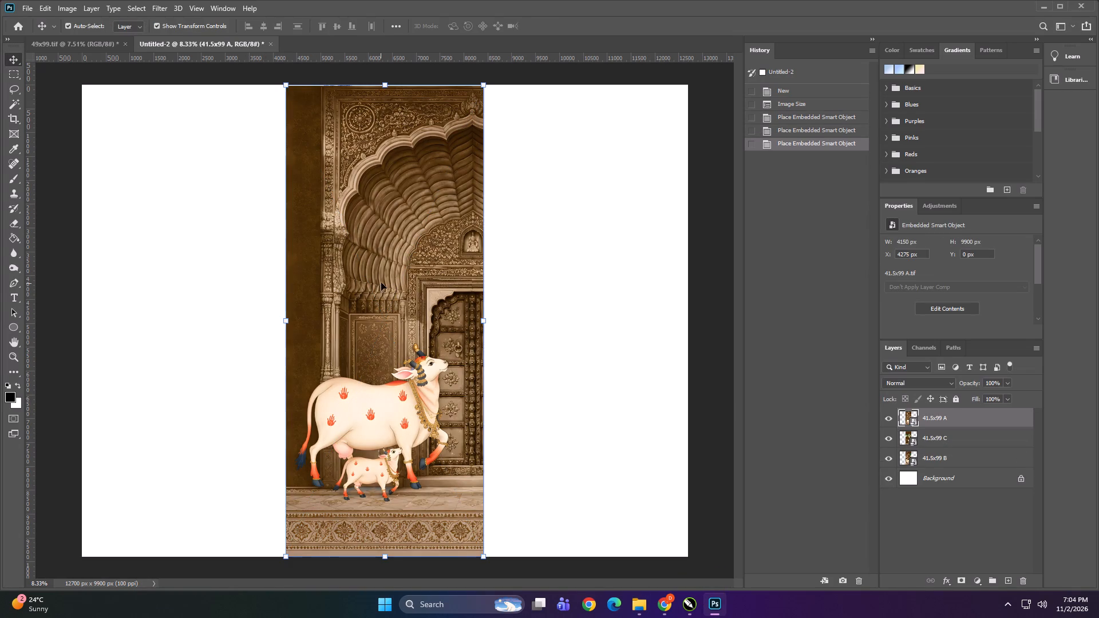
# Arrange panels A, B and C side by side in order from the canvas's left edge, with their edges meeting.
pyautogui.moveTo(381, 283); pyautogui.dragTo(176, 256)
pyautogui.moveTo(345, 276); pyautogui.dragTo(546, 258)
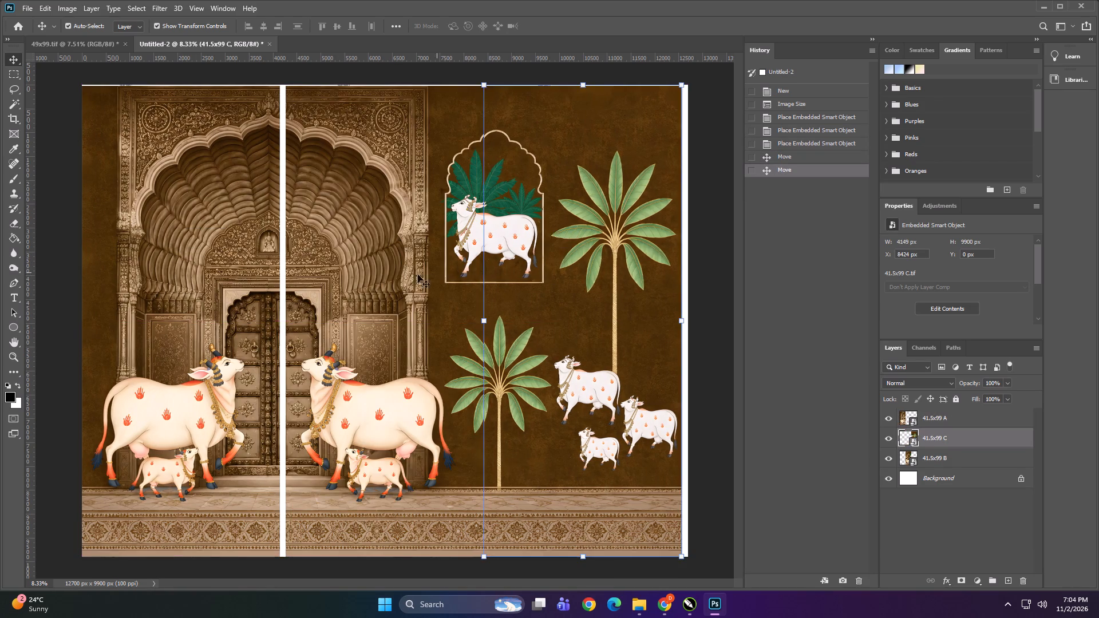
pyautogui.moveTo(381, 275); pyautogui.dragTo(375, 275)
pyautogui.moveTo(522, 272); pyautogui.dragTo(518, 274)
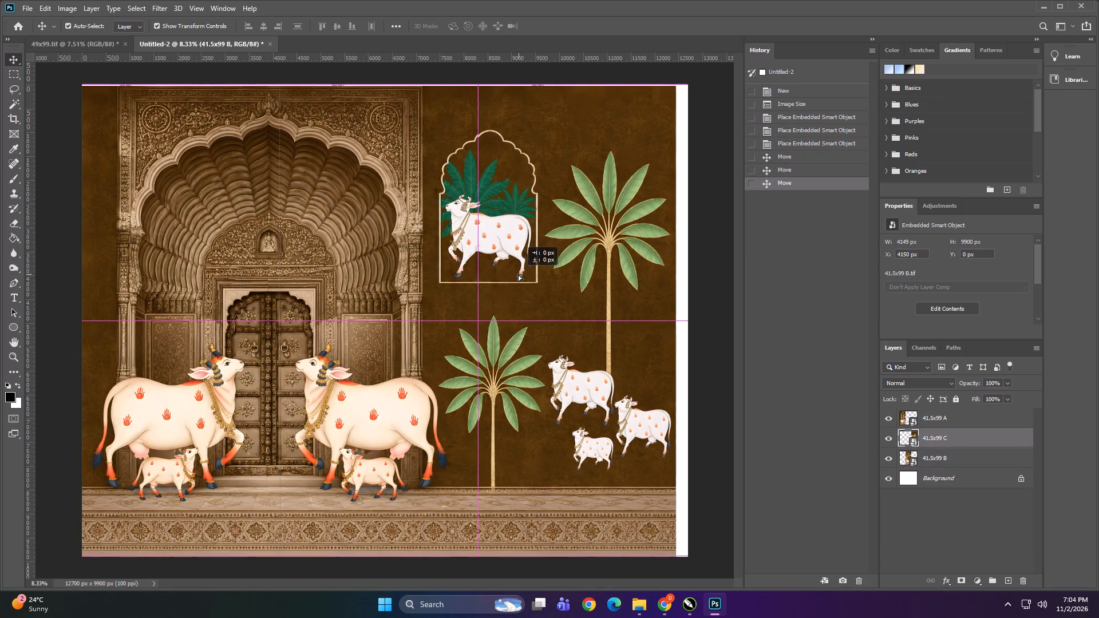
pyautogui.moveTo(518, 274); pyautogui.dragTo(516, 274)
pyautogui.click(68, 237)
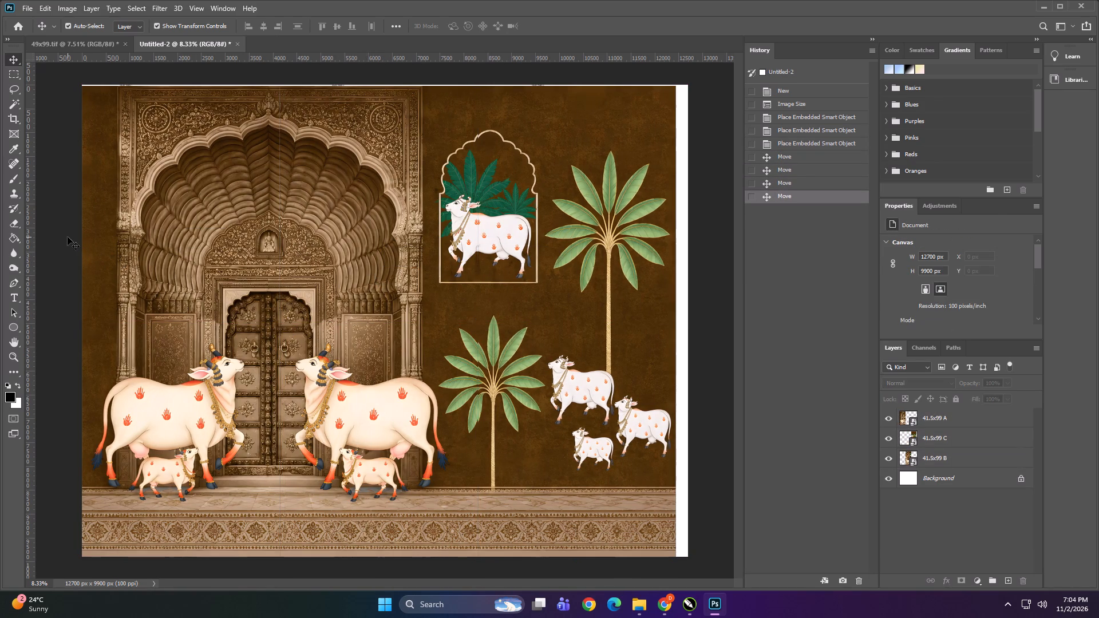
# Compare the arch and door proportions in the assembled panels with the reworked 49x99 panel, including its seam above the door.
pyautogui.keyDown('alt'); pyautogui.scroll(2, 108, 320); pyautogui.keyUp('alt')
pyautogui.keyDown('alt'); pyautogui.scroll(-2, 686, 271); pyautogui.keyUp('alt')
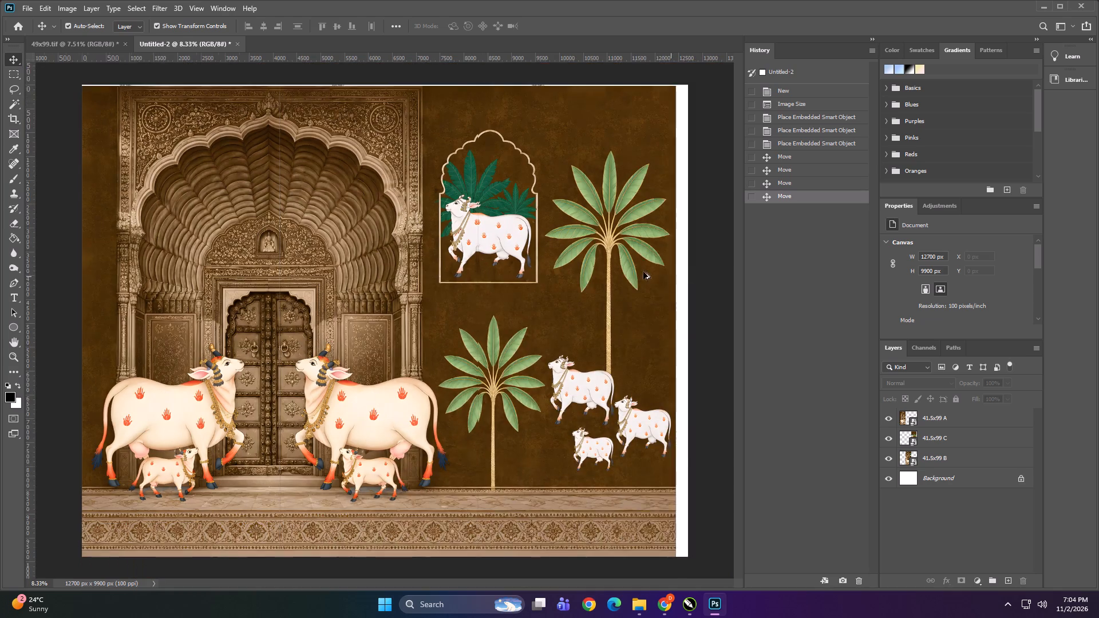
pyautogui.keyDown('alt'); pyautogui.scroll(-1, 643, 272); pyautogui.keyUp('alt')
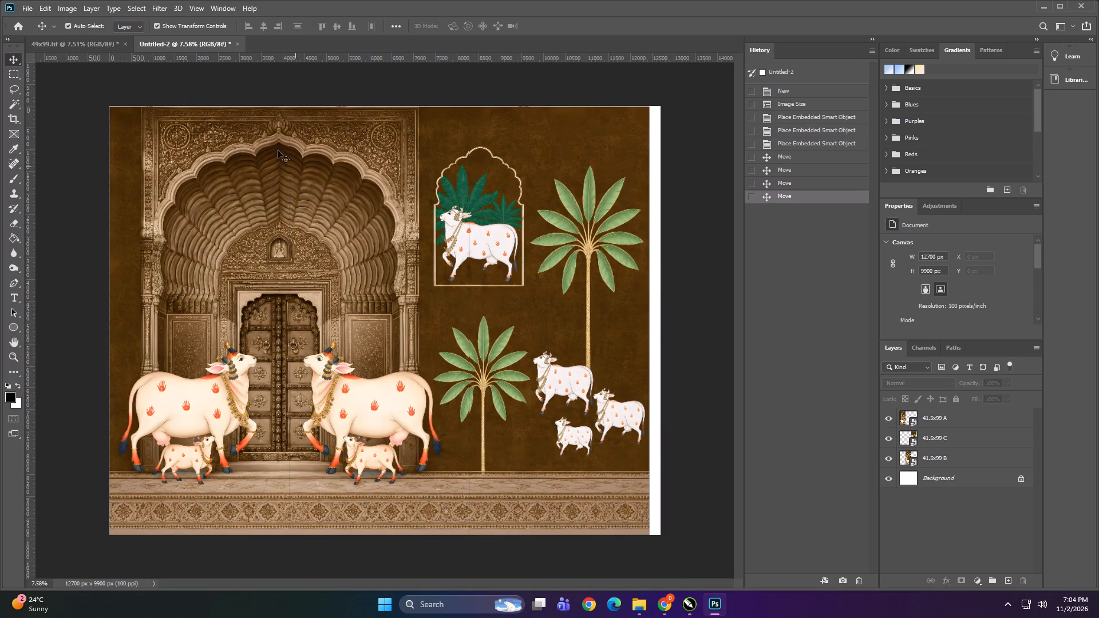
pyautogui.click(85, 49)
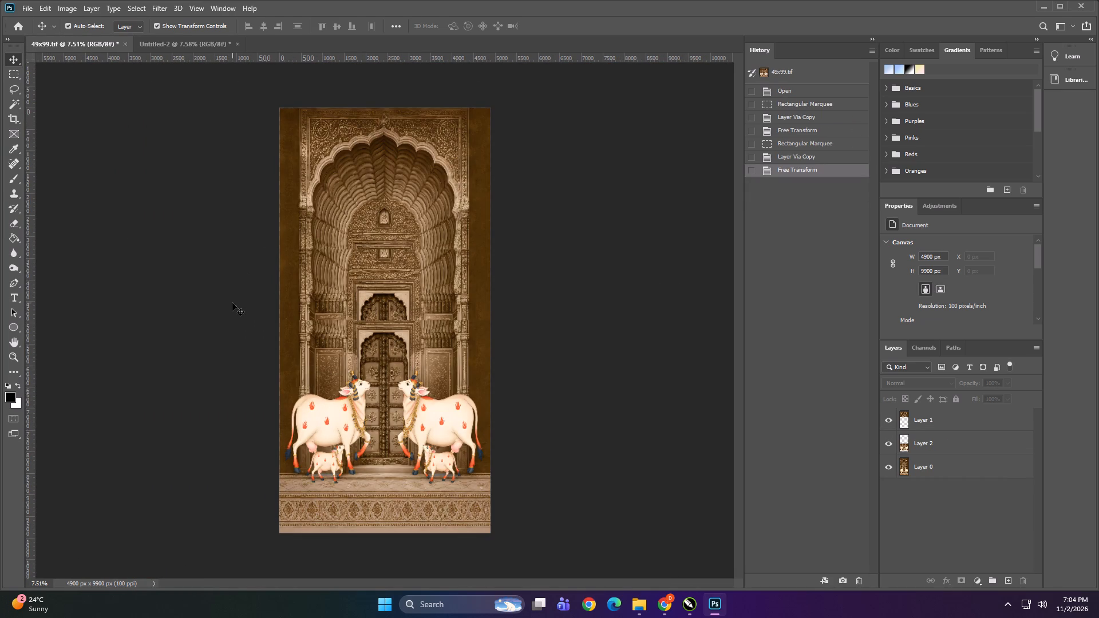
pyautogui.click(182, 41)
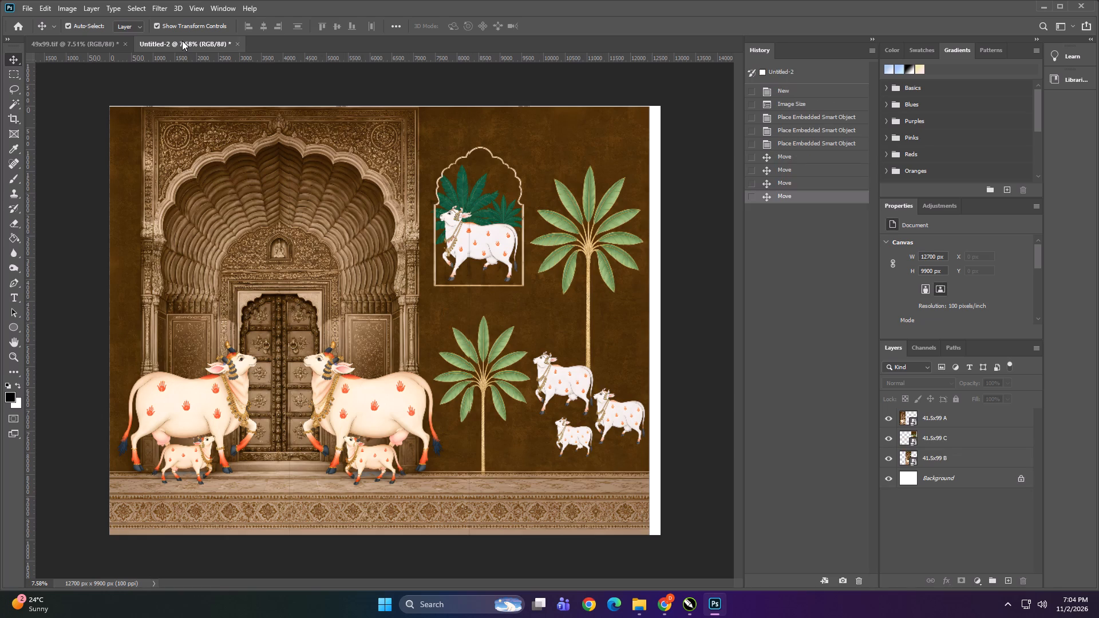
pyautogui.click(98, 43)
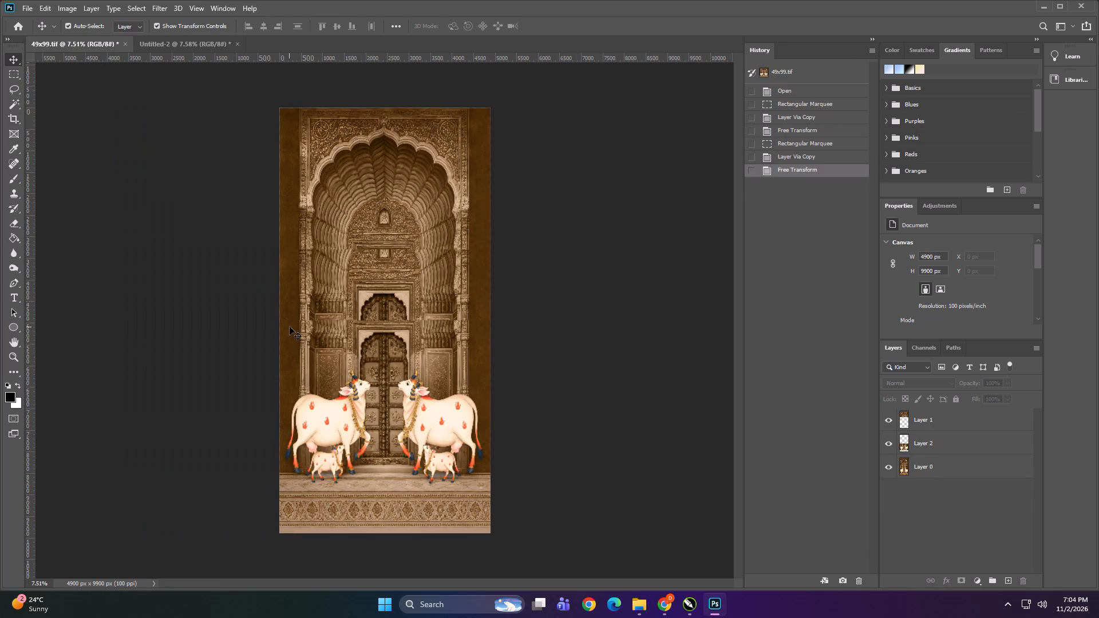
pyautogui.keyDown('alt'); pyautogui.scroll(5, 350, 414); pyautogui.keyUp('alt')
pyautogui.keyDown('alt'); pyautogui.scroll(7, 396, 294); pyautogui.keyUp('alt')
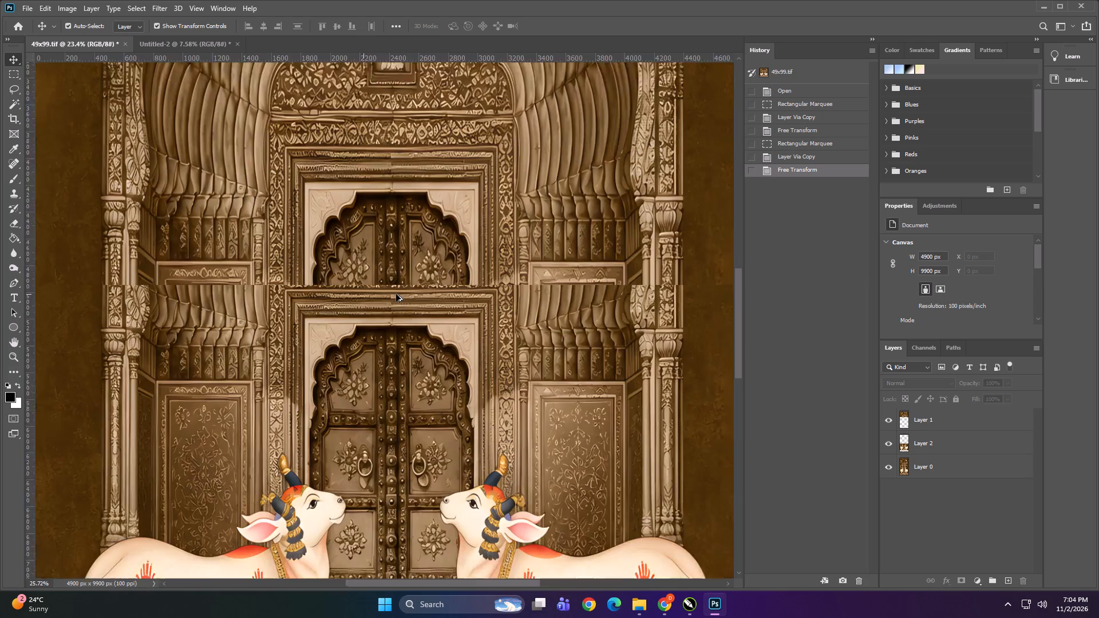
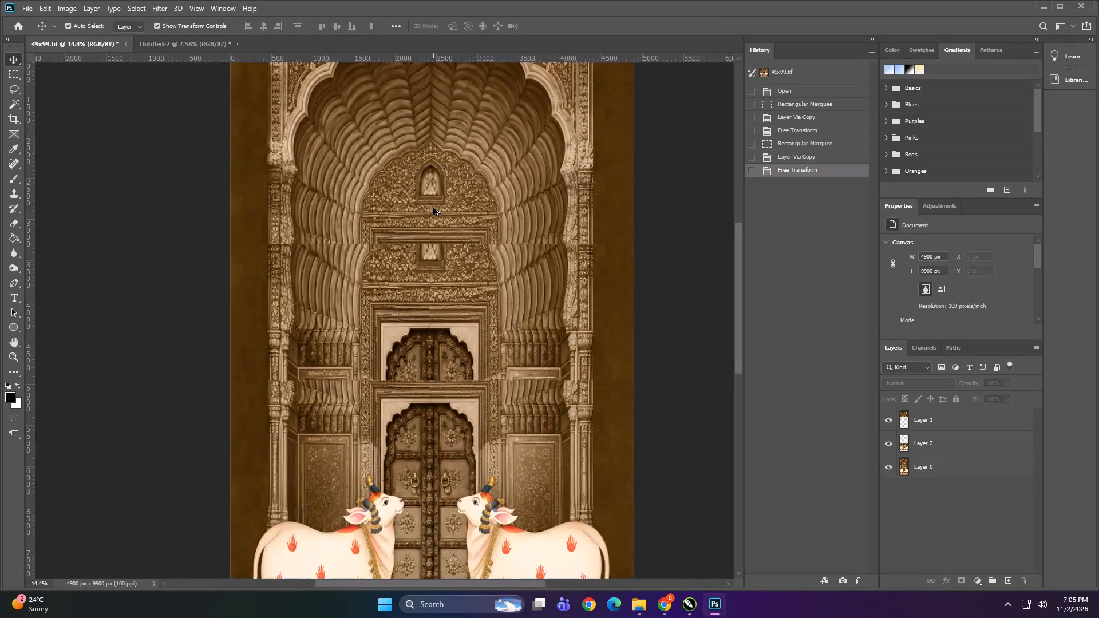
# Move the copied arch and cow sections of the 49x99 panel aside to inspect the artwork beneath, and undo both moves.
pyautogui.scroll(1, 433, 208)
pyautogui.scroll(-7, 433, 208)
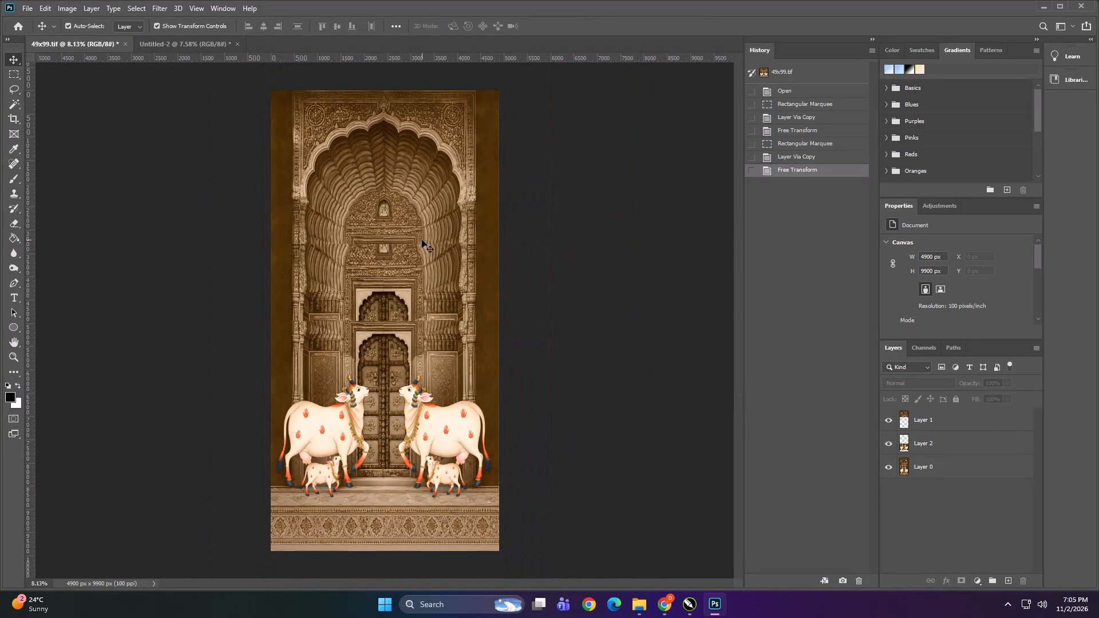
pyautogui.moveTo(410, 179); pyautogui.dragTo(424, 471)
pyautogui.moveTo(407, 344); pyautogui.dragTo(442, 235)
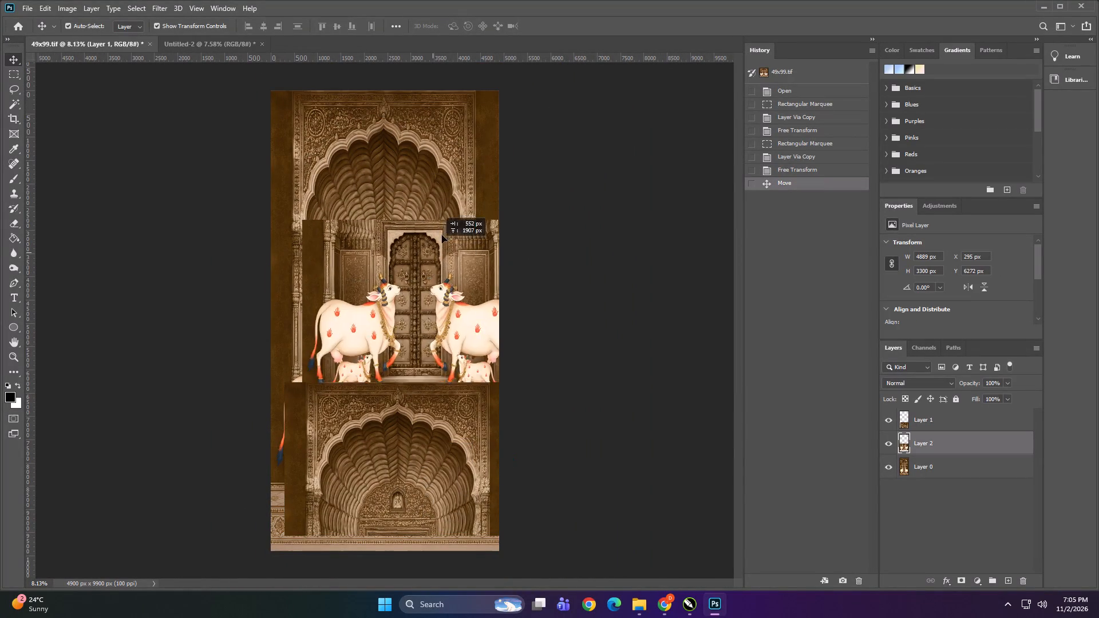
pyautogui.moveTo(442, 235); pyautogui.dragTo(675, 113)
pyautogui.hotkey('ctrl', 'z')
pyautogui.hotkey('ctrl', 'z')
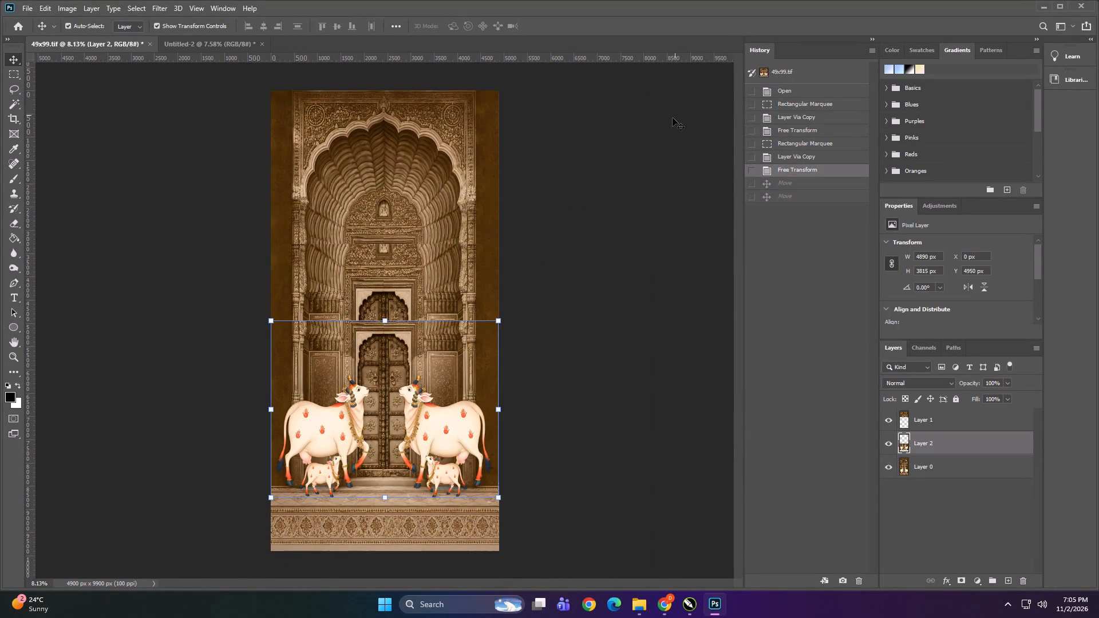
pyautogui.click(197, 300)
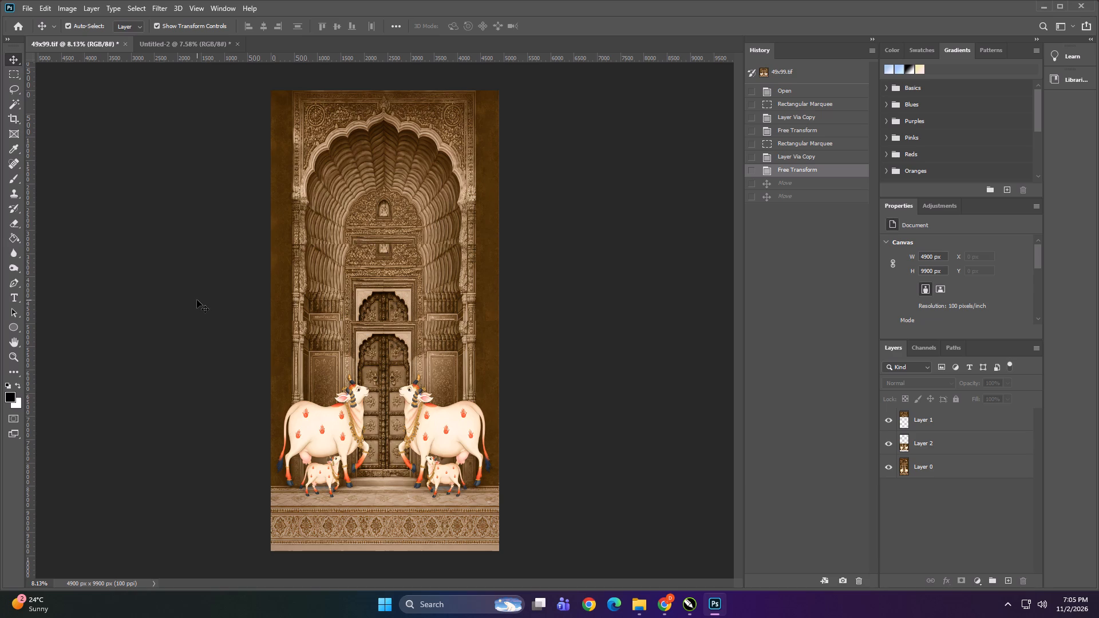
# Check the assembled 41.5x99 panels once more against the reworked 49x99 arch and door, ending on the 49x99 panel.
pyautogui.click(183, 47)
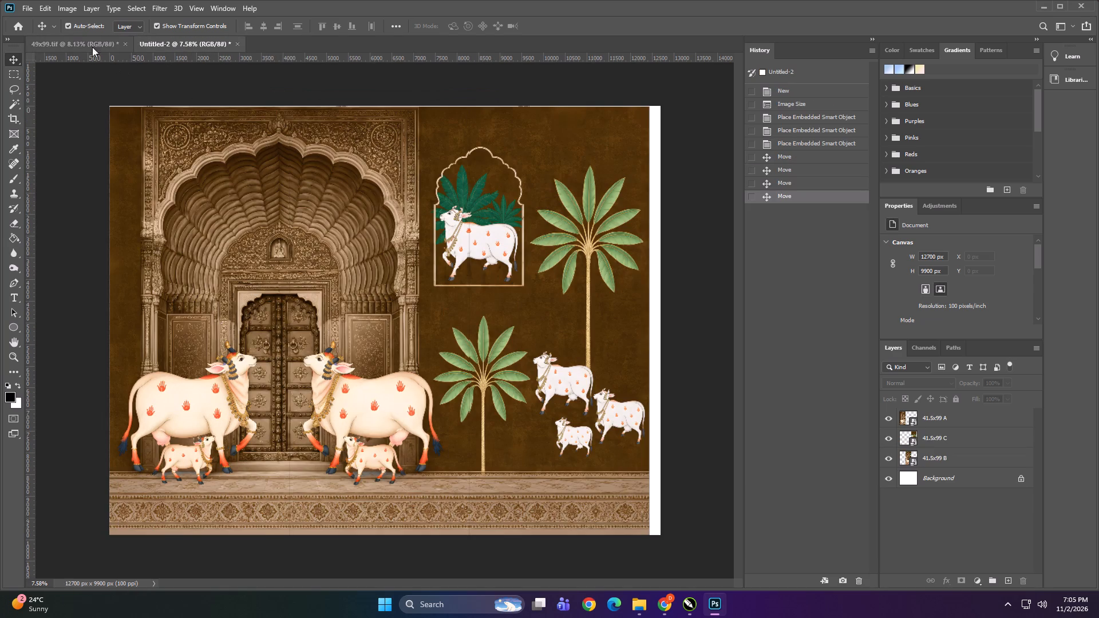
pyautogui.click(89, 41)
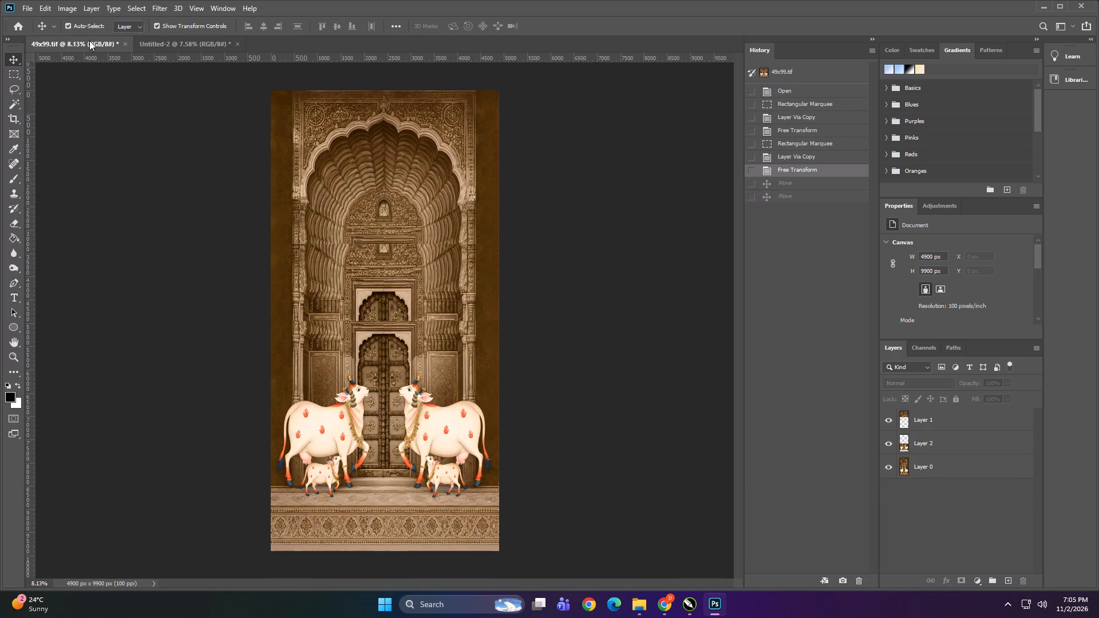
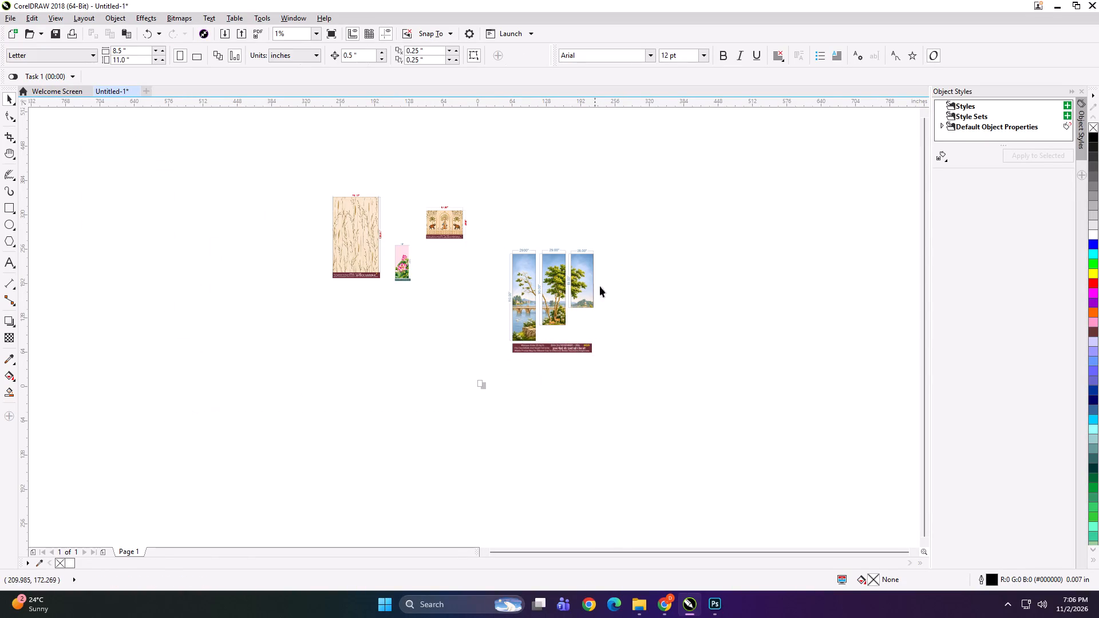
# Move the three-panel landscape design far left of the page, and the beige, lotus and elephant designs together into its former area.
pyautogui.moveTo(574, 277); pyautogui.dragTo(97, 191)
pyautogui.moveTo(235, 125); pyautogui.dragTo(469, 366)
pyautogui.moveTo(248, 128); pyautogui.dragTo(523, 328)
pyautogui.moveTo(357, 233); pyautogui.dragTo(536, 205)
pyautogui.click(522, 356)
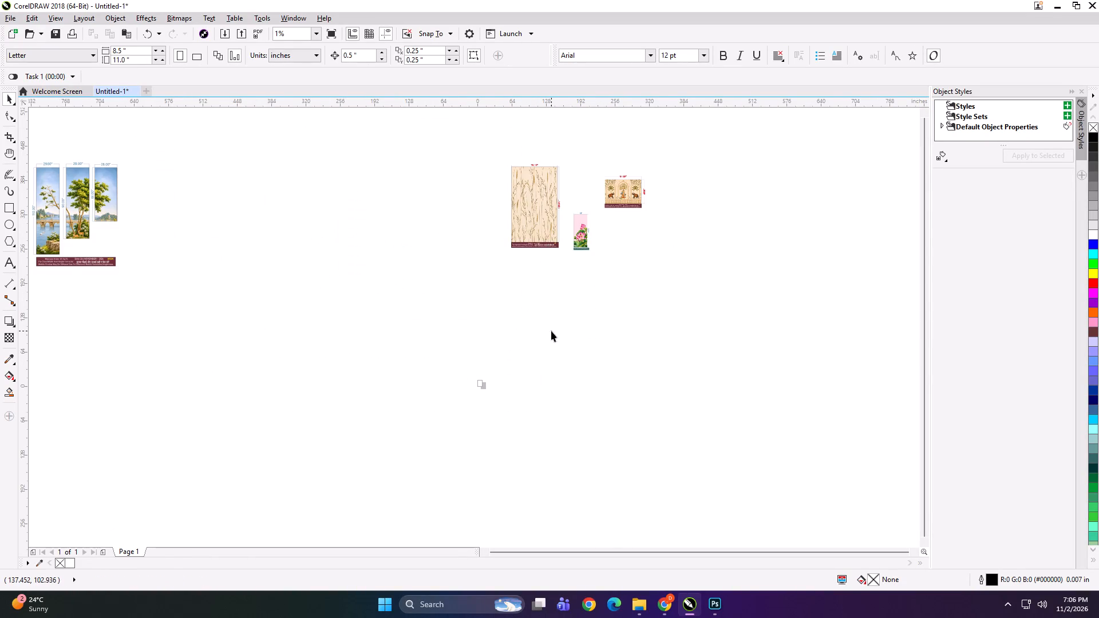
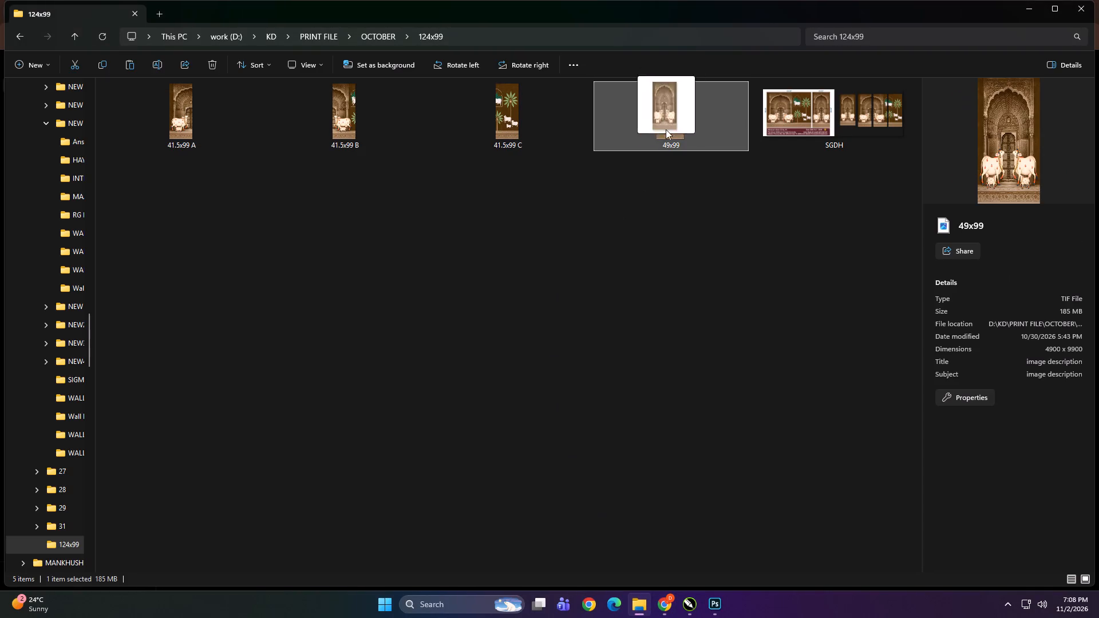
# Bring the 49x99 TIFF from the 124x99 folder into the CorelDRAW drawing, in the empty area between the landscape and beige designs.
pyautogui.moveTo(666, 129); pyautogui.dragTo(702, 583)
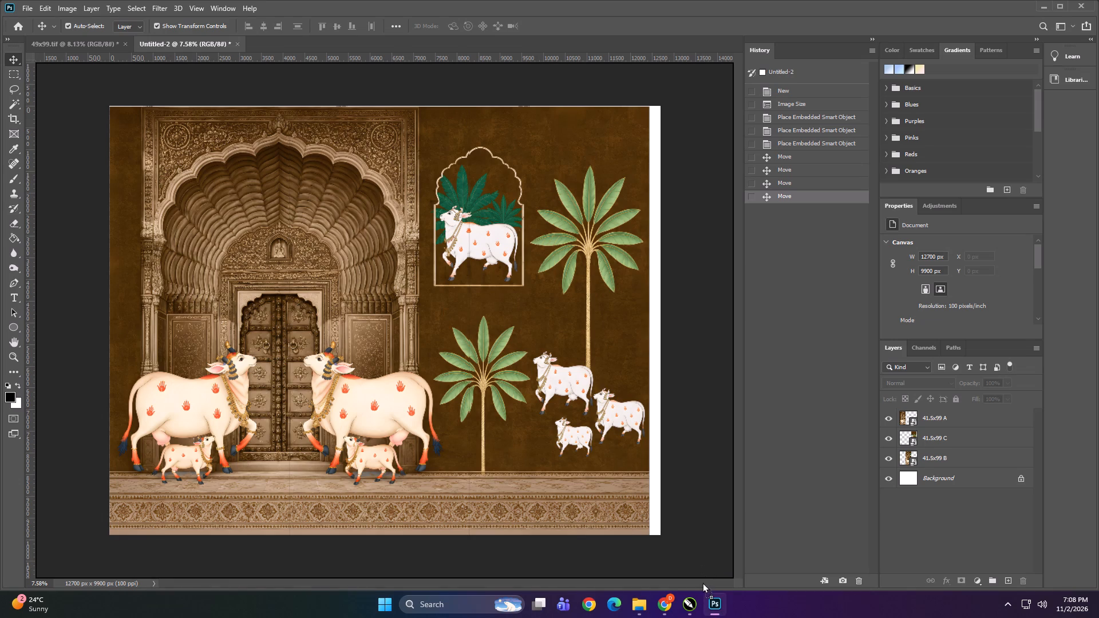
pyautogui.moveTo(702, 583); pyautogui.dragTo(691, 604)
pyautogui.click(691, 604)
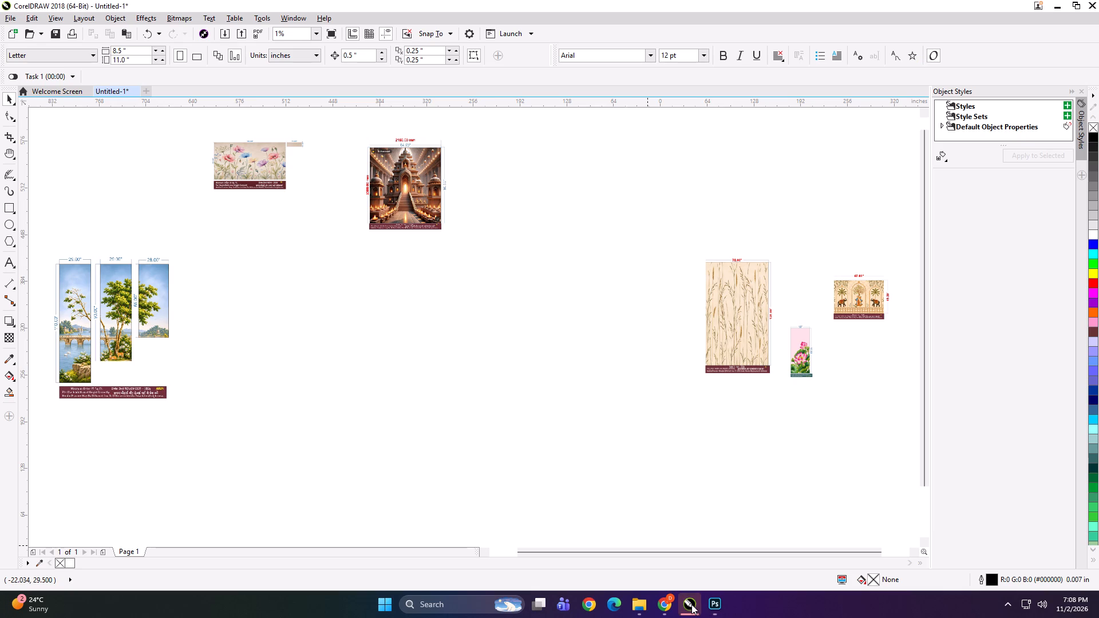
pyautogui.click(657, 517)
pyautogui.click(649, 601)
pyautogui.moveTo(677, 104); pyautogui.dragTo(678, 185)
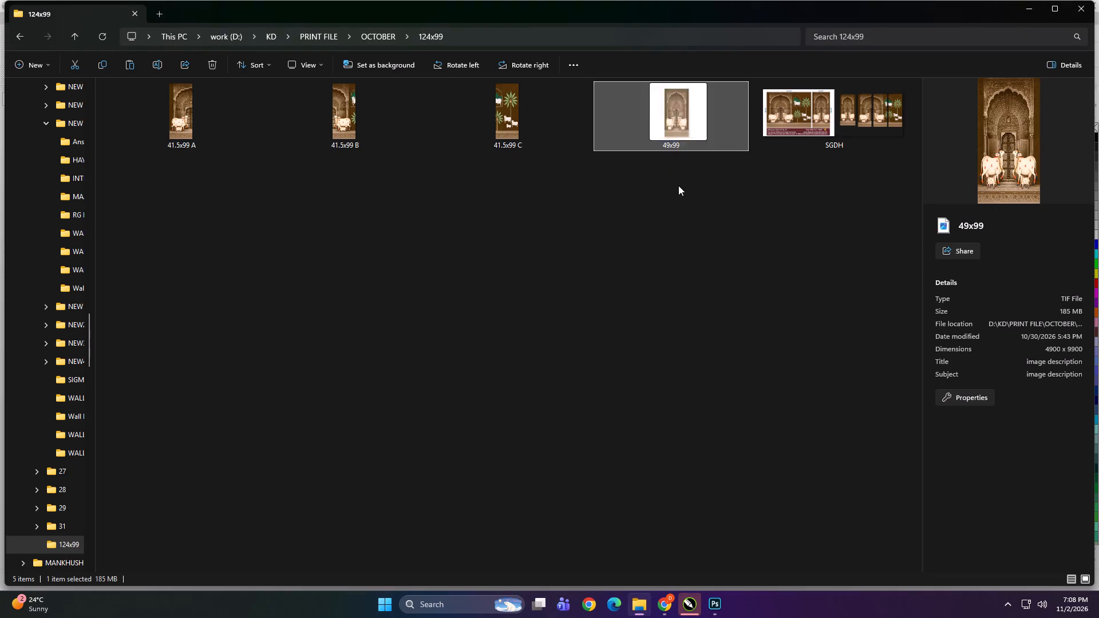
pyautogui.moveTo(678, 185); pyautogui.dragTo(549, 400)
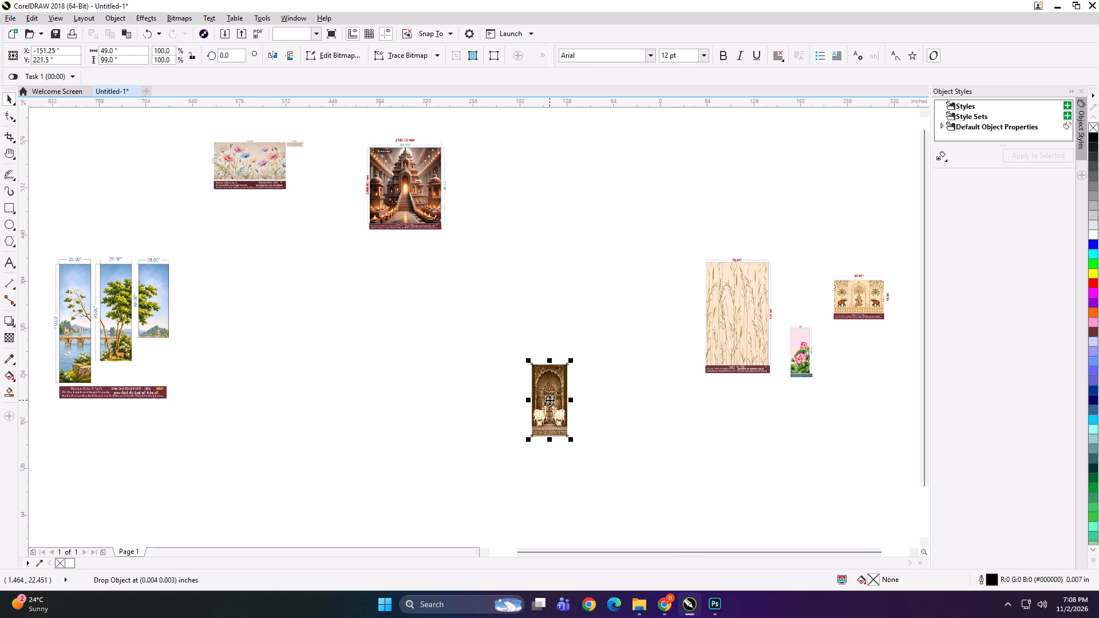
# Capture a screenshot of the whole arch-and-cows panel, enlarged to fill the view.
pyautogui.hotkey('shift', 'F2')
pyautogui.press('F9')
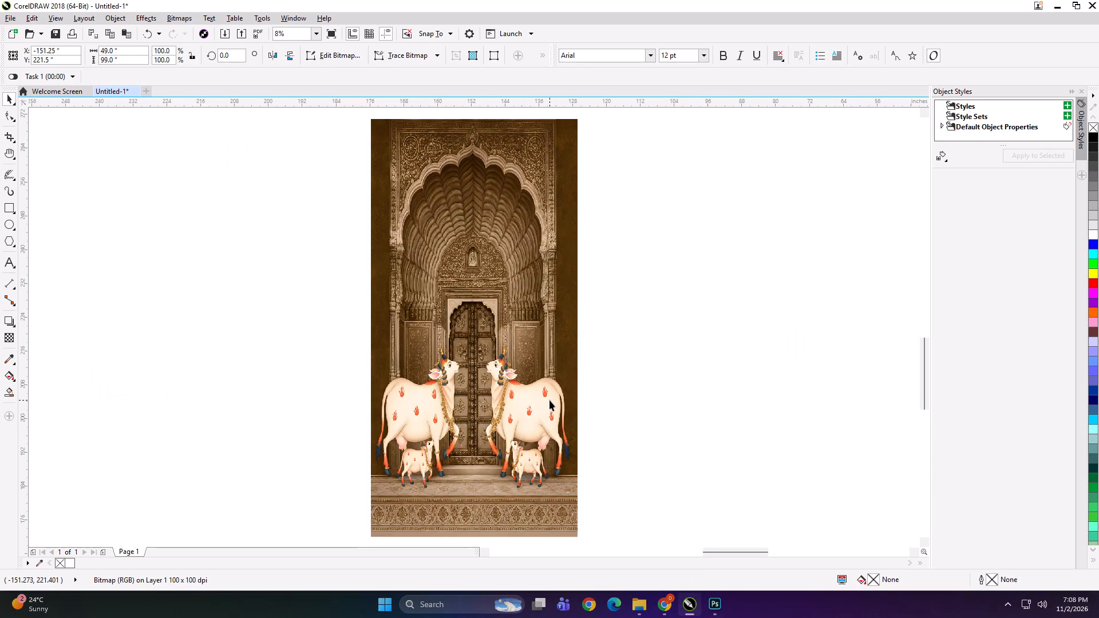
pyautogui.press('Print')
pyautogui.moveTo(393, 9); pyautogui.dragTo(469, 100)
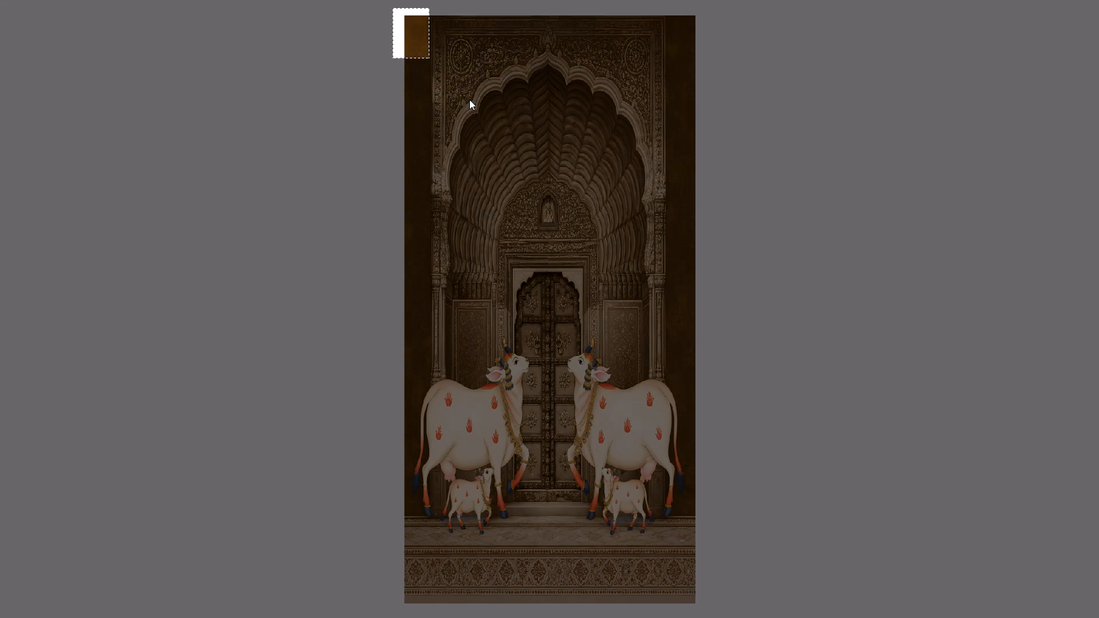
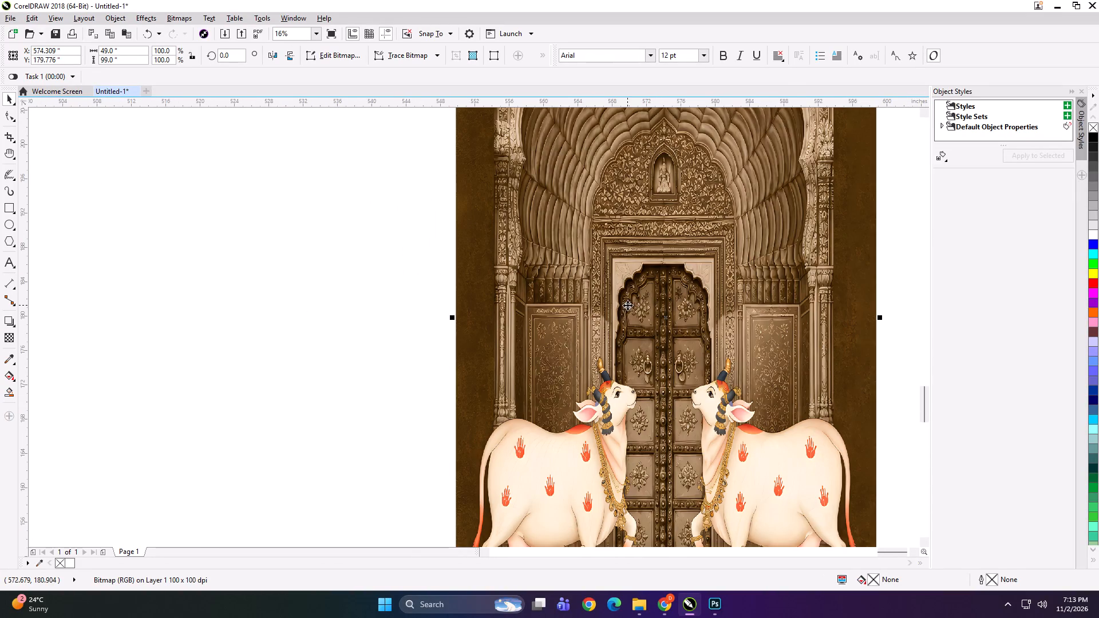
# Set the arch-and-cows bitmap's height to 88 in, keeping its 49 in width.
pyautogui.scroll(-2, 611, 322)
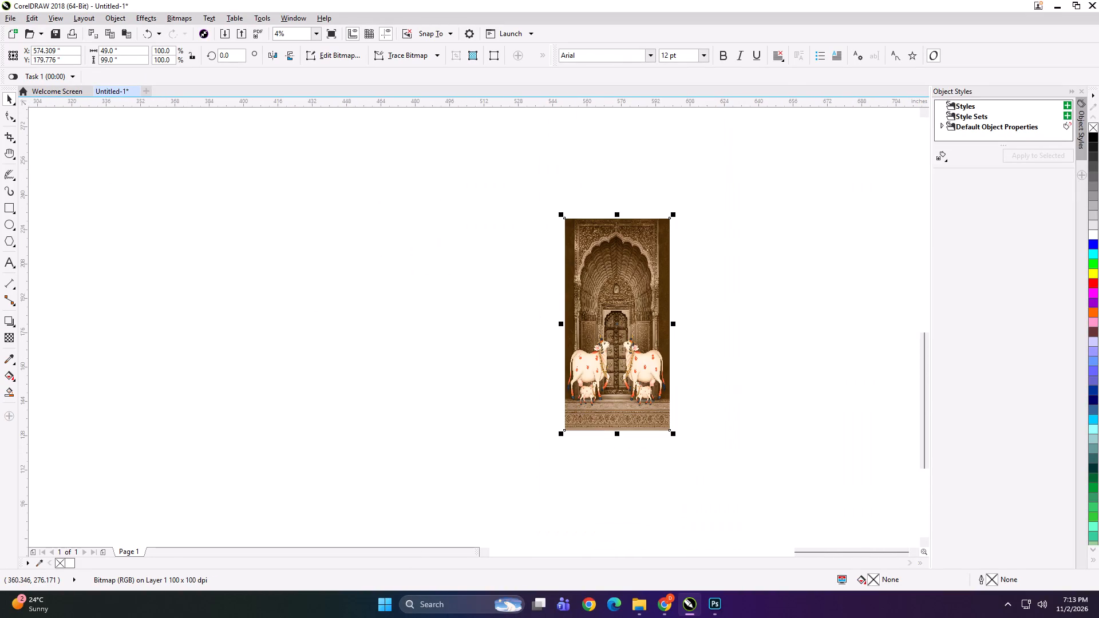
pyautogui.moveTo(134, 54); pyautogui.dragTo(129, 56)
pyautogui.moveTo(128, 59); pyautogui.dragTo(98, 65)
pyautogui.write('88')
pyautogui.press('Return')
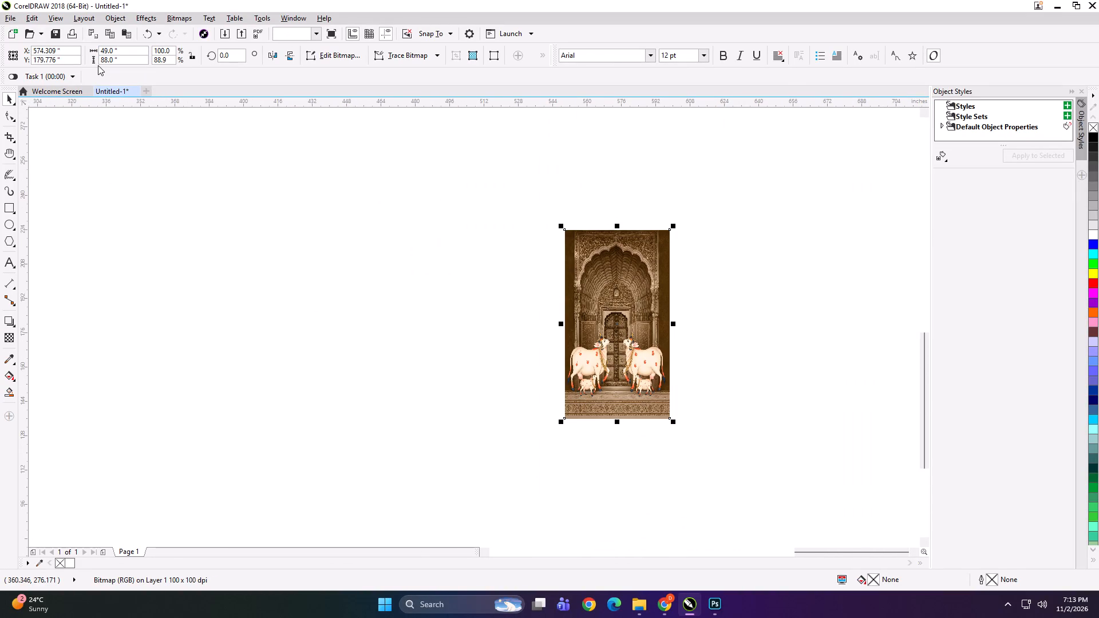
# Create a rectangle matching the 49 x 88 in panel and move it onto the empty area left of the bitmap.
pyautogui.keyDown('shift'); pyautogui.doubleClick(7, 207); pyautogui.keyUp('shift')
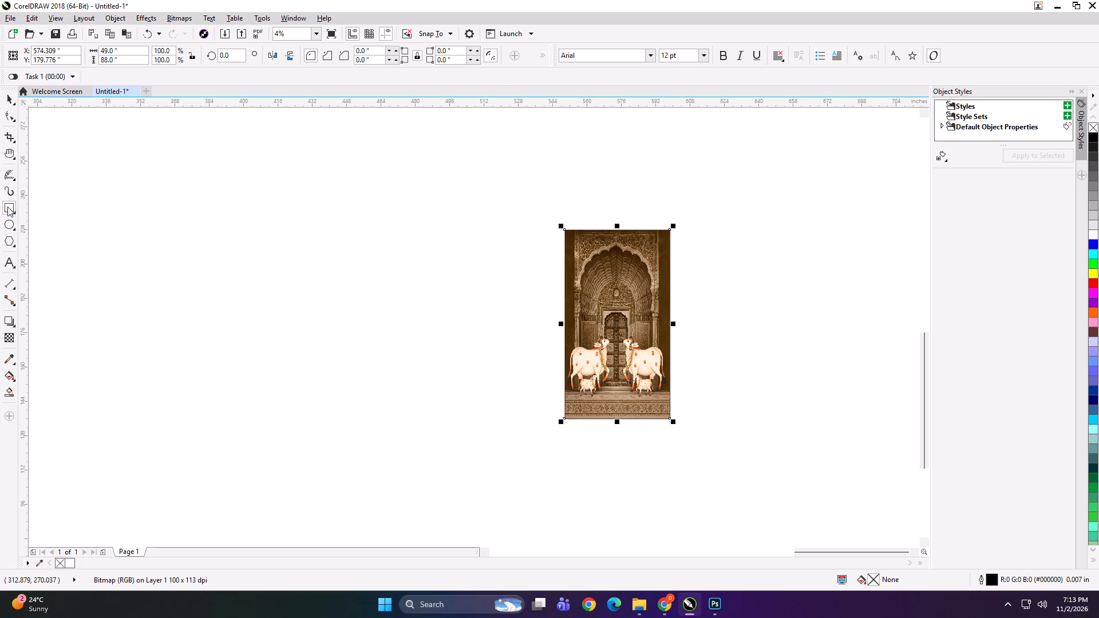
pyautogui.hotkey('shift', 'space')
pyautogui.click(260, 320)
pyautogui.scroll(3, 591, 358)
pyautogui.scroll(-1, 557, 295)
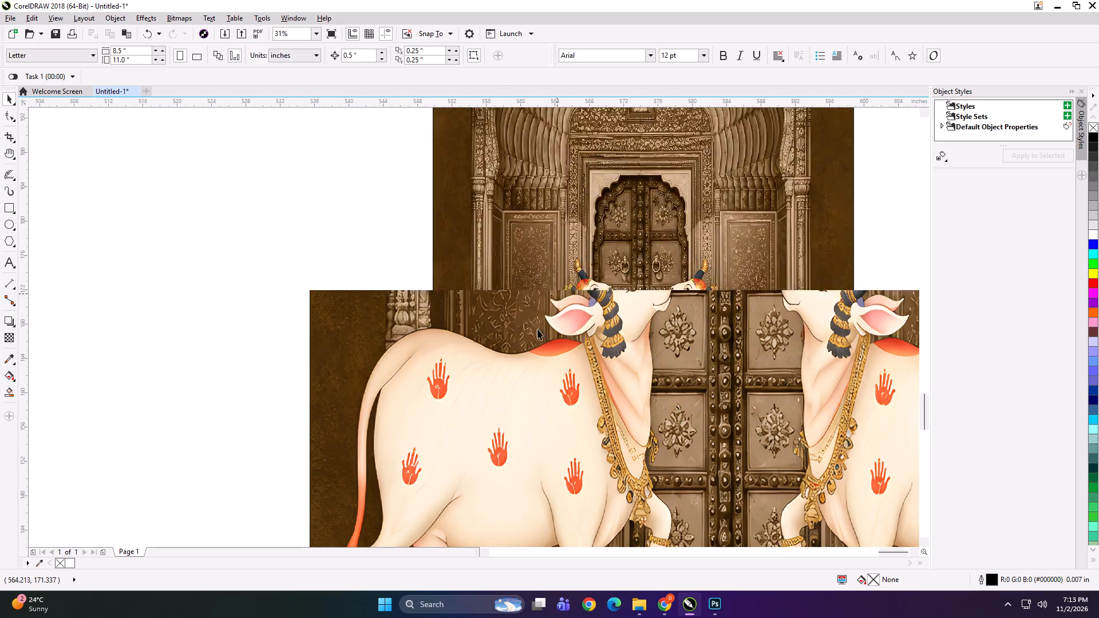
pyautogui.scroll(-2, 537, 329)
pyautogui.click(590, 312)
pyautogui.moveTo(573, 312); pyautogui.dragTo(503, 316)
pyautogui.moveTo(527, 317); pyautogui.dragTo(382, 326)
# Duplicate the arch-and-cows bitmap and crop the copy's bottom edge upward to the cows' horns, leaving the upper 48 in.
pyautogui.click(555, 311)
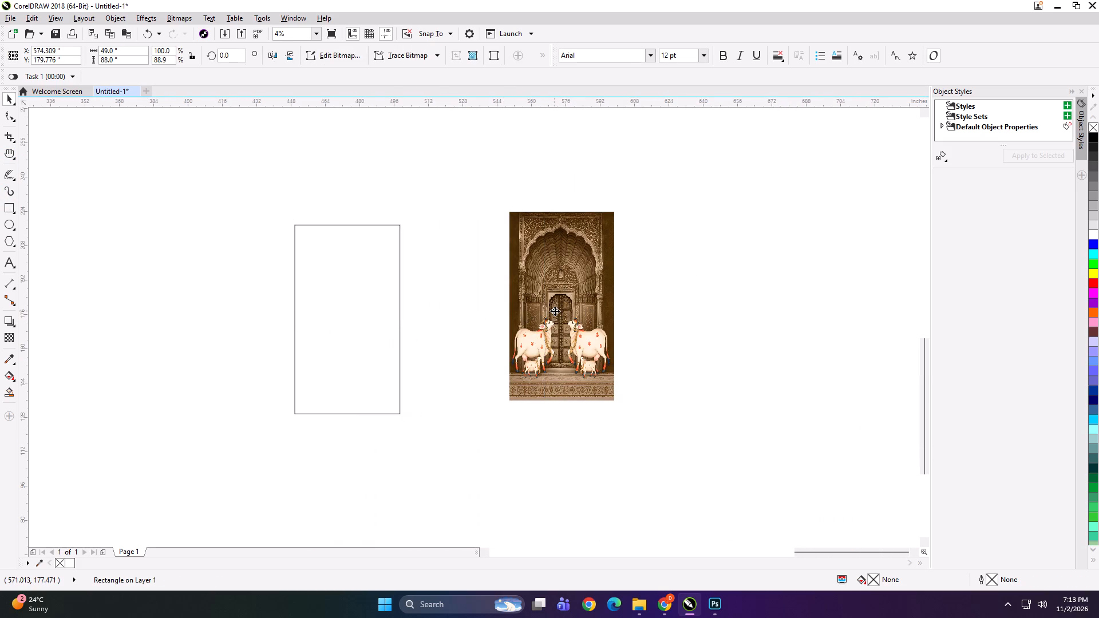
pyautogui.press('+')
pyautogui.press('F10')
pyautogui.moveTo(464, 378); pyautogui.dragTo(599, 419)
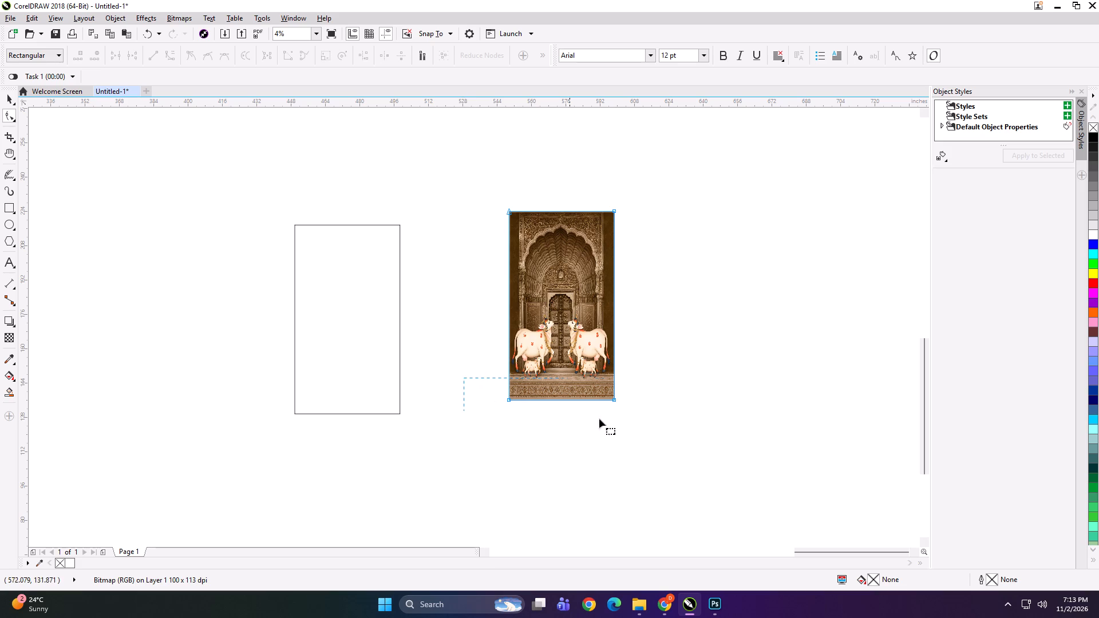
pyautogui.moveTo(599, 419); pyautogui.dragTo(646, 430)
pyautogui.press('Up')
pyautogui.press('Up')
pyautogui.press('Up')
pyautogui.press('Up')
pyautogui.press('Up')
pyautogui.press('Up')
pyautogui.press('Up')
pyautogui.press('Up')
pyautogui.press('Up')
pyautogui.press('Up')
pyautogui.press('Up')
pyautogui.press('Up')
pyautogui.press('Up')
pyautogui.press('Up')
pyautogui.press('Up')
pyautogui.press('Up')
pyautogui.press('Up')
pyautogui.press('Up')
pyautogui.press('Up')
pyautogui.press('Up')
pyautogui.scroll(1, 570, 311)
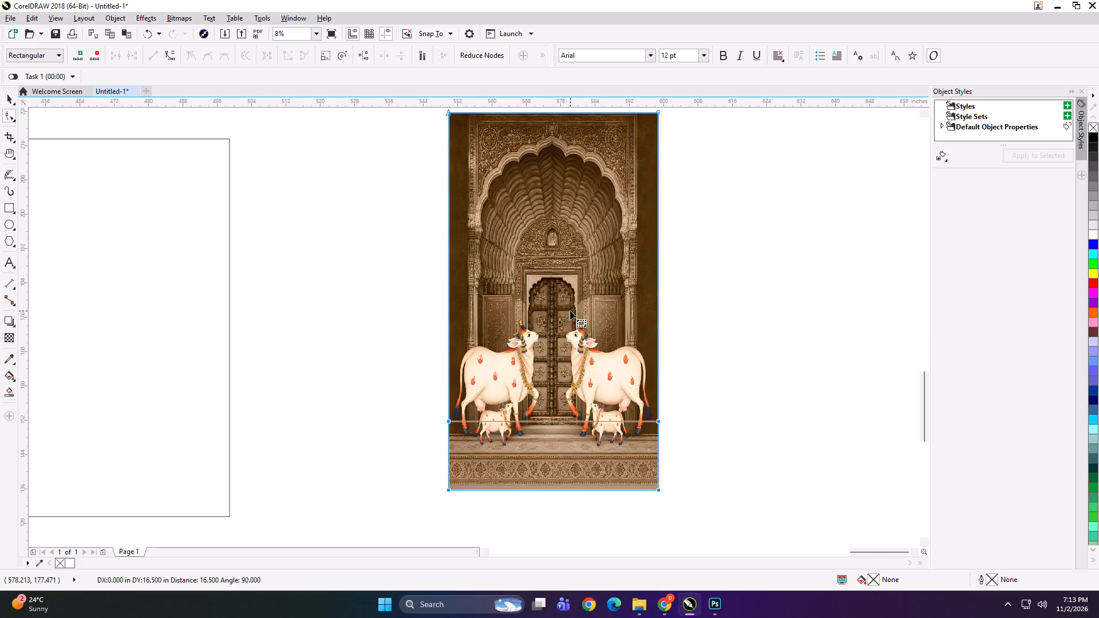
pyautogui.scroll(1, 570, 311)
pyautogui.press('Up')
pyautogui.press('Up')
pyautogui.press('Up')
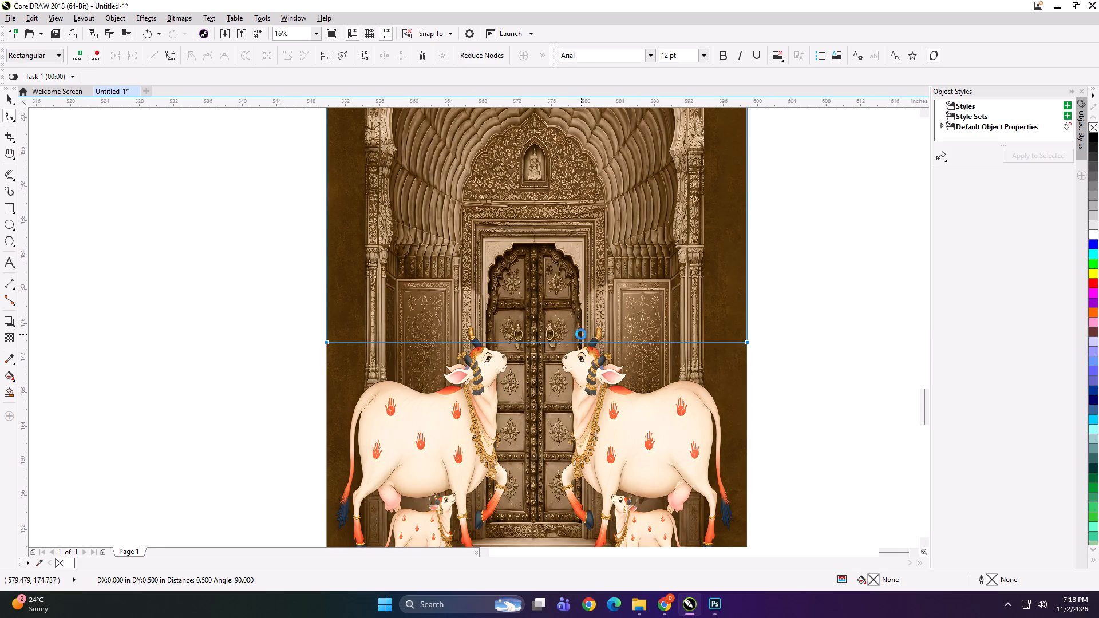
pyautogui.press('Up')
pyautogui.press('Up')
pyautogui.press('Up')
pyautogui.press('space')
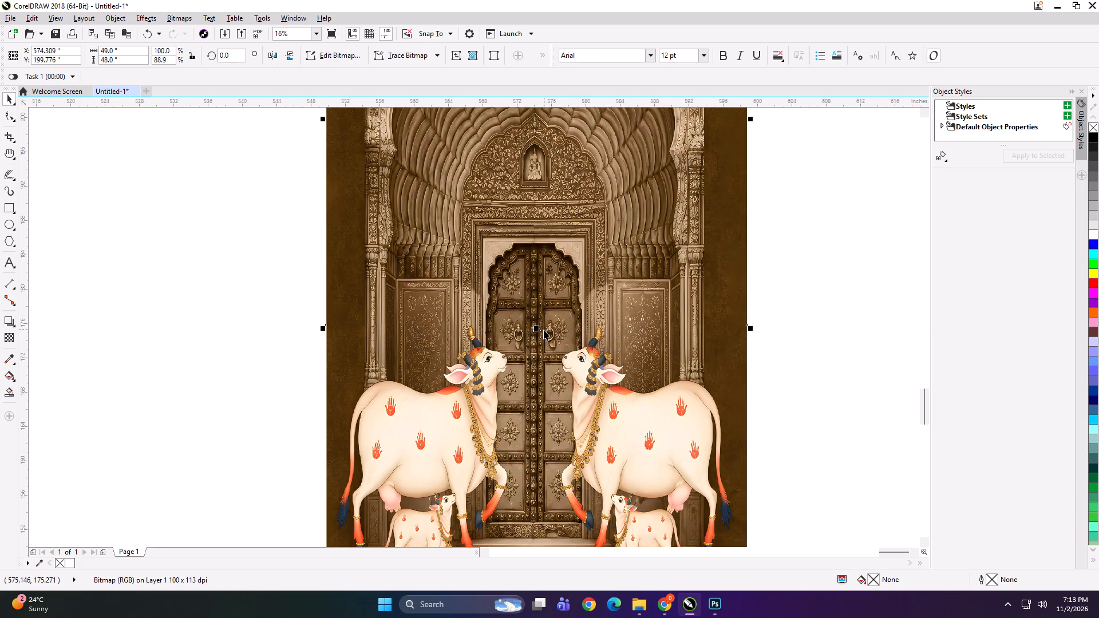
# Squash the cropped arch copy vertically from its bottom edge to about 42.5 in tall, keeping the 49 in width.
pyautogui.moveTo(537, 329); pyautogui.dragTo(537, 295)
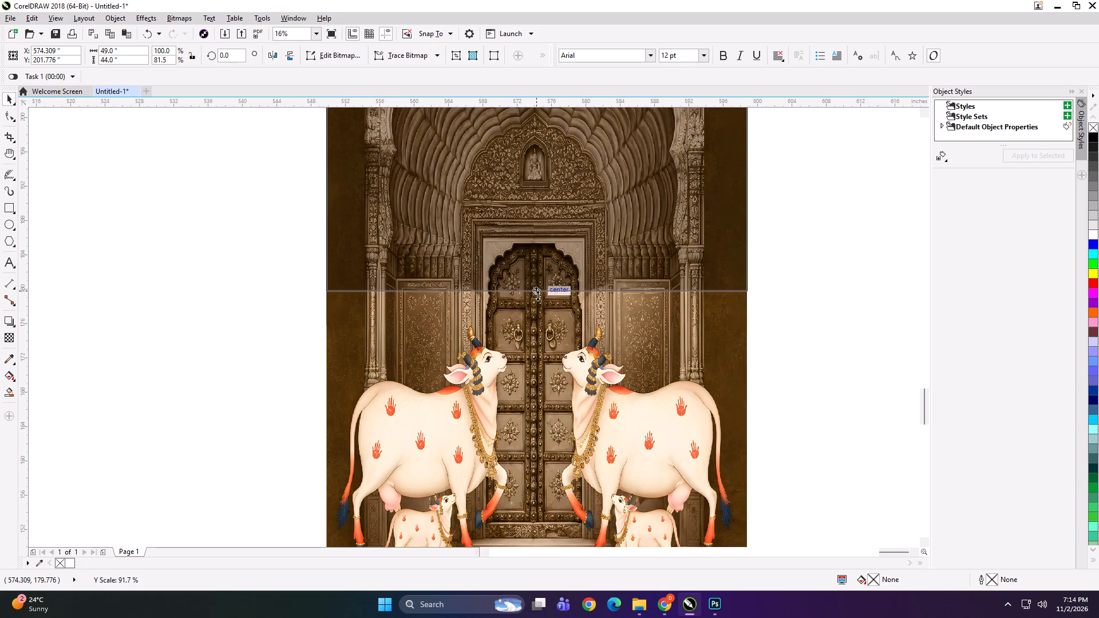
pyautogui.moveTo(537, 295); pyautogui.dragTo(537, 283)
pyautogui.scroll(-1, 537, 298)
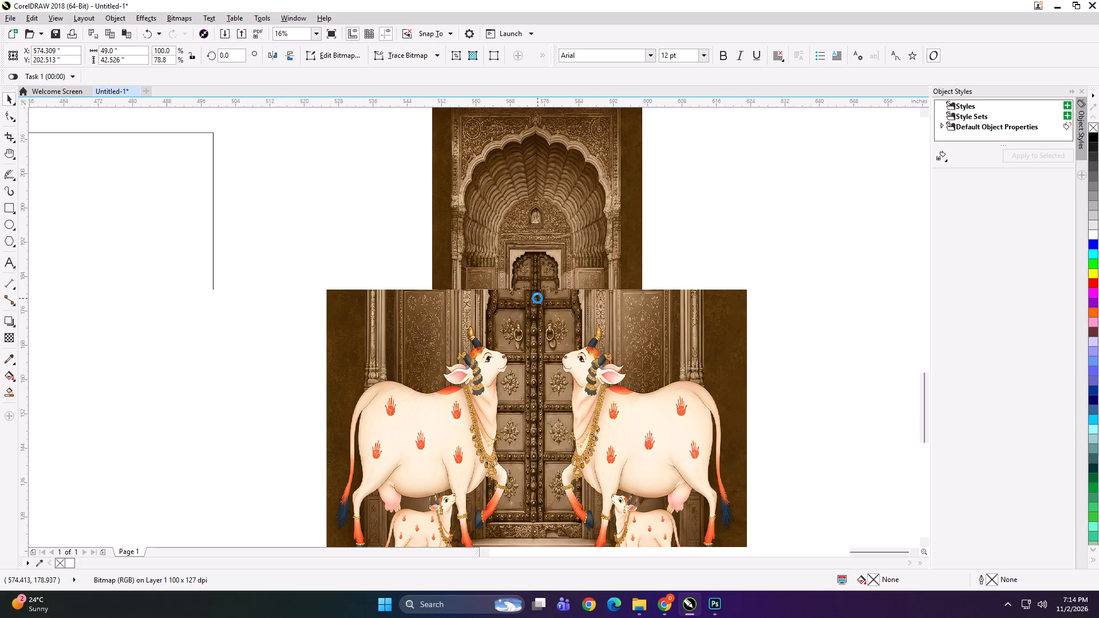
pyautogui.scroll(-1, 549, 295)
pyautogui.click(681, 290)
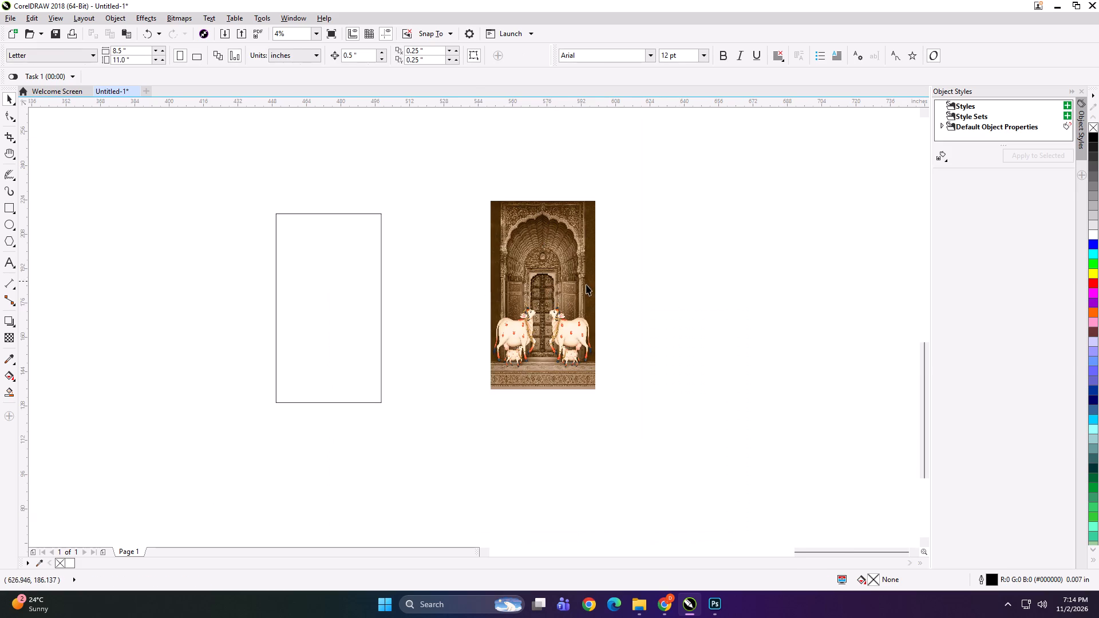
# Duplicate the full 49 x 88 in bitmap and crop the copy's top edge downward, leaving about the lower 40.3 in with the cows.
pyautogui.scroll(2, 576, 284)
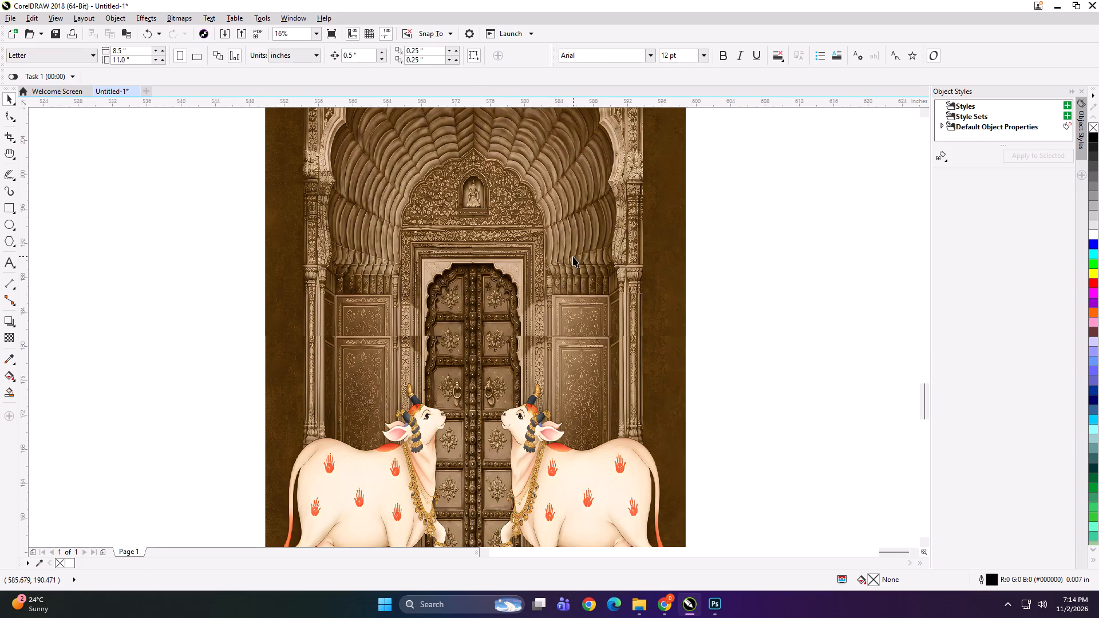
pyautogui.scroll(-1, 567, 241)
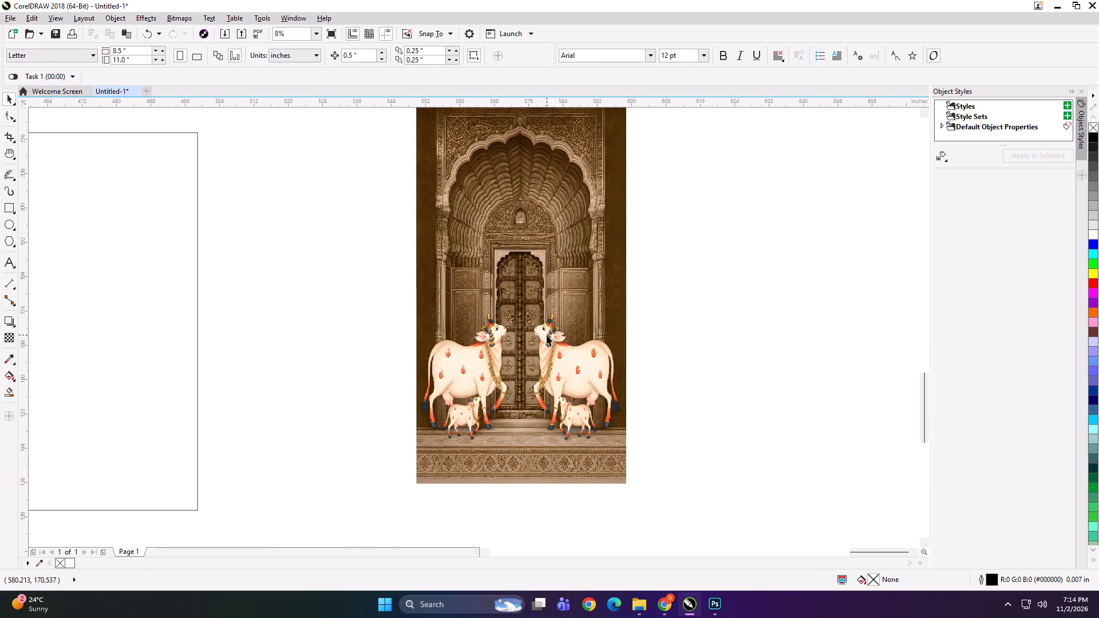
pyautogui.click(547, 335)
pyautogui.press('+')
pyautogui.press('F10')
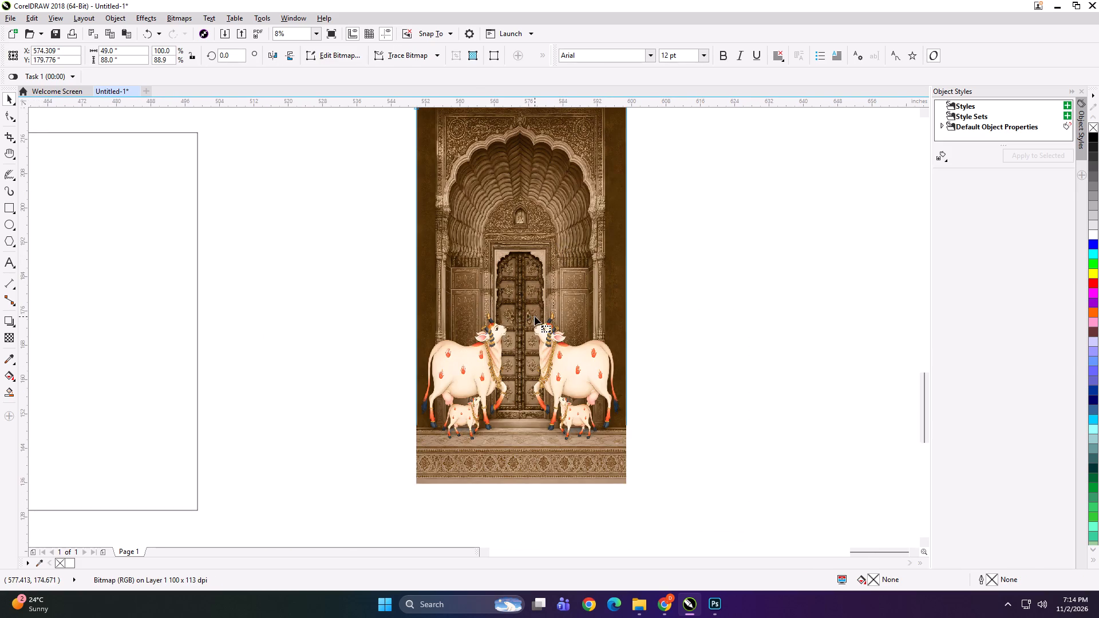
pyautogui.scroll(-1, 529, 322)
pyautogui.moveTo(457, 194); pyautogui.dragTo(514, 231)
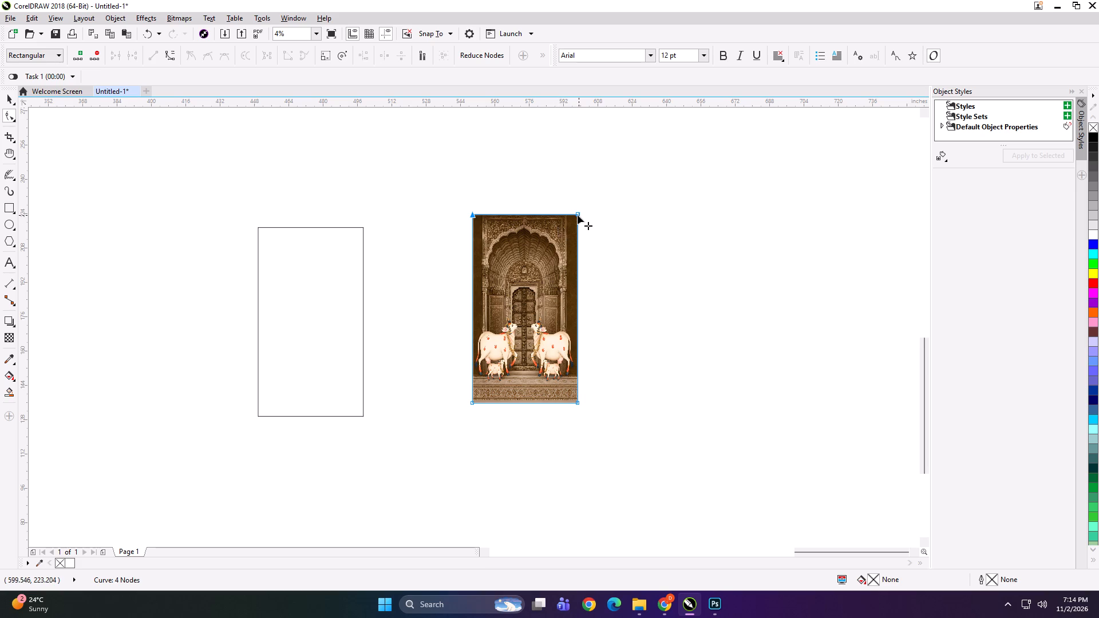
pyautogui.keyDown('shift'); pyautogui.moveTo(577, 215); pyautogui.dragTo(576, 317); pyautogui.keyUp('shift')
pyautogui.press('space')
# Squash the cropped cows copy vertically from its top edge to about 33 in tall, keeping the 49 in width.
pyautogui.scroll(1, 519, 336)
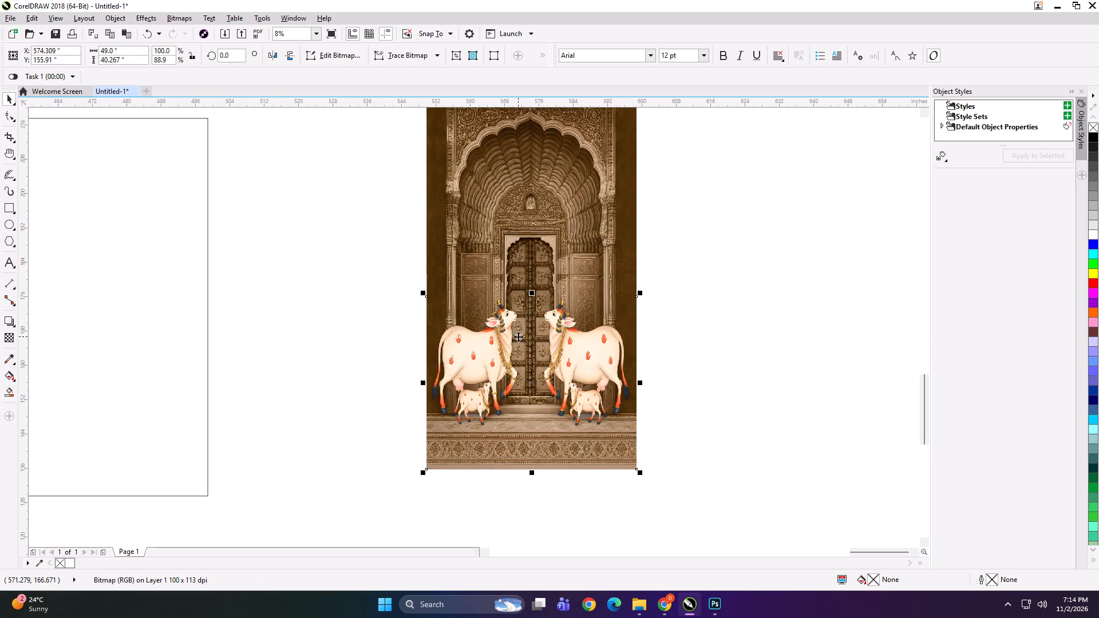
pyautogui.moveTo(533, 294); pyautogui.dragTo(533, 315)
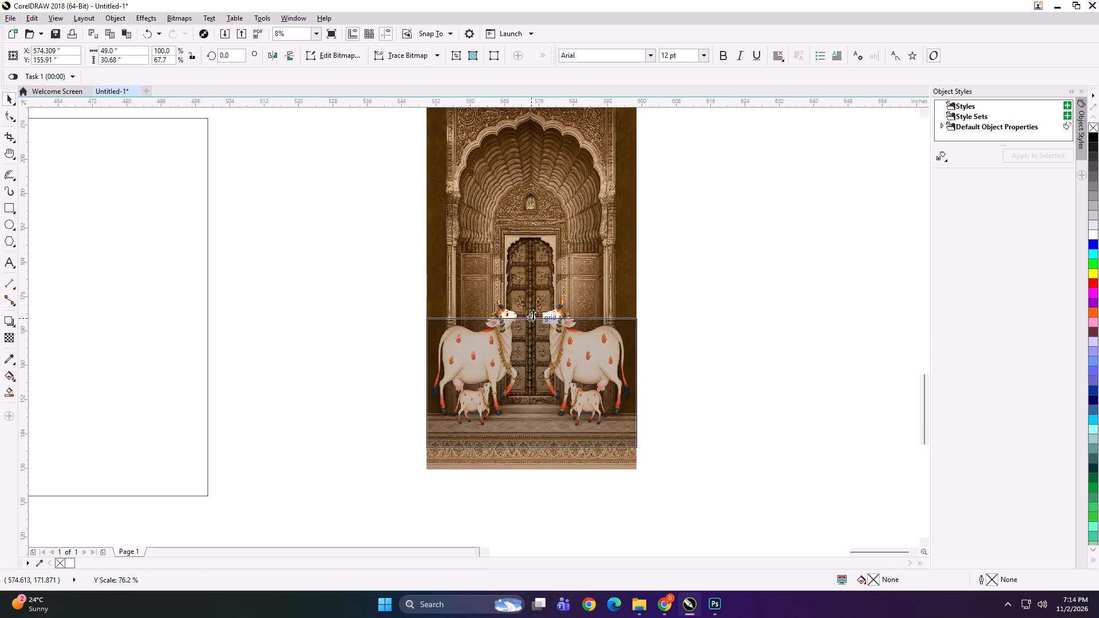
pyautogui.moveTo(533, 315); pyautogui.dragTo(533, 319)
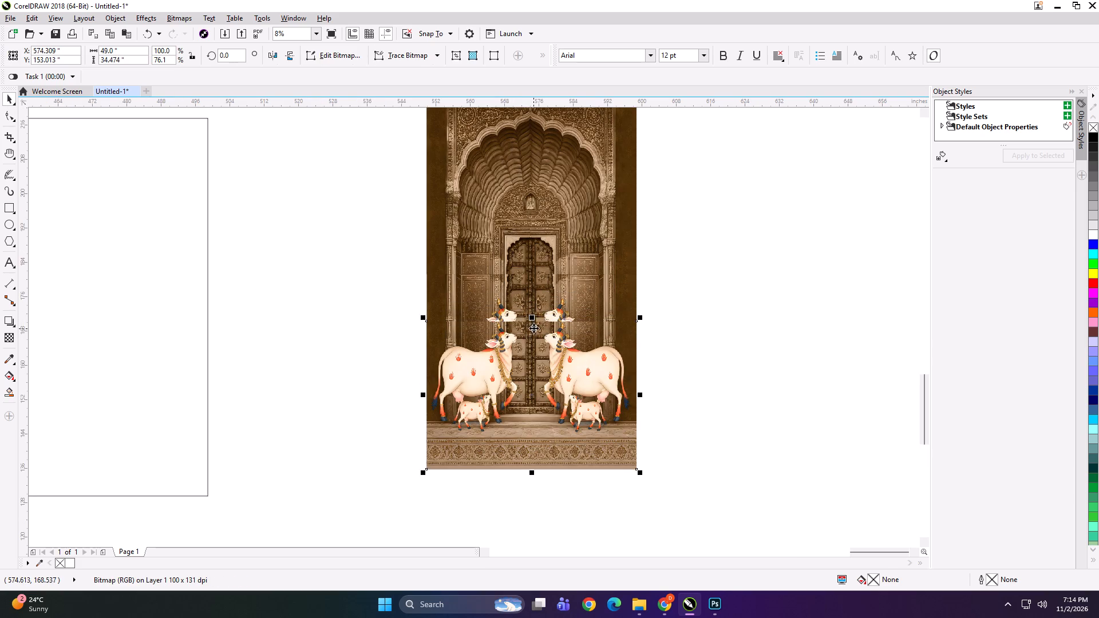
pyautogui.moveTo(533, 319); pyautogui.dragTo(533, 325)
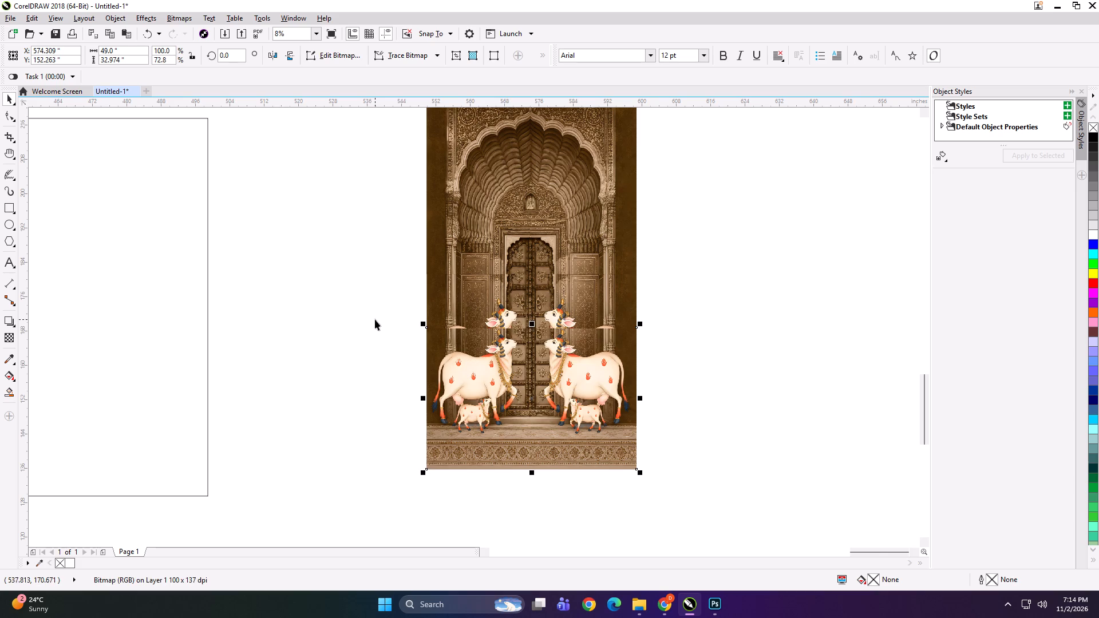
pyautogui.click(375, 319)
# Examine the joins between the squashed arch and cows pieces around the door and cows' heads, and the overall panel.
pyautogui.scroll(1, 511, 293)
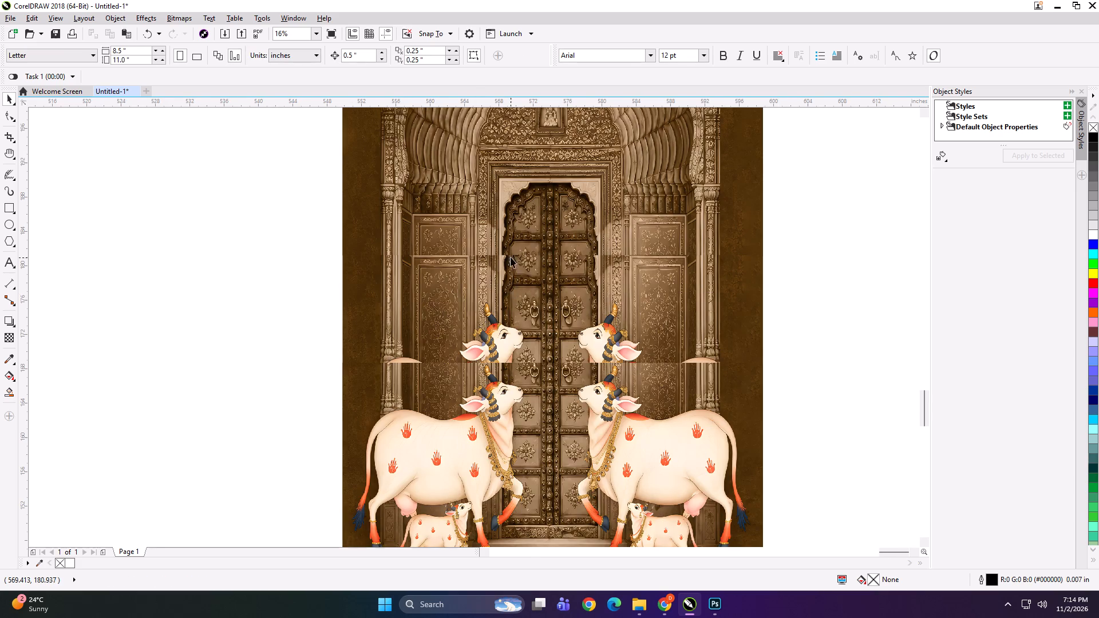
pyautogui.scroll(2, 511, 257)
pyautogui.scroll(-2, 511, 257)
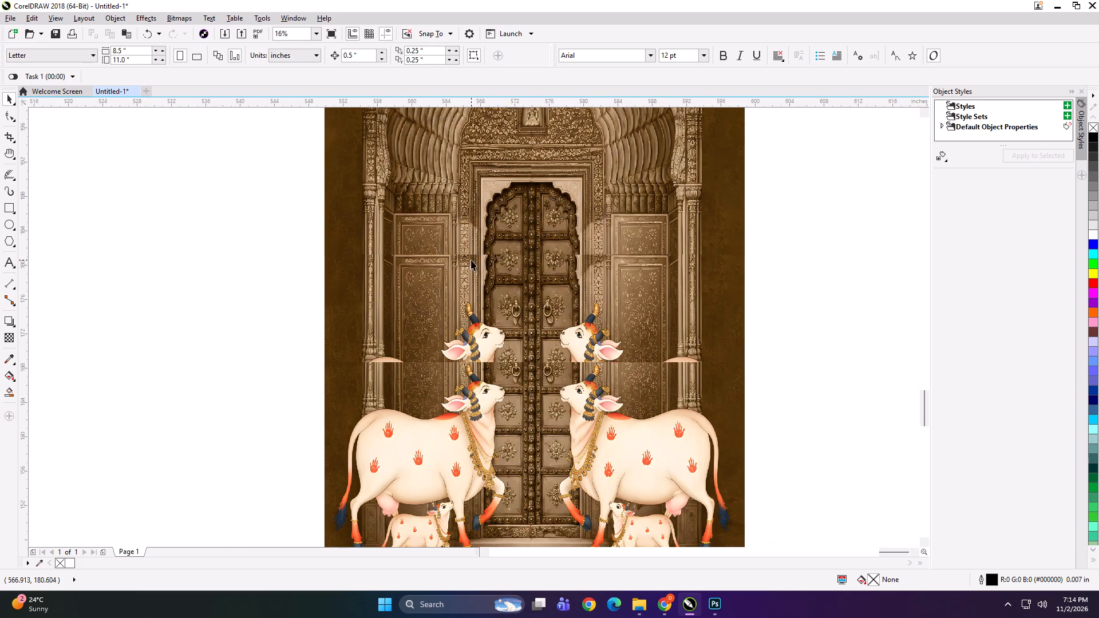
pyautogui.scroll(-2, 471, 260)
pyautogui.scroll(1, 467, 193)
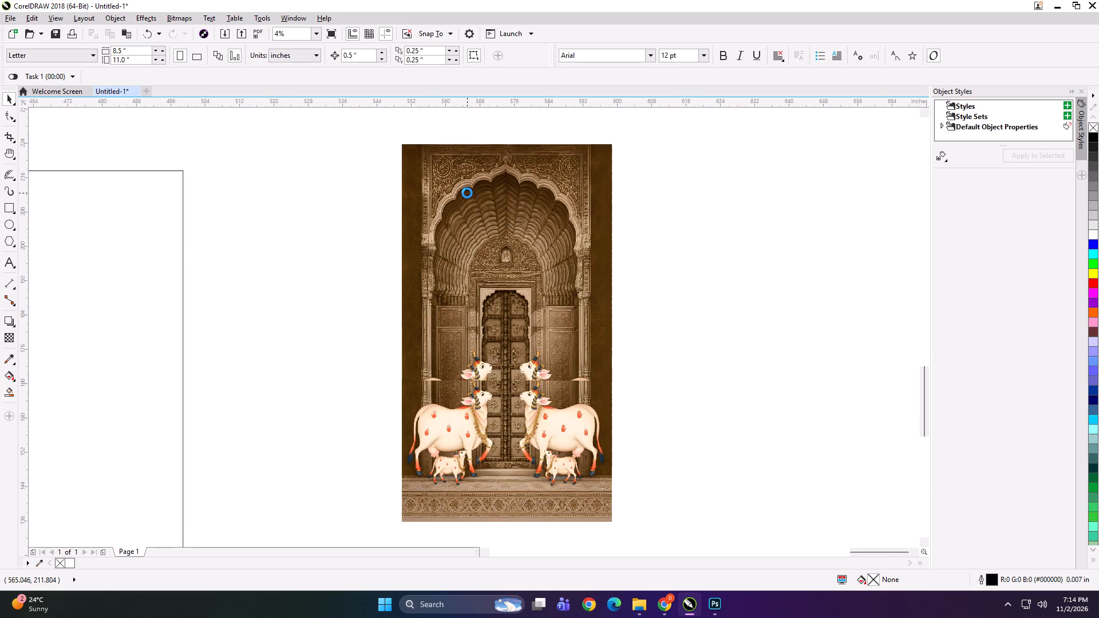
pyautogui.scroll(-1, 347, 217)
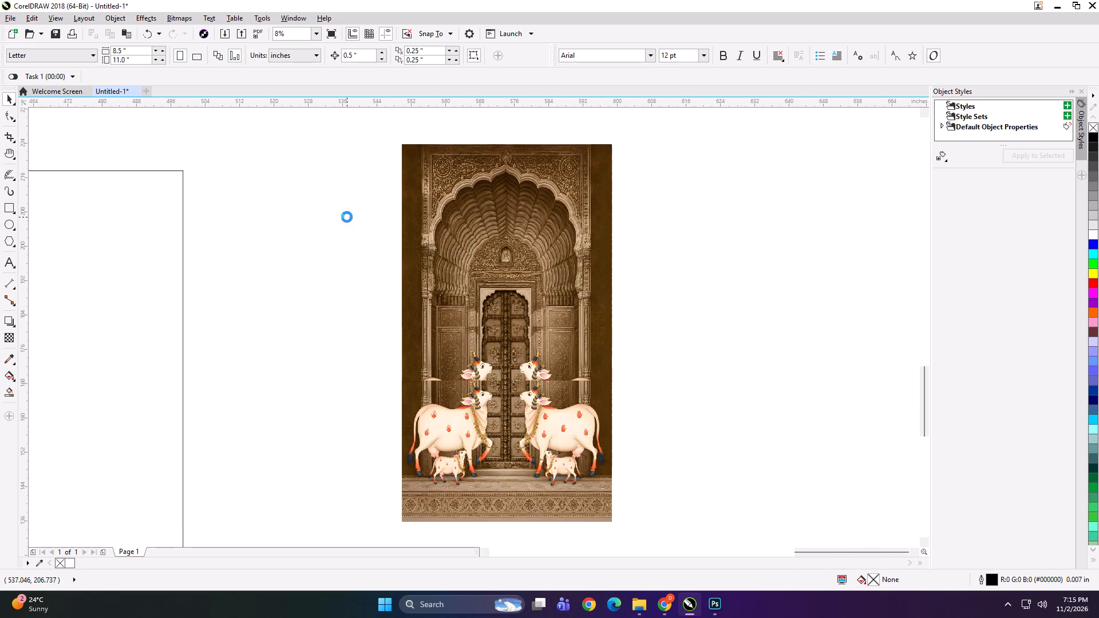
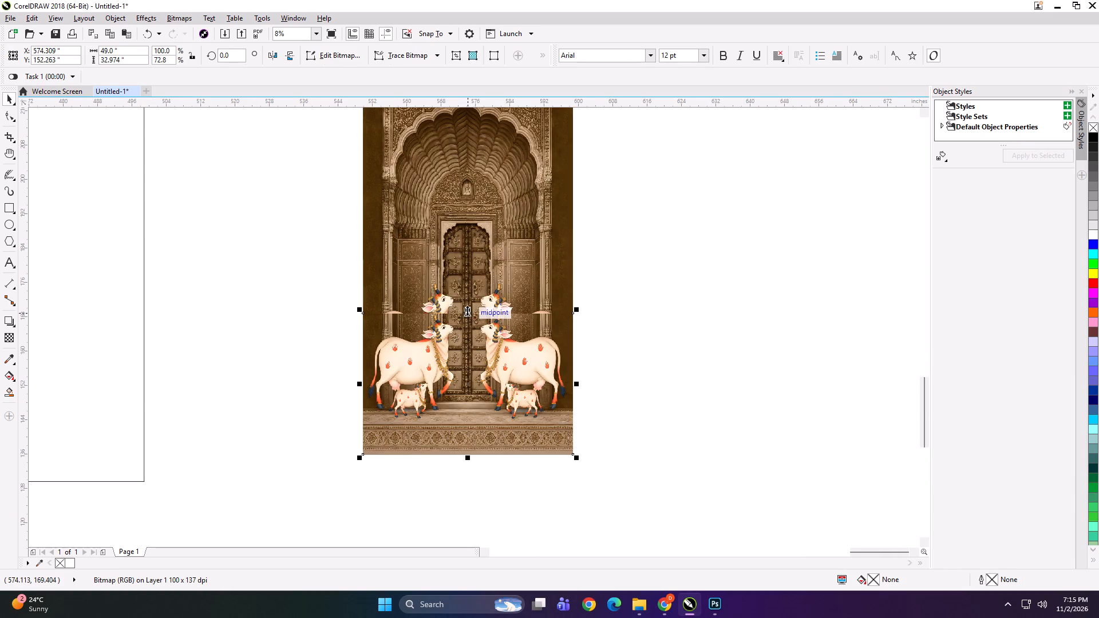
# Stretch the cows copy upward from its top edge to about 34.5 in tall, closing the gap to the arch piece.
pyautogui.moveTo(467, 309); pyautogui.dragTo(470, 302)
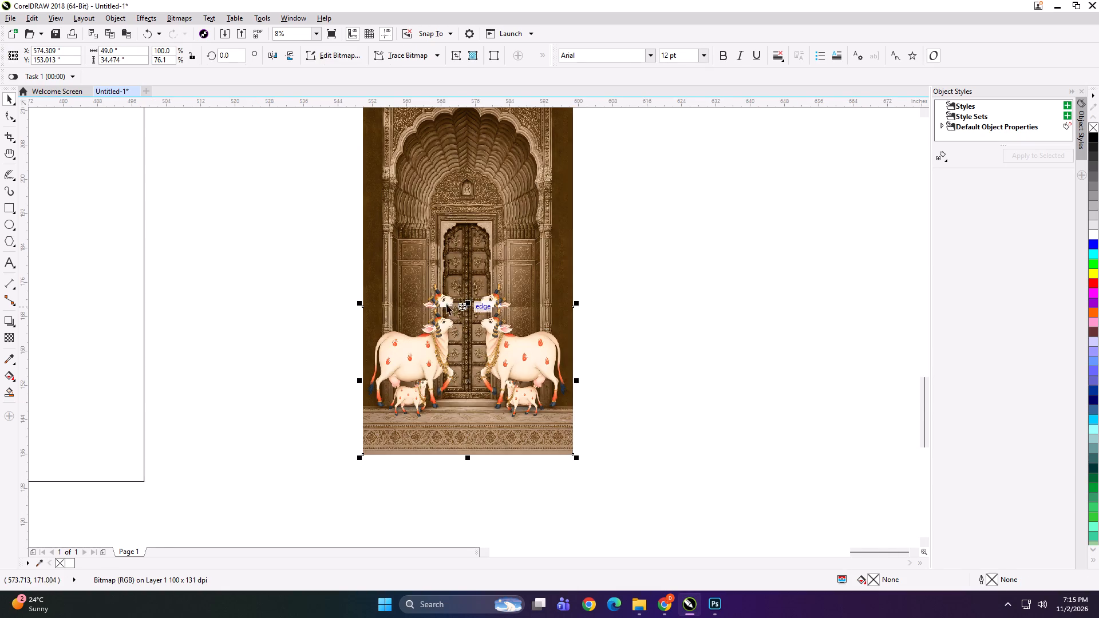
pyautogui.scroll(1, 437, 306)
pyautogui.scroll(-1, 437, 308)
pyautogui.click(708, 323)
pyautogui.scroll(-1, 587, 327)
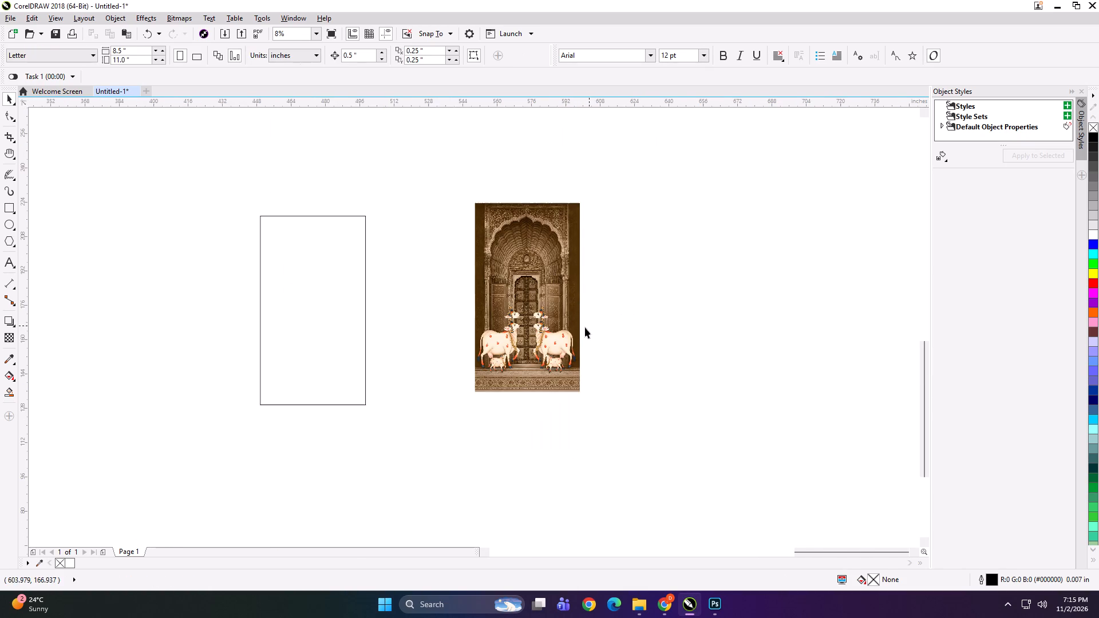
pyautogui.click(682, 338)
# Switch to Photoshop and resize the 49x99 image to 49 x 88 inches.
pyautogui.click(720, 603)
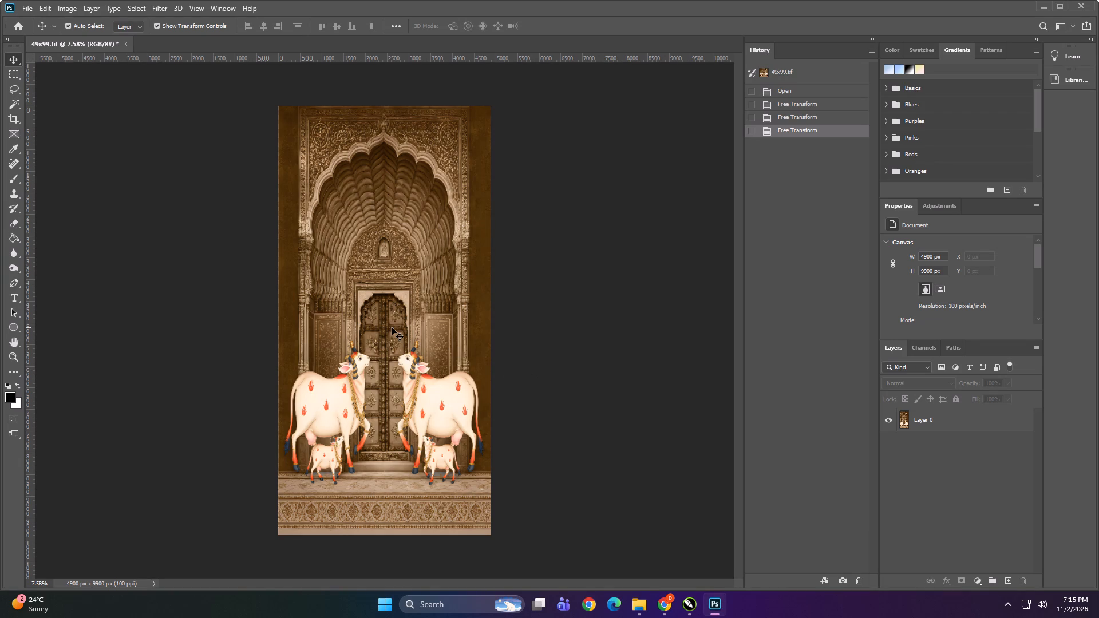
pyautogui.hotkey('ctrl', 'alt', 'i')
pyautogui.write('49')
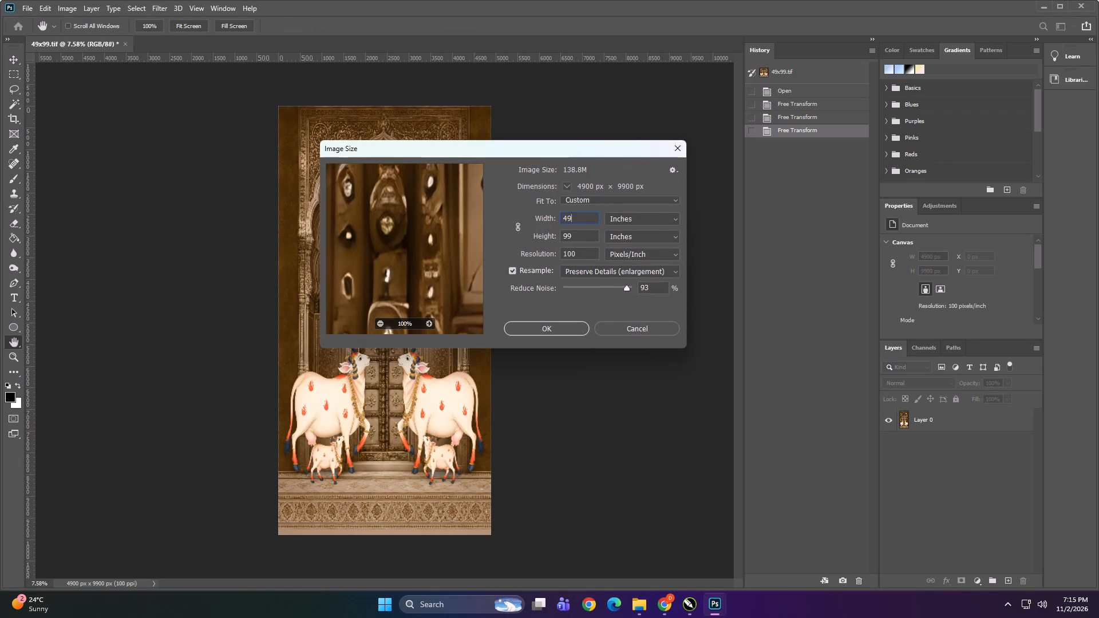
pyautogui.press('Tab')
pyautogui.press('Tab')
pyautogui.write('88')
pyautogui.press('Return')
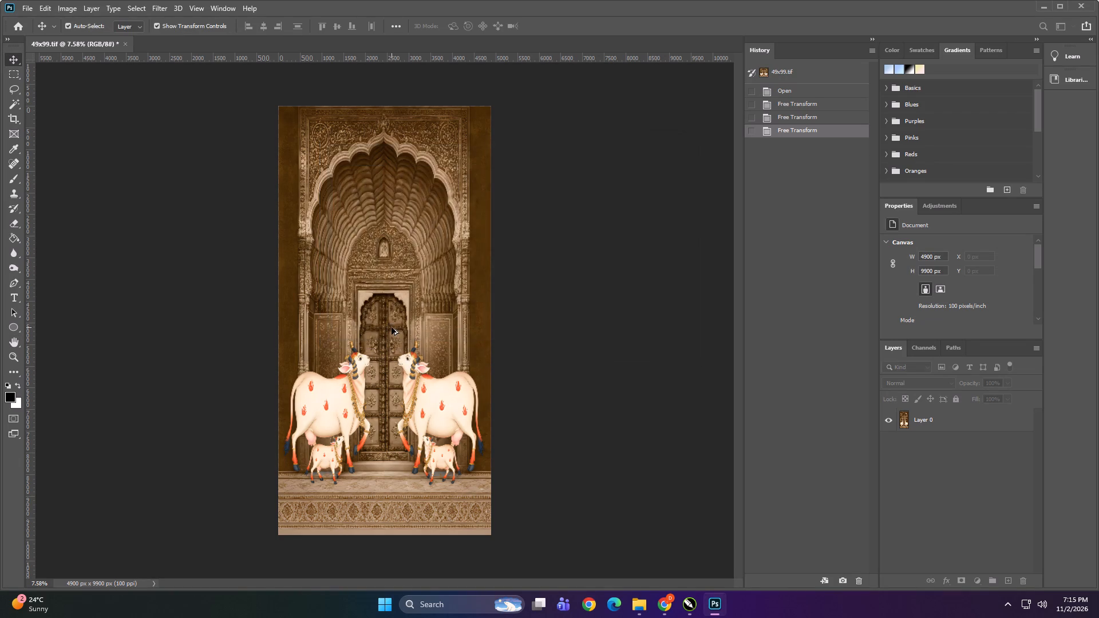
# Select the full-width lower part of Layer 0 from just above the cows' horns, about 4112 px tall, and copy it to a new layer.
pyautogui.keyDown('alt'); pyautogui.scroll(3, 339, 382); pyautogui.keyUp('alt')
pyautogui.keyDown('alt'); pyautogui.scroll(-7, 502, 318); pyautogui.keyUp('alt')
pyautogui.keyDown('alt'); pyautogui.scroll(8, 354, 374); pyautogui.keyUp('alt')
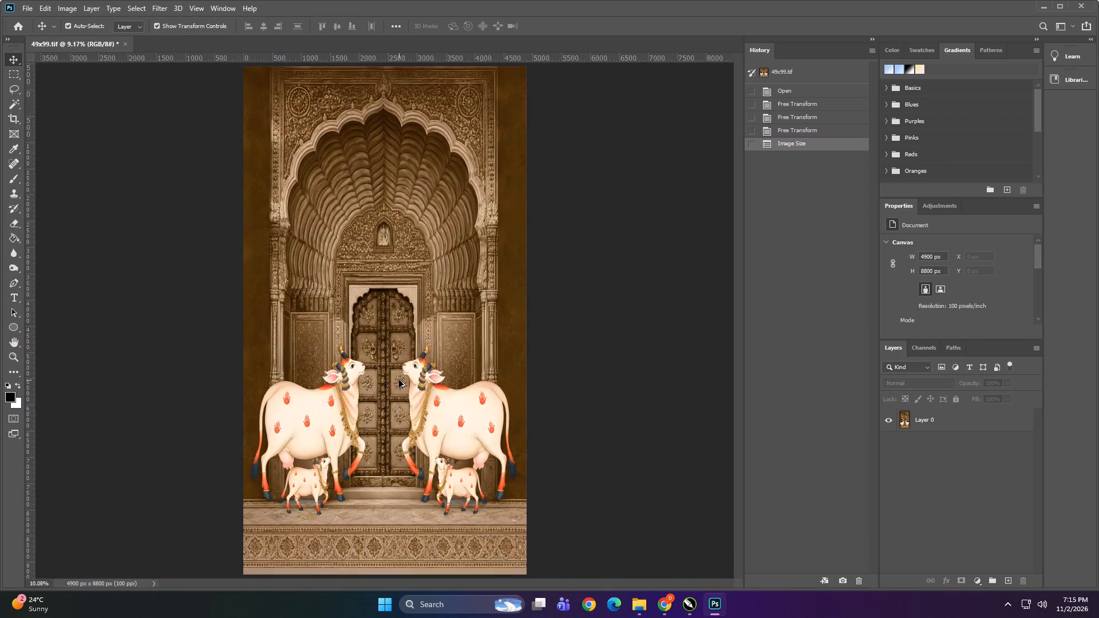
pyautogui.keyDown('alt'); pyautogui.scroll(1, 399, 380); pyautogui.keyUp('alt')
pyautogui.keyDown('alt'); pyautogui.scroll(-1, 422, 291); pyautogui.keyUp('alt')
pyautogui.keyDown('alt'); pyautogui.scroll(-2, 335, 163); pyautogui.keyUp('alt')
pyautogui.click(15, 74)
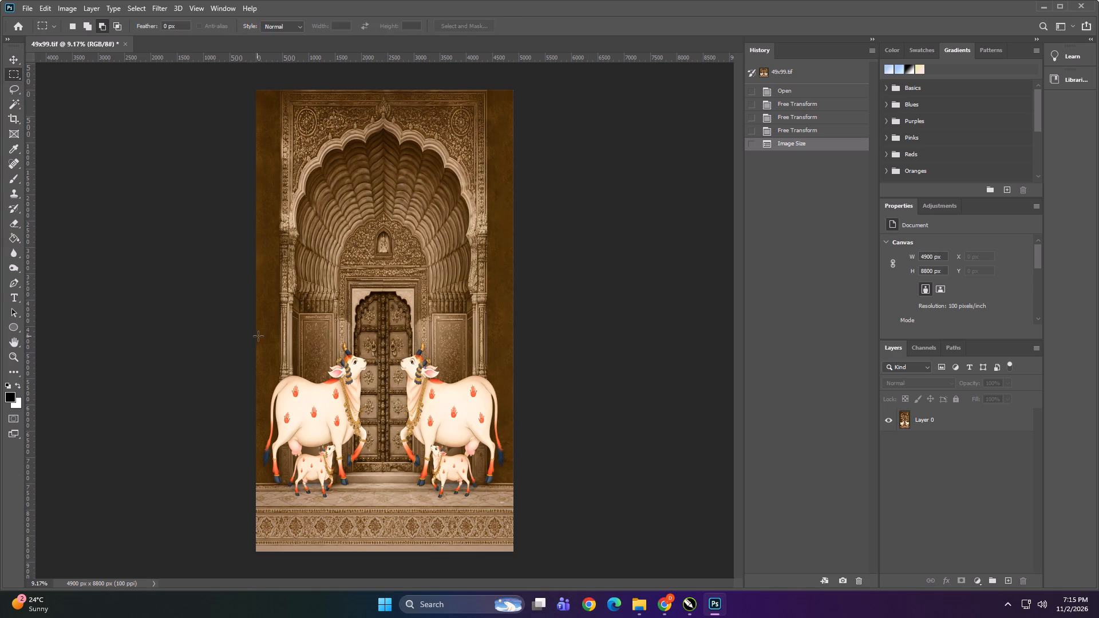
pyautogui.moveTo(254, 336); pyautogui.dragTo(512, 549)
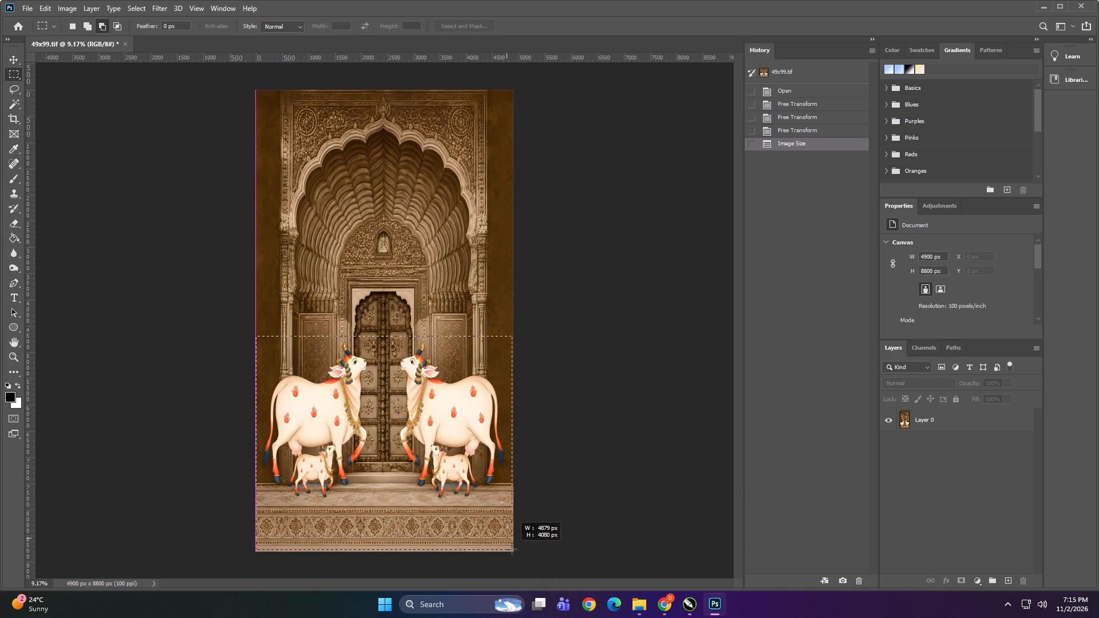
pyautogui.moveTo(512, 549); pyautogui.dragTo(515, 552)
pyautogui.hotkey('ctrl', 'j')
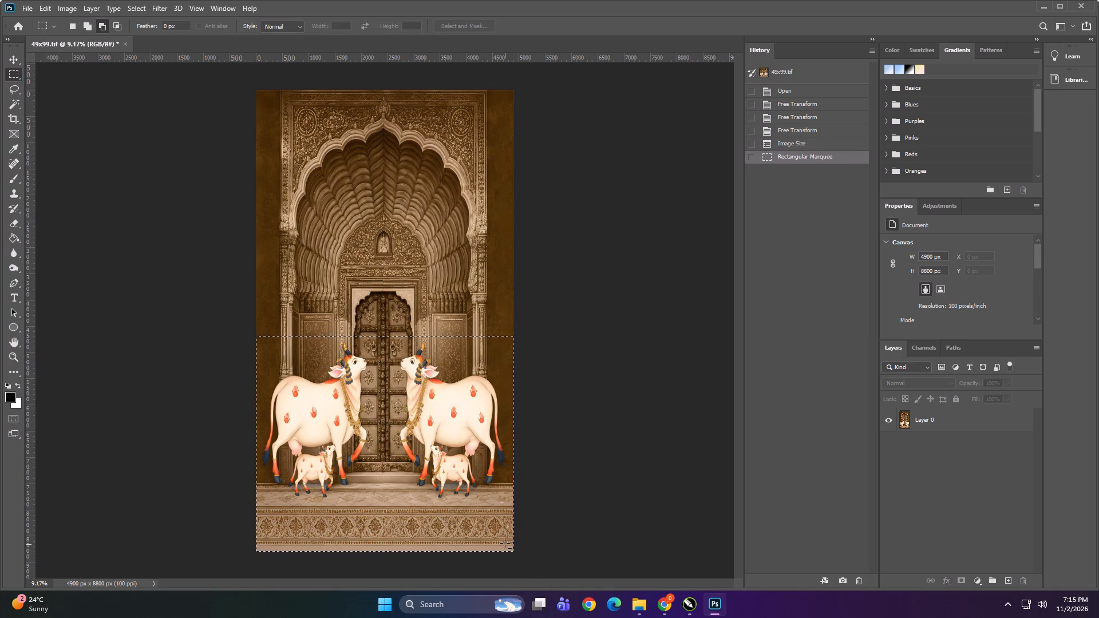
pyautogui.click(952, 426)
pyautogui.hotkey('ctrl', 'j')
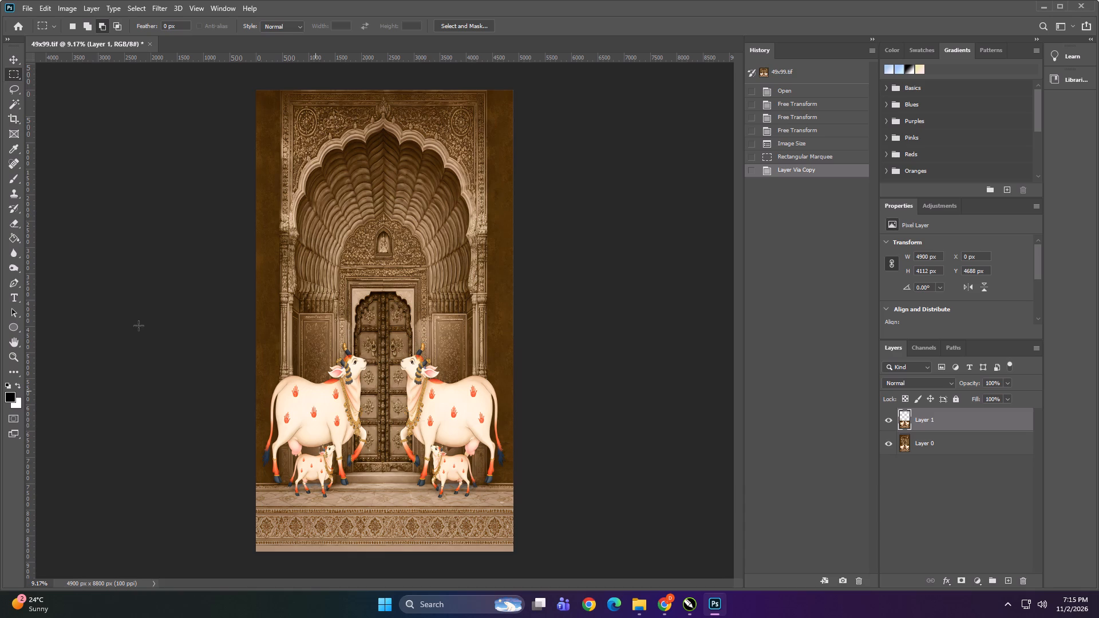
# Squash the copied cows layer downward from its top edge to about 86% height, keeping the 4900 px width.
pyautogui.click(14, 58)
pyautogui.keyDown('alt'); pyautogui.scroll(6, 260, 467); pyautogui.keyUp('alt')
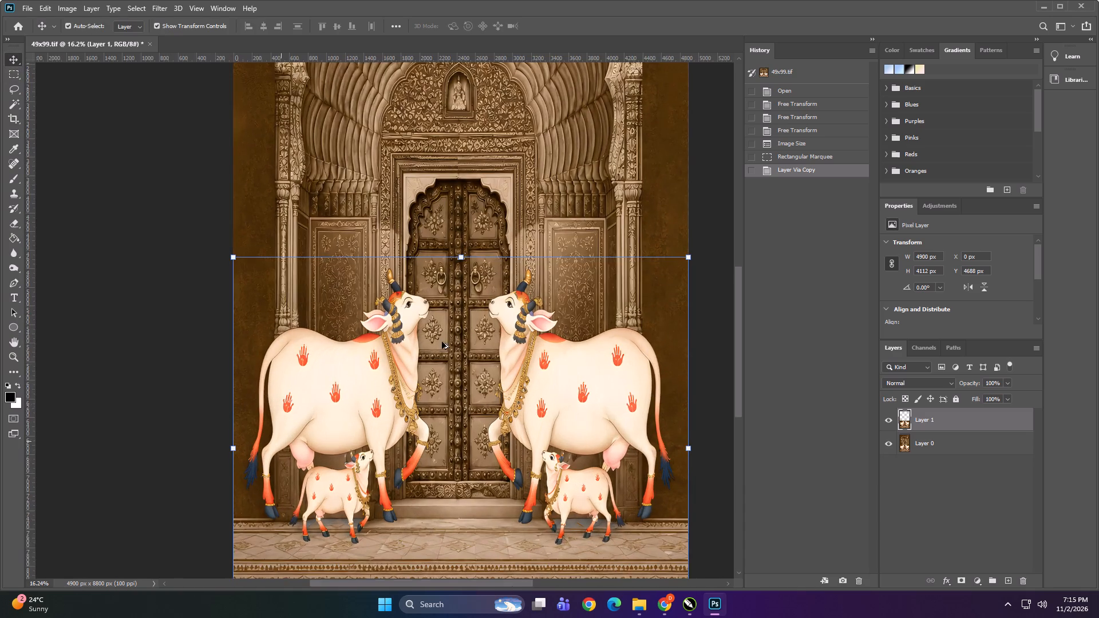
pyautogui.keyDown('alt'); pyautogui.scroll(-1, 631, 165); pyautogui.keyUp('alt')
pyautogui.moveTo(479, 251); pyautogui.dragTo(479, 259)
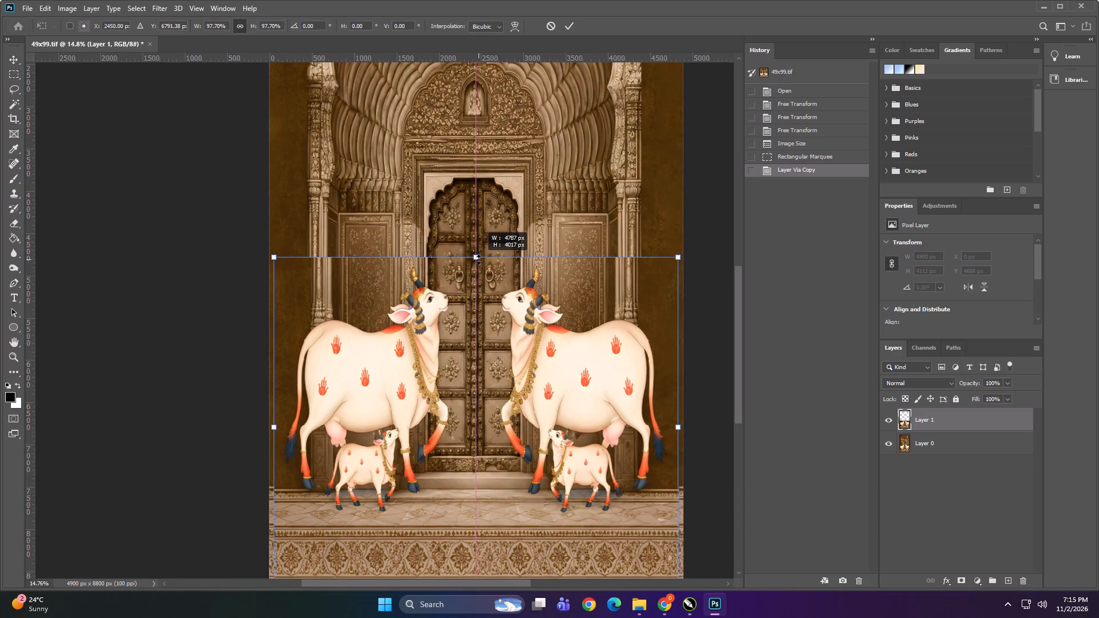
pyautogui.moveTo(479, 259); pyautogui.dragTo(482, 299)
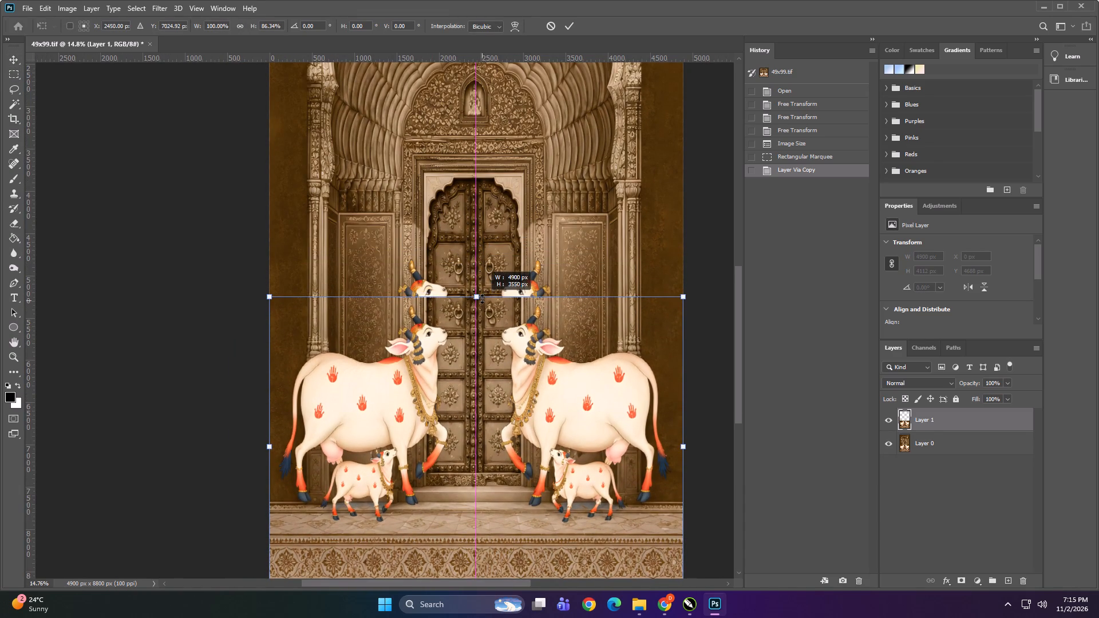
pyautogui.moveTo(482, 299); pyautogui.dragTo(481, 302)
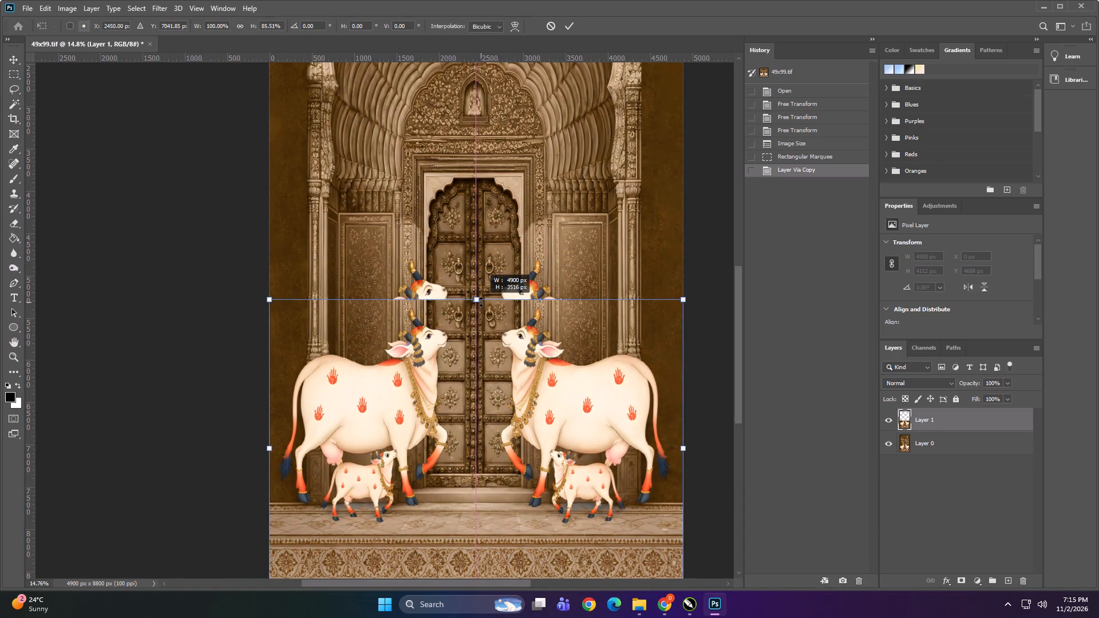
pyautogui.moveTo(481, 302); pyautogui.dragTo(481, 300)
pyautogui.press('Return')
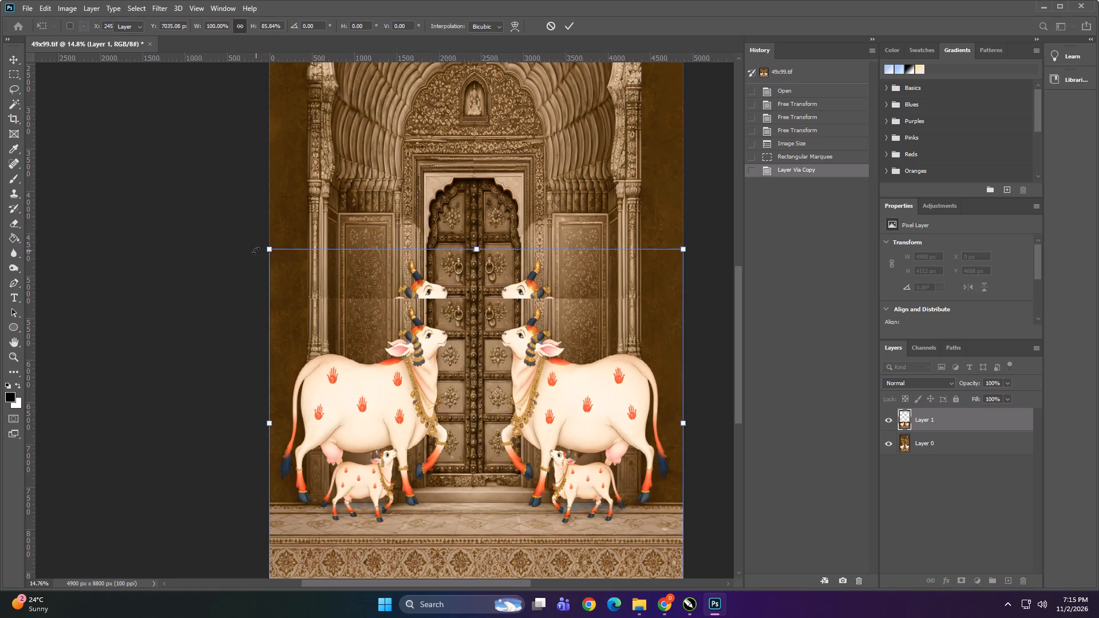
pyautogui.click(238, 247)
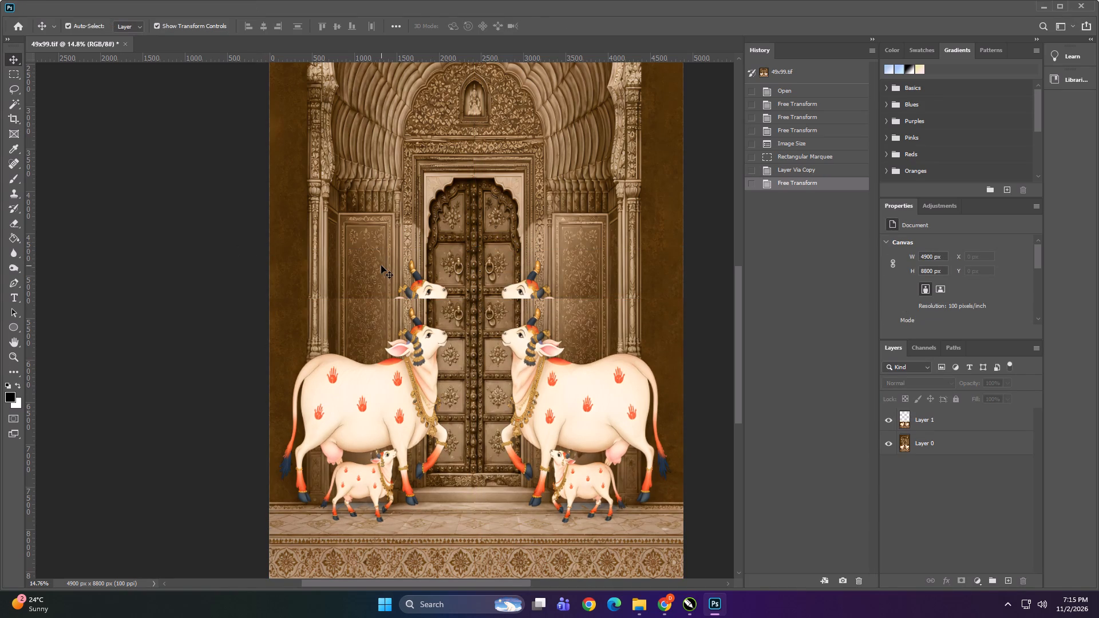
# Select the full-width upper arch area of Layer 0, about 4787 px tall, and copy it to a new layer.
pyautogui.keyDown('alt'); pyautogui.scroll(-5, 386, 290); pyautogui.keyUp('alt')
pyautogui.keyDown('alt'); pyautogui.scroll(1, 410, 197); pyautogui.keyUp('alt')
pyautogui.click(11, 77)
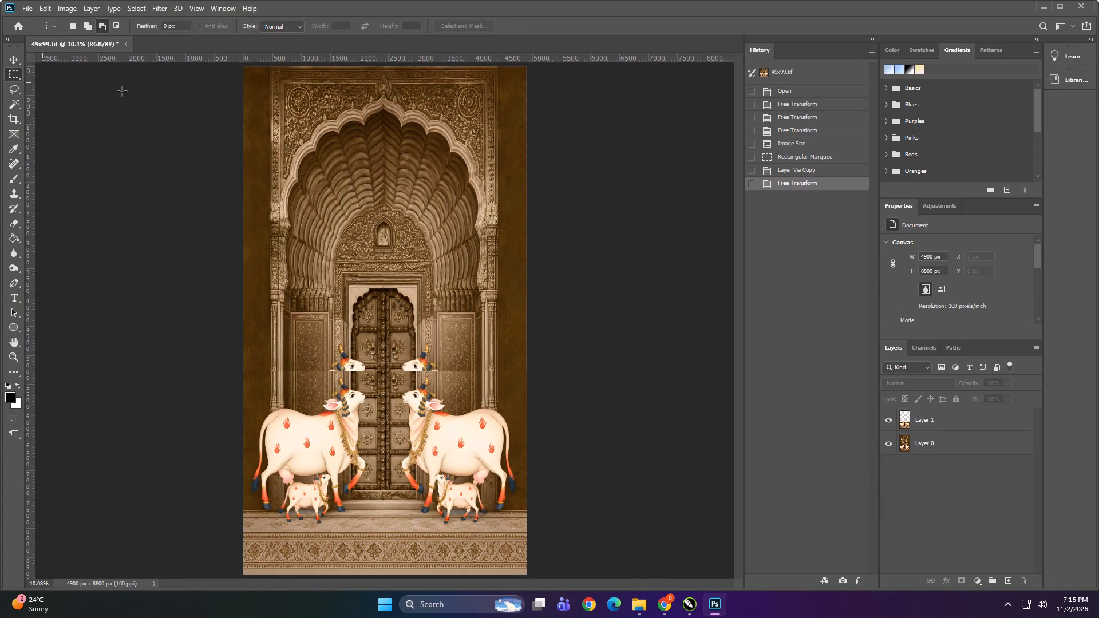
pyautogui.moveTo(242, 65); pyautogui.dragTo(393, 195)
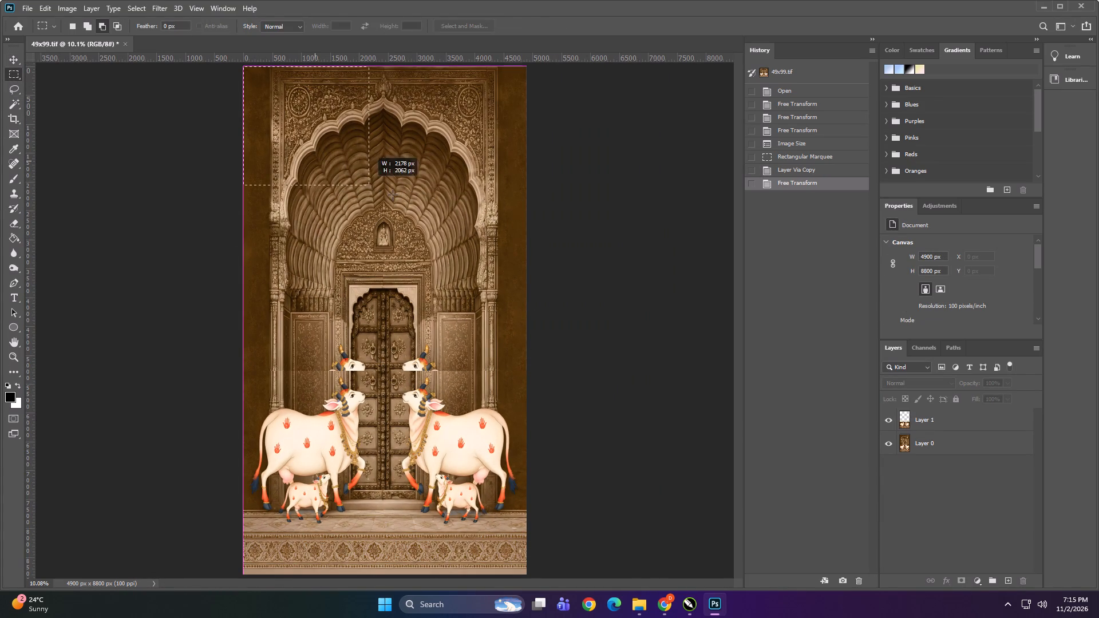
pyautogui.moveTo(393, 195); pyautogui.dragTo(528, 343)
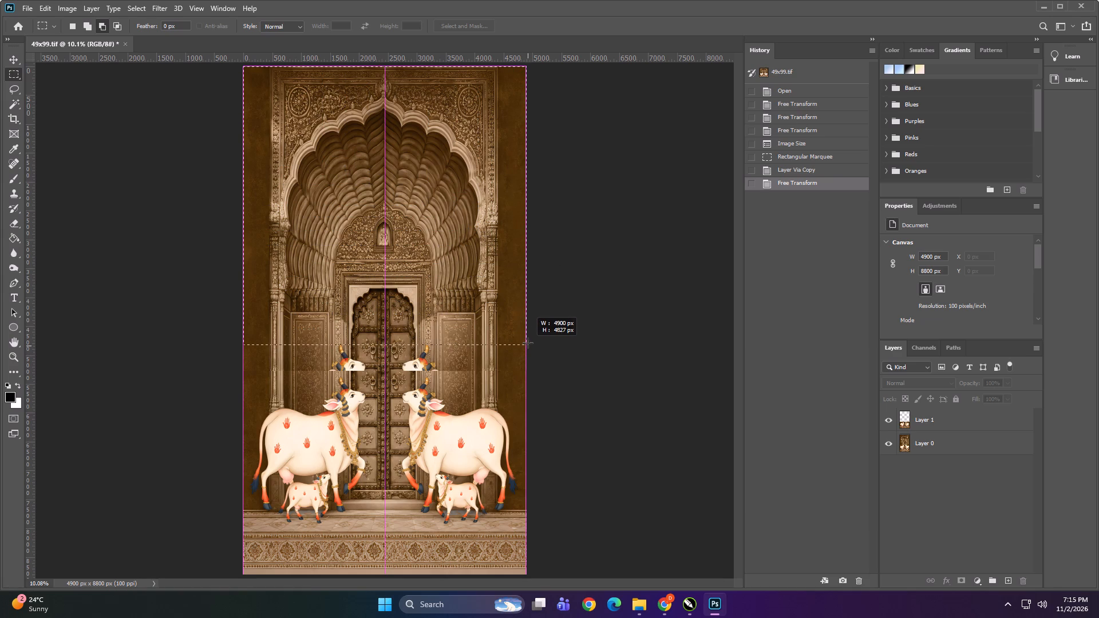
pyautogui.moveTo(528, 343); pyautogui.dragTo(528, 342)
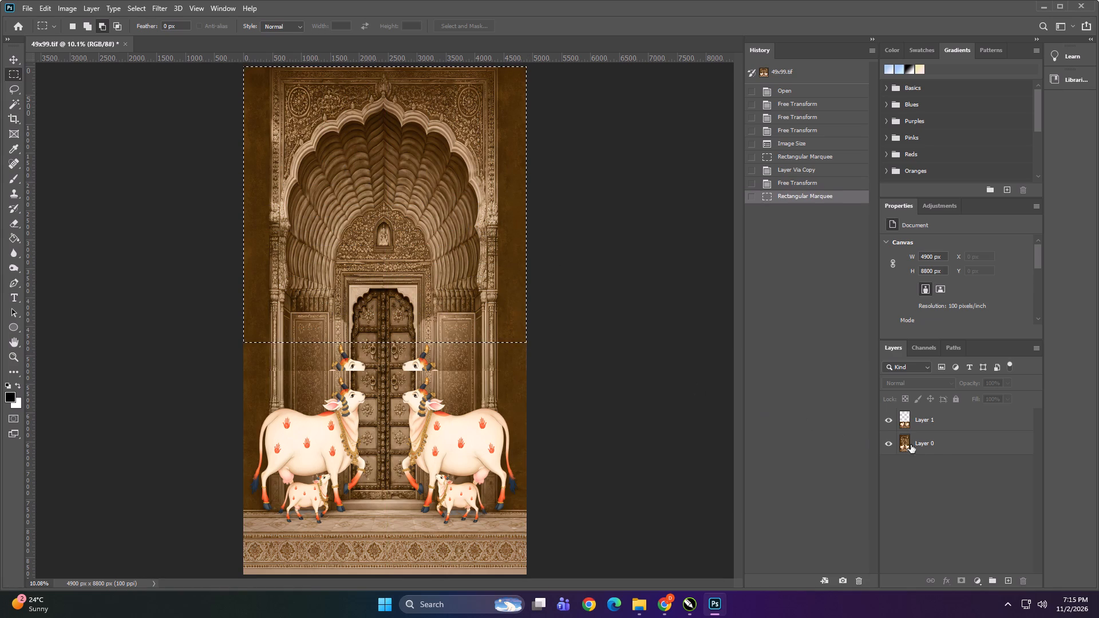
pyautogui.click(946, 448)
pyautogui.hotkey('ctrl', 'j')
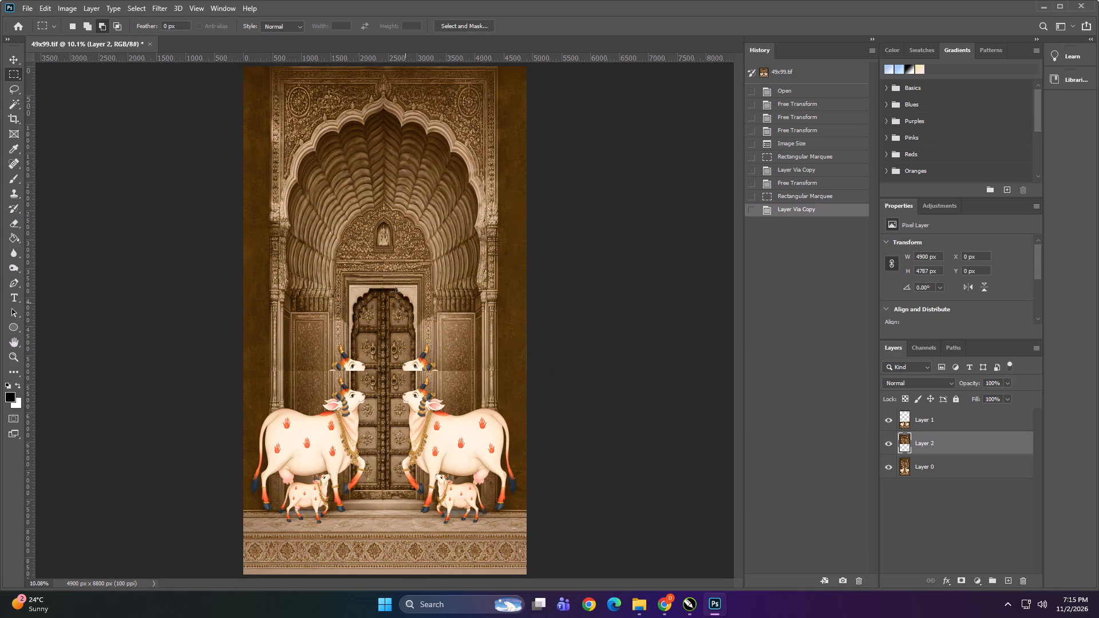
# Squash the copied arch layer upward from its bottom edge to about 84% height, keeping the full width.
pyautogui.click(10, 60)
pyautogui.moveTo(386, 344); pyautogui.dragTo(385, 280)
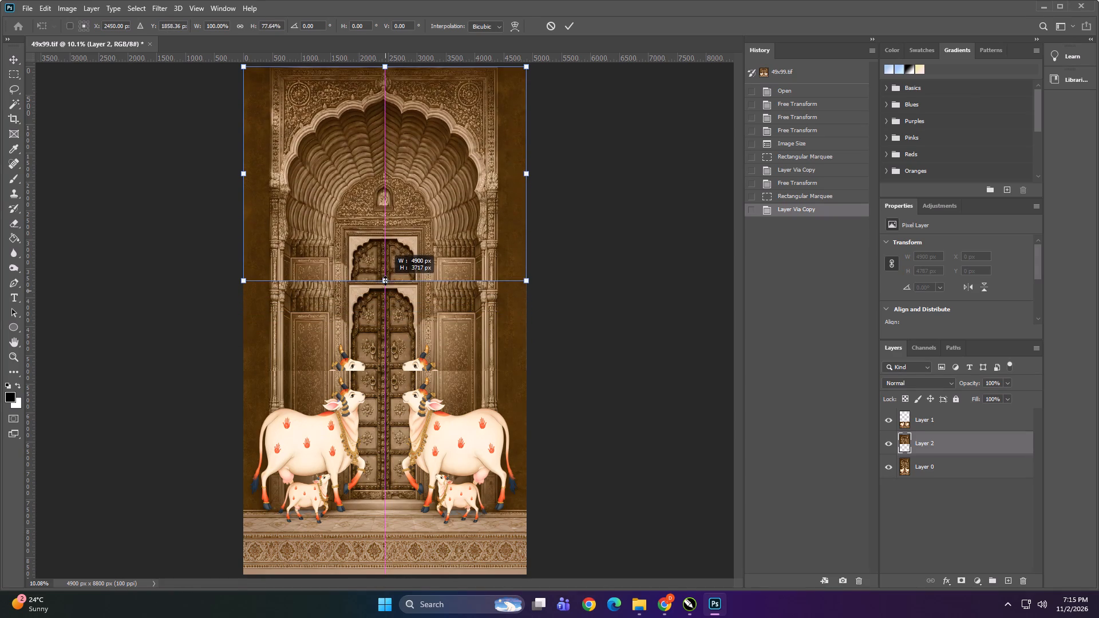
pyautogui.moveTo(385, 280); pyautogui.dragTo(386, 263)
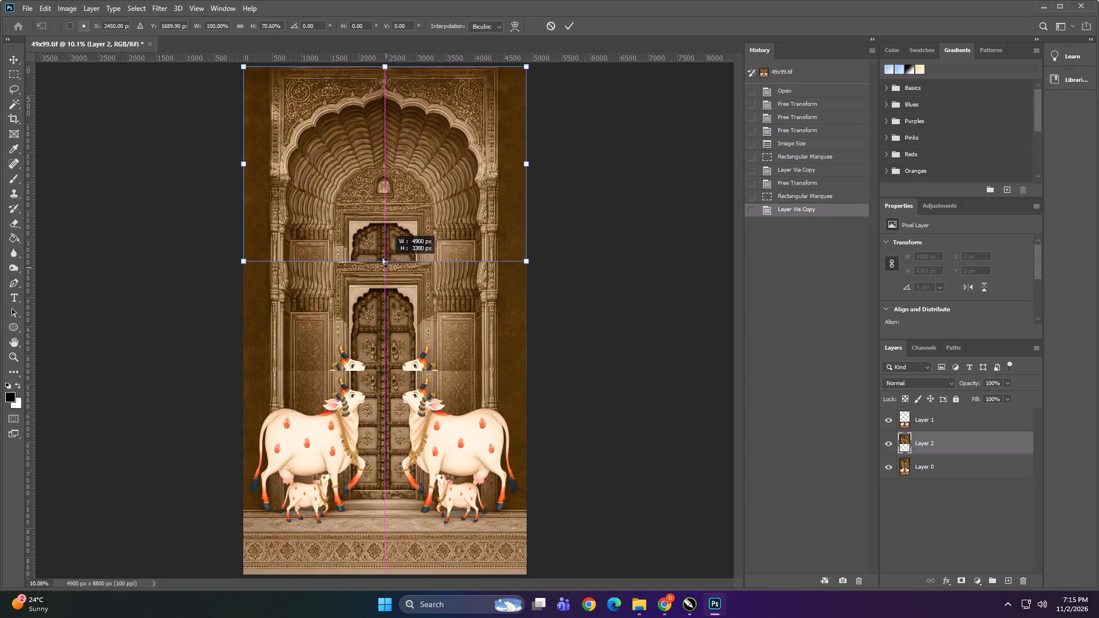
pyautogui.moveTo(386, 263); pyautogui.dragTo(388, 308)
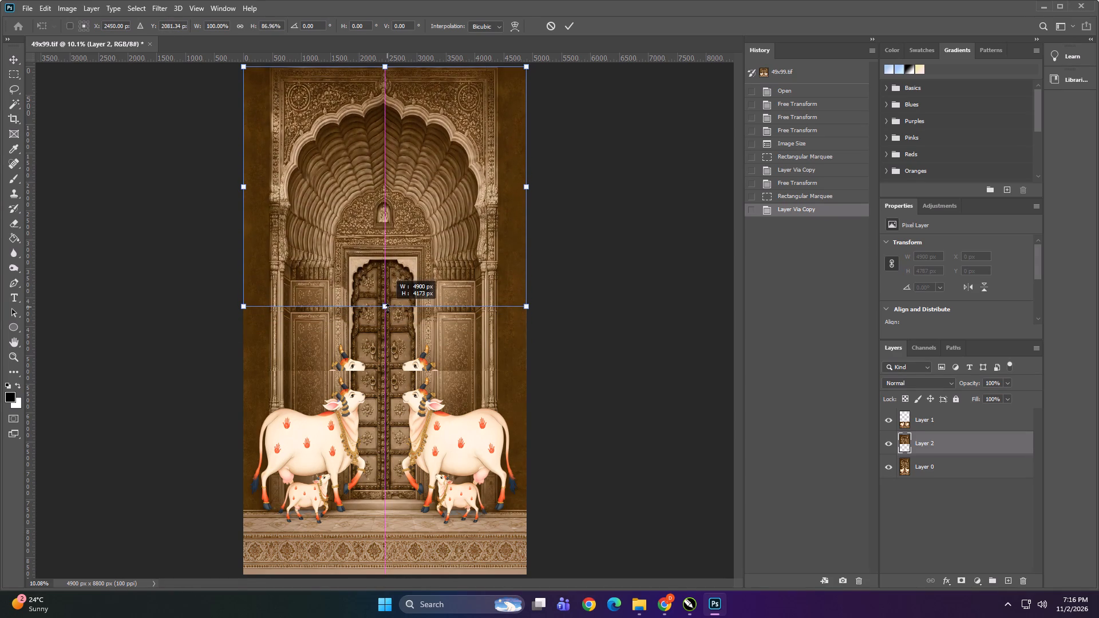
pyautogui.moveTo(388, 308); pyautogui.dragTo(388, 311)
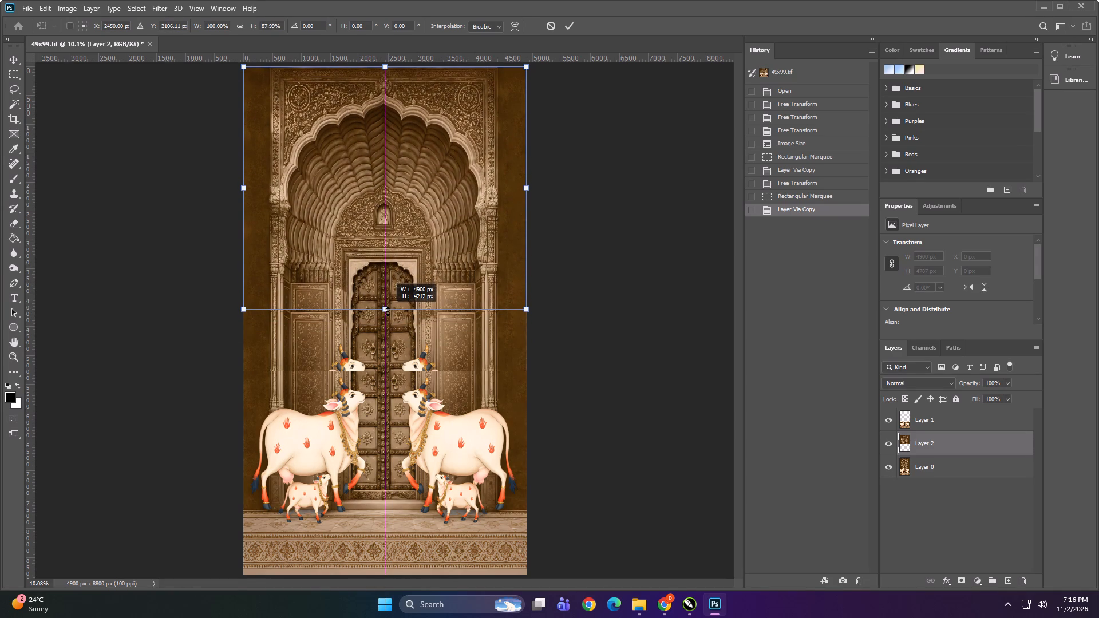
pyautogui.moveTo(388, 311); pyautogui.dragTo(388, 302)
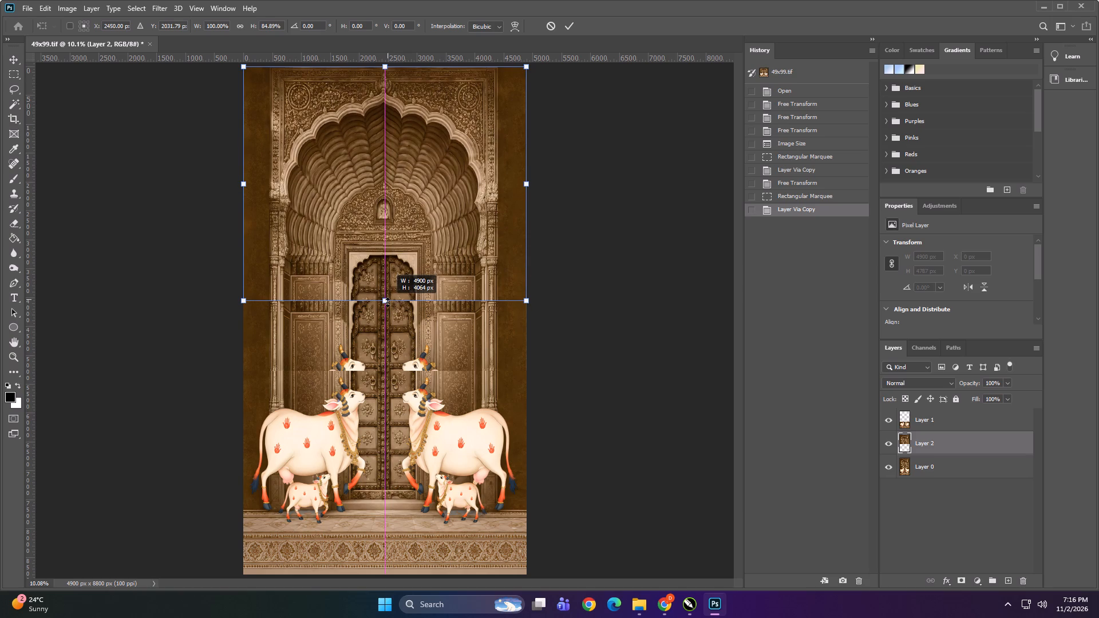
pyautogui.moveTo(388, 302); pyautogui.dragTo(388, 300)
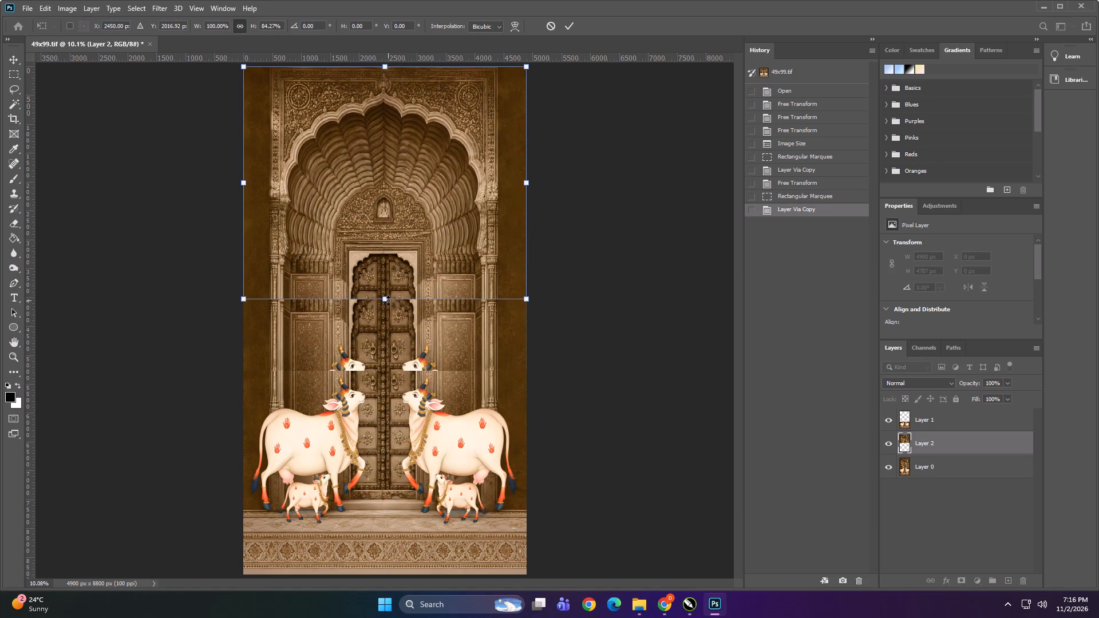
pyautogui.click(11, 62)
pyautogui.click(109, 251)
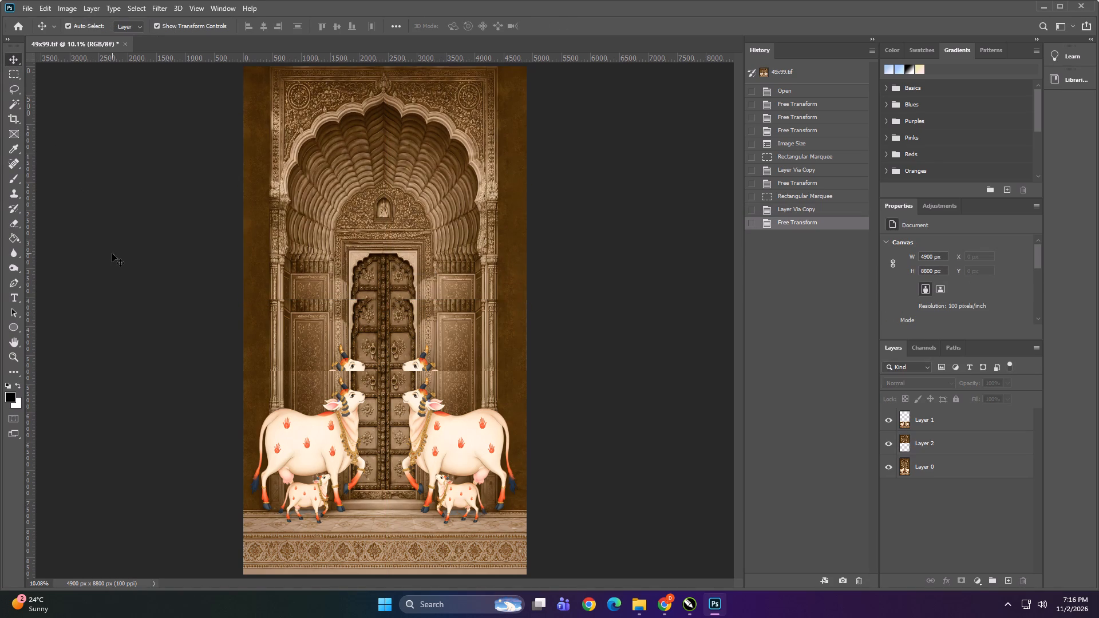
# Select a full-width middle band of Layer 0 across the door and duplicate heads, about 1631 px tall, and copy it to a new layer.
pyautogui.keyDown('alt'); pyautogui.scroll(1, 287, 375); pyautogui.keyUp('alt')
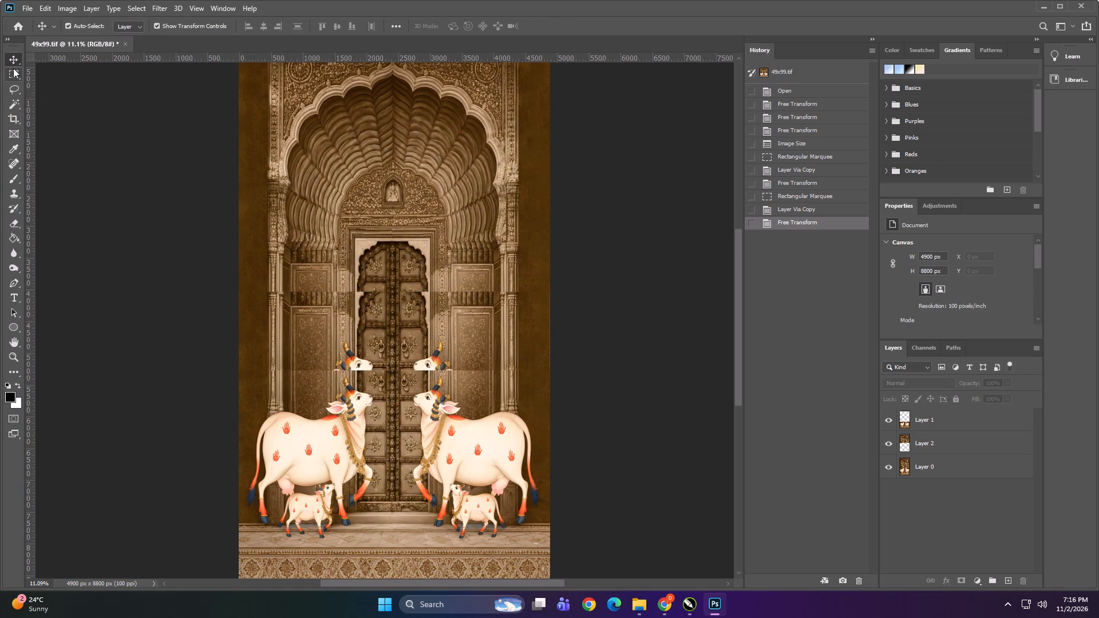
pyautogui.click(14, 74)
pyautogui.moveTo(226, 276); pyautogui.dragTo(504, 389)
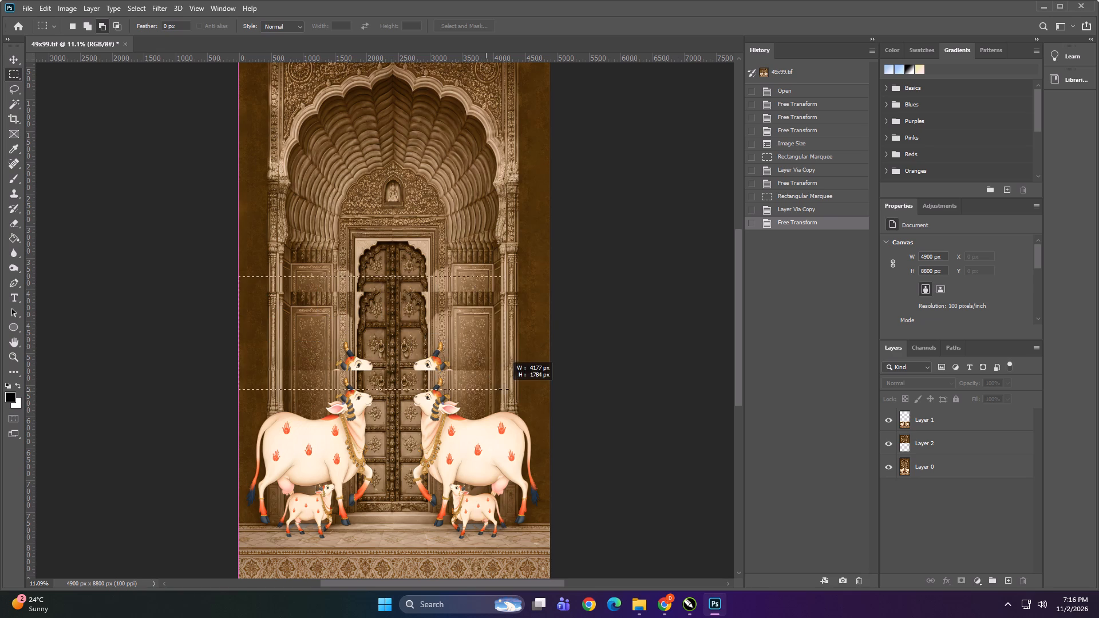
pyautogui.moveTo(504, 389); pyautogui.dragTo(526, 377)
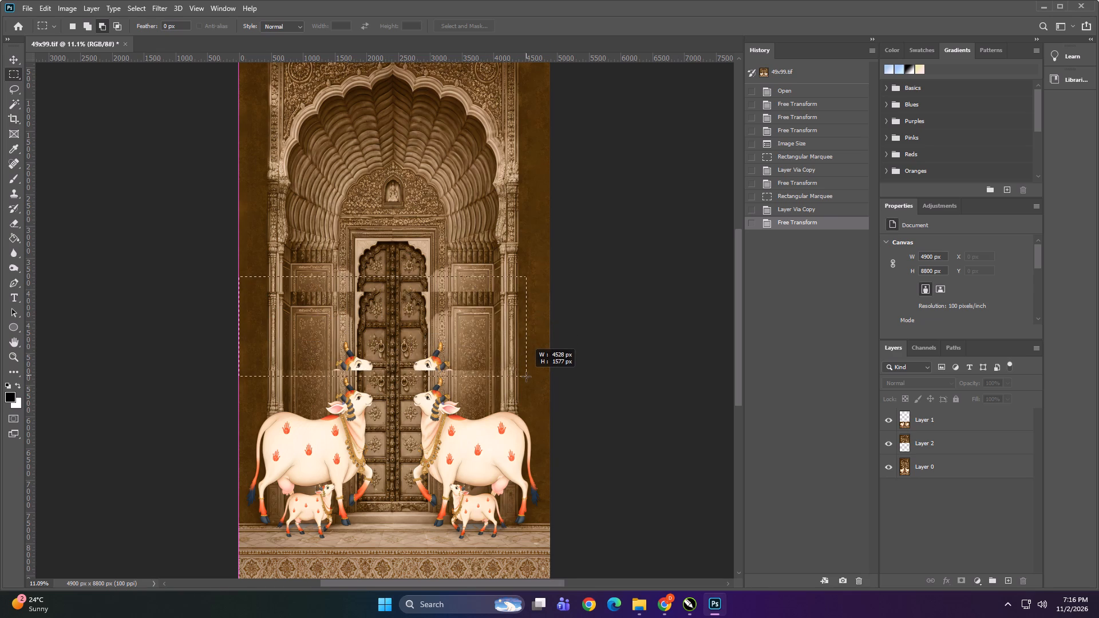
pyautogui.moveTo(526, 377); pyautogui.dragTo(556, 379)
pyautogui.click(968, 474)
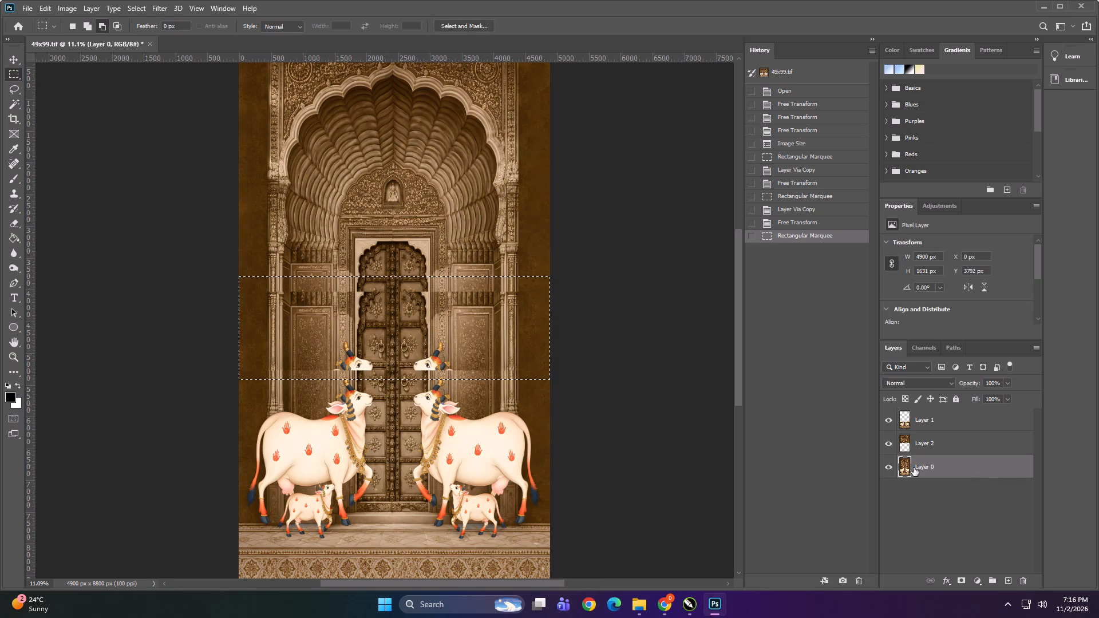
pyautogui.hotkey('ctrl', 'j')
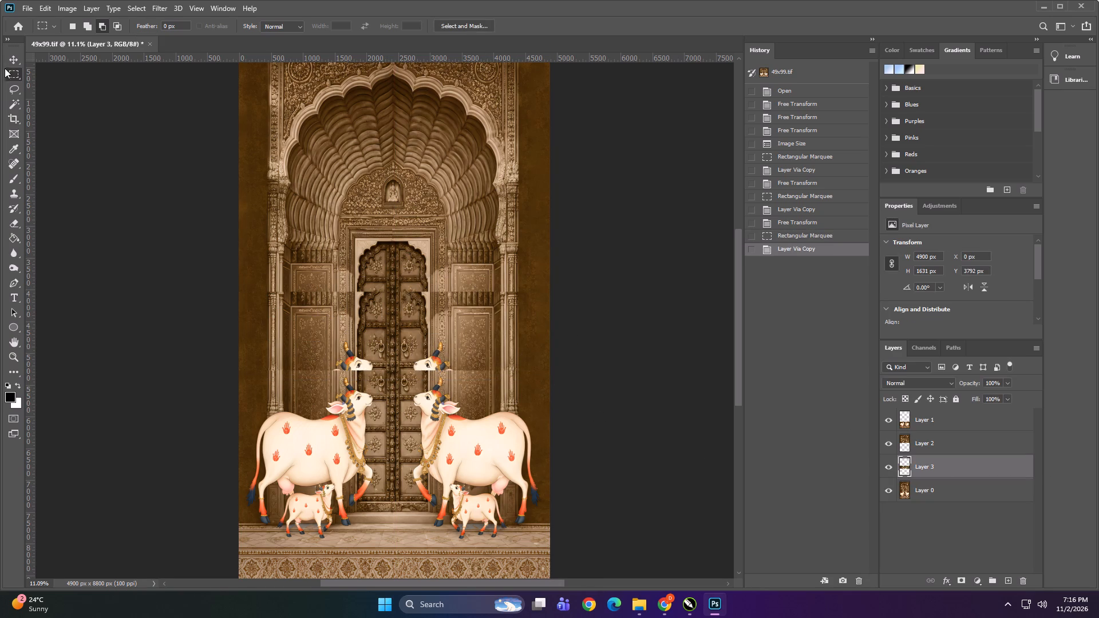
# Stretch the copied middle door band upward and downward to about 154% height, keeping the 4900 px width.
pyautogui.click(10, 60)
pyautogui.moveTo(397, 274); pyautogui.dragTo(397, 253)
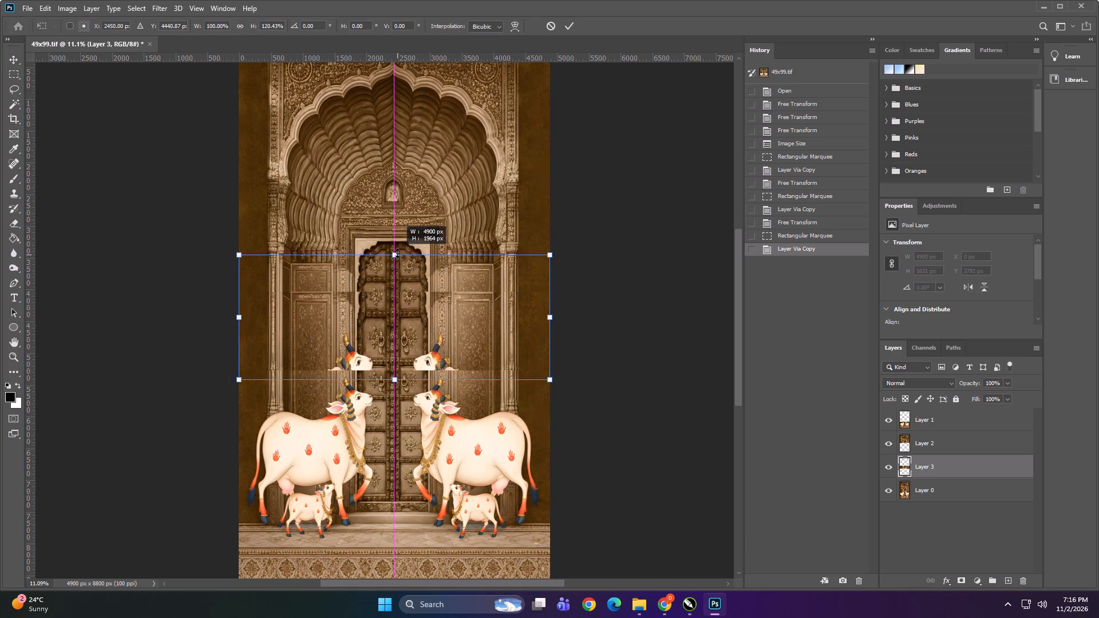
pyautogui.moveTo(397, 253); pyautogui.dragTo(397, 242)
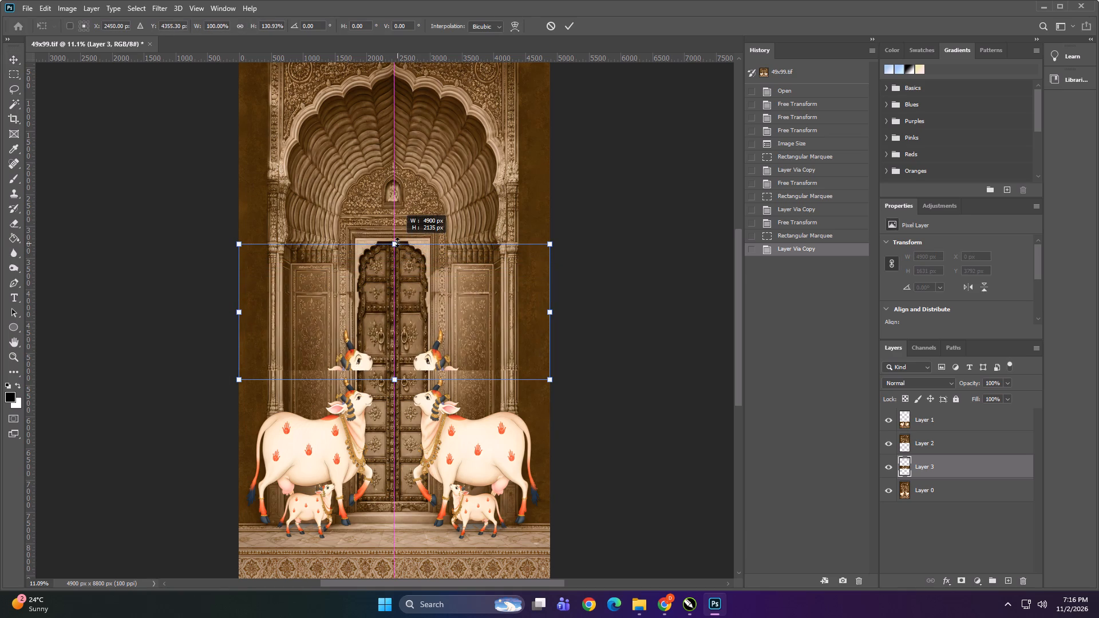
pyautogui.moveTo(397, 242); pyautogui.dragTo(399, 239)
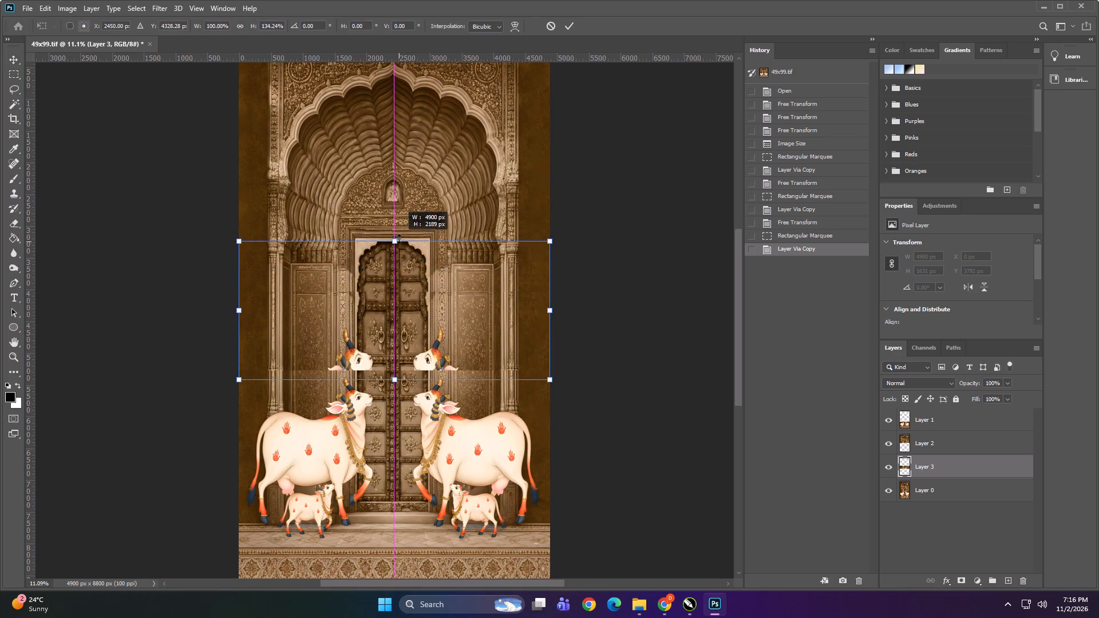
pyautogui.moveTo(399, 239); pyautogui.dragTo(401, 233)
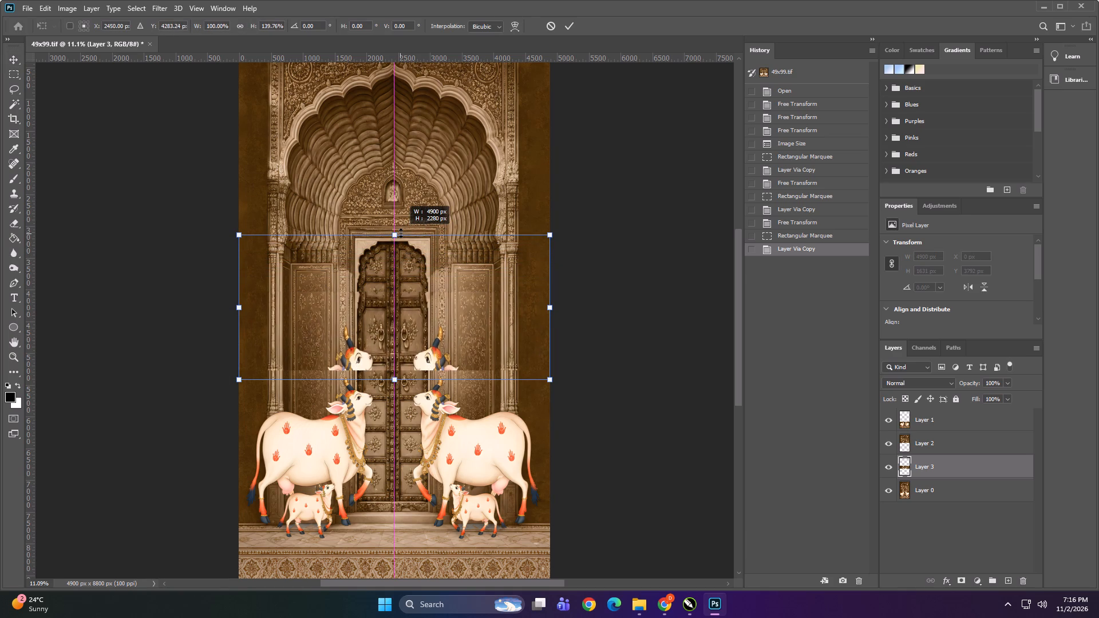
pyautogui.moveTo(401, 233); pyautogui.dragTo(401, 230)
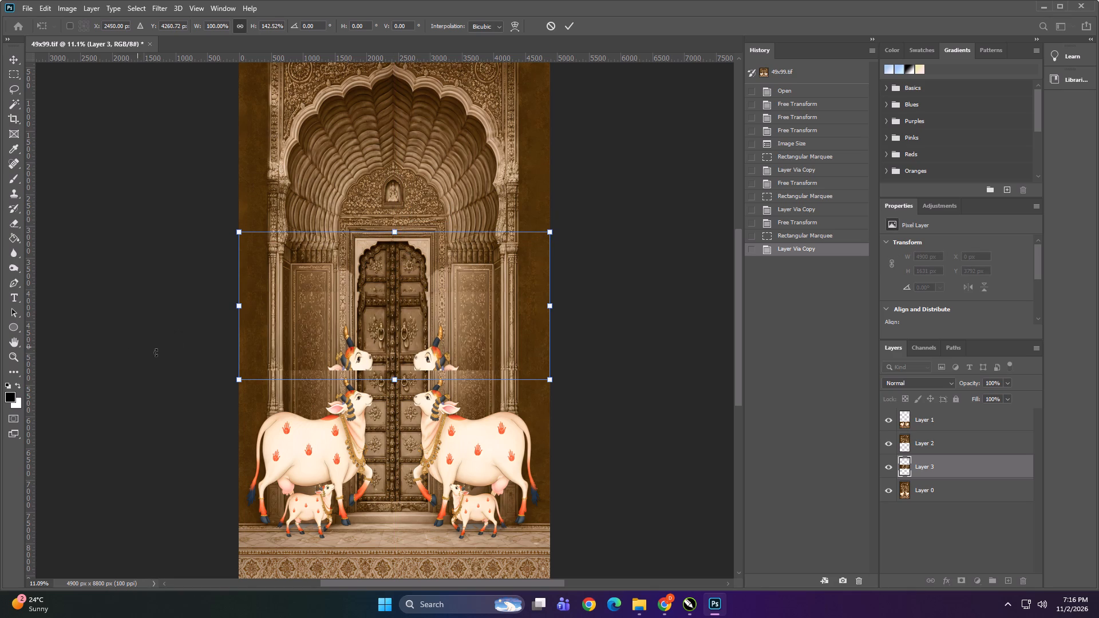
pyautogui.keyDown('shift'); pyautogui.moveTo(397, 383); pyautogui.dragTo(401, 401); pyautogui.keyUp('shift')
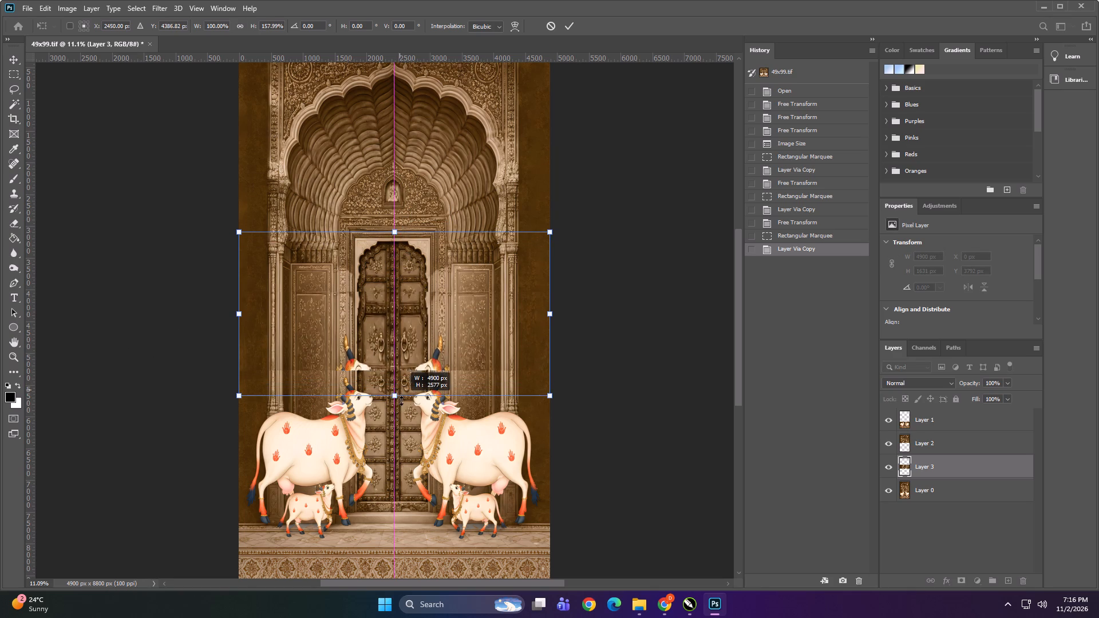
pyautogui.keyDown('shift'); pyautogui.moveTo(401, 401); pyautogui.dragTo(403, 388); pyautogui.keyUp('shift')
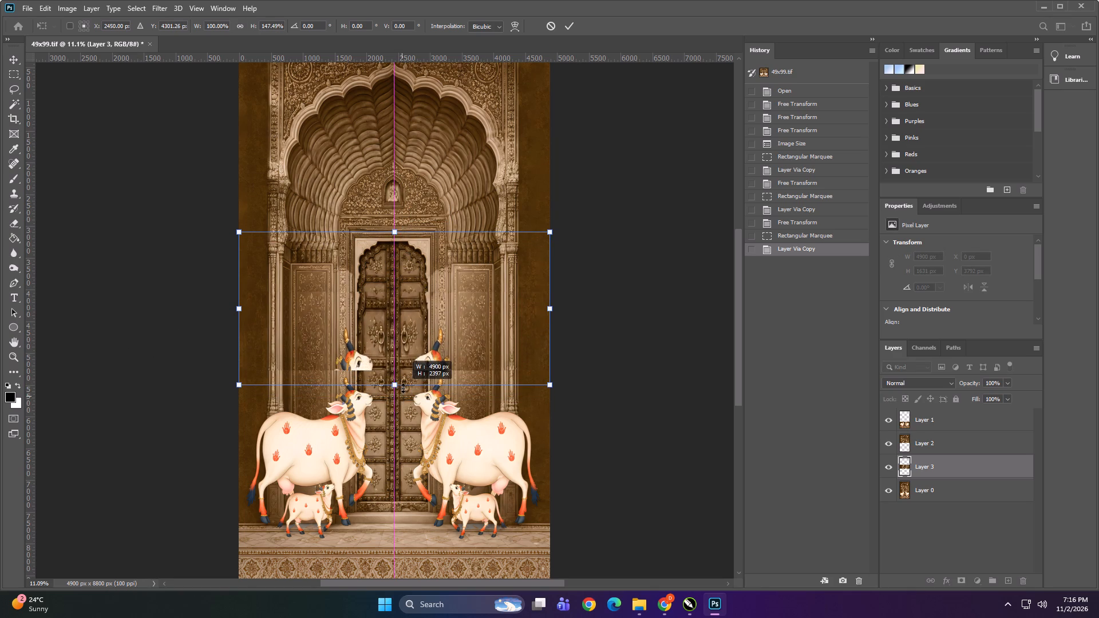
pyautogui.keyDown('shift'); pyautogui.moveTo(403, 388); pyautogui.dragTo(405, 395); pyautogui.keyUp('shift')
pyautogui.press('Return')
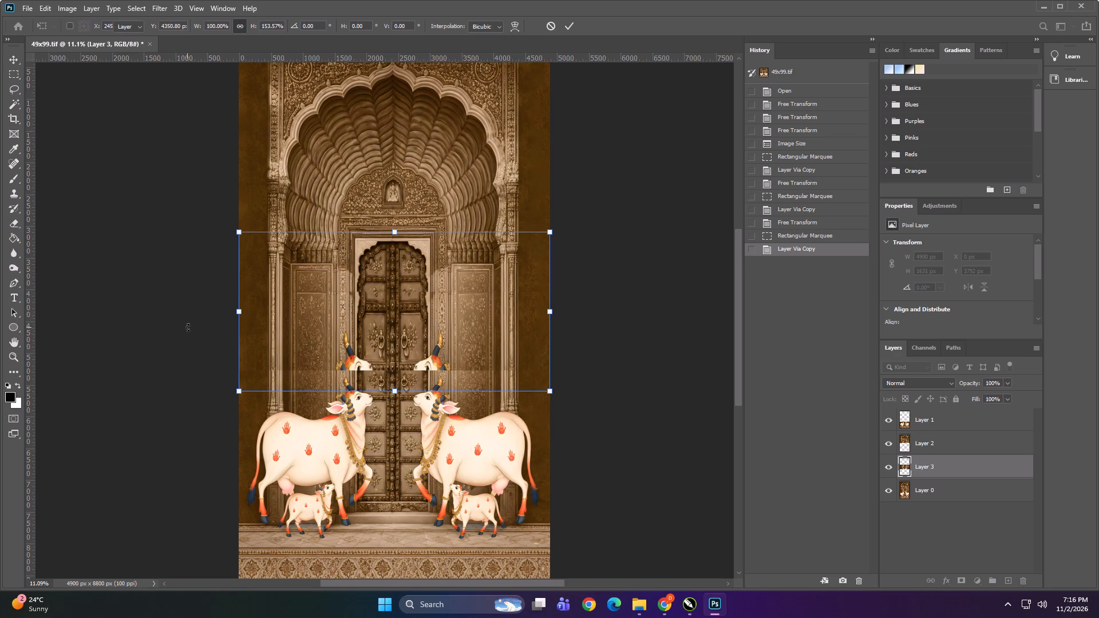
pyautogui.click(187, 327)
# Shorten the upper arch layer slightly from its bottom edge to about 4030 px high, keeping the full width.
pyautogui.keyDown('alt'); pyautogui.scroll(-1, 405, 367); pyautogui.keyUp('alt')
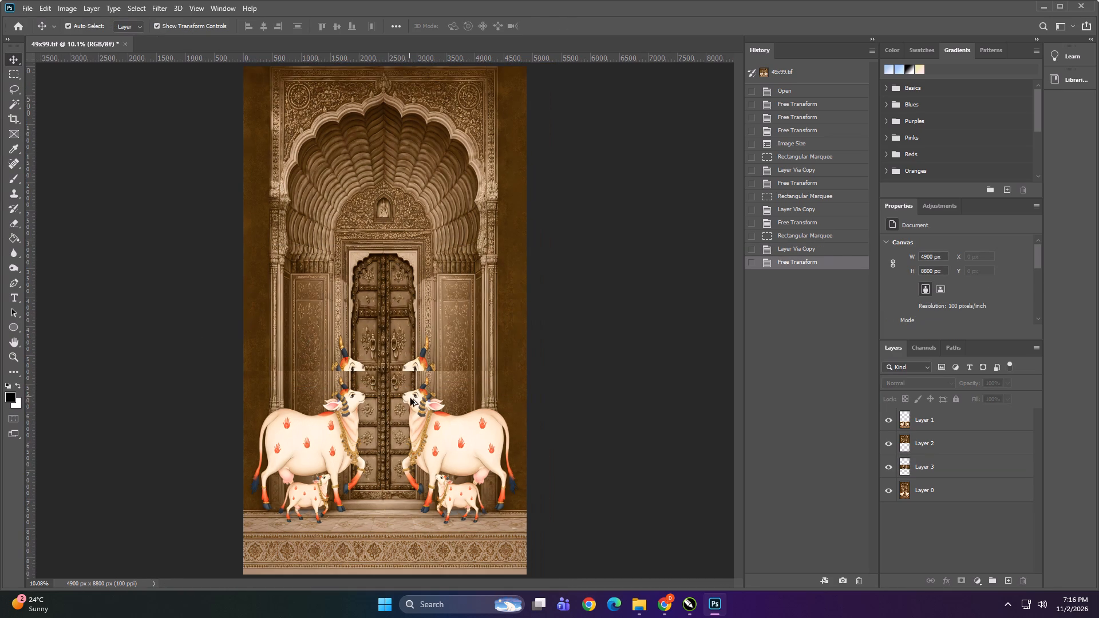
pyautogui.keyDown('alt'); pyautogui.scroll(1, 223, 386); pyautogui.keyUp('alt')
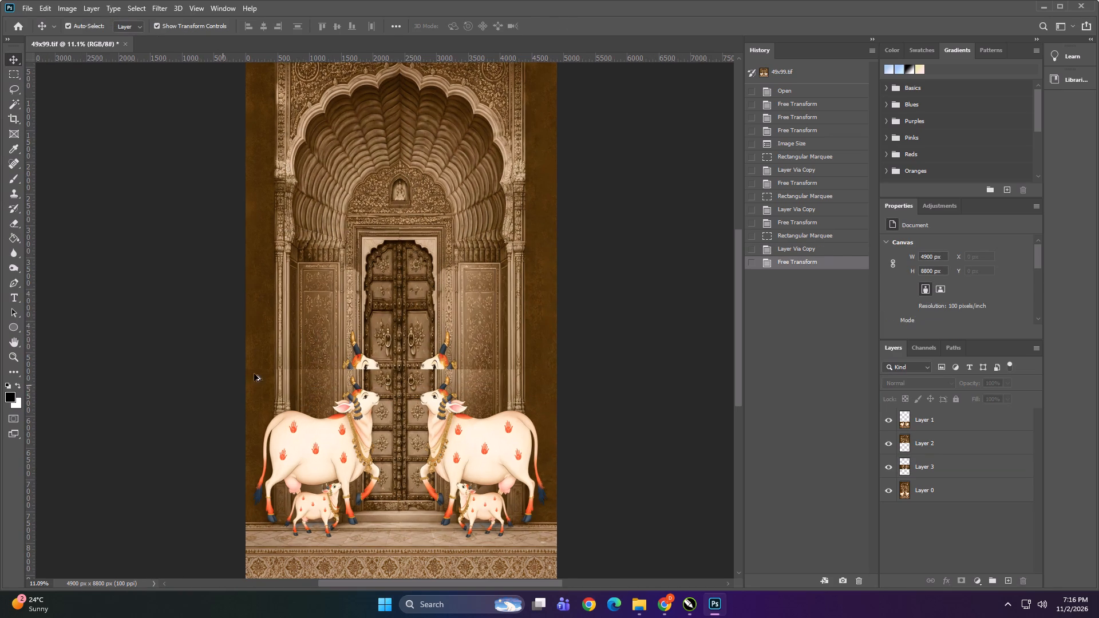
pyautogui.keyDown('alt'); pyautogui.scroll(-2, 405, 373); pyautogui.keyUp('alt')
pyautogui.keyDown('alt'); pyautogui.scroll(5, 279, 348); pyautogui.keyUp('alt')
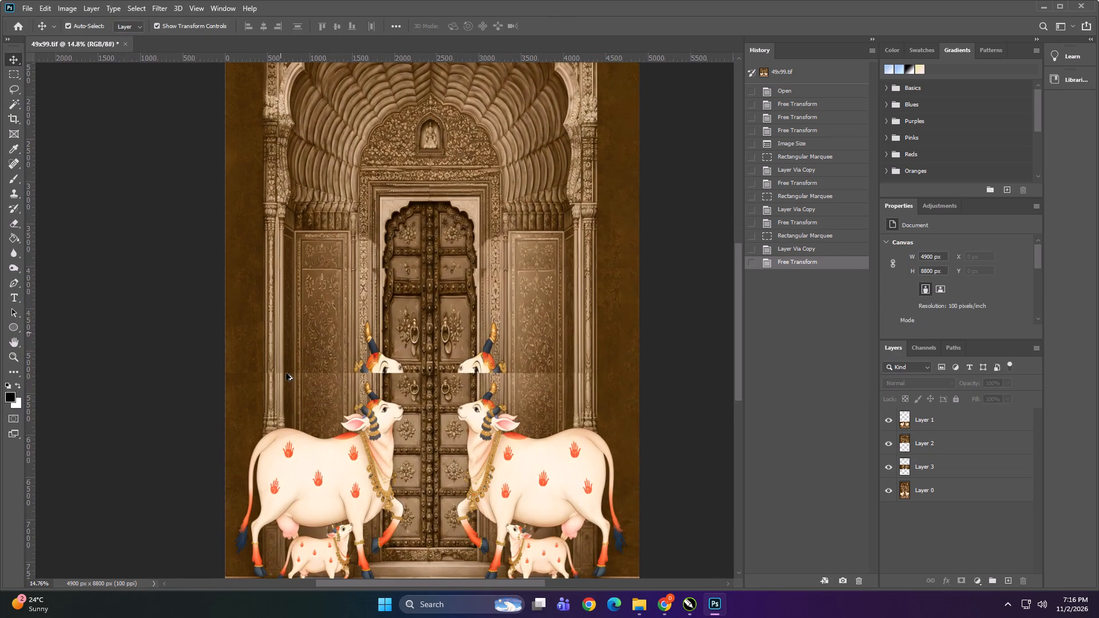
pyautogui.keyDown('alt'); pyautogui.scroll(5, 325, 240); pyautogui.keyUp('alt')
pyautogui.click(442, 260)
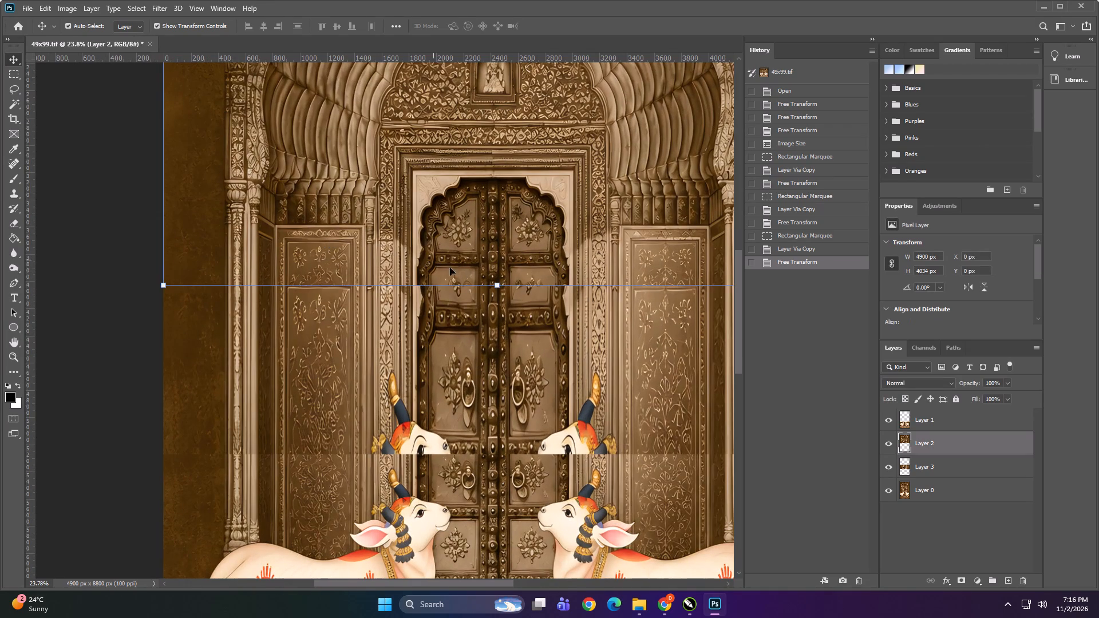
pyautogui.keyDown('shift'); pyautogui.click(498, 286); pyautogui.keyUp('shift')
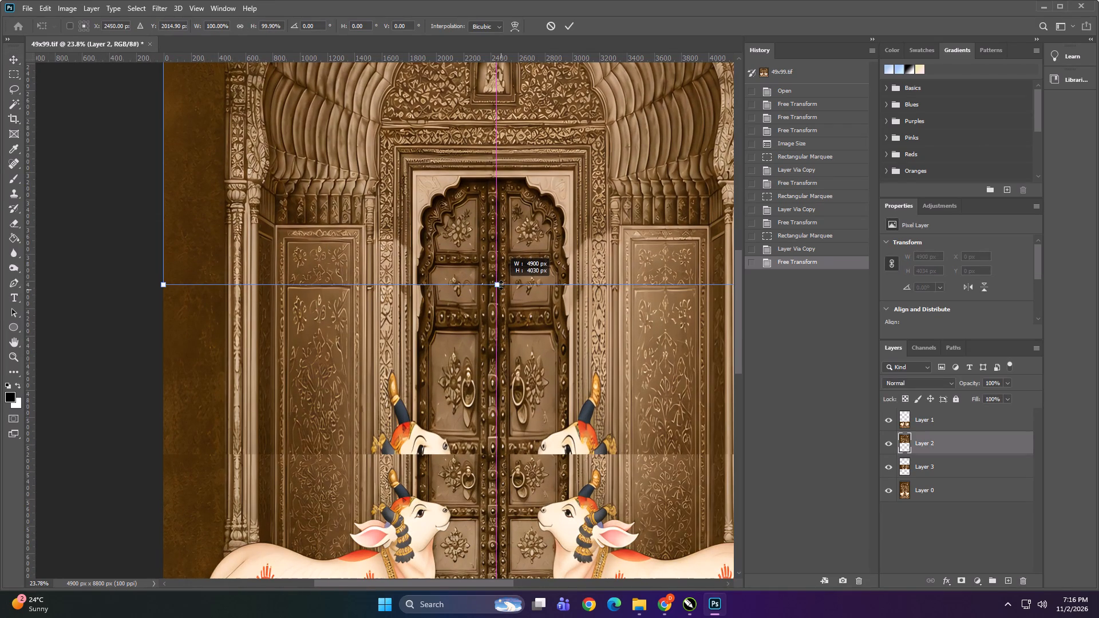
pyautogui.press('Return')
pyautogui.keyDown('alt'); pyautogui.scroll(-3, 402, 266); pyautogui.keyUp('alt')
pyautogui.click(177, 338)
# Merge Layer 1, Layer 2, Layer 3 and Layer 0 into a single layer.
pyautogui.keyDown('alt'); pyautogui.scroll(3, 421, 430); pyautogui.keyUp('alt')
pyautogui.keyDown('alt'); pyautogui.scroll(-4, 417, 338); pyautogui.keyUp('alt')
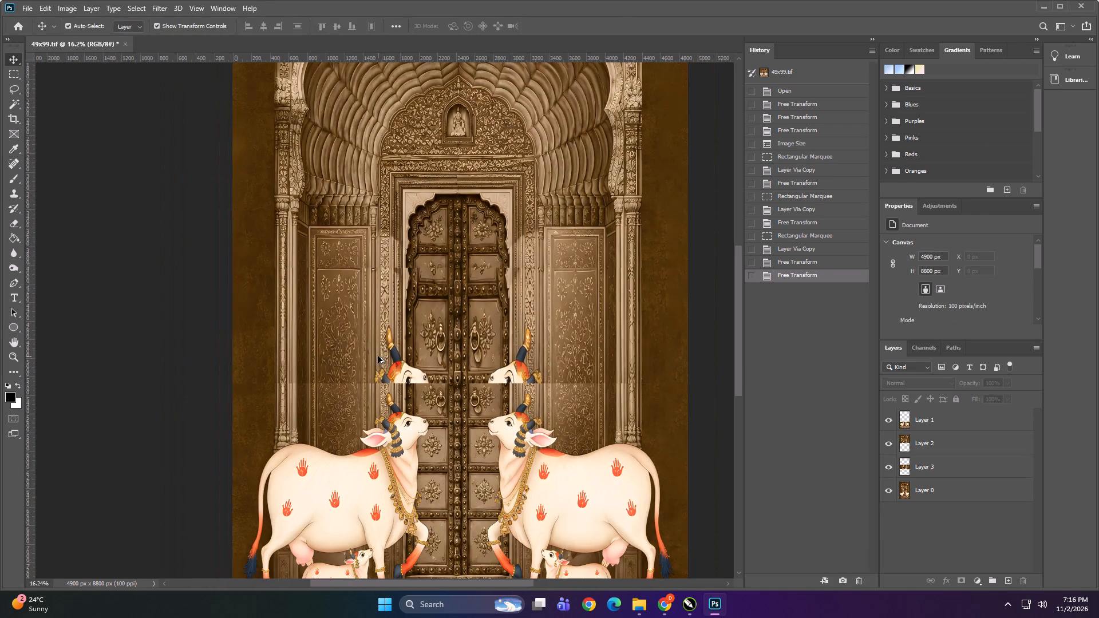
pyautogui.keyDown('alt'); pyautogui.scroll(-4, 378, 356); pyautogui.keyUp('alt')
pyautogui.click(930, 421)
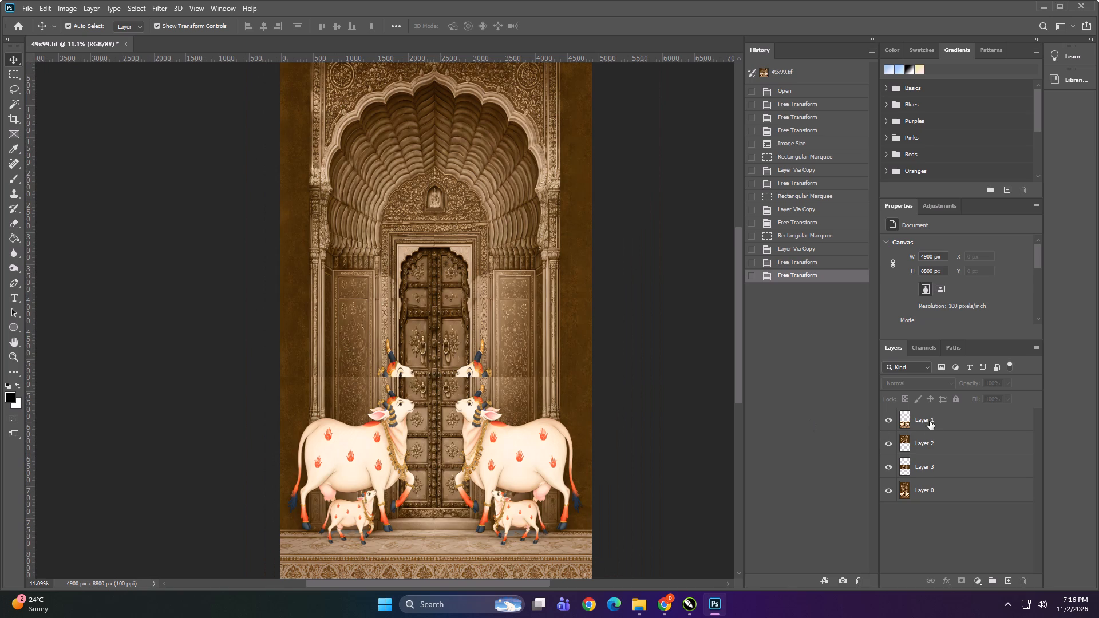
pyautogui.keyDown('shift'); pyautogui.click(948, 494); pyautogui.keyUp('shift')
pyautogui.hotkey('ctrl', 'e')
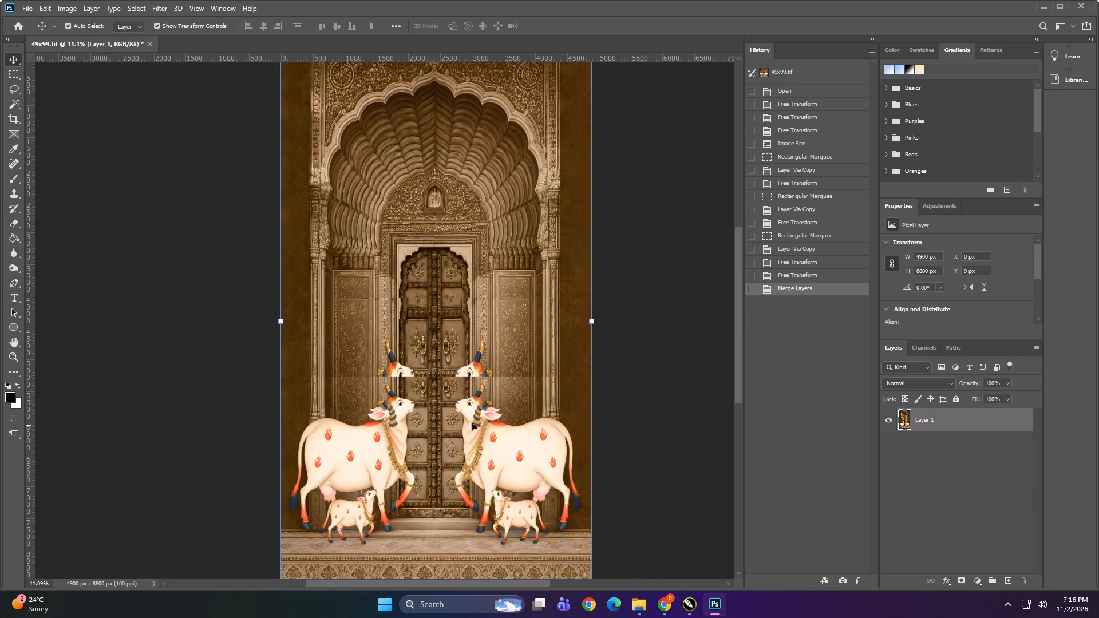
# Lasso the cut-off duplicate head above the left cow, replace it with a Content-Aware fill, and deselect.
pyautogui.keyDown('alt'); pyautogui.scroll(12, 364, 402); pyautogui.keyUp('alt')
pyautogui.keyDown('alt'); pyautogui.scroll(3, 451, 314); pyautogui.keyUp('alt')
pyautogui.click(12, 93)
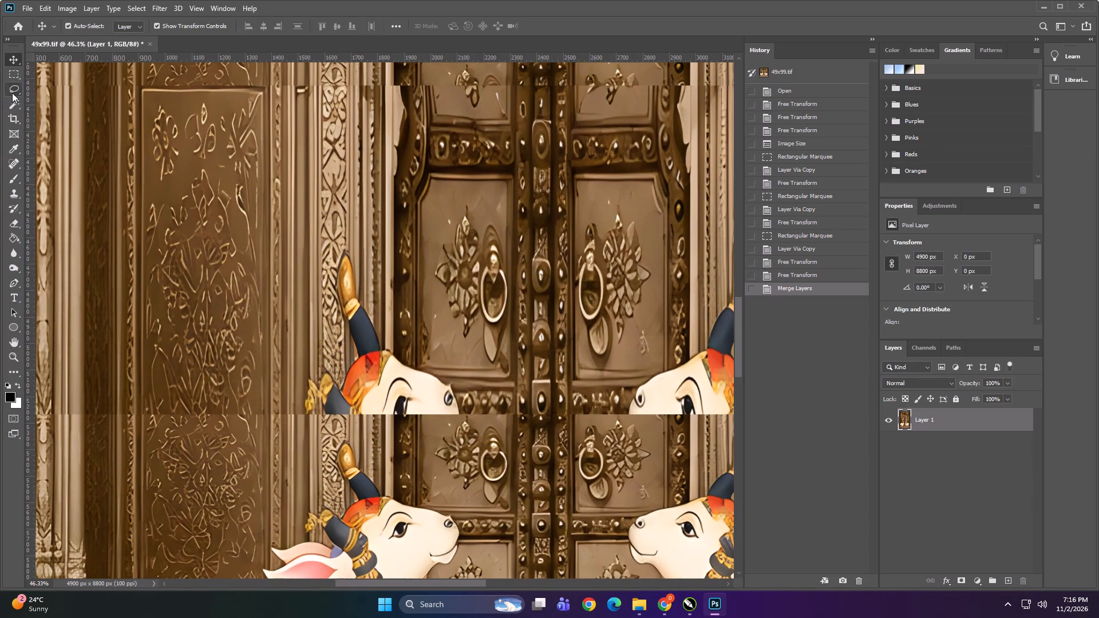
pyautogui.moveTo(362, 288); pyautogui.dragTo(334, 274)
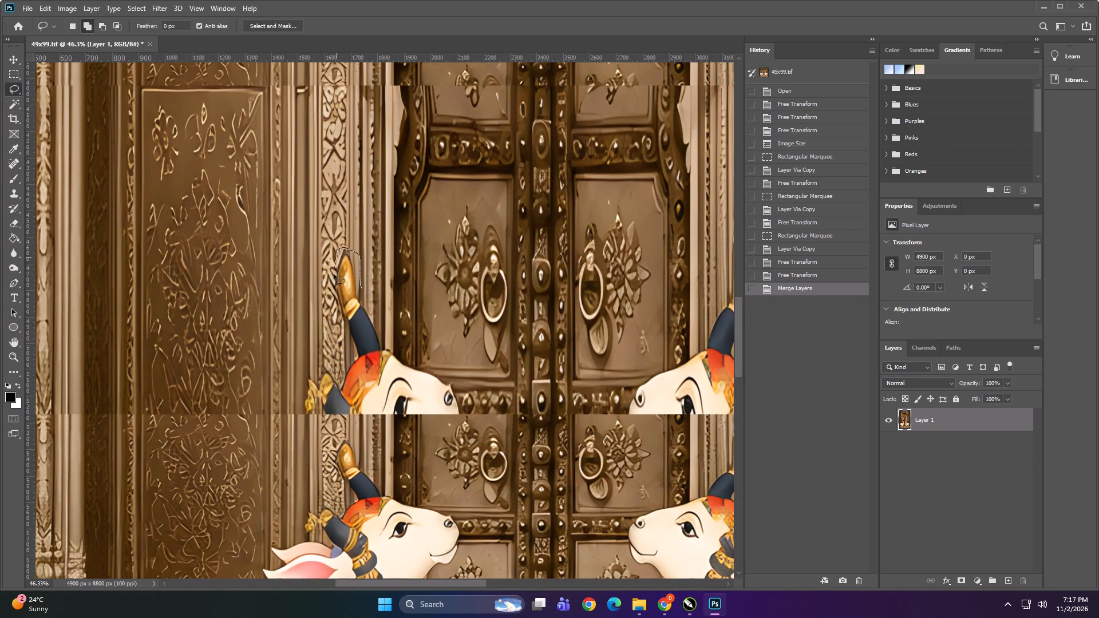
pyautogui.moveTo(334, 274); pyautogui.dragTo(319, 431)
pyautogui.moveTo(319, 431); pyautogui.dragTo(383, 330)
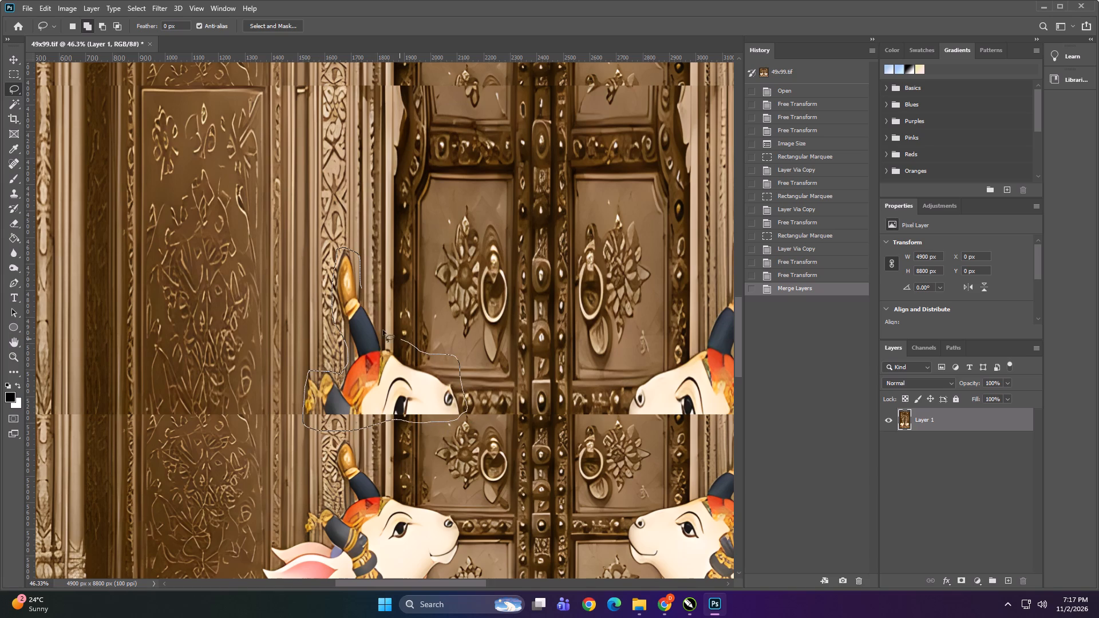
pyautogui.moveTo(383, 330); pyautogui.dragTo(376, 294)
pyautogui.hotkey('shift', 'F5')
pyautogui.press('Return')
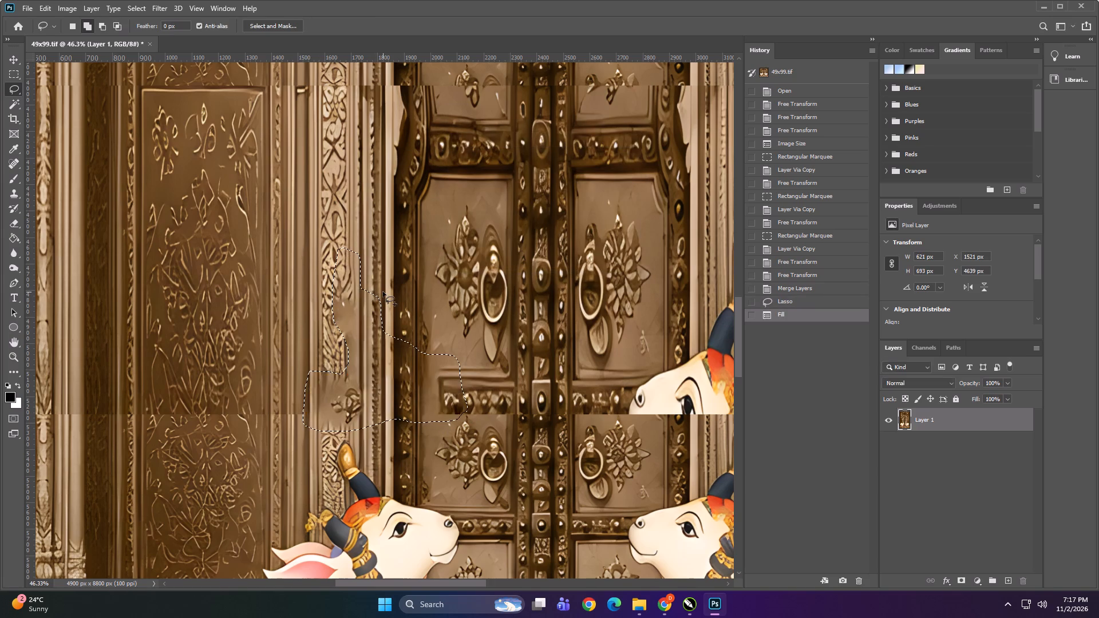
pyautogui.hotkey('ctrl', 'd')
# Lasso the cut-off duplicate head above the right cow, replace it with a Content-Aware fill, and deselect.
pyautogui.keyDown('alt'); pyautogui.scroll(-6, 362, 293); pyautogui.keyUp('alt')
pyautogui.keyDown('alt'); pyautogui.scroll(5, 623, 342); pyautogui.keyUp('alt')
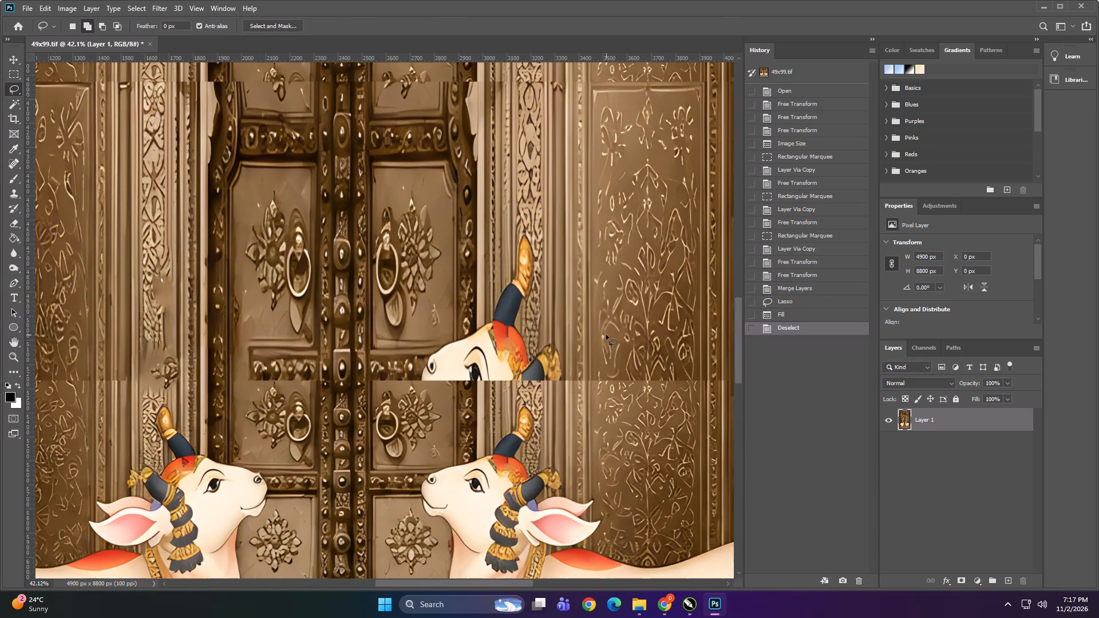
pyautogui.moveTo(523, 227); pyautogui.dragTo(461, 331)
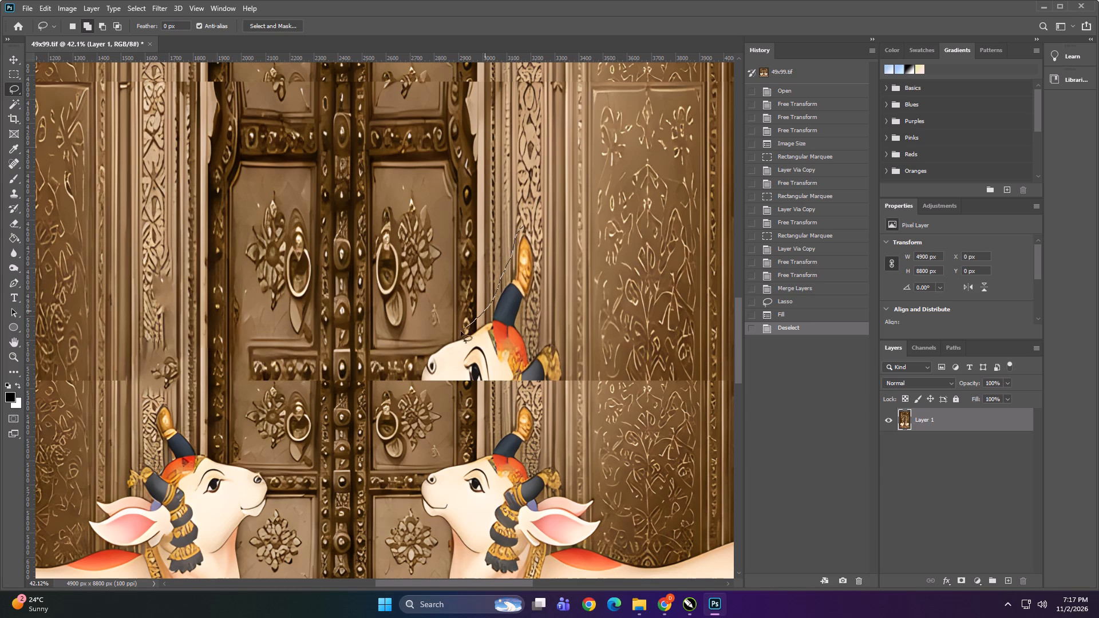
pyautogui.moveTo(461, 331); pyautogui.dragTo(547, 385)
pyautogui.moveTo(547, 385); pyautogui.dragTo(526, 213)
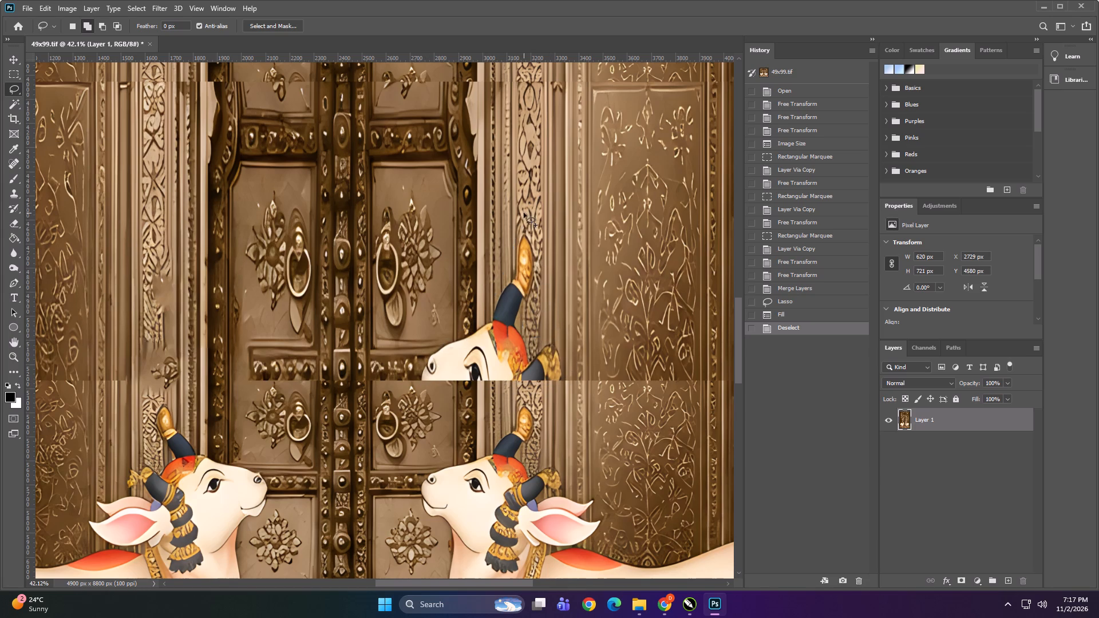
pyautogui.hotkey('shift', 'F5')
pyautogui.press('Return')
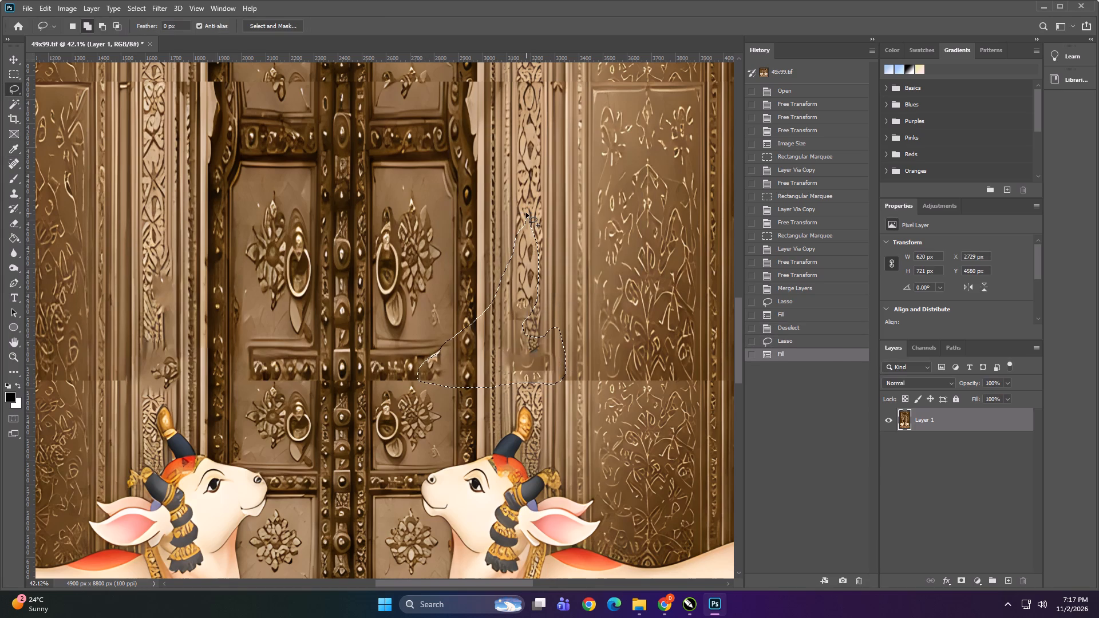
pyautogui.hotkey('ctrl', 'd')
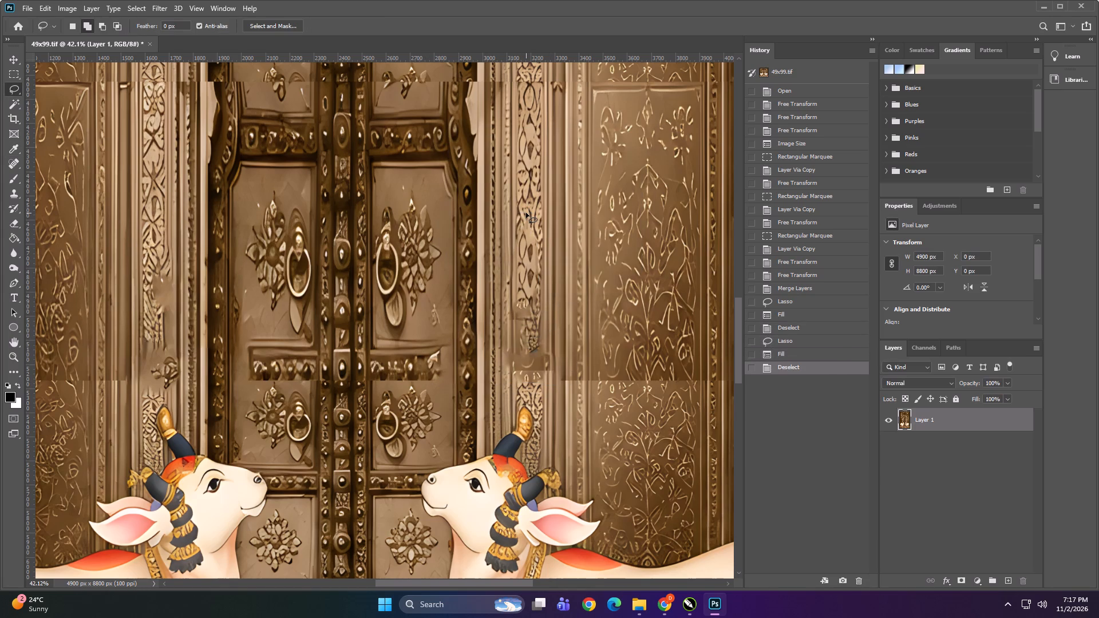
# Repair the smeared carved strip above the right cow's horn with a lassoed Content-Aware fill about 199 x 387 px.
pyautogui.keyDown('alt'); pyautogui.scroll(5, 560, 322); pyautogui.keyUp('alt')
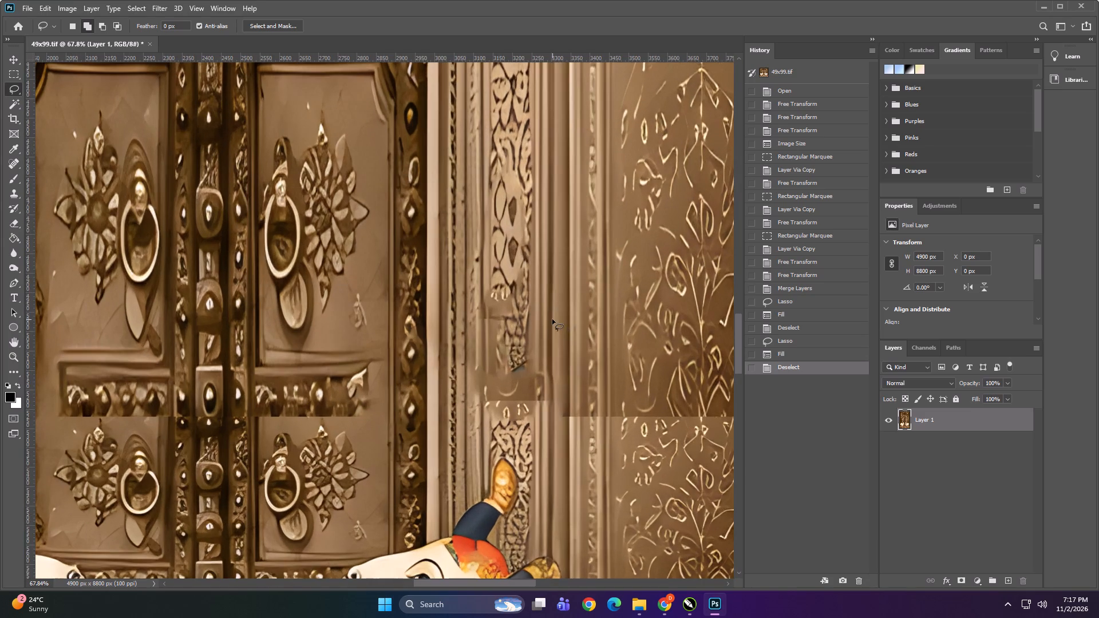
pyautogui.moveTo(529, 278); pyautogui.dragTo(535, 419)
pyautogui.moveTo(535, 419); pyautogui.dragTo(548, 392)
pyautogui.hotkey('shift', 'F5')
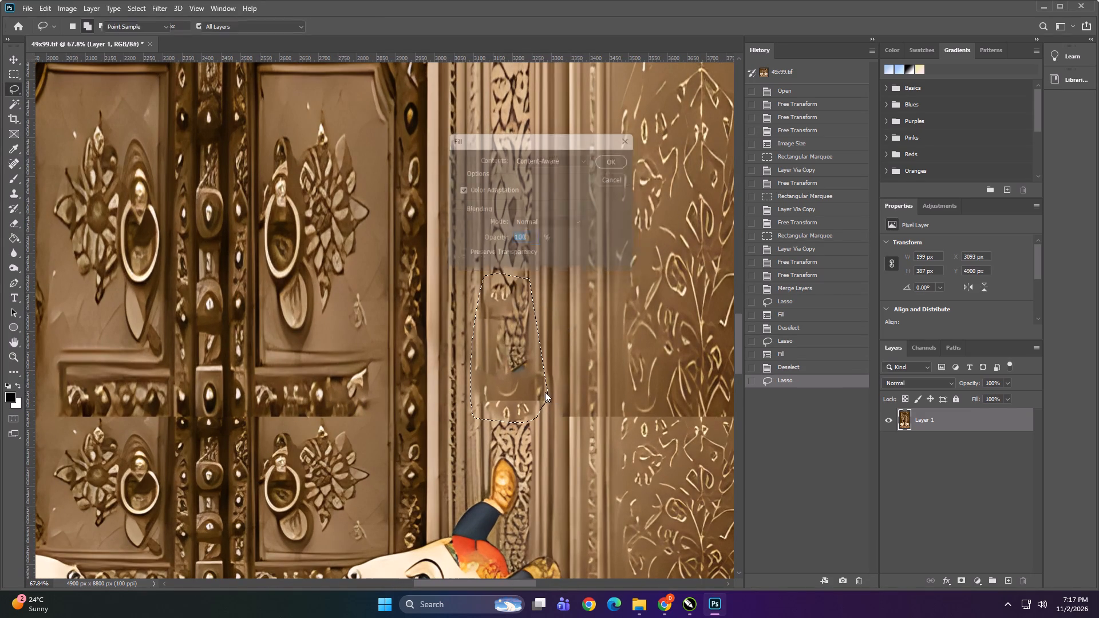
pyautogui.press('Return')
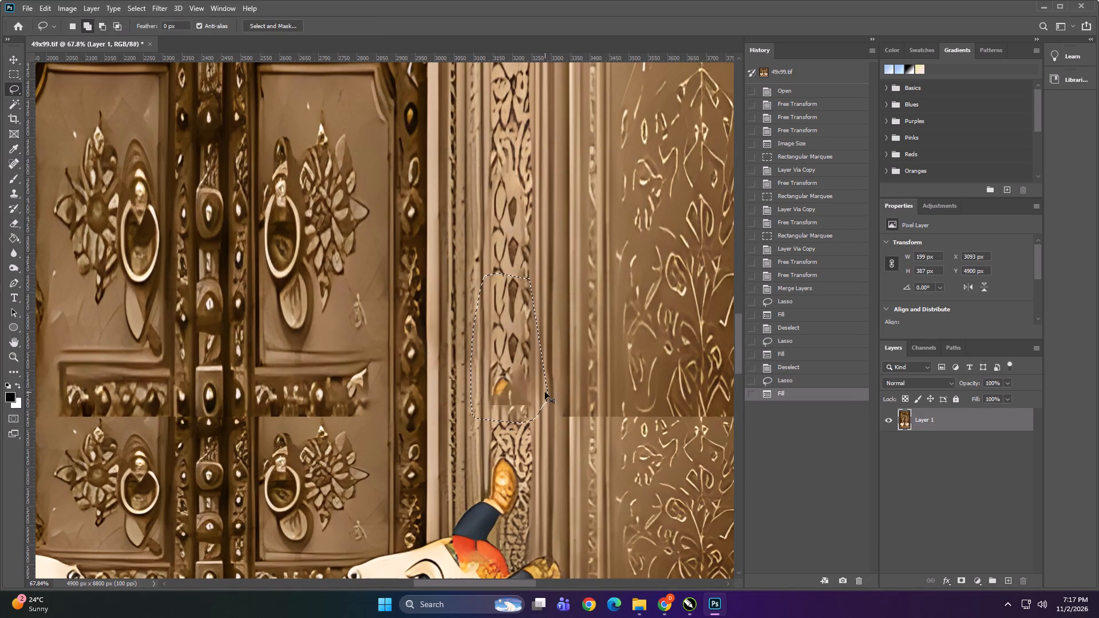
pyautogui.hotkey('ctrl', 'd')
# Remove the orange remnant on the carved strip above the right cow's horn with a lassoed Content-Aware fill.
pyautogui.moveTo(537, 383); pyautogui.dragTo(499, 366)
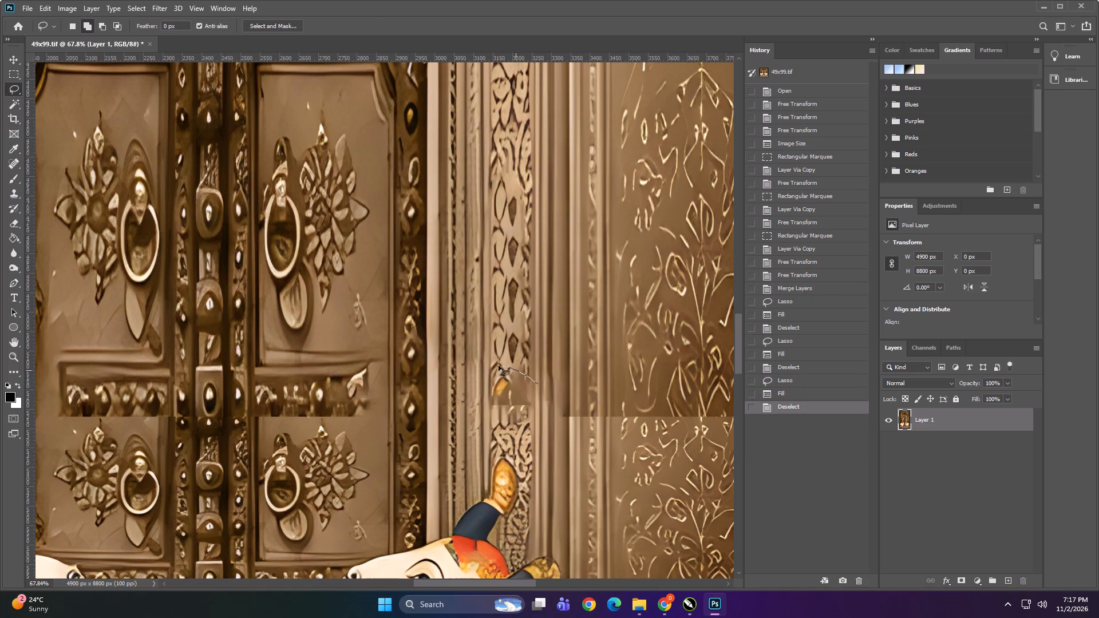
pyautogui.moveTo(499, 366); pyautogui.dragTo(537, 394)
pyautogui.hotkey('shift', 'F5')
pyautogui.press('Return')
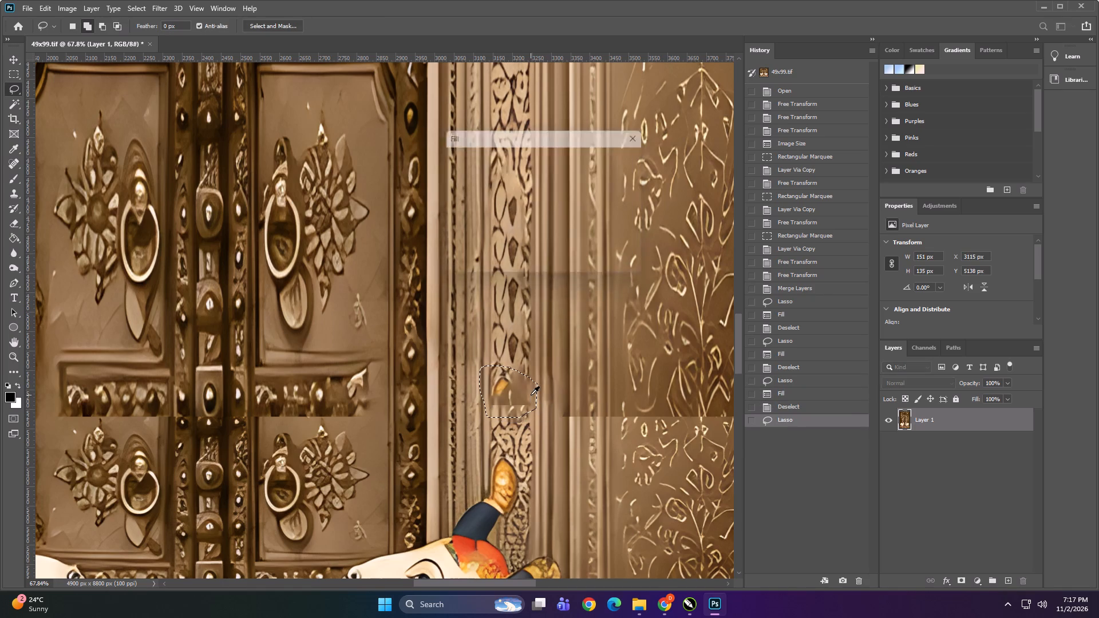
pyautogui.hotkey('ctrl', 'd')
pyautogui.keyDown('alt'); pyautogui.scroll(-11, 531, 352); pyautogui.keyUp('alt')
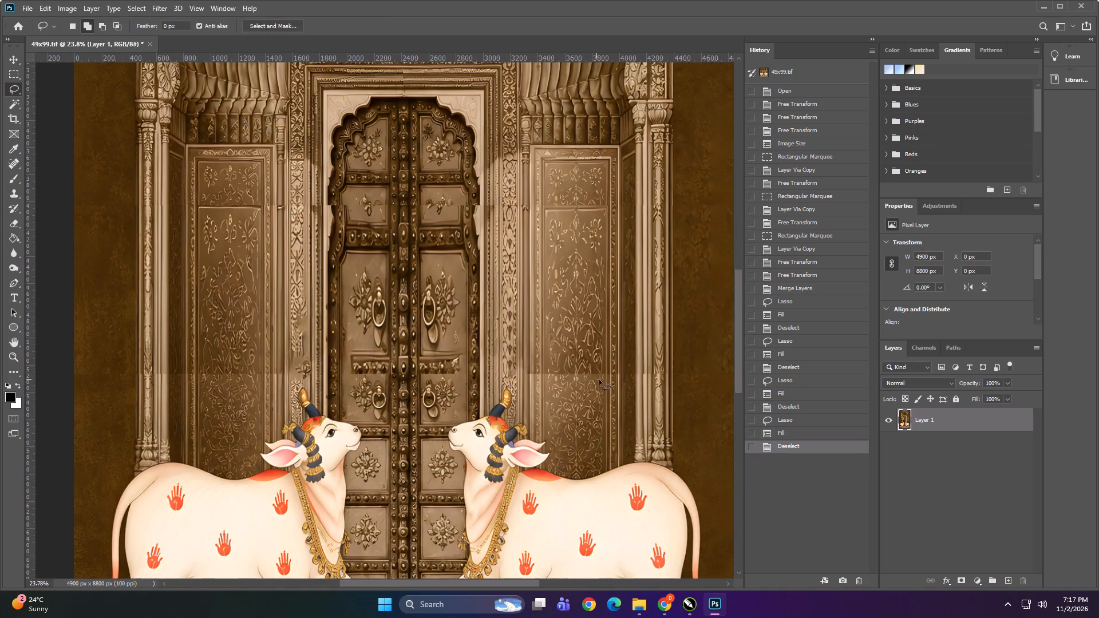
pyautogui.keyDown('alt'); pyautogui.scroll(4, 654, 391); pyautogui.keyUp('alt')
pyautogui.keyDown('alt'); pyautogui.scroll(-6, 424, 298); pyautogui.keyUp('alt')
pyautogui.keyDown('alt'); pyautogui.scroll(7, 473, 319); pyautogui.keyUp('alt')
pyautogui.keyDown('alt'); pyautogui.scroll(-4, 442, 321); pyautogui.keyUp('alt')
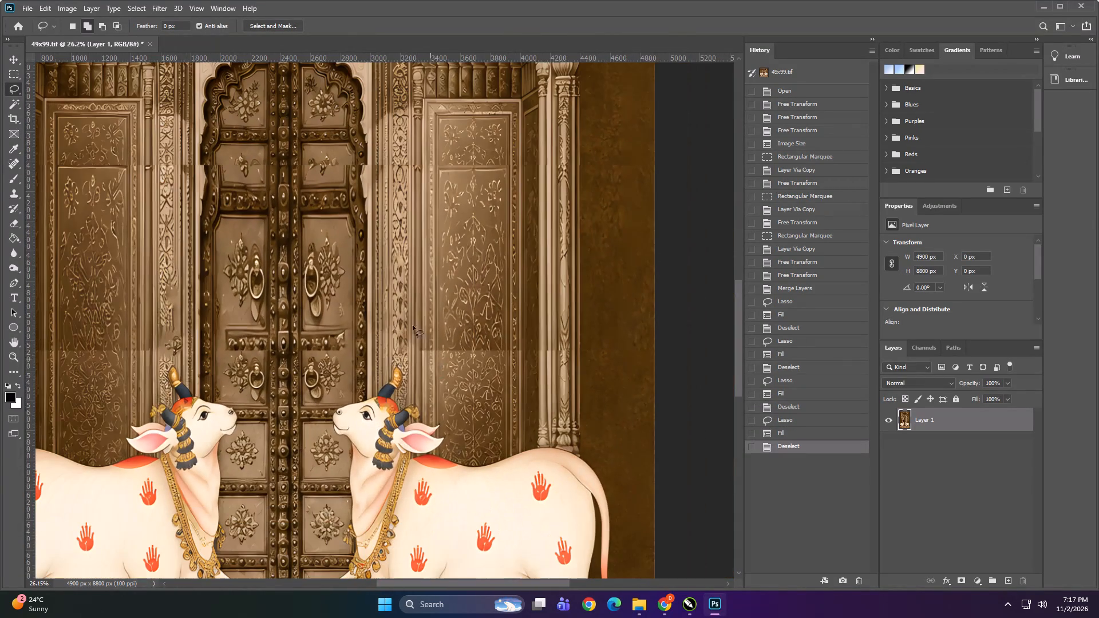
# Blend the horizontal seam across the wall beside the right cow's horn with a Content-Aware fill of a rectangular selection about 1631 x 204 px.
pyautogui.click(11, 73)
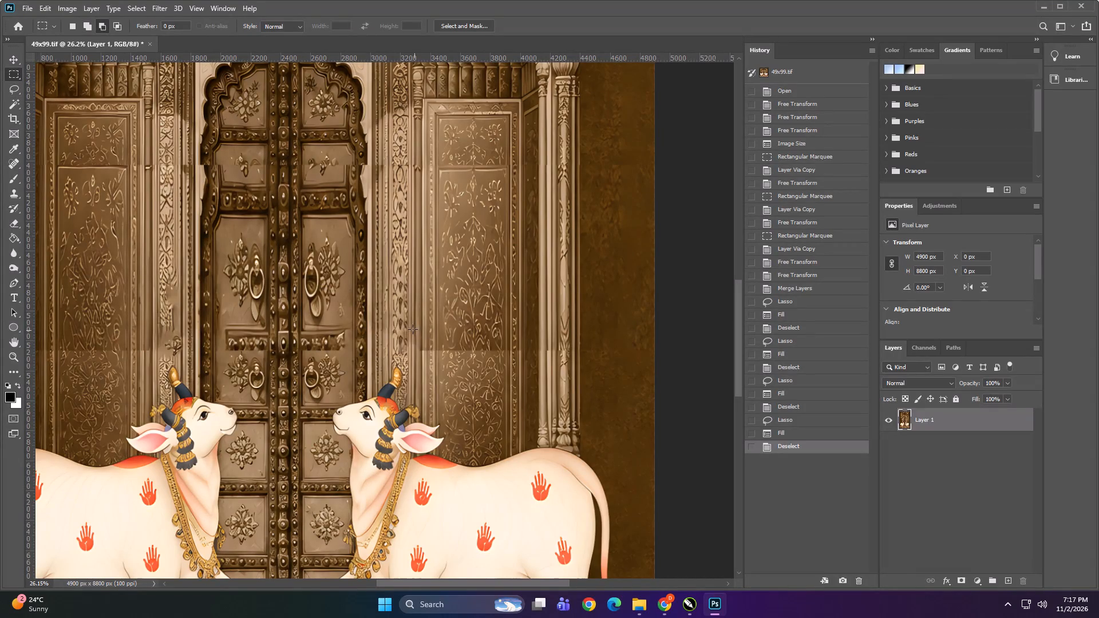
pyautogui.moveTo(410, 327); pyautogui.dragTo(665, 356)
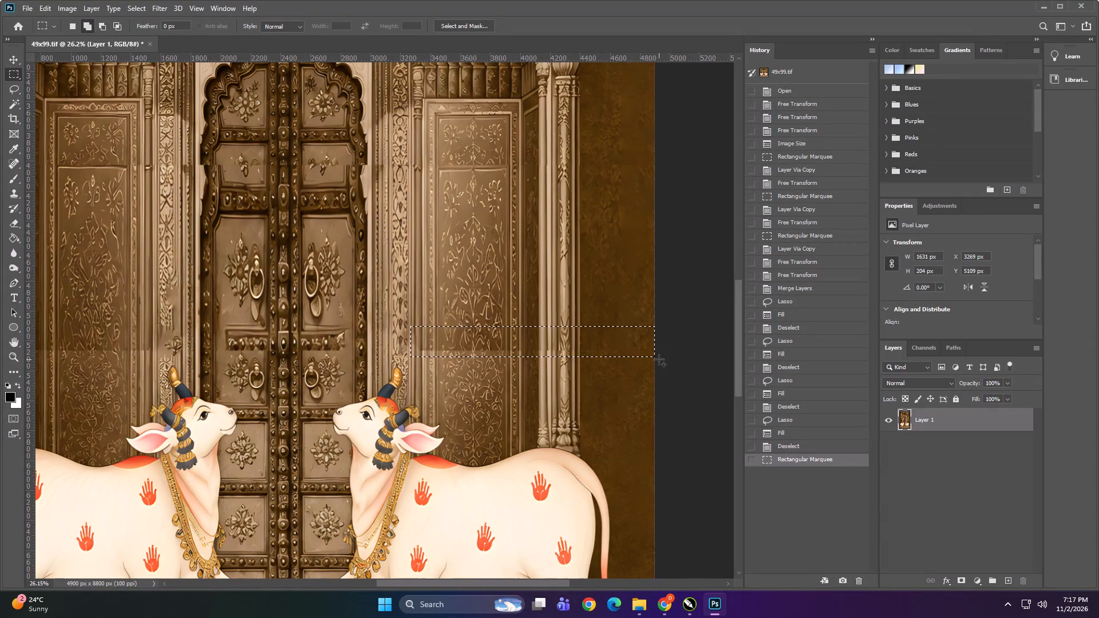
pyautogui.hotkey('shift', 'F5')
pyautogui.hotkey('shift', 'Return')
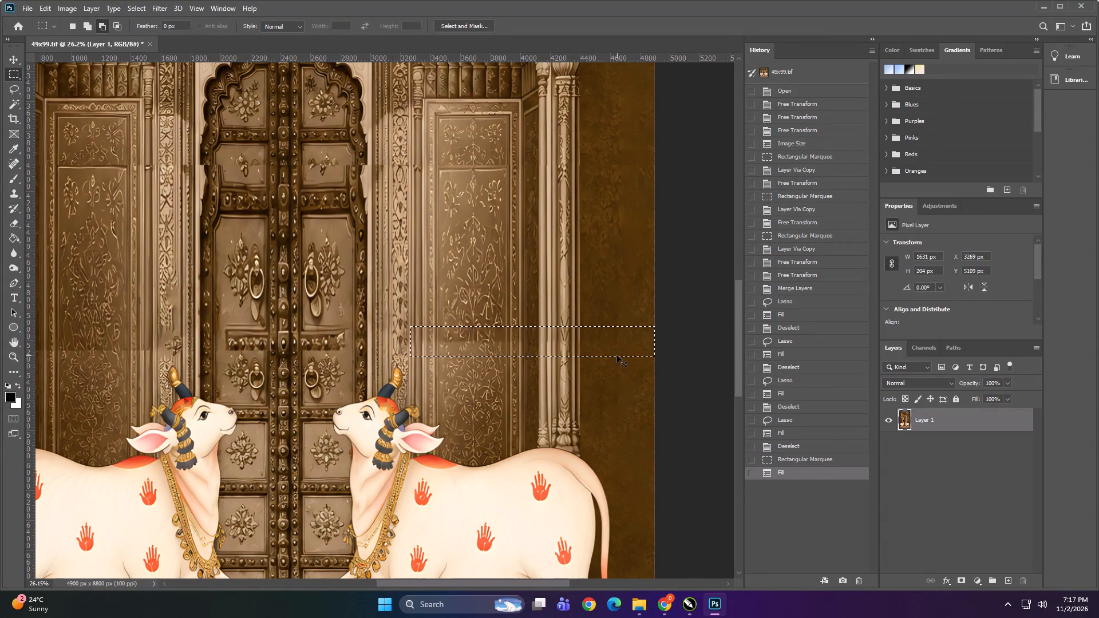
pyautogui.hotkey('ctrl', 'd')
# Repair the seam across the door's upper panels with a Content-Aware fill of a rectangular selection about 1727 x 92 px, and deselect.
pyautogui.keyDown('alt'); pyautogui.scroll(-10, 632, 340); pyautogui.keyUp('alt')
pyautogui.keyDown('alt'); pyautogui.scroll(5, 246, 390); pyautogui.keyUp('alt')
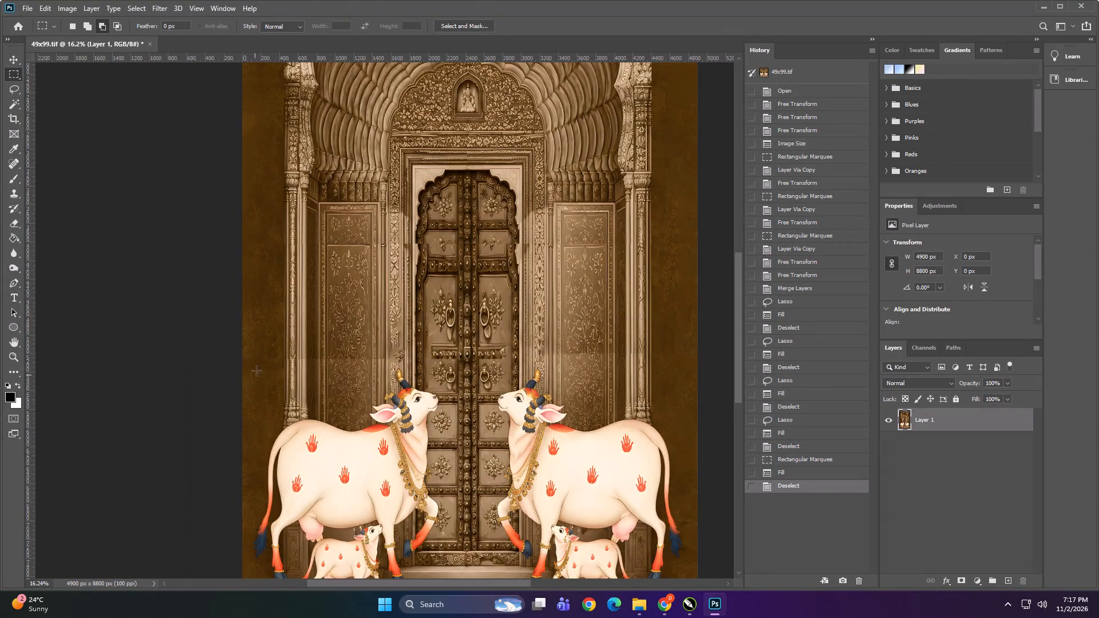
pyautogui.keyDown('alt'); pyautogui.scroll(5, 467, 167); pyautogui.keyUp('alt')
pyautogui.keyDown('alt'); pyautogui.scroll(-1, 346, 291); pyautogui.keyUp('alt')
pyautogui.keyDown('alt'); pyautogui.scroll(5, 388, 259); pyautogui.keyUp('alt')
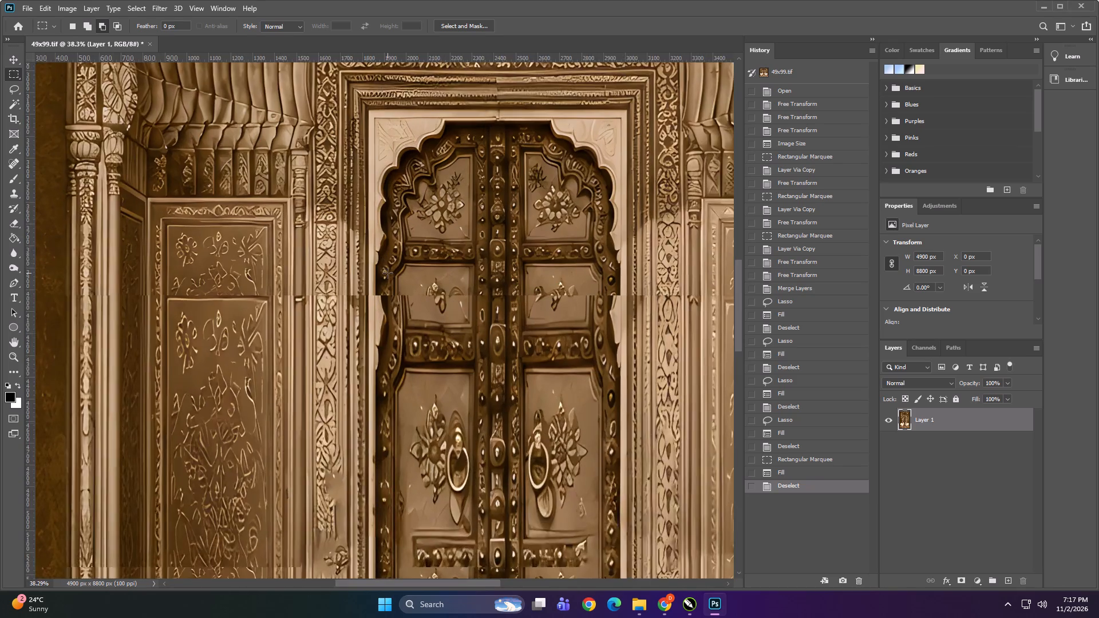
pyautogui.keyDown('alt'); pyautogui.scroll(2, 388, 273); pyautogui.keyUp('alt')
pyautogui.moveTo(243, 287); pyautogui.dragTo(690, 312)
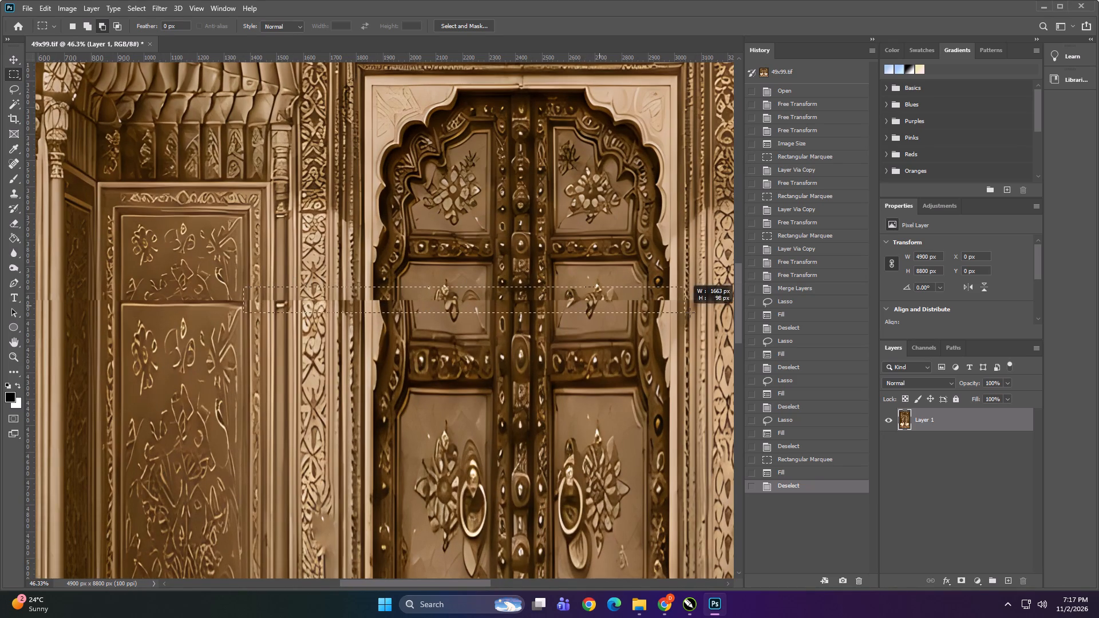
pyautogui.moveTo(690, 312); pyautogui.dragTo(701, 311)
pyautogui.hotkey('shift', 'F5')
pyautogui.press('Return')
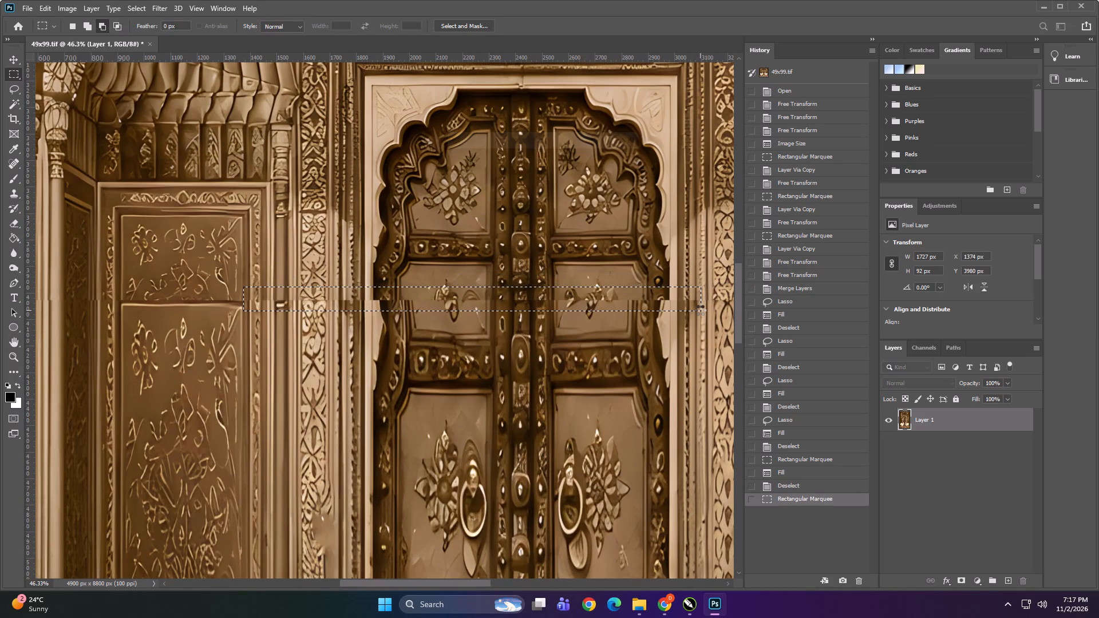
pyautogui.hotkey('ctrl', 'd')
# Repair the broken right edge of the door frame at the seam with a lassoed Content-Aware fill about 203 x 194 px.
pyautogui.keyDown('alt'); pyautogui.scroll(-7, 543, 251); pyautogui.keyUp('alt')
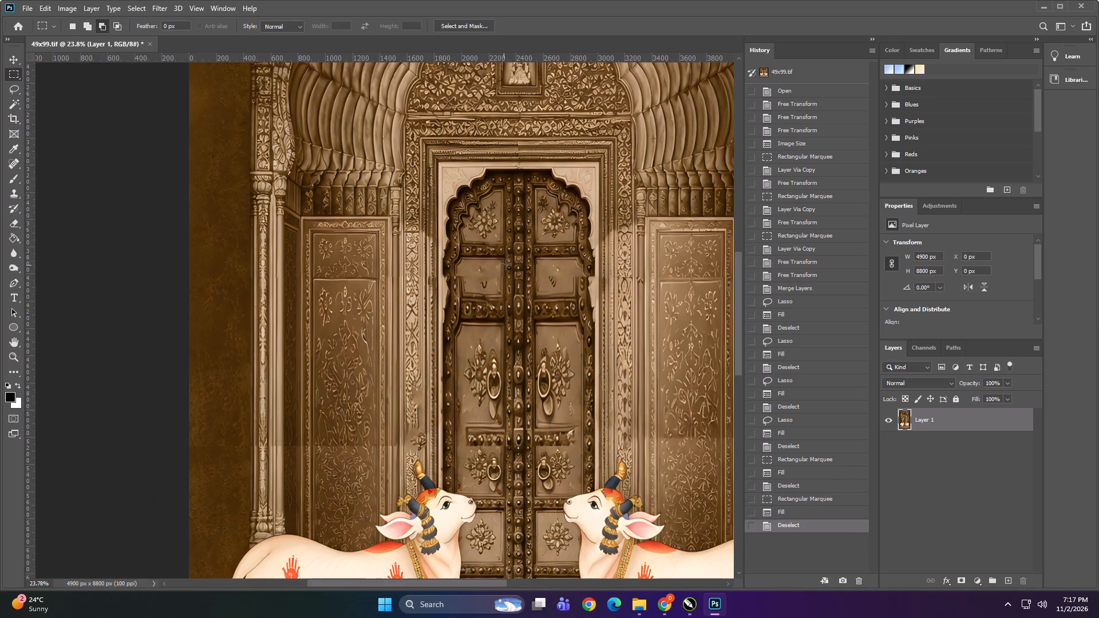
pyautogui.keyDown('alt'); pyautogui.scroll(10, 582, 275); pyautogui.keyUp('alt')
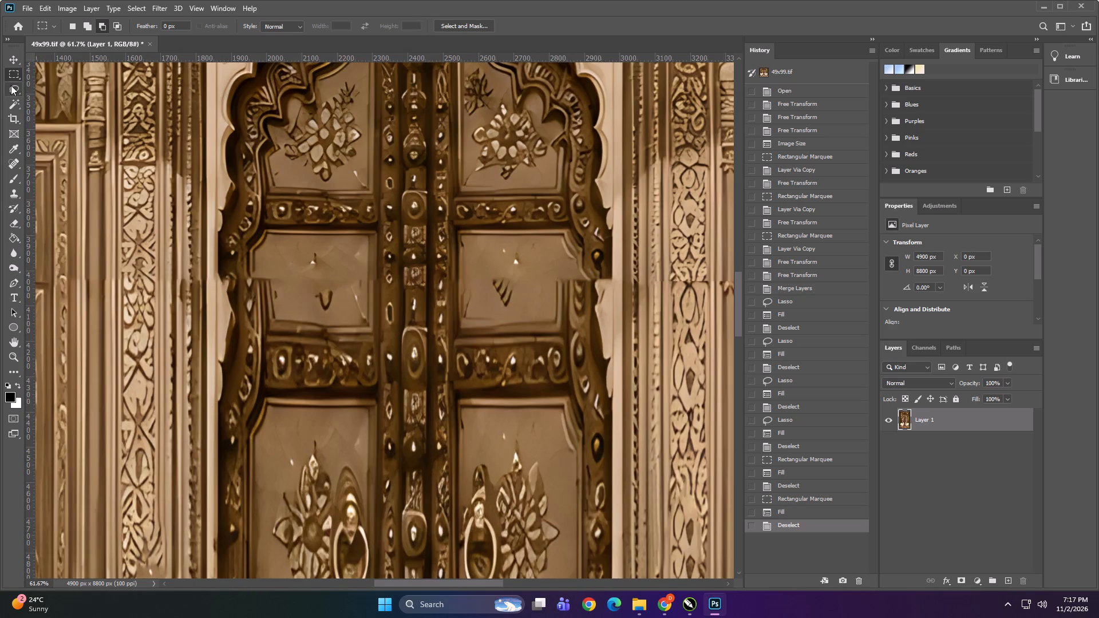
pyautogui.click(11, 85)
pyautogui.moveTo(596, 256); pyautogui.dragTo(547, 310)
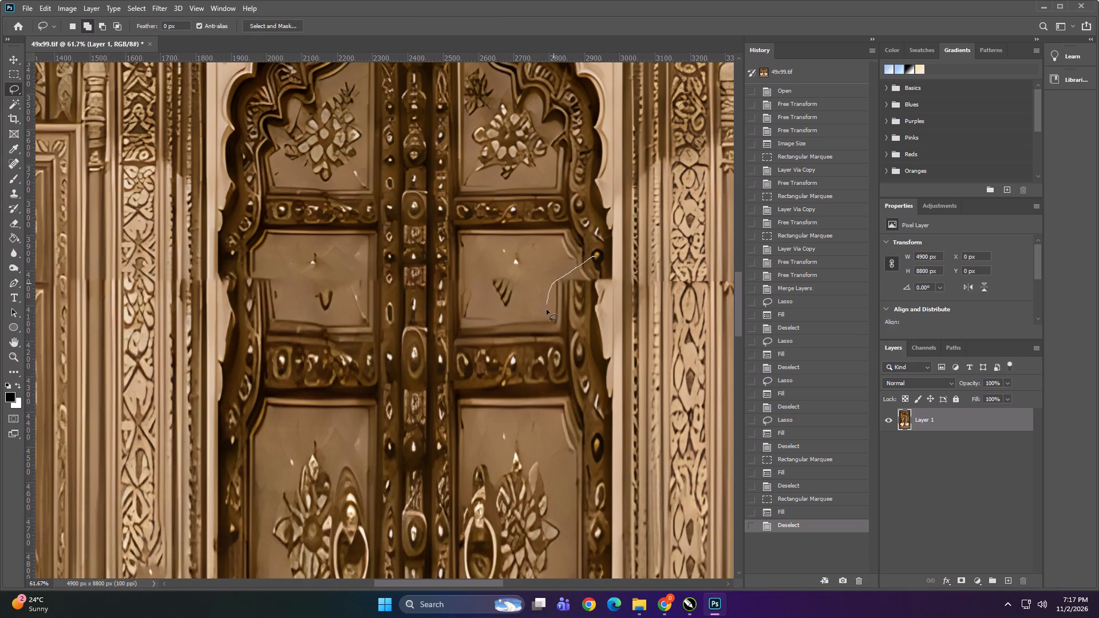
pyautogui.moveTo(547, 310); pyautogui.dragTo(618, 263)
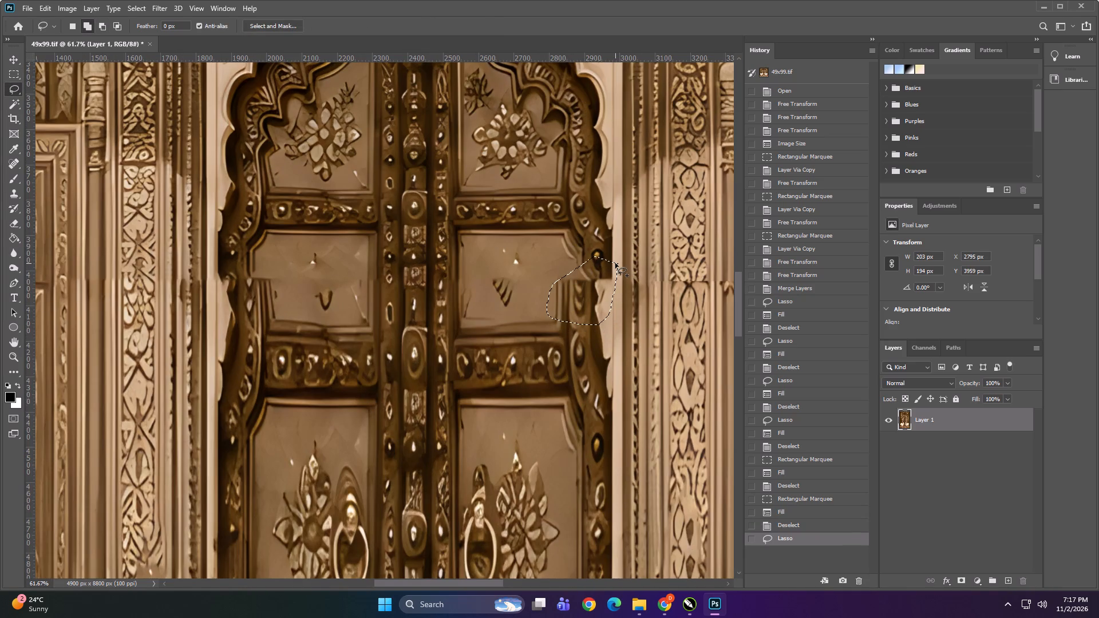
pyautogui.hotkey('shift', 'F5')
pyautogui.hotkey('shift', 'Return')
pyautogui.hotkey('ctrl', 'd')
# Refine the remaining break in the door frame's right edge with a lassoed Content-Aware fill about 181 x 102 px.
pyautogui.keyDown('alt'); pyautogui.scroll(-2, 623, 243); pyautogui.keyUp('alt')
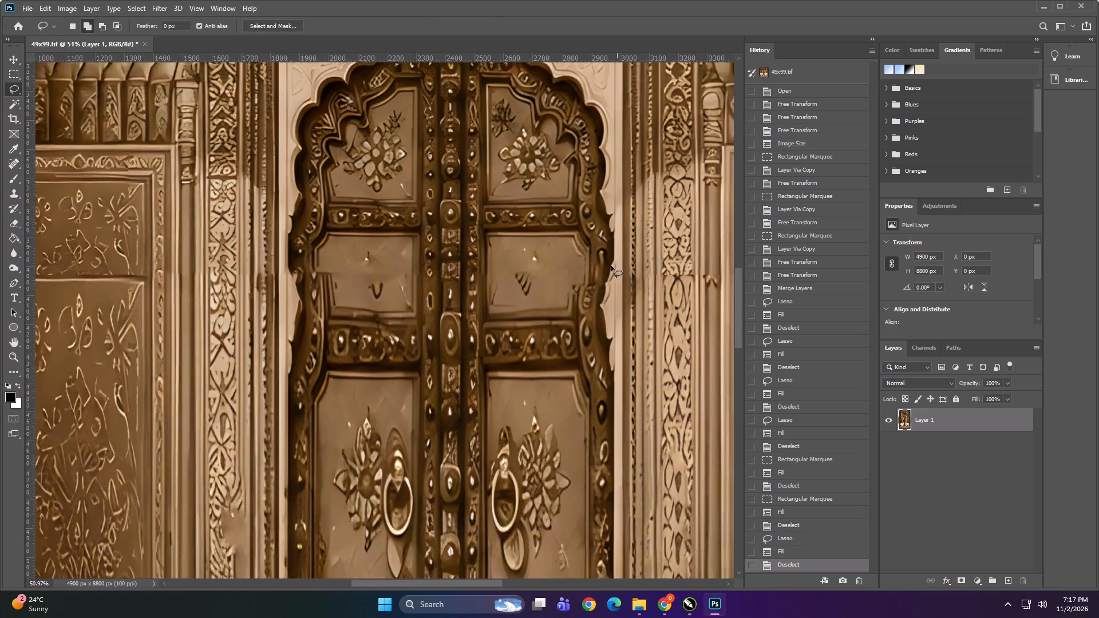
pyautogui.keyDown('alt'); pyautogui.scroll(-3, 611, 266); pyautogui.keyUp('alt')
pyautogui.keyDown('alt'); pyautogui.scroll(5, 579, 278); pyautogui.keyUp('alt')
pyautogui.moveTo(637, 274); pyautogui.dragTo(605, 267)
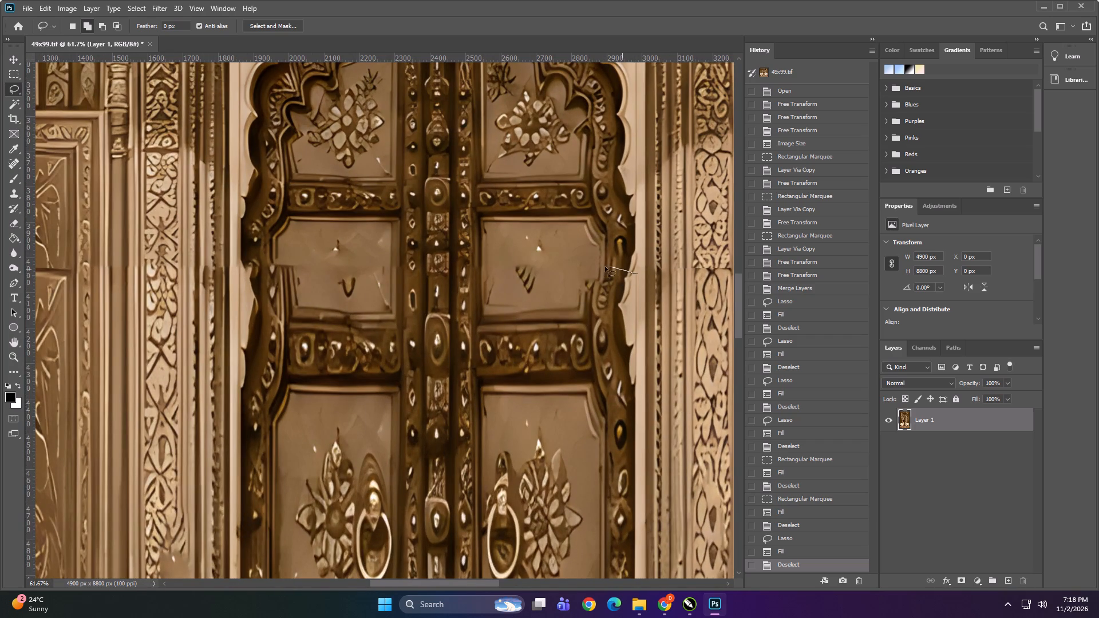
pyautogui.moveTo(605, 267); pyautogui.dragTo(639, 285)
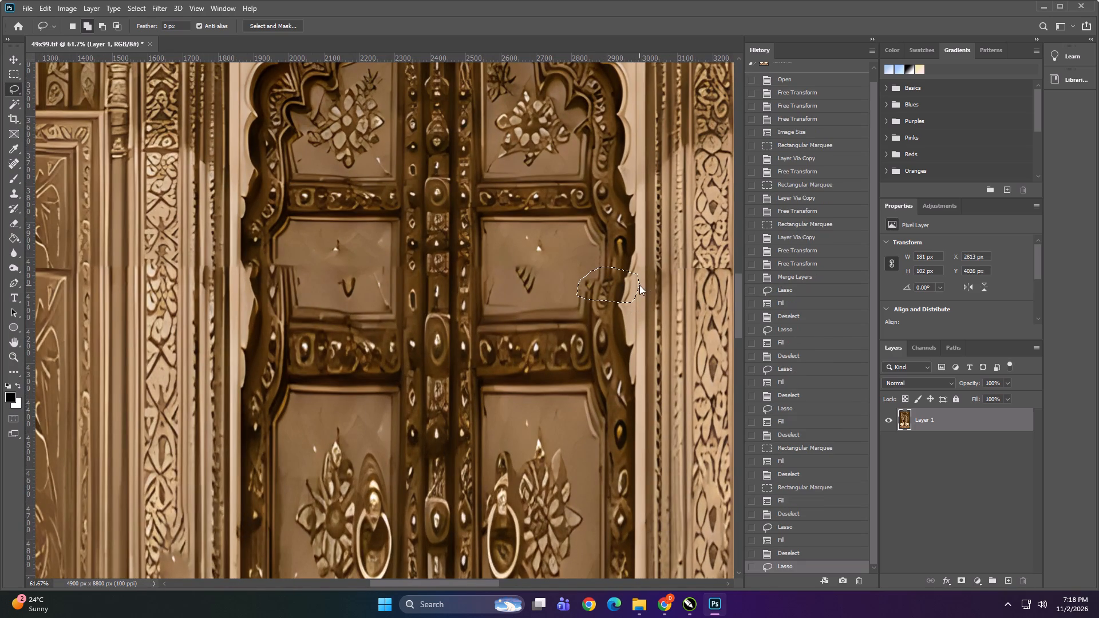
pyautogui.hotkey('shift', 'F5')
pyautogui.hotkey('shift', 'Return')
pyautogui.hotkey('ctrl', 'd')
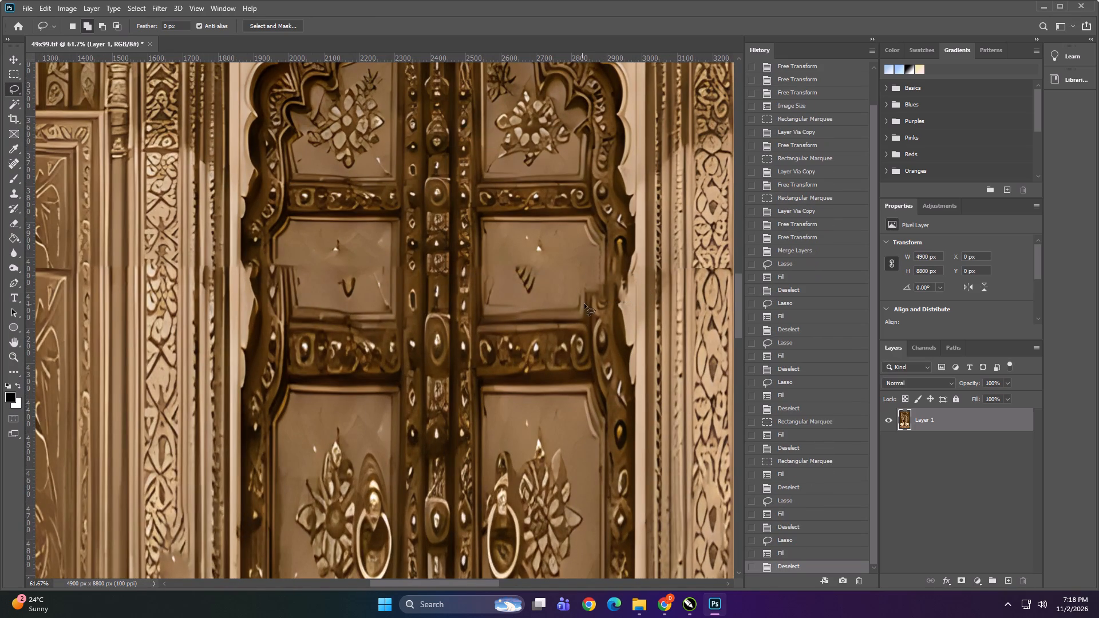
# Repair the broken left edge of the door frame at the seam with a lassoed Content-Aware fill about 211 x 151 px.
pyautogui.keyDown('alt'); pyautogui.scroll(-7, 646, 262); pyautogui.keyUp('alt')
pyautogui.keyDown('alt'); pyautogui.scroll(6, 400, 256); pyautogui.keyUp('alt')
pyautogui.keyDown('alt'); pyautogui.scroll(3, 574, 280); pyautogui.keyUp('alt')
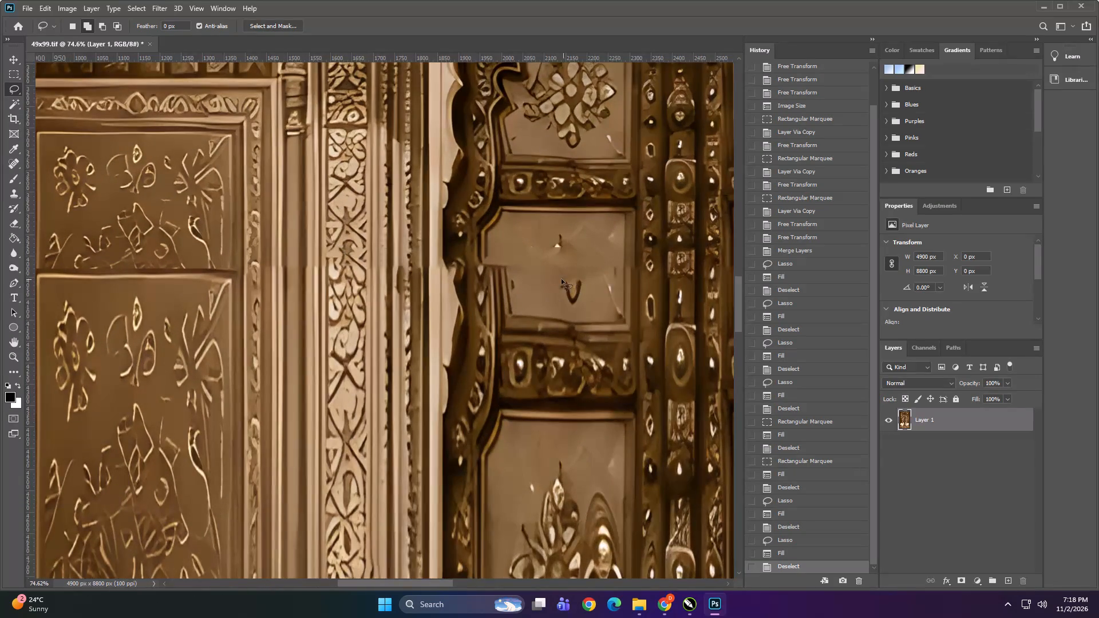
pyautogui.moveTo(437, 244); pyautogui.dragTo(518, 251)
pyautogui.moveTo(518, 251); pyautogui.dragTo(430, 307)
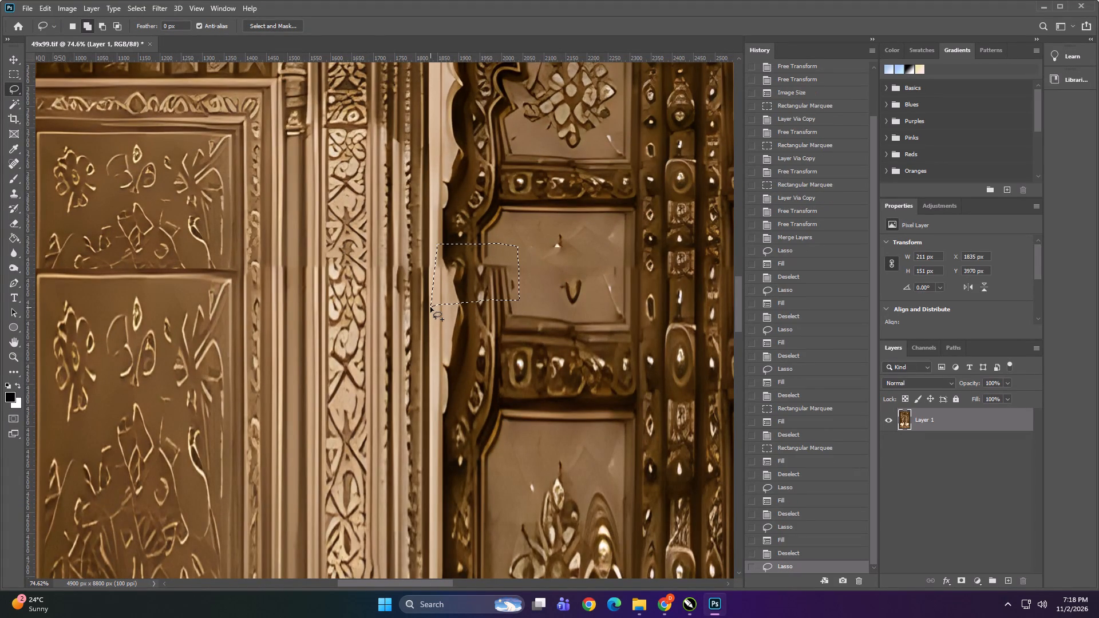
pyautogui.hotkey('shift', 'F5')
pyautogui.press('Return')
pyautogui.hotkey('ctrl', 'd')
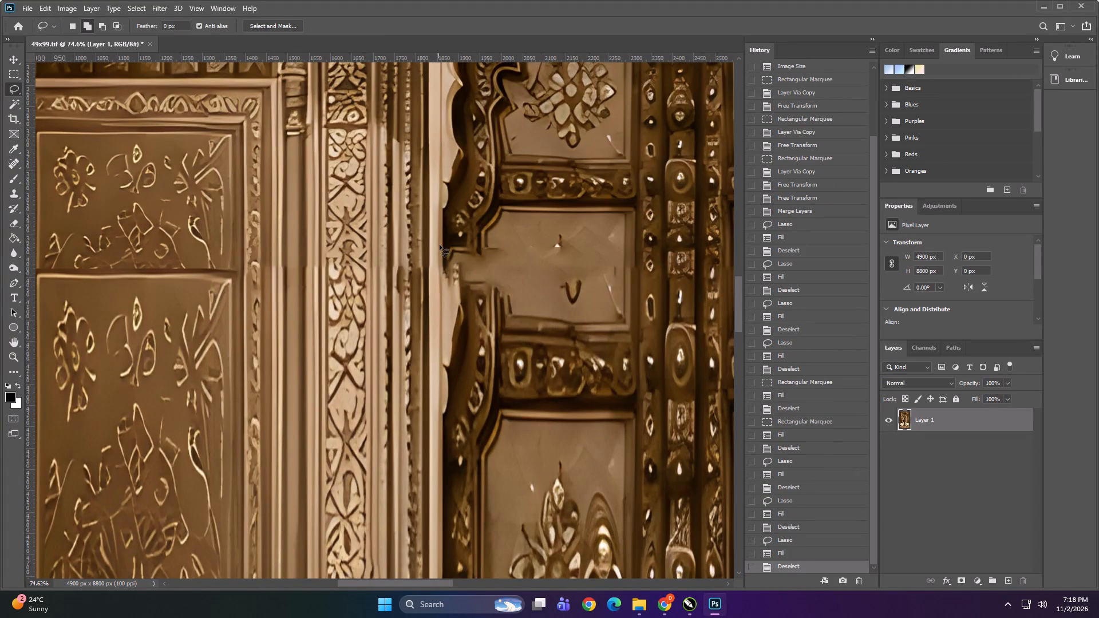
# Refill the smeared left edge of the door frame with a lassoed Content-Aware fill about 211 x 161 px, and deselect.
pyautogui.moveTo(430, 245); pyautogui.dragTo(430, 306)
pyautogui.moveTo(430, 306); pyautogui.dragTo(427, 306)
pyautogui.hotkey('shift', 'F5')
pyautogui.hotkey('shift', 'Return')
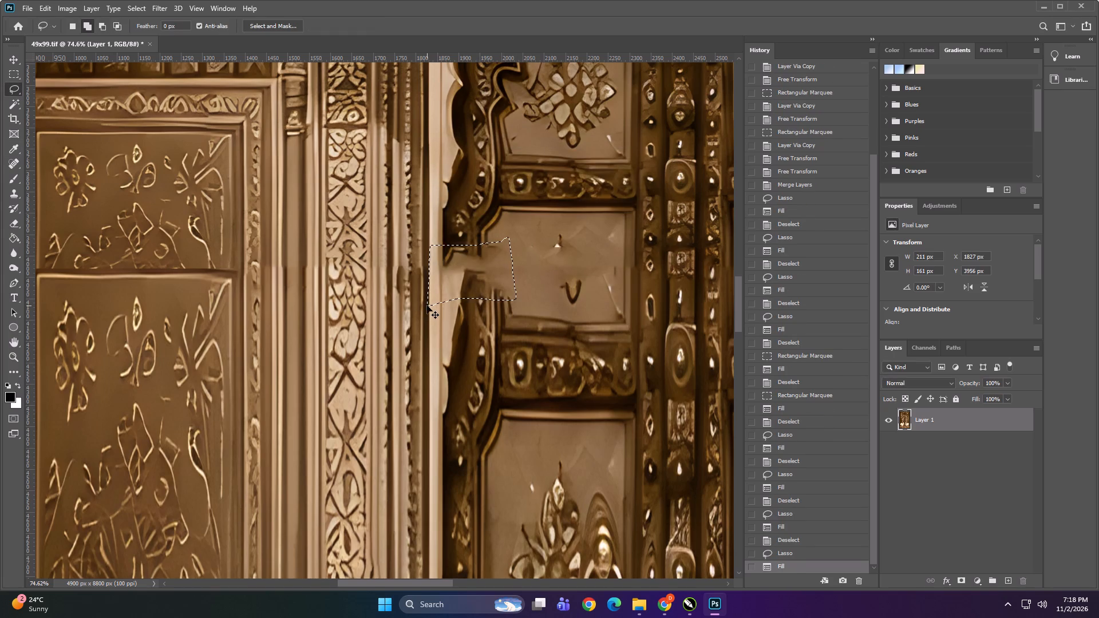
pyautogui.hotkey('ctrl', 'd')
# Blend the horizontal seam across the wall above the left cow with a Content-Aware fill of a rectangular selection about 1852 x 168 px.
pyautogui.keyDown('alt'); pyautogui.scroll(-12, 427, 306); pyautogui.keyUp('alt')
pyautogui.keyDown('alt'); pyautogui.scroll(6, 464, 308); pyautogui.keyUp('alt')
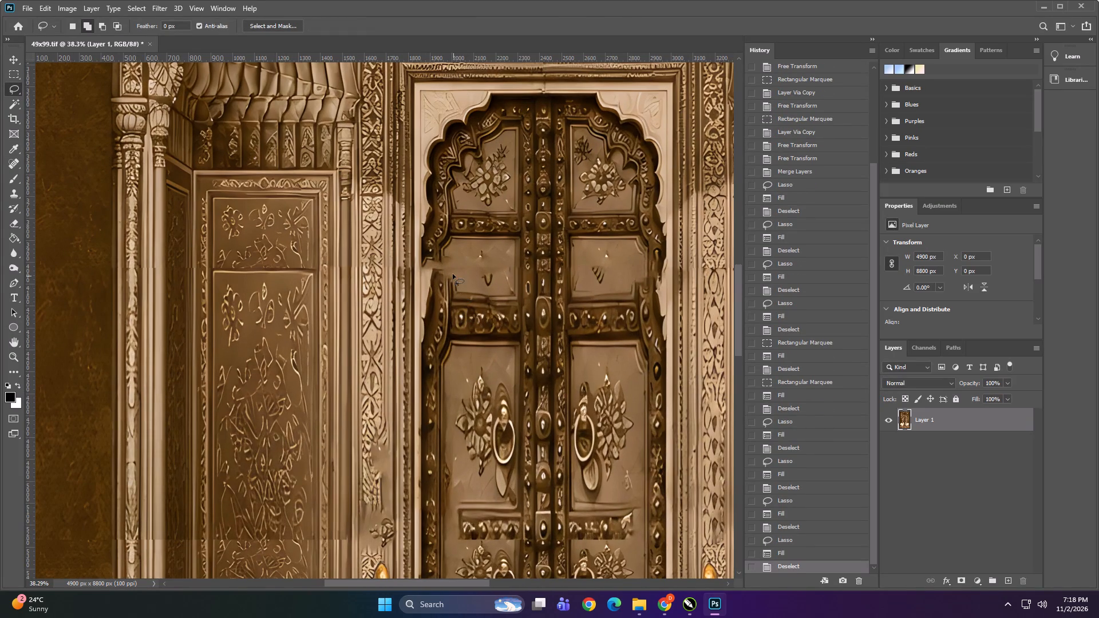
pyautogui.keyDown('alt'); pyautogui.scroll(-4, 453, 303); pyautogui.keyUp('alt')
pyautogui.keyDown('alt'); pyautogui.scroll(2, 558, 298); pyautogui.keyUp('alt')
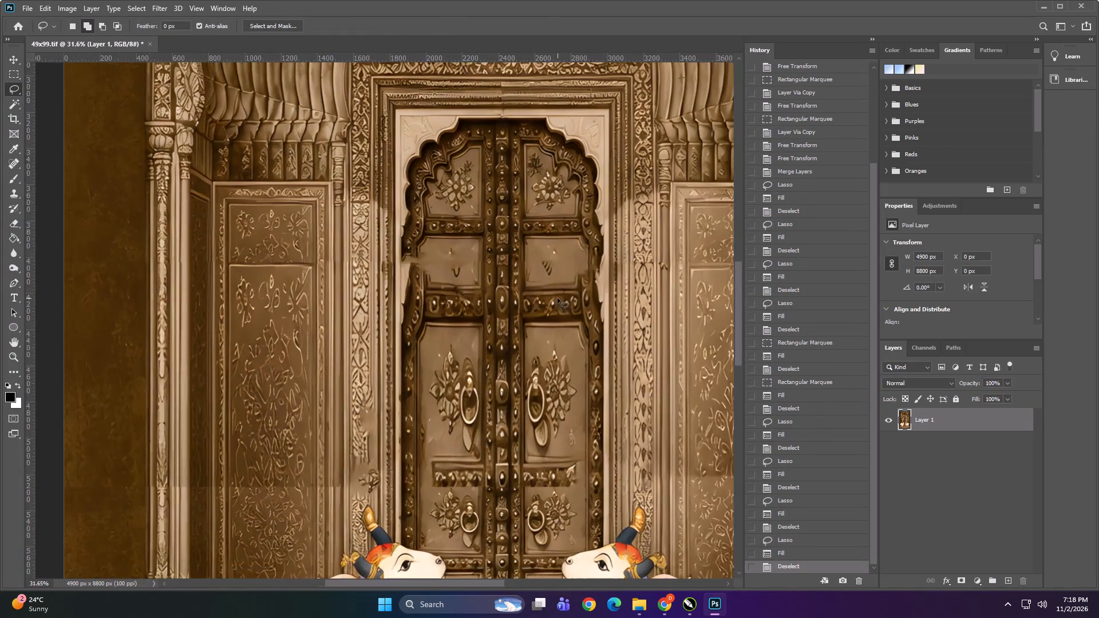
pyautogui.keyDown('alt'); pyautogui.scroll(-6, 552, 266); pyautogui.keyUp('alt')
pyautogui.keyDown('alt'); pyautogui.scroll(-3, 497, 315); pyautogui.keyUp('alt')
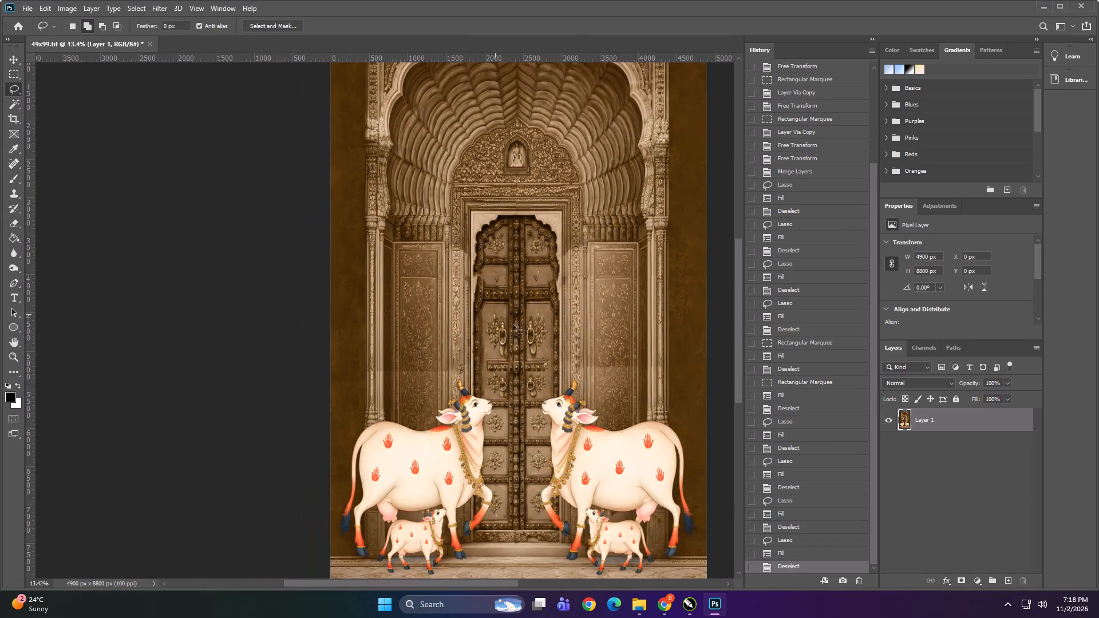
pyautogui.keyDown('alt'); pyautogui.scroll(2, 457, 381); pyautogui.keyUp('alt')
pyautogui.keyDown('alt'); pyautogui.scroll(-3, 460, 335); pyautogui.keyUp('alt')
pyautogui.keyDown('alt'); pyautogui.scroll(4, 461, 360); pyautogui.keyUp('alt')
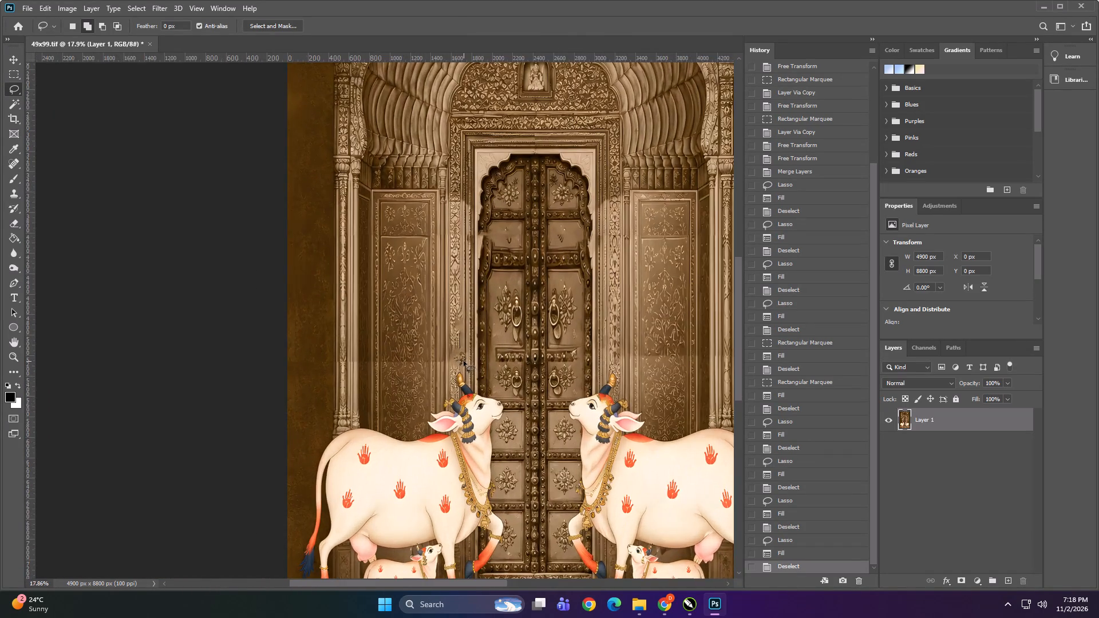
pyautogui.keyDown('alt'); pyautogui.scroll(6, 389, 357); pyautogui.keyUp('alt')
pyautogui.keyDown('alt'); pyautogui.scroll(-5, 379, 332); pyautogui.keyUp('alt')
pyautogui.keyDown('alt'); pyautogui.scroll(5, 296, 365); pyautogui.keyUp('alt')
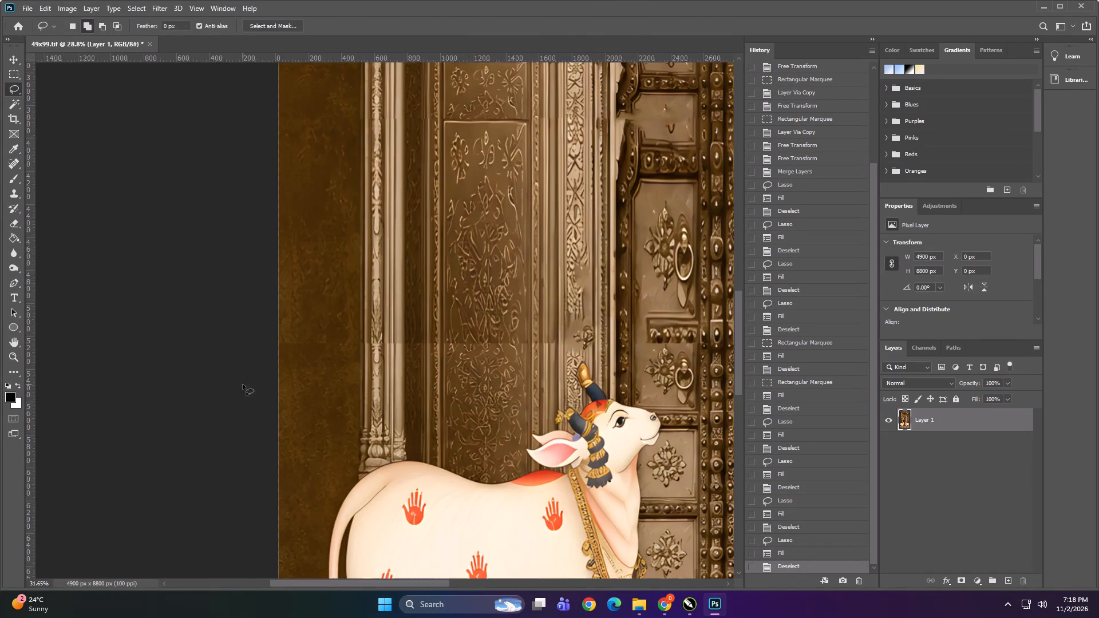
pyautogui.click(10, 73)
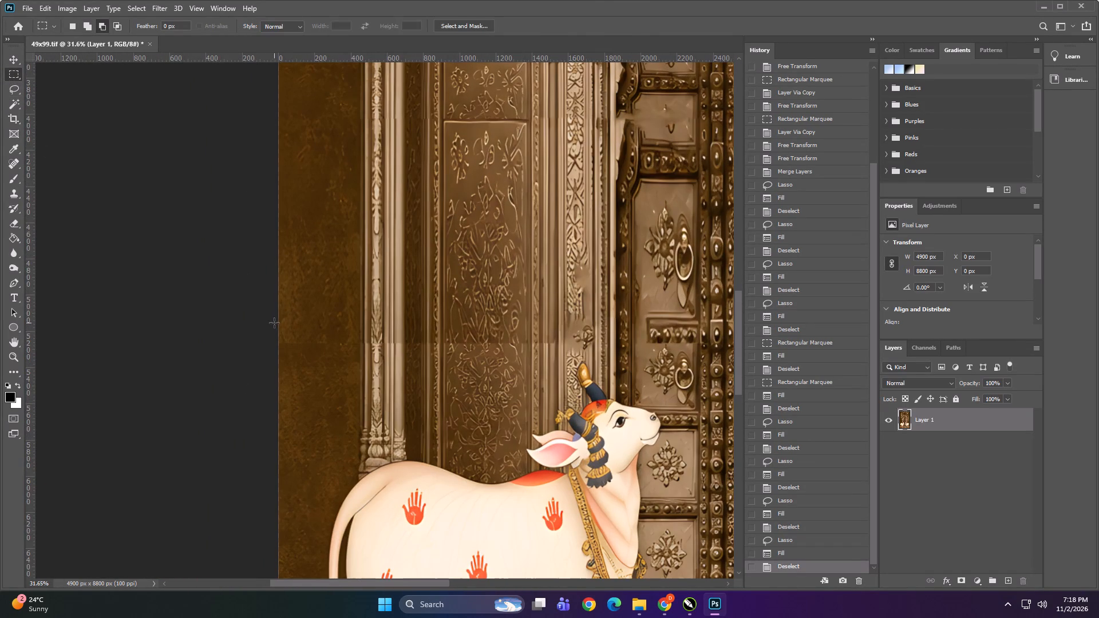
pyautogui.moveTo(274, 323); pyautogui.dragTo(612, 357)
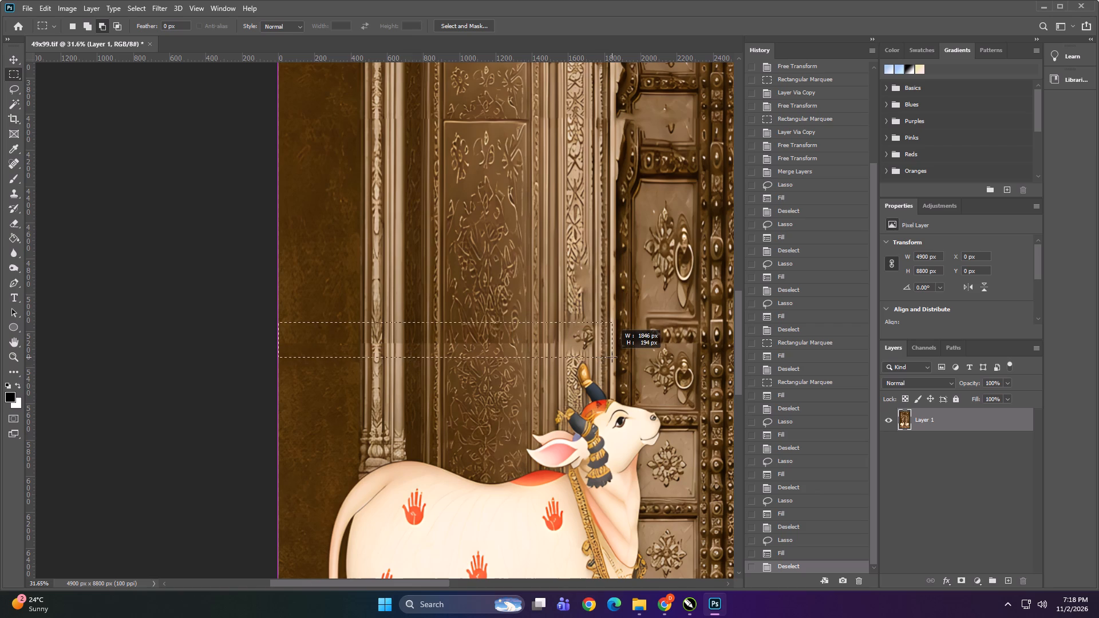
pyautogui.moveTo(612, 357); pyautogui.dragTo(613, 352)
pyautogui.hotkey('shift', 'F5')
pyautogui.press('Return')
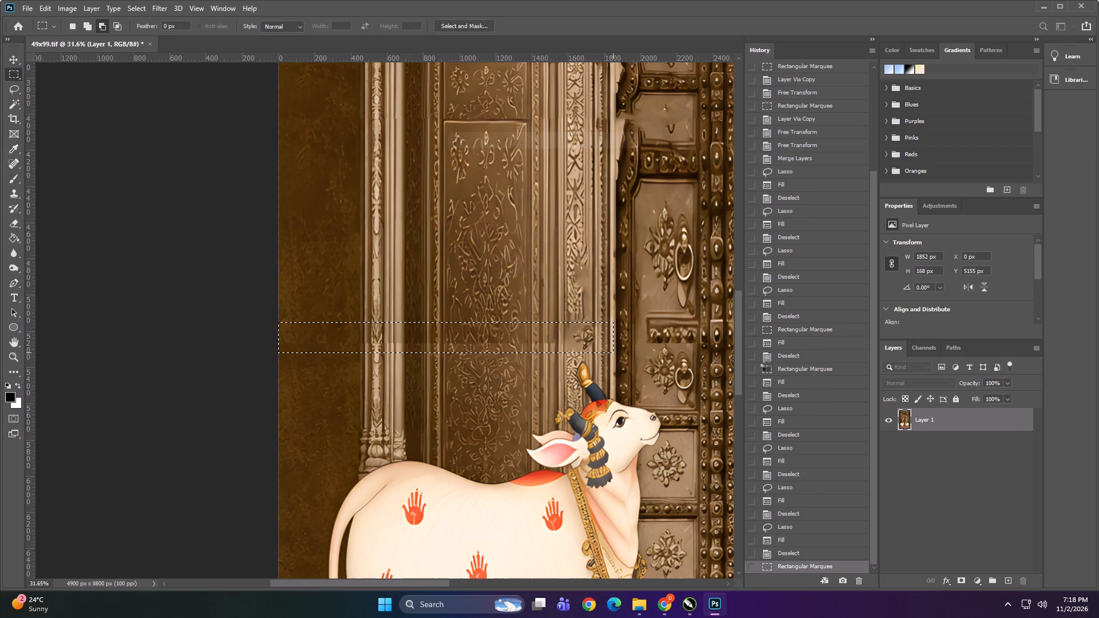
pyautogui.hotkey('ctrl', 'd')
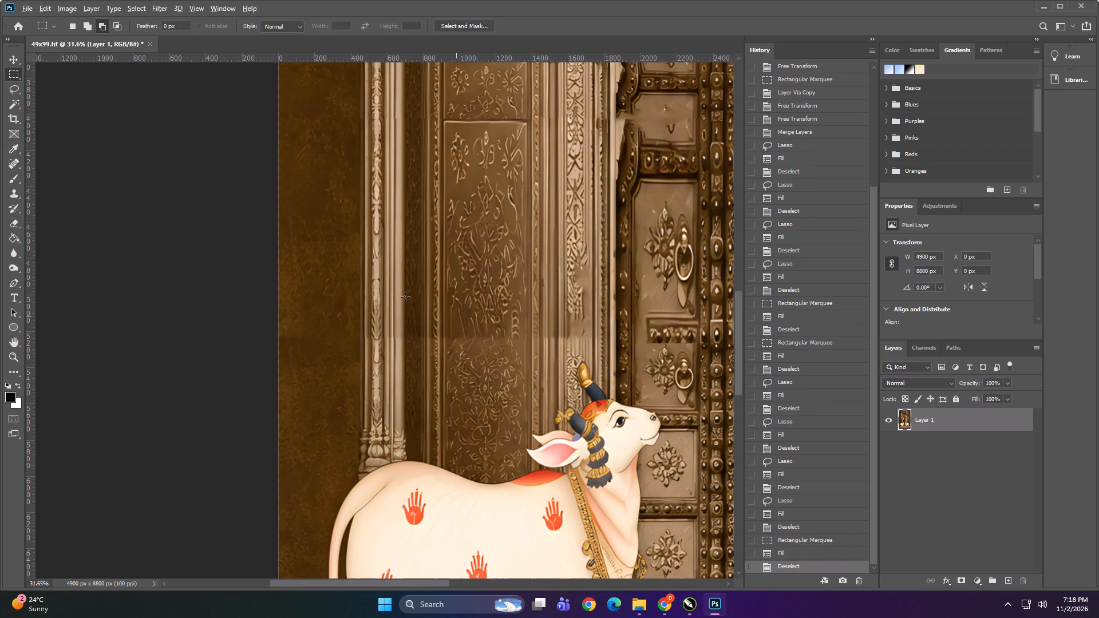
pyautogui.keyDown('alt'); pyautogui.scroll(-14, 318, 291); pyautogui.keyUp('alt')
pyautogui.keyDown('alt'); pyautogui.scroll(1, 313, 352); pyautogui.keyUp('alt')
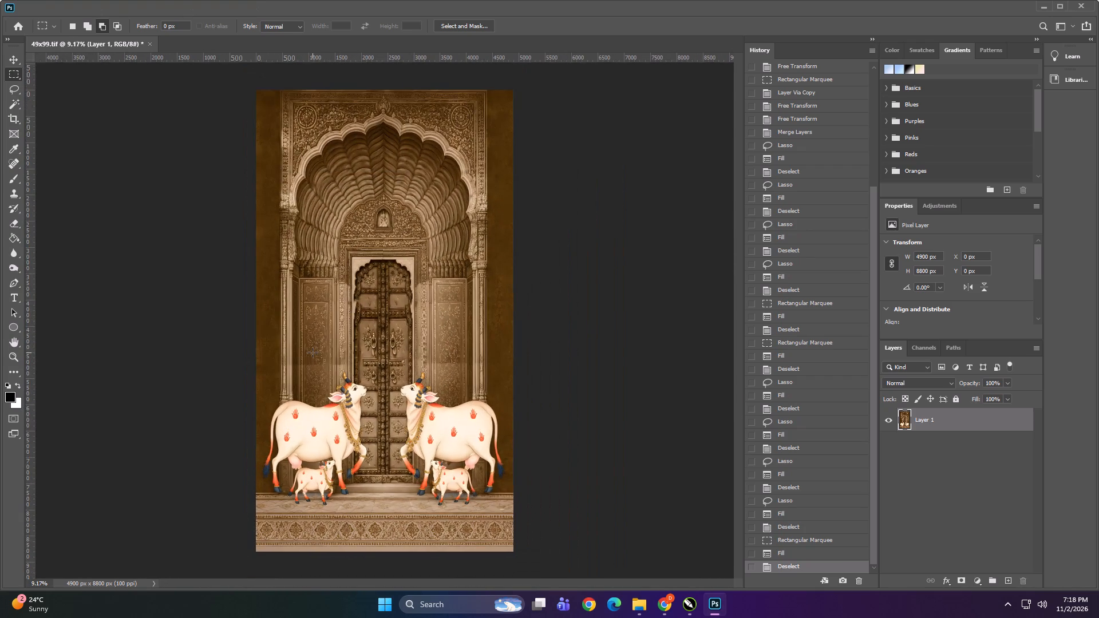
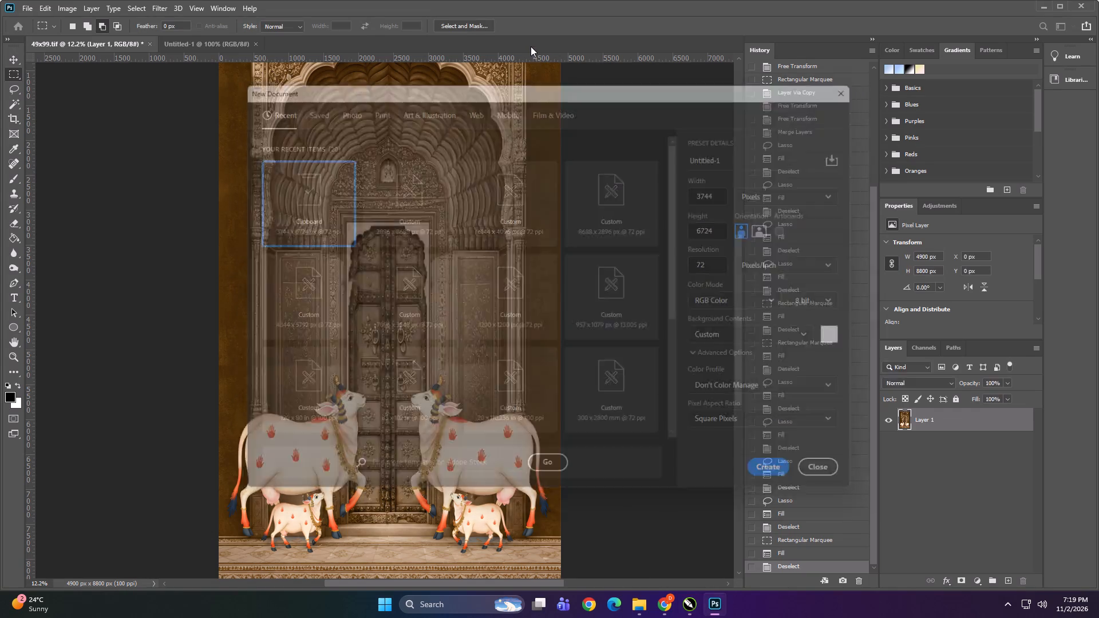
pyautogui.hotkey('ctrl', 'v')
# Resize the pasted image to 49 x 88 inches at a resolution of 100 pixels/inch.
pyautogui.hotkey('ctrl', 'alt', 'i')
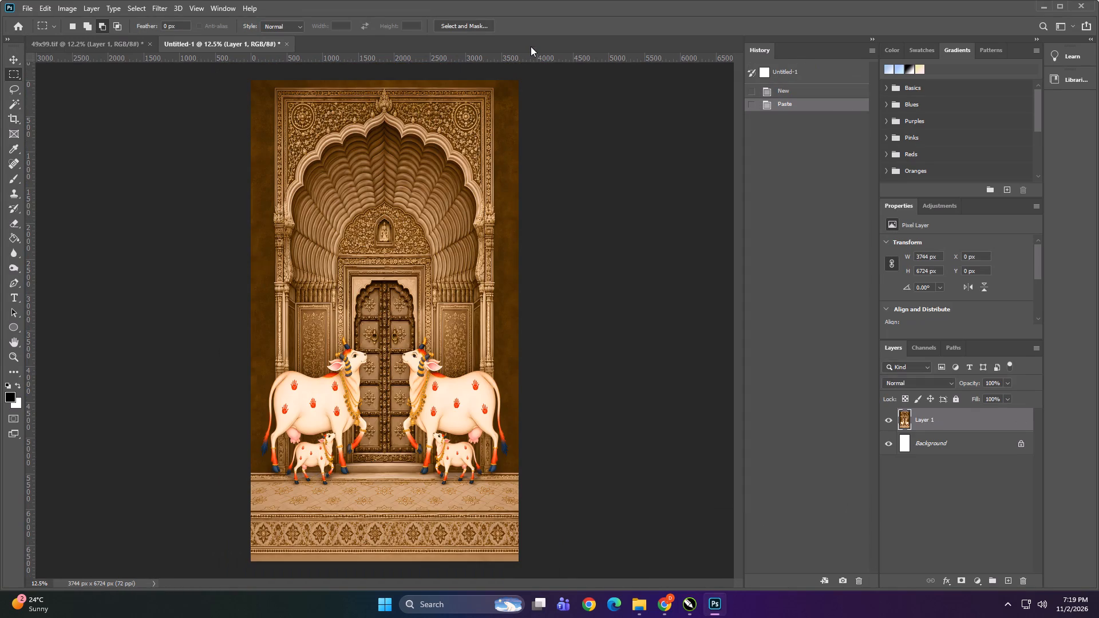
pyautogui.write('49')
pyautogui.press('Tab')
pyautogui.press('Tab')
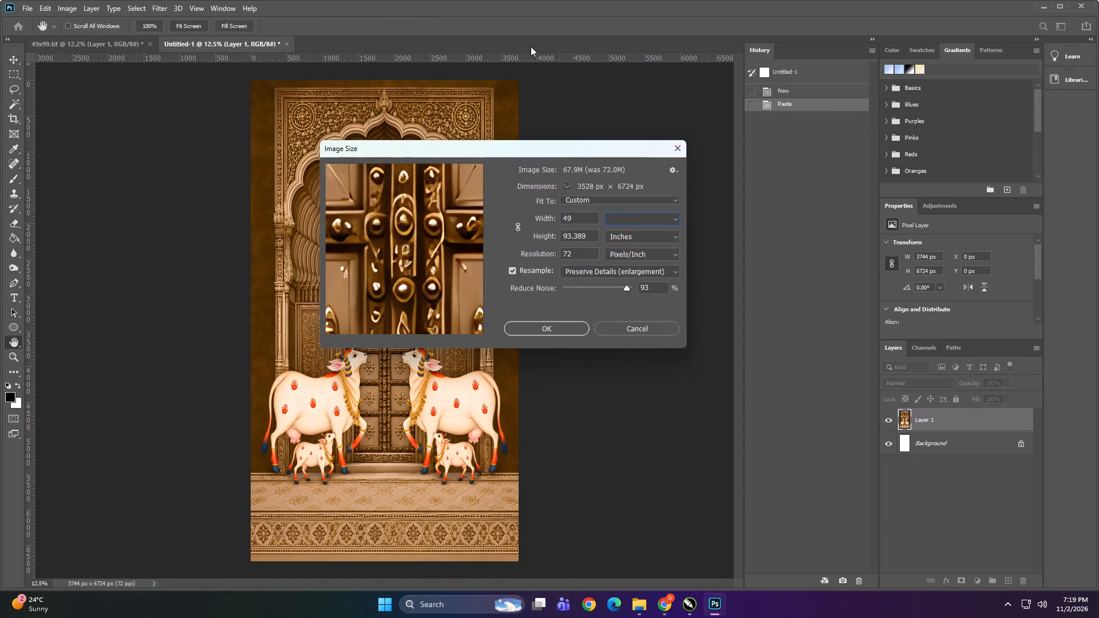
pyautogui.write('88')
pyautogui.press('Tab')
pyautogui.press('Tab')
pyautogui.write('100')
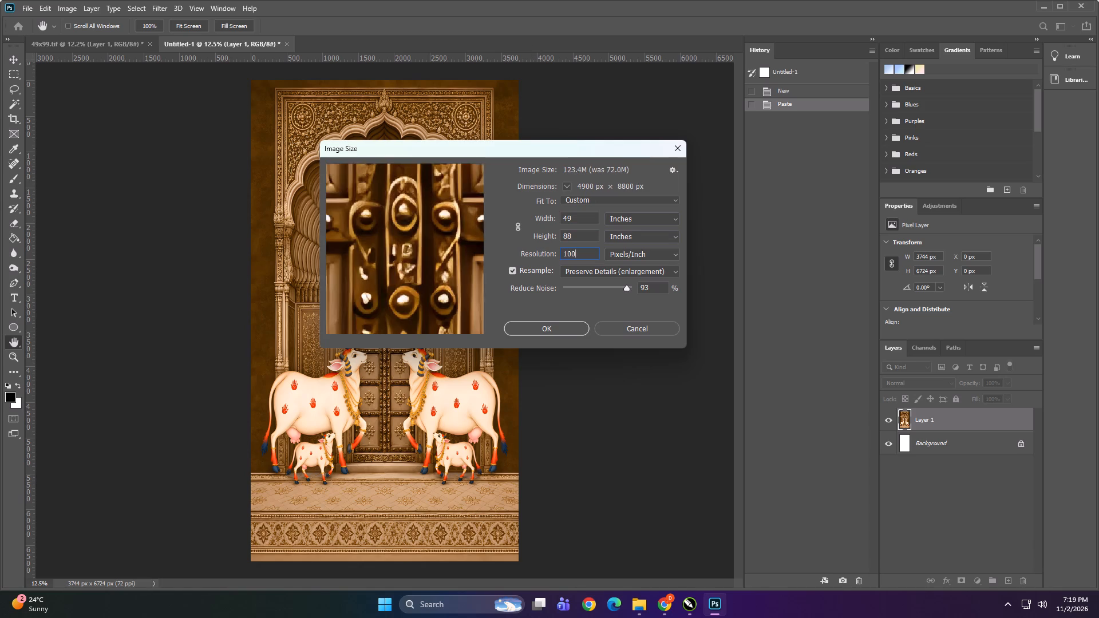
pyautogui.press('Return')
# Compare the whole upscaled doorway image with the repaired 49x99.tif version, examining colour, proportions and detail.
pyautogui.keyDown('alt'); pyautogui.scroll(-3, 492, 184); pyautogui.keyUp('alt')
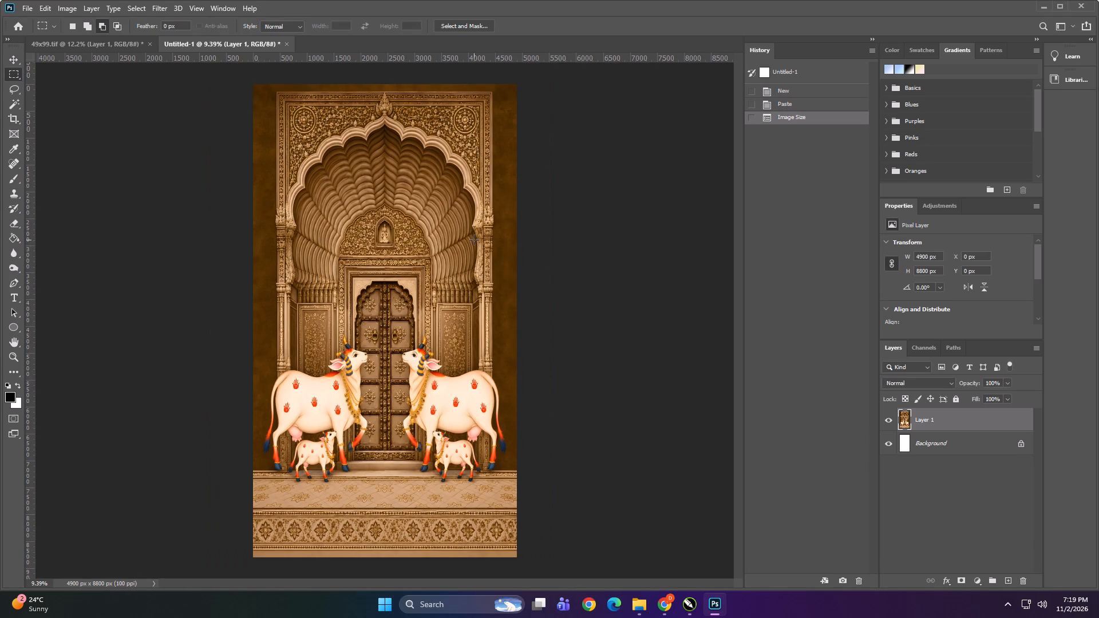
pyautogui.keyDown('alt'); pyautogui.scroll(-1, 474, 240); pyautogui.keyUp('alt')
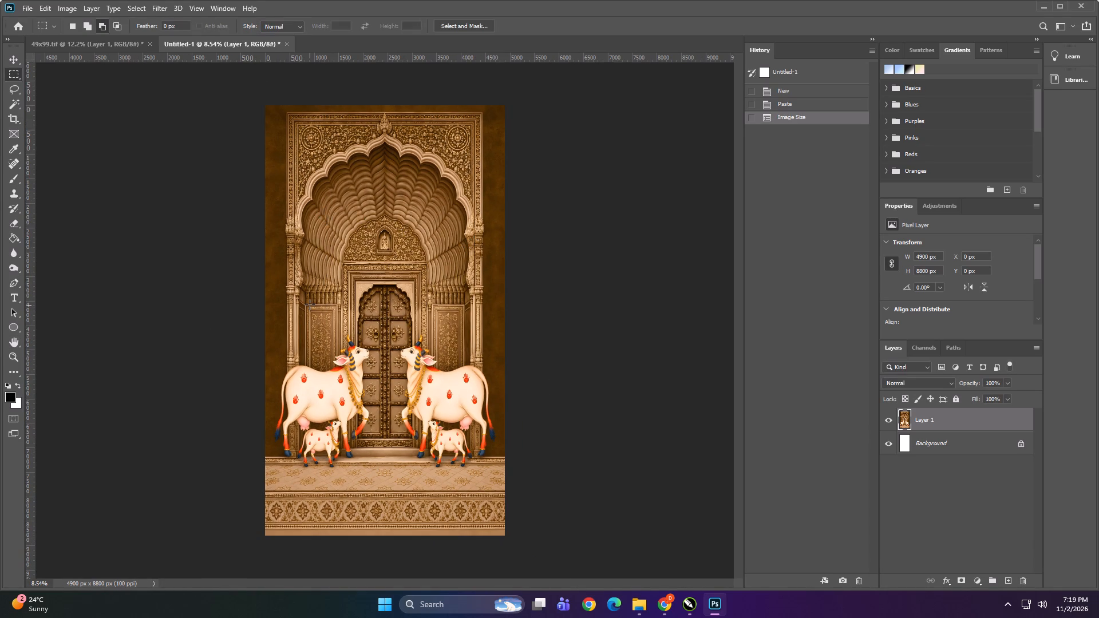
pyautogui.click(109, 44)
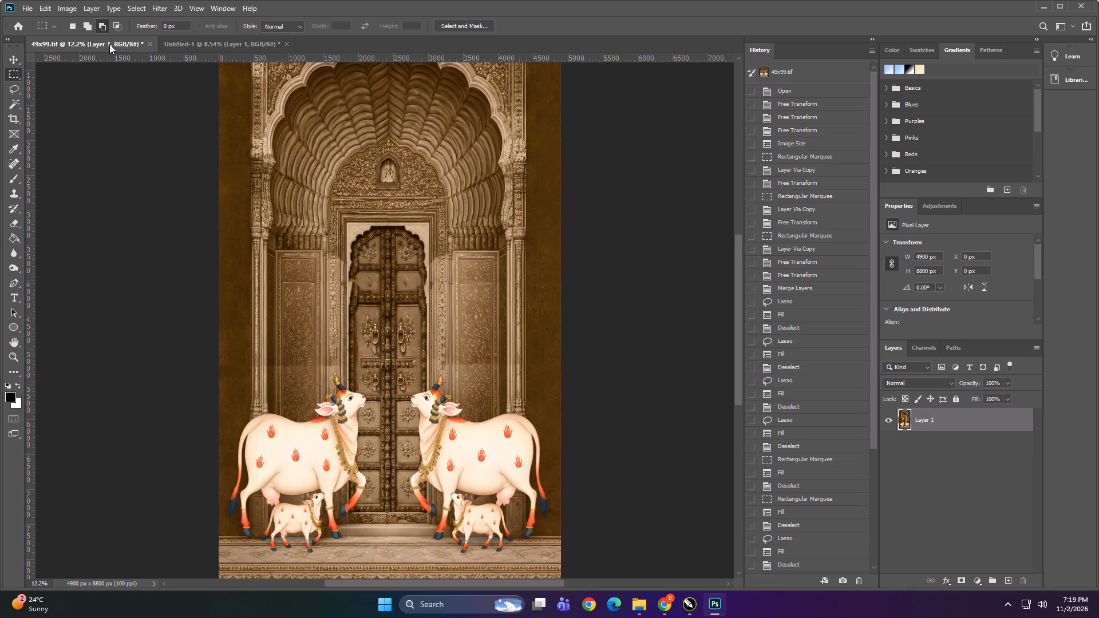
pyautogui.keyDown('alt'); pyautogui.scroll(-3, 362, 227); pyautogui.keyUp('alt')
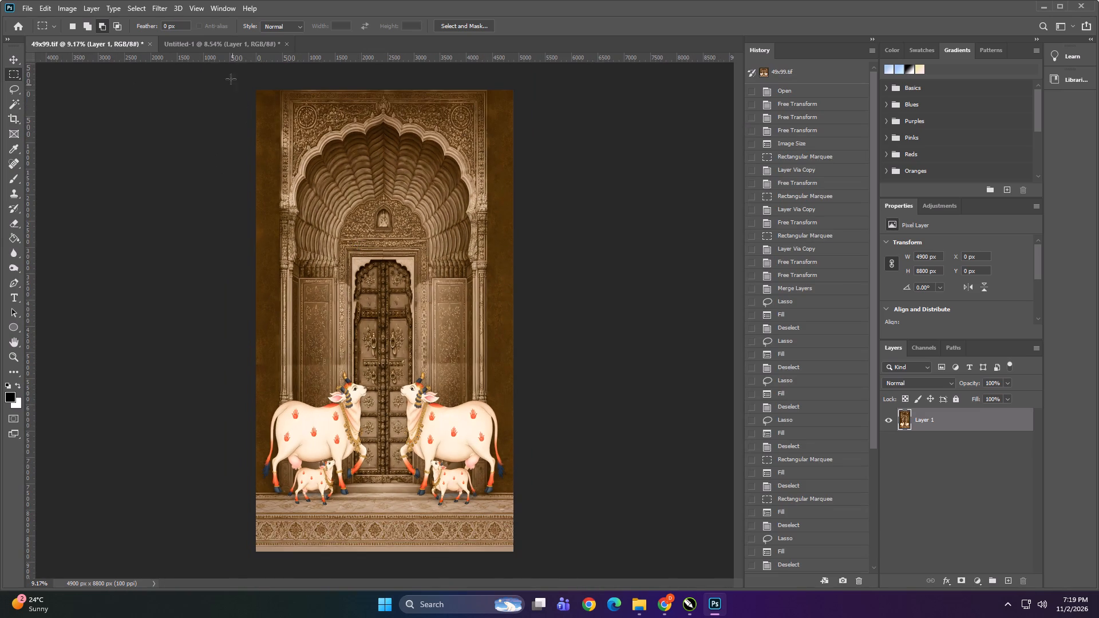
pyautogui.click(222, 42)
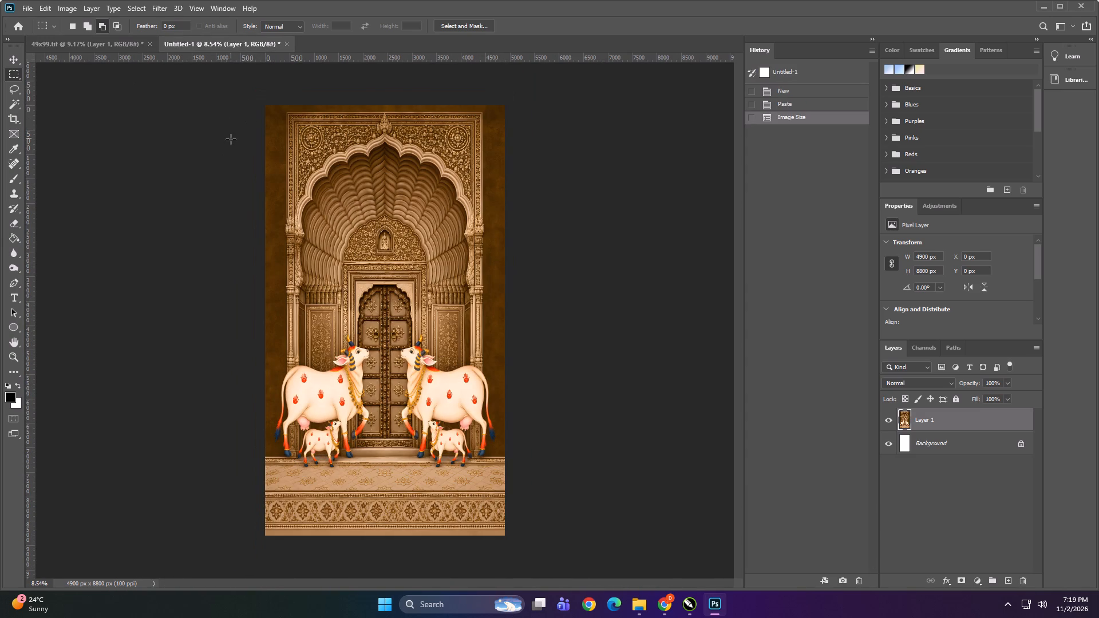
pyautogui.click(102, 43)
pyautogui.keyDown('alt'); pyautogui.scroll(4, 365, 427); pyautogui.keyUp('alt')
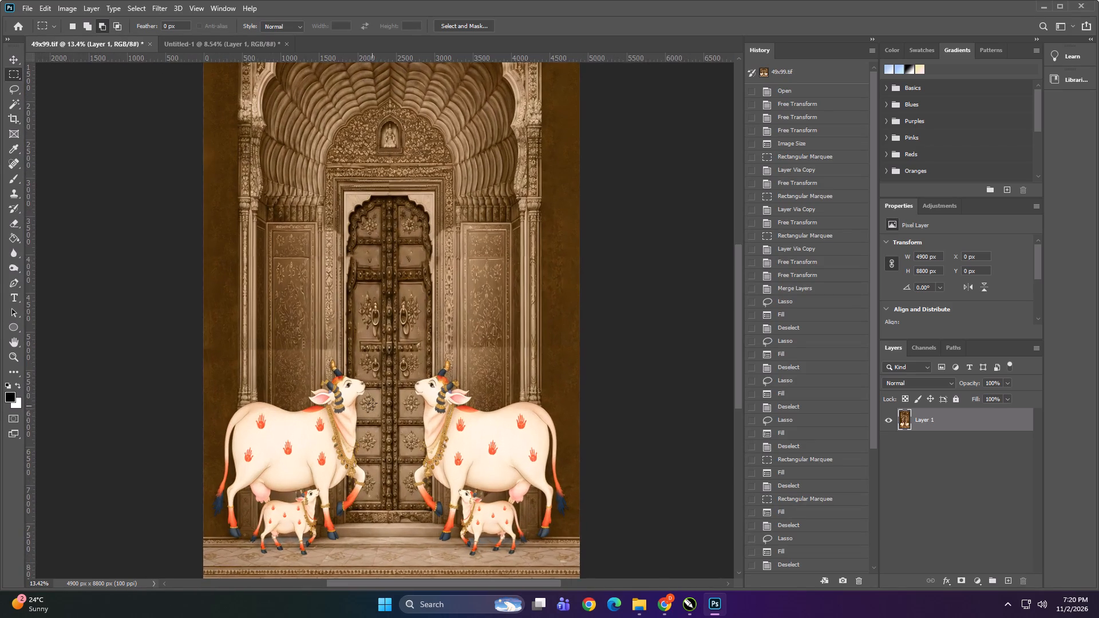
pyautogui.keyDown('alt'); pyautogui.scroll(-3, 399, 358); pyautogui.keyUp('alt')
pyautogui.click(15, 57)
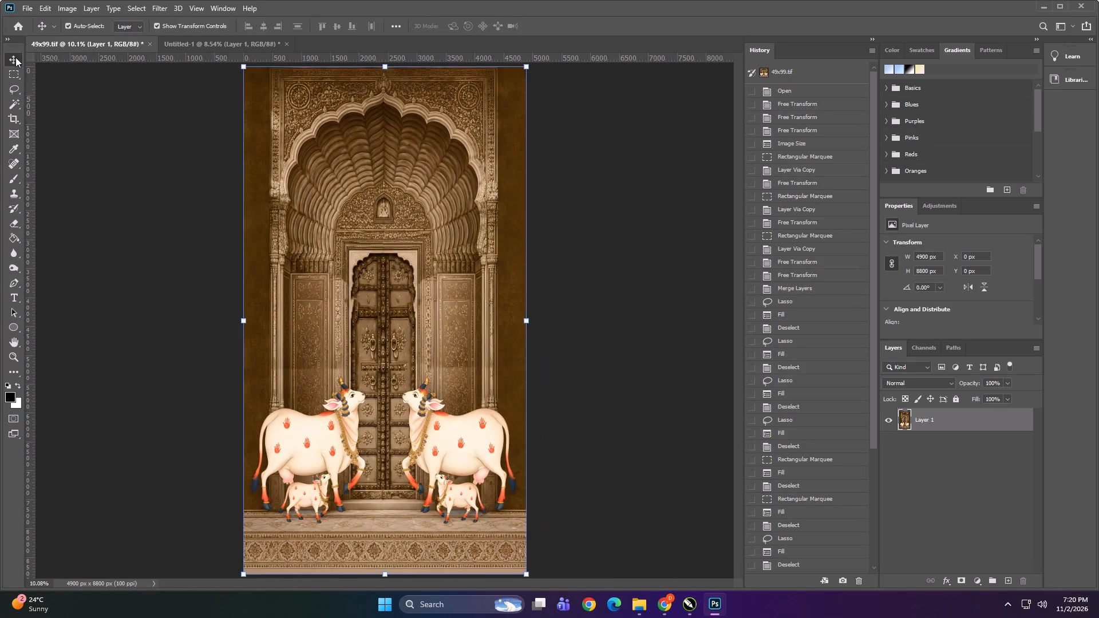
pyautogui.click(178, 43)
pyautogui.click(179, 192)
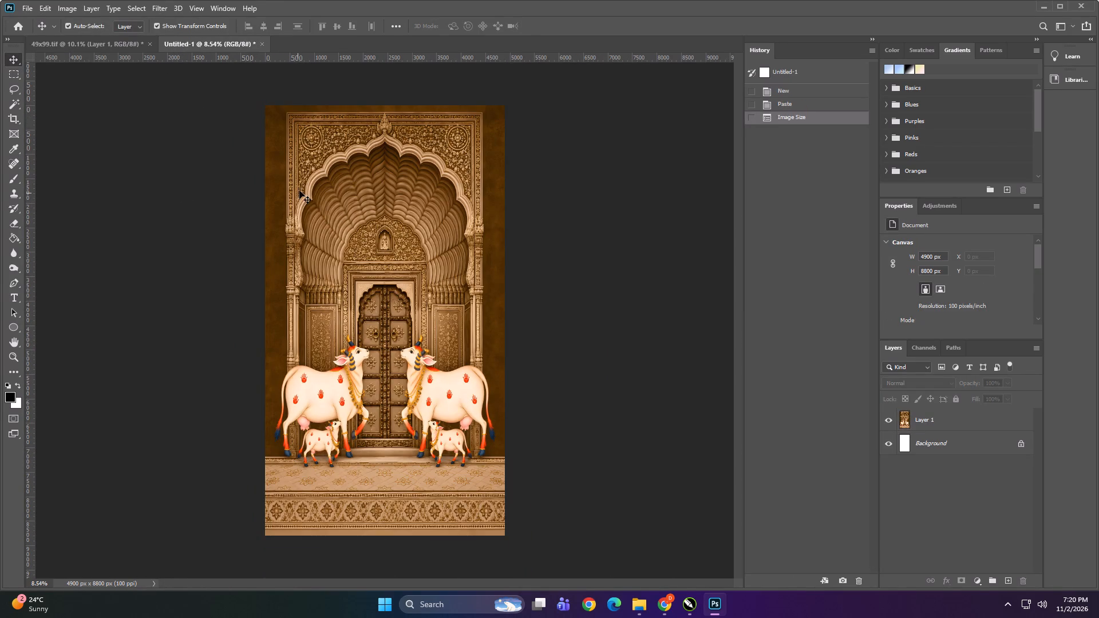
pyautogui.keyDown('alt'); pyautogui.scroll(12, 318, 164); pyautogui.keyUp('alt')
pyautogui.keyDown('alt'); pyautogui.scroll(-7, 318, 163); pyautogui.keyUp('alt')
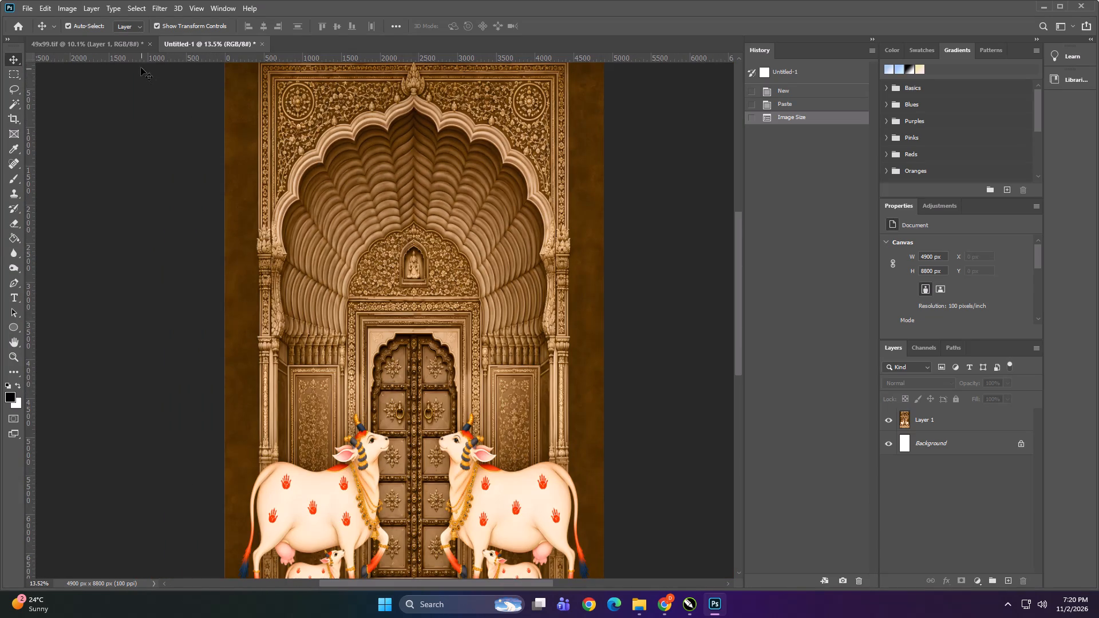
pyautogui.click(124, 48)
pyautogui.click(204, 44)
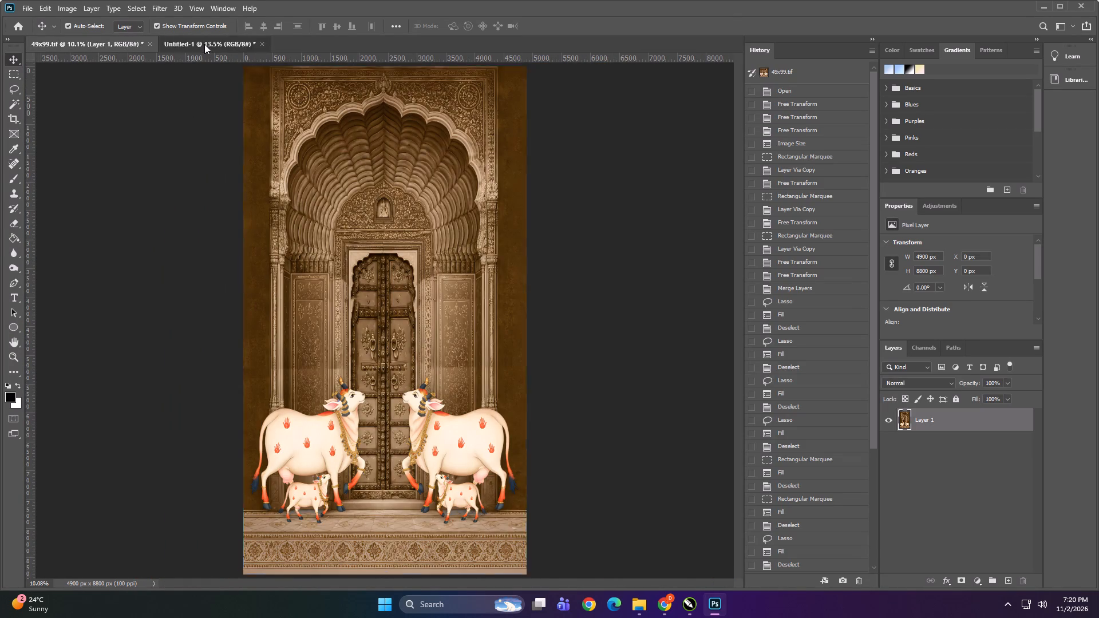
pyautogui.click(173, 187)
pyautogui.keyDown('alt'); pyautogui.scroll(-6, 401, 188); pyautogui.keyUp('alt')
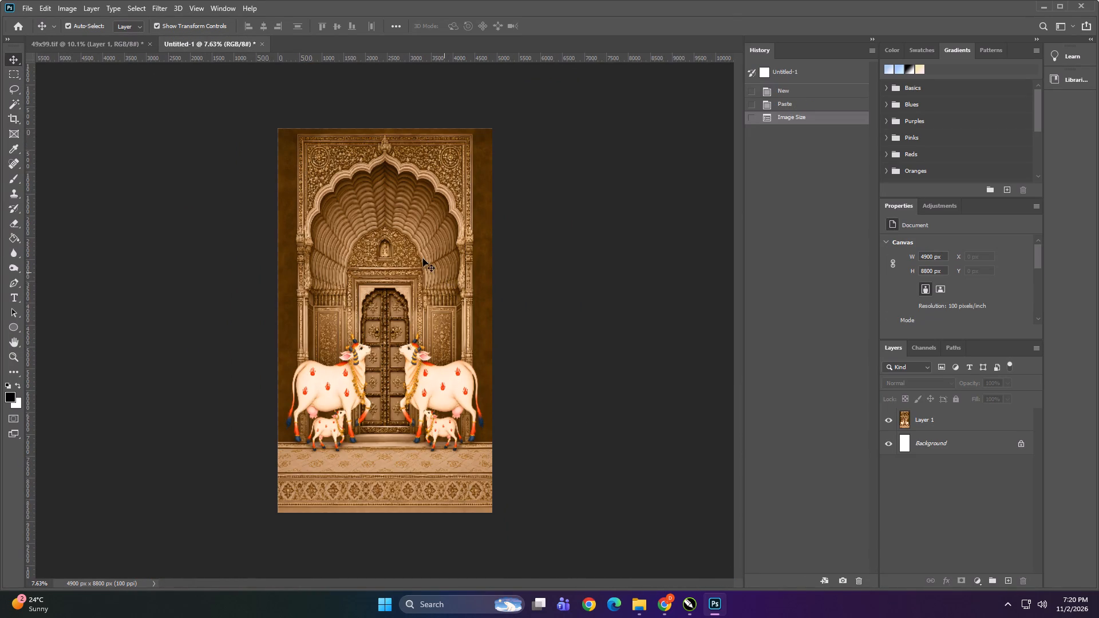
pyautogui.click(99, 42)
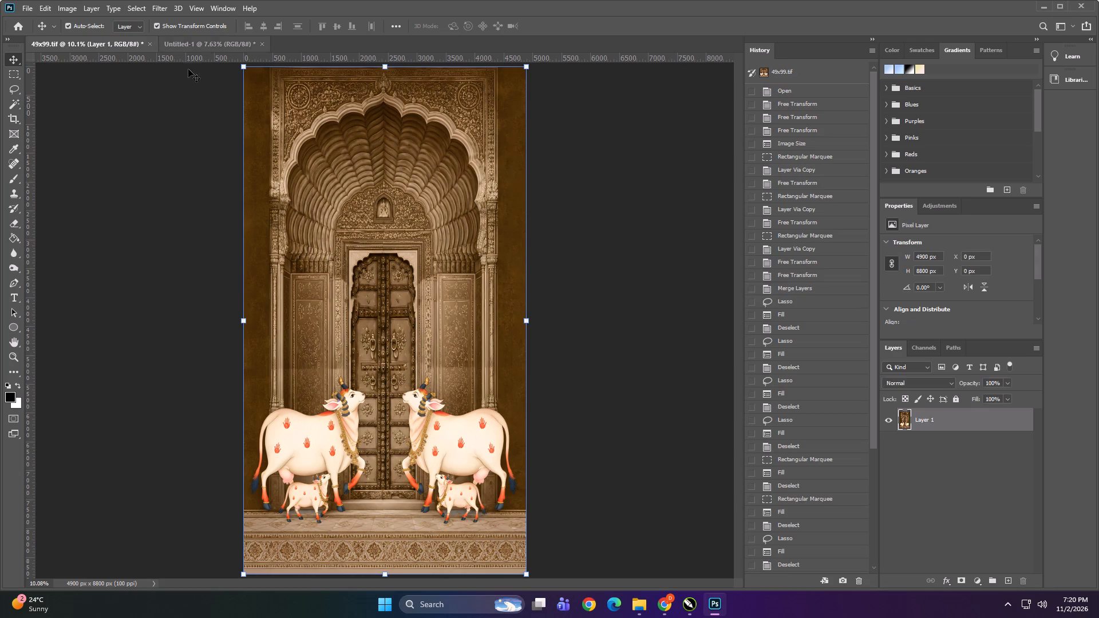
pyautogui.click(200, 143)
pyautogui.click(203, 45)
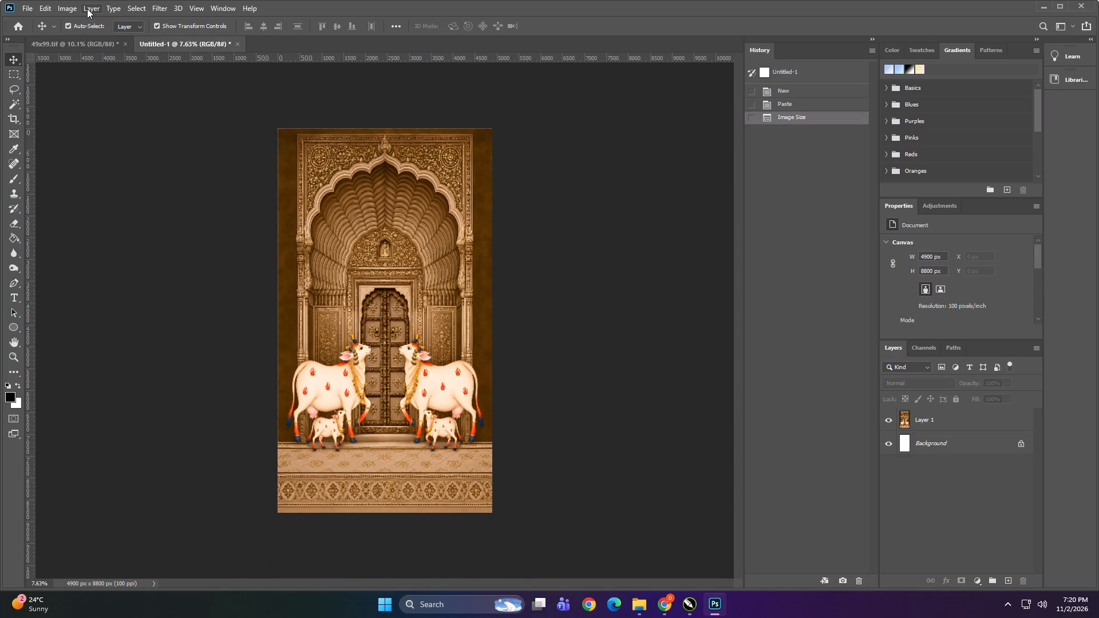
# Merge the pasted doorway layer with the white background in the new document.
pyautogui.click(72, 3)
pyautogui.click(342, 157)
pyautogui.click(65, 9)
pyautogui.click(73, 17)
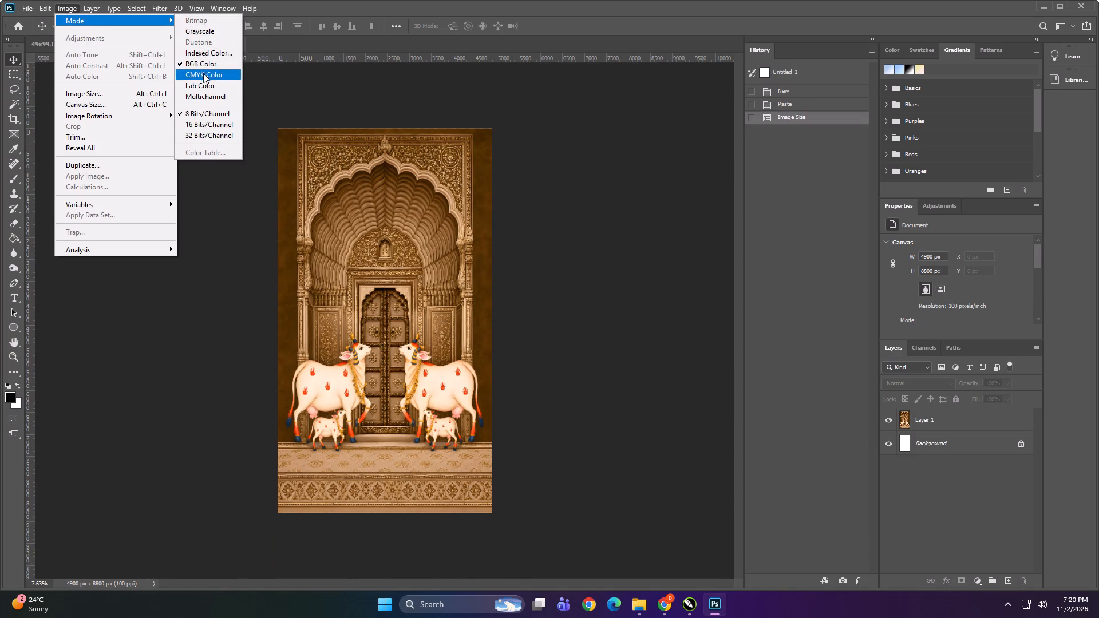
pyautogui.click(203, 67)
pyautogui.click(947, 416)
pyautogui.keyDown('shift'); pyautogui.click(952, 439); pyautogui.keyUp('shift')
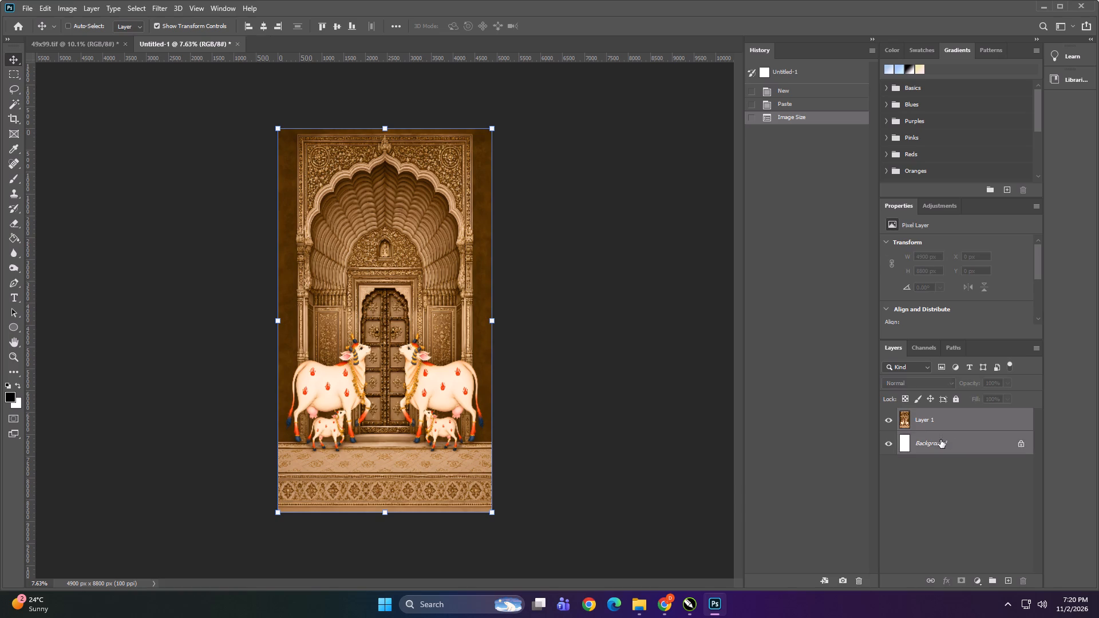
pyautogui.hotkey('ctrl', 'e')
# Match the merged image's colours to Layer 1 of 49x99.tif with Match Color.
pyautogui.click(72, 7)
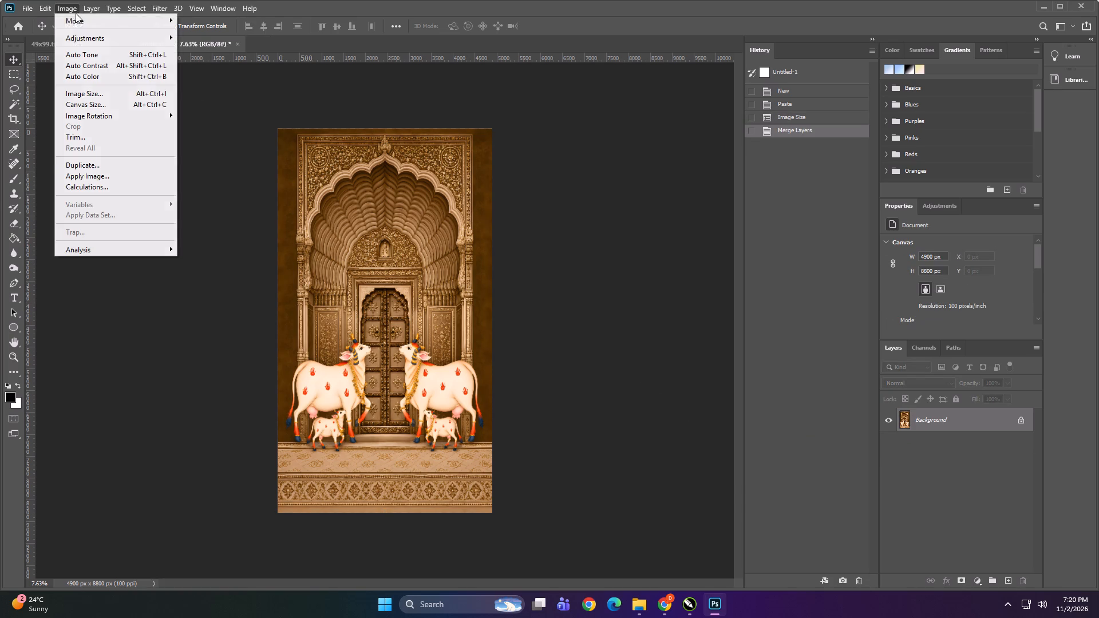
pyautogui.click(88, 33)
pyautogui.click(224, 268)
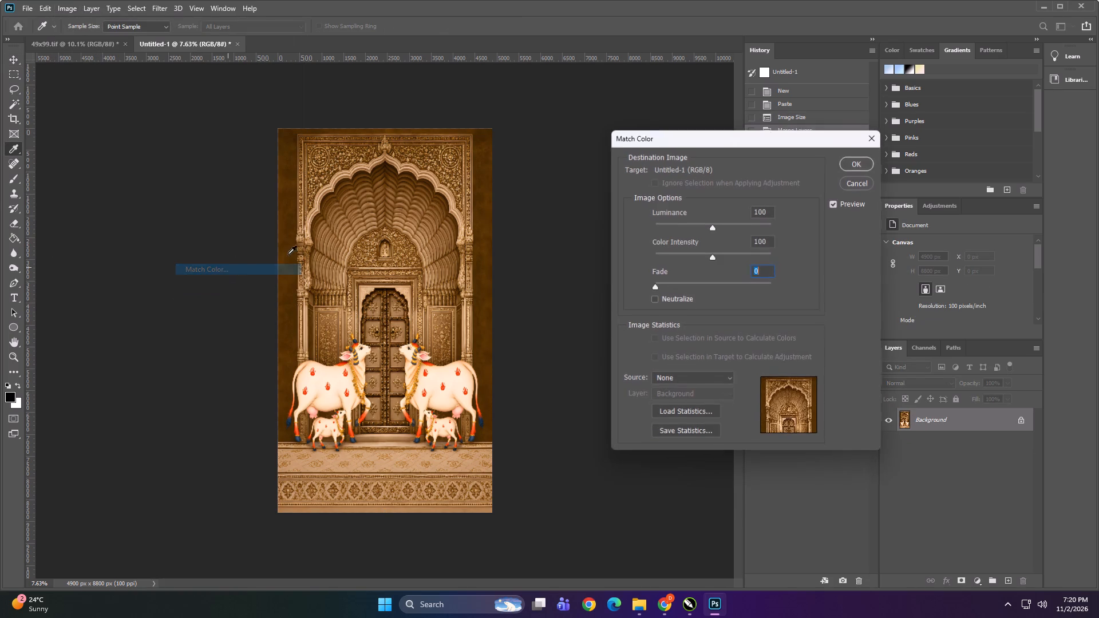
pyautogui.click(693, 373)
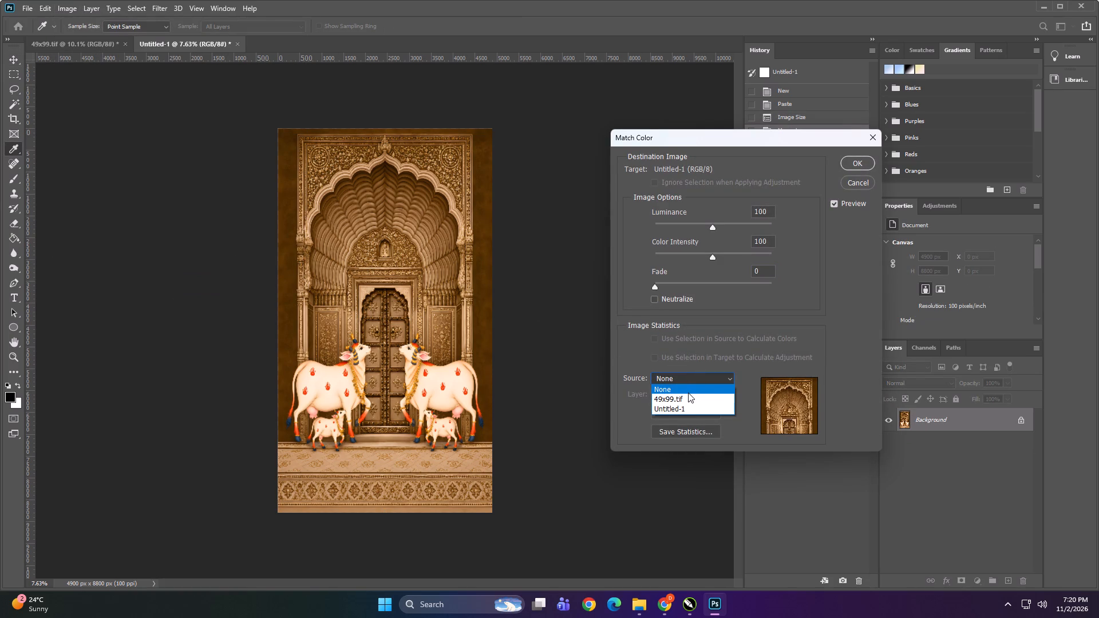
pyautogui.click(687, 396)
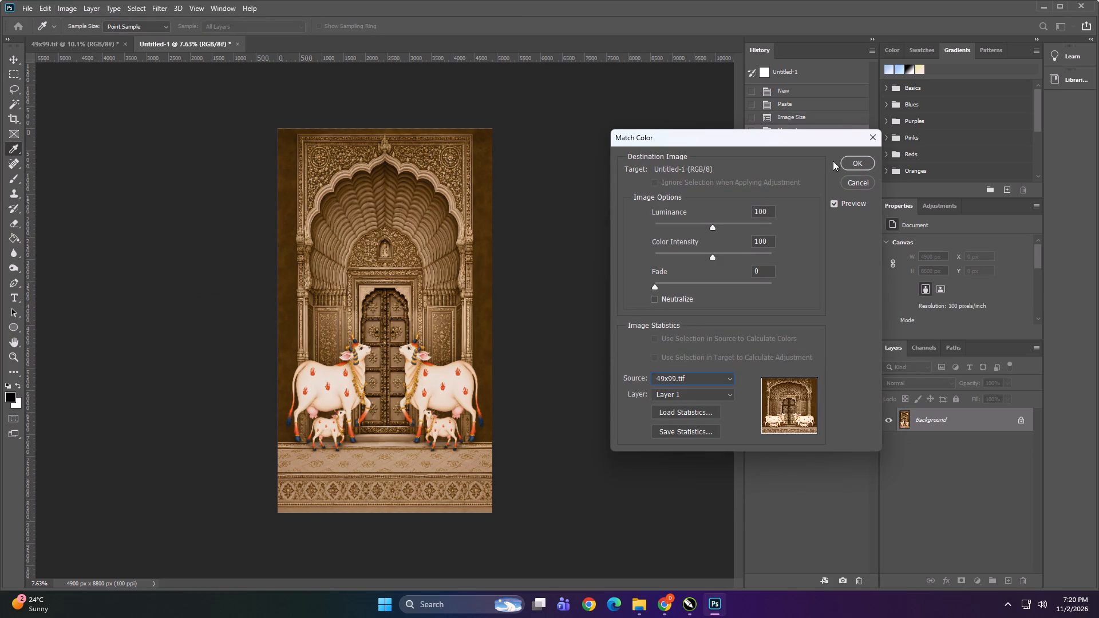
pyautogui.click(853, 162)
# Float the 49x99.tif document beside the colour-matched image and compare the two versions.
pyautogui.keyDown('alt'); pyautogui.scroll(5, 369, 382); pyautogui.keyUp('alt')
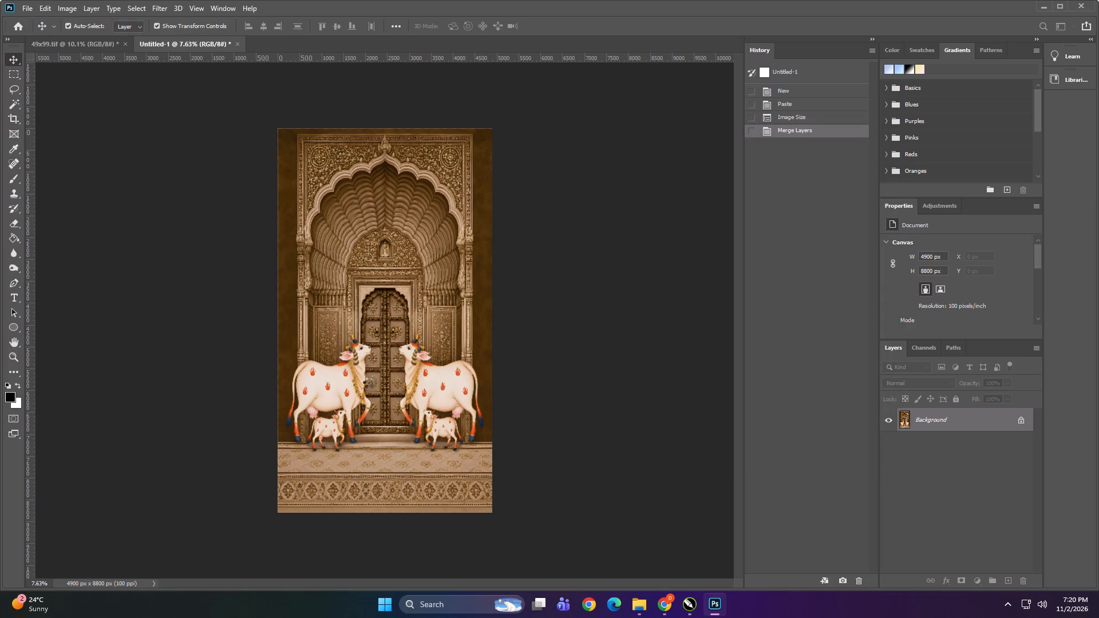
pyautogui.keyDown('alt'); pyautogui.scroll(-3, 481, 246); pyautogui.keyUp('alt')
pyautogui.click(68, 39)
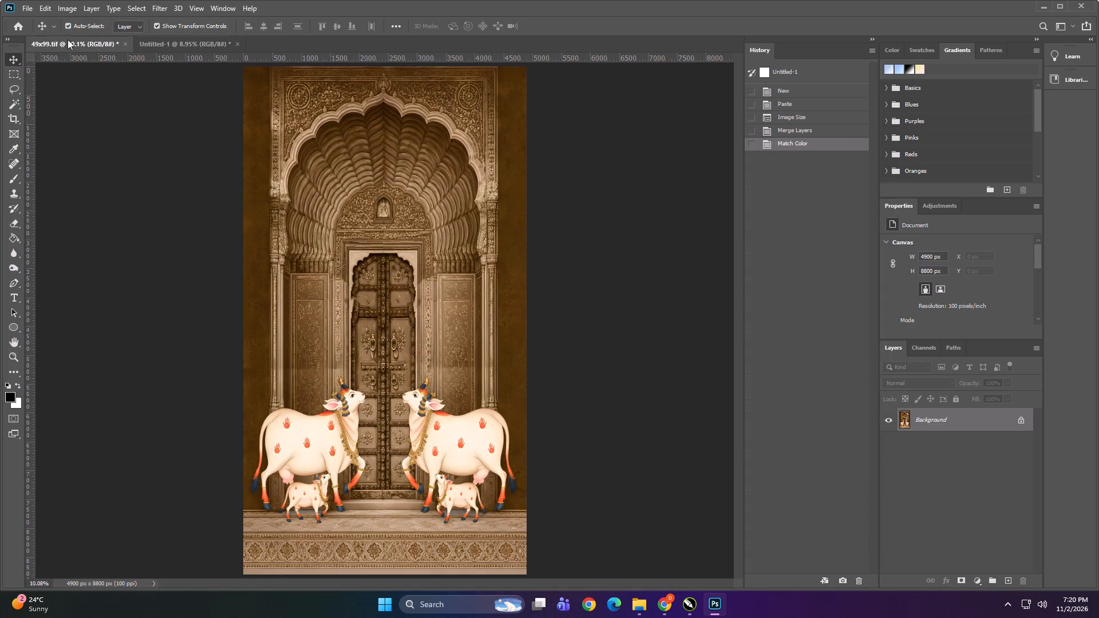
pyautogui.moveTo(61, 45); pyautogui.dragTo(104, 74)
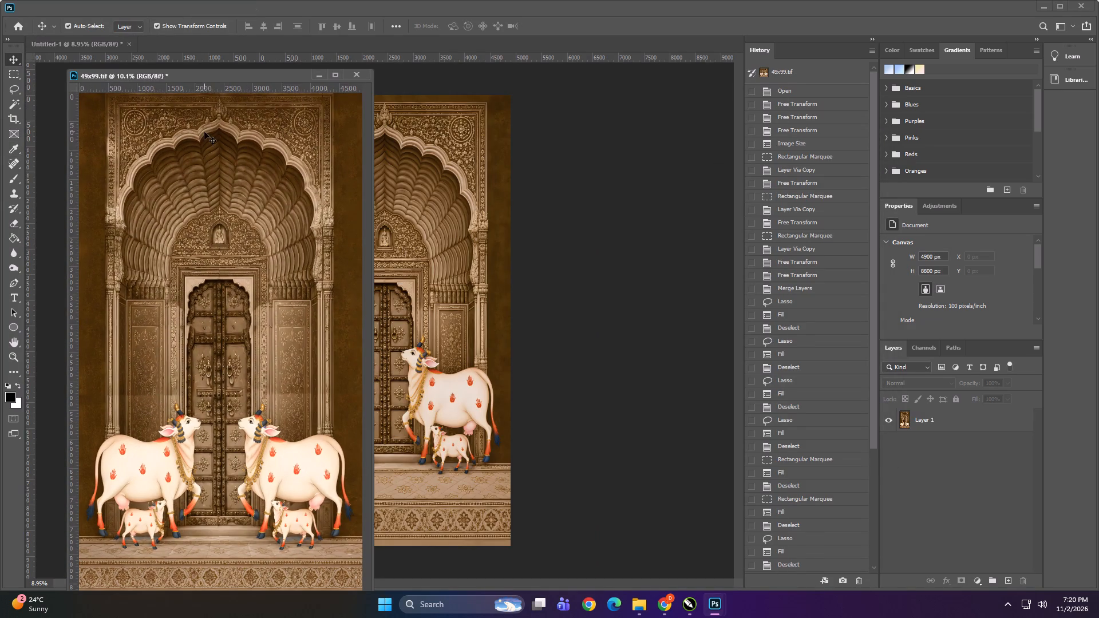
pyautogui.keyDown('alt'); pyautogui.scroll(-2, 366, 164); pyautogui.keyUp('alt')
pyautogui.moveTo(231, 71); pyautogui.dragTo(931, 45)
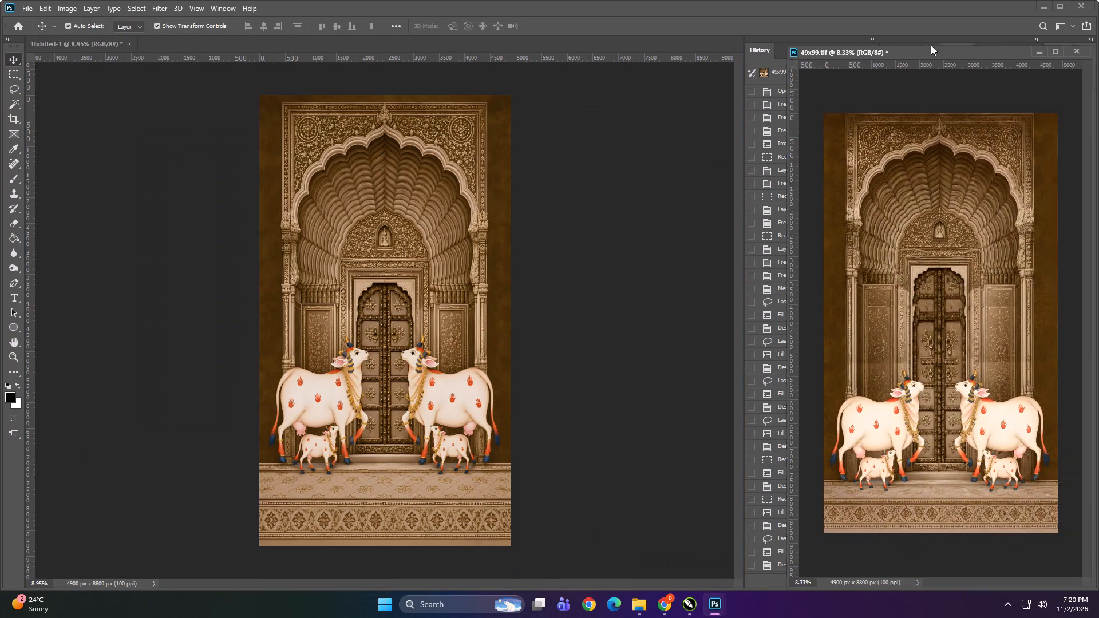
pyautogui.moveTo(931, 45); pyautogui.dragTo(742, 48)
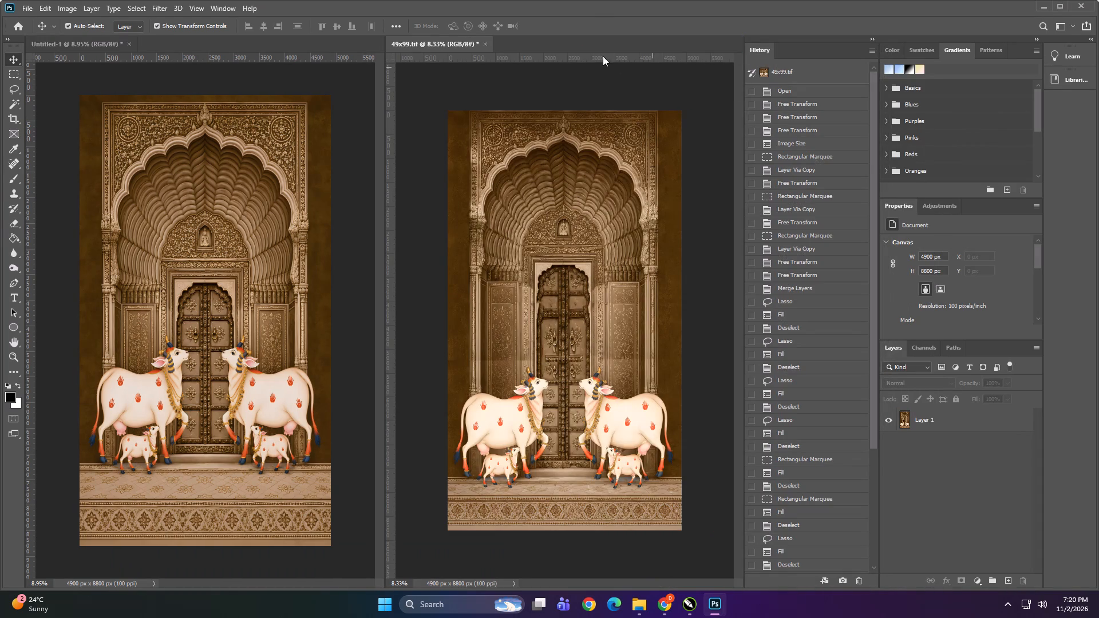
pyautogui.moveTo(560, 38); pyautogui.dragTo(615, 53)
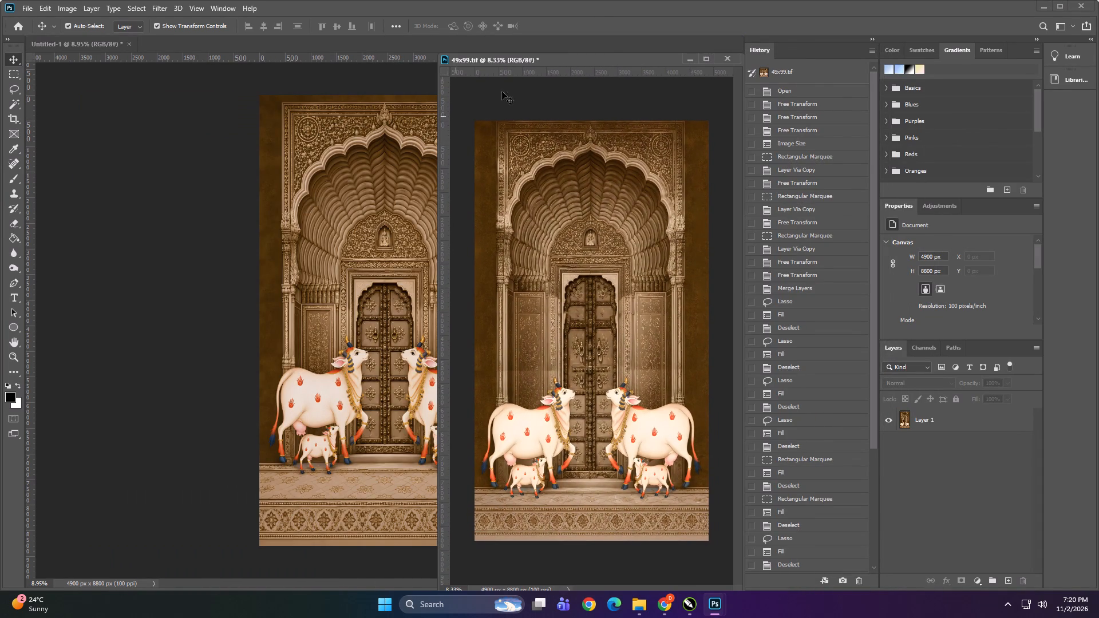
pyautogui.moveTo(608, 56); pyautogui.dragTo(720, 53)
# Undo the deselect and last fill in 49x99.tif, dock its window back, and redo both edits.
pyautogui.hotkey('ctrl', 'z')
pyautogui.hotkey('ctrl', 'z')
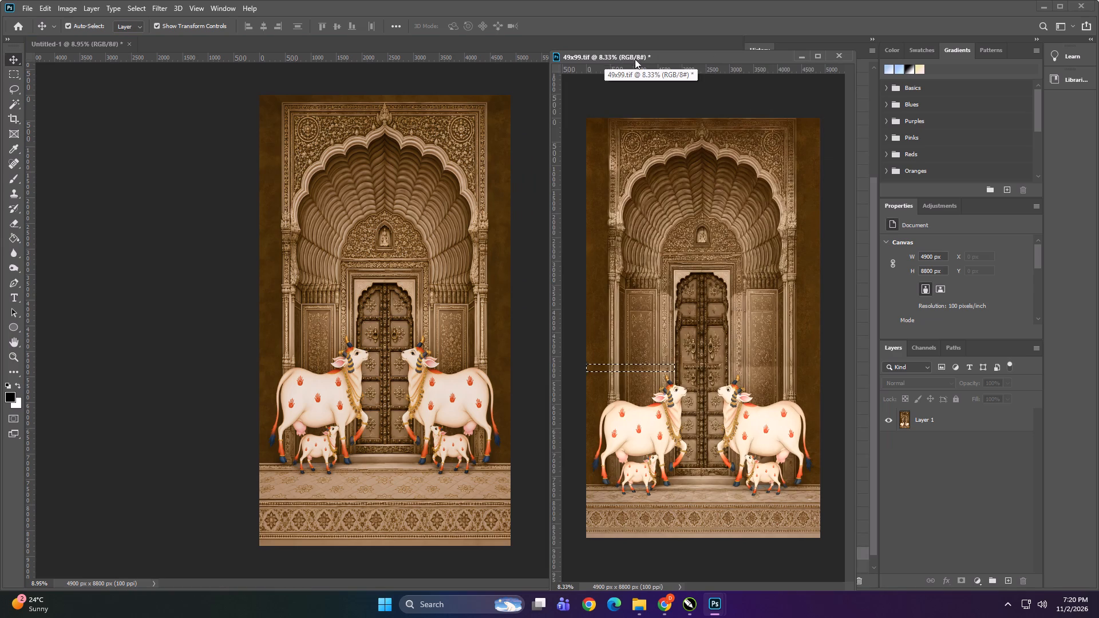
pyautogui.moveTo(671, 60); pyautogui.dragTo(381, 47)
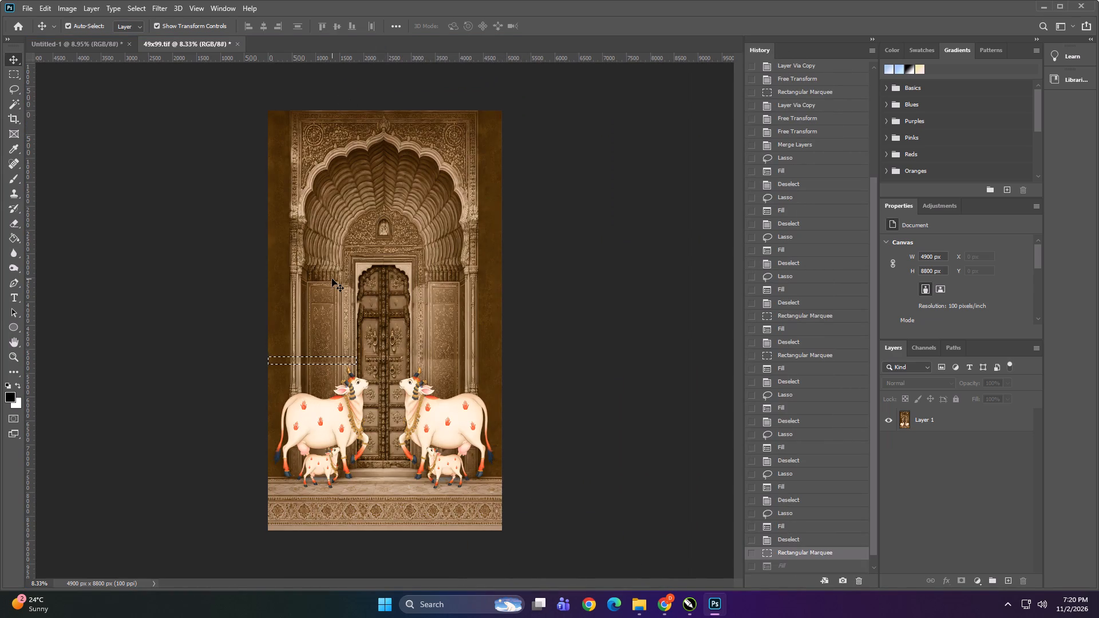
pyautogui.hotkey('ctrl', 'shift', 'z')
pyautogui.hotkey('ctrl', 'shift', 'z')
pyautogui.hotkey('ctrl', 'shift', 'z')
# Copy the colour-matched image's full-width upper area, about 4900 by 7438 px down to just below the calves, to a new layer.
pyautogui.click(332, 279)
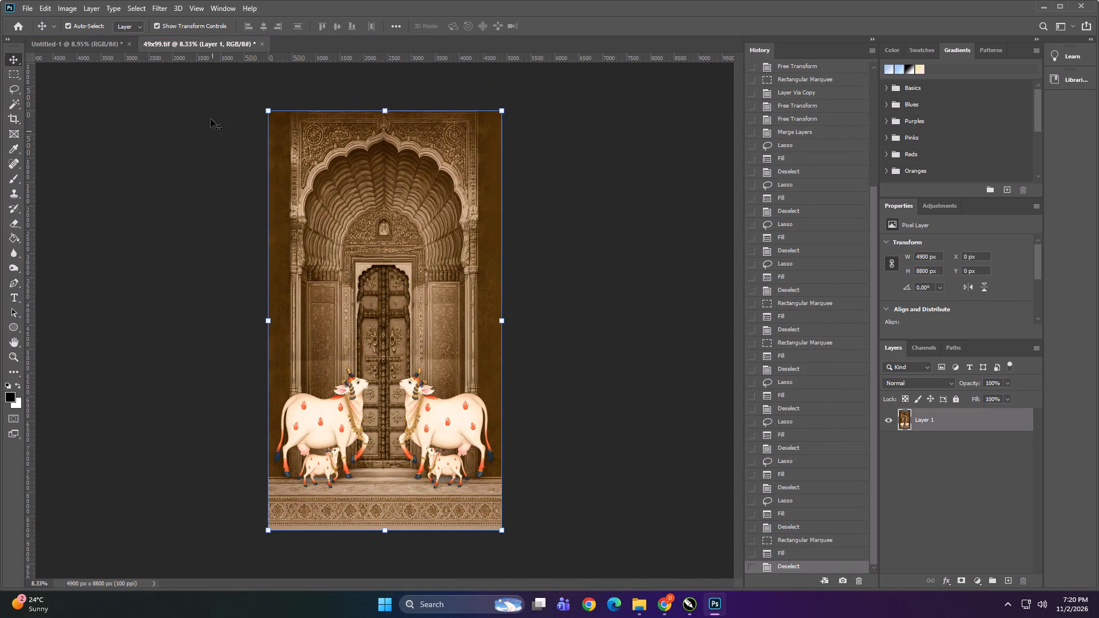
pyautogui.click(194, 176)
pyautogui.click(102, 46)
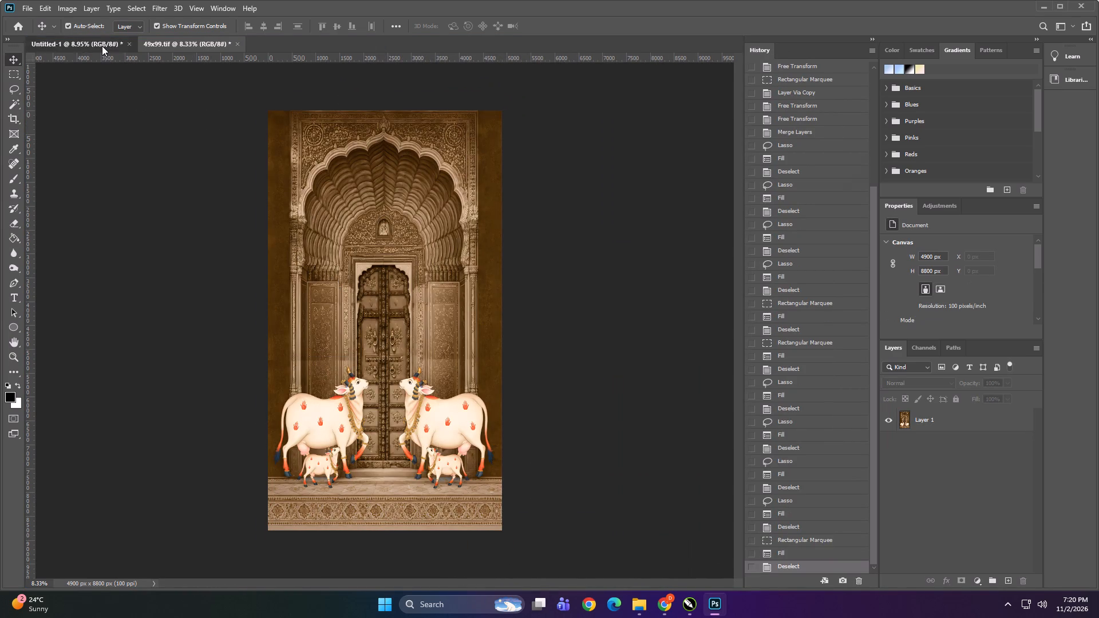
pyautogui.click(10, 76)
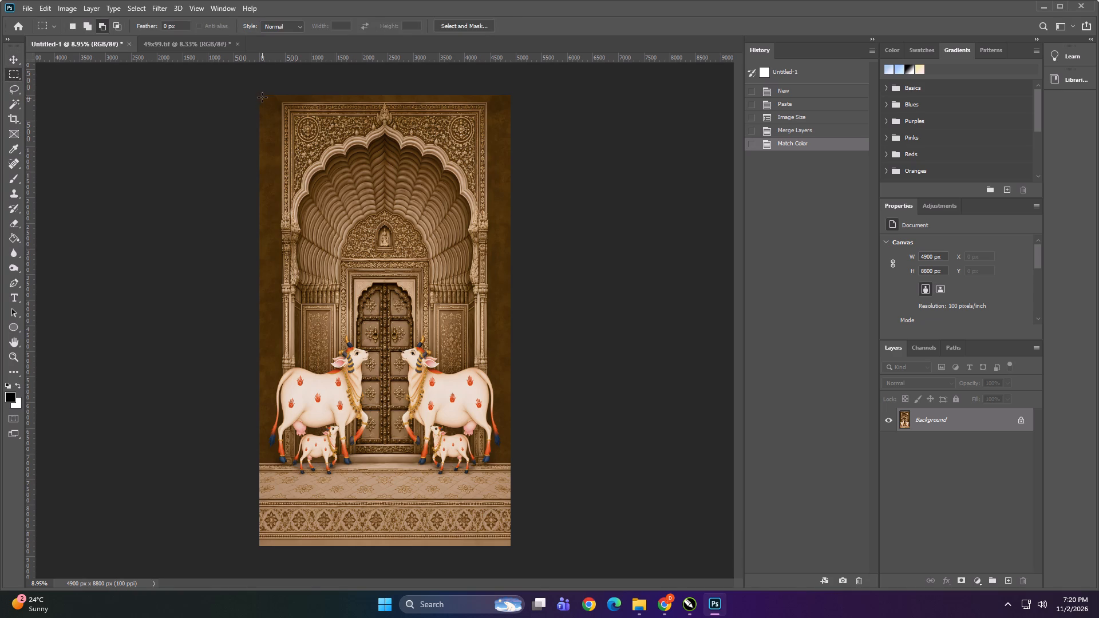
pyautogui.moveTo(257, 94); pyautogui.dragTo(519, 454)
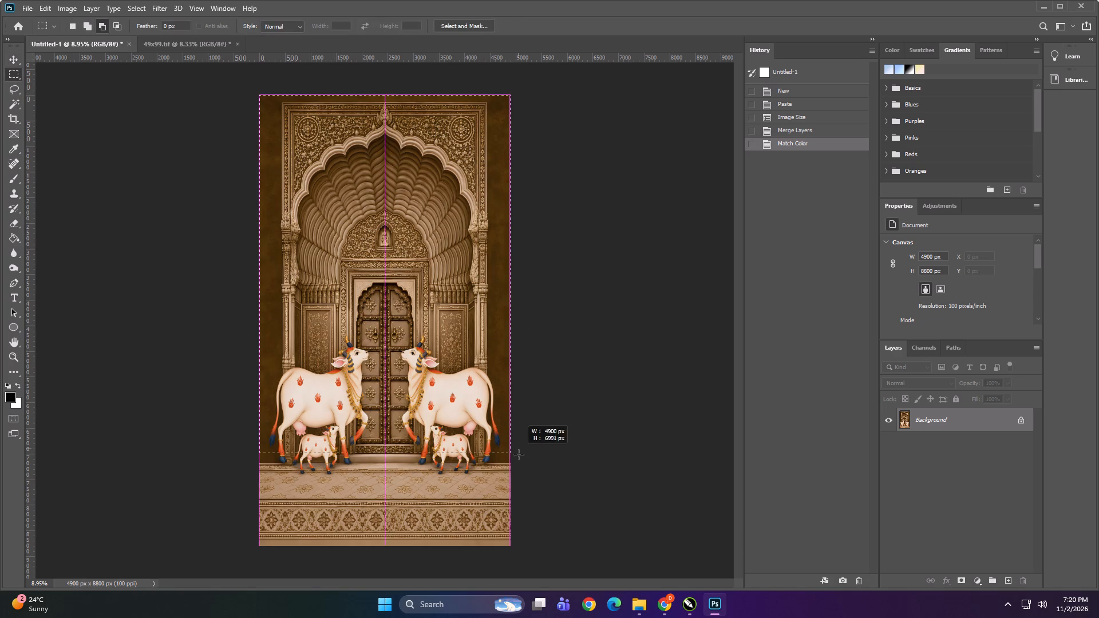
pyautogui.moveTo(519, 454); pyautogui.dragTo(521, 476)
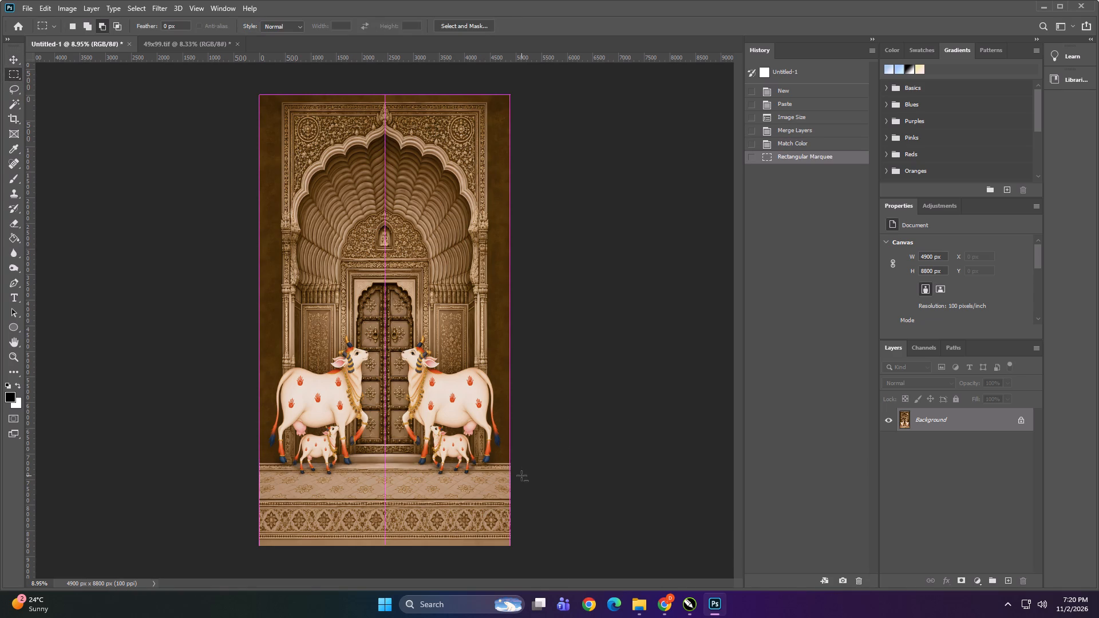
pyautogui.hotkey('ctrl', 'j')
# Transfer the copied arch-and-cows layer into 49x99.tif and align its top edge with the top of the canvas.
pyautogui.click(11, 58)
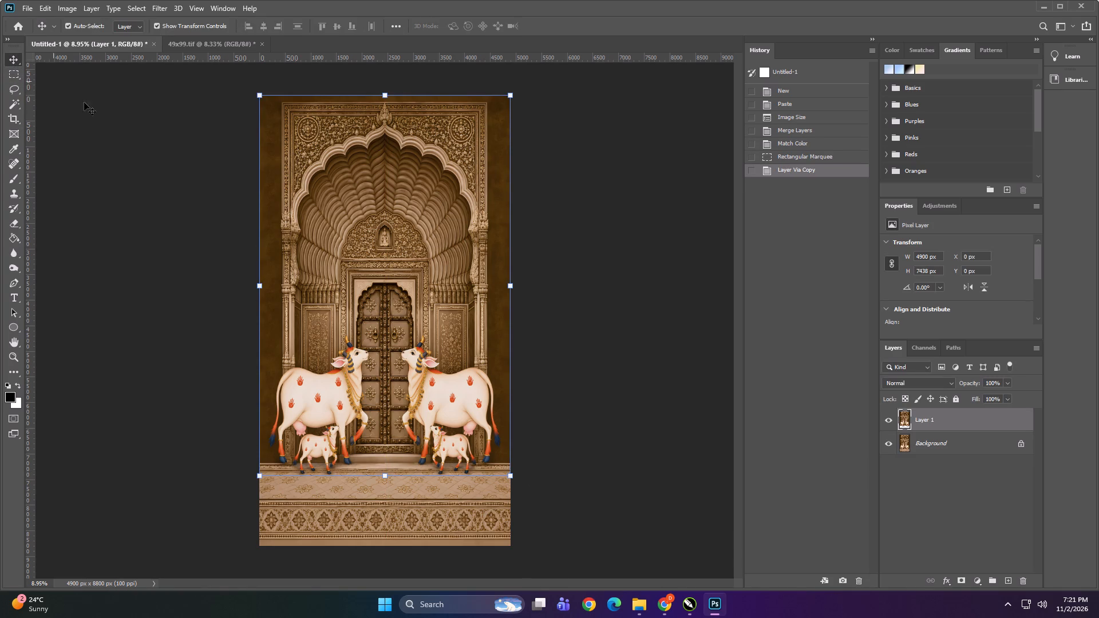
pyautogui.moveTo(420, 280); pyautogui.dragTo(181, 43)
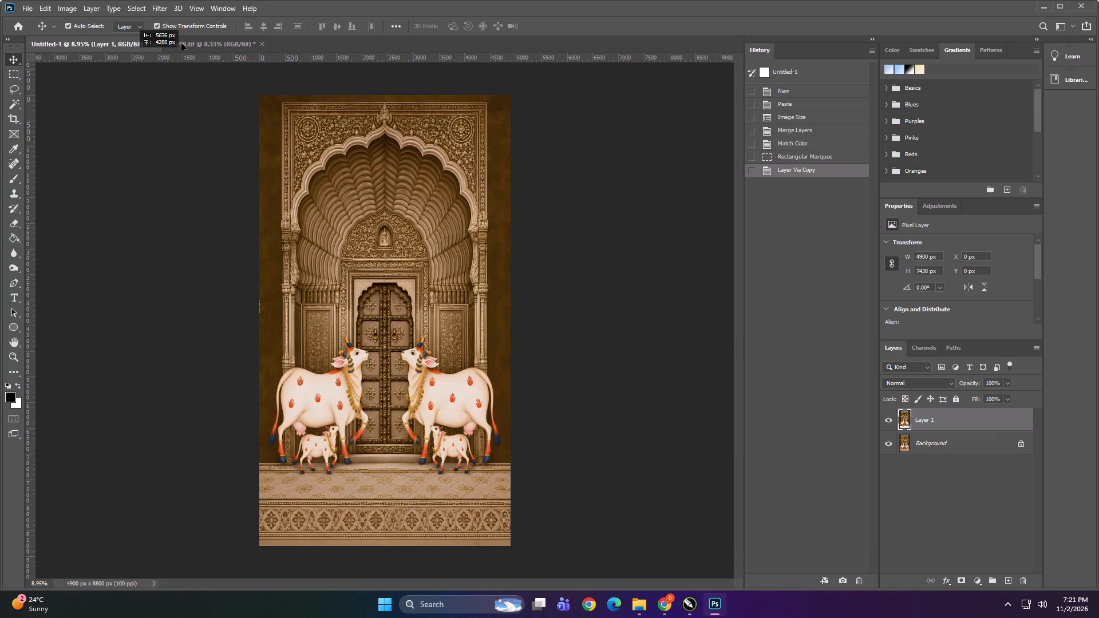
pyautogui.moveTo(181, 43); pyautogui.dragTo(386, 262)
pyautogui.moveTo(408, 259); pyautogui.dragTo(412, 298)
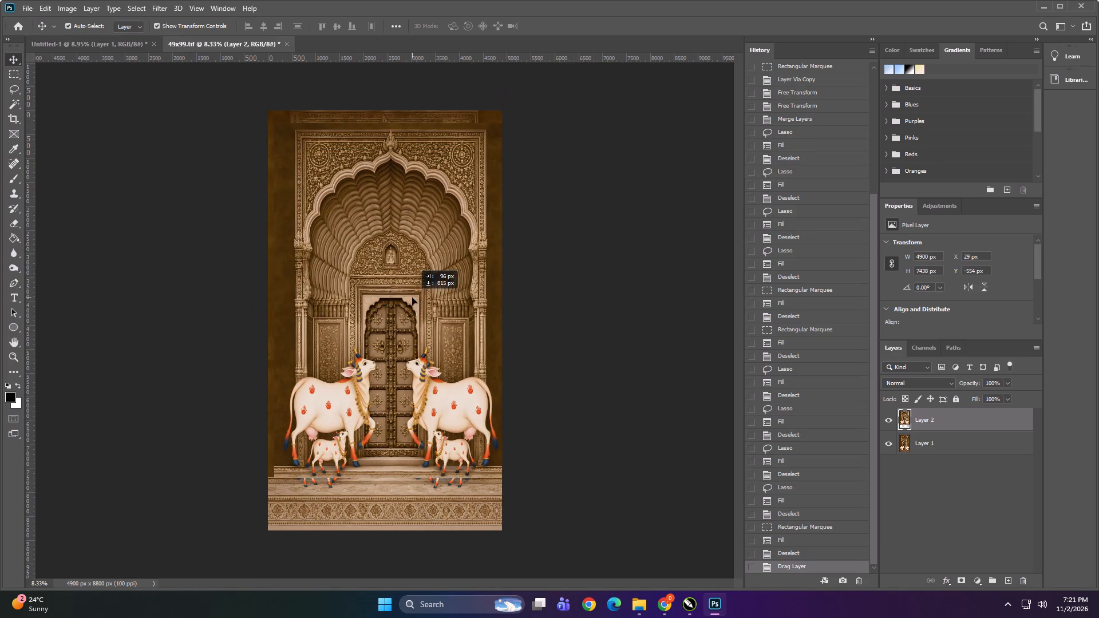
pyautogui.moveTo(412, 298); pyautogui.dragTo(408, 289)
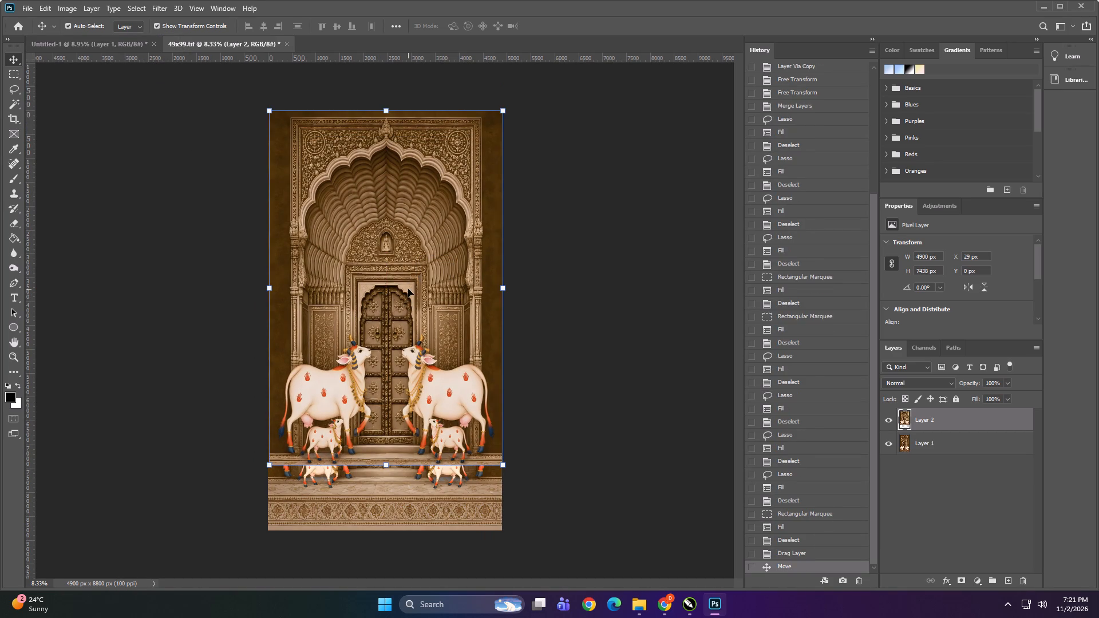
pyautogui.press('Return')
pyautogui.click(144, 259)
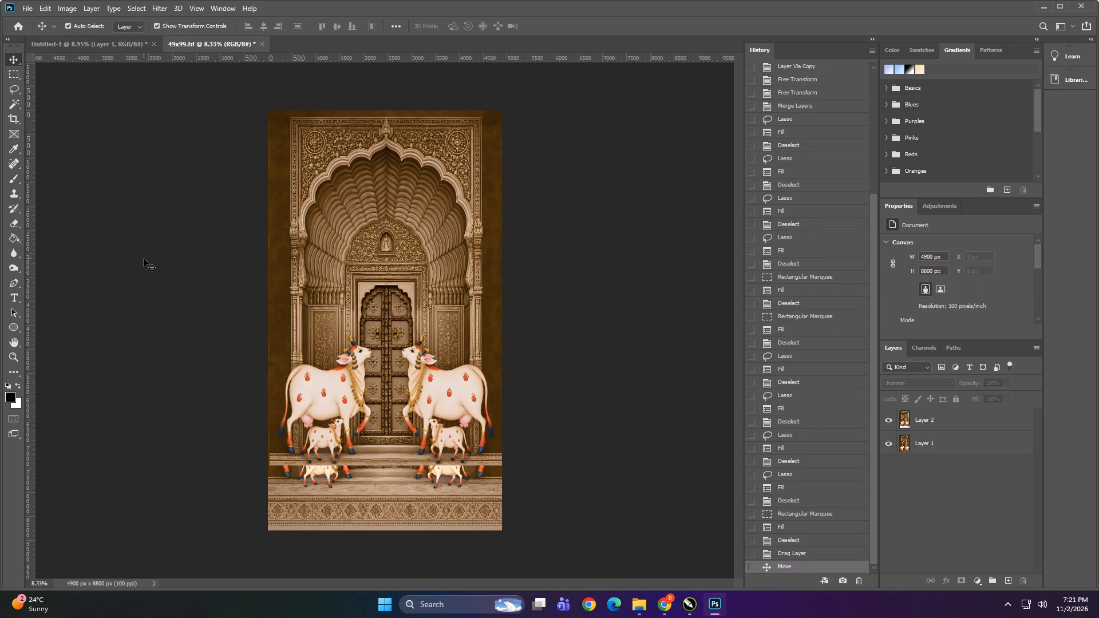
# Check the image dimensions and resolution of 49x99.tif.
pyautogui.hotkey('ctrl', 'alt', 'i')
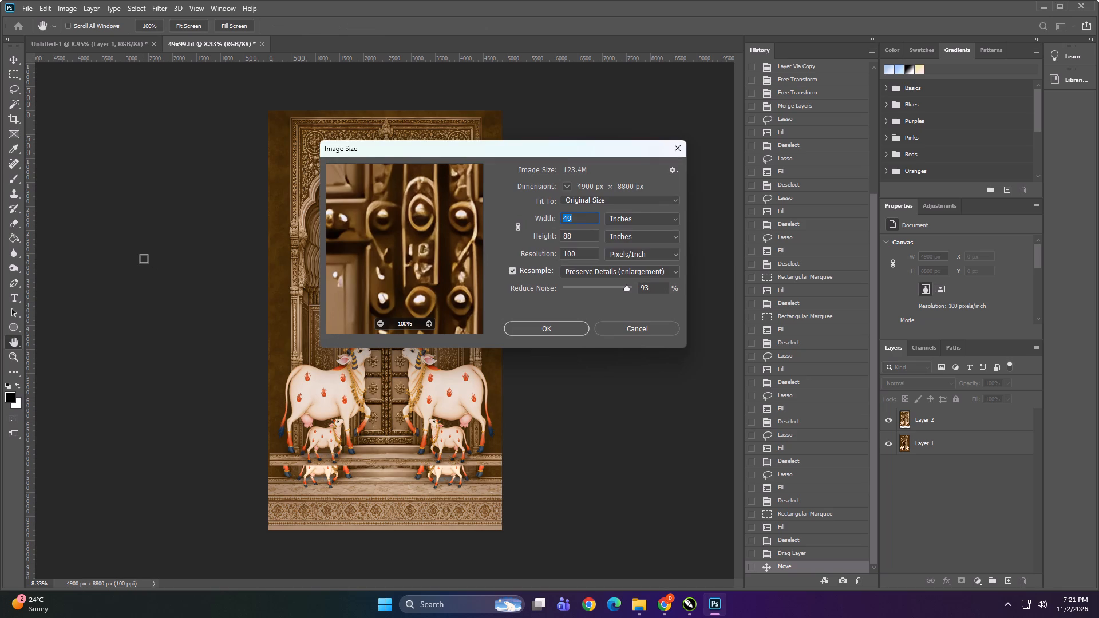
pyautogui.press('Return')
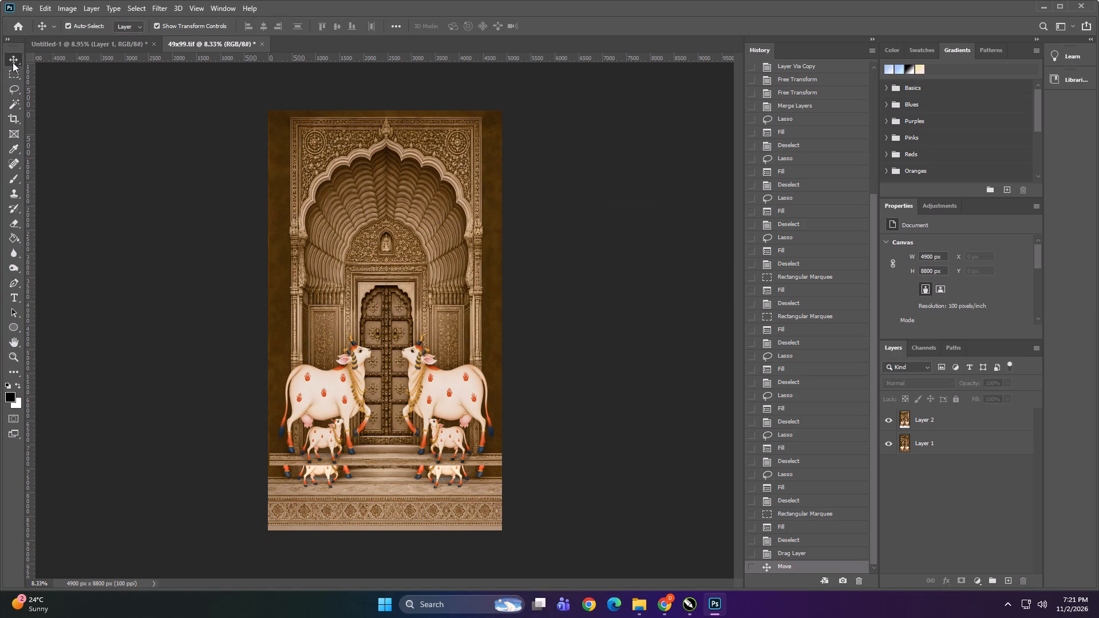
# Move Layer 2 down to Y 479 px over the original cows and align it horizontally at X 0 px.
pyautogui.click(361, 378)
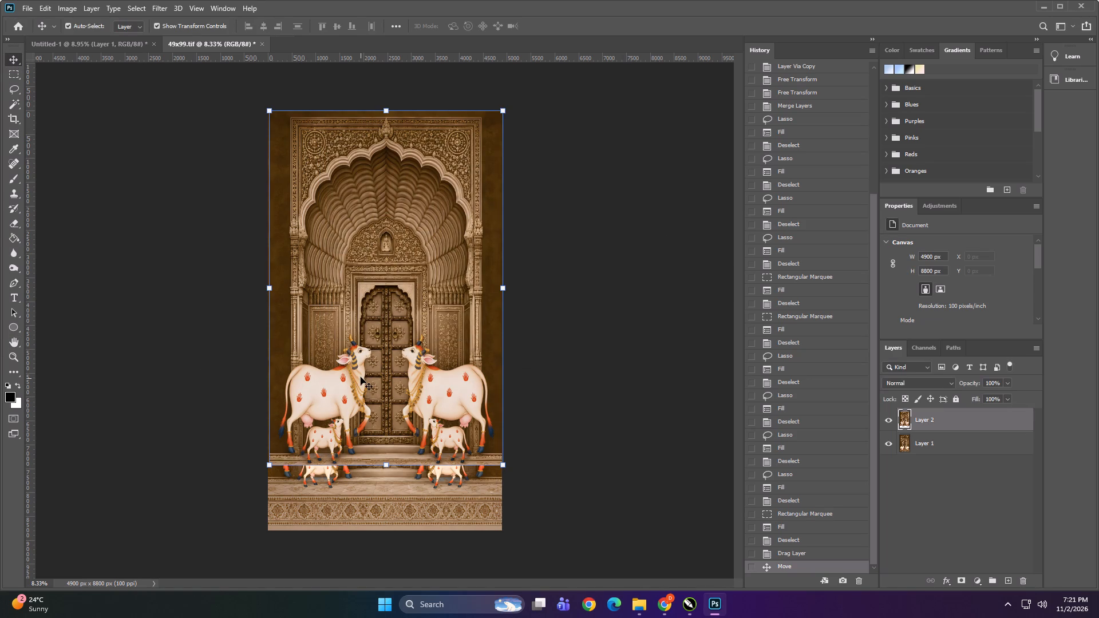
pyautogui.moveTo(385, 330); pyautogui.dragTo(385, 334)
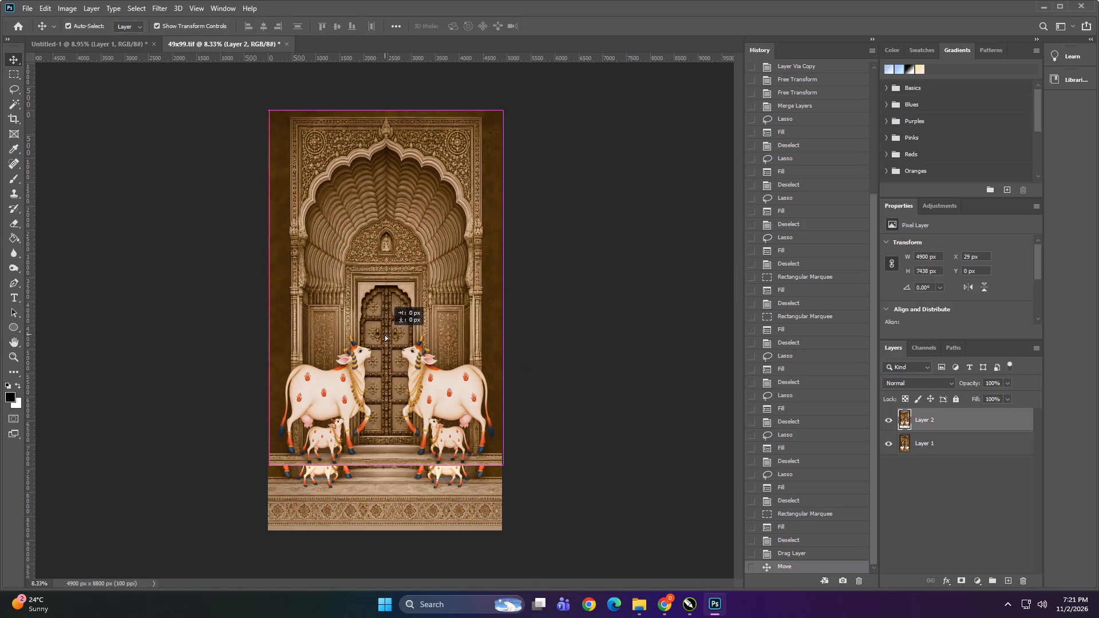
pyautogui.moveTo(385, 334); pyautogui.dragTo(385, 349)
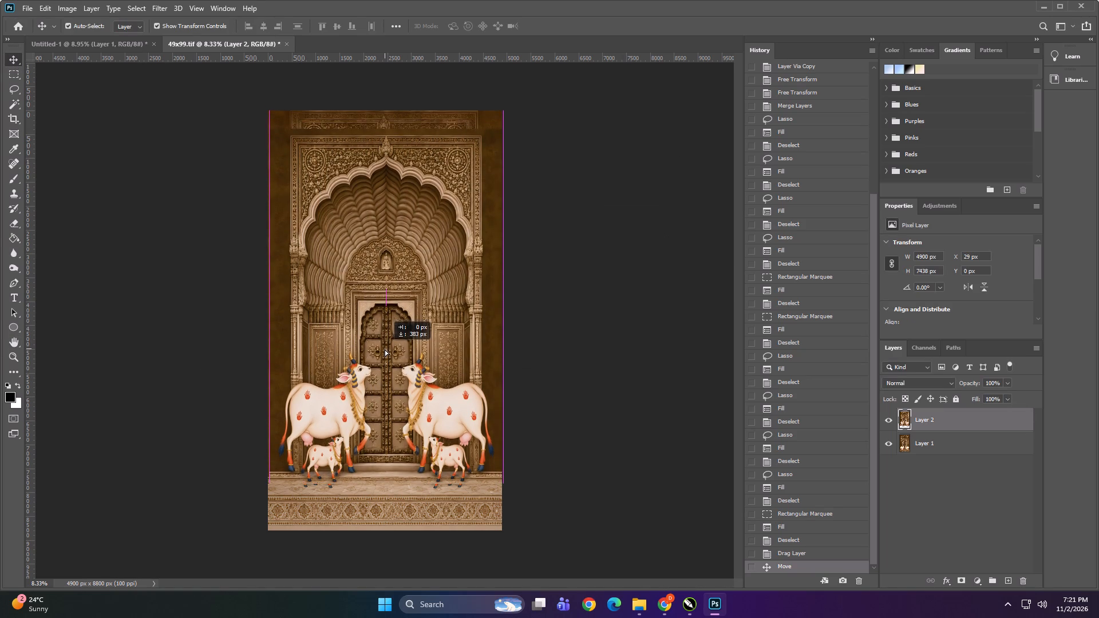
pyautogui.moveTo(385, 349); pyautogui.dragTo(382, 353)
pyautogui.keyDown('alt'); pyautogui.scroll(5, 357, 426); pyautogui.keyUp('alt')
pyautogui.keyDown('alt'); pyautogui.scroll(6, 282, 544); pyautogui.keyUp('alt')
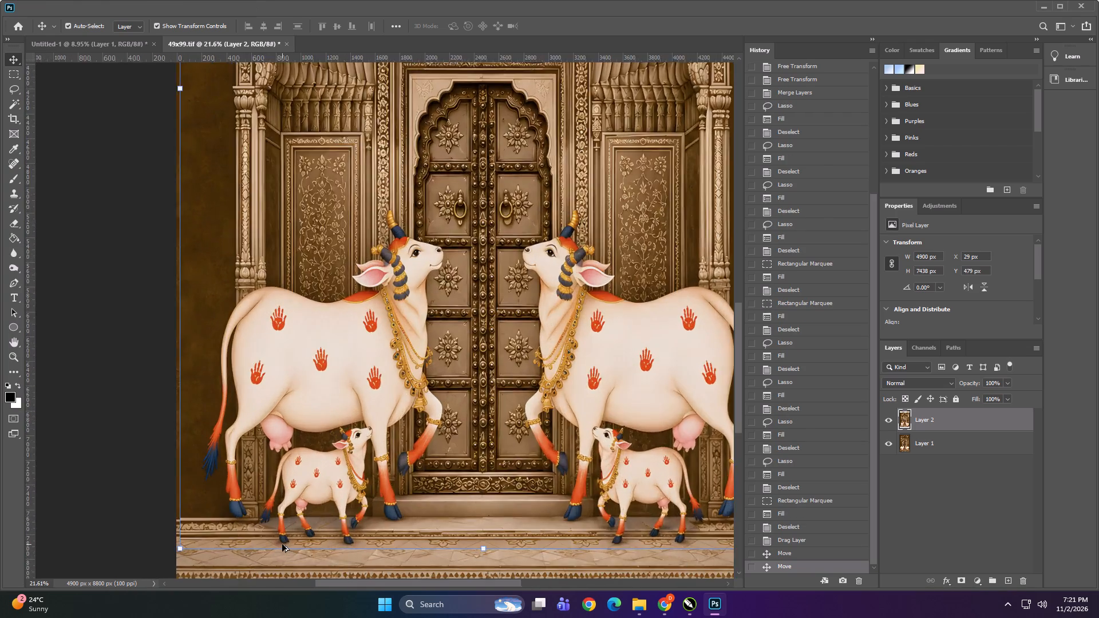
pyautogui.keyDown('alt'); pyautogui.scroll(6, 282, 544); pyautogui.keyUp('alt')
pyautogui.keyDown('alt'); pyautogui.scroll(-7, 412, 179); pyautogui.keyUp('alt')
pyautogui.keyDown('alt'); pyautogui.scroll(-4, 344, 373); pyautogui.keyUp('alt')
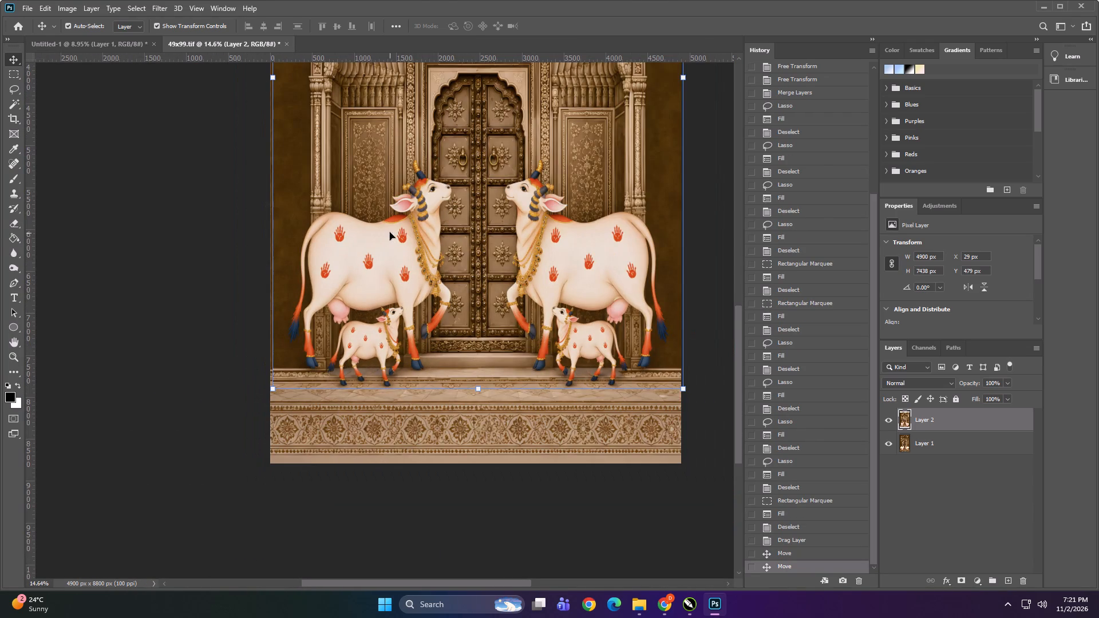
pyautogui.click(442, 249)
pyautogui.click(179, 352)
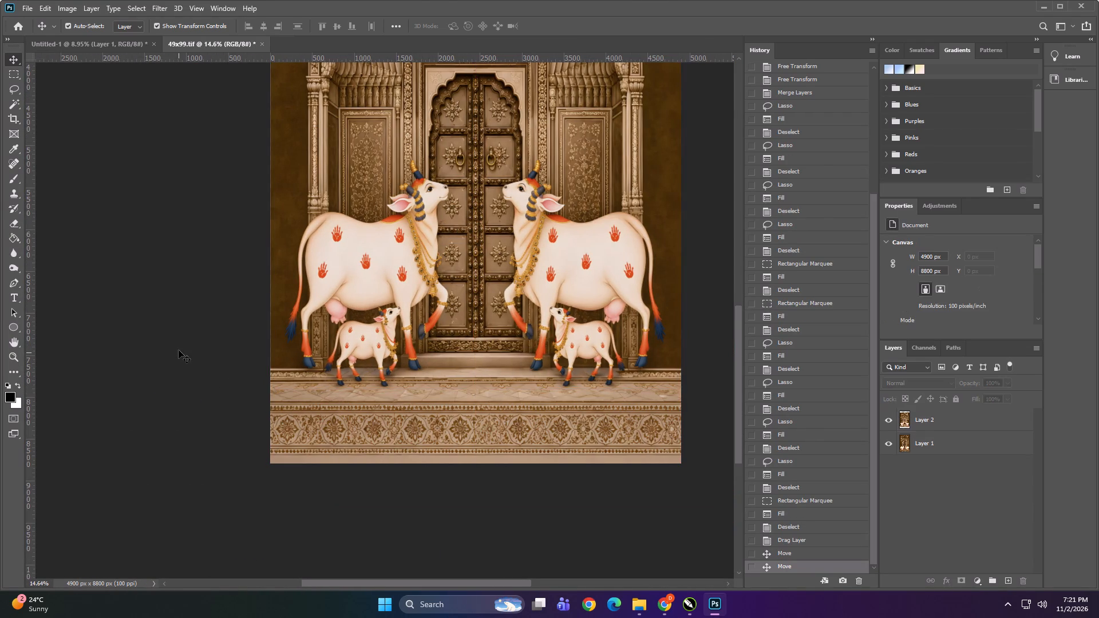
# Examine the seam beneath the calves' hooves and try a slight upward shift of Layer 2.
pyautogui.keyDown('alt'); pyautogui.scroll(14, 356, 405); pyautogui.keyUp('alt')
pyautogui.keyDown('alt'); pyautogui.scroll(-11, 369, 375); pyautogui.keyUp('alt')
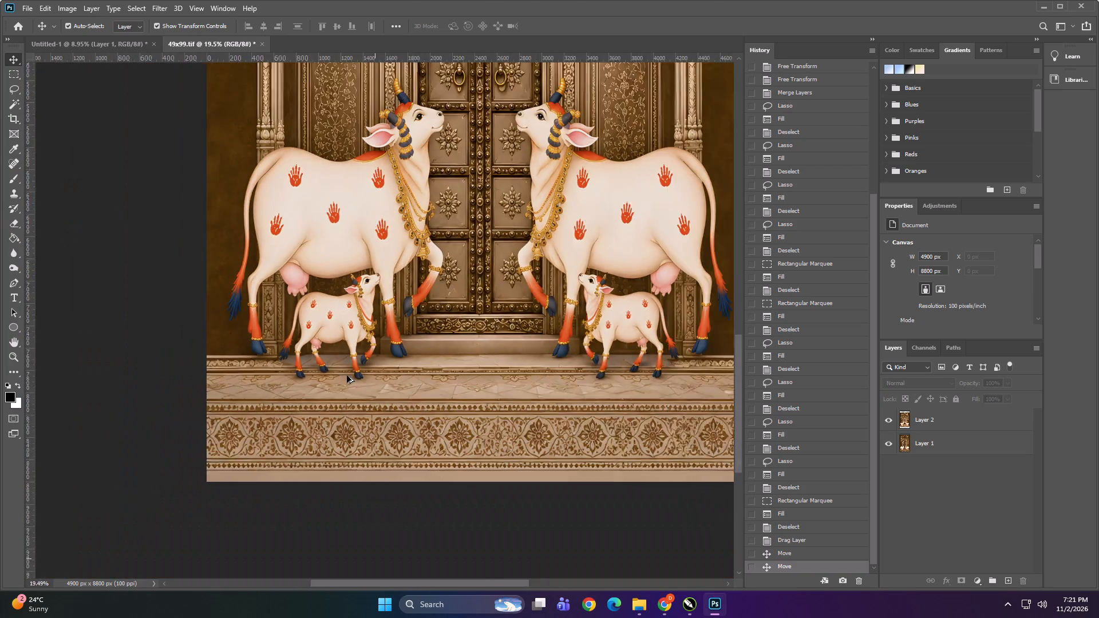
pyautogui.keyDown('alt'); pyautogui.scroll(-2, 347, 375); pyautogui.keyUp('alt')
pyautogui.keyDown('alt'); pyautogui.scroll(14, 348, 375); pyautogui.keyUp('alt')
pyautogui.click(363, 378)
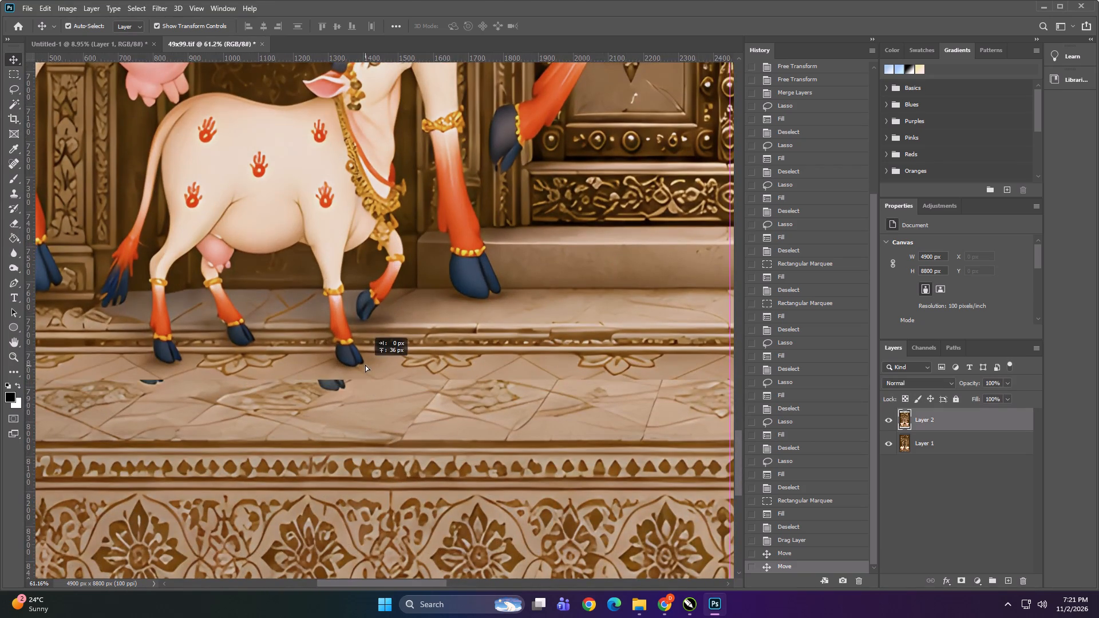
pyautogui.keyDown('alt'); pyautogui.scroll(-6, 361, 341); pyautogui.keyUp('alt')
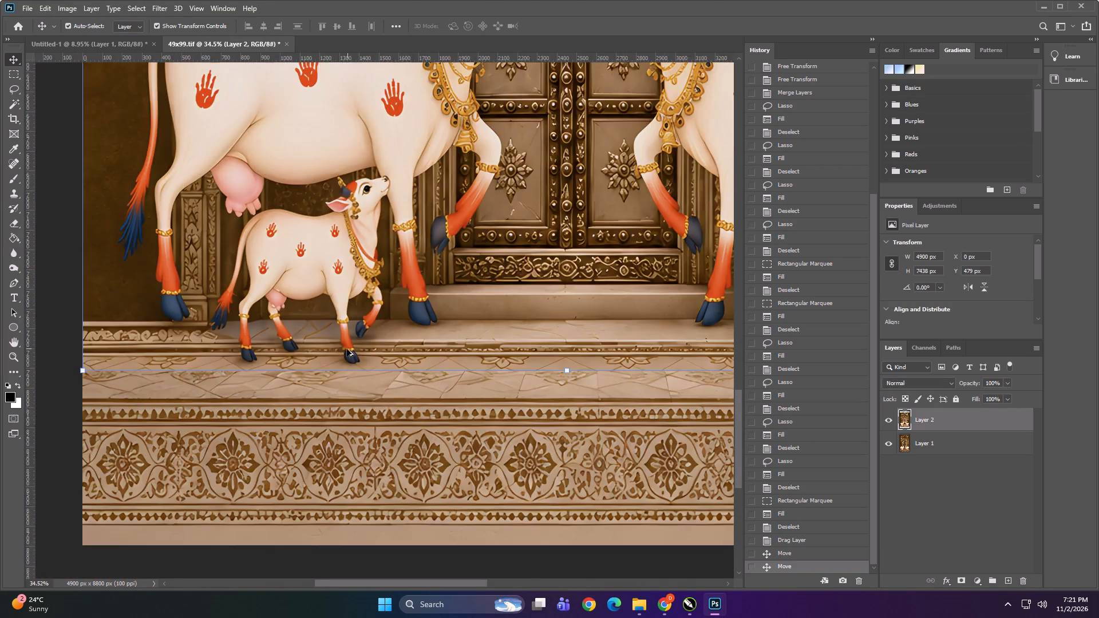
pyautogui.keyDown('alt'); pyautogui.scroll(-7, 347, 349); pyautogui.keyUp('alt')
pyautogui.click(132, 371)
# Stretch Layer 2 upward to the canvas top at about 106.44% height, keeping its width at 100% and its lower edge fixed.
pyautogui.keyDown('alt'); pyautogui.scroll(-7, 178, 409); pyautogui.keyUp('alt')
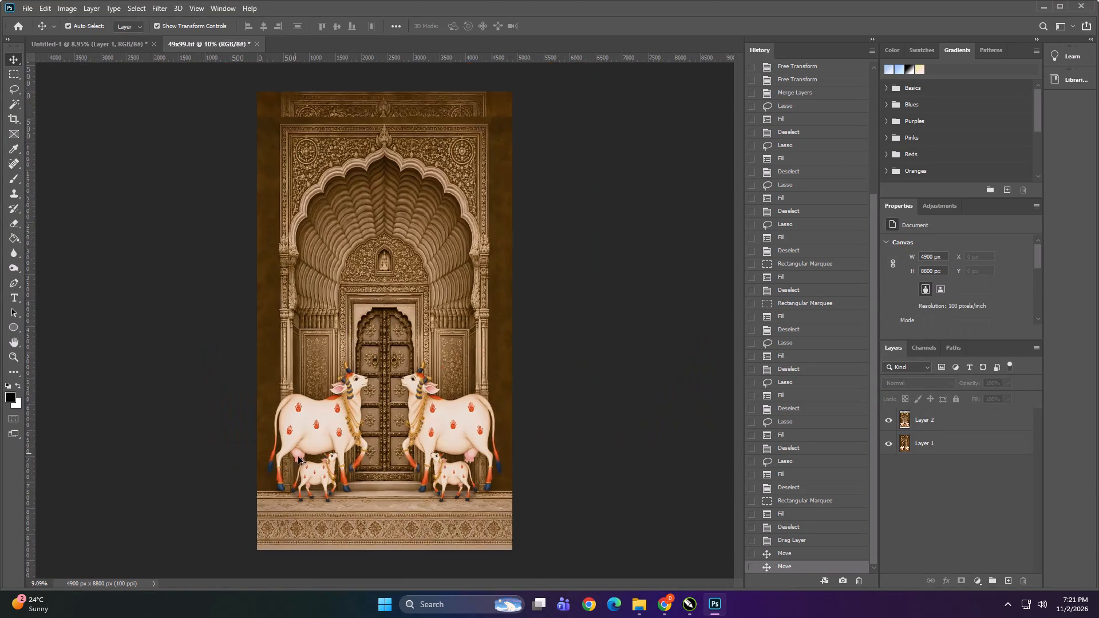
pyautogui.keyDown('alt'); pyautogui.scroll(-1, 298, 457); pyautogui.keyUp('alt')
pyautogui.click(379, 210)
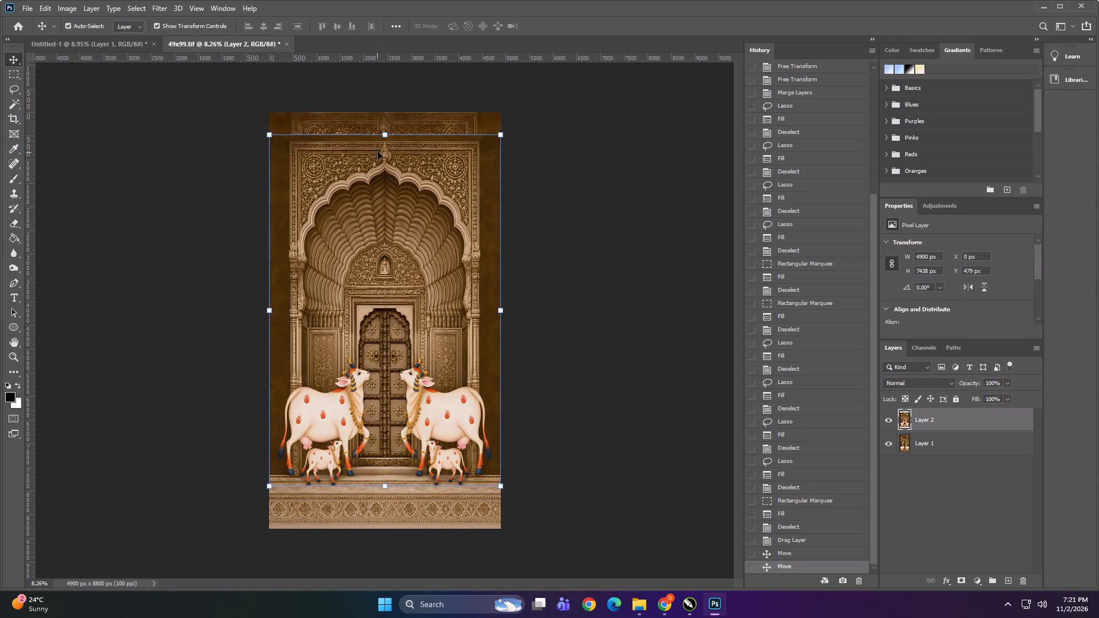
pyautogui.moveTo(387, 134); pyautogui.dragTo(387, 130)
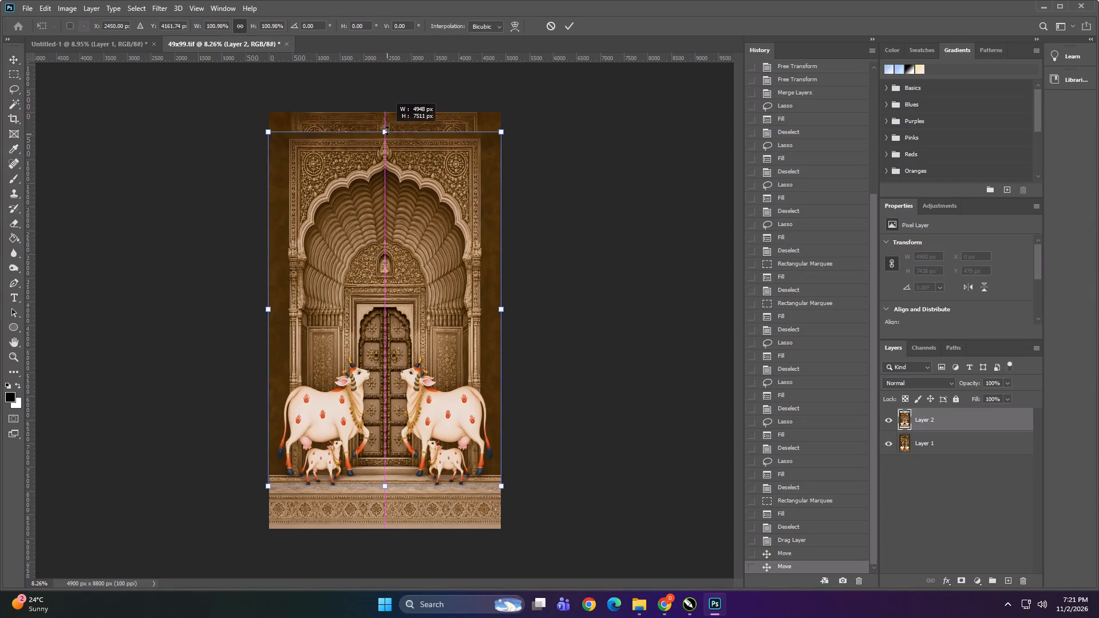
pyautogui.moveTo(387, 130); pyautogui.dragTo(390, 116)
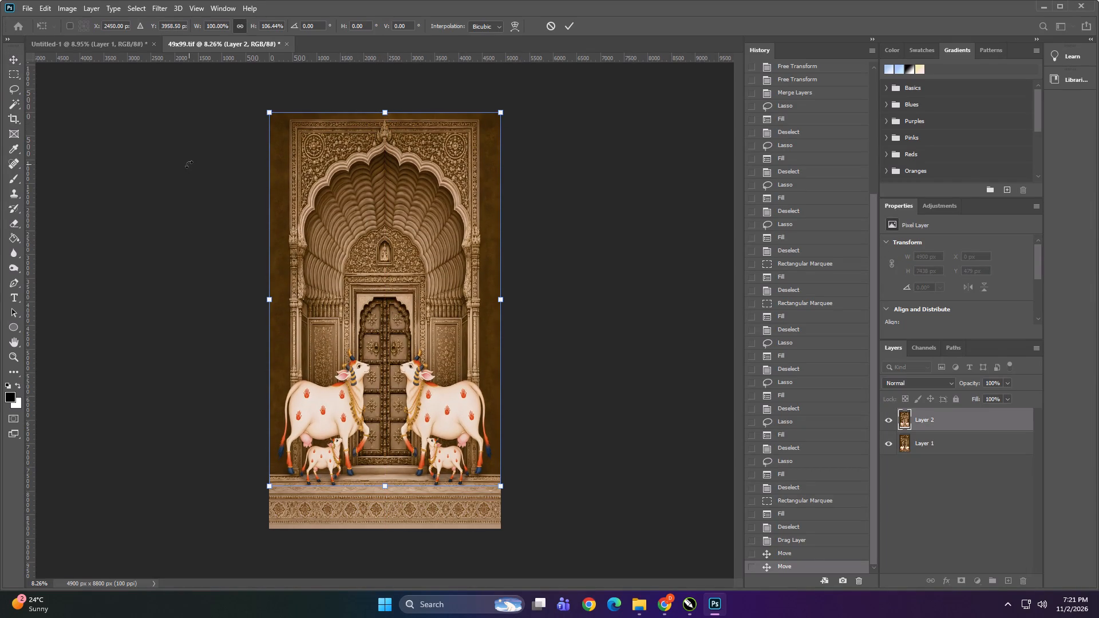
pyautogui.press('Return')
pyautogui.click(189, 164)
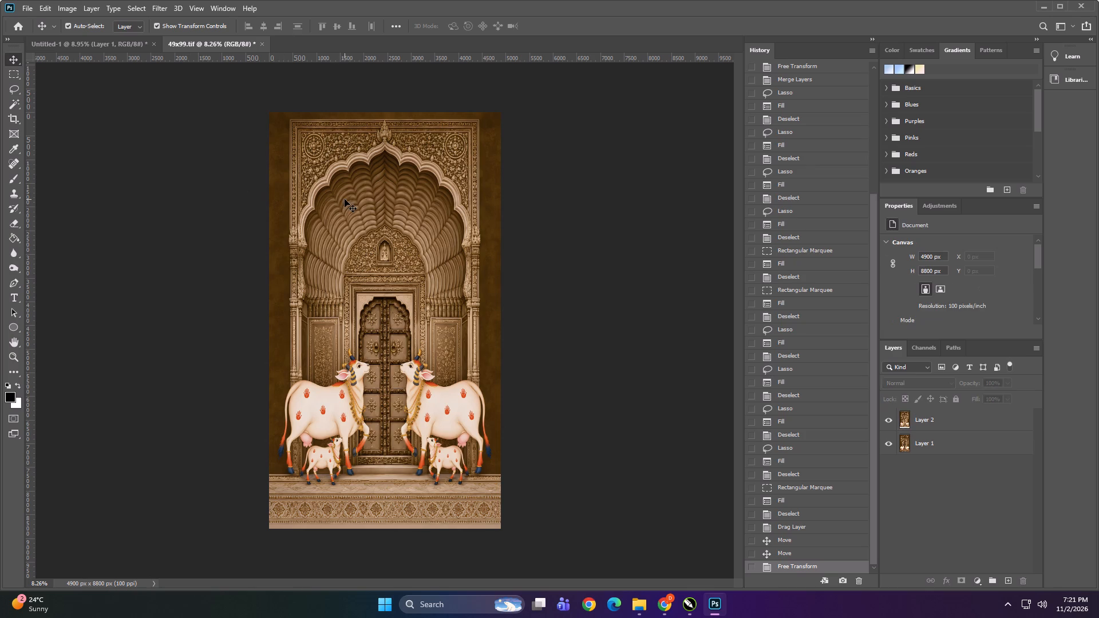
# Examine the blend between Layer 2's lower edge and the original floor around the cows' and calves' hooves.
pyautogui.keyDown('alt'); pyautogui.scroll(1, 345, 248); pyautogui.keyUp('alt')
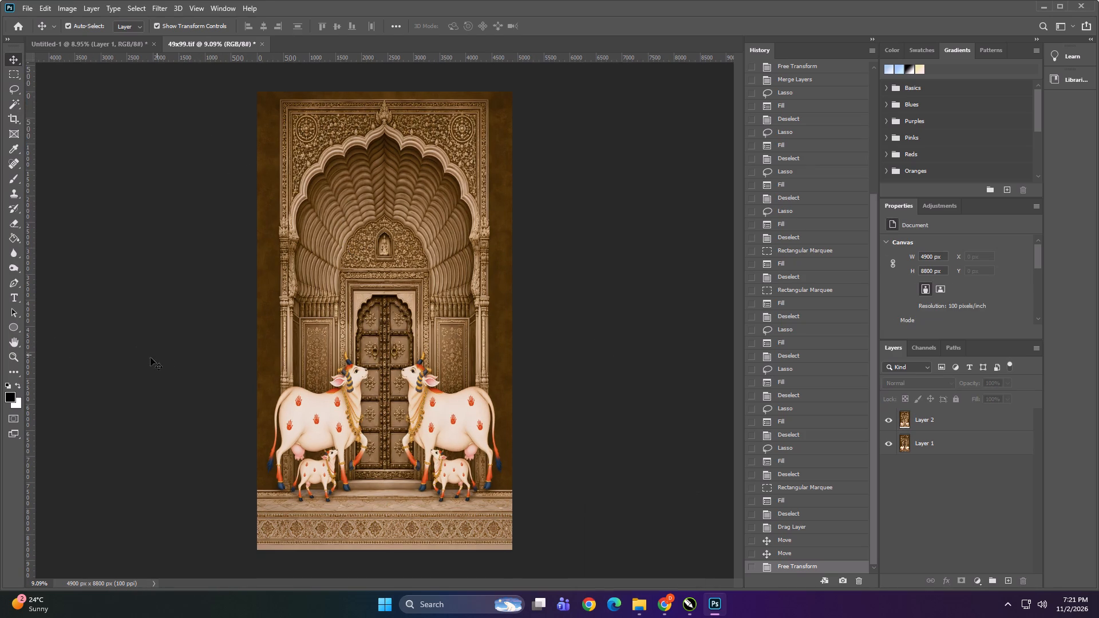
pyautogui.keyDown('alt'); pyautogui.scroll(6, 309, 548); pyautogui.keyUp('alt')
pyautogui.keyDown('alt'); pyautogui.scroll(12, 325, 500); pyautogui.keyUp('alt')
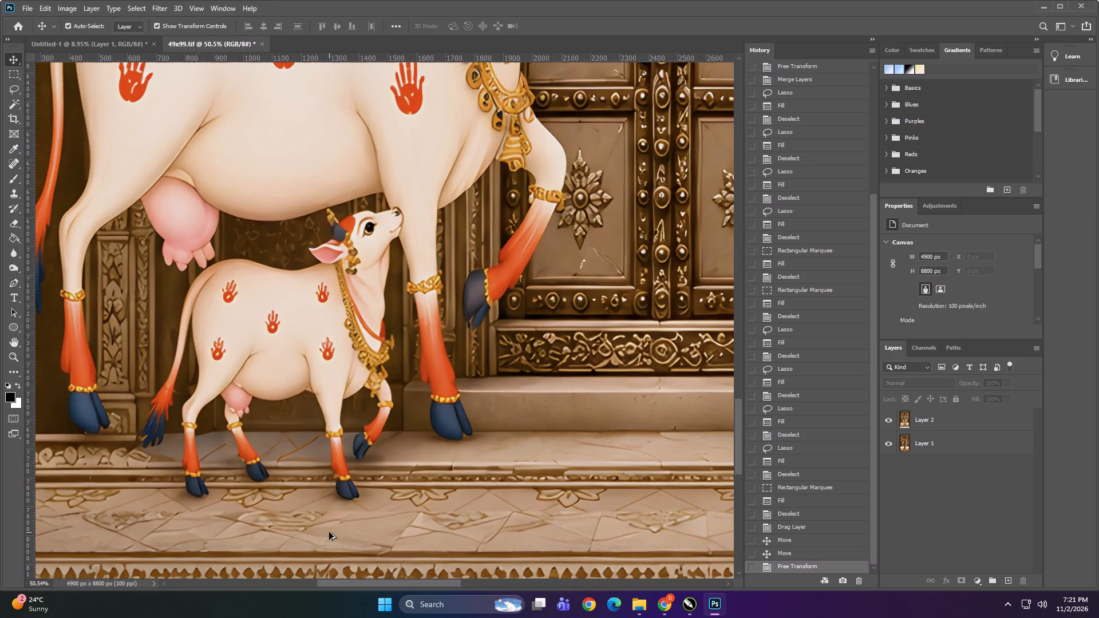
pyautogui.keyDown('alt'); pyautogui.scroll(3, 333, 534); pyautogui.keyUp('alt')
pyautogui.keyDown('alt'); pyautogui.scroll(-12, 329, 311); pyautogui.keyUp('alt')
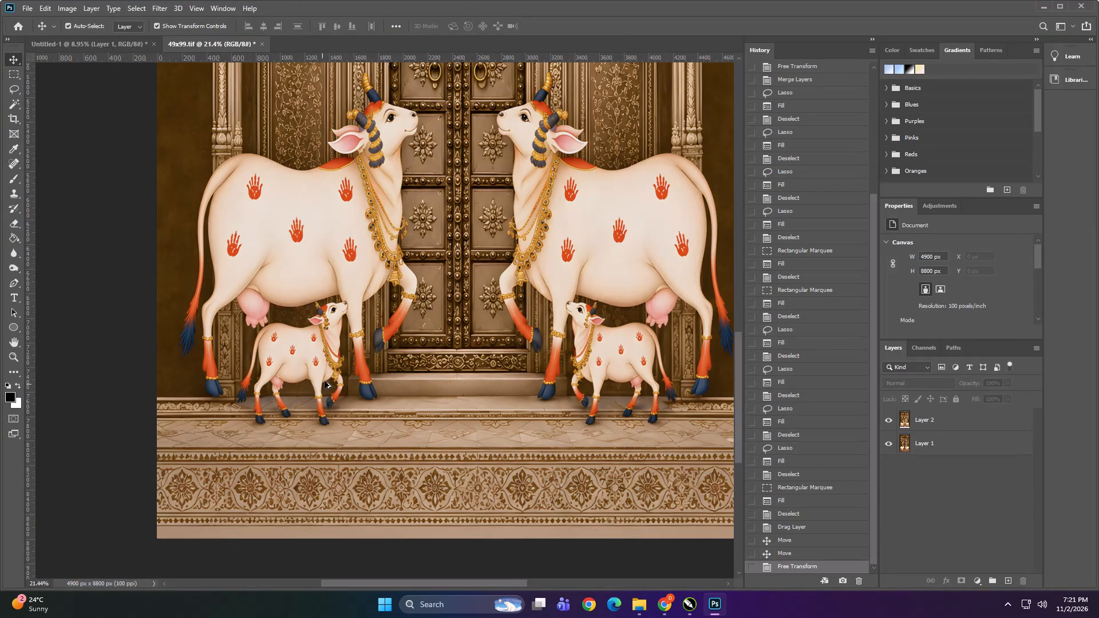
pyautogui.keyDown('alt'); pyautogui.scroll(-4, 325, 381); pyautogui.keyUp('alt')
pyautogui.keyDown('alt'); pyautogui.scroll(2, 374, 410); pyautogui.keyUp('alt')
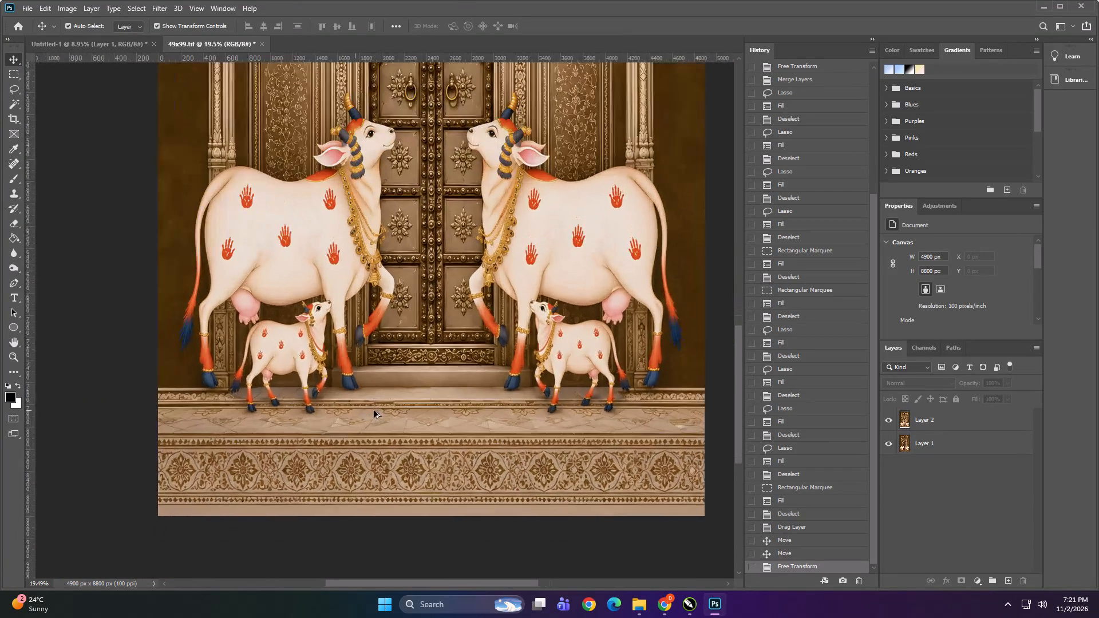
pyautogui.keyDown('alt'); pyautogui.scroll(3, 374, 410); pyautogui.keyUp('alt')
pyautogui.keyDown('alt'); pyautogui.scroll(-10, 361, 363); pyautogui.keyUp('alt')
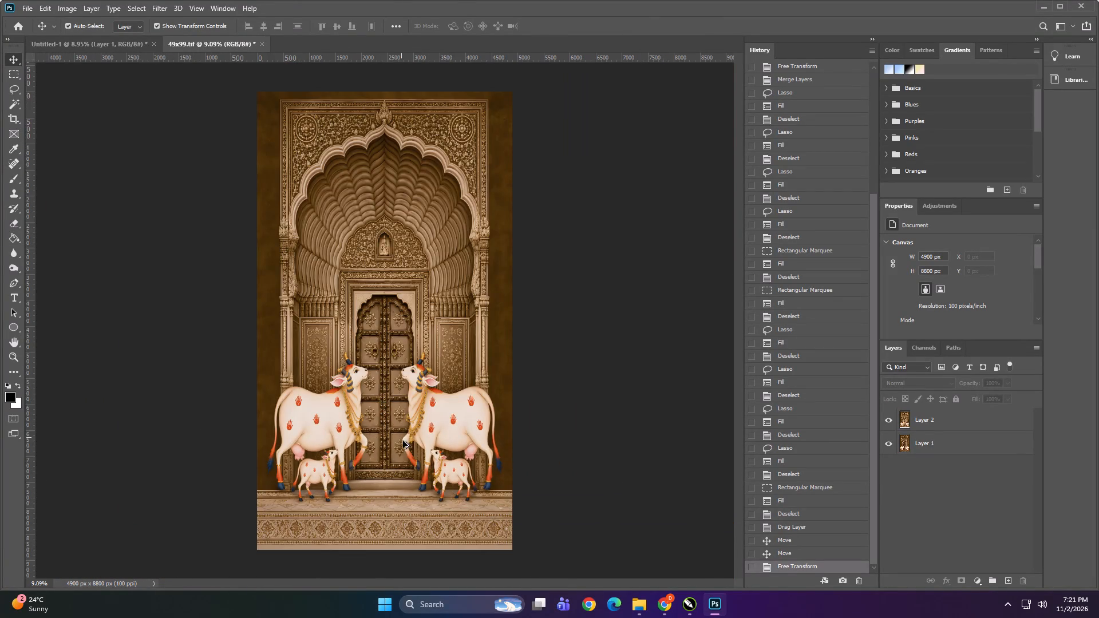
pyautogui.keyDown('alt'); pyautogui.scroll(1, 403, 443); pyautogui.keyUp('alt')
pyautogui.keyDown('alt'); pyautogui.scroll(-1, 421, 247); pyautogui.keyUp('alt')
pyautogui.keyDown('alt'); pyautogui.scroll(4, 362, 491); pyautogui.keyUp('alt')
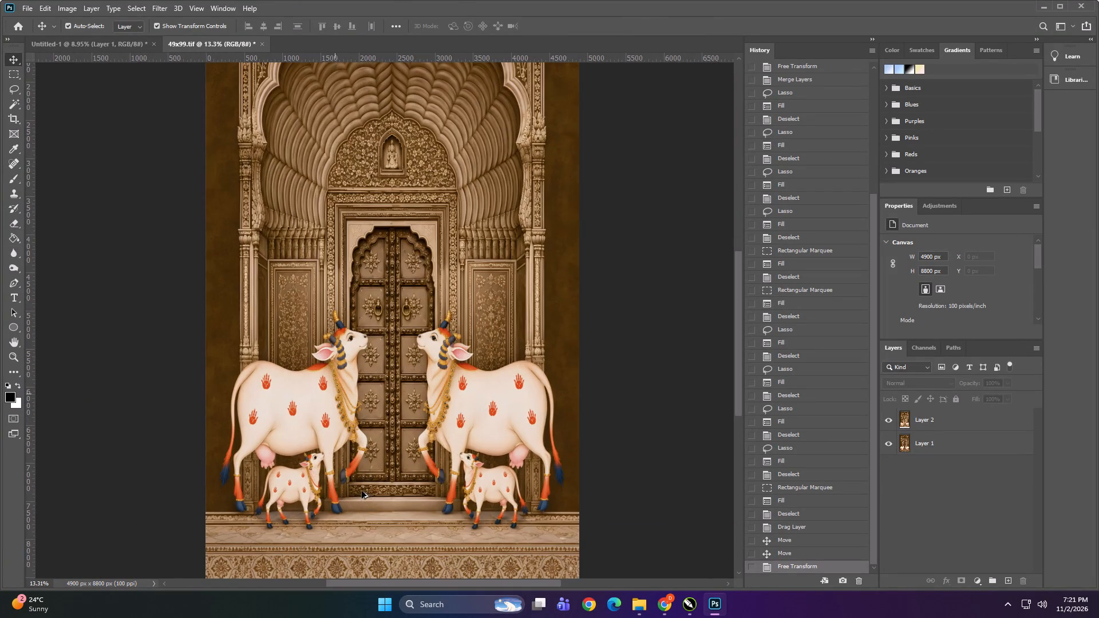
pyautogui.keyDown('alt'); pyautogui.scroll(-4, 439, 223); pyautogui.keyUp('alt')
pyautogui.keyDown('alt'); pyautogui.scroll(16, 369, 500); pyautogui.keyUp('alt')
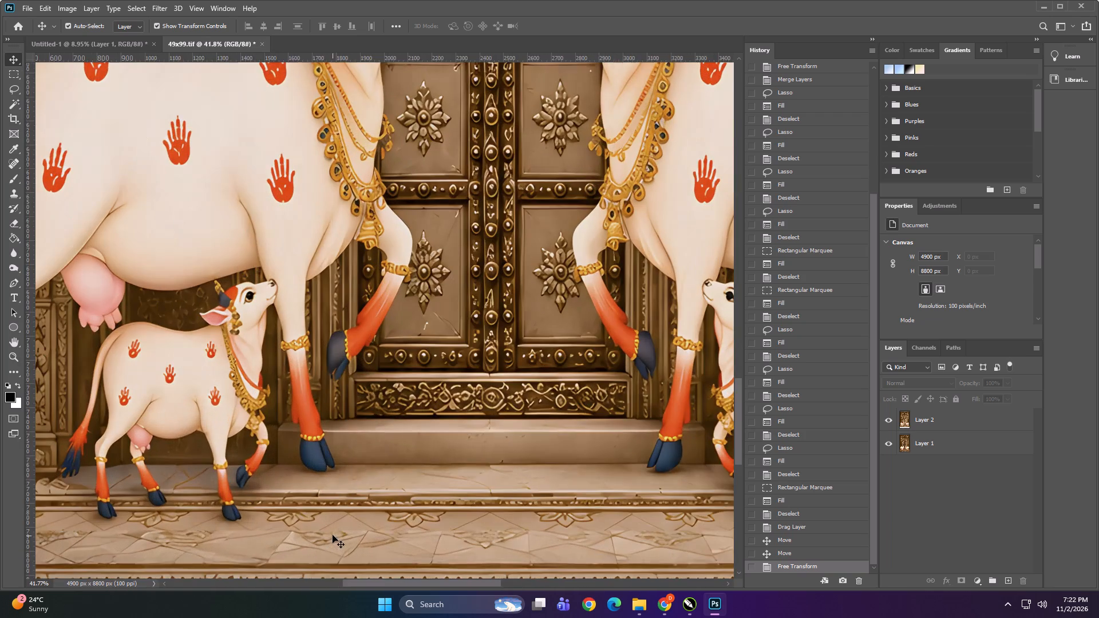
pyautogui.press('space')
pyautogui.press('space')
pyautogui.press('space')
pyautogui.press('space')
pyautogui.press('space')
pyautogui.press('space')
pyautogui.press('space')
pyautogui.press('space')
pyautogui.press('space')
pyautogui.press('space')
pyautogui.press('space')
pyautogui.press('space')
pyautogui.press('space')
pyautogui.press('space')
pyautogui.press('space')
pyautogui.press('space')
pyautogui.press('space')
pyautogui.press('space')
pyautogui.press('space')
pyautogui.press('space')
pyautogui.moveTo(302, 506); pyautogui.dragTo(481, 370)
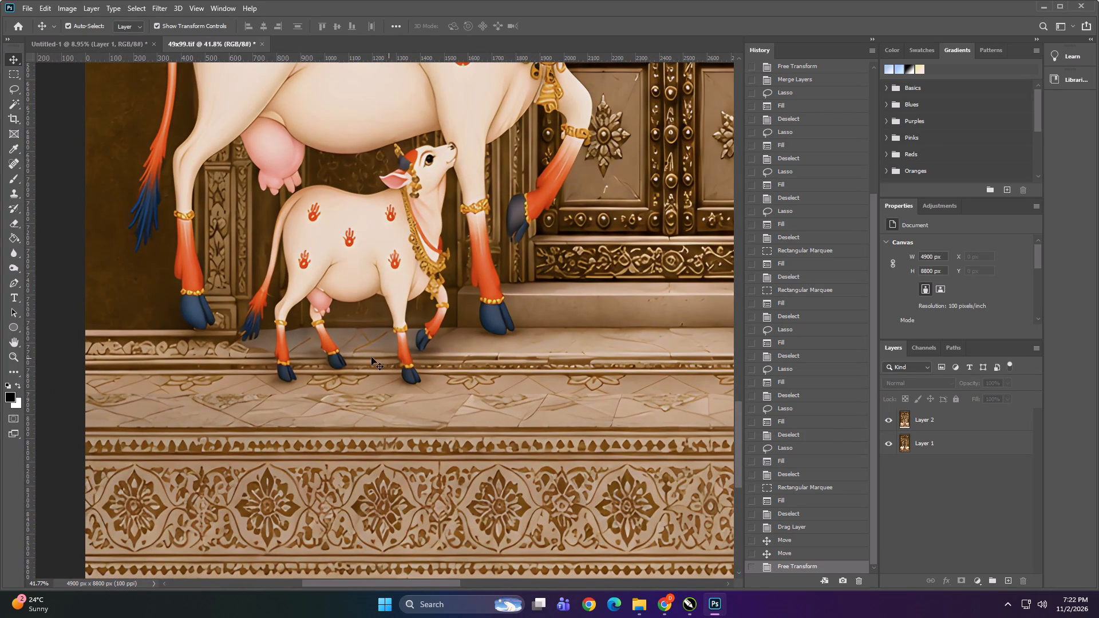
pyautogui.click(121, 385)
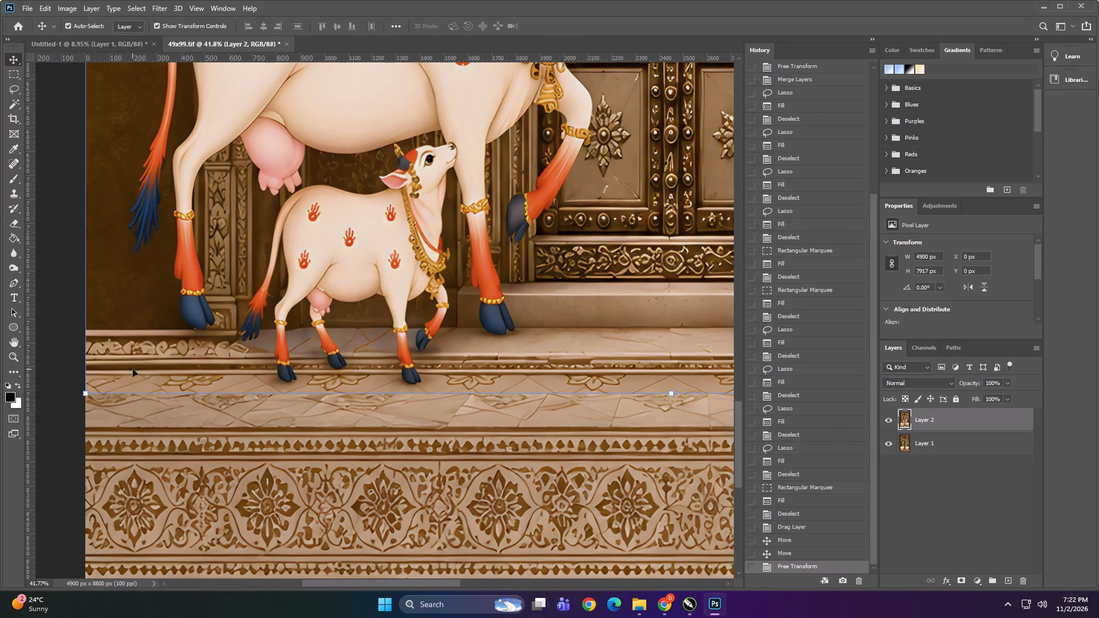
# Erase Layer 2's lower edge with a soft 125 px Eraser across the floor beneath the left calf.
pyautogui.press('w')
pyautogui.press('e')
pyautogui.press('[')
pyautogui.press('[')
pyautogui.press('[')
pyautogui.press('[')
pyautogui.press('[')
pyautogui.press('[')
pyautogui.press('[')
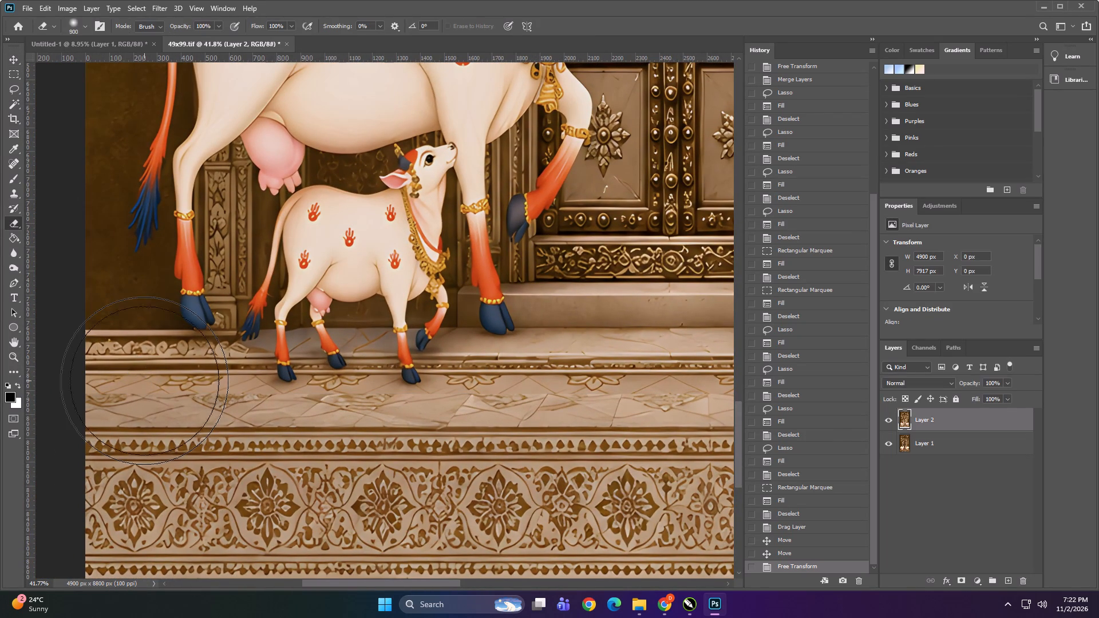
pyautogui.press('[')
pyautogui.press('[')
pyautogui.press('[')
pyautogui.press('[')
pyautogui.moveTo(94, 394); pyautogui.dragTo(183, 401)
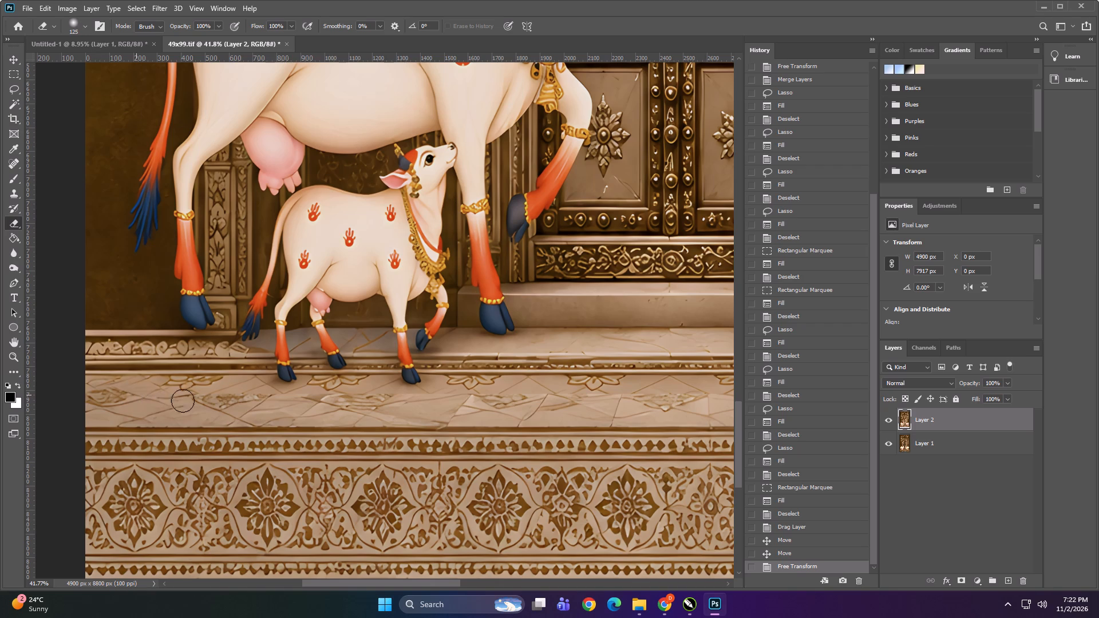
pyautogui.moveTo(183, 401); pyautogui.dragTo(507, 397)
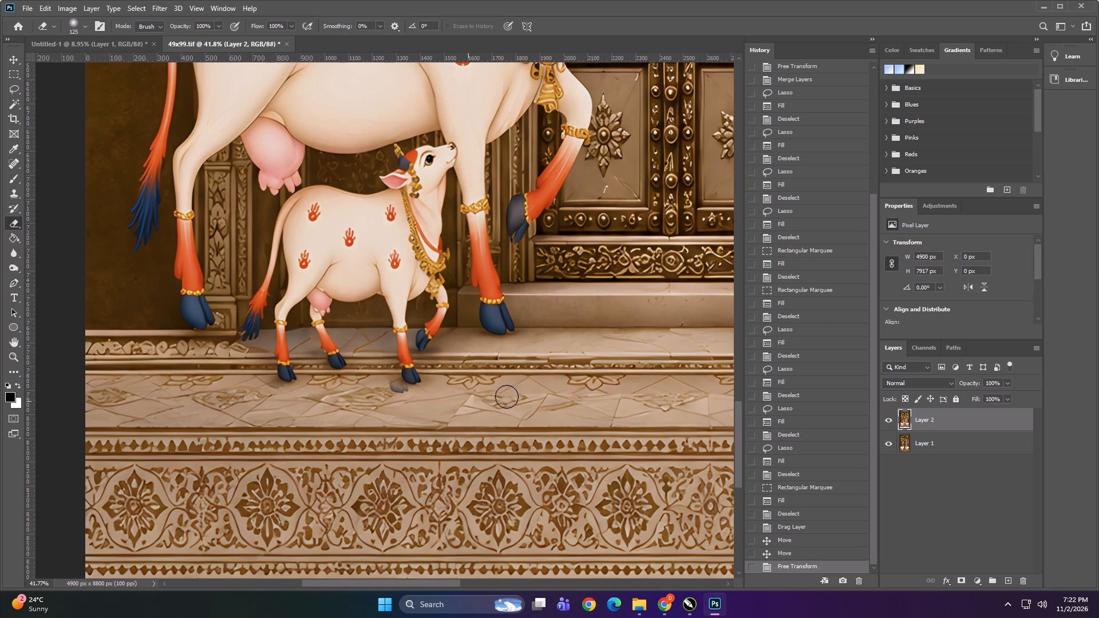
pyautogui.moveTo(507, 397); pyautogui.dragTo(513, 396)
# Continue erasing Layer 2's lower edge along the central floor tiles between the two calves.
pyautogui.press('space')
pyautogui.press('space')
pyautogui.press('space')
pyautogui.press('space')
pyautogui.press('space')
pyautogui.press('space')
pyautogui.press('space')
pyautogui.press('space')
pyautogui.press('space')
pyautogui.press('space')
pyautogui.press('space')
pyautogui.press('space')
pyautogui.press('space')
pyautogui.press('space')
pyautogui.press('space')
pyautogui.moveTo(551, 391); pyautogui.dragTo(327, 401)
pyautogui.moveTo(228, 407); pyautogui.dragTo(325, 400)
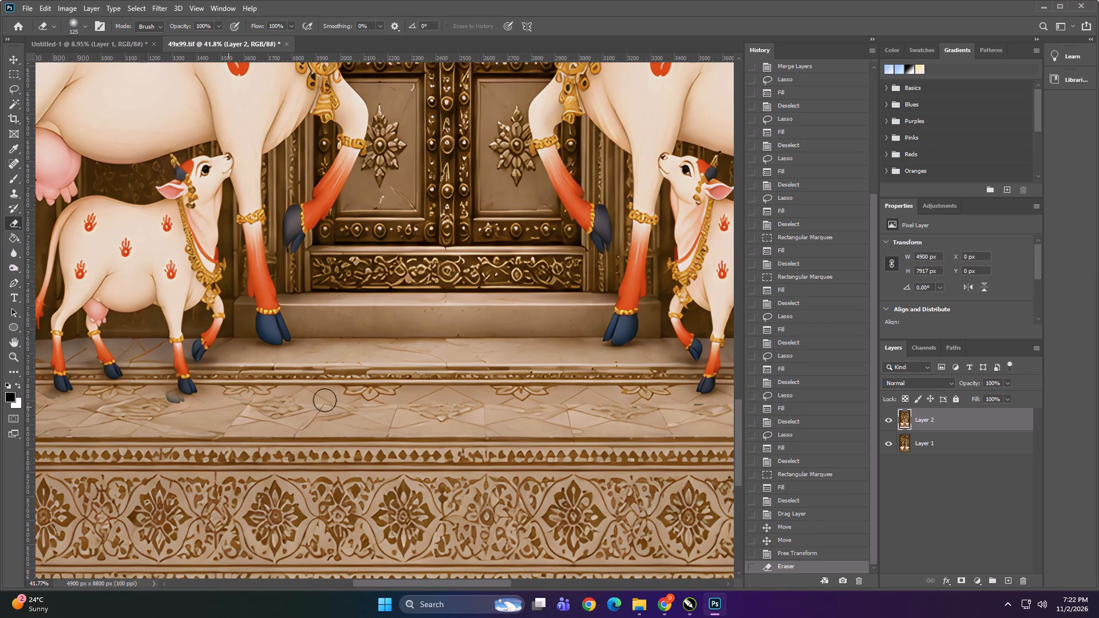
pyautogui.moveTo(325, 400); pyautogui.dragTo(639, 406)
# Erase the rest of Layer 2's lower edge beneath the right calf out to the canvas's right side.
pyautogui.press('space')
pyautogui.press('space')
pyautogui.press('space')
pyautogui.press('space')
pyautogui.press('space')
pyautogui.press('space')
pyautogui.press('space')
pyautogui.moveTo(643, 414); pyautogui.dragTo(311, 372)
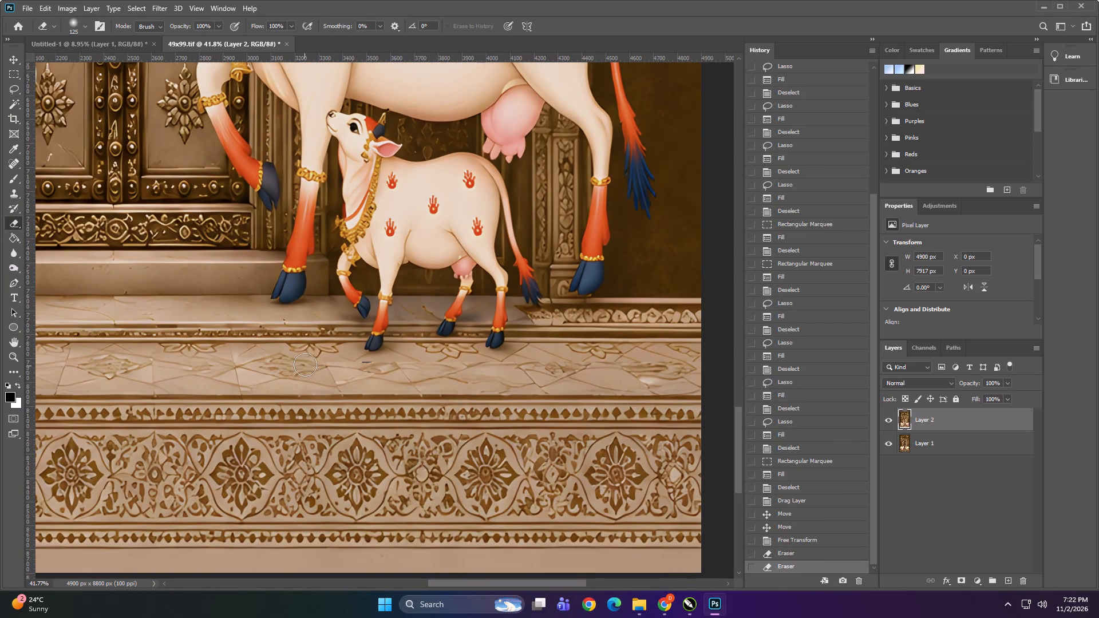
pyautogui.moveTo(309, 364); pyautogui.dragTo(560, 363)
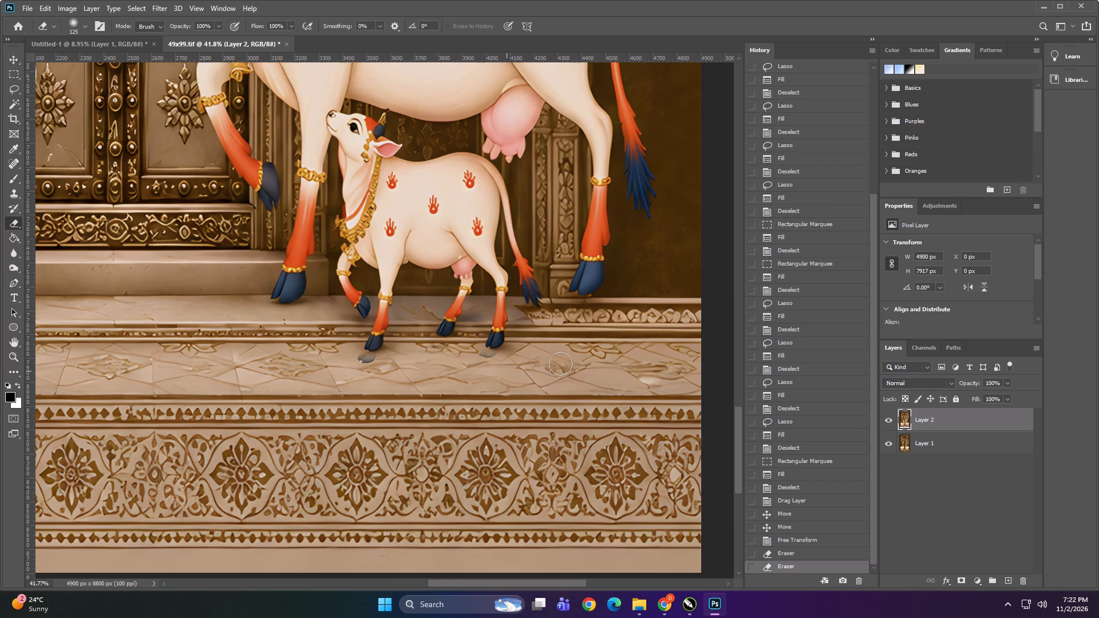
pyautogui.moveTo(560, 363); pyautogui.dragTo(556, 361)
pyautogui.moveTo(548, 359); pyautogui.dragTo(711, 361)
# Merge Layer 2 with Layer 1 into a single layer.
pyautogui.keyDown('alt'); pyautogui.scroll(-6, 626, 332); pyautogui.keyUp('alt')
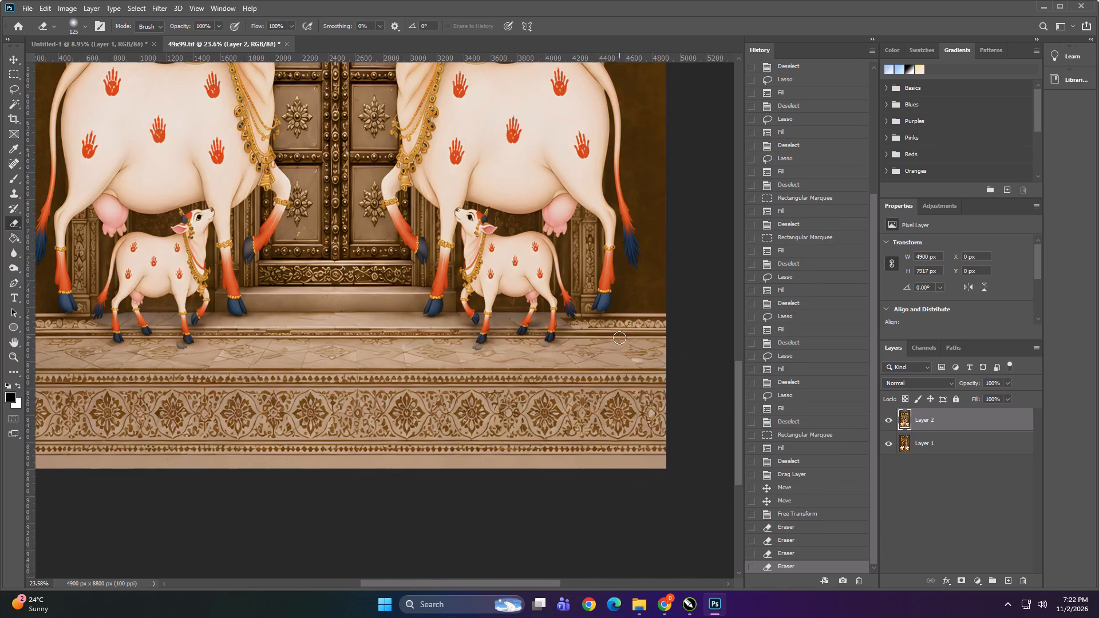
pyautogui.keyDown('alt'); pyautogui.scroll(-5, 629, 271); pyautogui.keyUp('alt')
pyautogui.keyDown('shift'); pyautogui.click(953, 449); pyautogui.keyUp('shift')
pyautogui.hotkey('ctrl', 'e')
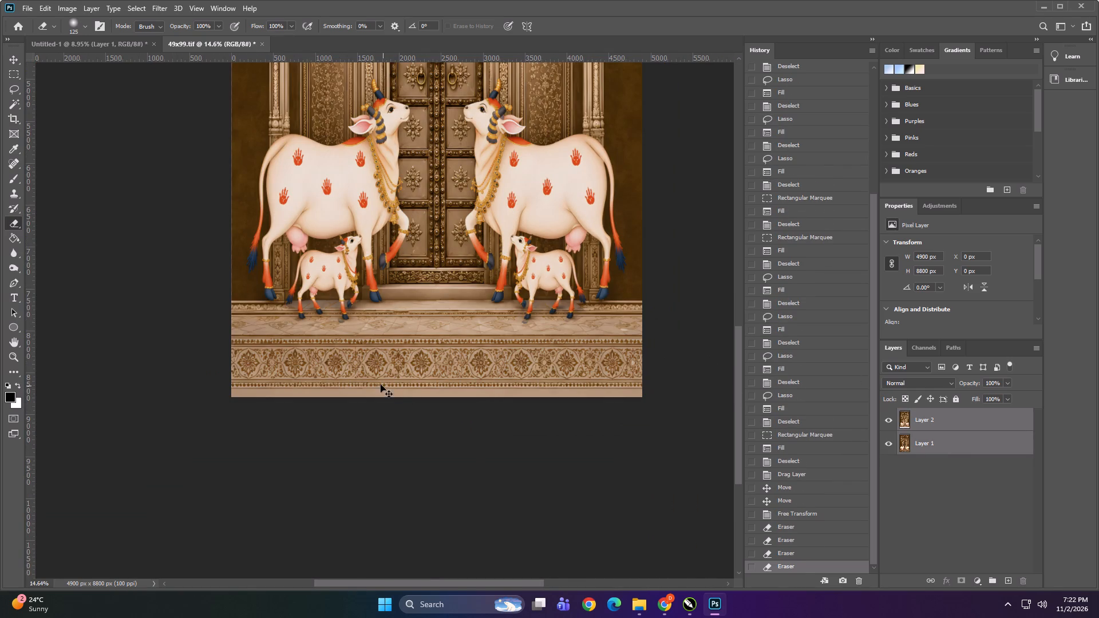
# Lasso the grey ghost hoof below the left calf's rear leftmost hoof, fill the area and deselect.
pyautogui.keyDown('alt'); pyautogui.scroll(20, 258, 357); pyautogui.keyUp('alt')
pyautogui.keyDown('alt'); pyautogui.scroll(7, 258, 357); pyautogui.keyUp('alt')
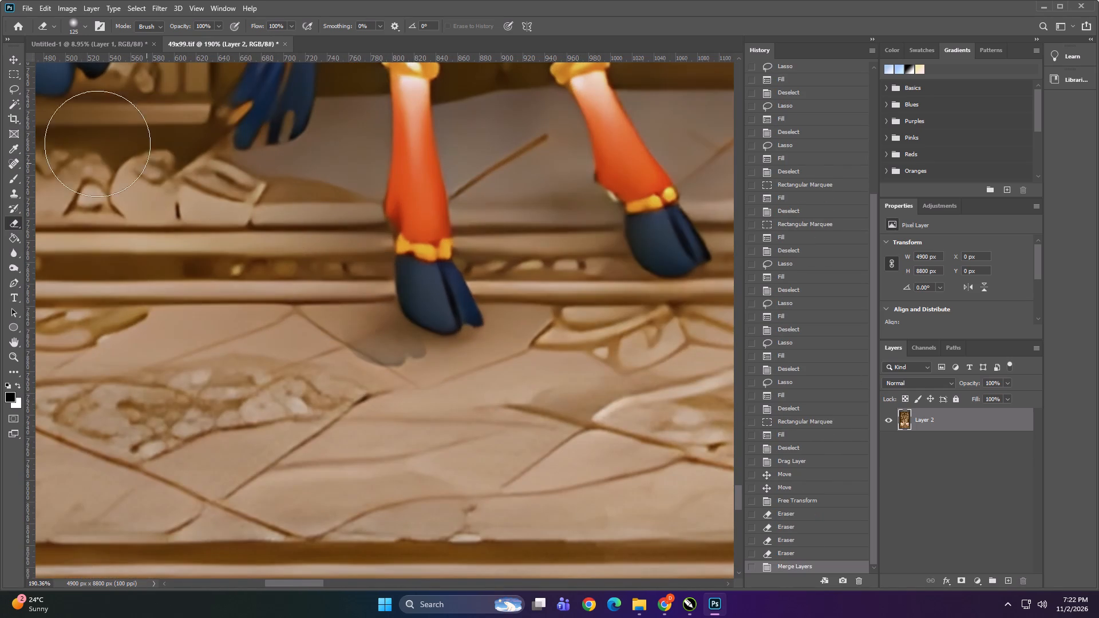
pyautogui.click(13, 87)
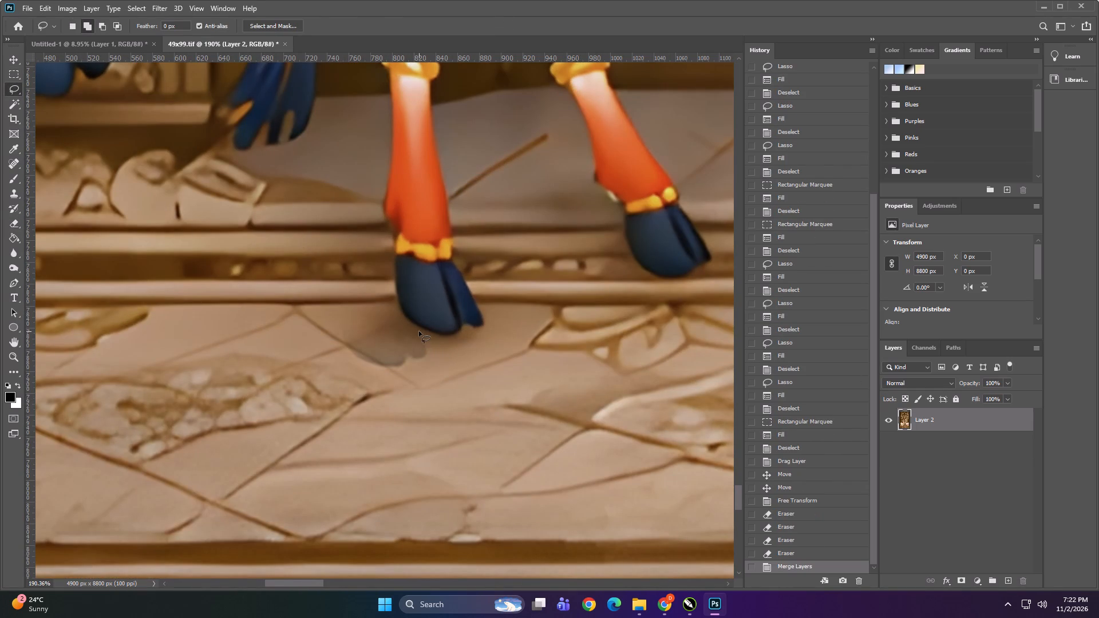
pyautogui.click(419, 331)
pyautogui.hotkey('shift', 'F5')
pyautogui.press('Return')
pyautogui.hotkey('ctrl', 'd')
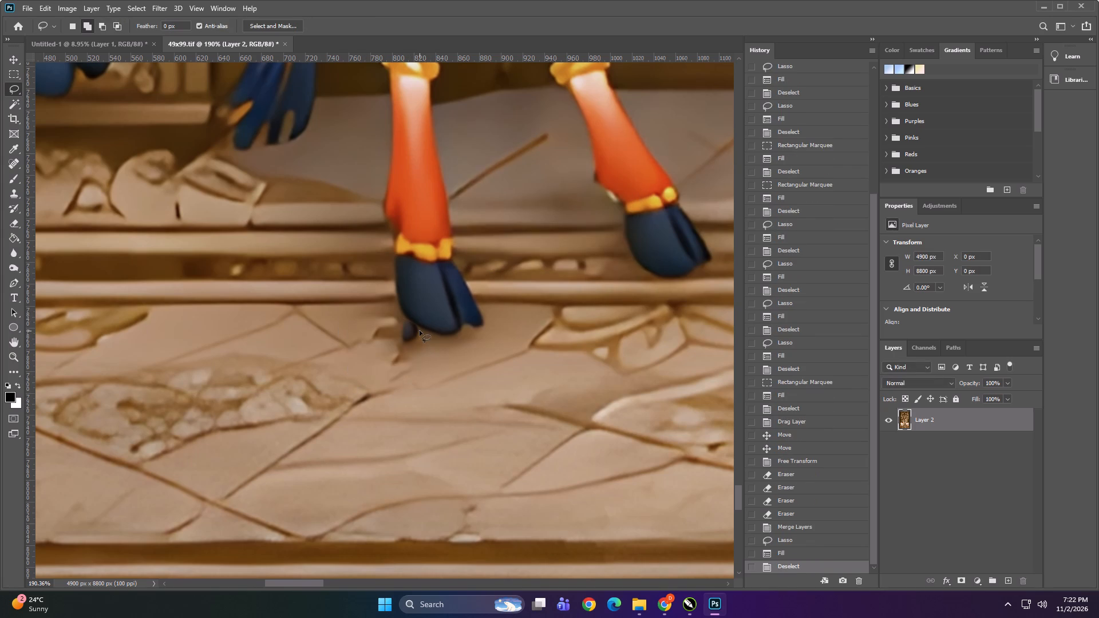
# Lasso the leftover dark spot and marks beside the same rear hoof, refill that area and deselect.
pyautogui.keyDown('alt'); pyautogui.scroll(5, 410, 336); pyautogui.keyUp('alt')
pyautogui.moveTo(347, 346); pyautogui.dragTo(361, 298)
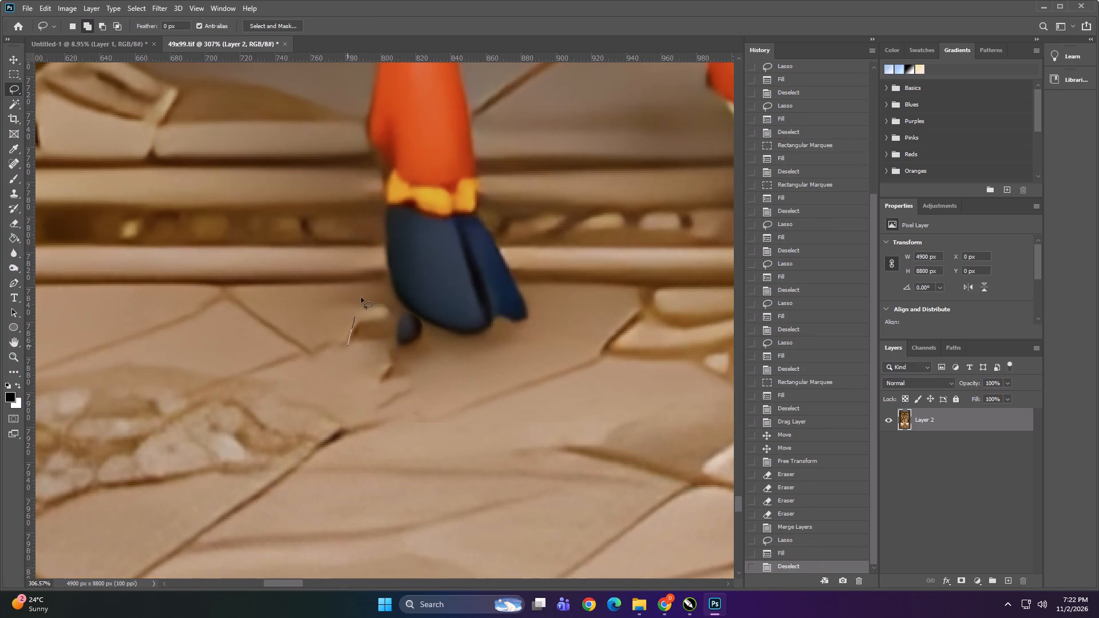
pyautogui.moveTo(361, 298); pyautogui.dragTo(379, 395)
pyautogui.moveTo(379, 395); pyautogui.dragTo(371, 394)
pyautogui.hotkey('shift', 'F5')
pyautogui.hotkey('shift', 'Return')
pyautogui.hotkey('ctrl', 'd')
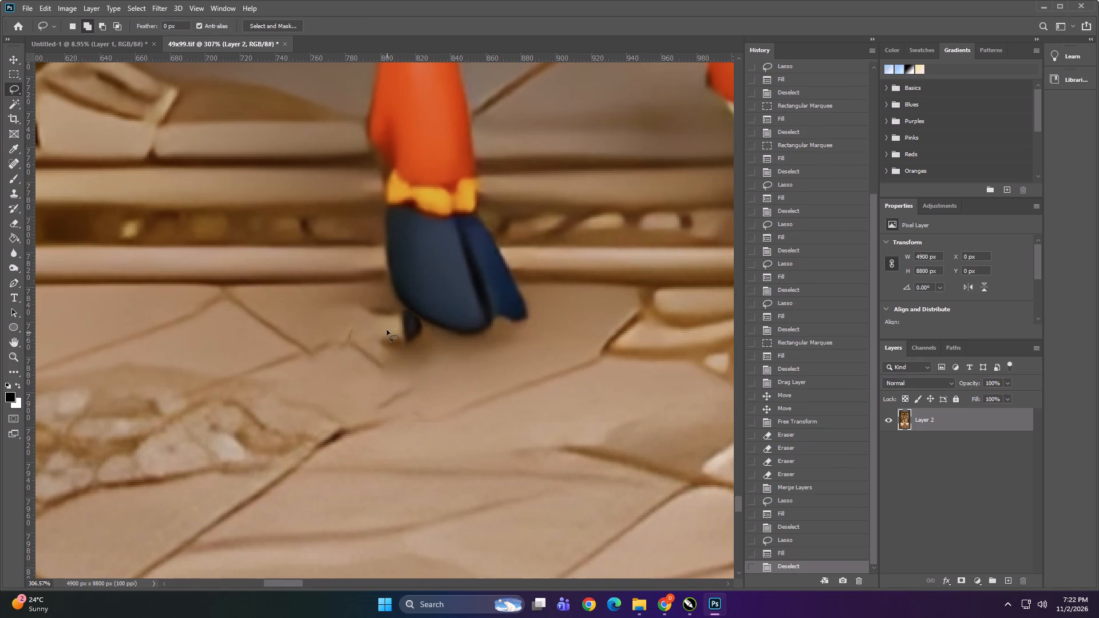
# Clean the remaining dark remnants around the left calf's rear hoof with a 40 px content-aware Spot Healing Brush.
pyautogui.press('j')
pyautogui.press('[')
pyautogui.press('[')
pyautogui.press('[')
pyautogui.press('[')
pyautogui.press('[')
pyautogui.press('[')
pyautogui.press('[')
pyautogui.press('[')
pyautogui.press('[')
pyautogui.press('[')
pyautogui.press('[')
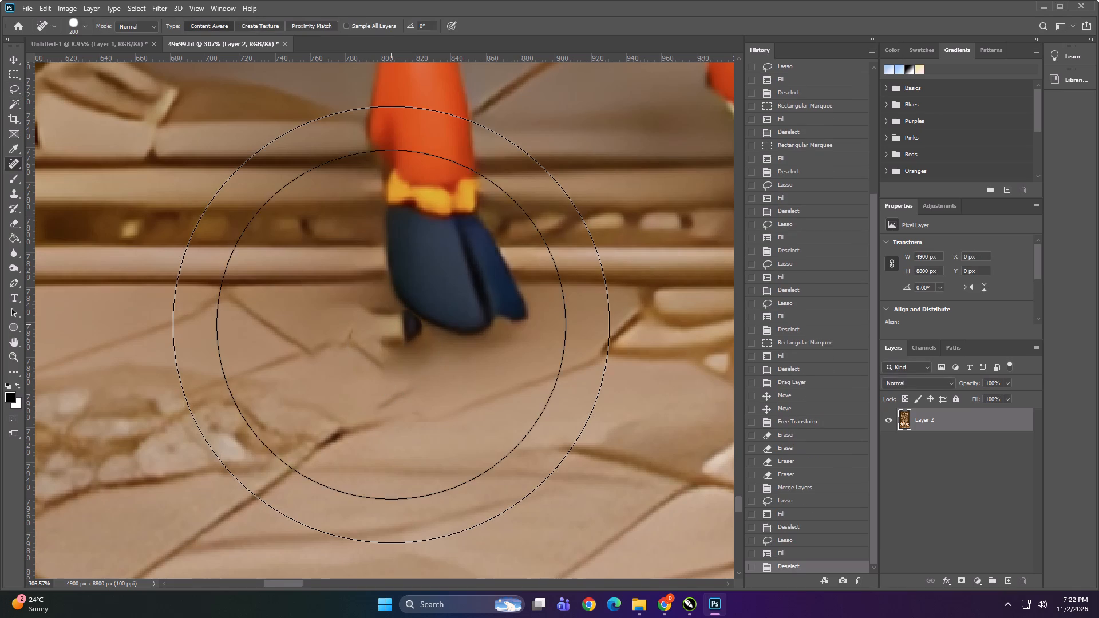
pyautogui.press('[')
pyautogui.press('[')
pyautogui.moveTo(354, 337); pyautogui.dragTo(389, 345)
pyautogui.click(397, 331)
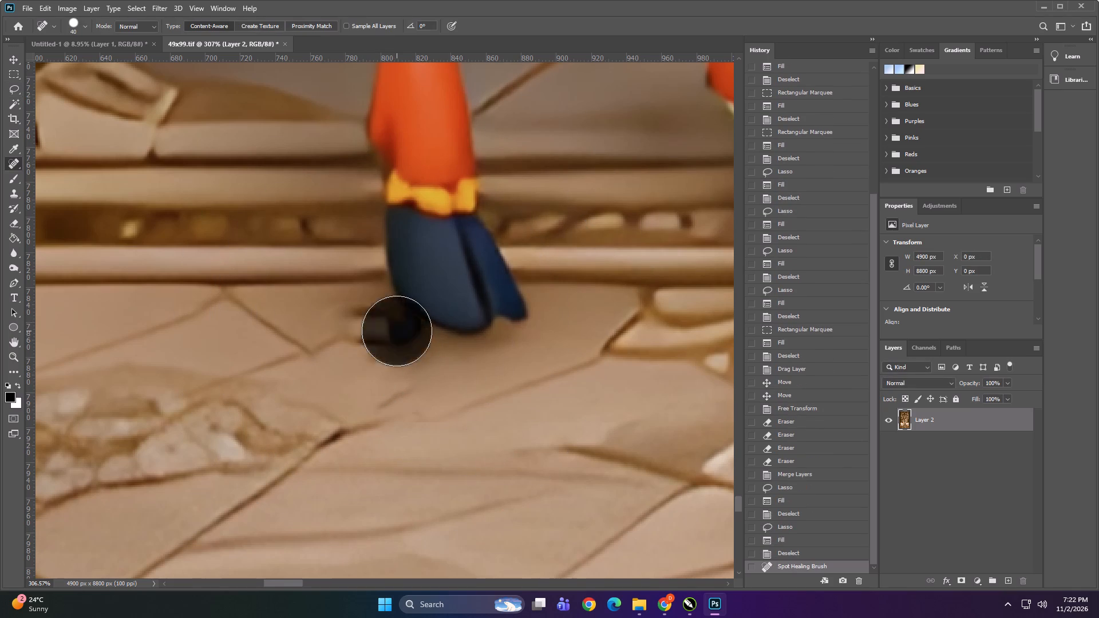
pyautogui.click(382, 326)
pyautogui.moveTo(385, 312); pyautogui.dragTo(390, 311)
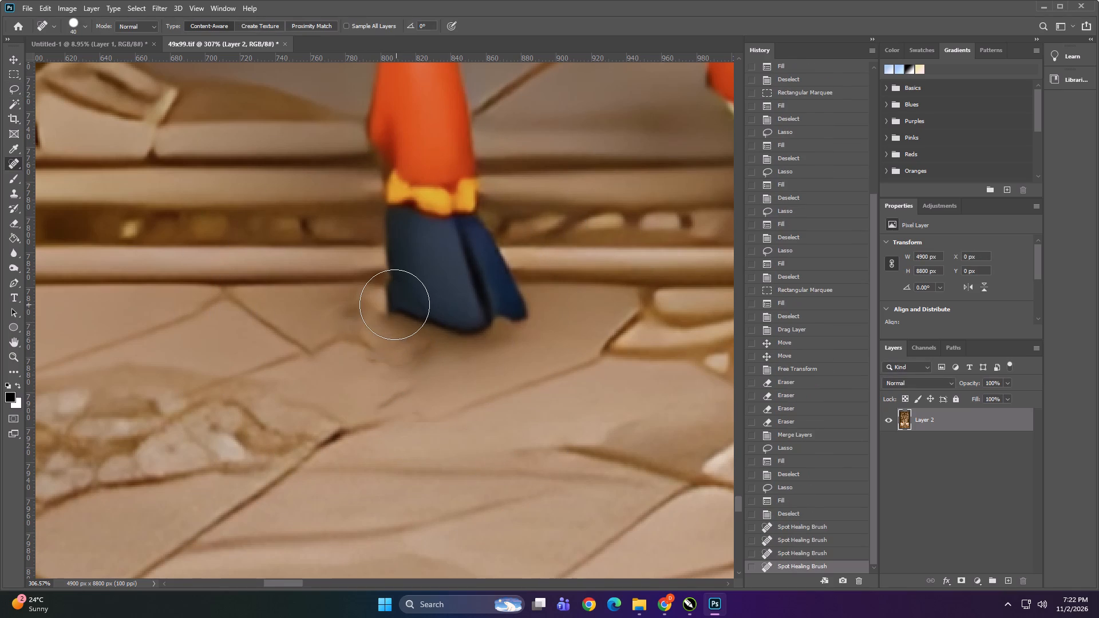
pyautogui.click(394, 304)
# Heal away the grey ghost hoof beneath the left calf's planted front hoof, undoing the last stray dab at the hoof's edge.
pyautogui.keyDown('alt'); pyautogui.scroll(-17, 163, 307); pyautogui.keyUp('alt')
pyautogui.keyDown('alt'); pyautogui.scroll(3, 431, 344); pyautogui.keyUp('alt')
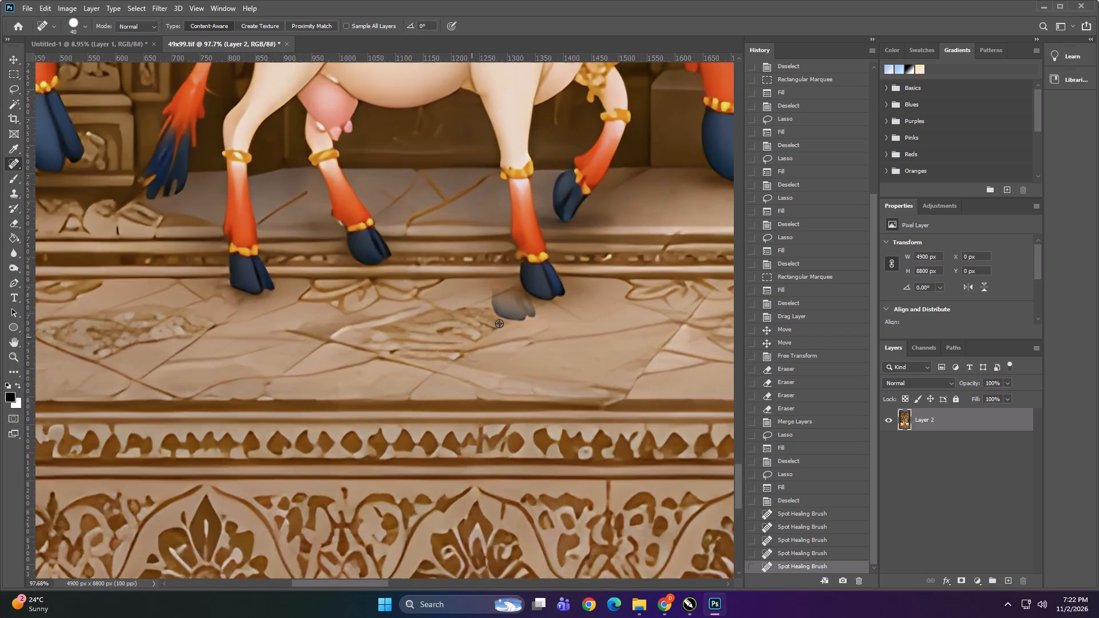
pyautogui.keyDown('alt'); pyautogui.scroll(8, 499, 323); pyautogui.keyUp('alt')
pyautogui.moveTo(521, 321); pyautogui.dragTo(485, 286)
pyautogui.moveTo(498, 320); pyautogui.dragTo(451, 287)
pyautogui.moveTo(483, 292); pyautogui.dragTo(488, 292)
pyautogui.click(503, 288)
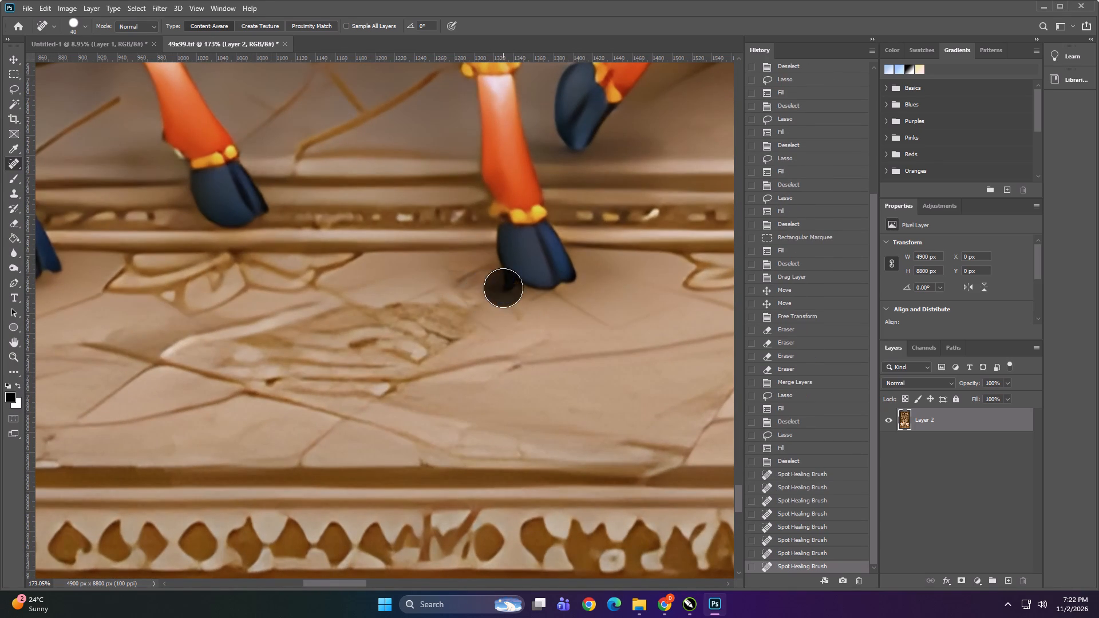
pyautogui.moveTo(507, 279); pyautogui.dragTo(509, 271)
pyautogui.click(494, 274)
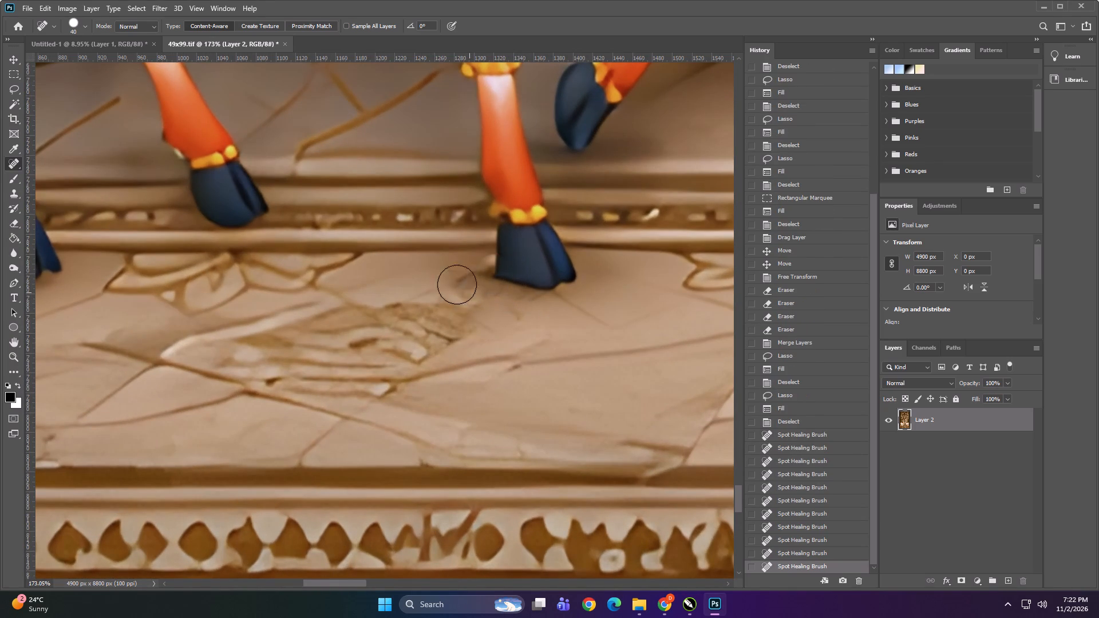
pyautogui.hotkey('ctrl', 'z')
pyautogui.moveTo(462, 281); pyautogui.dragTo(505, 323)
# Heal away the grey ghost hoof beneath the right calf's planted front hoof.
pyautogui.keyDown('alt'); pyautogui.scroll(-3, 315, 336); pyautogui.keyUp('alt')
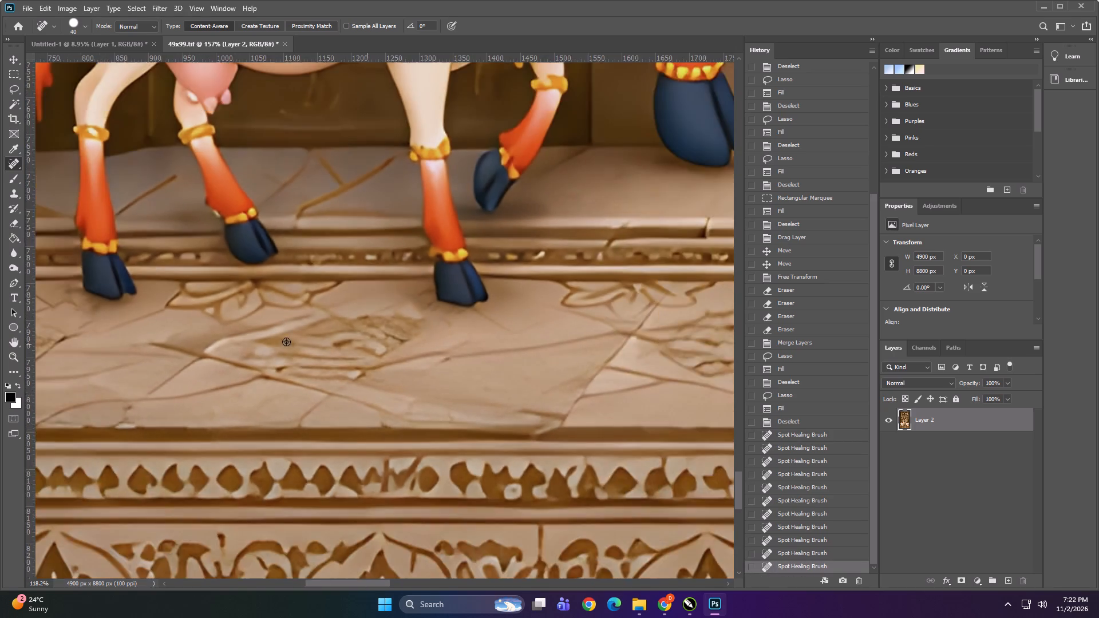
pyautogui.keyDown('alt'); pyautogui.scroll(-18, 286, 342); pyautogui.keyUp('alt')
pyautogui.keyDown('alt'); pyautogui.scroll(10, 549, 309); pyautogui.keyUp('alt')
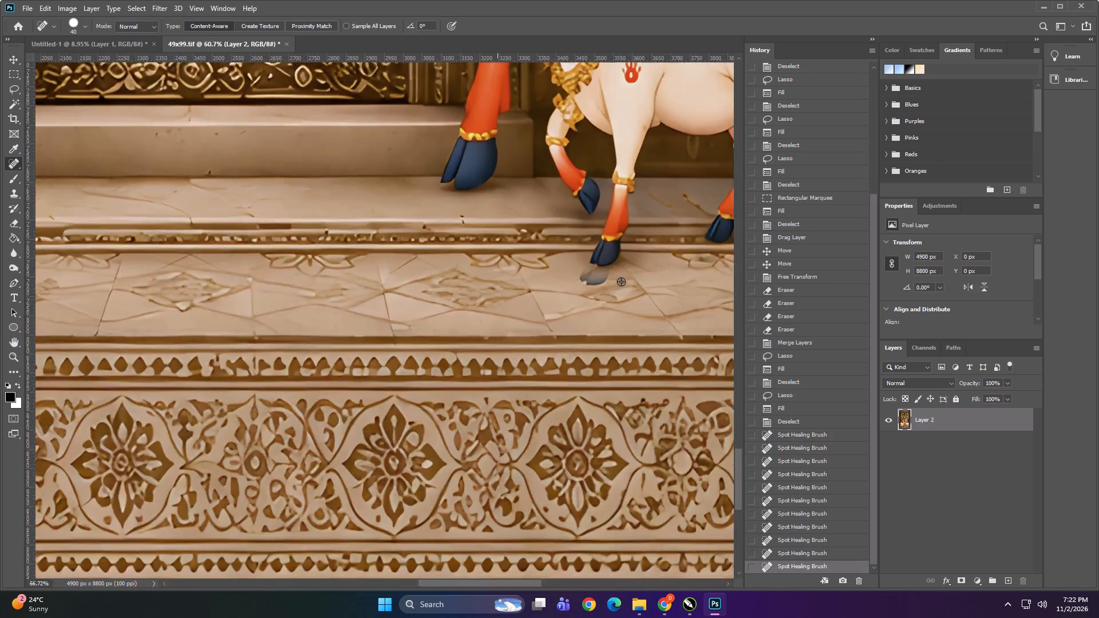
pyautogui.keyDown('alt'); pyautogui.scroll(10, 621, 282); pyautogui.keyUp('alt')
pyautogui.moveTo(537, 263); pyautogui.dragTo(594, 264)
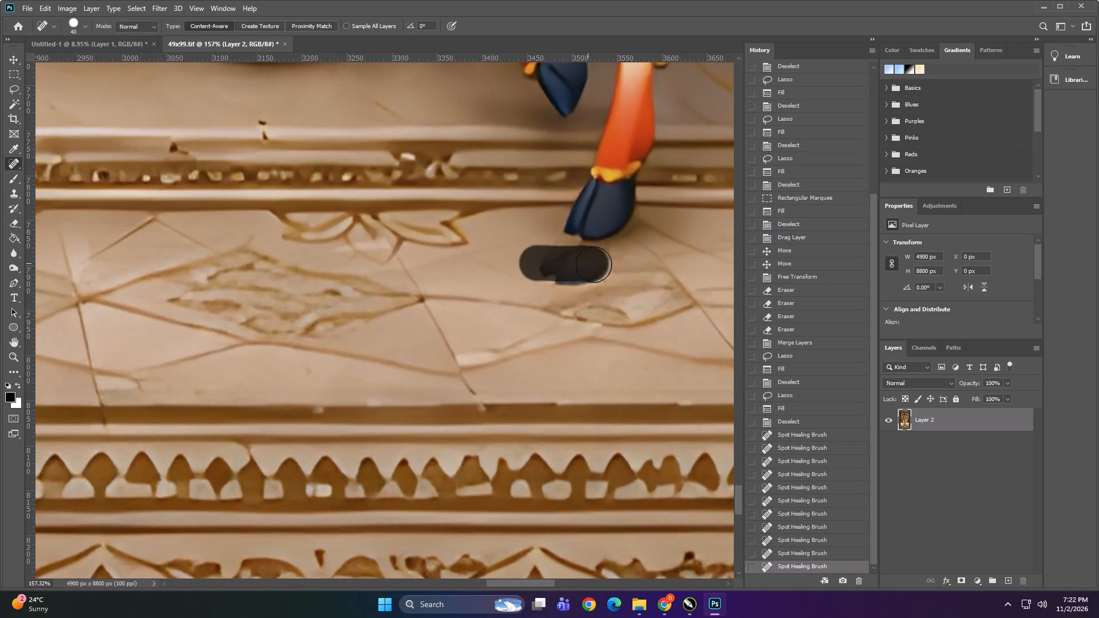
pyautogui.moveTo(594, 264); pyautogui.dragTo(566, 275)
# Heal the small floor patch and grey ghost hoof beneath the right calf's rear hooves, undoing the dab that smears the hoof.
pyautogui.keyDown('alt'); pyautogui.scroll(-11, 367, 294); pyautogui.keyUp('alt')
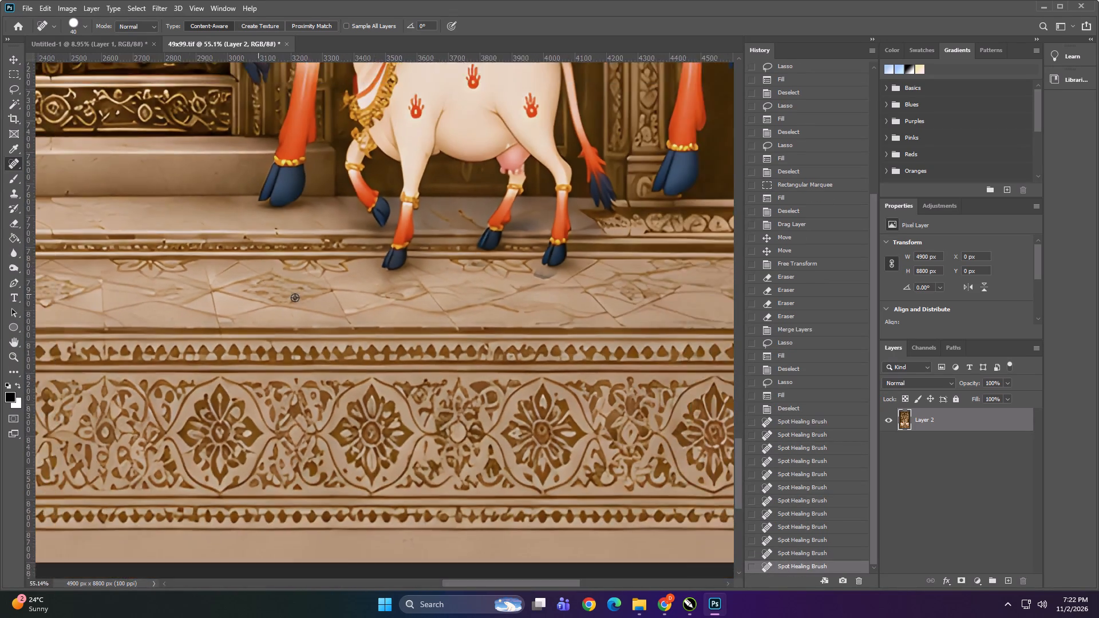
pyautogui.keyDown('alt'); pyautogui.scroll(14, 479, 278); pyautogui.keyUp('alt')
pyautogui.click(340, 240)
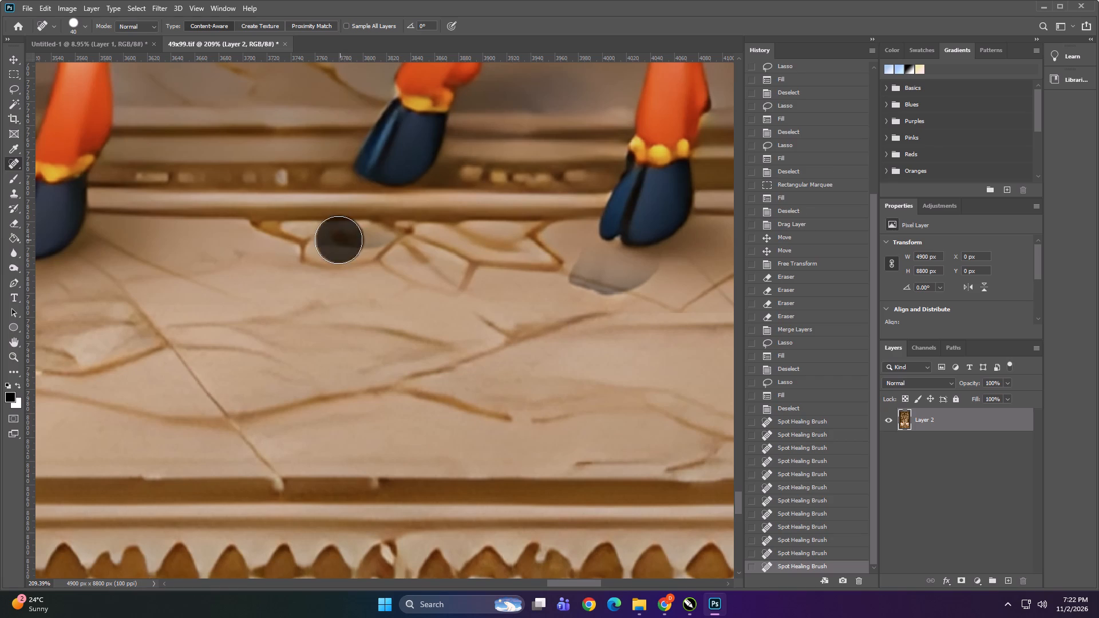
pyautogui.click(362, 240)
pyautogui.click(379, 238)
pyautogui.click(611, 270)
pyautogui.click(591, 276)
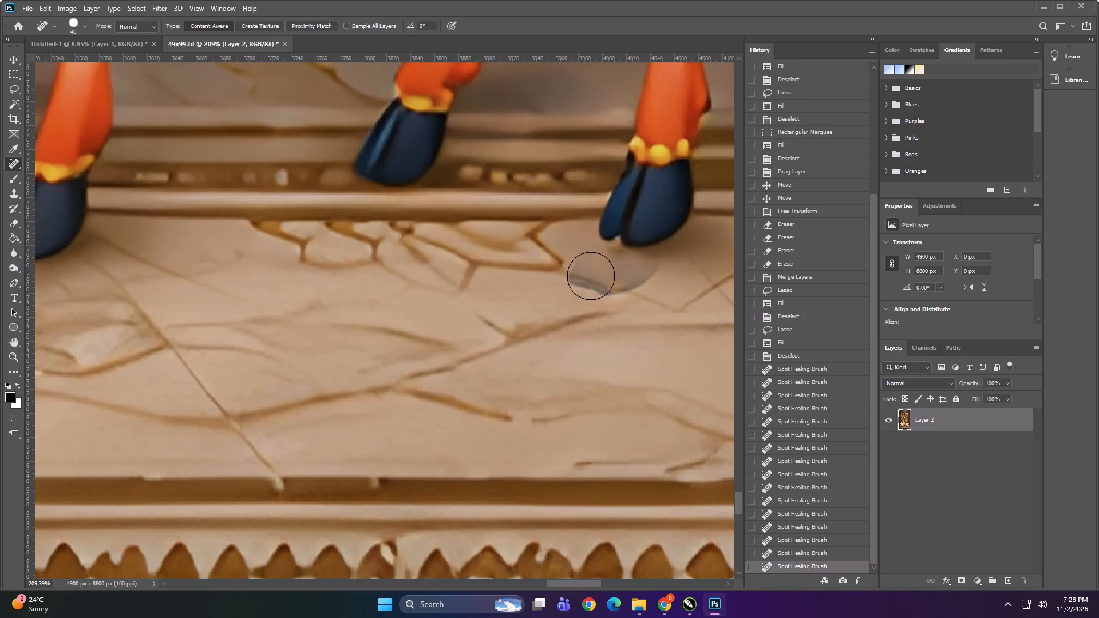
pyautogui.click(612, 277)
pyautogui.click(647, 261)
pyautogui.hotkey('ctrl', 'z')
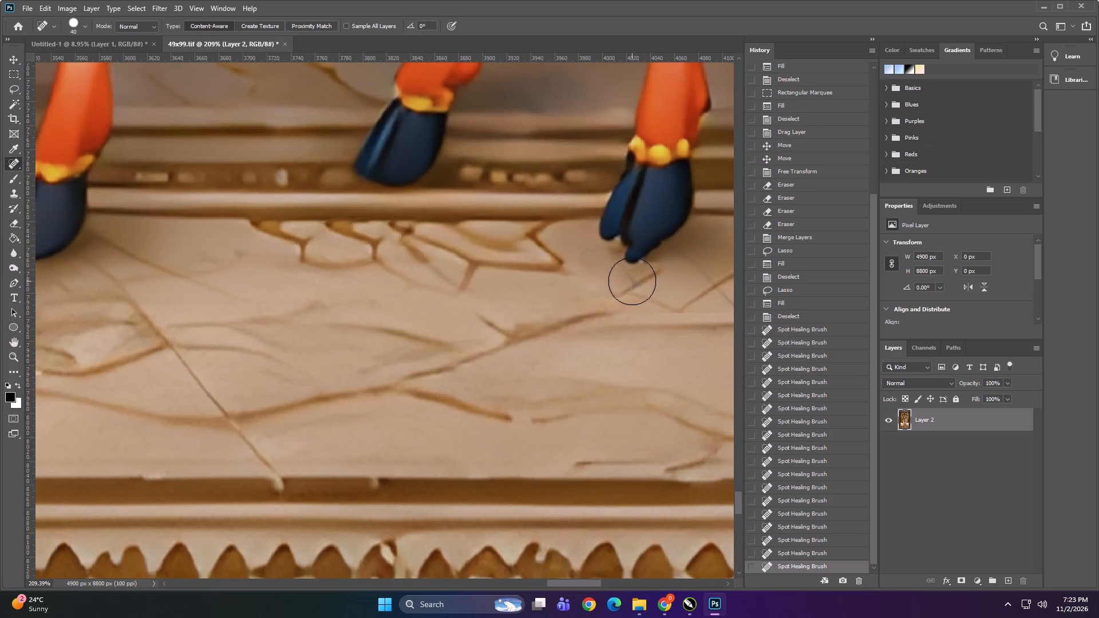
pyautogui.click(636, 281)
pyautogui.click(653, 278)
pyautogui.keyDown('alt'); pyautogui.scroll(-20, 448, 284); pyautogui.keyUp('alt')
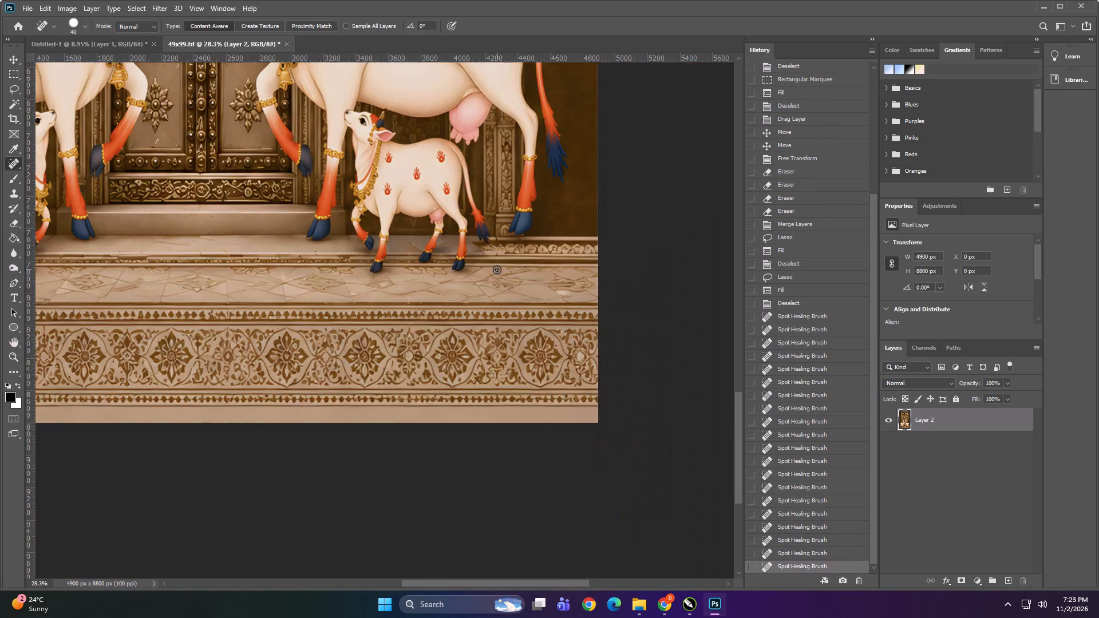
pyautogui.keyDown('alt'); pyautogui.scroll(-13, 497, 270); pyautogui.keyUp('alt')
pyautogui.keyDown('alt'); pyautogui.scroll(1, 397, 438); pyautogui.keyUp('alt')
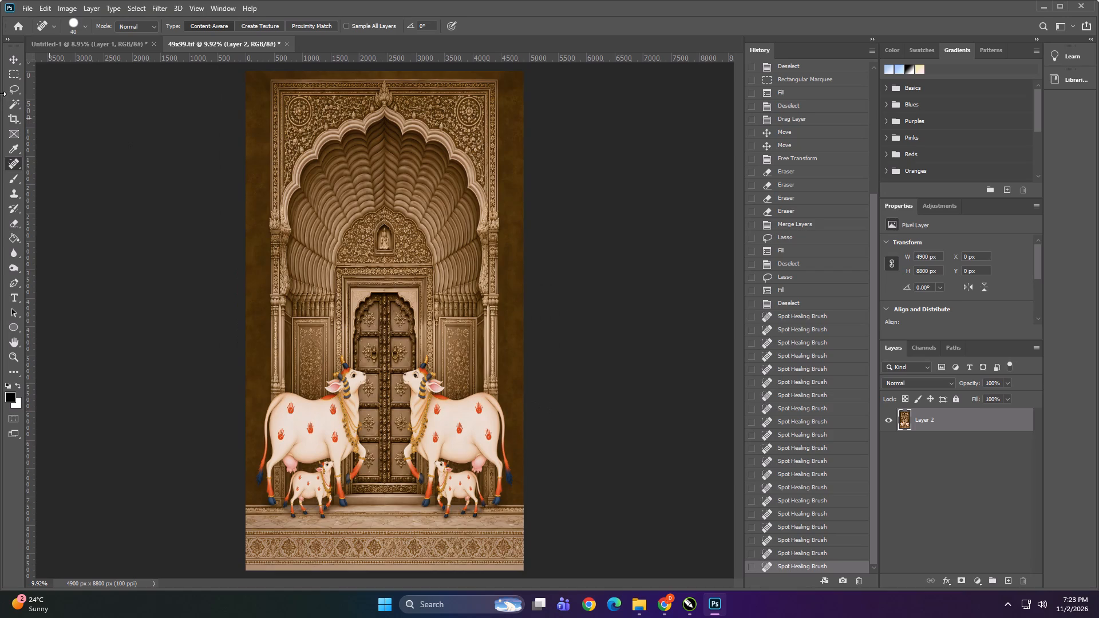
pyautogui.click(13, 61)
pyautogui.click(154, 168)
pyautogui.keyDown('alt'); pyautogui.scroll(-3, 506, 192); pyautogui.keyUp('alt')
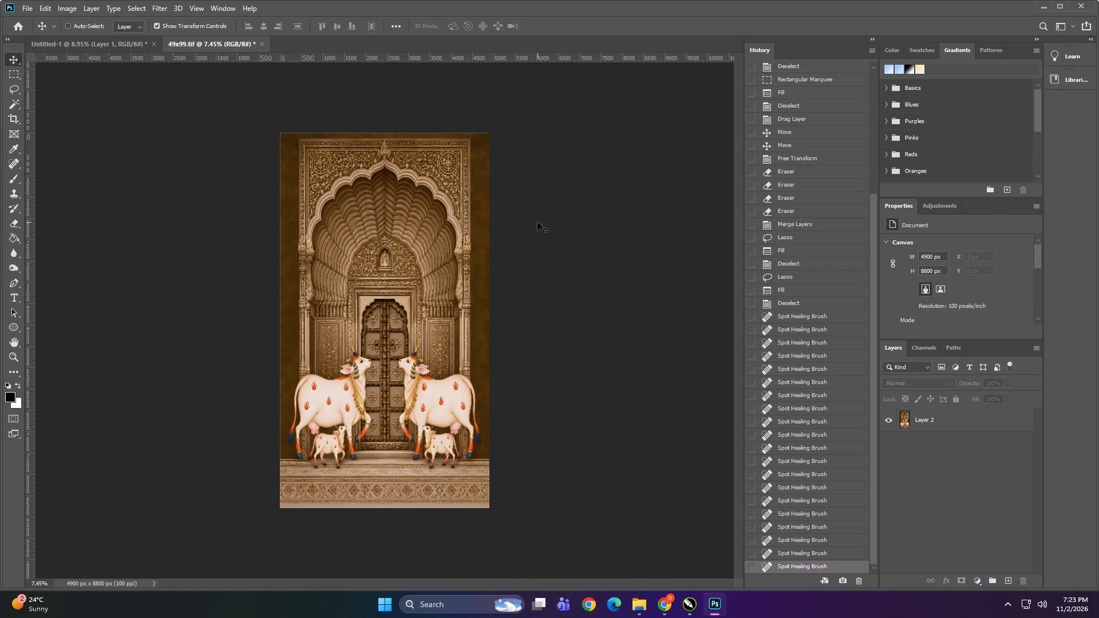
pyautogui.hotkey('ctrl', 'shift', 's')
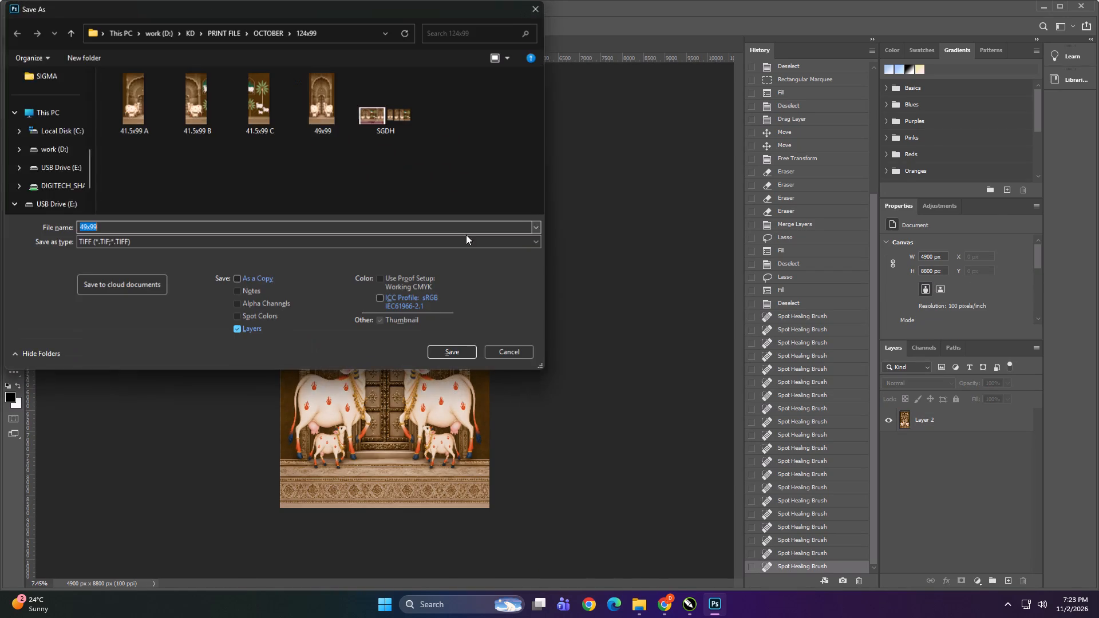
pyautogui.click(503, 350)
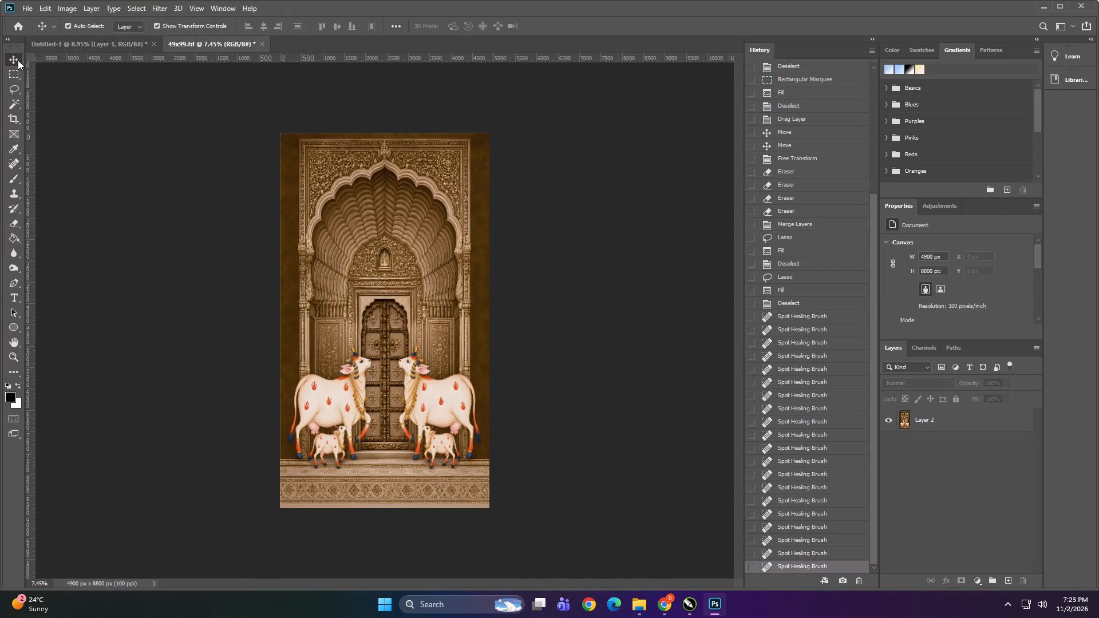
# Widen the arch-and-cows layer symmetrically about its centre to about 5168 px, keeping its full height.
pyautogui.click(17, 60)
pyautogui.click(276, 189)
pyautogui.hotkey('ctrl', 't')
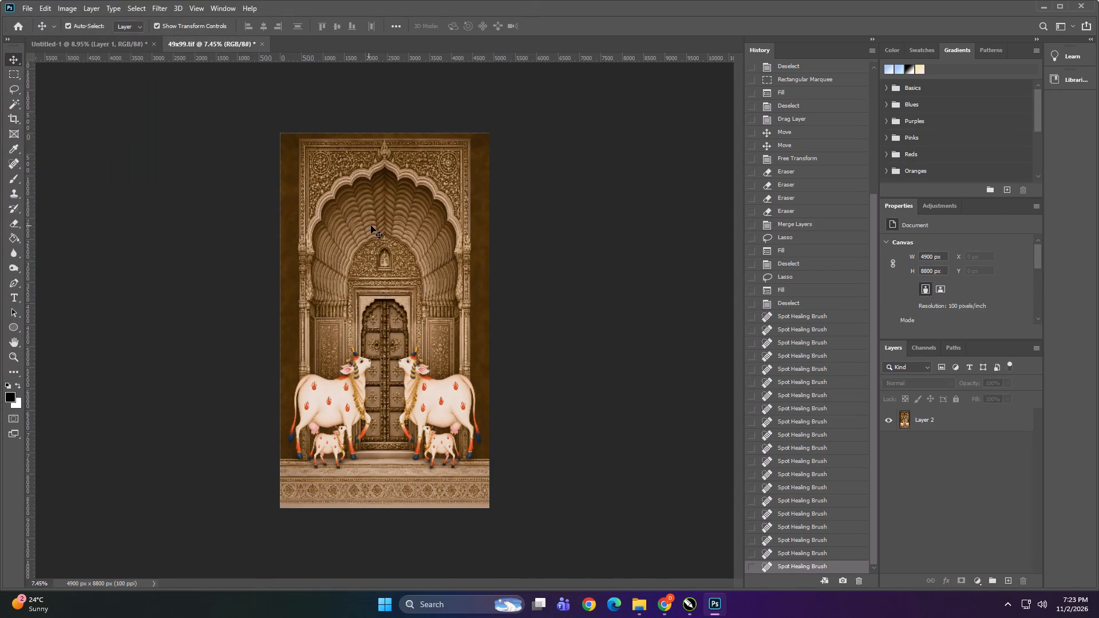
pyautogui.click(371, 225)
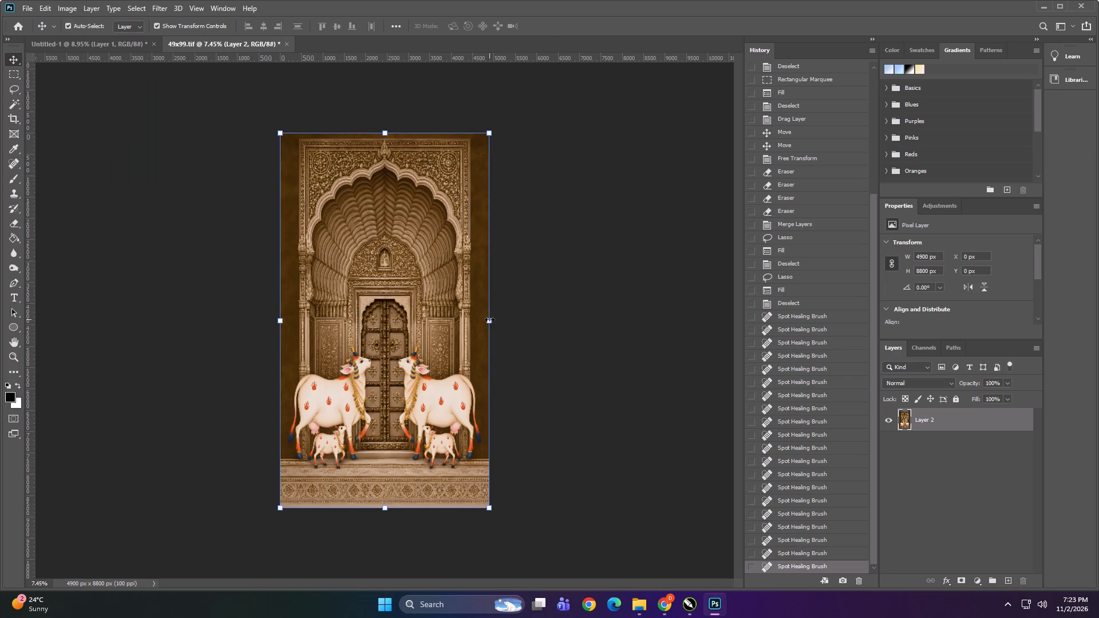
pyautogui.keyDown('shift'); pyautogui.moveTo(489, 319); pyautogui.dragTo(496, 321); pyautogui.keyUp('shift')
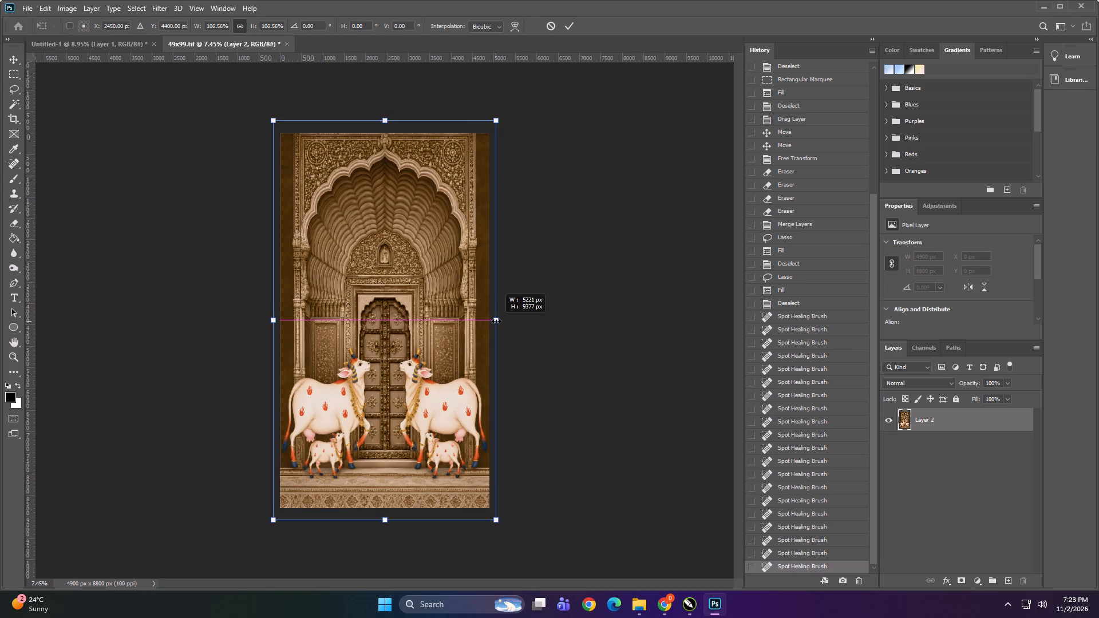
pyautogui.keyDown('shift'); pyautogui.moveTo(496, 321); pyautogui.dragTo(499, 321); pyautogui.keyUp('shift')
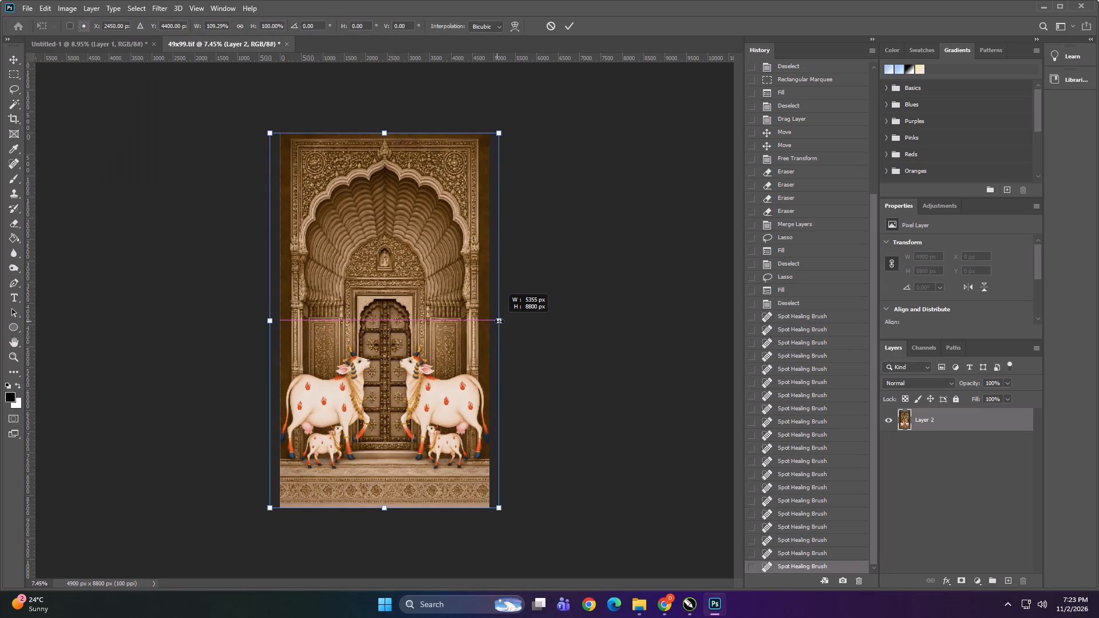
pyautogui.keyDown('shift'); pyautogui.moveTo(499, 321); pyautogui.dragTo(495, 321); pyautogui.keyUp('shift')
pyautogui.press('Return')
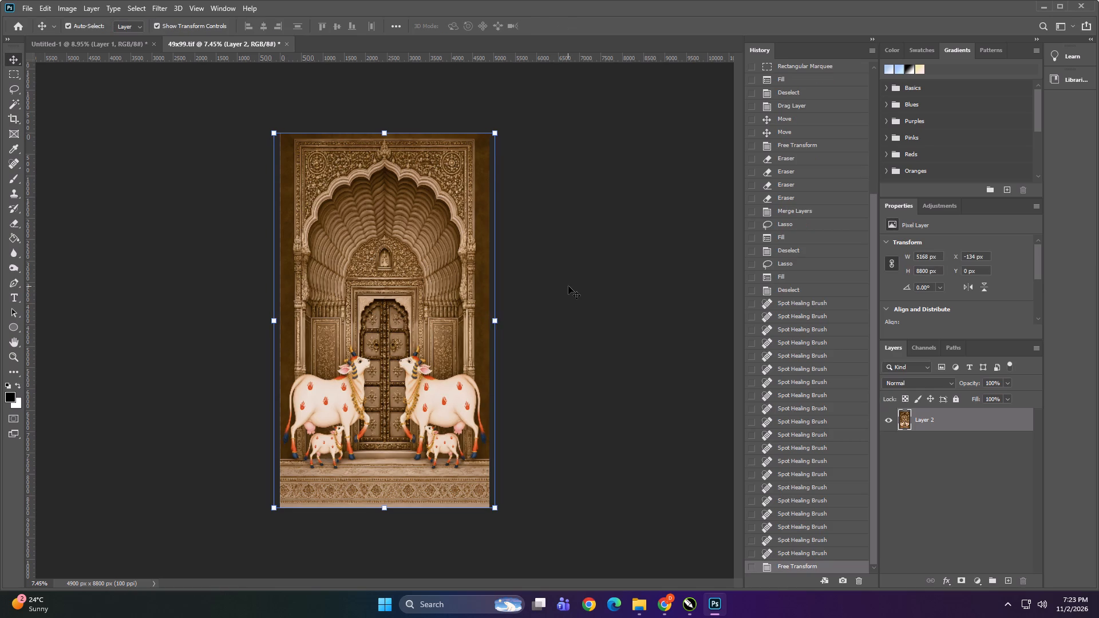
# Save the composite as a TIFF named 49x88 in the Downloads folder, with layers included and no image compression.
pyautogui.click(568, 286)
pyautogui.hotkey('ctrl', 'shift', 's')
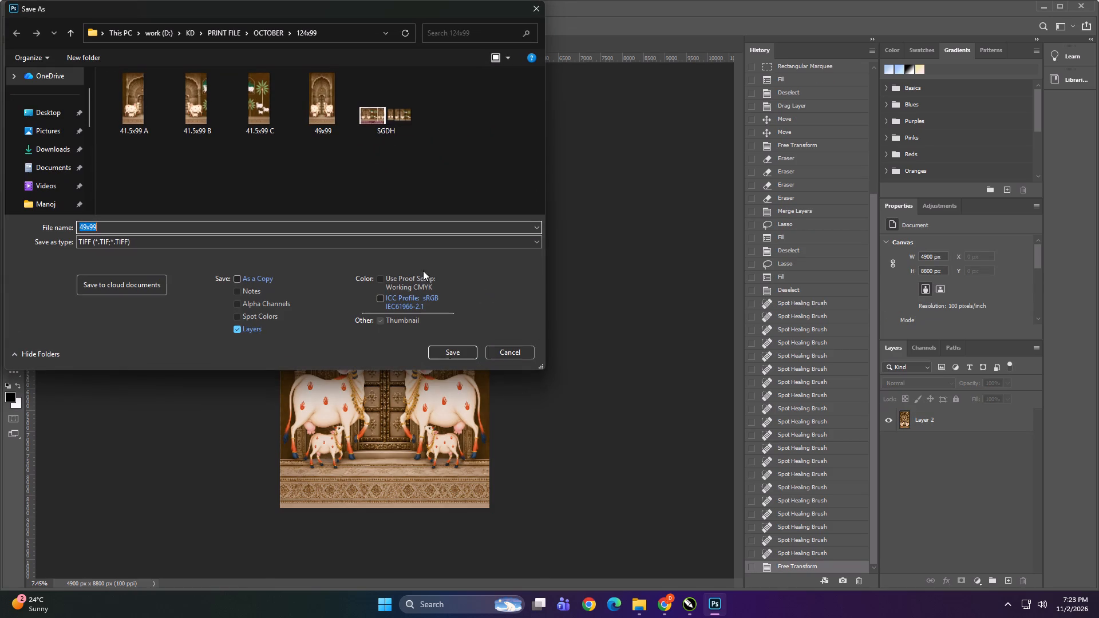
pyautogui.click(269, 226)
pyautogui.press('BackSpace')
pyautogui.press('BackSpace')
pyautogui.write('88')
pyautogui.click(49, 146)
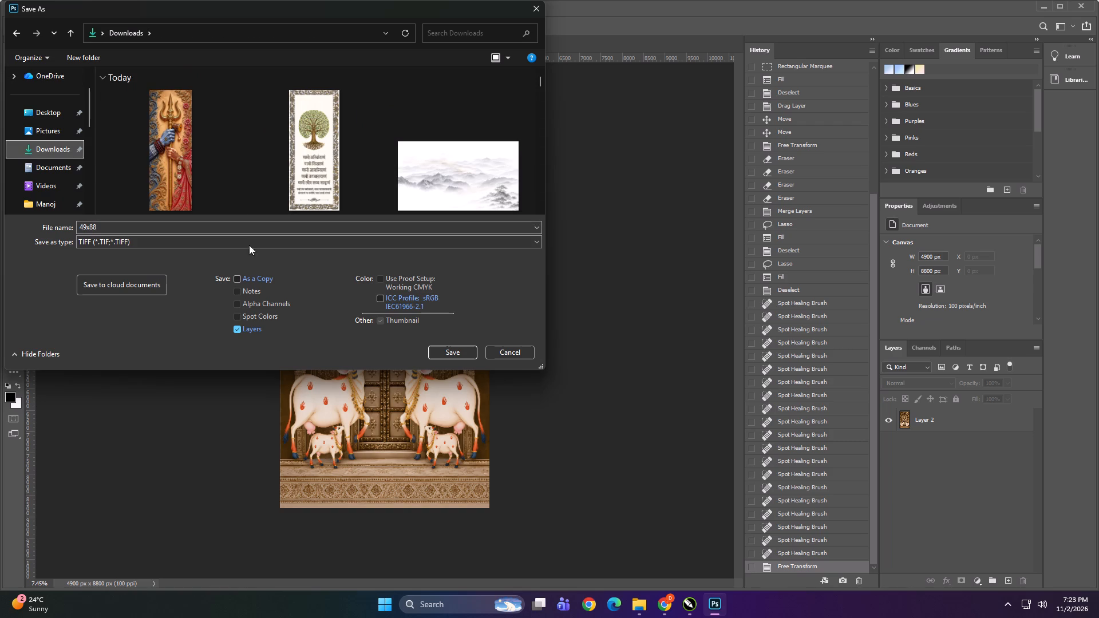
pyautogui.click(454, 350)
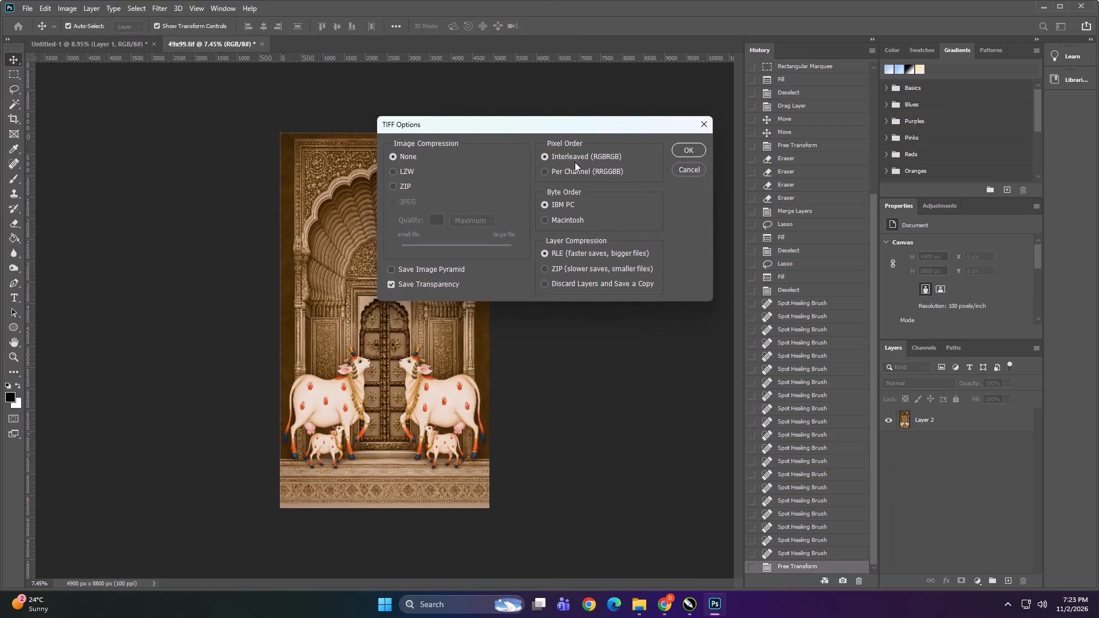
pyautogui.click(679, 147)
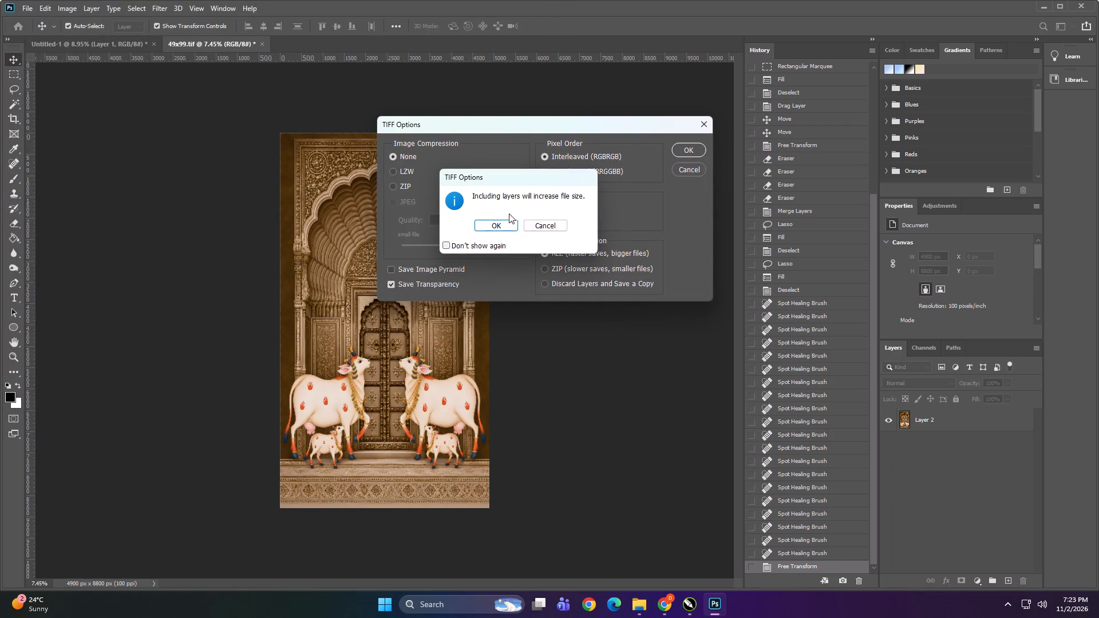
pyautogui.click(505, 223)
# Quit Photoshop, discarding the unsaved changes in Untitled-1.
pyautogui.click(1082, 1)
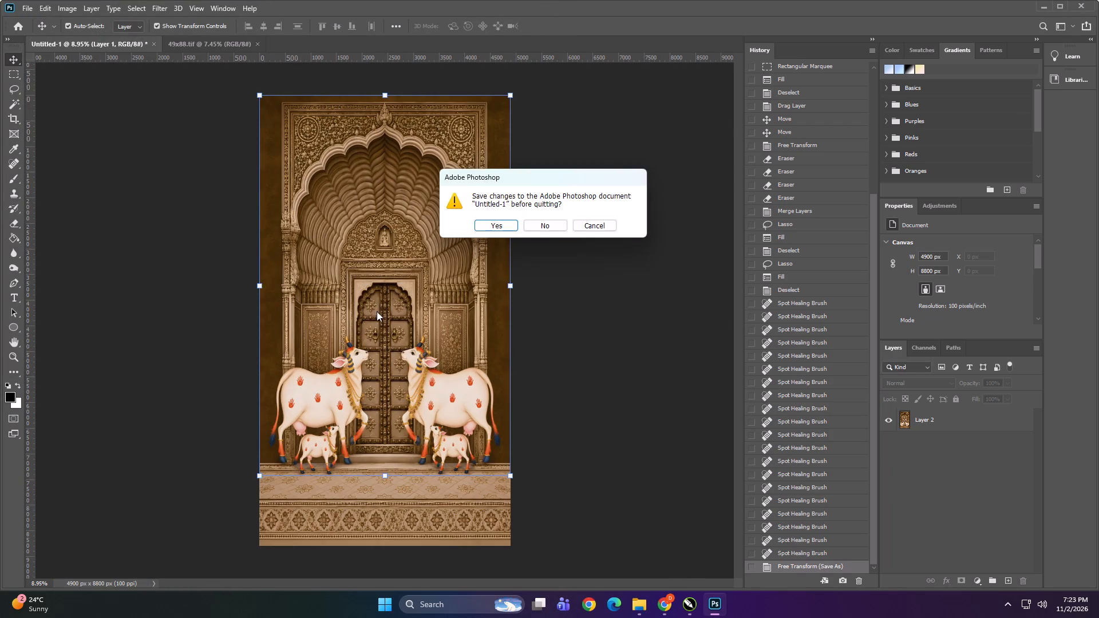
pyautogui.click(543, 224)
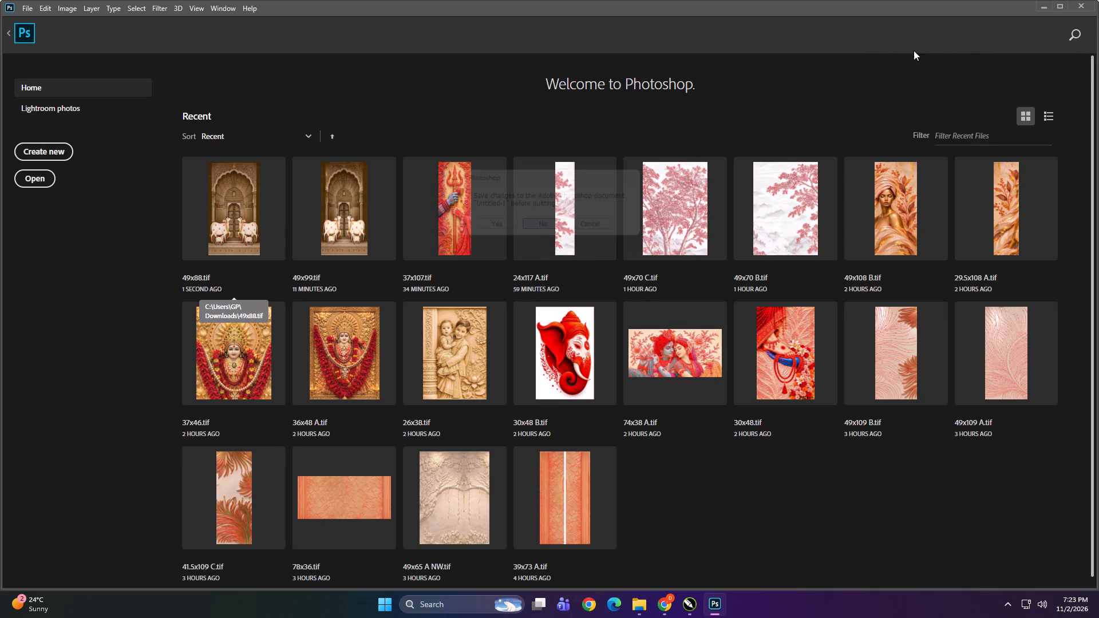
# Delete the old arch-and-cows artwork beside the empty rectangle in the CorelDRAW document Untitled-1.
pyautogui.click(541, 239)
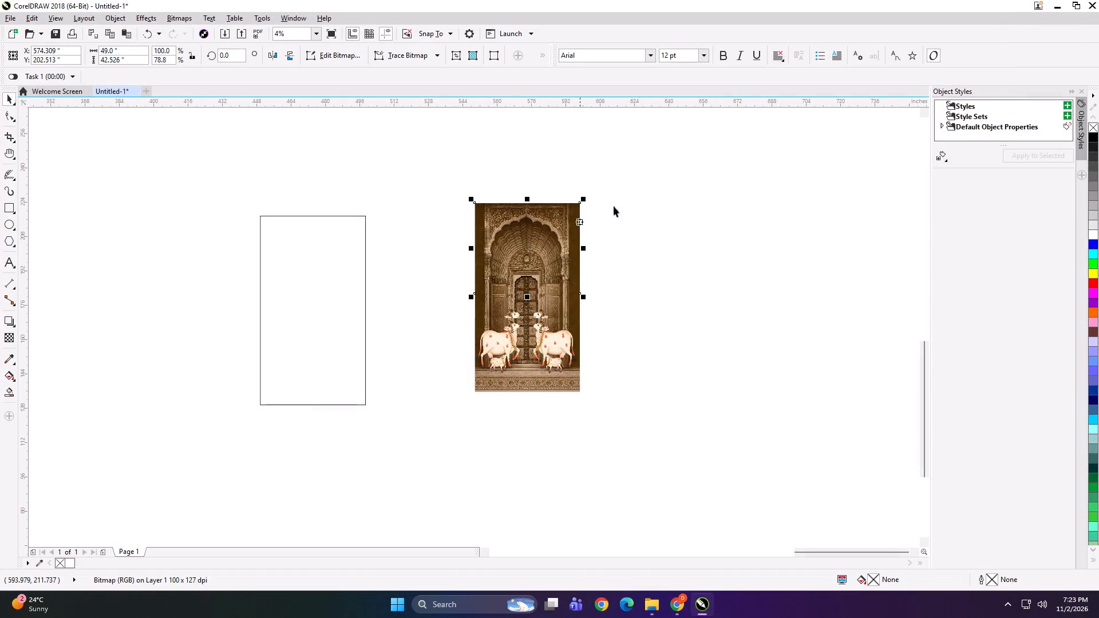
pyautogui.moveTo(643, 158); pyautogui.dragTo(437, 434)
pyautogui.press('Delete')
pyautogui.click(444, 430)
# Import the 49x88 image from the Downloads folder in File Explorer into the CorelDRAW drawing.
pyautogui.scroll(-3, 469, 281)
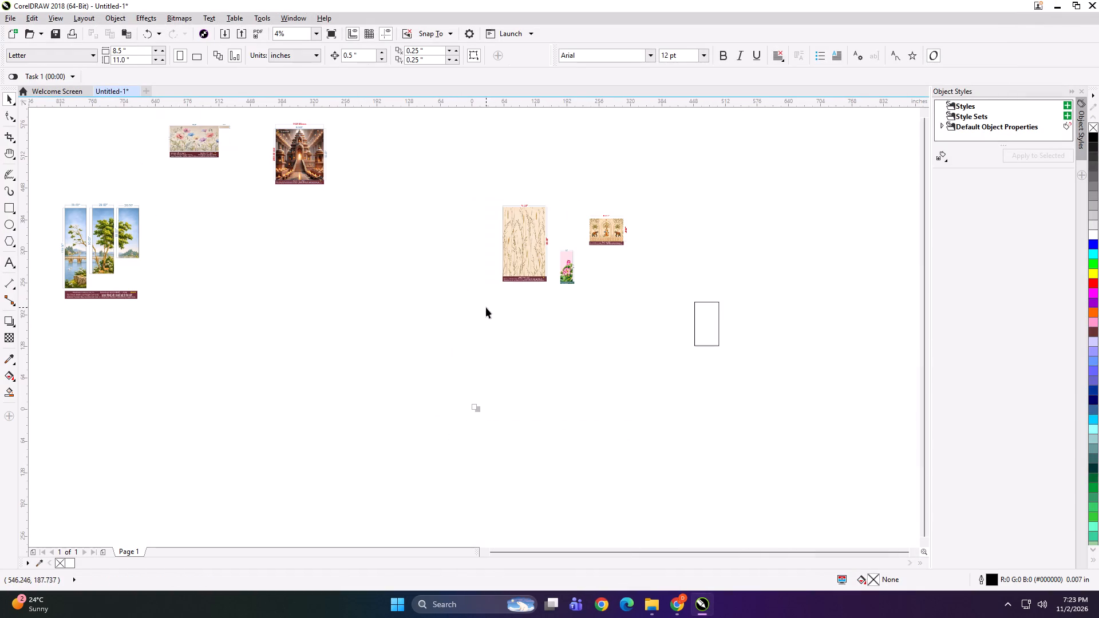
pyautogui.click(726, 333)
pyautogui.click(707, 324)
pyautogui.click(600, 365)
pyautogui.click(646, 615)
pyautogui.scroll(11, 84, 244)
pyautogui.click(58, 206)
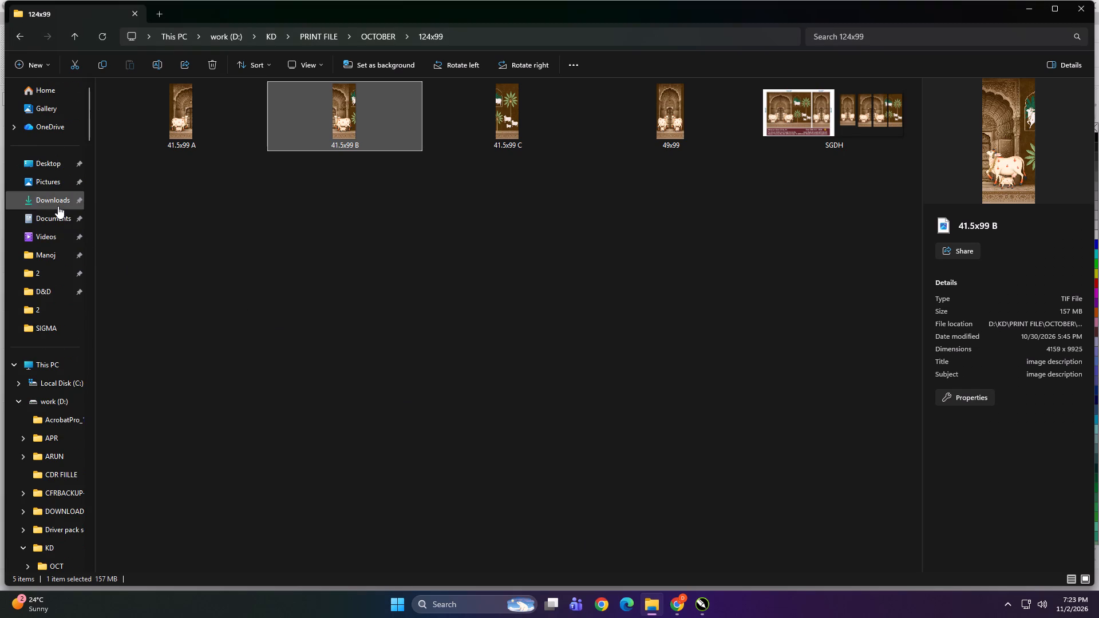
pyautogui.click(200, 184)
pyautogui.moveTo(174, 126); pyautogui.dragTo(173, 126)
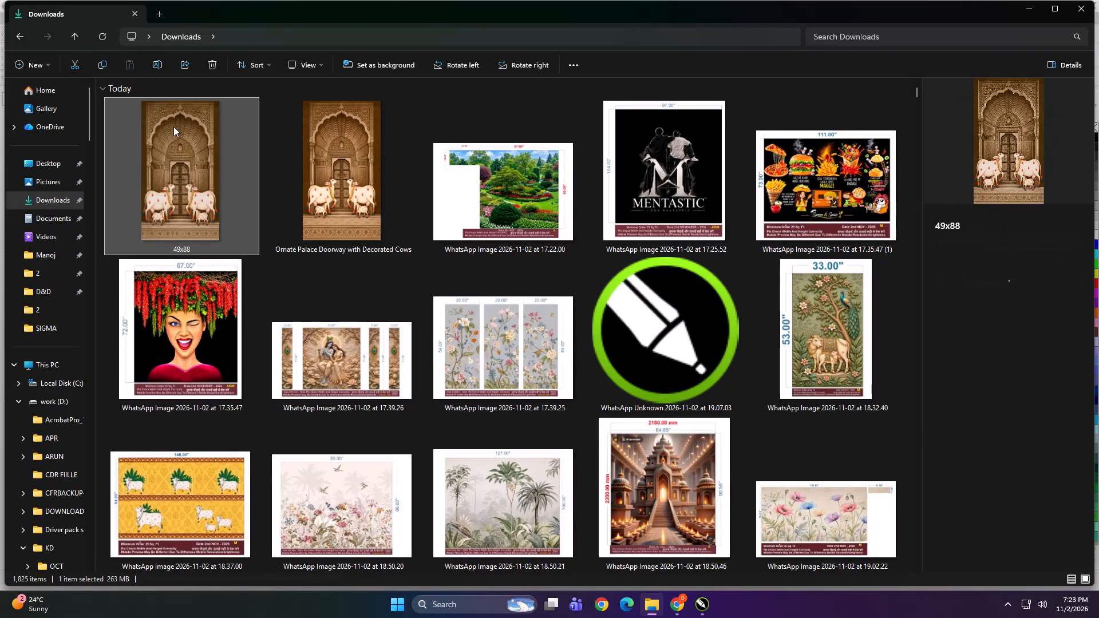
pyautogui.moveTo(173, 126); pyautogui.dragTo(636, 353)
# Move the imported arch-and-cows image close beside the empty rectangle.
pyautogui.scroll(1, 753, 341)
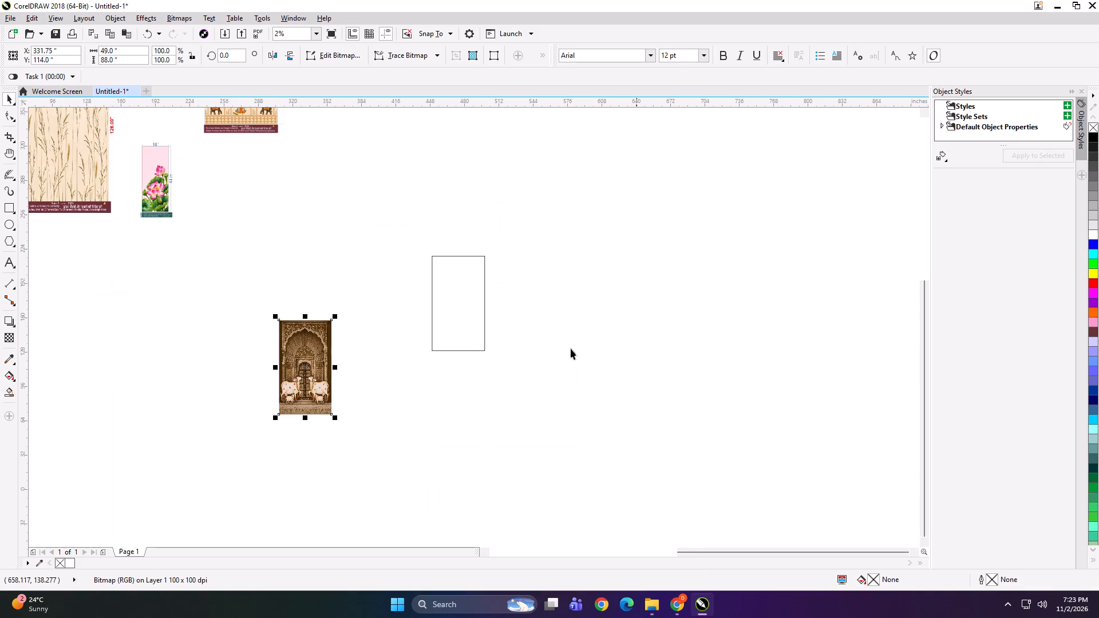
pyautogui.moveTo(308, 350); pyautogui.dragTo(531, 281)
pyautogui.scroll(2, 523, 274)
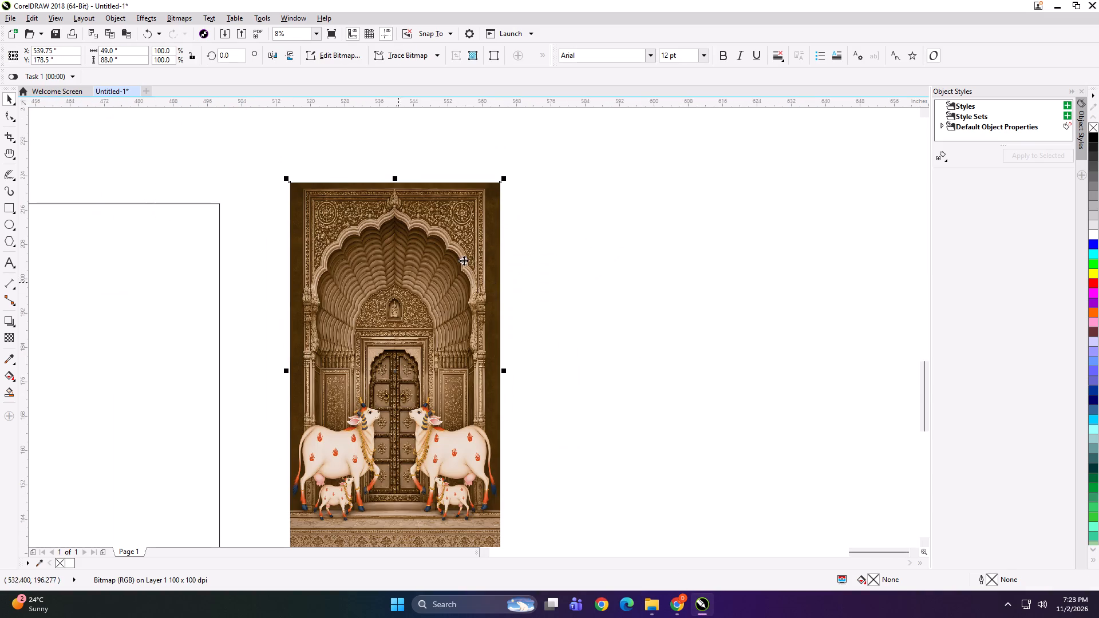
pyautogui.scroll(-1, 520, 261)
pyautogui.keyDown('shift'); pyautogui.click(349, 294); pyautogui.keyUp('shift')
pyautogui.click(645, 286)
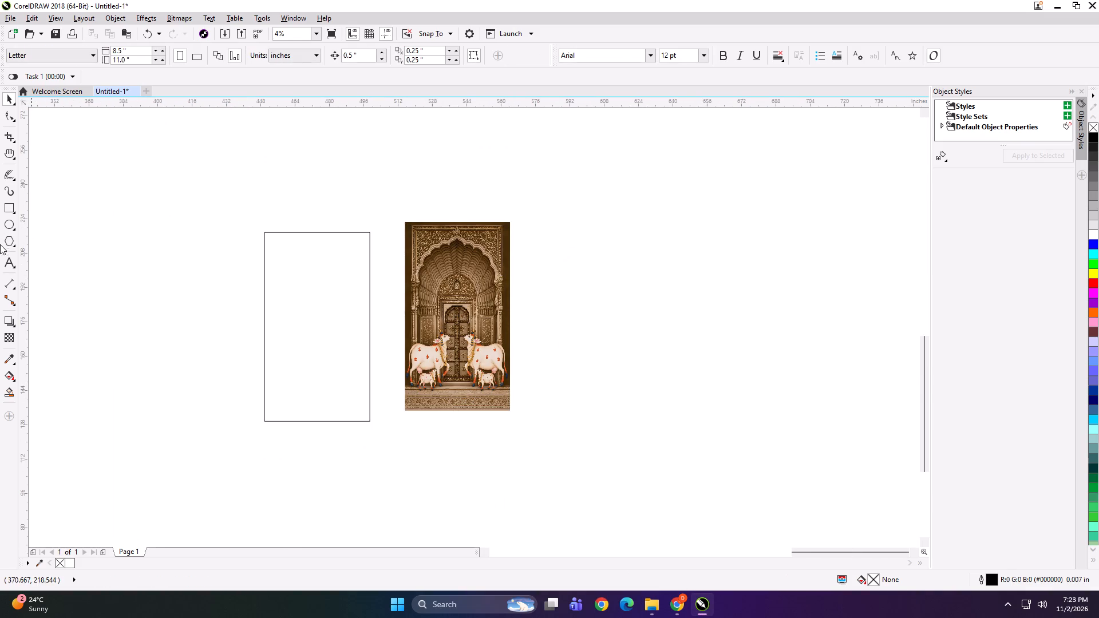
# Add a width dimension above the empty rectangle and a height dimension along its left side.
pyautogui.click(8, 280)
pyautogui.moveTo(265, 266); pyautogui.dragTo(346, 262)
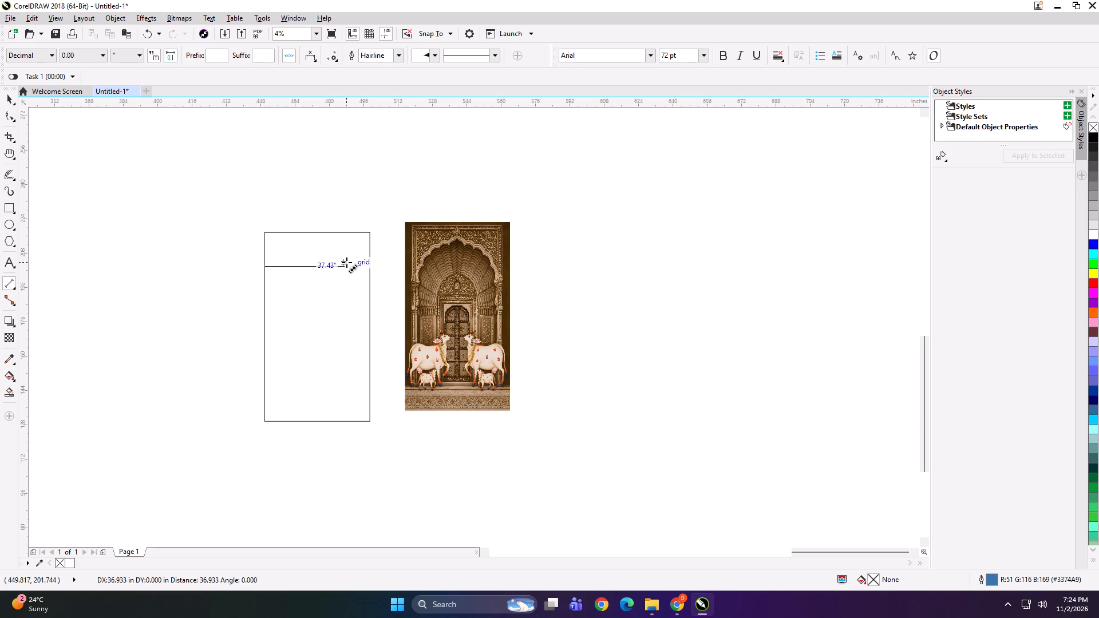
pyautogui.moveTo(346, 262); pyautogui.dragTo(367, 268)
pyautogui.click(343, 220)
pyautogui.moveTo(307, 233); pyautogui.dragTo(310, 419)
pyautogui.click(250, 409)
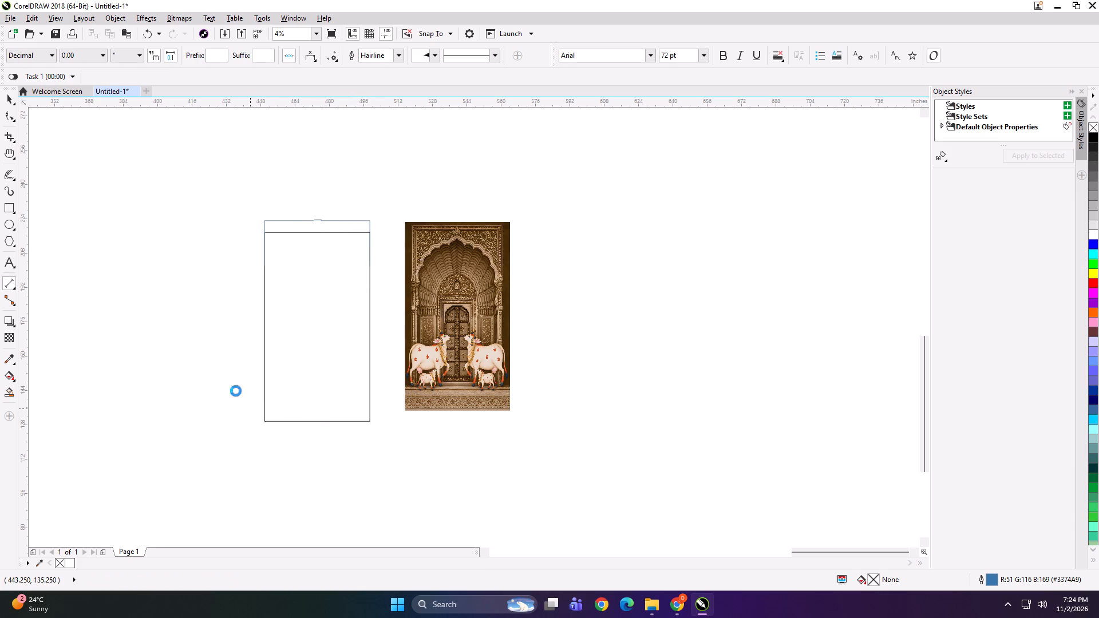
# Set the text of both rectangle dimensions to 300 pt bold.
pyautogui.press('space')
pyautogui.moveTo(204, 309); pyautogui.dragTo(283, 345)
pyautogui.keyDown('shift'); pyautogui.moveTo(302, 209); pyautogui.dragTo(333, 236); pyautogui.keyUp('shift')
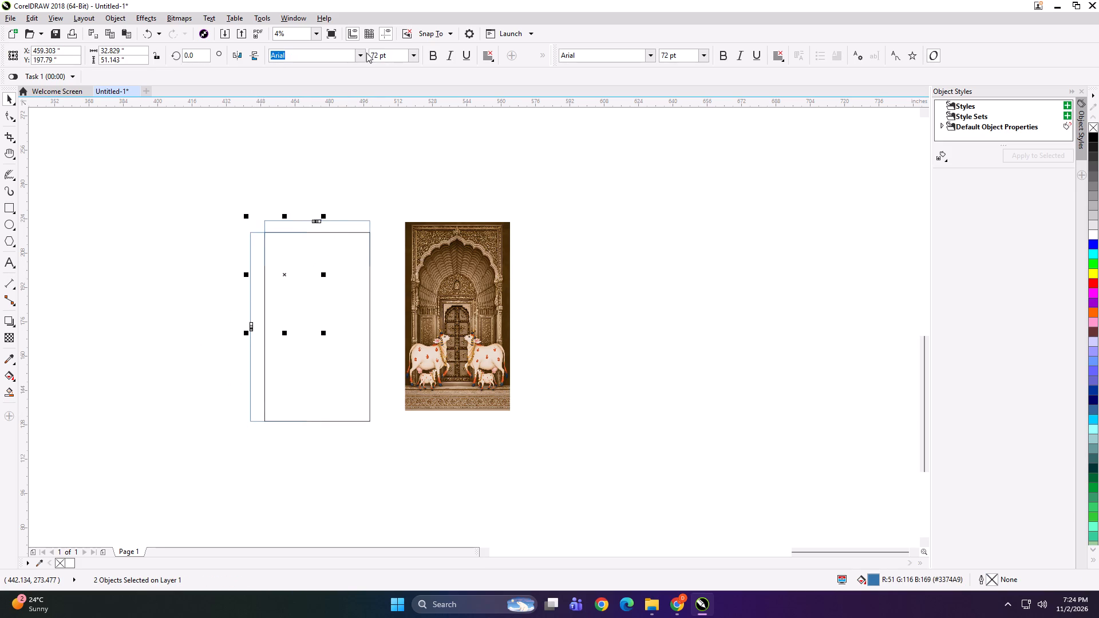
pyautogui.click(393, 56)
pyautogui.write('300')
pyautogui.press('Return')
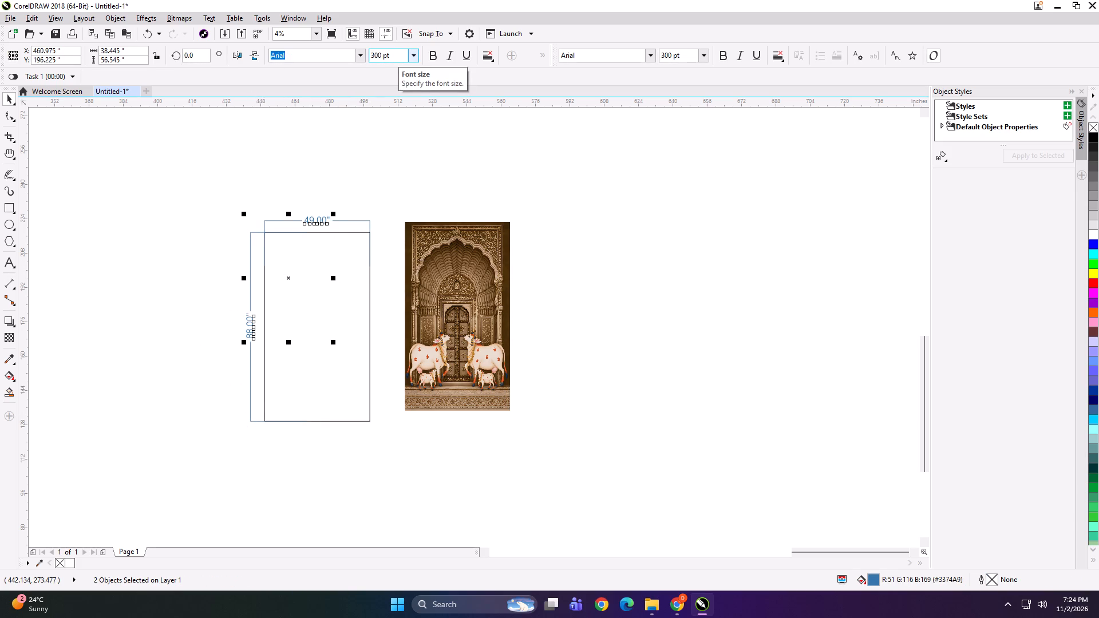
pyautogui.click(439, 58)
# Align the arch-and-cows image to the dimensioned rectangle by horizontal and vertical centres.
pyautogui.click(450, 296)
pyautogui.keyDown('shift'); pyautogui.click(338, 328); pyautogui.keyUp('shift')
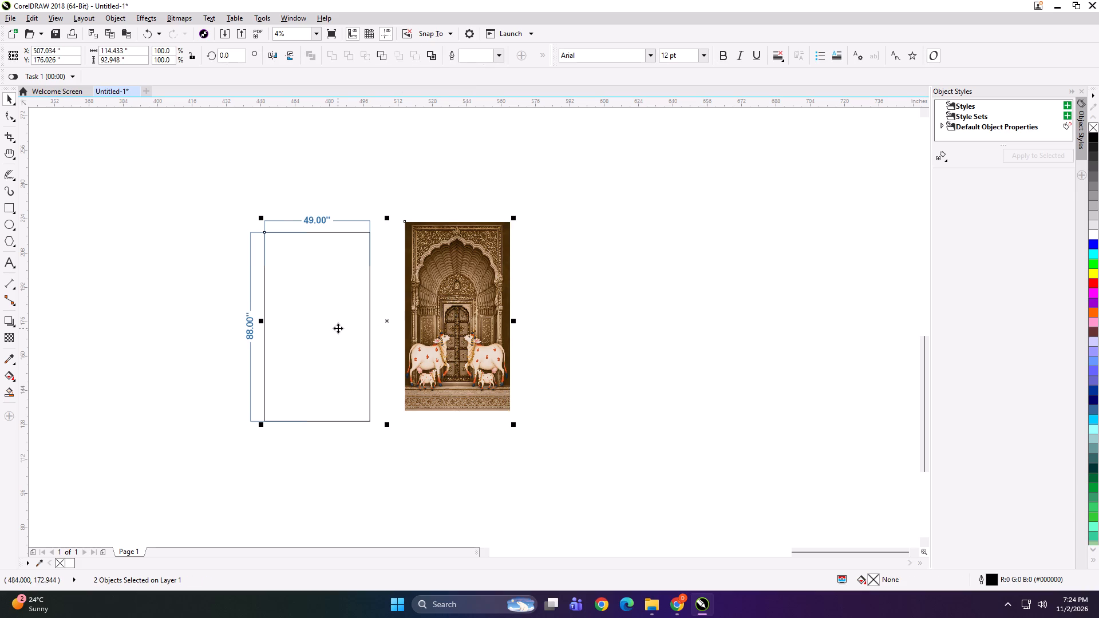
pyautogui.write('ce')
pyautogui.click(484, 302)
# Open the recent file Ak design customise.cdr and copy the grouped maroon order-notice banner beneath the lotus artwork.
pyautogui.scroll(-1, 540, 257)
pyautogui.scroll(2, 209, 161)
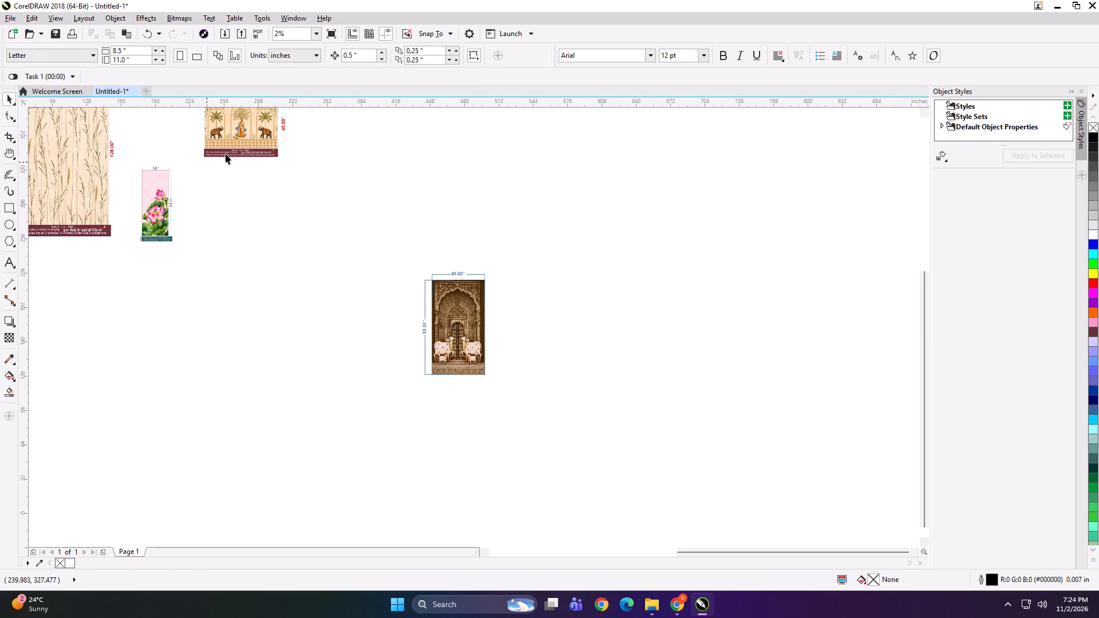
pyautogui.click(44, 88)
pyautogui.click(53, 91)
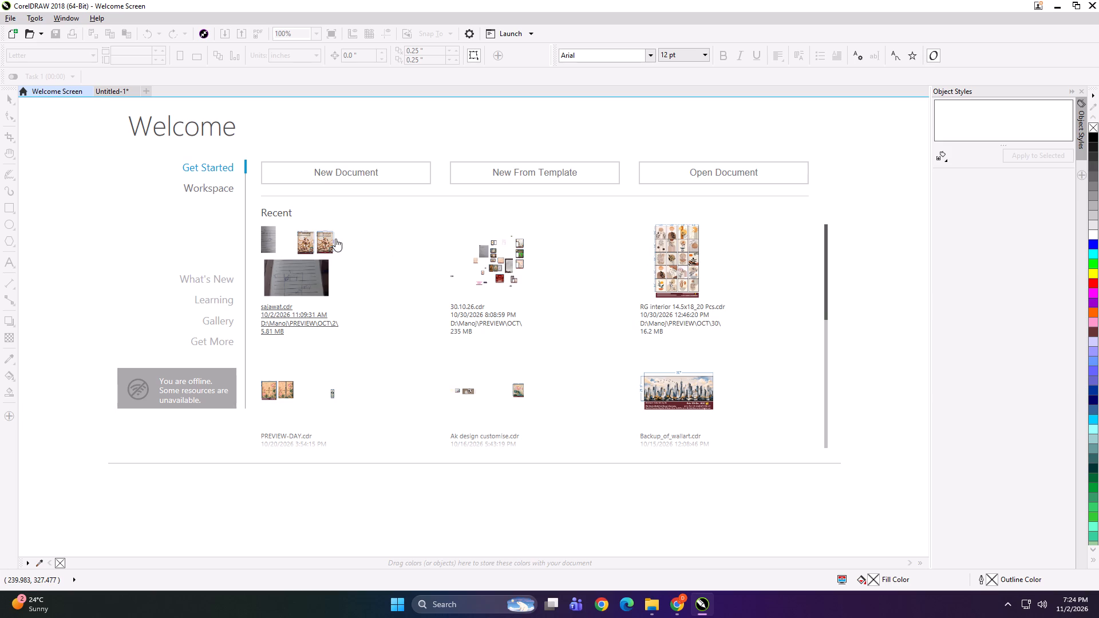
pyautogui.keyDown('ctrl'); pyautogui.click(517, 389); pyautogui.keyUp('ctrl')
pyautogui.keyDown('ctrl'); pyautogui.doubleClick(521, 388); pyautogui.keyUp('ctrl')
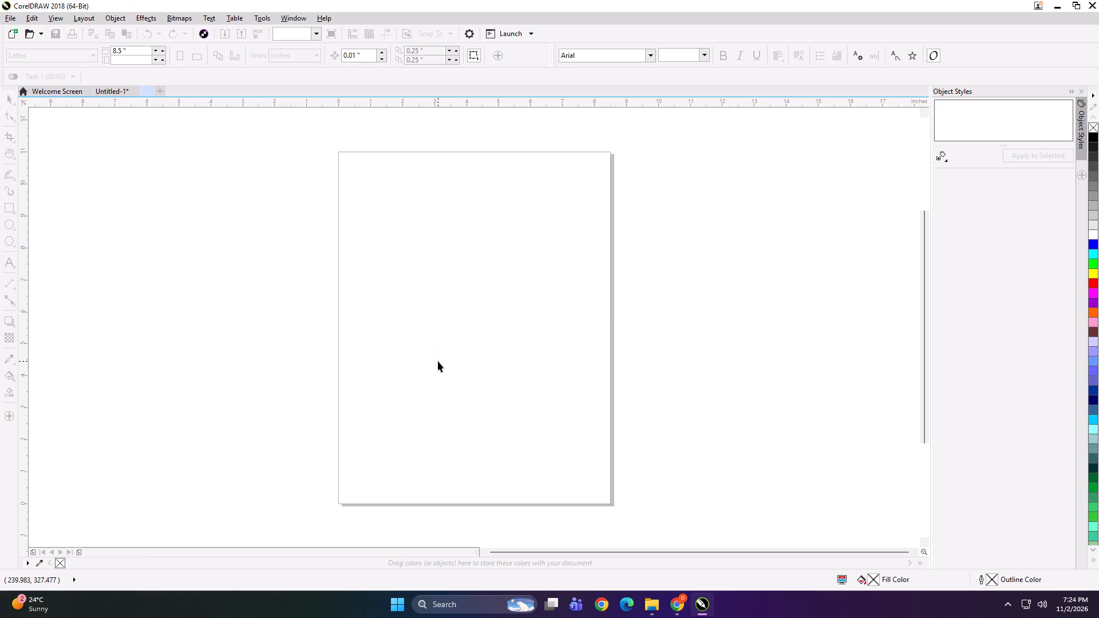
pyautogui.scroll(-4, 442, 329)
pyautogui.scroll(-1, 361, 297)
pyautogui.click(667, 382)
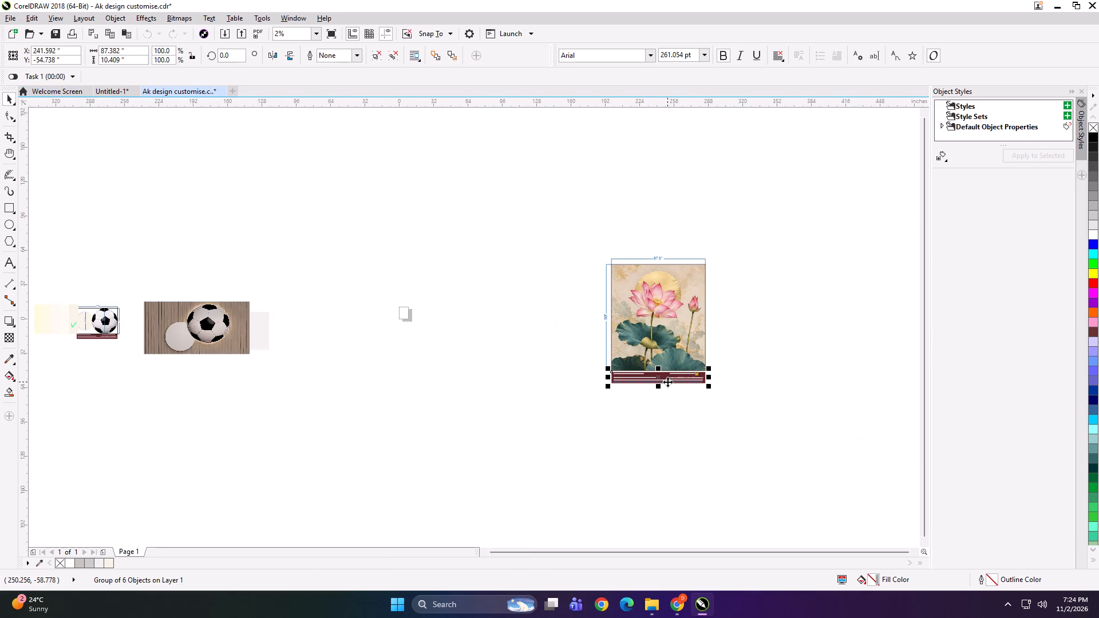
pyautogui.hotkey('ctrl', 'c')
# Paste the order-notice banner into Untitled-1 and position it just beneath the arch-and-cows artwork.
pyautogui.click(114, 91)
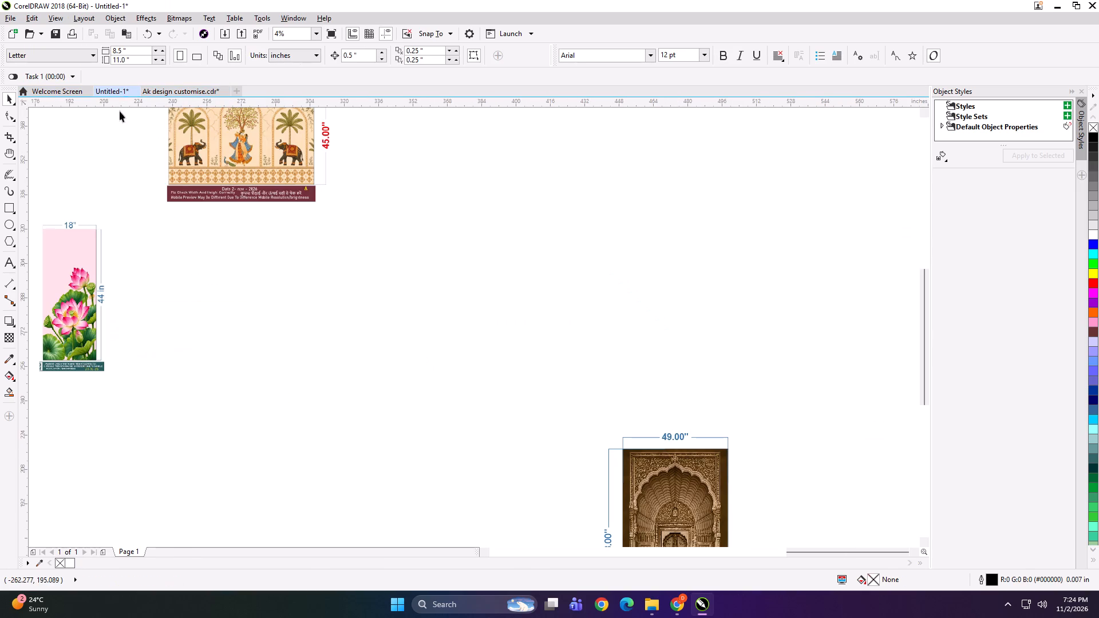
pyautogui.click(368, 325)
pyautogui.hotkey('ctrl', 'v')
pyautogui.press('F4')
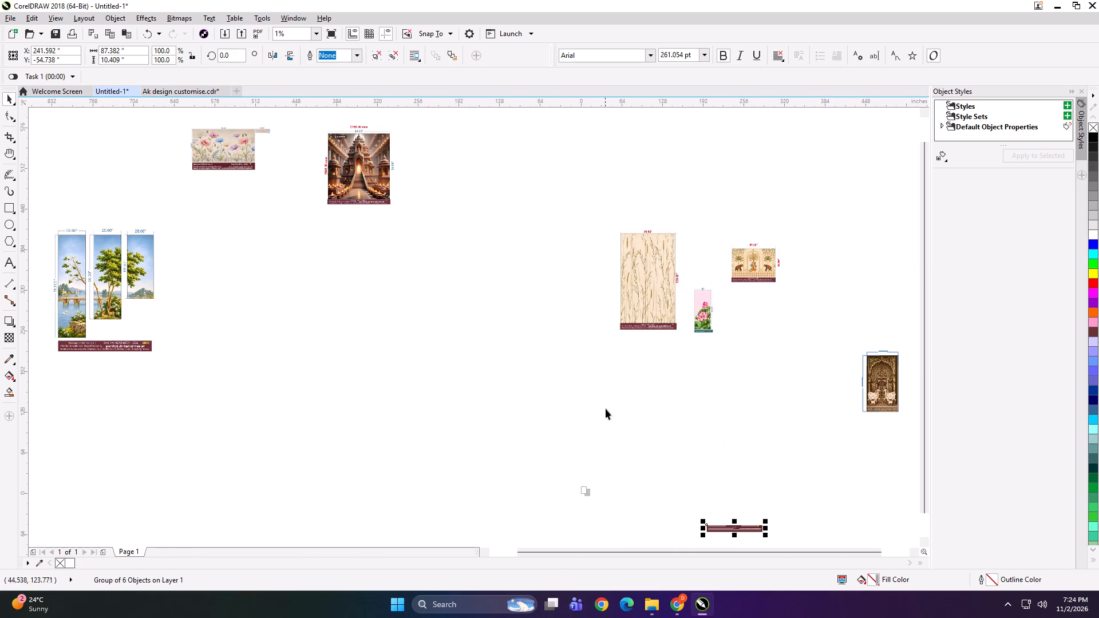
pyautogui.moveTo(731, 528); pyautogui.dragTo(880, 420)
pyautogui.scroll(2, 903, 415)
pyautogui.scroll(-1, 315, 391)
pyautogui.scroll(1, 426, 426)
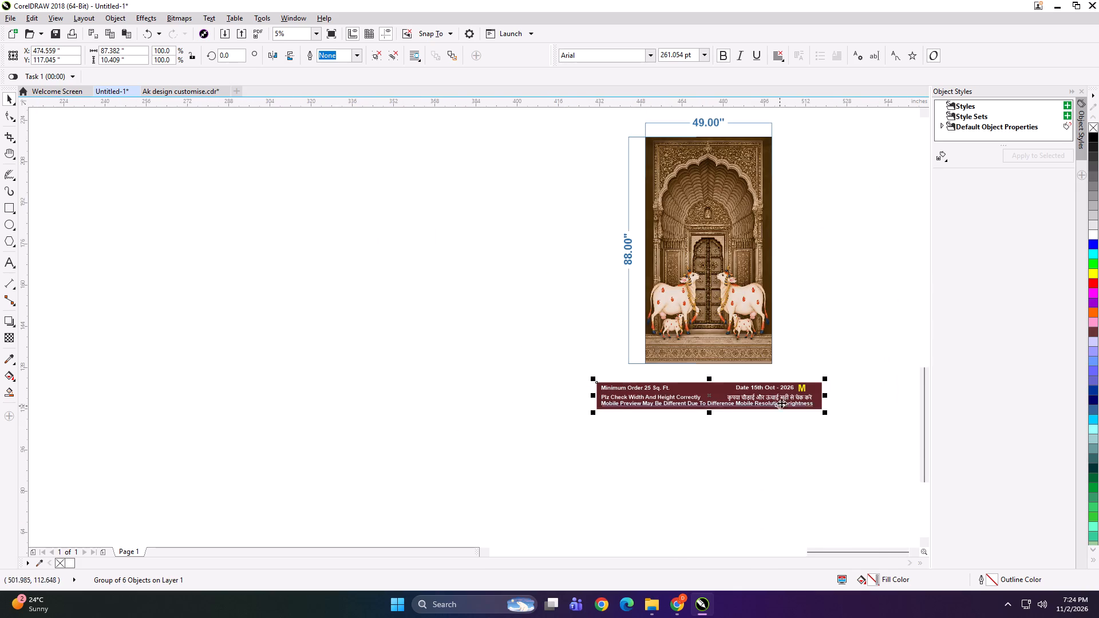
pyautogui.scroll(2, 746, 365)
pyautogui.moveTo(655, 473); pyautogui.dragTo(655, 417)
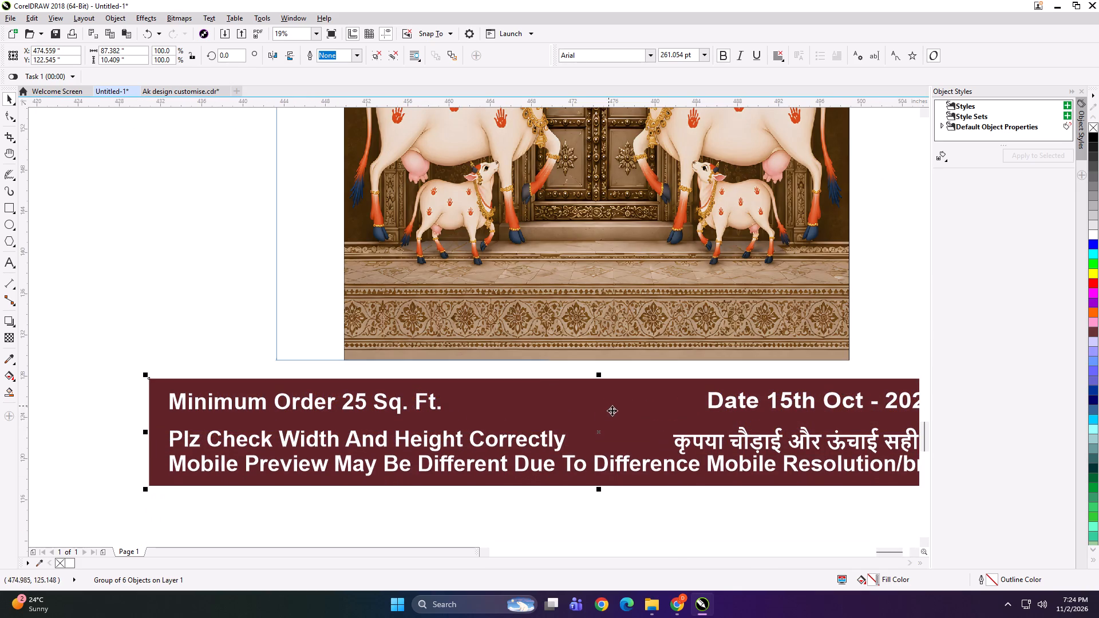
# Ungroup the order-notice banner and change the day and month in its date line to 02 NOV.
pyautogui.hotkey('ctrl', 'u')
pyautogui.click(663, 523)
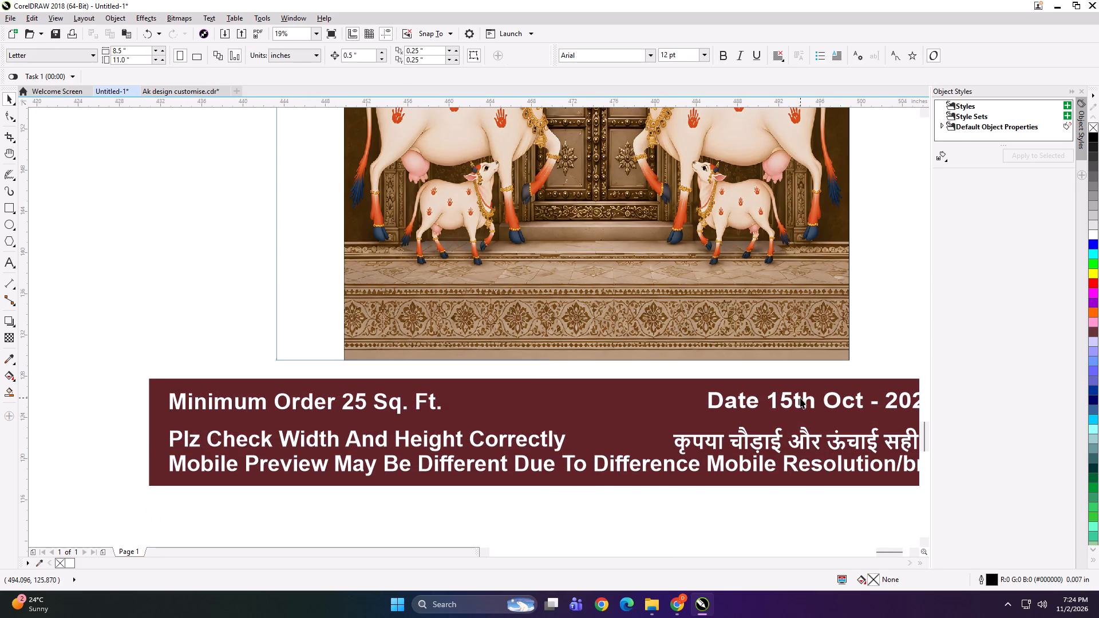
pyautogui.click(804, 399)
pyautogui.doubleClick(804, 399)
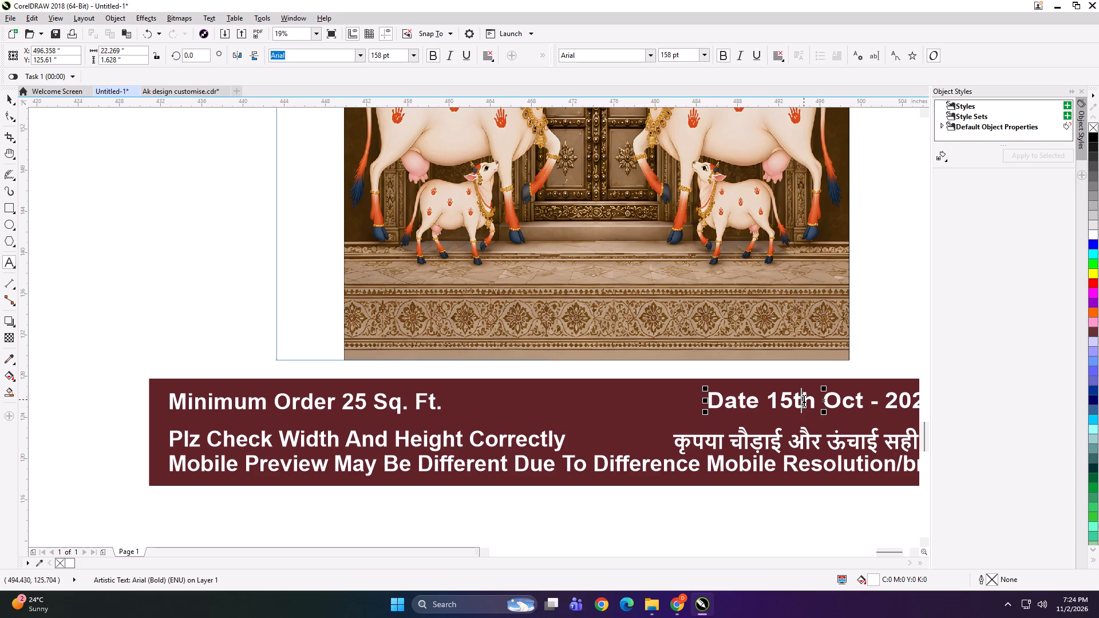
pyautogui.moveTo(861, 399); pyautogui.dragTo(770, 401)
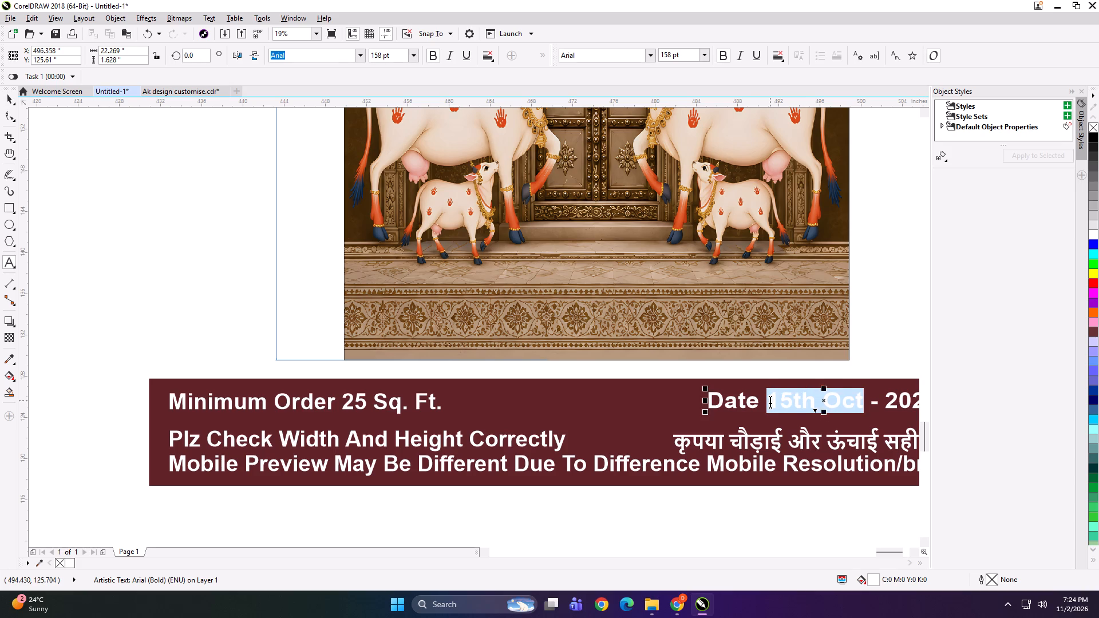
pyautogui.write('02')
pyautogui.press('space')
pyautogui.write('nov')
pyautogui.press('BackSpace')
pyautogui.press('BackSpace')
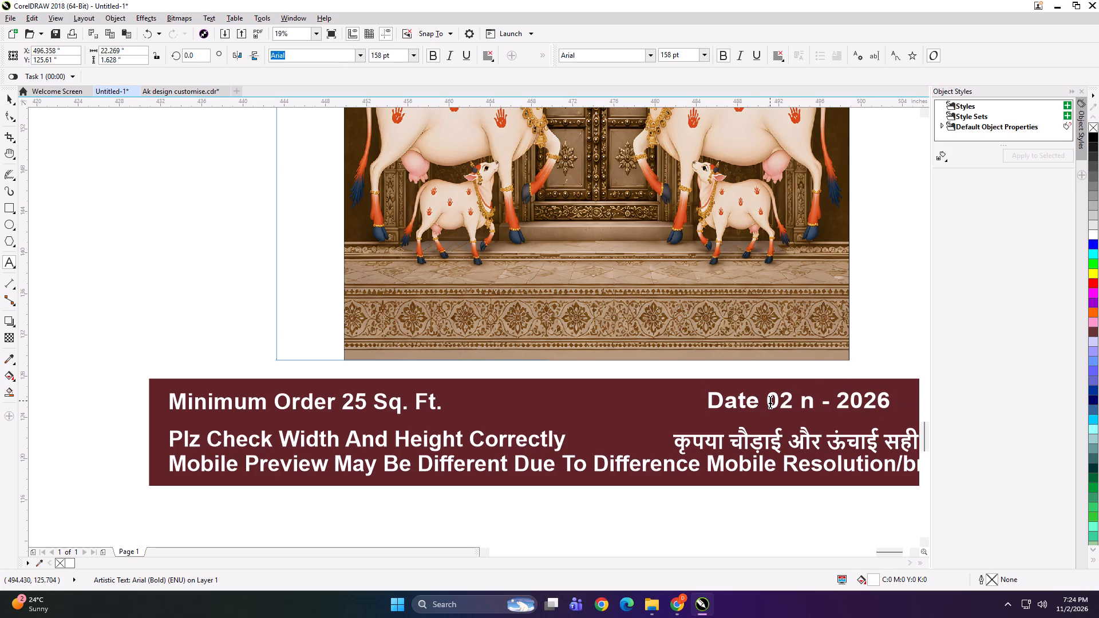
pyautogui.write('NOV')
# Replace the yellow letter M beside the banner's date with KD.
pyautogui.scroll(-1, 506, 379)
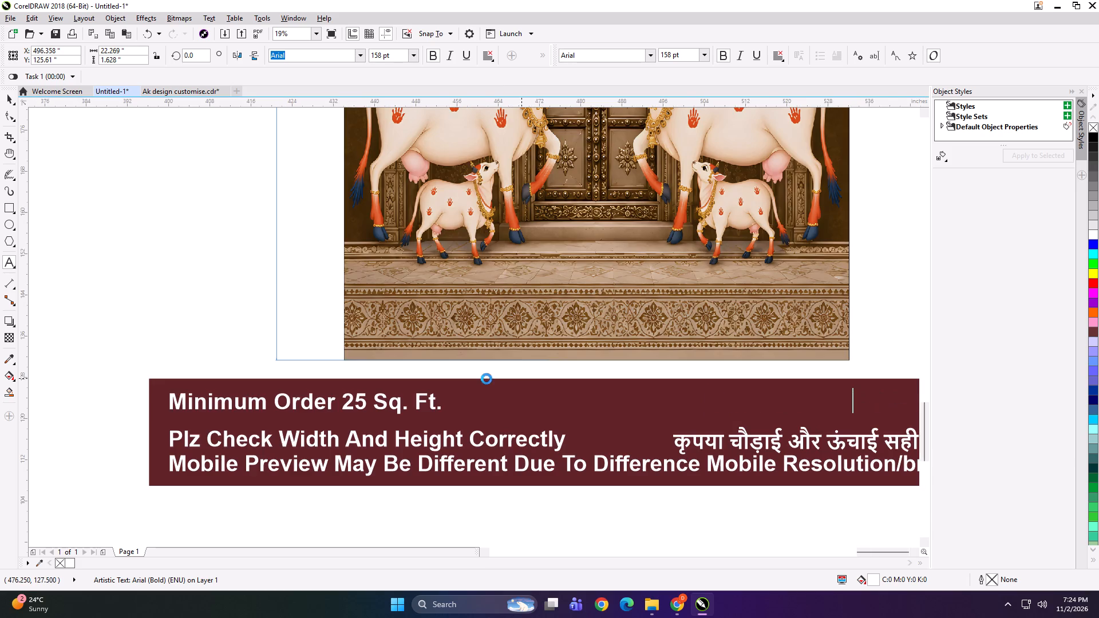
pyautogui.scroll(-2, 487, 379)
pyautogui.scroll(6, 537, 378)
pyautogui.doubleClick(557, 384)
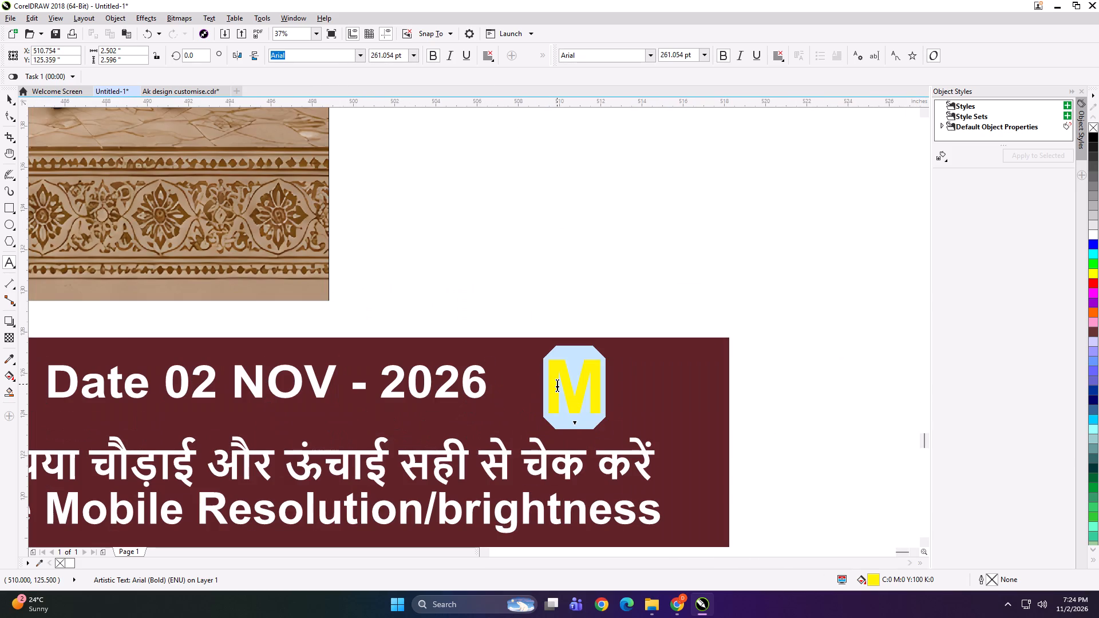
pyautogui.write('KD')
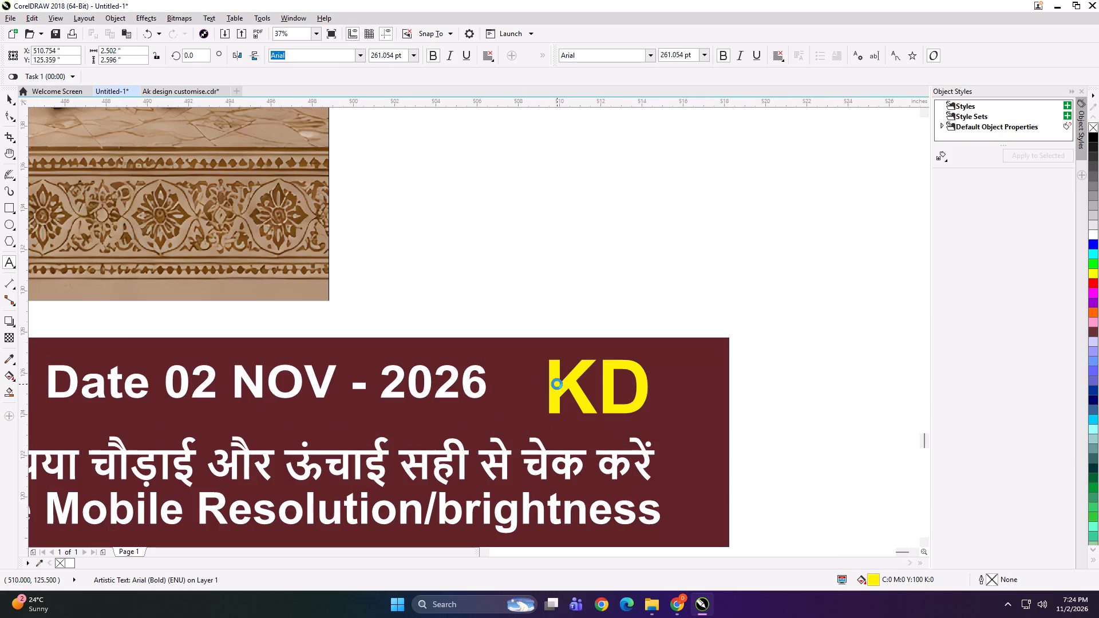
# Select all the order-notice banner's objects beneath the artwork and group them again.
pyautogui.scroll(-3, 557, 384)
pyautogui.click(6, 103)
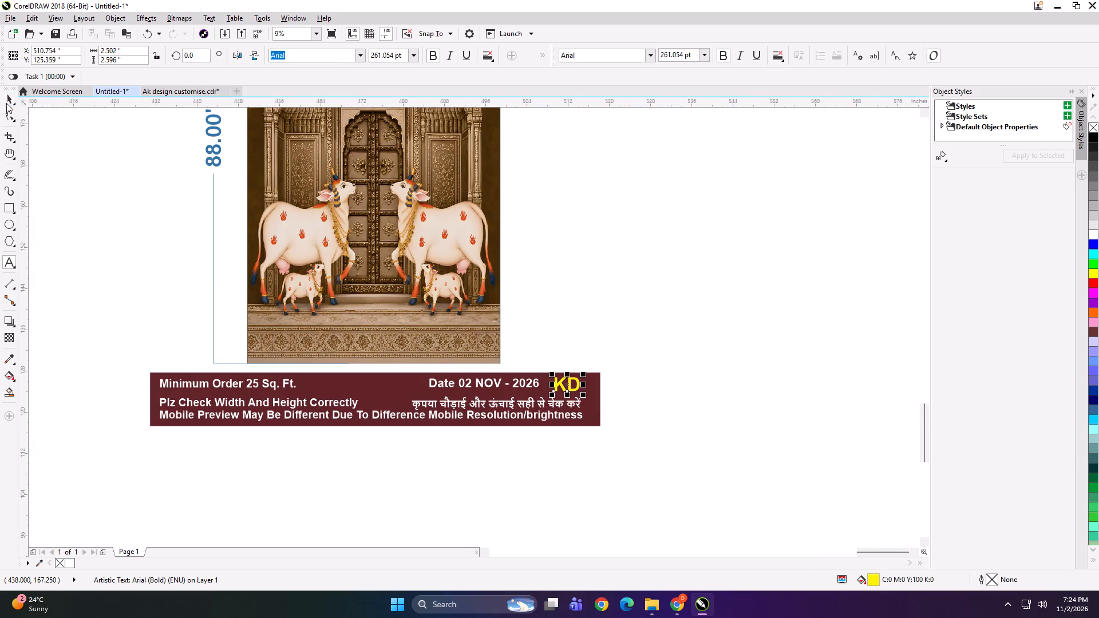
pyautogui.moveTo(83, 358); pyautogui.dragTo(789, 492)
pyautogui.hotkey('ctrl', 'g')
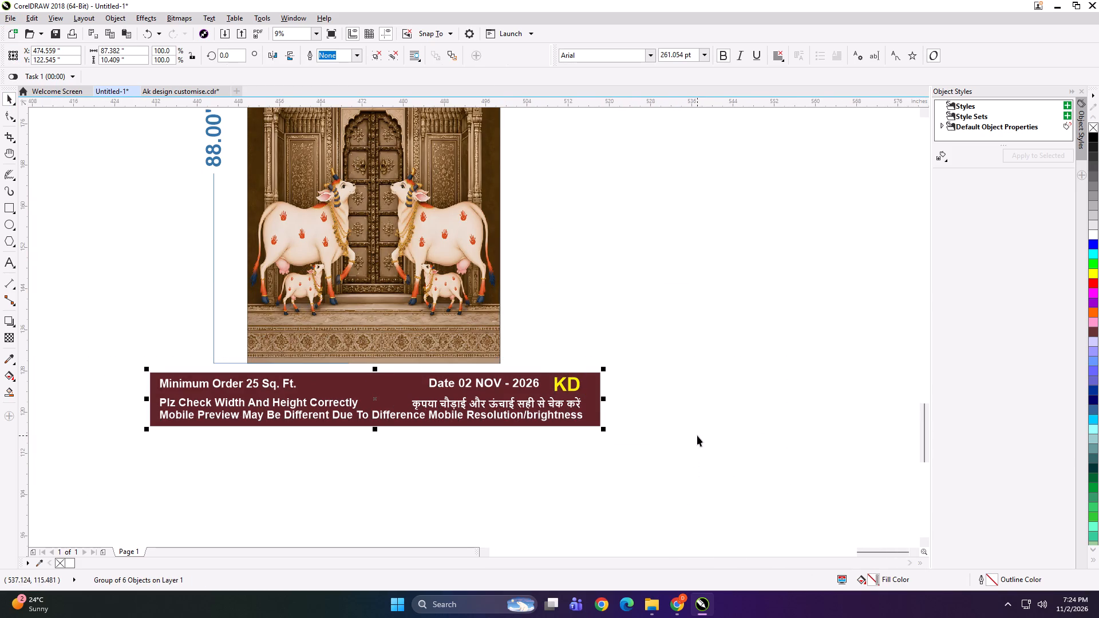
# Fit the dimensioned artwork and banner to the view, show them in full-screen preview and capture the screen.
pyautogui.scroll(-1, 696, 435)
pyautogui.moveTo(720, 130); pyautogui.dragTo(361, 468)
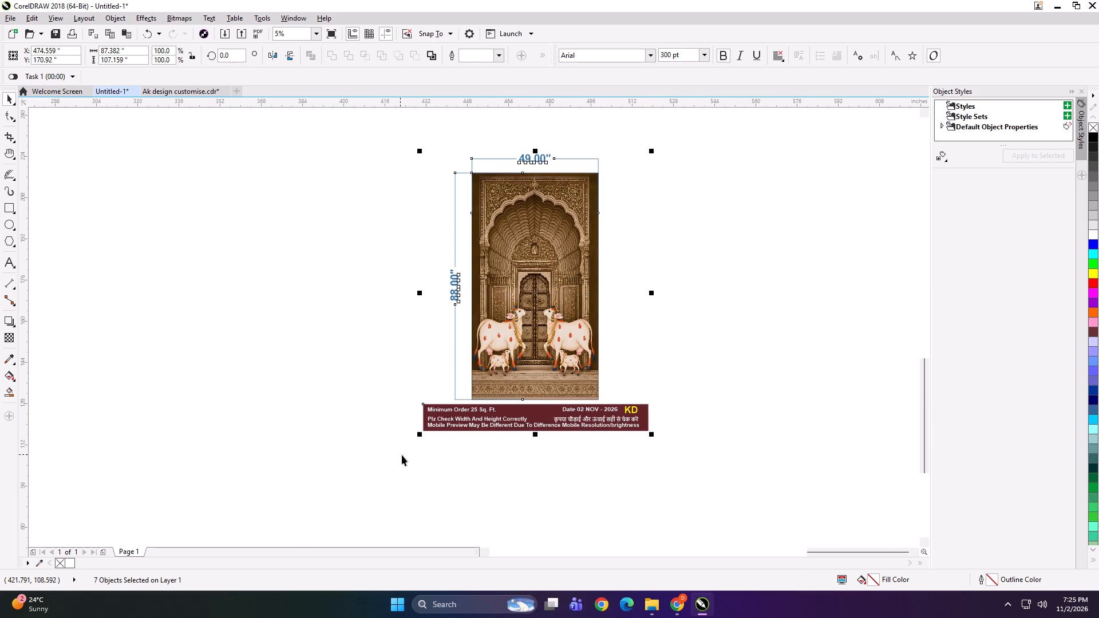
pyautogui.hotkey('shift', 'F2')
pyautogui.press('F9')
pyautogui.press('Print')
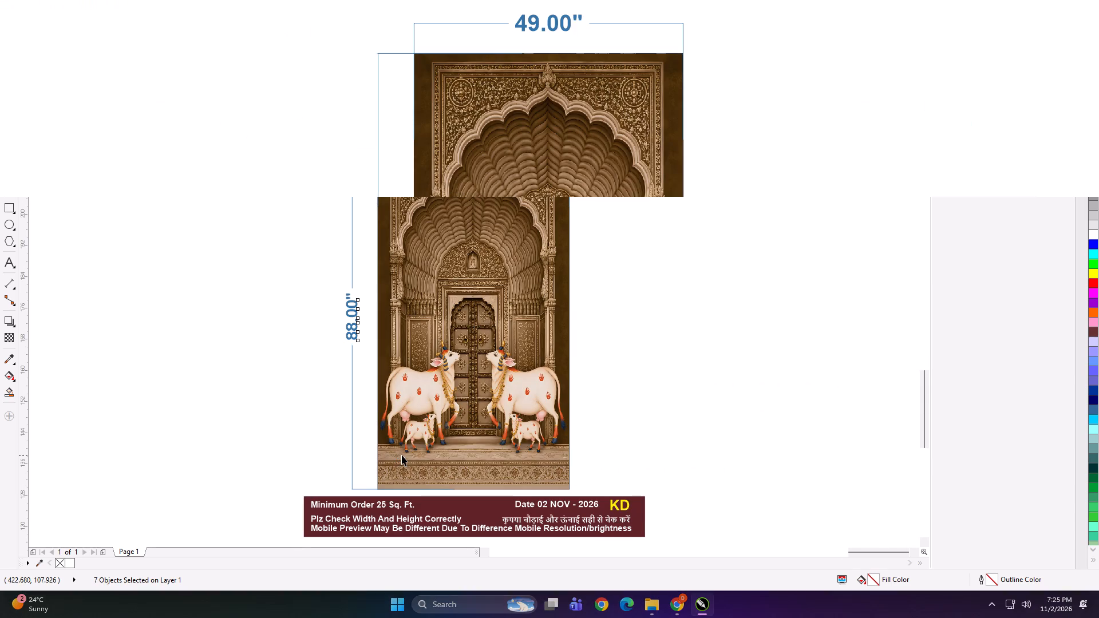
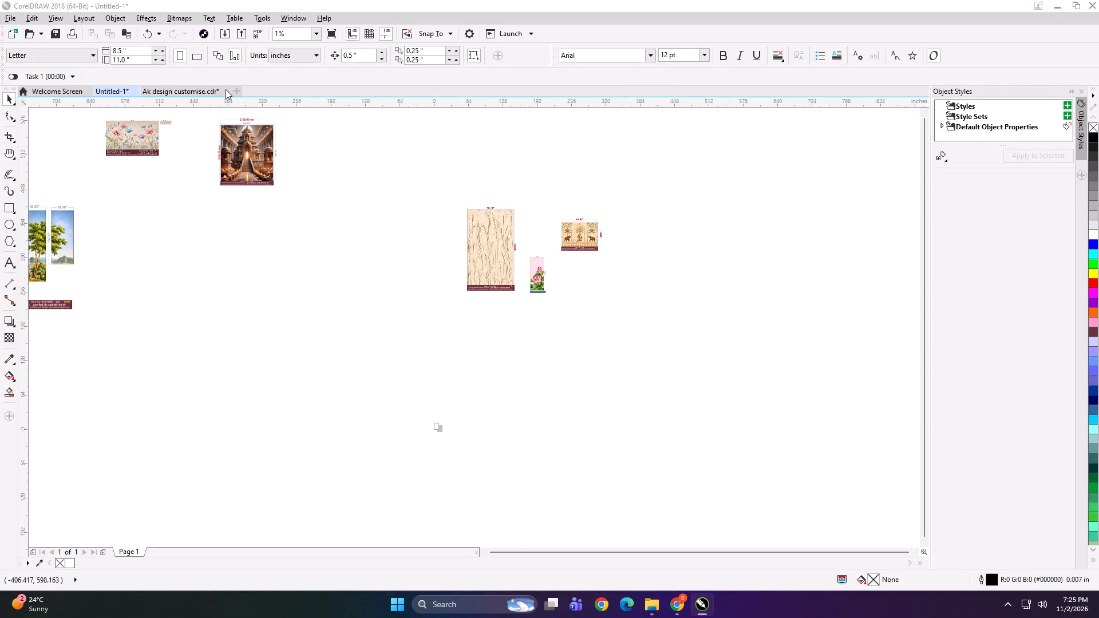
# Switch to File Explorer, open the Downloads folder and look through its recent design preview images.
pyautogui.click(565, 326)
pyautogui.click(645, 608)
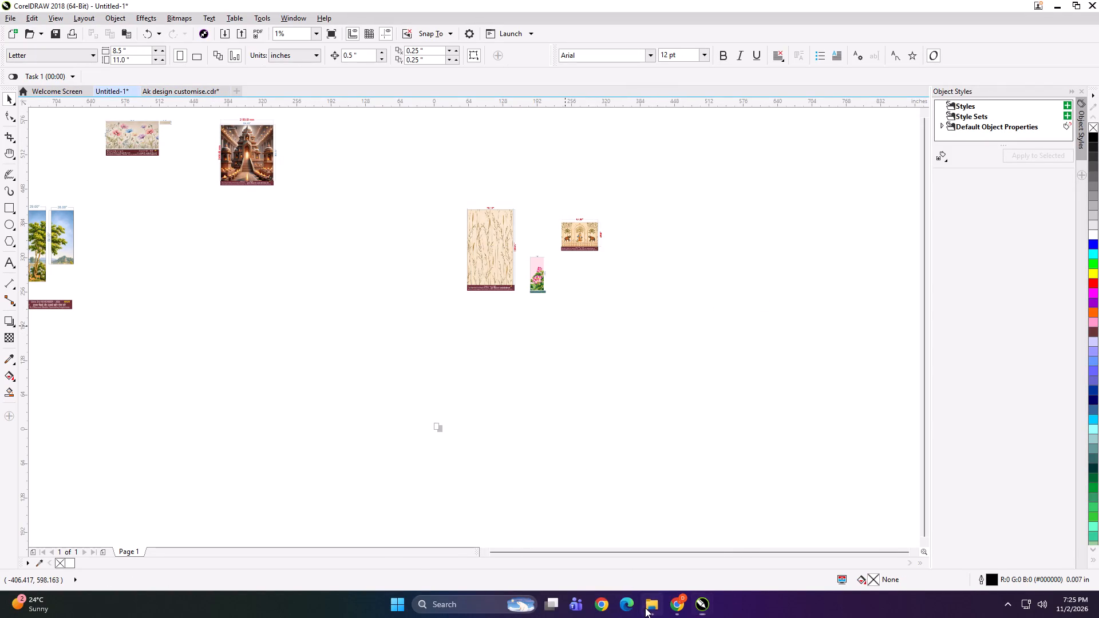
pyautogui.scroll(6, 358, 461)
pyautogui.click(39, 201)
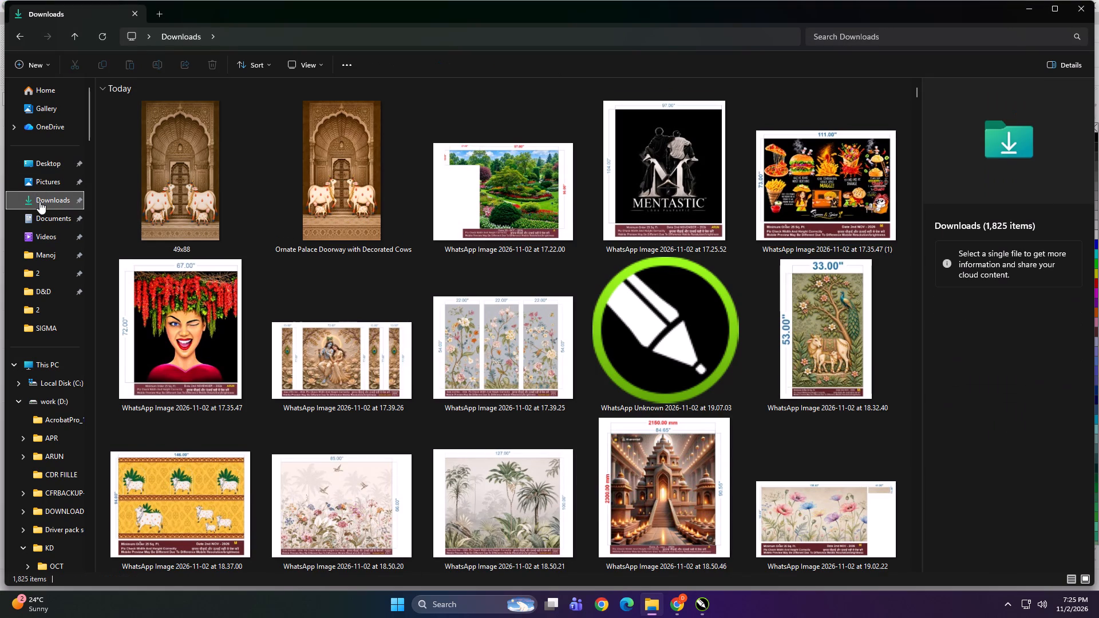
pyautogui.scroll(-1, 603, 286)
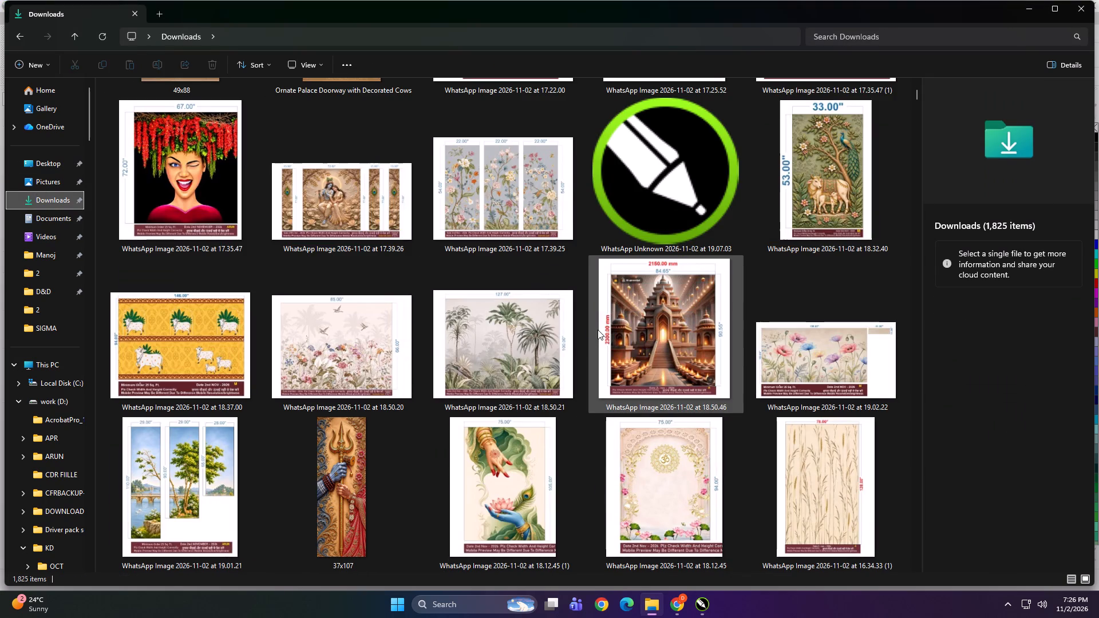
pyautogui.scroll(-2, 598, 330)
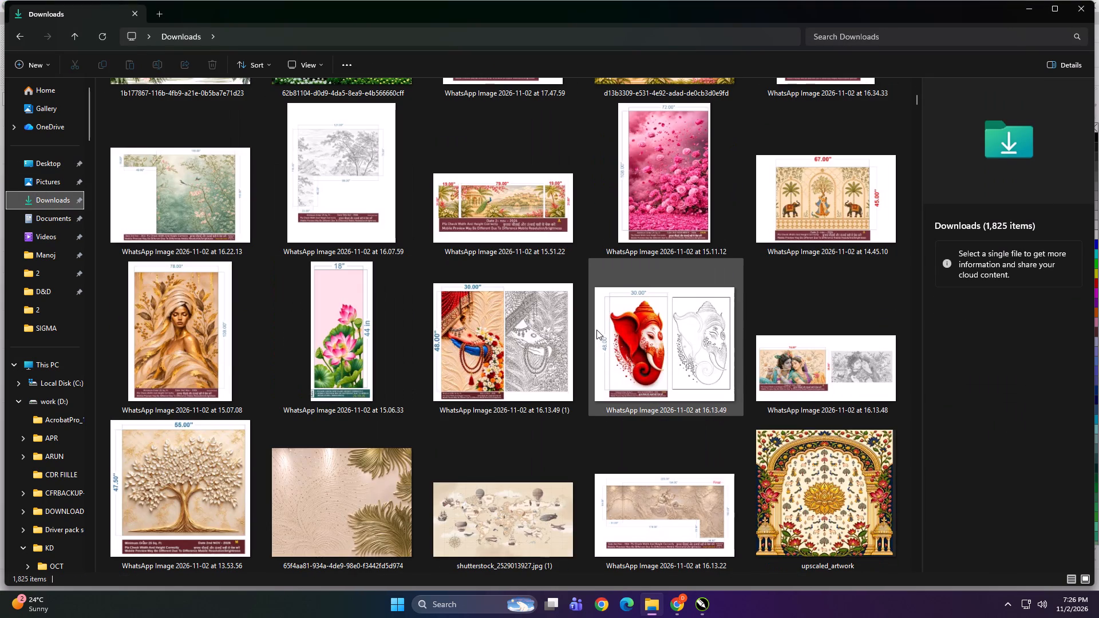
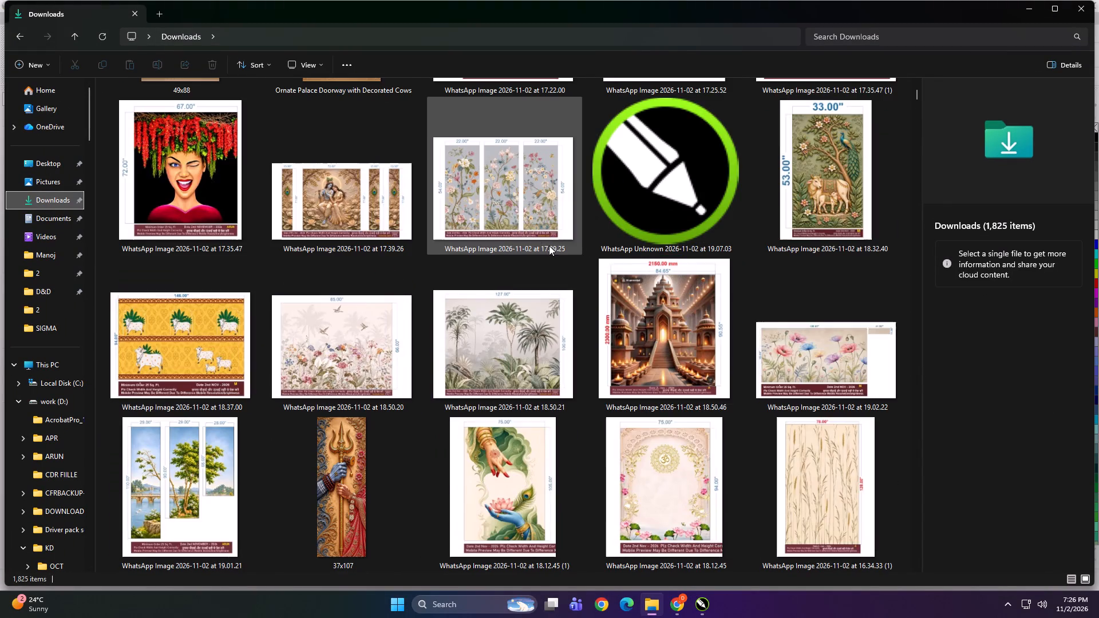
# Find the misty mountain landscape image "dfsdg5 30%LIGHT with part light" in the Downloads folder and select it.
pyautogui.scroll(-4, 569, 244)
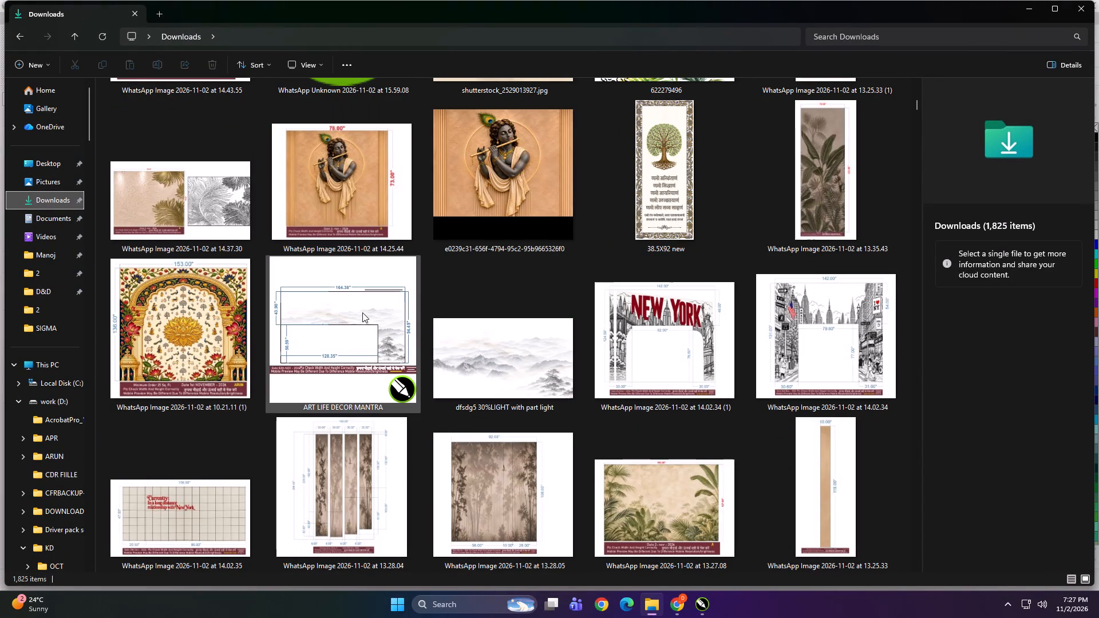
pyautogui.click(515, 354)
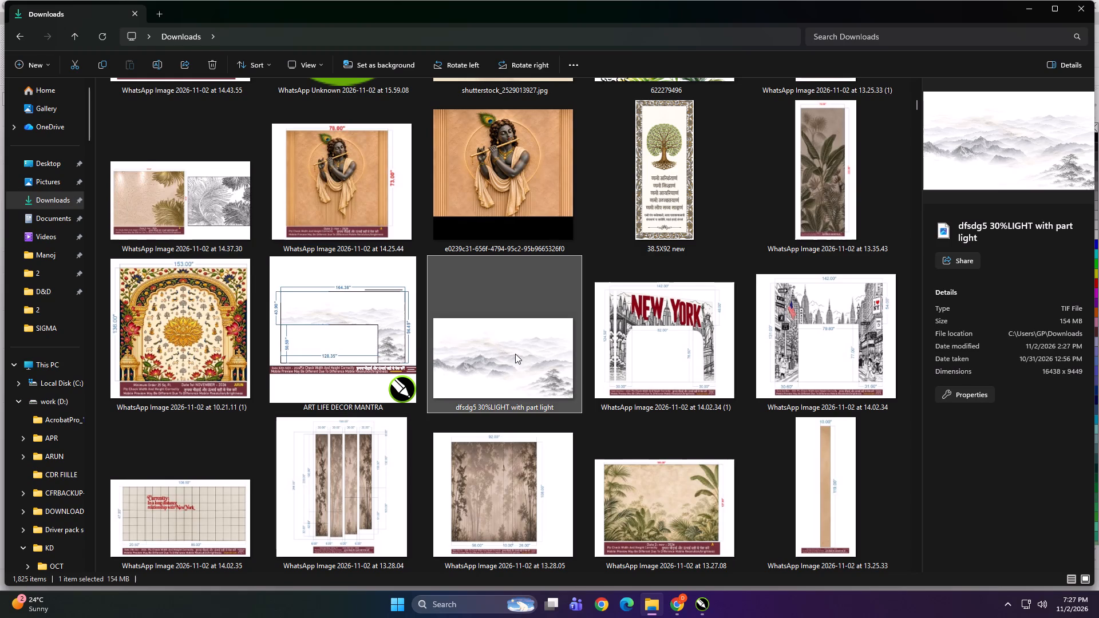
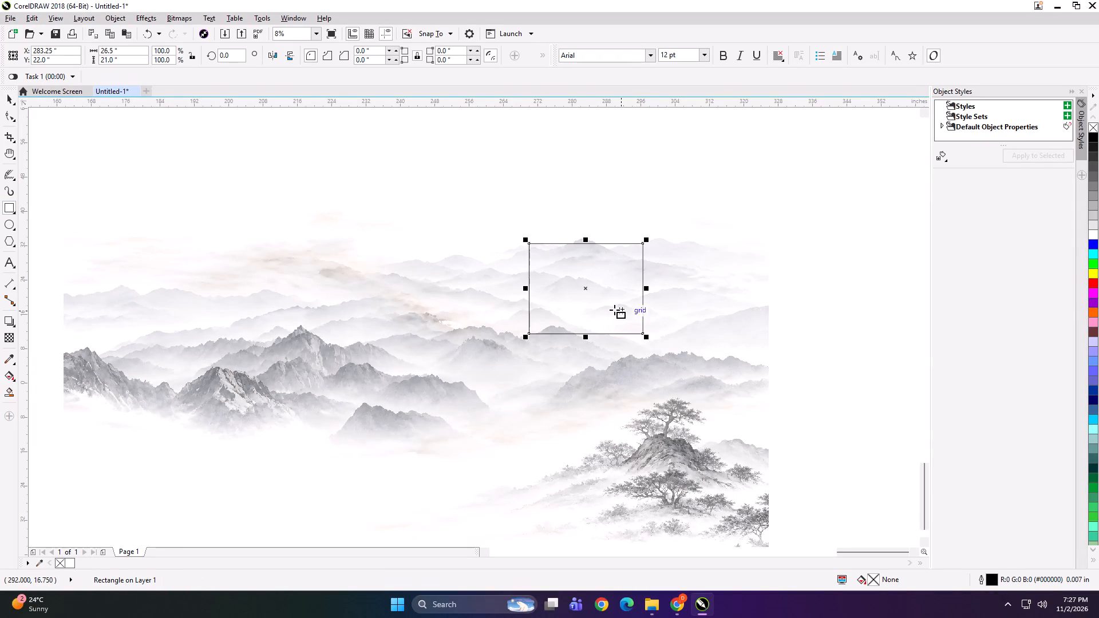
# Move the rectangle across the distant mountains to about X 298.75 in, Y 19.75 in.
pyautogui.press('space')
pyautogui.moveTo(588, 288); pyautogui.dragTo(573, 282)
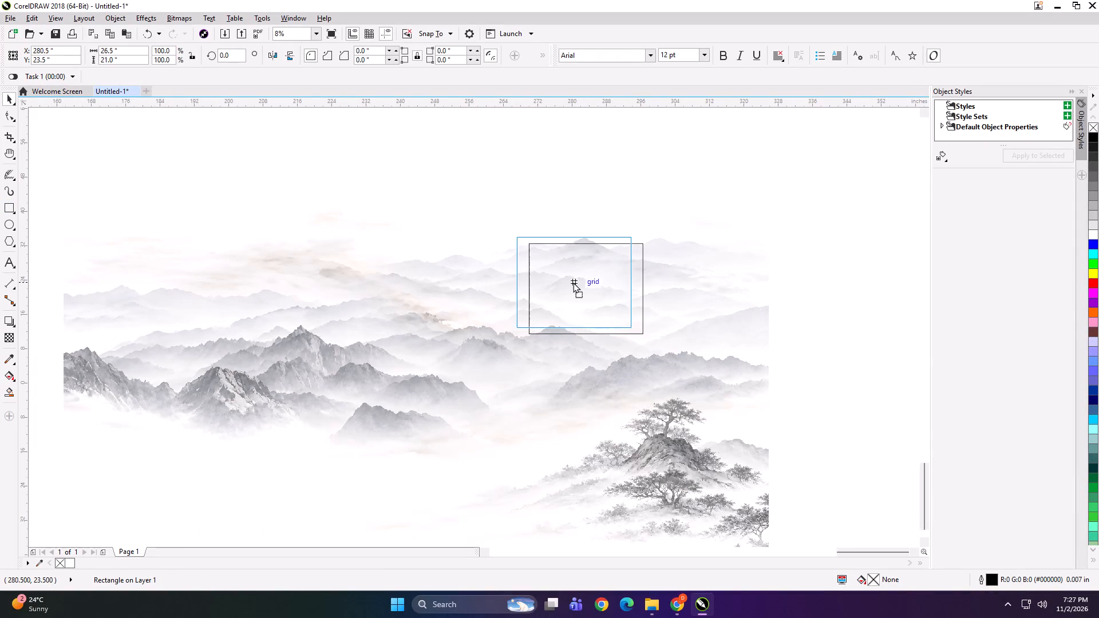
pyautogui.moveTo(573, 282); pyautogui.dragTo(652, 298)
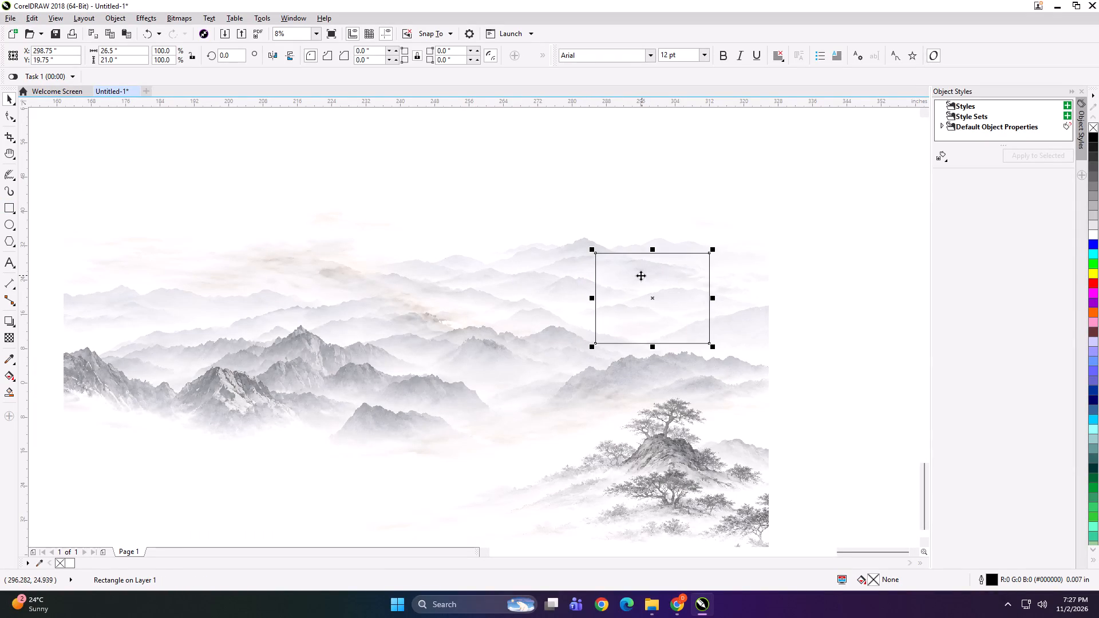
# Set the rectangle's size to 24 in wide and 24 in high.
pyautogui.scroll(-1, 636, 284)
pyautogui.keyDown('shift'); pyautogui.moveTo(611, 263); pyautogui.dragTo(621, 268); pyautogui.keyUp('shift')
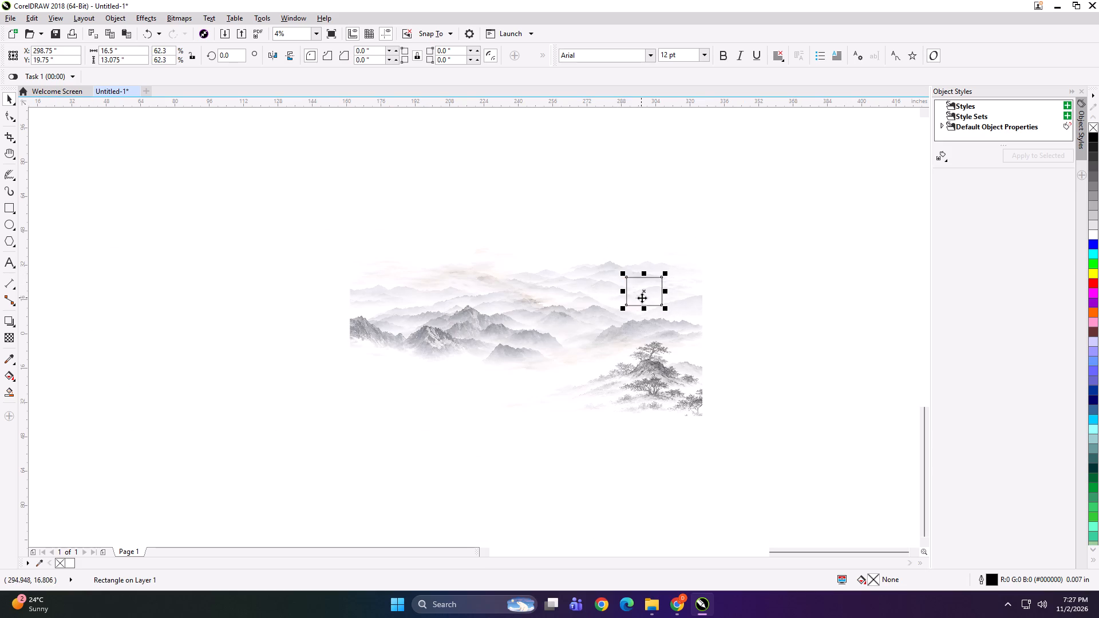
pyautogui.click(126, 48)
pyautogui.hotkey('ctrl', 'a')
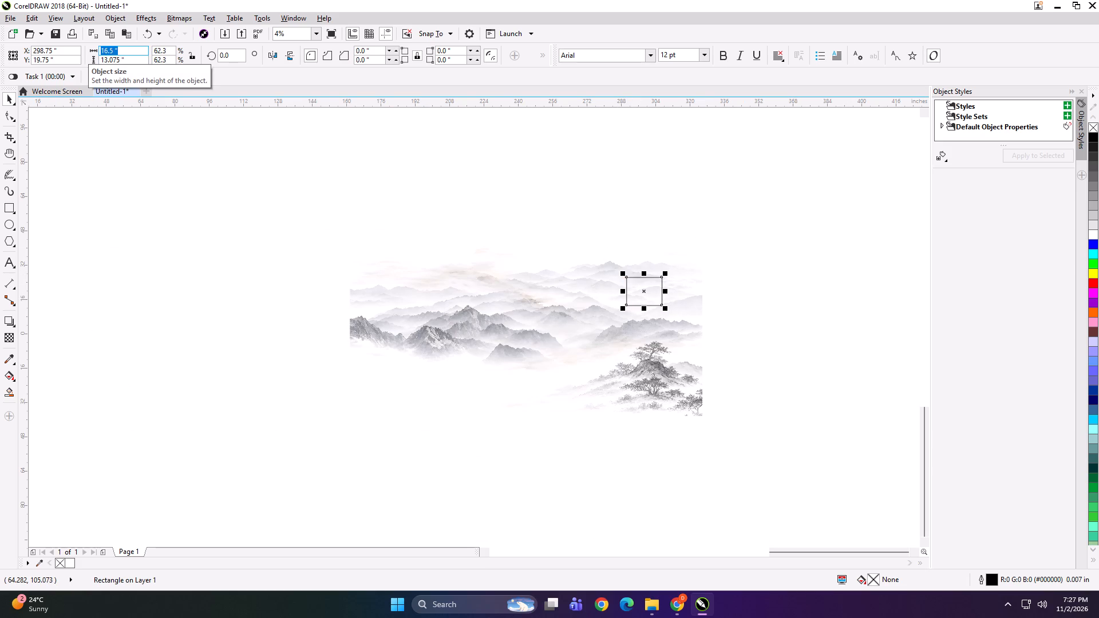
pyautogui.write('18')
pyautogui.press('Tab')
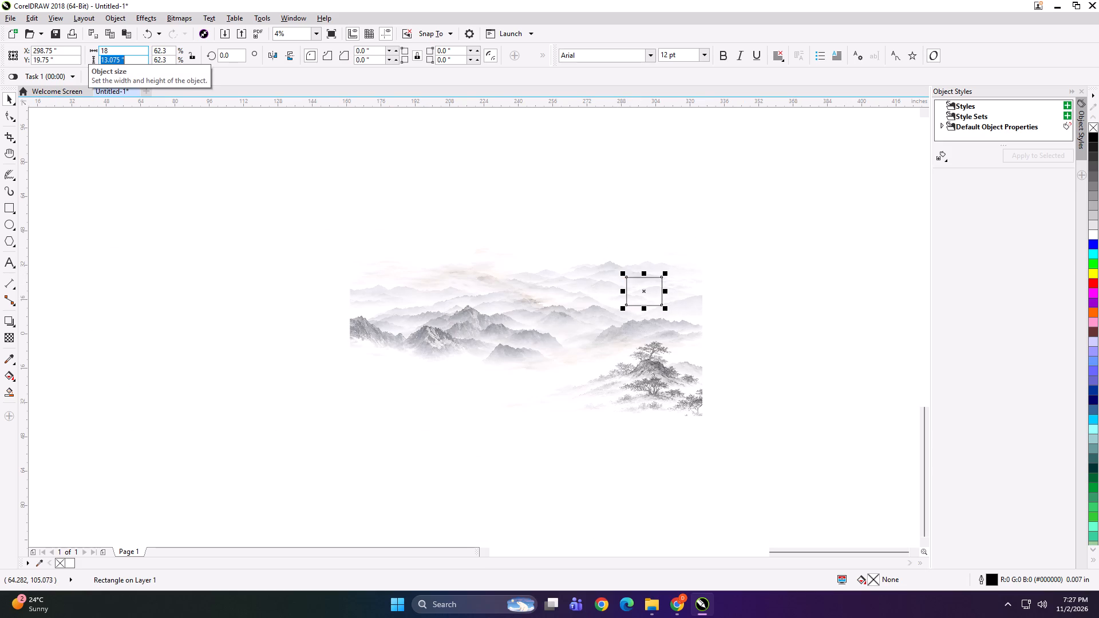
pyautogui.click(129, 52)
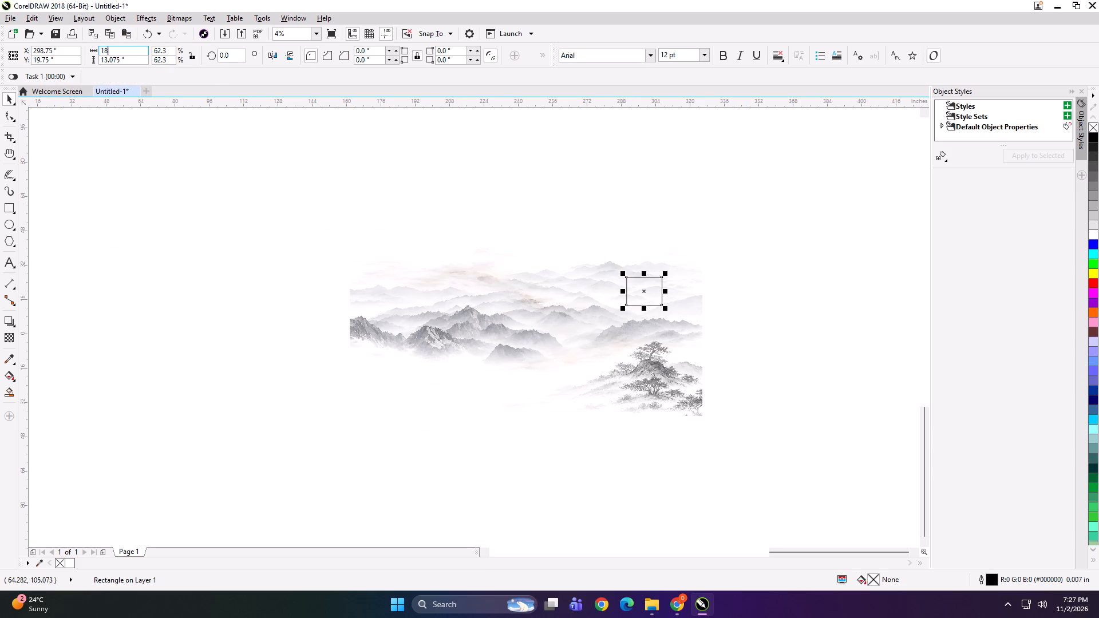
pyautogui.hotkey('ctrl', 'a')
pyautogui.write('24')
pyautogui.press('Tab')
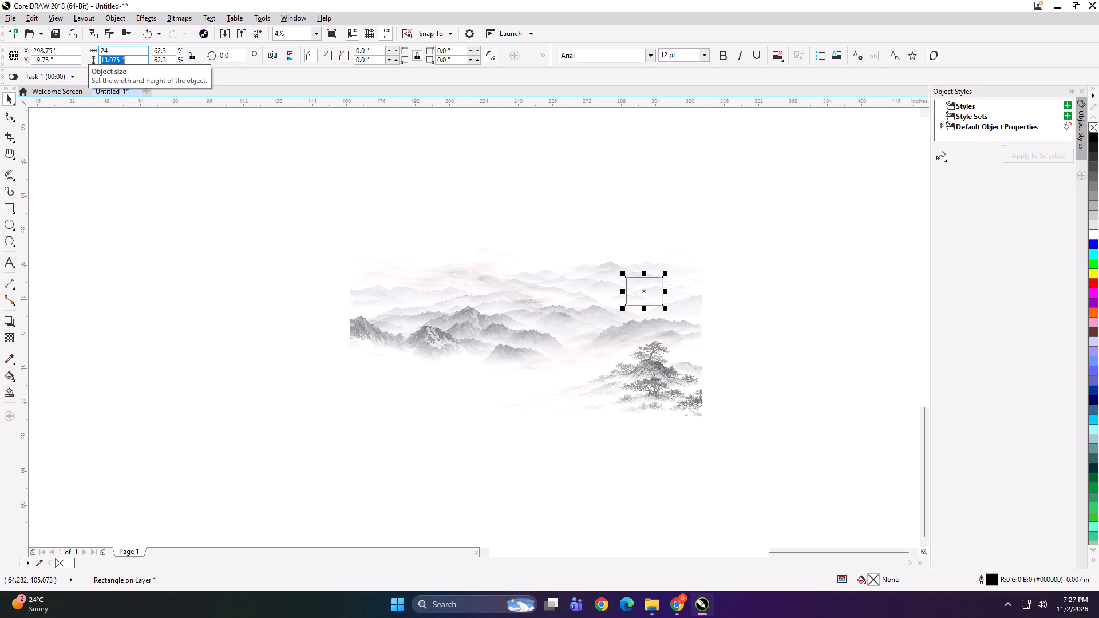
pyautogui.press('1')
pyautogui.press('BackSpace')
pyautogui.press('4')
pyautogui.press('BackSpace')
pyautogui.write('24')
pyautogui.press('Return')
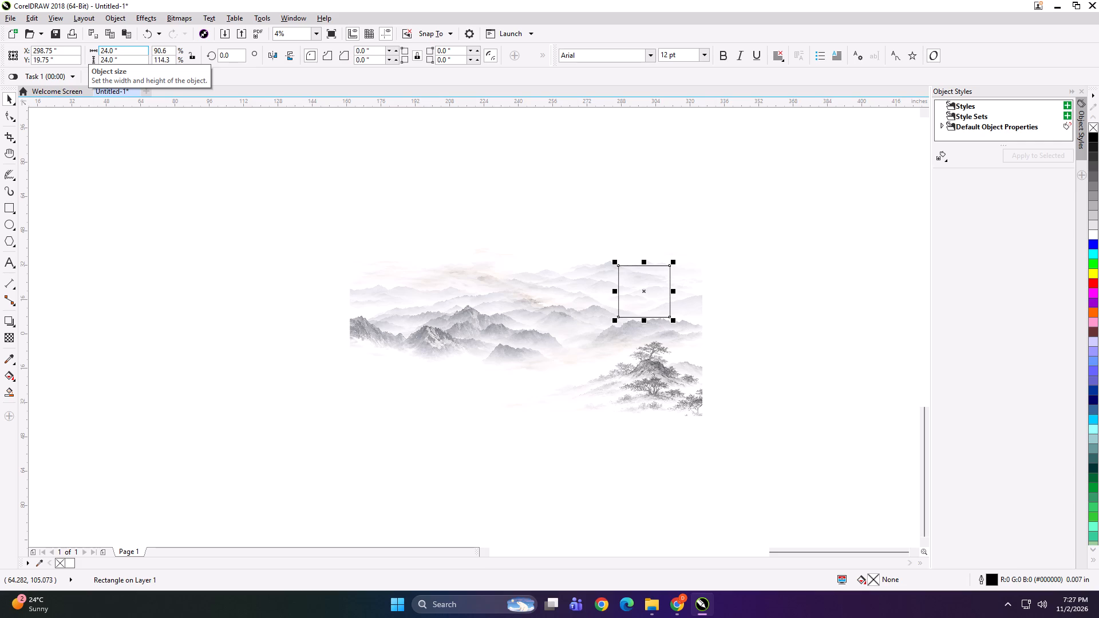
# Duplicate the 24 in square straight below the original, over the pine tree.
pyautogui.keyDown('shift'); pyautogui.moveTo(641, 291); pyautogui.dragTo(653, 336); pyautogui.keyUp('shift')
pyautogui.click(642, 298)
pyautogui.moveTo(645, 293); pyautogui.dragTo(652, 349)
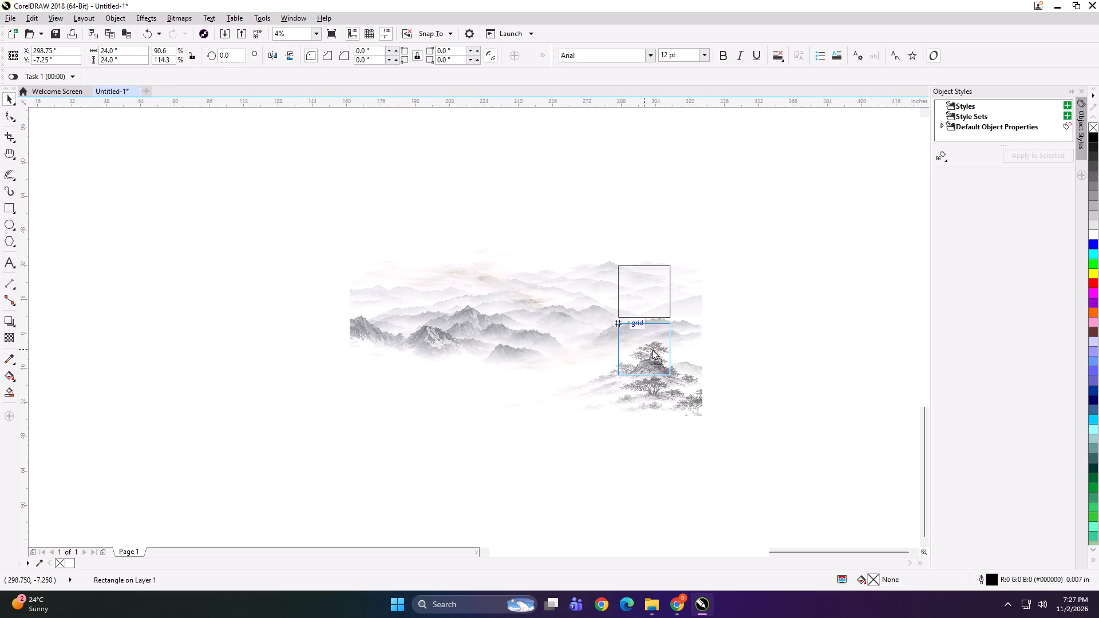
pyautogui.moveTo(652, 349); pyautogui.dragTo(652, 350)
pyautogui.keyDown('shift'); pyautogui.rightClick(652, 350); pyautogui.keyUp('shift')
# Set the height of the original rectangle over the distant mountains to 12 in.
pyautogui.click(636, 297)
pyautogui.click(124, 51)
pyautogui.click(124, 62)
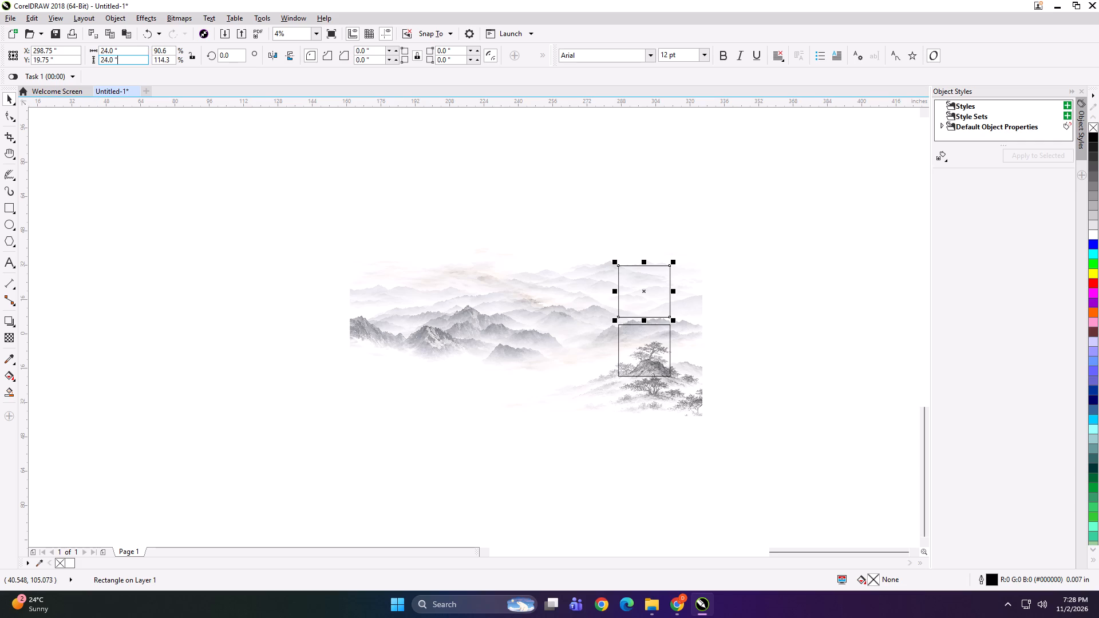
pyautogui.hotkey('ctrl', 'a')
pyautogui.write('12')
pyautogui.press('Return')
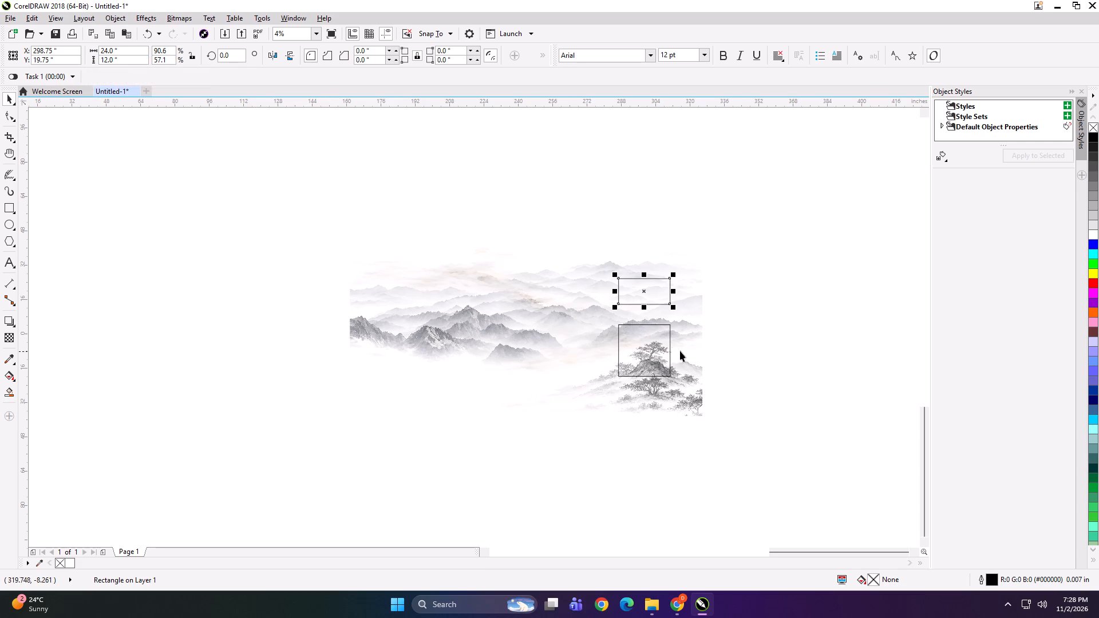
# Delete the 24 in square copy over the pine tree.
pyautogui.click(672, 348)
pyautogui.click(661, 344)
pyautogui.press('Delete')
# Duplicate the 24 × 12 in rectangle onto the top of the pine tree, at about X 304.25 in, Y -8.25 in.
pyautogui.moveTo(647, 289); pyautogui.dragTo(665, 340)
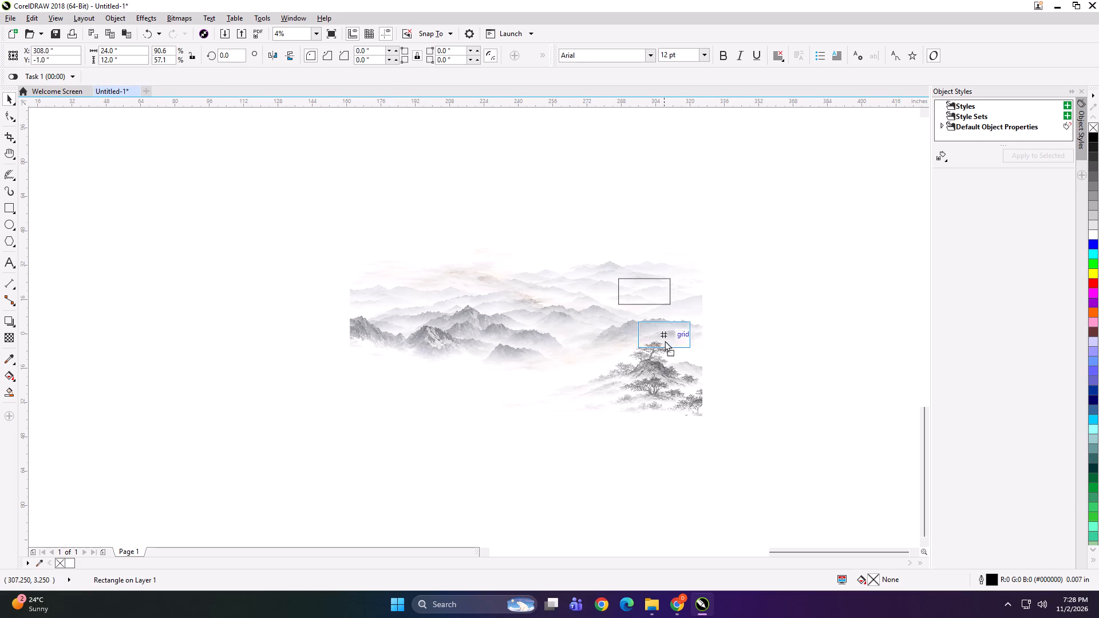
pyautogui.moveTo(665, 340); pyautogui.dragTo(656, 351)
pyautogui.rightClick(656, 351)
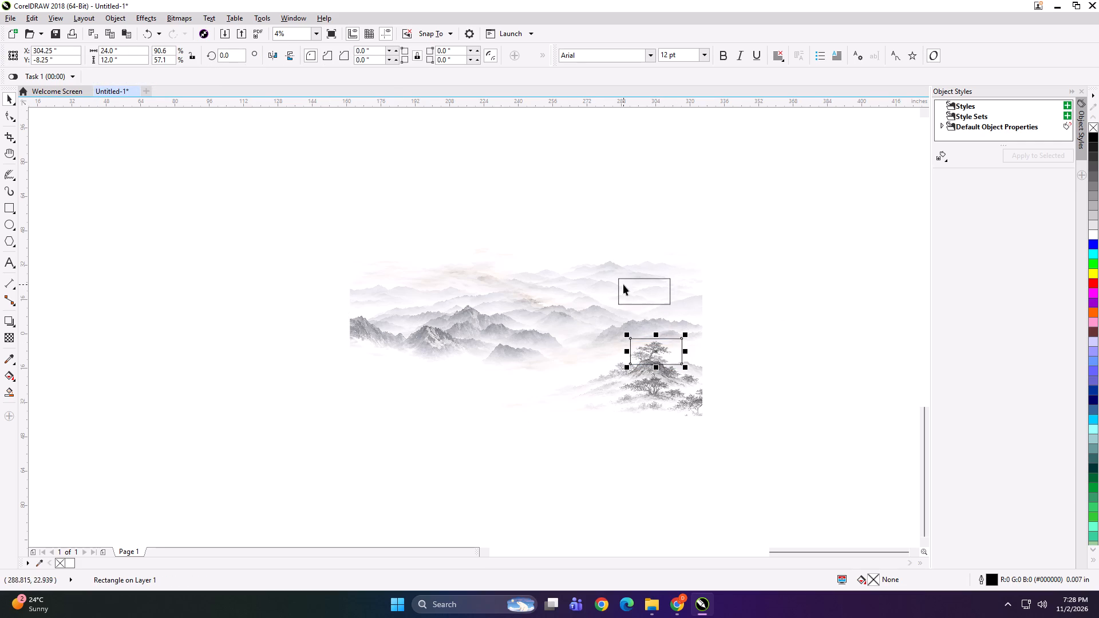
# Select both 24 × 12 in rectangles and duplicate them in place.
pyautogui.click(644, 287)
pyautogui.keyDown('shift'); pyautogui.click(647, 343); pyautogui.keyUp('shift')
pyautogui.press('+')
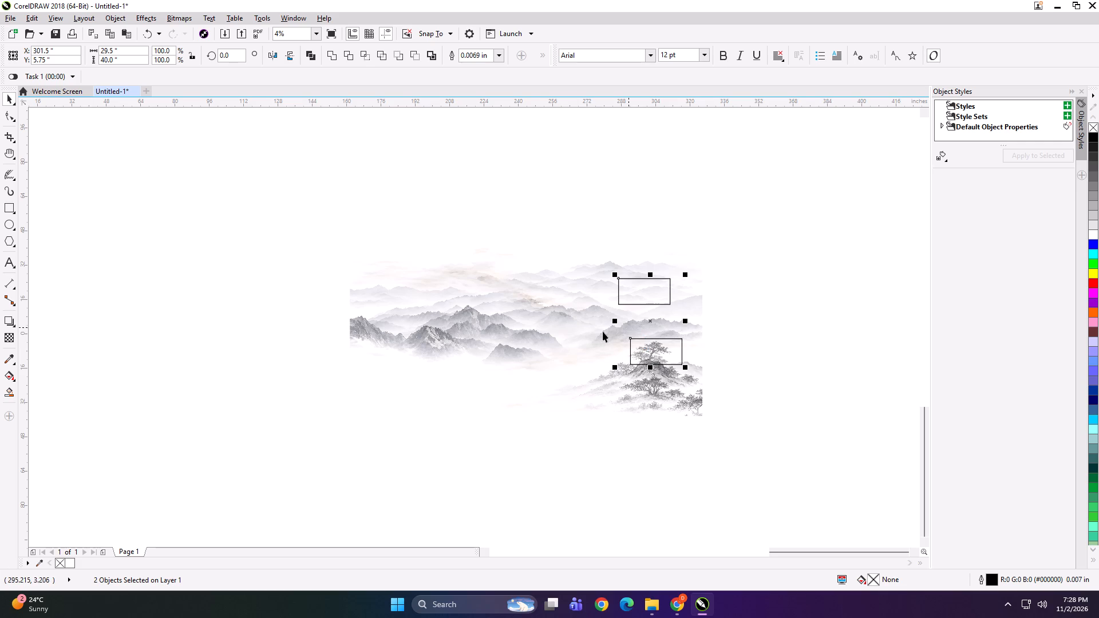
# Duplicate the landscape bitmap in place and PowerClip the copy into the rectangle over the distant mountains.
pyautogui.click(571, 332)
pyautogui.press('+')
pyautogui.hotkey('shift', 'Return')
pyautogui.click(631, 289)
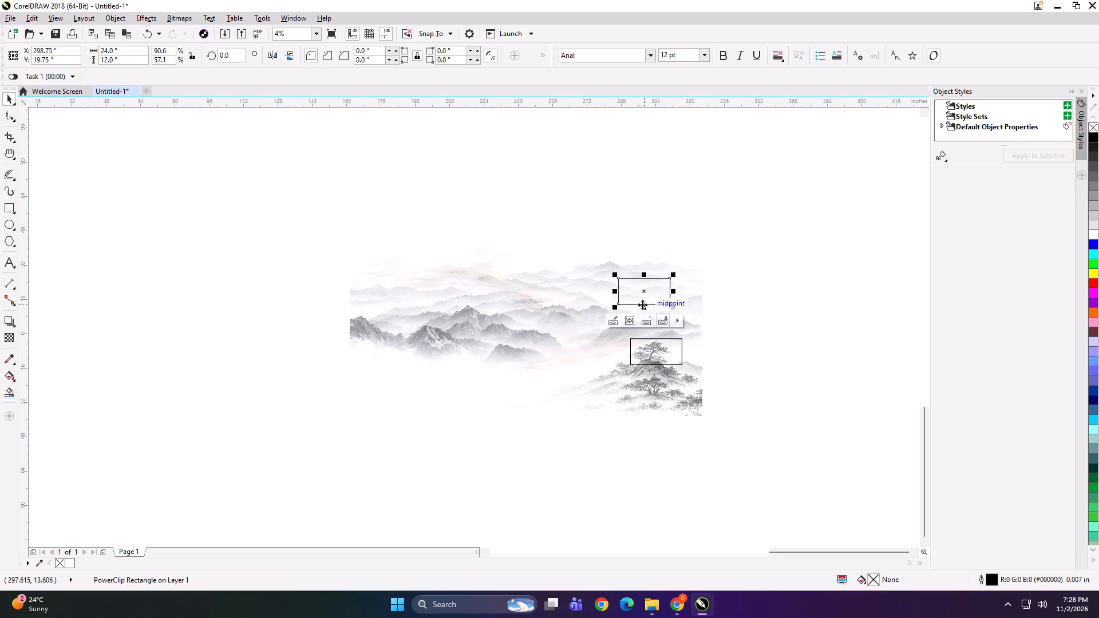
pyautogui.click(765, 303)
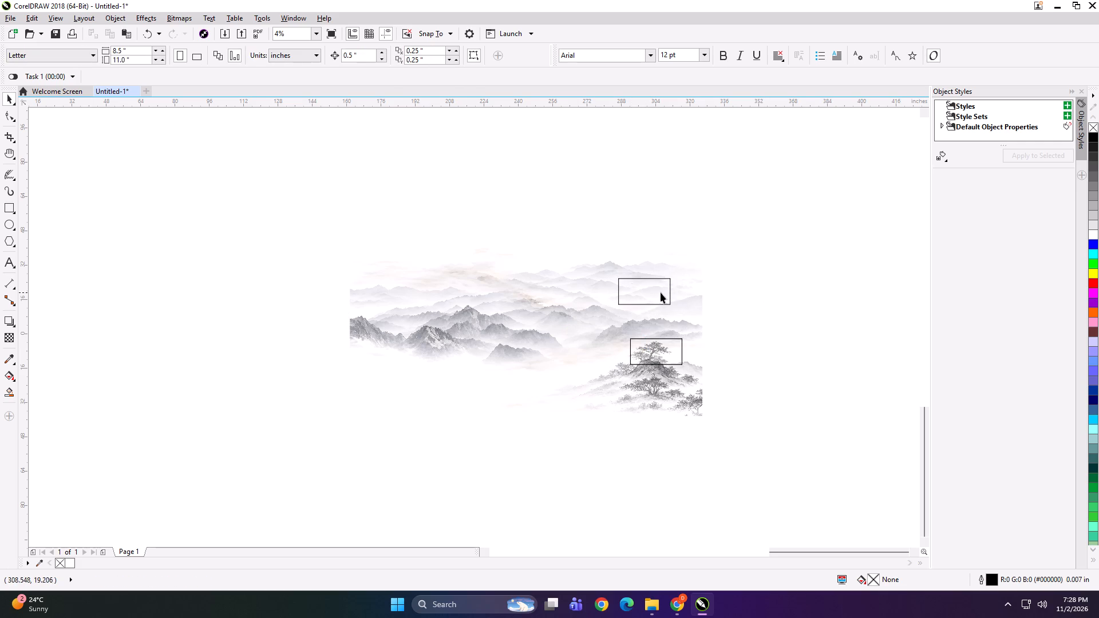
# Move the clipped mountain frame to the blank area right of the landscape.
pyautogui.click(655, 292)
pyautogui.moveTo(640, 293); pyautogui.dragTo(749, 279)
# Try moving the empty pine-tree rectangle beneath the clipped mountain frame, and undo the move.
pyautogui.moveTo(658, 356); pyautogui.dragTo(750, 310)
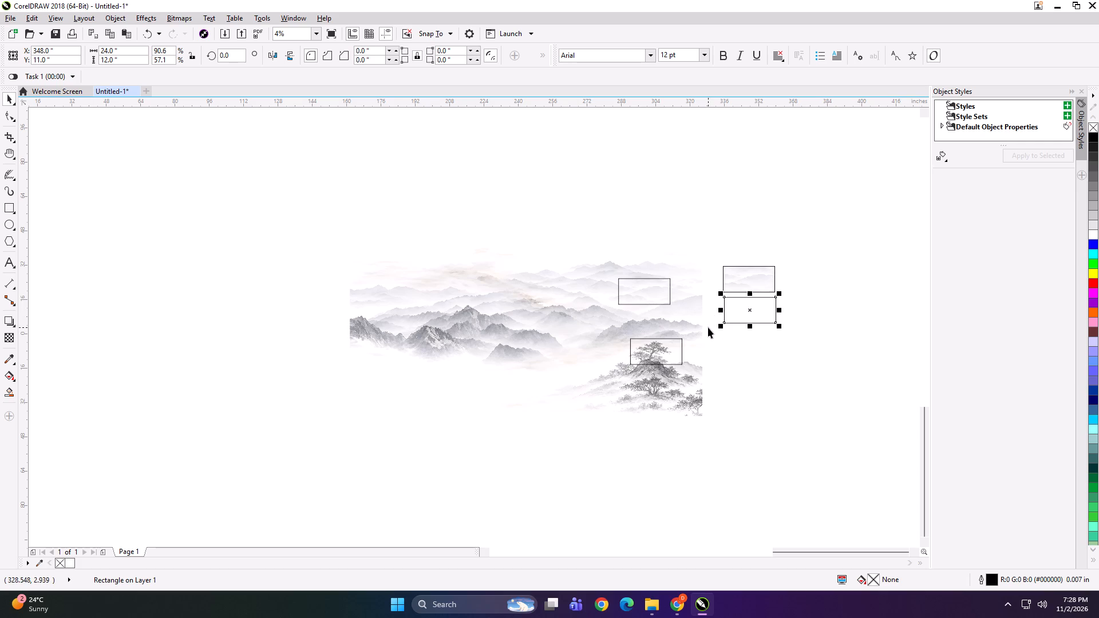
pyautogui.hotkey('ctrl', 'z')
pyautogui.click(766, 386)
# Delete the leftover empty rectangle over the distant mountains.
pyautogui.click(647, 300)
pyautogui.press('Delete')
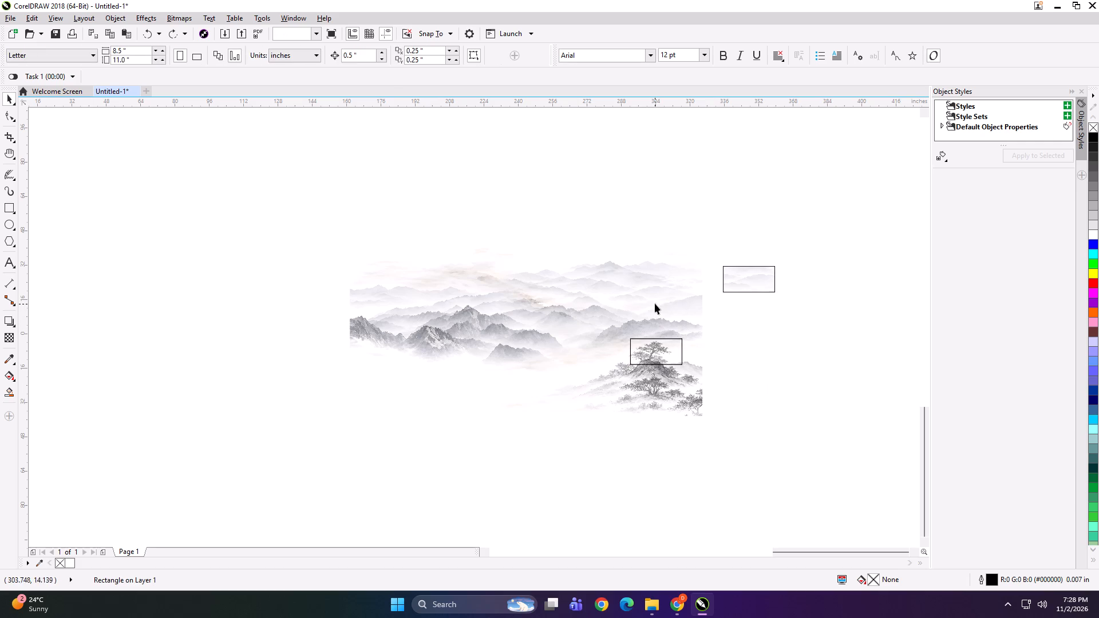
# Duplicate the landscape bitmap in place and PowerClip the copy into the rectangle over the pine tree.
pyautogui.click(661, 313)
pyautogui.press('+')
pyautogui.hotkey('shift', 'Return')
pyautogui.click(661, 351)
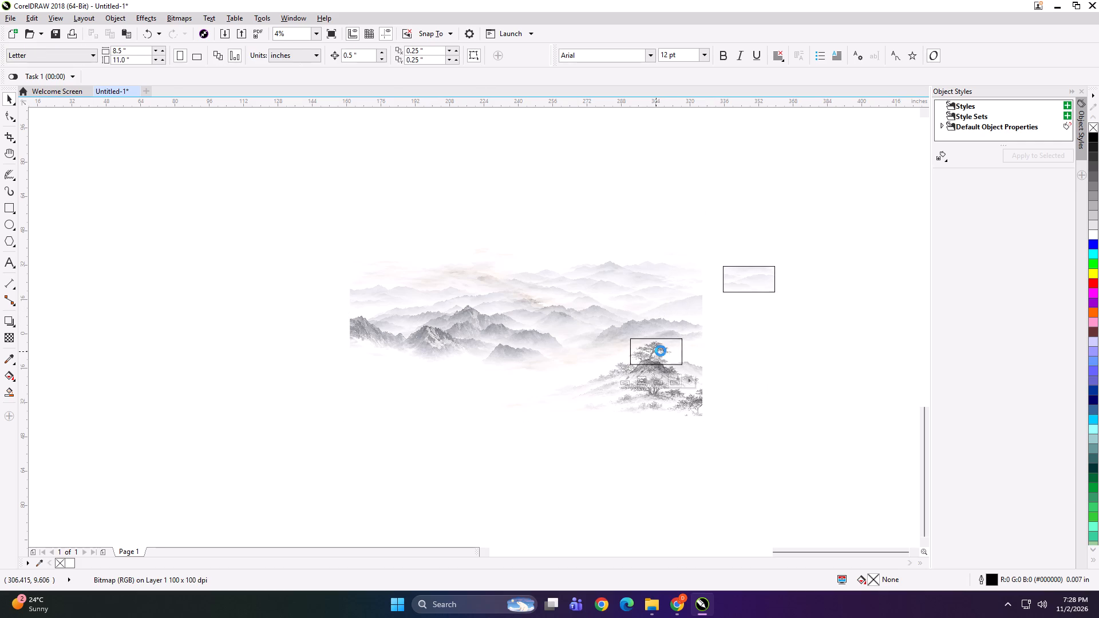
# Move the clipped pine-tree frame just below the clipped mountain frame, to about X 348 in, Y 12 in.
pyautogui.moveTo(653, 351); pyautogui.dragTo(747, 310)
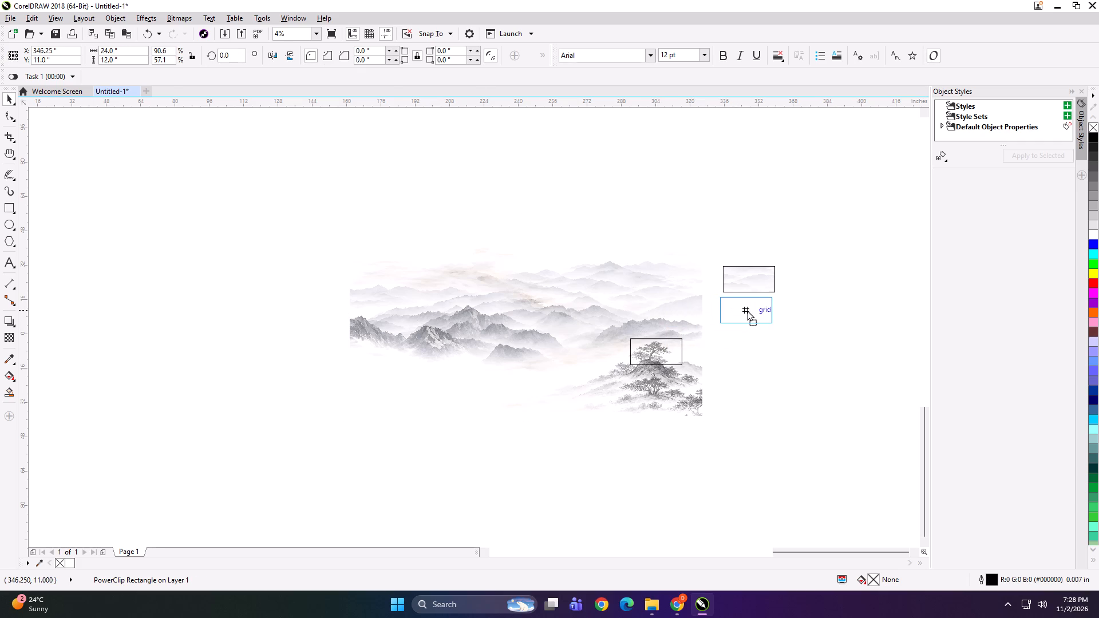
pyautogui.moveTo(747, 310); pyautogui.dragTo(750, 308)
pyautogui.click(740, 383)
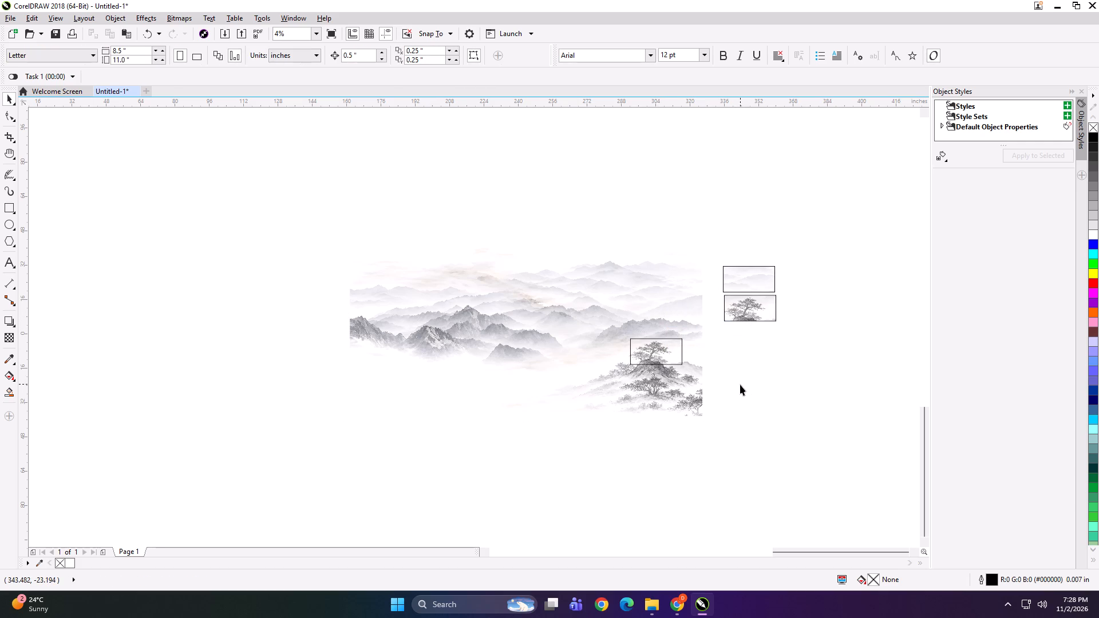
# Examine the pine tree's image detail up close in both the landscape and the clipped frame.
pyautogui.moveTo(821, 237); pyautogui.dragTo(710, 343)
pyautogui.scroll(1, 639, 346)
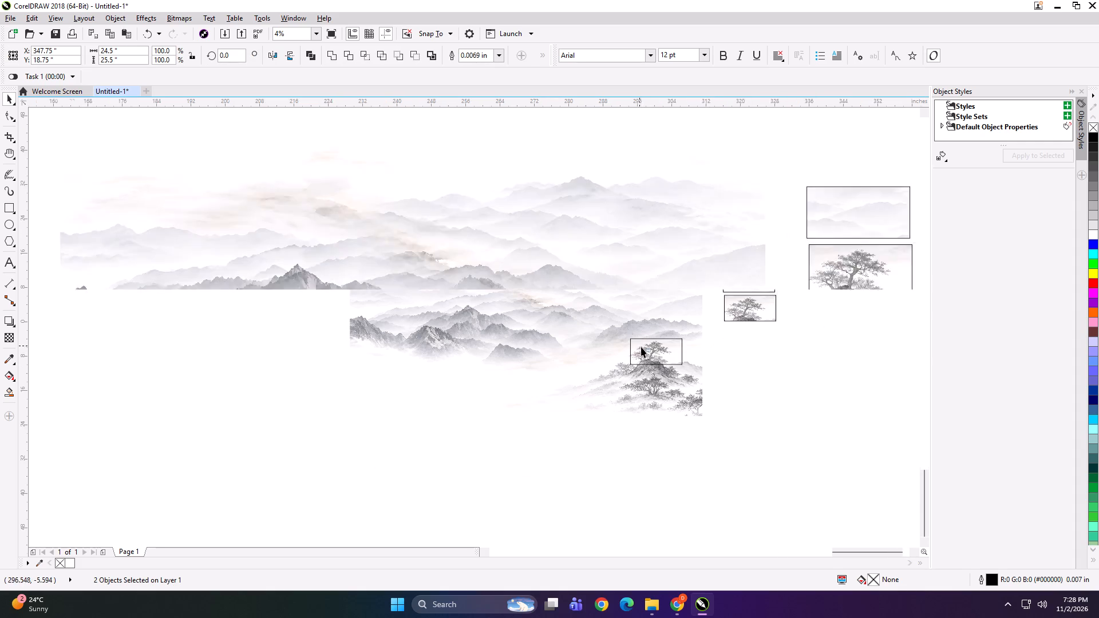
pyautogui.scroll(4, 641, 347)
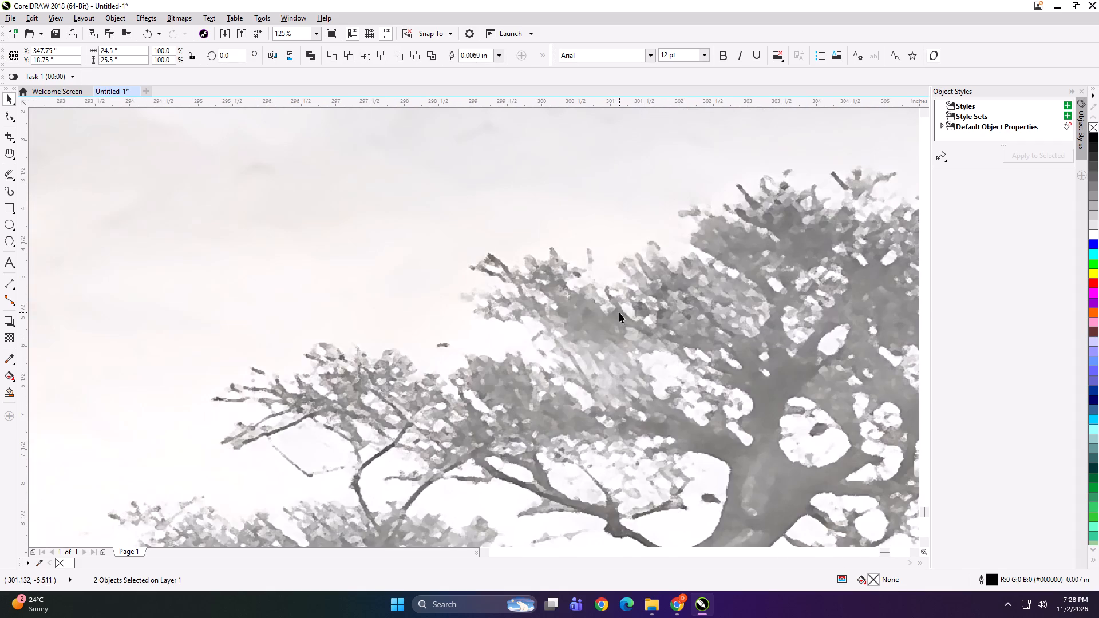
pyautogui.scroll(1, 624, 314)
pyautogui.scroll(-3, 592, 325)
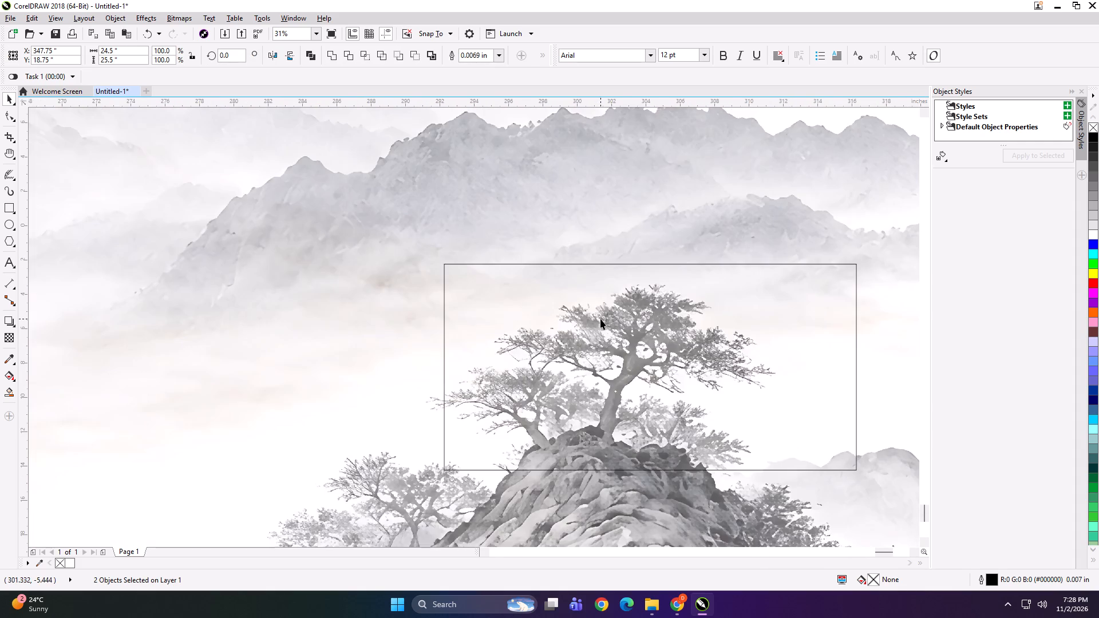
pyautogui.scroll(-1, 598, 319)
pyautogui.scroll(-1, 535, 294)
pyautogui.scroll(3, 792, 223)
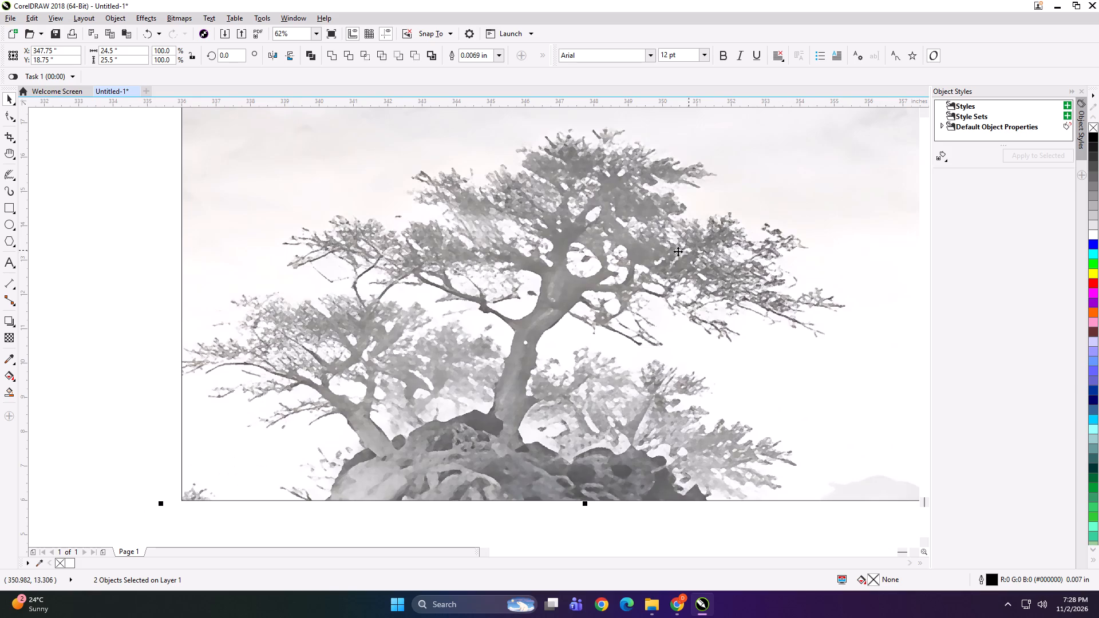
pyautogui.scroll(1, 657, 256)
pyautogui.scroll(-1, 706, 256)
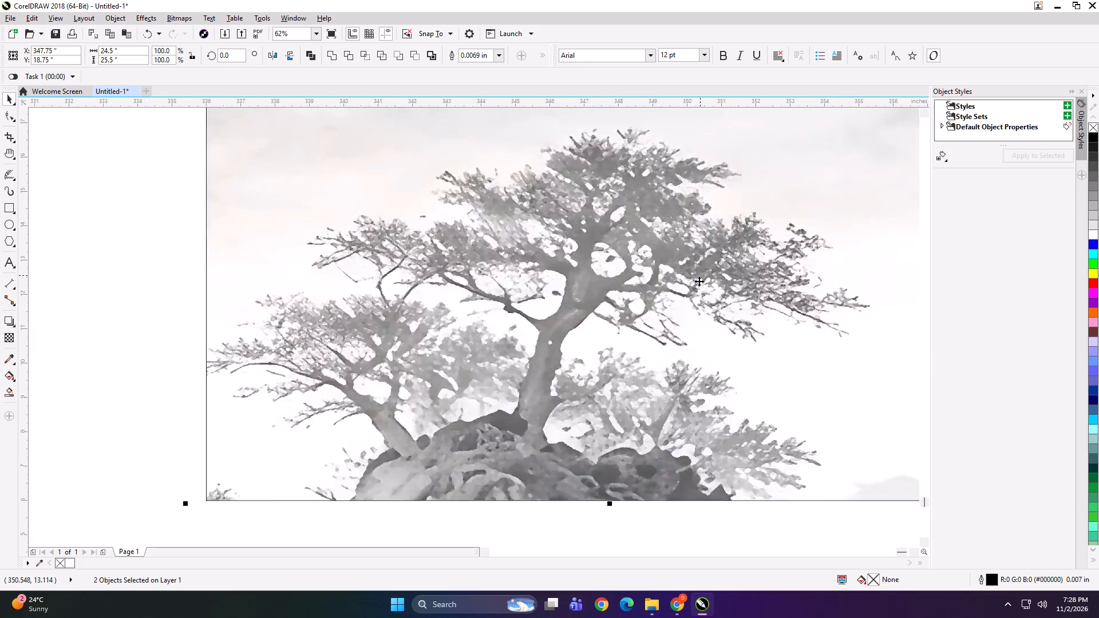
pyautogui.scroll(-2, 699, 281)
# Left-align the clipped pine-tree frame with the clipped mountain frame.
pyautogui.keyDown('shift'); pyautogui.click(685, 191); pyautogui.keyUp('shift')
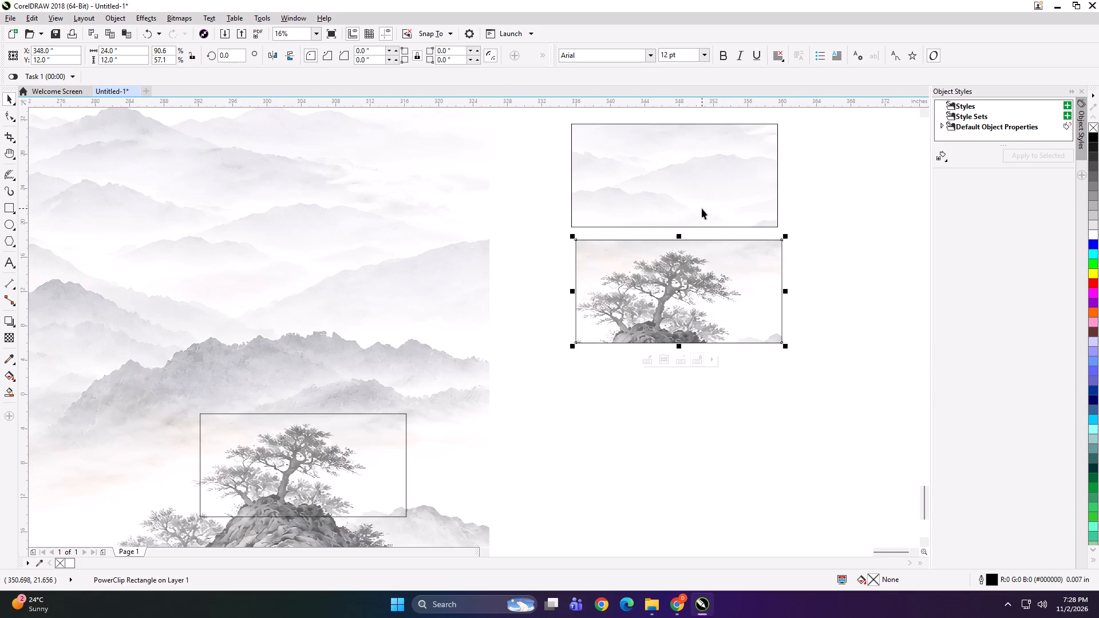
pyautogui.keyDown('shift'); pyautogui.click(702, 208); pyautogui.keyUp('shift')
pyautogui.press('l')
pyautogui.click(707, 406)
# Nudge the clipped pine-tree frame up to Y 13 in, leaving a narrow gap below the mountain frame.
pyautogui.click(684, 274)
pyautogui.press('Up')
pyautogui.press('Up')
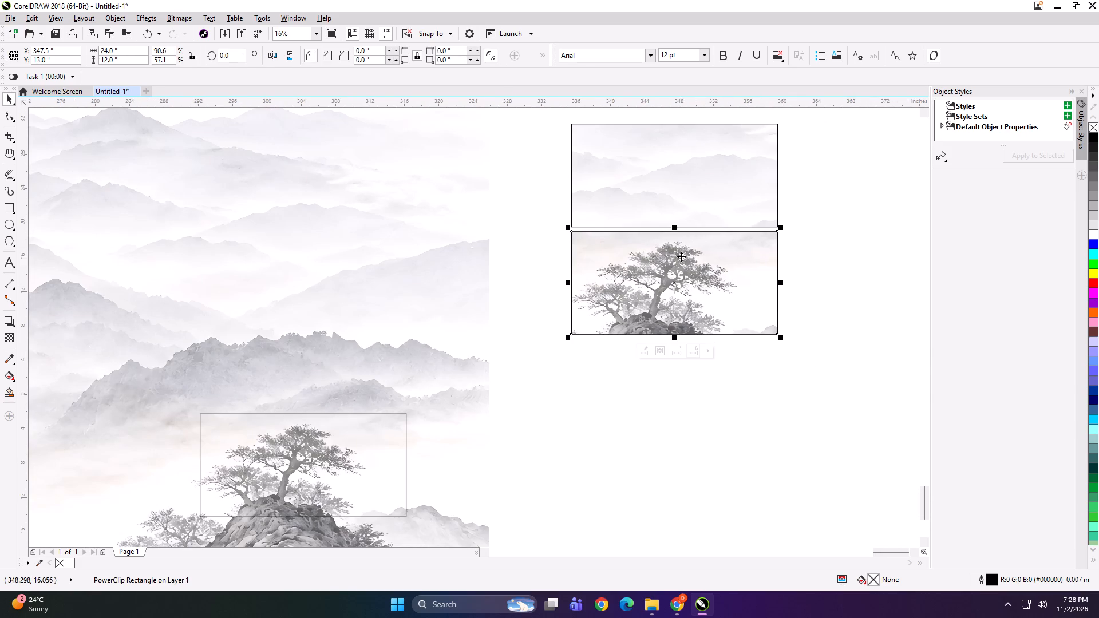
pyautogui.press('Up')
pyautogui.press('Down')
pyautogui.scroll(3, 670, 193)
pyautogui.scroll(-3, 655, 197)
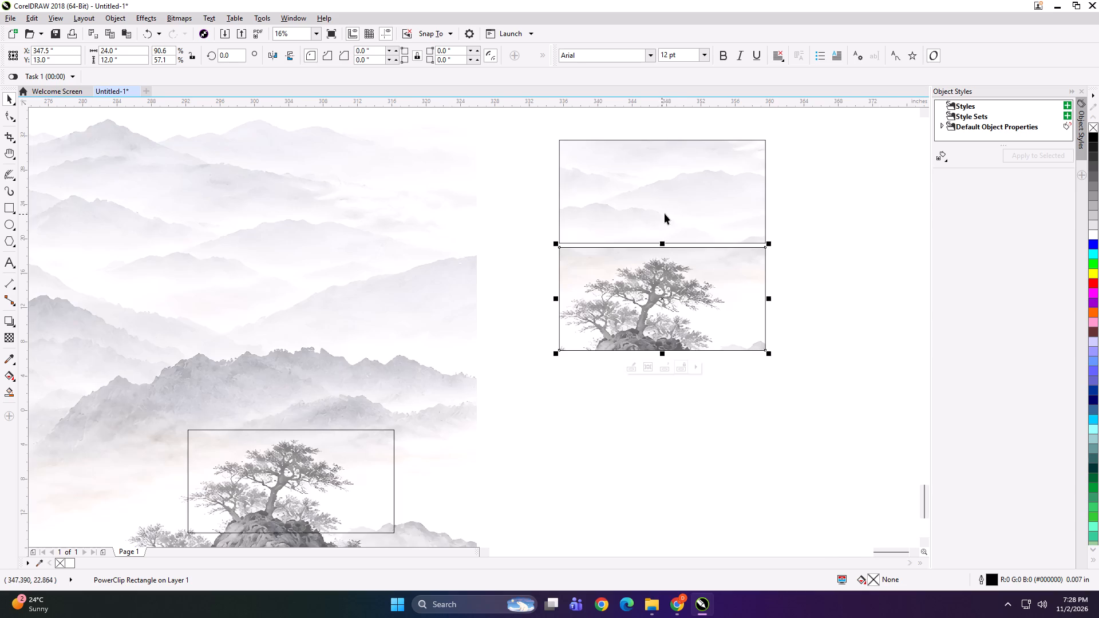
pyautogui.scroll(-1, 671, 213)
pyautogui.click(657, 374)
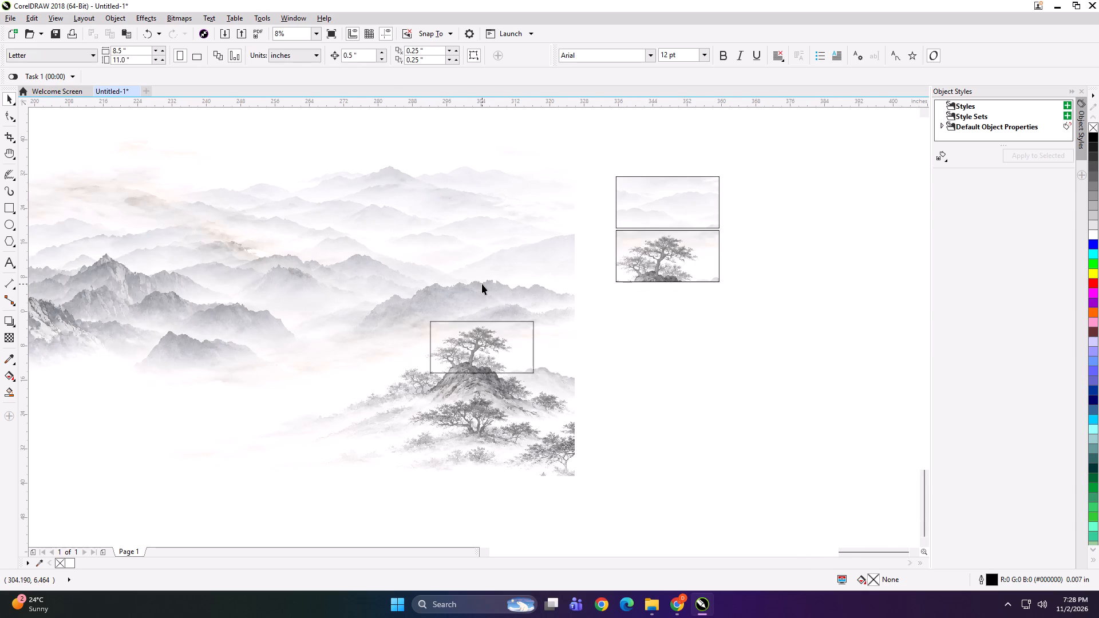
# Rotate the empty pine-tree rectangle to 90° and shift it up over the tree's right half.
pyautogui.click(491, 326)
pyautogui.click(234, 58)
pyautogui.hotkey('ctrl', 'a')
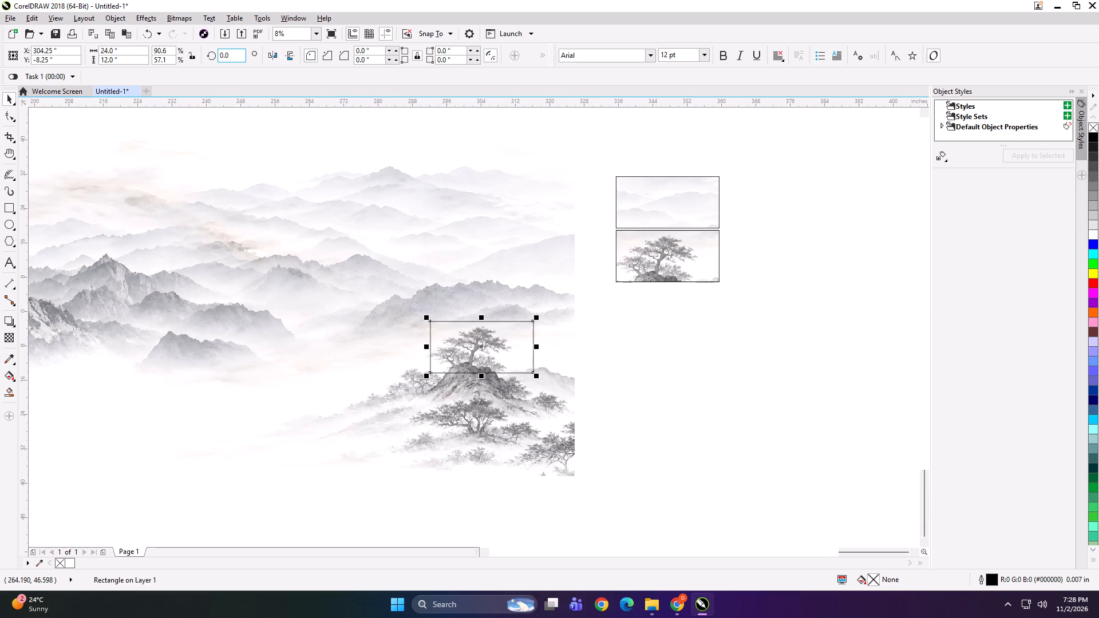
pyautogui.write('90')
pyautogui.press('Return')
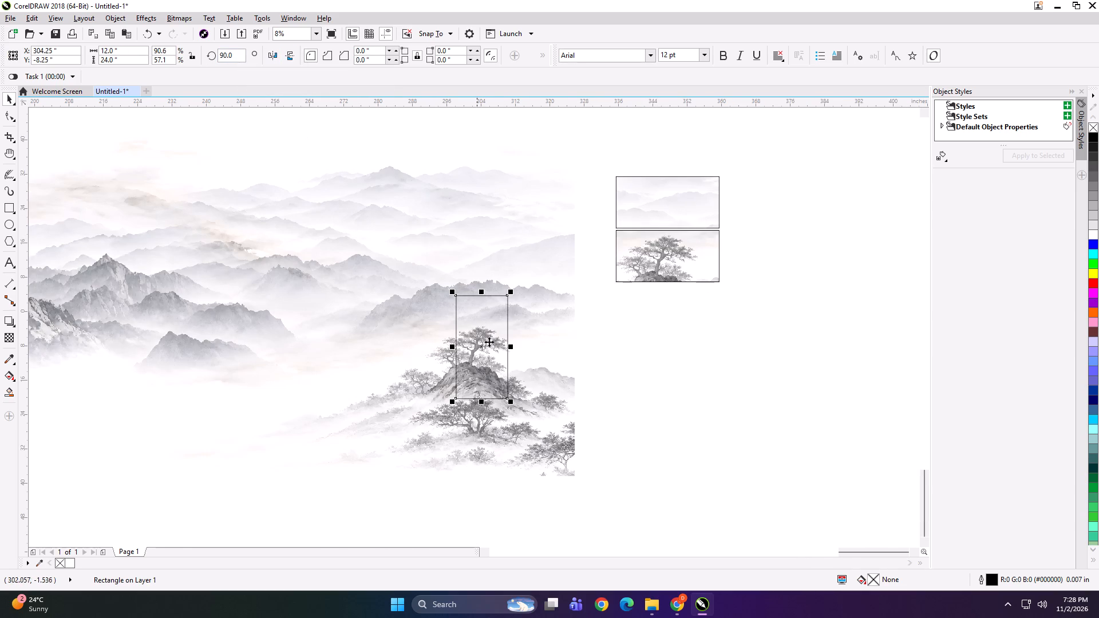
pyautogui.moveTo(493, 356); pyautogui.dragTo(504, 330)
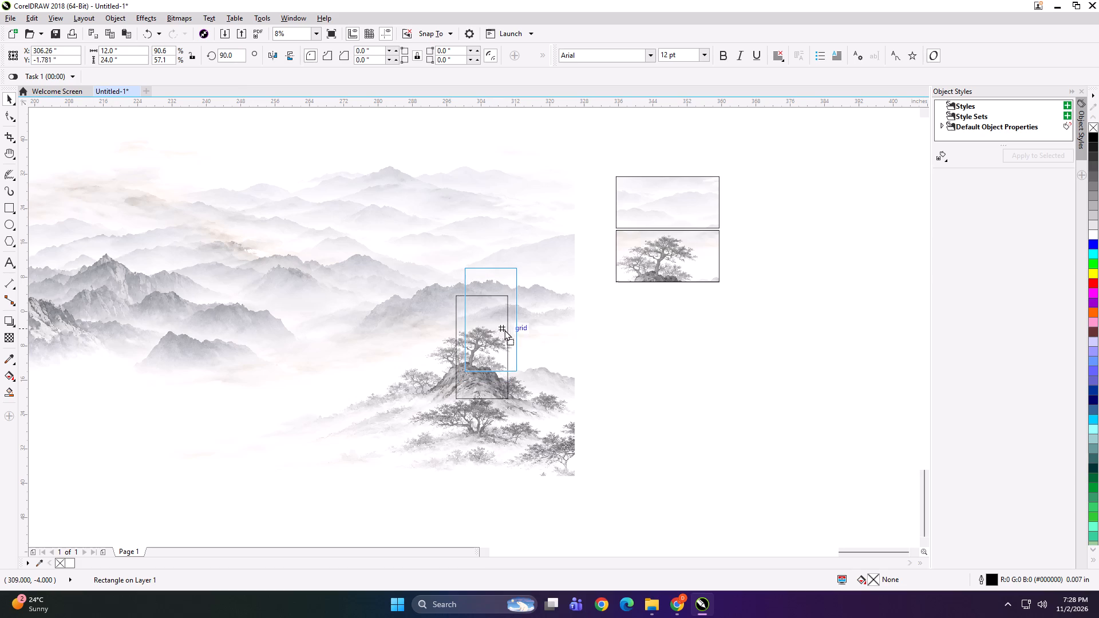
pyautogui.moveTo(504, 330); pyautogui.dragTo(515, 338)
# PowerClip a duplicate of the landscape into the upright rectangle and place the clipped frame beside the two horizontal frames.
pyautogui.click(408, 360)
pyautogui.press('+')
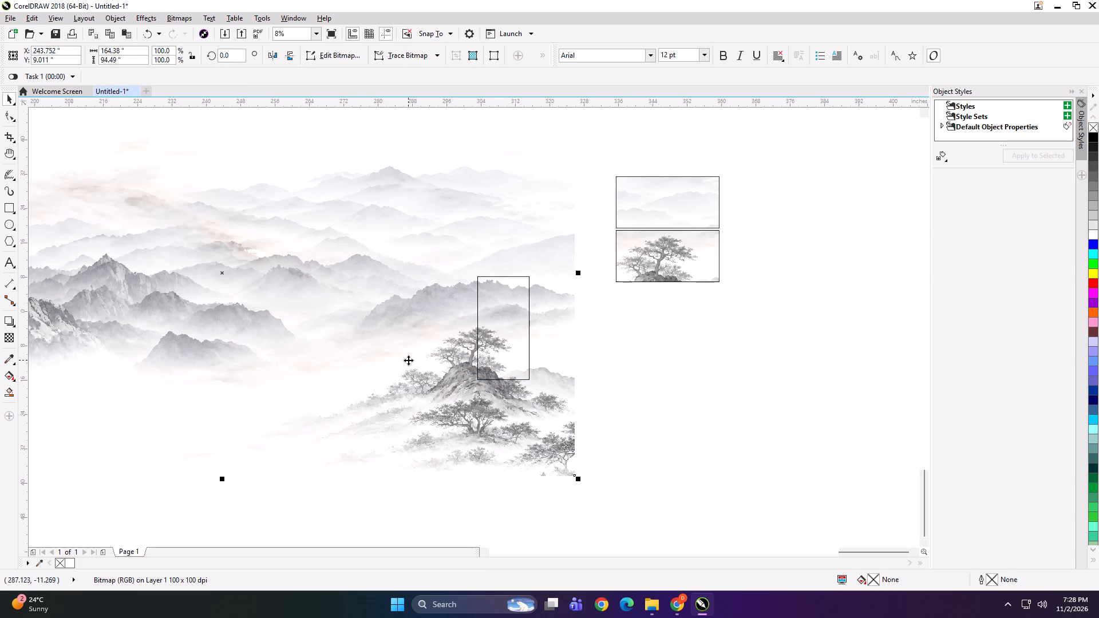
pyautogui.hotkey('shift', 'Return')
pyautogui.click(488, 338)
pyautogui.moveTo(501, 330); pyautogui.dragTo(766, 249)
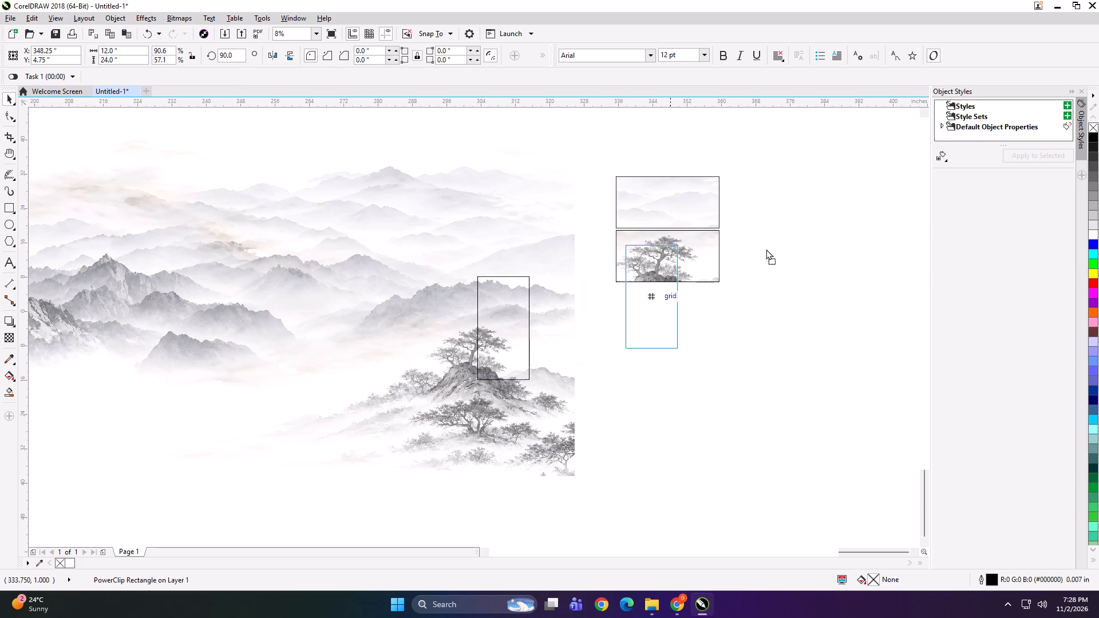
pyautogui.moveTo(766, 249); pyautogui.dragTo(749, 227)
pyautogui.click(685, 370)
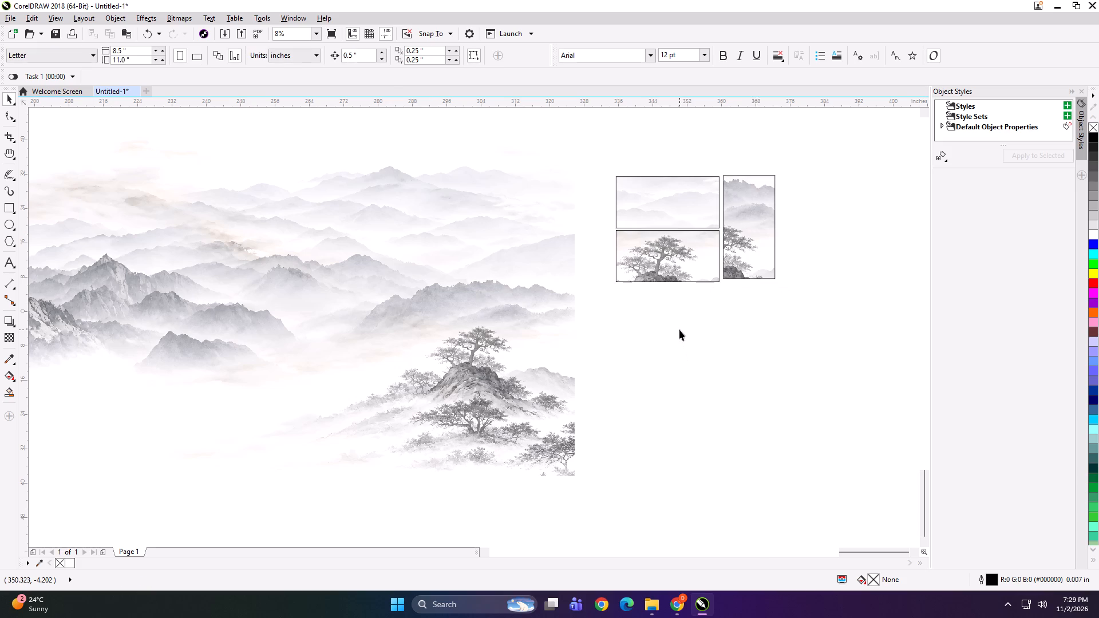
# Delete the horizontal clipped pine-tree frame.
pyautogui.click(669, 274)
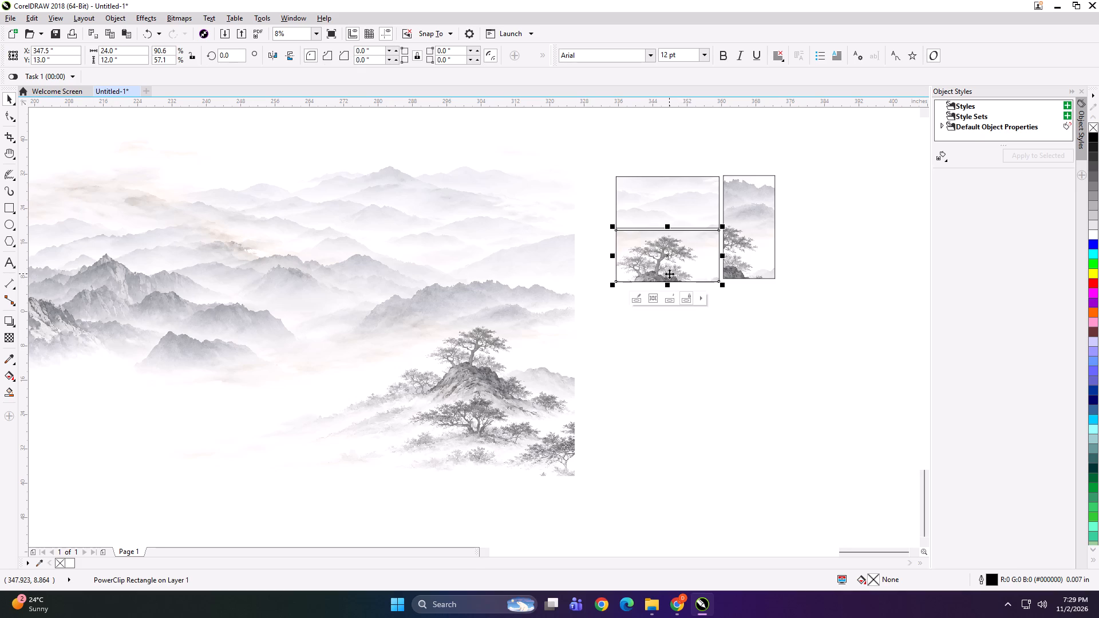
pyautogui.press('Delete')
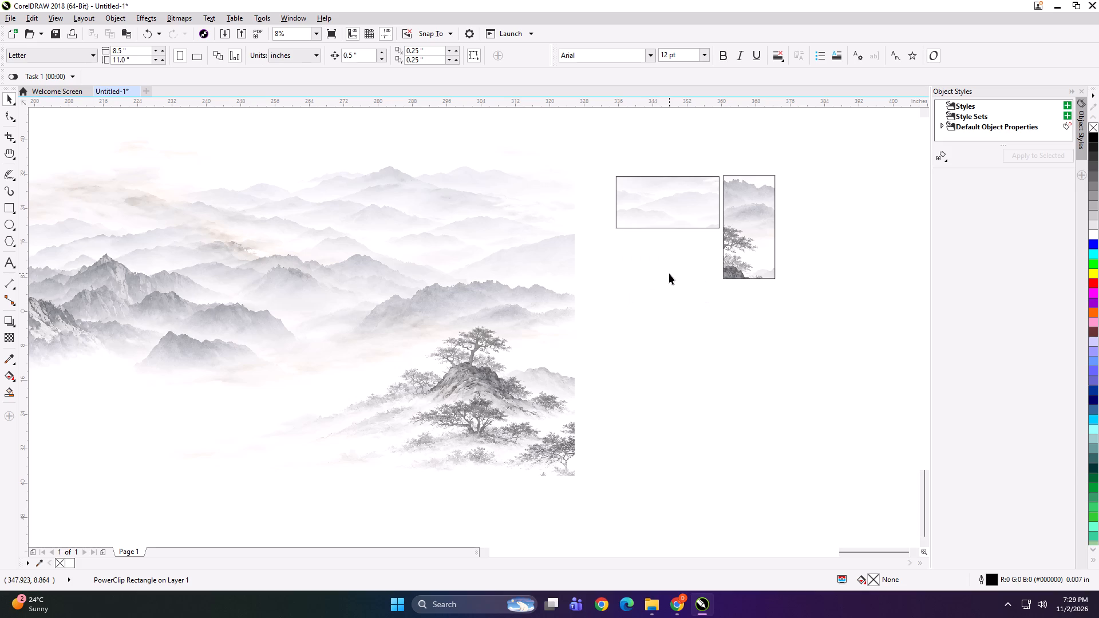
pyautogui.click(662, 192)
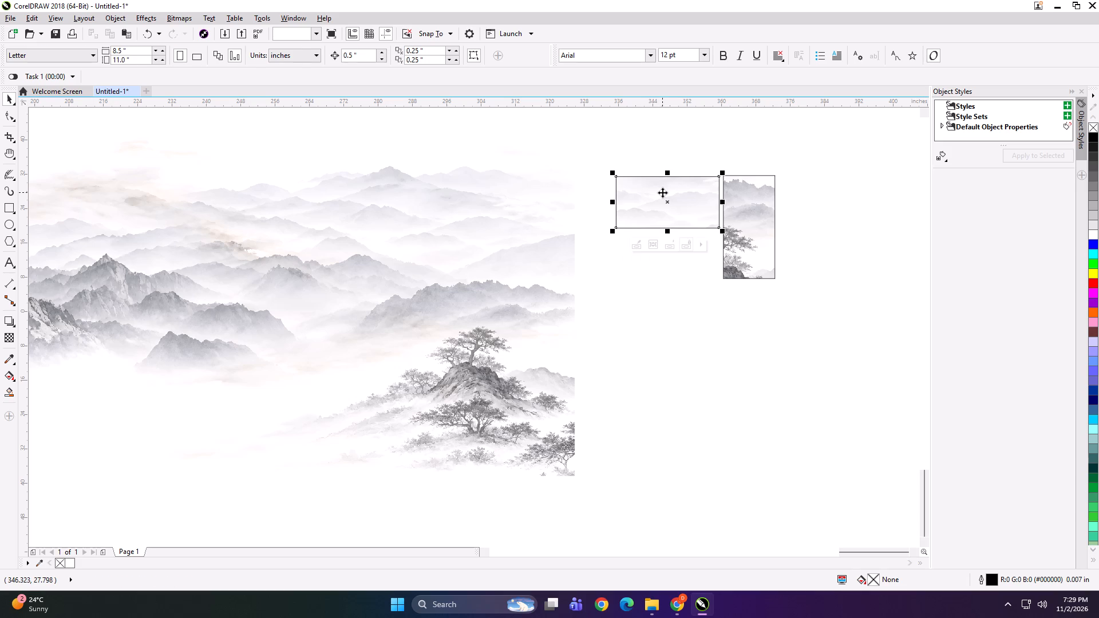
pyautogui.click(703, 316)
# Copy the upright clipped frame onto the landscape's misty mountains above the pine tree, at X 307.25, Y 13.75 in.
pyautogui.moveTo(753, 225); pyautogui.dragTo(494, 287)
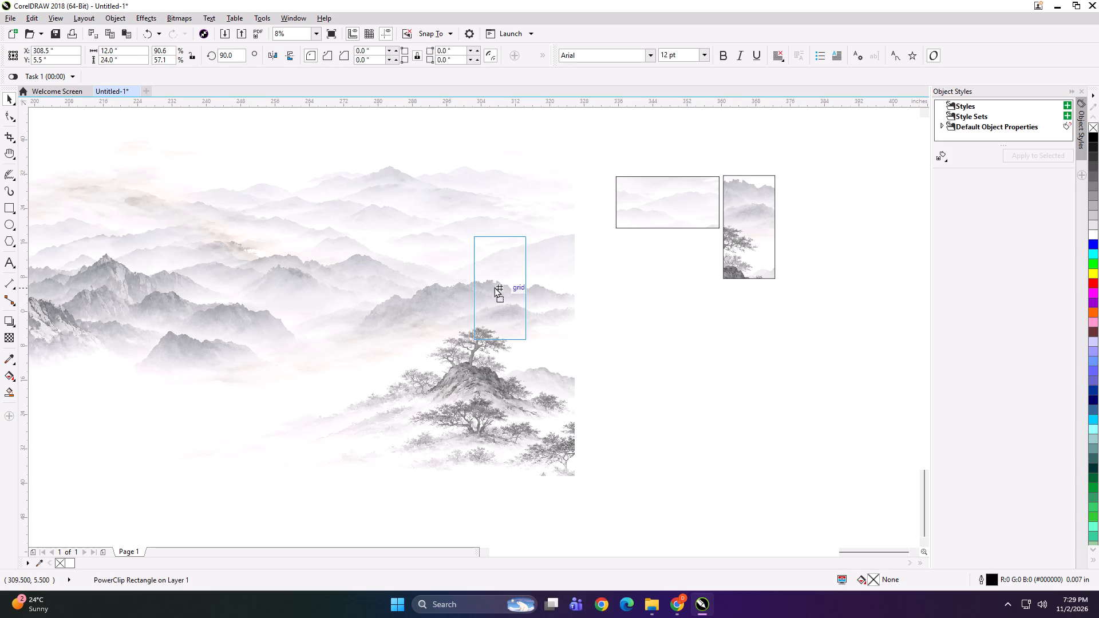
pyautogui.moveTo(494, 287); pyautogui.dragTo(500, 263)
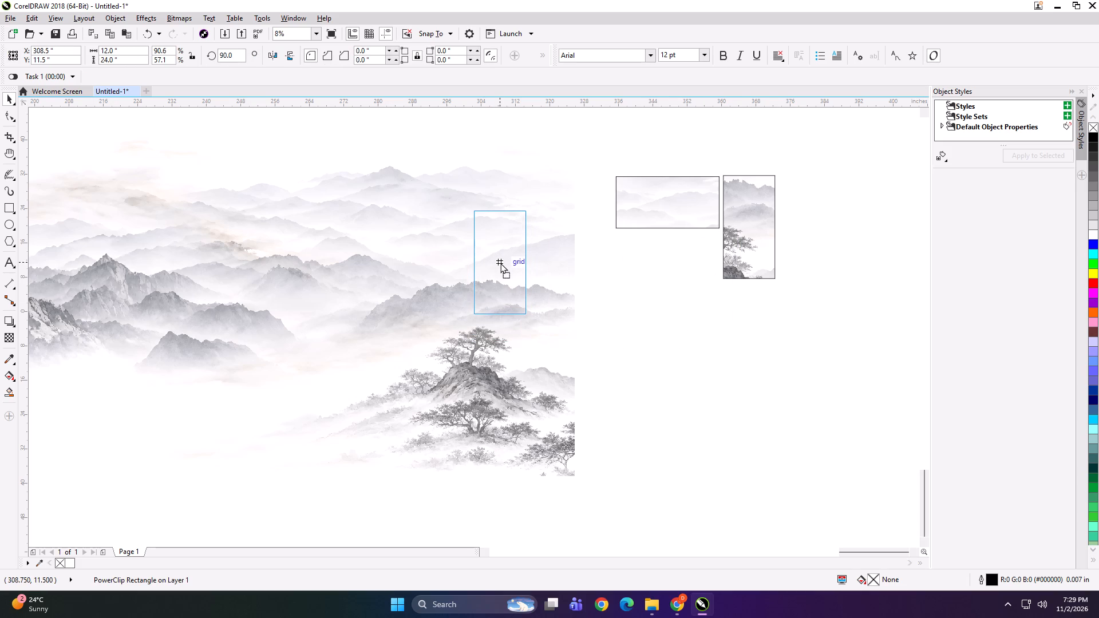
pyautogui.moveTo(500, 263); pyautogui.dragTo(501, 253)
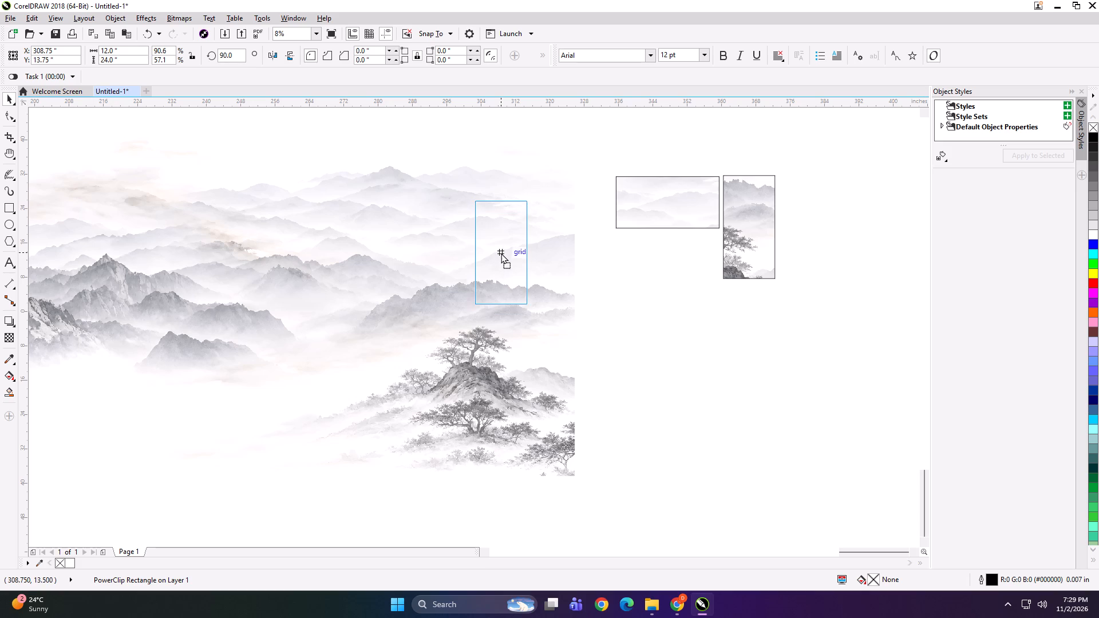
pyautogui.moveTo(501, 253); pyautogui.dragTo(495, 252)
pyautogui.rightClick(495, 252)
# PowerClip a duplicate of the landscape into the copied upright frame and place it beside the first upright frame with a narrow gap.
pyautogui.click(392, 279)
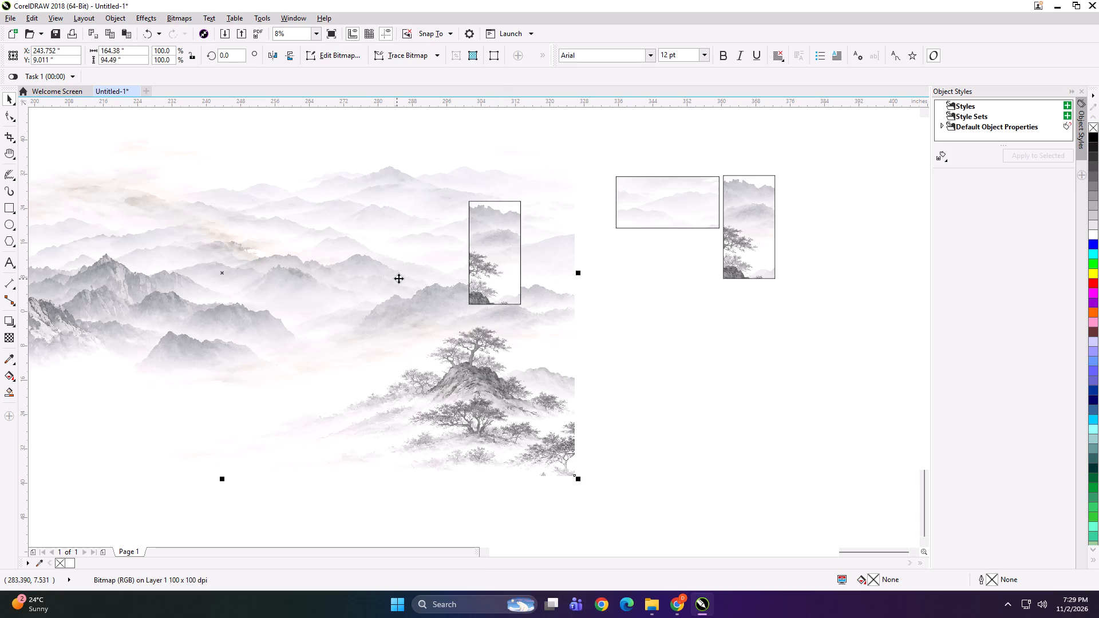
pyautogui.press('+')
pyautogui.hotkey('shift', 'Return')
pyautogui.click(498, 265)
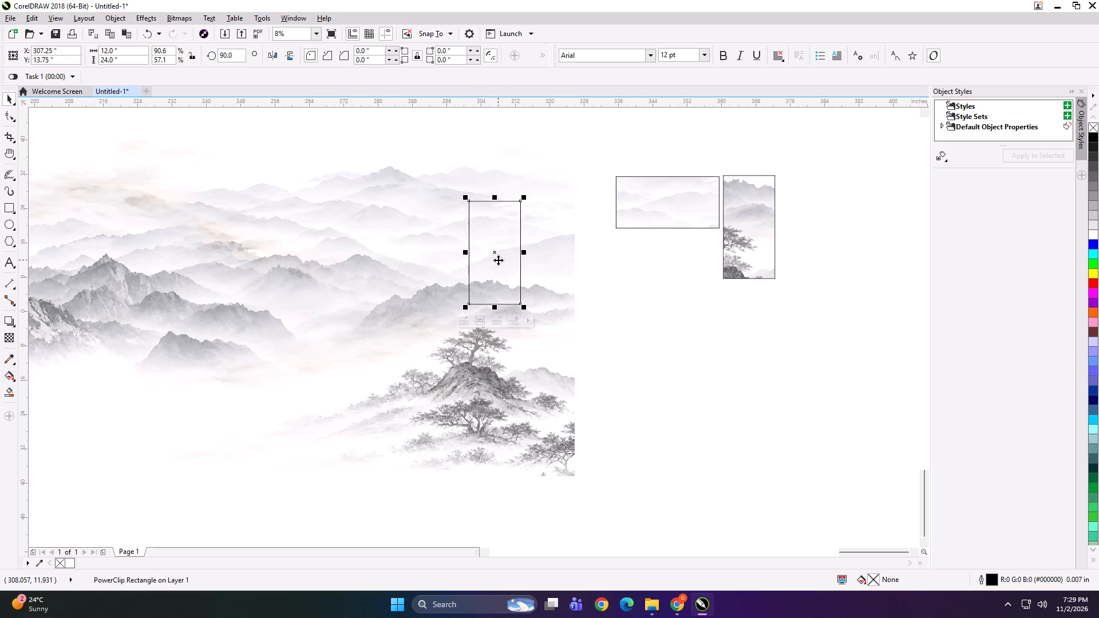
pyautogui.moveTo(497, 255); pyautogui.dragTo(802, 227)
# Delete the horizontal clipped mountain frame.
pyautogui.click(653, 197)
pyautogui.press('Delete')
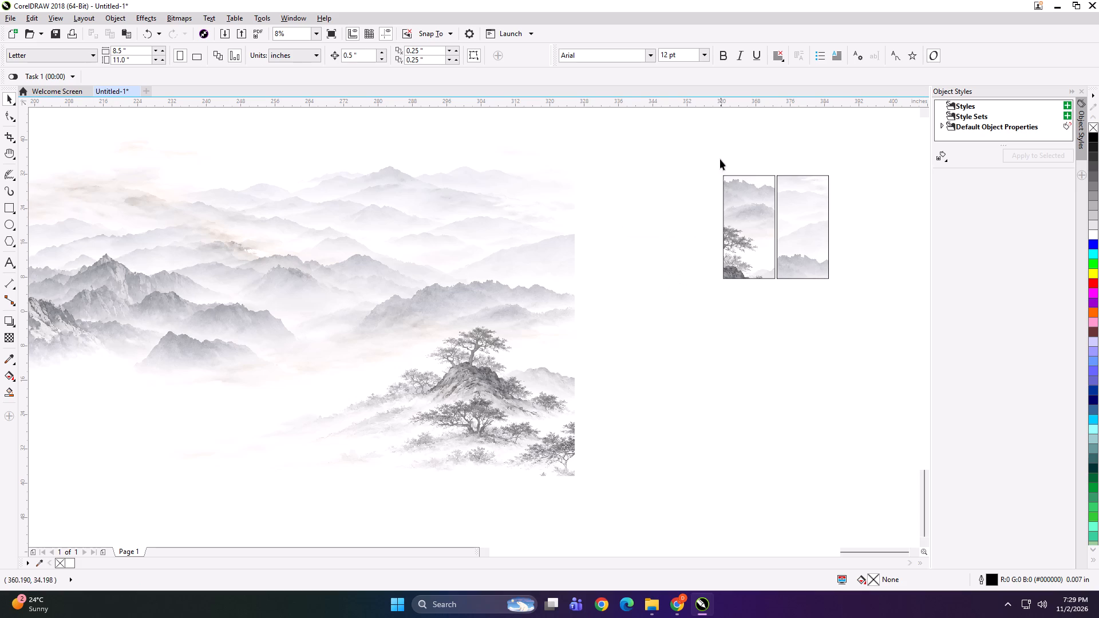
# Bottom-align the two upright clipped frames.
pyautogui.moveTo(709, 158); pyautogui.dragTo(843, 311)
pyautogui.press('b')
pyautogui.click(788, 354)
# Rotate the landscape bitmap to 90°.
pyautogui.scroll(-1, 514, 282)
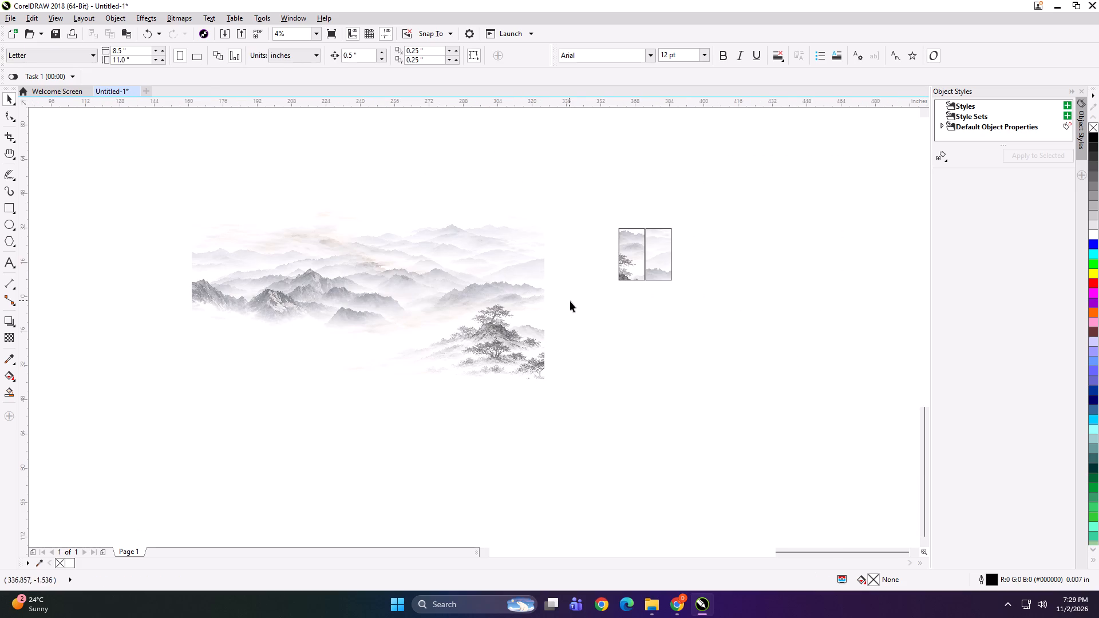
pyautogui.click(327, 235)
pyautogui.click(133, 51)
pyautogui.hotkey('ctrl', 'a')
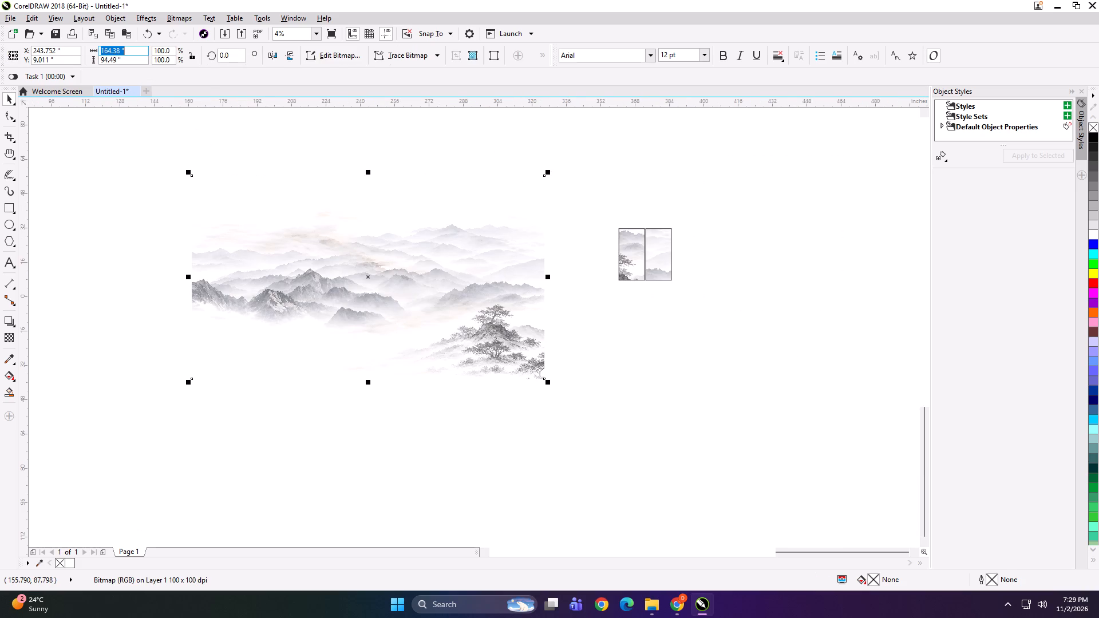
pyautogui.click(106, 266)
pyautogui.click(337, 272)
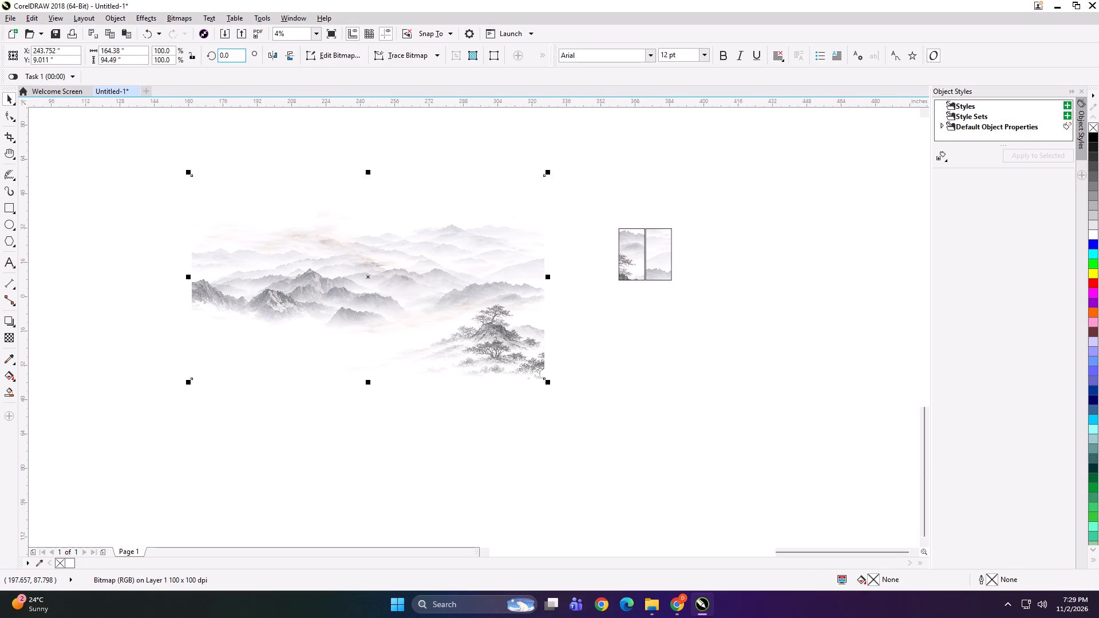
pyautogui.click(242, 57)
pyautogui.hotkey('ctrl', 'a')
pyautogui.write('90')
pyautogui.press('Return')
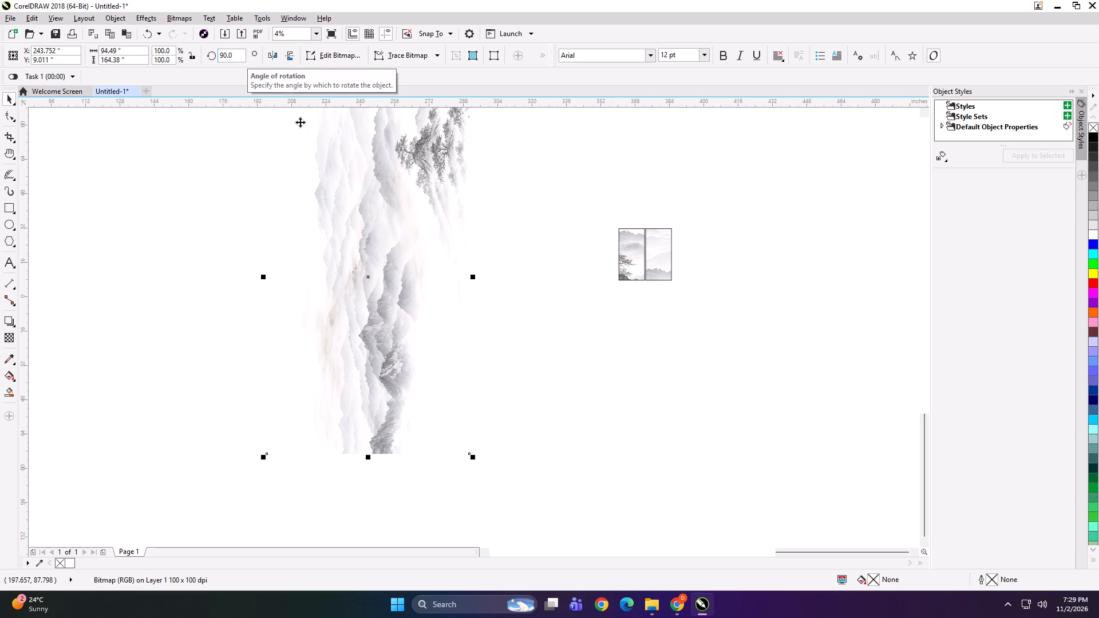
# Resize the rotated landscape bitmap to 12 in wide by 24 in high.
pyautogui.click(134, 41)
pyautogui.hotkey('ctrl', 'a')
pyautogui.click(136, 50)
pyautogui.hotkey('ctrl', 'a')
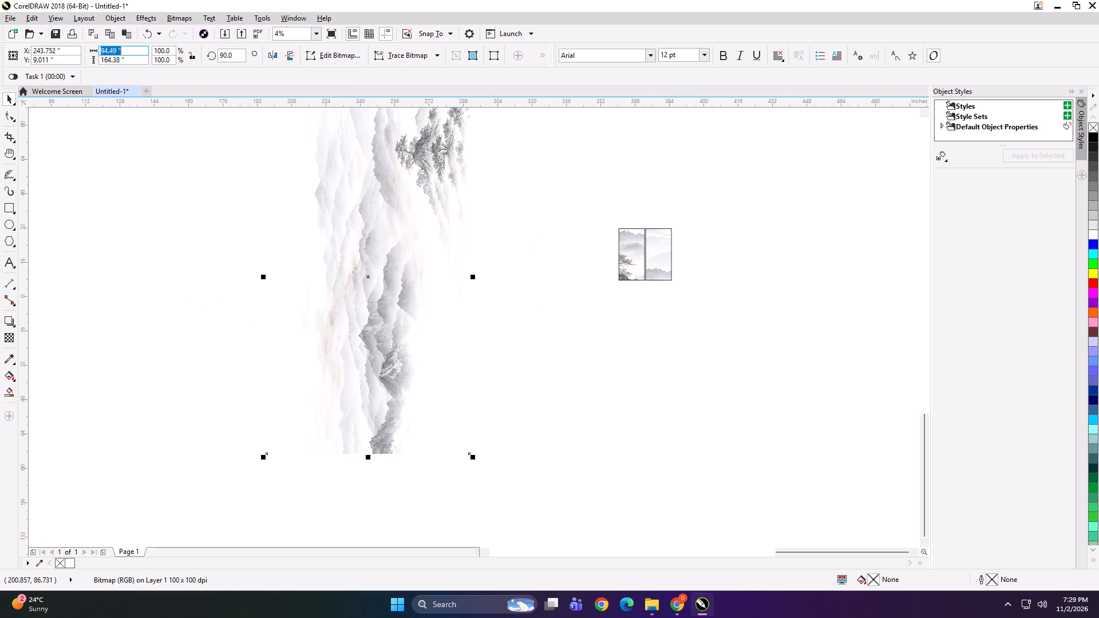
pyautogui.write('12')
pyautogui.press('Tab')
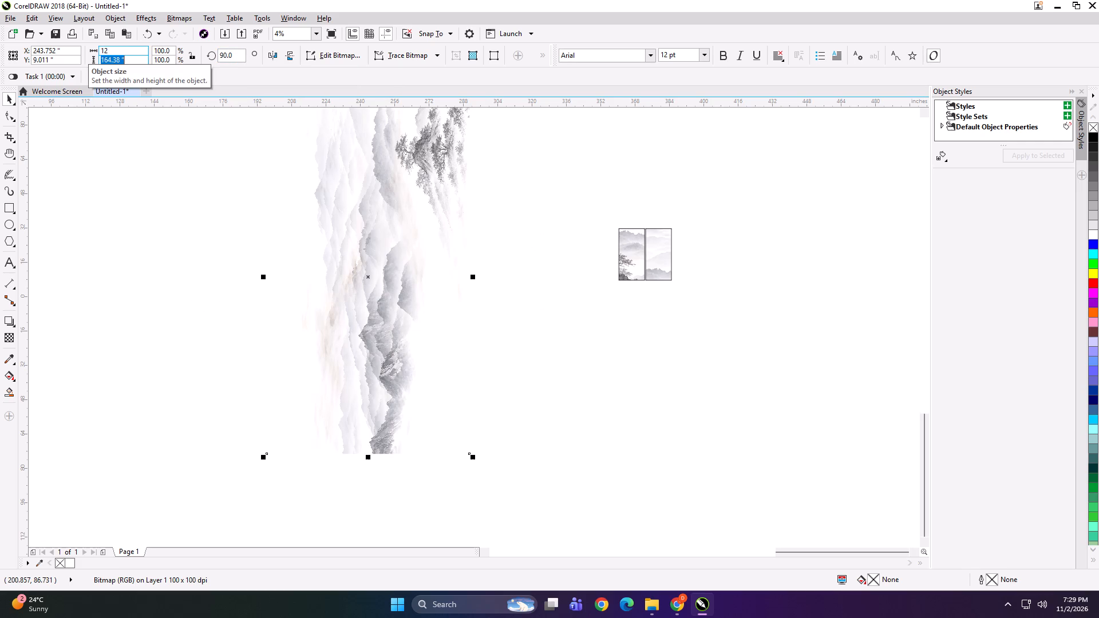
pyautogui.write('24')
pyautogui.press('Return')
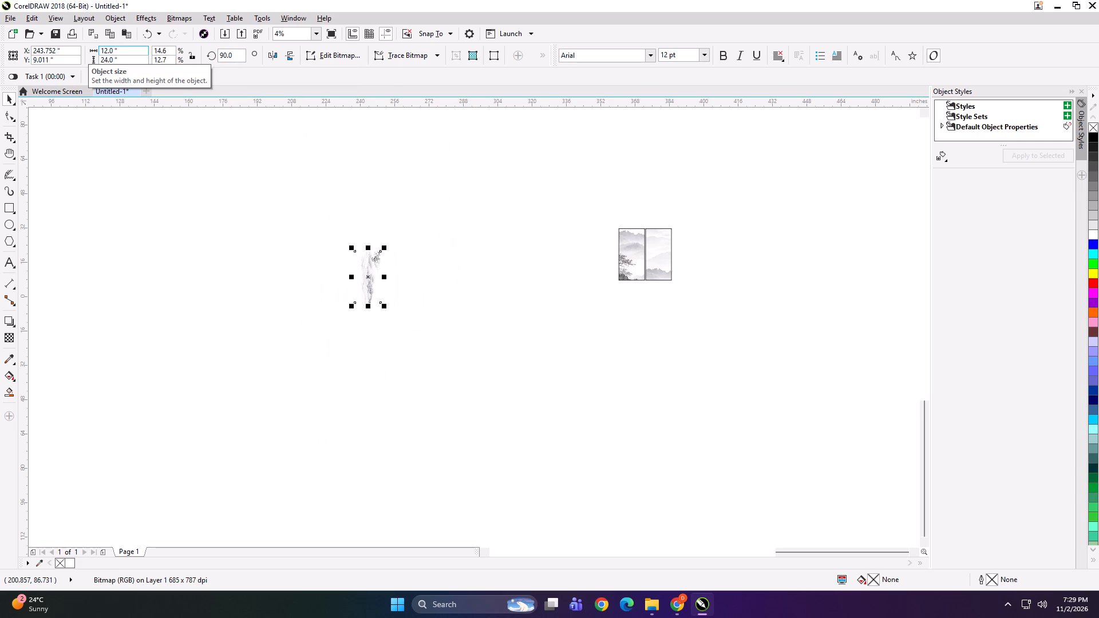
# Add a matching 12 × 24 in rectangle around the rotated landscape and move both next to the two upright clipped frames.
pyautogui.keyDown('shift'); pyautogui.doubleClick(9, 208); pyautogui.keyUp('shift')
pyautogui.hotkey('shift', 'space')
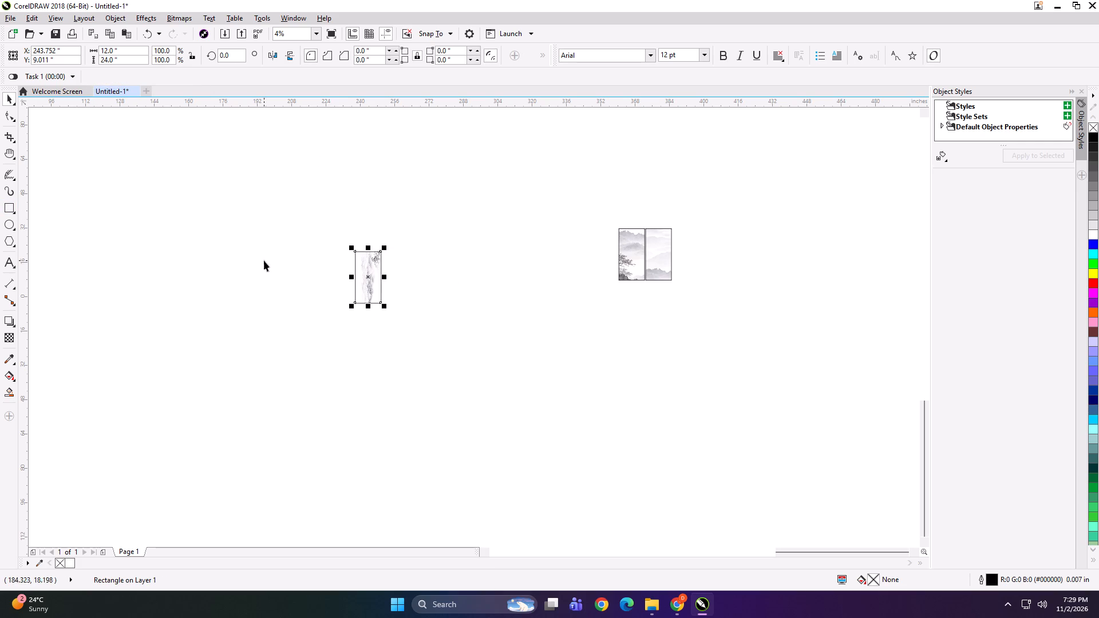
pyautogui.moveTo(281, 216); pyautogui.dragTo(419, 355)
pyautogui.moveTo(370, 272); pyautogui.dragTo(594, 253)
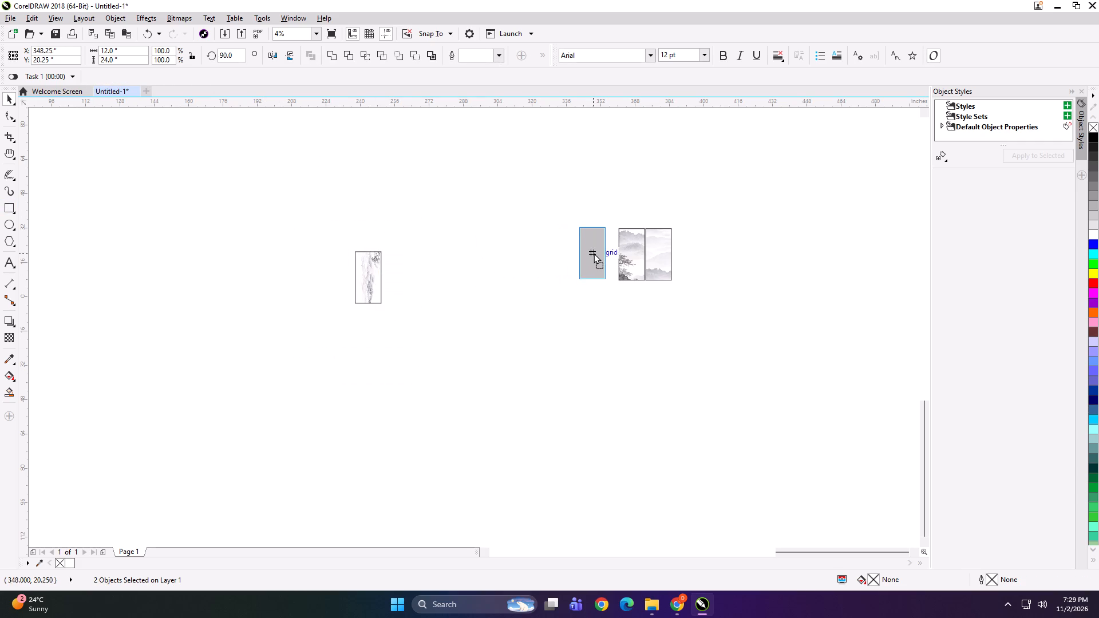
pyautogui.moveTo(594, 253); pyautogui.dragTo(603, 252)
# Examine the rotated full-landscape panel up close and compare it with the two upright clipped frames.
pyautogui.moveTo(750, 190); pyautogui.dragTo(574, 282)
pyautogui.scroll(1, 659, 253)
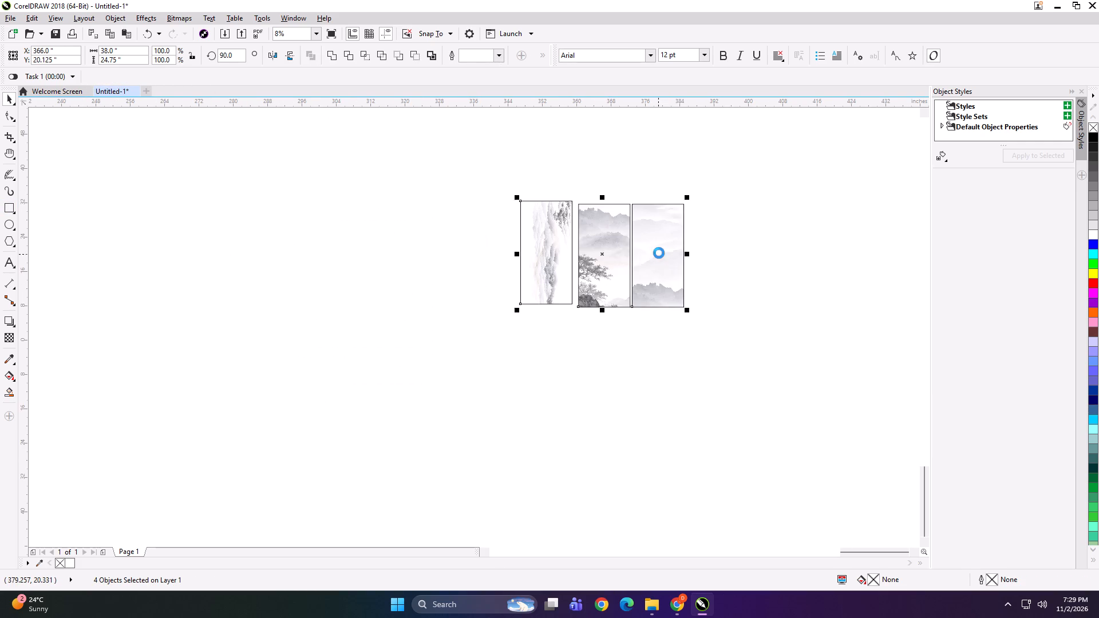
pyautogui.click(809, 187)
pyautogui.moveTo(728, 177); pyautogui.dragTo(554, 344)
pyautogui.click(434, 267)
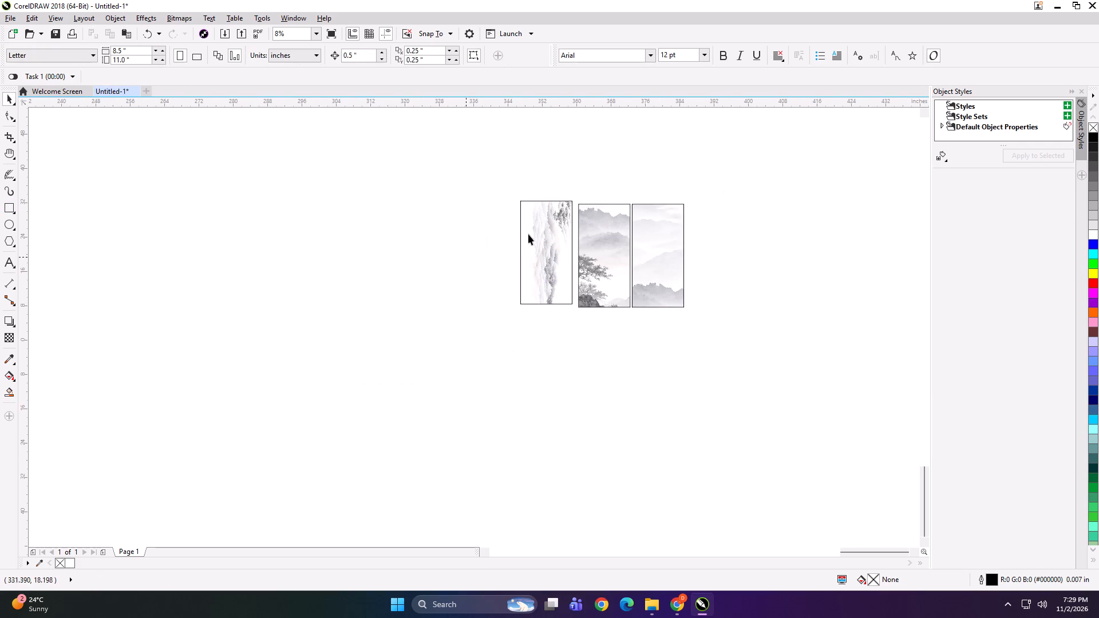
pyautogui.scroll(1, 583, 214)
pyautogui.scroll(1, 537, 237)
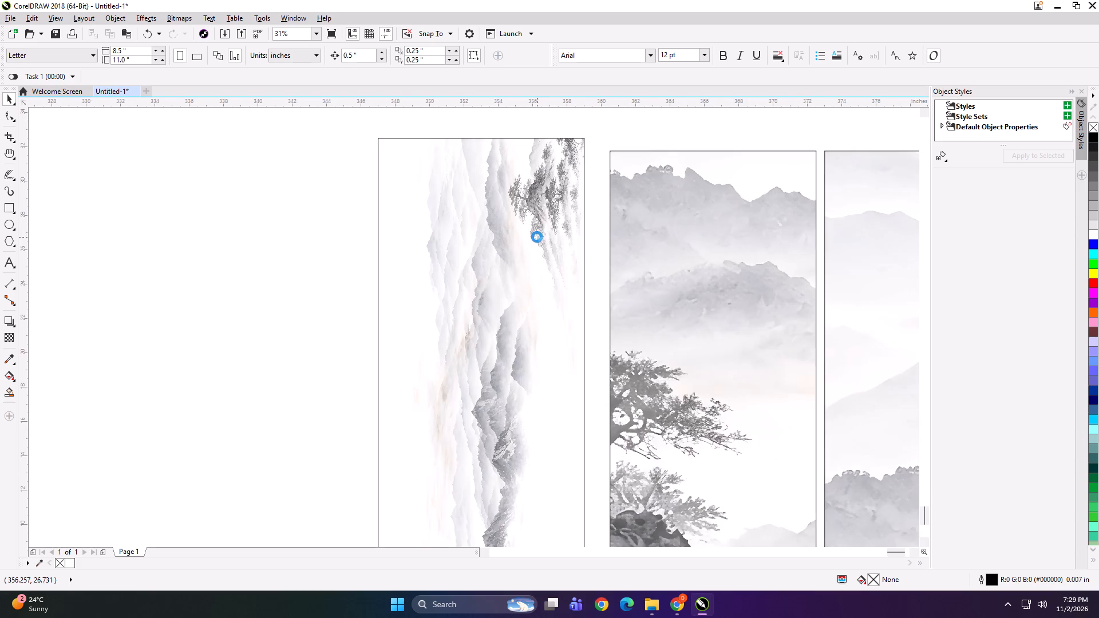
pyautogui.scroll(-1, 474, 279)
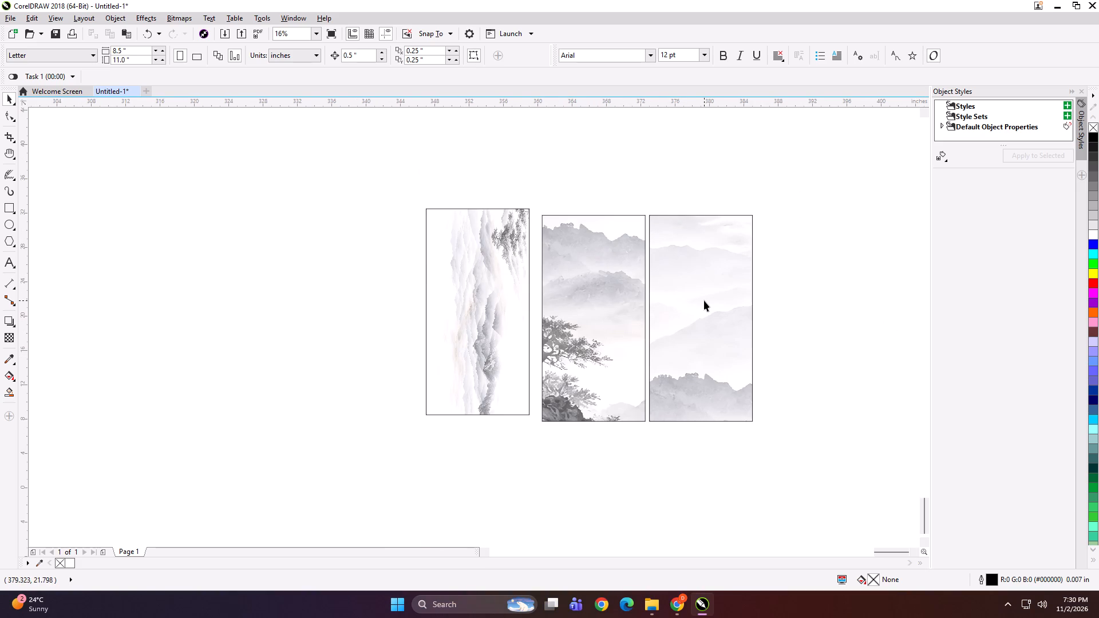
# Delete the rotated landscape panel together with its rectangle.
pyautogui.moveTo(392, 177); pyautogui.dragTo(562, 460)
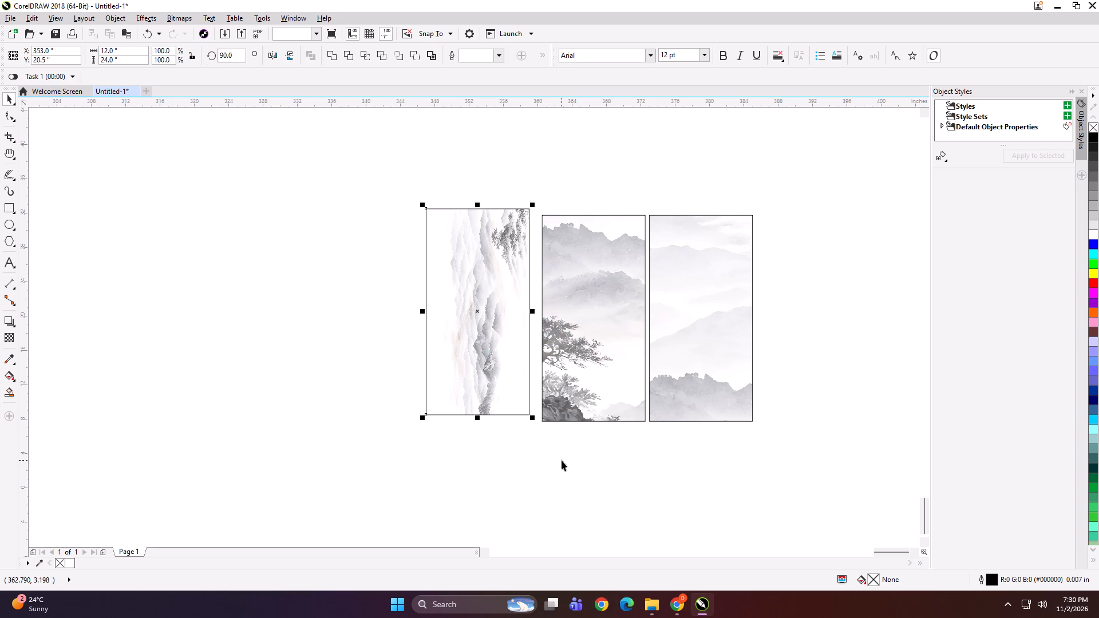
pyautogui.press('Delete')
# Group the two upright clipped frames.
pyautogui.moveTo(508, 183); pyautogui.dragTo(796, 464)
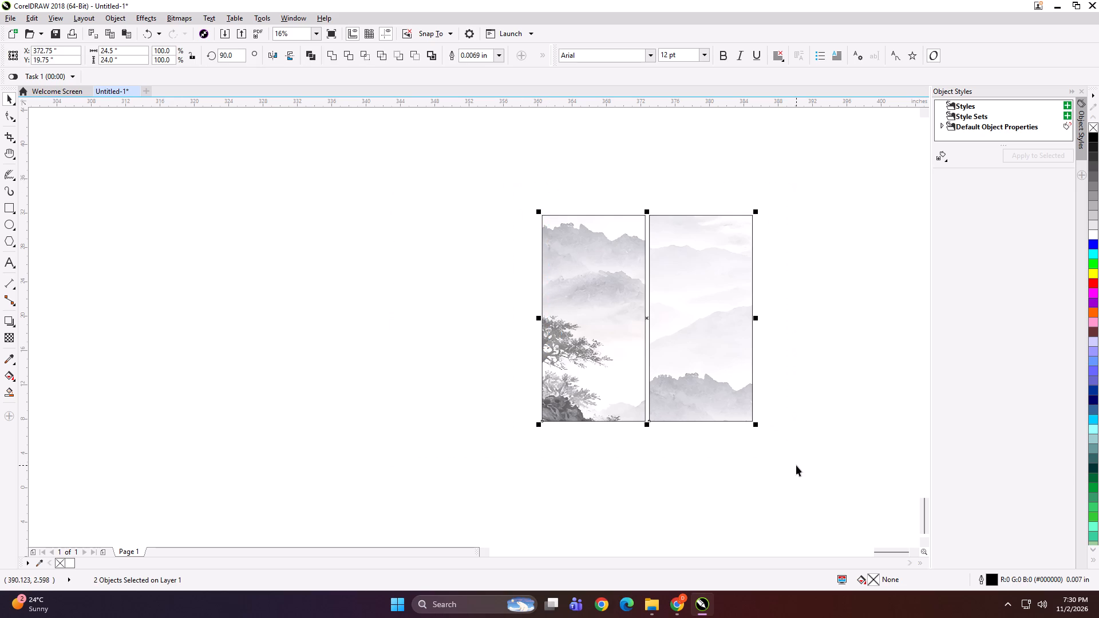
pyautogui.hotkey('ctrl', 'g')
# Export the selected group to the Downloads folder as a TIFF bitmap named "24x24 SAMPLE".
pyautogui.hotkey('ctrl', 'e')
pyautogui.click(567, 328)
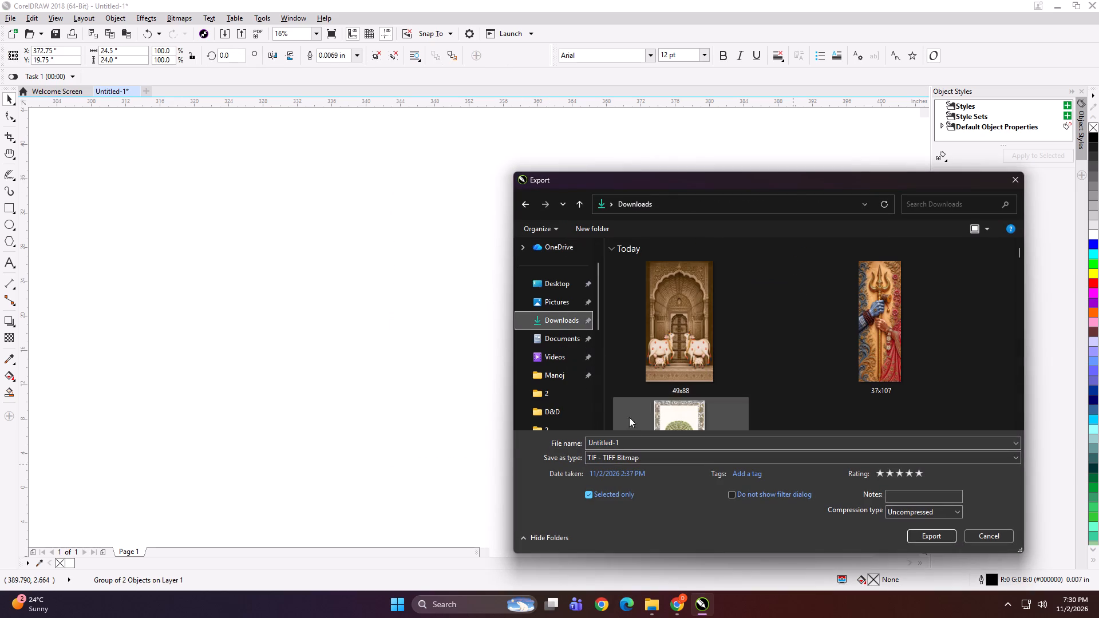
pyautogui.click(634, 439)
pyautogui.write('24x2 SAMPLE')
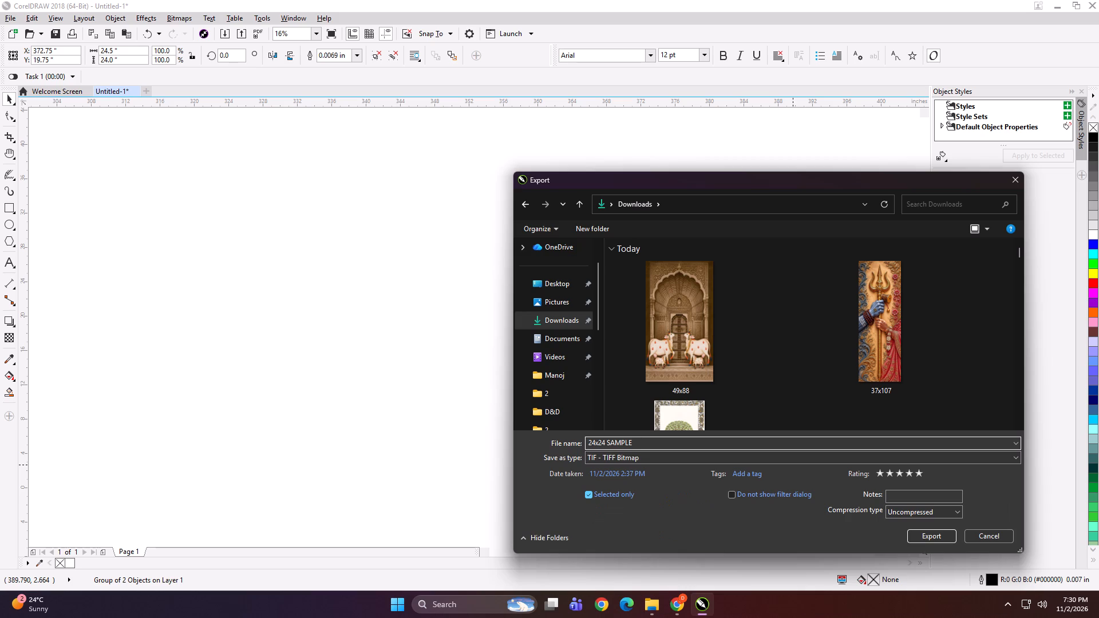
pyautogui.click(918, 528)
pyautogui.click(919, 532)
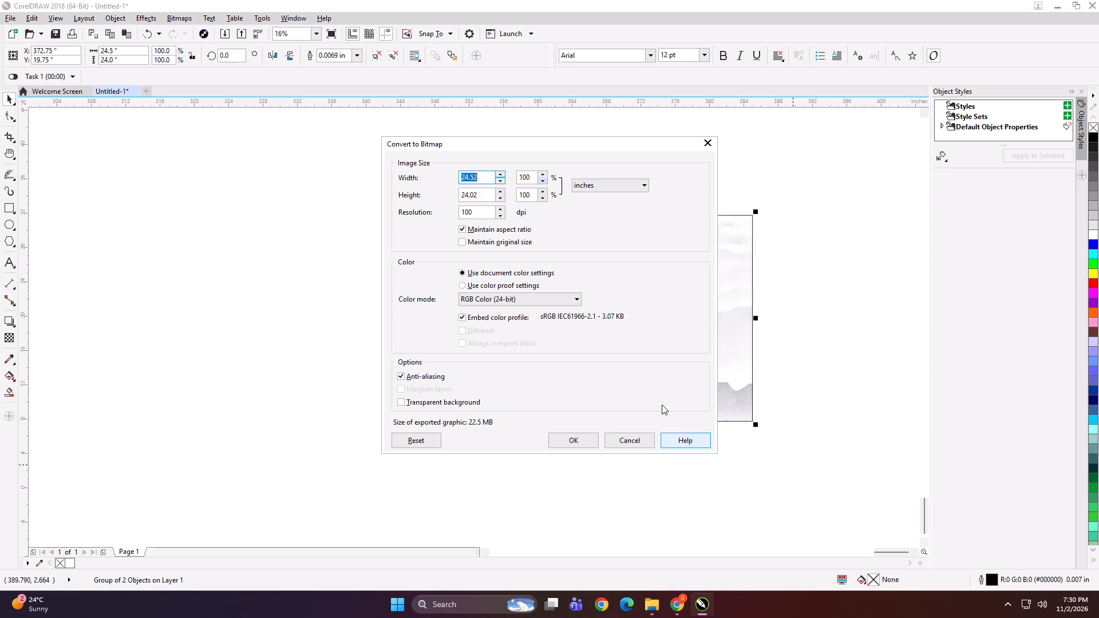
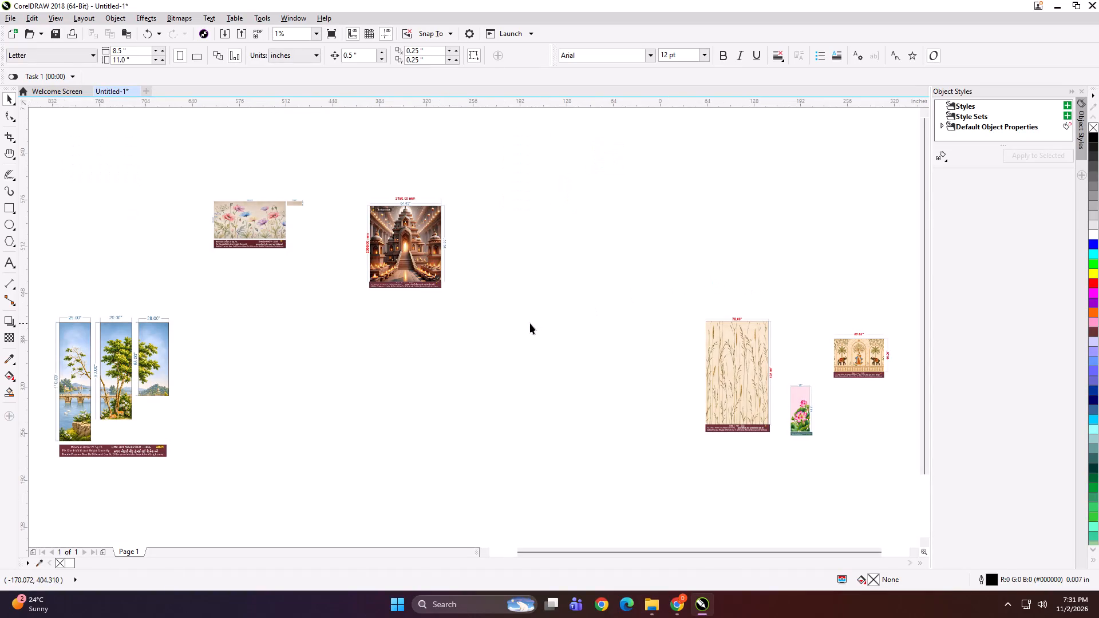
# Move the temple artwork closer to the three tree panels, just below the wide poppy artwork.
pyautogui.moveTo(430, 242); pyautogui.dragTo(341, 326)
pyautogui.click(446, 305)
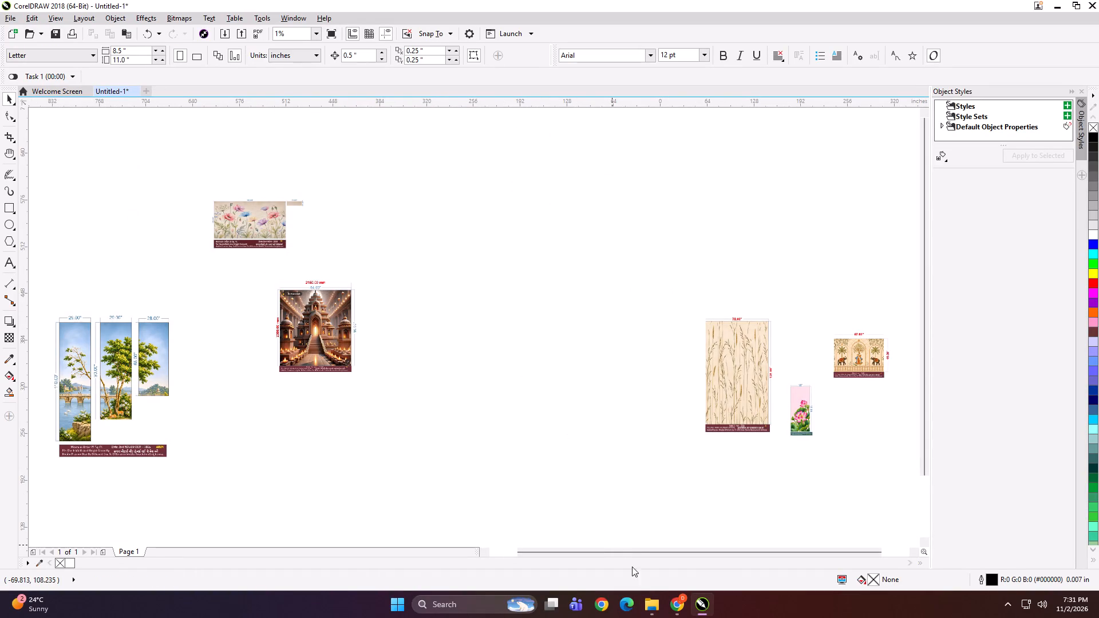
# Import the six WhatsApp images from the garden image (17.22.00) through the three-panel floral (17.39.25) from Downloads into the drawing.
pyautogui.click(647, 605)
pyautogui.scroll(11, 472, 335)
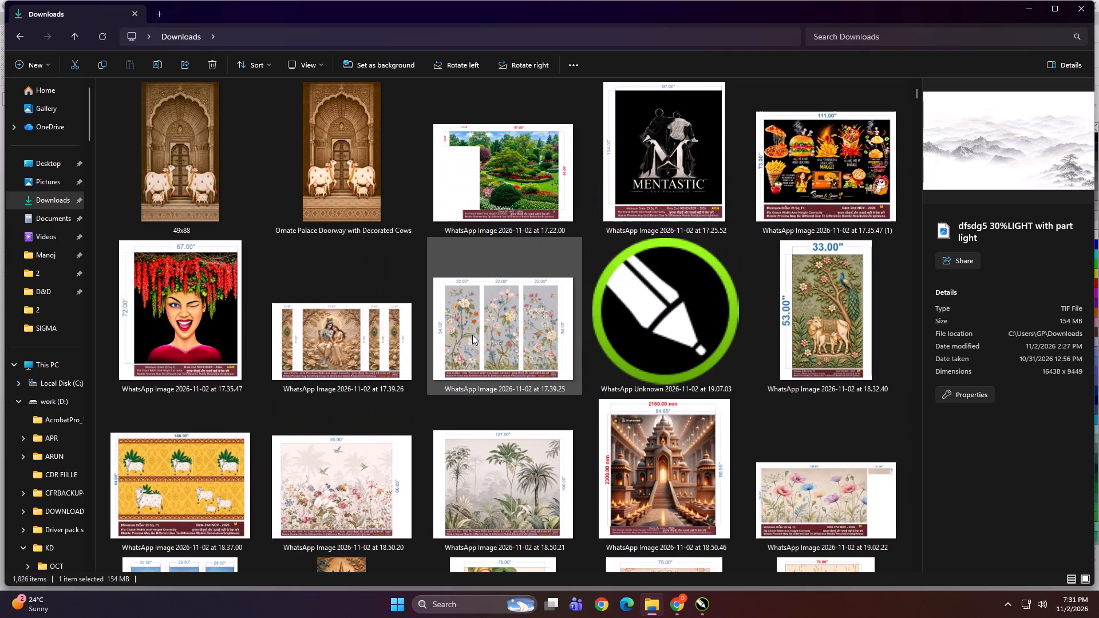
pyautogui.click(520, 149)
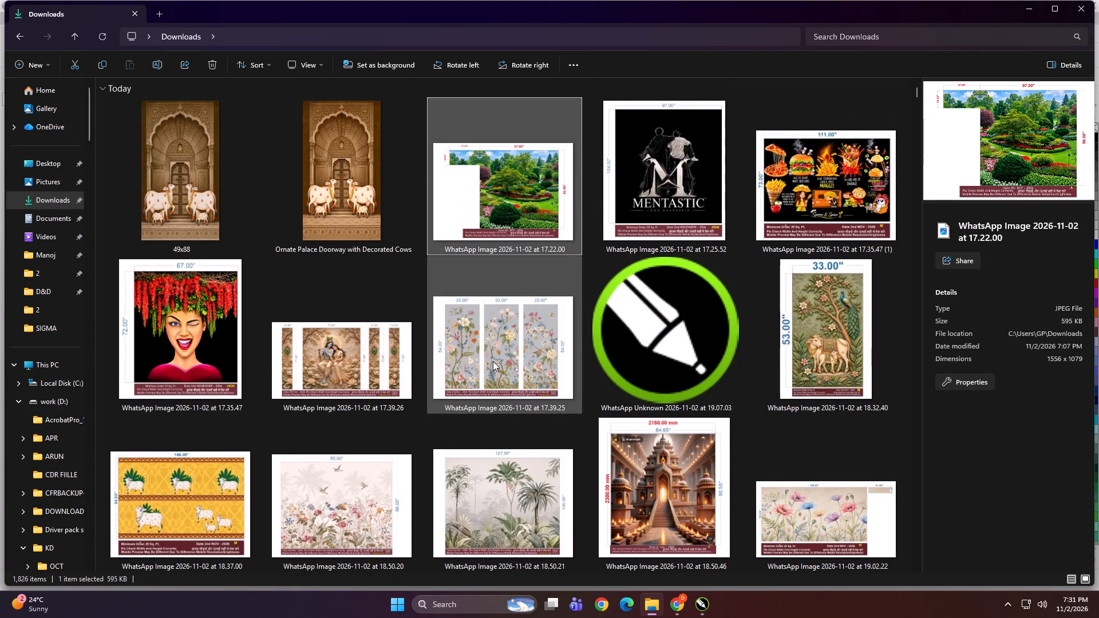
pyautogui.keyDown('shift'); pyautogui.click(483, 360); pyautogui.keyUp('shift')
pyautogui.moveTo(500, 197); pyautogui.dragTo(704, 604)
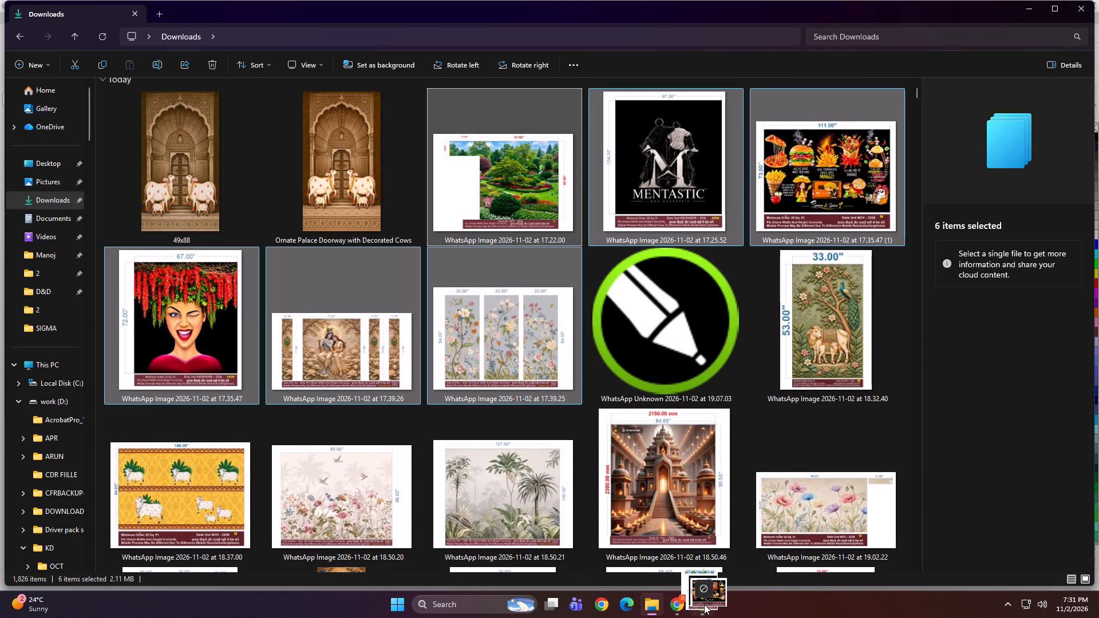
pyautogui.moveTo(704, 604); pyautogui.dragTo(523, 223)
# Scale the six imported images together to about 1,818.8%.
pyautogui.moveTo(498, 187); pyautogui.dragTo(548, 267)
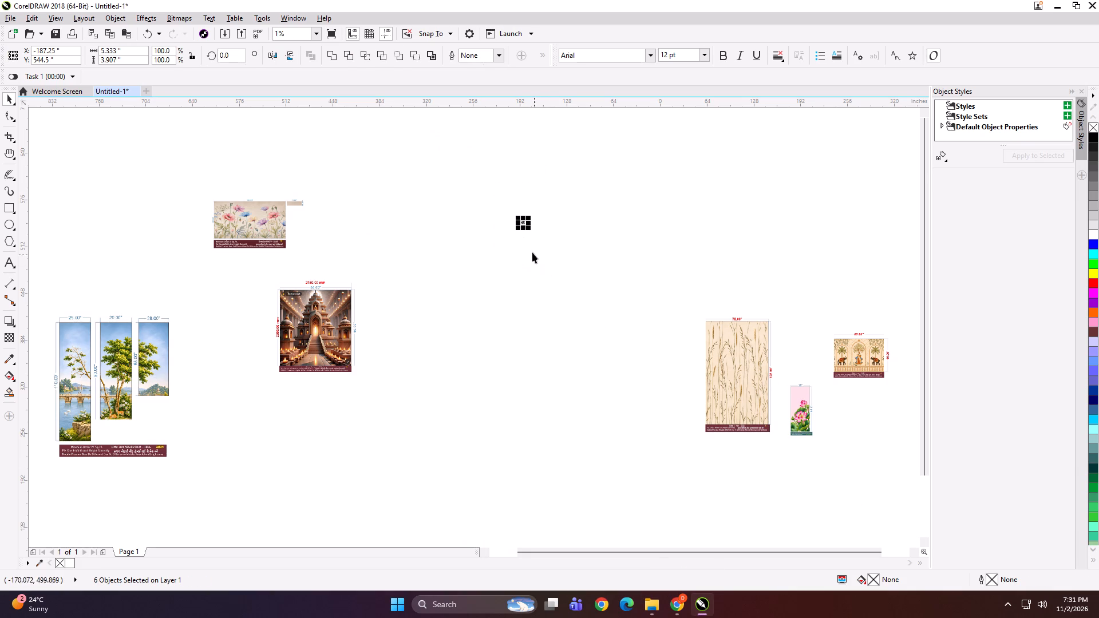
pyautogui.keyDown('shift'); pyautogui.moveTo(532, 231); pyautogui.dragTo(566, 299); pyautogui.keyUp('shift')
pyautogui.click(520, 435)
# Spread out the stacked three-panel floral, deity panels, chilli-hair portrait, food poster, Mentastic and garden images so none overlap.
pyautogui.moveTo(524, 224); pyautogui.dragTo(529, 233)
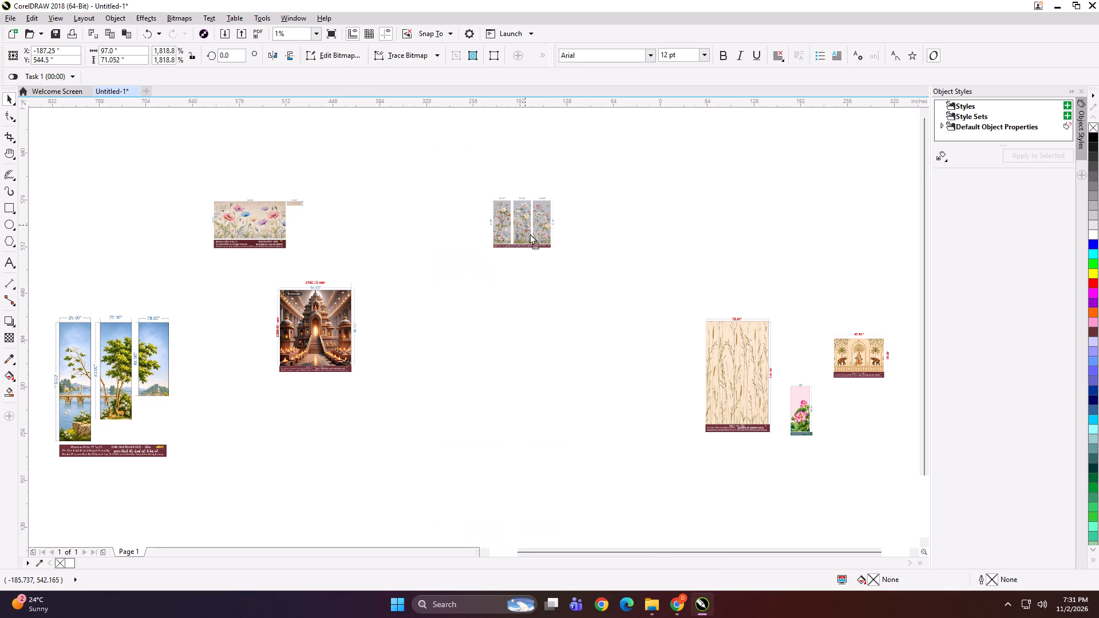
pyautogui.moveTo(529, 233); pyautogui.dragTo(496, 392)
pyautogui.moveTo(524, 234); pyautogui.dragTo(541, 330)
pyautogui.moveTo(526, 220); pyautogui.dragTo(622, 188)
pyautogui.moveTo(531, 212); pyautogui.dragTo(694, 173)
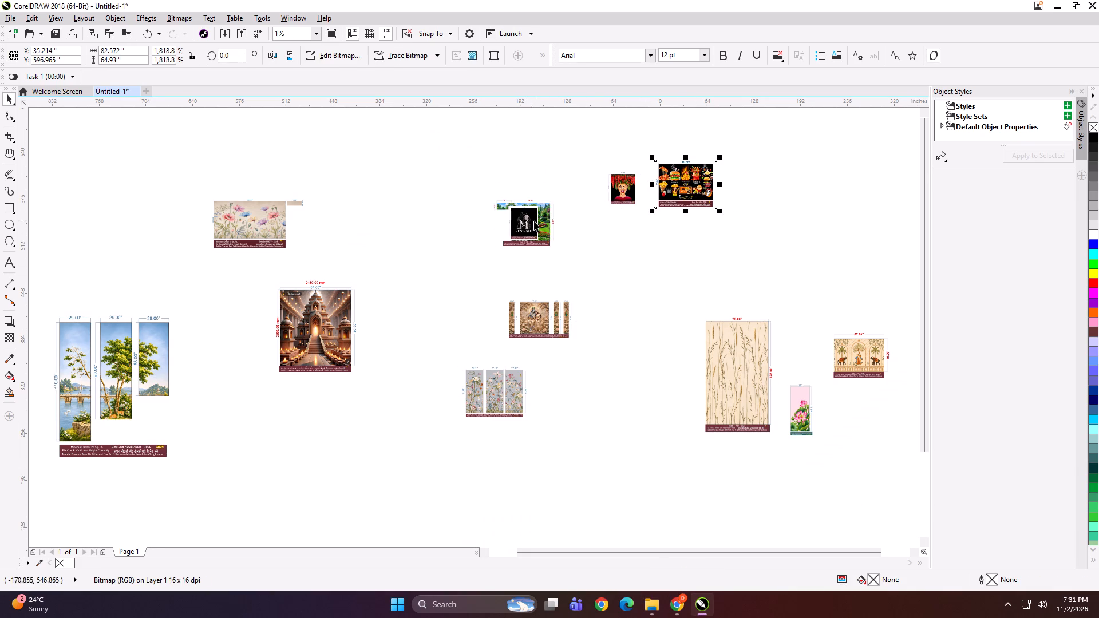
pyautogui.moveTo(533, 222); pyautogui.dragTo(783, 173)
pyautogui.moveTo(538, 225); pyautogui.dragTo(487, 164)
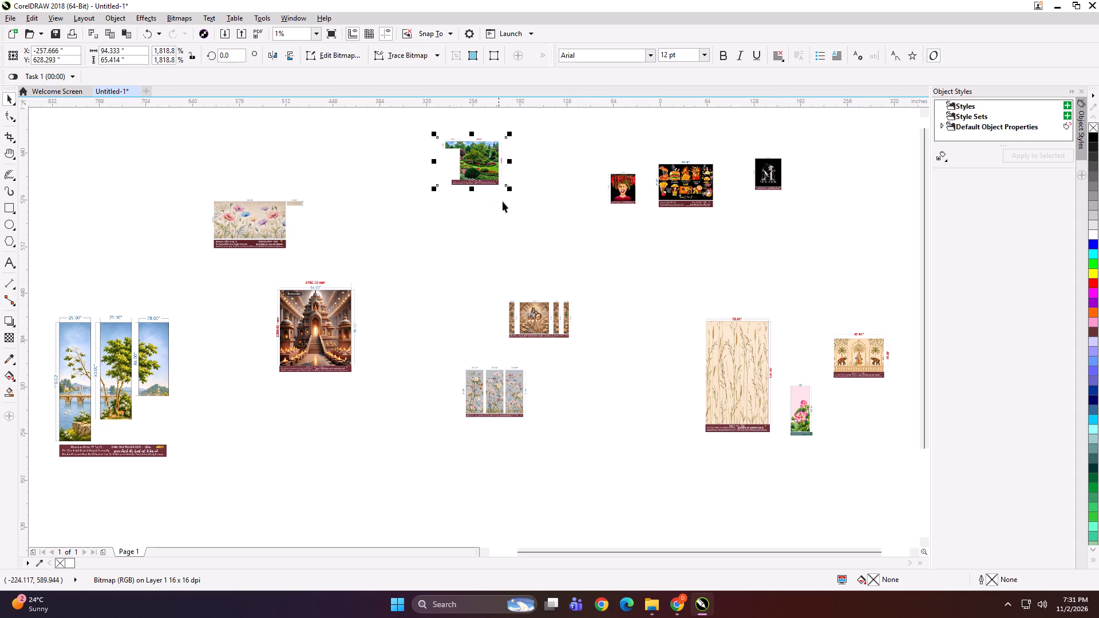
# Arrange the garden, deity-panel and three-panel floral images in a column beside the temple artwork, shifting the temple slightly away.
pyautogui.moveTo(488, 172); pyautogui.dragTo(468, 182)
pyautogui.moveTo(545, 325); pyautogui.dragTo(495, 293)
pyautogui.moveTo(511, 381); pyautogui.dragTo(511, 358)
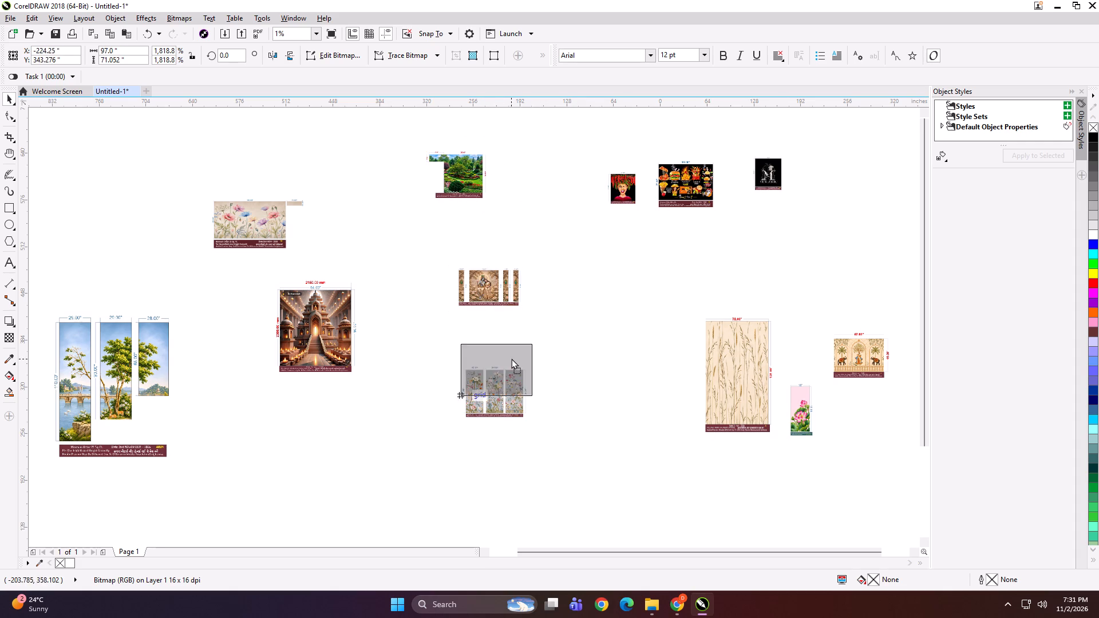
pyautogui.moveTo(511, 358); pyautogui.dragTo(504, 333)
pyautogui.keyDown('shift'); pyautogui.click(499, 294); pyautogui.keyUp('shift')
pyautogui.moveTo(499, 292); pyautogui.dragTo(479, 284)
pyautogui.click(629, 342)
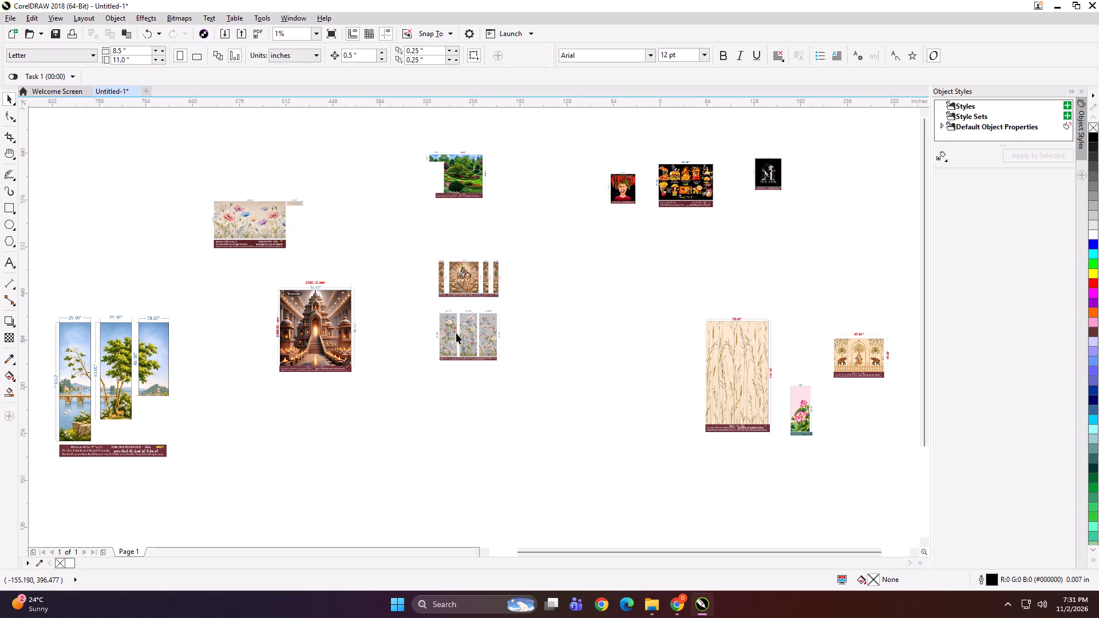
pyautogui.moveTo(333, 314); pyautogui.dragTo(320, 317)
pyautogui.click(473, 417)
# Extract the ZIP archive "WhatsApp Unknown 2026-11-02 at 19.07.03" from the Downloads folder.
pyautogui.click(643, 603)
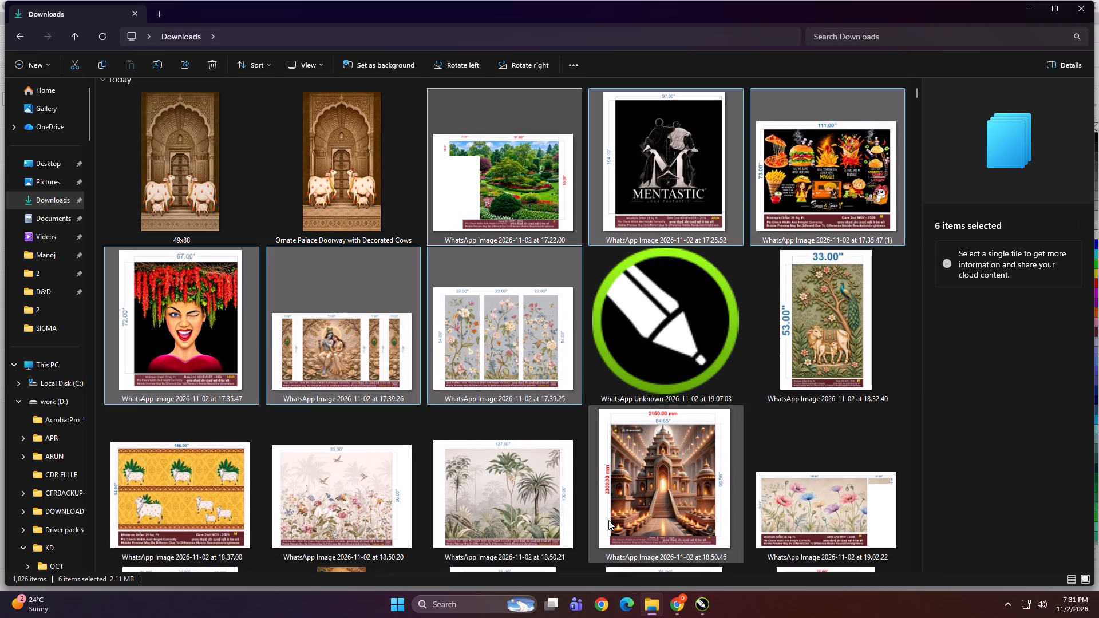
pyautogui.click(809, 311)
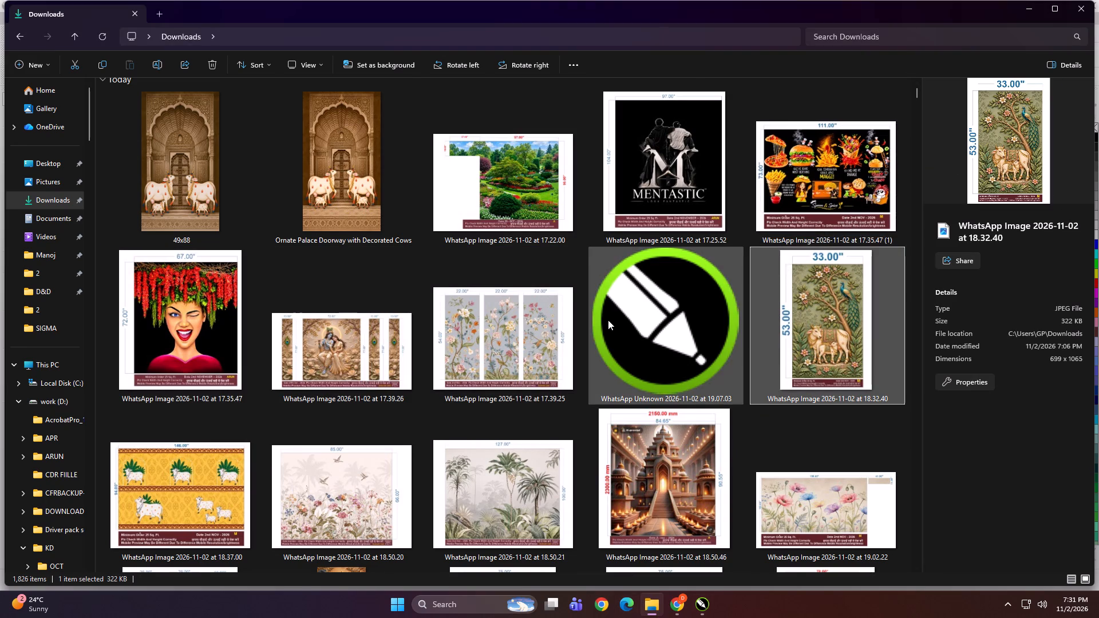
pyautogui.scroll(-1, 606, 324)
pyautogui.scroll(1, 636, 327)
pyautogui.click(637, 318)
pyautogui.rightClick(637, 318)
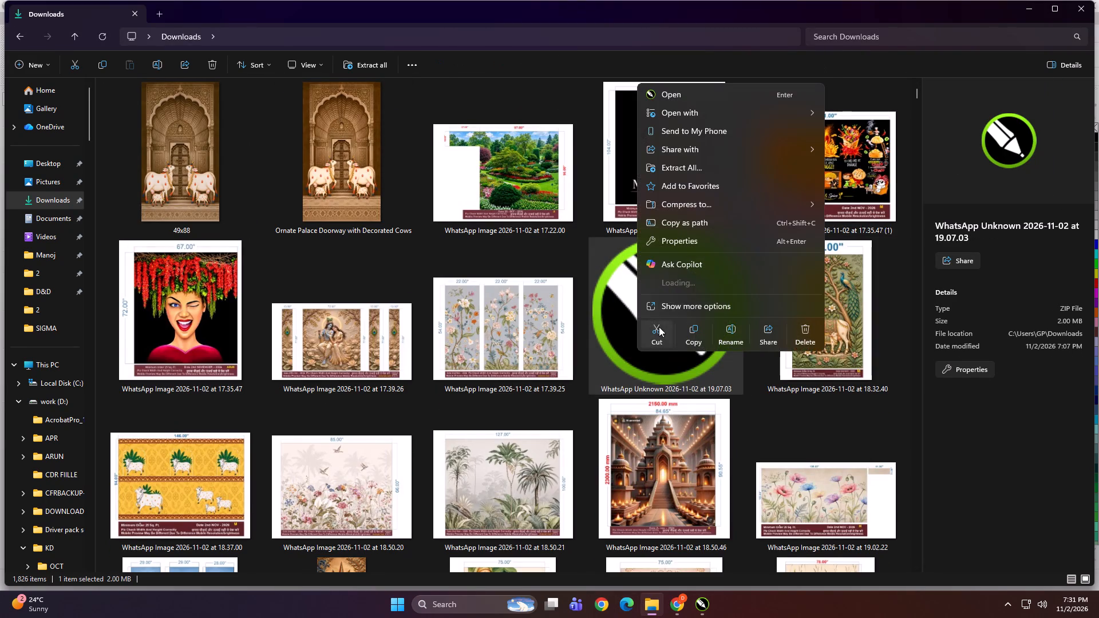
pyautogui.click(707, 172)
pyautogui.press('Return')
# Import all seven extracted JPEG images into the drawing, in the empty area below the three-panel floral.
pyautogui.hotkey('ctrl', 'a')
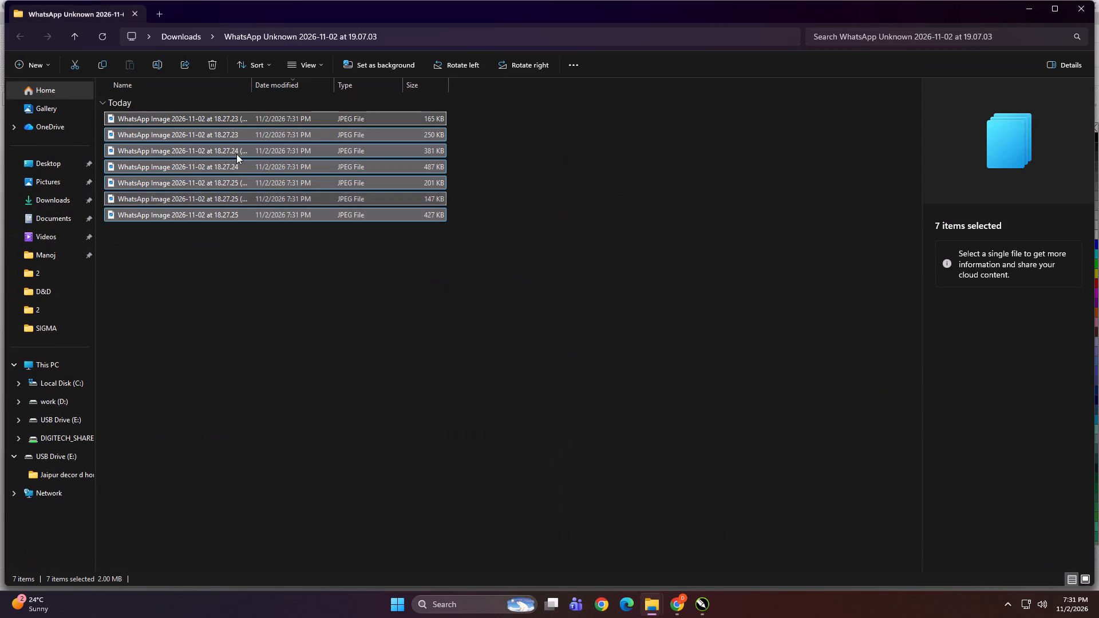
pyautogui.moveTo(315, 116); pyautogui.dragTo(703, 601)
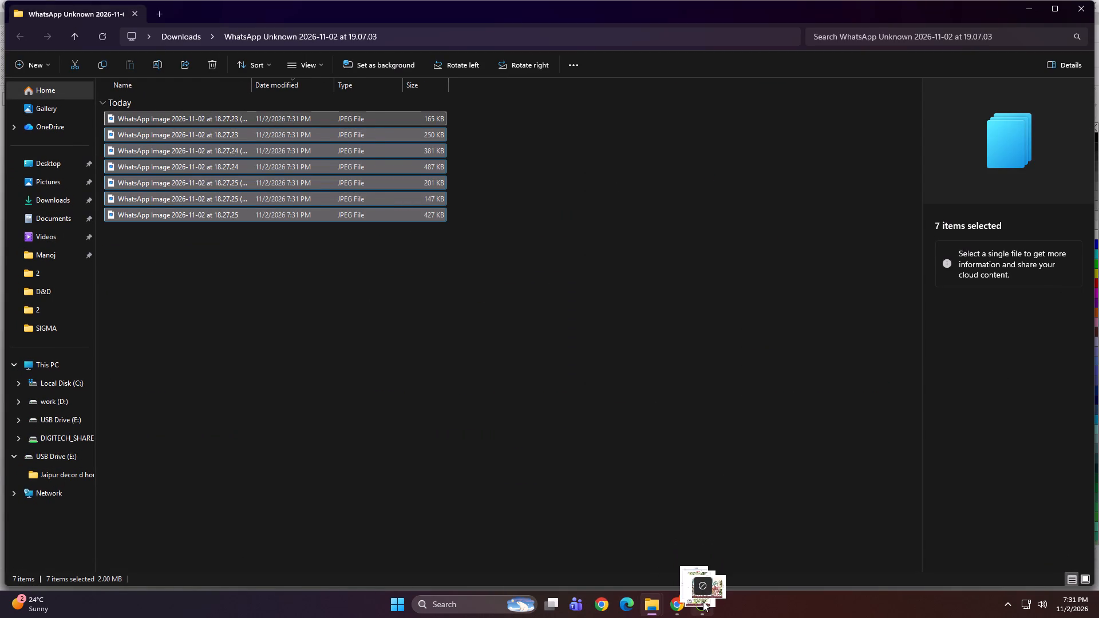
pyautogui.moveTo(703, 601); pyautogui.dragTo(507, 455)
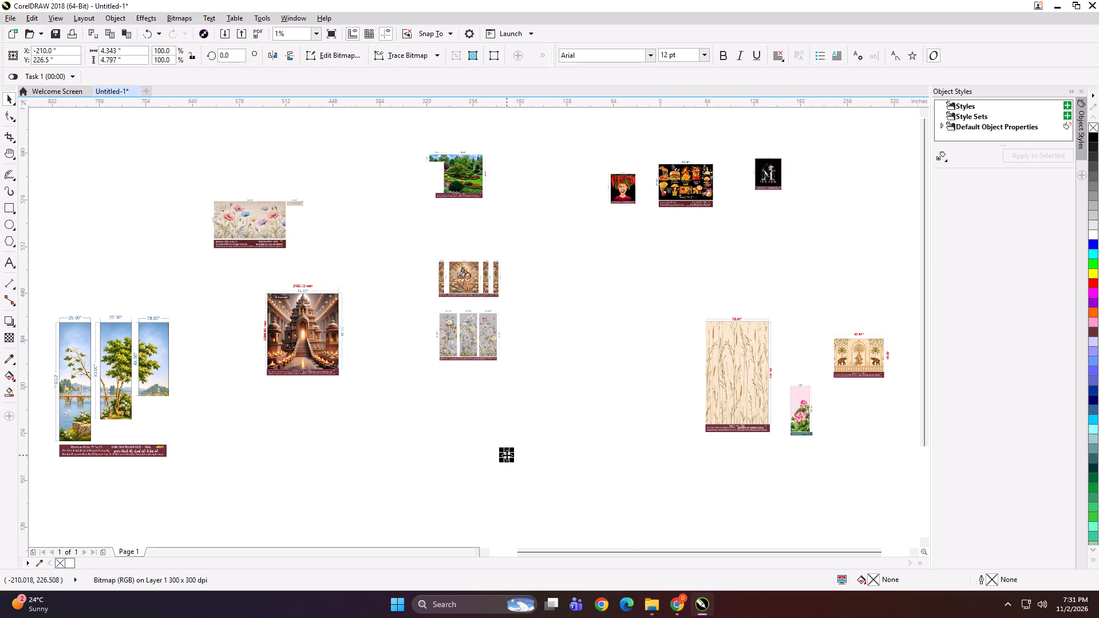
# Scale the seven newly imported images together to about 1,699.1%.
pyautogui.moveTo(481, 405); pyautogui.dragTo(539, 478)
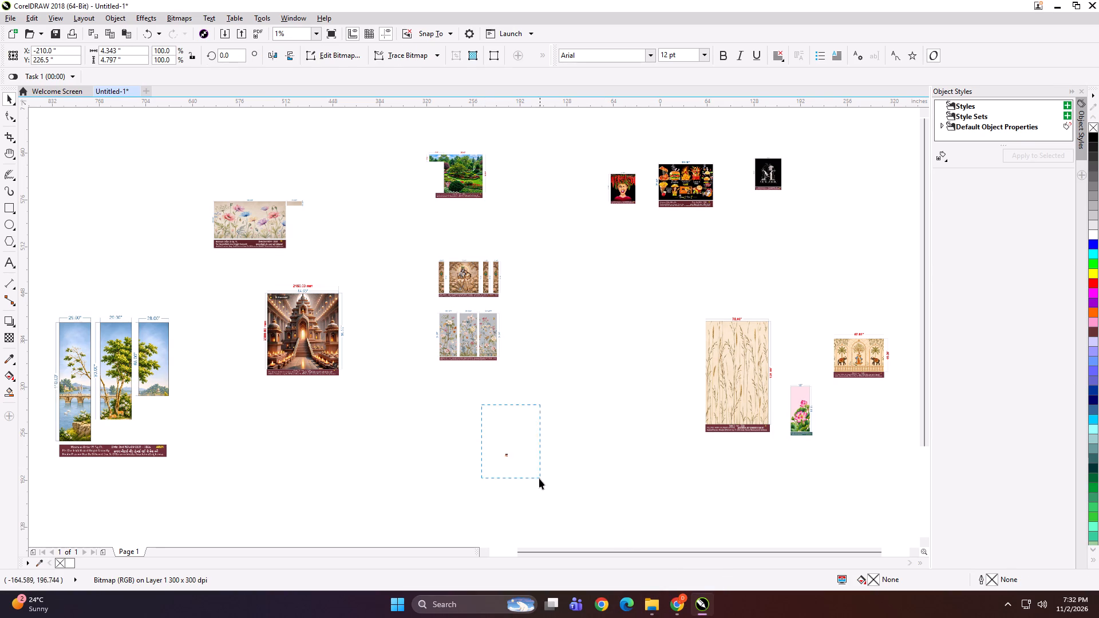
pyautogui.moveTo(539, 478); pyautogui.dragTo(533, 480)
pyautogui.keyDown('shift'); pyautogui.moveTo(512, 465); pyautogui.dragTo(554, 493); pyautogui.keyUp('shift')
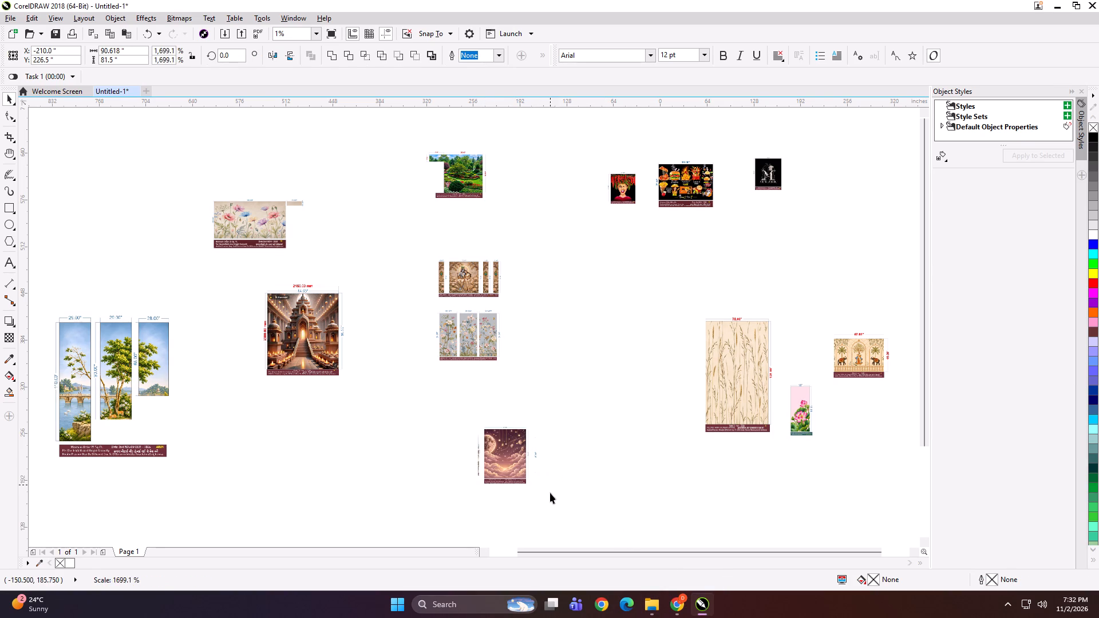
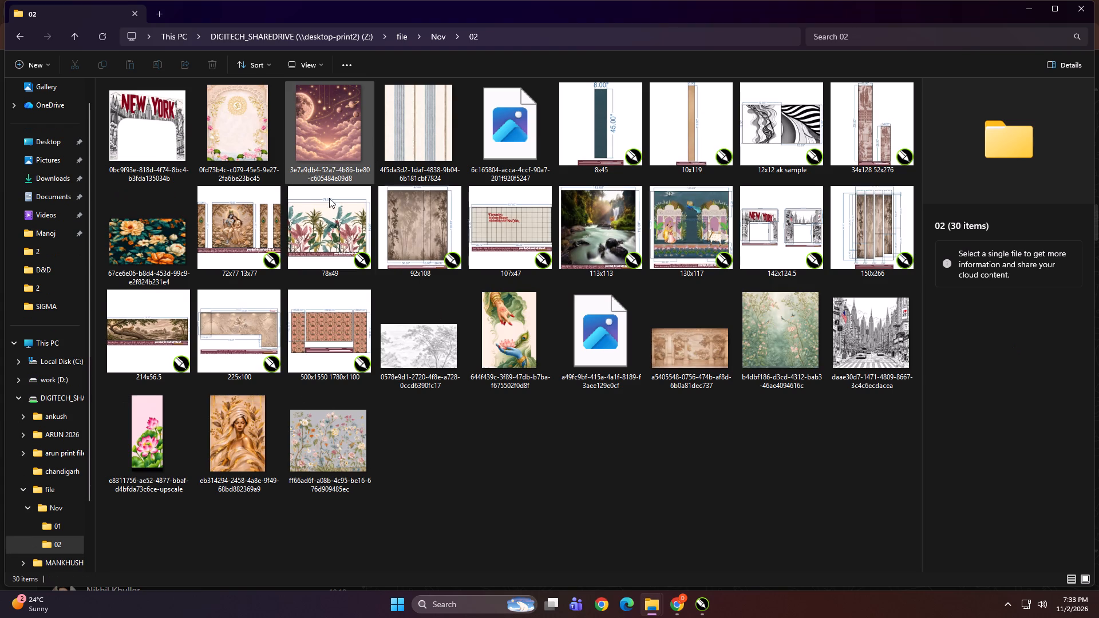
# Look through the shared Nov 02 folder at a smaller thumbnail size and select the image 6c165804-acca-4ccf-90a7-201f920f5247.
pyautogui.click(484, 450)
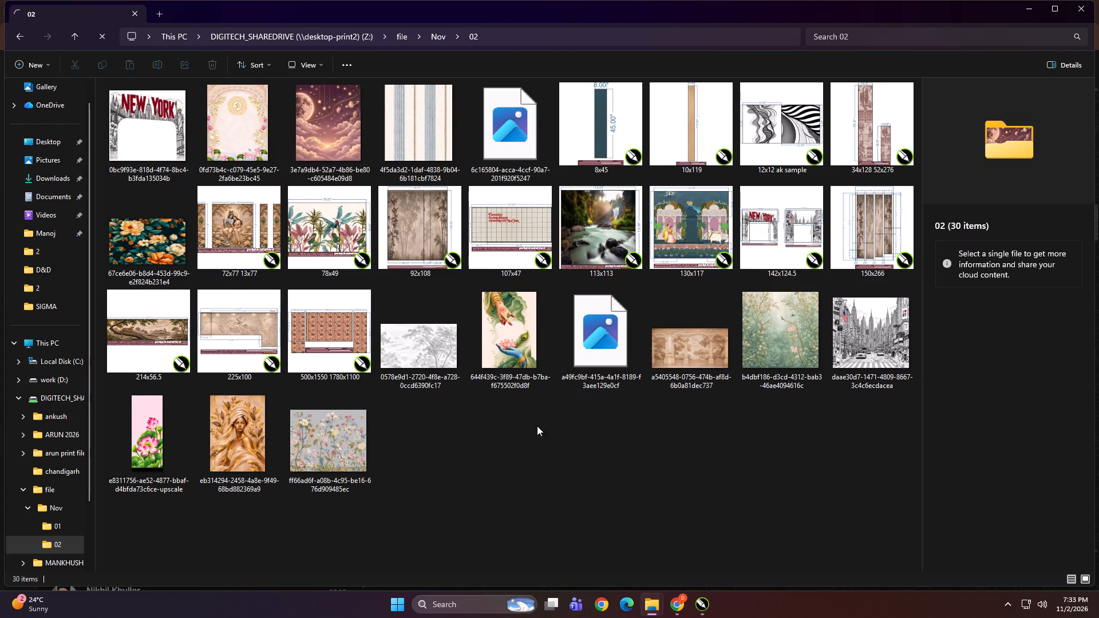
pyautogui.keyDown('ctrl'); pyautogui.scroll(-2, 530, 431); pyautogui.keyUp('ctrl')
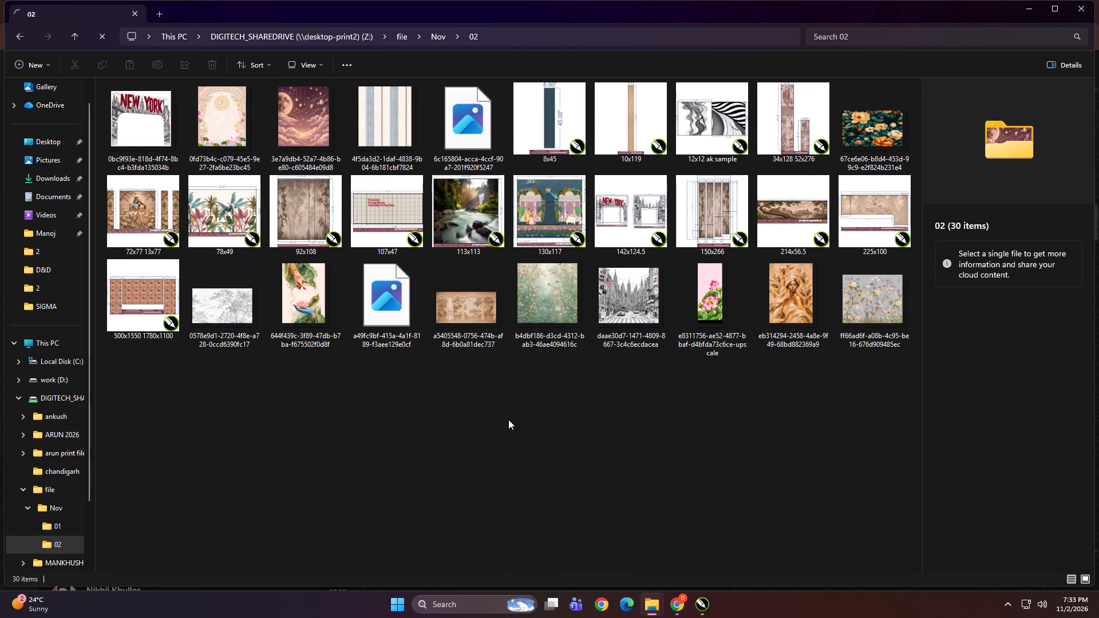
pyautogui.click(453, 124)
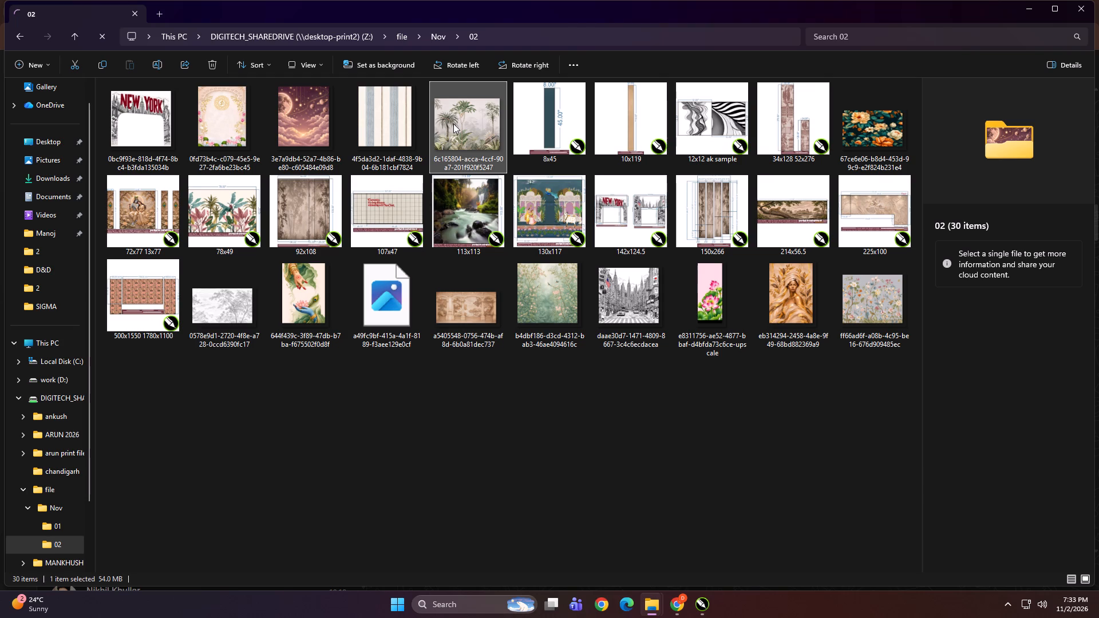
pyautogui.moveTo(453, 105); pyautogui.dragTo(497, 173)
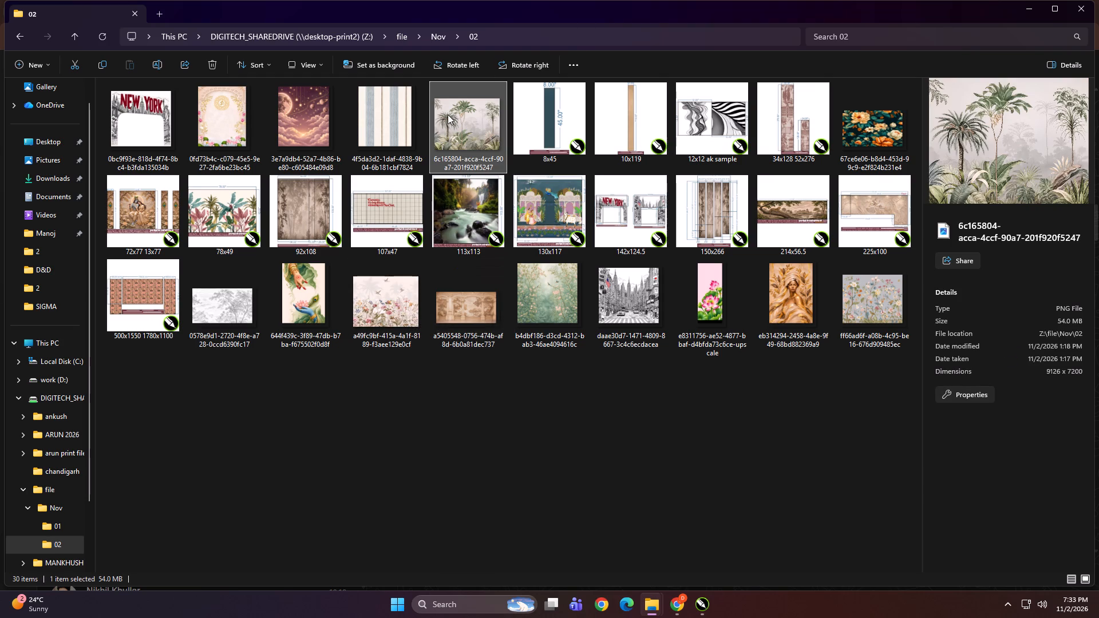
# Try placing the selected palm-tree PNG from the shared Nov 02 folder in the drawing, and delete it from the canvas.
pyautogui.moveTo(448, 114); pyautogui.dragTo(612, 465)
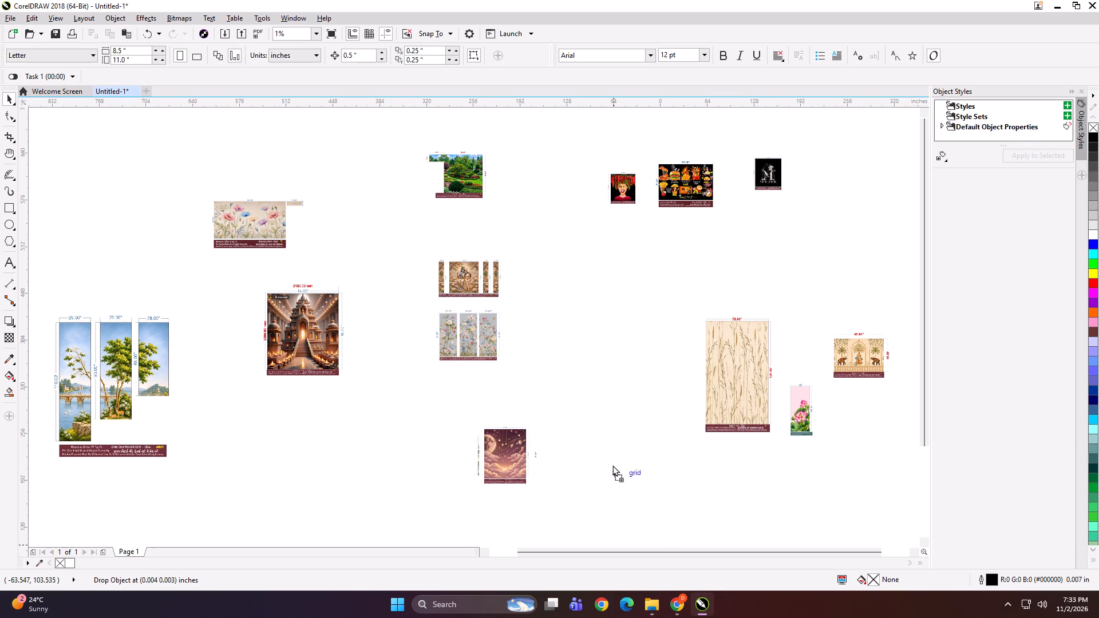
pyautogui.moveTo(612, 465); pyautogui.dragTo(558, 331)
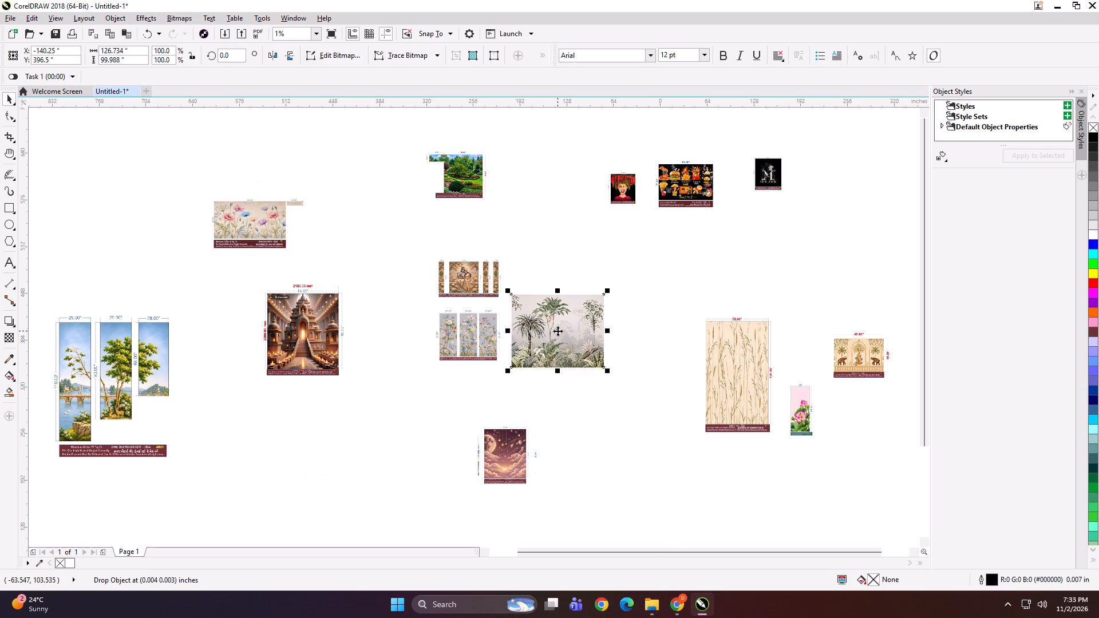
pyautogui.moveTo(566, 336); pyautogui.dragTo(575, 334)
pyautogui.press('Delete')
# Spread the seven stacked imported images apart in the empty area below the three-panel floral so each design stands separately.
pyautogui.scroll(-2, 541, 324)
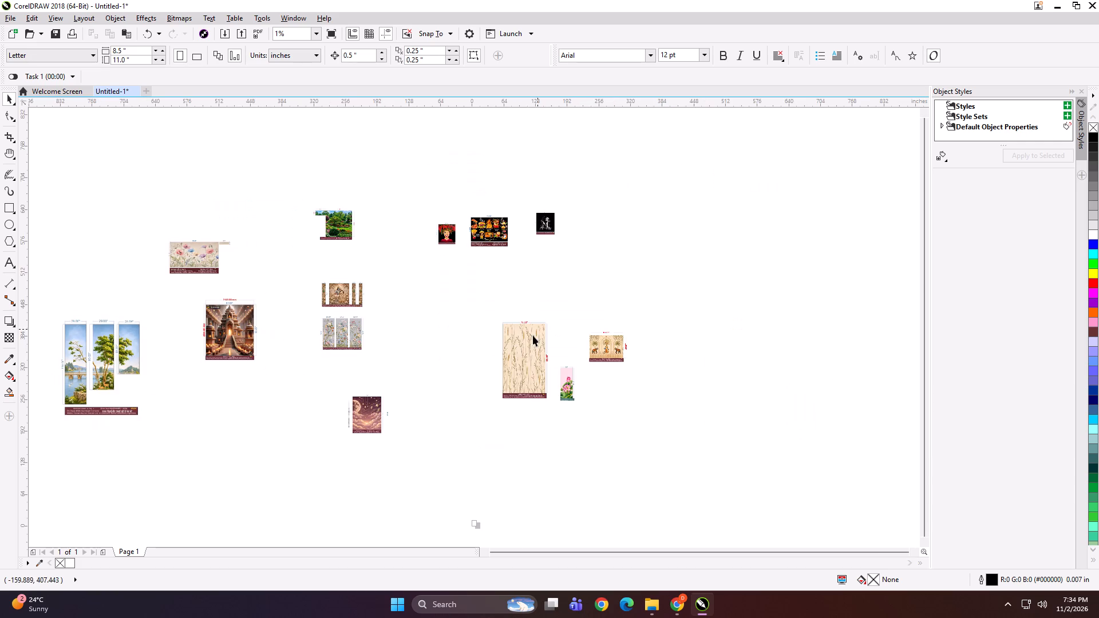
pyautogui.scroll(1, 385, 448)
pyautogui.moveTo(462, 381); pyautogui.dragTo(211, 422)
pyautogui.moveTo(470, 373); pyautogui.dragTo(302, 413)
pyautogui.moveTo(470, 376); pyautogui.dragTo(349, 415)
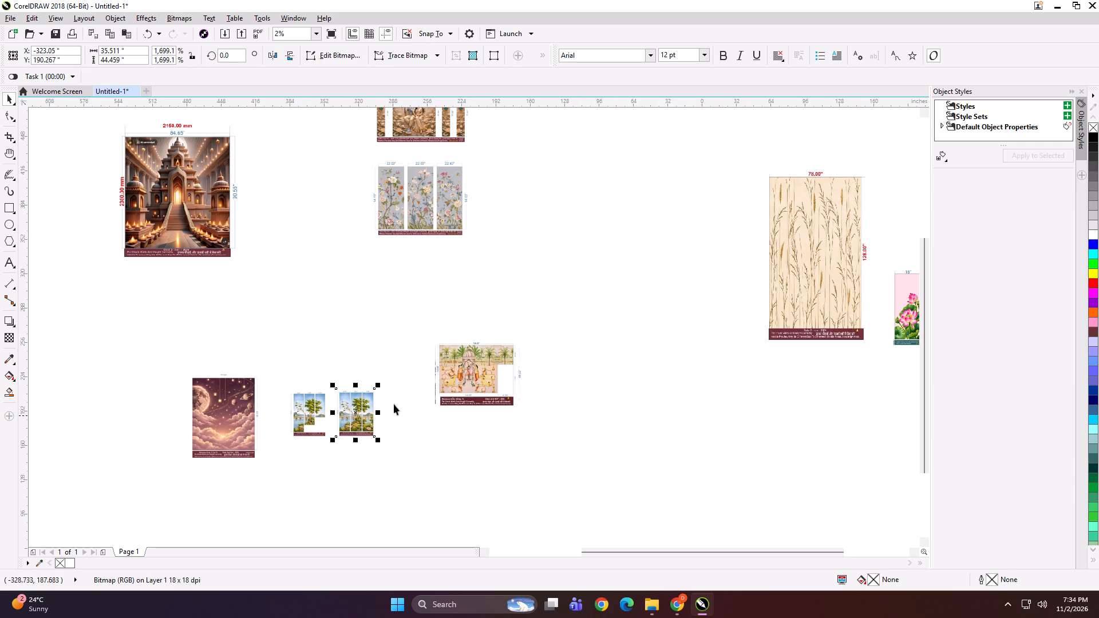
pyautogui.moveTo(458, 369); pyautogui.dragTo(256, 499)
pyautogui.moveTo(477, 381); pyautogui.dragTo(371, 500)
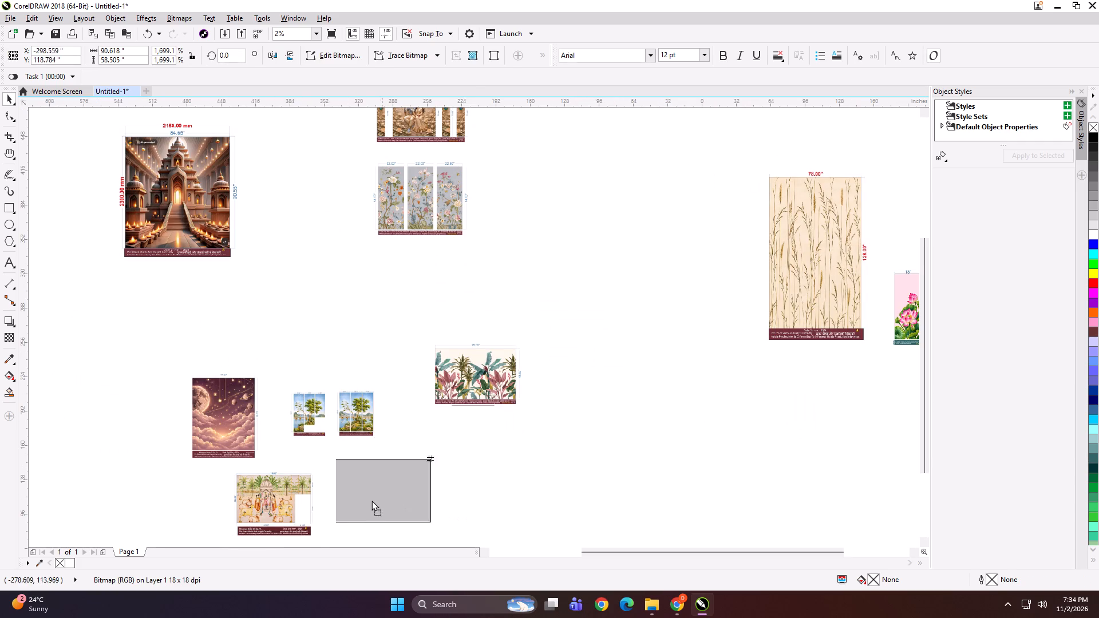
pyautogui.moveTo(371, 500); pyautogui.dragTo(371, 500)
pyautogui.moveTo(477, 369); pyautogui.dragTo(421, 415)
pyautogui.moveTo(479, 381); pyautogui.dragTo(485, 398)
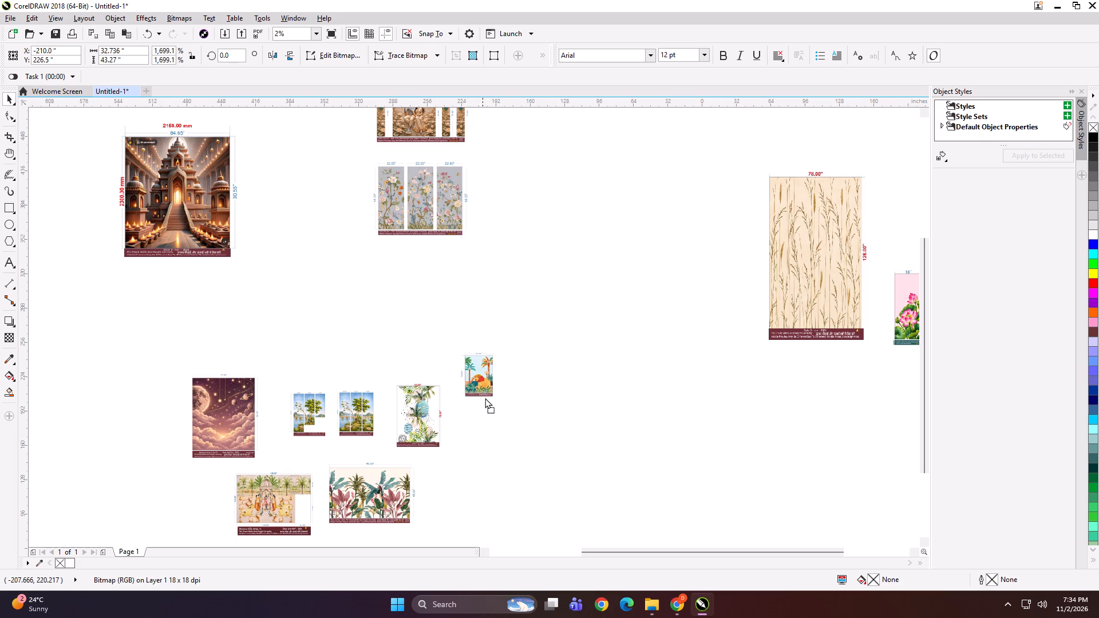
pyautogui.moveTo(485, 398); pyautogui.dragTo(469, 462)
pyautogui.click(511, 415)
pyautogui.click(228, 417)
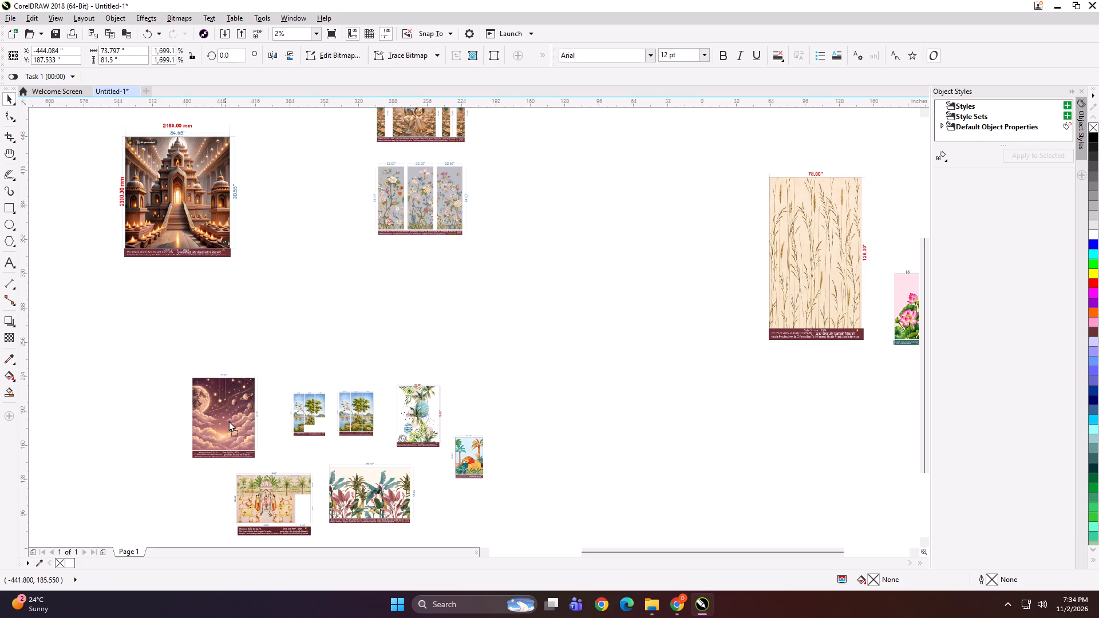
pyautogui.click(720, 367)
# Switch to the File Explorer window showing the extracted folder "WhatsApp Unknown 2026-11-02 at 19.07.03".
pyautogui.click(657, 604)
pyautogui.click(678, 537)
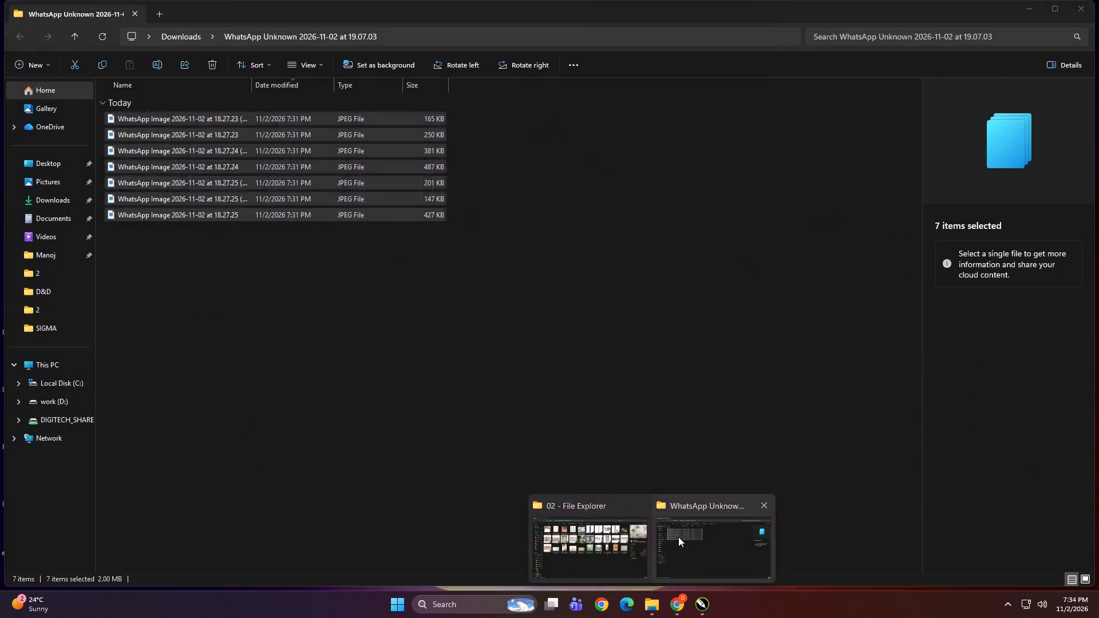
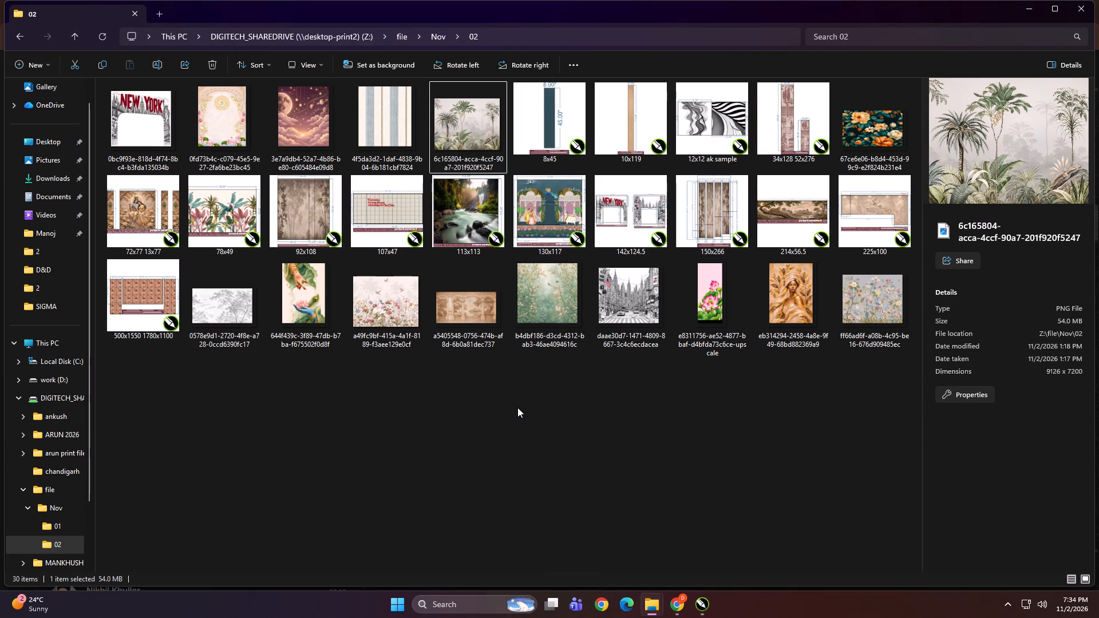
# Bring the design file "72x77 13x77" from the shared Nov 02 folder into CorelDRAW.
pyautogui.click(139, 218)
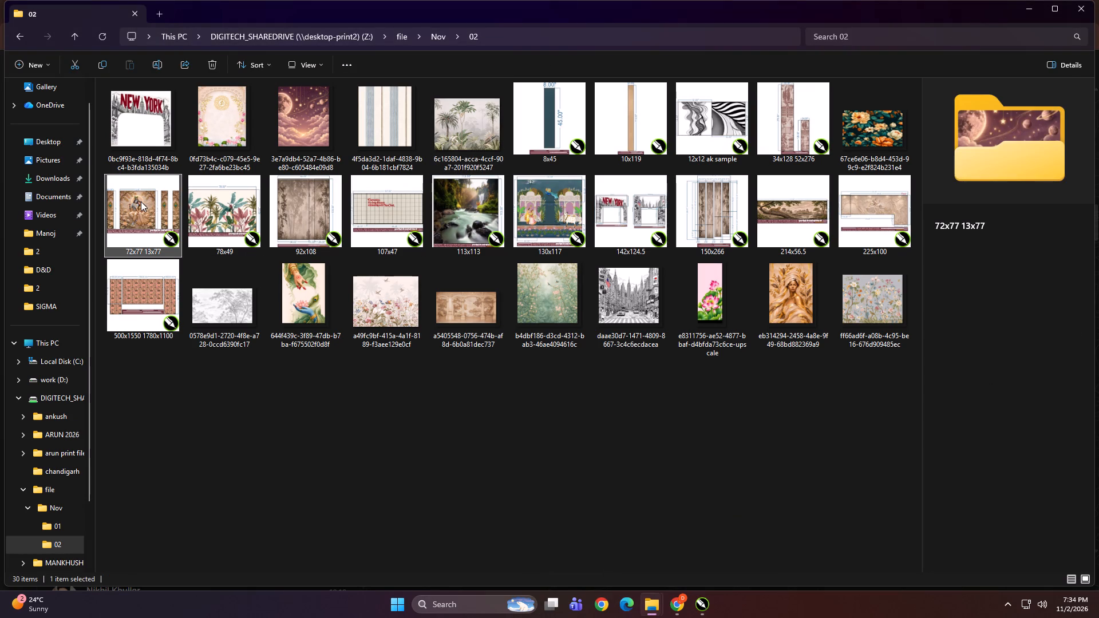
pyautogui.moveTo(141, 201); pyautogui.dragTo(700, 607)
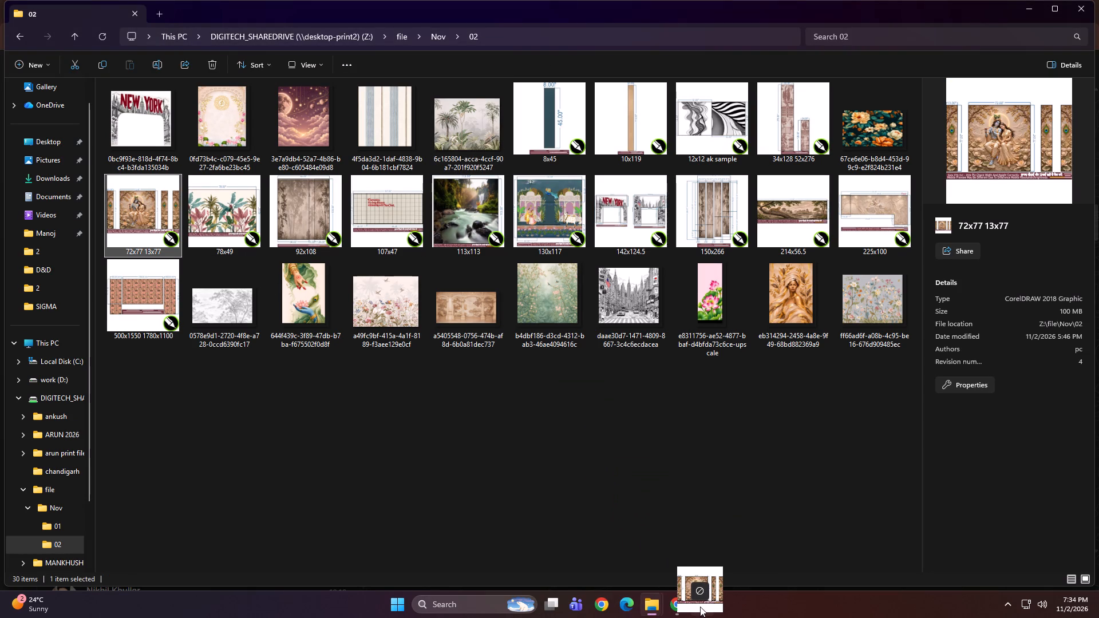
pyautogui.moveTo(700, 607); pyautogui.dragTo(524, 218)
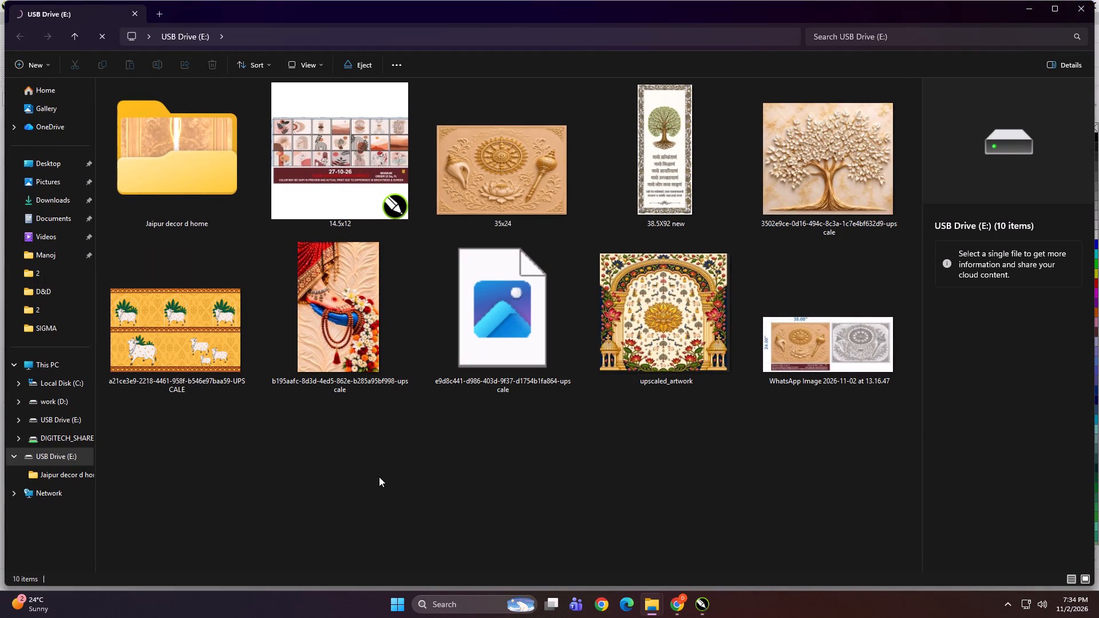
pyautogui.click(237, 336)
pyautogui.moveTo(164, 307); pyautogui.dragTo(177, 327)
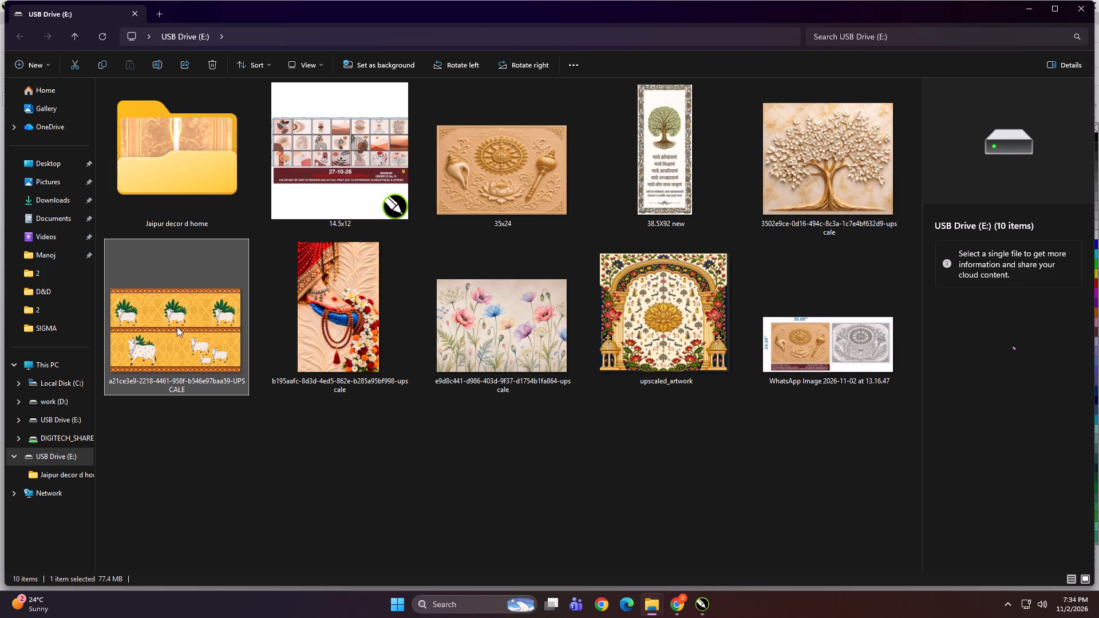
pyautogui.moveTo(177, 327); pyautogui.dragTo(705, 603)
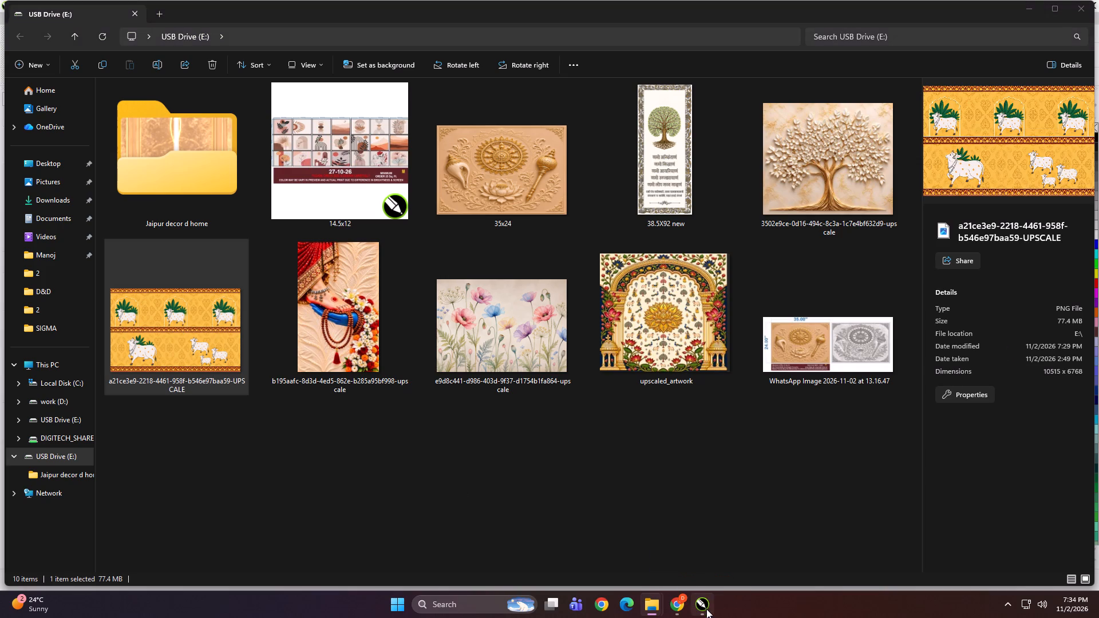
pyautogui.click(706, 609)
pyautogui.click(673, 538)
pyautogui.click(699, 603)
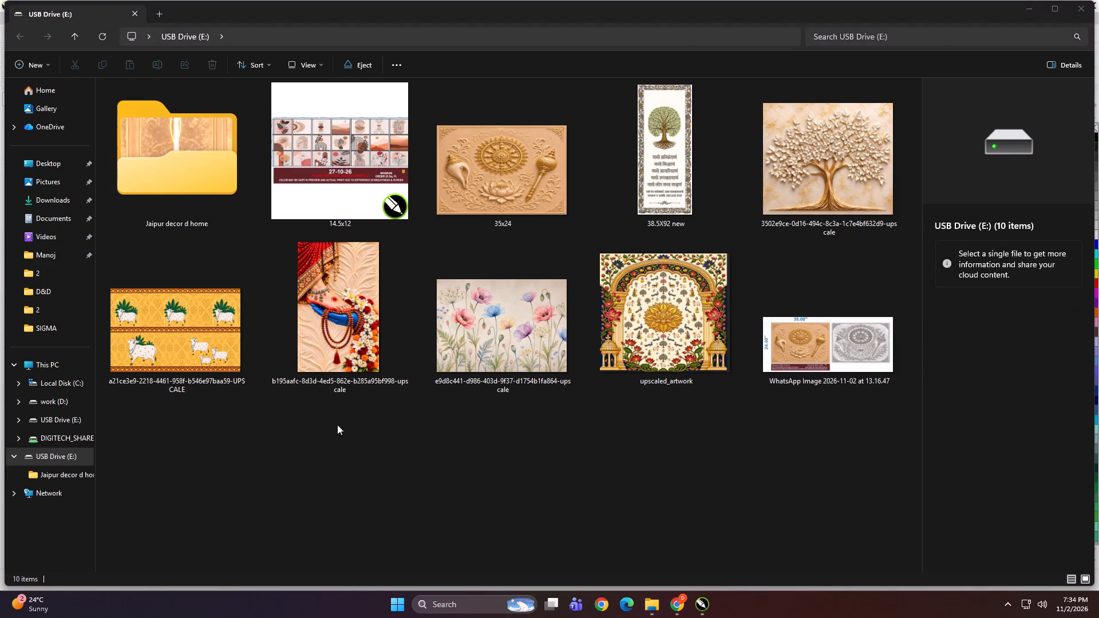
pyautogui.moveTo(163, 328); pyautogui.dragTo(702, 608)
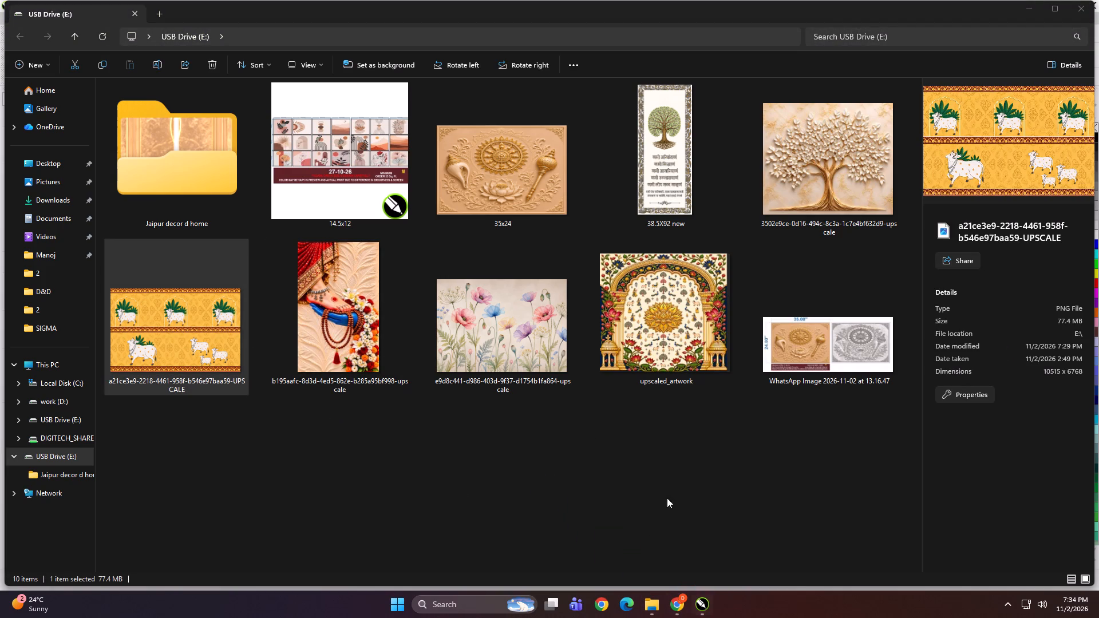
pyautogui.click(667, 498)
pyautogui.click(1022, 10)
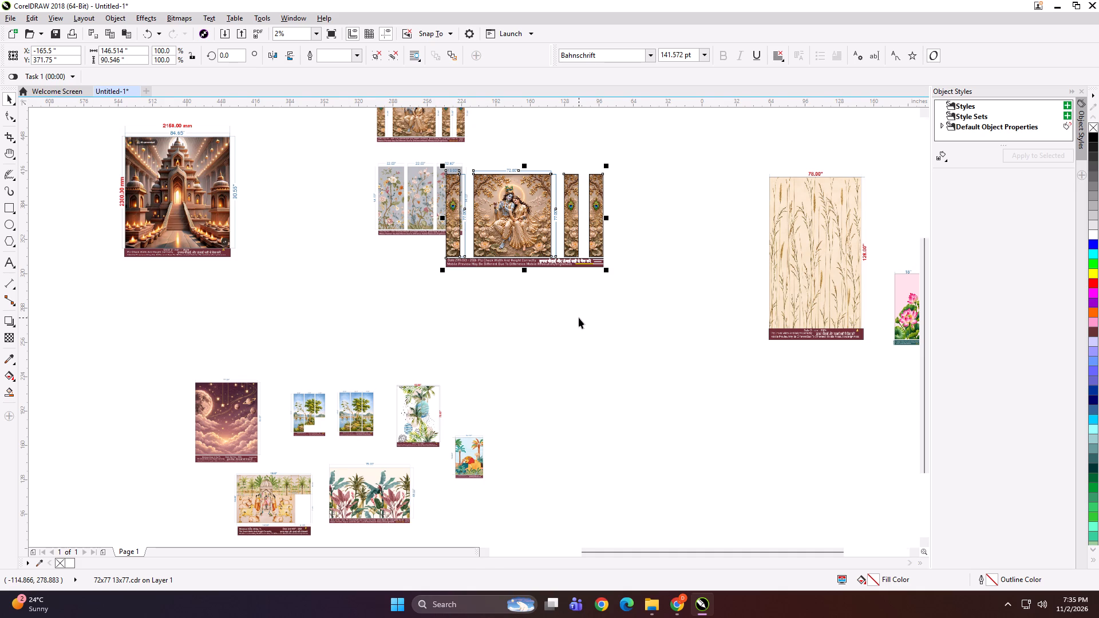
# Move the small Krishna panel preview and the three-panel floral preview clear of the 72x77 13x77 artwork, enlarge both and space them apart.
pyautogui.scroll(-1, 579, 320)
pyautogui.scroll(1, 404, 207)
pyautogui.click(401, 232)
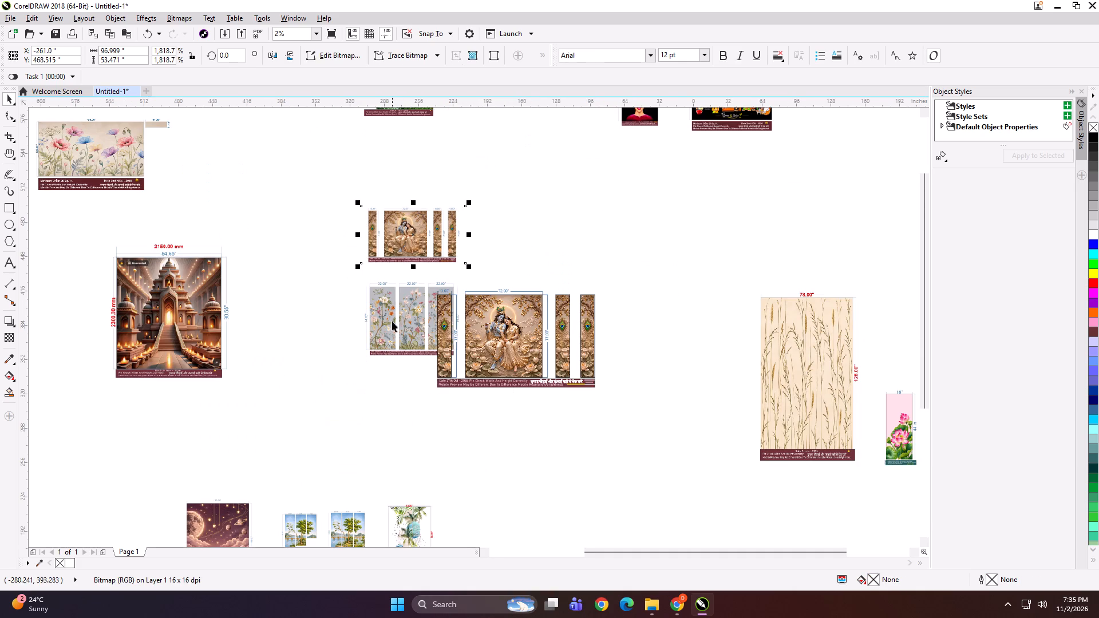
pyautogui.keyDown('shift'); pyautogui.click(392, 321); pyautogui.keyUp('shift')
pyautogui.moveTo(400, 319); pyautogui.dragTo(338, 321)
pyautogui.keyDown('shift'); pyautogui.moveTo(406, 363); pyautogui.dragTo(418, 377); pyautogui.keyUp('shift')
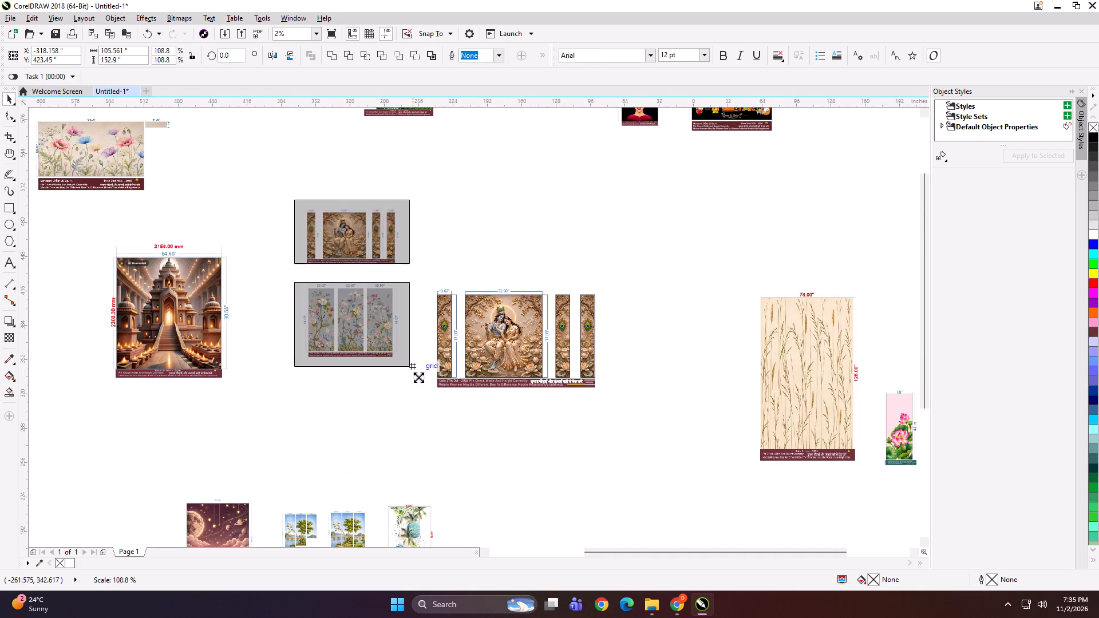
pyautogui.keyDown('shift'); pyautogui.moveTo(418, 377); pyautogui.dragTo(440, 412); pyautogui.keyUp('shift')
pyautogui.moveTo(380, 311); pyautogui.dragTo(395, 346)
pyautogui.click(539, 410)
# Move the 72x77 13x77 Krishna artwork up beside its enlarged preview.
pyautogui.click(514, 361)
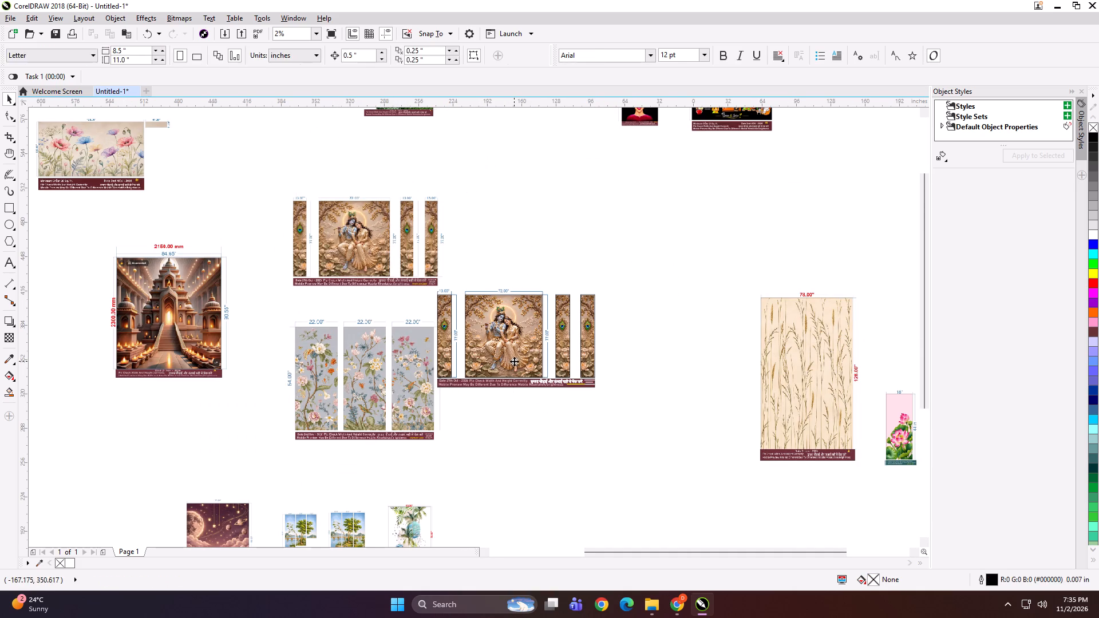
pyautogui.moveTo(504, 343); pyautogui.dragTo(521, 253)
pyautogui.click(531, 365)
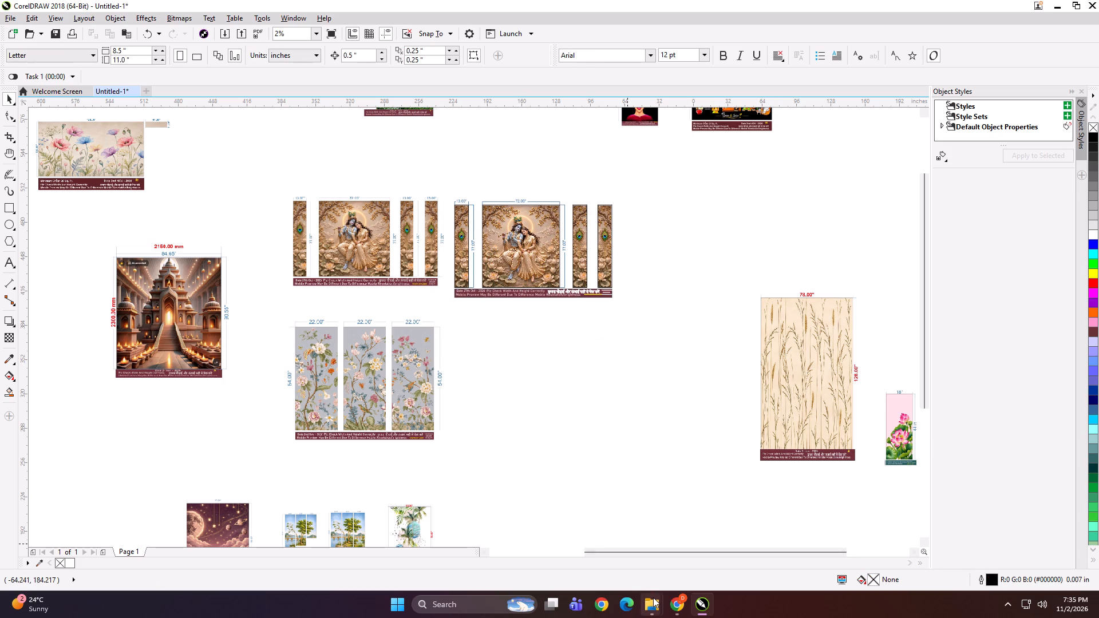
# Bring the poppy image e9d8c441-d986-403d-9f37-d1754b1fa864-upscale from the USB drive into the CorelDRAW document near its preview.
pyautogui.click(653, 597)
pyautogui.click(758, 542)
pyautogui.click(545, 447)
pyautogui.click(512, 353)
pyautogui.moveTo(495, 300); pyautogui.dragTo(598, 482)
pyautogui.moveTo(598, 482); pyautogui.dragTo(209, 144)
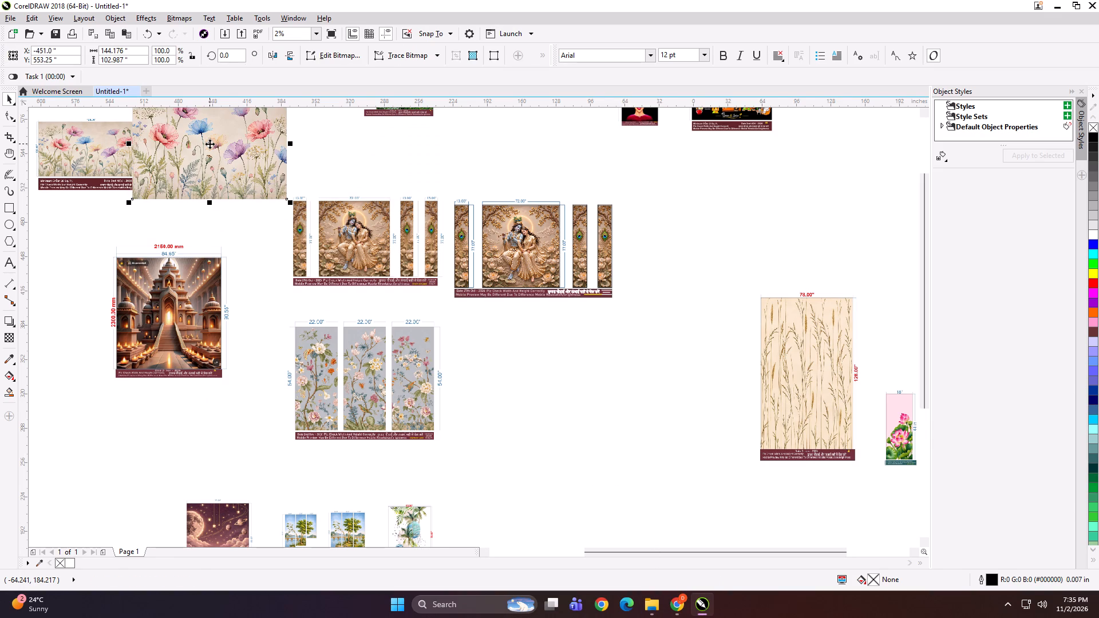
# Move the poppy preview away from the imported poppy image, enlarge it slightly, and set the image beside it without overlap.
pyautogui.scroll(-2, 324, 247)
pyautogui.scroll(2, 170, 181)
pyautogui.moveTo(340, 278); pyautogui.dragTo(207, 189)
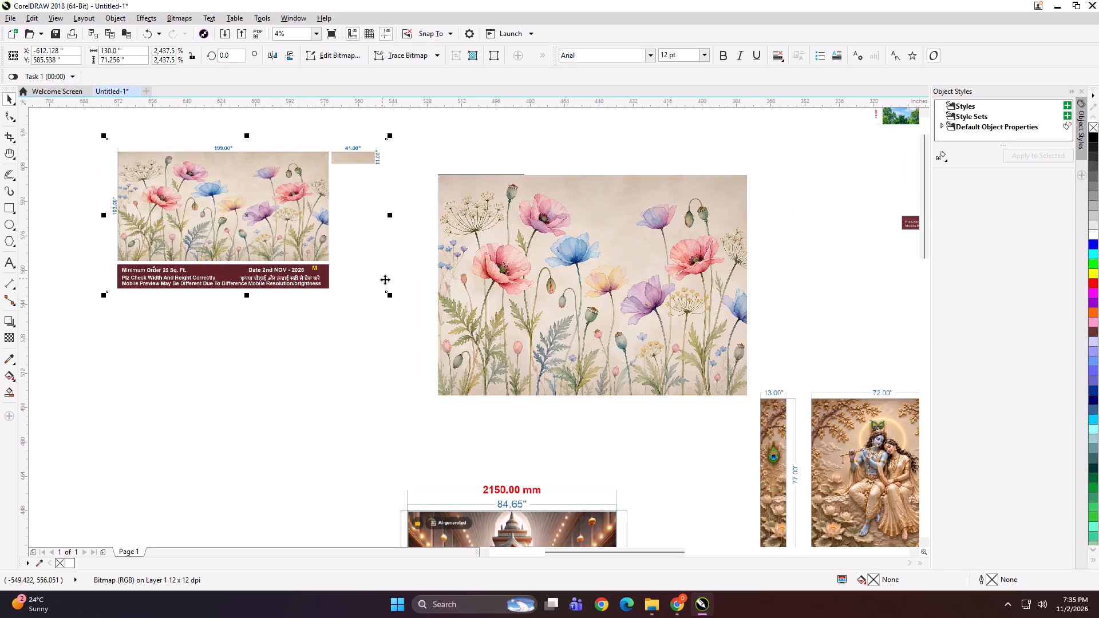
pyautogui.keyDown('shift'); pyautogui.moveTo(390, 294); pyautogui.dragTo(398, 303); pyautogui.keyUp('shift')
pyautogui.moveTo(347, 251); pyautogui.dragTo(321, 251)
pyautogui.moveTo(518, 278); pyautogui.dragTo(473, 225)
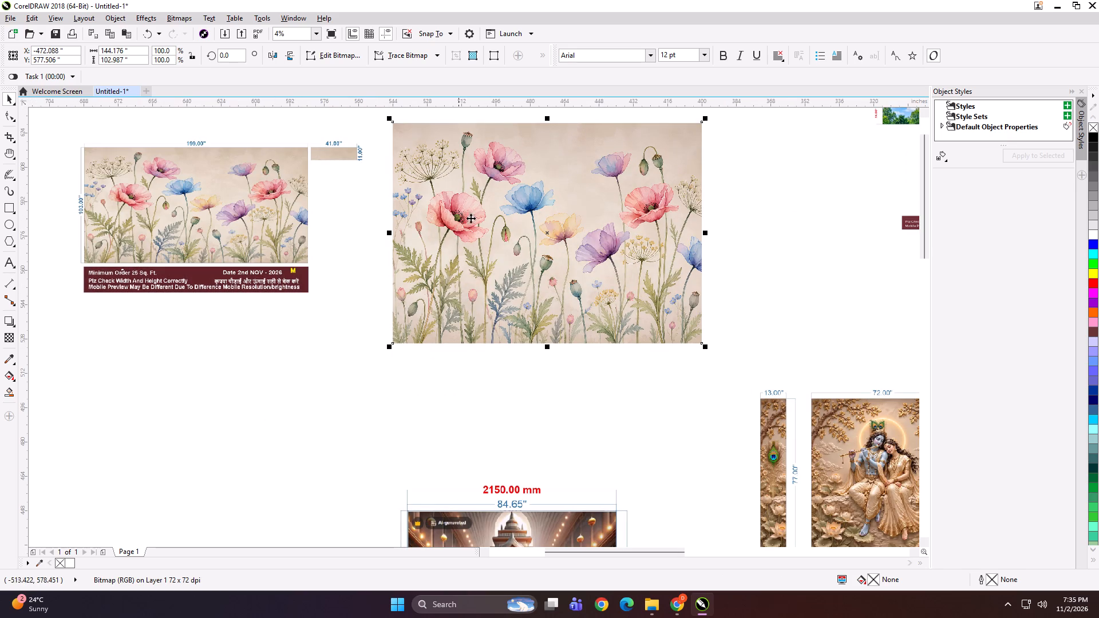
pyautogui.click(555, 395)
# Close the USB Drive (E:) folder window.
pyautogui.scroll(-1, 322, 244)
pyautogui.scroll(-1, 499, 355)
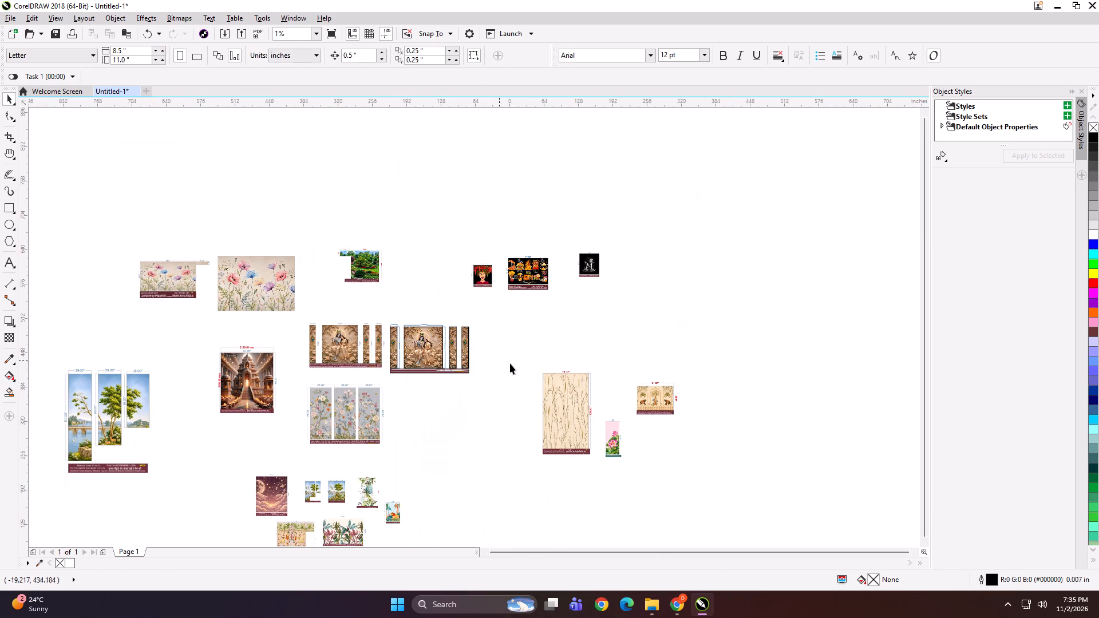
pyautogui.scroll(1, 513, 432)
pyautogui.click(643, 609)
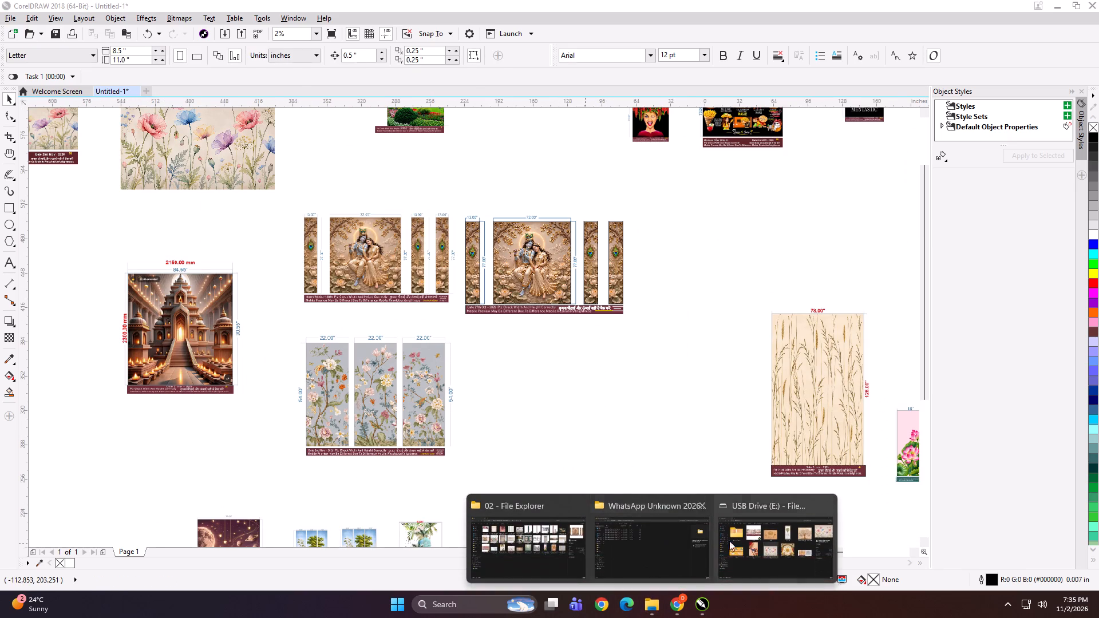
pyautogui.click(764, 541)
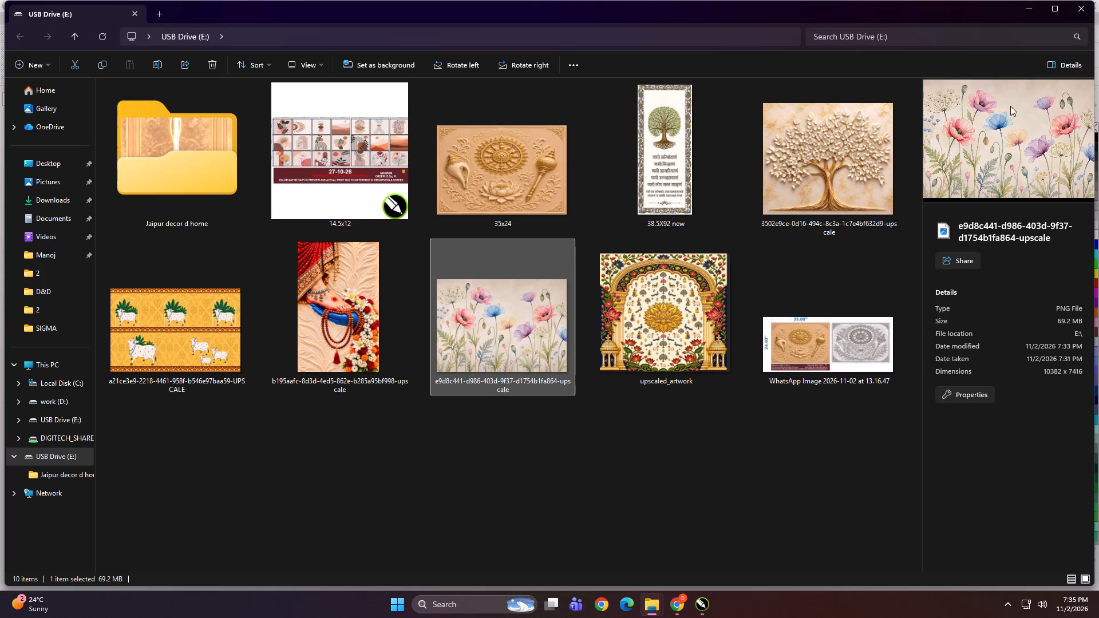
pyautogui.click(1077, 10)
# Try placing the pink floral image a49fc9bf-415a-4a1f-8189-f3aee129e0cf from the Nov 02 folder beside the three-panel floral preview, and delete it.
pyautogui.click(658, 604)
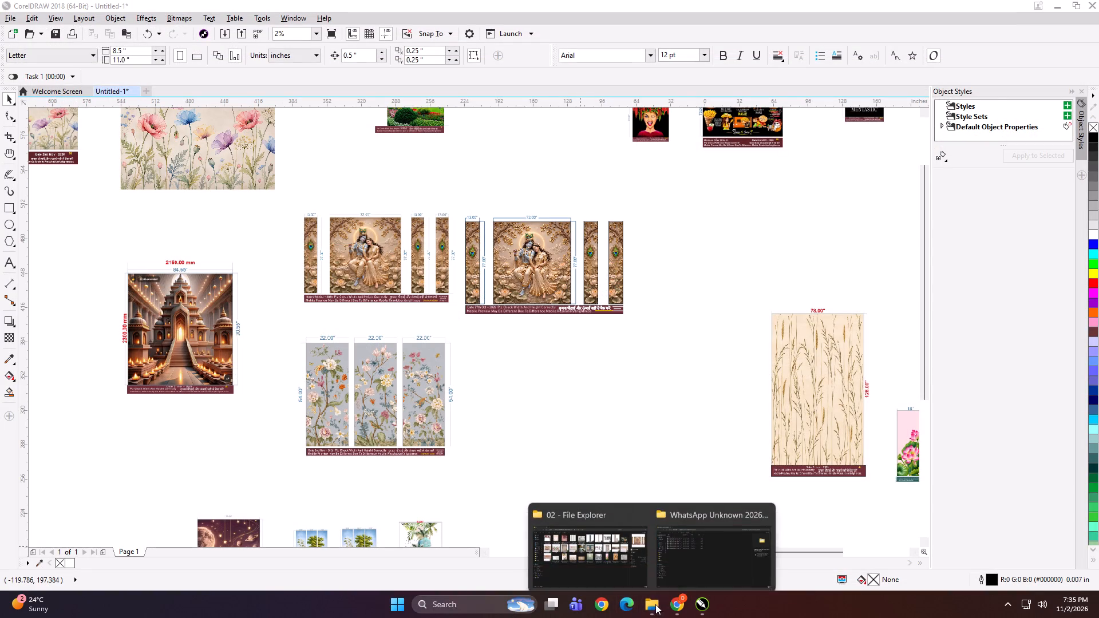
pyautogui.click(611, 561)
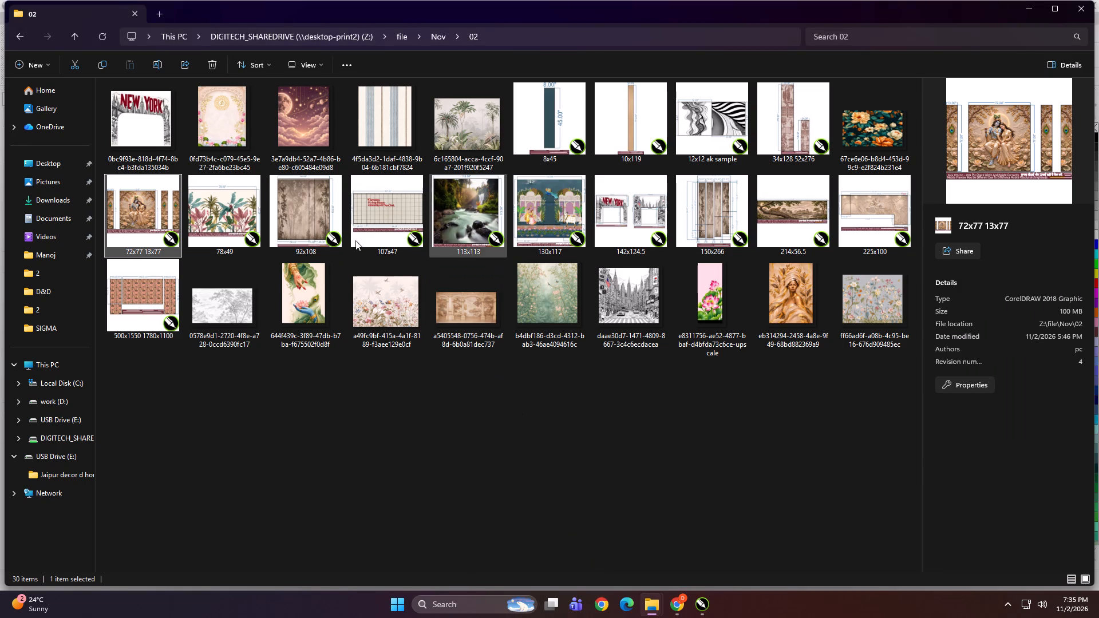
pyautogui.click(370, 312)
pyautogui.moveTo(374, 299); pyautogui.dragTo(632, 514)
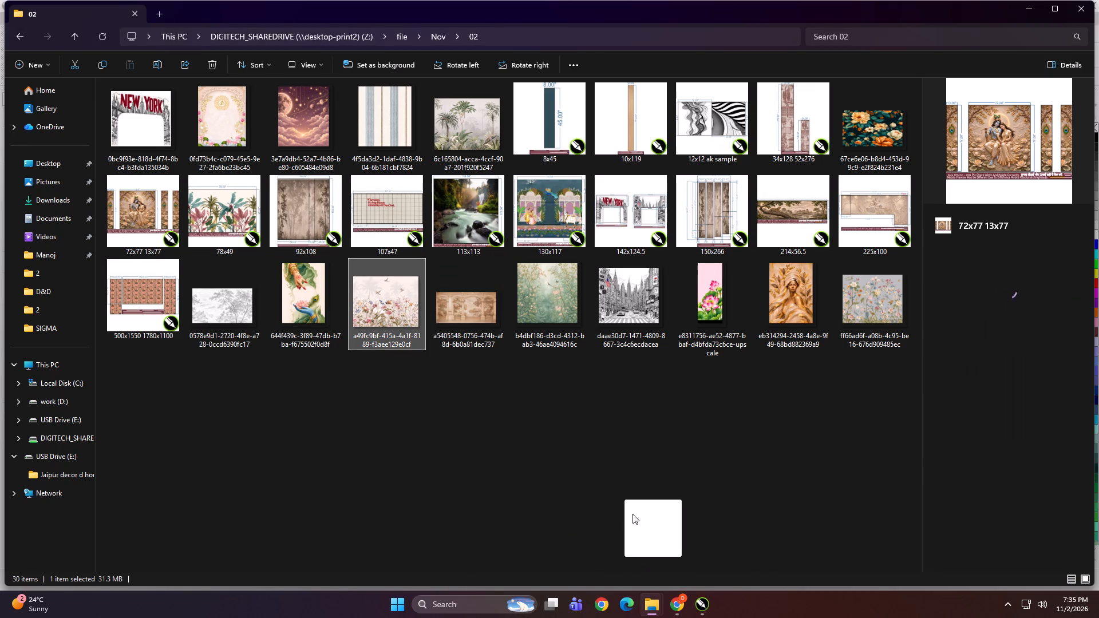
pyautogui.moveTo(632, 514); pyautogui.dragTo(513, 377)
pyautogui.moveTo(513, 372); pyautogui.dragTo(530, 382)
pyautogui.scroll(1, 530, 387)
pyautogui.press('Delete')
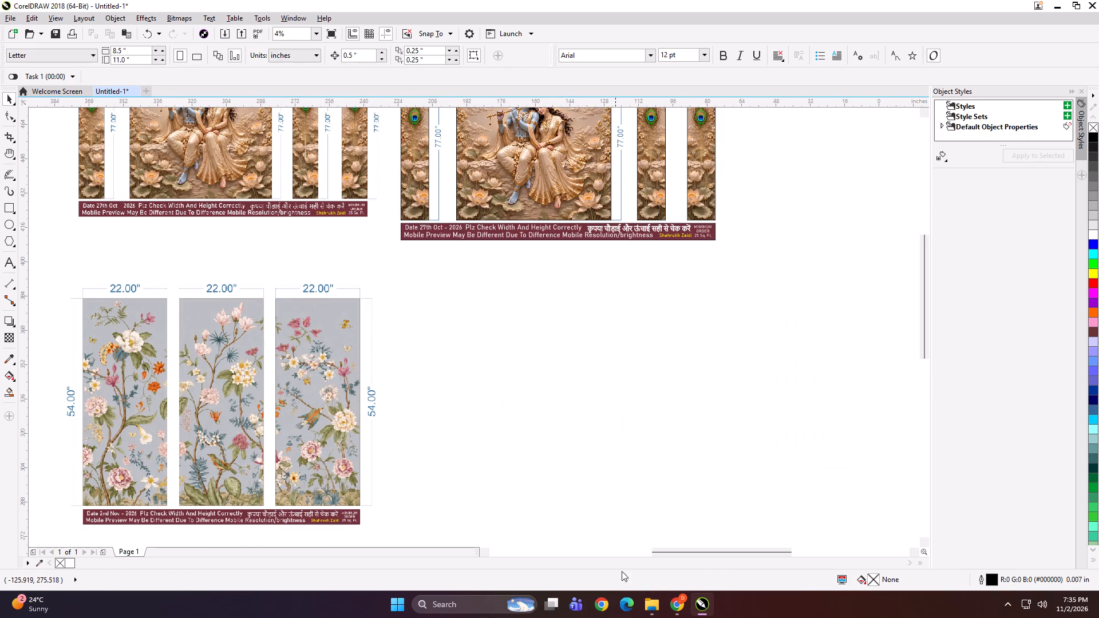
# Place the grey floral image ff66ad6f-a08b-4c95-be16-676d909485ec from the Nov 02 folder beside the three-panel floral preview.
pyautogui.click(645, 611)
pyautogui.click(613, 564)
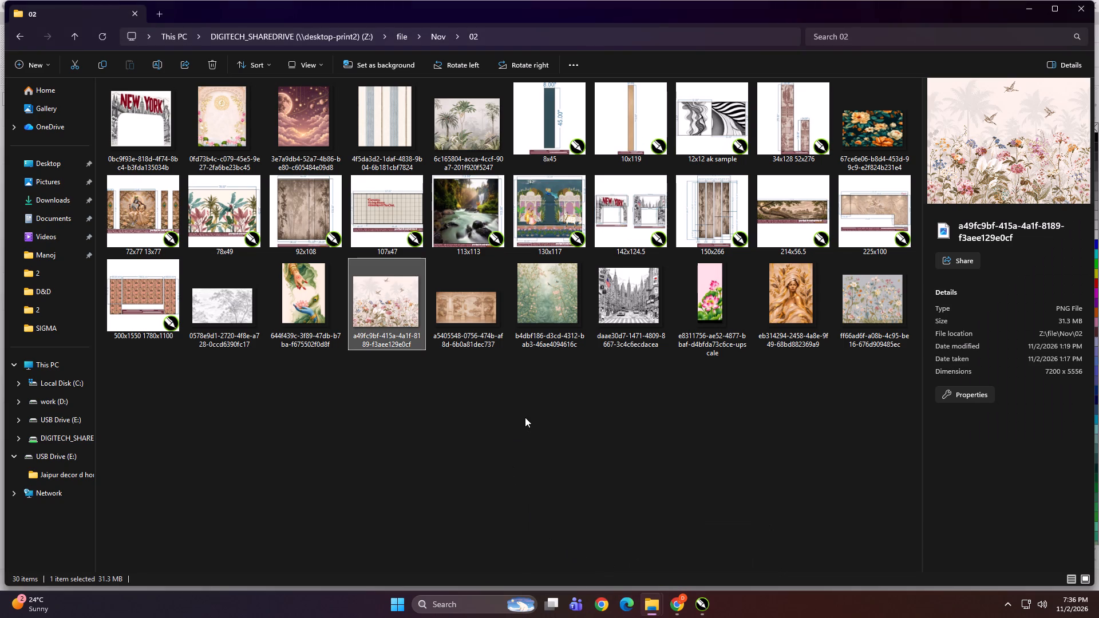
pyautogui.click(525, 417)
pyautogui.click(878, 320)
pyautogui.moveTo(879, 297); pyautogui.dragTo(678, 616)
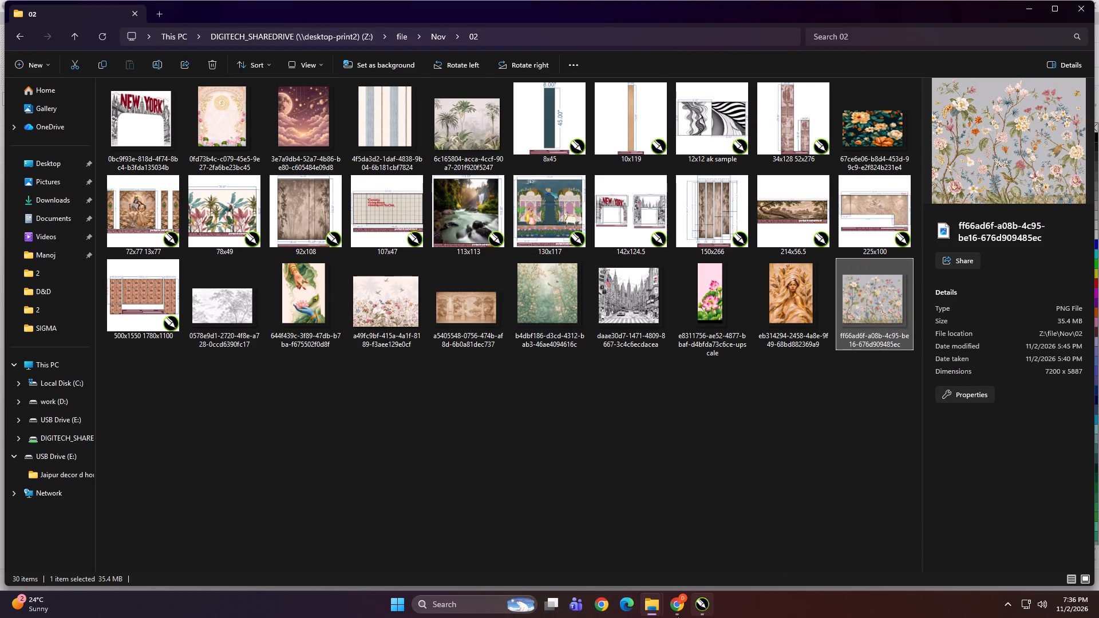
pyautogui.moveTo(678, 616); pyautogui.dragTo(509, 405)
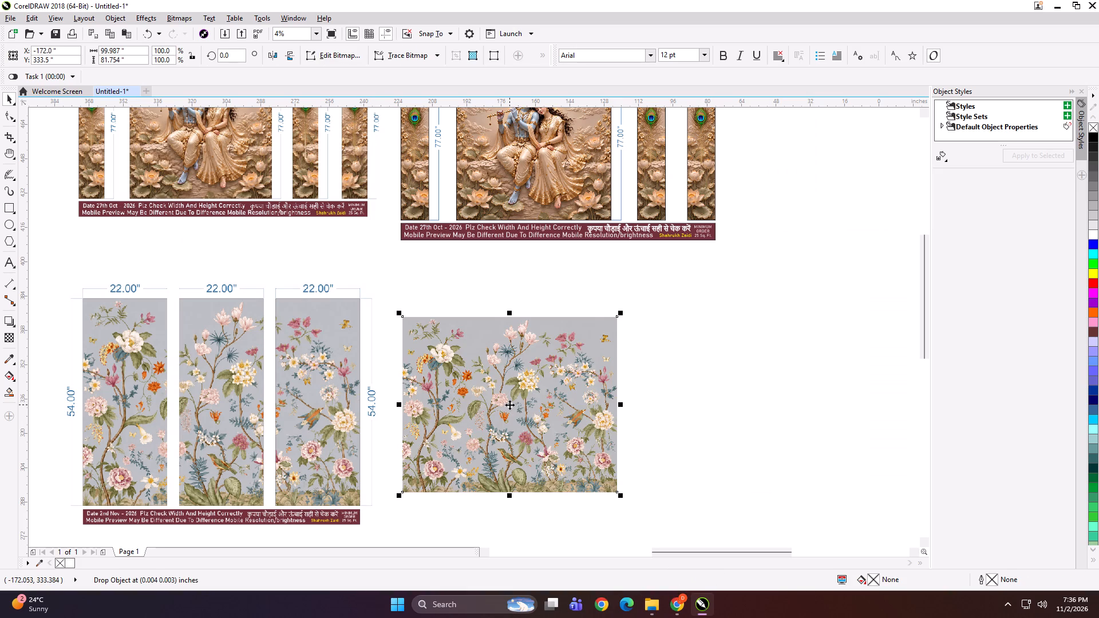
pyautogui.scroll(-1, 509, 405)
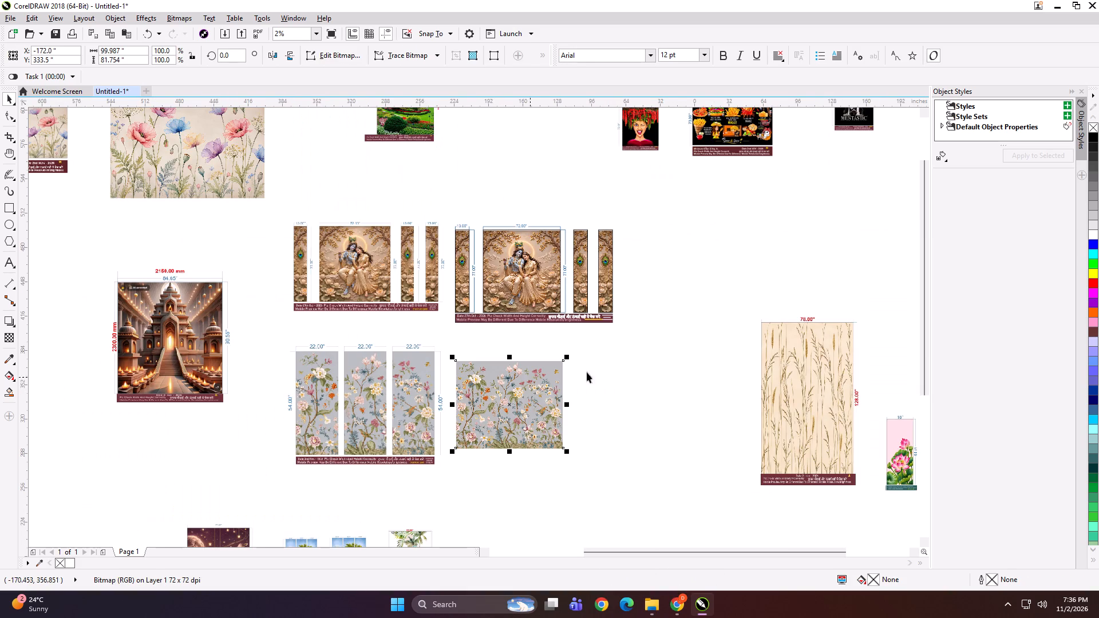
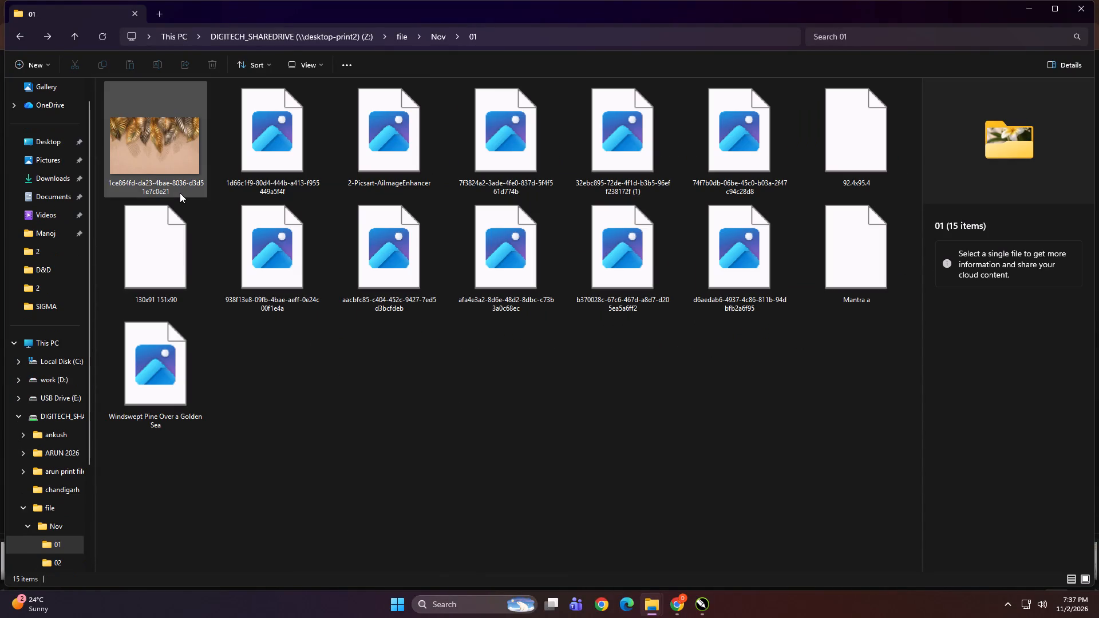
# Look through the shared drive's arun print file folder and ankush's 2-11-26 folder for artwork matching the wallpaper previews.
pyautogui.press('BackSpace')
pyautogui.press('BackSpace')
pyautogui.press('BackSpace')
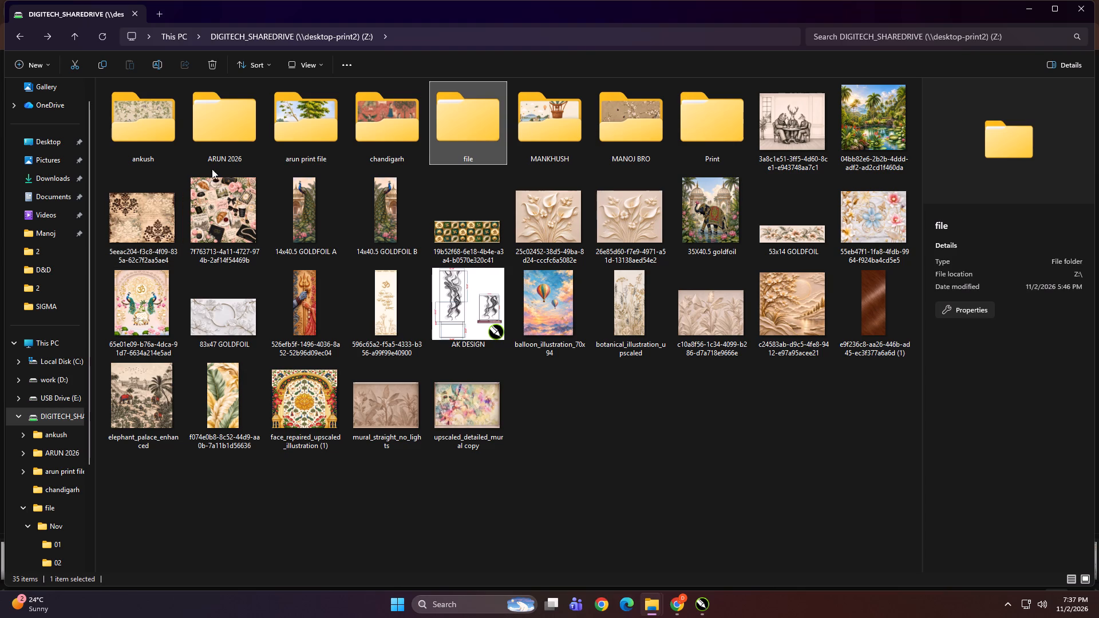
pyautogui.doubleClick(311, 136)
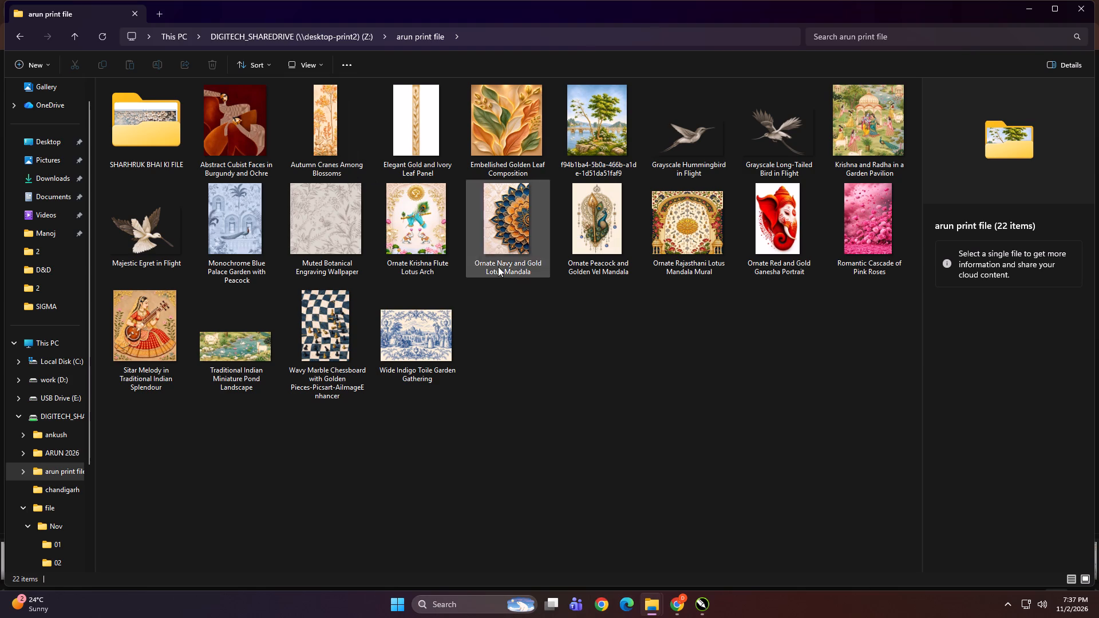
pyautogui.click(560, 324)
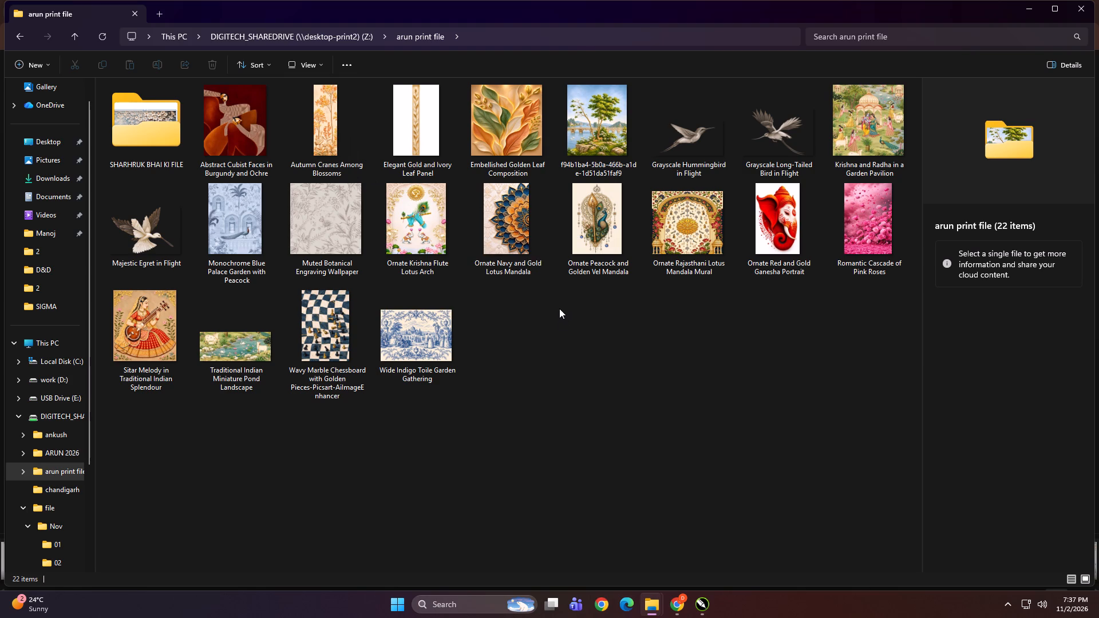
pyautogui.click(558, 328)
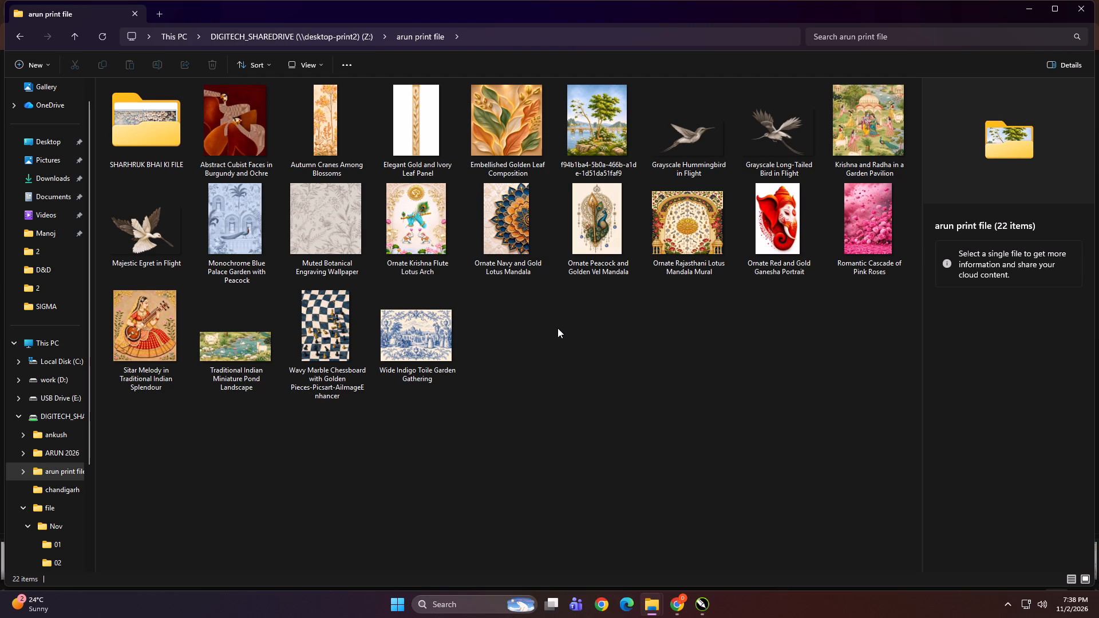
pyautogui.click(558, 328)
pyautogui.click(600, 398)
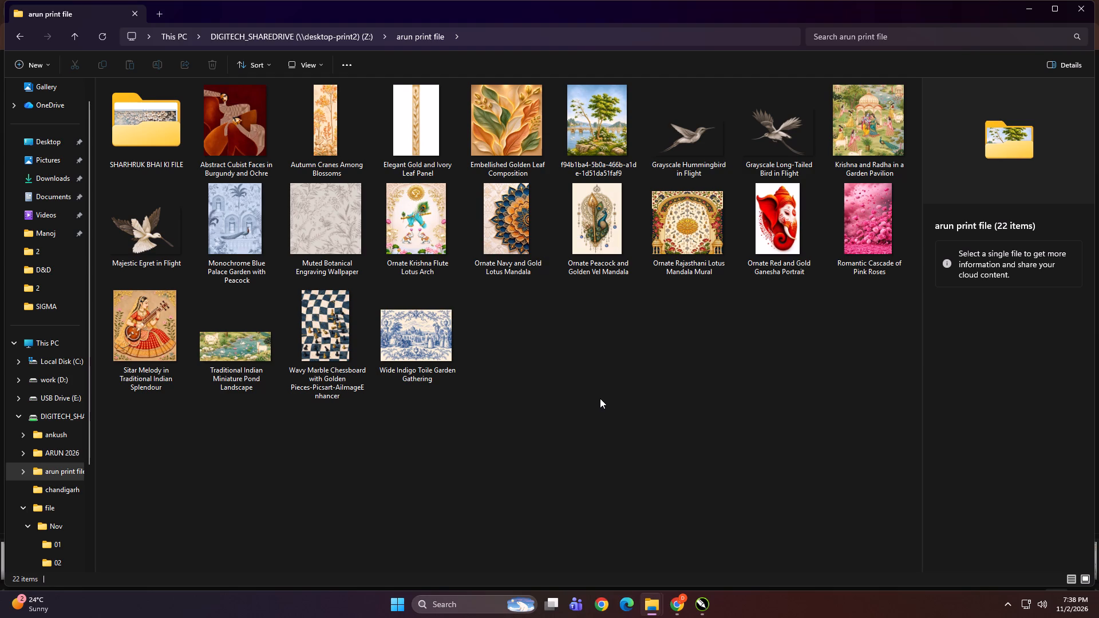
pyautogui.click(600, 398)
pyautogui.press('BackSpace')
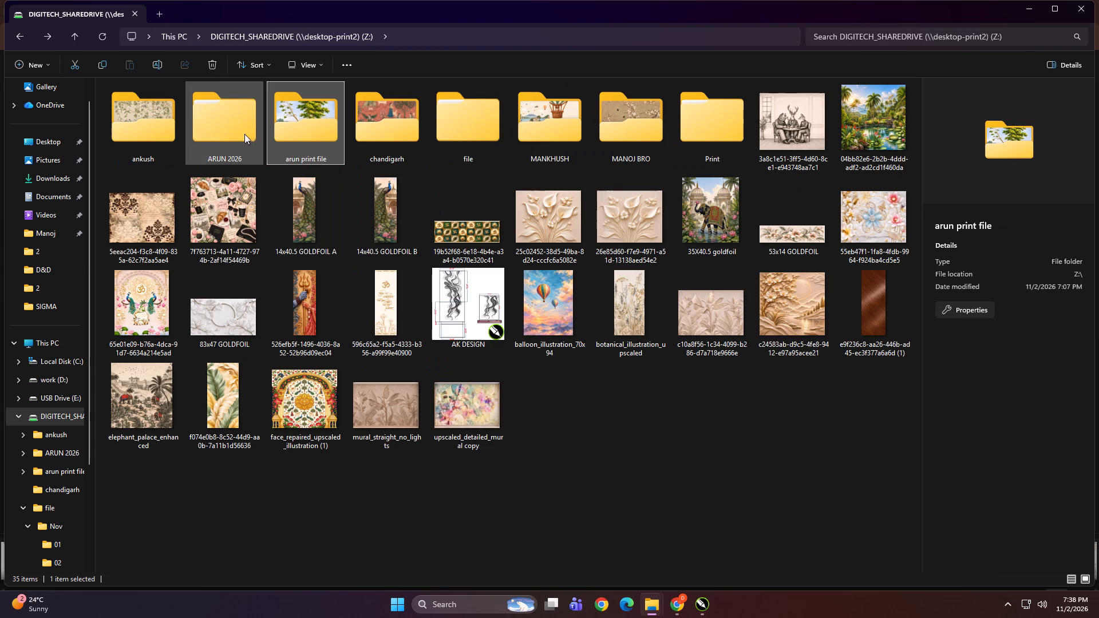
pyautogui.doubleClick(156, 122)
pyautogui.doubleClick(156, 122)
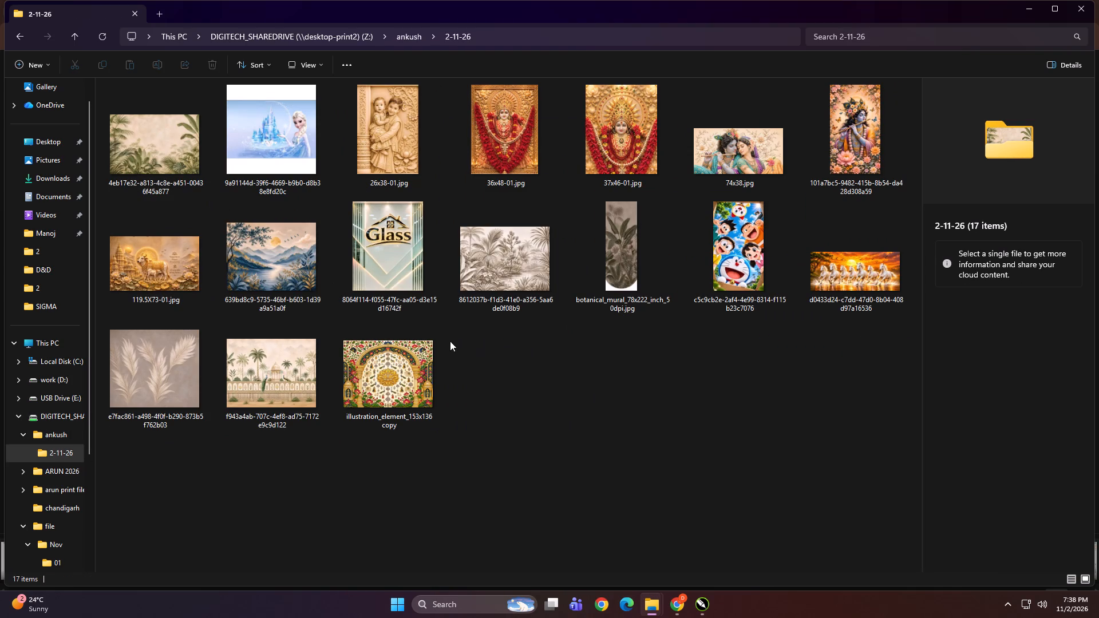
pyautogui.keyDown('ctrl'); pyautogui.scroll(-2, 492, 370); pyautogui.keyUp('ctrl')
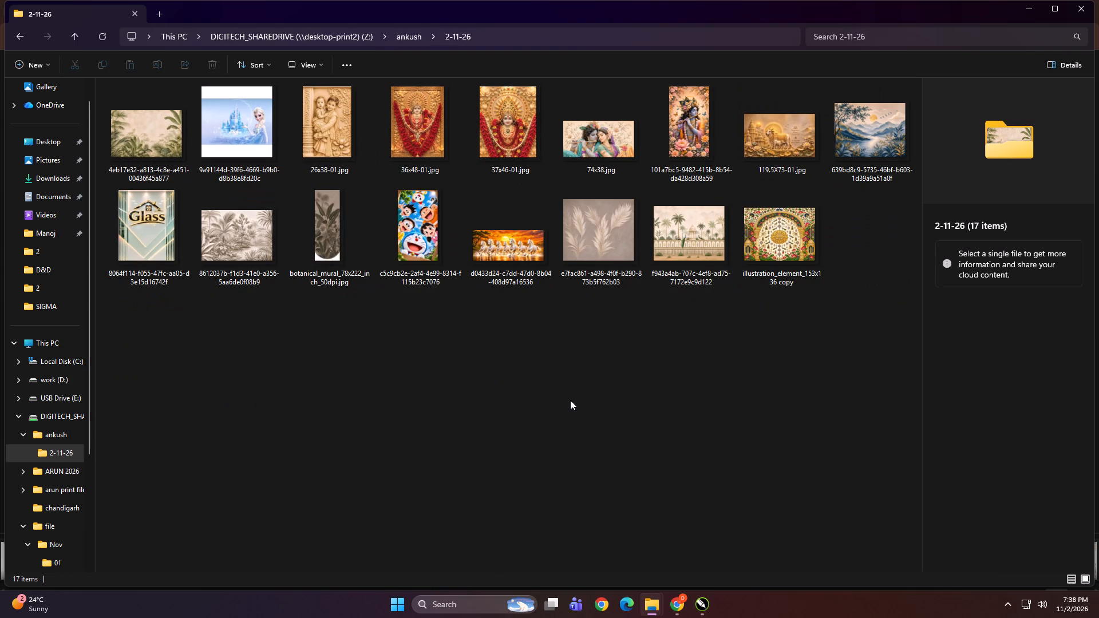
# Switch back to the CorelDRAW document and look over the full layout of previews and artwork.
pyautogui.click(670, 520)
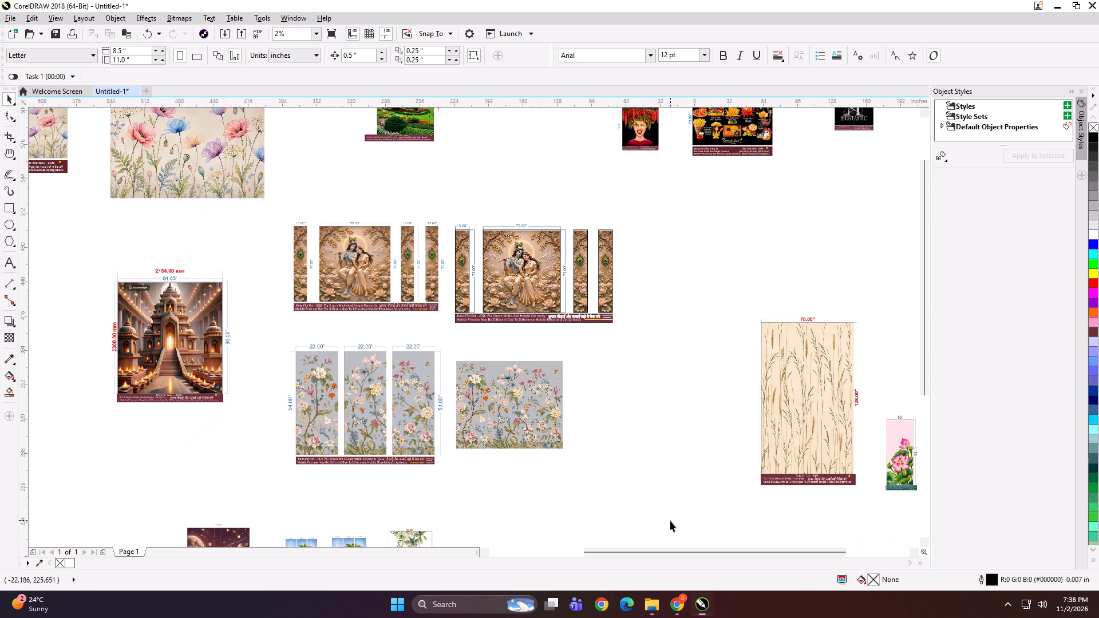
pyautogui.scroll(-1, 443, 307)
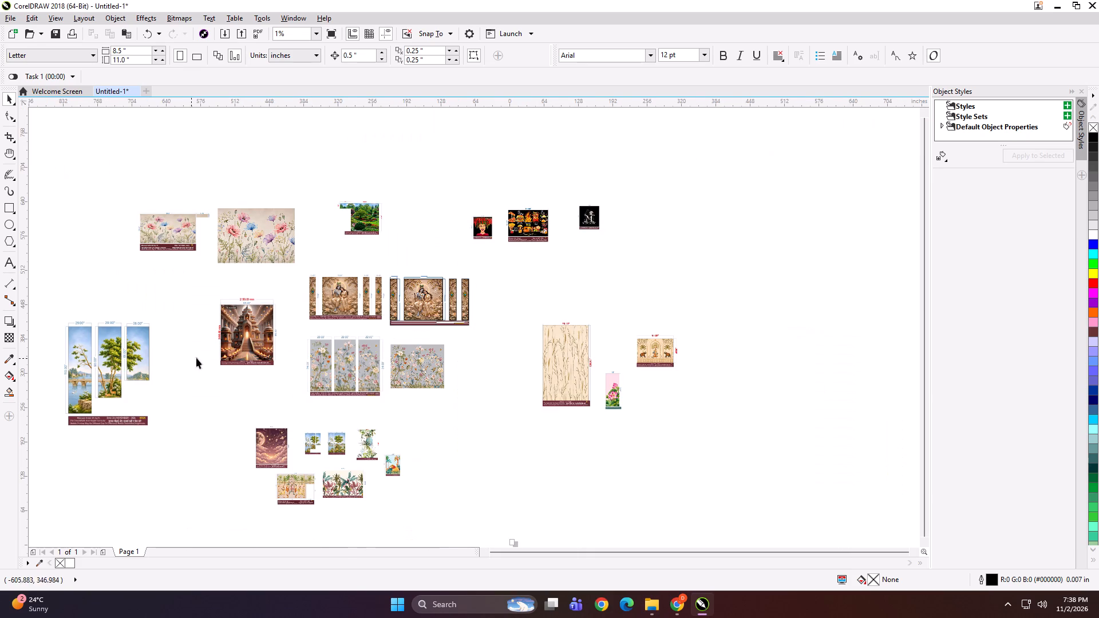
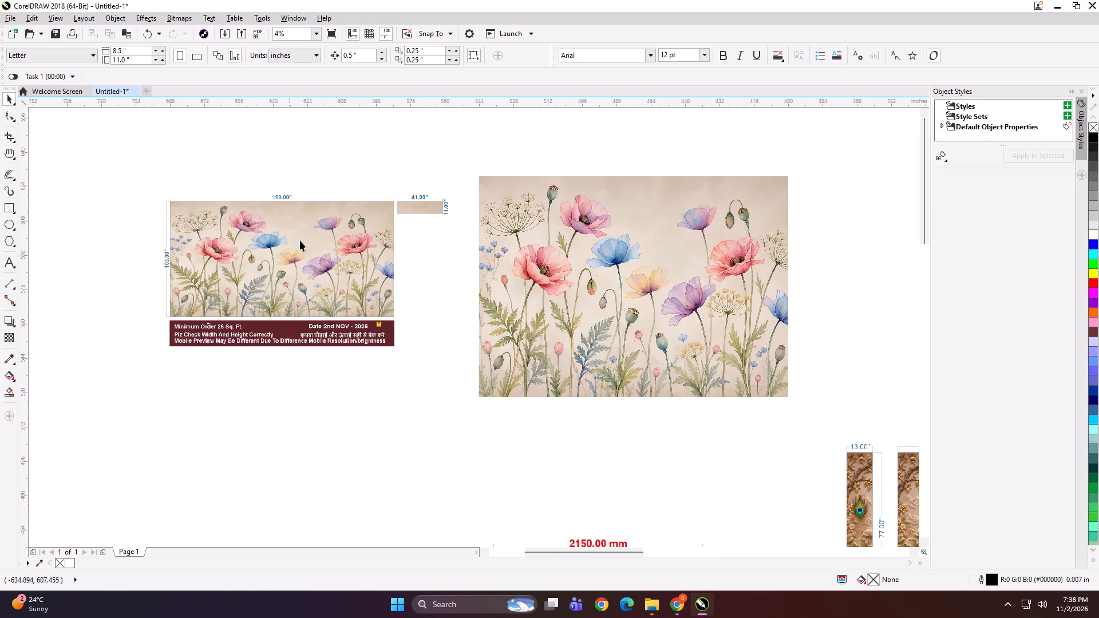
# Move the poppy preview slightly away from the large poppy floral artwork and resize that artwork to 199 by 103 inches.
pyautogui.moveTo(310, 250); pyautogui.dragTo(292, 252)
pyautogui.click(536, 244)
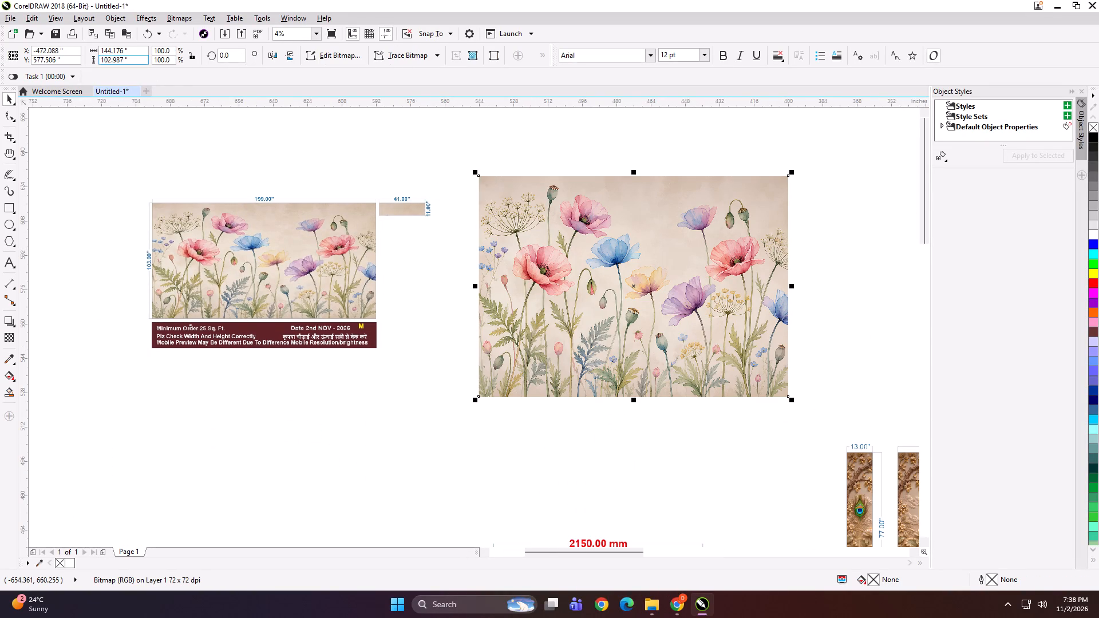
pyautogui.click(138, 52)
pyautogui.hotkey('ctrl', 'a')
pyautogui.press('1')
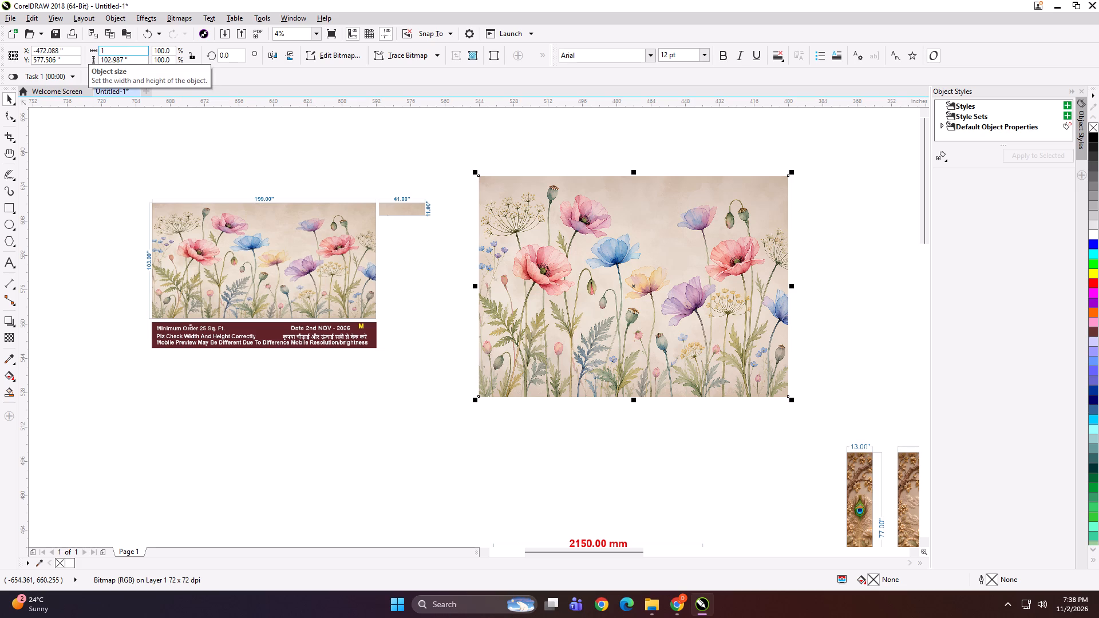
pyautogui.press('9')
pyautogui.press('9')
pyautogui.press('Tab')
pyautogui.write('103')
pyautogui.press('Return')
# Enlarge the poppy floral preview to about 254 by 139 inches and position it beside the matching artwork.
pyautogui.scroll(-1, 397, 264)
pyautogui.moveTo(351, 278); pyautogui.dragTo(268, 220)
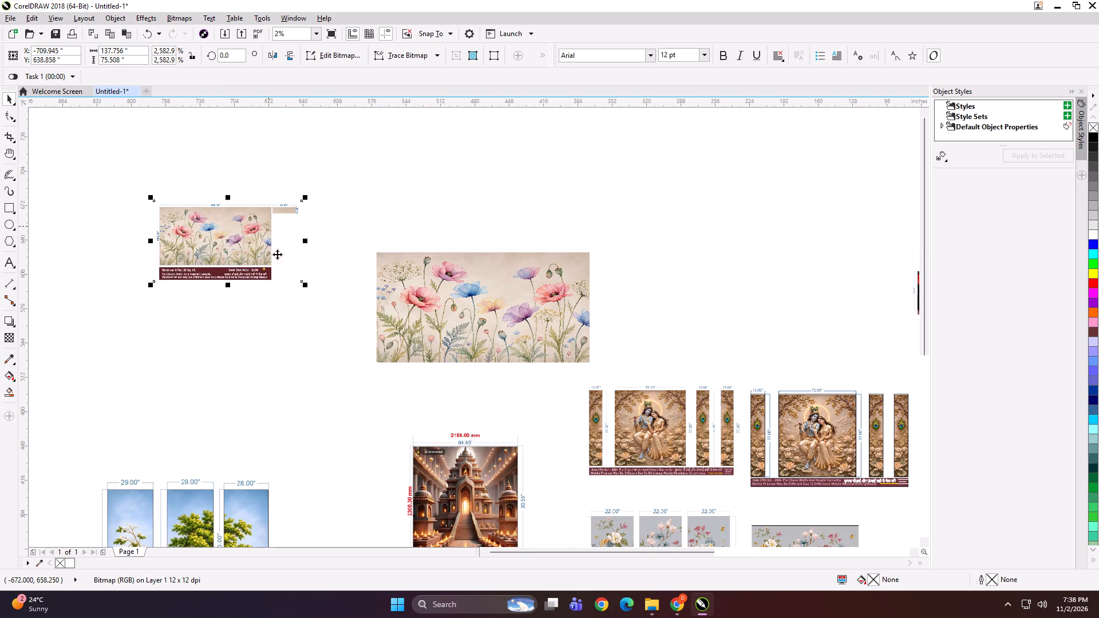
pyautogui.keyDown('shift'); pyautogui.moveTo(306, 289); pyautogui.dragTo(368, 373); pyautogui.keyUp('shift')
pyautogui.moveTo(320, 234); pyautogui.dragTo(318, 294)
pyautogui.moveTo(452, 303); pyautogui.dragTo(437, 288)
pyautogui.keyDown('shift'); pyautogui.click(290, 299); pyautogui.keyUp('shift')
pyautogui.hotkey('shift', 'F2')
pyautogui.click(333, 147)
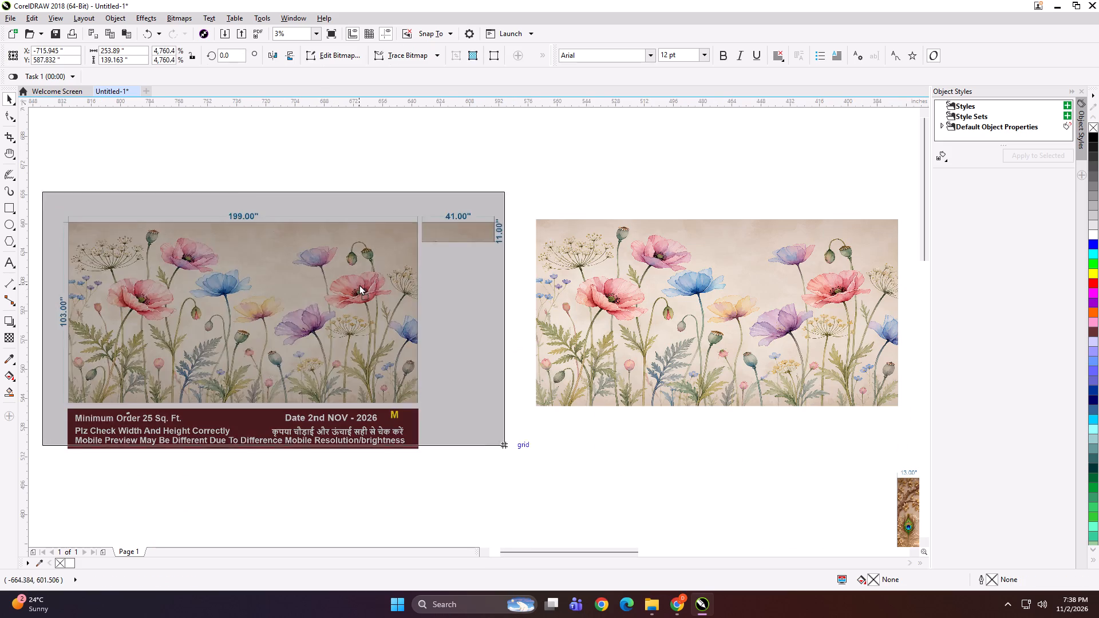
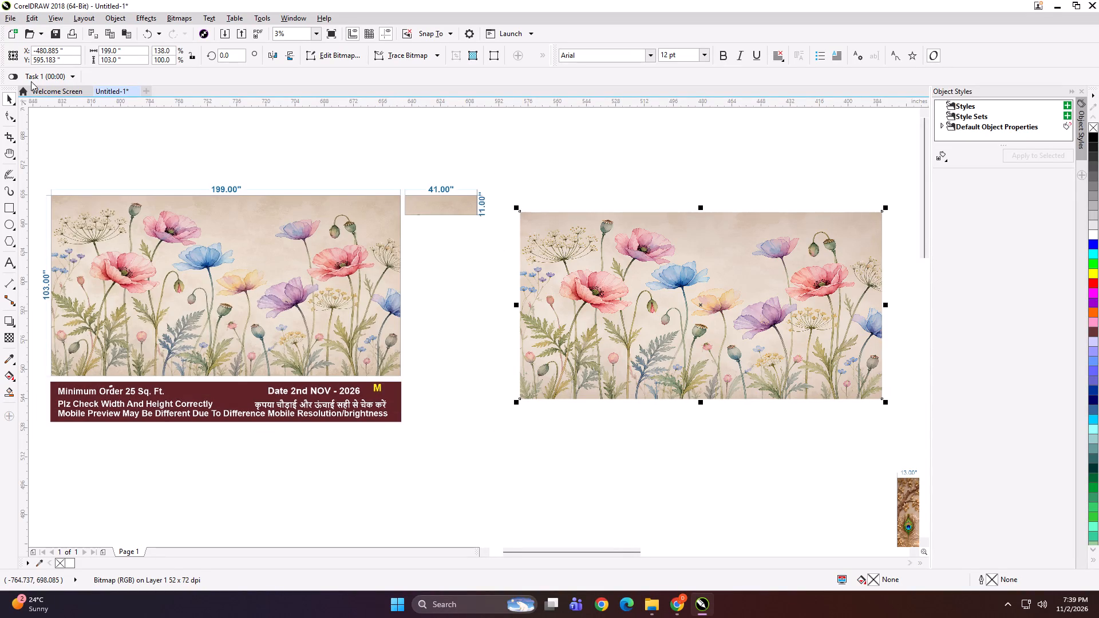
# Create a rectangle over the standalone 199 x 103 inch poppy mural, set its width to 49 inches, and align it to the mural's left edge.
pyautogui.keyDown('shift'); pyautogui.doubleClick(6, 209); pyautogui.keyUp('shift')
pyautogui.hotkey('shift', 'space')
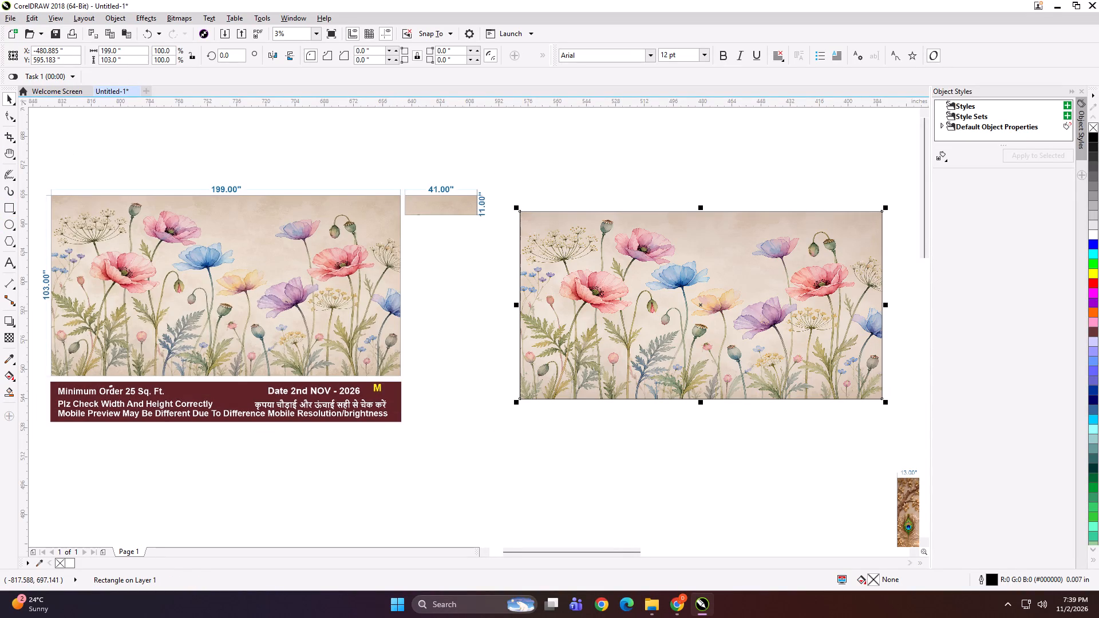
pyautogui.click(136, 49)
pyautogui.hotkey('ctrl', 'a')
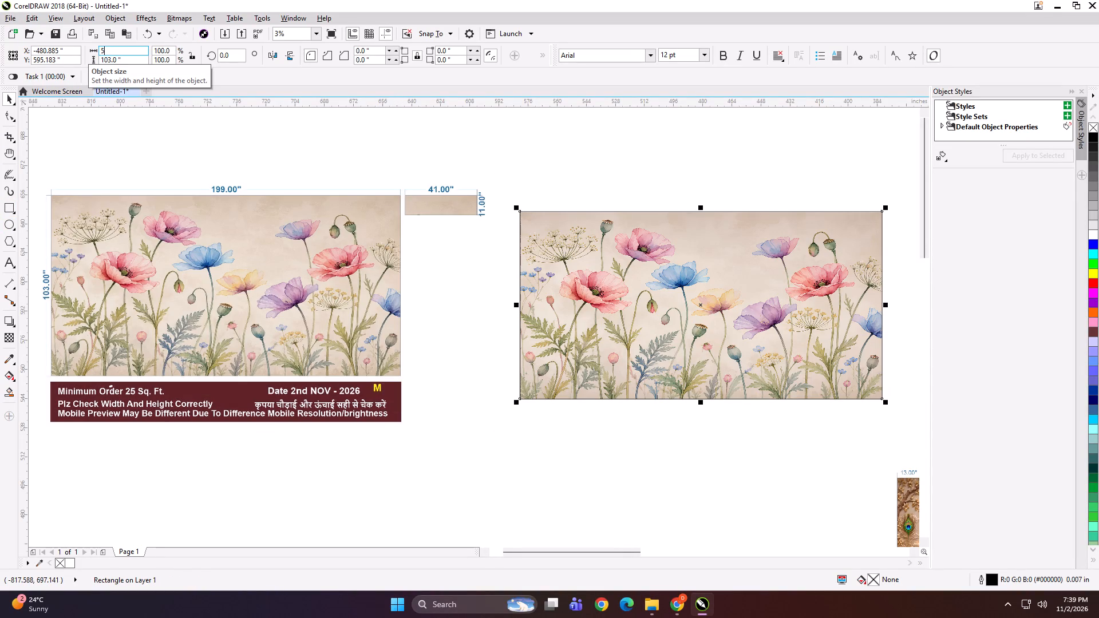
pyautogui.hotkey('ctrl', 'a')
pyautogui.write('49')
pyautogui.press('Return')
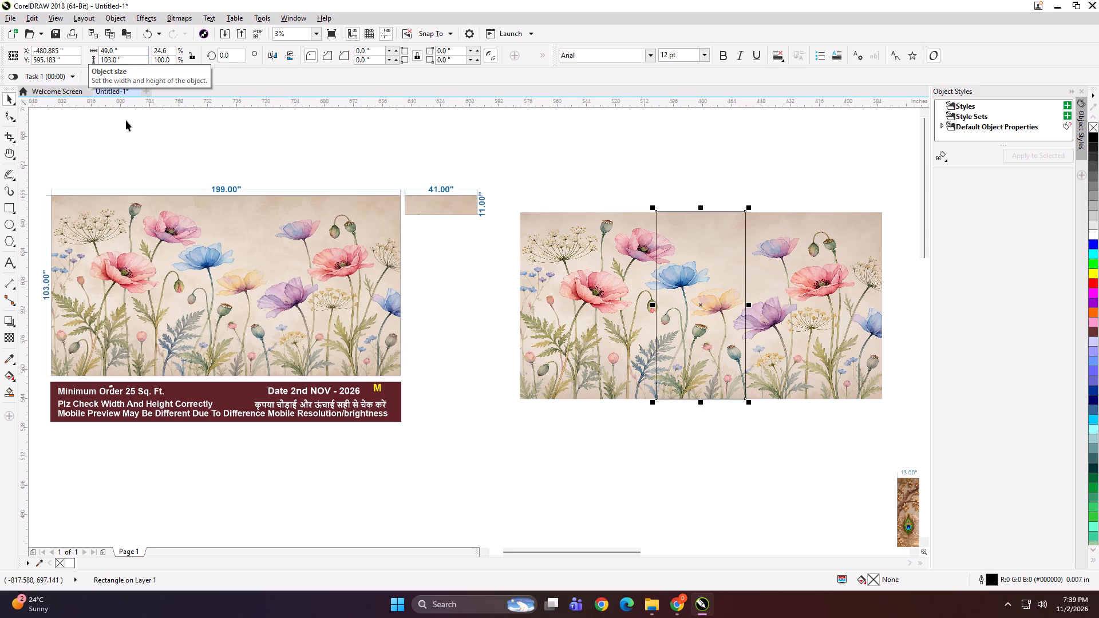
pyautogui.keyDown('shift'); pyautogui.click(608, 323); pyautogui.keyUp('shift')
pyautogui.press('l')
pyautogui.click(547, 169)
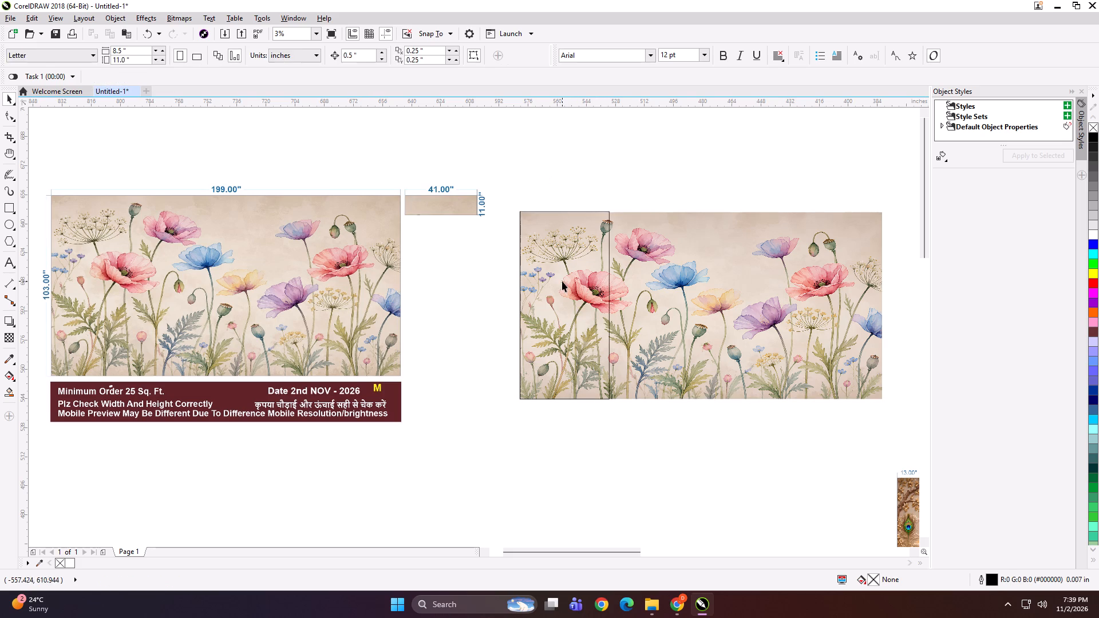
# Make a mirrored copy of the 49-inch rectangle on its right side and nudge the copy left by 0.5 inch.
pyautogui.click(562, 281)
pyautogui.moveTo(518, 306); pyautogui.dragTo(655, 308)
pyautogui.keyDown('ctrl'); pyautogui.rightClick(655, 308); pyautogui.keyUp('ctrl')
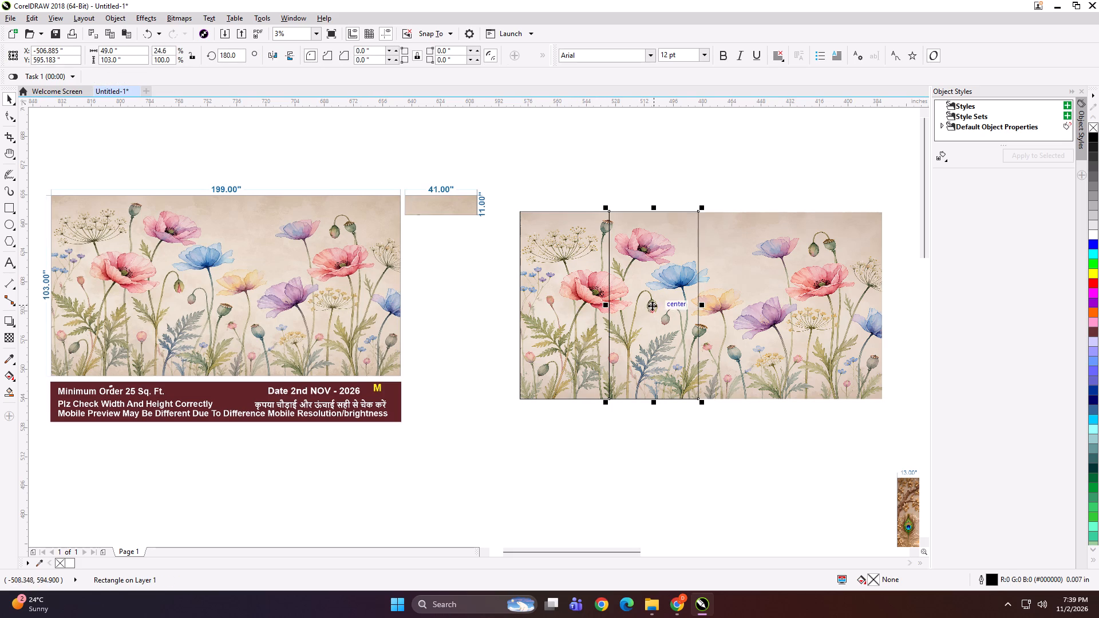
pyautogui.press('Left')
# Make a full-size mirrored copy of both panel rectangles on their right side, extending the panel layout across the poppy mural.
pyautogui.keyDown('shift'); pyautogui.click(567, 279); pyautogui.keyUp('shift')
pyautogui.moveTo(514, 304); pyautogui.dragTo(606, 303)
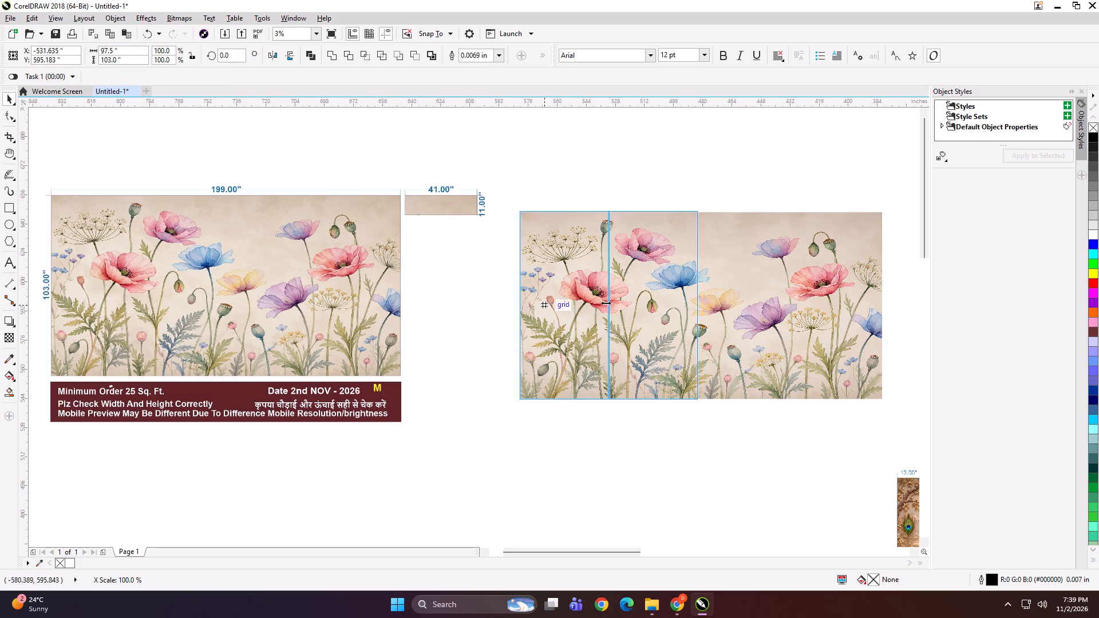
pyautogui.moveTo(606, 303); pyautogui.dragTo(733, 296)
pyautogui.keyDown('ctrl'); pyautogui.rightClick(733, 296); pyautogui.keyUp('ctrl')
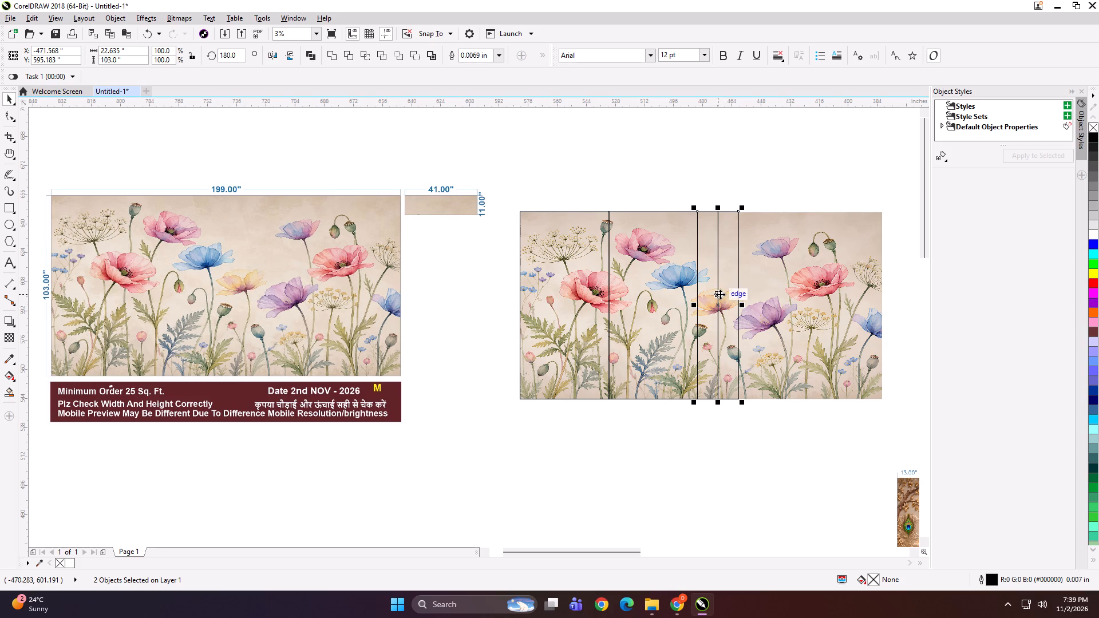
pyautogui.hotkey('ctrl', 'z')
pyautogui.moveTo(516, 306); pyautogui.dragTo(773, 306)
pyautogui.keyDown('ctrl'); pyautogui.rightClick(773, 306); pyautogui.keyUp('ctrl')
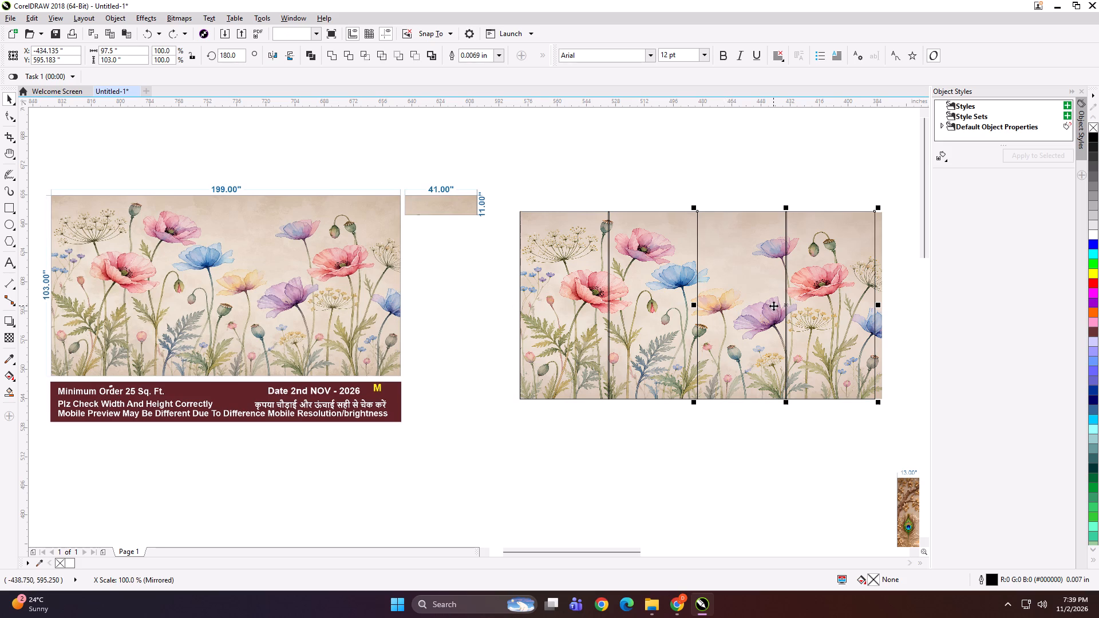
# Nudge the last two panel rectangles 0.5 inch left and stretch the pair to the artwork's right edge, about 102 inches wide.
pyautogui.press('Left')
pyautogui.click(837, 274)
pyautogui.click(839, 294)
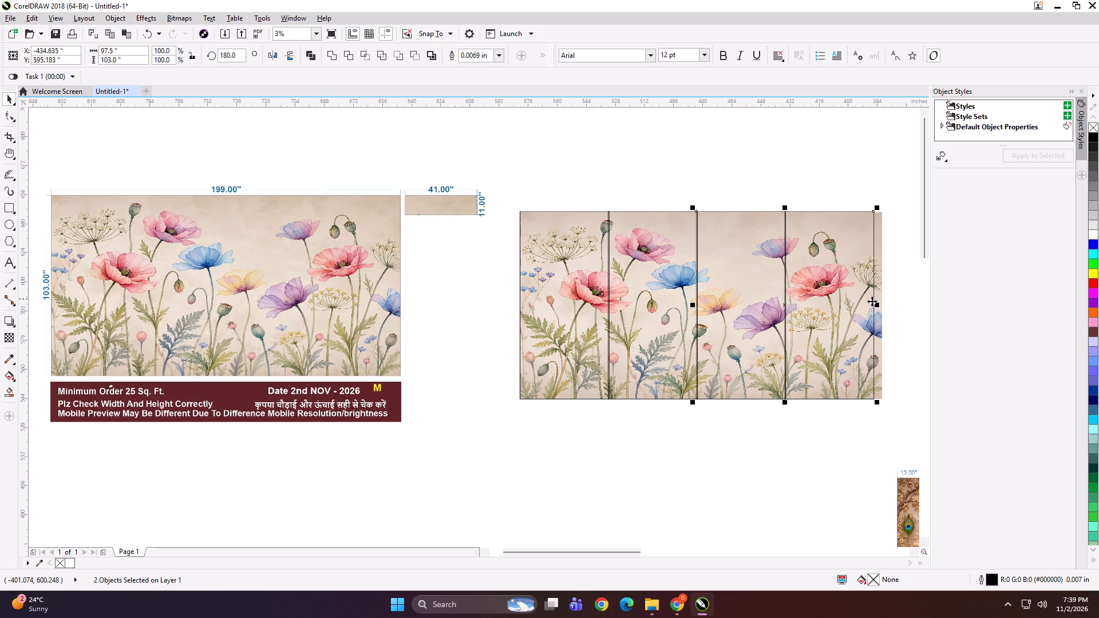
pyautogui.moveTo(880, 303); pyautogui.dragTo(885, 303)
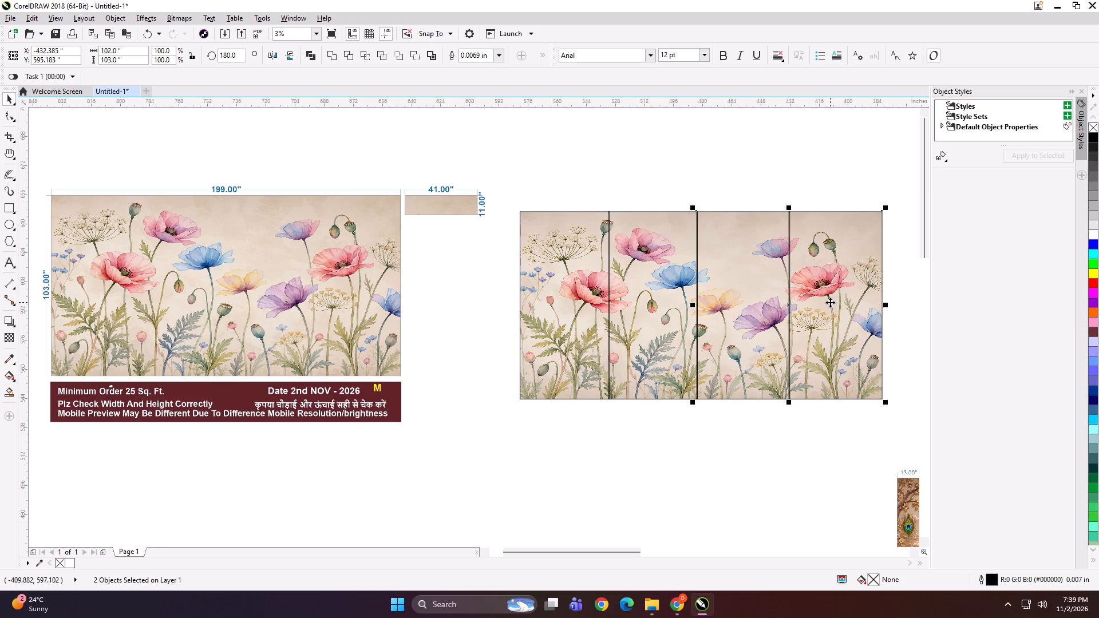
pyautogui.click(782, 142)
# Delete the last three panel rectangles over the floral artwork, keeping only the first one.
pyautogui.click(847, 248)
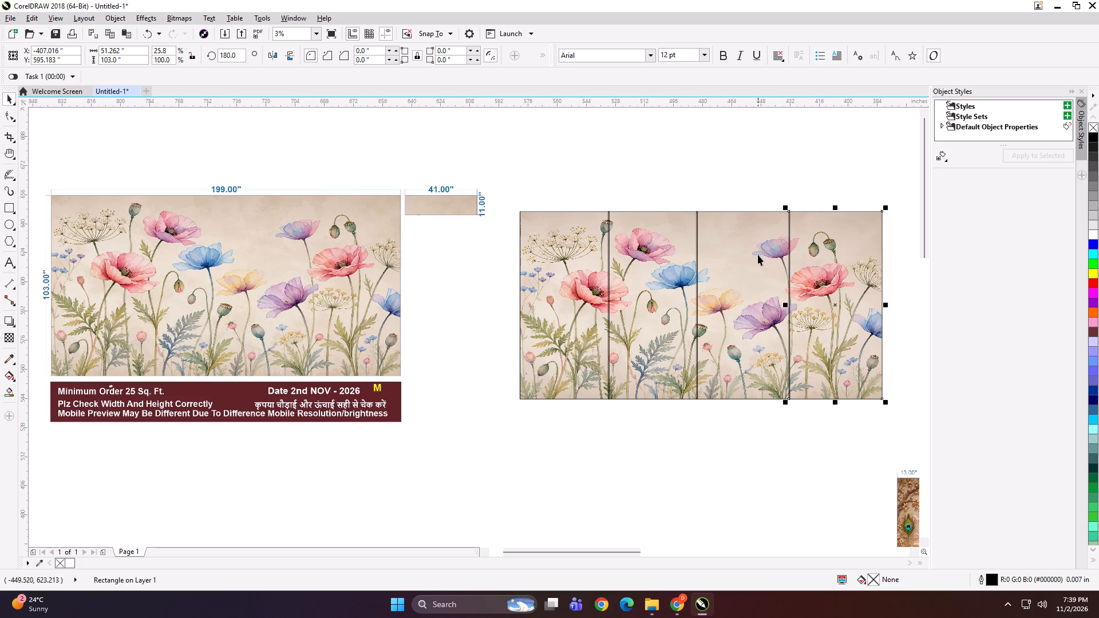
pyautogui.press('Delete')
pyautogui.click(753, 255)
pyautogui.press('Delete')
pyautogui.click(673, 276)
pyautogui.press('Delete')
# Set the width of the remaining panel rectangle to 53 inches.
pyautogui.click(583, 267)
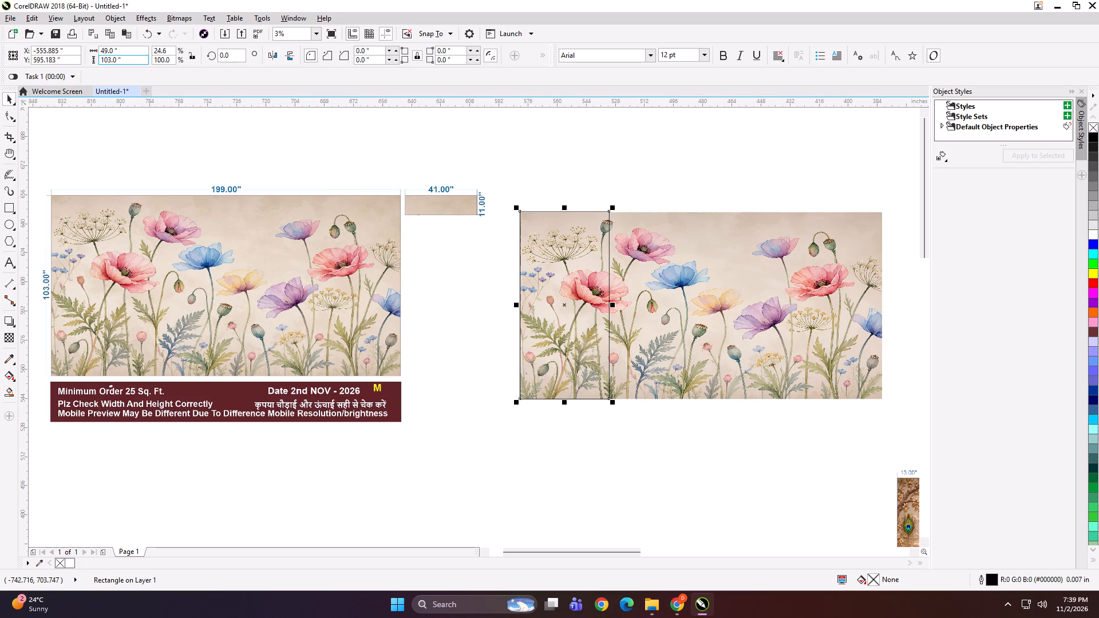
pyautogui.click(132, 53)
pyautogui.hotkey('ctrl', 'a')
pyautogui.write('49')
pyautogui.press('Return')
pyautogui.click(134, 51)
pyautogui.hotkey('ctrl', 'a')
pyautogui.hotkey('ctrl', '5')
pyautogui.press('3')
pyautogui.press('Return')
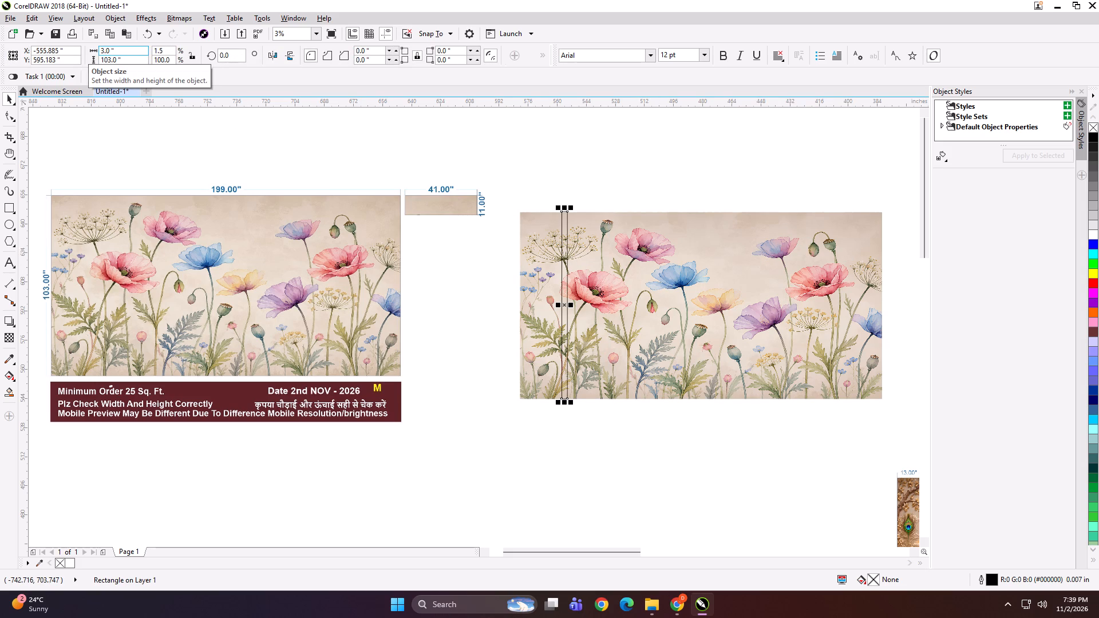
pyautogui.click(126, 53)
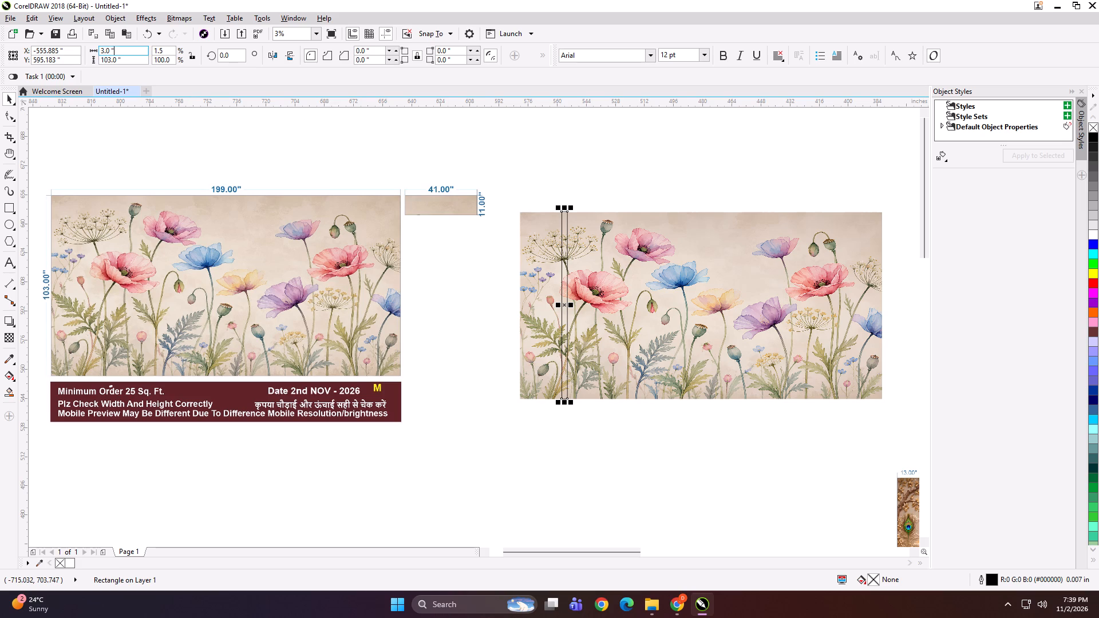
pyautogui.hotkey('ctrl', 'a')
pyautogui.write('53')
pyautogui.press('Return')
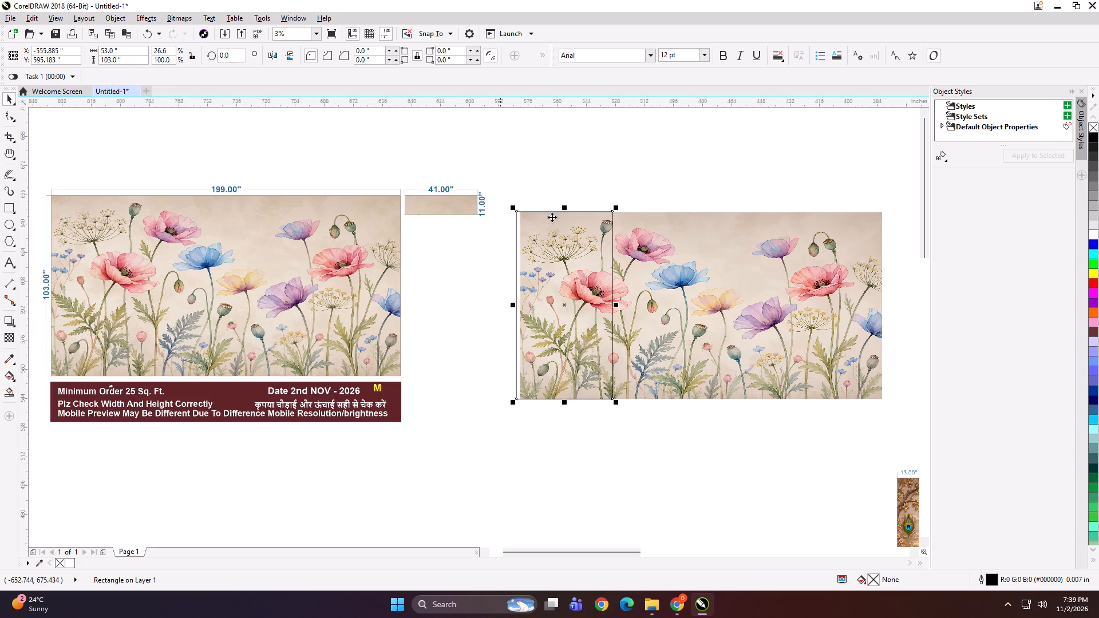
# Align the panel rectangle's left edge with the floral artwork's left edge.
pyautogui.keyDown('shift'); pyautogui.click(717, 292); pyautogui.keyUp('shift')
pyautogui.press('l')
pyautogui.click(592, 182)
# Duplicate the 53-inch panel rightward into four adjoining panels across the artwork, overlapping the copies by 0.5 inch.
pyautogui.click(589, 306)
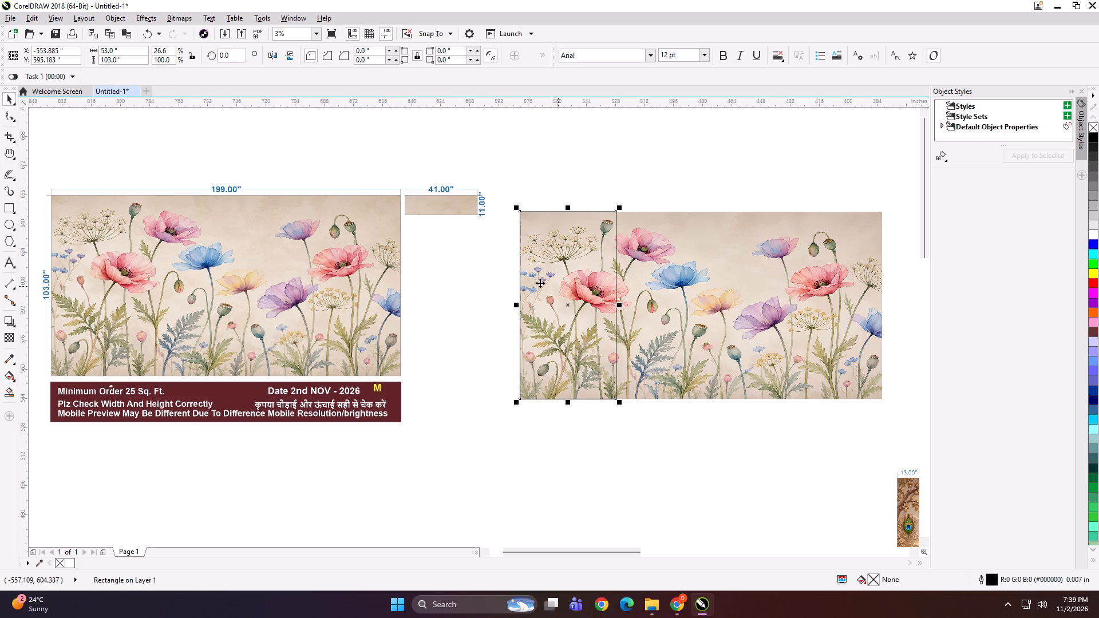
pyautogui.moveTo(518, 304); pyautogui.dragTo(655, 304)
pyautogui.keyDown('ctrl'); pyautogui.rightClick(655, 304); pyautogui.keyUp('ctrl')
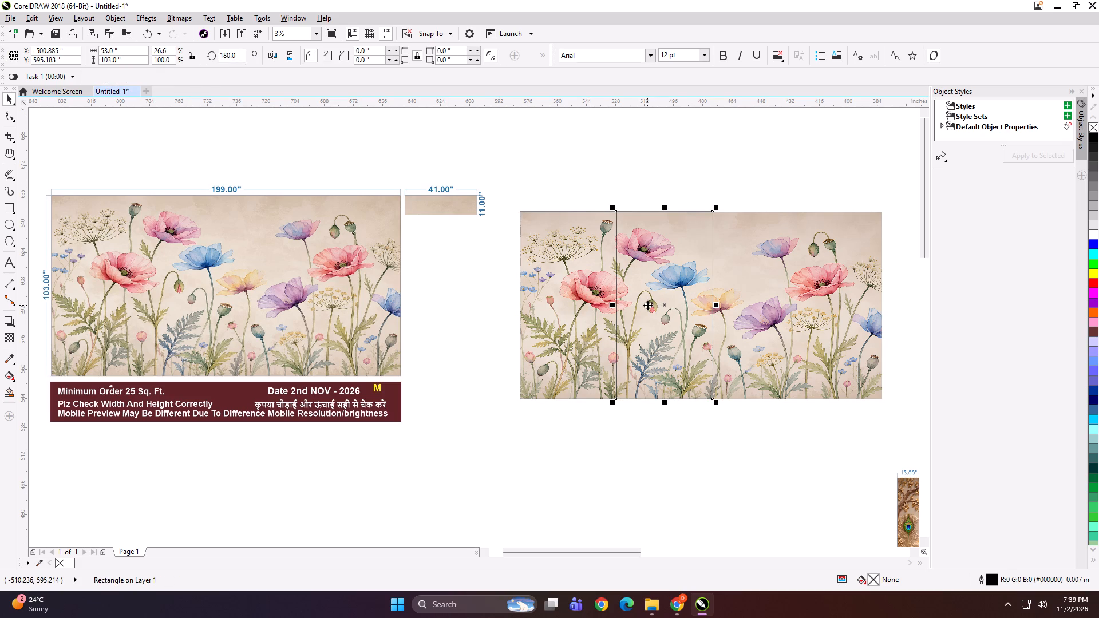
pyautogui.press('Left')
pyautogui.keyDown('shift'); pyautogui.click(568, 276); pyautogui.keyUp('shift')
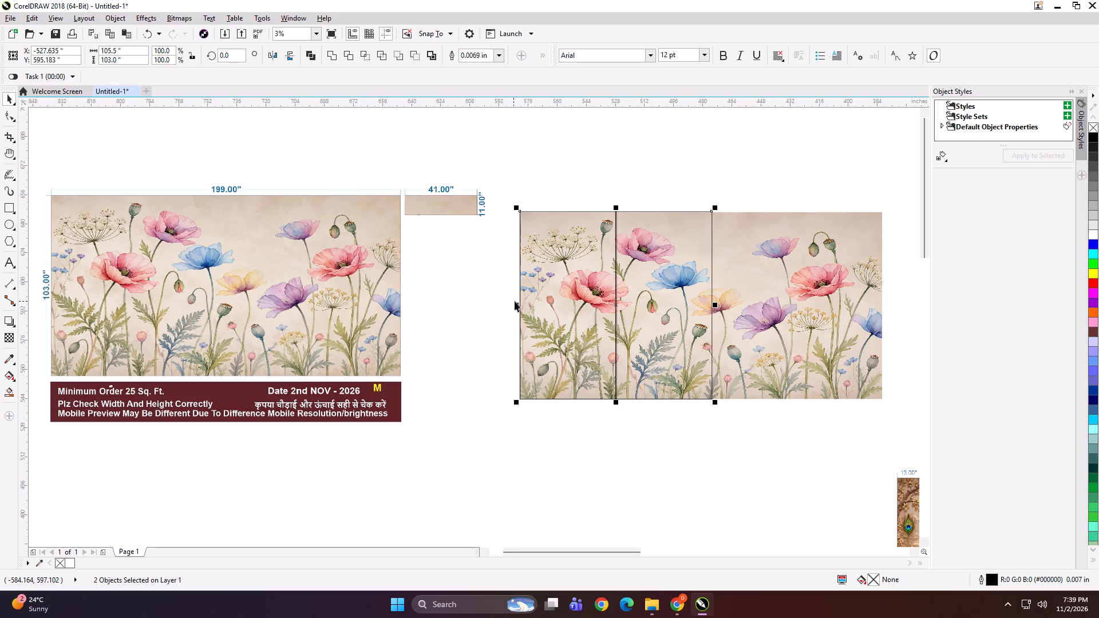
pyautogui.moveTo(516, 305); pyautogui.dragTo(820, 284)
pyautogui.keyDown('ctrl'); pyautogui.rightClick(820, 284); pyautogui.keyUp('ctrl')
pyautogui.press('Left')
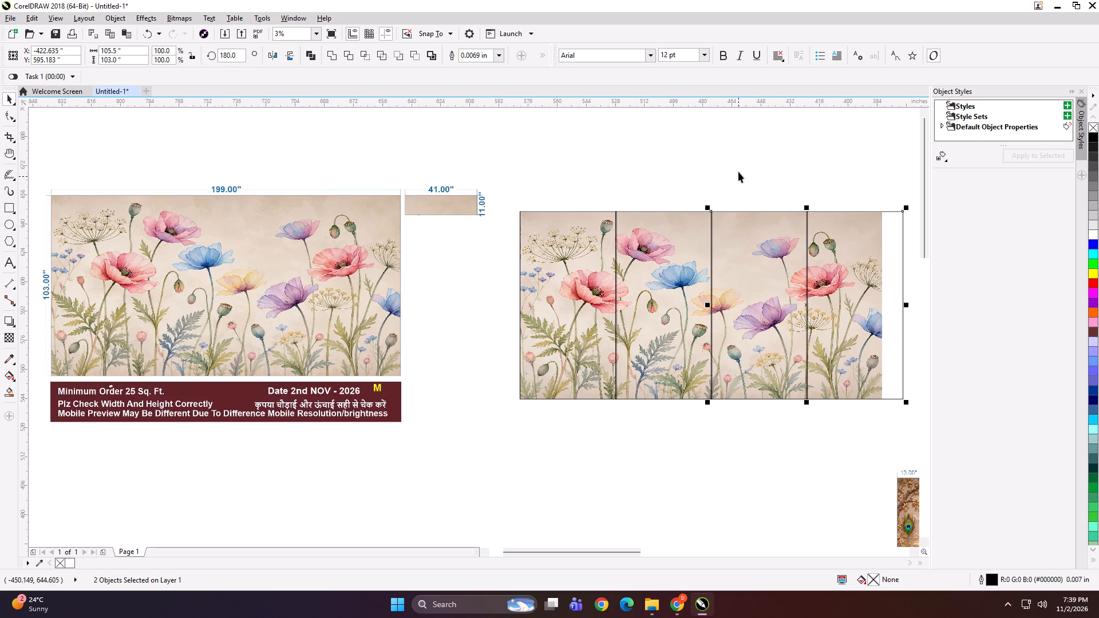
# Narrow the last panel rectangle to about 41.5 inches so it ends at the artwork's right edge.
pyautogui.click(737, 136)
pyautogui.click(865, 289)
pyautogui.moveTo(908, 307); pyautogui.dragTo(897, 307)
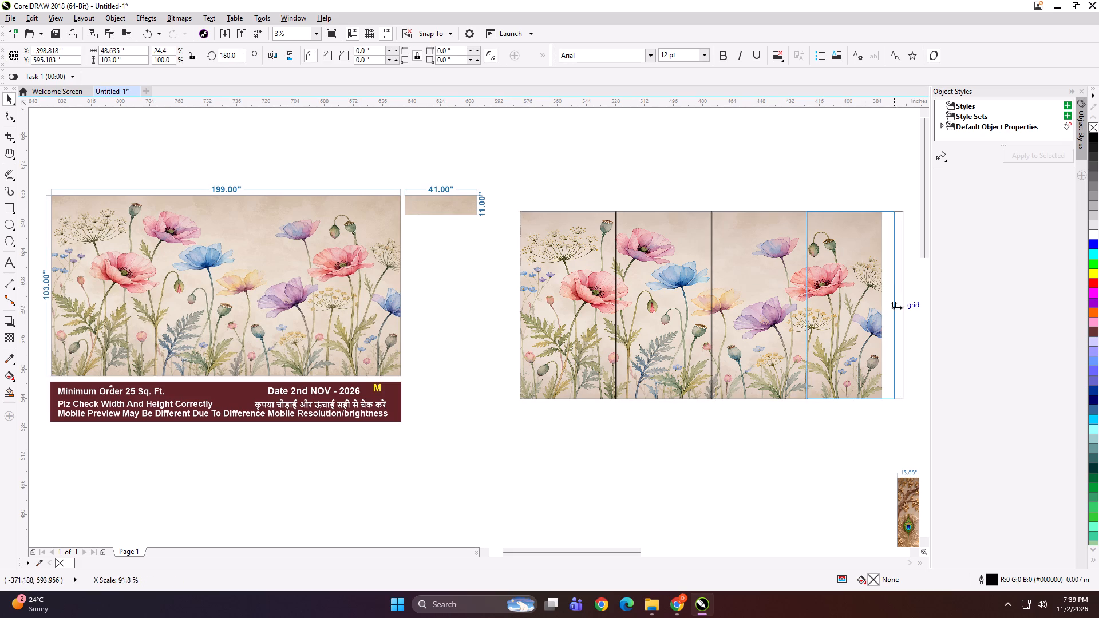
pyautogui.moveTo(897, 307); pyautogui.dragTo(891, 307)
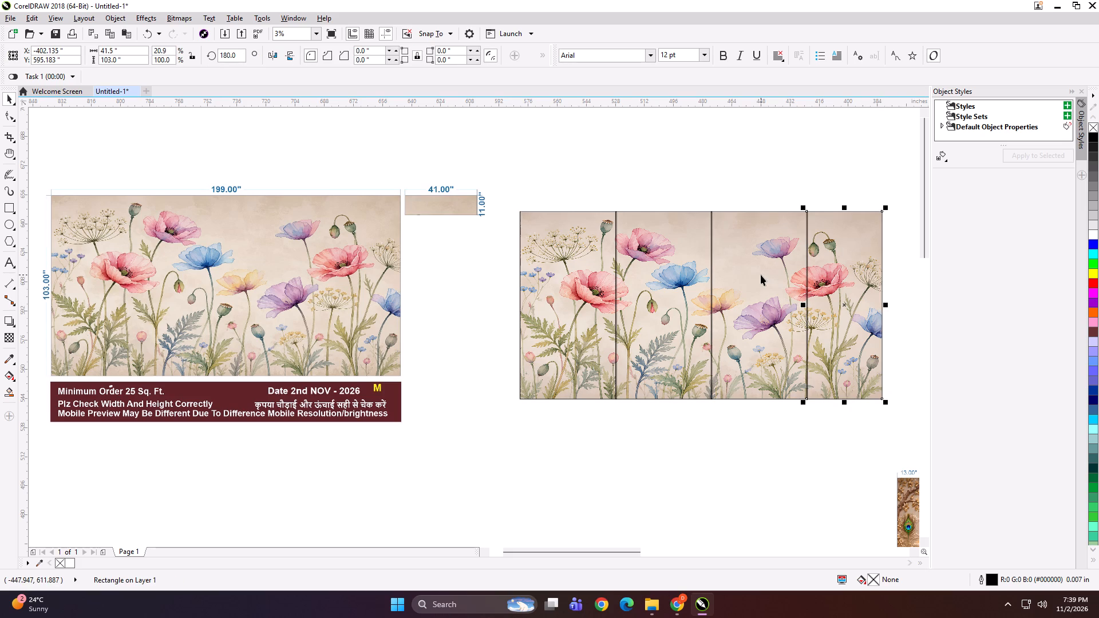
# Group the four panel rectangles, PowerClip the floral artwork inside them, and ungroup into separate panels.
pyautogui.keyDown('shift'); pyautogui.click(761, 275); pyautogui.keyUp('shift')
pyautogui.keyDown('shift'); pyautogui.click(670, 269); pyautogui.keyUp('shift')
pyautogui.keyDown('shift'); pyautogui.click(585, 267); pyautogui.keyUp('shift')
pyautogui.hotkey('ctrl', 'g')
pyautogui.click(606, 161)
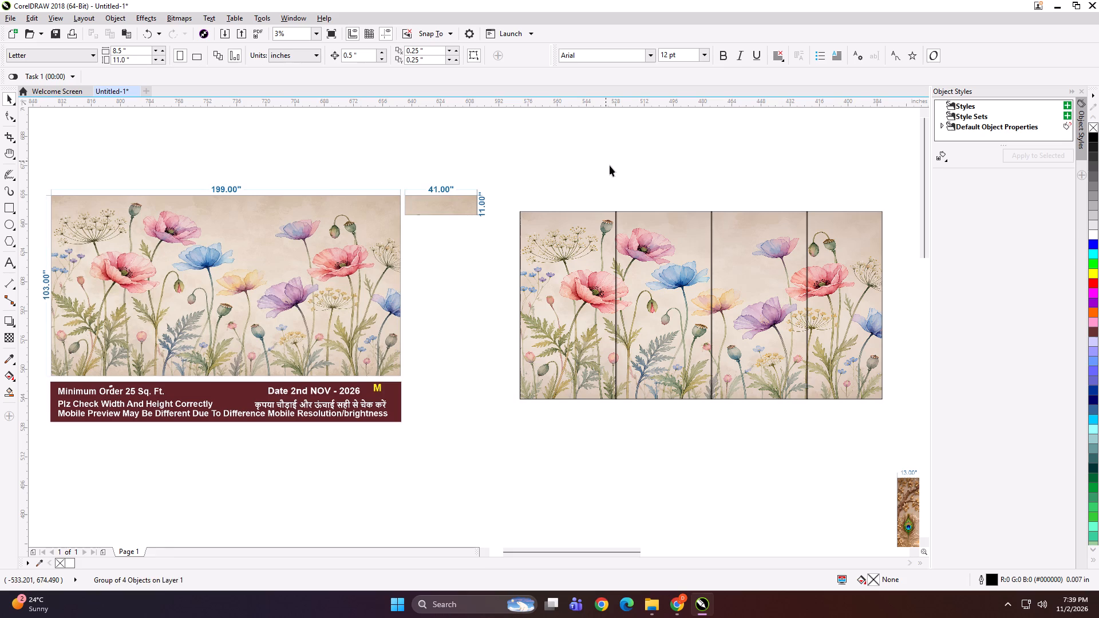
pyautogui.keyDown('alt'); pyautogui.click(650, 274); pyautogui.keyUp('alt')
pyautogui.hotkey('shift', 'Return')
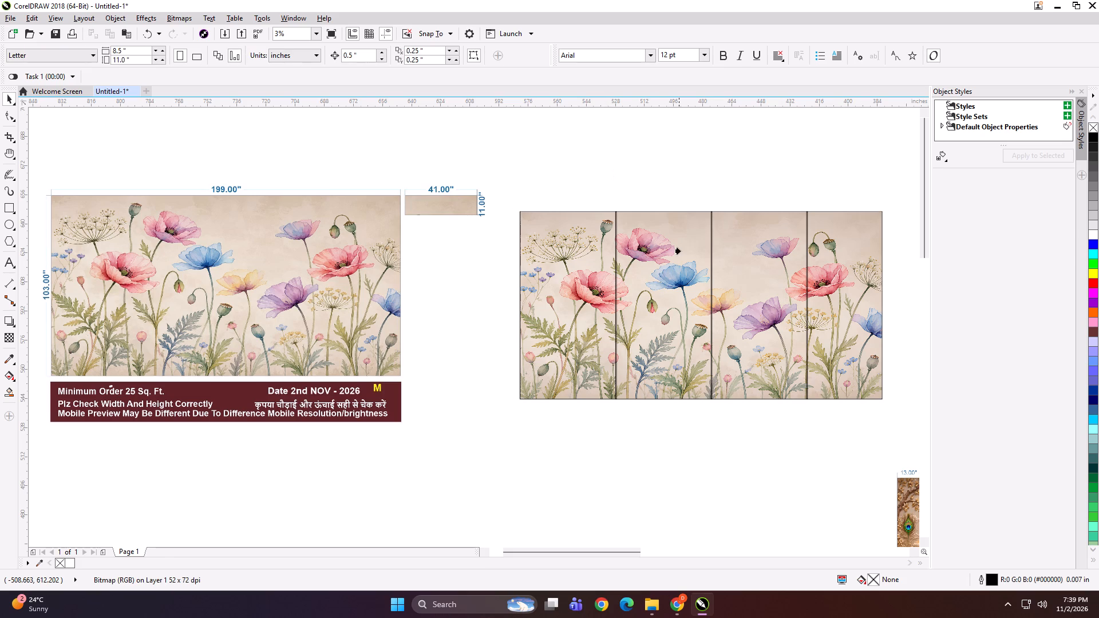
pyautogui.click(682, 244)
pyautogui.hotkey('ctrl', 'u')
pyautogui.click(638, 167)
pyautogui.click(642, 263)
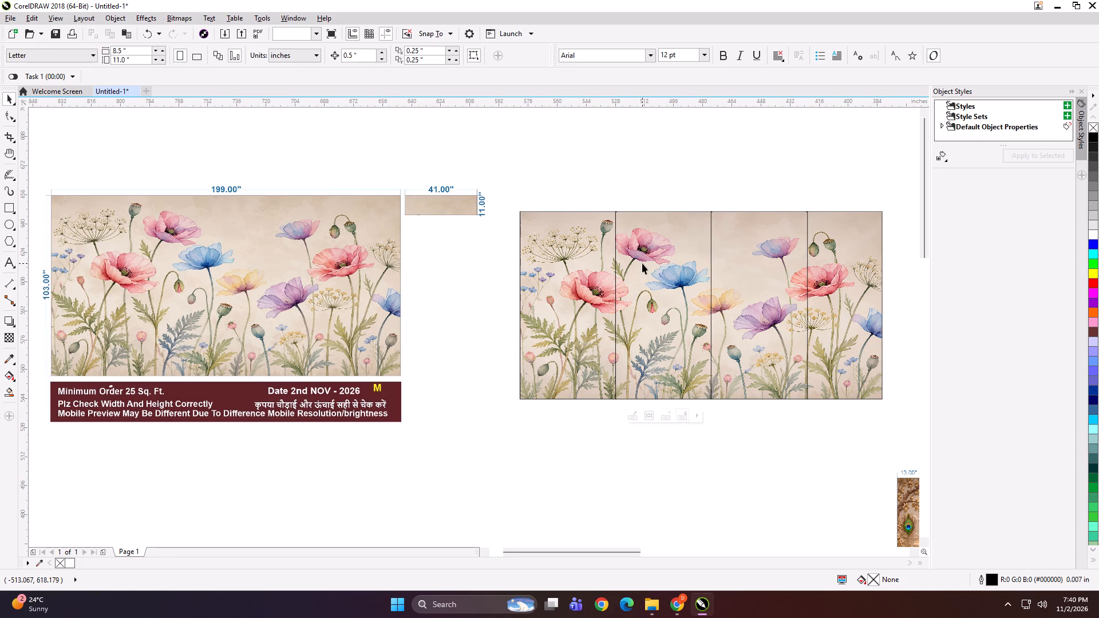
pyautogui.click(647, 170)
pyautogui.click(646, 228)
pyautogui.click(651, 165)
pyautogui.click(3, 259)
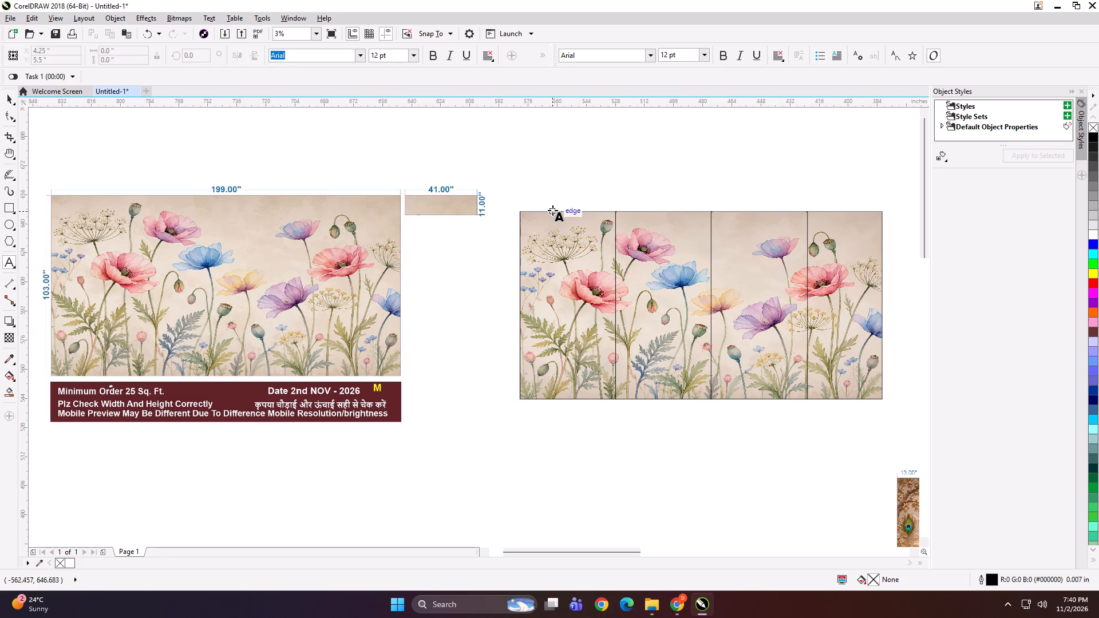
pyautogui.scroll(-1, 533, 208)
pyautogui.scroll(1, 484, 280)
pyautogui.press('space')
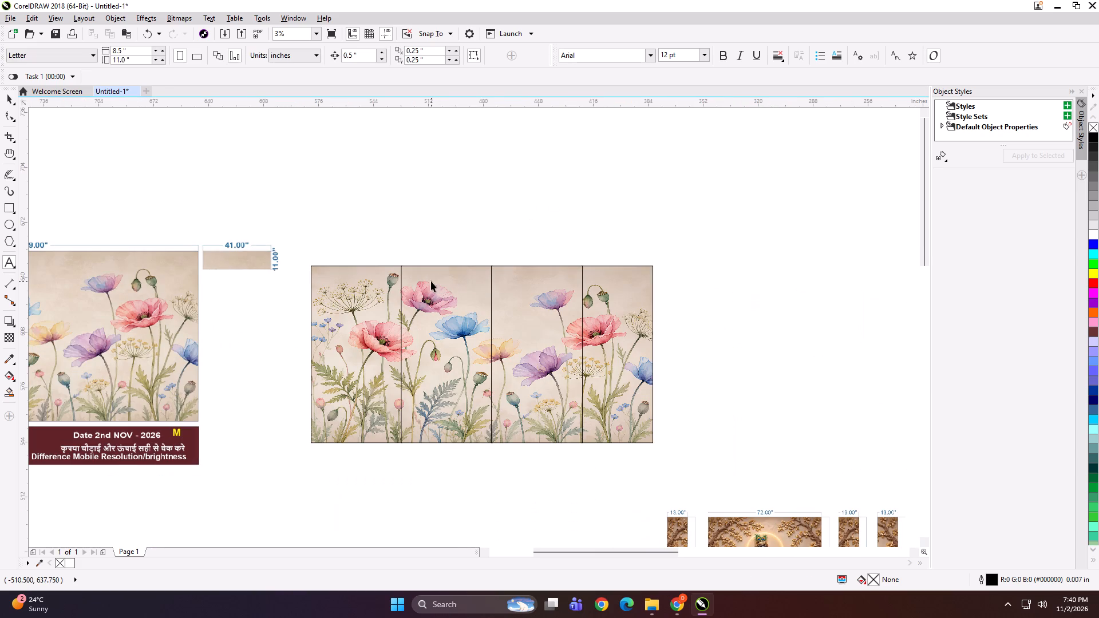
# Draw a rectangle near the top of the third floral panel and size it to 41 by 11 inches.
pyautogui.click(6, 210)
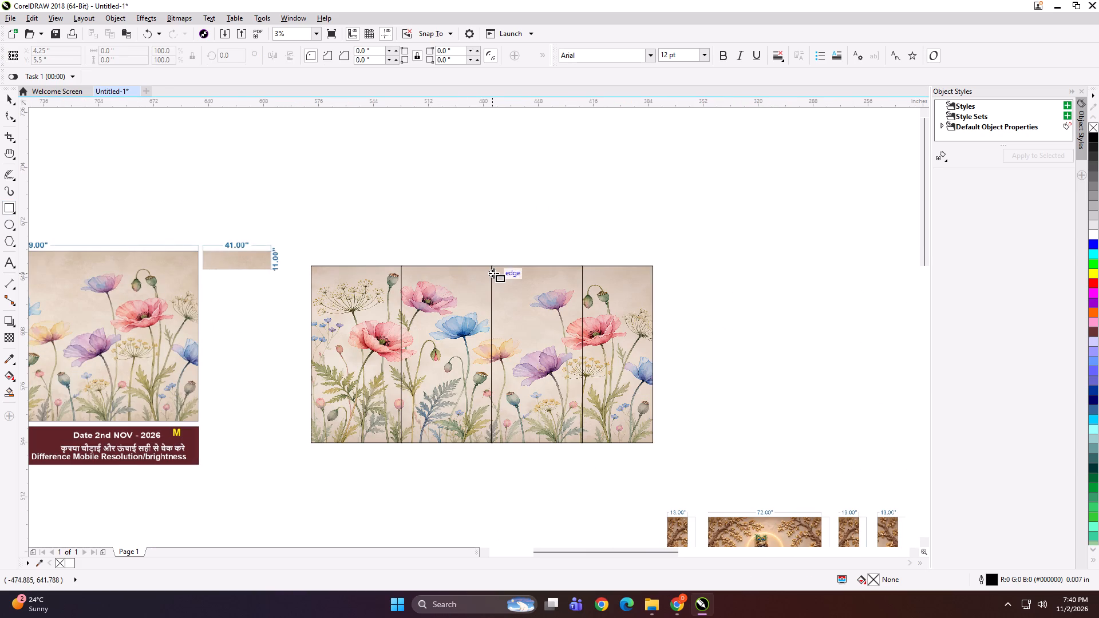
pyautogui.moveTo(493, 273); pyautogui.dragTo(570, 287)
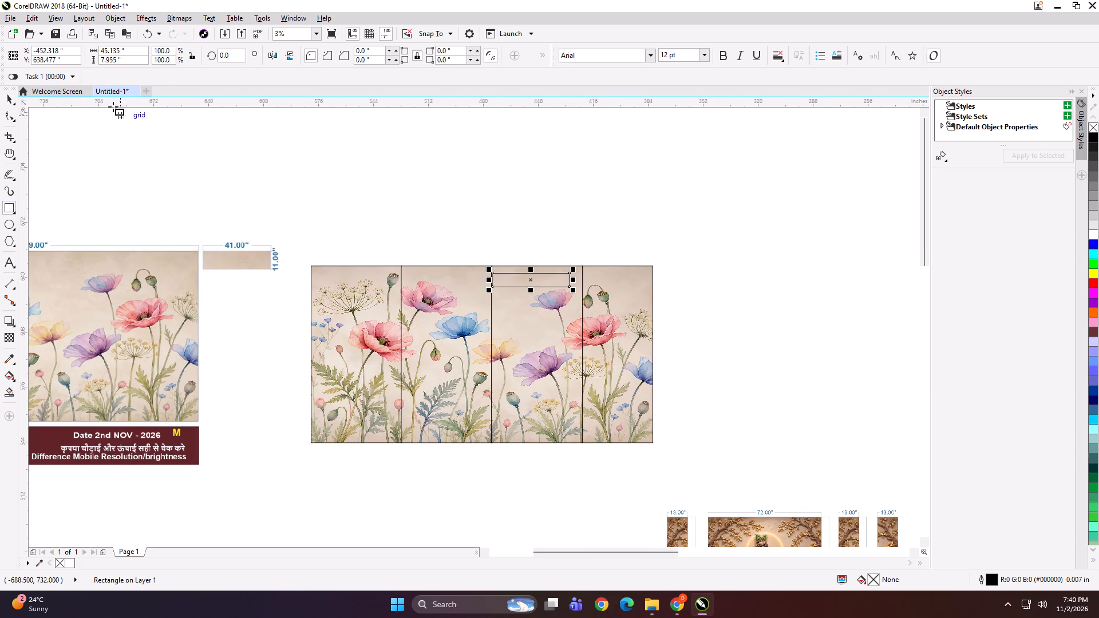
pyautogui.click(129, 54)
pyautogui.hotkey('ctrl', 'a')
pyautogui.write('41')
pyautogui.press('Tab')
pyautogui.write('11')
pyautogui.press('Return')
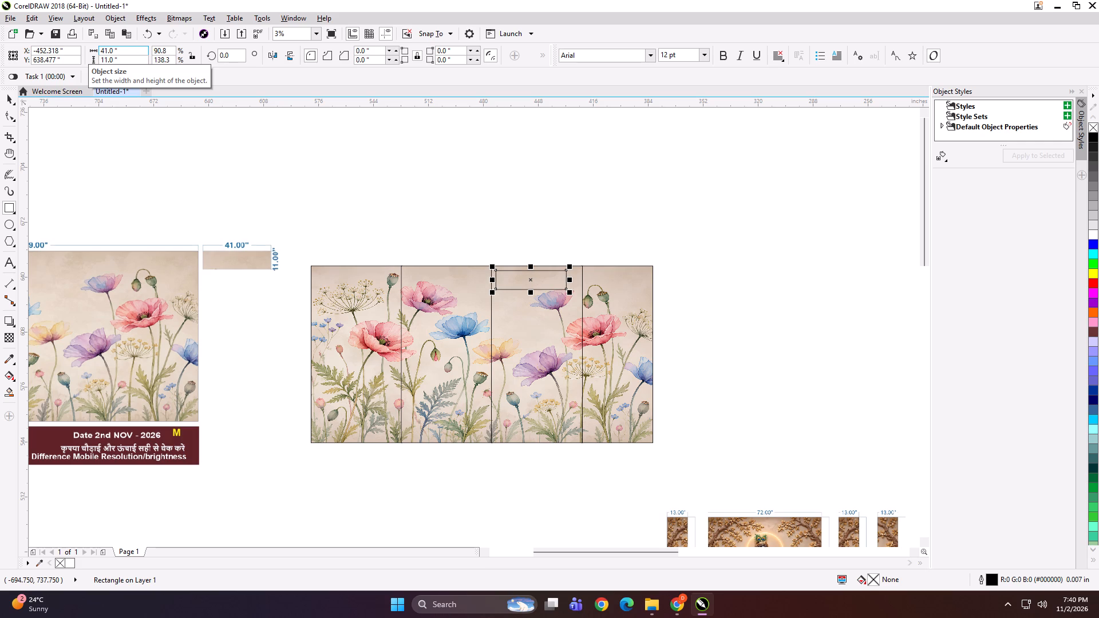
# Align the 41 by 11 inch rectangle with the top edge of the third panel.
pyautogui.scroll(1, 528, 299)
pyautogui.press('space')
pyautogui.keyDown('shift'); pyautogui.click(519, 316); pyautogui.keyUp('shift')
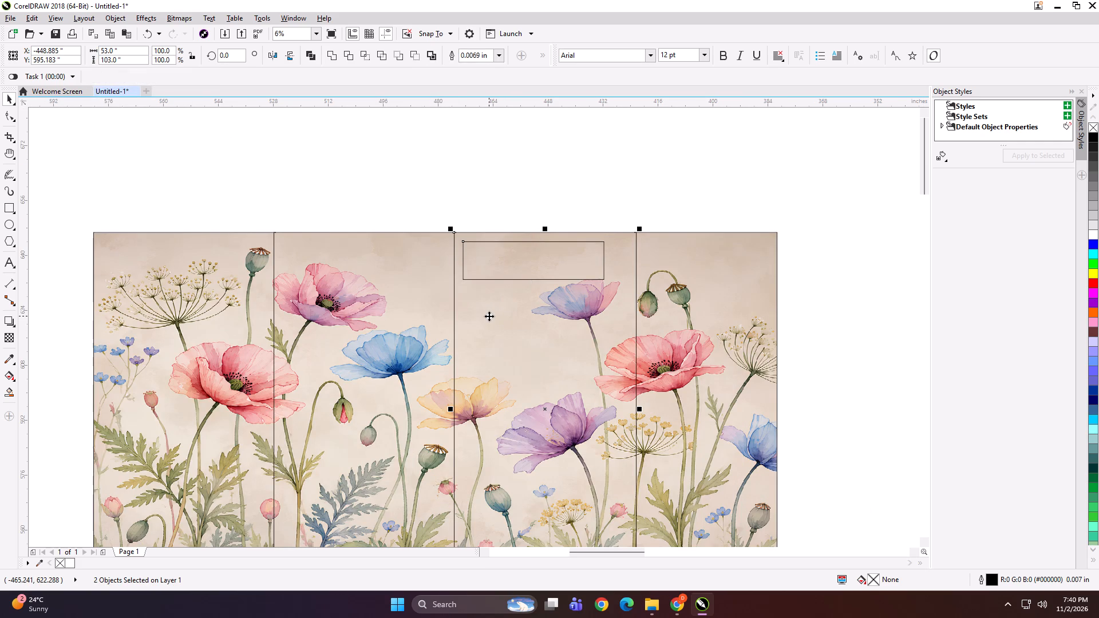
pyautogui.write('YT')
pyautogui.press('space')
pyautogui.click(484, 182)
# PowerClip a copy of the third panel into the 41 by 11 inch rectangle and move it to the right of the last panel.
pyautogui.click(521, 311)
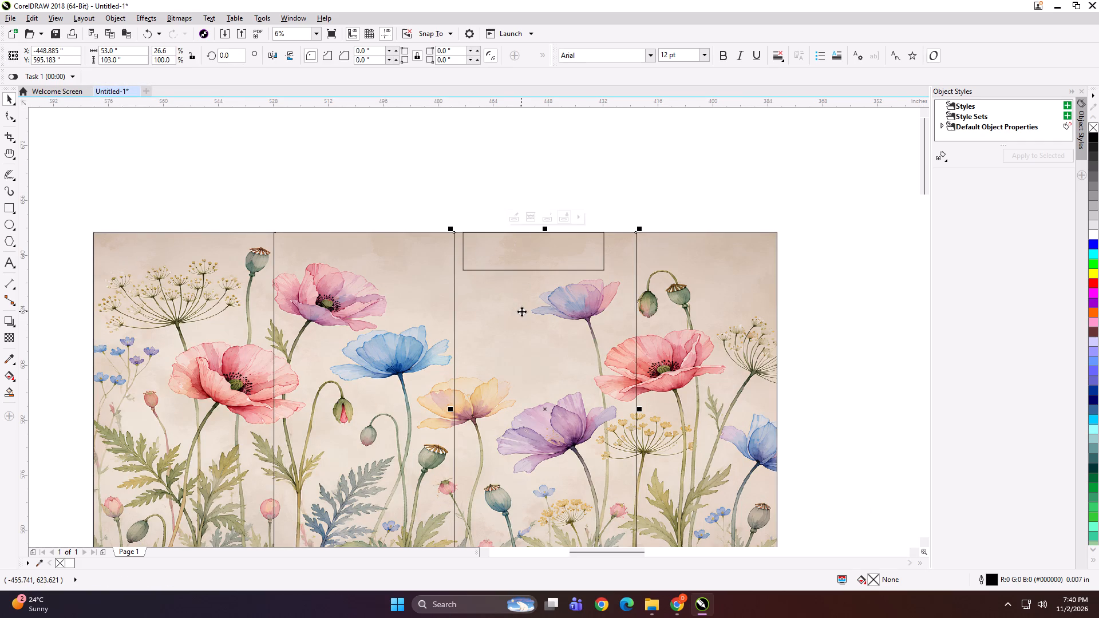
pyautogui.press('+')
pyautogui.hotkey('shift', 'Return')
pyautogui.click(509, 255)
pyautogui.scroll(-1, 477, 259)
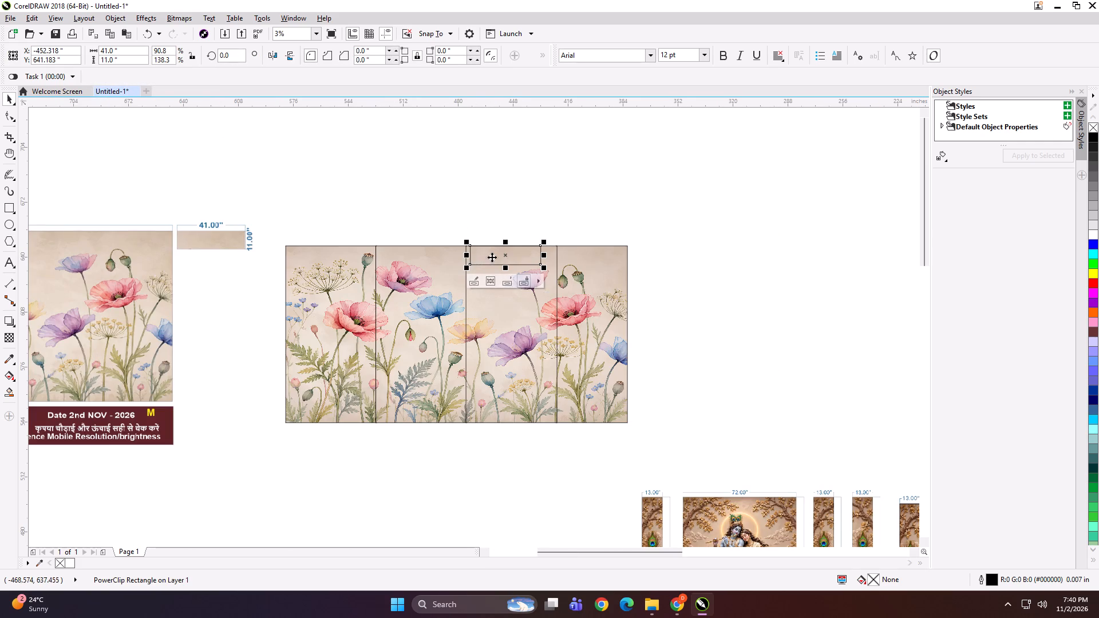
pyautogui.moveTo(491, 255); pyautogui.dragTo(654, 257)
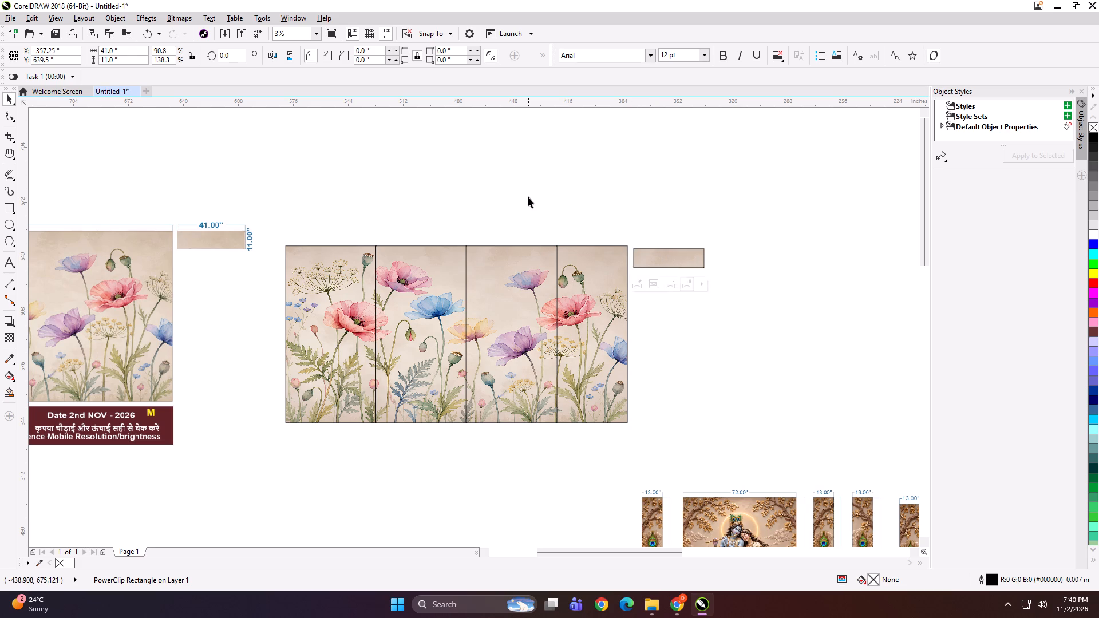
pyautogui.click(528, 197)
# Add the text label "199*103 PANEL 1" on the top edge of the first floral panel.
pyautogui.click(8, 266)
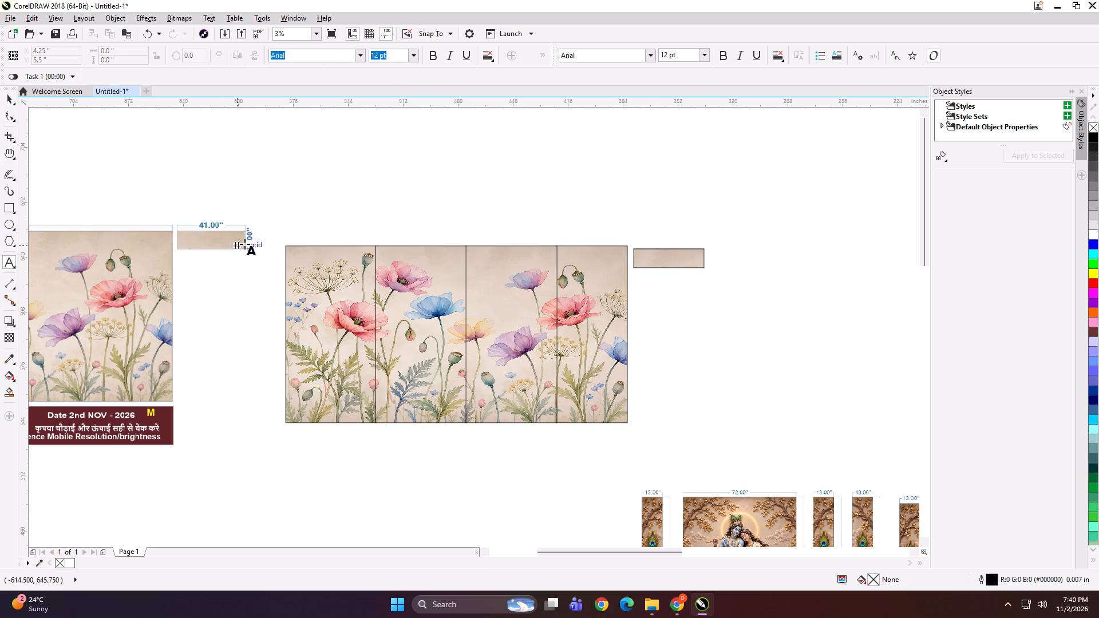
pyautogui.scroll(-1, 358, 240)
pyautogui.scroll(1, 177, 292)
pyautogui.press('space')
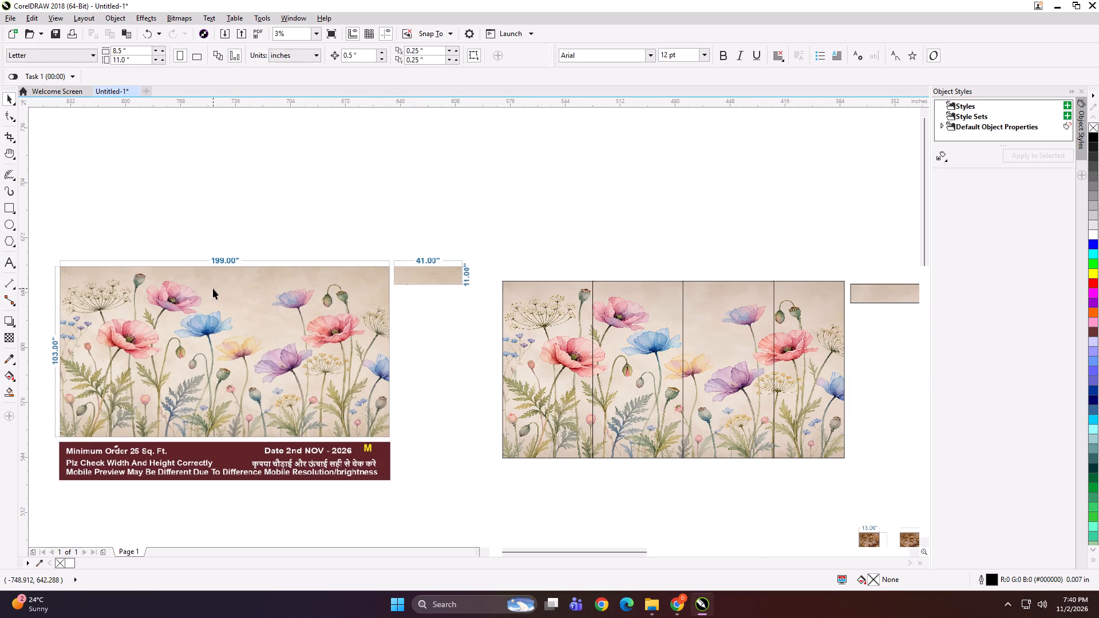
pyautogui.click(213, 288)
pyautogui.scroll(-1, 333, 203)
pyautogui.keyDown('shift'); pyautogui.click(501, 315); pyautogui.keyUp('shift')
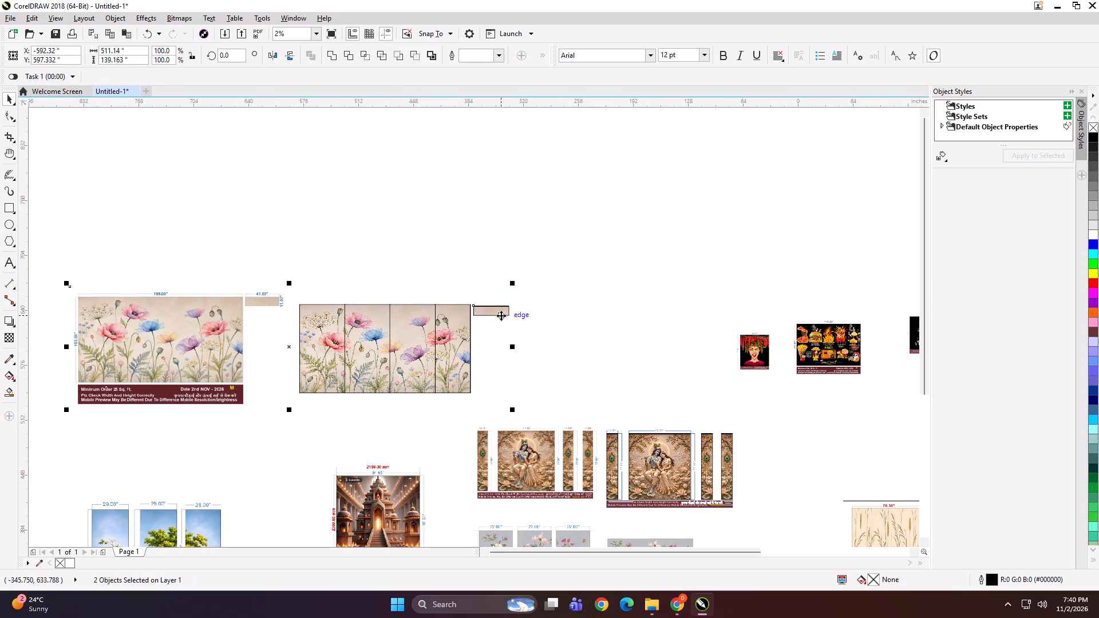
pyautogui.hotkey('shift', 'F2')
pyautogui.click(436, 205)
pyautogui.press('space')
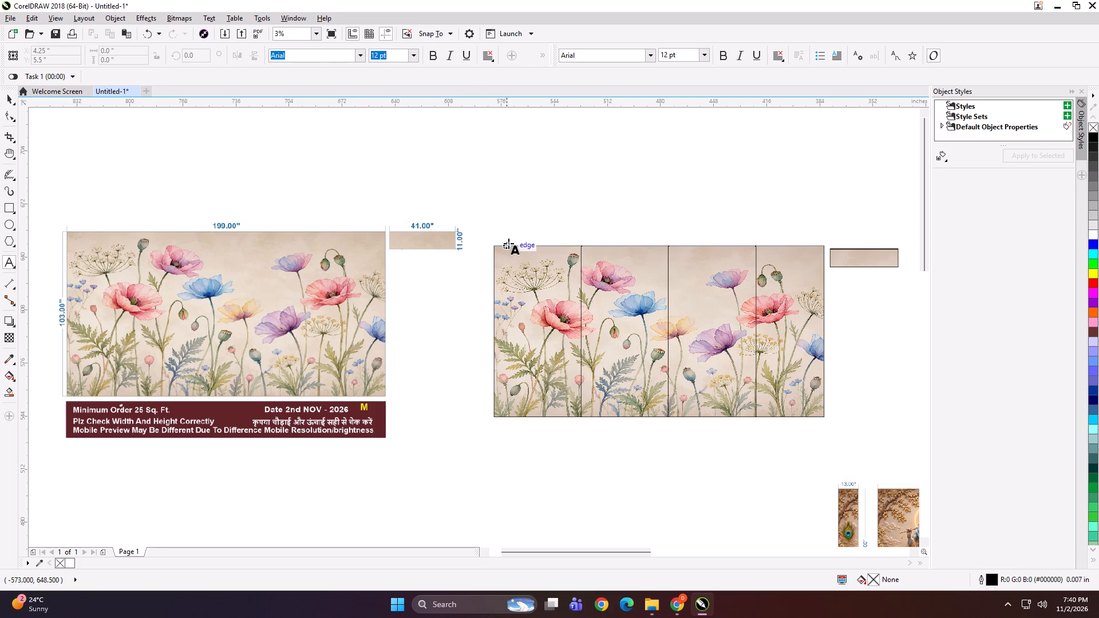
pyautogui.click(508, 244)
pyautogui.write('199*103 PANEL 1')
# Copy the label to the top edge of the second panel and change its number to read "199*103 PANEL 2".
pyautogui.hotkey('ctrl', 'a')
pyautogui.hotkey('ctrl', 'c')
pyautogui.scroll(2, 541, 248)
pyautogui.scroll(2, 454, 233)
pyautogui.scroll(-3, 303, 211)
pyautogui.scroll(-1, 380, 208)
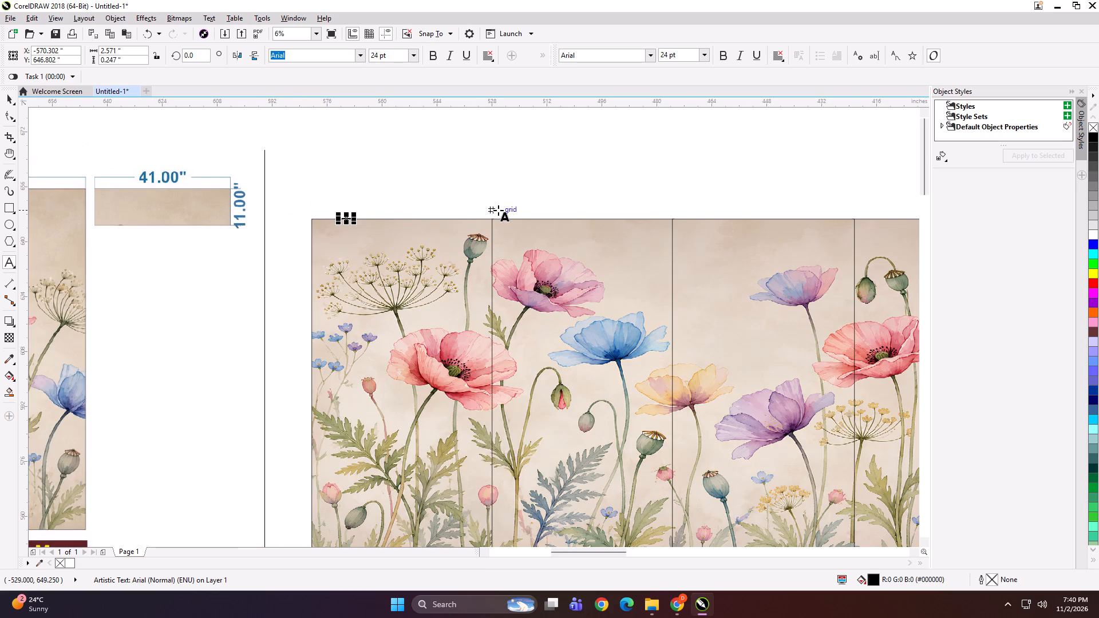
pyautogui.click(530, 216)
pyautogui.scroll(2, 537, 219)
pyautogui.hotkey('ctrl', 'v')
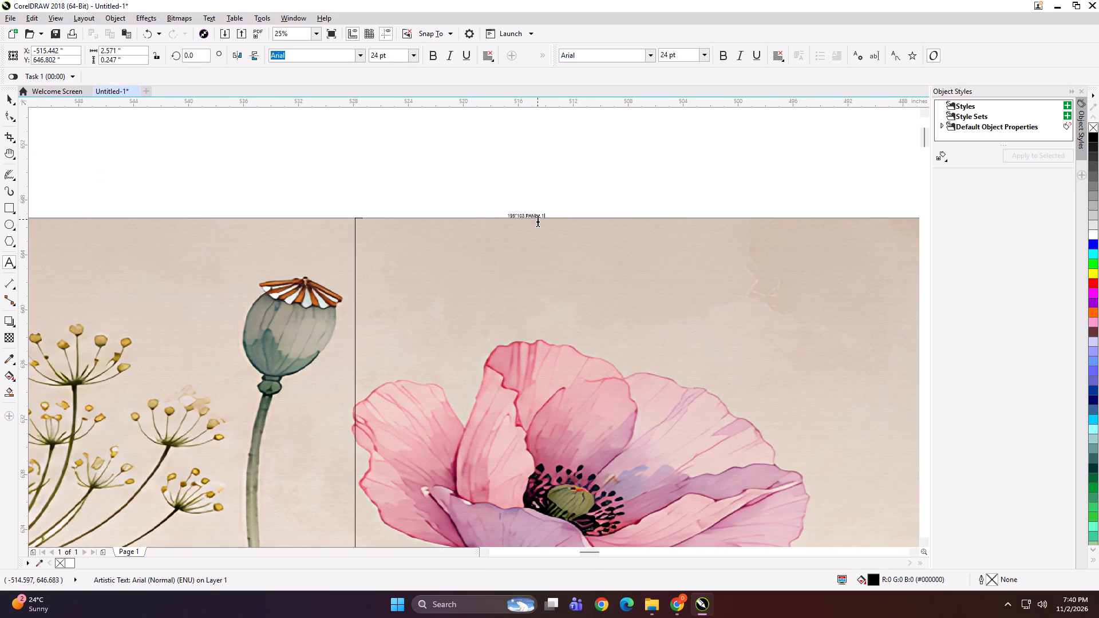
pyautogui.press('BackSpace')
pyautogui.press('2')
# Paste a copy of the label on the top edge of the third panel and change it to read "199*103 PANEL 3".
pyautogui.scroll(-1, 410, 228)
pyautogui.scroll(-1, 516, 221)
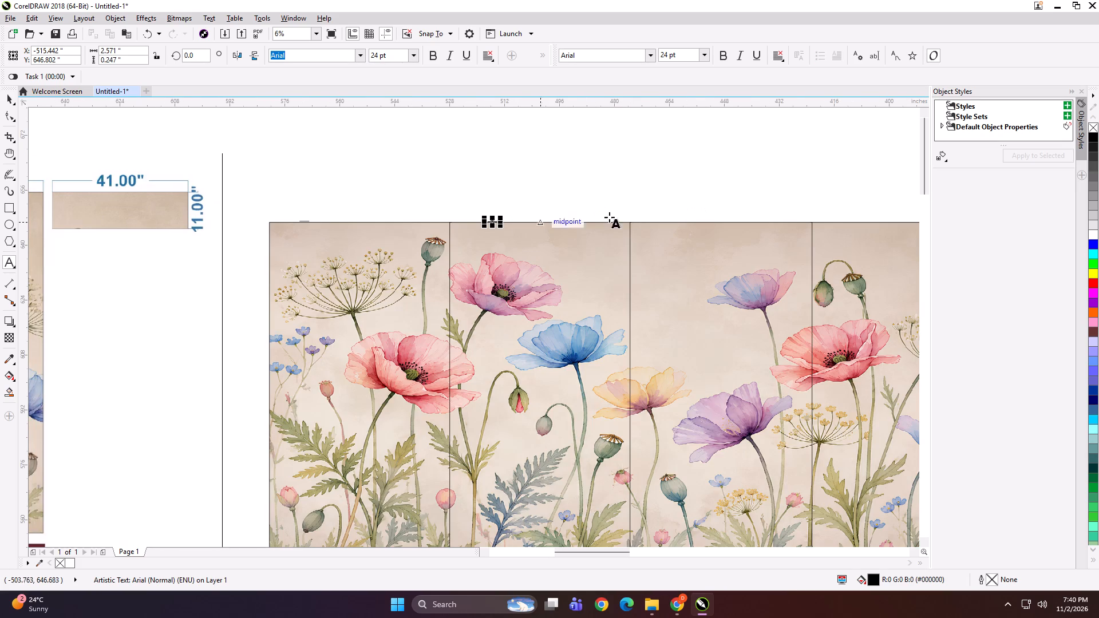
pyautogui.click(669, 220)
pyautogui.scroll(2, 675, 221)
pyautogui.hotkey('ctrl', 'v')
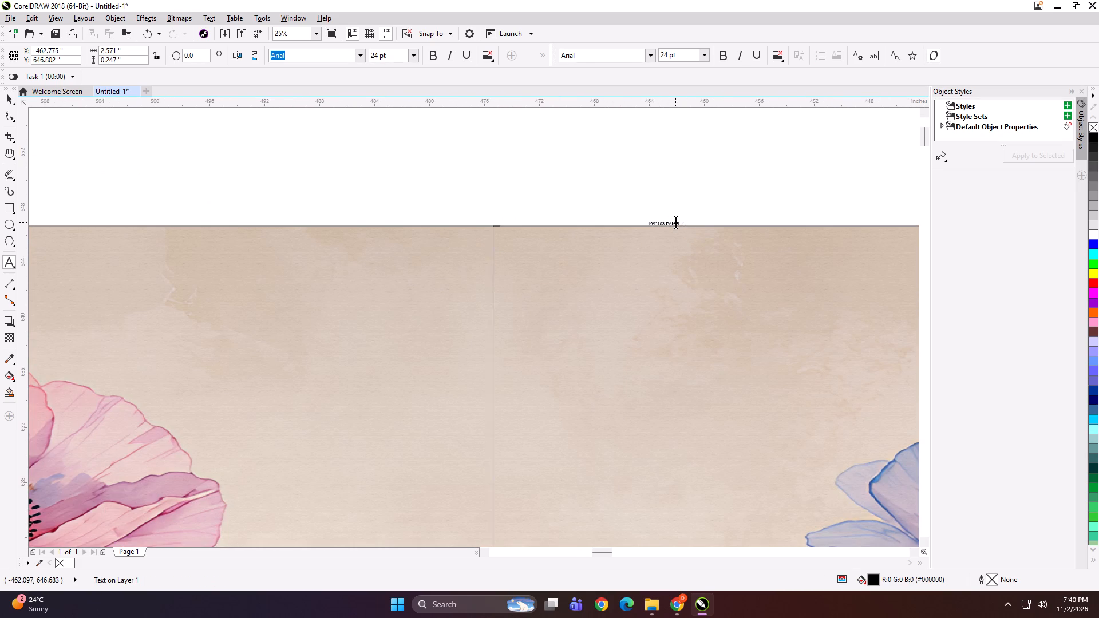
pyautogui.press('BackSpace')
pyautogui.press('3')
# Paste a copy of the label on the top edge of the fourth panel and change it to read "199*103 PANEL 4".
pyautogui.scroll(-2, 538, 216)
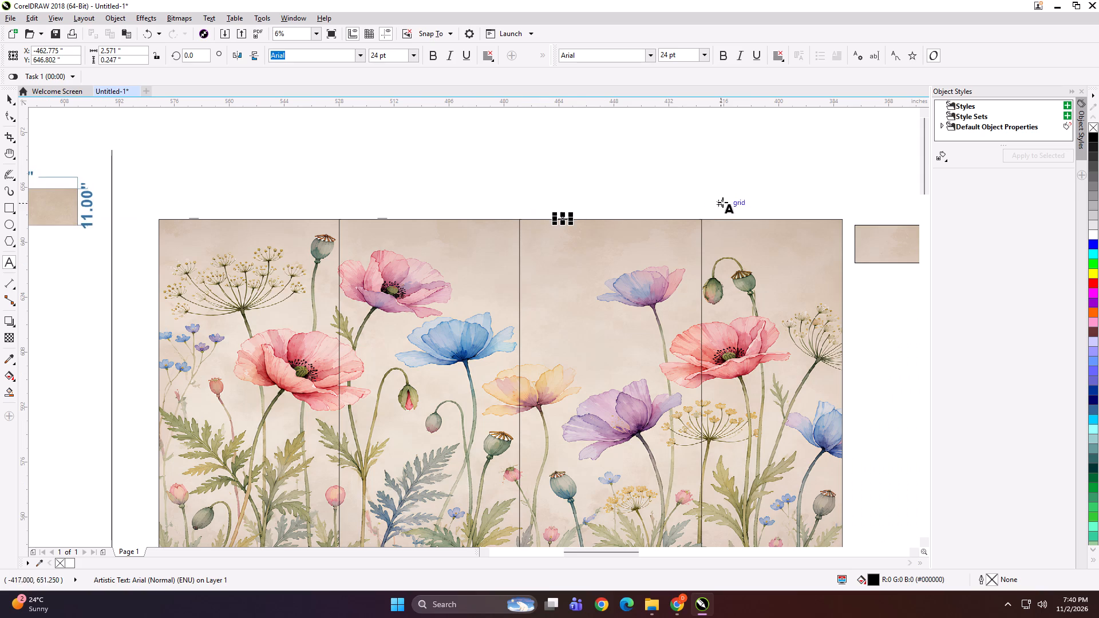
pyautogui.click(732, 217)
pyautogui.hotkey('ctrl', 'v')
pyautogui.press('BackSpace')
pyautogui.press('4')
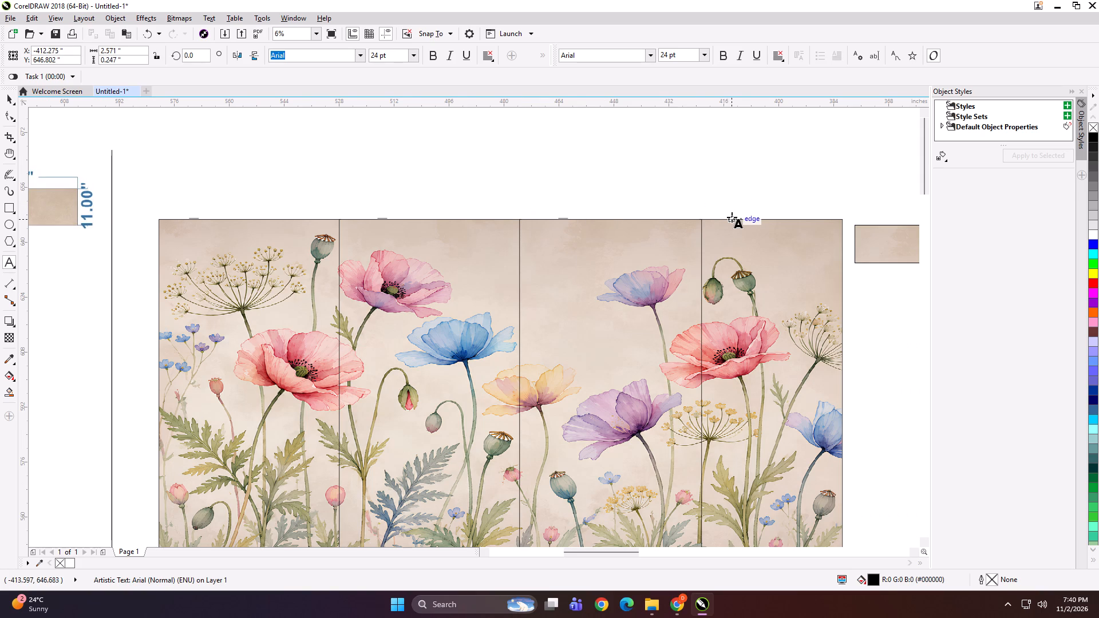
# Paste a copy of the label on the top edge of the 41 by 11 inch piece, changing it to read "199*103 PANEL 5".
pyautogui.scroll(-1, 520, 243)
pyautogui.scroll(2, 792, 226)
pyautogui.scroll(1, 471, 277)
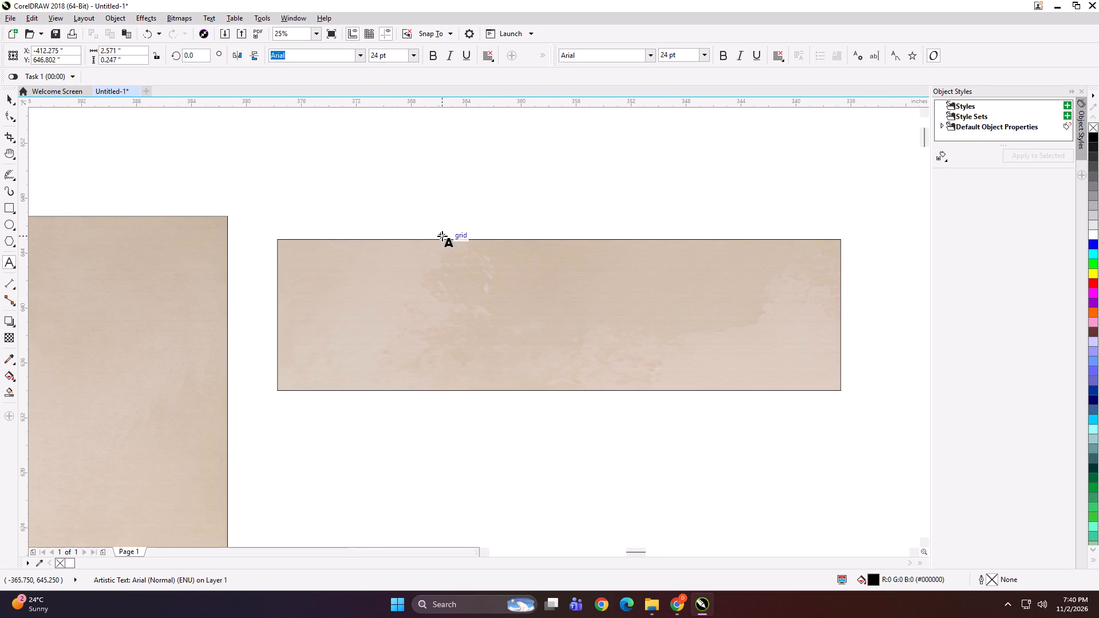
pyautogui.click(451, 237)
pyautogui.hotkey('ctrl', 'v')
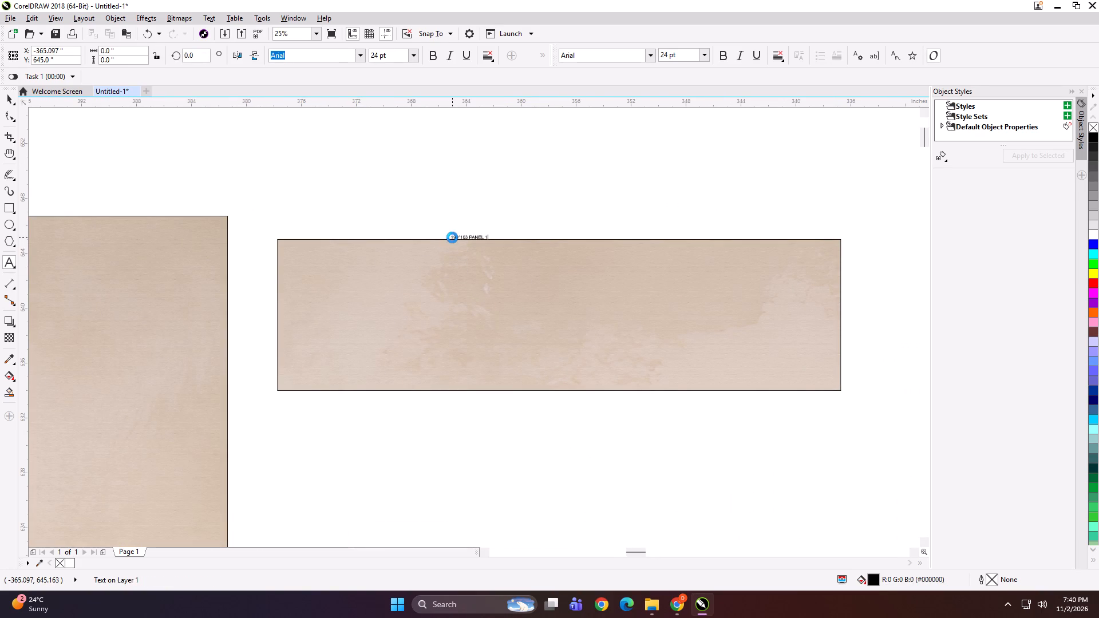
pyautogui.scroll(2, 452, 237)
pyautogui.press('BackSpace')
pyautogui.press('5')
pyautogui.scroll(-2, 514, 217)
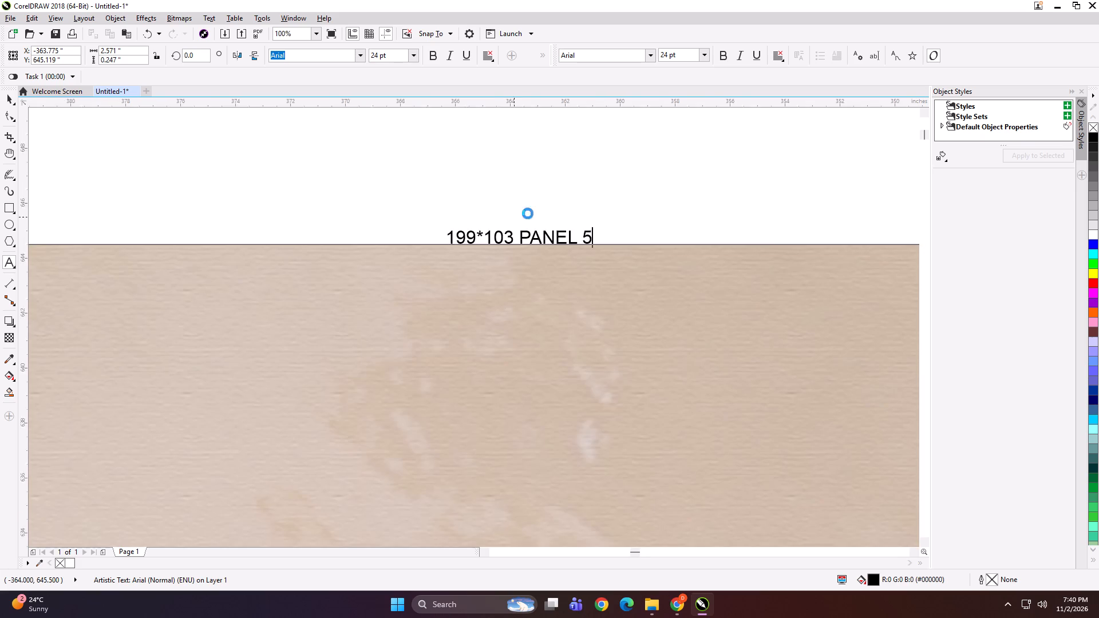
# Group the 41 by 11 inch piece and each of the four floral panels with its own label.
pyautogui.scroll(-4, 528, 213)
pyautogui.click(6, 98)
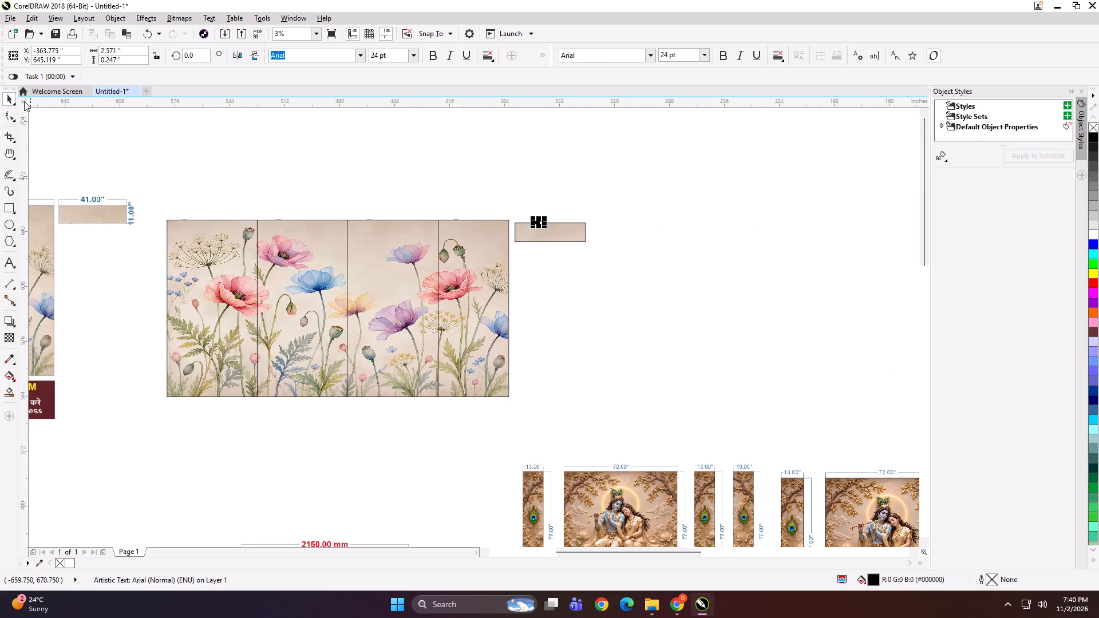
pyautogui.keyDown('shift'); pyautogui.click(526, 235); pyautogui.keyUp('shift')
pyautogui.hotkey('ctrl', 'g')
pyautogui.moveTo(428, 188); pyautogui.dragTo(507, 398)
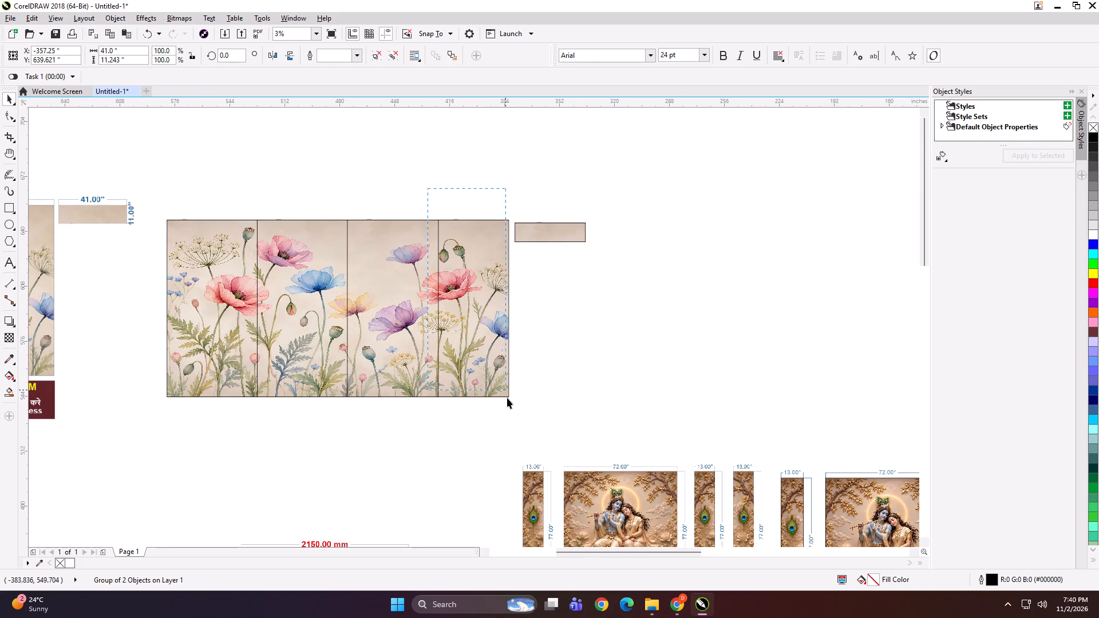
pyautogui.moveTo(507, 398); pyautogui.dragTo(516, 412)
pyautogui.hotkey('ctrl', 'g')
pyautogui.moveTo(336, 186); pyautogui.dragTo(445, 415)
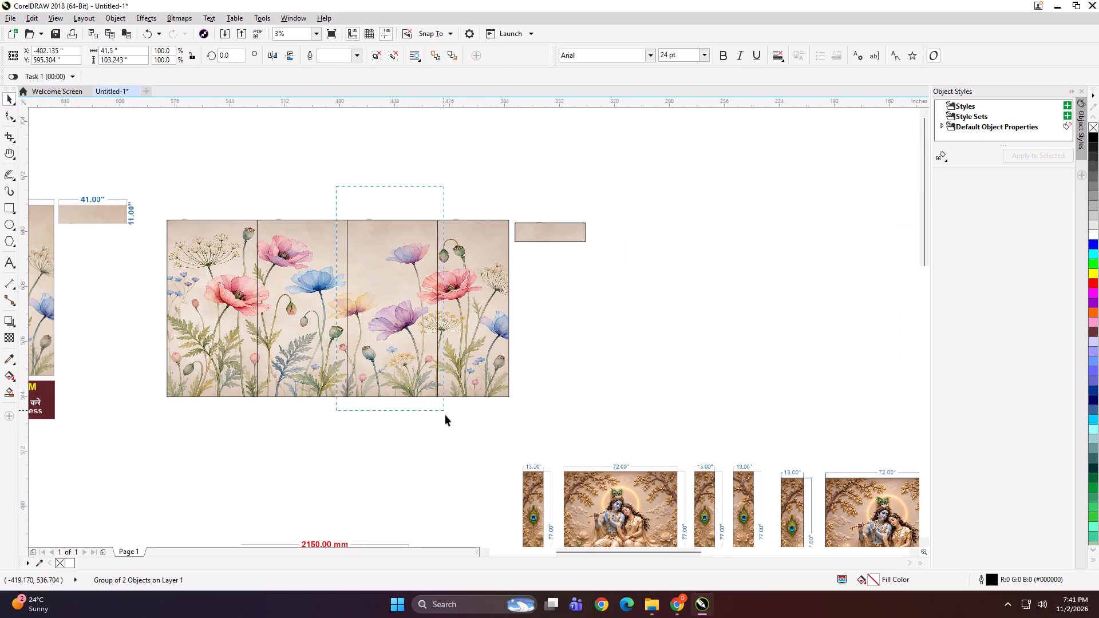
pyautogui.moveTo(445, 415); pyautogui.dragTo(449, 431)
pyautogui.hotkey('ctrl', 'g')
pyautogui.moveTo(241, 194); pyautogui.dragTo(382, 423)
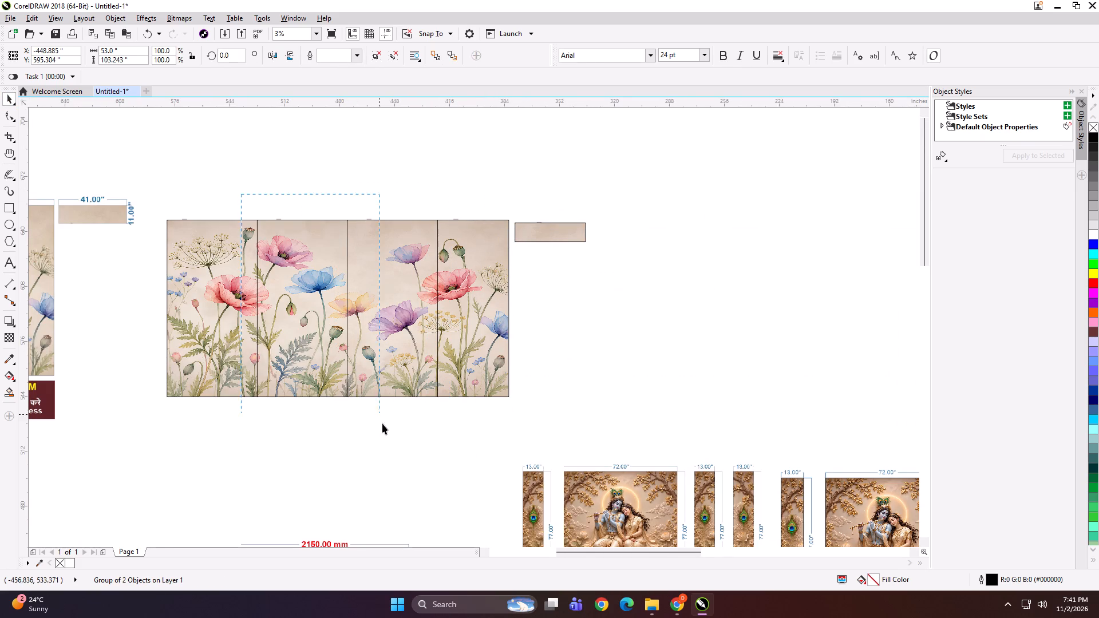
pyautogui.moveTo(382, 423); pyautogui.dragTo(383, 425)
pyautogui.hotkey('ctrl', 'g')
pyautogui.moveTo(273, 170); pyautogui.dragTo(150, 450)
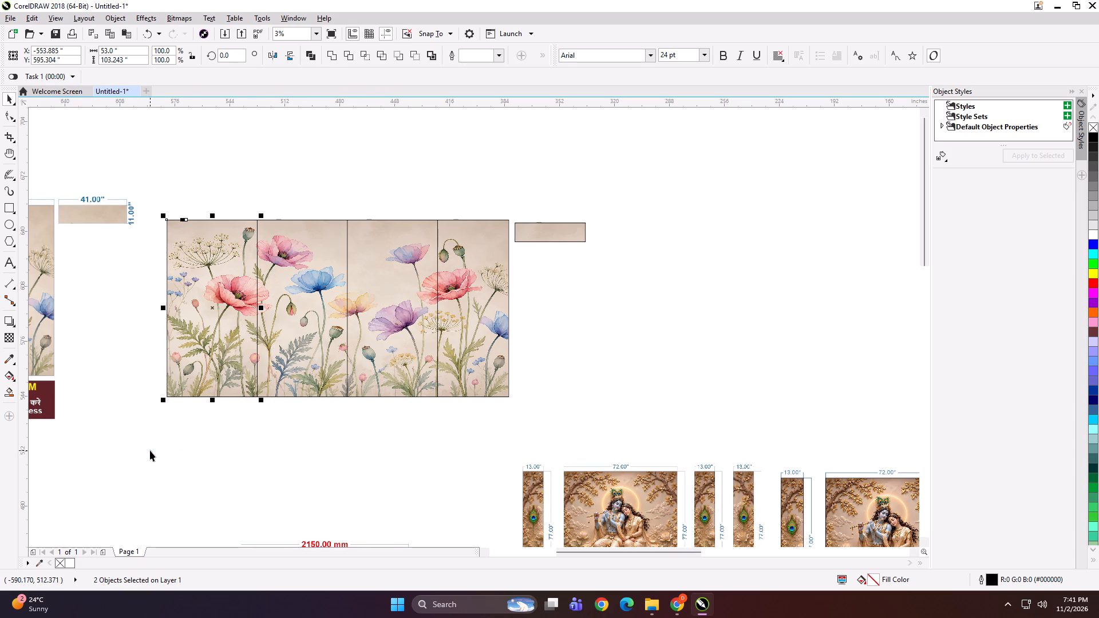
pyautogui.hotkey('ctrl', 'g')
# Start exporting the first floral panel as TIFF and browse to work (D:) > KD > PRINT FILE > NOV > 2 > D&D.
pyautogui.scroll(-1, 448, 296)
pyautogui.scroll(1, 188, 322)
pyautogui.click(212, 295)
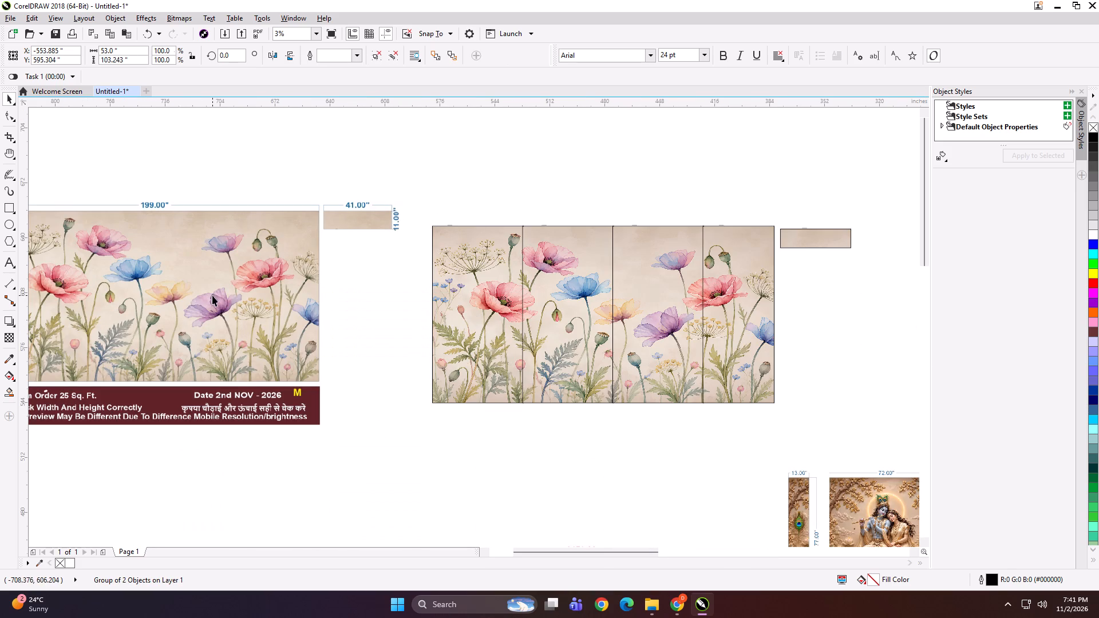
pyautogui.keyDown('shift'); pyautogui.click(819, 244); pyautogui.keyUp('shift')
pyautogui.hotkey('shift', 'F2')
pyautogui.click(561, 174)
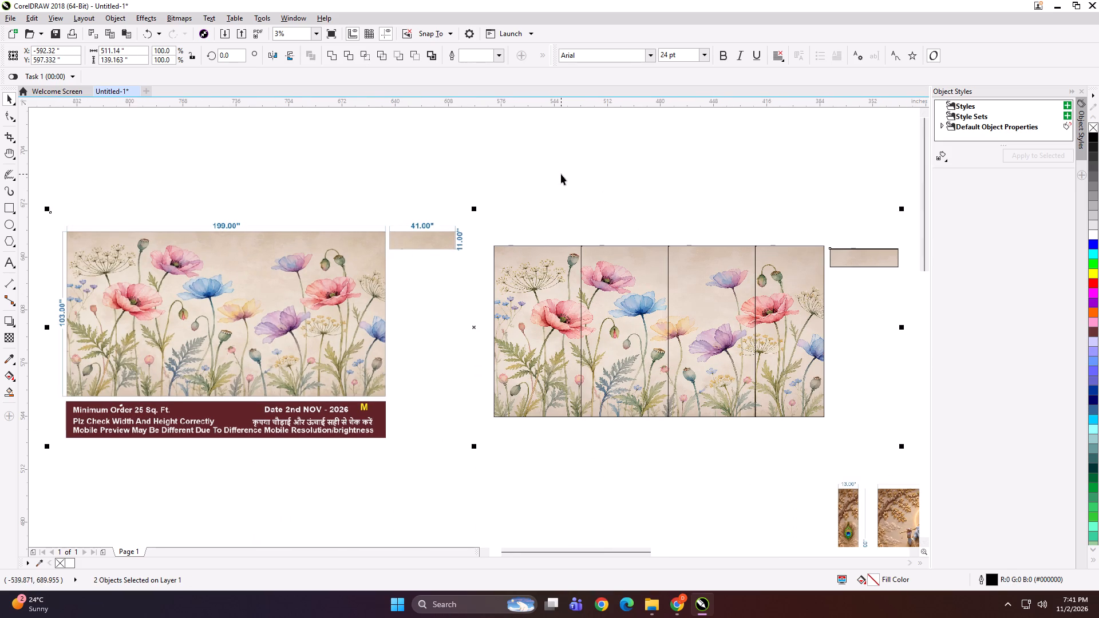
pyautogui.click(539, 284)
pyautogui.hotkey('ctrl', 'e')
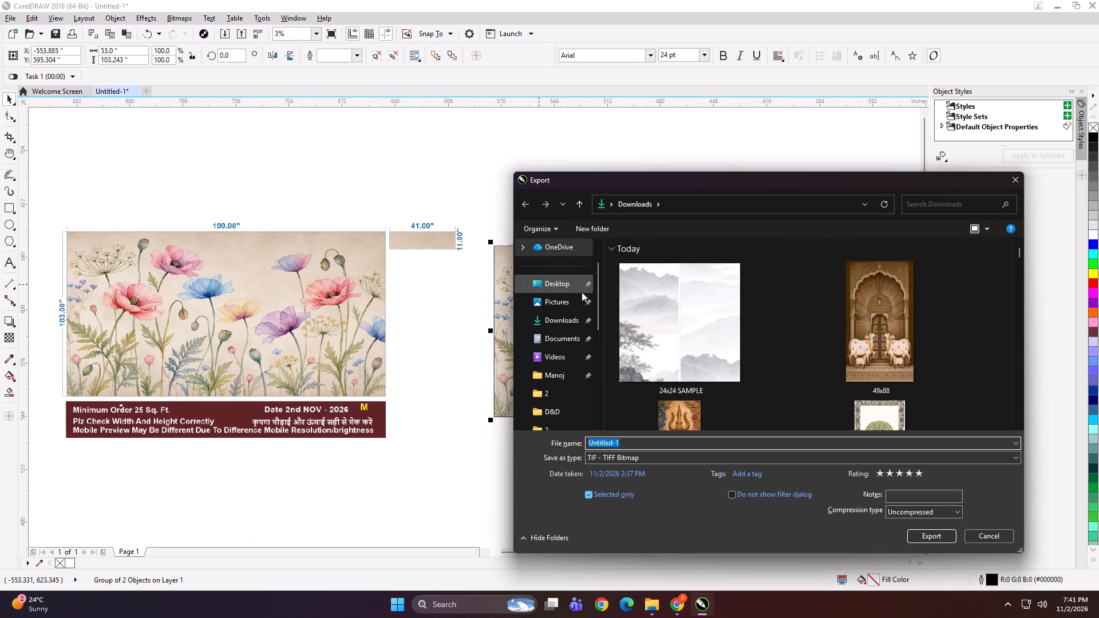
pyautogui.click(566, 326)
pyautogui.click(552, 322)
pyautogui.scroll(-1, 551, 354)
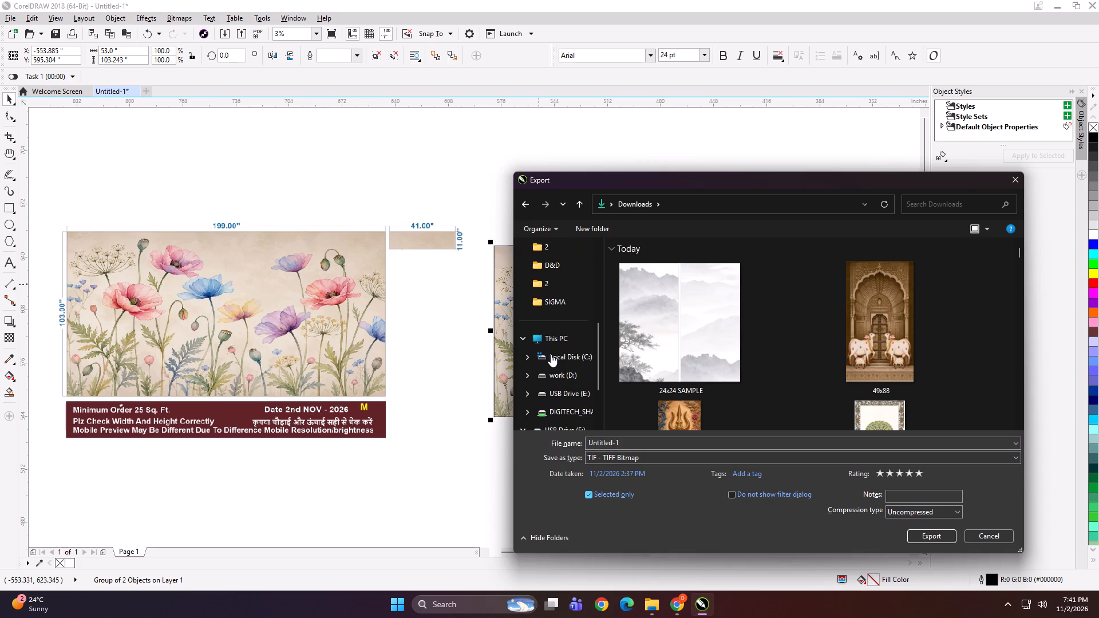
pyautogui.click(549, 338)
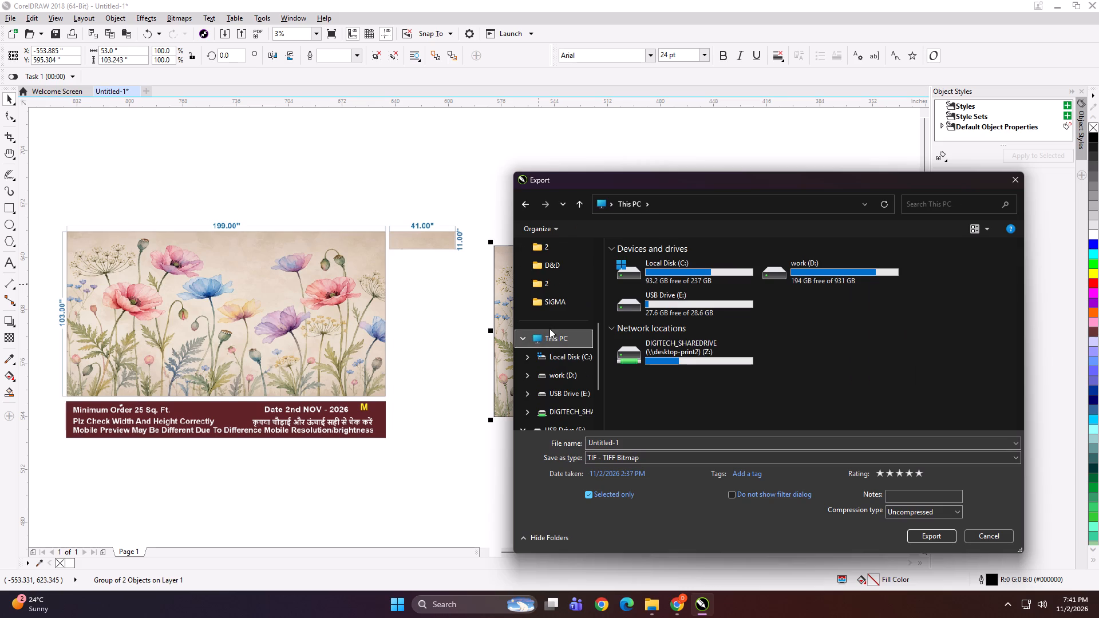
pyautogui.doubleClick(831, 277)
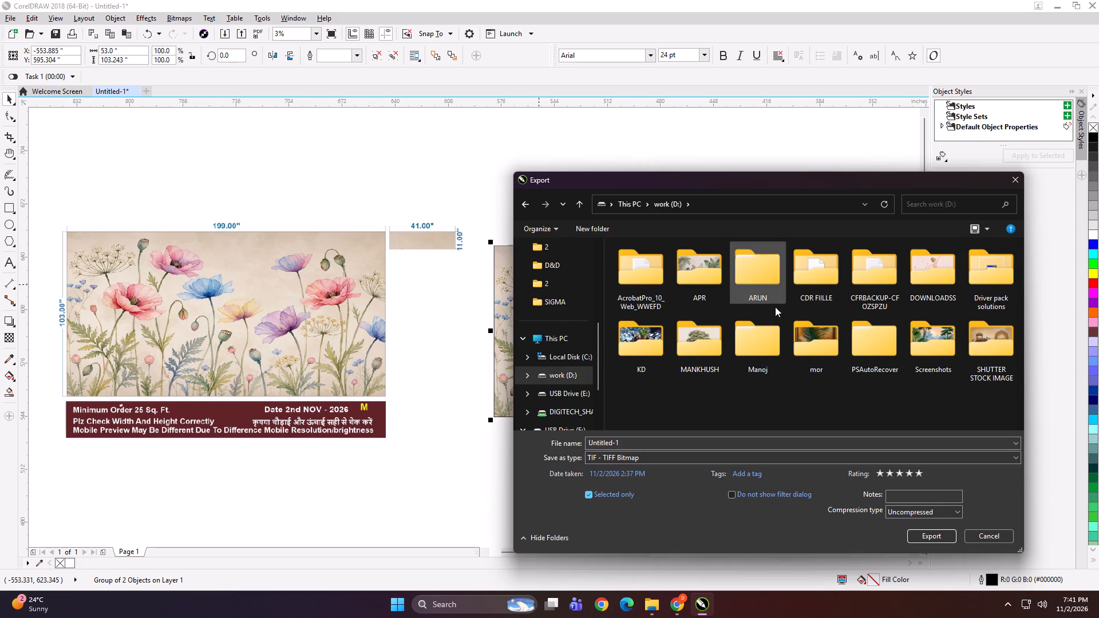
pyautogui.doubleClick(641, 355)
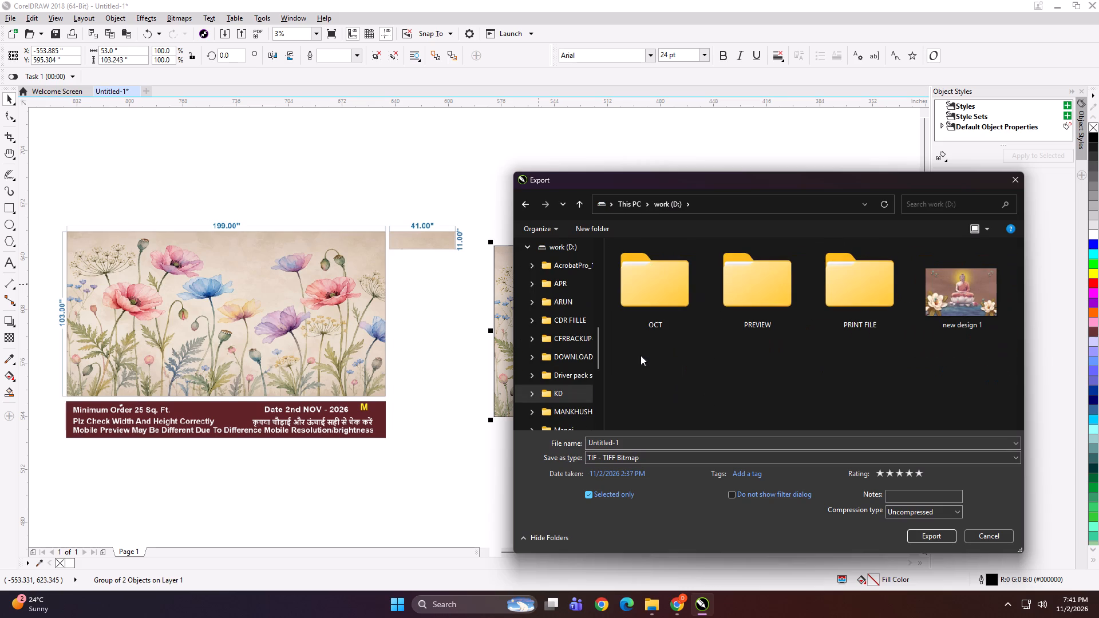
pyautogui.doubleClick(860, 290)
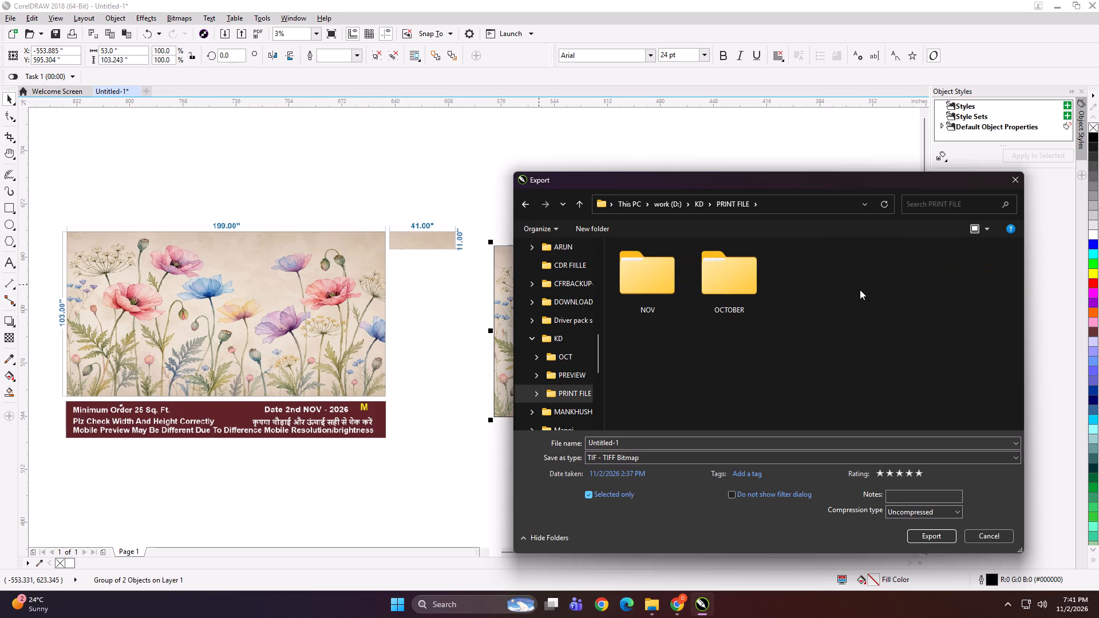
pyautogui.click(641, 296)
pyautogui.doubleClick(716, 285)
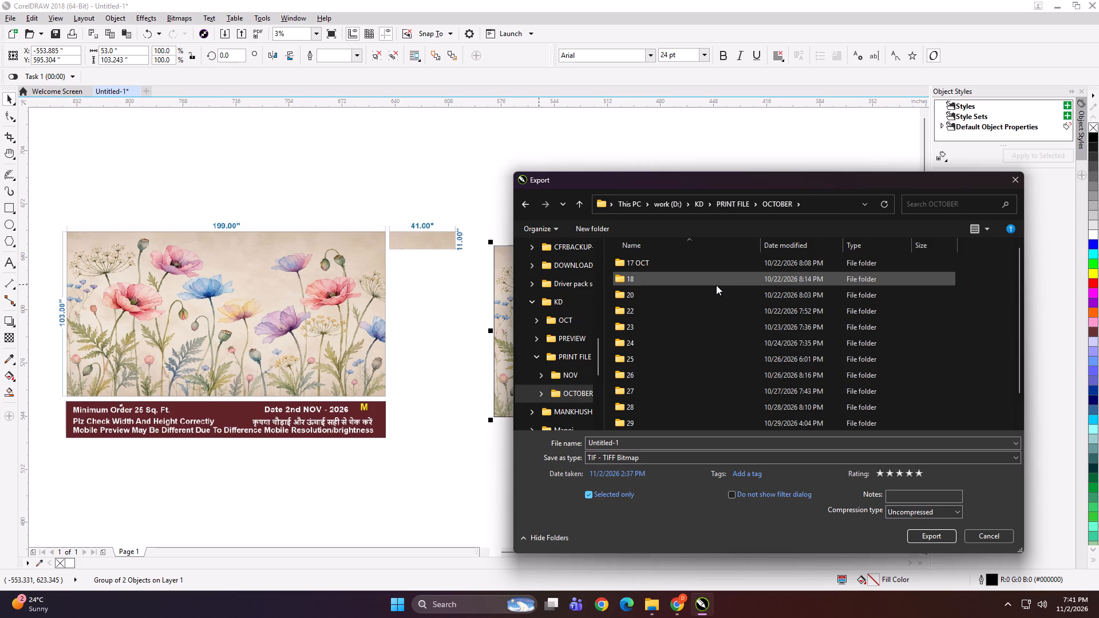
pyautogui.click(584, 202)
pyautogui.doubleClick(642, 291)
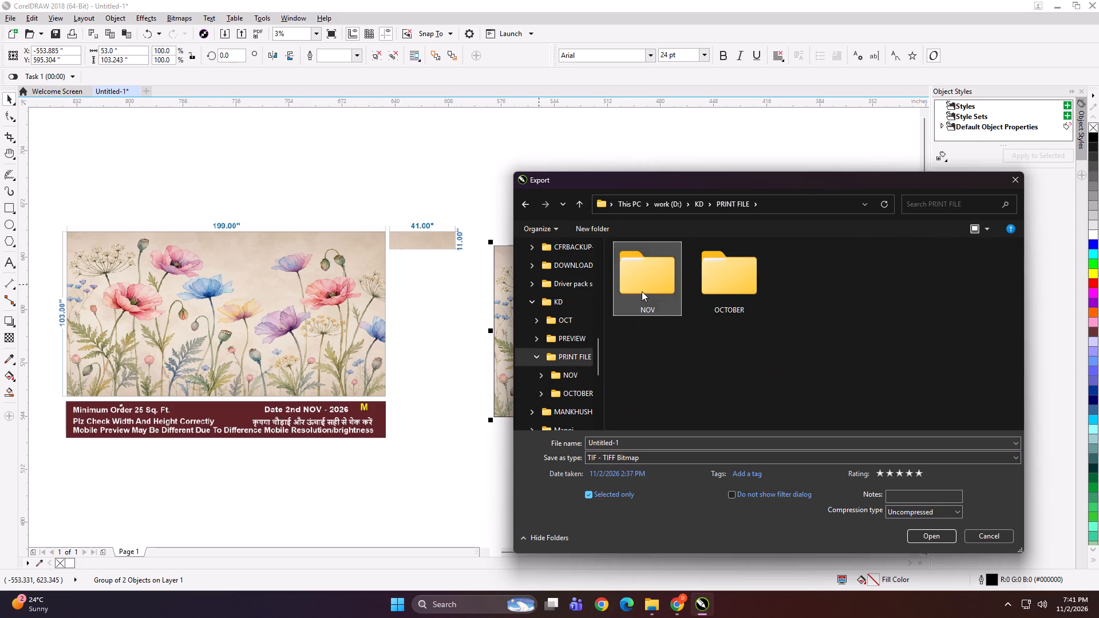
pyautogui.click(653, 279)
pyautogui.doubleClick(653, 279)
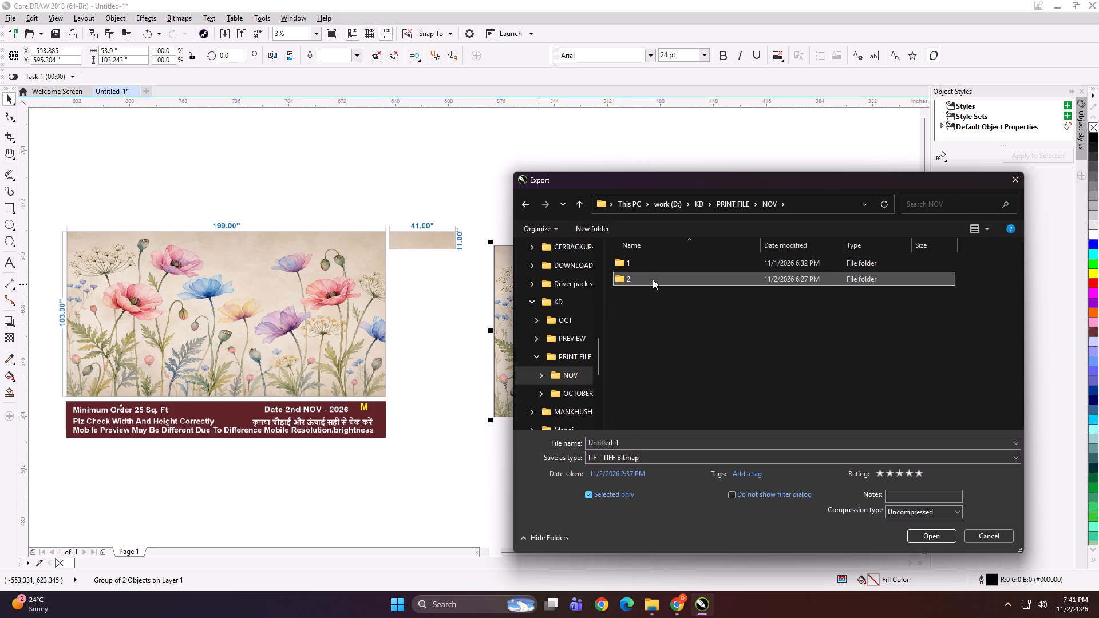
pyautogui.keyDown('ctrl'); pyautogui.scroll(-4, 653, 279); pyautogui.keyUp('ctrl')
pyautogui.doubleClick(840, 279)
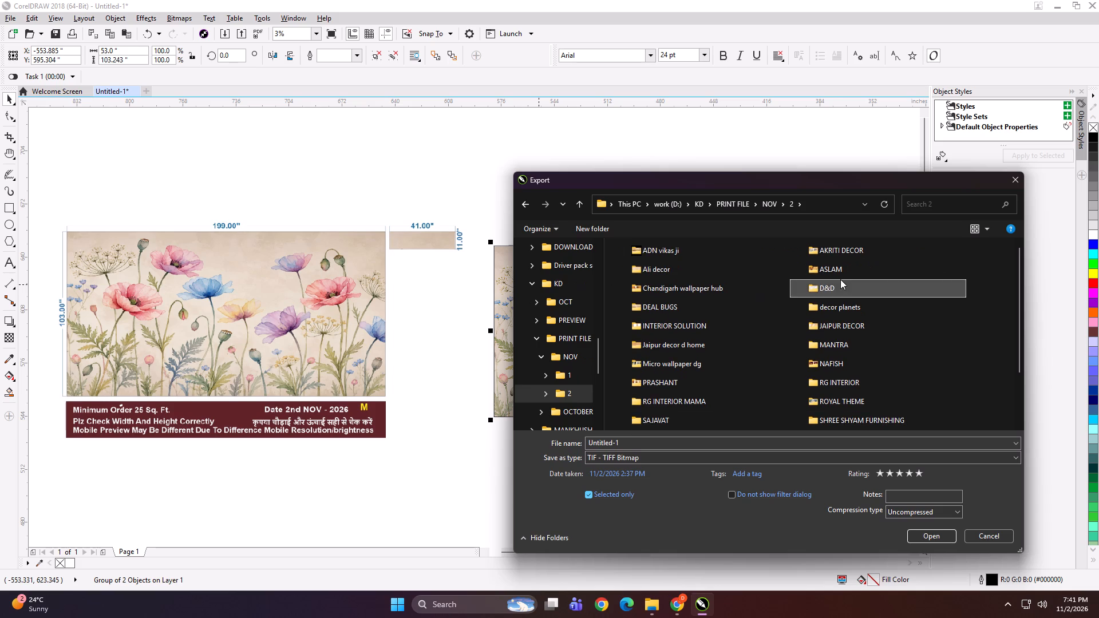
# Create a folder named 199x103 inside the D&D folder and open it as the export location.
pyautogui.click(692, 340)
pyautogui.click(599, 231)
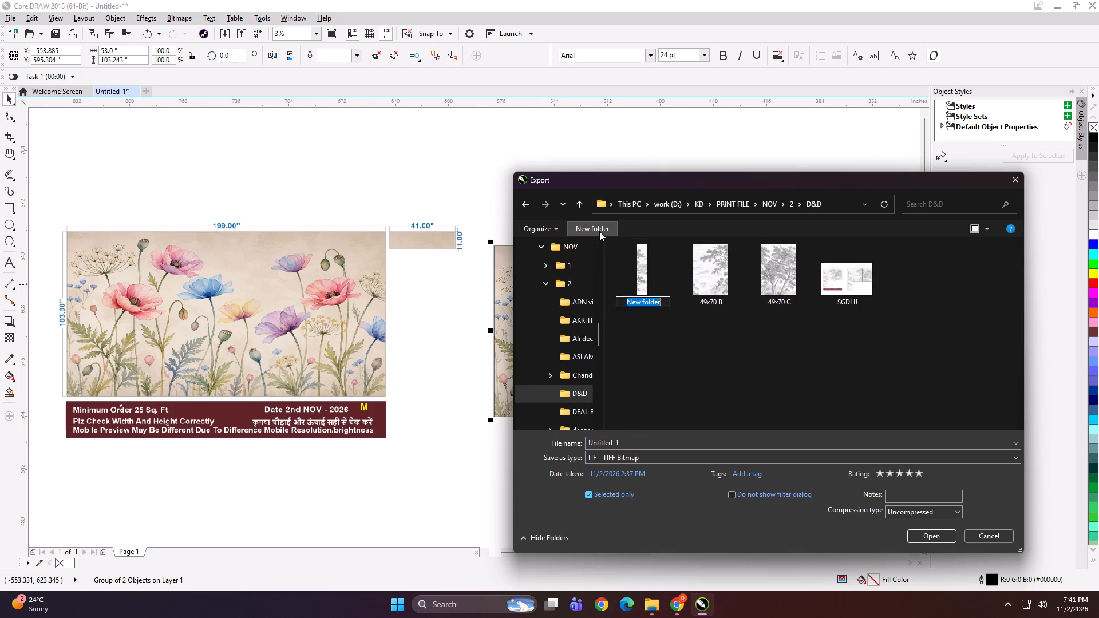
pyautogui.write('199x103')
pyautogui.press('space')
pyautogui.press('Return')
pyautogui.doubleClick(640, 268)
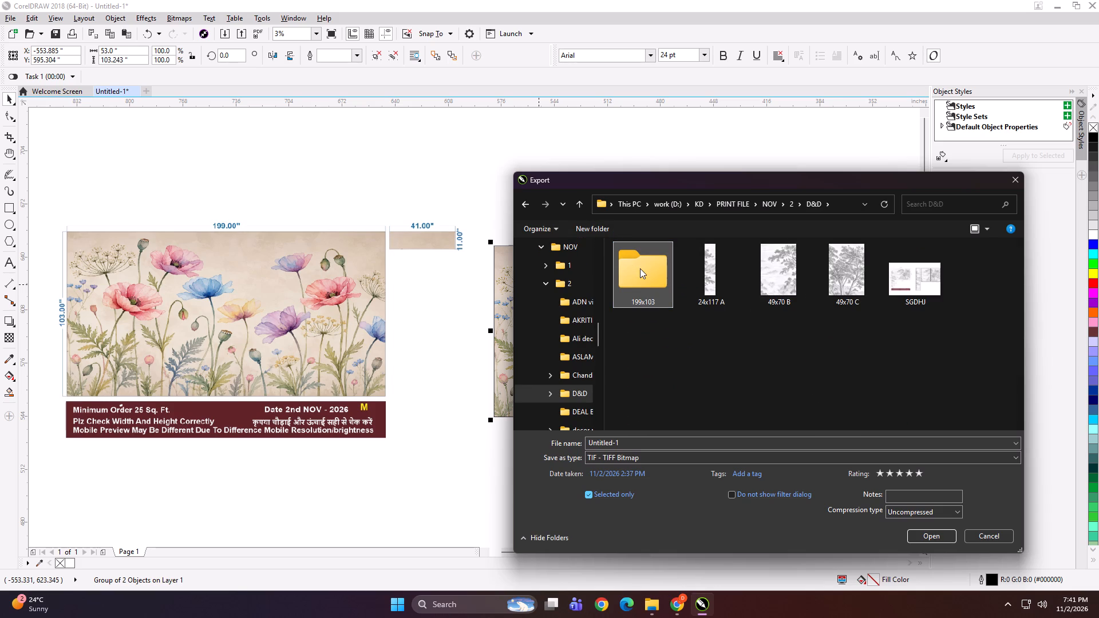
# Export the first floral panel as a TIFF named "53x103 A".
pyautogui.click(647, 446)
pyautogui.write('53x103 A')
pyautogui.press('space')
pyautogui.press('Return')
pyautogui.press('Return')
# Export the second floral panel to the 199x103 folder as a TIFF named "53x103 B".
pyautogui.click(659, 323)
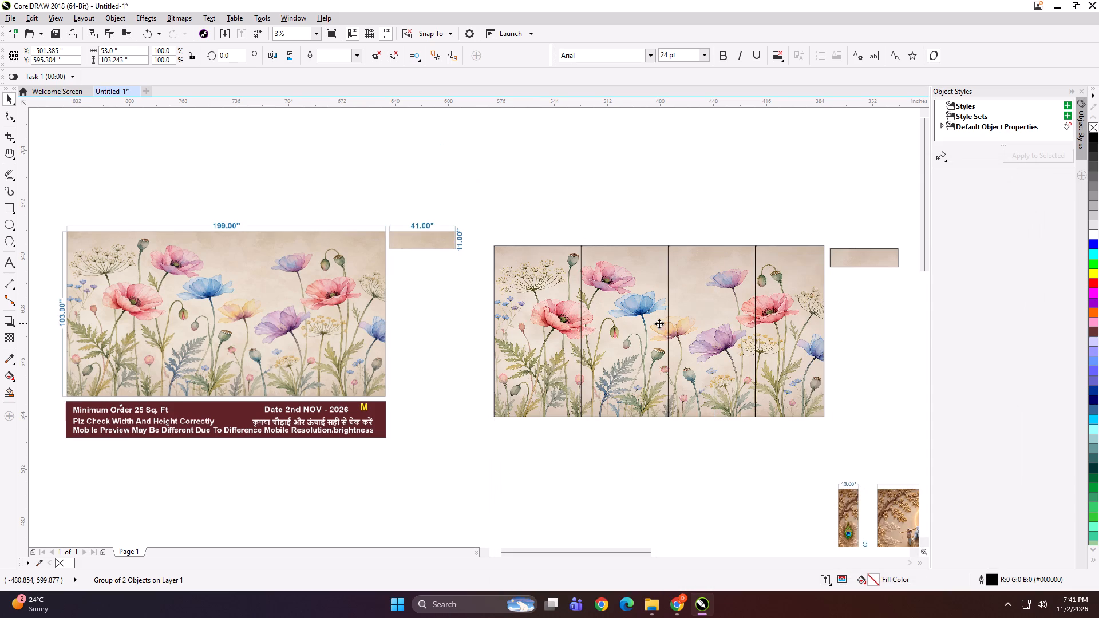
pyautogui.hotkey('ctrl', 'e')
pyautogui.click(614, 217)
pyautogui.click(619, 295)
pyautogui.hotkey('ctrl', 'e')
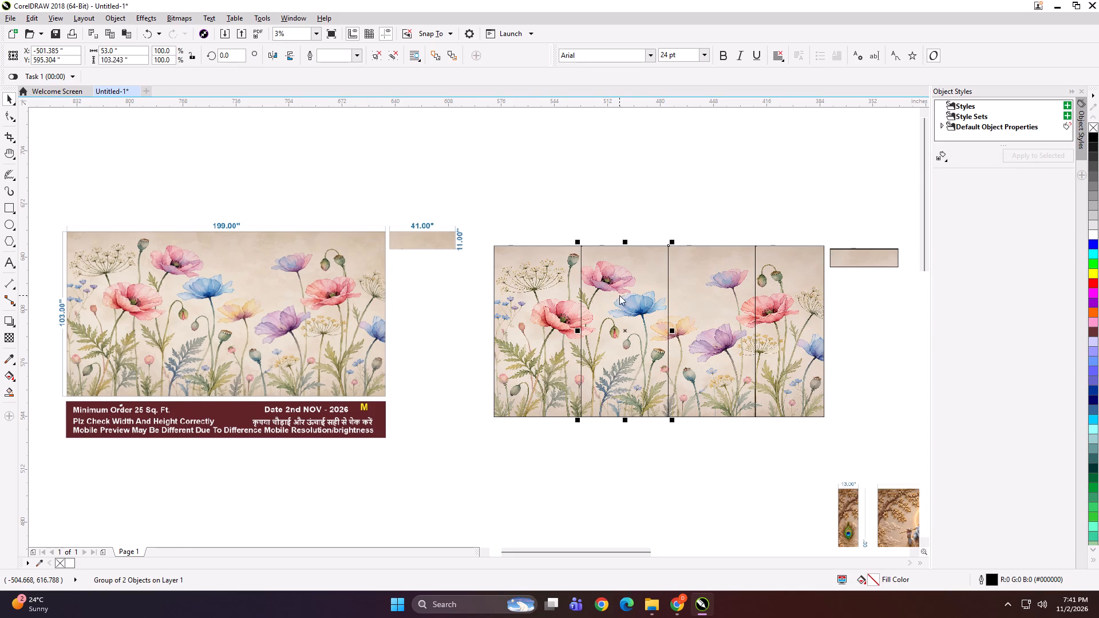
pyautogui.click(642, 278)
pyautogui.doubleClick(621, 441)
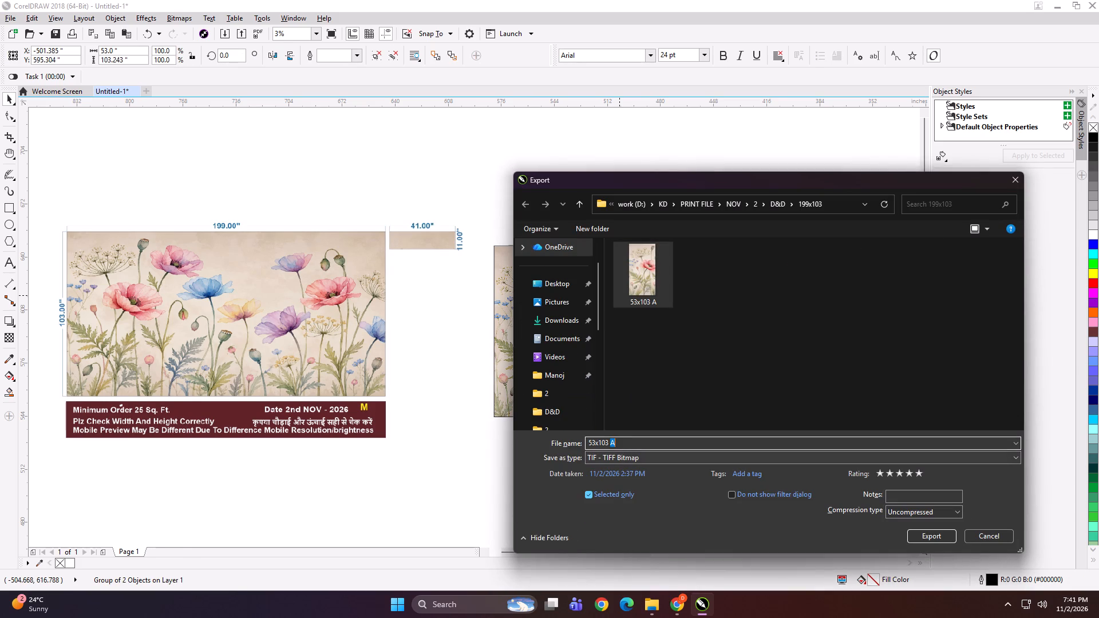
pyautogui.press('b')
pyautogui.press('Return')
pyautogui.press('Return')
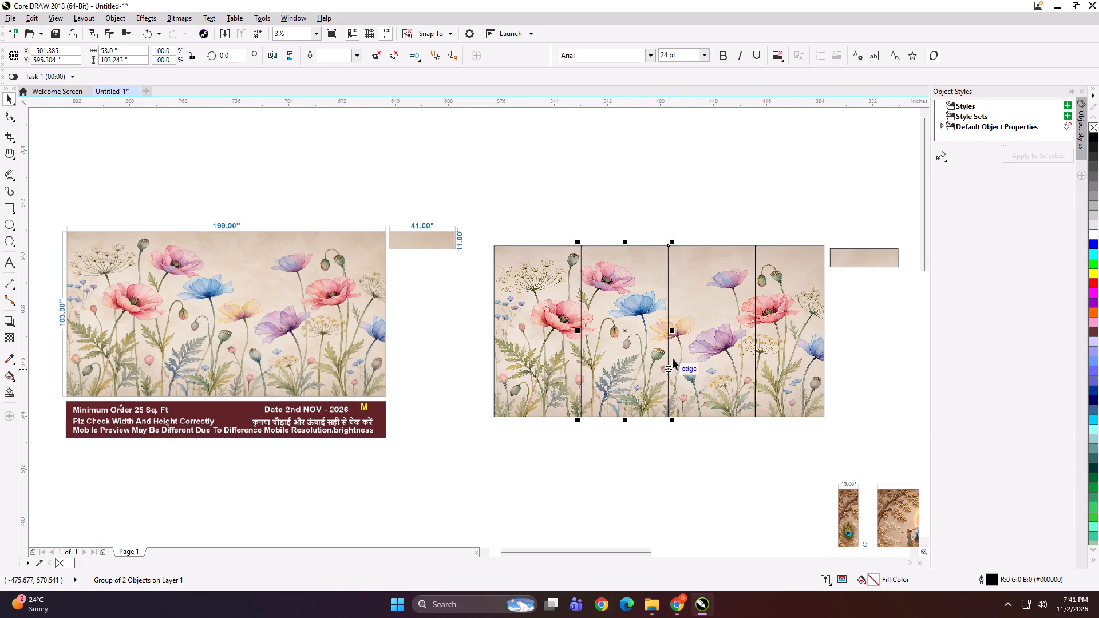
# Export the third floral panel to the 199x103 folder as a TIFF named "53x103 C".
pyautogui.click(691, 323)
pyautogui.hotkey('ctrl', 'e')
pyautogui.click(711, 288)
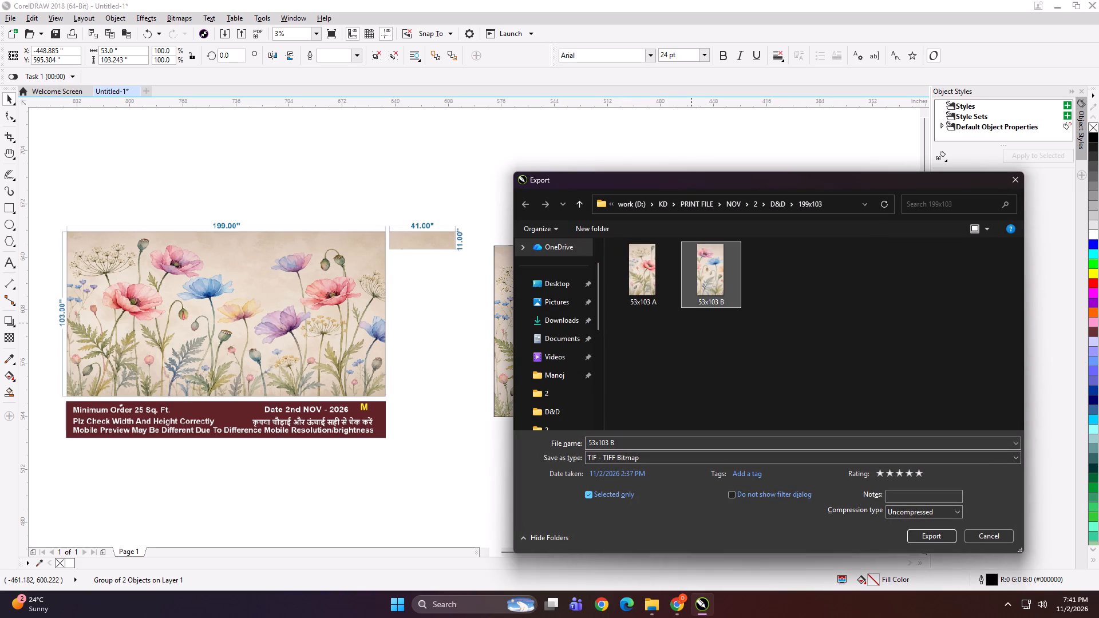
pyautogui.doubleClick(616, 442)
pyautogui.press('c')
pyautogui.press('Return')
pyautogui.press('Return')
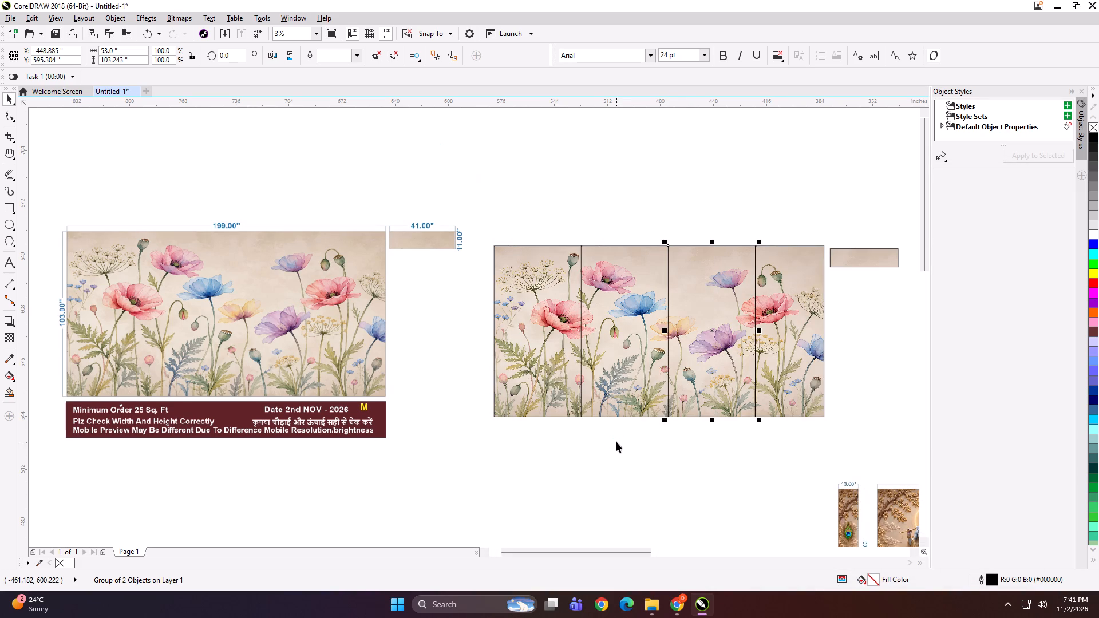
# Export the fourth floral panel to the 199x103 folder as a TIFF named "41.5x103 D".
pyautogui.click(783, 310)
pyautogui.hotkey('ctrl', 'e')
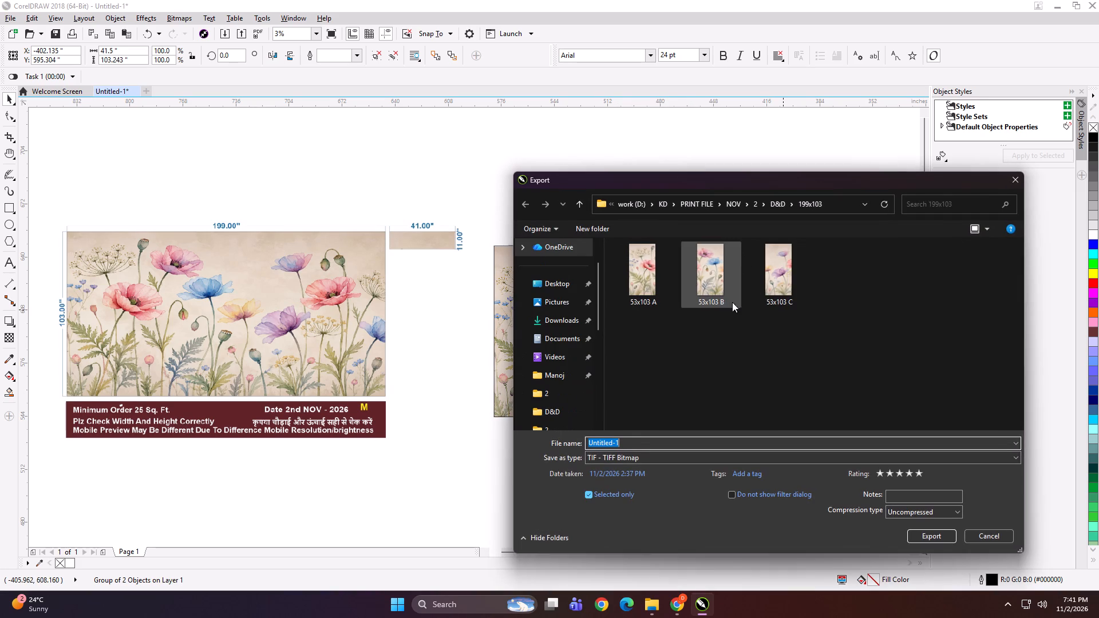
pyautogui.write('41.5x103')
pyautogui.press('space')
pyautogui.press('d')
pyautogui.press('Return')
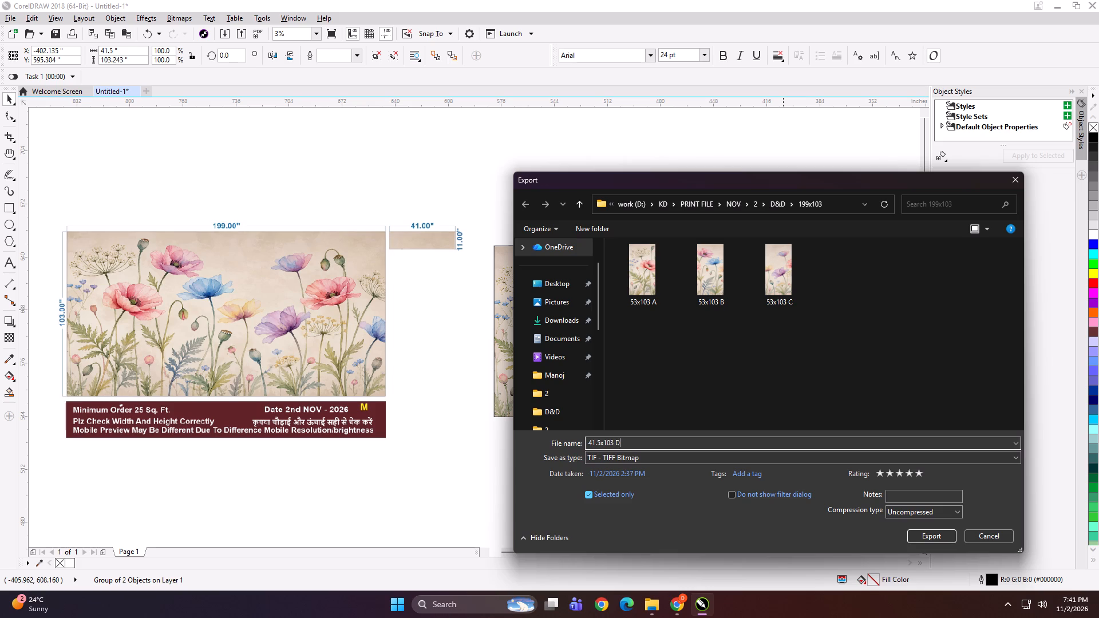
pyautogui.press('Return')
# Export the small plain strip beside the floral panels to the 199x103 folder as a TIFF named "41x11".
pyautogui.moveTo(807, 160); pyautogui.dragTo(905, 296)
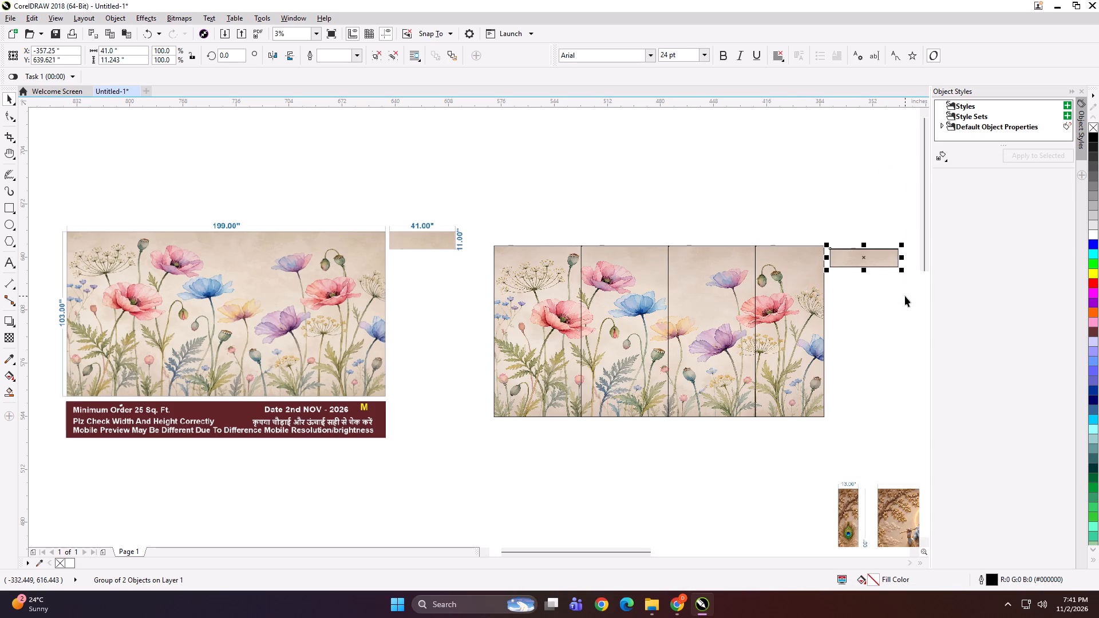
pyautogui.hotkey('ctrl', 'e')
pyautogui.write('41x11')
pyautogui.press('space')
pyautogui.press('Return')
pyautogui.press('Return')
# Space the four floral panels apart horizontally with narrow, even gaps, moving the small strip along with the fourth panel.
pyautogui.scroll(-1, 540, 290)
pyautogui.click(414, 235)
pyautogui.moveTo(331, 253); pyautogui.dragTo(418, 327)
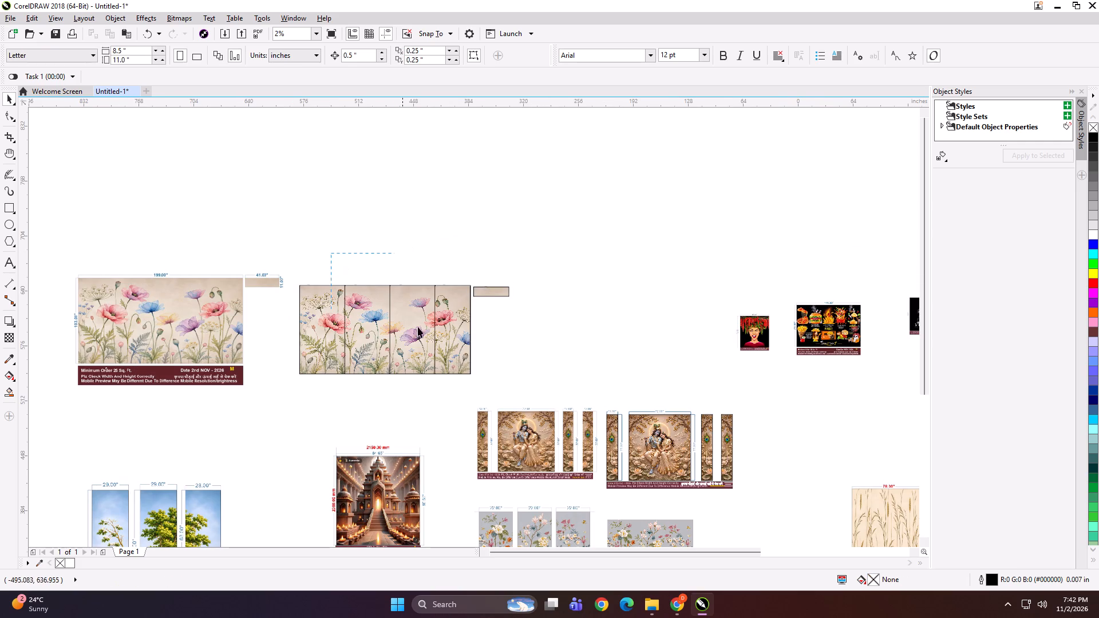
pyautogui.moveTo(418, 327); pyautogui.dragTo(537, 394)
pyautogui.press('Right')
pyautogui.press('Right')
pyautogui.press('Right')
pyautogui.press('Right')
pyautogui.press('Right')
pyautogui.press('Right')
pyautogui.press('Right')
pyautogui.press('Right')
pyautogui.press('Right')
pyautogui.press('Right')
pyautogui.press('Right')
pyautogui.press('Right')
pyautogui.press('Right')
pyautogui.press('Right')
pyautogui.press('Right')
pyautogui.press('Right')
pyautogui.press('Right')
pyautogui.press('Right')
pyautogui.press('Right')
pyautogui.press('Right')
pyautogui.moveTo(367, 253); pyautogui.dragTo(525, 386)
pyautogui.moveTo(413, 252); pyautogui.dragTo(541, 386)
pyautogui.press('Right')
pyautogui.press('Right')
pyautogui.press('Right')
pyautogui.press('Right')
pyautogui.press('Right')
pyautogui.press('Right')
pyautogui.press('Right')
pyautogui.press('Right')
pyautogui.press('Right')
pyautogui.press('Right')
pyautogui.press('Right')
# Group the four floral panels and the small strip together with the customer's dimensioned floral preview.
pyautogui.moveTo(560, 252); pyautogui.dragTo(378, 378)
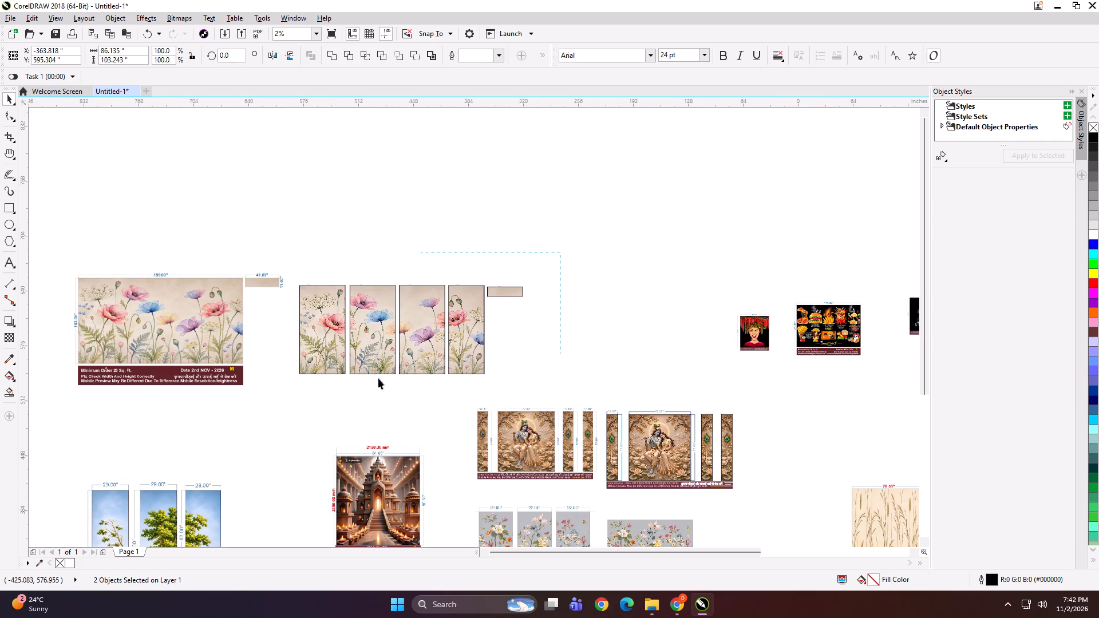
pyautogui.moveTo(378, 378); pyautogui.dragTo(284, 387)
pyautogui.keyDown('shift'); pyautogui.click(270, 320); pyautogui.keyUp('shift')
pyautogui.hotkey('ctrl', 'g')
# Scale the grouped floral preview and panel layout down proportionally to about 10.89 by 2.875 inches.
pyautogui.keyDown('shift'); pyautogui.moveTo(528, 391); pyautogui.dragTo(319, 350); pyautogui.keyUp('shift')
pyautogui.scroll(2, 295, 335)
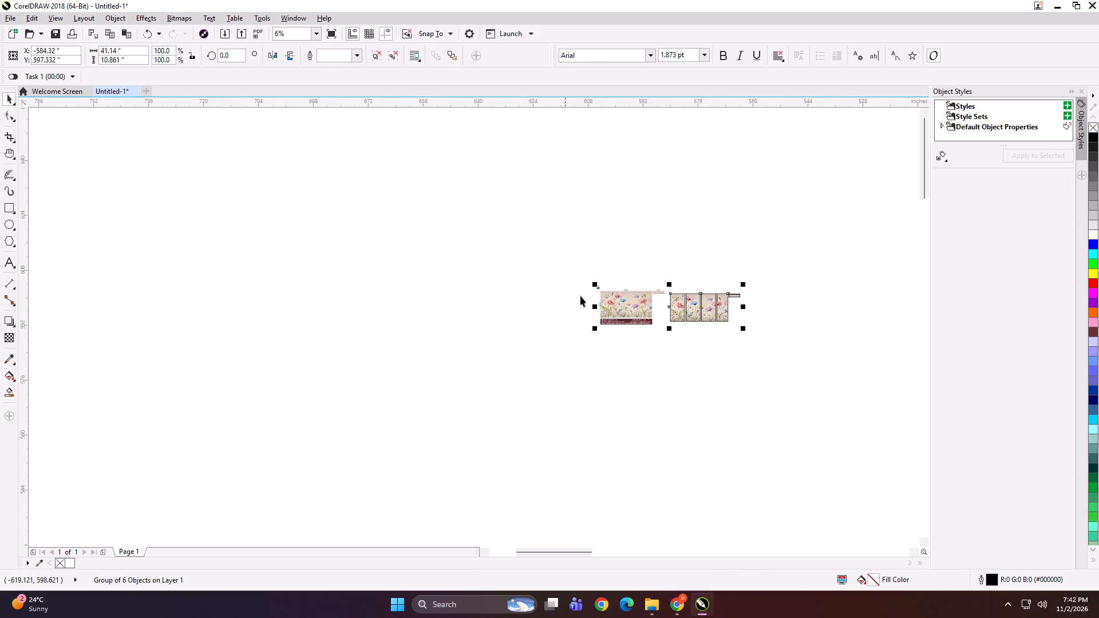
pyautogui.scroll(1, 683, 338)
pyautogui.moveTo(652, 284); pyautogui.dragTo(550, 319)
pyautogui.scroll(1, 637, 306)
pyautogui.moveTo(692, 267); pyautogui.dragTo(532, 320)
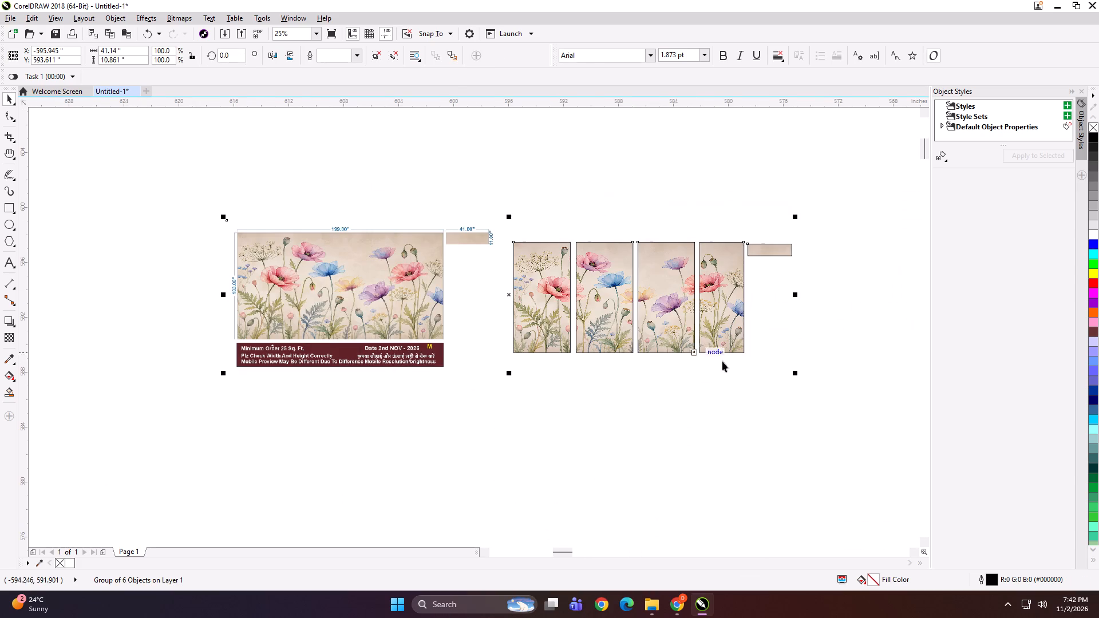
pyautogui.keyDown('shift'); pyautogui.moveTo(798, 374); pyautogui.dragTo(604, 347); pyautogui.keyUp('shift')
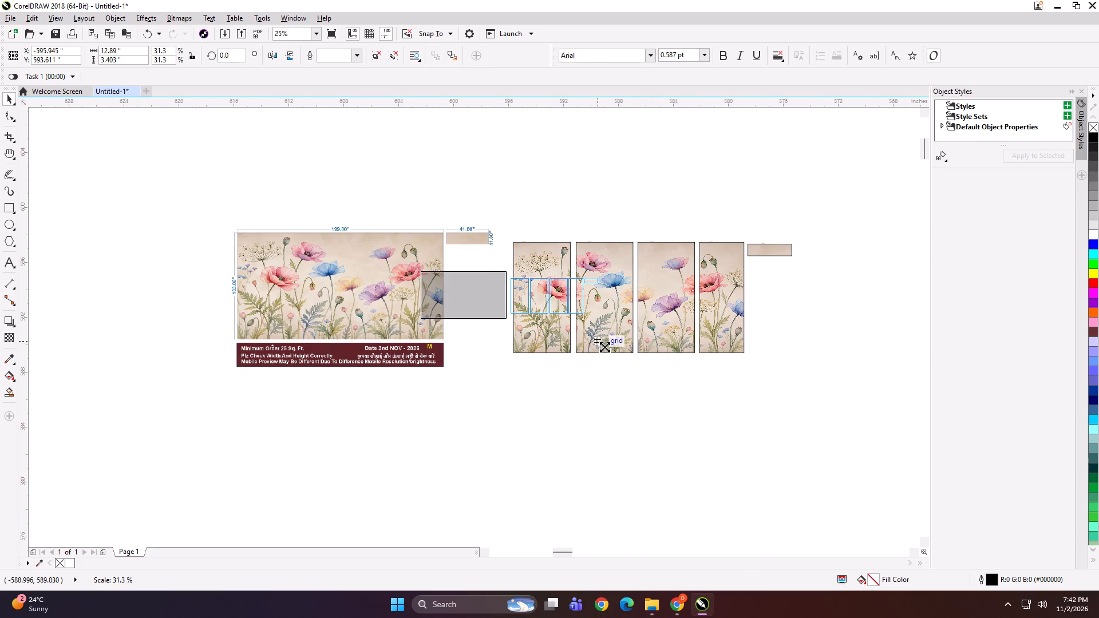
pyautogui.keyDown('shift'); pyautogui.moveTo(604, 347); pyautogui.dragTo(589, 346); pyautogui.keyUp('shift')
# Export the reduced floral layout group to the 199x103 folder as a TIFF named "FSFD".
pyautogui.hotkey('ctrl', 'e')
pyautogui.write('FSFD')
pyautogui.press('Return')
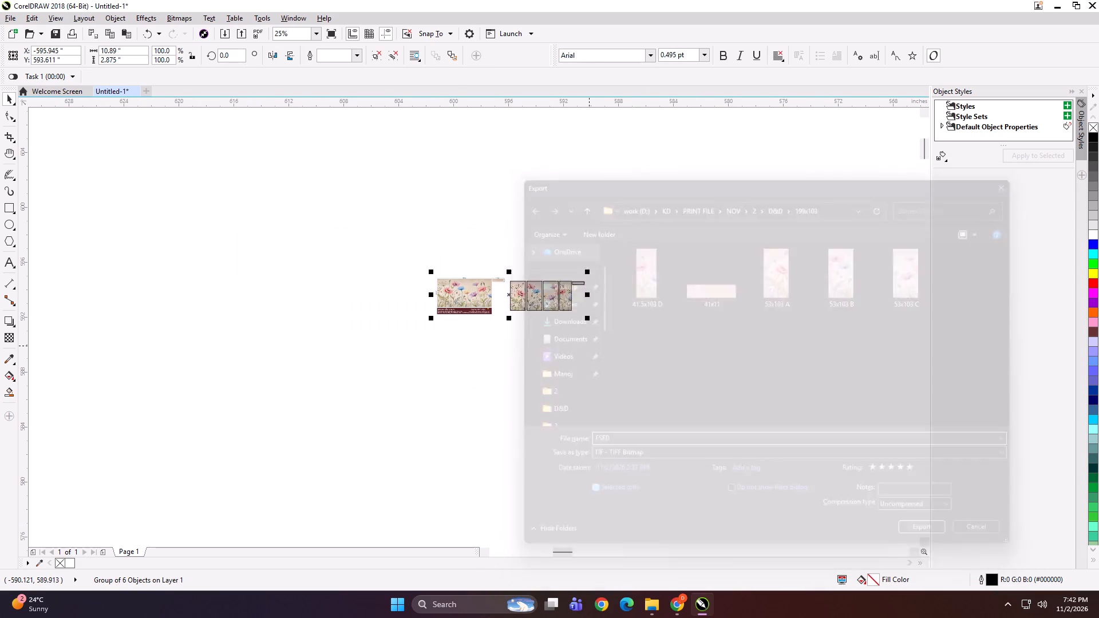
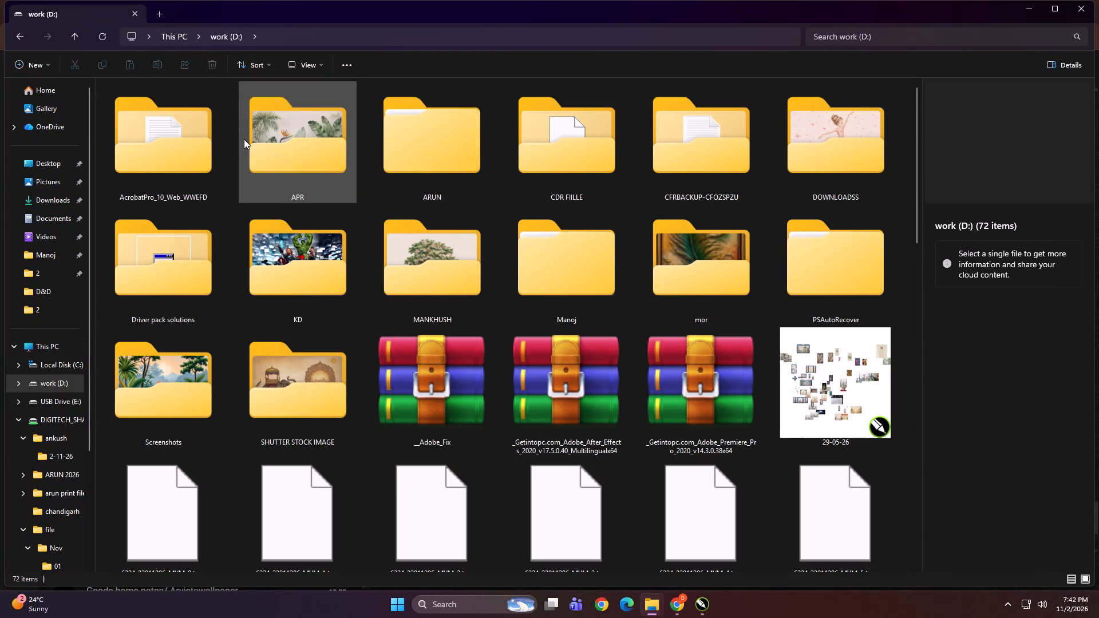
# Copy the 199x103 folder from the D&D customer folder in KD\PRINT FILE\NOV\2 on the work drive (D:).
pyautogui.doubleClick(307, 282)
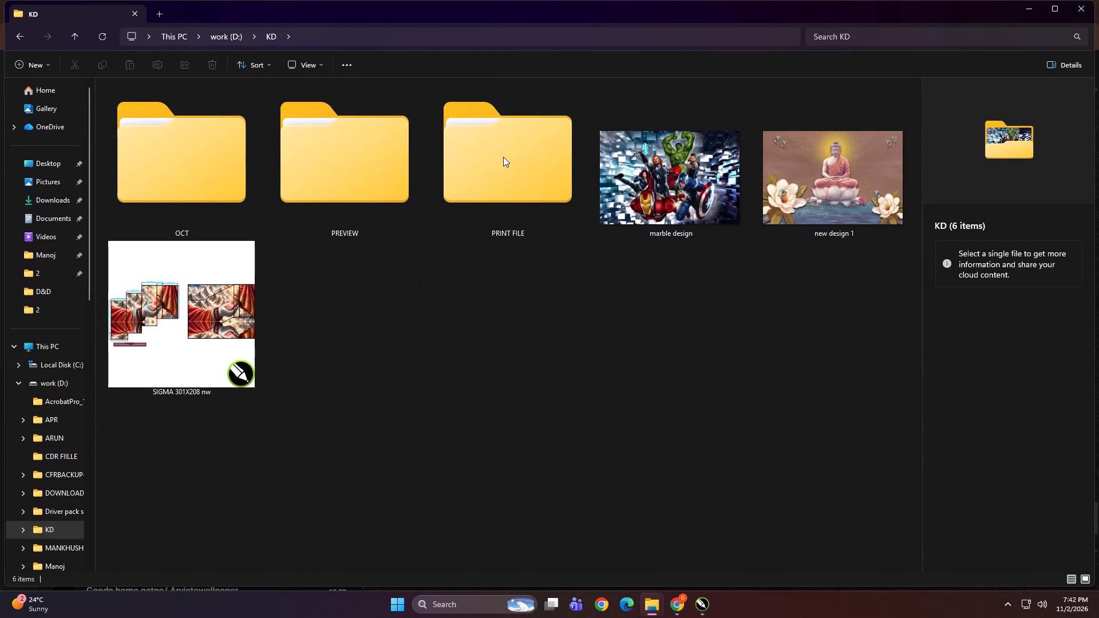
pyautogui.doubleClick(474, 164)
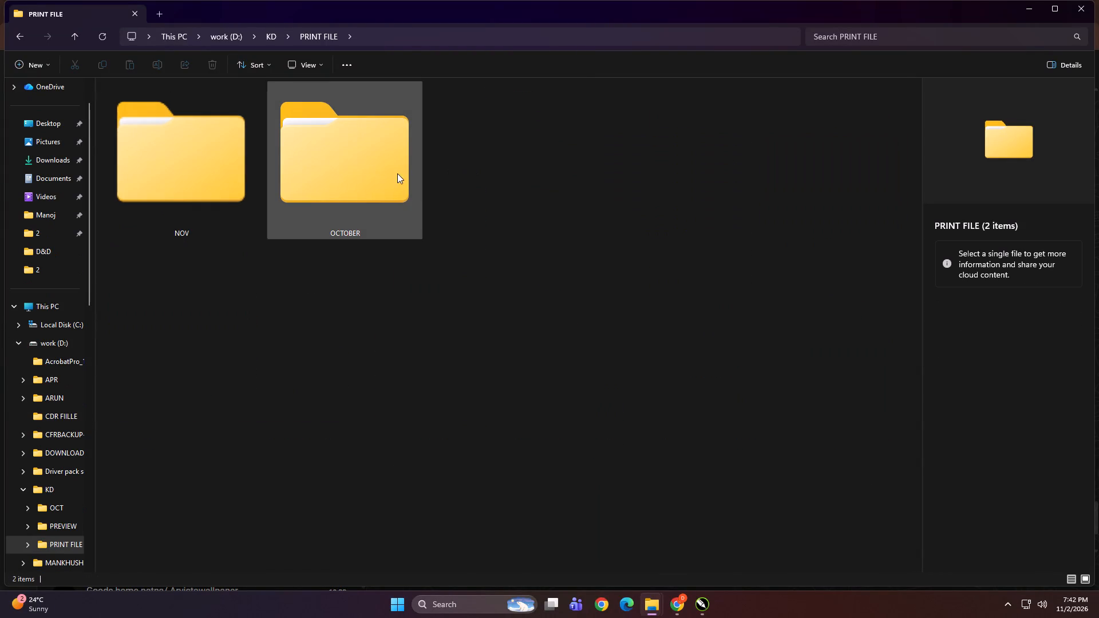
pyautogui.doubleClick(202, 172)
pyautogui.doubleClick(337, 162)
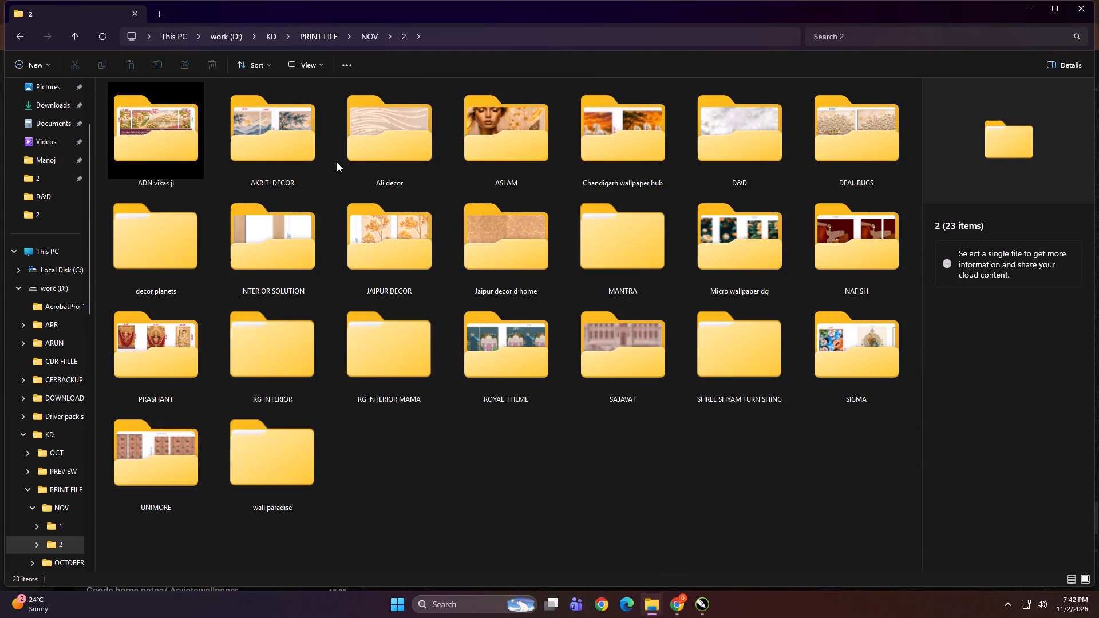
pyautogui.doubleClick(725, 124)
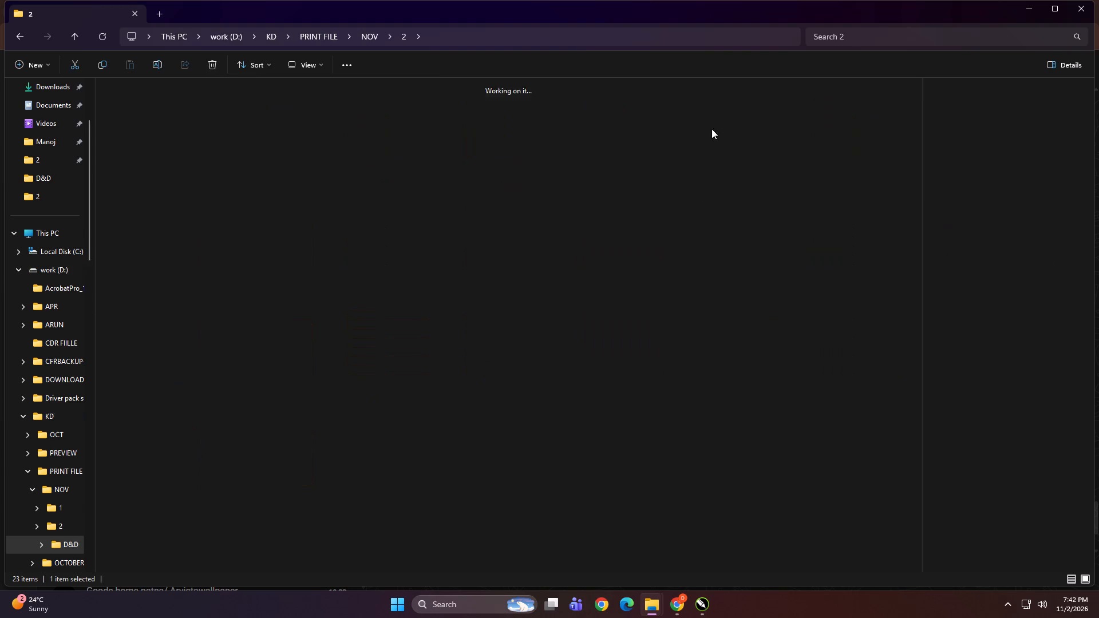
pyautogui.click(175, 185)
pyautogui.hotkey('ctrl', 'c')
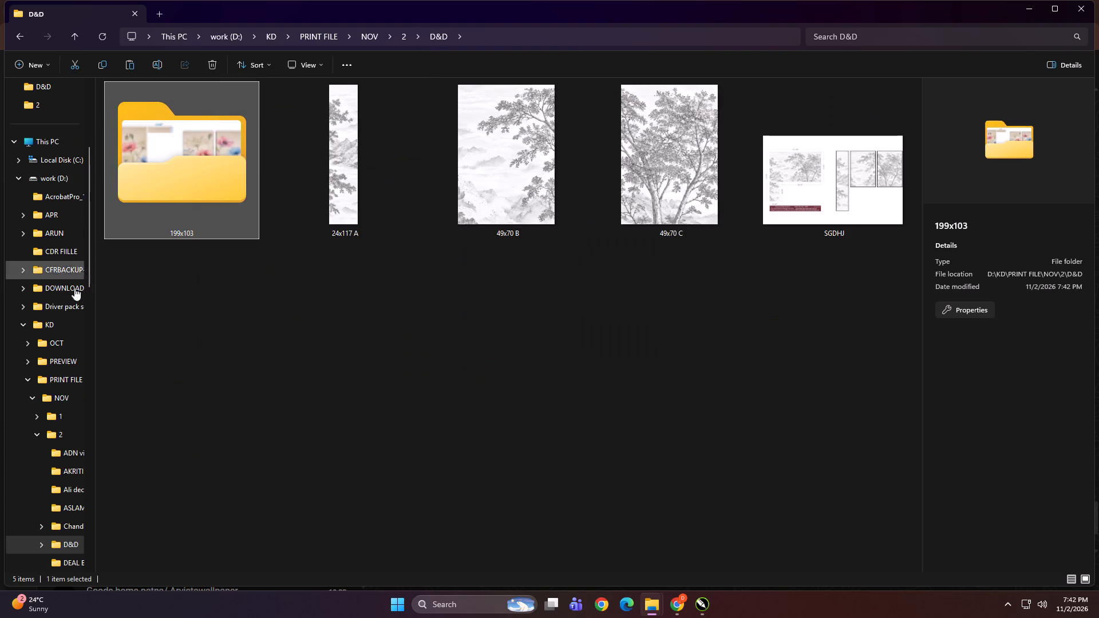
# Go to Print\NOV\2 on the DIGITECH_SHAREDRIVE network drive and select the D&D customer folder as the destination.
pyautogui.scroll(5, 60, 339)
pyautogui.click(60, 339)
pyautogui.doubleClick(177, 255)
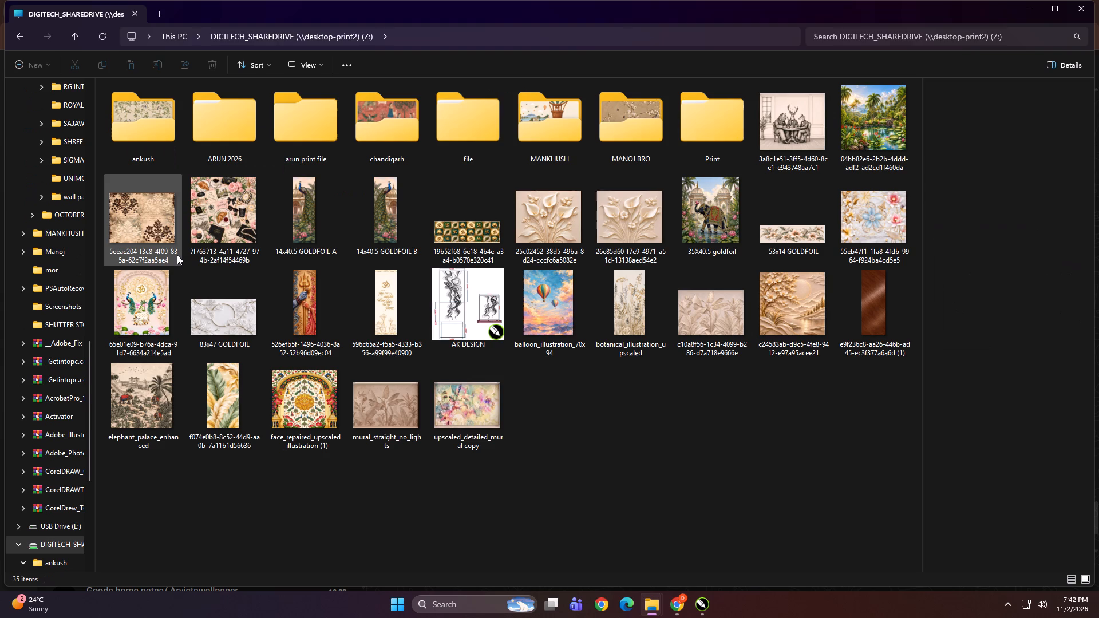
pyautogui.doubleClick(689, 113)
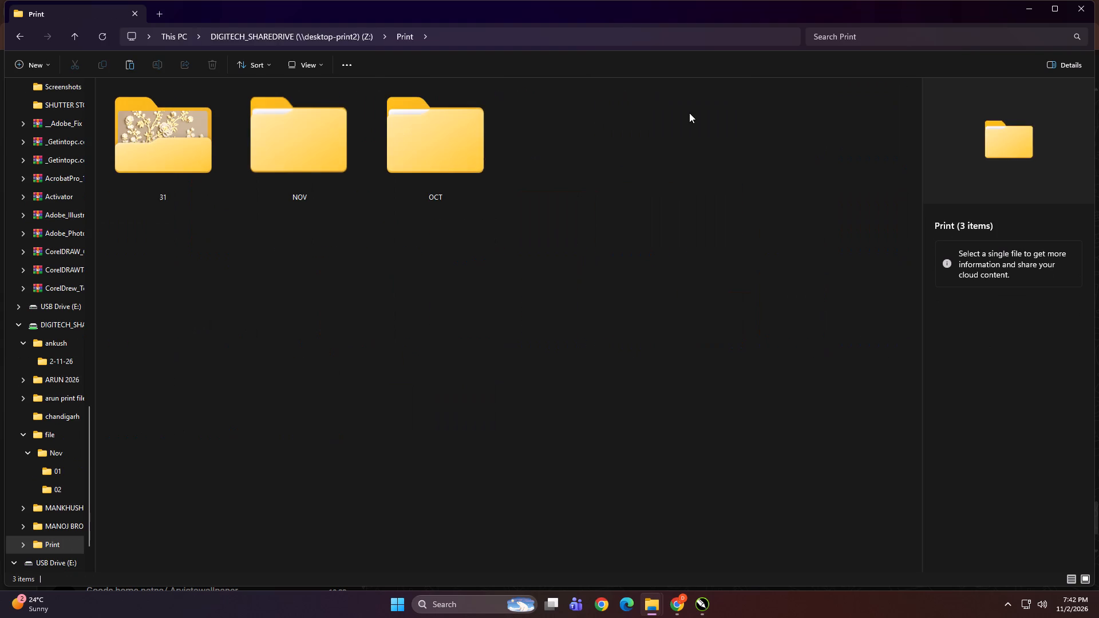
pyautogui.doubleClick(317, 138)
pyautogui.doubleClick(317, 138)
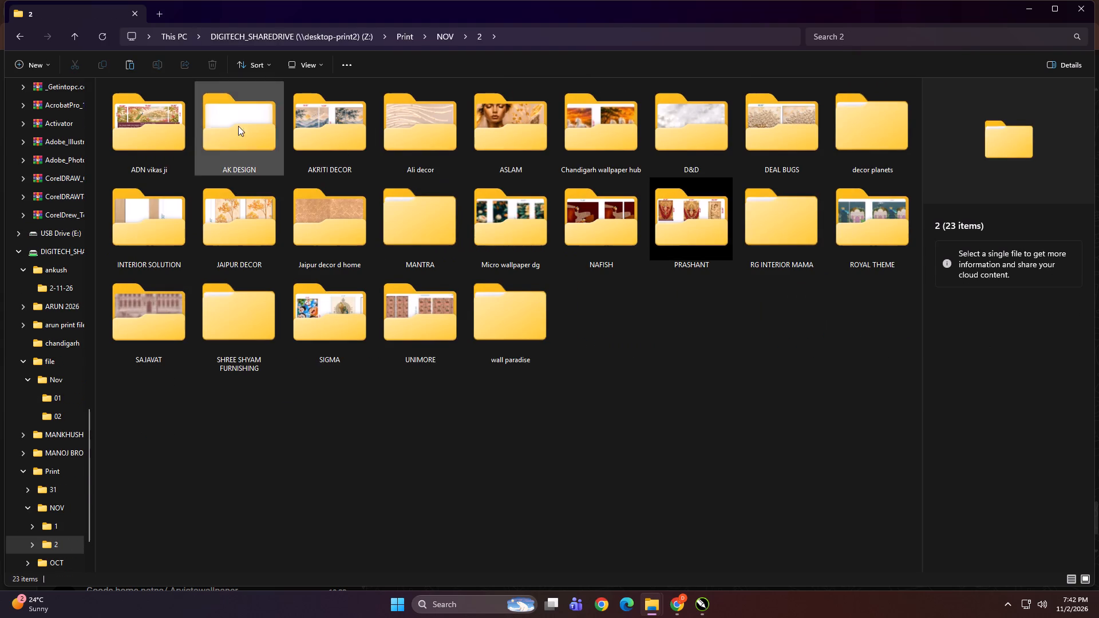
pyautogui.click(679, 134)
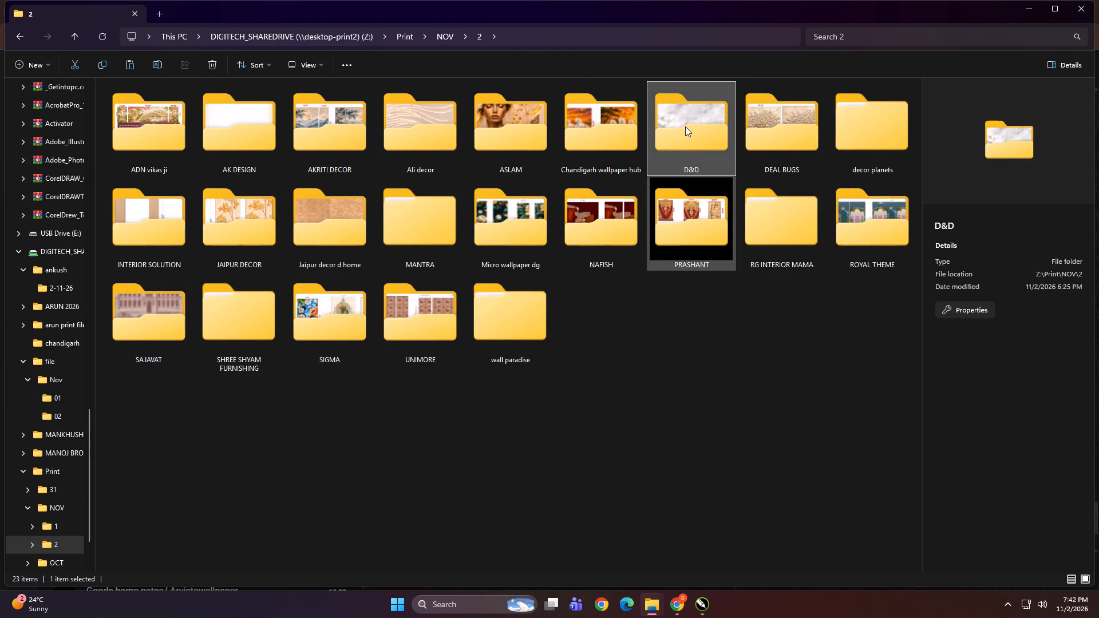
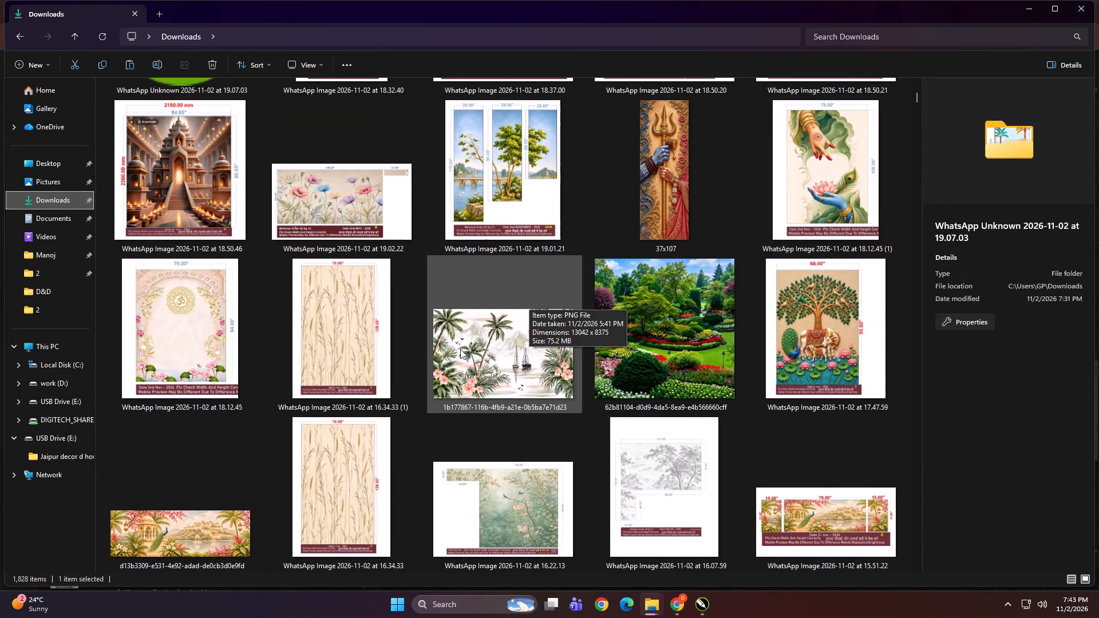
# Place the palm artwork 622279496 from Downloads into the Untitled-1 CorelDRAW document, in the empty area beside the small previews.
pyautogui.scroll(-2, 462, 348)
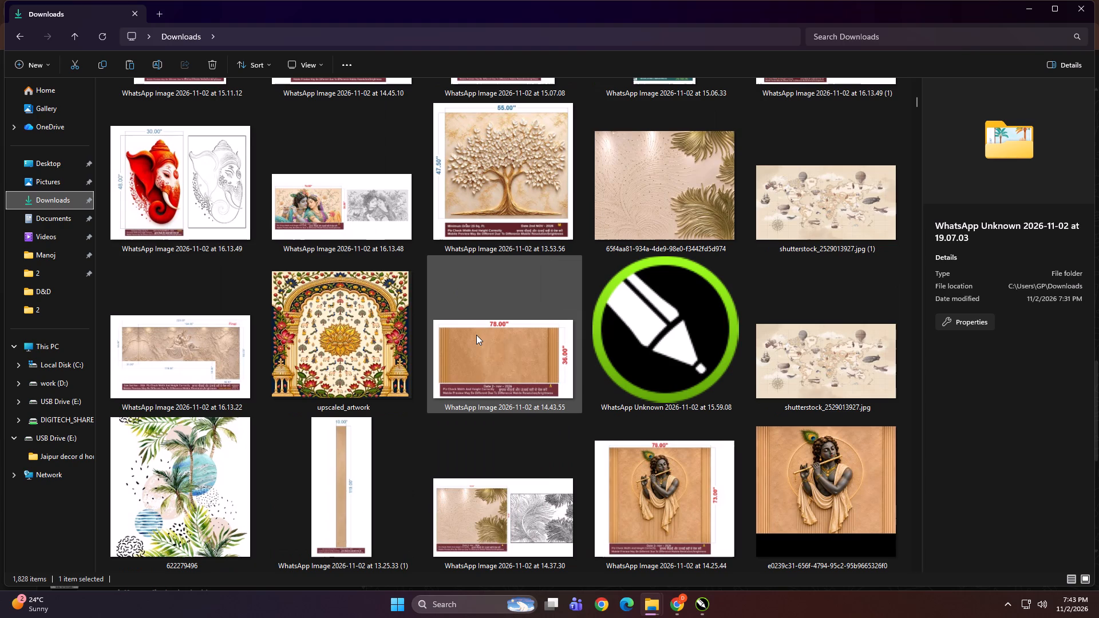
pyautogui.click(258, 501)
pyautogui.moveTo(178, 472); pyautogui.dragTo(691, 591)
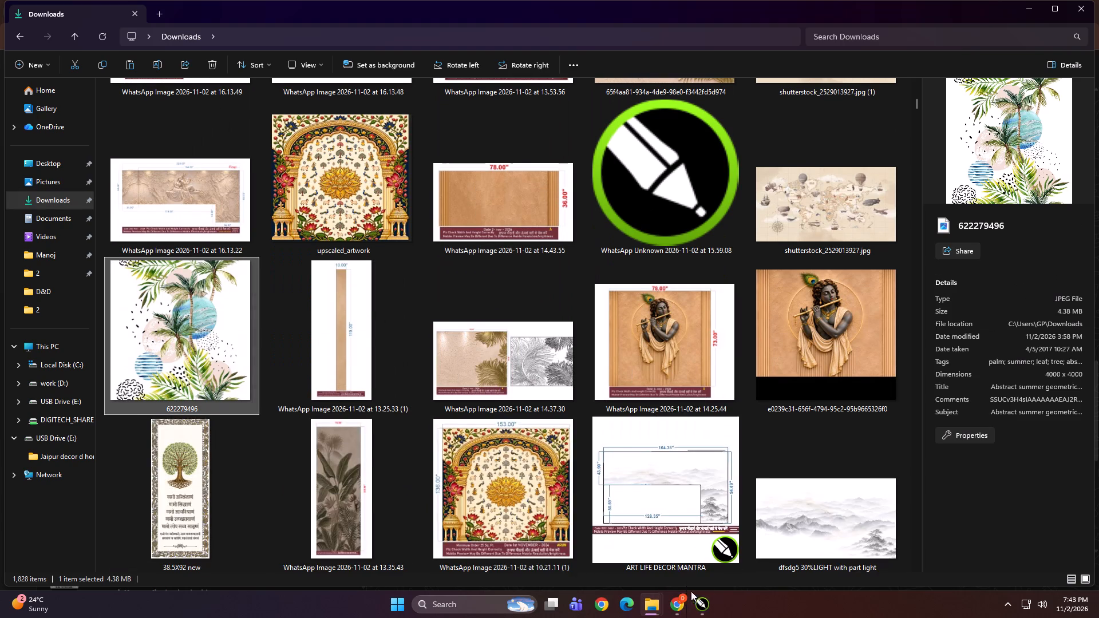
pyautogui.moveTo(691, 591); pyautogui.dragTo(488, 462)
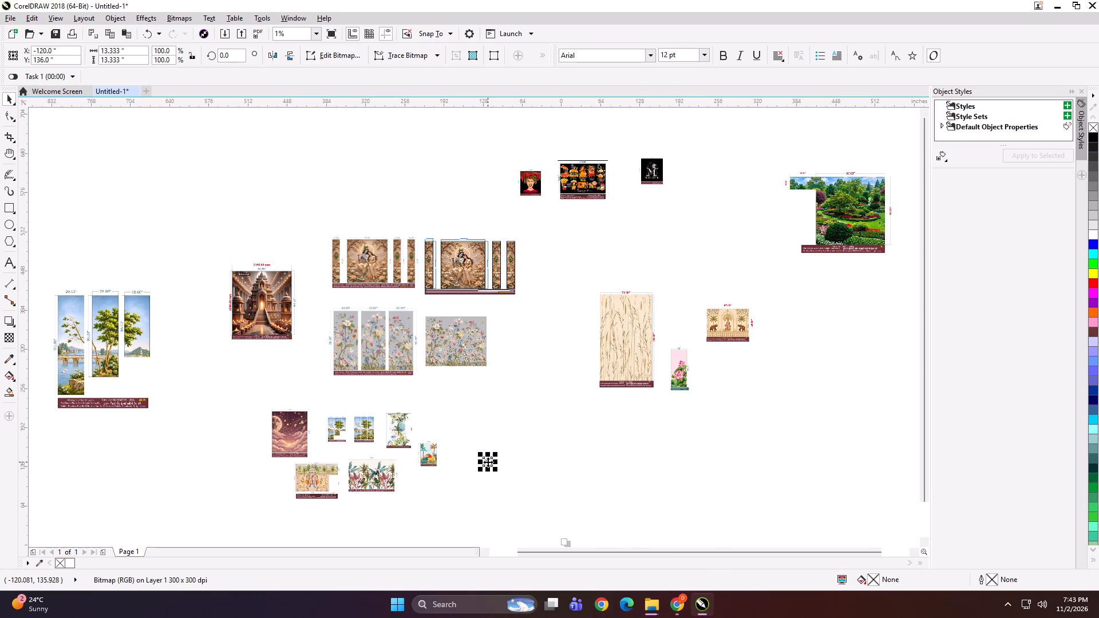
# Enlarge the placed palm artwork proportionally to about 58 by 58 inches and move it beside the matching palm preview.
pyautogui.keyDown('shift'); pyautogui.moveTo(496, 470); pyautogui.dragTo(519, 484); pyautogui.keyUp('shift')
pyautogui.click(517, 485)
pyautogui.moveTo(499, 469); pyautogui.dragTo(449, 431)
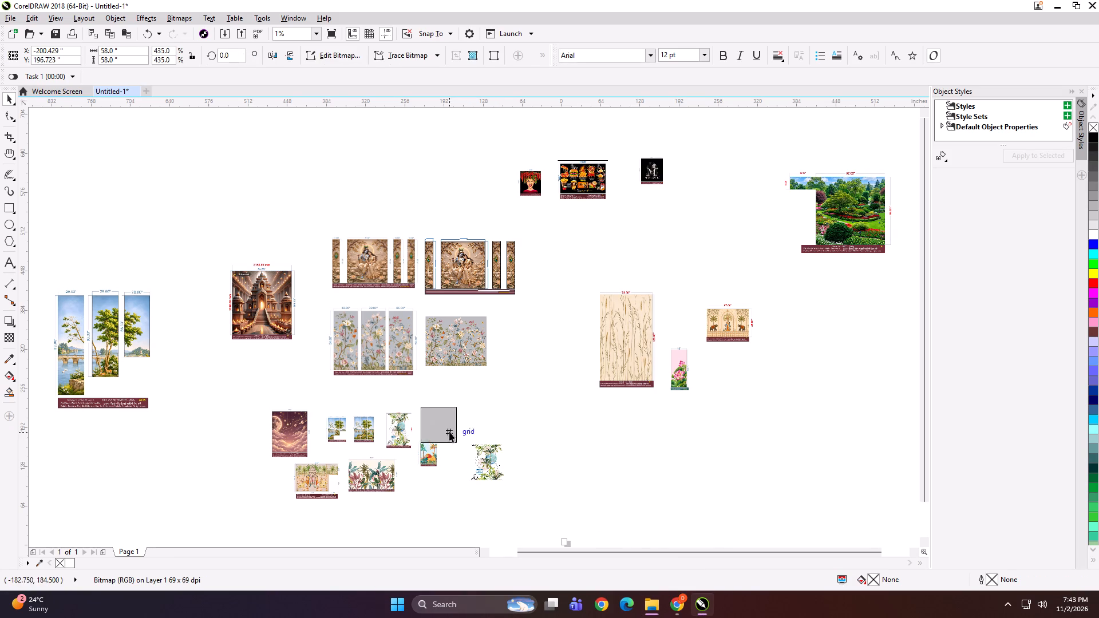
pyautogui.moveTo(449, 431); pyautogui.dragTo(449, 432)
# Move the small tropical sunset palm preview down, clear of the enlarged palm artwork.
pyautogui.moveTo(433, 455); pyautogui.dragTo(437, 480)
# Select the enlarged square palm artwork beside its matching dimensioned preview.
pyautogui.scroll(1, 414, 446)
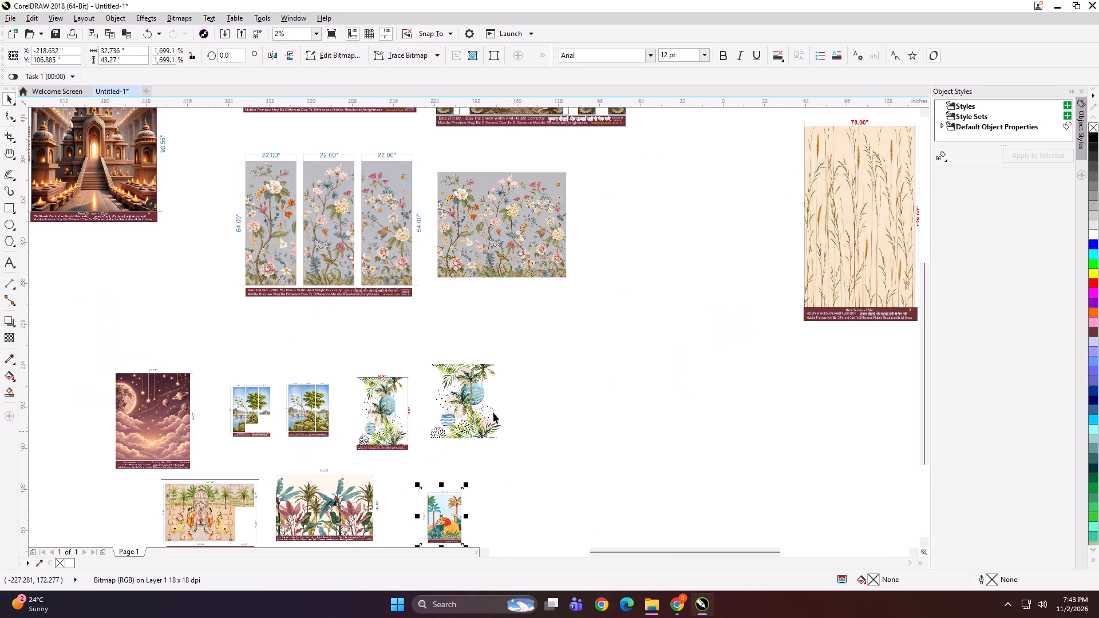
pyautogui.click(505, 408)
pyautogui.click(460, 405)
pyautogui.click(452, 397)
pyautogui.click(450, 397)
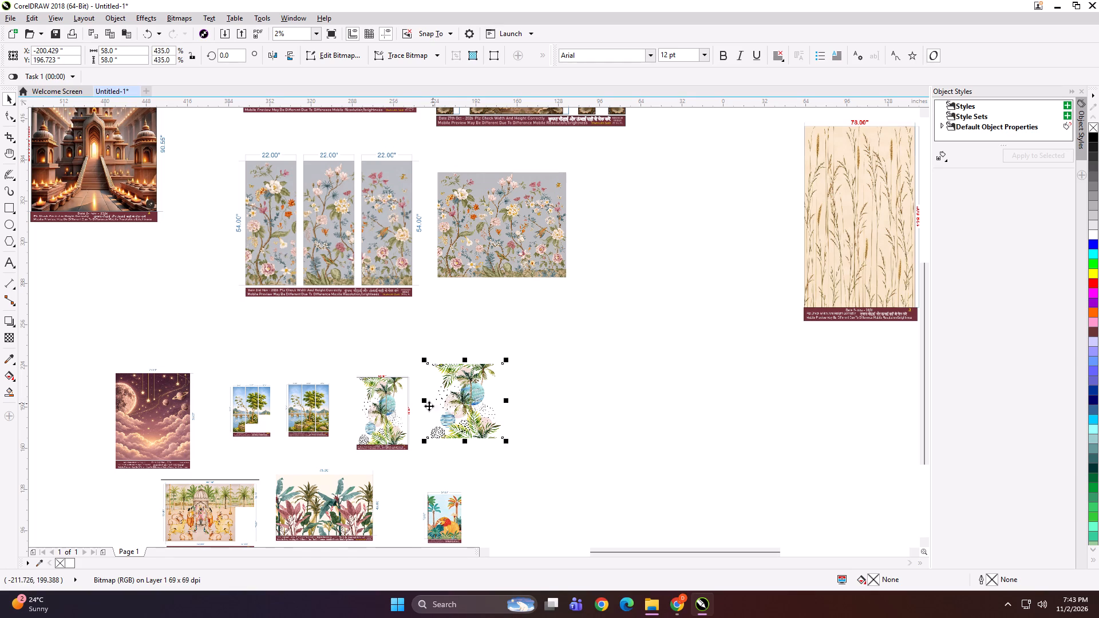
# Narrow the loose tropical palm bitmap to about 43 inches wide and place it beside the labelled palm panel.
pyautogui.moveTo(422, 401); pyautogui.dragTo(432, 401)
pyautogui.moveTo(468, 397); pyautogui.dragTo(450, 401)
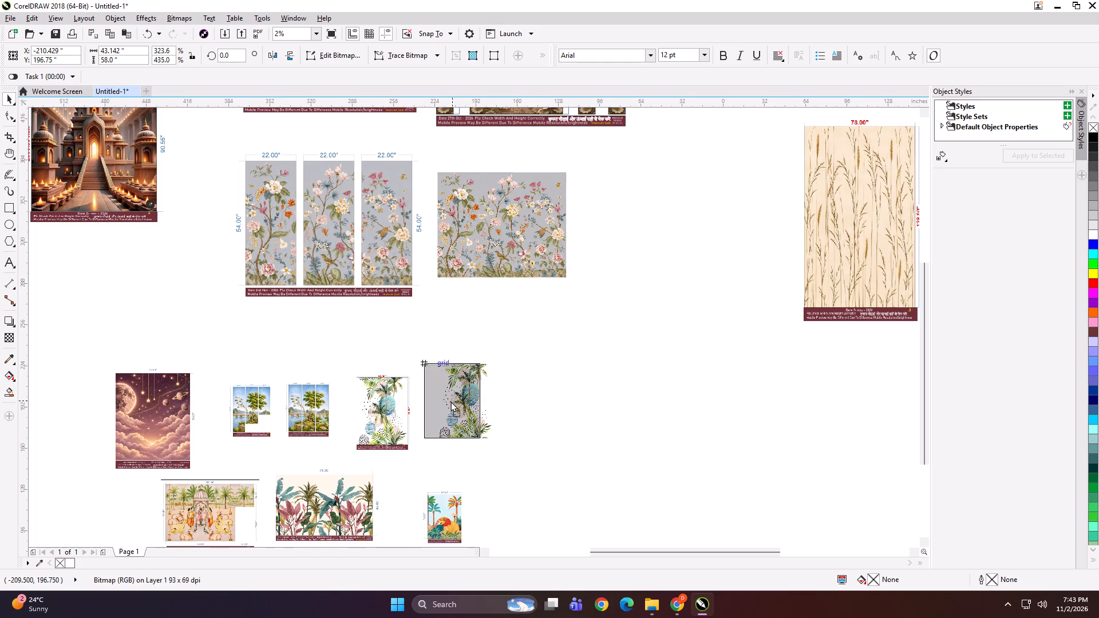
pyautogui.moveTo(450, 401); pyautogui.dragTo(445, 413)
pyautogui.keyDown('shift'); pyautogui.click(378, 418); pyautogui.keyUp('shift')
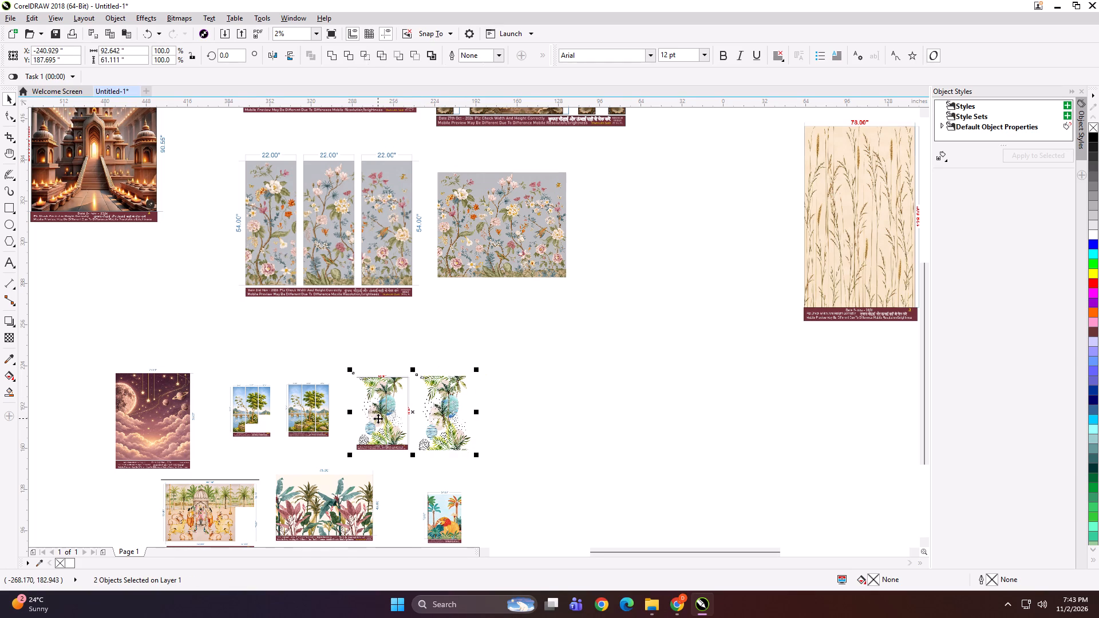
pyautogui.scroll(-1, 378, 418)
pyautogui.click(480, 420)
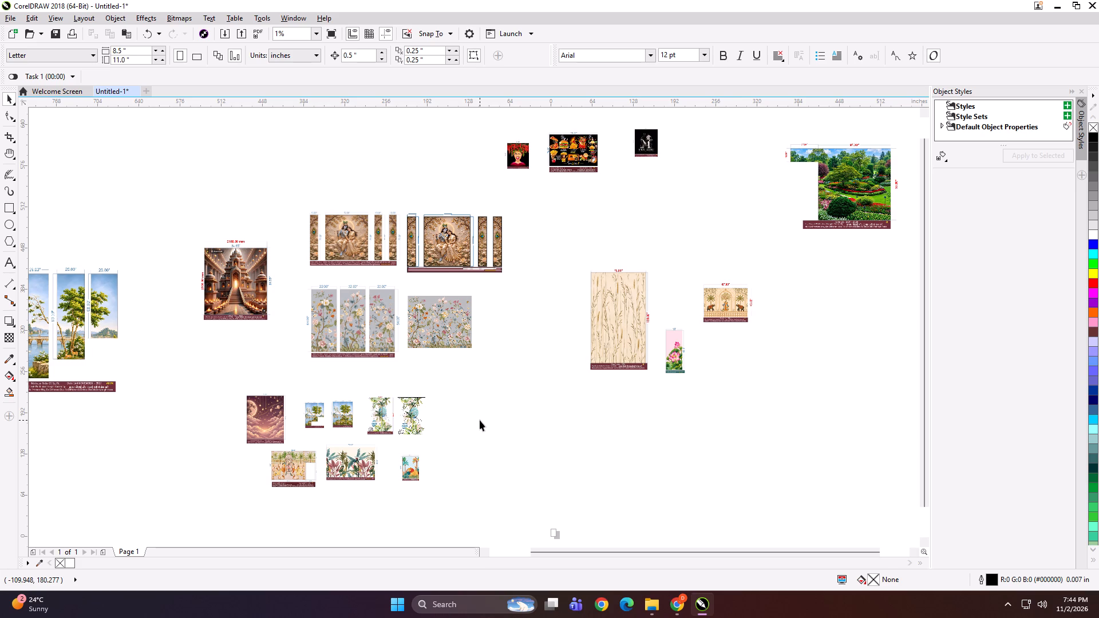
pyautogui.click(480, 420)
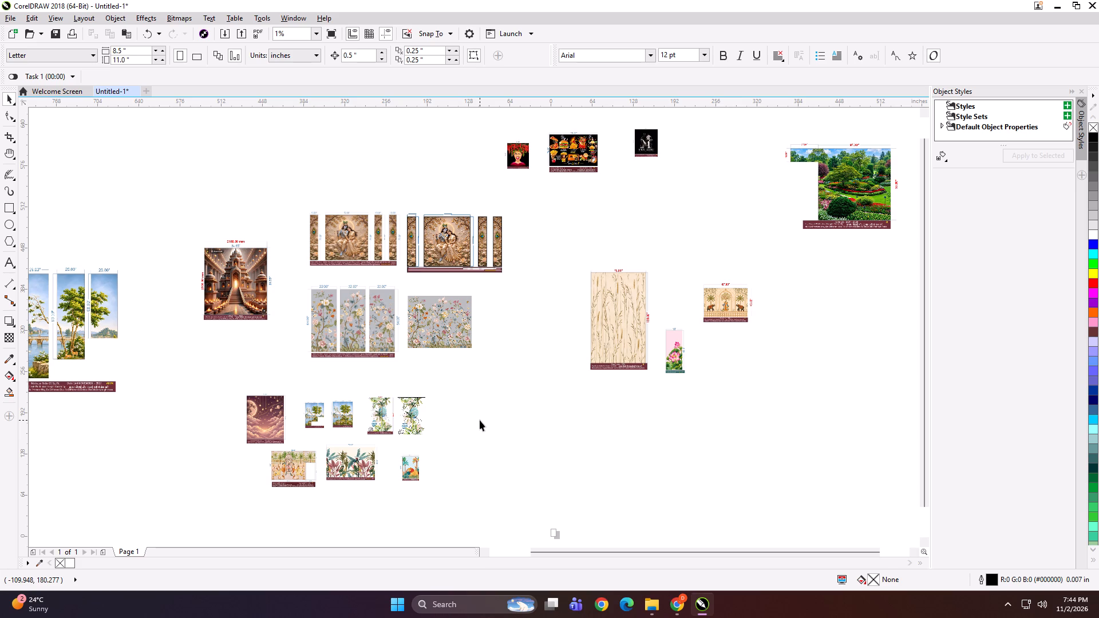
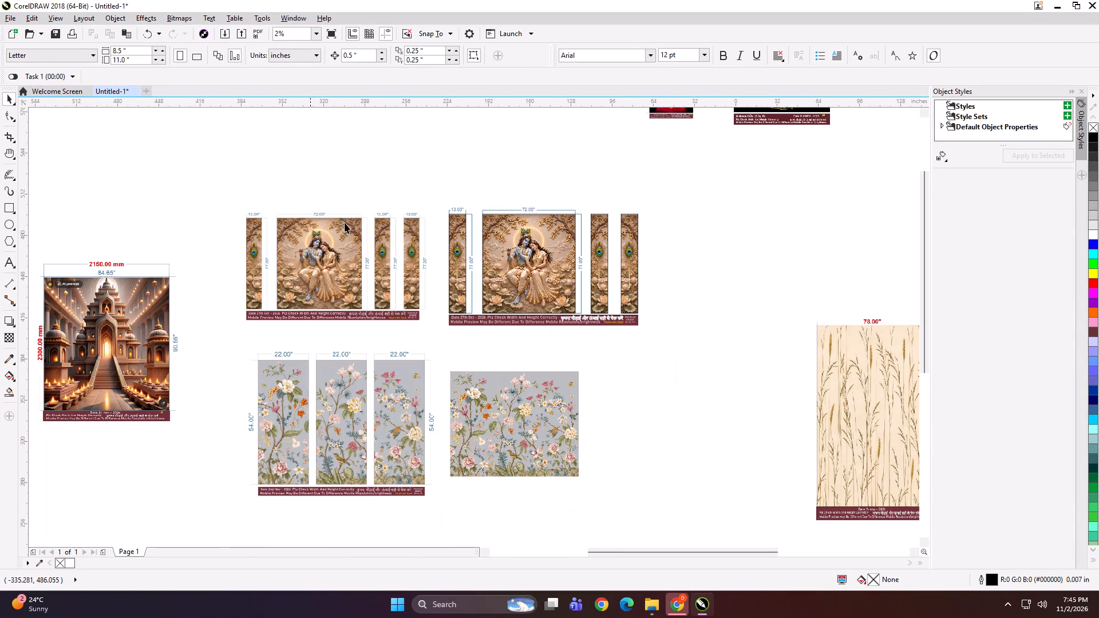
# Shift the Krishna preview bitmap with the date strip slightly away from the grouped 72x77 and 13x77 panel layout.
pyautogui.click(534, 248)
pyautogui.moveTo(392, 269); pyautogui.dragTo(389, 269)
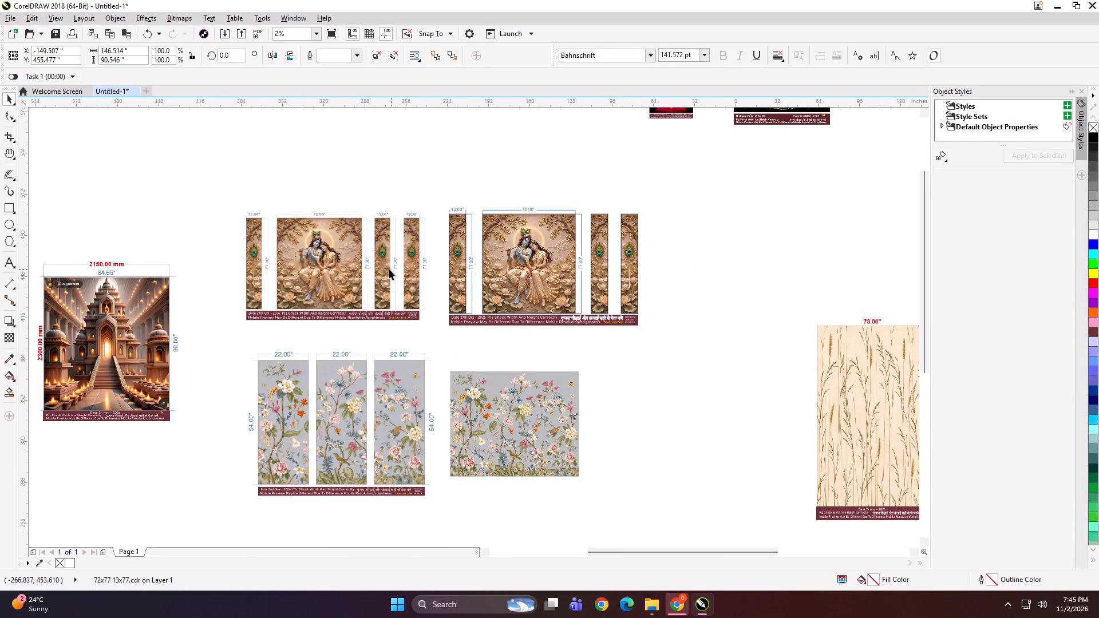
pyautogui.moveTo(389, 269); pyautogui.dragTo(363, 264)
pyautogui.moveTo(379, 256); pyautogui.dragTo(391, 263)
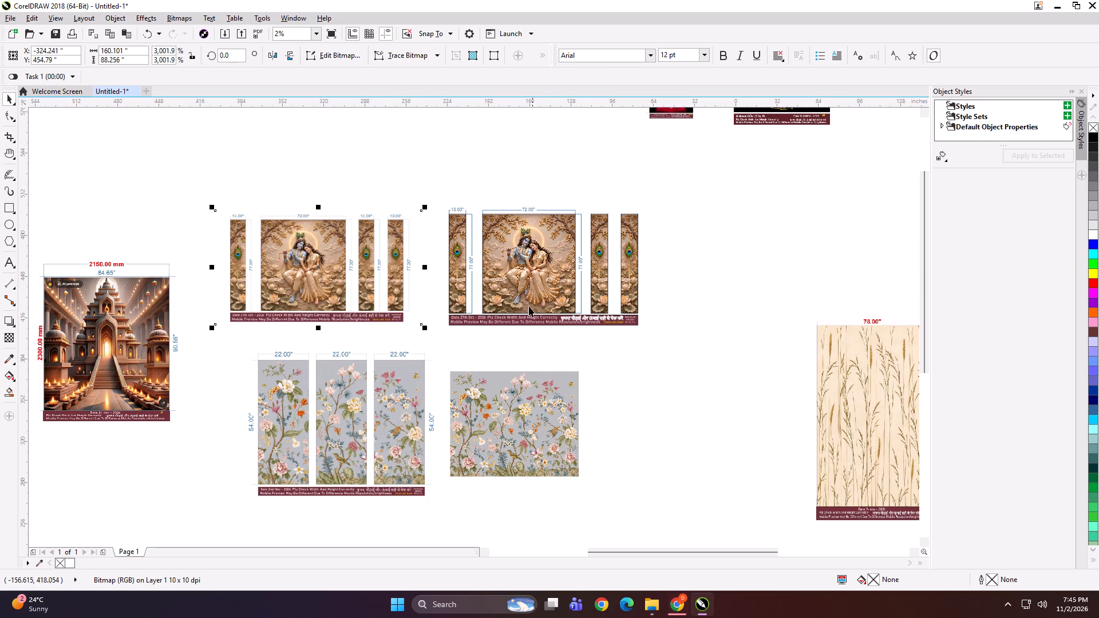
# Move the temple preview bitmap up and outward, farther from the Krishna and floral layouts.
pyautogui.scroll(-1, 519, 304)
pyautogui.moveTo(292, 335); pyautogui.dragTo(259, 257)
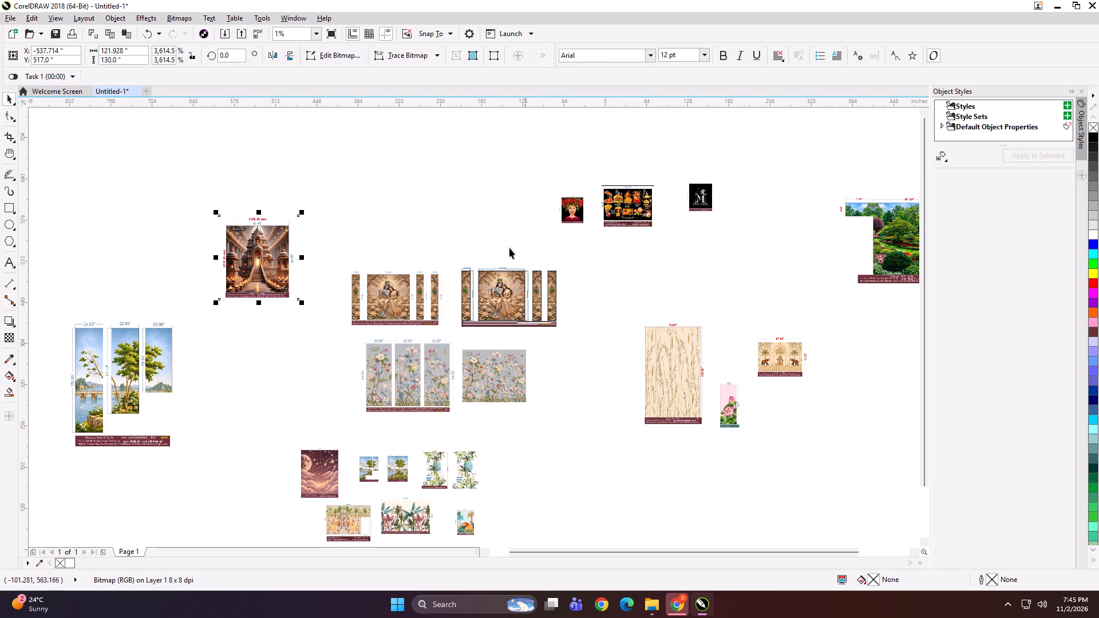
# Ungroup the 72x77 and 13x77 Krishna panel layout and delete its dimension lines and label strip, keeping the four panels.
pyautogui.scroll(2, 427, 311)
pyautogui.scroll(-1, 440, 248)
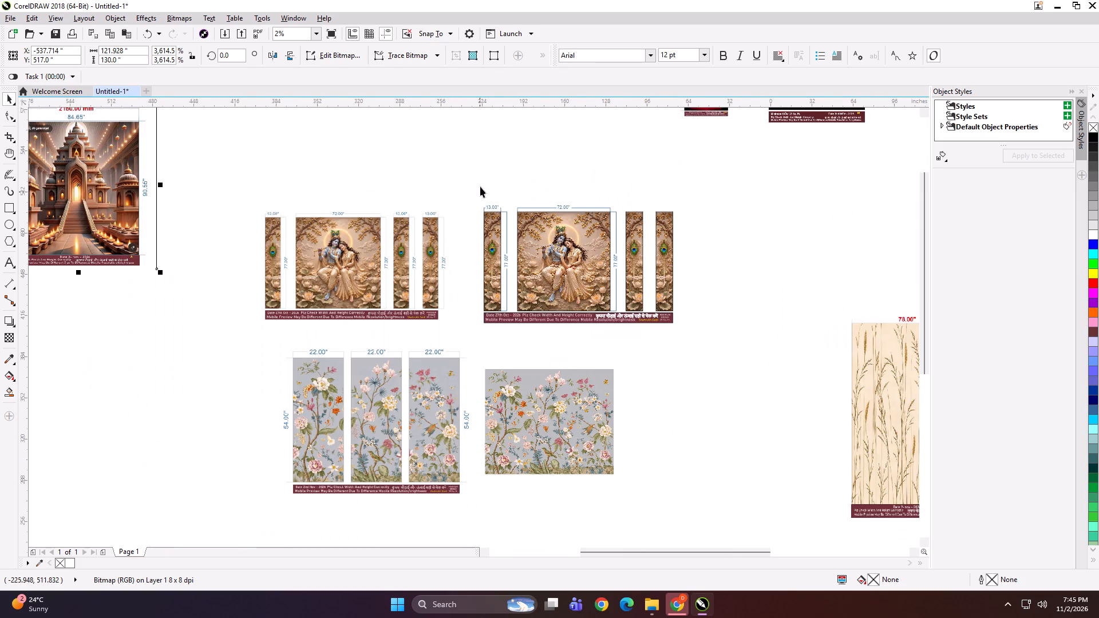
pyautogui.moveTo(481, 177); pyautogui.dragTo(534, 262)
pyautogui.click(547, 268)
pyautogui.hotkey('ctrl', 'u')
pyautogui.click(446, 161)
pyautogui.moveTo(453, 172); pyautogui.dragTo(505, 225)
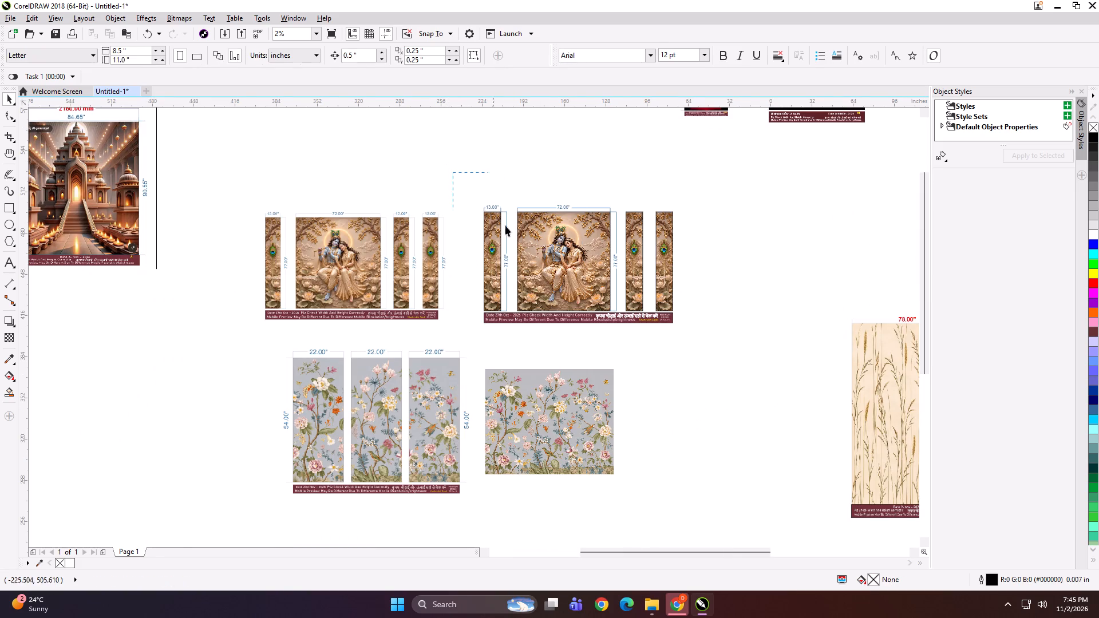
pyautogui.moveTo(505, 225); pyautogui.dragTo(692, 295)
pyautogui.press('Delete')
pyautogui.moveTo(705, 286); pyautogui.dragTo(462, 356)
pyautogui.press('Delete')
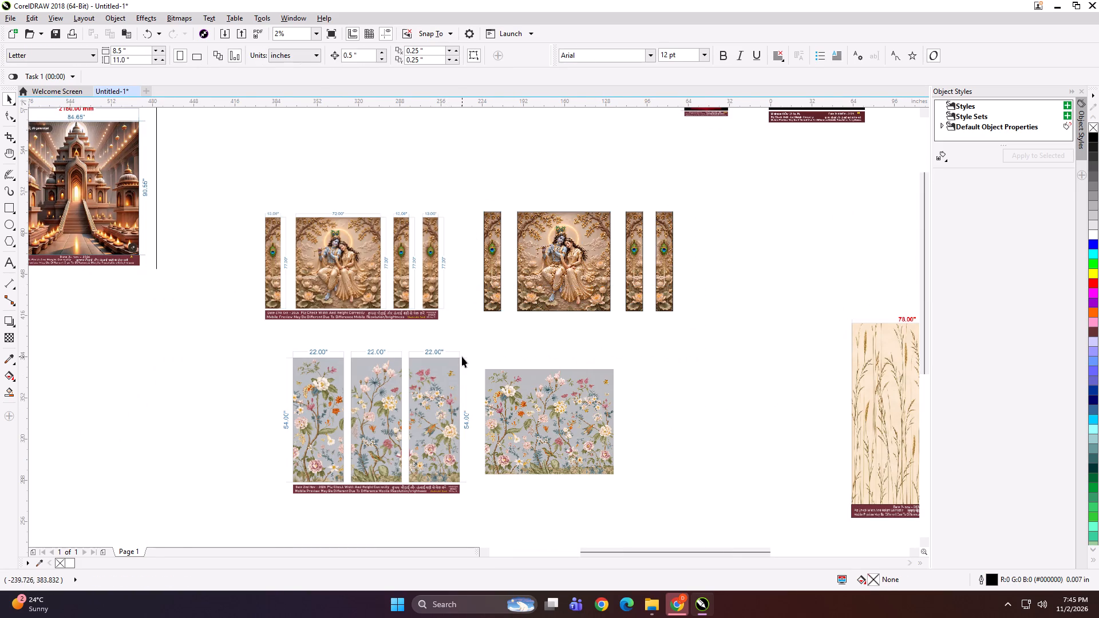
# Move the Krishna preview bitmap slightly closer to the four bare Krishna panels and a little higher.
pyautogui.moveTo(349, 259); pyautogui.dragTo(361, 255)
pyautogui.keyDown('shift'); pyautogui.moveTo(452, 177); pyautogui.dragTo(692, 335); pyautogui.keyUp('shift')
pyautogui.hotkey('shift', 'F2')
pyautogui.click(555, 161)
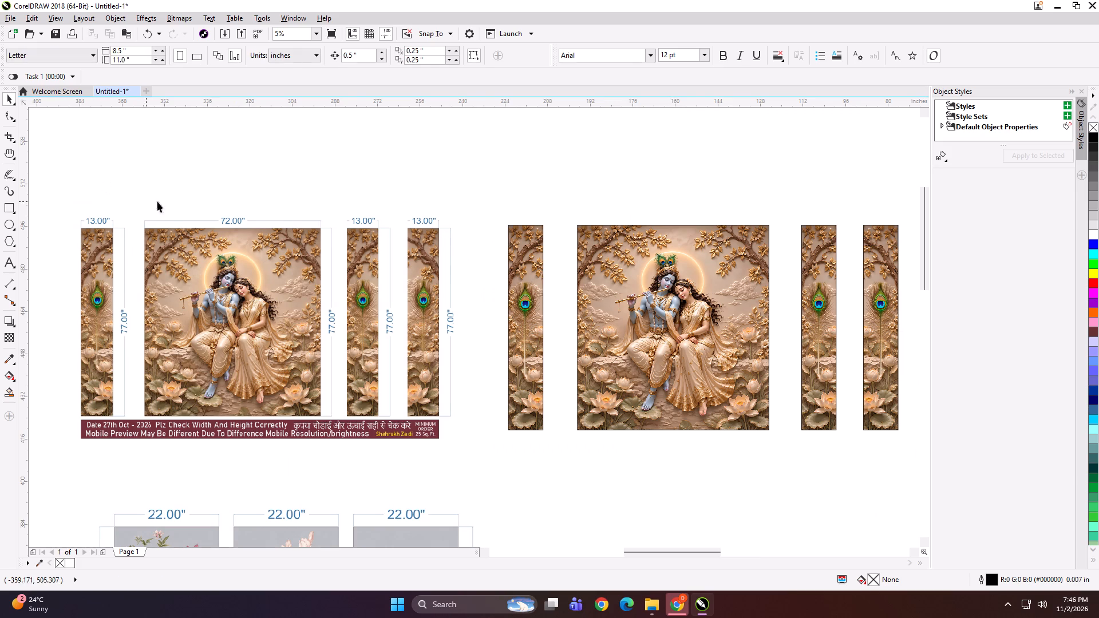
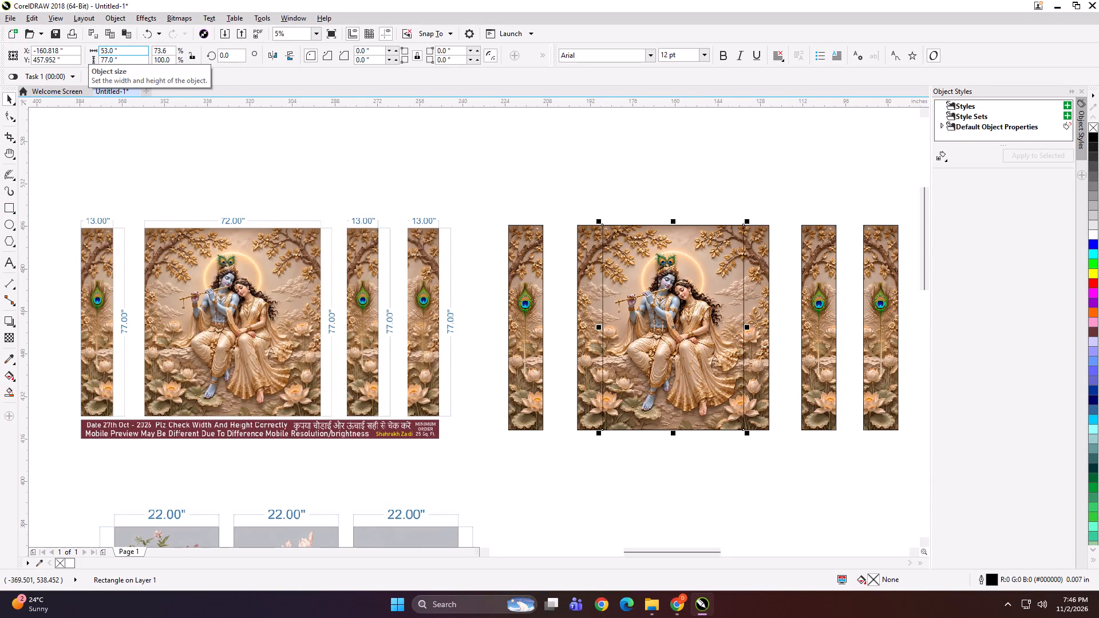
# Align the 53 x 77 inch rectangle with the left edge of the 72 x 77 Krishna panel.
pyautogui.keyDown('shift'); pyautogui.click(587, 278); pyautogui.keyUp('shift')
pyautogui.press('l')
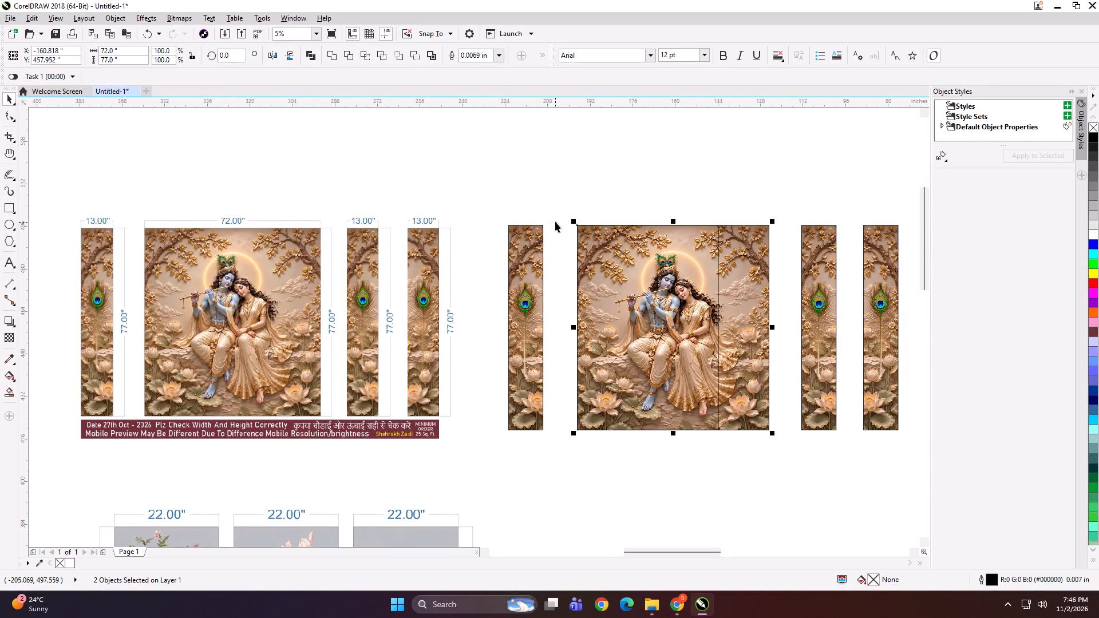
pyautogui.click(586, 188)
# Mirror a copy of the 53 inch rectangle to its right with a slight overlap, and narrow it to 19.5 inches, ending at the Krishna panel's right edge.
pyautogui.click(646, 309)
pyautogui.moveTo(572, 327); pyautogui.dragTo(782, 316)
pyautogui.keyDown('ctrl'); pyautogui.rightClick(782, 316); pyautogui.keyUp('ctrl')
pyautogui.press('Left')
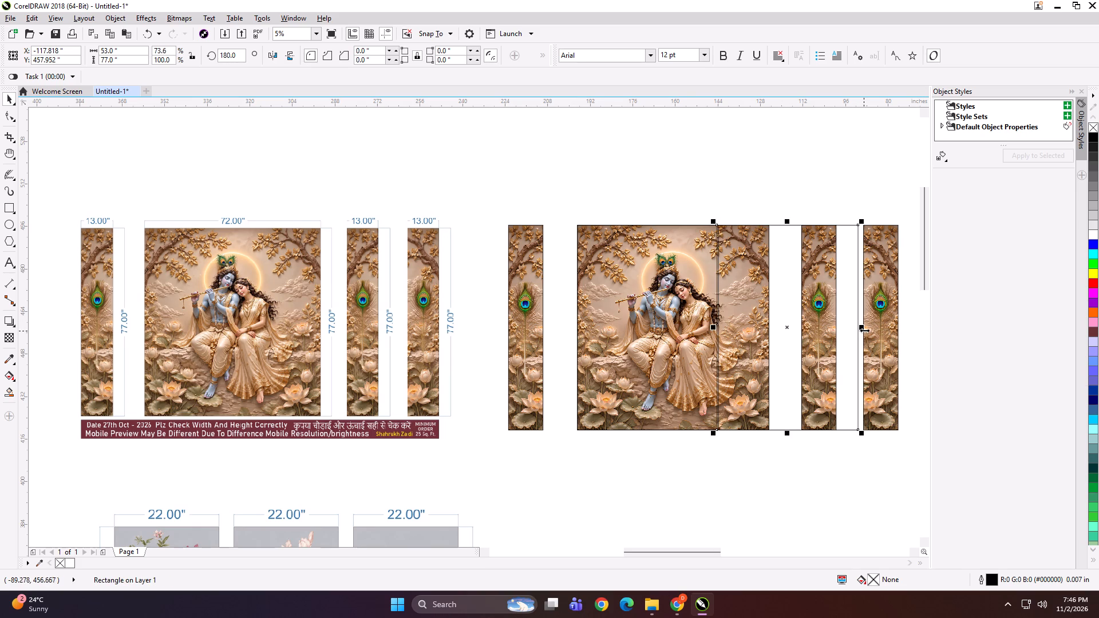
pyautogui.moveTo(863, 330); pyautogui.dragTo(774, 323)
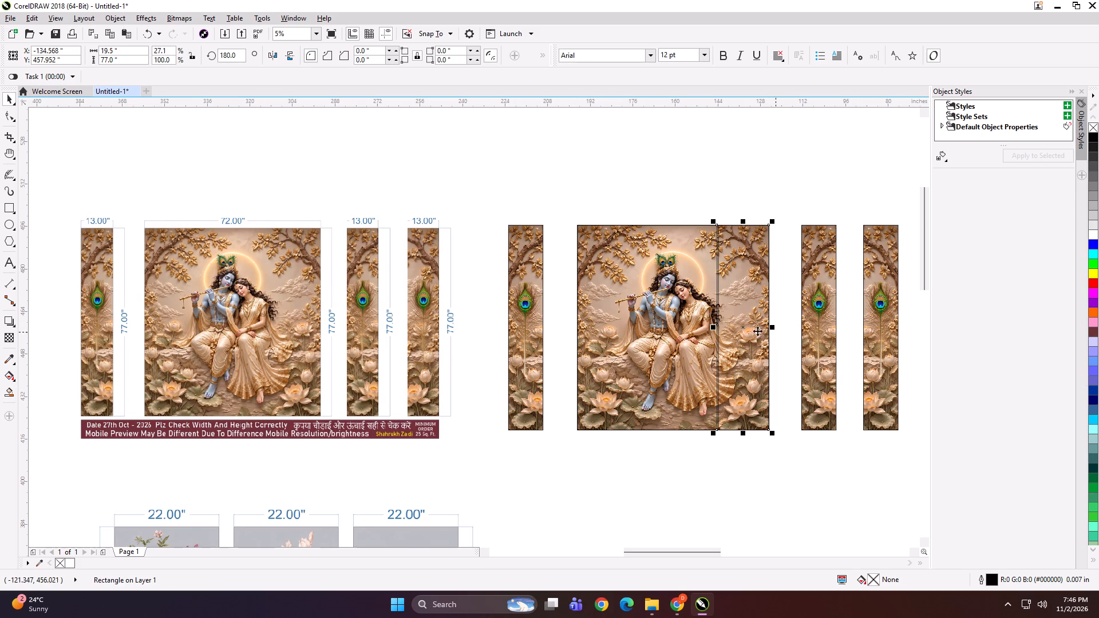
# PowerClip the Krishna panel artwork into the grouped 53 and 19.5 inch rectangles, and ungroup them into two separate sections.
pyautogui.keyDown('shift'); pyautogui.click(680, 310); pyautogui.keyUp('shift')
pyautogui.hotkey('ctrl', 'g')
pyautogui.keyDown('alt'); pyautogui.click(650, 264); pyautogui.keyUp('alt')
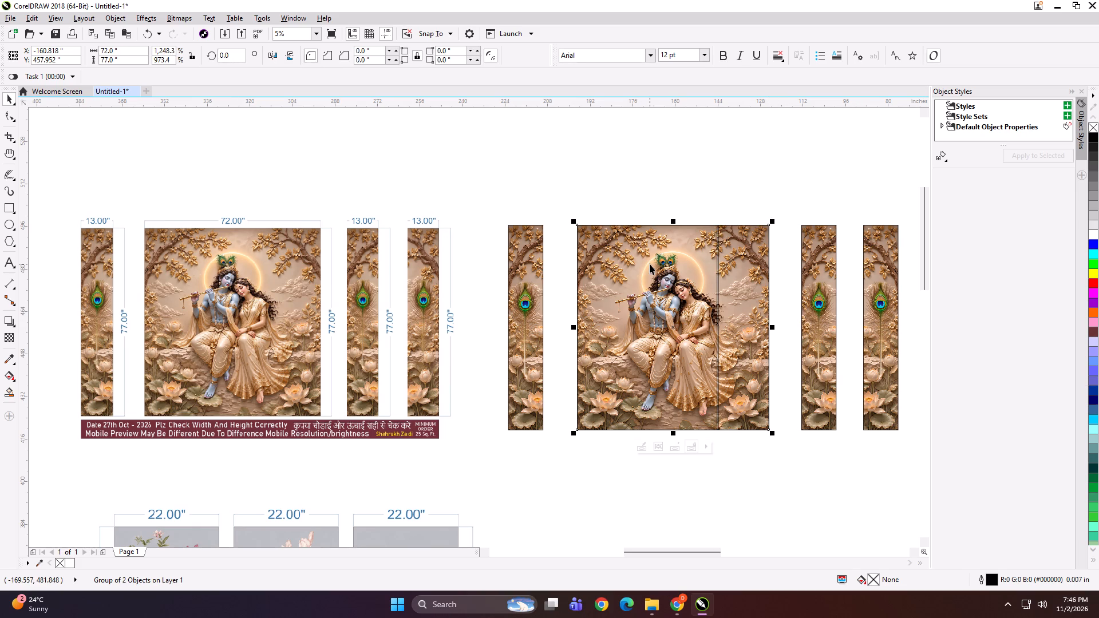
pyautogui.hotkey('shift', 'Return')
pyautogui.click(695, 247)
pyautogui.hotkey('ctrl', 'u')
pyautogui.hotkey('ctrl', 'u')
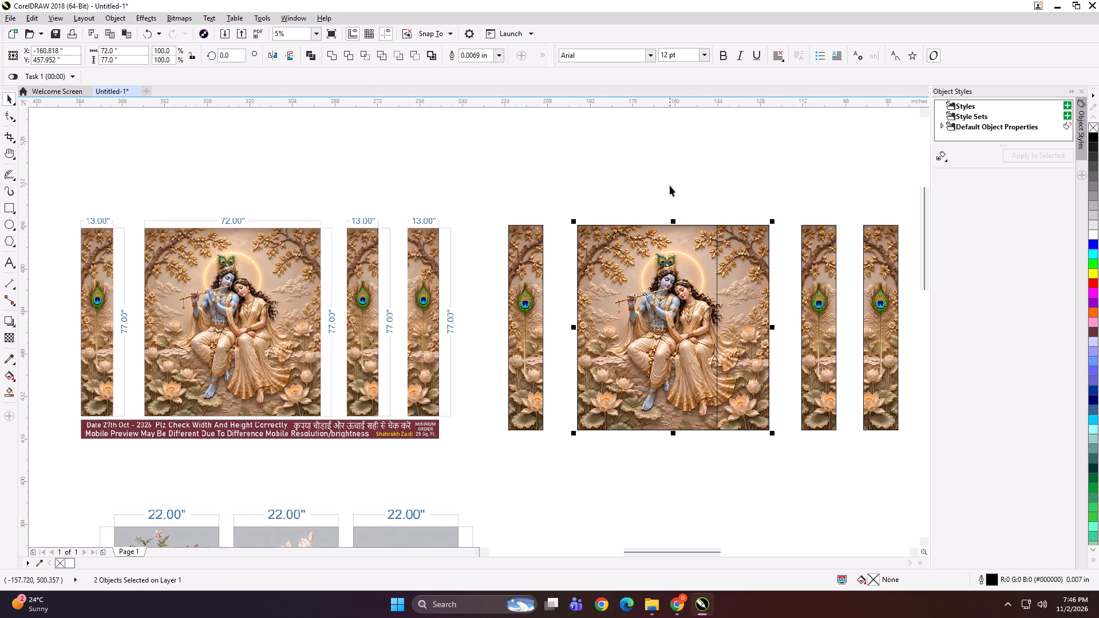
pyautogui.click(670, 185)
# Check the sizes of the three narrow Krishna strips and the two sections of the main panel.
pyautogui.click(9, 264)
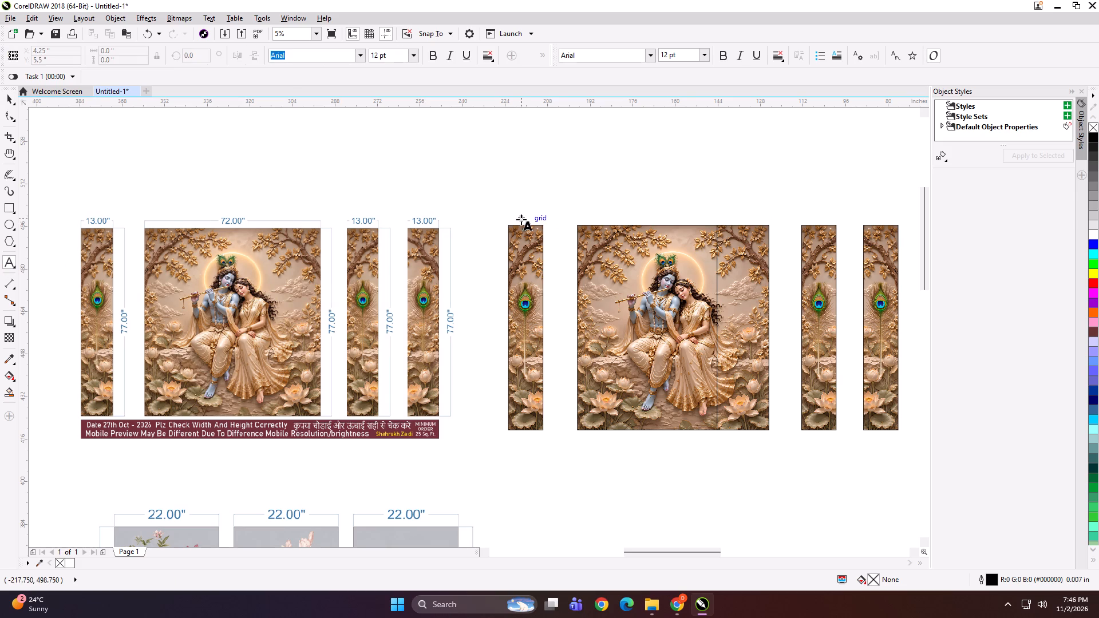
pyautogui.press('space')
pyautogui.click(528, 238)
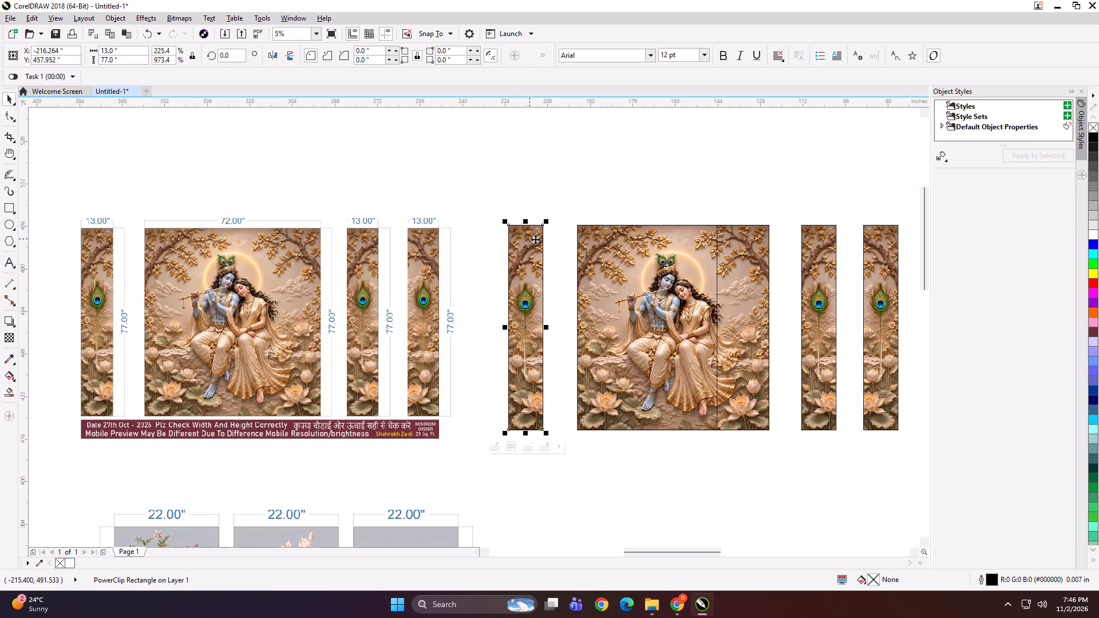
pyautogui.click(887, 259)
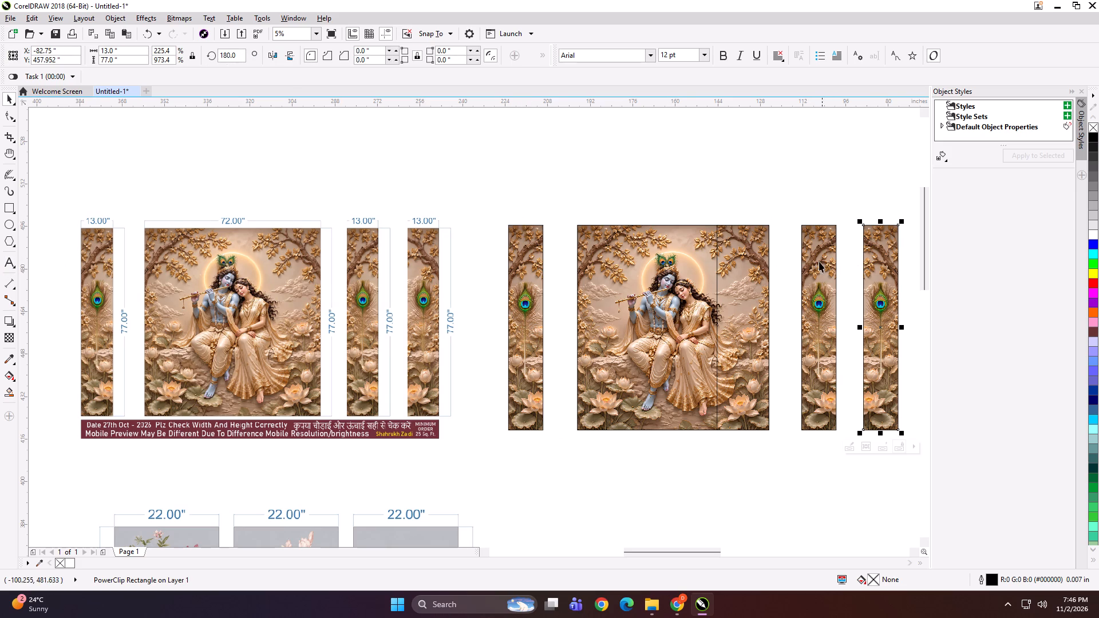
pyautogui.click(819, 261)
pyautogui.click(736, 260)
pyautogui.click(655, 265)
pyautogui.click(614, 163)
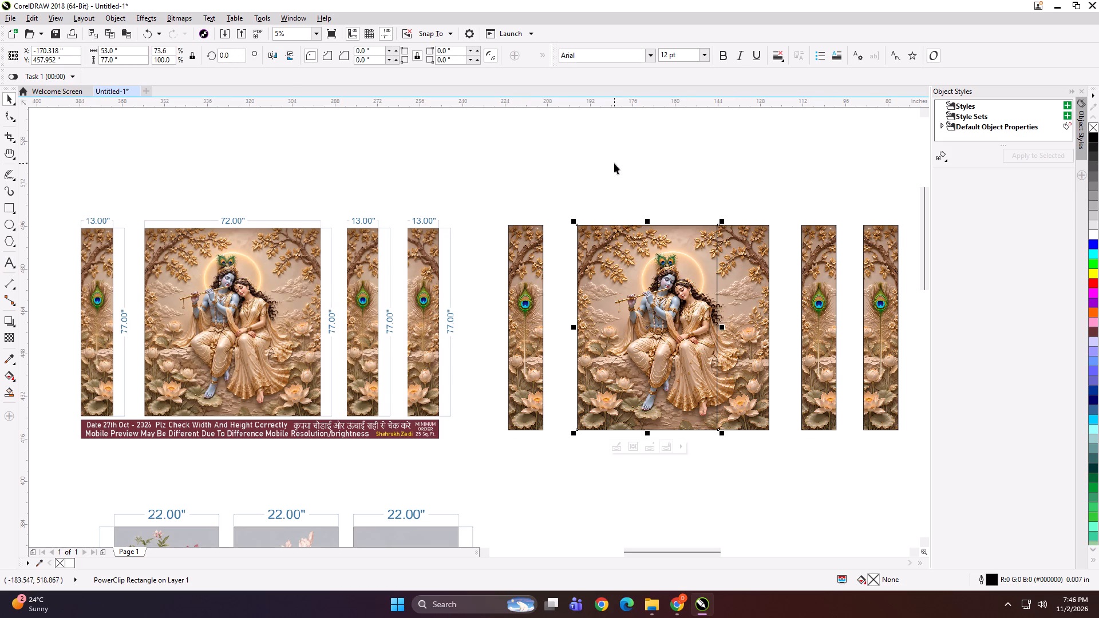
# Label the first narrow strip "13*77 A" along its top edge.
pyautogui.press('space')
pyautogui.click(515, 223)
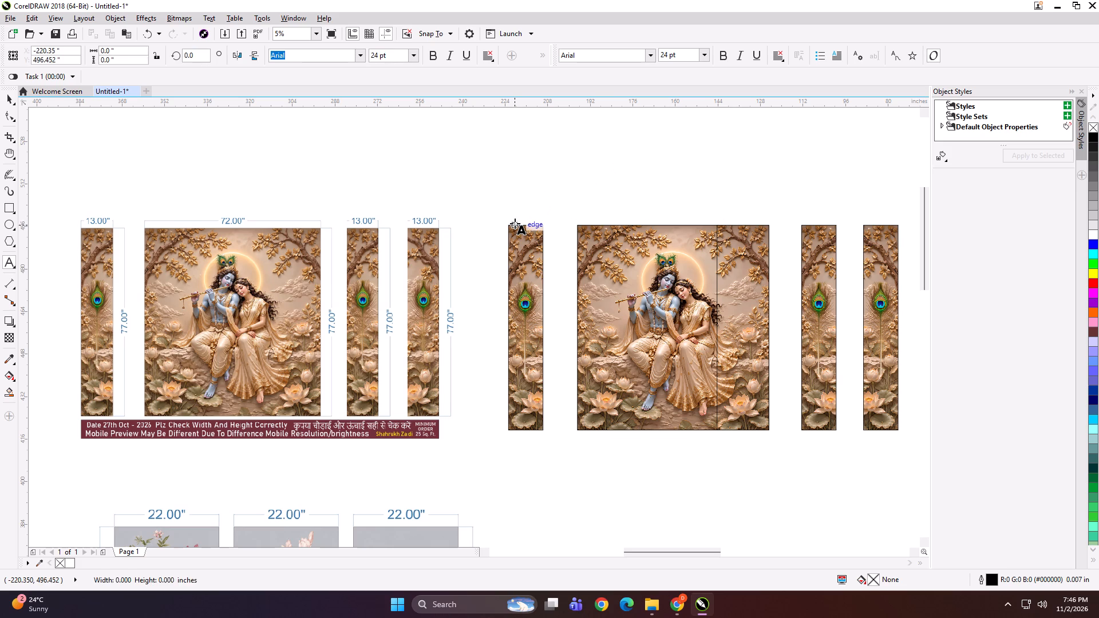
pyautogui.write('13*77')
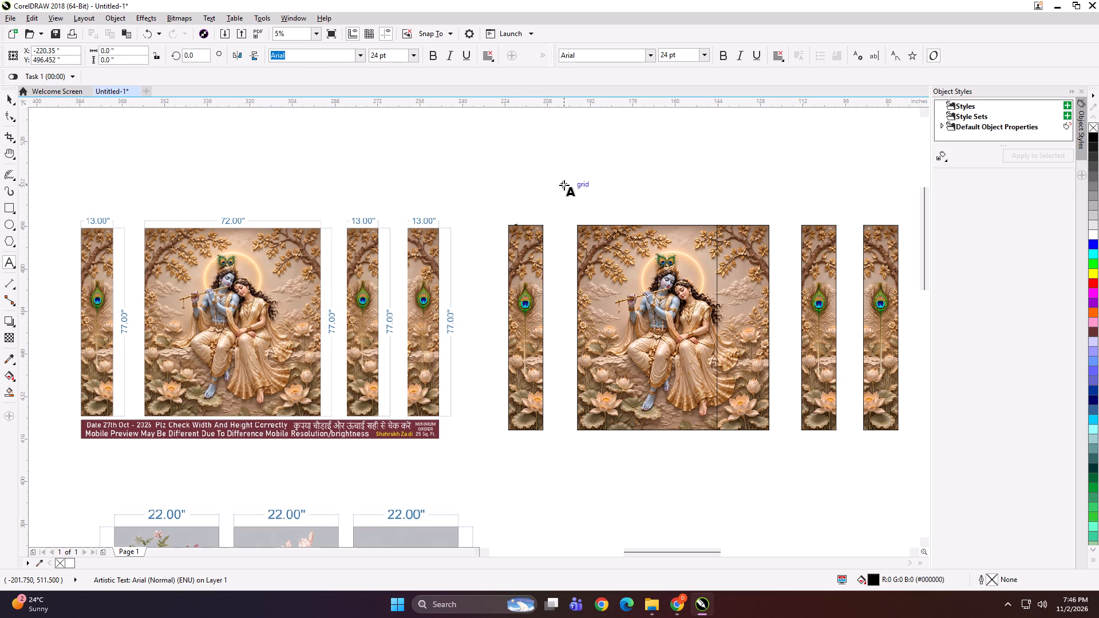
pyautogui.press('space')
pyautogui.write('A')
# Copy the "13*77 A" label to the top edge of the second narrow strip and change it to "13*77 B".
pyautogui.scroll(-1, 533, 218)
pyautogui.scroll(1, 592, 220)
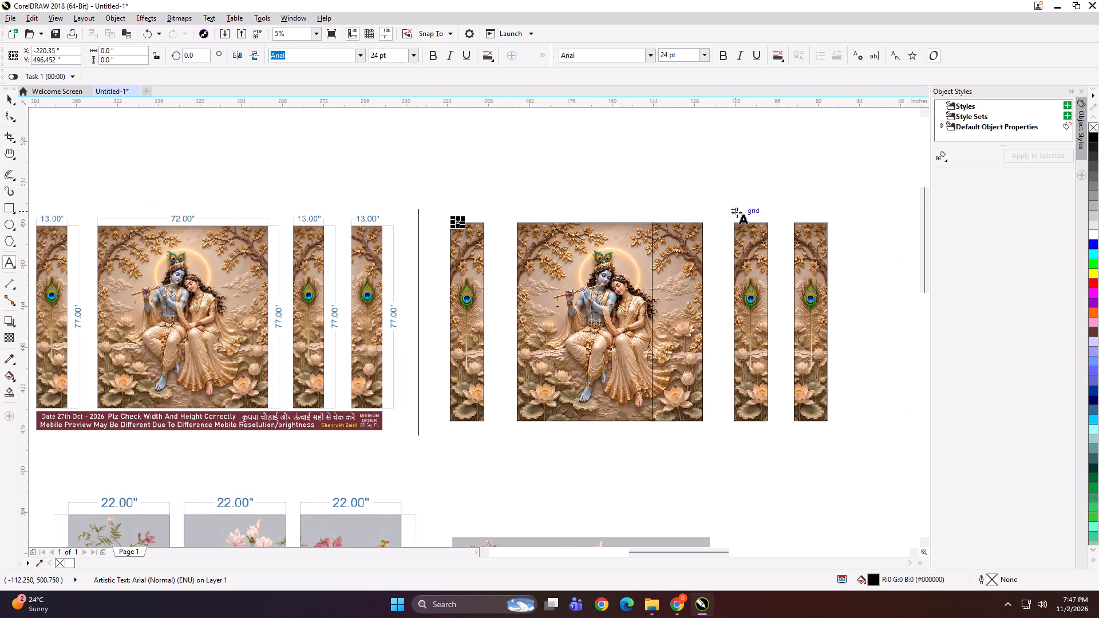
pyautogui.scroll(3, 432, 217)
pyautogui.scroll(2, 541, 219)
pyautogui.hotkey('ctrl', 'a')
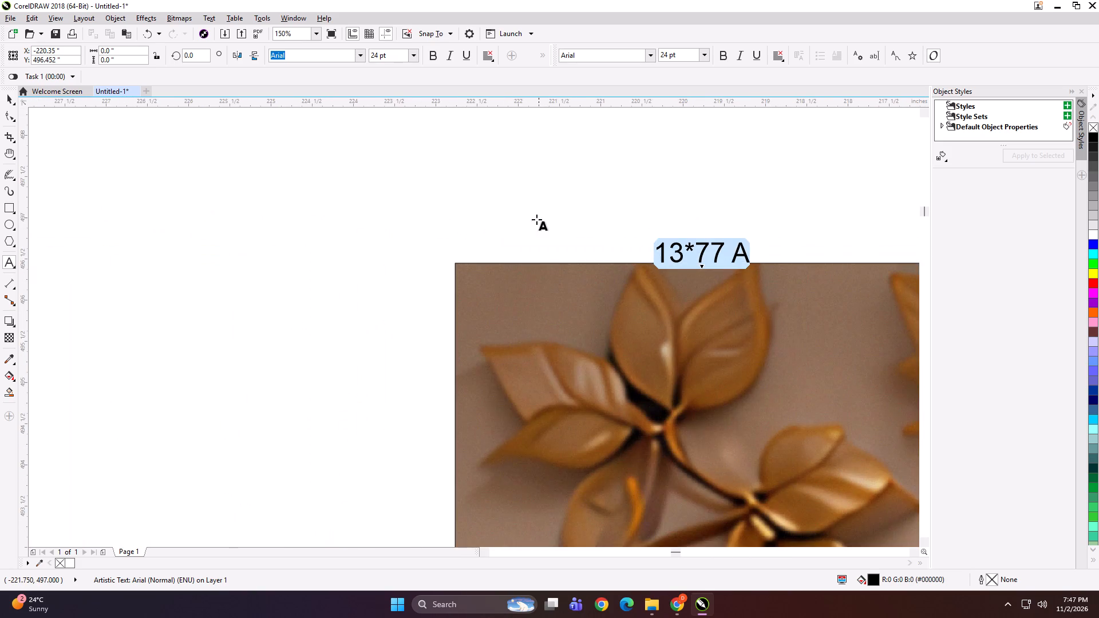
pyautogui.hotkey('ctrl', 'c')
pyautogui.scroll(-5, 414, 208)
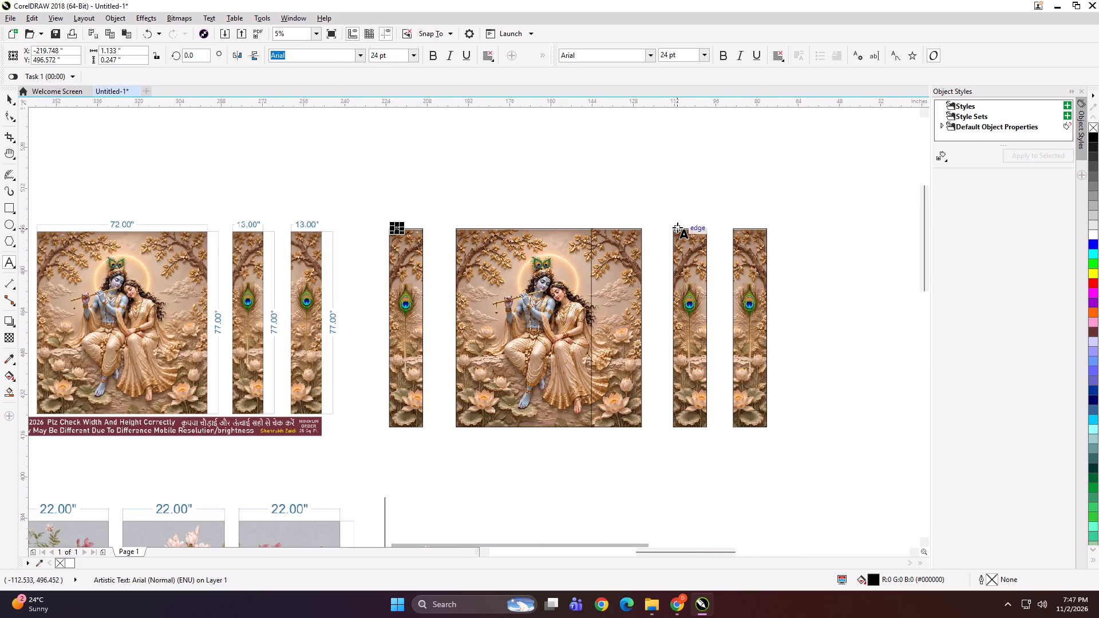
pyautogui.click(677, 227)
pyautogui.scroll(3, 685, 227)
pyautogui.hotkey('ctrl', 'v')
pyautogui.press('2')
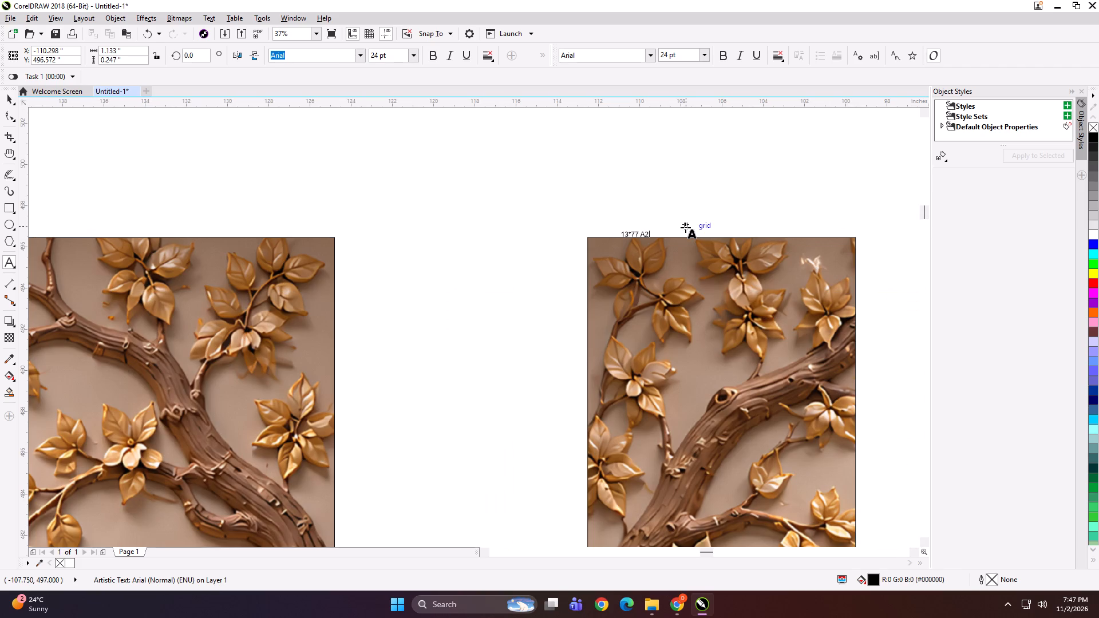
pyautogui.press('BackSpace')
pyautogui.press('BackSpace')
pyautogui.press('2')
pyautogui.scroll(-2, 515, 224)
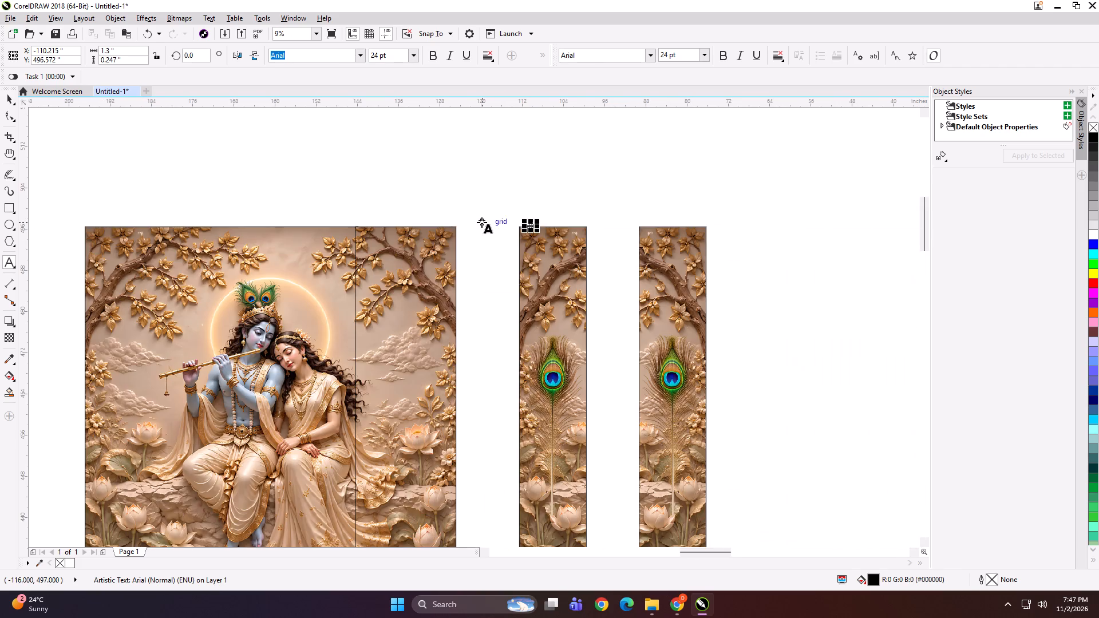
pyautogui.scroll(3, 540, 215)
pyautogui.press('BackSpace')
pyautogui.press('b')
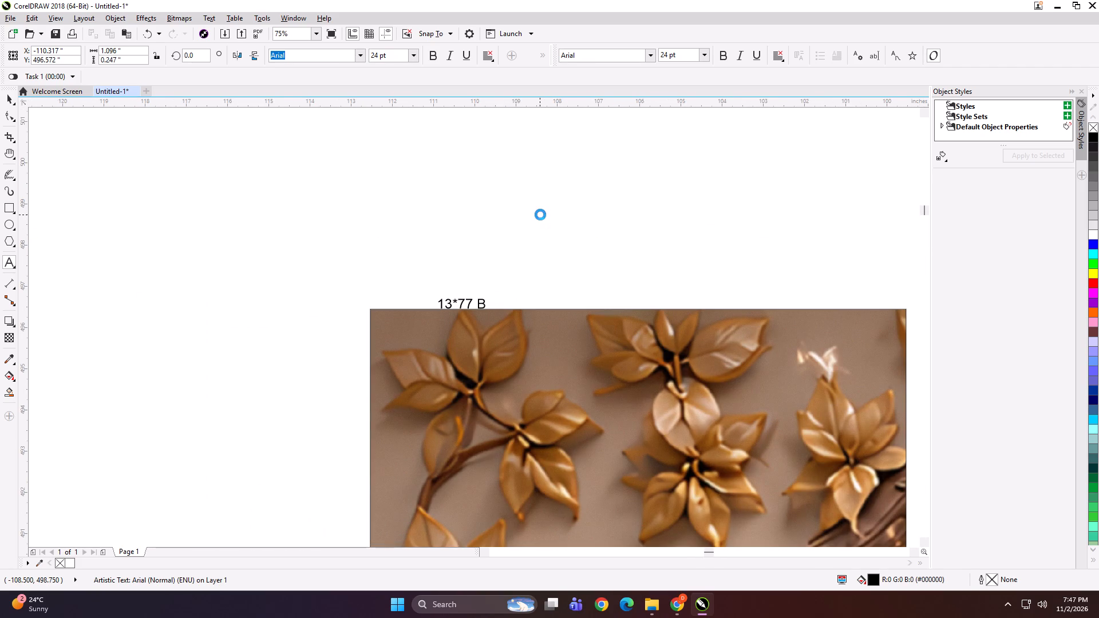
# Paste the label onto the top edge of the third narrow strip and change it to "13*77 C".
pyautogui.scroll(-4, 540, 215)
pyautogui.click(650, 236)
pyautogui.scroll(3, 650, 236)
pyautogui.hotkey('ctrl', 'v')
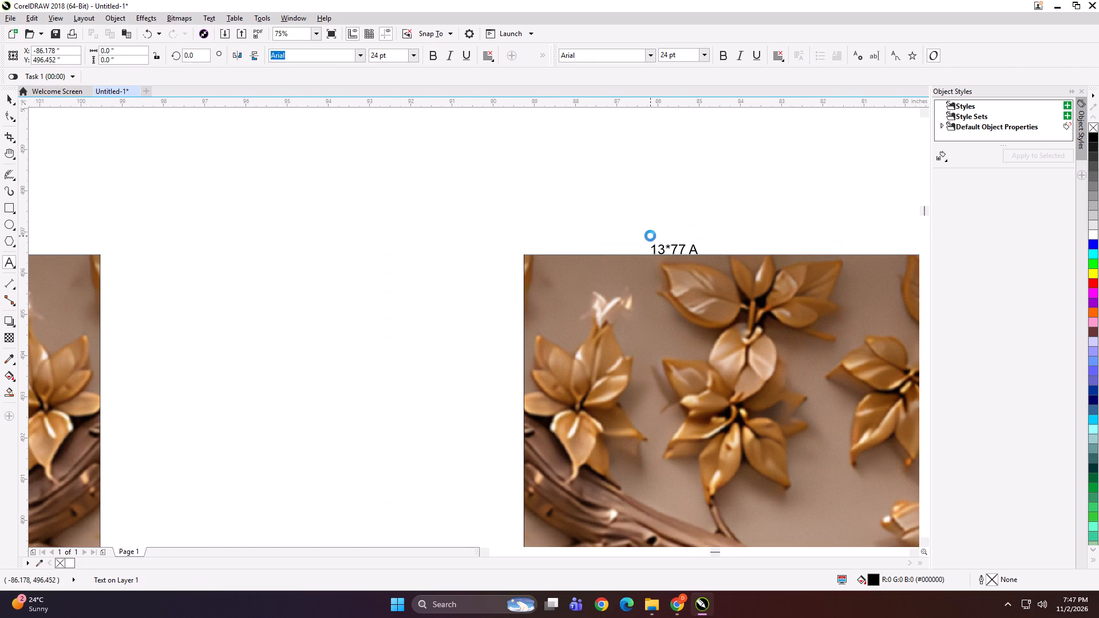
pyautogui.press('BackSpace')
pyautogui.press('c')
# Label the wider section of the main Krishna panel "72*77 PANEL 1" along its top edge.
pyautogui.scroll(-2, 693, 253)
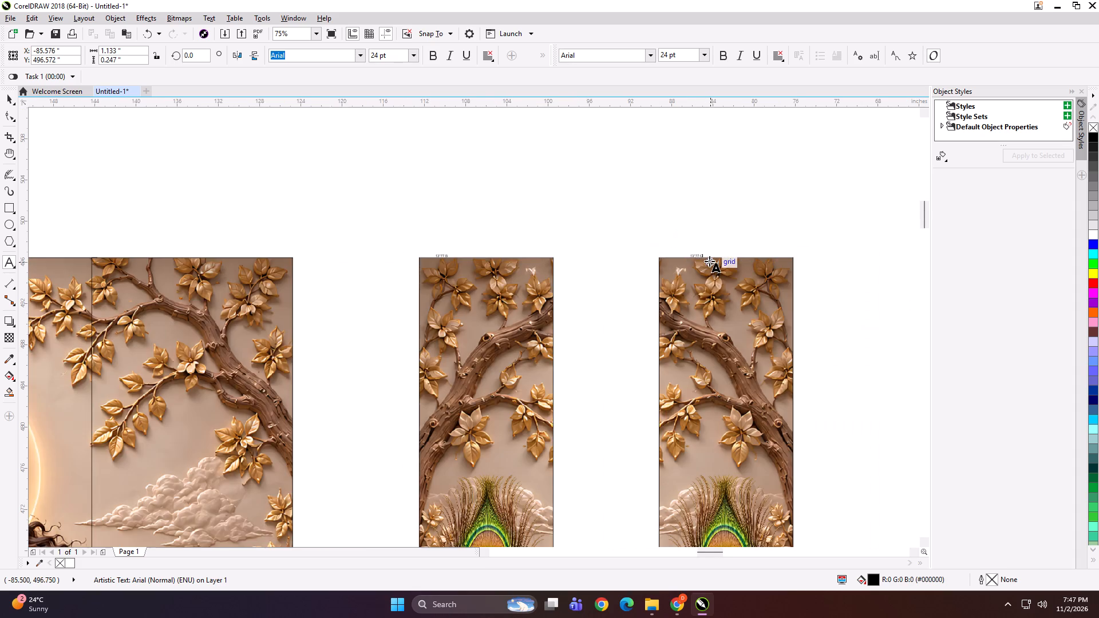
pyautogui.scroll(-1, 709, 261)
pyautogui.scroll(-1, 440, 238)
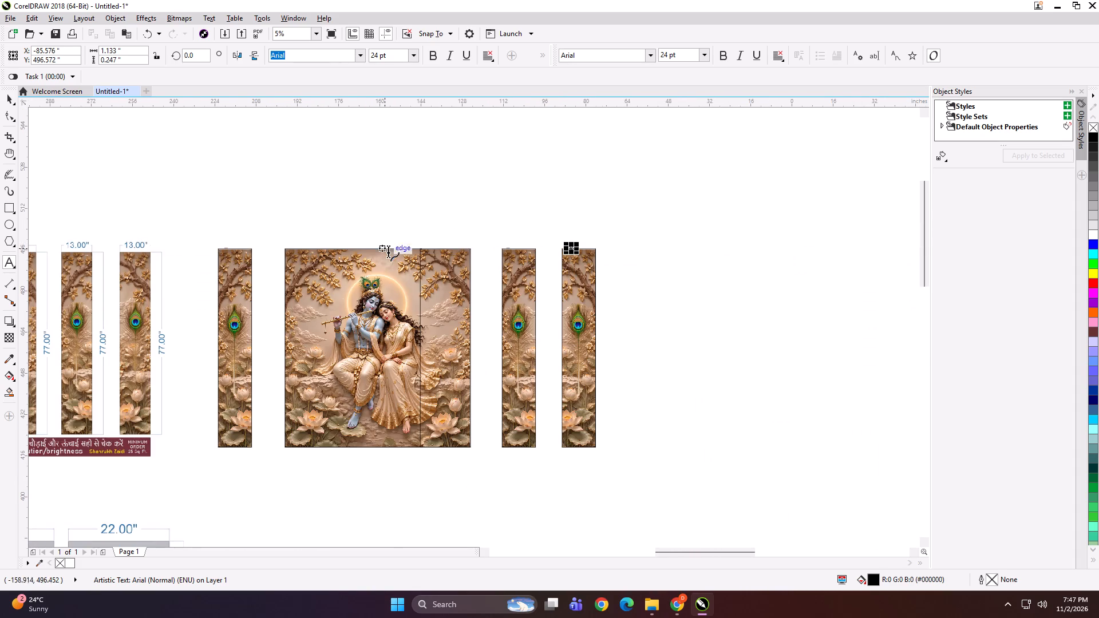
pyautogui.scroll(-1, 392, 258)
pyautogui.scroll(2, 168, 264)
pyautogui.scroll(-1, 414, 239)
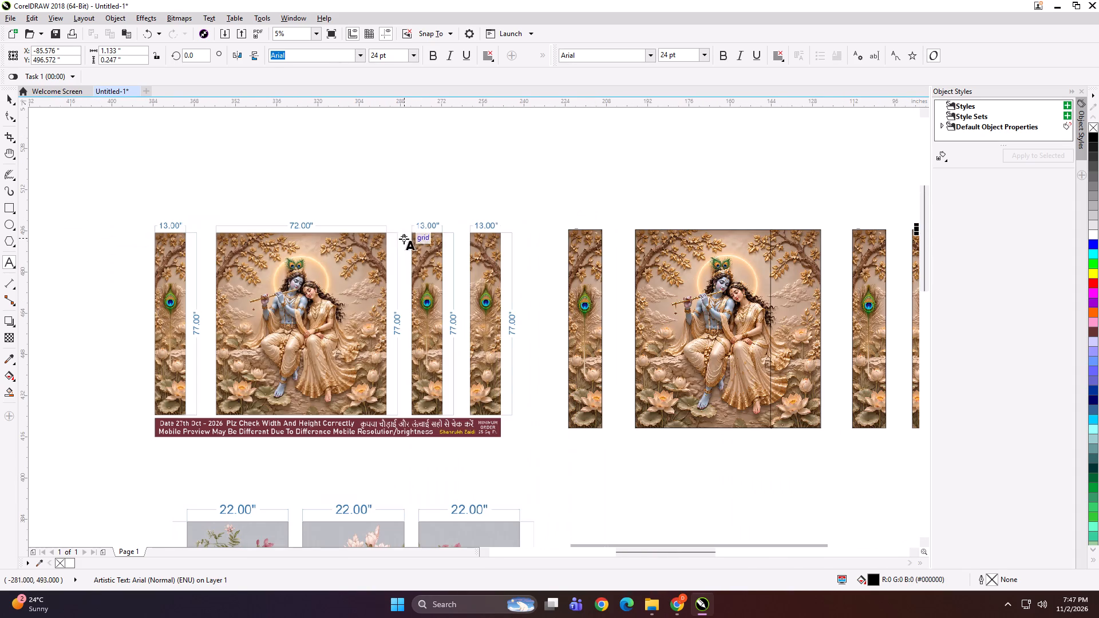
pyautogui.click(665, 227)
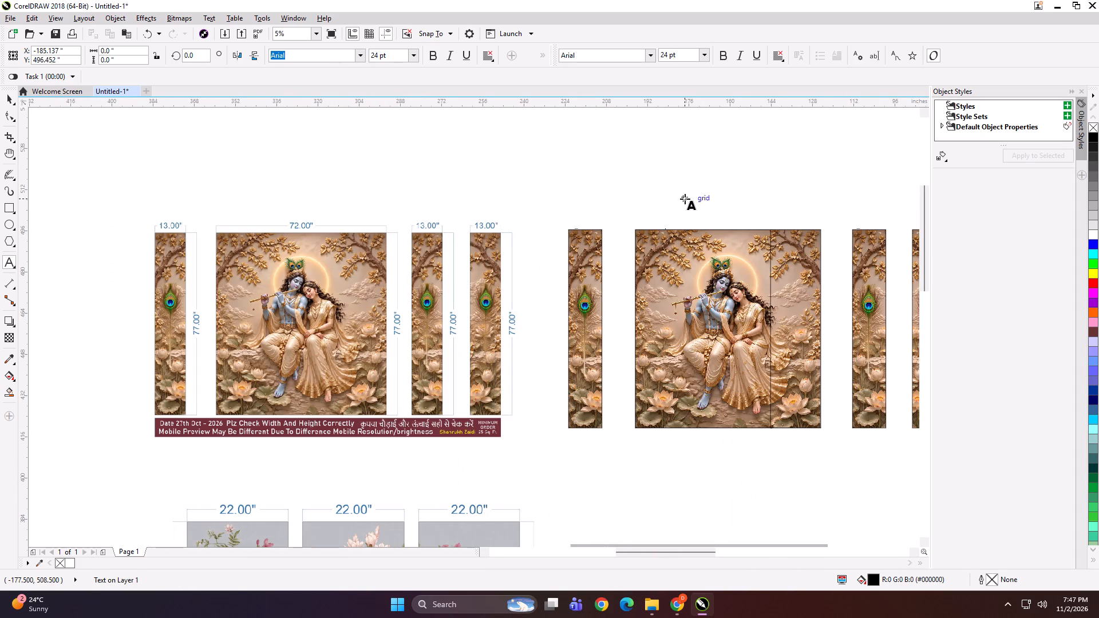
pyautogui.write('72*77 PANEL 1')
# Copy the "72*77 PANEL 1" label to the top edge of the 19.5 inch section and change it to "72*77 PANEL 2".
pyautogui.hotkey('ctrl', 'a')
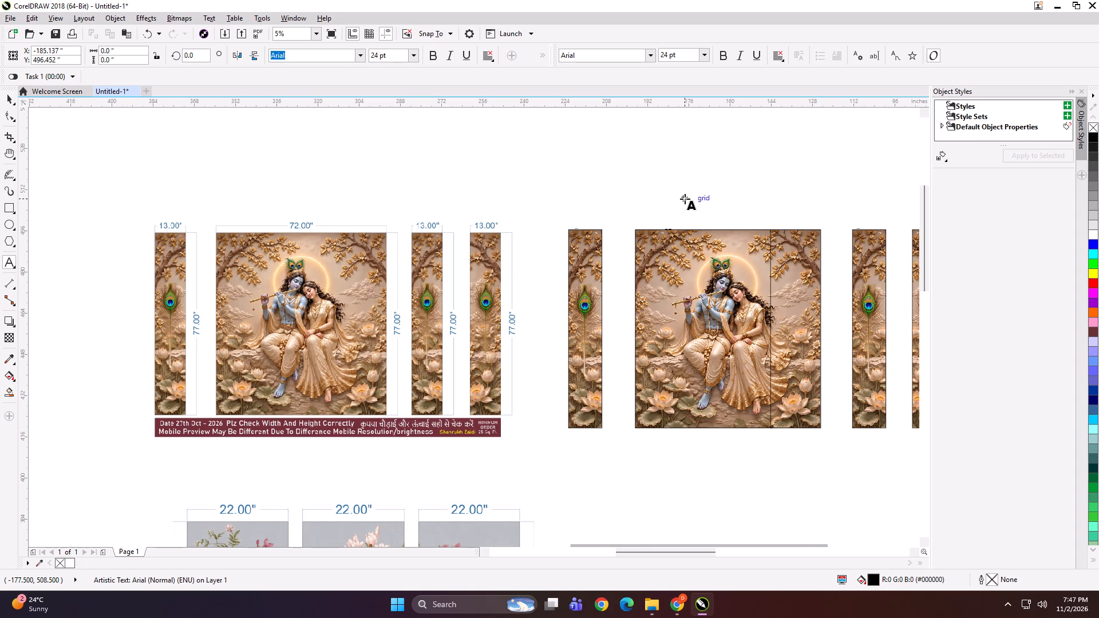
pyautogui.hotkey('ctrl', 'c')
pyautogui.scroll(3, 778, 227)
pyautogui.click(784, 238)
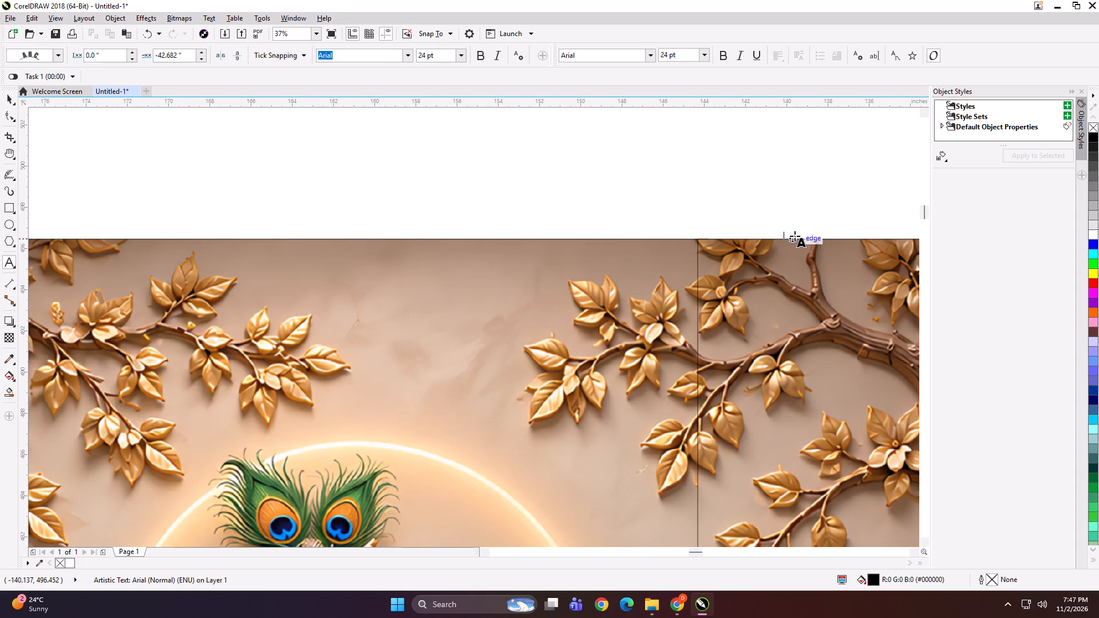
pyautogui.hotkey('ctrl', 'v')
pyautogui.press('BackSpace')
pyautogui.press('2')
pyautogui.scroll(-2, 733, 233)
pyautogui.click(8, 105)
pyautogui.scroll(-1, 525, 166)
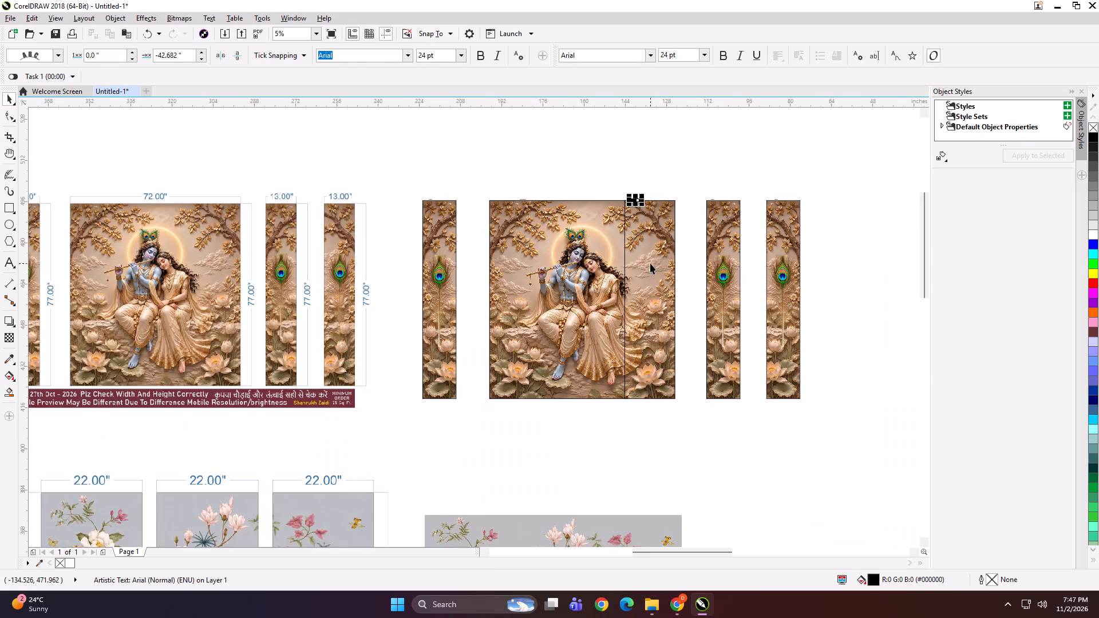
# Group each size label with its own artwork piece: the two 72*77 sections and the three 13*77 strips.
pyautogui.keyDown('shift'); pyautogui.click(650, 263); pyautogui.keyUp('shift')
pyautogui.hotkey('ctrl', 'g')
pyautogui.moveTo(579, 164); pyautogui.dragTo(519, 248)
pyautogui.keyDown('shift'); pyautogui.click(539, 248); pyautogui.keyUp('shift')
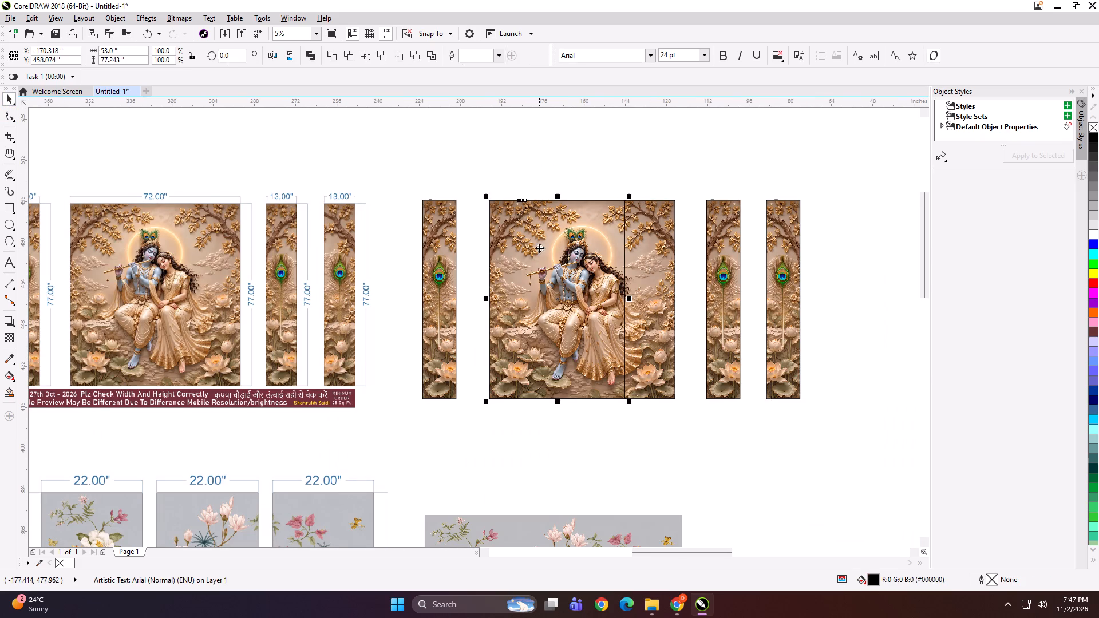
pyautogui.hotkey('ctrl', 'g')
pyautogui.moveTo(501, 157); pyautogui.dragTo(406, 426)
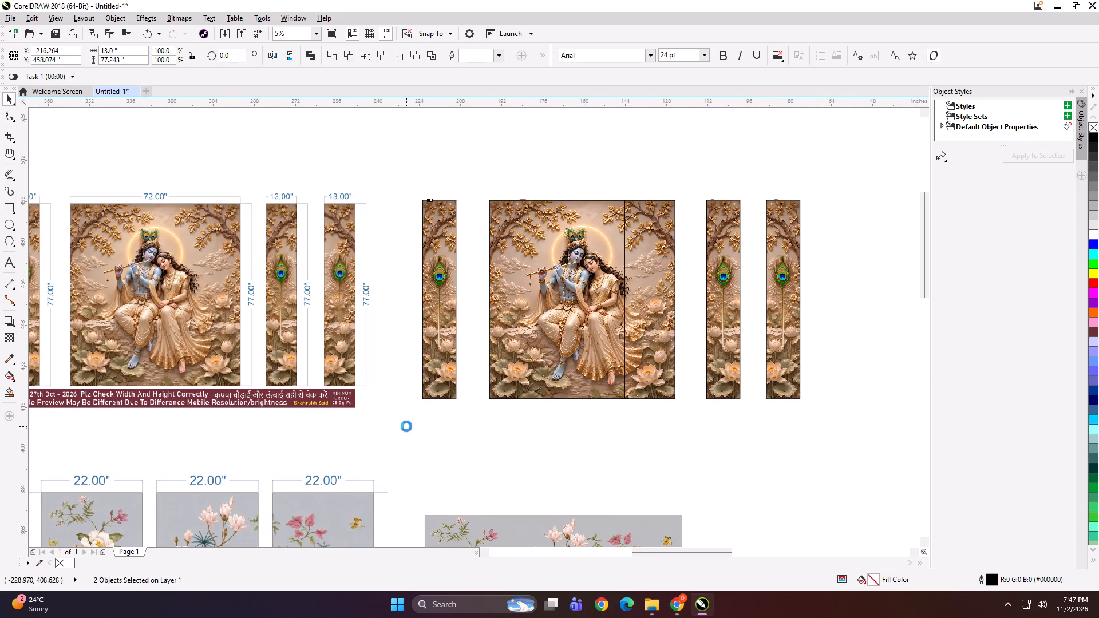
pyautogui.hotkey('ctrl', 'g')
pyautogui.moveTo(690, 162); pyautogui.dragTo(752, 408)
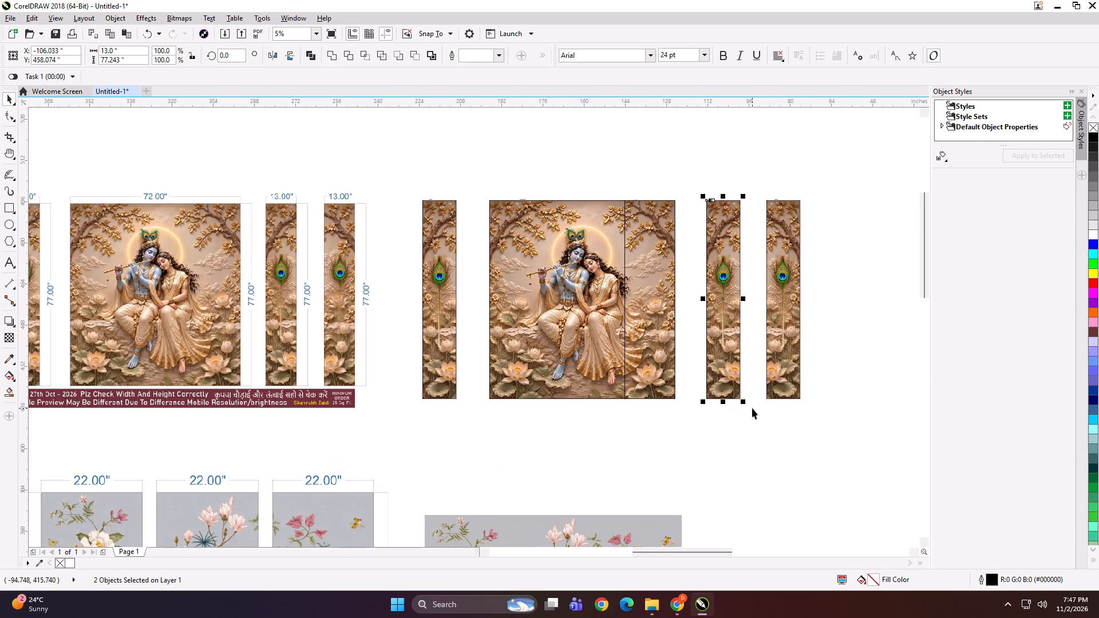
pyautogui.hotkey('ctrl', 'g')
pyautogui.moveTo(754, 160); pyautogui.dragTo(821, 415)
pyautogui.hotkey('ctrl', 'g')
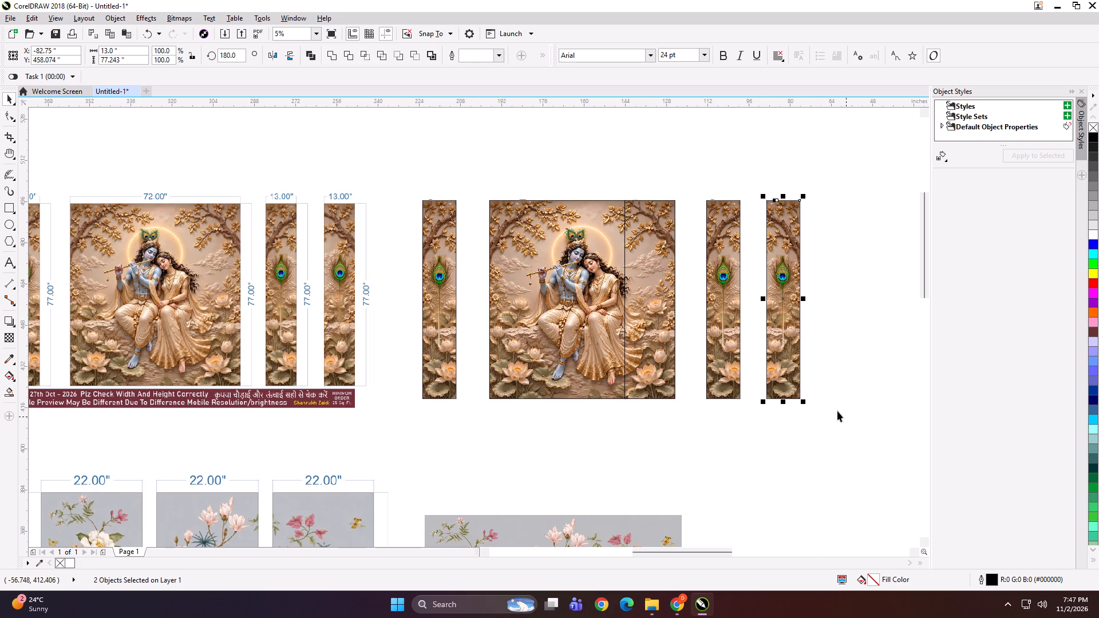
pyautogui.click(659, 240)
pyautogui.moveTo(611, 156); pyautogui.dragTo(687, 422)
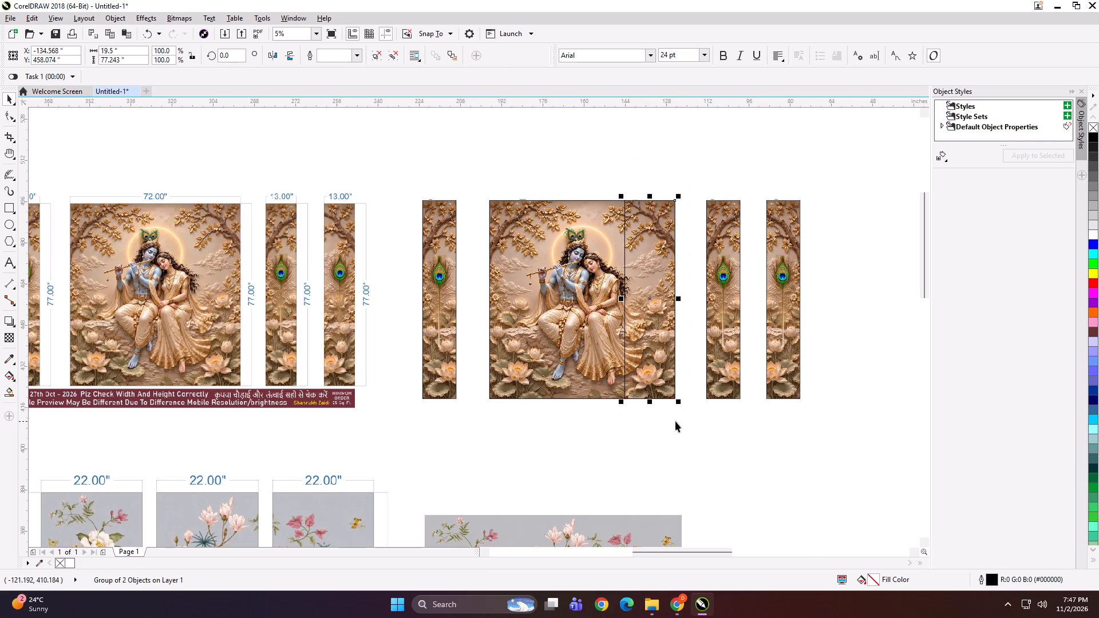
pyautogui.hotkey('ctrl', 'g')
pyautogui.moveTo(571, 171); pyautogui.dragTo(502, 259)
pyautogui.keyDown('shift'); pyautogui.click(566, 256); pyautogui.keyUp('shift')
# Start exporting the first 13-inch strip and create a NEW WORK folder inside the NOV > 2 folder.
pyautogui.click(454, 263)
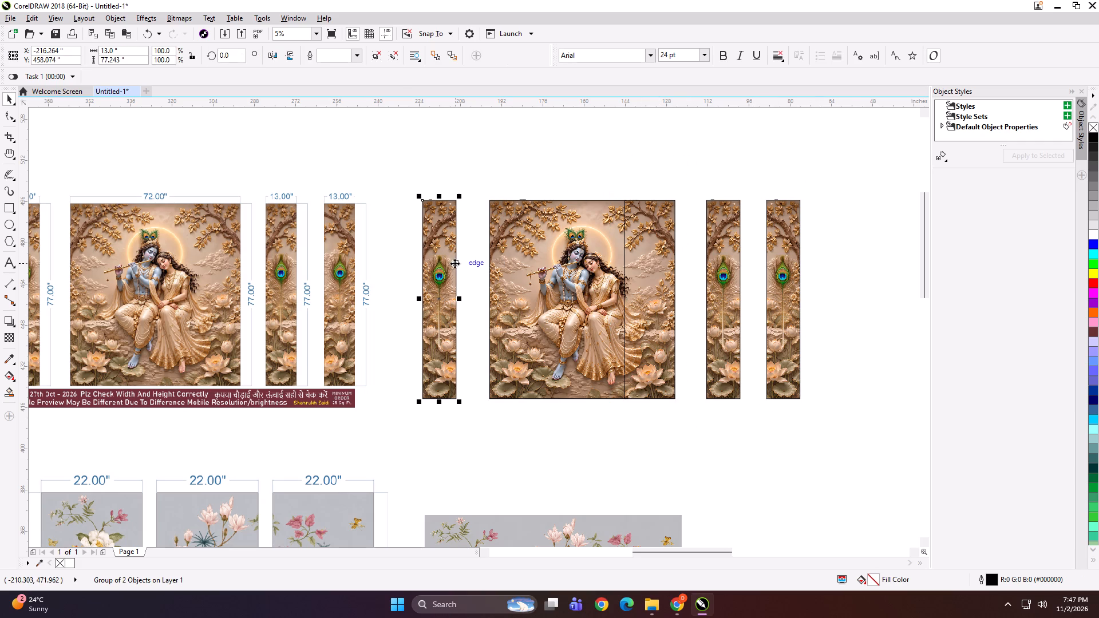
pyautogui.hotkey('ctrl', 'e')
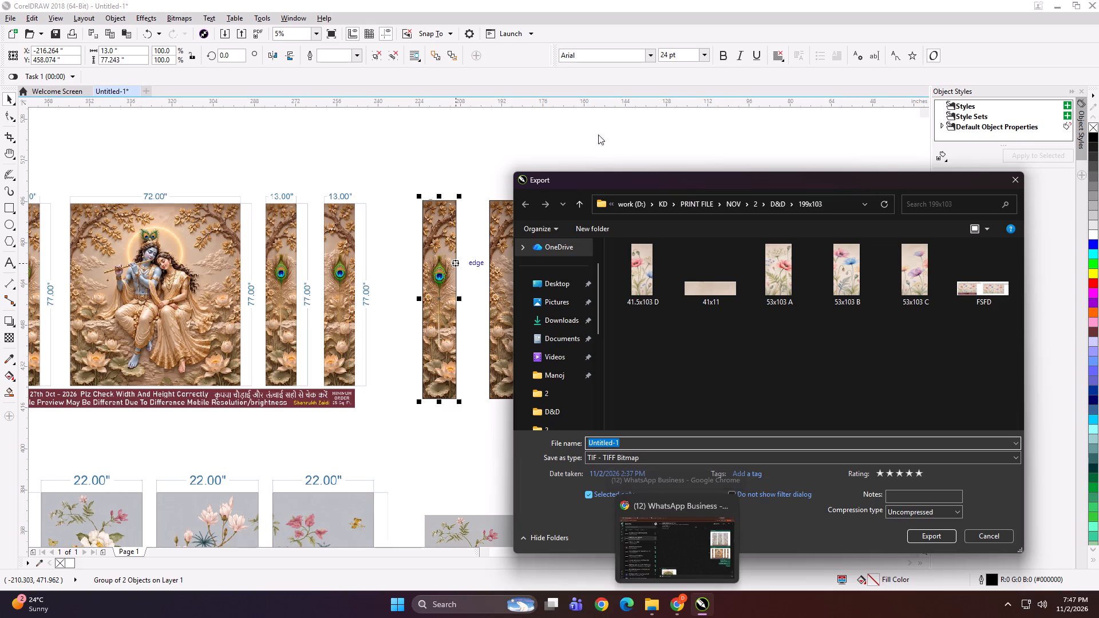
pyautogui.click(583, 205)
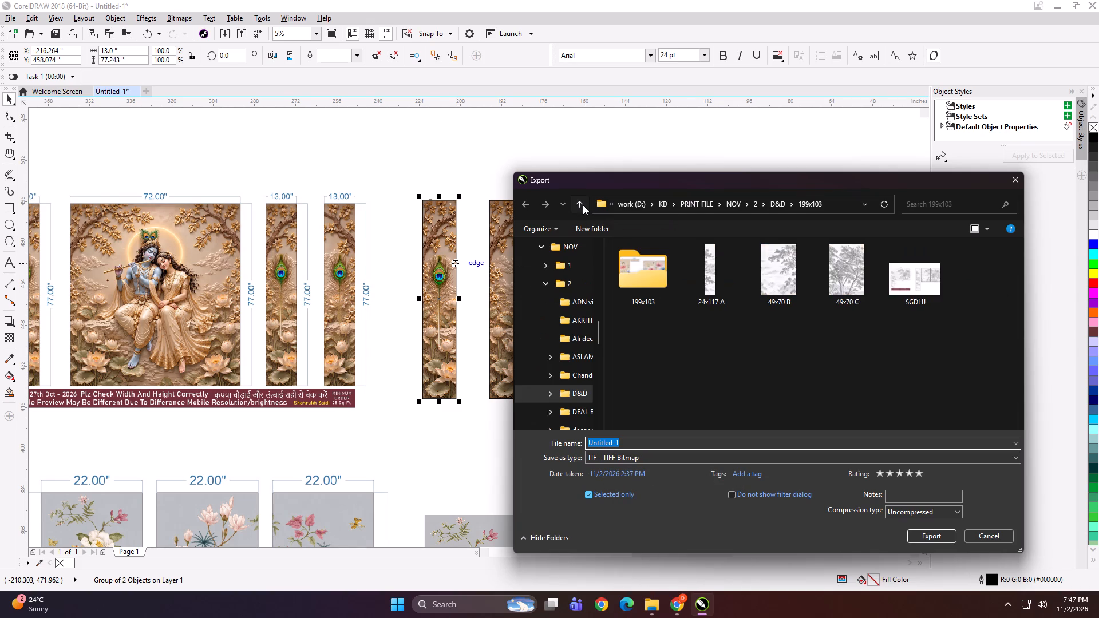
pyautogui.click(583, 205)
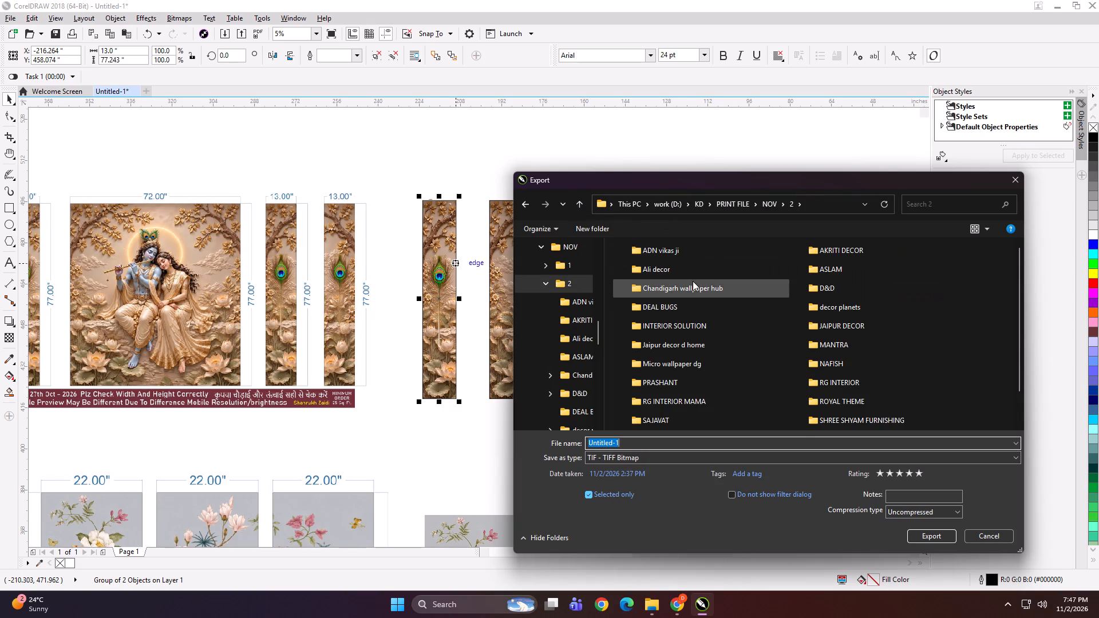
pyautogui.keyDown('ctrl'); pyautogui.scroll(-20, 693, 281); pyautogui.keyUp('ctrl')
pyautogui.keyDown('ctrl'); pyautogui.scroll(5, 693, 281); pyautogui.keyUp('ctrl')
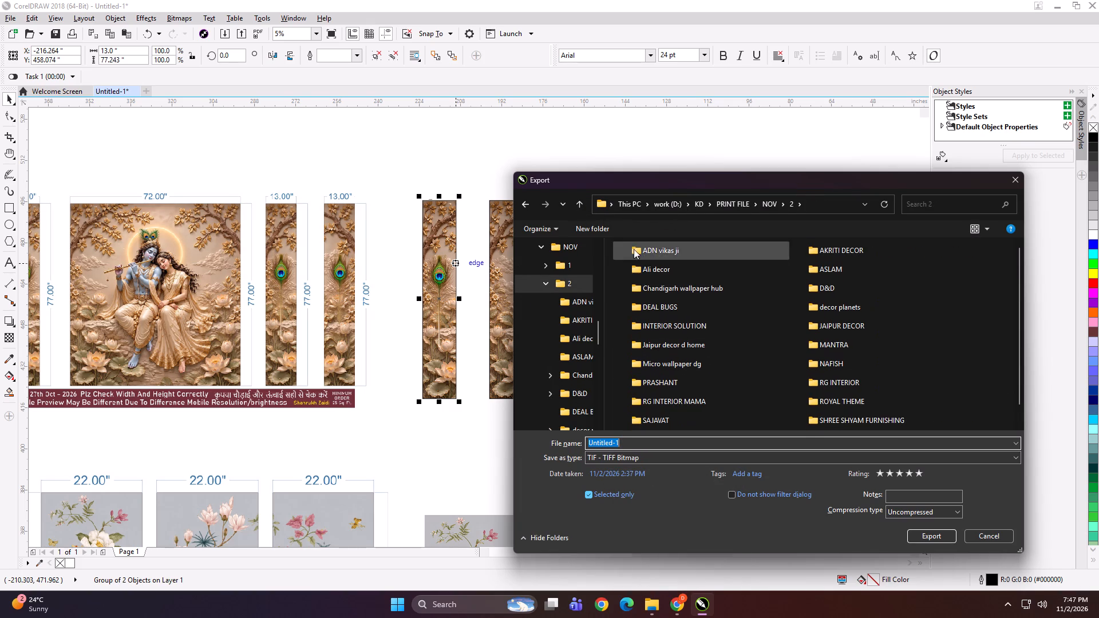
pyautogui.click(599, 228)
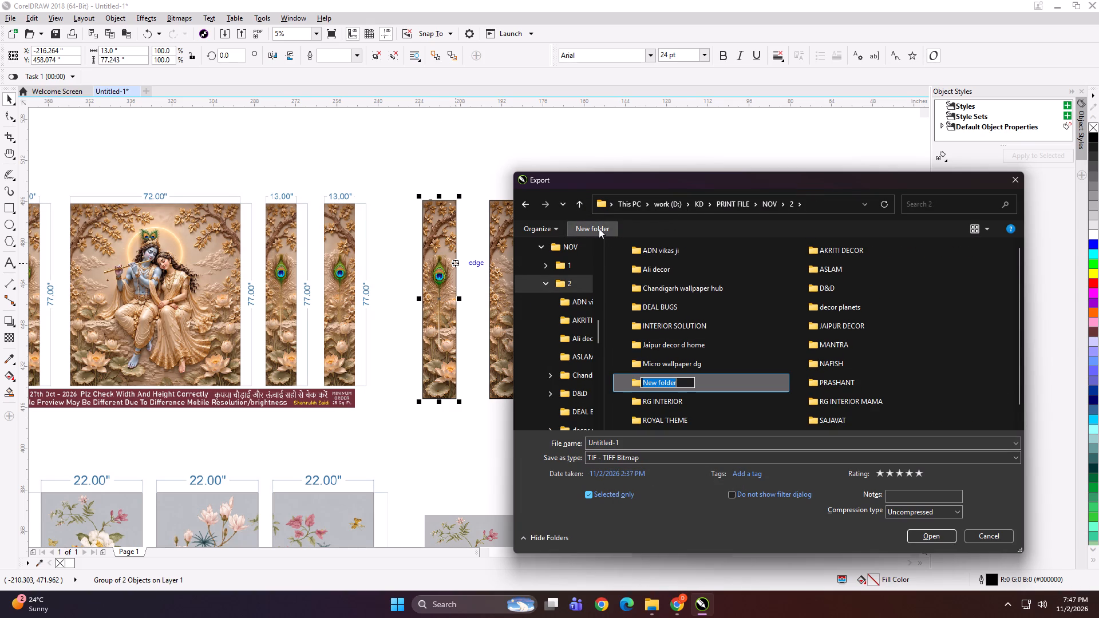
pyautogui.write('NEW WORK')
pyautogui.press('Return')
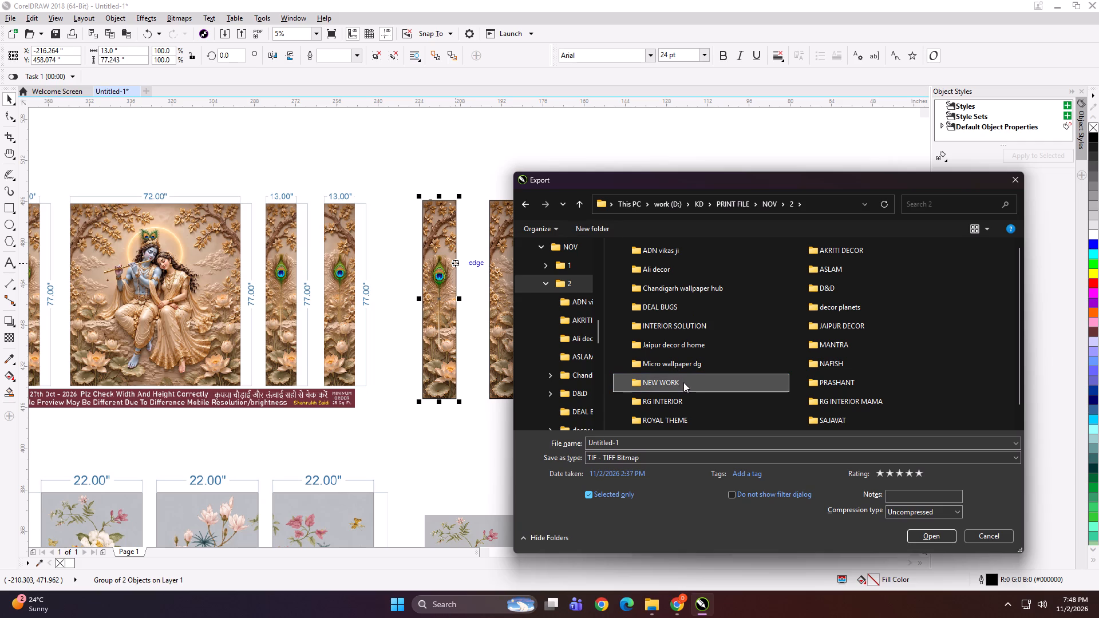
# Create a folder named THE INTERIOR SOLUTION inside NEW WORK and open it.
pyautogui.doubleClick(683, 382)
pyautogui.click(599, 232)
pyautogui.write('THE INTERI')
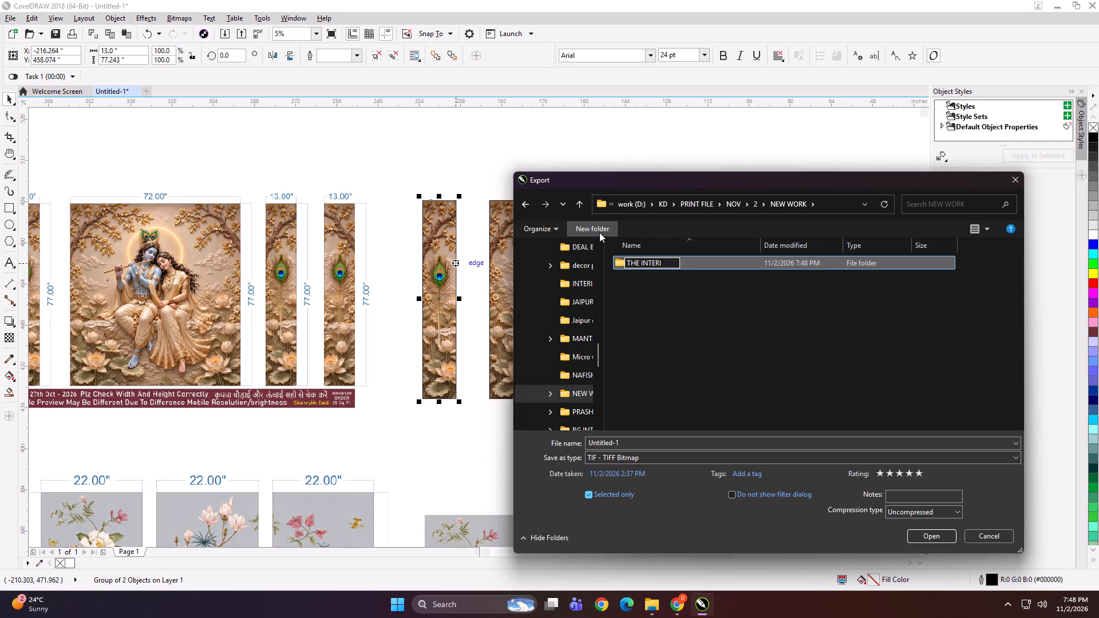
pyautogui.press('BackSpace')
pyautogui.press('BackSpace')
pyautogui.press('BackSpace')
pyautogui.write('ERIOR')
pyautogui.press('space')
pyautogui.write('SOLUTION')
pyautogui.press('Return')
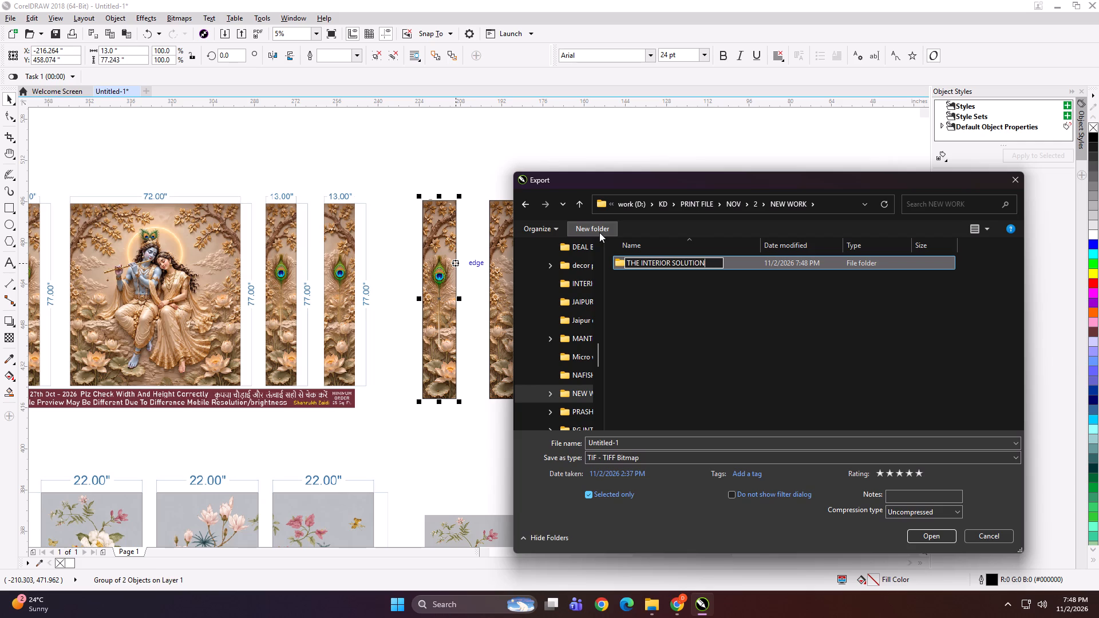
pyautogui.click(653, 267)
pyautogui.doubleClick(666, 261)
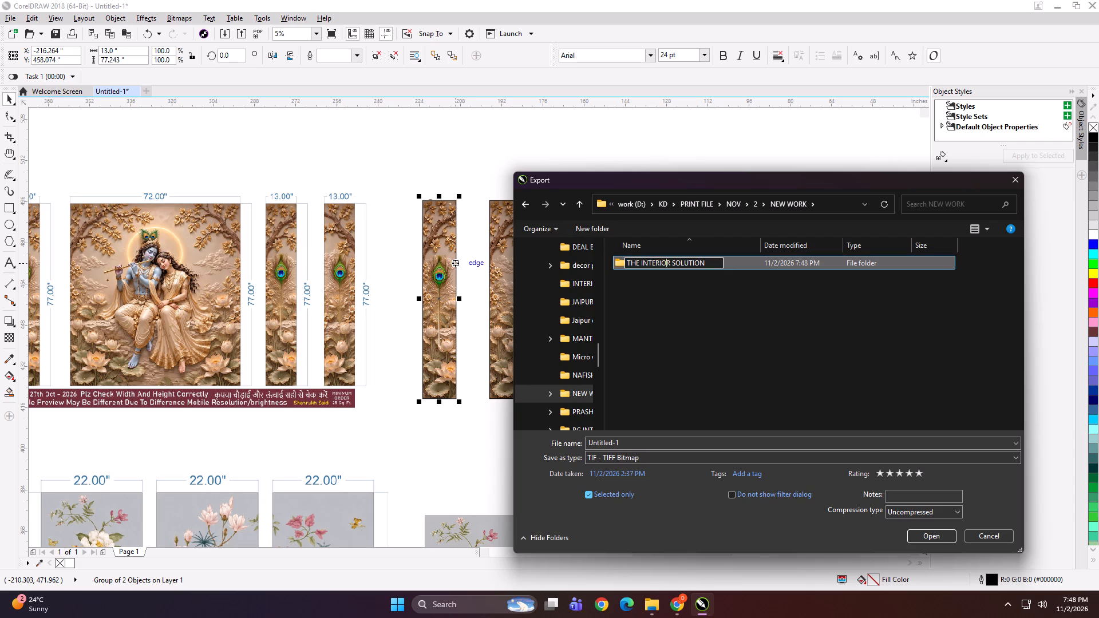
pyautogui.click(668, 287)
pyautogui.doubleClick(734, 265)
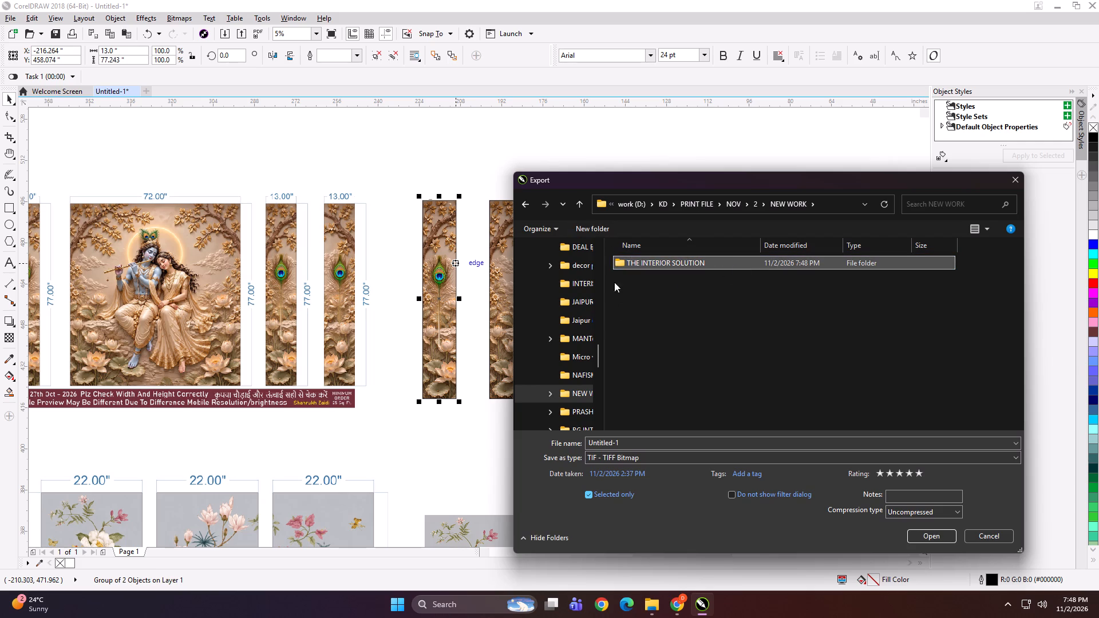
# Create a folder named 72x77 inside THE INTERIOR SOLUTION and open it as the export destination.
pyautogui.click(593, 227)
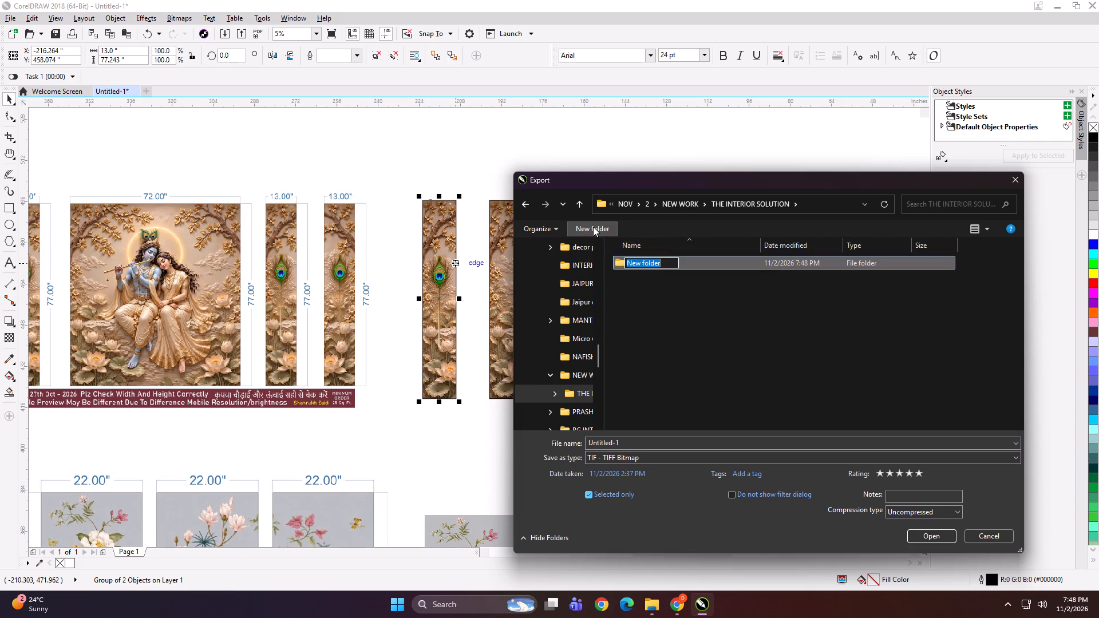
pyautogui.write('72x77')
pyautogui.press('space')
pyautogui.press('Return')
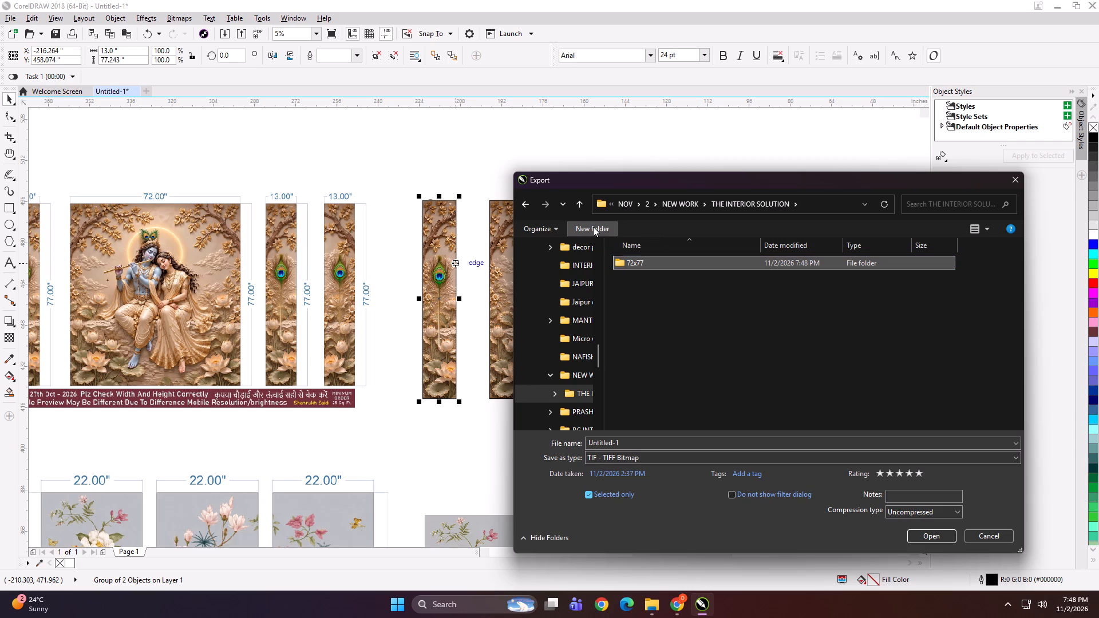
pyautogui.doubleClick(651, 262)
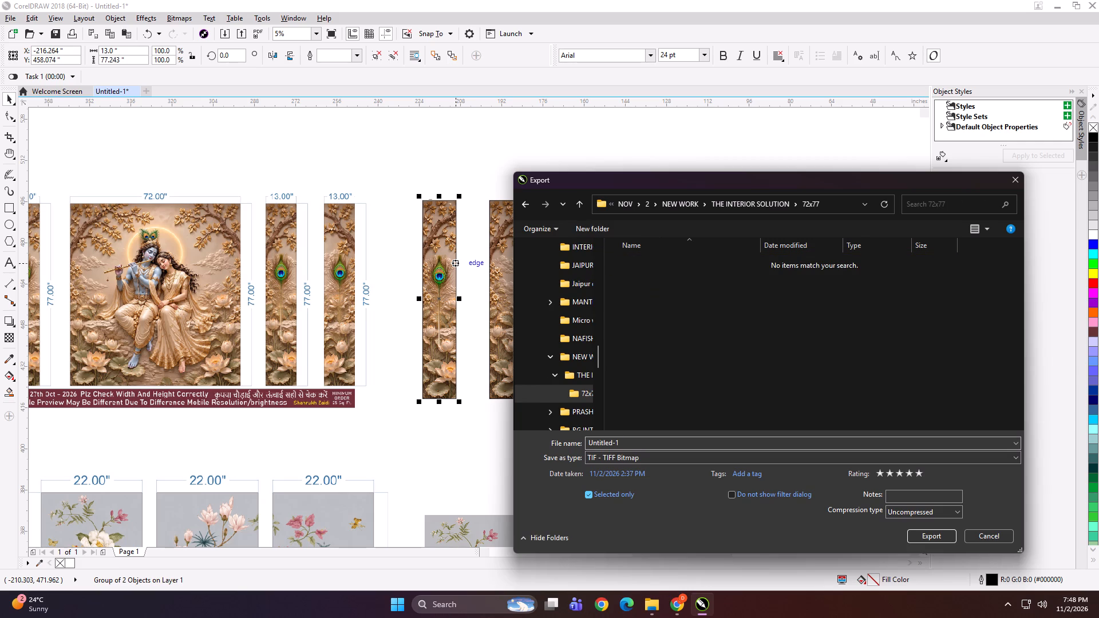
# Export the selected first narrow strip as a TIFF named "13x77 A NW".
pyautogui.click(652, 445)
pyautogui.write('13x')
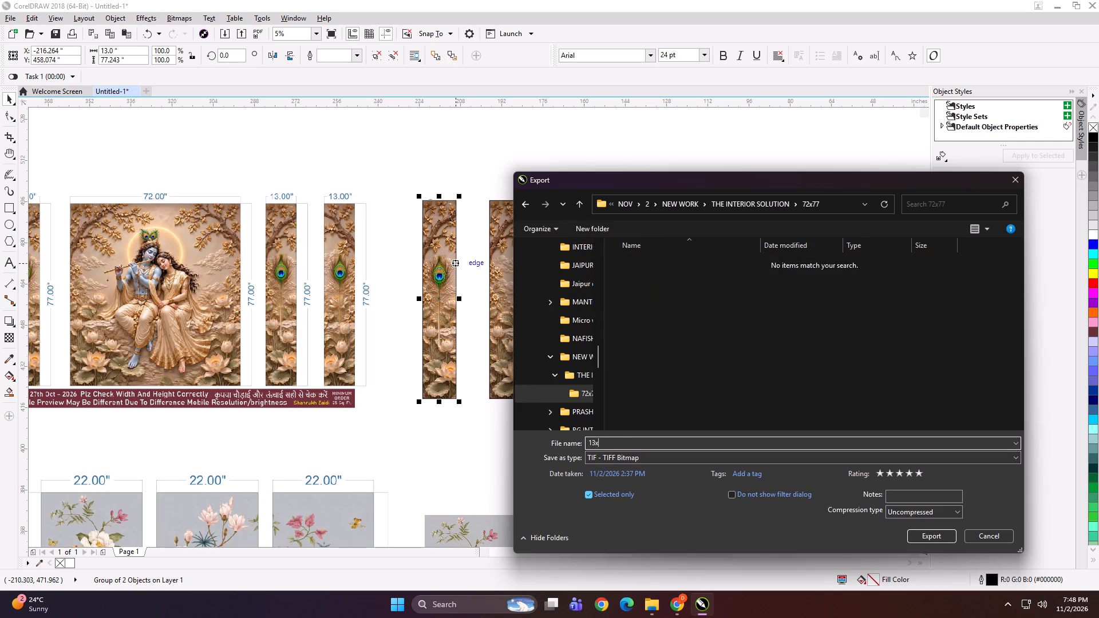
pyautogui.write('77 A')
pyautogui.press('space')
pyautogui.write('NW')
pyautogui.press('Return')
pyautogui.press('Return')
# Export the wider section of the main Krishna panel as a TIFF named "53x77 A".
pyautogui.click(578, 255)
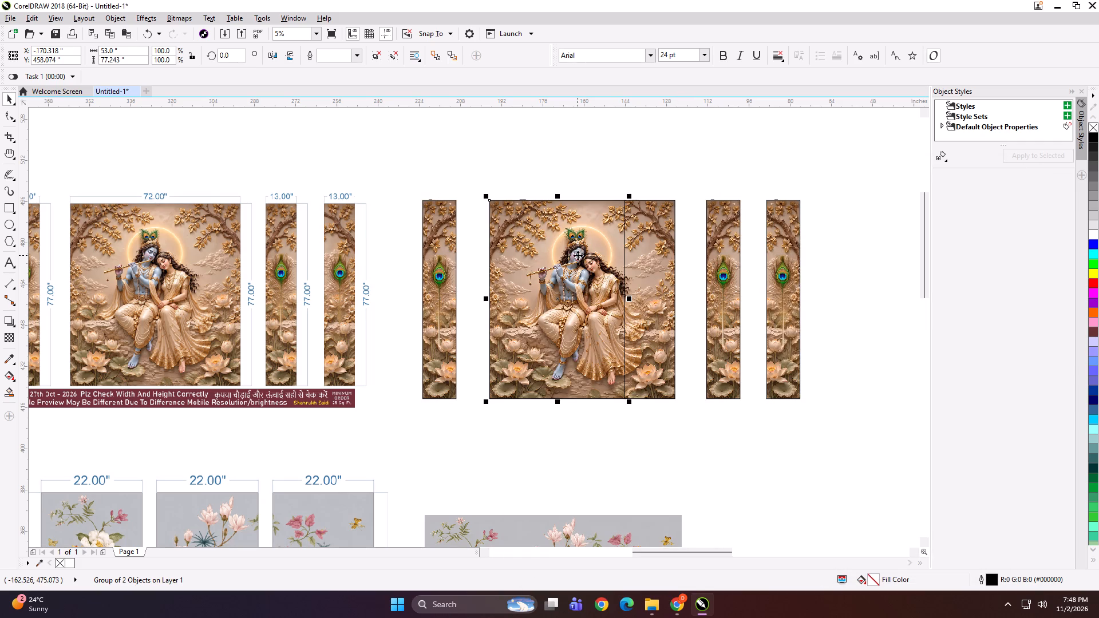
pyautogui.hotkey('ctrl', 'e')
pyautogui.write('53x77')
pyautogui.press('space')
pyautogui.press('a')
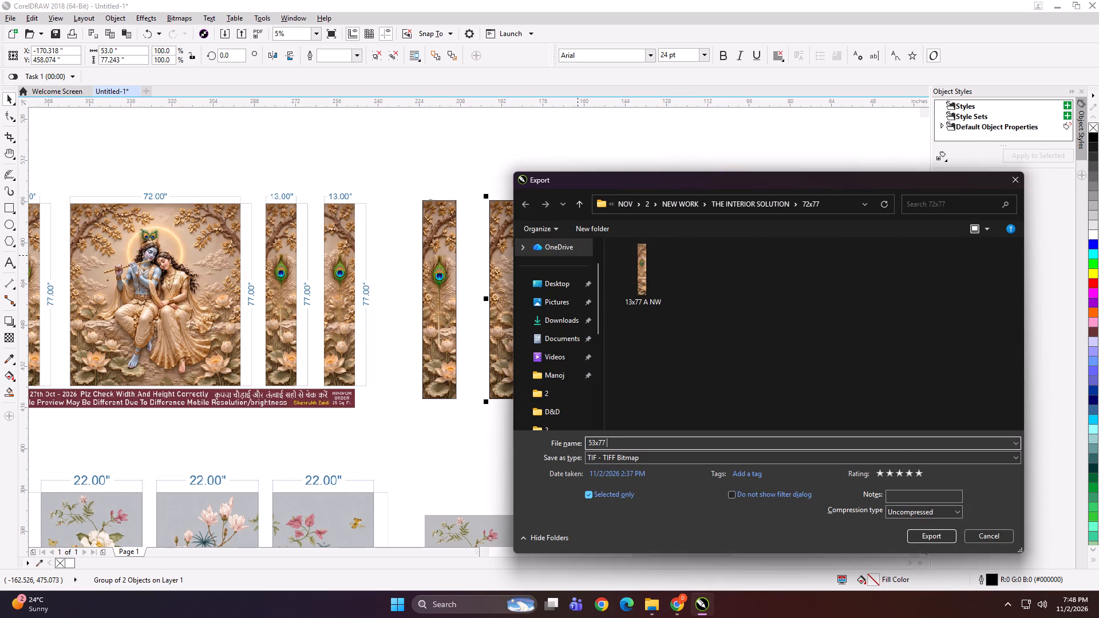
pyautogui.press('Return')
pyautogui.press('Return')
# Export the 19.5-inch section of the main panel as a TIFF named "19x.5 B".
pyautogui.click(662, 283)
pyautogui.hotkey('ctrl', 'e')
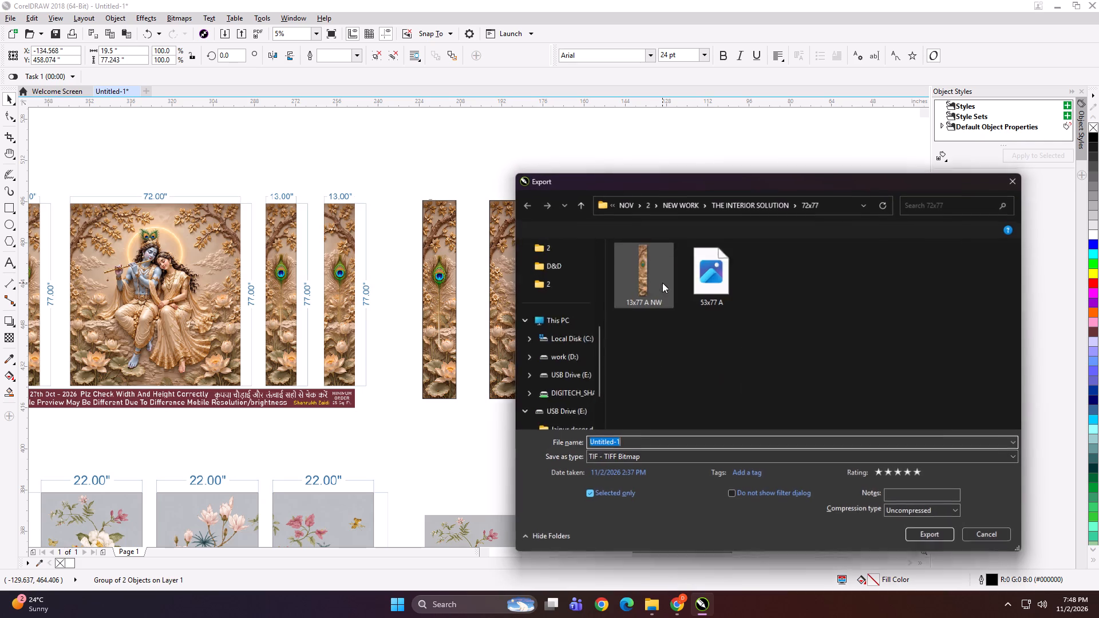
pyautogui.write('19x.5')
pyautogui.press('space')
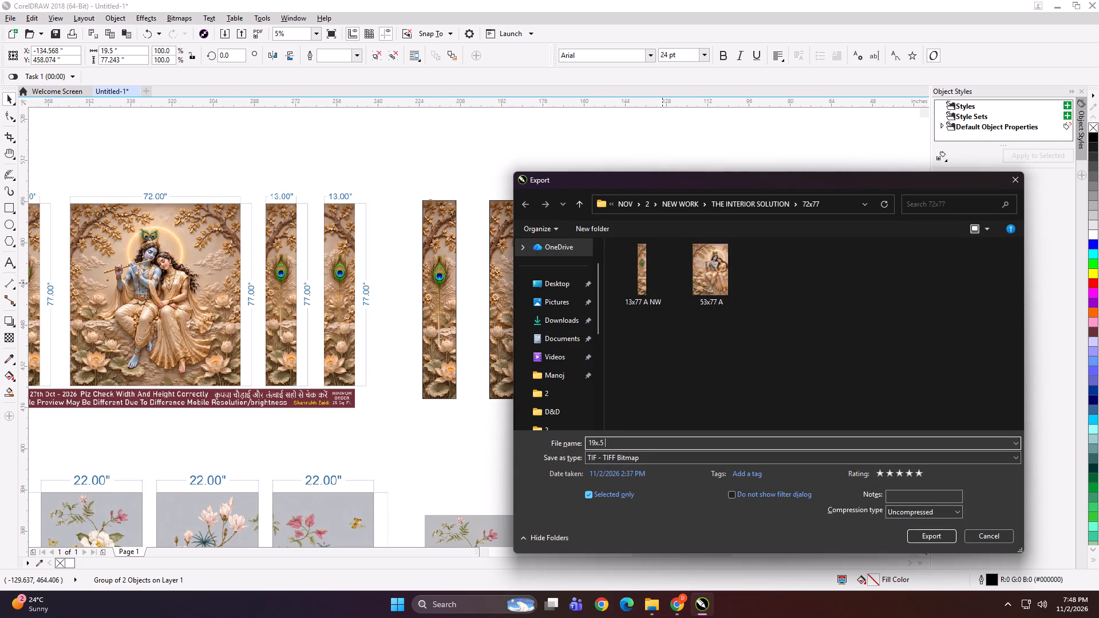
pyautogui.press('b')
pyautogui.press('Return')
pyautogui.press('Return')
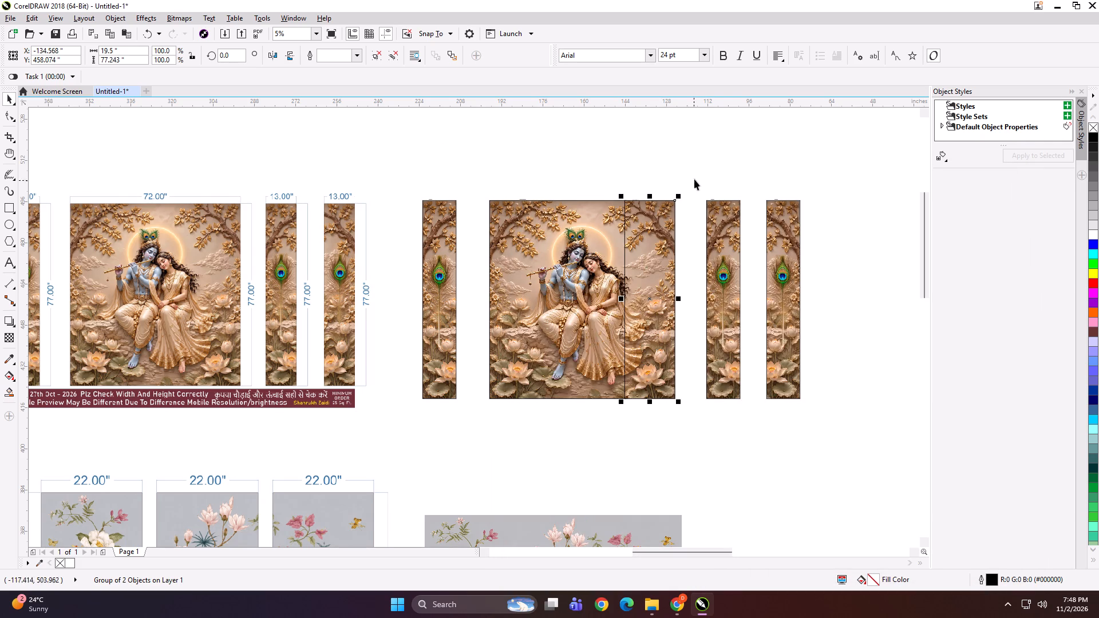
# Export the second narrow strip, the one beside the main panel's 19.5-inch section, as a TIFF named "13x77 B".
pyautogui.moveTo(695, 181); pyautogui.dragTo(751, 429)
pyautogui.hotkey('ctrl', 'e')
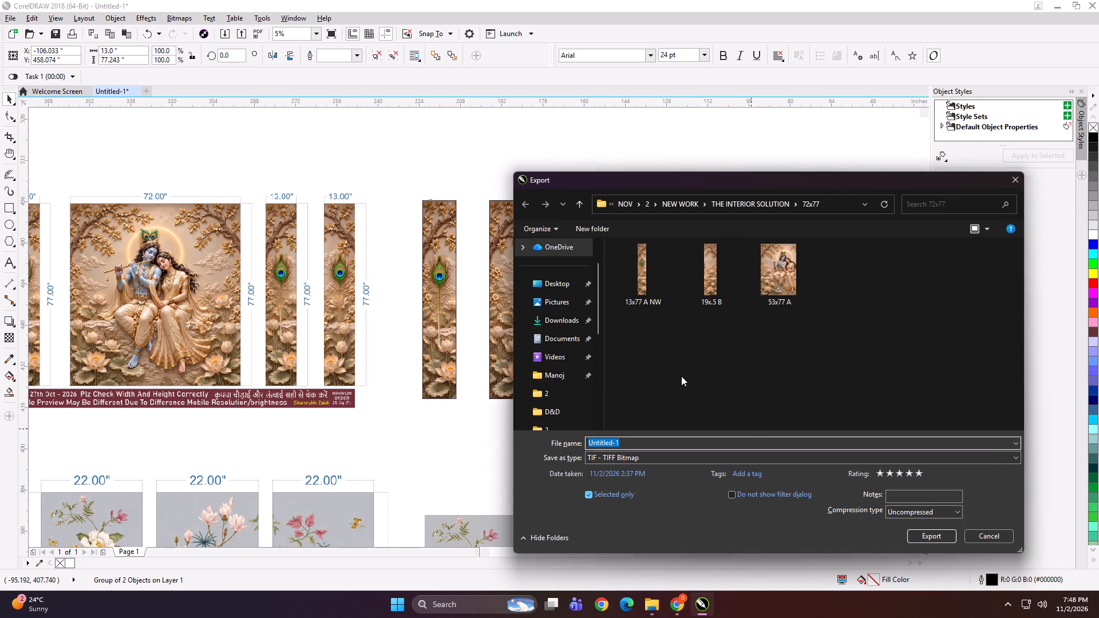
pyautogui.write('1x77')
pyautogui.press('space')
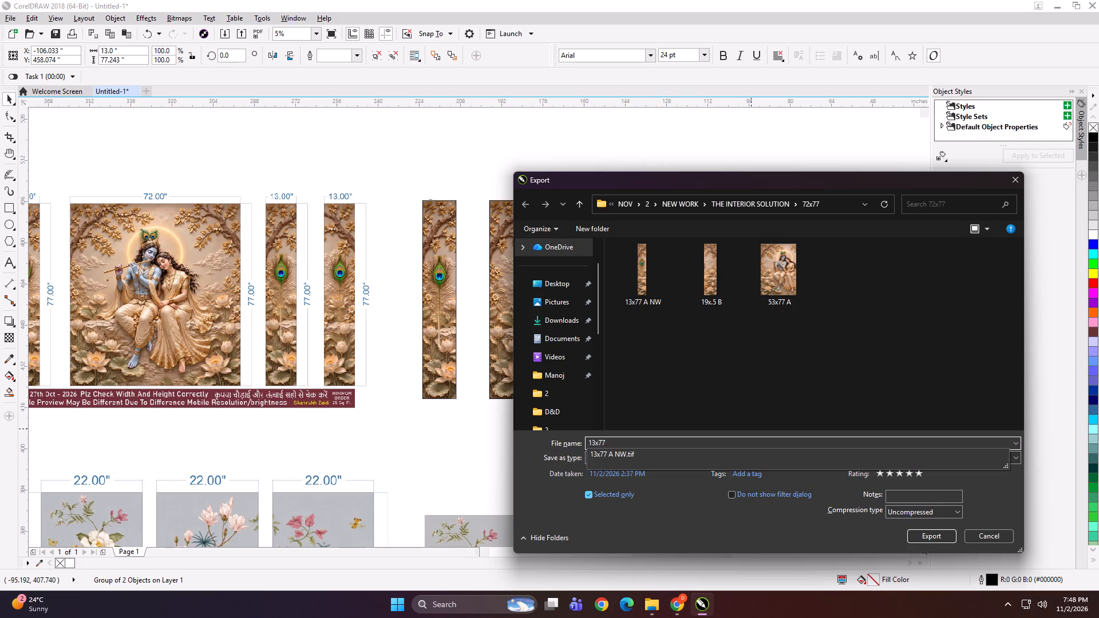
pyautogui.press('b')
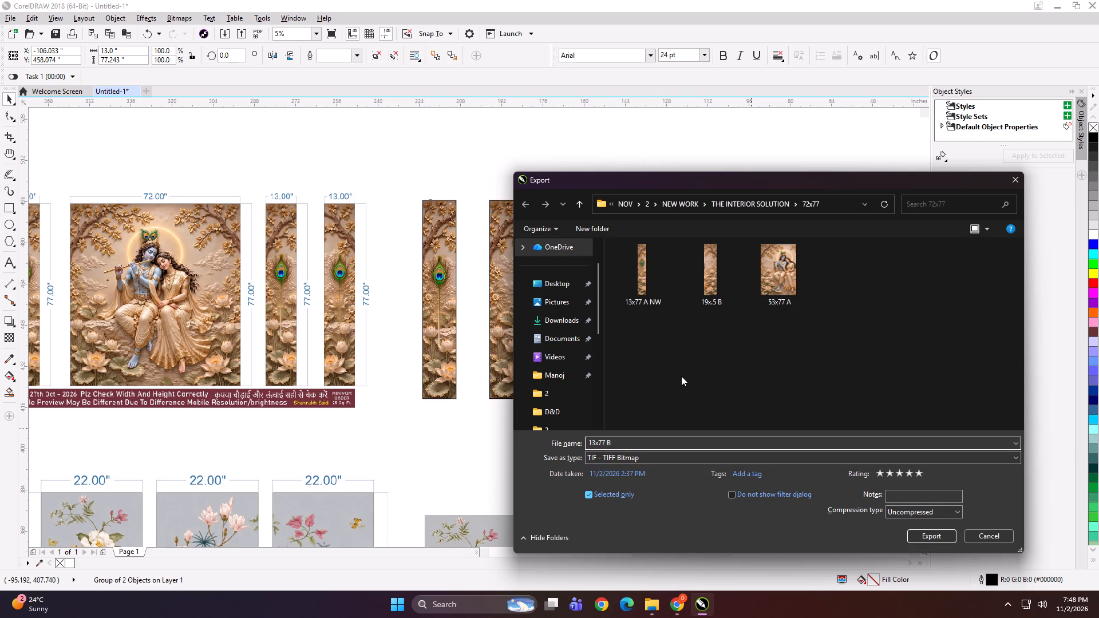
pyautogui.press('Return')
pyautogui.press('Return')
# Export the third narrow strip as a TIFF named "13x77 C".
pyautogui.moveTo(753, 164); pyautogui.dragTo(806, 374)
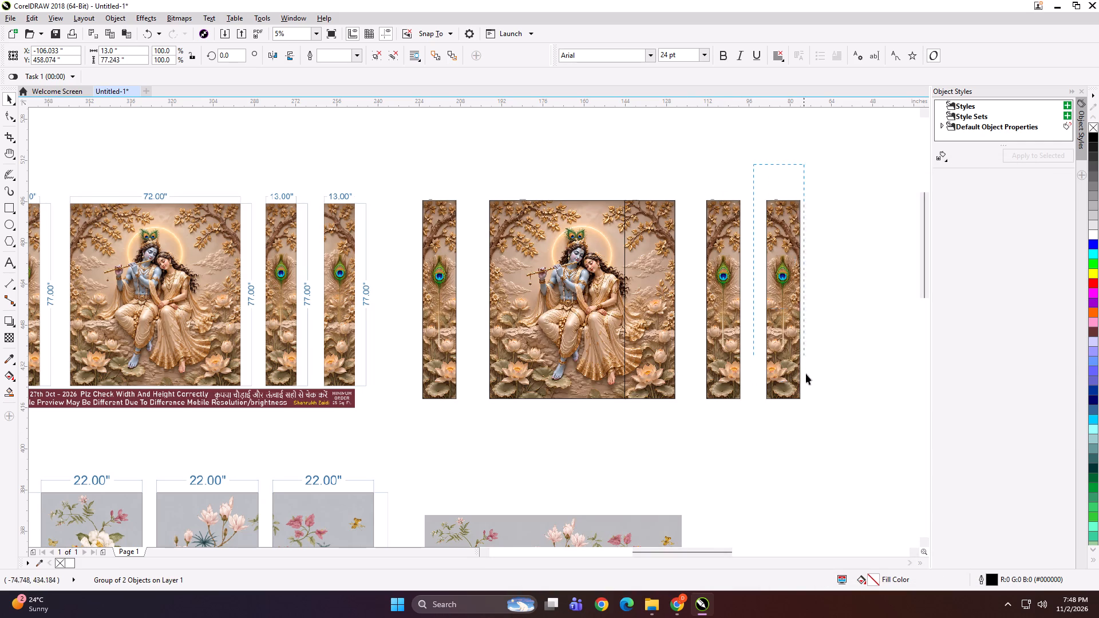
pyautogui.moveTo(806, 374); pyautogui.dragTo(819, 426)
pyautogui.hotkey('ctrl', 'e')
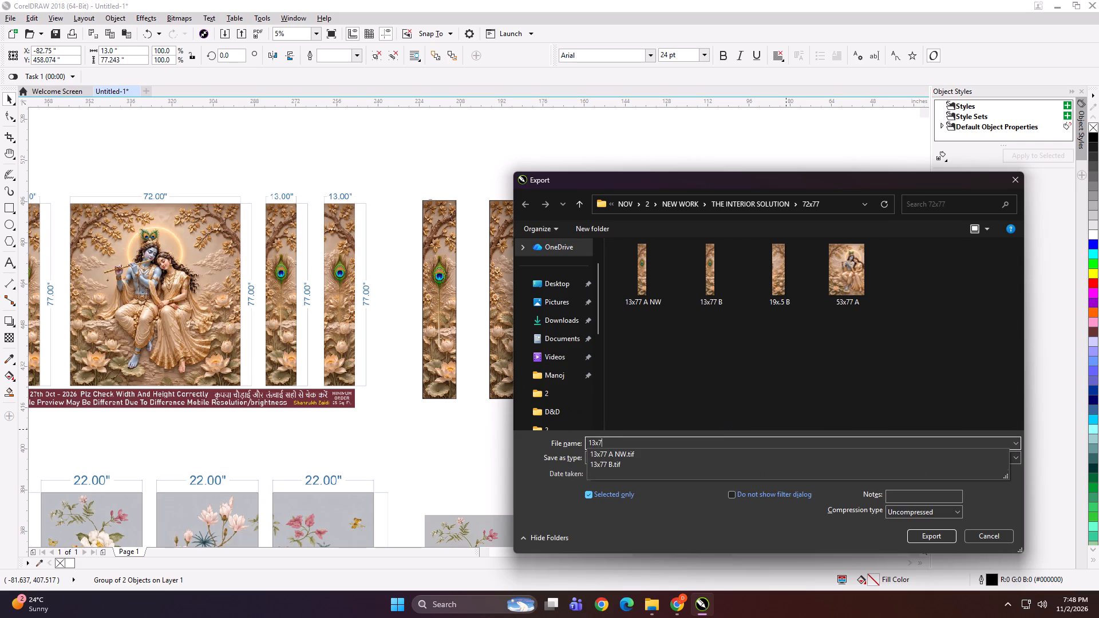
pyautogui.press('c')
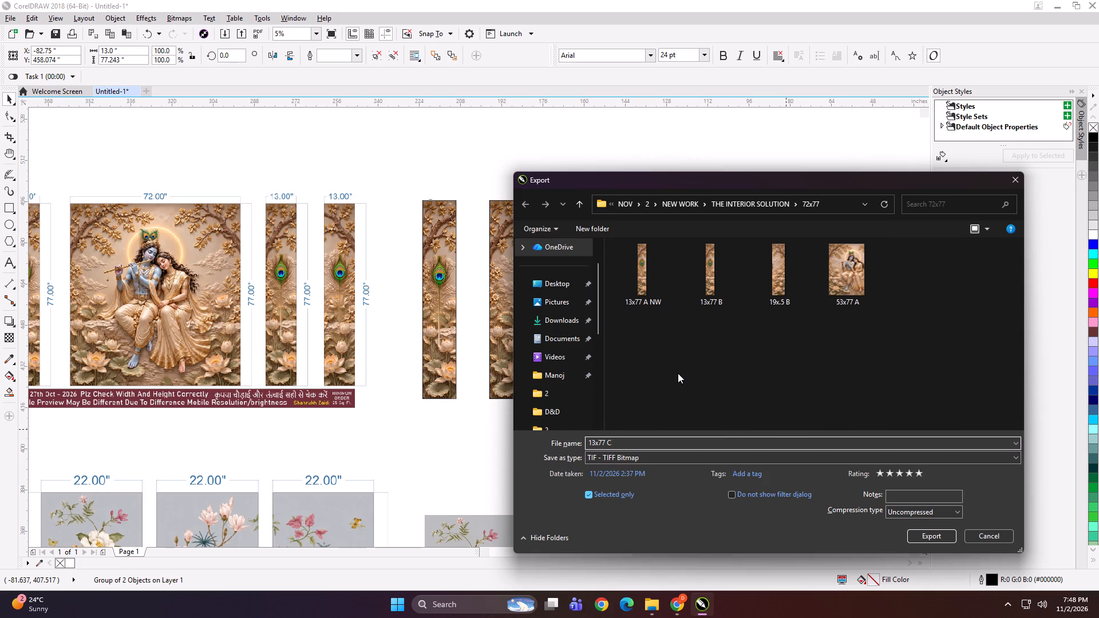
pyautogui.press('Return')
pyautogui.press('Return')
# Nudge the 19.5-inch section and the two strips beside it about 4.5 inches right, away from the wider Krishna section.
pyautogui.moveTo(594, 173); pyautogui.dragTo(827, 445)
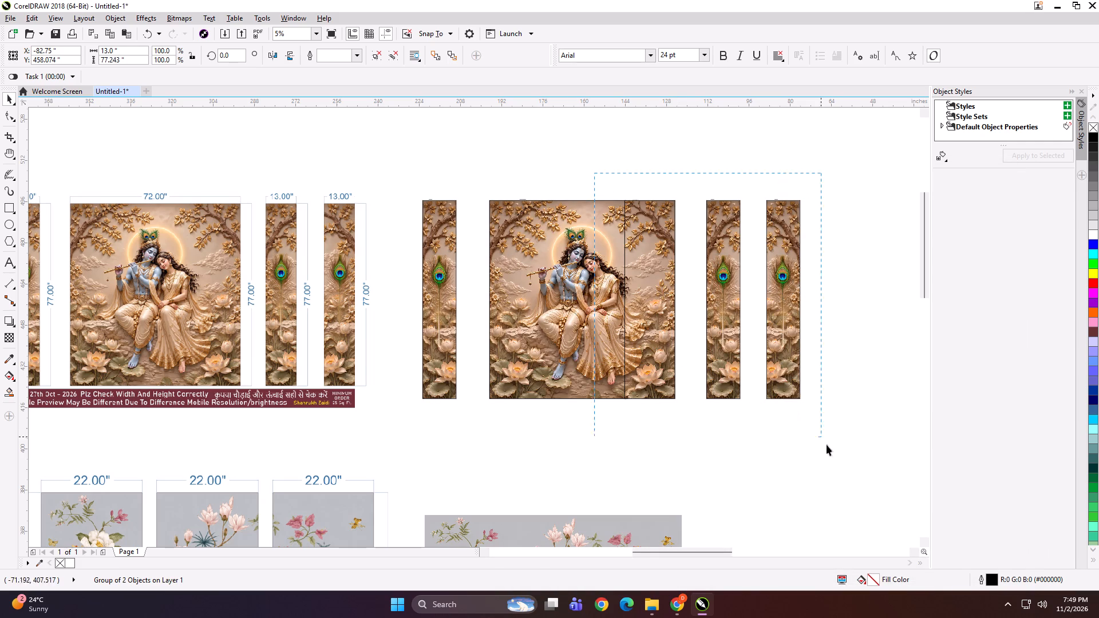
pyautogui.moveTo(827, 445); pyautogui.dragTo(827, 446)
pyautogui.press('Right')
pyautogui.press('Right')
pyautogui.press('Right')
pyautogui.press('Right')
pyautogui.press('Right')
pyautogui.press('Right')
pyautogui.press('Right')
pyautogui.press('Right')
pyautogui.press('Right')
# Group the five Krishna print pieces, and group that set with the dimensioned customer preview beside it.
pyautogui.scroll(-1, 660, 278)
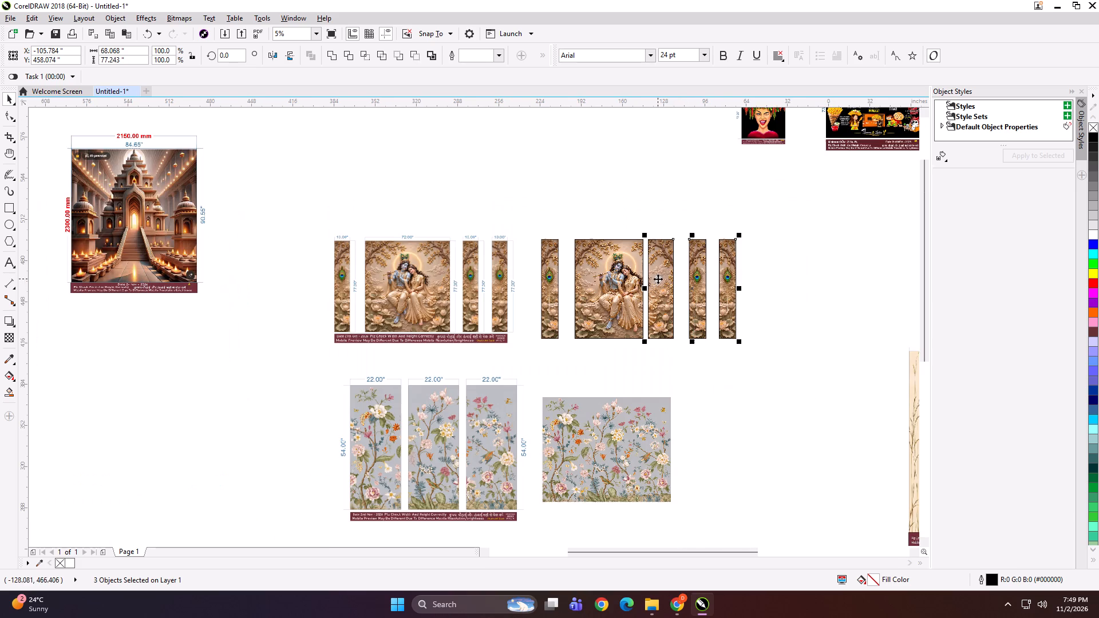
pyautogui.moveTo(780, 214); pyautogui.dragTo(495, 382)
pyautogui.hotkey('ctrl', 'g')
pyautogui.keyDown('shift'); pyautogui.click(483, 330); pyautogui.keyUp('shift')
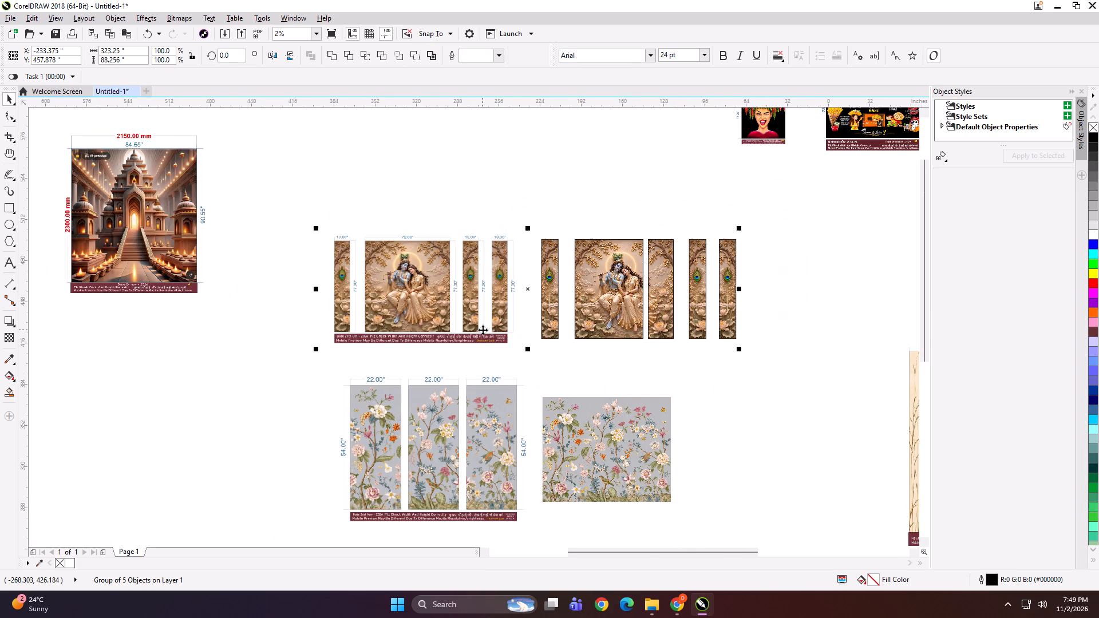
pyautogui.hotkey('ctrl', 'g')
# Scale the combined preview and panel group down about its centre to about 10.75 by 2.94 inches.
pyautogui.keyDown('shift'); pyautogui.moveTo(741, 352); pyautogui.dragTo(553, 314); pyautogui.keyUp('shift')
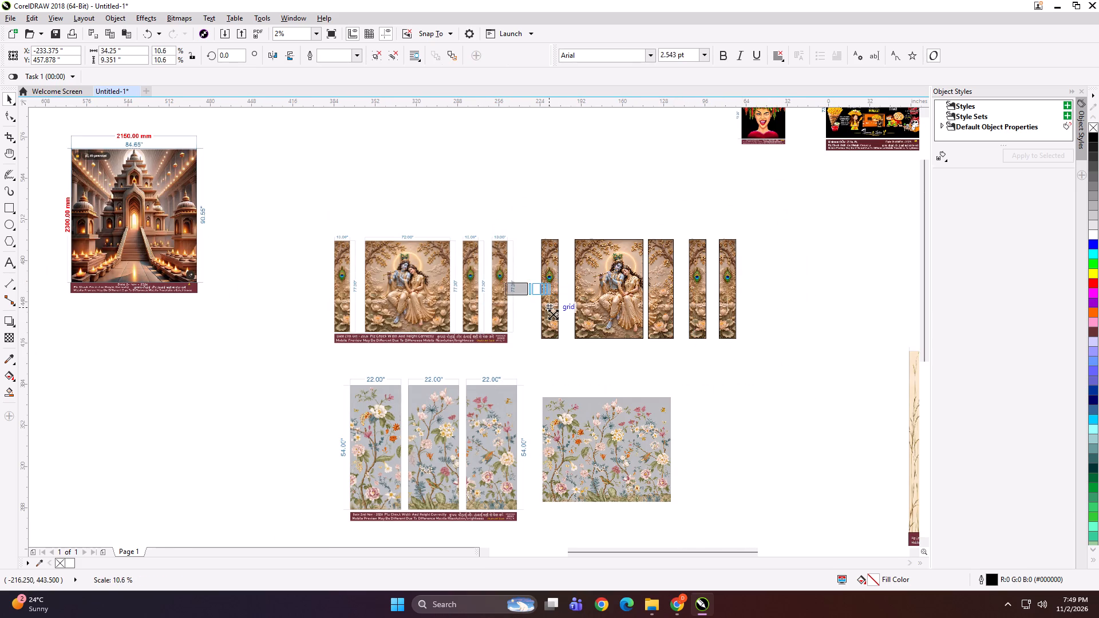
pyautogui.keyDown('shift'); pyautogui.moveTo(553, 314); pyautogui.dragTo(550, 314); pyautogui.keyUp('shift')
pyautogui.scroll(4, 537, 295)
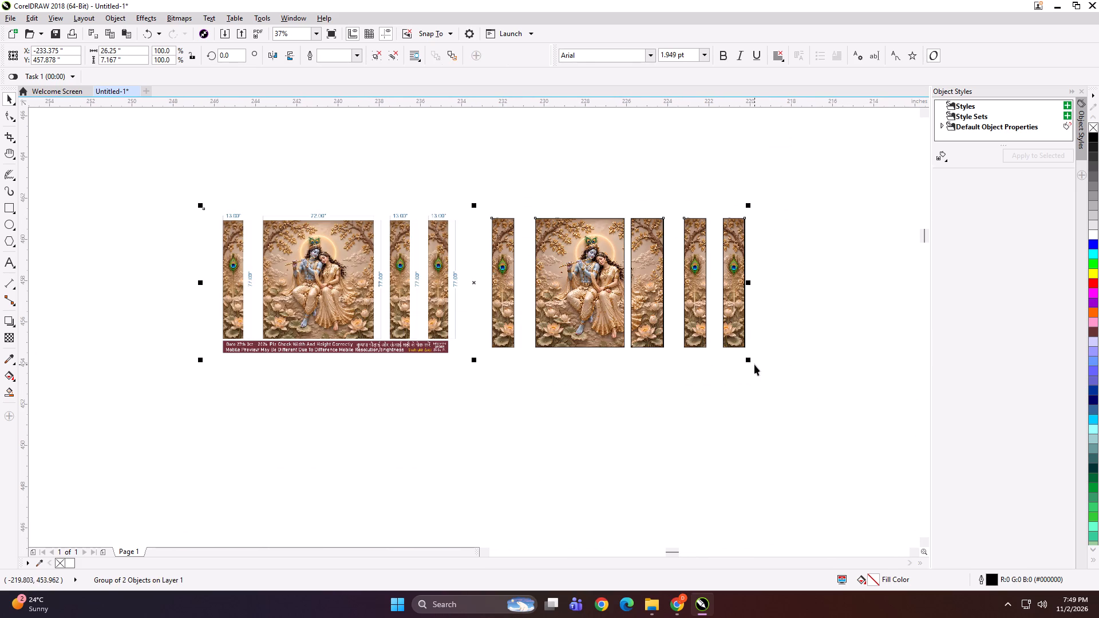
pyautogui.keyDown('shift'); pyautogui.moveTo(749, 362); pyautogui.dragTo(586, 331); pyautogui.keyUp('shift')
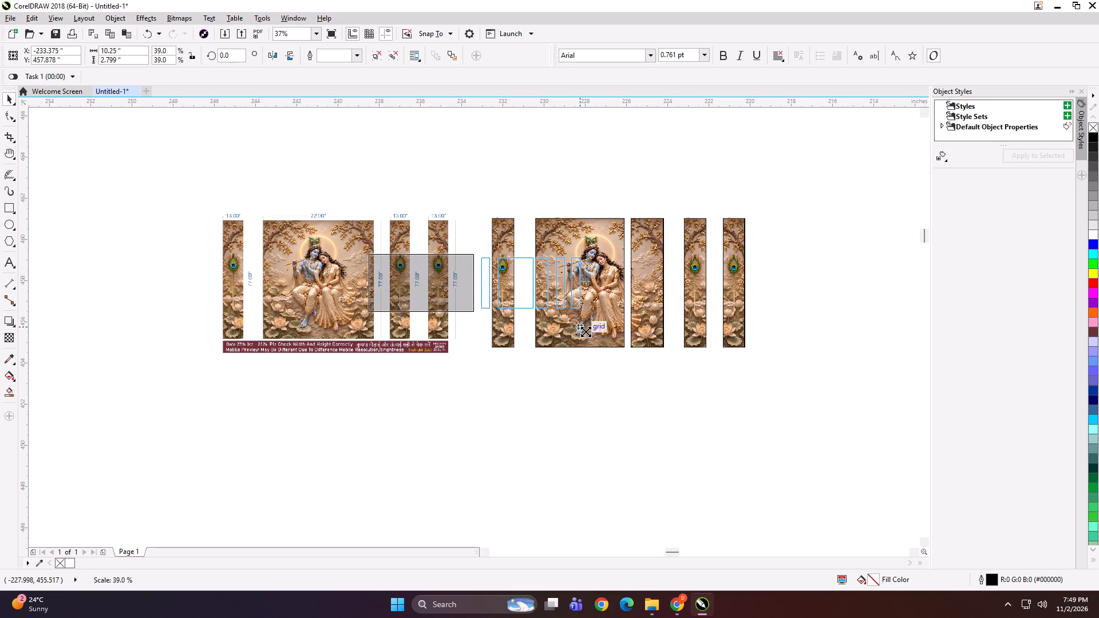
pyautogui.keyDown('shift'); pyautogui.moveTo(586, 331); pyautogui.dragTo(589, 332); pyautogui.keyUp('shift')
# Export the reduced Krishna overview as a TIFF named "SDGHFHJ" in the 72x77 folder, and delete it from the drawing.
pyautogui.hotkey('ctrl', 'e')
pyautogui.write('SDGHFHJ')
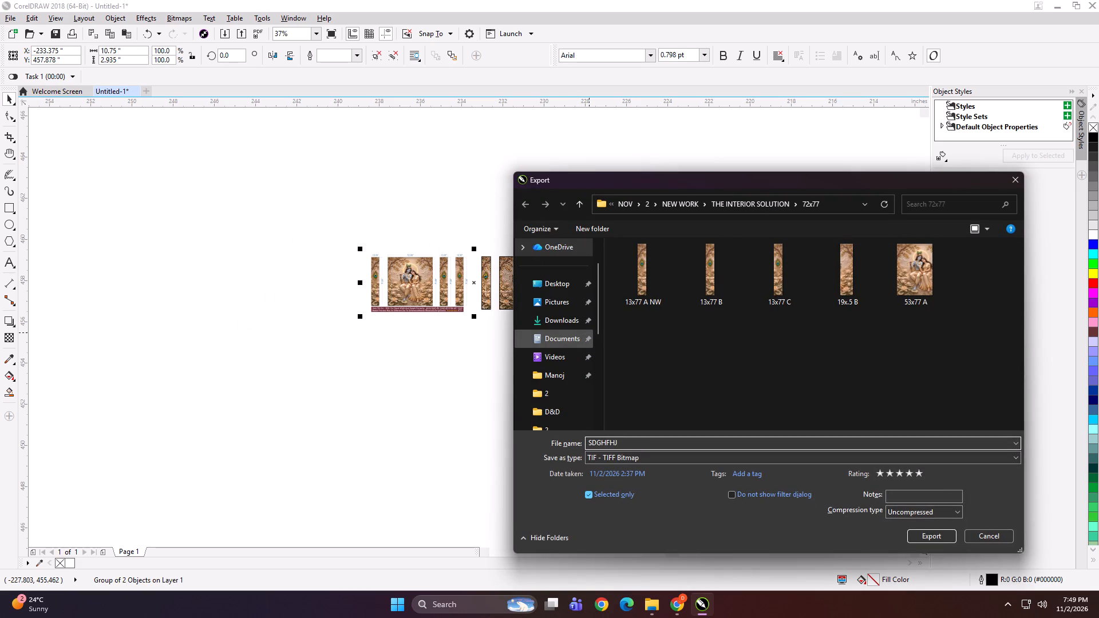
pyautogui.press('Return')
pyautogui.press('Return')
pyautogui.press('Delete')
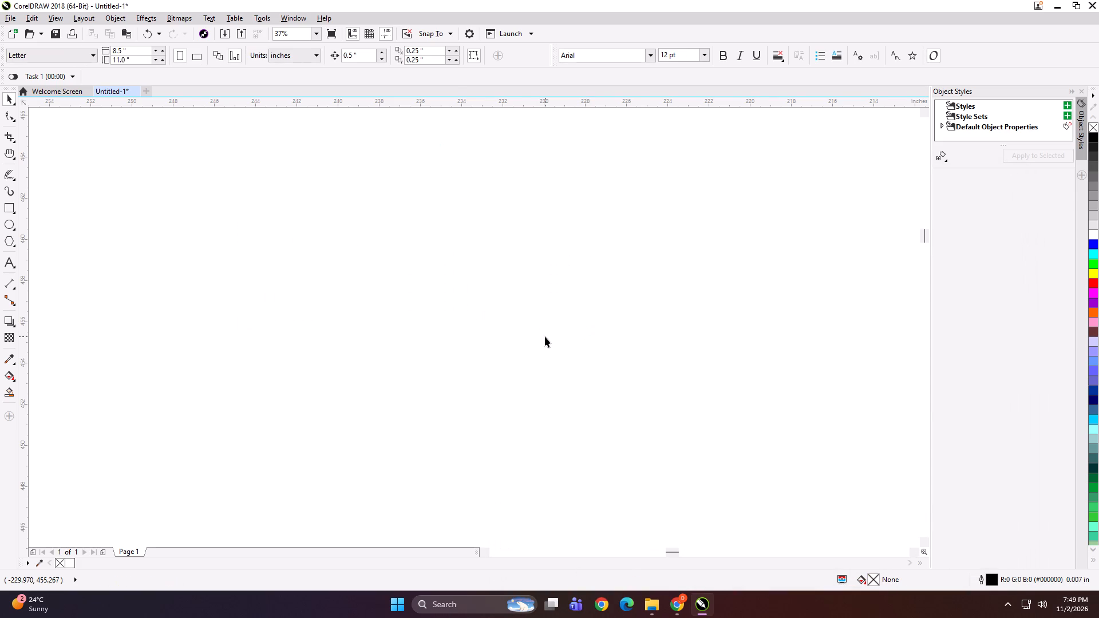
# Resize the undivided grey floral bitmap beside the 22-inch three-panel preview to 66 inches wide and 54 inches high.
pyautogui.press('F4')
pyautogui.scroll(1, 409, 393)
pyautogui.scroll(1, 368, 338)
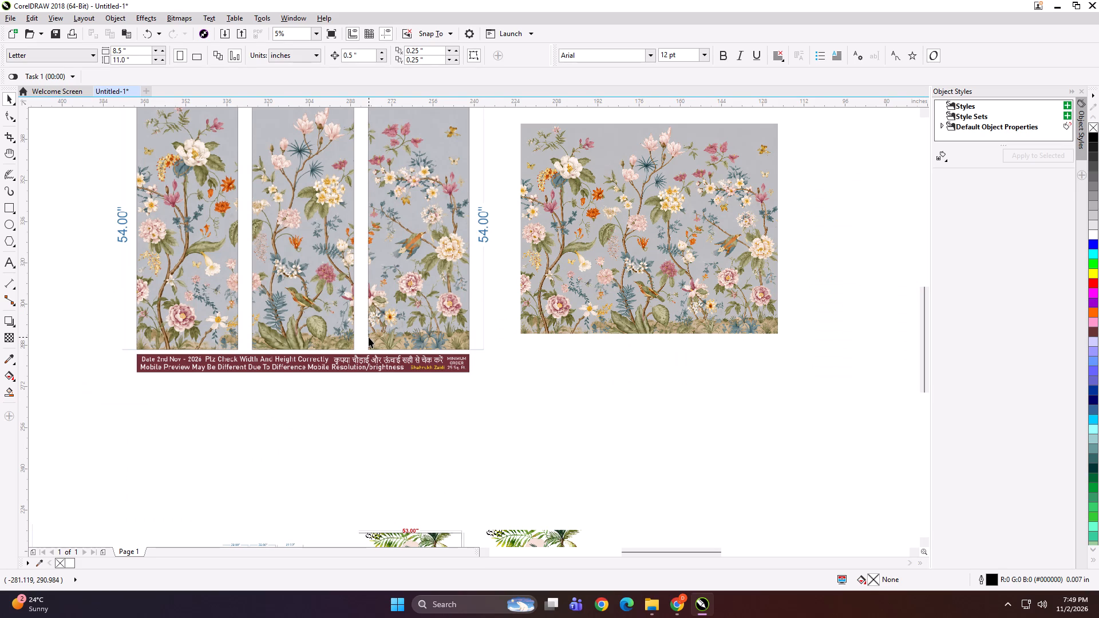
pyautogui.scroll(-1, 425, 354)
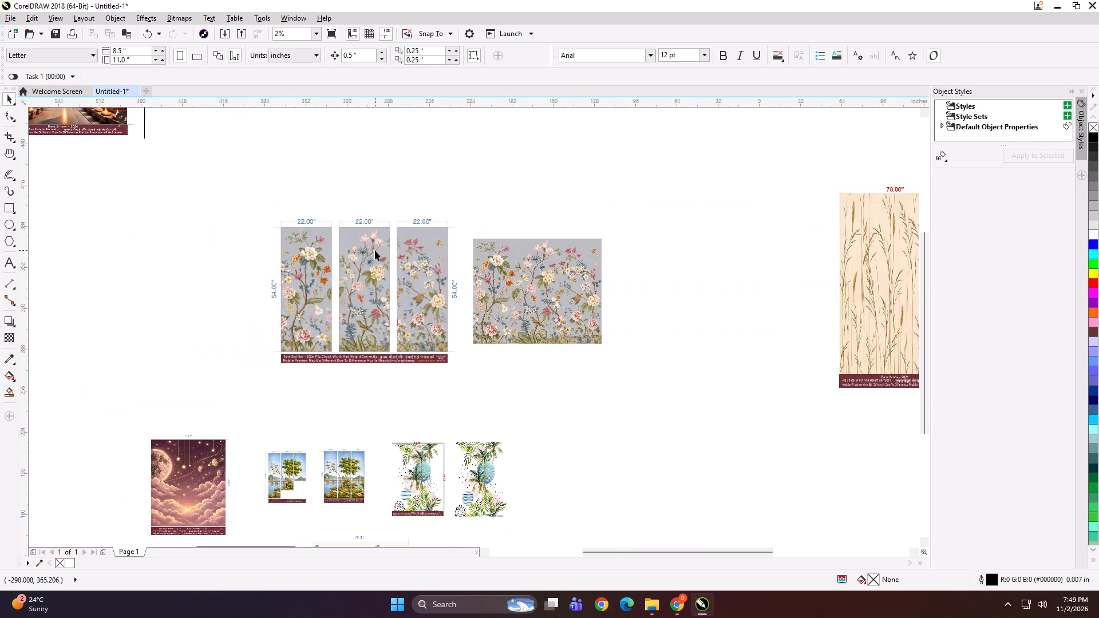
pyautogui.scroll(1, 375, 252)
pyautogui.moveTo(397, 335); pyautogui.dragTo(355, 304)
pyautogui.moveTo(616, 266); pyautogui.dragTo(609, 244)
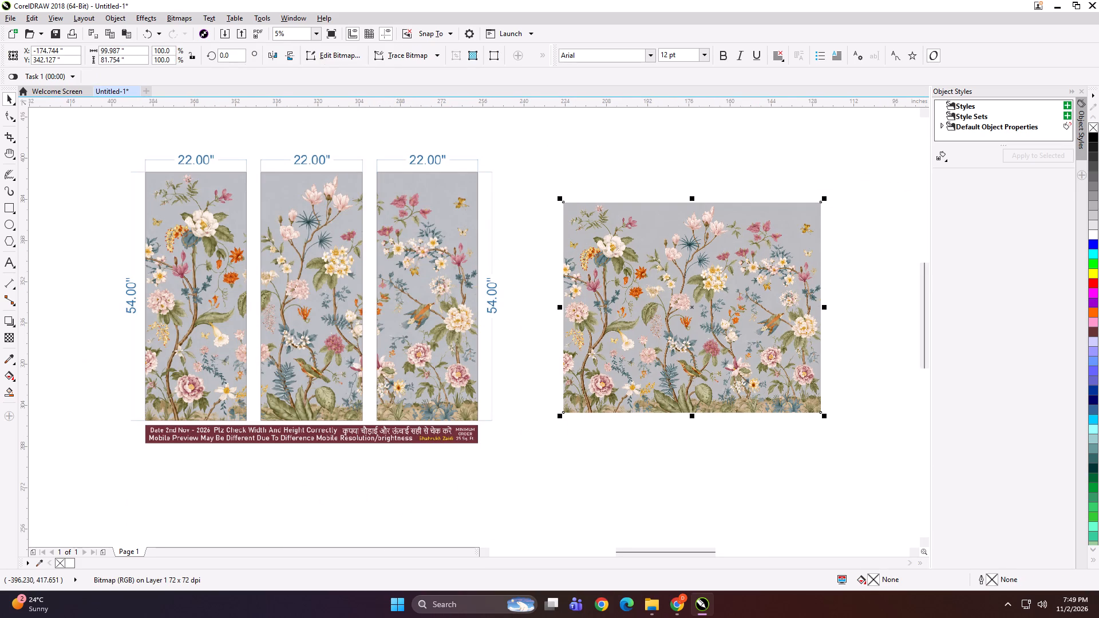
pyautogui.click(131, 52)
pyautogui.hotkey('ctrl', 'a')
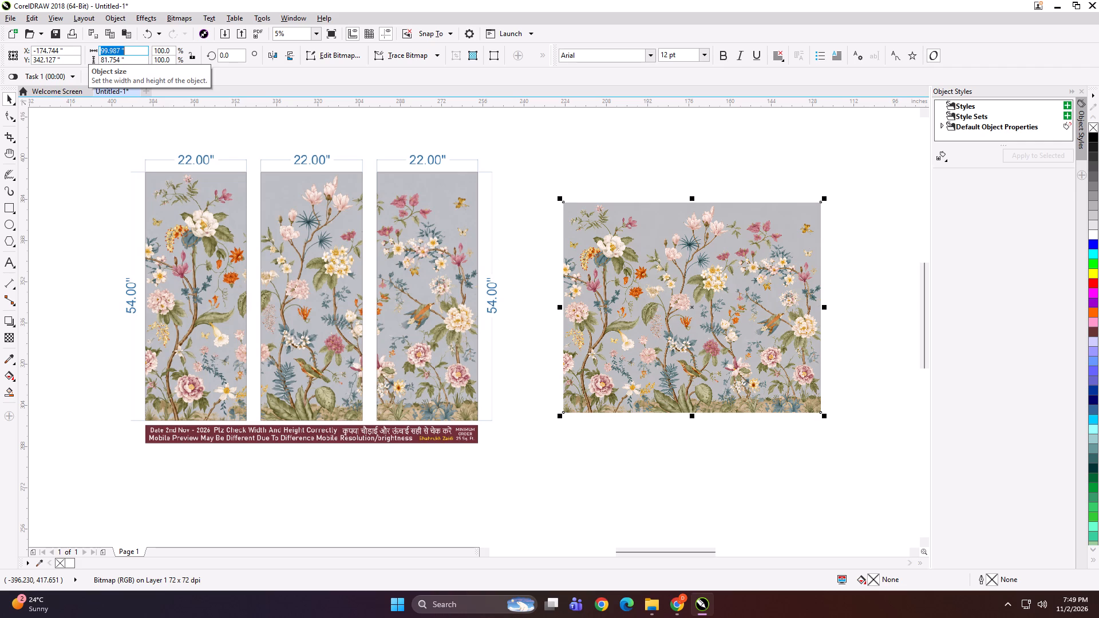
pyautogui.write('22')
pyautogui.press('Tab')
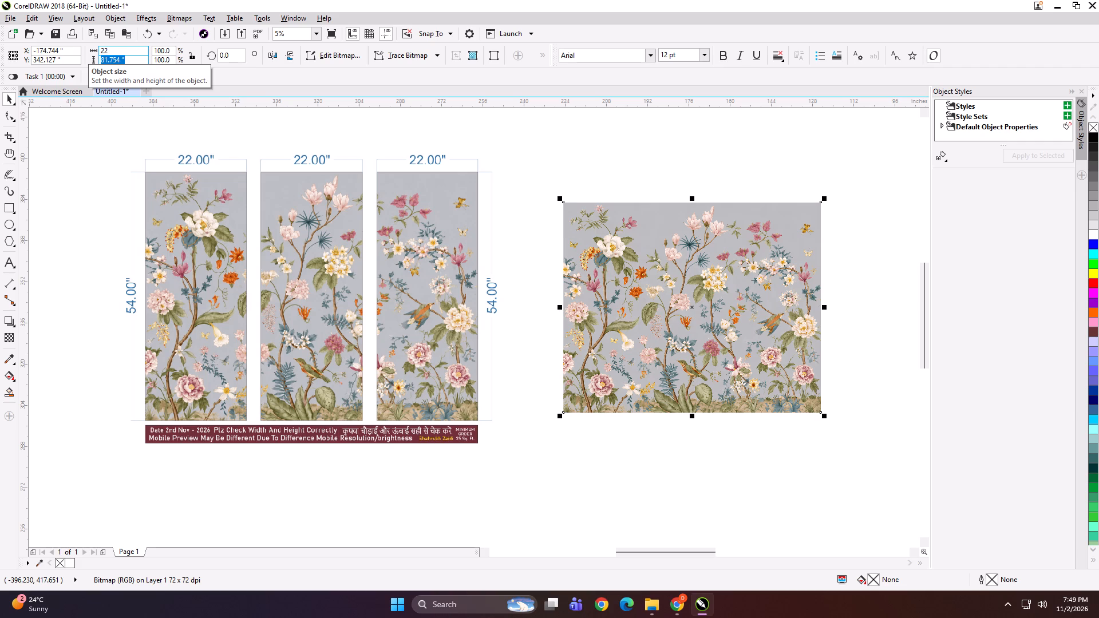
pyautogui.write('54')
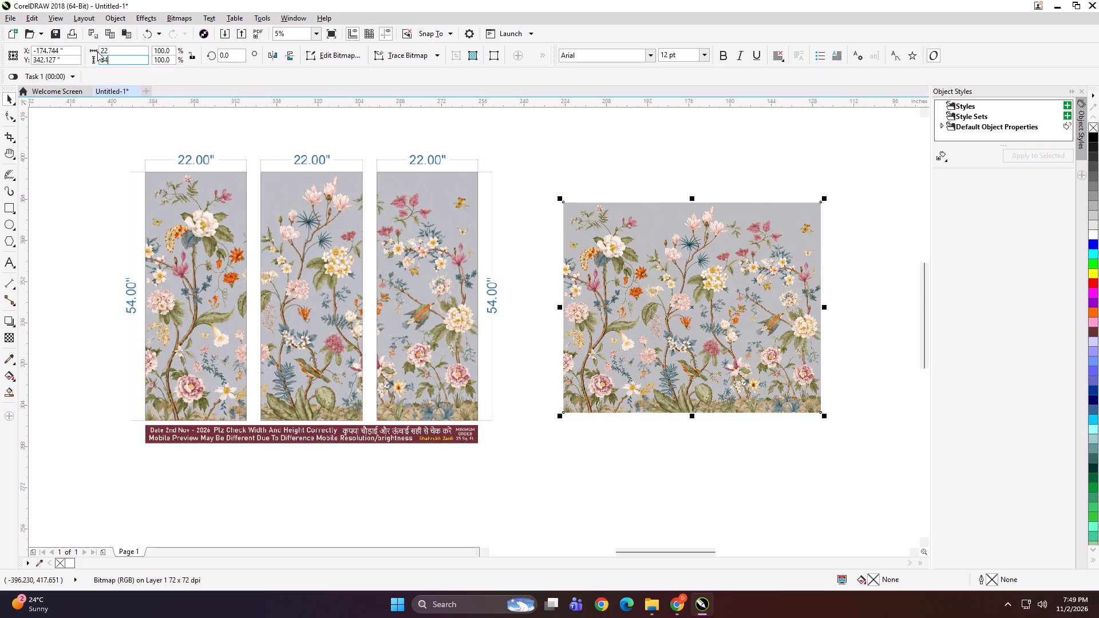
pyautogui.click(120, 51)
pyautogui.write('+22+22')
pyautogui.press('Return')
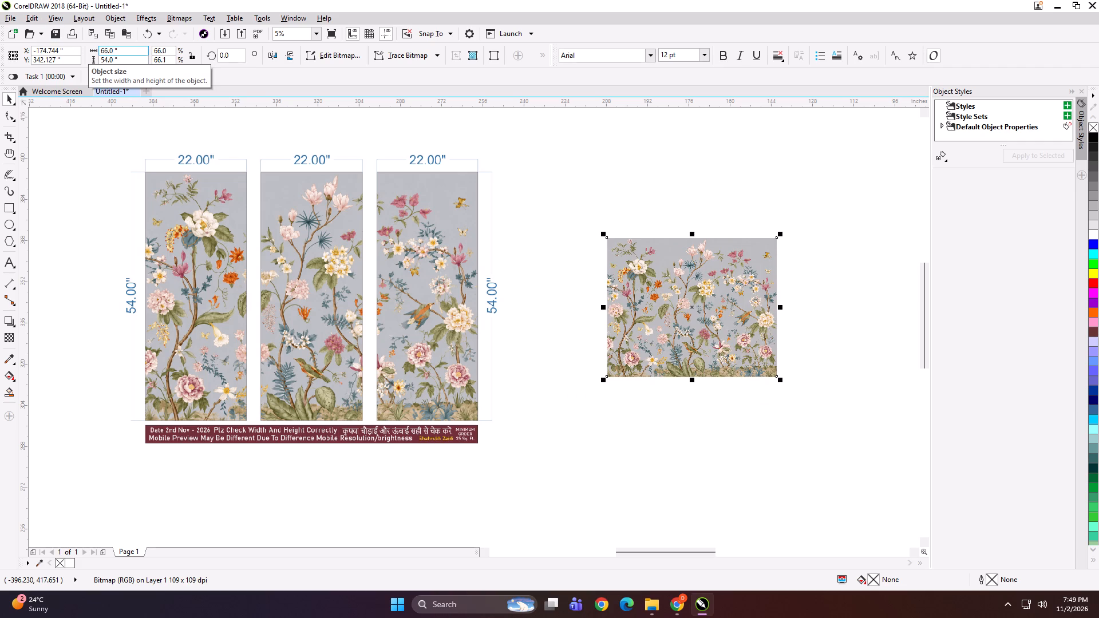
# Create a 22 by 54 inch rectangle over the floral bitmap and align it to the bitmap's left edge.
pyautogui.keyDown('shift'); pyautogui.doubleClick(6, 205); pyautogui.keyUp('shift')
pyautogui.hotkey('shift', 'space')
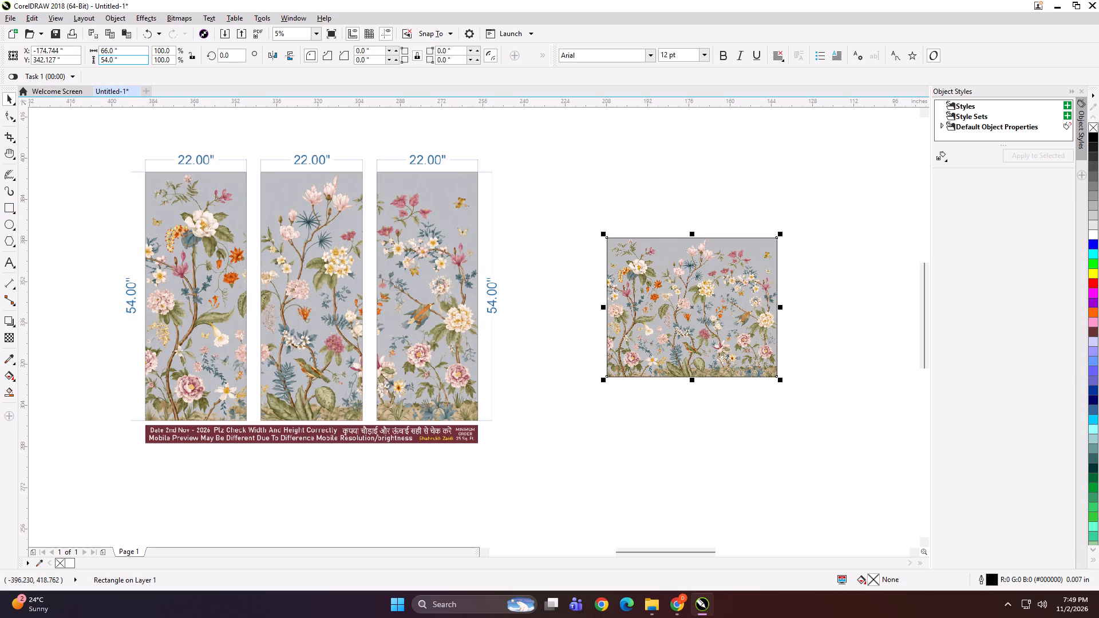
pyautogui.click(129, 53)
pyautogui.hotkey('ctrl', 'a')
pyautogui.write('22')
pyautogui.press('Return')
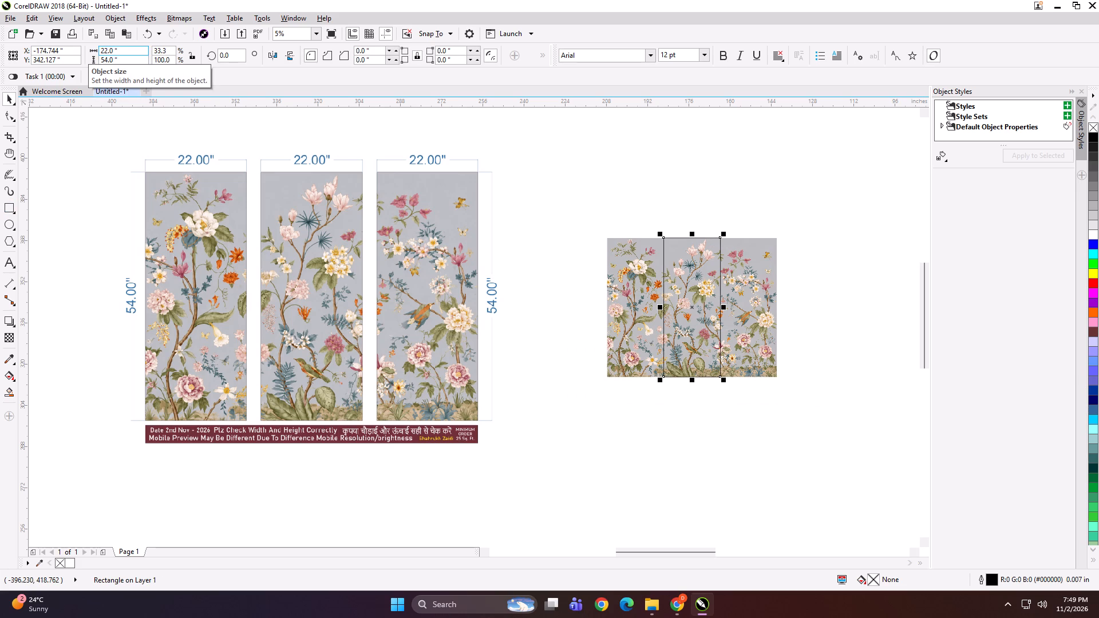
pyautogui.keyDown('shift'); pyautogui.click(630, 280); pyautogui.keyUp('shift')
pyautogui.press('l')
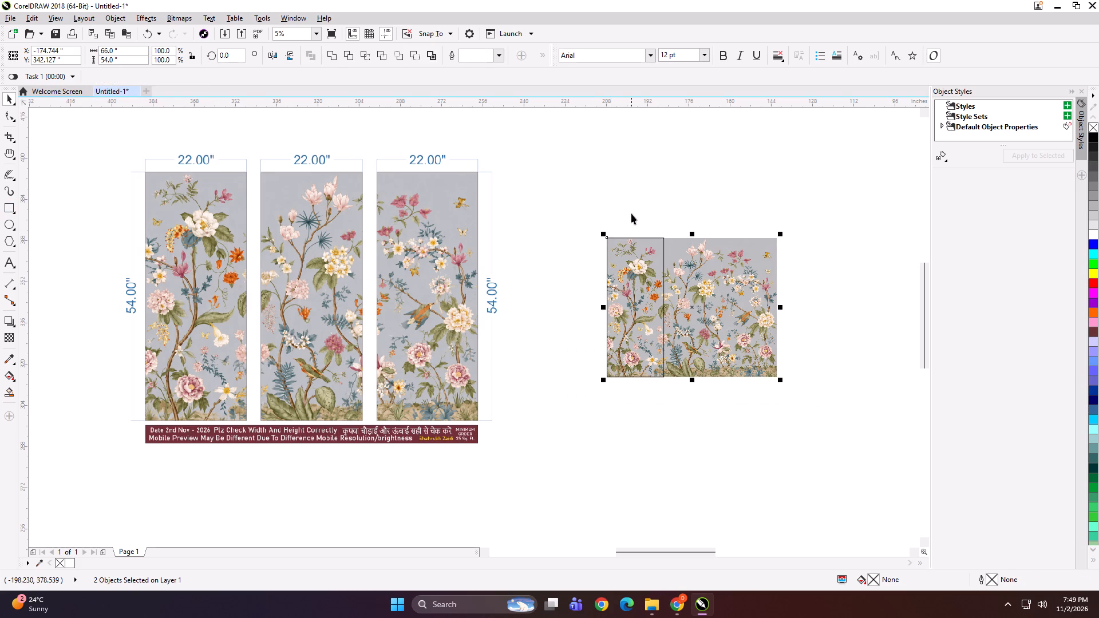
pyautogui.click(631, 213)
# Duplicate the 22-inch rectangle twice, edge to edge, so three frames cover the whole floral bitmap.
pyautogui.click(633, 282)
pyautogui.moveTo(603, 308); pyautogui.dragTo(682, 306)
pyautogui.keyDown('ctrl'); pyautogui.rightClick(682, 306); pyautogui.keyUp('ctrl')
pyautogui.moveTo(660, 306); pyautogui.dragTo(738, 307)
pyautogui.keyDown('ctrl'); pyautogui.rightClick(738, 307); pyautogui.keyUp('ctrl')
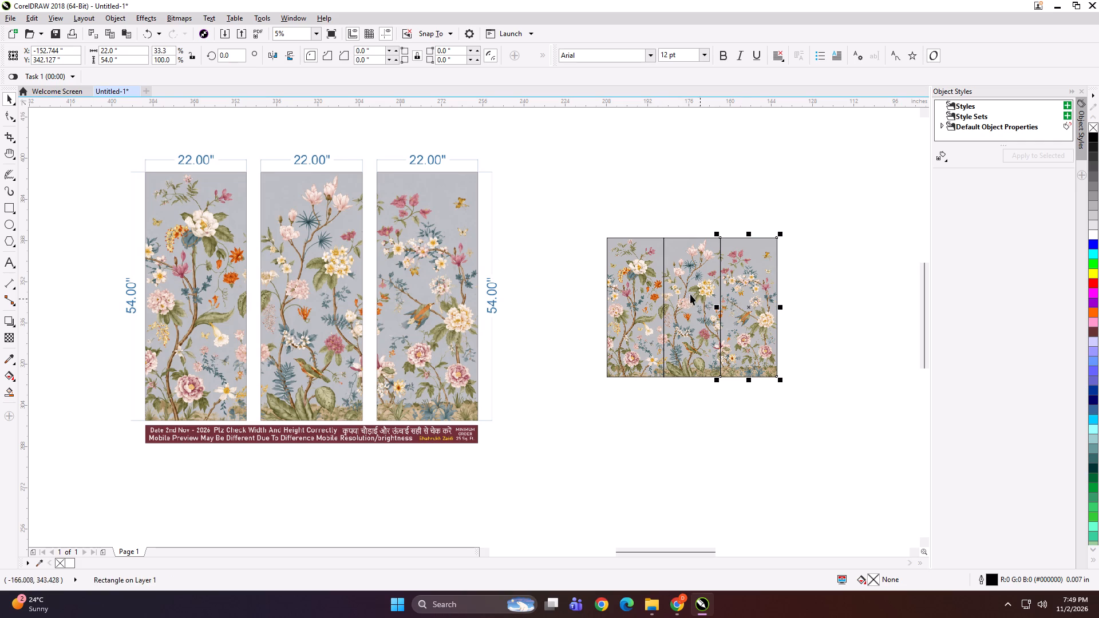
# Group the three frames, PowerClip the floral bitmap into them, and ungroup the result into separate panels.
pyautogui.keyDown('shift'); pyautogui.click(686, 291); pyautogui.keyUp('shift')
pyautogui.keyDown('shift'); pyautogui.click(635, 290); pyautogui.keyUp('shift')
pyautogui.hotkey('ctrl', 'g')
pyautogui.click(672, 217)
pyautogui.keyDown('alt'); pyautogui.click(679, 264); pyautogui.keyUp('alt')
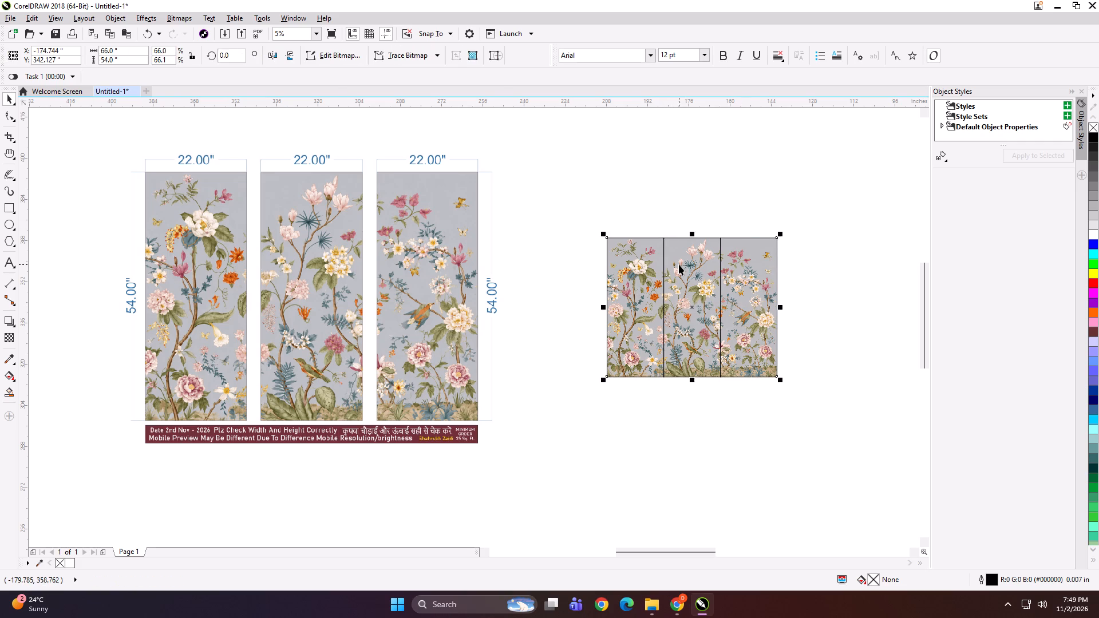
pyautogui.hotkey('shift', 'Return')
pyautogui.click(679, 264)
pyautogui.hotkey('ctrl', 'u')
pyautogui.hotkey('ctrl', 'u')
pyautogui.hotkey('ctrl', 'u')
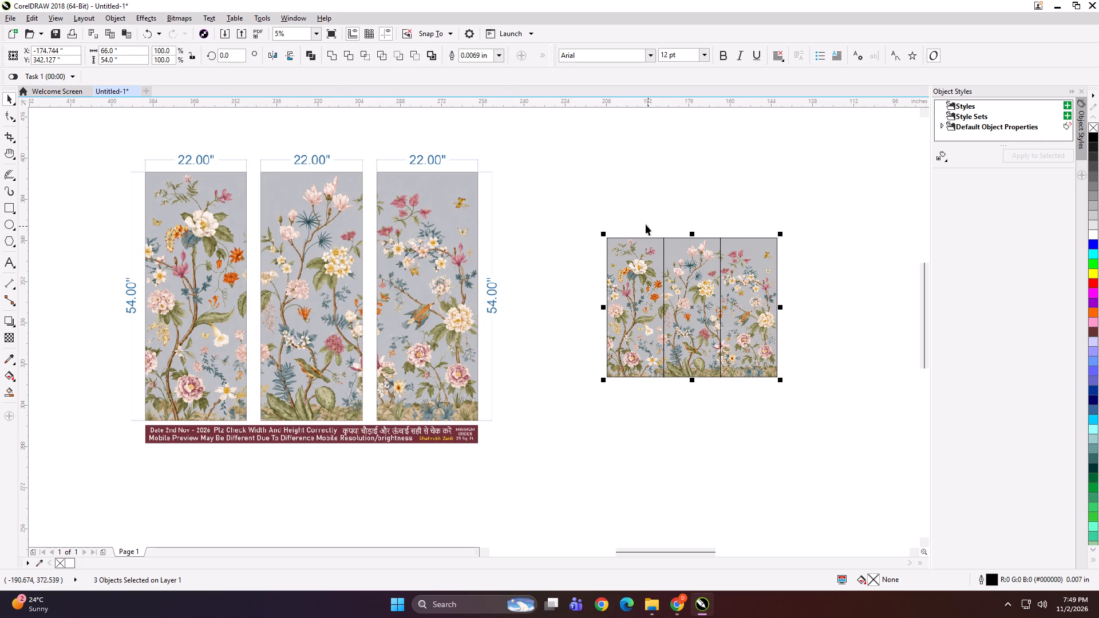
# Nudge the middle and right floral panels rightward to leave 1.5-inch gaps between the three panels.
pyautogui.click(642, 217)
pyautogui.moveTo(642, 217); pyautogui.dragTo(798, 403)
pyautogui.press('Right')
pyautogui.press('Right')
pyautogui.press('Right')
pyautogui.moveTo(705, 211); pyautogui.dragTo(813, 394)
pyautogui.press('Right')
pyautogui.press('Right')
pyautogui.press('Right')
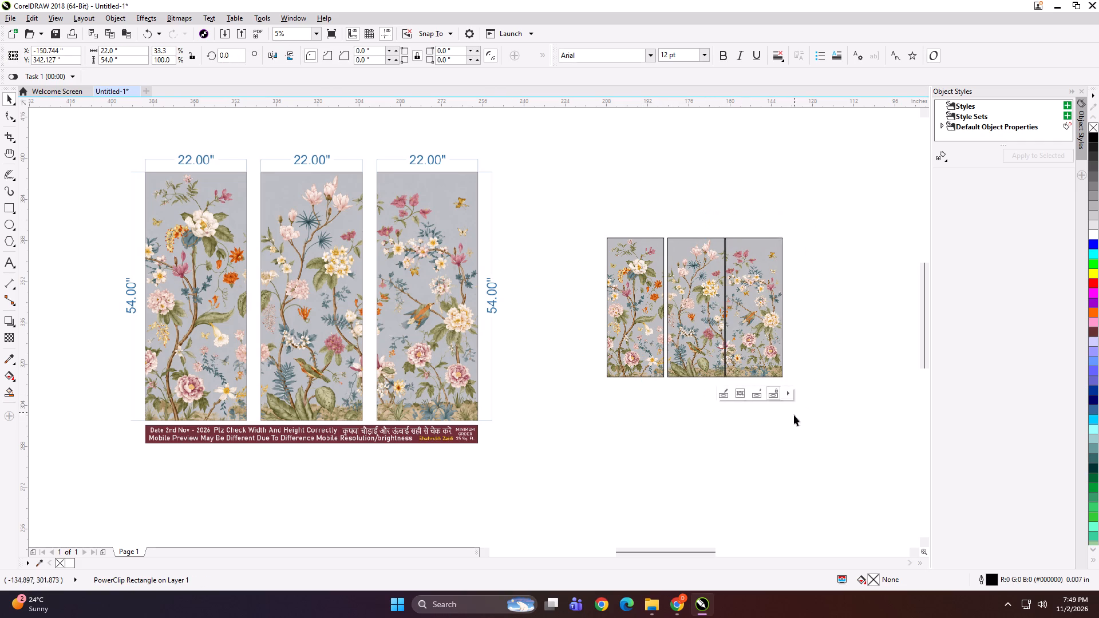
pyautogui.press('Right')
pyautogui.click(734, 200)
# Add Arial 24 pt text labels A, B and C at the top edges of the three floral panels, from left to right.
pyautogui.click(7, 262)
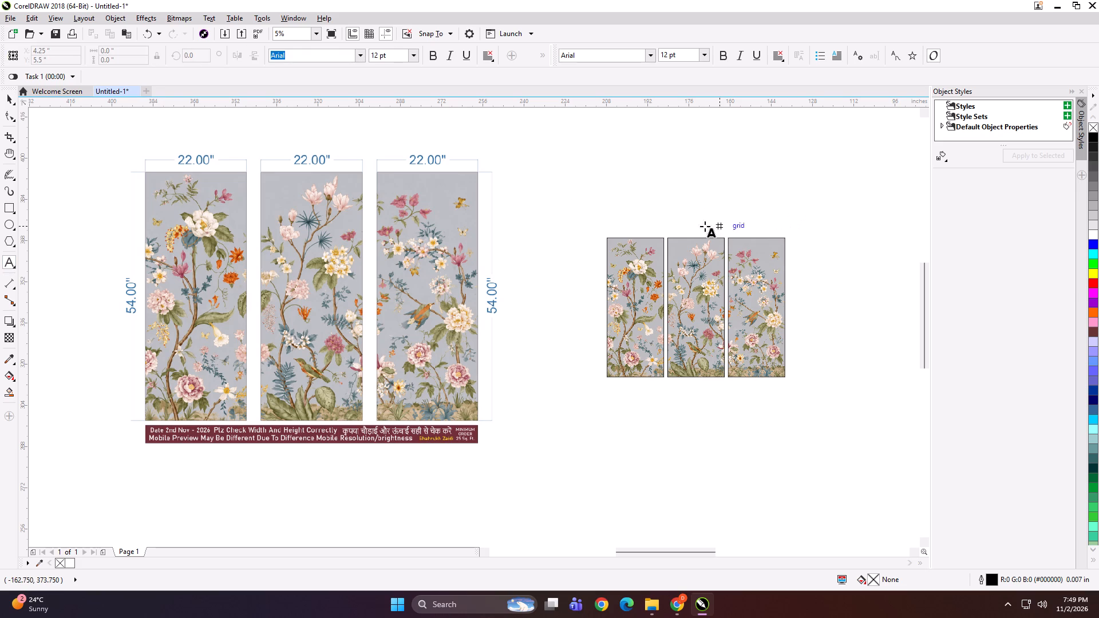
pyautogui.click(623, 235)
pyautogui.press('a')
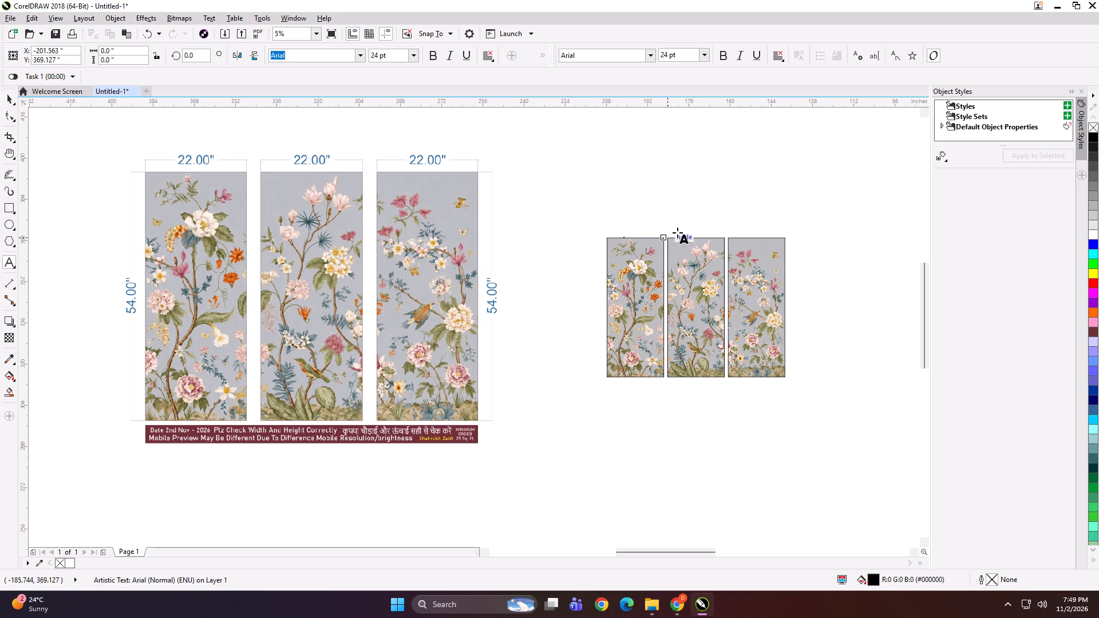
pyautogui.click(690, 236)
pyautogui.press('b')
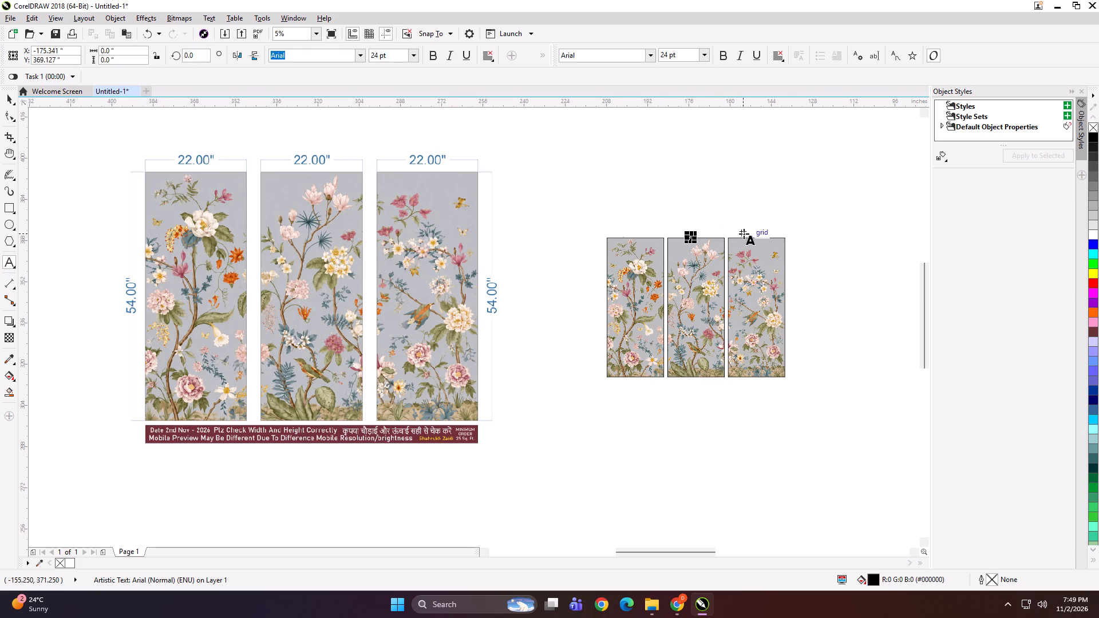
pyautogui.click(747, 235)
pyautogui.press('c')
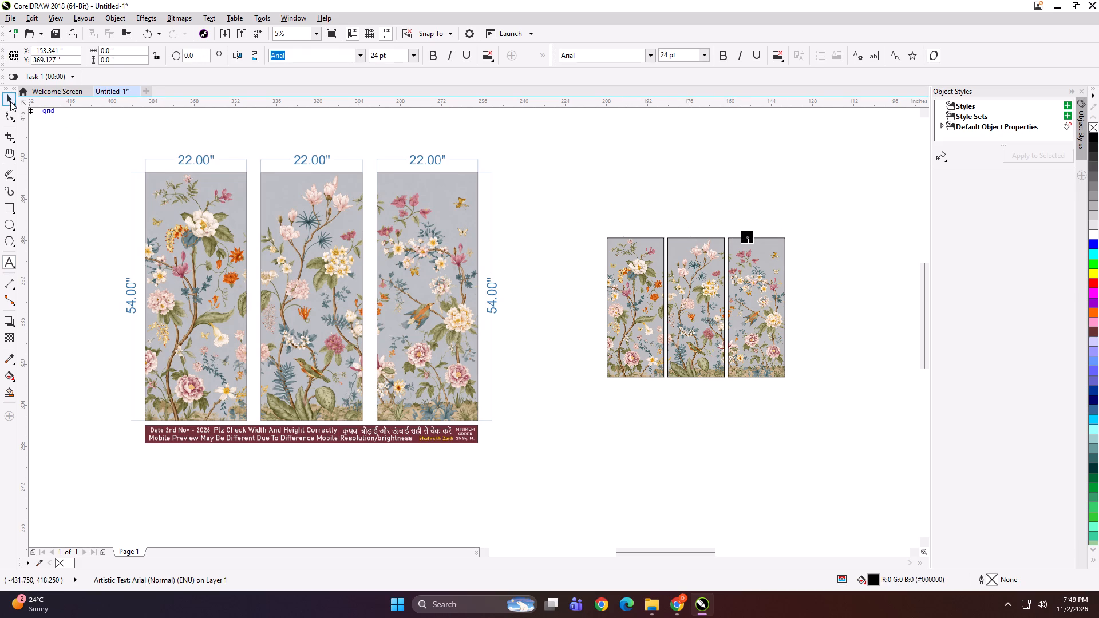
# Group each floral panel with its own letter label.
pyautogui.click(7, 100)
pyautogui.keyDown('shift'); pyautogui.click(763, 294); pyautogui.keyUp('shift')
pyautogui.hotkey('ctrl', 'g')
pyautogui.moveTo(729, 206); pyautogui.dragTo(707, 225)
pyautogui.moveTo(695, 235); pyautogui.dragTo(675, 274)
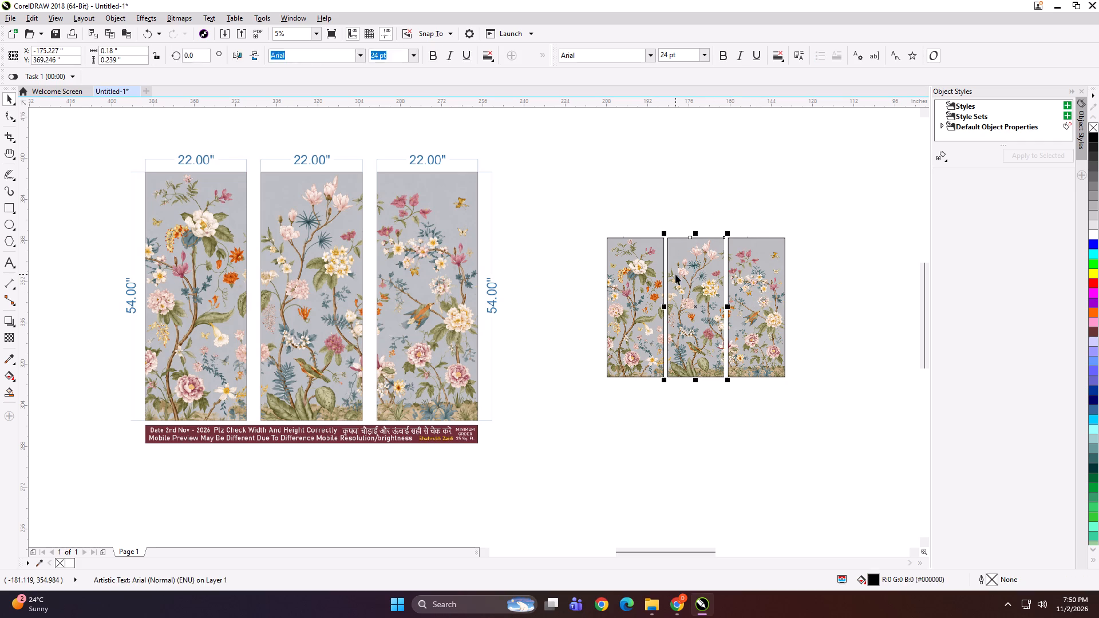
pyautogui.keyDown('shift'); pyautogui.click(675, 274); pyautogui.keyUp('shift')
pyautogui.hotkey('ctrl', 'g')
pyautogui.moveTo(663, 212); pyautogui.dragTo(607, 284)
pyautogui.keyDown('shift'); pyautogui.click(623, 284); pyautogui.keyUp('shift')
pyautogui.hotkey('ctrl', 'g')
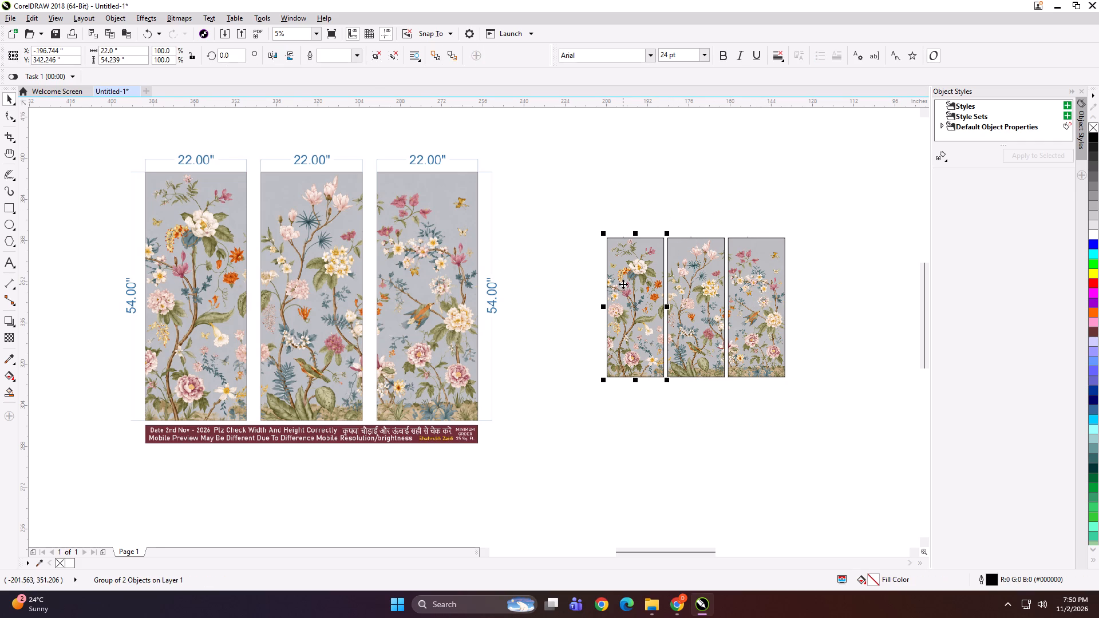
# Export the left floral panel as a TIFF named "22x54 A" in the THE INTERIOR SOLUTION folder.
pyautogui.hotkey('ctrl', 'e')
pyautogui.click(582, 204)
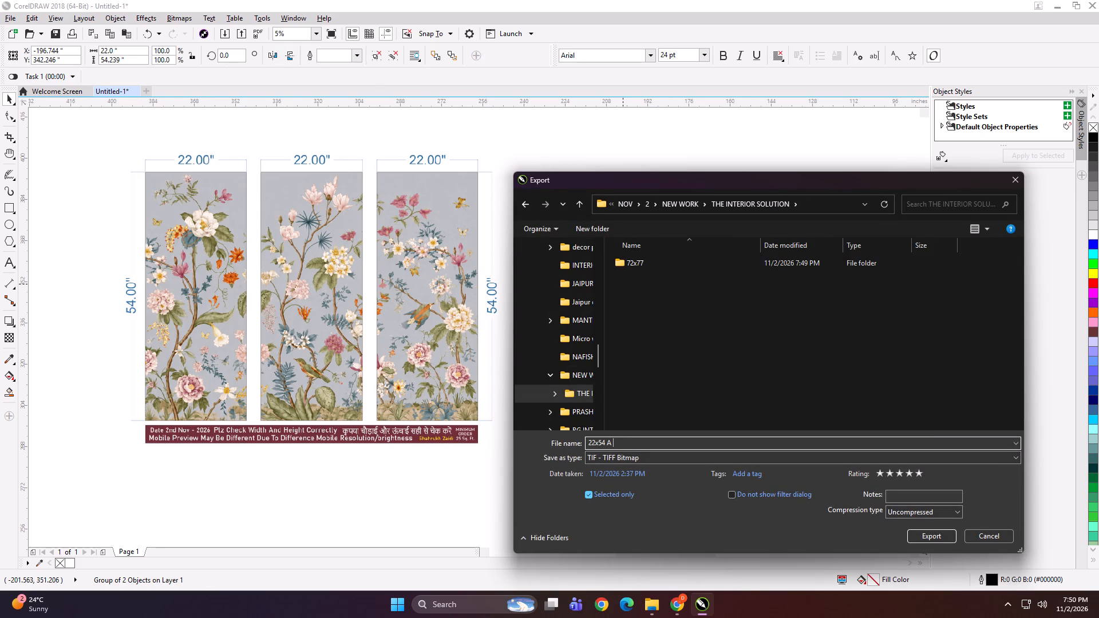
pyautogui.press('Return')
pyautogui.press('Return')
# Export the middle floral panel as a TIFF named "22x54 B" in the same folder.
pyautogui.click(686, 338)
pyautogui.hotkey('ctrl', 'e')
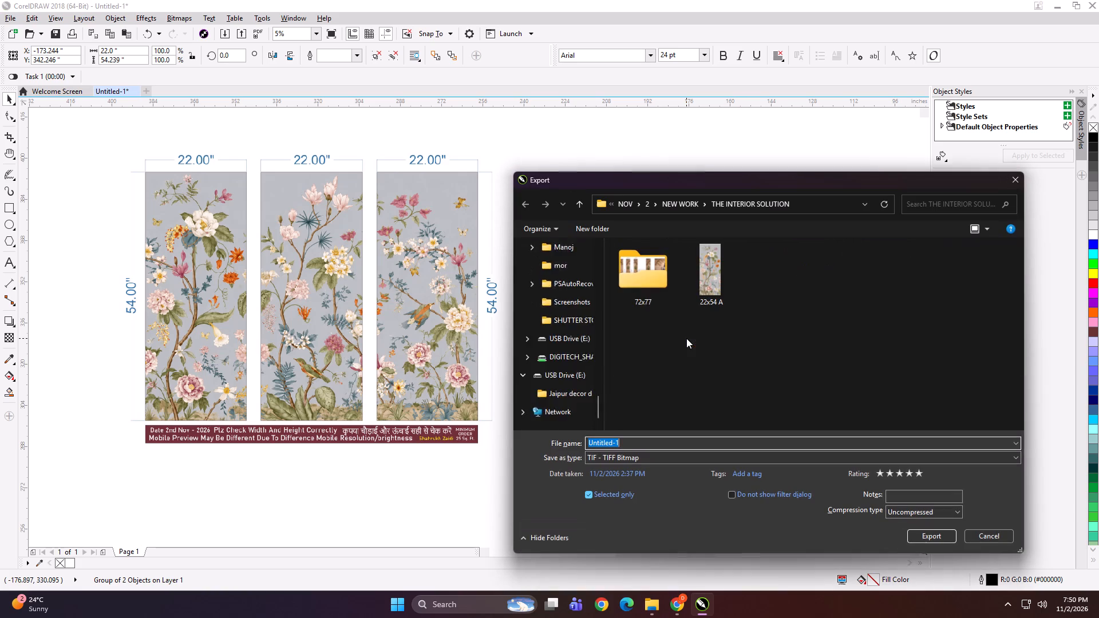
pyautogui.click(705, 280)
pyautogui.doubleClick(624, 440)
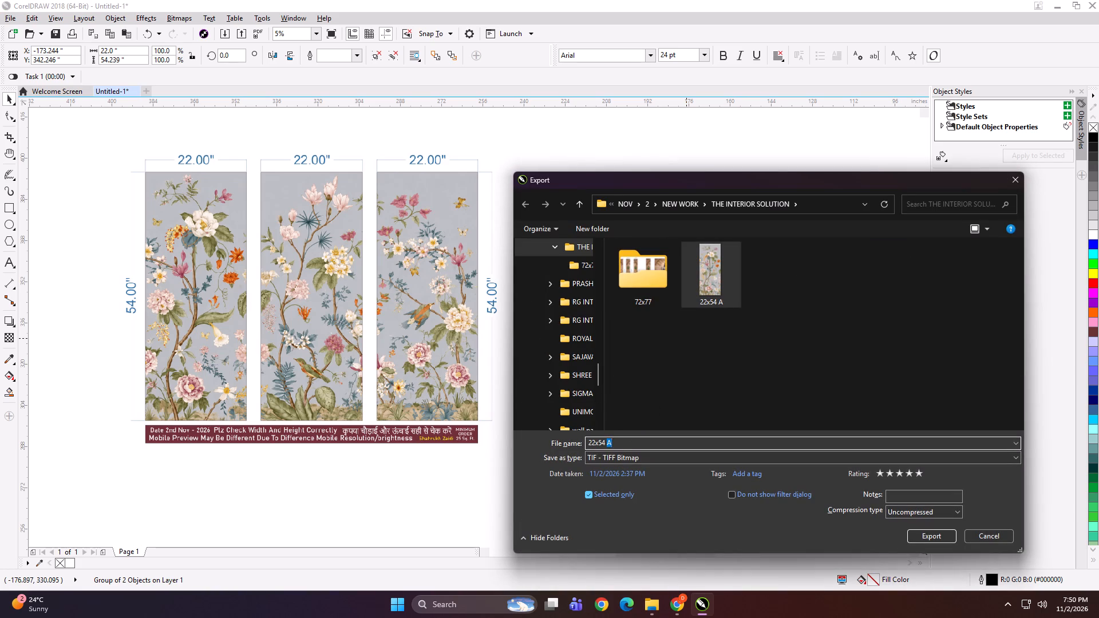
pyautogui.press('b')
pyautogui.press('Return')
pyautogui.press('Return')
# Export the right floral panel as a TIFF named "22x54 C" in the same folder.
pyautogui.click(766, 296)
pyautogui.hotkey('ctrl', 'e')
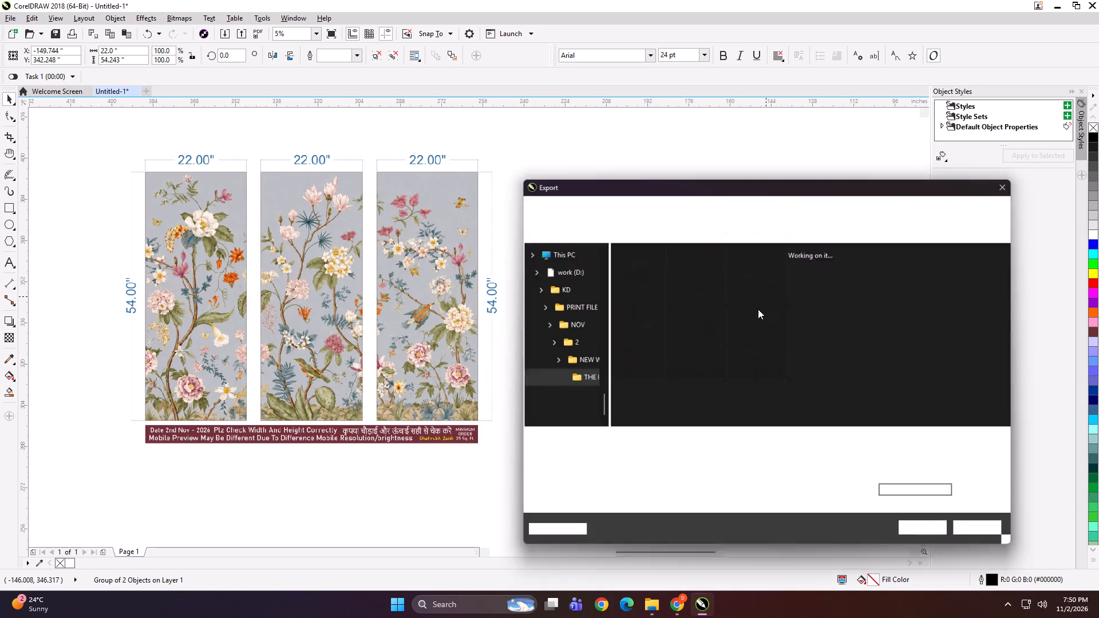
pyautogui.click(787, 291)
pyautogui.doubleClick(631, 446)
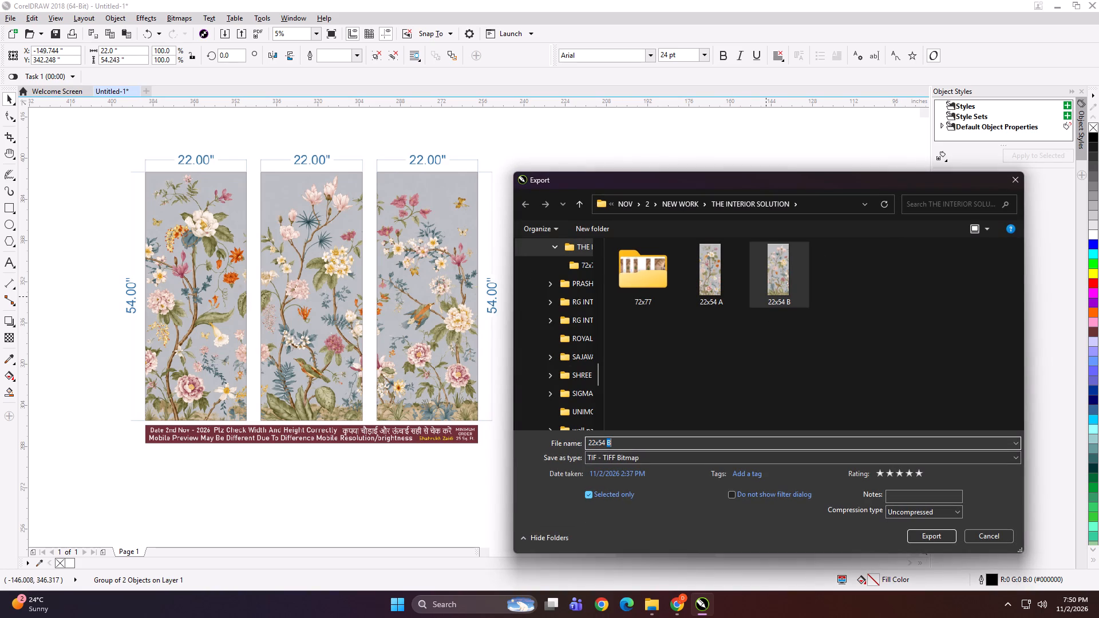
pyautogui.press('c')
pyautogui.press('Return')
pyautogui.press('Return')
# Enlarge the three floral panels together to roughly the size of the dimensioned preview and place them close beside it.
pyautogui.moveTo(803, 213); pyautogui.dragTo(804, 213)
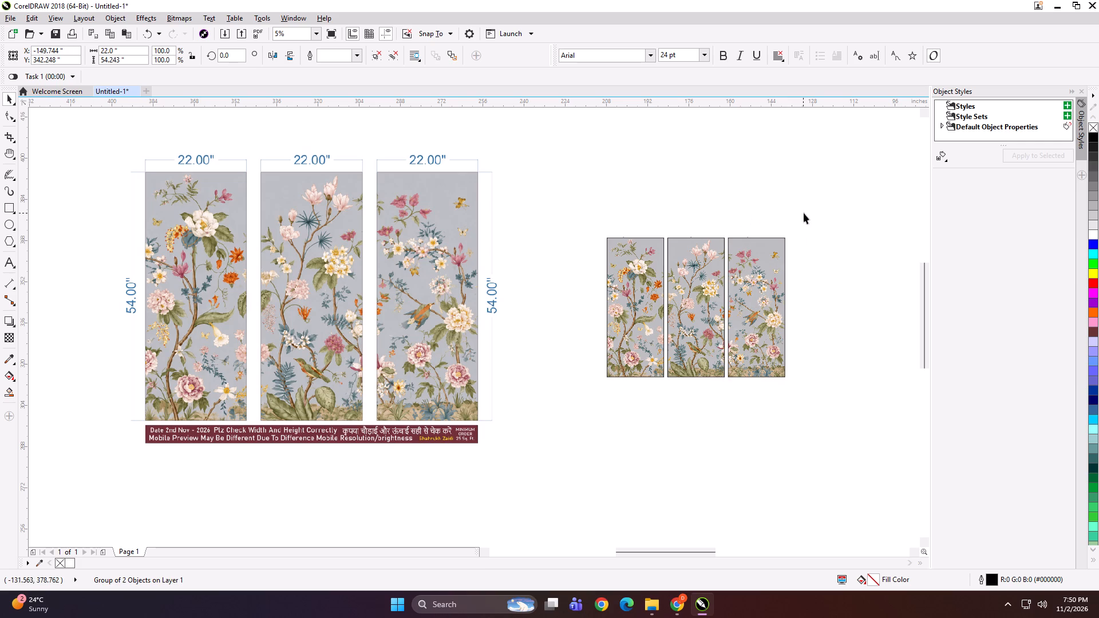
pyautogui.moveTo(804, 213); pyautogui.dragTo(572, 406)
pyautogui.scroll(-1, 558, 358)
pyautogui.keyDown('shift'); pyautogui.moveTo(674, 372); pyautogui.dragTo(718, 405); pyautogui.keyUp('shift')
pyautogui.moveTo(553, 327); pyautogui.dragTo(548, 322)
# Group the three floral panels, and group that set with the dimensioned customer preview.
pyautogui.hotkey('ctrl', 'g')
pyautogui.keyDown('shift'); pyautogui.click(516, 331); pyautogui.keyUp('shift')
pyautogui.hotkey('ctrl', 'g')
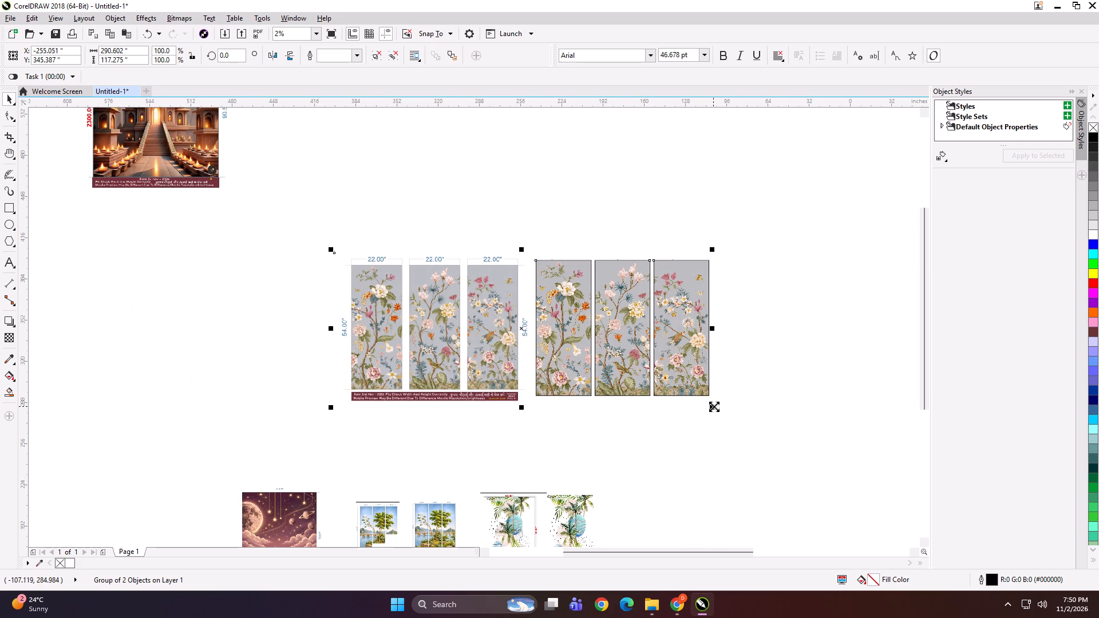
# Scale the combined floral preview and panel group down about its centre to about 7.1 by 2.87 inches.
pyautogui.keyDown('shift'); pyautogui.moveTo(714, 406); pyautogui.dragTo(536, 348); pyautogui.keyUp('shift')
pyautogui.scroll(3, 527, 324)
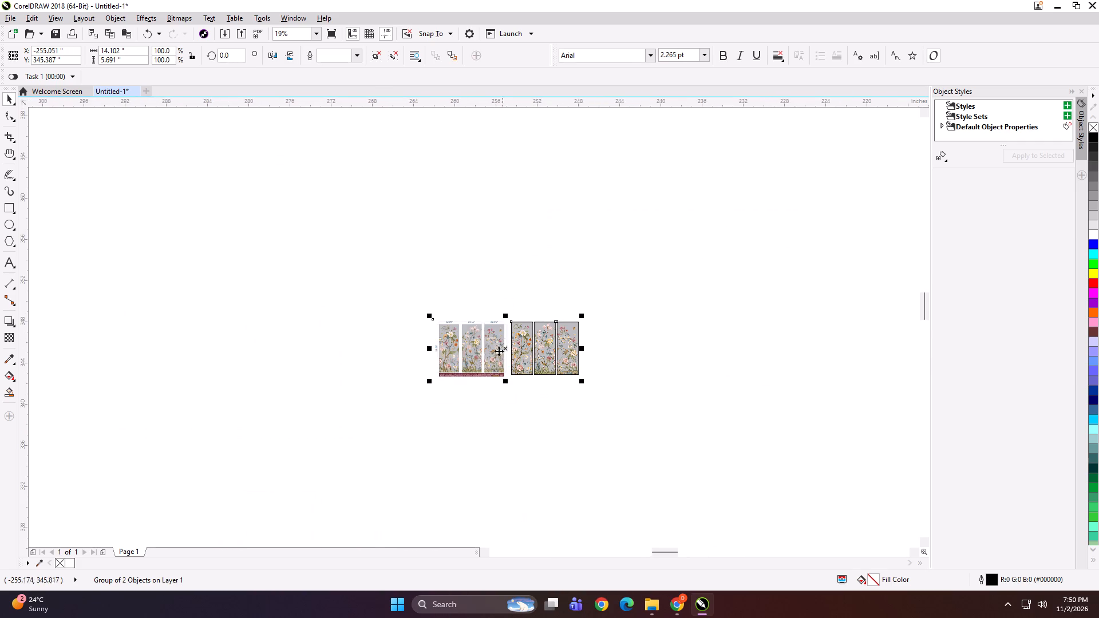
pyautogui.scroll(1, 498, 362)
pyautogui.scroll(1, 572, 380)
pyautogui.keyDown('shift'); pyautogui.click(748, 408); pyautogui.keyUp('shift')
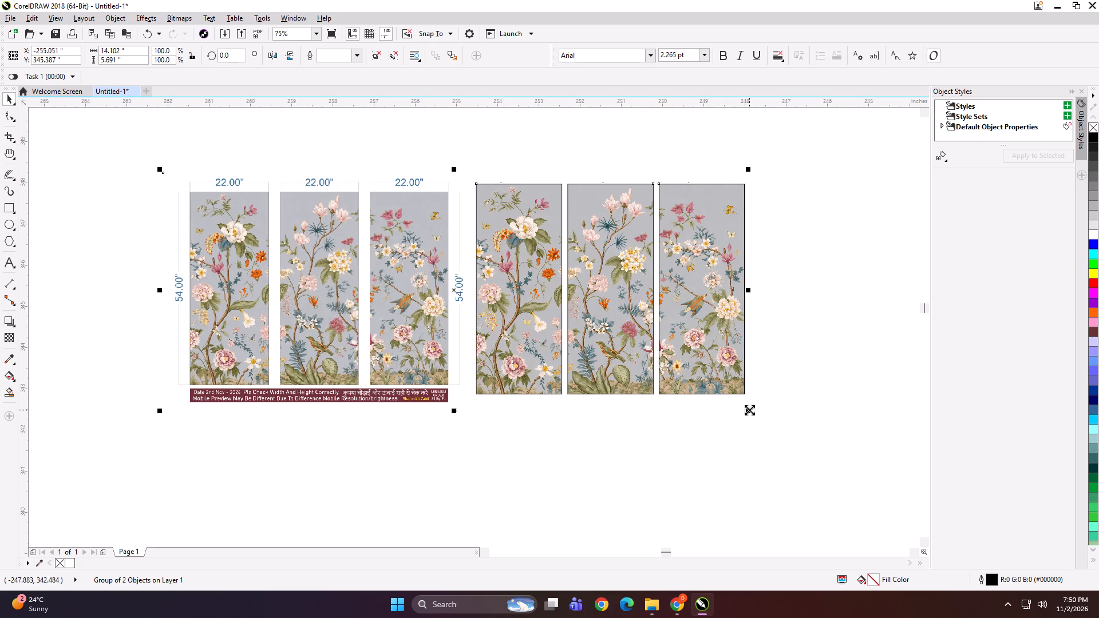
pyautogui.keyDown('shift'); pyautogui.moveTo(749, 410); pyautogui.dragTo(600, 359); pyautogui.keyUp('shift')
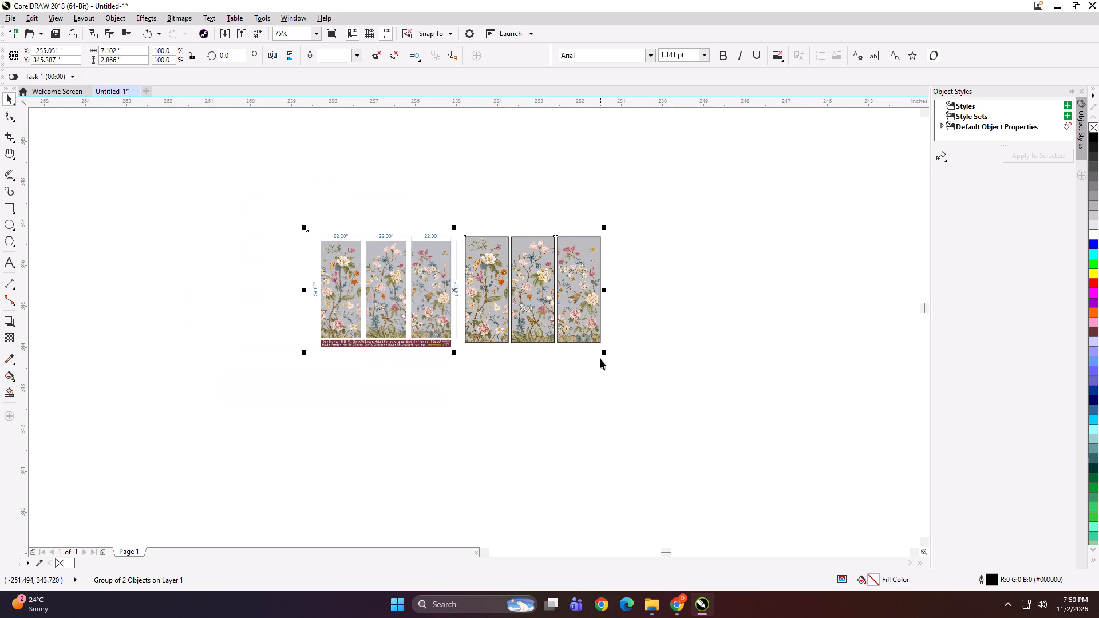
# Export the reduced floral overview as a TIFF named "SDGDH", and delete it from the drawing.
pyautogui.hotkey('ctrl', 'e')
pyautogui.write('SDGDH')
pyautogui.press('Return')
pyautogui.press('Return')
pyautogui.press('Return')
pyautogui.press('Return')
pyautogui.press('Delete')
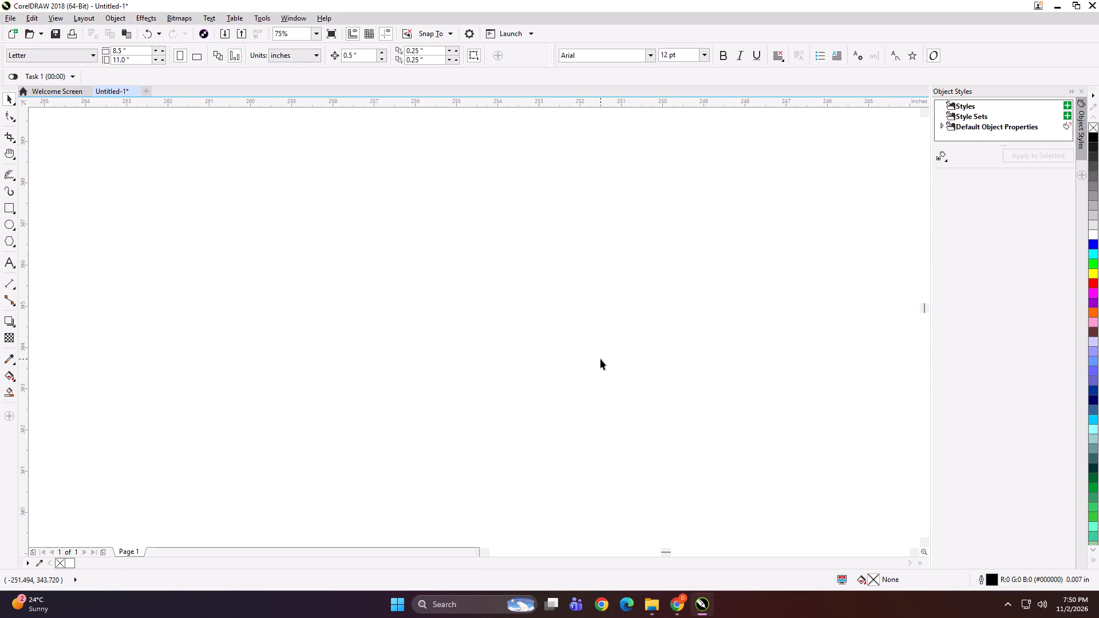
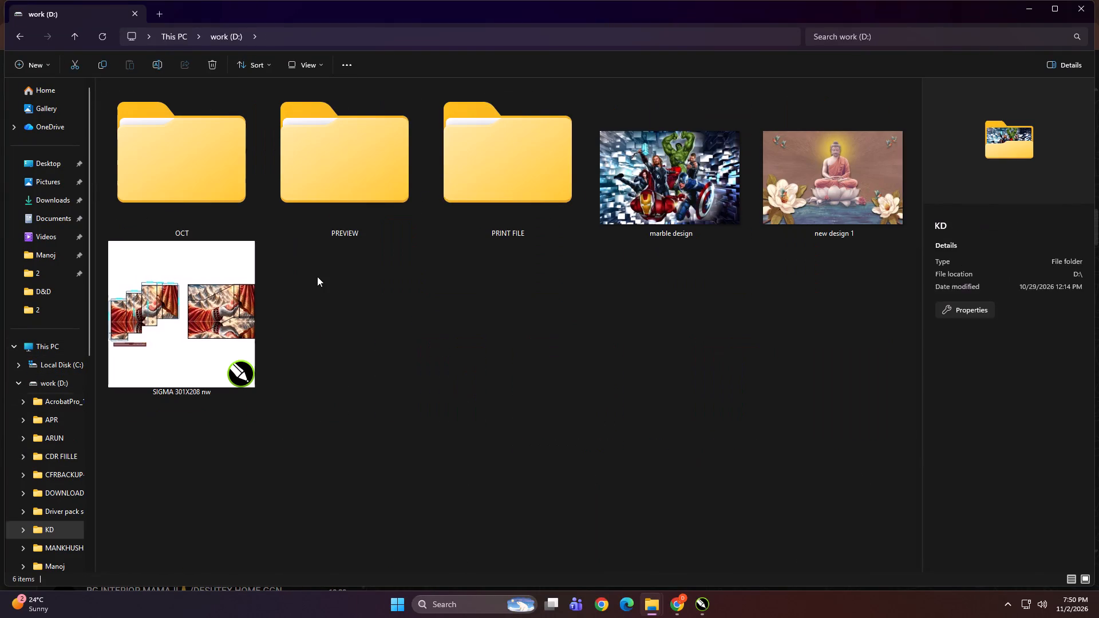
# Open the PRINT FILE > NOV > 2 folder to review the customer folders, checking them against the drawing's previews.
pyautogui.doubleClick(481, 160)
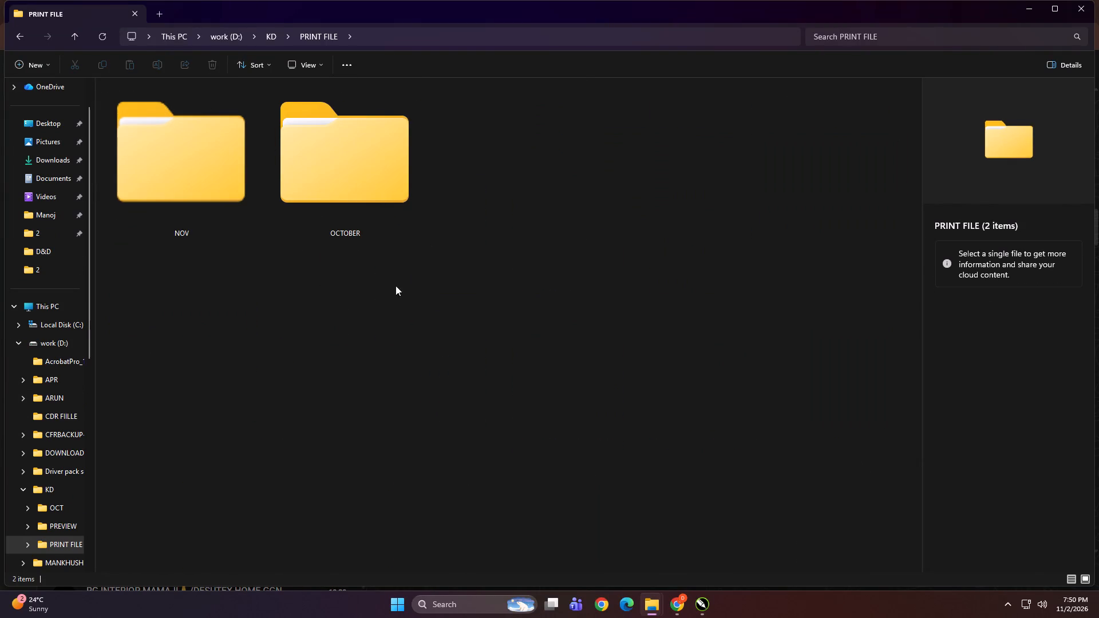
pyautogui.doubleClick(234, 194)
pyautogui.doubleClick(340, 172)
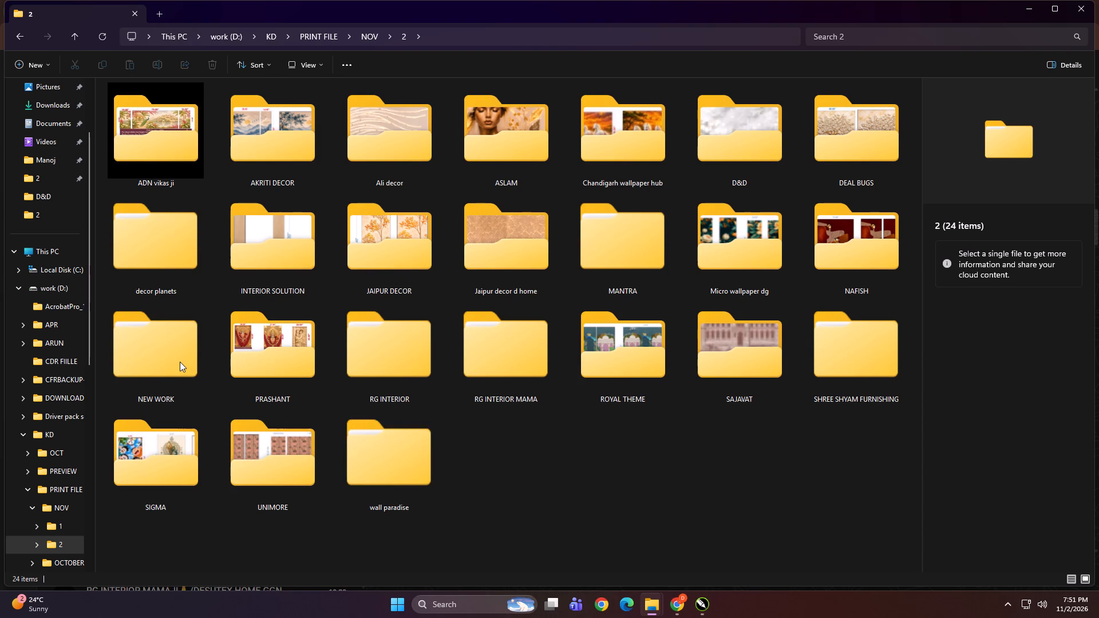
pyautogui.click(693, 606)
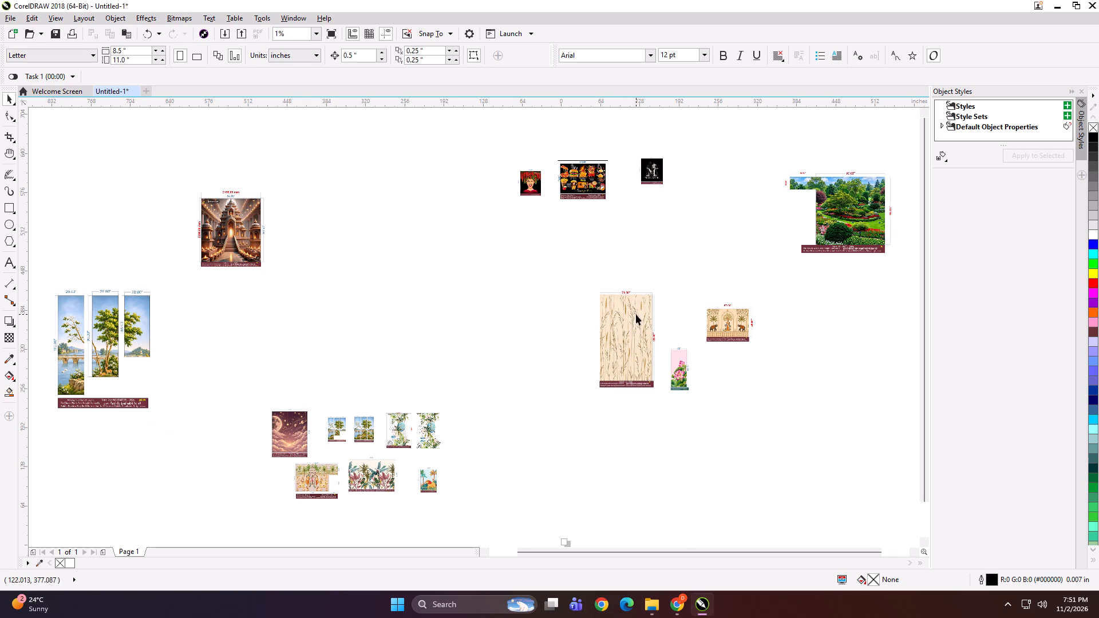
pyautogui.click(513, 275)
pyautogui.click(645, 603)
pyautogui.click(479, 390)
# Shrink the three-panel tree landscape preview to about 46.6 by 56.4 inches and place it beside the moon preview, replacing the small landscape copy there.
pyautogui.moveTo(123, 330); pyautogui.dragTo(145, 339)
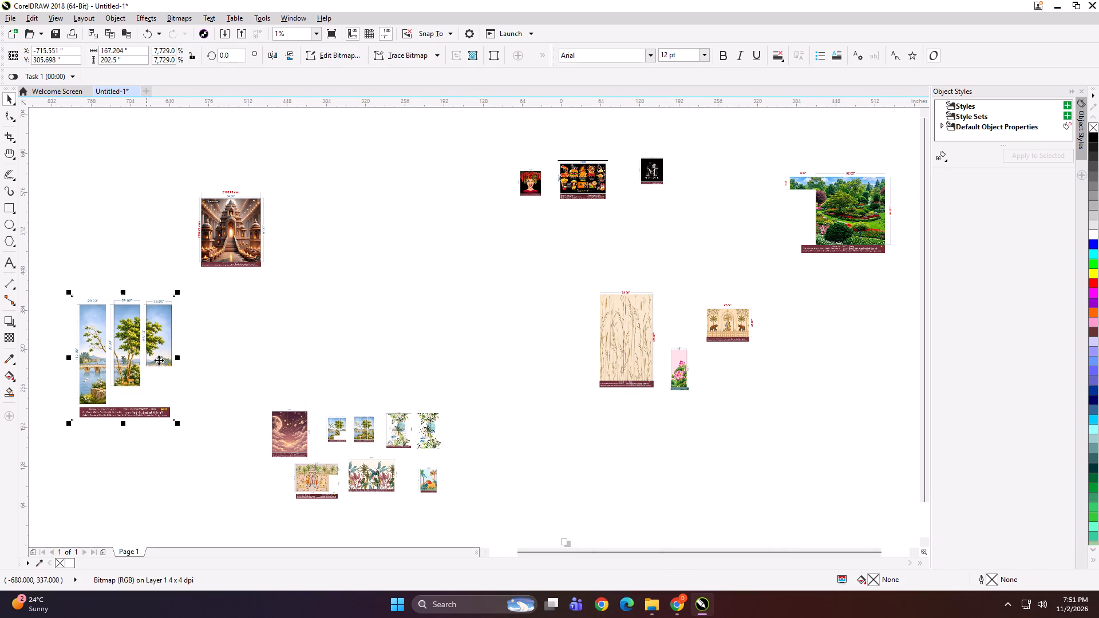
pyautogui.keyDown('shift'); pyautogui.moveTo(177, 425); pyautogui.dragTo(140, 390); pyautogui.keyUp('shift')
pyautogui.moveTo(120, 355); pyautogui.dragTo(243, 346)
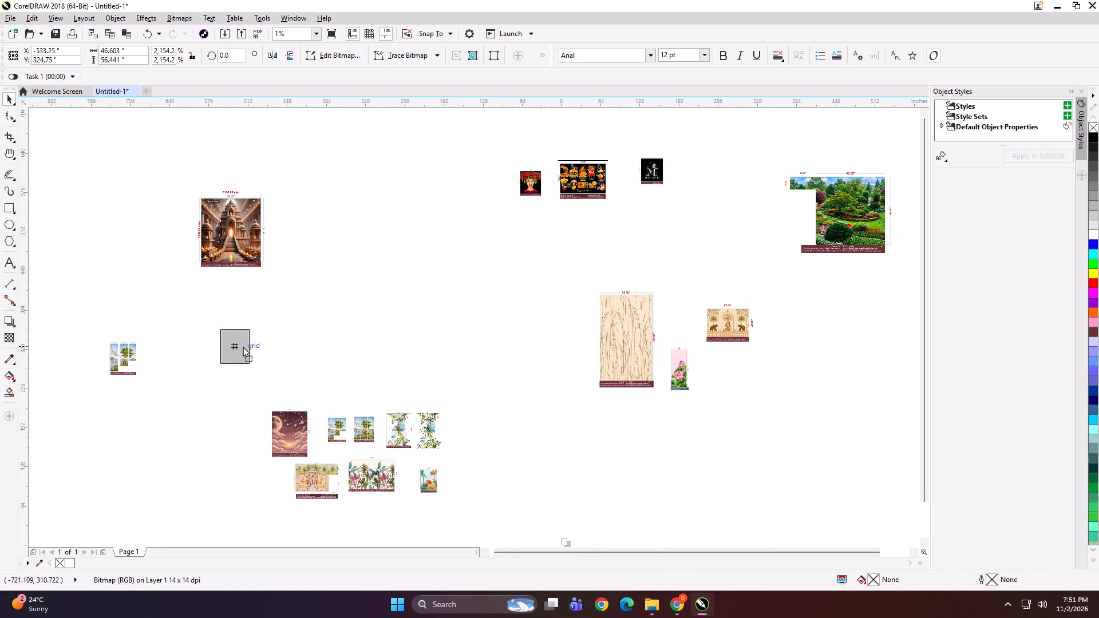
pyautogui.moveTo(243, 346); pyautogui.dragTo(329, 388)
pyautogui.click(334, 431)
pyautogui.press('Delete')
pyautogui.moveTo(324, 383); pyautogui.dragTo(326, 412)
pyautogui.click(400, 274)
# Open the "arun print file" folder on the DIGITECH_SHAREDRIVE print drive and look through its artwork files.
pyautogui.scroll(1, 597, 167)
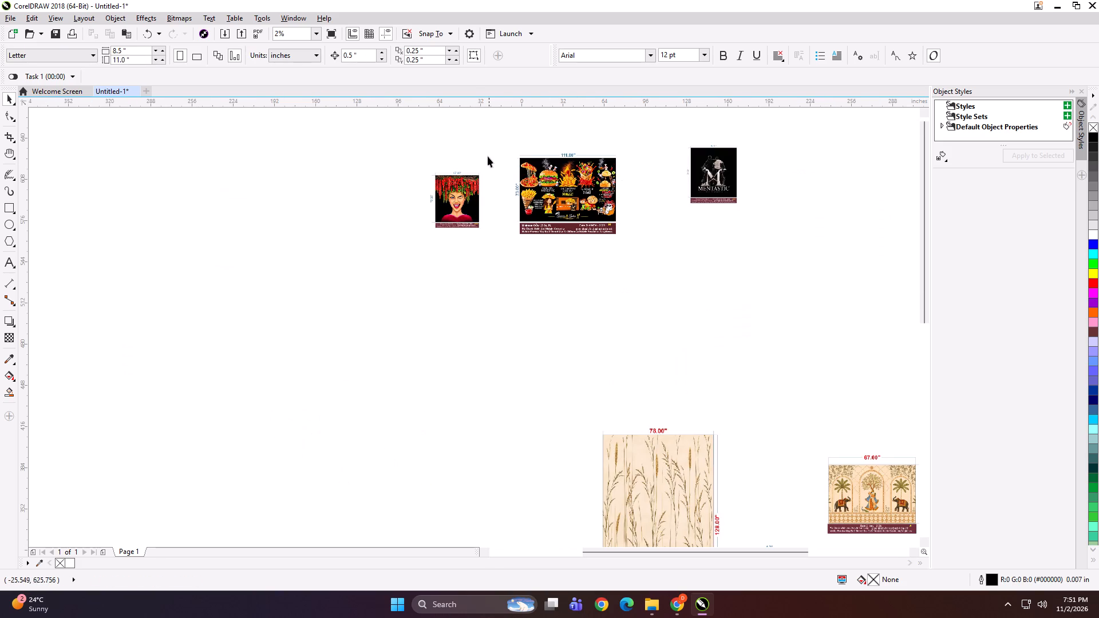
pyautogui.scroll(-1, 485, 157)
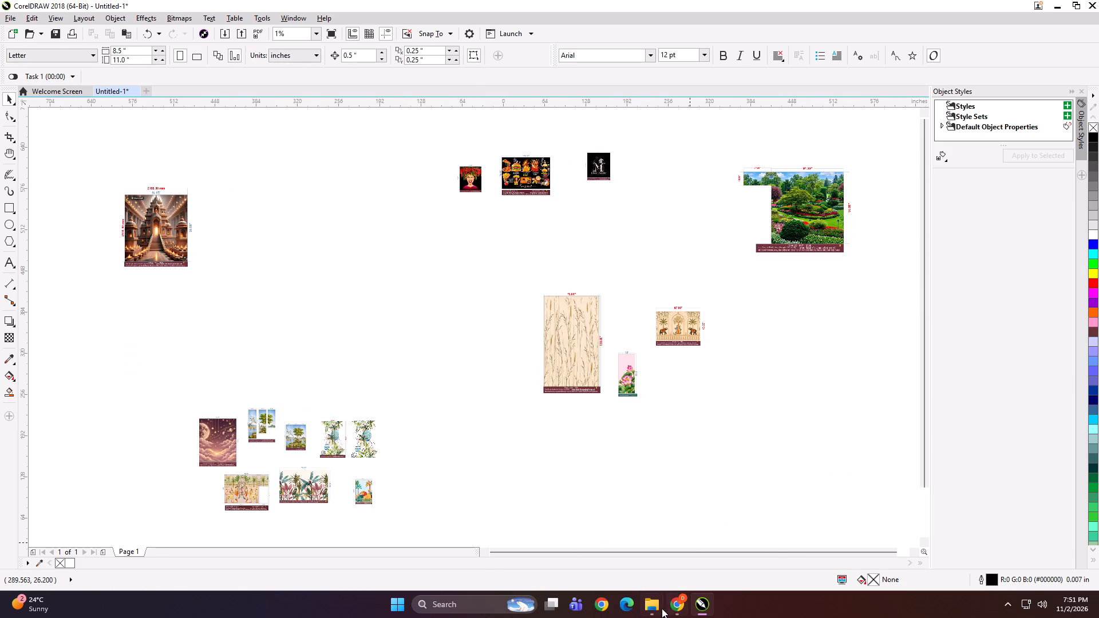
pyautogui.click(658, 608)
pyautogui.click(681, 531)
pyautogui.scroll(3, 193, 381)
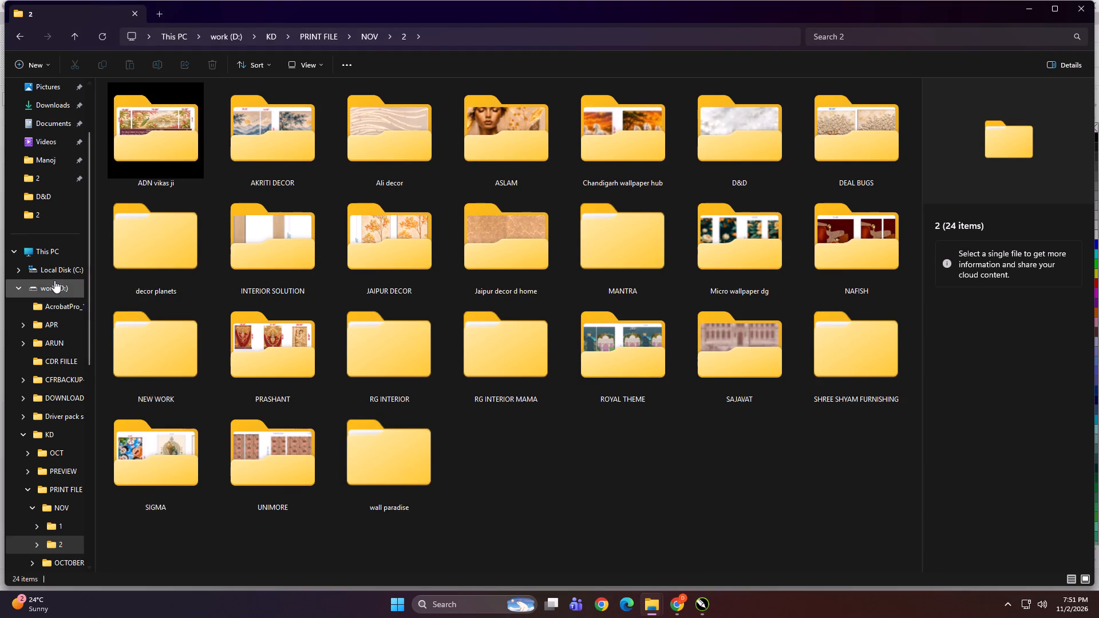
pyautogui.click(54, 257)
pyautogui.doubleClick(137, 251)
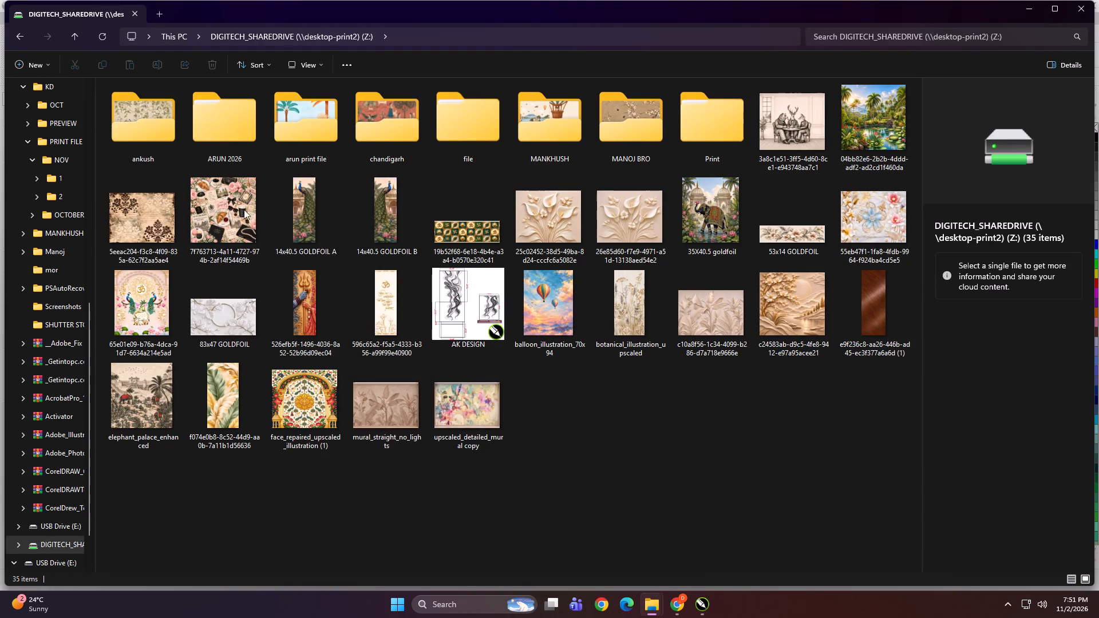
pyautogui.click(315, 122)
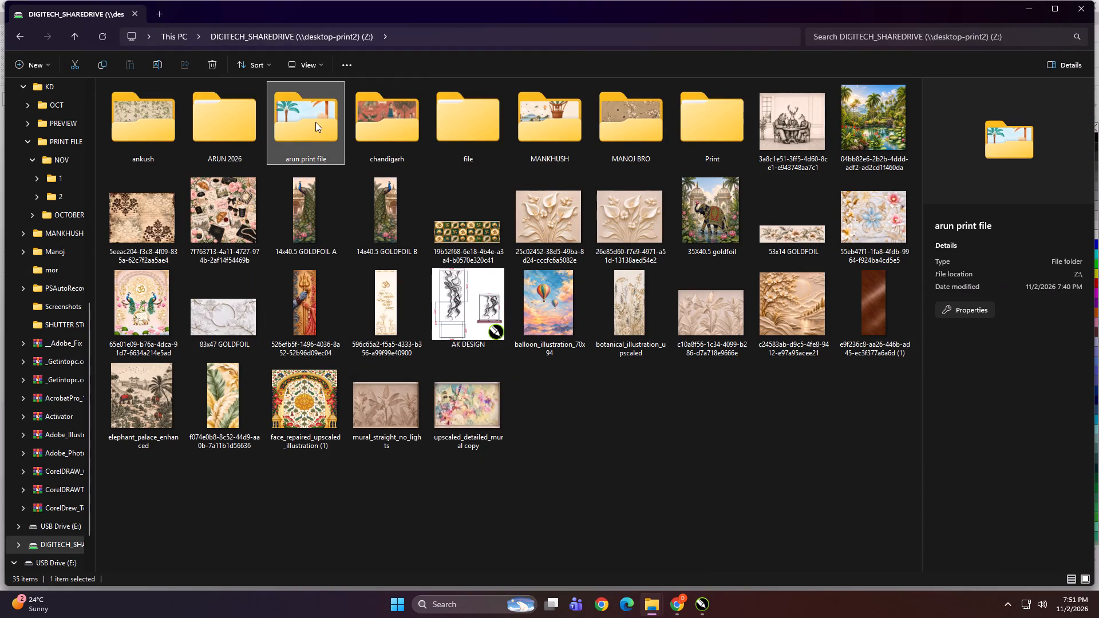
pyautogui.doubleClick(307, 121)
pyautogui.keyDown('ctrl'); pyautogui.scroll(6, 332, 272); pyautogui.keyUp('ctrl')
pyautogui.keyDown('ctrl'); pyautogui.scroll(-5, 337, 300); pyautogui.keyUp('ctrl')
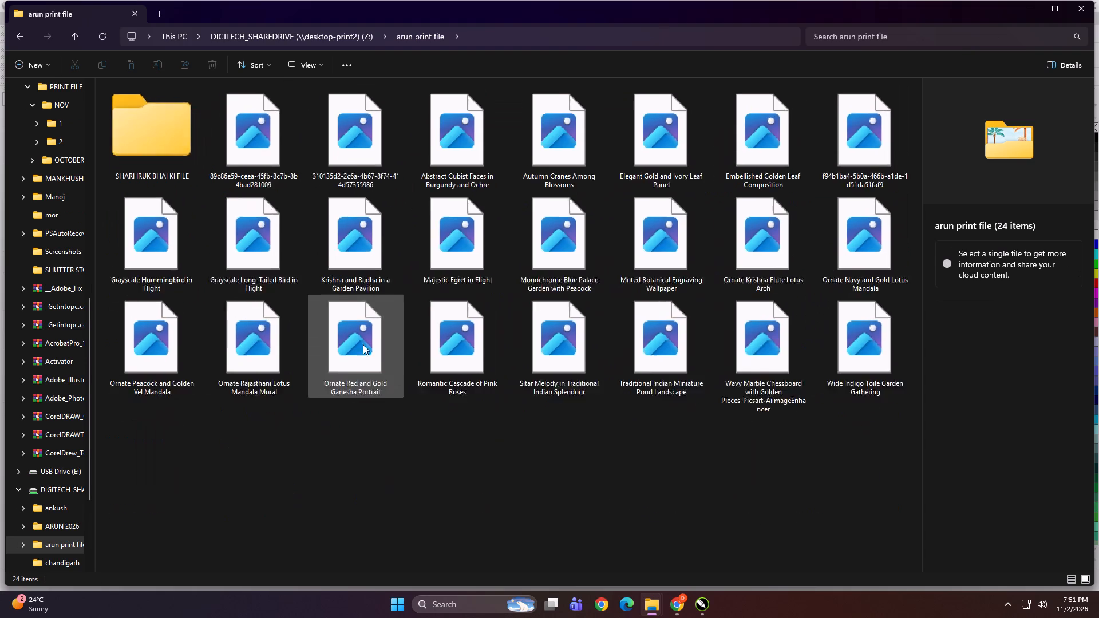
pyautogui.keyDown('ctrl'); pyautogui.scroll(-2, 363, 344); pyautogui.keyUp('ctrl')
pyautogui.click(574, 414)
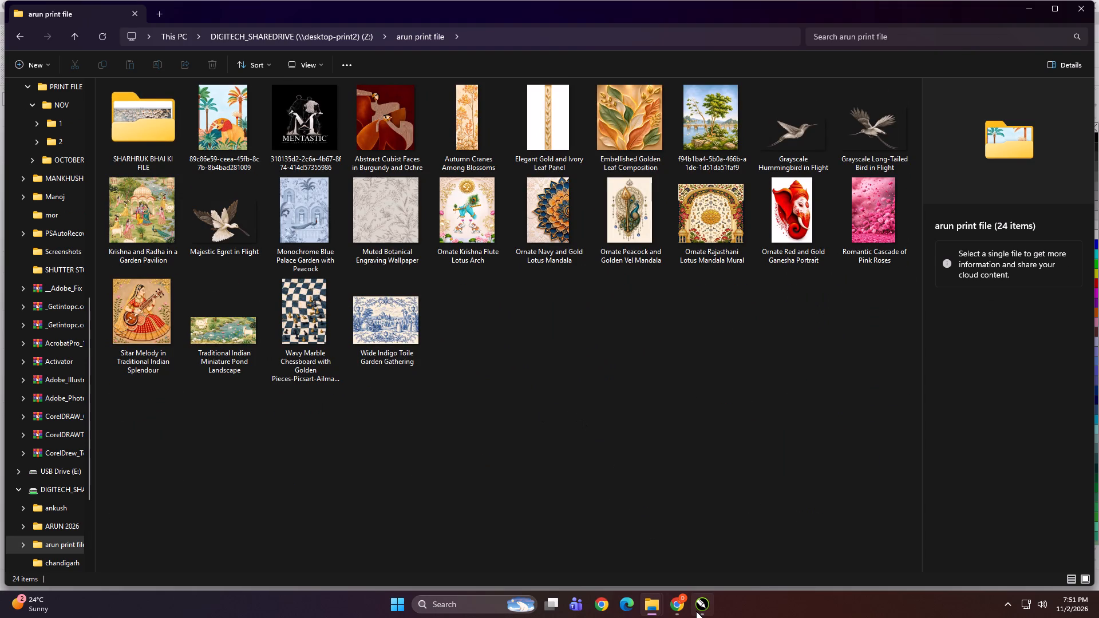
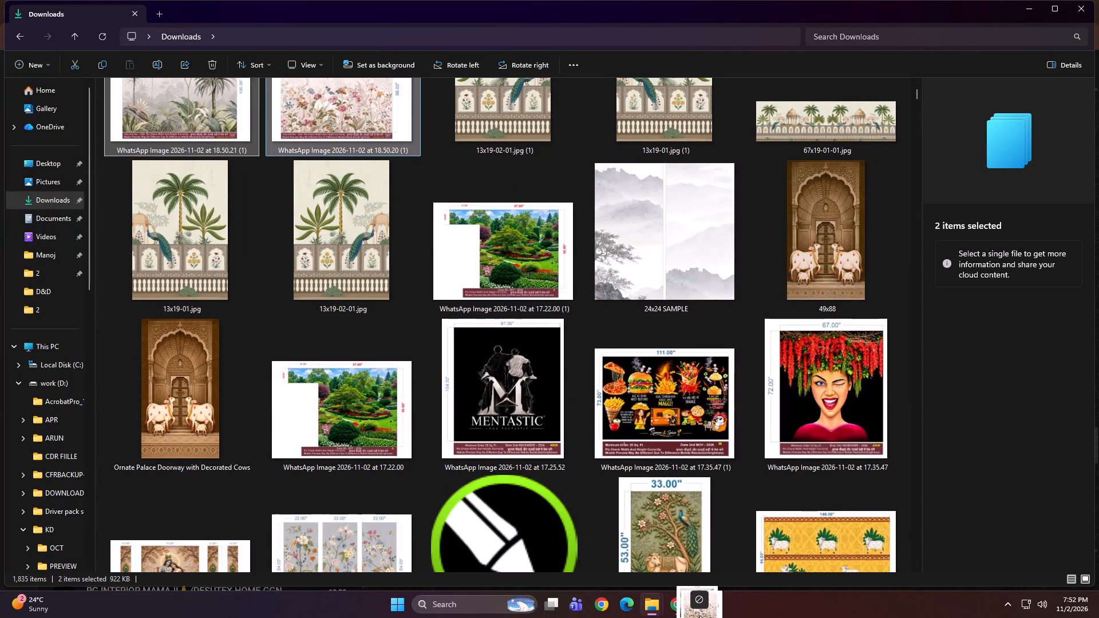
# Bring the two selected WhatsApp previews, floral and palm, from Downloads into the drawing, enlarge them to about 142.5 by 105 inches, and place them side by side.
pyautogui.moveTo(699, 615); pyautogui.dragTo(379, 284)
pyautogui.moveTo(346, 252); pyautogui.dragTo(418, 323)
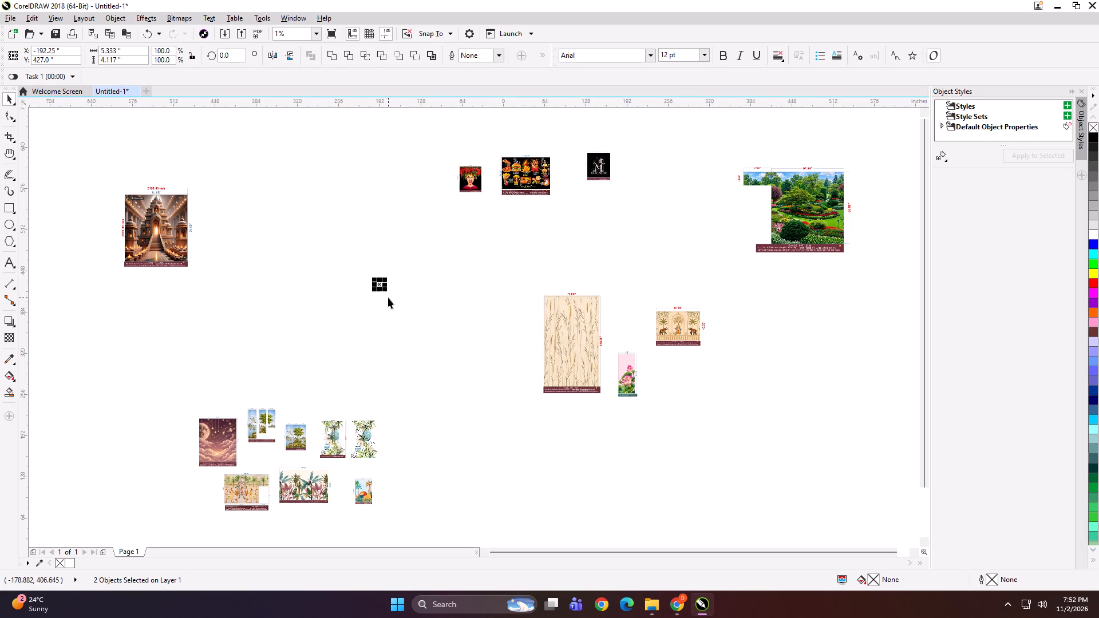
pyautogui.keyDown('shift'); pyautogui.moveTo(387, 293); pyautogui.dragTo(431, 328); pyautogui.keyUp('shift')
pyautogui.click(421, 369)
pyautogui.moveTo(382, 286); pyautogui.dragTo(287, 282)
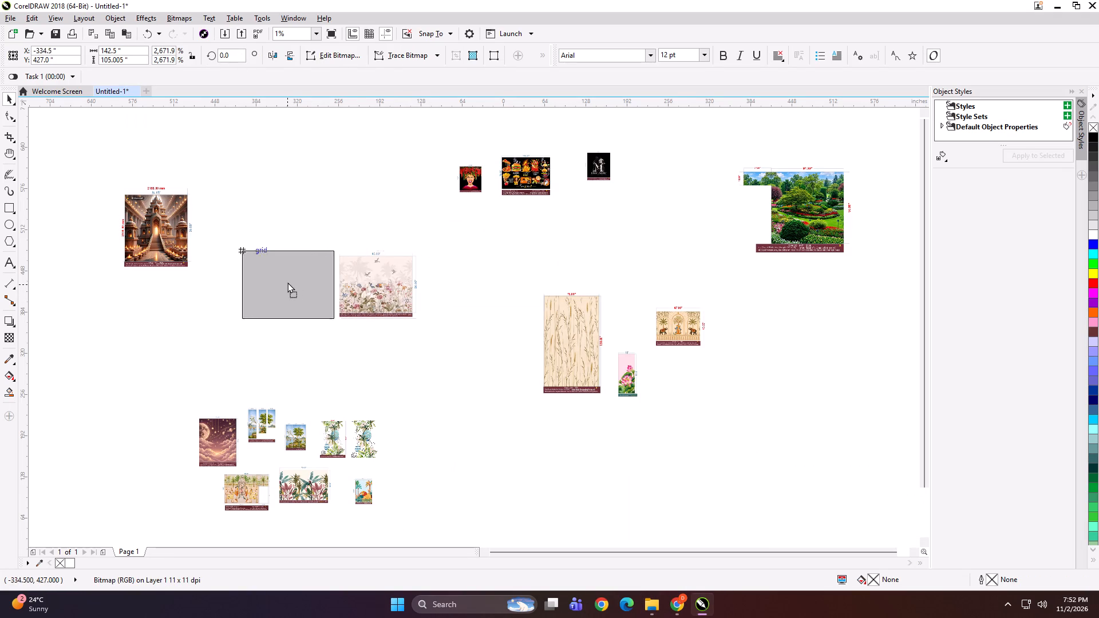
pyautogui.moveTo(287, 282); pyautogui.dragTo(287, 283)
pyautogui.keyDown('shift'); pyautogui.click(373, 282); pyautogui.keyUp('shift')
pyautogui.moveTo(365, 279); pyautogui.dragTo(374, 276)
pyautogui.click(434, 365)
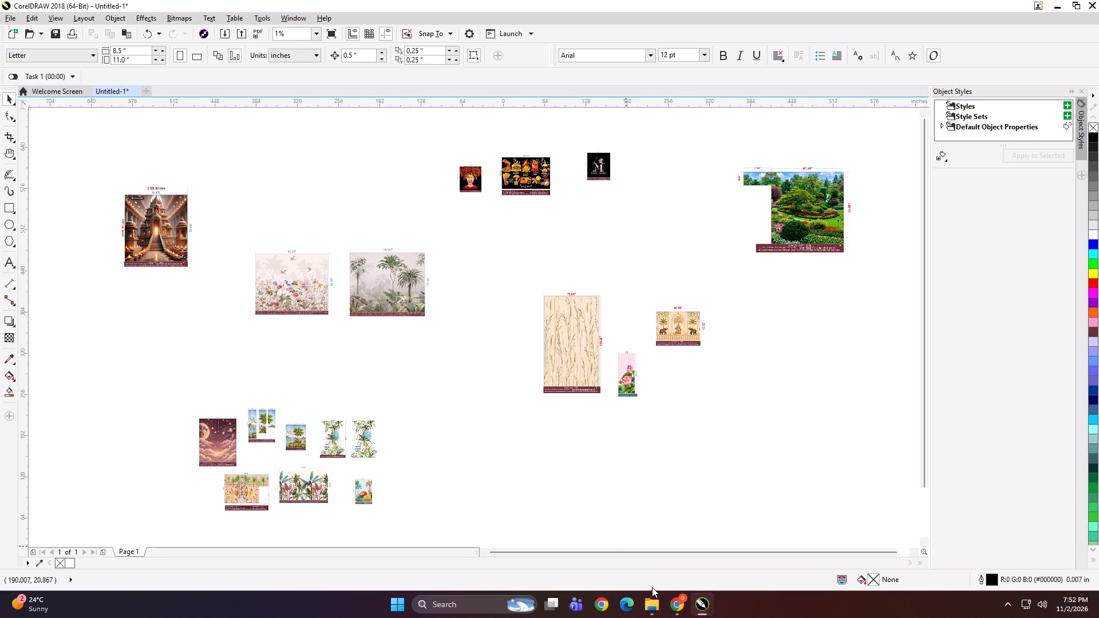
# Open the file > Nov > 02 folder on the DIGITECH_SHAREDRIVE print drive to find the source artwork for the two previews.
pyautogui.click(656, 601)
pyautogui.click(628, 568)
pyautogui.scroll(5, 54, 377)
pyautogui.click(54, 377)
pyautogui.click(52, 358)
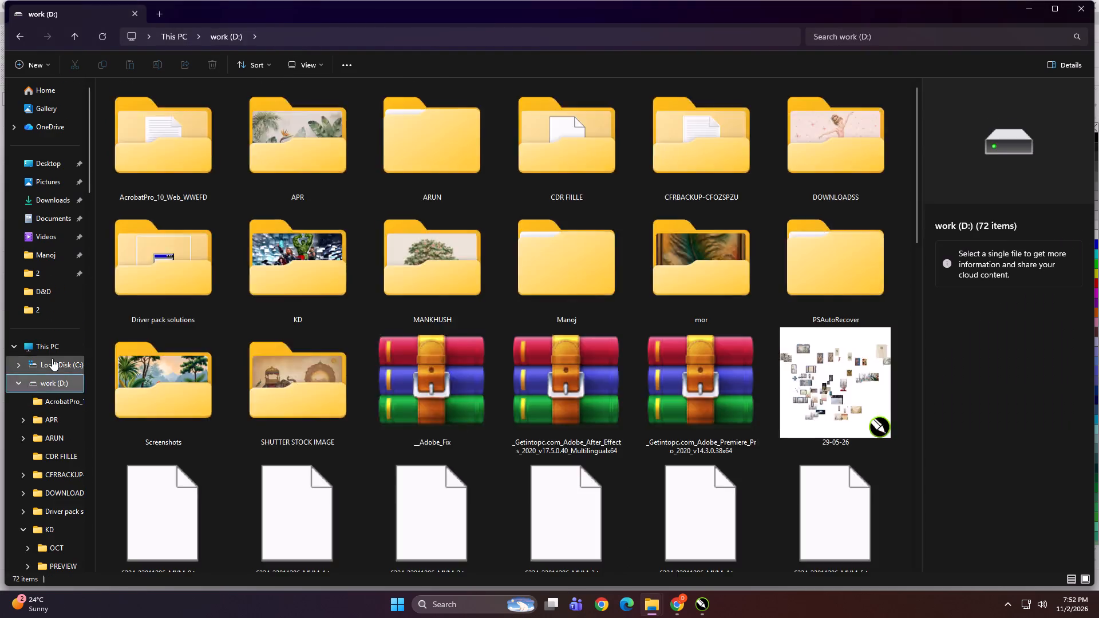
pyautogui.click(48, 346)
pyautogui.doubleClick(173, 264)
pyautogui.doubleClick(466, 98)
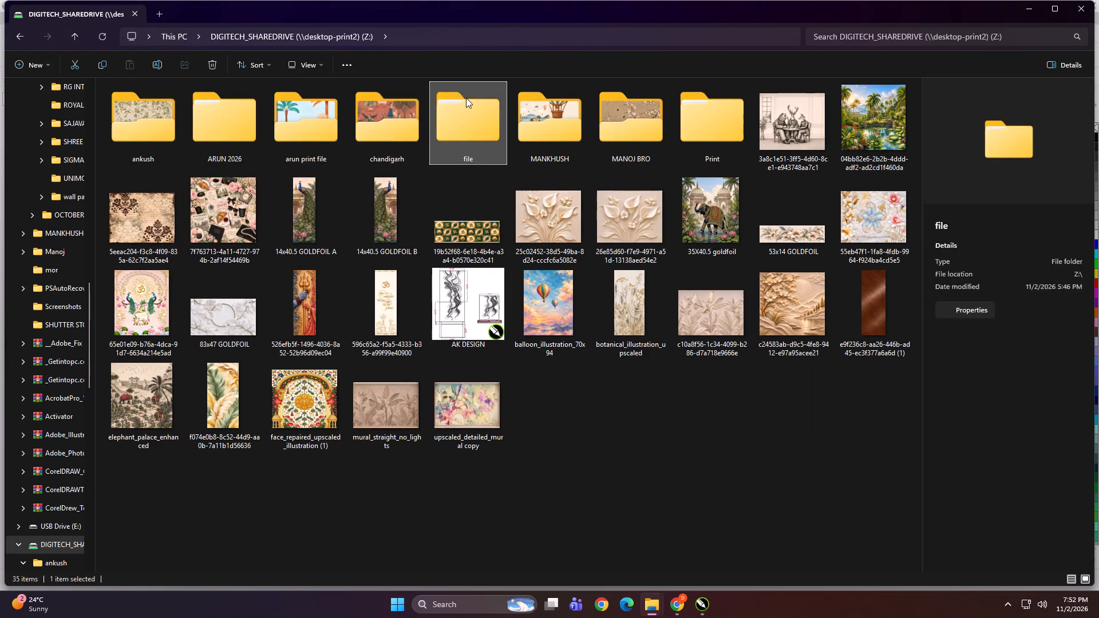
pyautogui.doubleClick(148, 125)
pyautogui.doubleClick(327, 141)
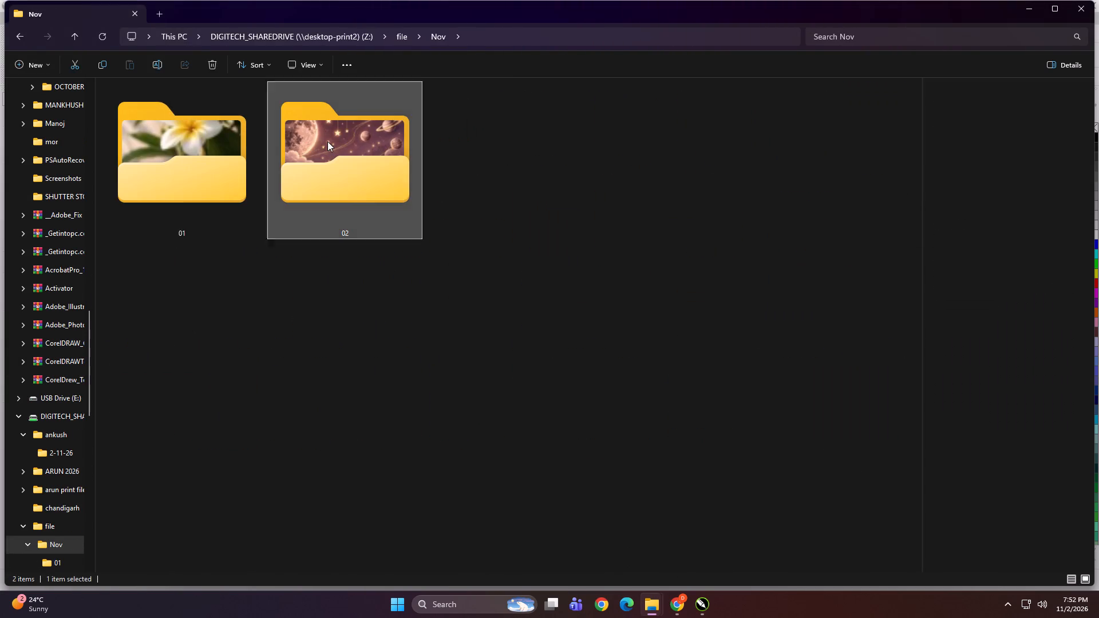
pyautogui.keyDown('ctrl'); pyautogui.scroll(-2, 324, 237); pyautogui.keyUp('ctrl')
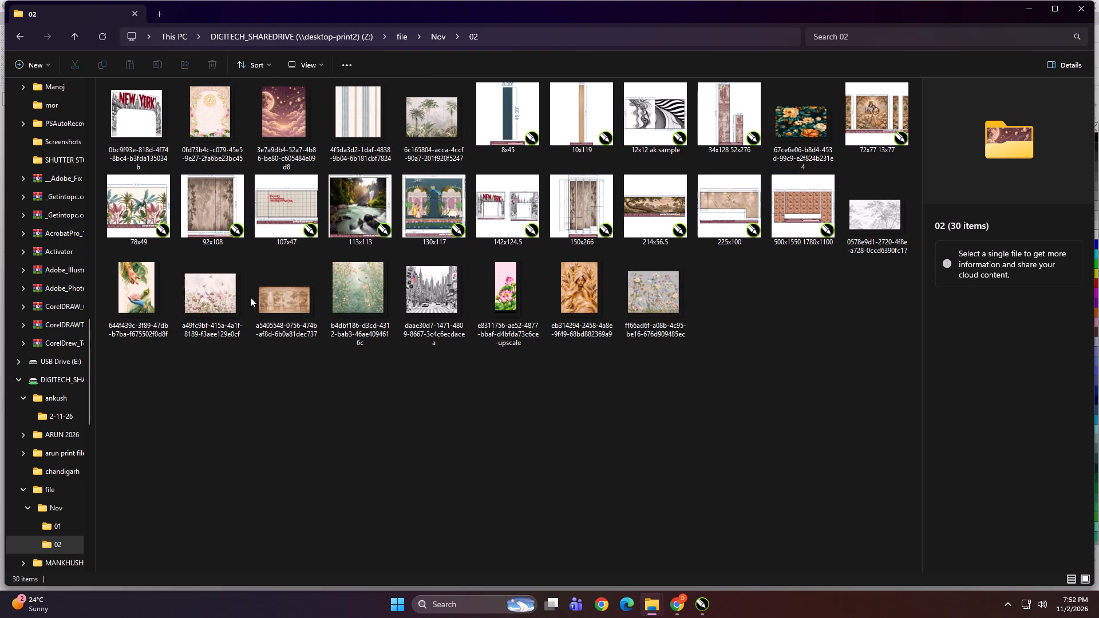
pyautogui.click(529, 447)
# Bring the pink floral bird artwork a49fc9bf-415a-4a1f-8189-f3aee129e0cf into the drawing and place it directly below the floral preview.
pyautogui.click(215, 296)
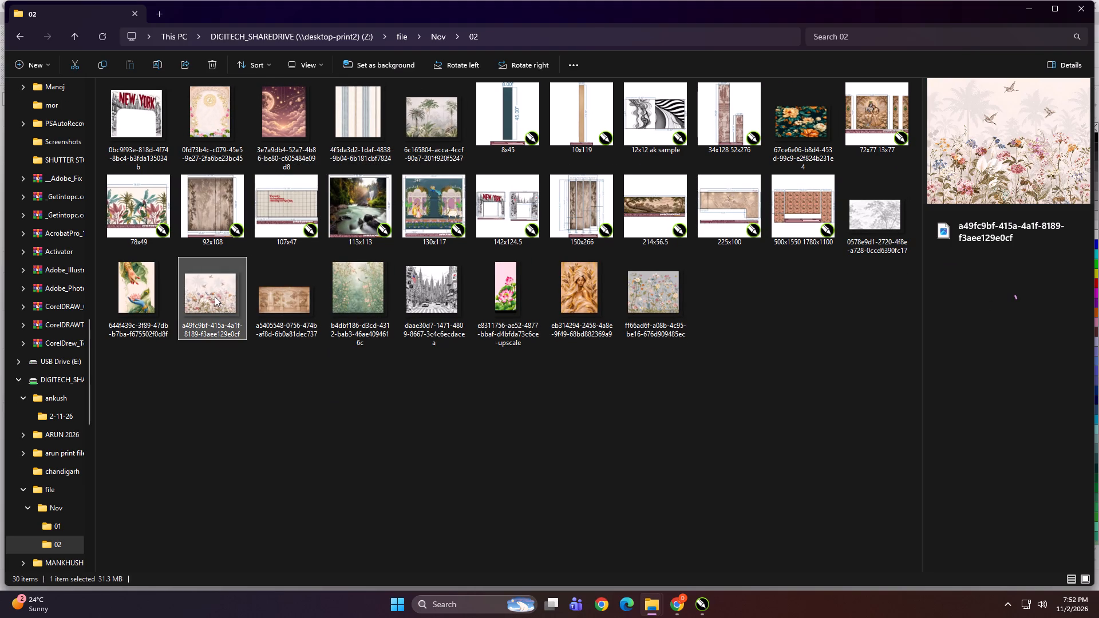
pyautogui.moveTo(219, 286); pyautogui.dragTo(715, 609)
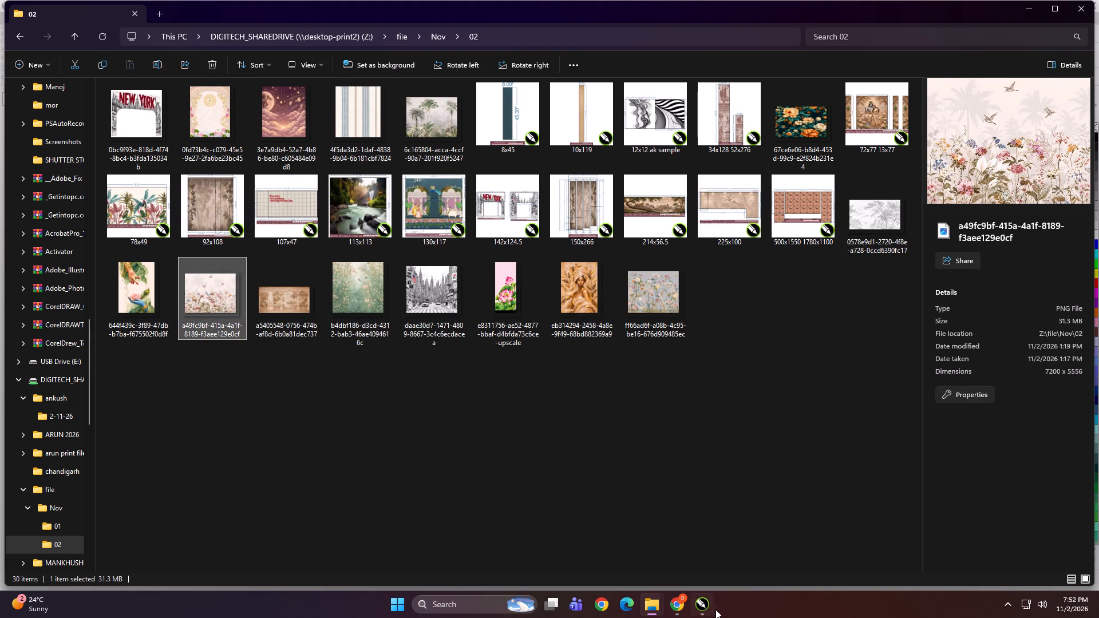
pyautogui.moveTo(715, 609); pyautogui.dragTo(464, 389)
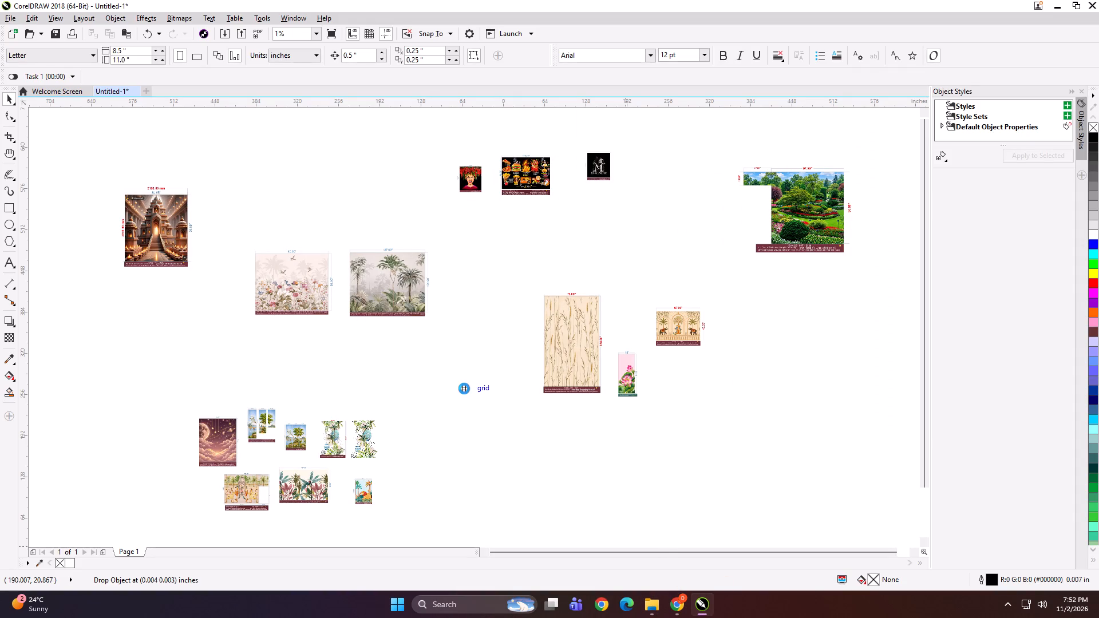
pyautogui.moveTo(464, 387); pyautogui.dragTo(289, 347)
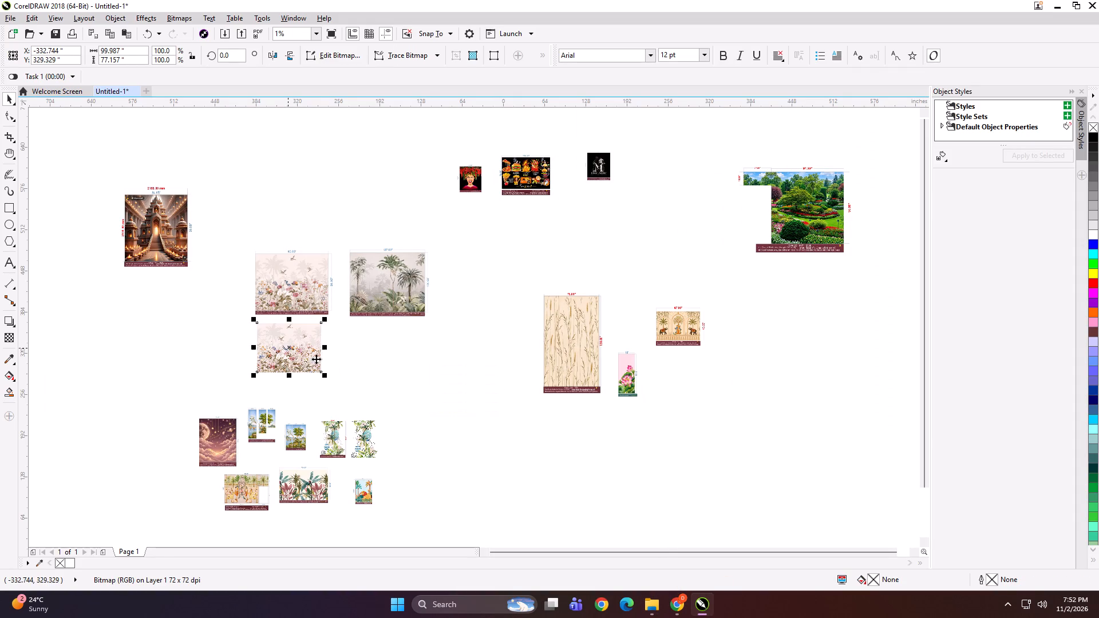
pyautogui.click(418, 399)
# Bring the misty palm artwork 6c165804-acca-4ccf-90a7-201f920f5247 from the 02 folder into the drawing, just below the palm preview.
pyautogui.click(647, 602)
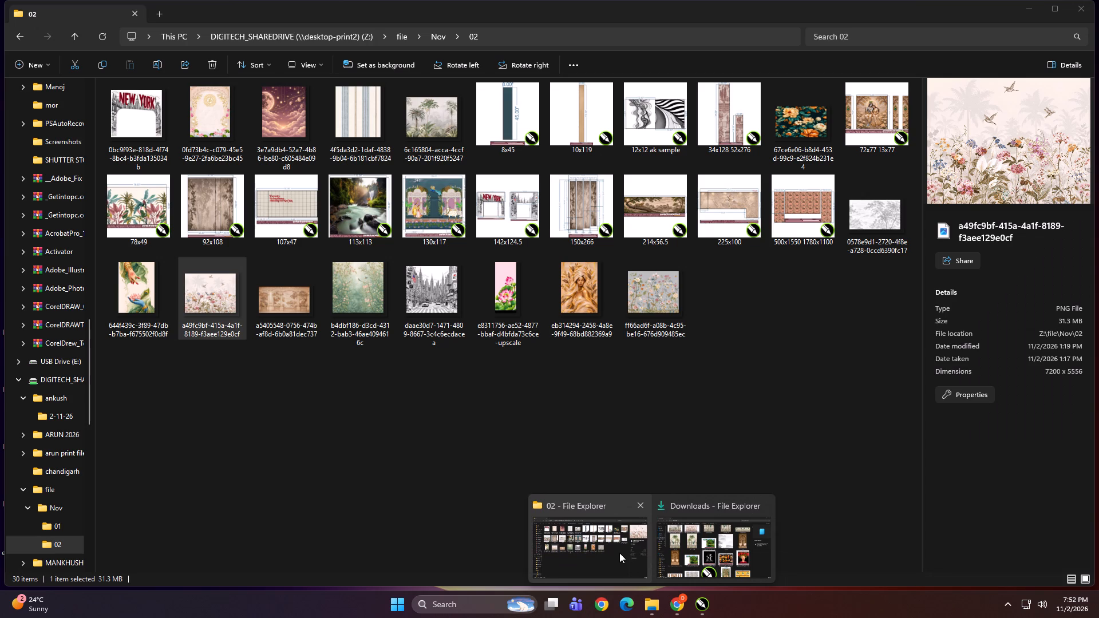
pyautogui.click(619, 553)
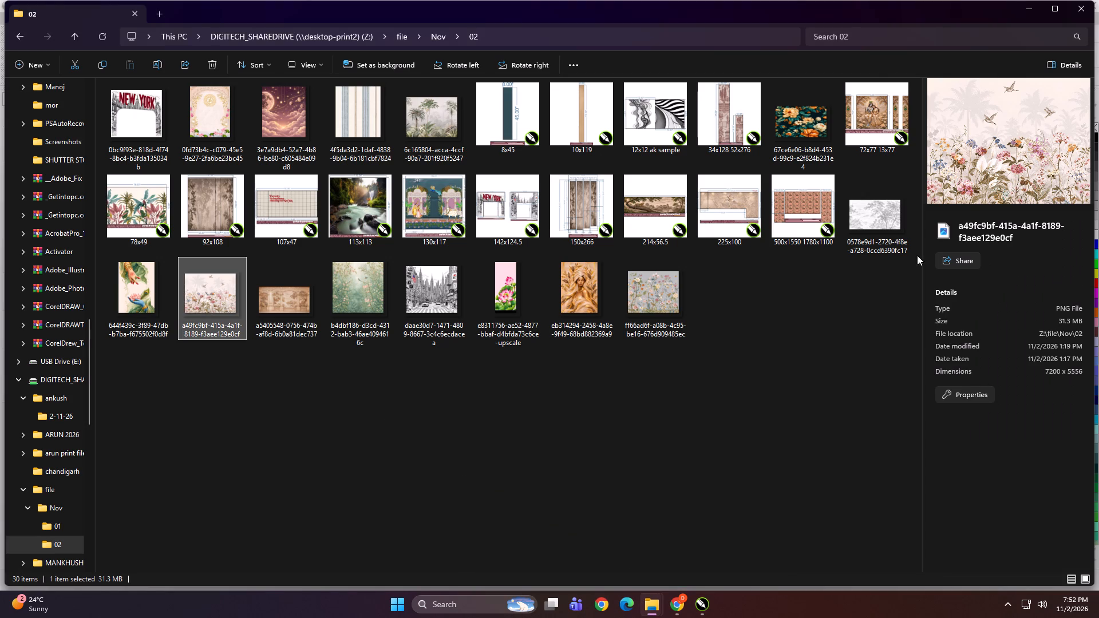
pyautogui.click(422, 142)
pyautogui.moveTo(421, 124); pyautogui.dragTo(620, 416)
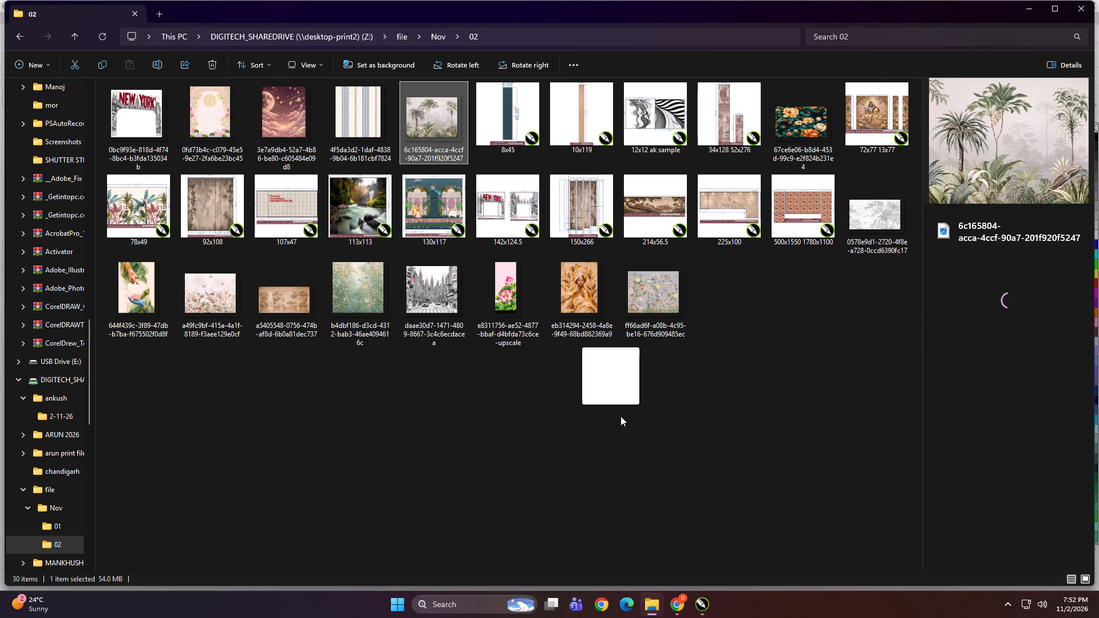
pyautogui.moveTo(620, 416); pyautogui.dragTo(403, 338)
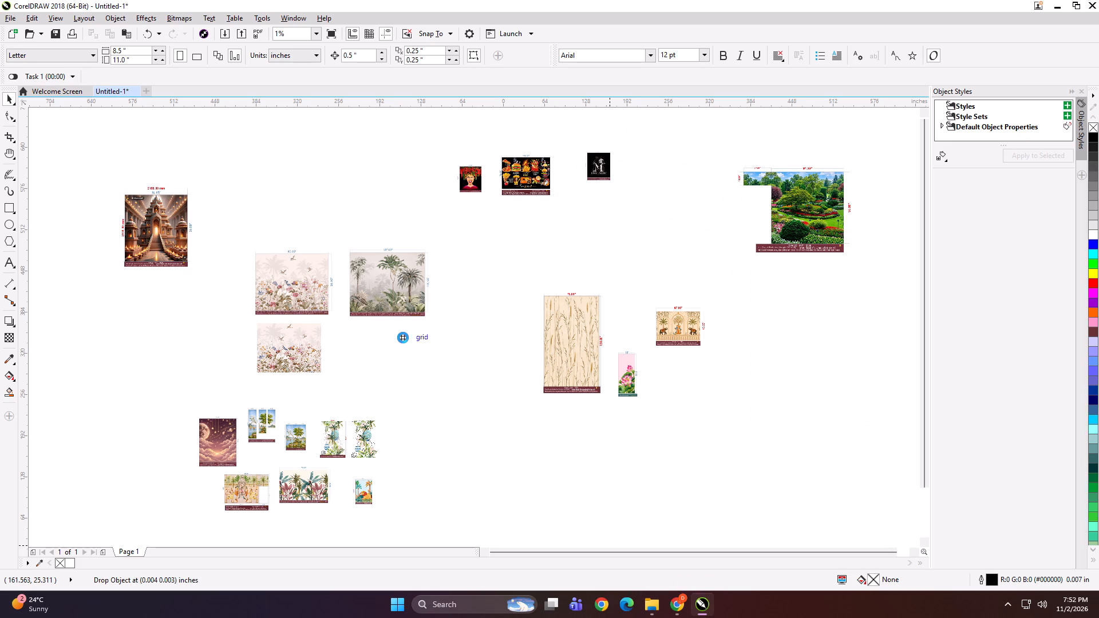
# Select the pink floral preview above its matching source artwork.
pyautogui.scroll(1, 268, 312)
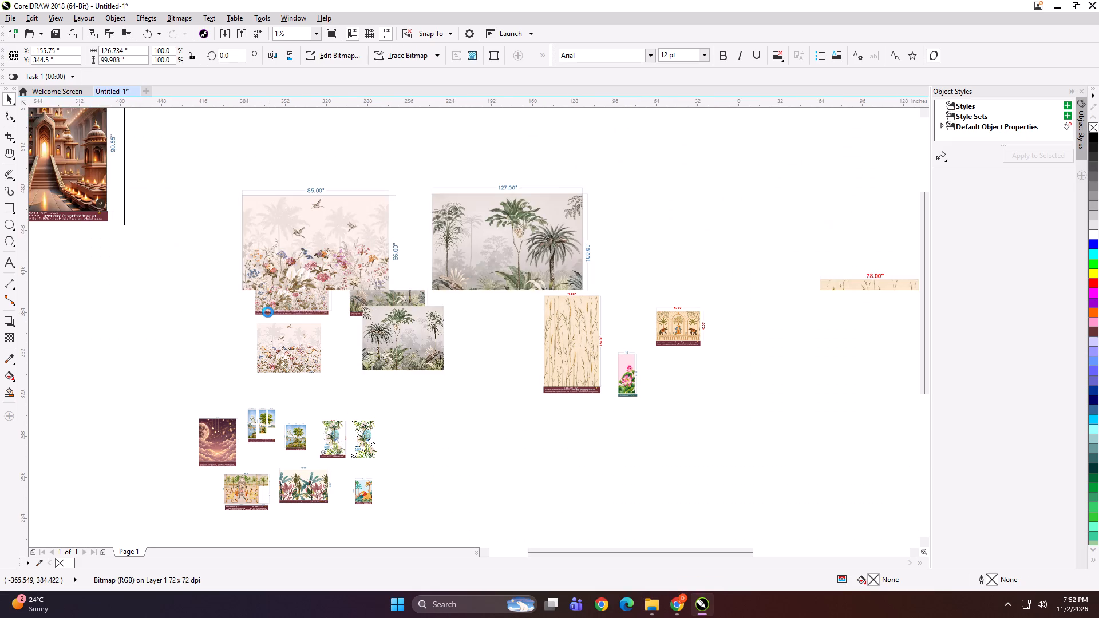
pyautogui.scroll(1, 268, 312)
pyautogui.scroll(-1, 411, 313)
pyautogui.click(403, 267)
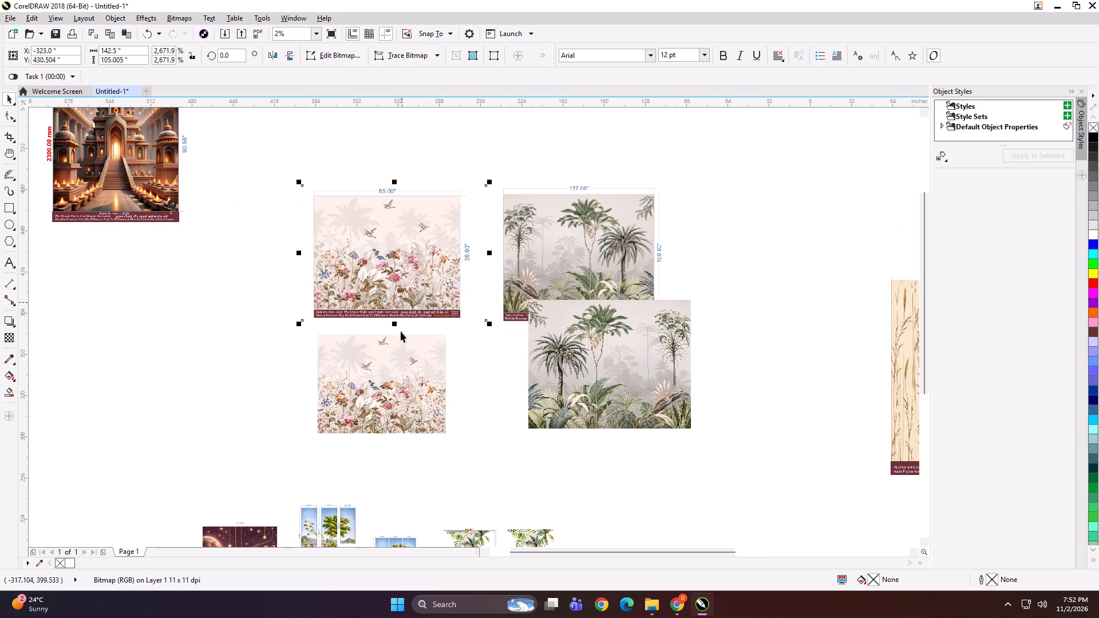
# Resize the pink floral source artwork below the floral preview to 85 by 66 inches.
pyautogui.keyDown('shift'); pyautogui.click(398, 368); pyautogui.keyUp('shift')
pyautogui.keyDown('shift'); pyautogui.click(445, 320); pyautogui.keyUp('shift')
pyautogui.keyDown('shift'); pyautogui.click(421, 294); pyautogui.keyUp('shift')
pyautogui.keyDown('shift'); pyautogui.click(508, 271); pyautogui.keyUp('shift')
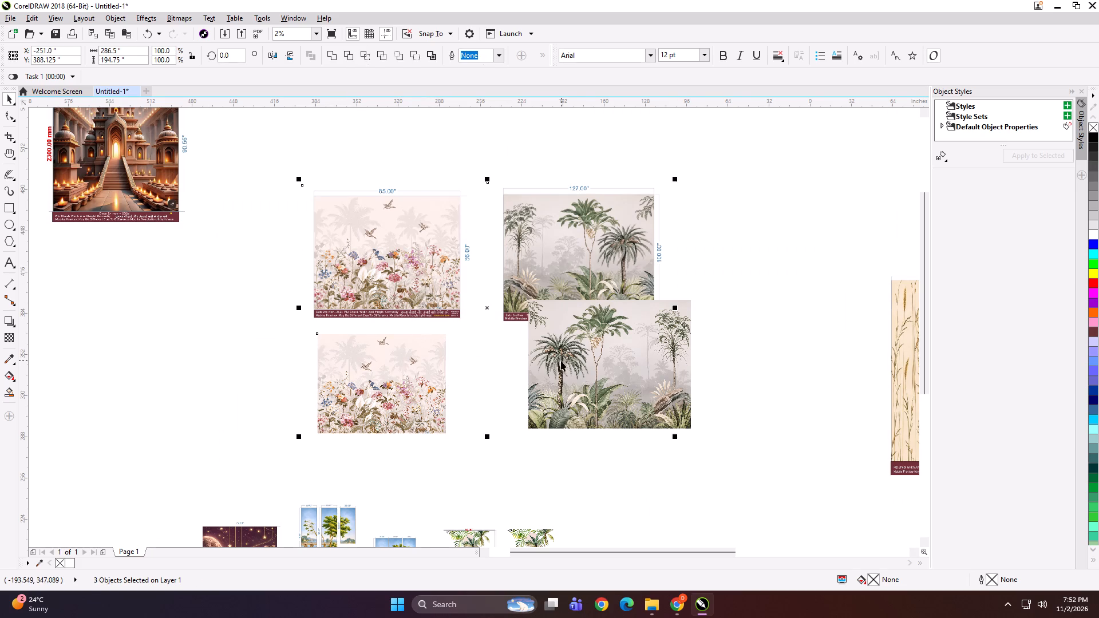
pyautogui.keyDown('shift'); pyautogui.click(561, 360); pyautogui.keyUp('shift')
pyautogui.hotkey('shift', 'F2')
pyautogui.click(102, 262)
pyautogui.click(259, 427)
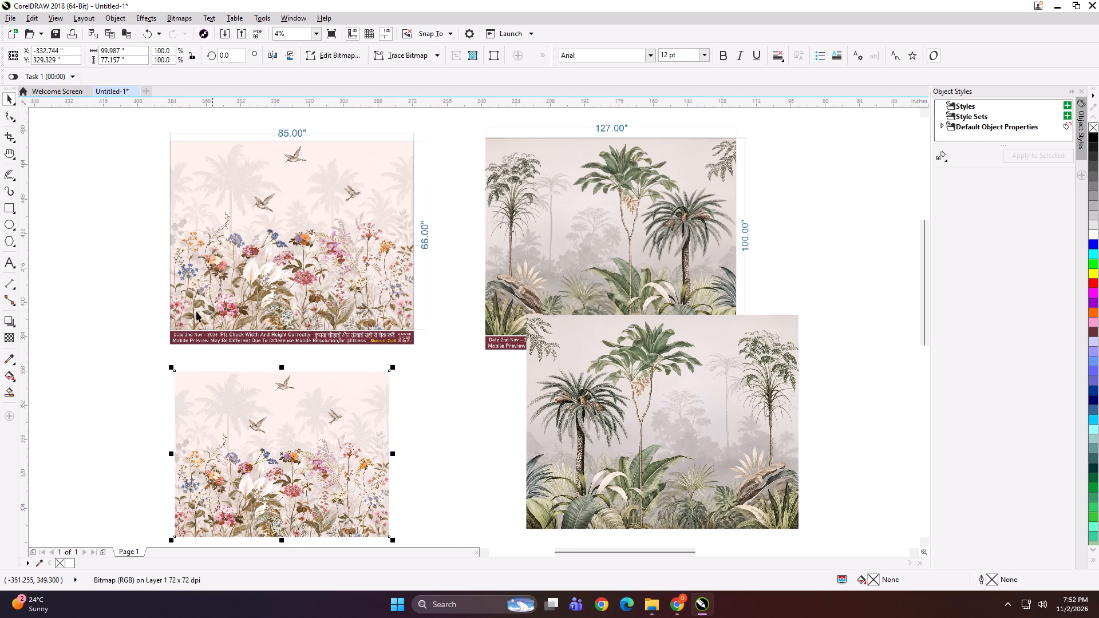
pyautogui.click(136, 49)
pyautogui.hotkey('ctrl', 'a')
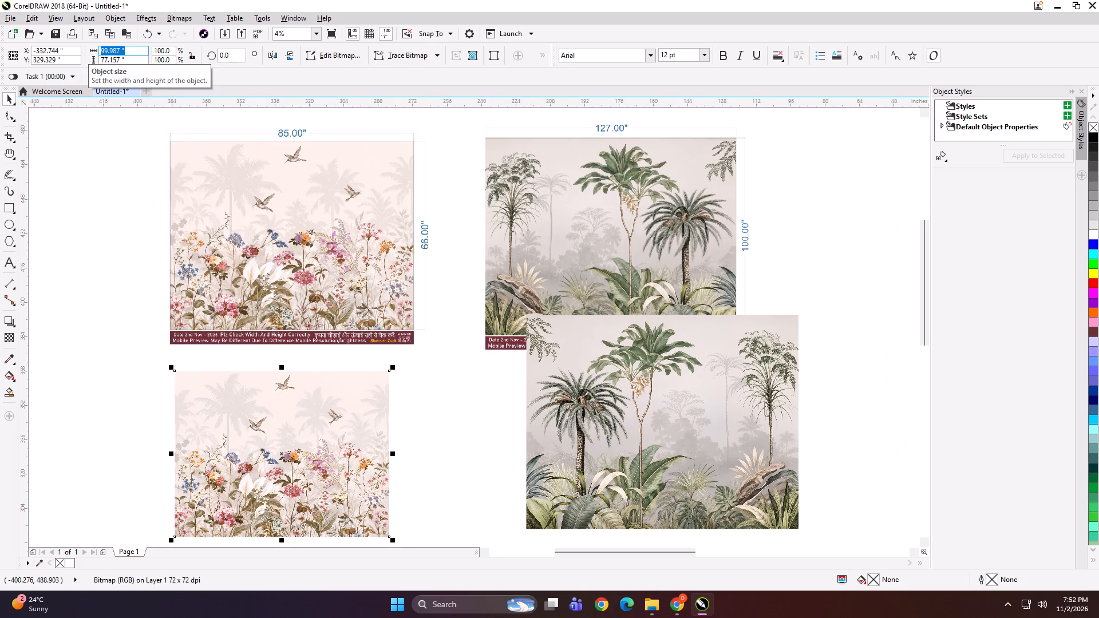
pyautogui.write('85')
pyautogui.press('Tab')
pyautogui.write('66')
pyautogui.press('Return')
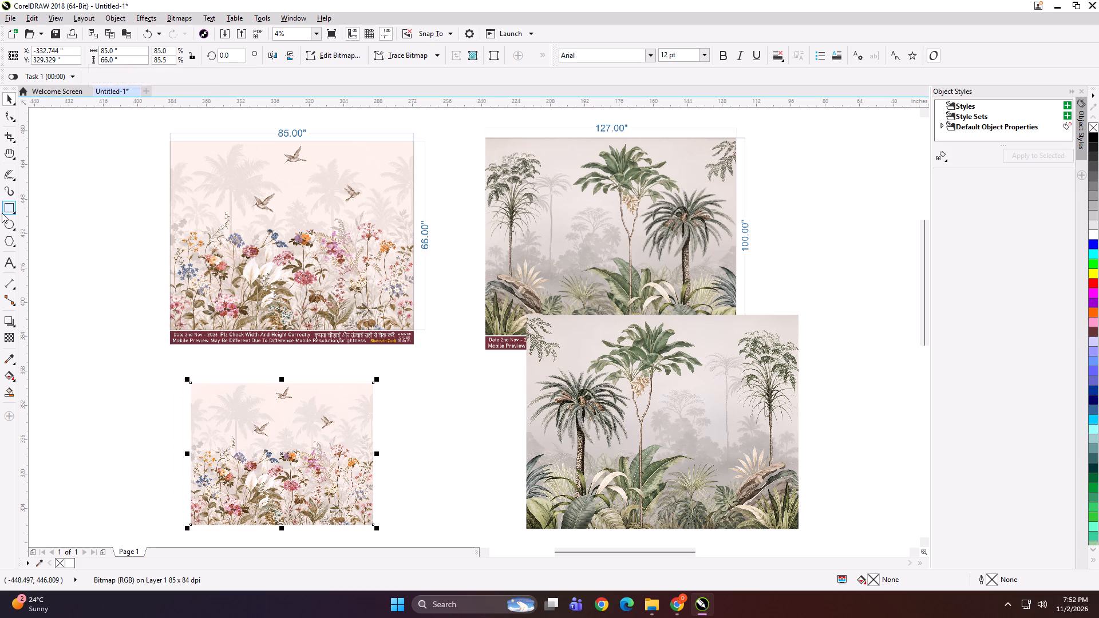
pyautogui.keyDown('shift'); pyautogui.doubleClick(9, 208); pyautogui.keyUp('shift')
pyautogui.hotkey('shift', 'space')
pyautogui.click(125, 52)
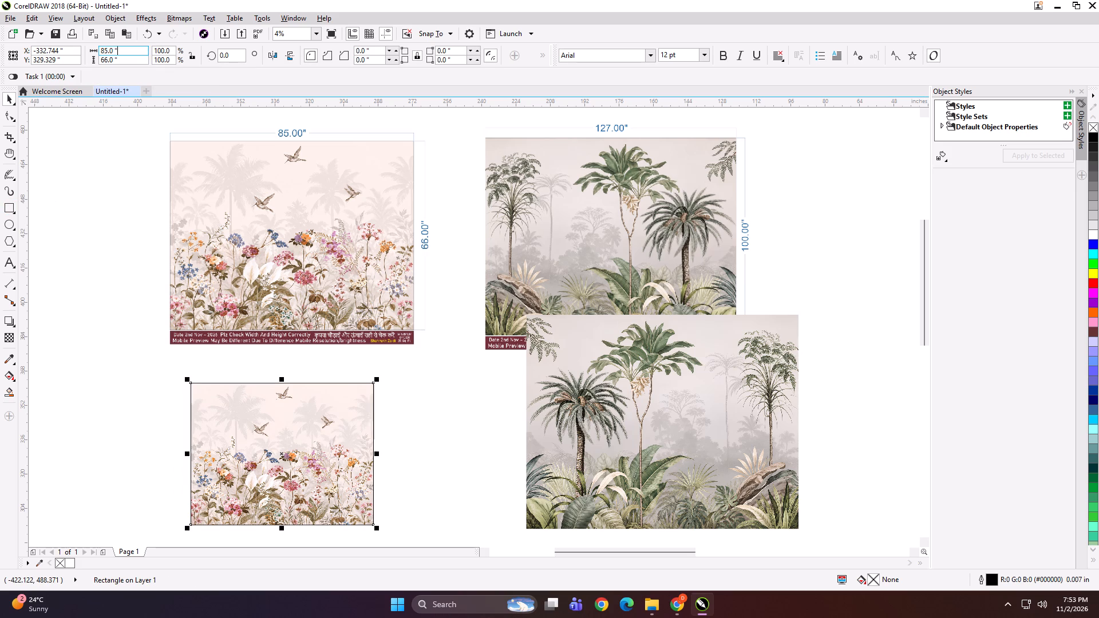
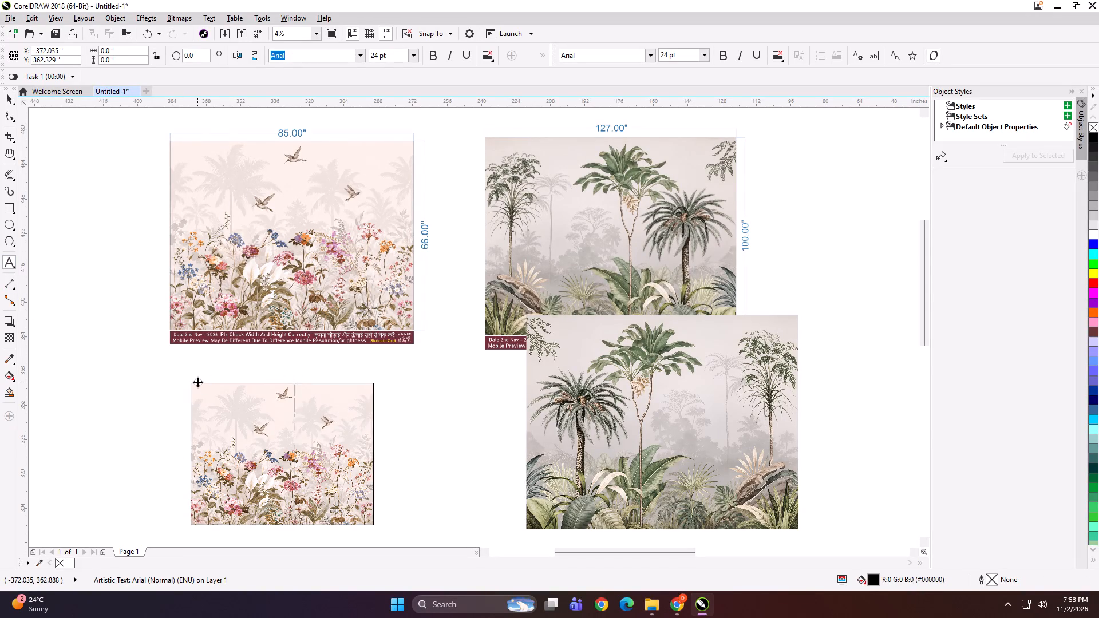
# Label the left floral panel's top edge 6 PANEL 1, and paste the label onto the right panel's top edge with its last character deleted.
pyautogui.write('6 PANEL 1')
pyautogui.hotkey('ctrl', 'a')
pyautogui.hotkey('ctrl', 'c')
pyautogui.click(318, 381)
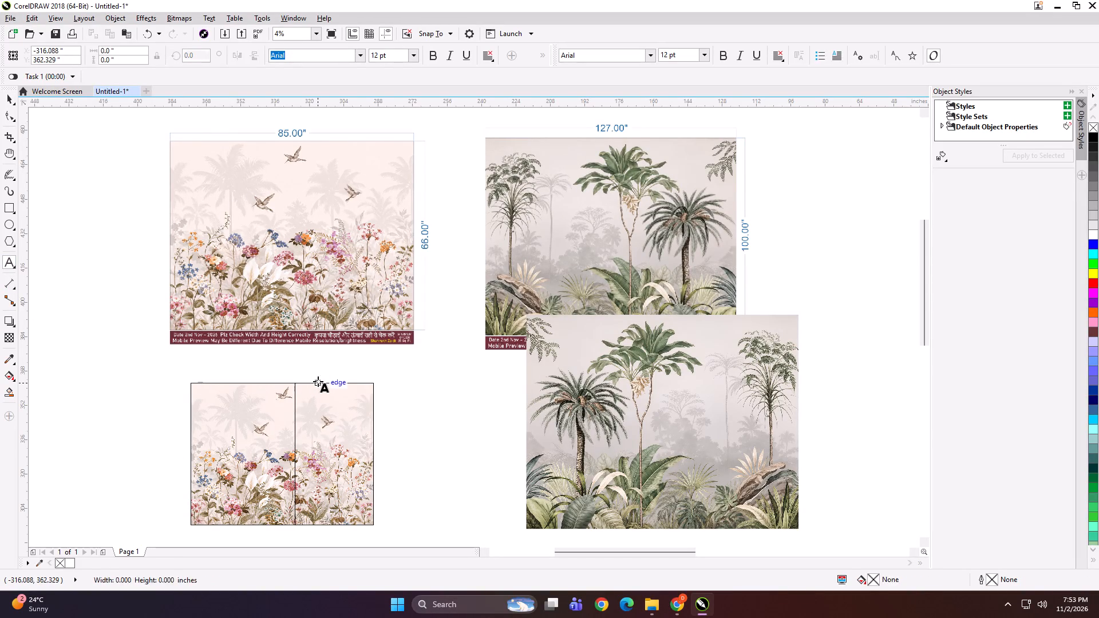
pyautogui.hotkey('ctrl', 'v')
pyautogui.press('BackSpace')
pyautogui.click(9, 94)
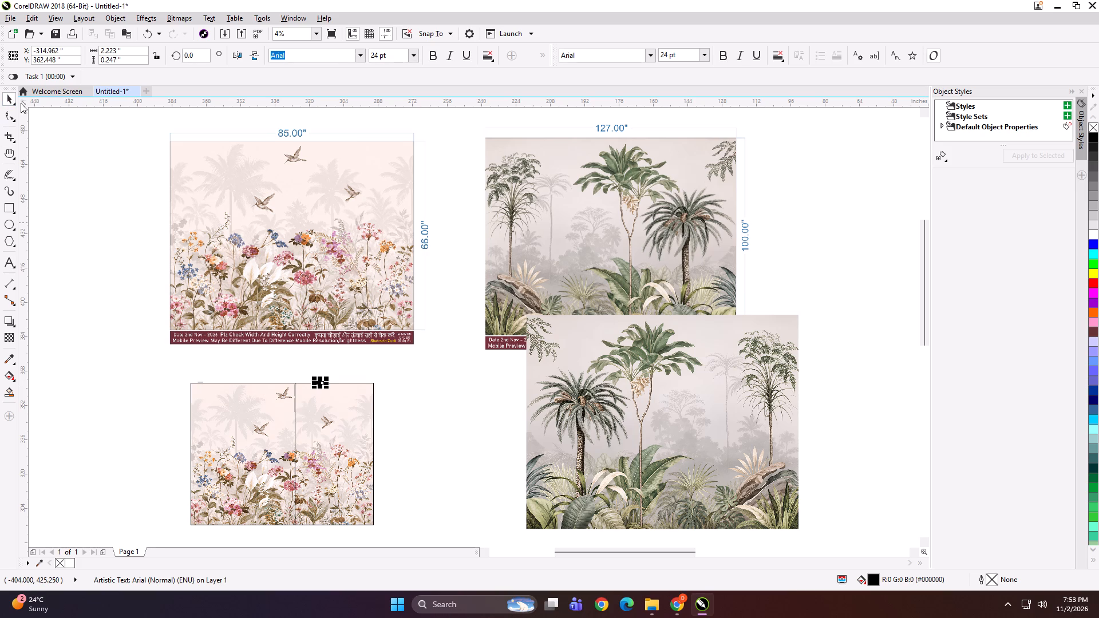
# Group each floral panel with its own text label, the right panel first and the left one second.
pyautogui.keyDown('shift'); pyautogui.click(303, 419); pyautogui.keyUp('shift')
pyautogui.hotkey('ctrl', 'g')
pyautogui.moveTo(167, 419); pyautogui.dragTo(230, 359)
pyautogui.keyDown('shift'); pyautogui.click(230, 414); pyautogui.keyUp('shift')
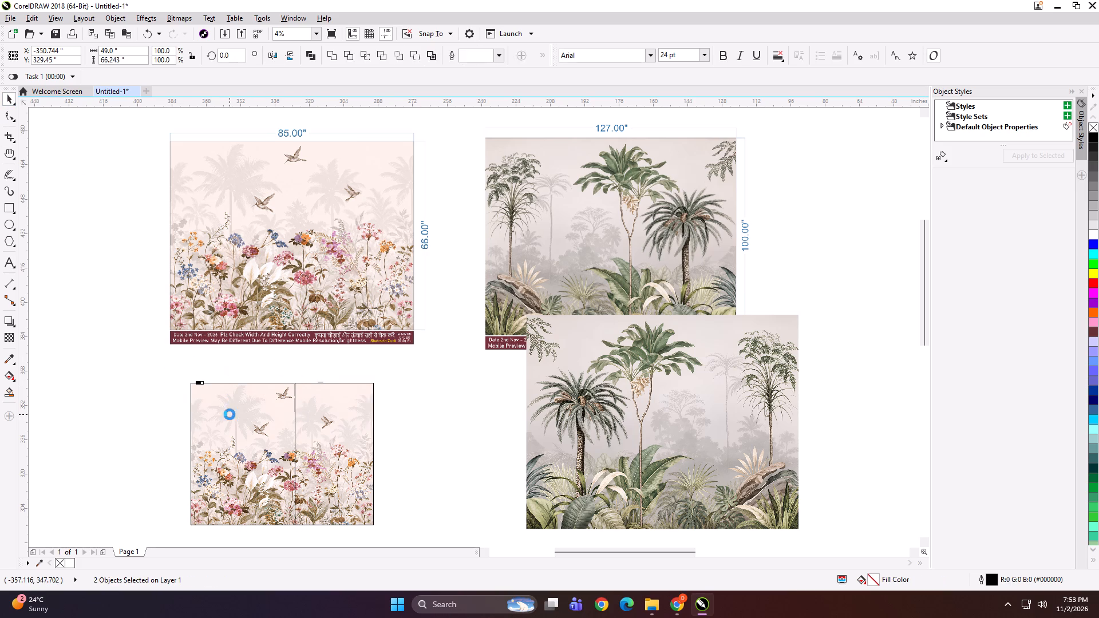
pyautogui.hotkey('ctrl', 'g')
# Select both floral panel groups together and check their combined size against the dimensions on the floral preview.
pyautogui.scroll(2, 338, 393)
pyautogui.scroll(3, 233, 357)
pyautogui.scroll(-5, 448, 308)
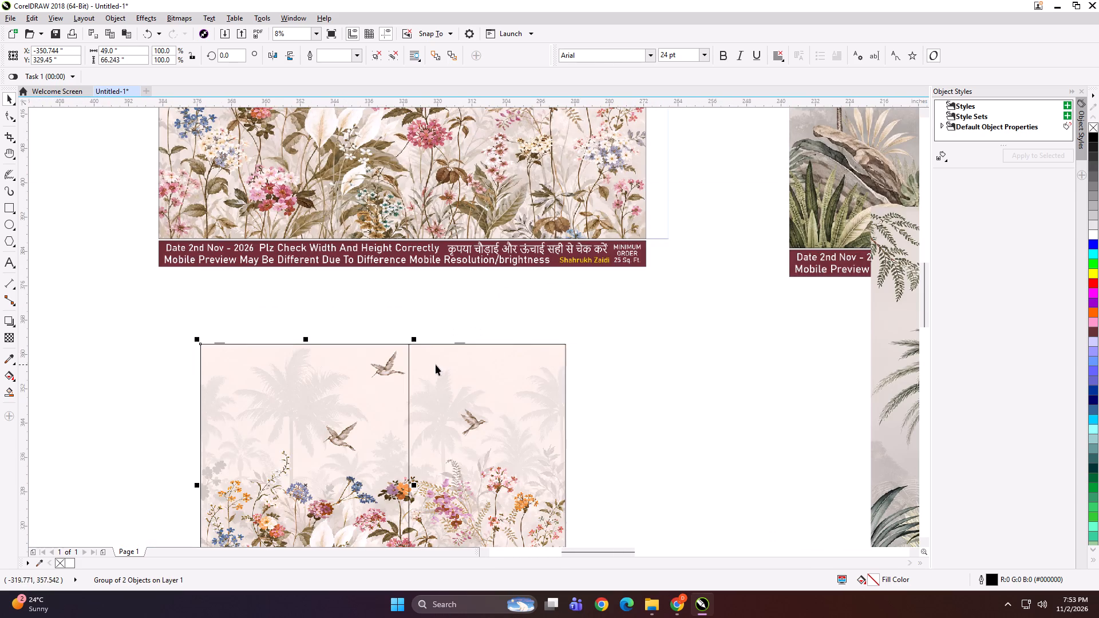
pyautogui.scroll(-1, 421, 336)
pyautogui.keyDown('shift'); pyautogui.click(436, 393); pyautogui.keyUp('shift')
pyautogui.scroll(-1, 436, 393)
pyautogui.scroll(2, 418, 257)
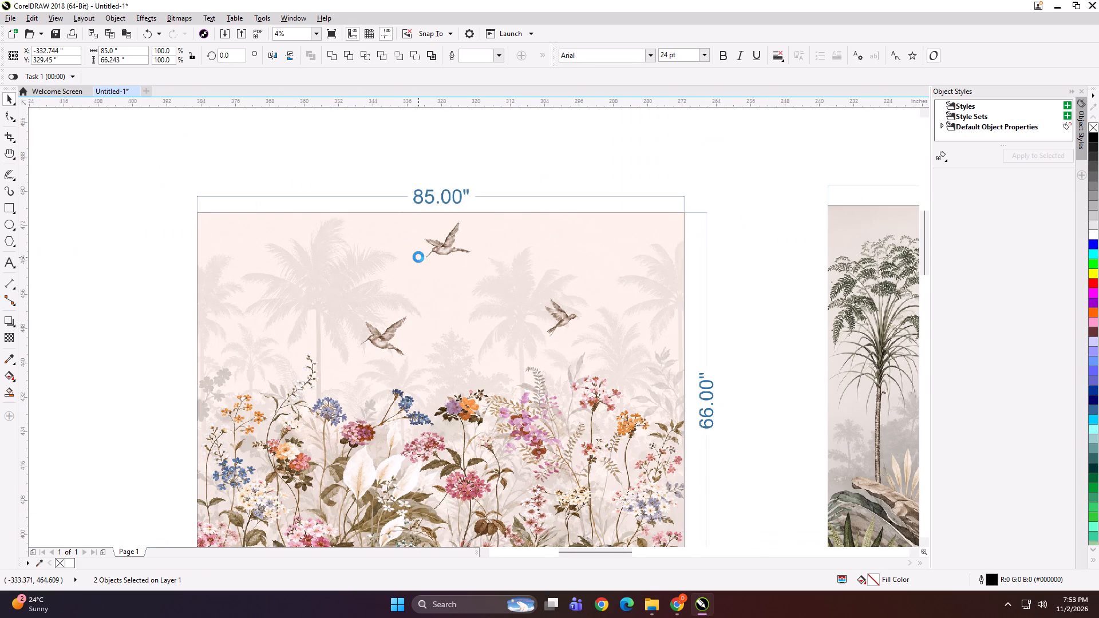
pyautogui.scroll(-2, 413, 223)
pyautogui.scroll(1, 413, 363)
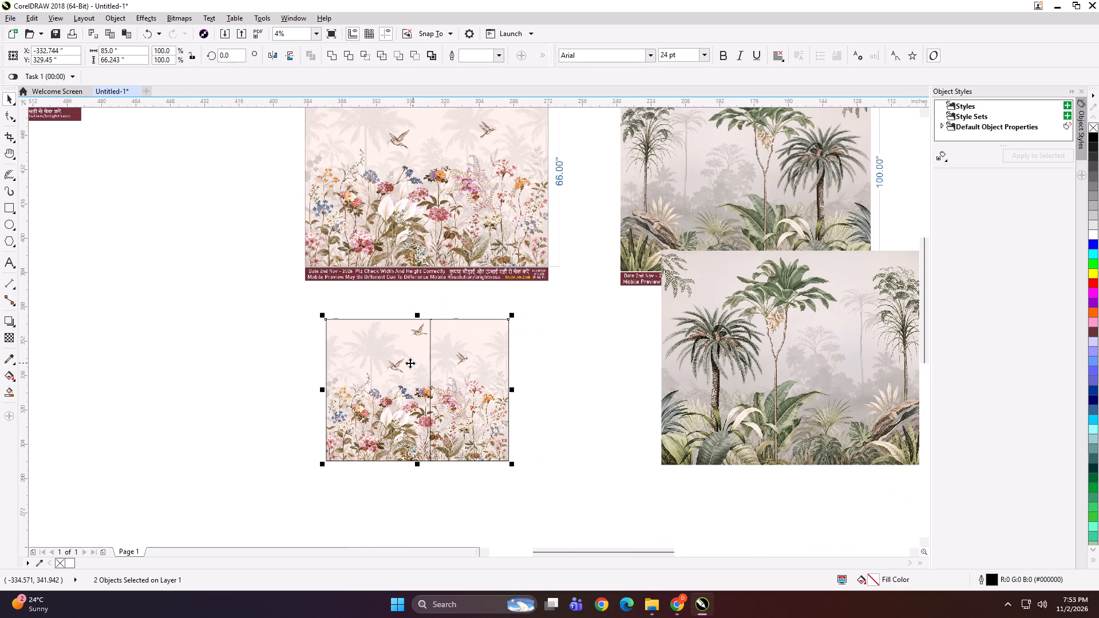
pyautogui.click(284, 370)
# Export only the left labelled floral panel as a TIFF, moving up from the THE INTERIOR SOLUTION folder to NEW WORK.
pyautogui.click(346, 372)
pyautogui.hotkey('ctrl', 'e')
pyautogui.click(579, 211)
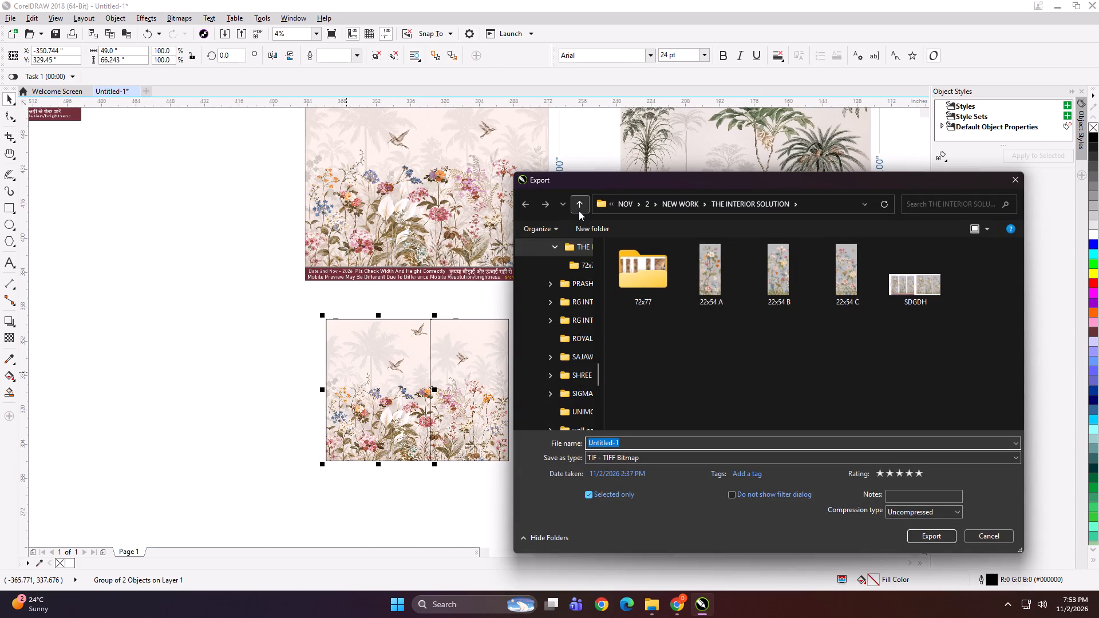
# Create a customer folder named UR HOME inside the NEW WORK folder for the export.
pyautogui.click(601, 227)
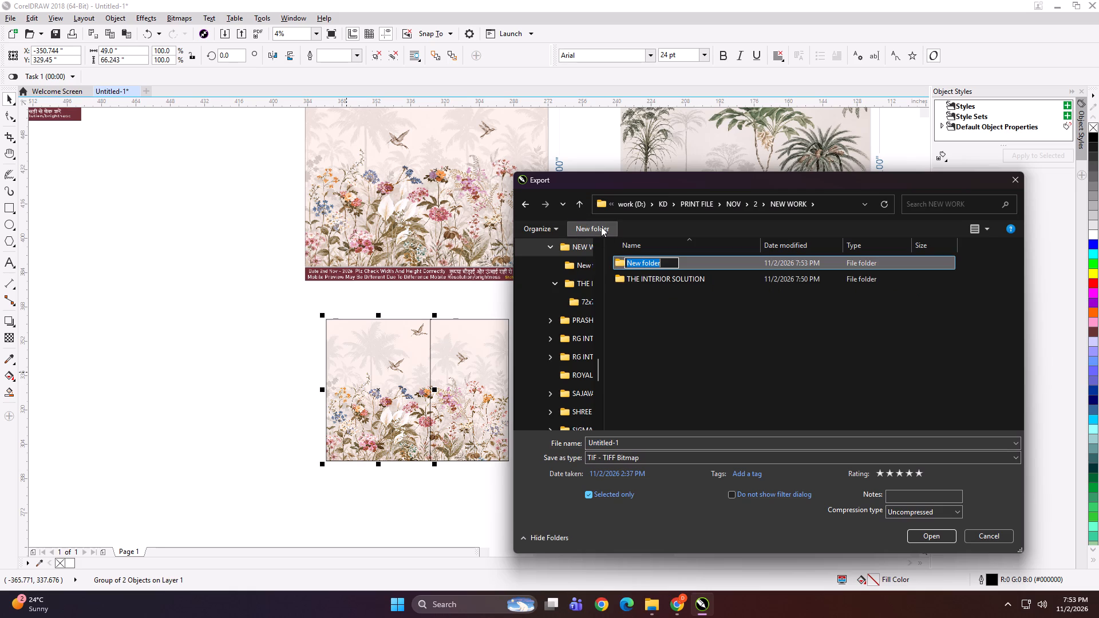
pyautogui.write('UR HO,')
pyautogui.press('BackSpace')
pyautogui.write('ME')
pyautogui.press('Return')
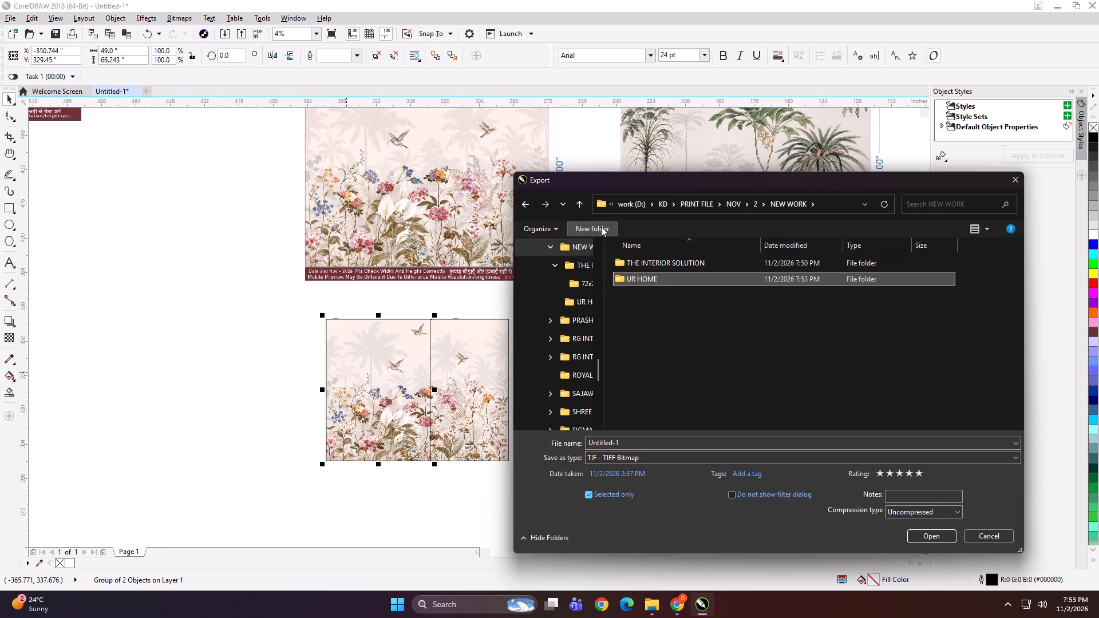
# Create an 85x66 subfolder inside the UR HOME folder and open it as the export destination.
pyautogui.tripleClick(667, 282)
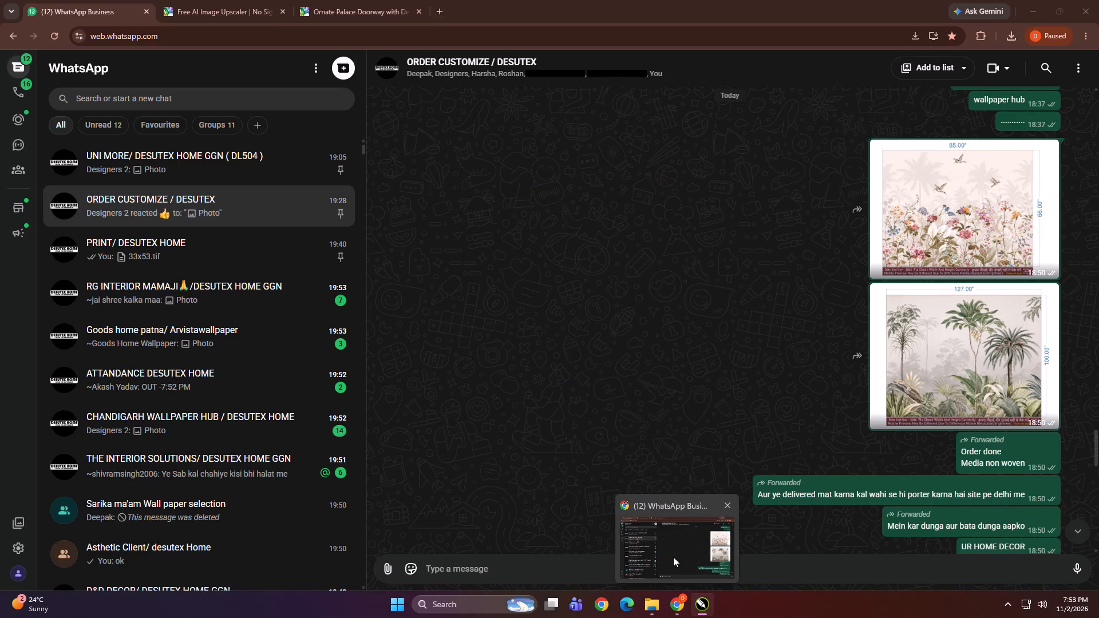
pyautogui.click(602, 225)
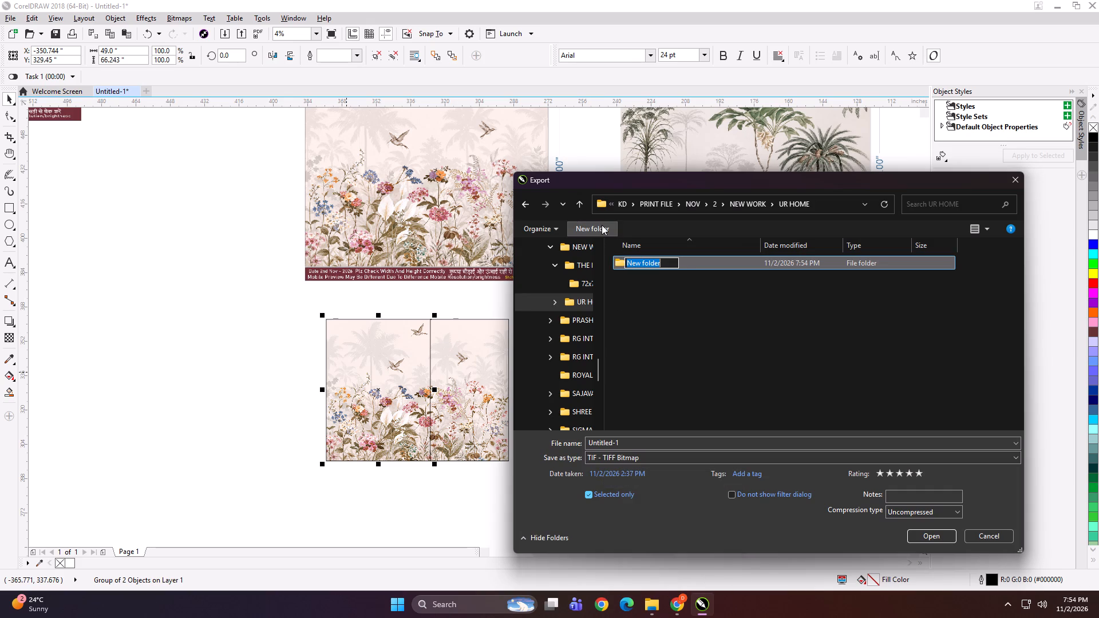
pyautogui.write('85x66')
pyautogui.press('Return')
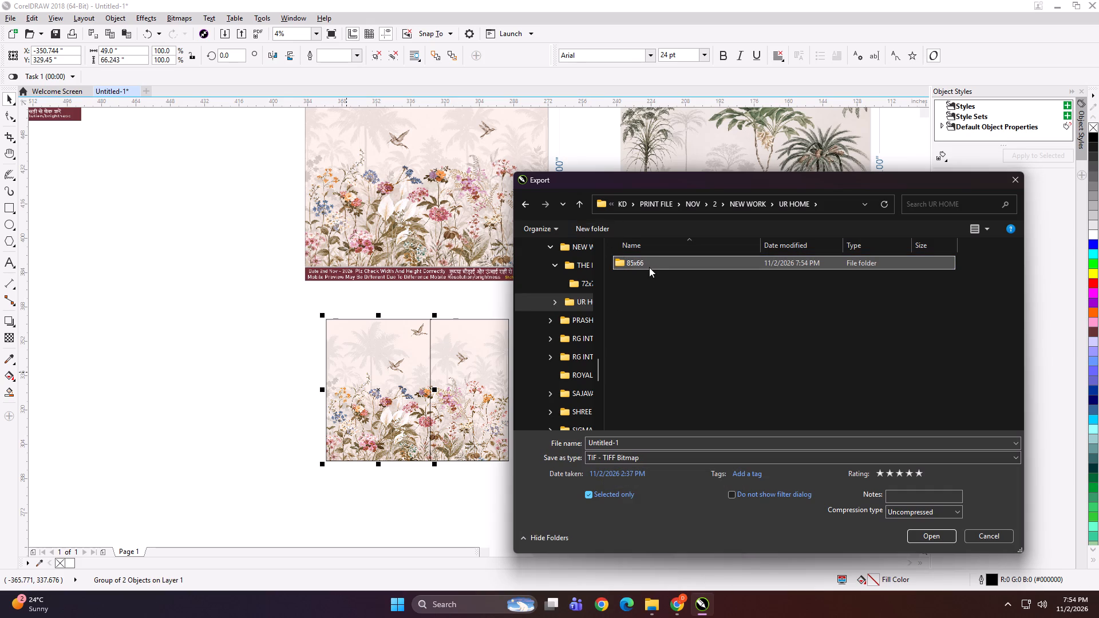
pyautogui.click(649, 267)
pyautogui.click(660, 259)
pyautogui.doubleClick(666, 261)
# Export the wider floral panel as a 100 dpi RGB TIFF named 49x66 A into the 85x66 folder.
pyautogui.click(648, 437)
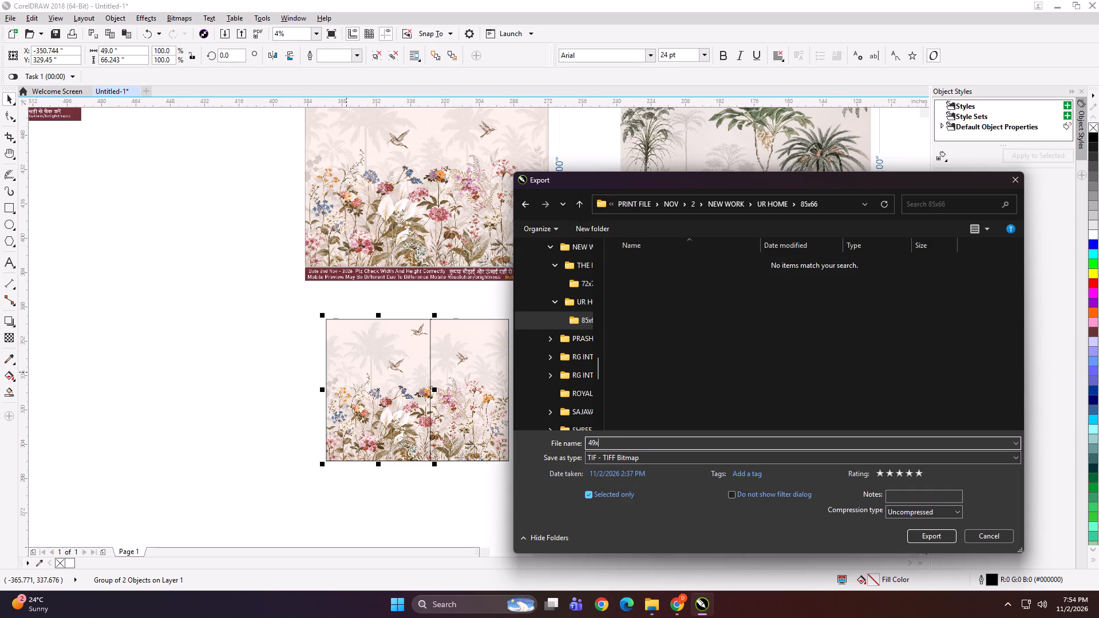
pyautogui.press('BackSpace')
pyautogui.write('6 A')
pyautogui.press('Return')
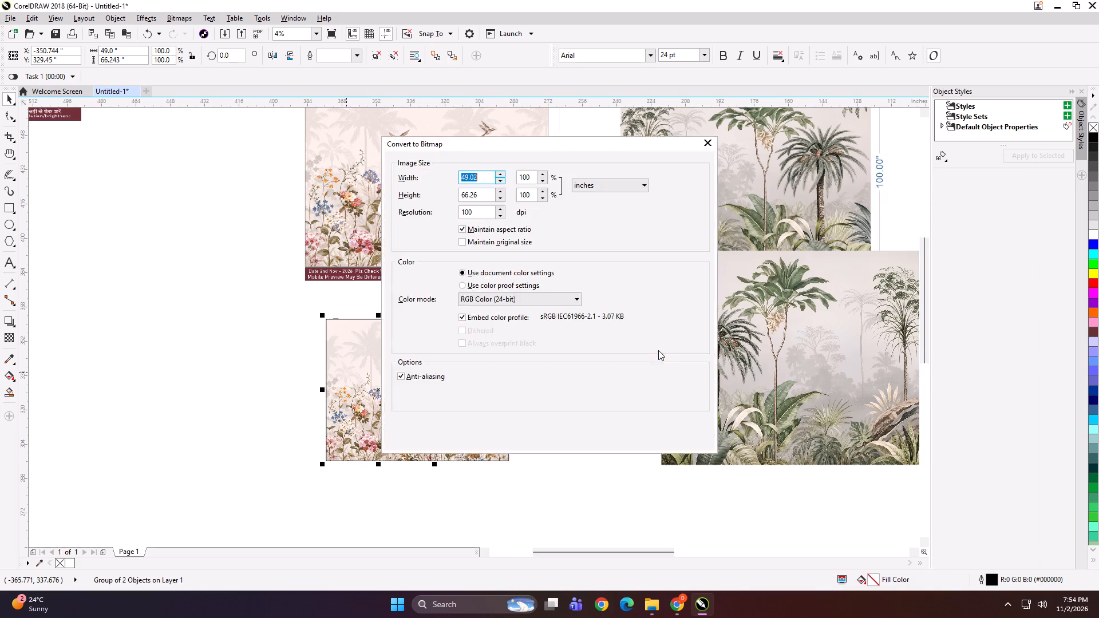
pyautogui.press('Return')
# Export the narrower floral panel as a TIFF named 36.5x66 B into the 85x66 folder.
pyautogui.click(495, 378)
pyautogui.hotkey('ctrl', 'e')
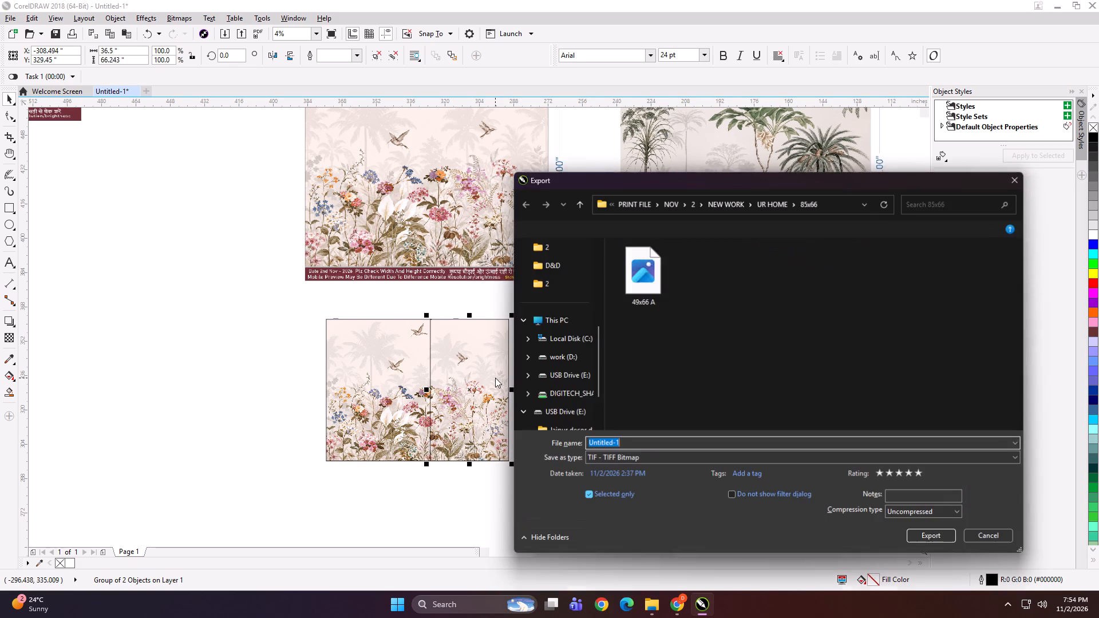
pyautogui.write('36.5x66 B')
pyautogui.press('Return')
pyautogui.press('Return')
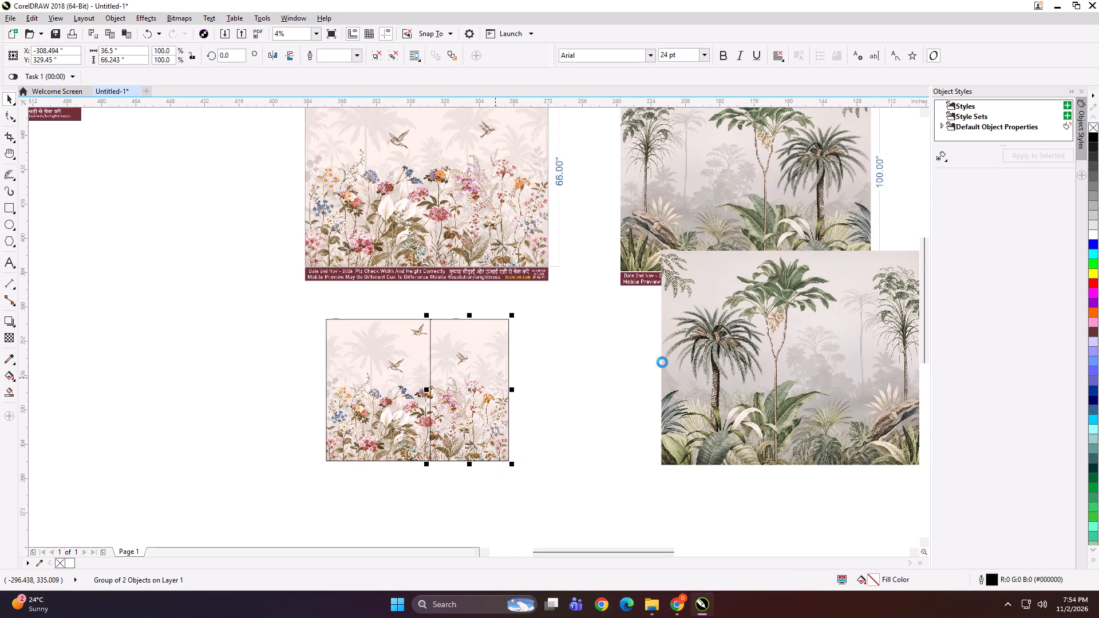
# Nudge the narrower floral panel about 3.5 inches to the right, leaving a gap between the two panels.
pyautogui.press('Right')
pyautogui.press('Right')
pyautogui.press('Right')
pyautogui.press('Right')
pyautogui.press('Right')
pyautogui.press('Right')
pyautogui.press('Right')
# Enlarge both floral panels together to about 123 x 92 inches and place them just left of the floral preview.
pyautogui.scroll(-1, 554, 379)
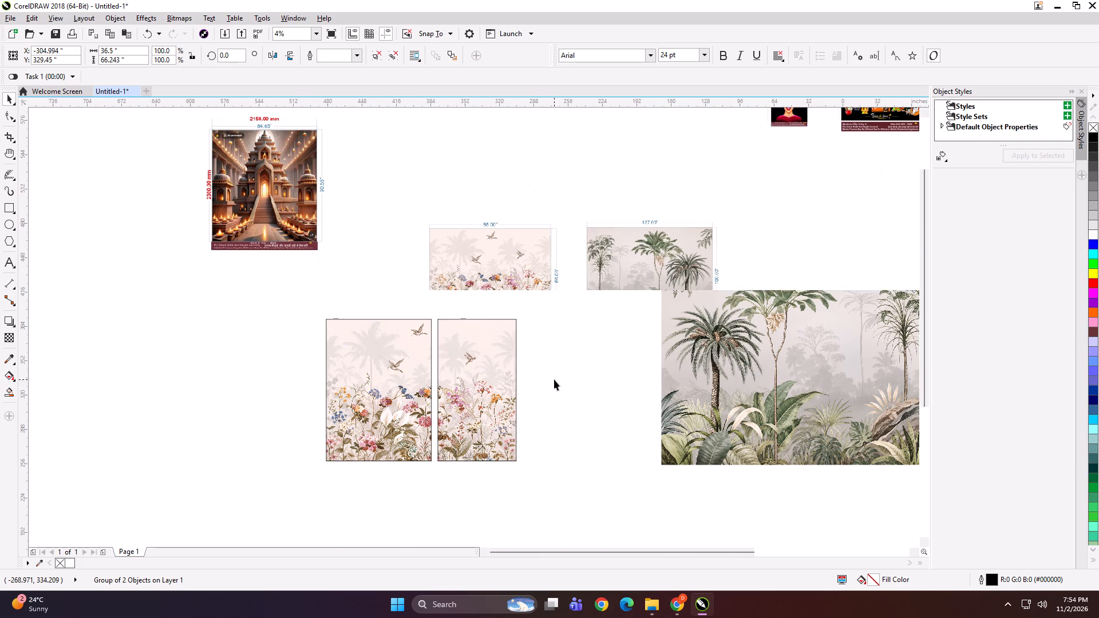
pyautogui.keyDown('shift'); pyautogui.click(462, 388); pyautogui.keyUp('shift')
pyautogui.keyDown('shift'); pyautogui.moveTo(540, 423); pyautogui.dragTo(560, 433); pyautogui.keyUp('shift')
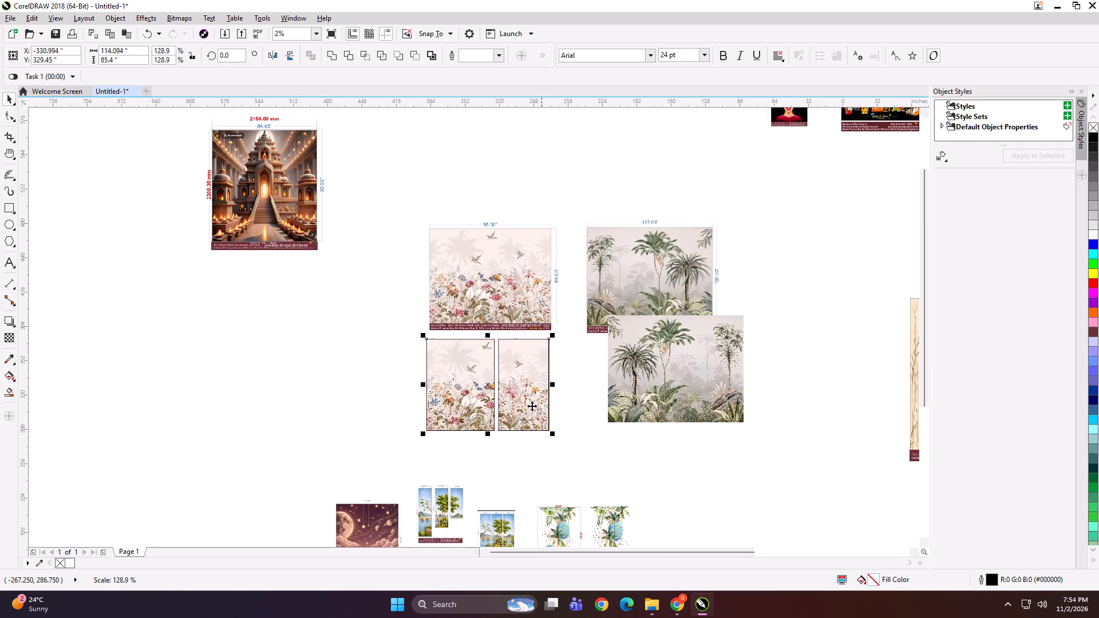
pyautogui.moveTo(526, 386); pyautogui.dragTo(393, 275)
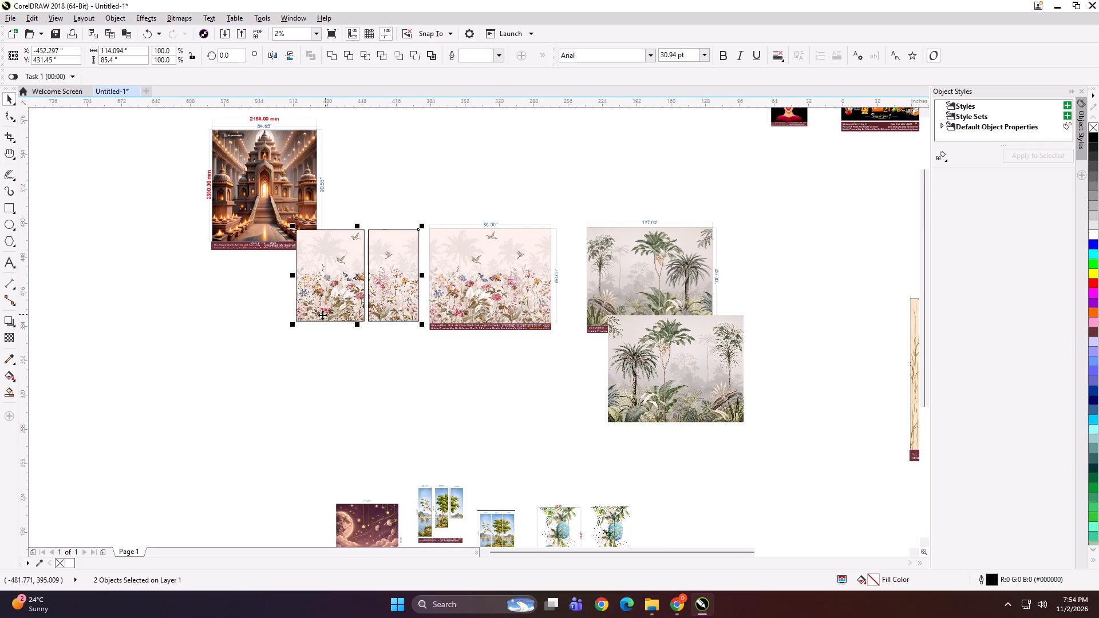
pyautogui.moveTo(291, 324); pyautogui.dragTo(282, 333)
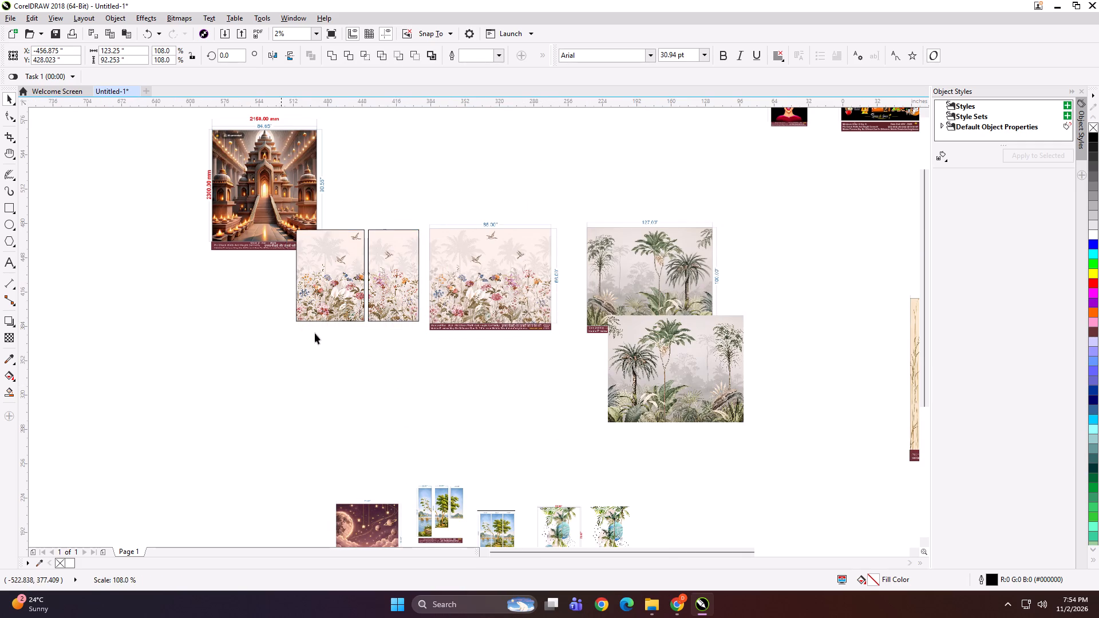
# Group the two floral panels with the 85 x 66 preview and shrink the group to about 14.7 x 5.8 inches below its original spot.
pyautogui.keyDown('shift'); pyautogui.click(458, 304); pyautogui.keyUp('shift')
pyautogui.hotkey('ctrl', 'g')
pyautogui.moveTo(476, 288); pyautogui.dragTo(460, 350)
pyautogui.keyDown('shift'); pyautogui.moveTo(561, 401); pyautogui.dragTo(426, 356); pyautogui.keyUp('shift')
pyautogui.scroll(5, 416, 343)
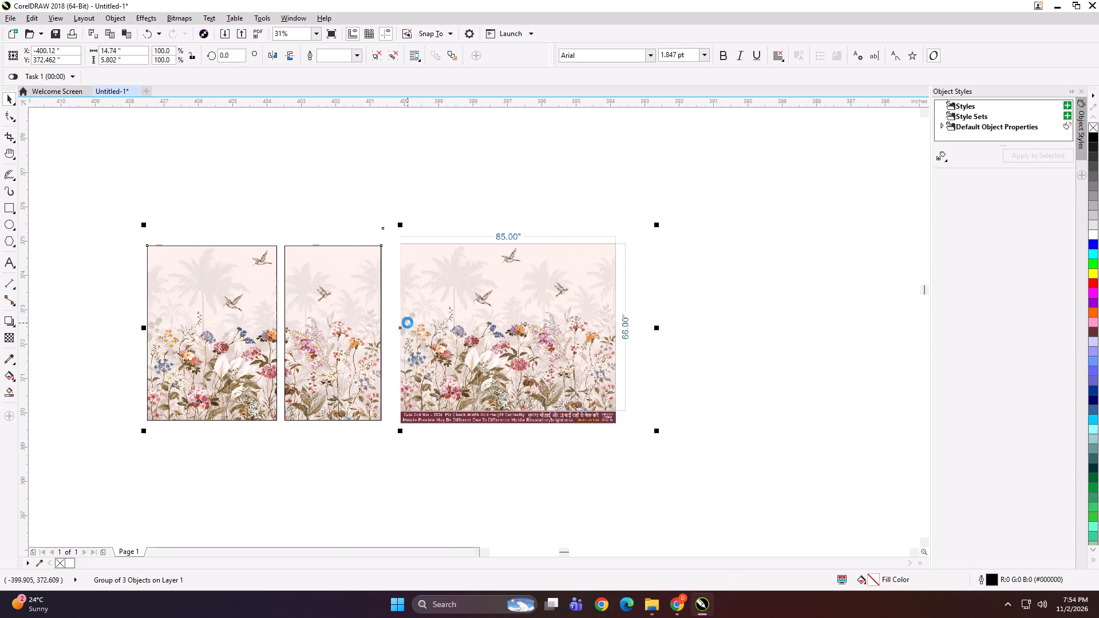
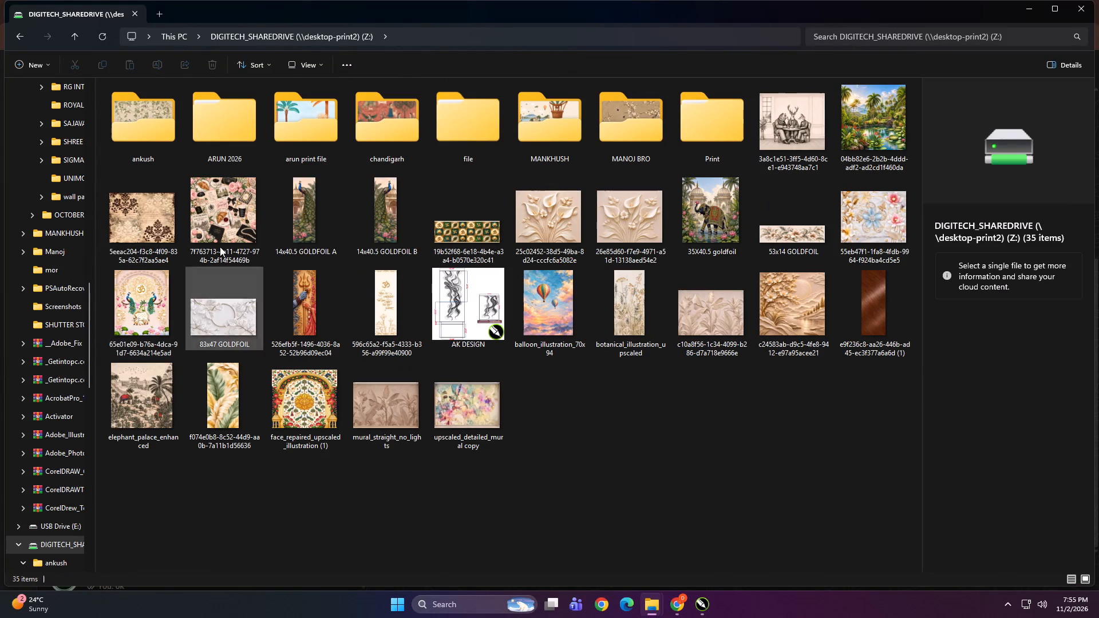
# Look through the print share drive's file\Nov folder and the customer folders in Print\NOV\2.
pyautogui.doubleClick(479, 142)
pyautogui.doubleClick(170, 146)
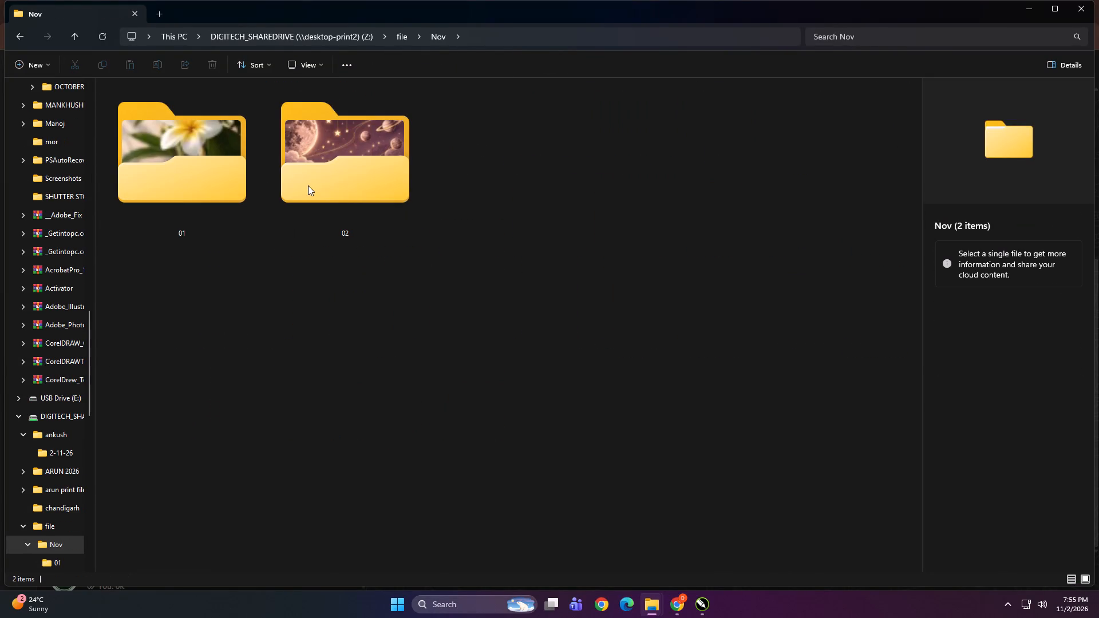
pyautogui.click(234, 219)
pyautogui.press('BackSpace')
pyautogui.press('BackSpace')
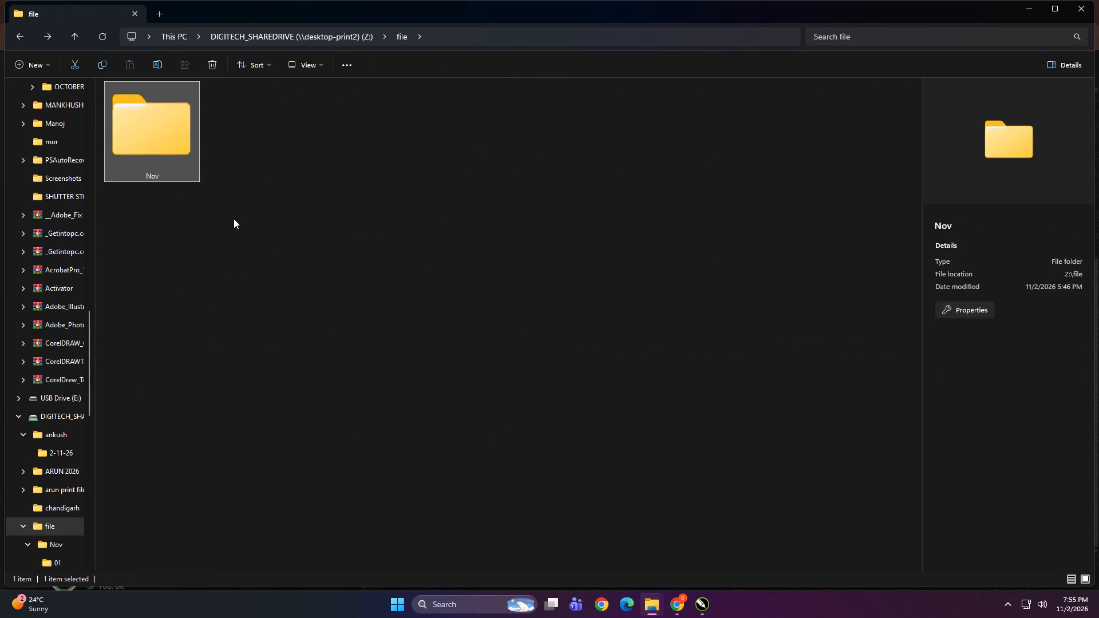
pyautogui.doubleClick(689, 116)
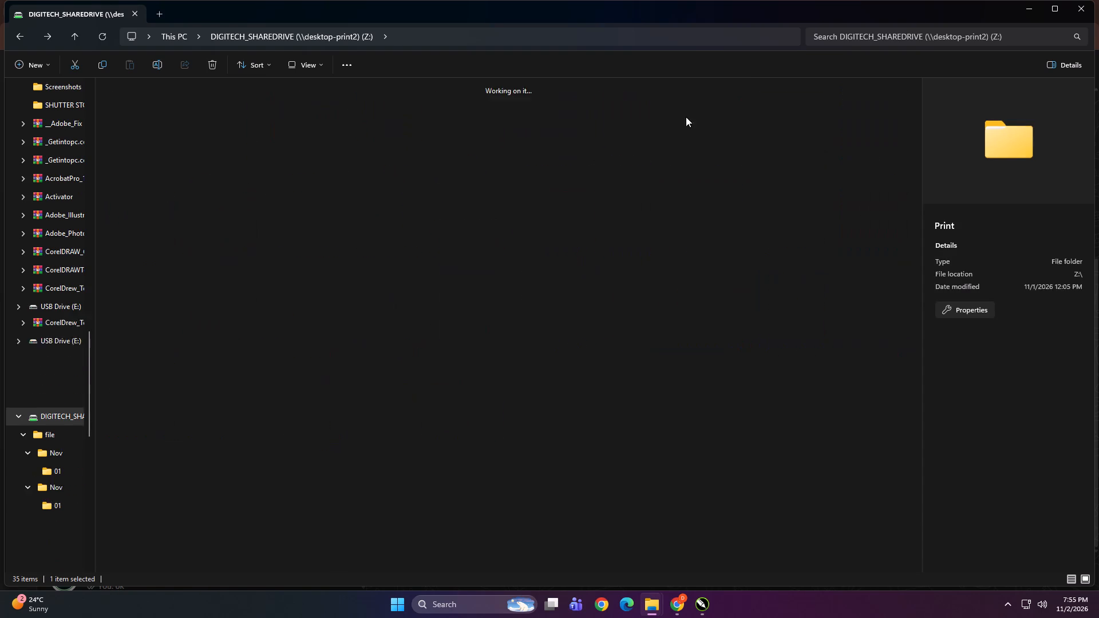
pyautogui.doubleClick(324, 146)
pyautogui.doubleClick(324, 146)
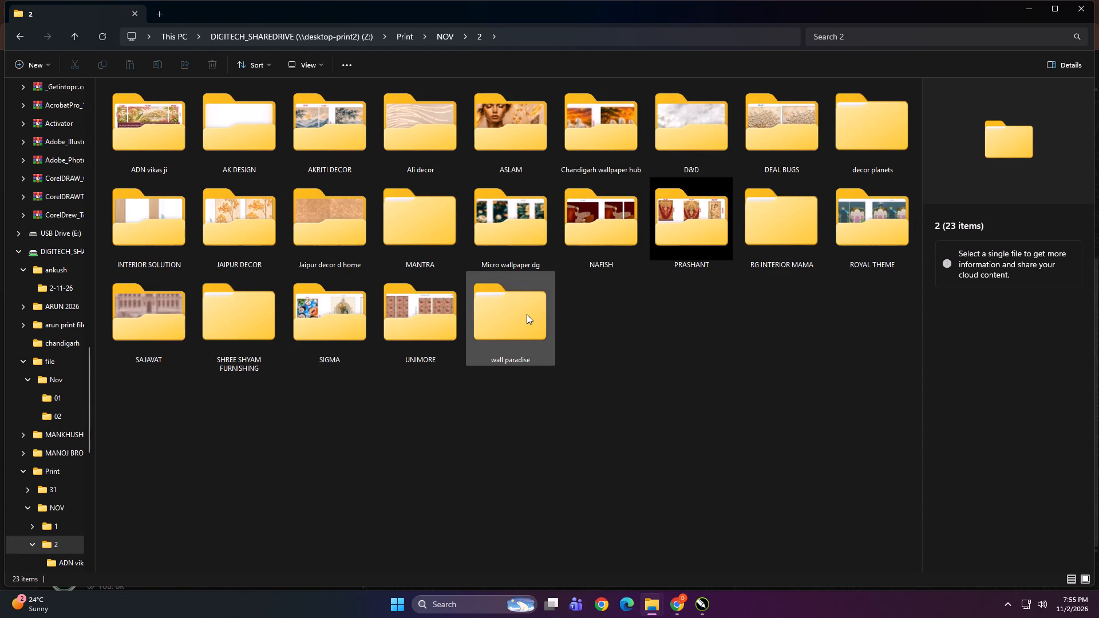
pyautogui.click(623, 336)
pyautogui.press('BackSpace')
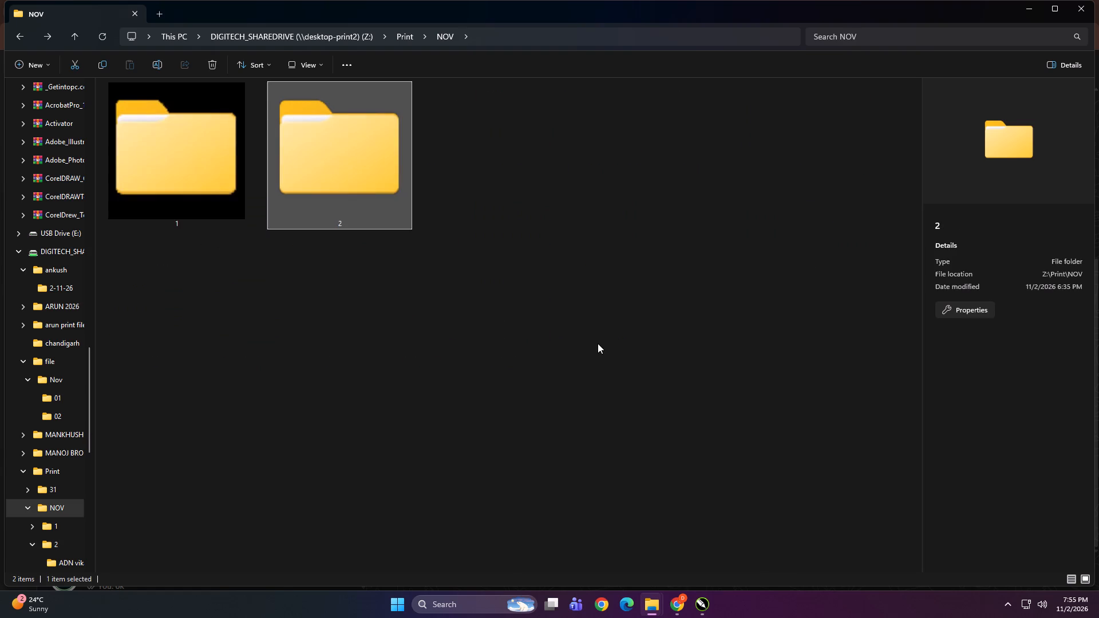
# Open the 124x99 folder under Print\OCT\30 and examine its 41.5x99 B and 41.5x99 C panel files.
pyautogui.press('BackSpace')
pyautogui.doubleClick(393, 142)
pyautogui.doubleClick(160, 276)
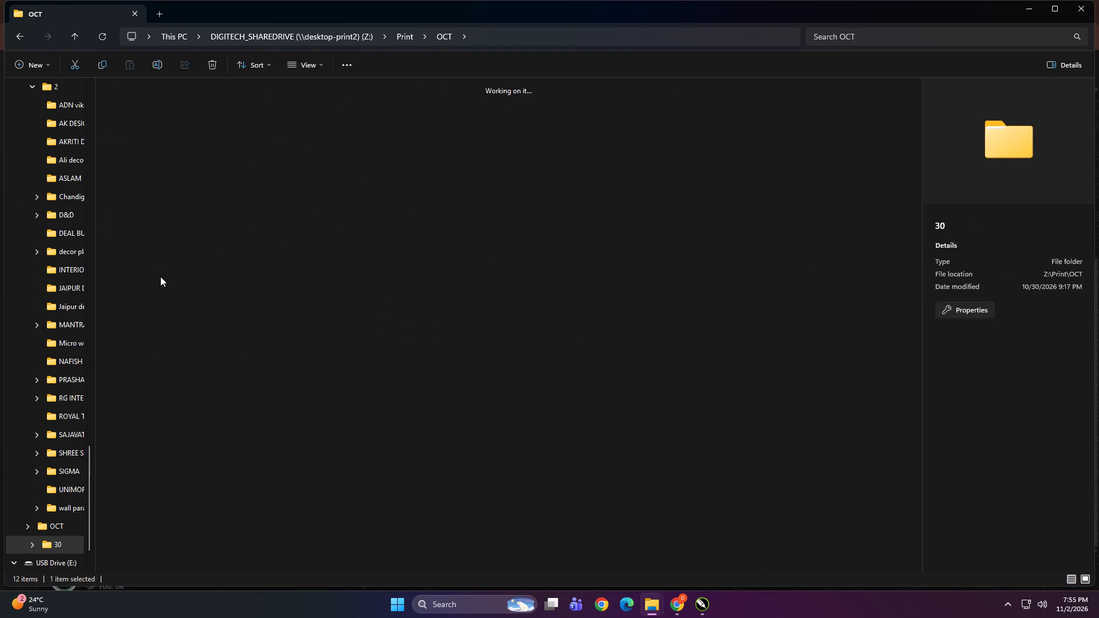
pyautogui.doubleClick(275, 140)
pyautogui.keyDown('ctrl'); pyautogui.scroll(14, 271, 208); pyautogui.keyUp('ctrl')
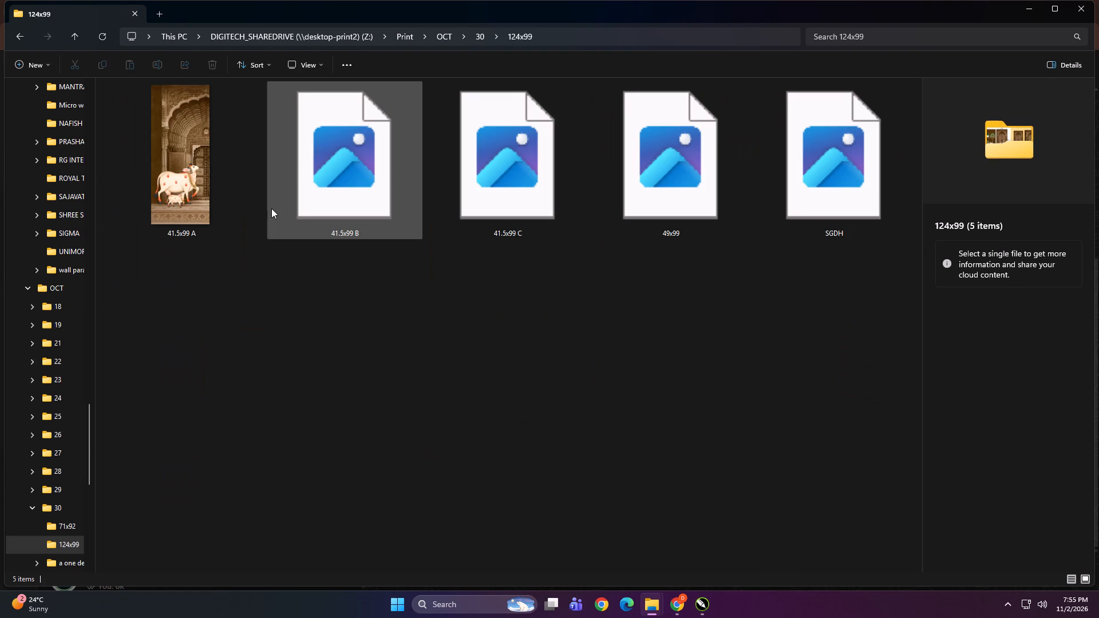
pyautogui.click(361, 204)
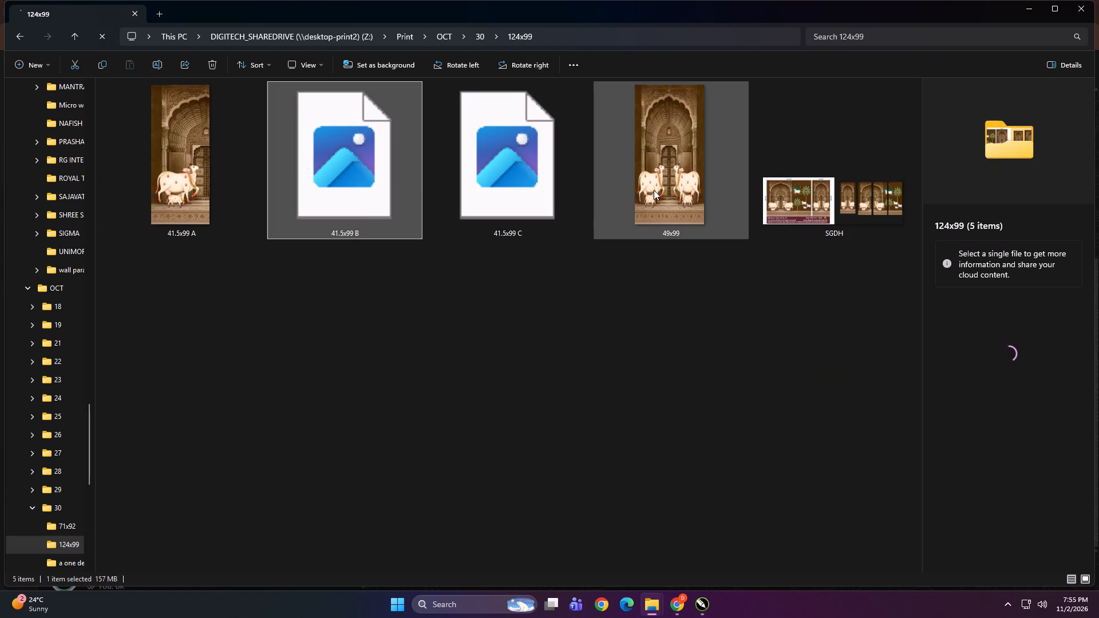
pyautogui.click(500, 195)
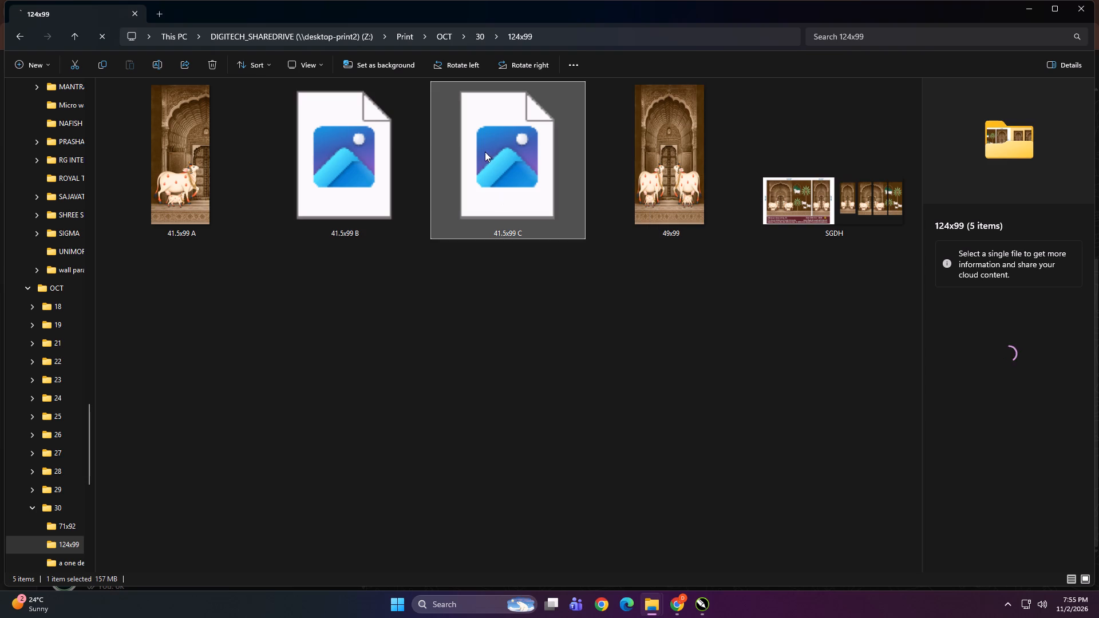
# Bring the 41.5x99 C panel file from the 124x99 folder into the open CorelDRAW document, in the empty area beside the 85 x 66 floral preview.
pyautogui.moveTo(493, 141); pyautogui.dragTo(705, 602)
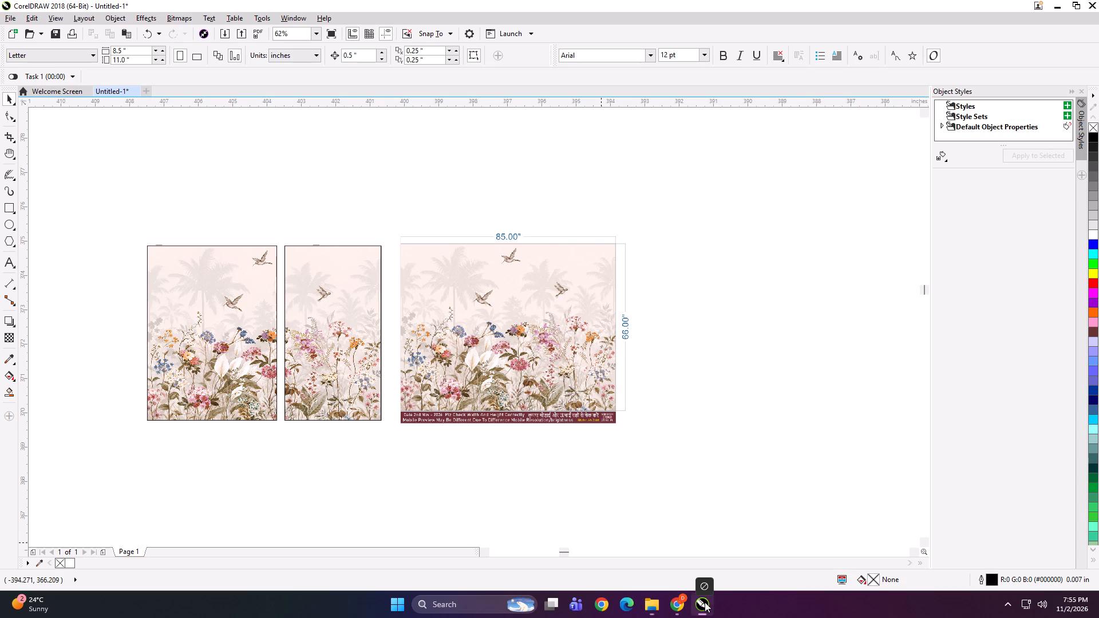
pyautogui.moveTo(705, 602); pyautogui.dragTo(675, 379)
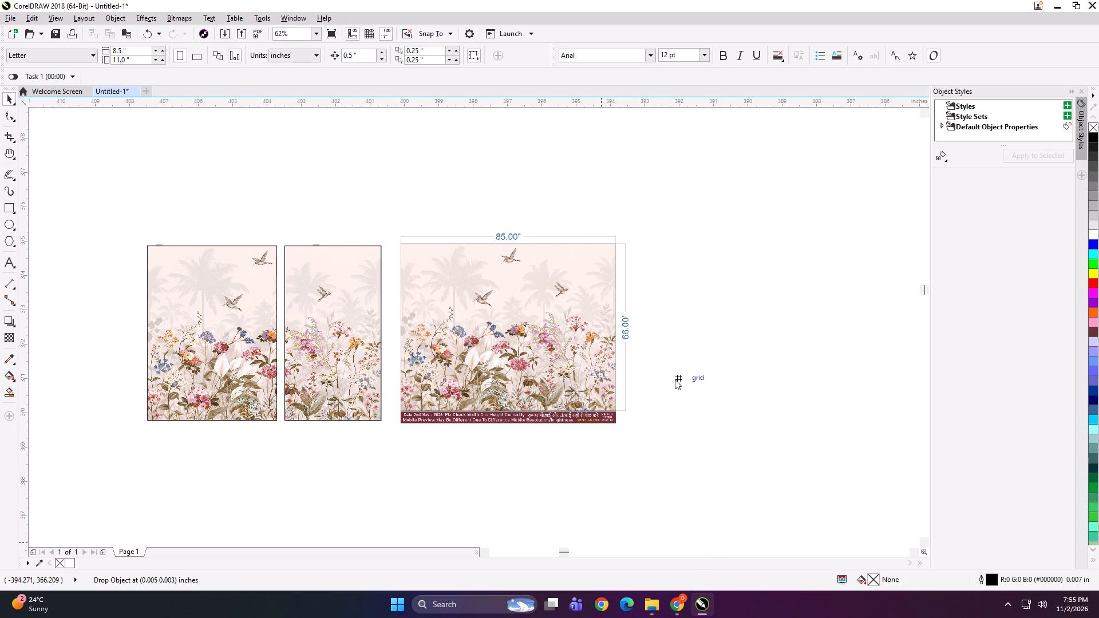
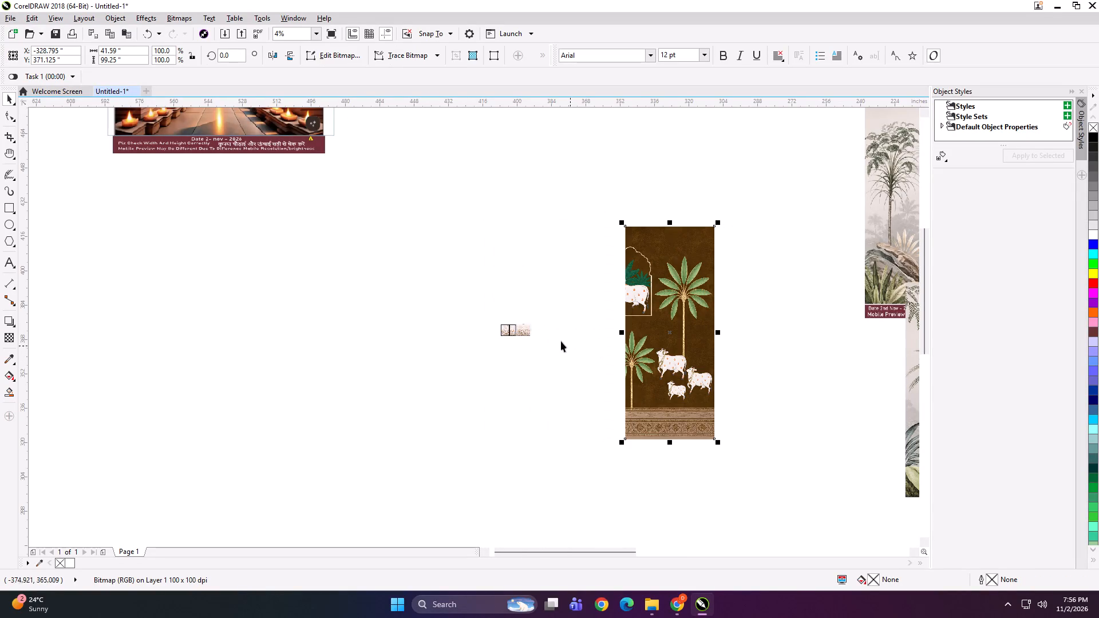
# Move the small group of floral panels and preview slightly left, farther from the brown palm-and-cow panel.
pyautogui.moveTo(554, 301); pyautogui.dragTo(456, 385)
pyautogui.moveTo(519, 331); pyautogui.dragTo(501, 331)
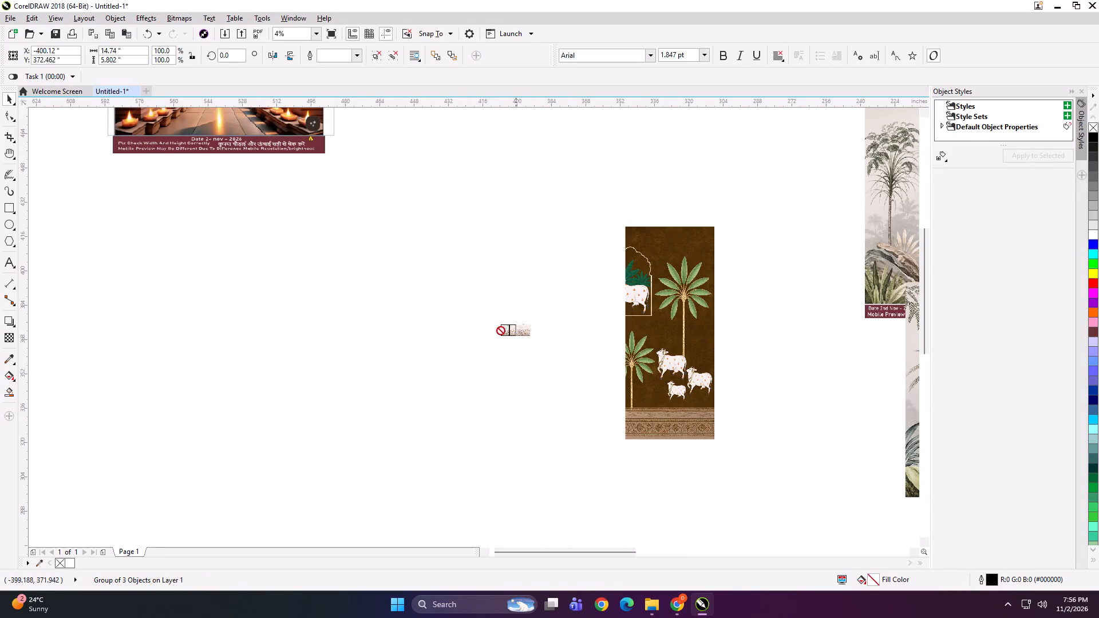
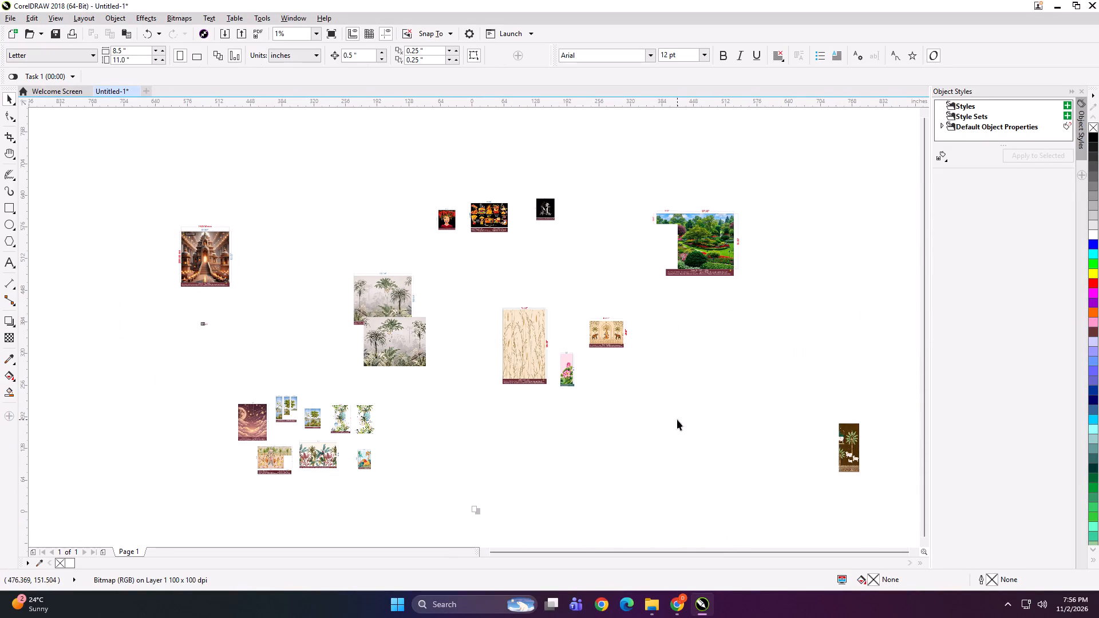
# Move the palm artwork onto clear canvas and bring its customer preview alongside for comparison.
pyautogui.scroll(2, 375, 291)
pyautogui.moveTo(869, 456); pyautogui.dragTo(398, 258)
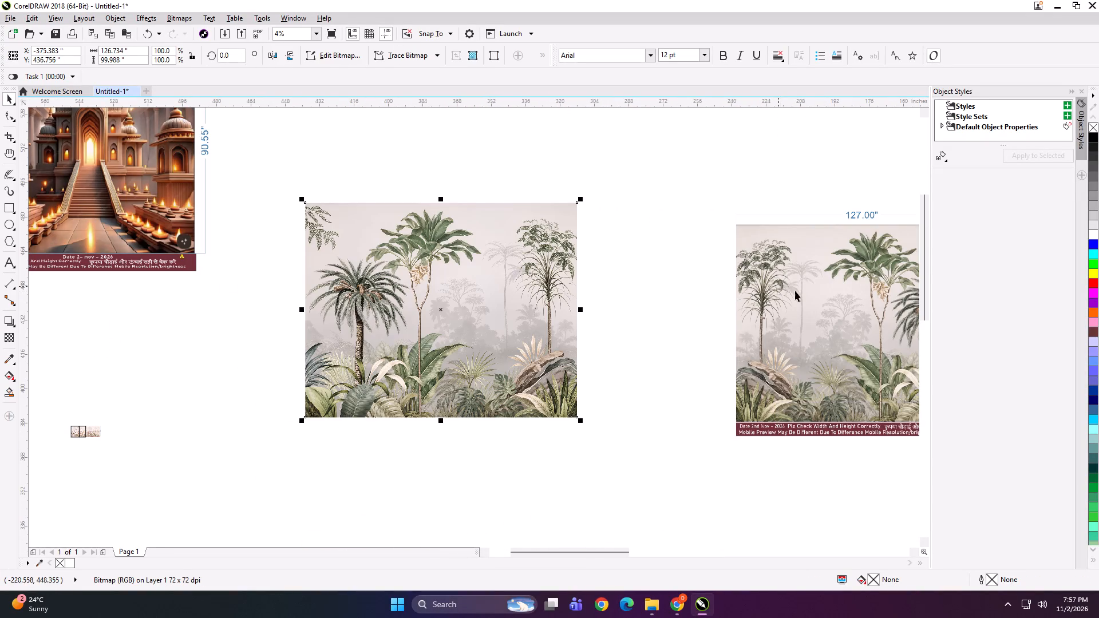
pyautogui.moveTo(797, 292); pyautogui.dragTo(711, 276)
# Resize the palm artwork to 127 inches wide by 100 inches high.
pyautogui.click(515, 270)
pyautogui.click(134, 51)
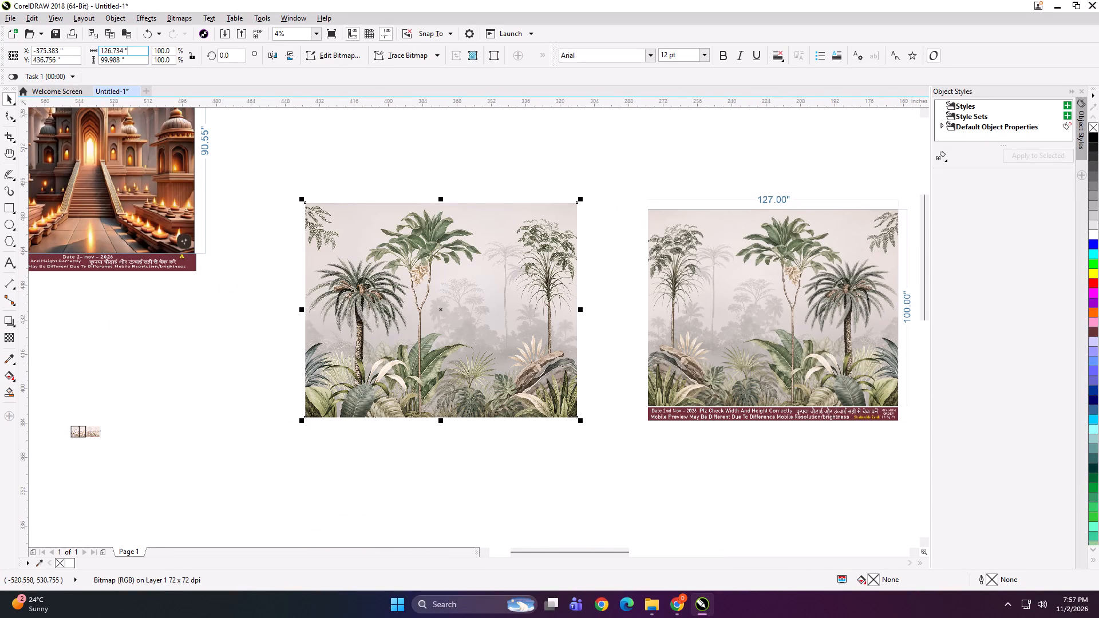
pyautogui.hotkey('ctrl', 'a')
pyautogui.write('127')
pyautogui.press('Tab')
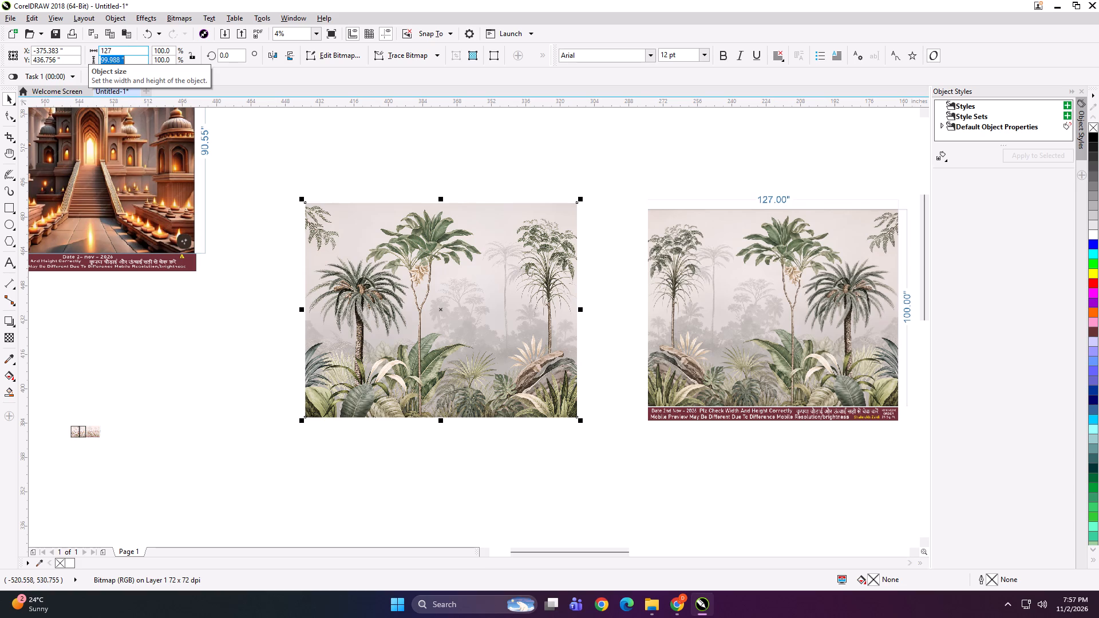
pyautogui.write('100')
pyautogui.press('Return')
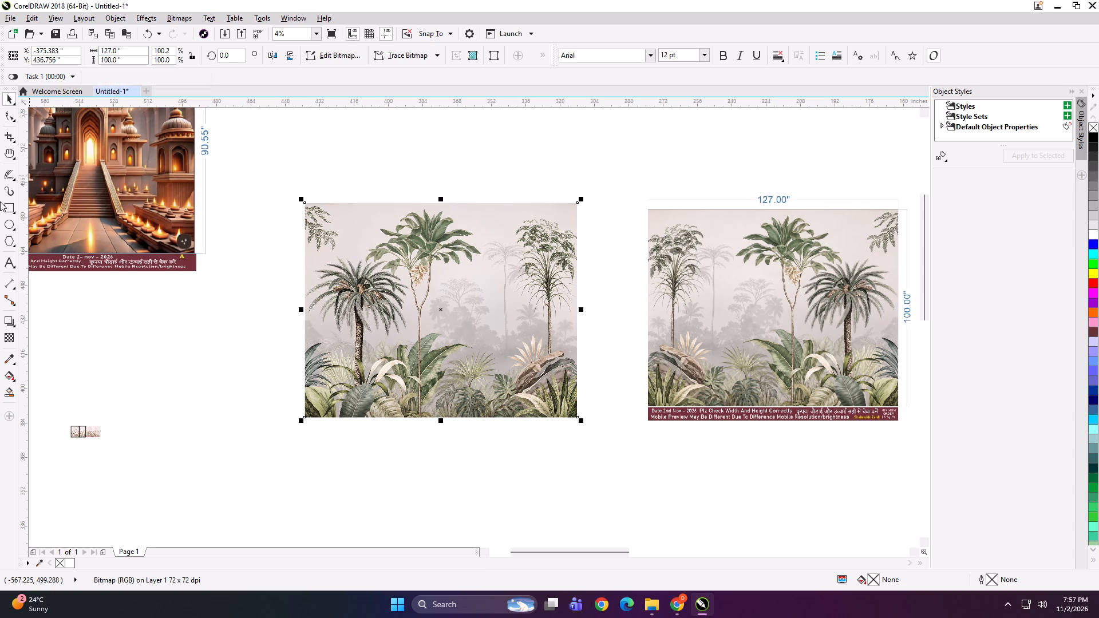
# Frame the palm artwork with a 100-inch-high rectangle, narrow it to 49 inches, and align it to the artwork's left edge.
pyautogui.keyDown('shift'); pyautogui.doubleClick(8, 205); pyautogui.keyUp('shift')
pyautogui.hotkey('shift', 'space')
pyautogui.click(133, 53)
pyautogui.hotkey('ctrl', 'a')
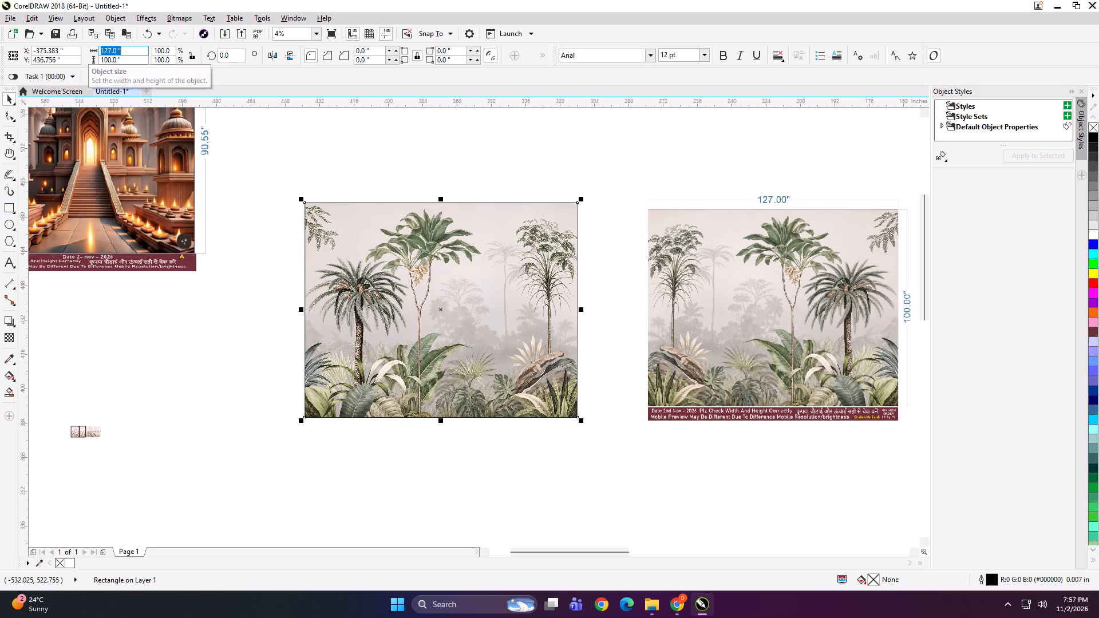
pyautogui.press('Return')
pyautogui.keyDown('shift'); pyautogui.click(365, 292); pyautogui.keyUp('shift')
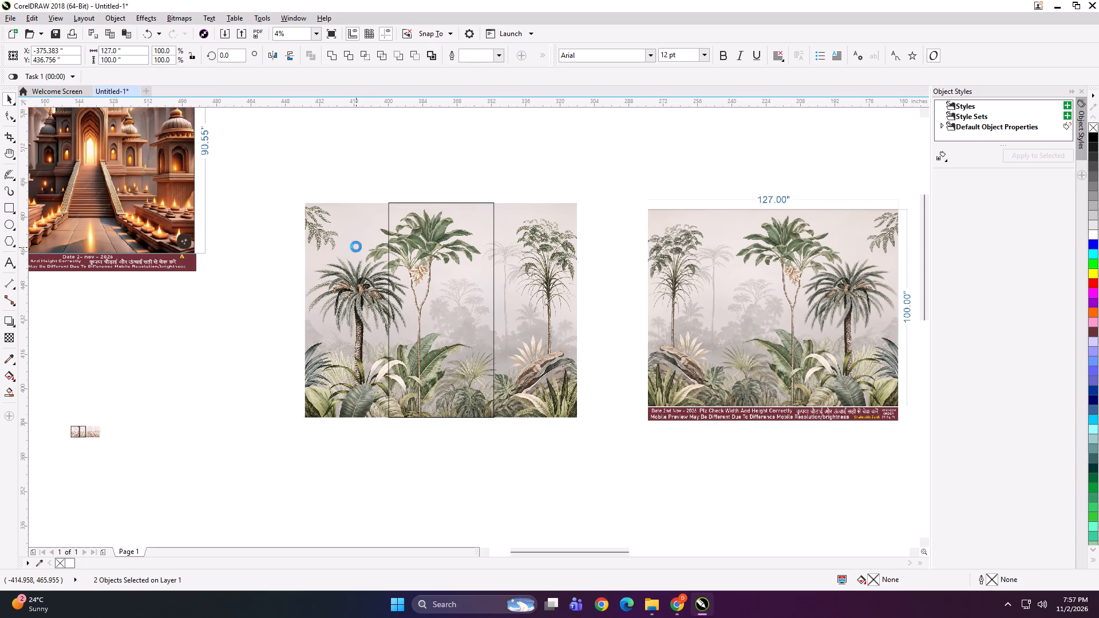
pyautogui.press('l')
pyautogui.click(366, 137)
pyautogui.click(365, 258)
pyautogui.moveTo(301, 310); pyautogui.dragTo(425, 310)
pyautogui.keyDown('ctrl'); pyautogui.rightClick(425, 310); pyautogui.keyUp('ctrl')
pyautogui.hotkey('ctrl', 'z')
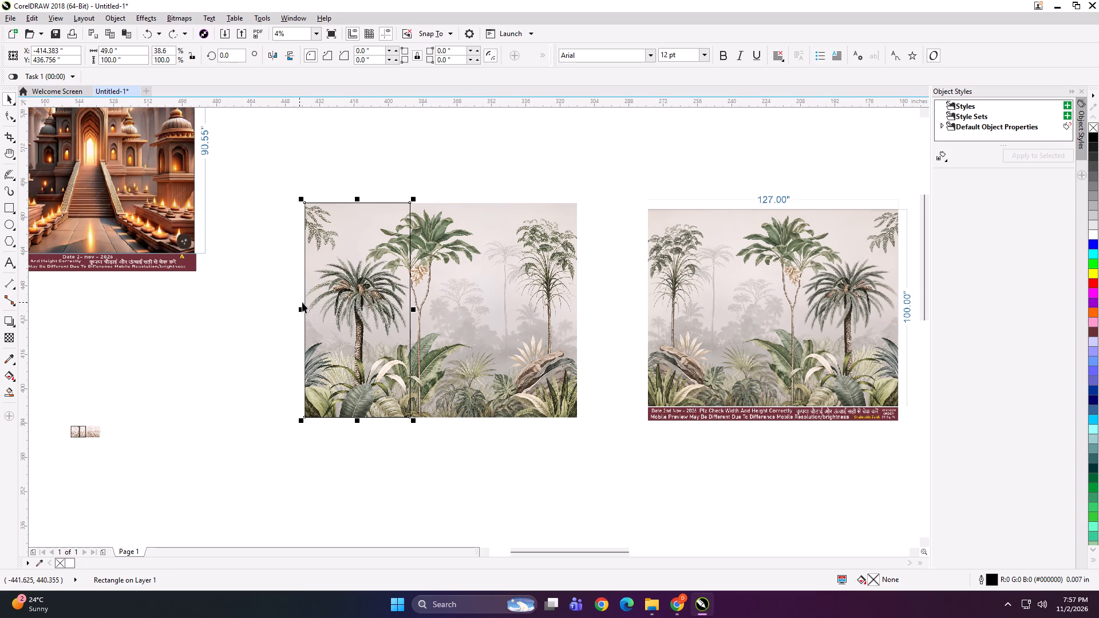
# Copy the 49-inch frame to its right as the second panel, overlapping the first by 0.5 inch.
pyautogui.moveTo(303, 311); pyautogui.dragTo(464, 323)
pyautogui.keyDown('ctrl'); pyautogui.rightClick(464, 323); pyautogui.keyUp('ctrl')
pyautogui.press('Left')
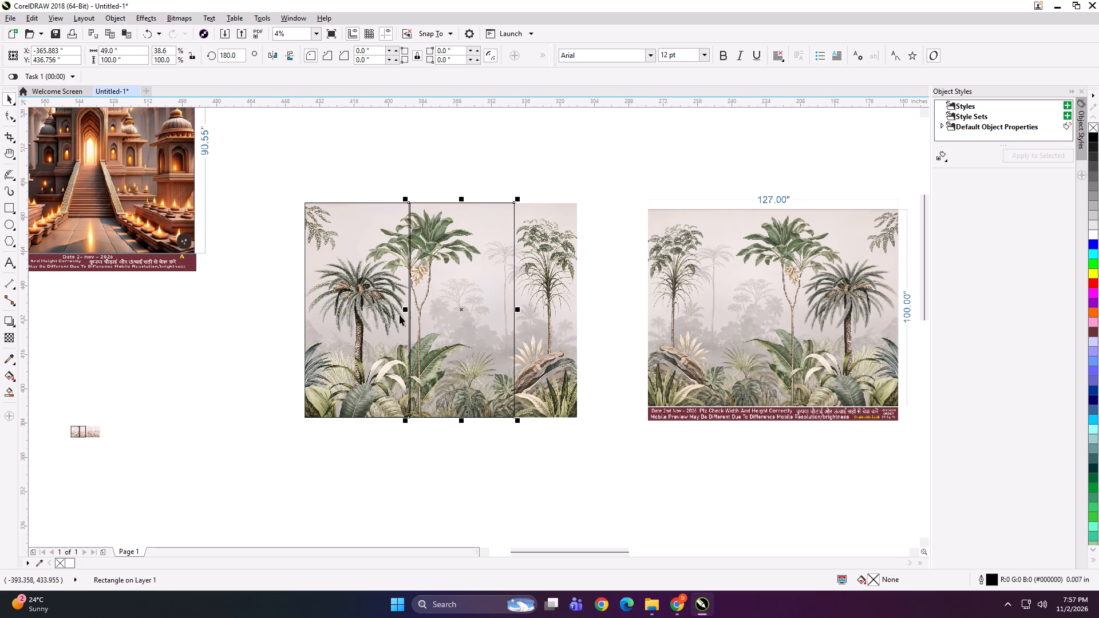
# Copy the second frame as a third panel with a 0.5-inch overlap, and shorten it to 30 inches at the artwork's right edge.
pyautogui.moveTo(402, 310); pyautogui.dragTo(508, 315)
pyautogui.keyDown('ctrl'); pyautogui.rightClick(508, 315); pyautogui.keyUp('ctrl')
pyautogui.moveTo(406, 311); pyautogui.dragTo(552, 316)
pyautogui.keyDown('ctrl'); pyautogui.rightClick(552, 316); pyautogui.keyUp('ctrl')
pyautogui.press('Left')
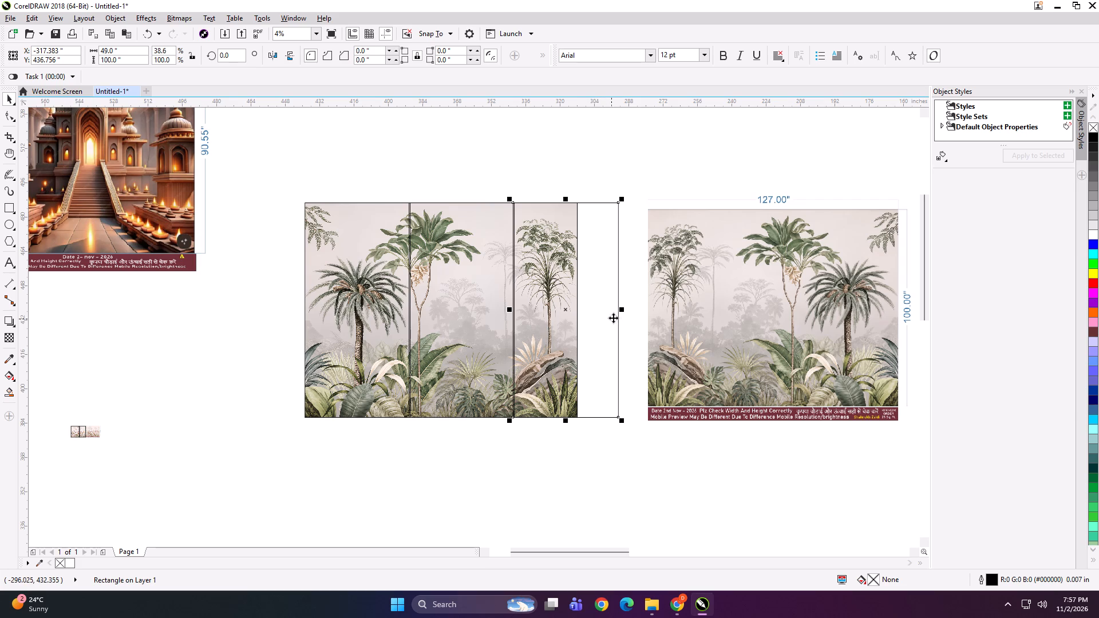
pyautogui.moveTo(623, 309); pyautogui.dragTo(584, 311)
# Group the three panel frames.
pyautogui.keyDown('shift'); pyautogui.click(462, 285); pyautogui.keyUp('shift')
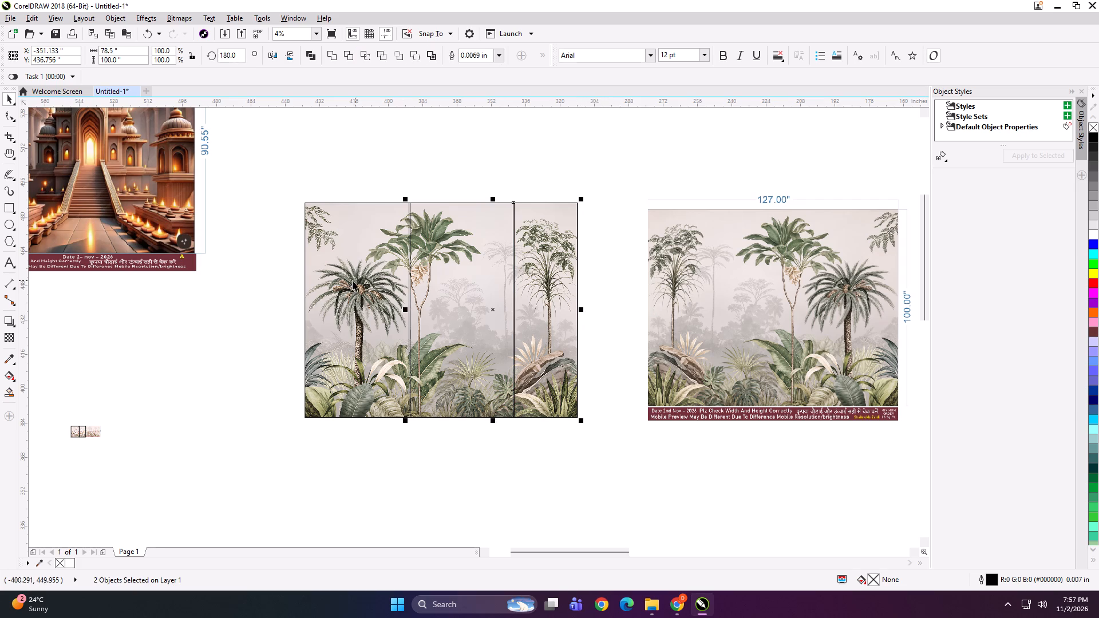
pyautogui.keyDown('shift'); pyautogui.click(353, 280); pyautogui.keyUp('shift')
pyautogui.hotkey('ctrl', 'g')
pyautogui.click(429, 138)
# Mirror the palm artwork horizontally so its orientation matches the customer preview.
pyautogui.keyDown('alt'); pyautogui.click(465, 236); pyautogui.keyUp('alt')
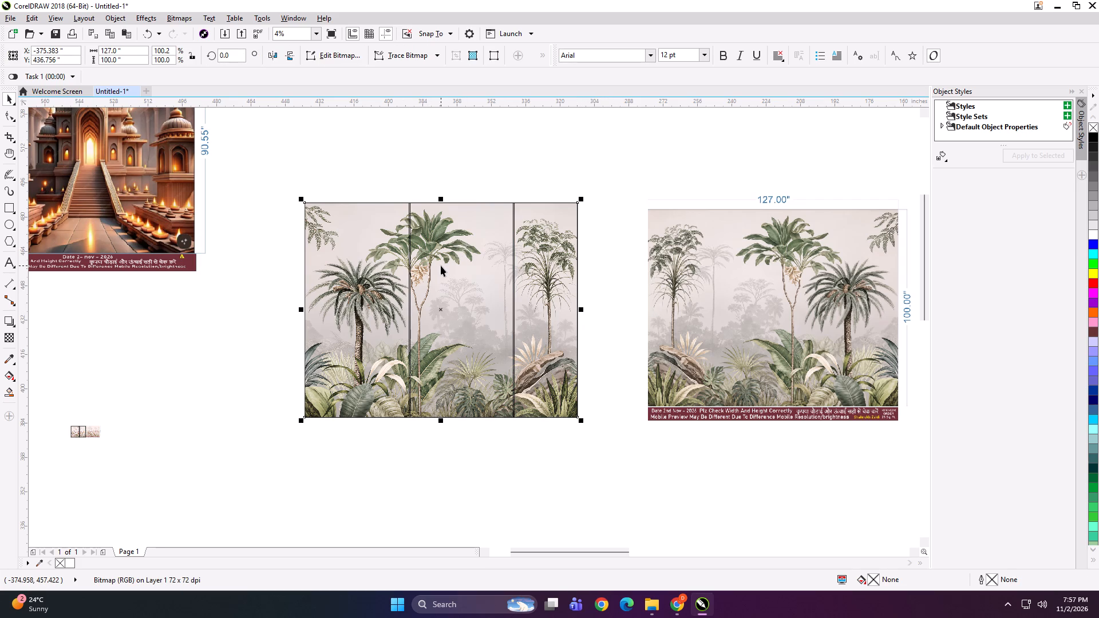
pyautogui.click(370, 159)
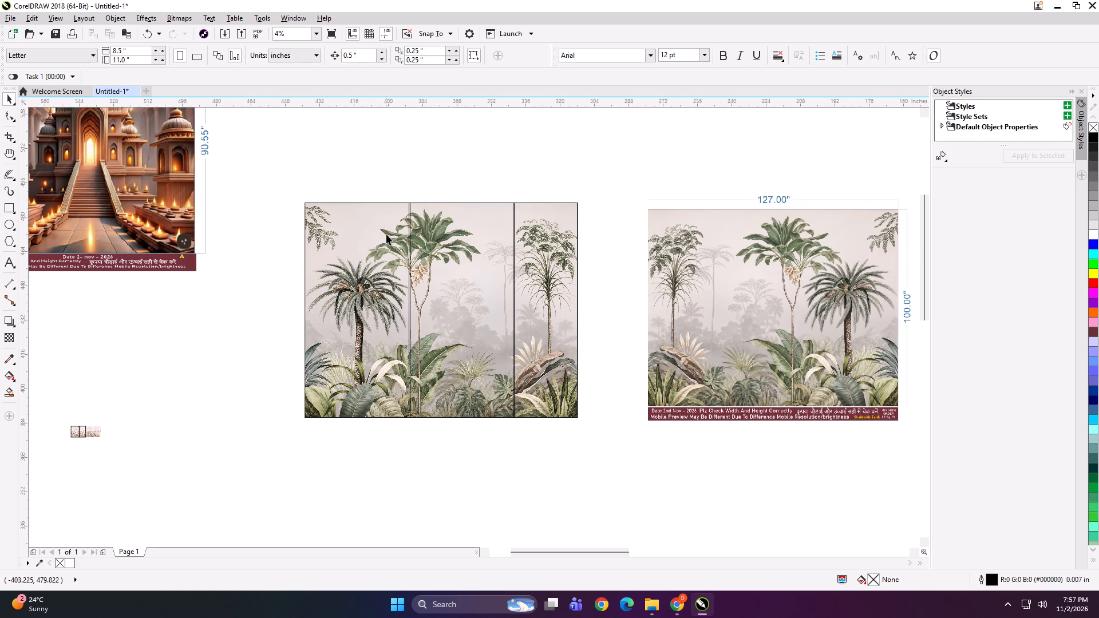
pyautogui.keyDown('alt'); pyautogui.click(388, 234); pyautogui.keyUp('alt')
pyautogui.click(274, 54)
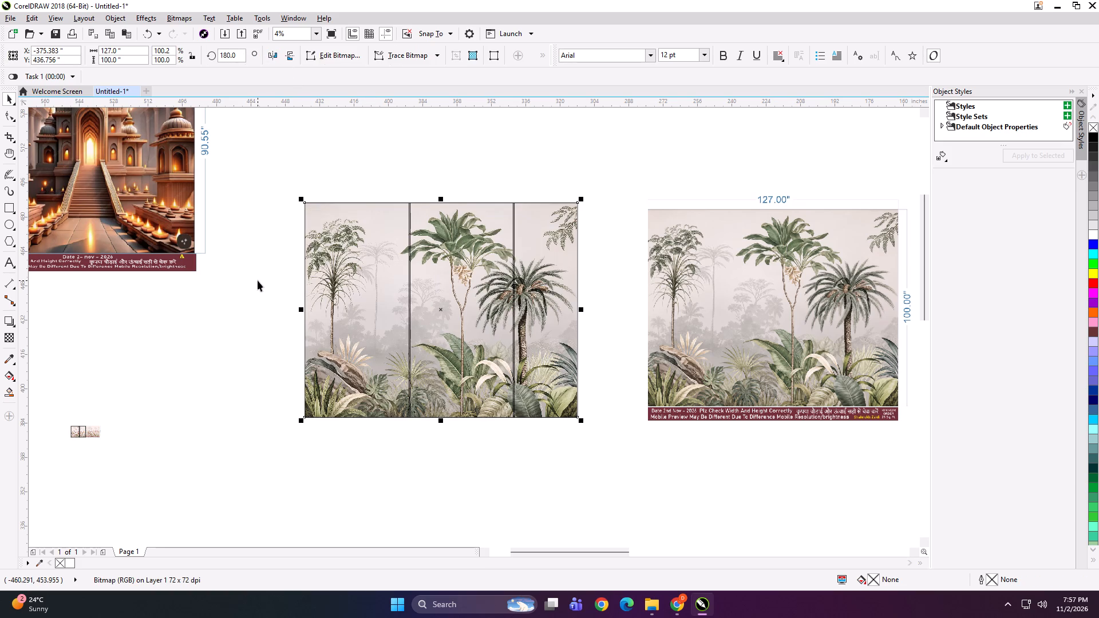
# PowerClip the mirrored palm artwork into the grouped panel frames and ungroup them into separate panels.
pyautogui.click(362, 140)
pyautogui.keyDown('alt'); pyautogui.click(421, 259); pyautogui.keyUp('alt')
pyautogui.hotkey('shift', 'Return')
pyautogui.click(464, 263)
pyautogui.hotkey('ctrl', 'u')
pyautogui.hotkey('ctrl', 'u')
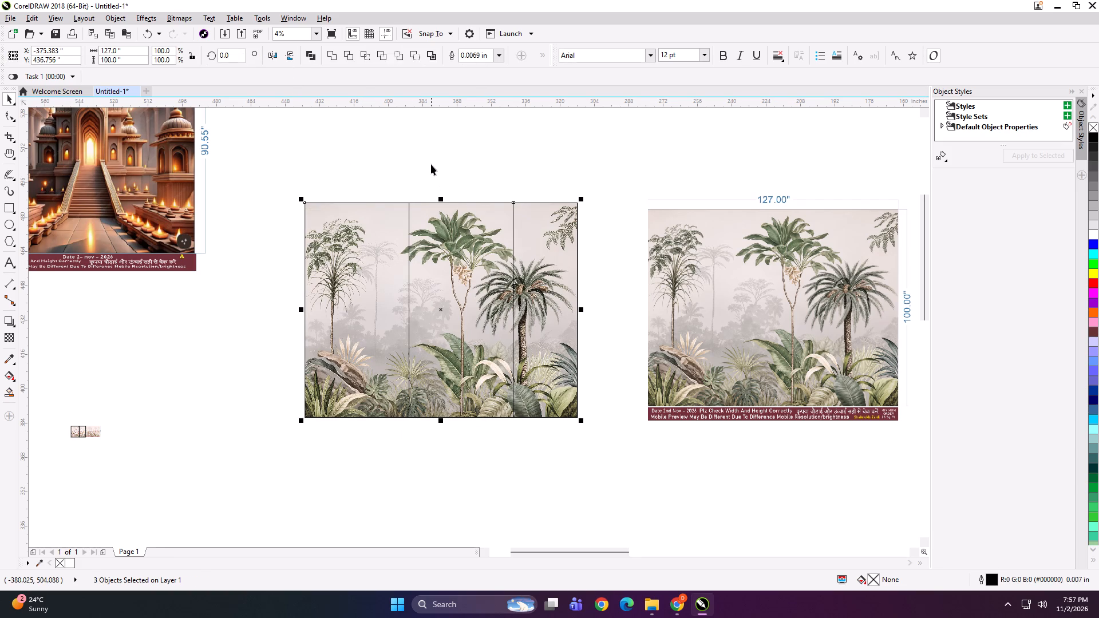
# Check the individual sizes of the three clipped palm panels.
pyautogui.click(431, 163)
pyautogui.click(442, 209)
pyautogui.click(508, 218)
pyautogui.click(532, 221)
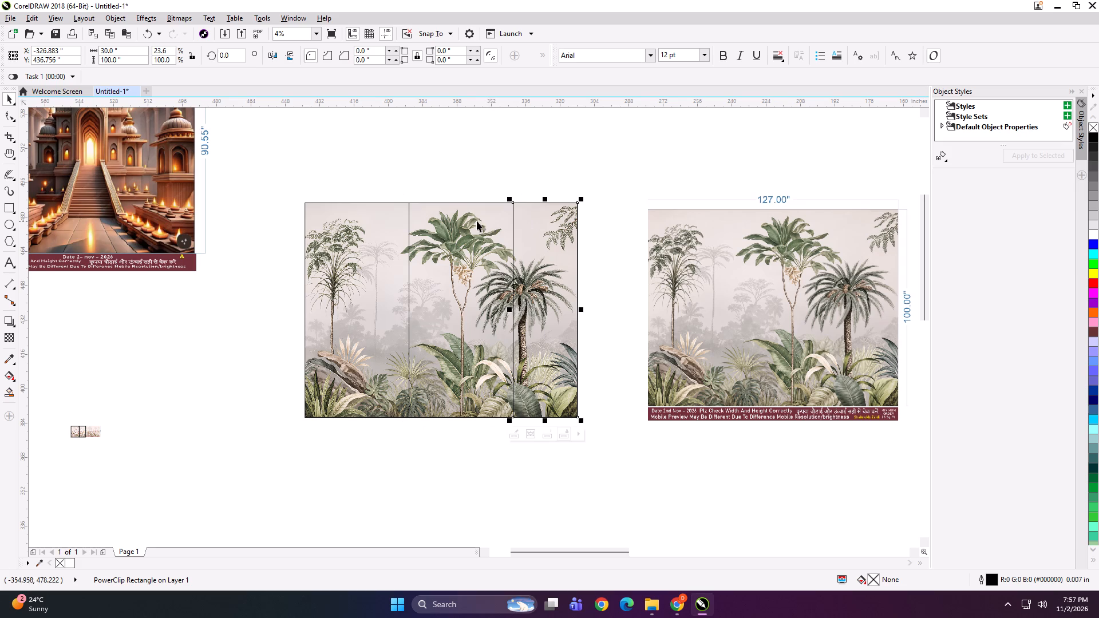
pyautogui.click(476, 221)
pyautogui.click(308, 247)
pyautogui.click(465, 128)
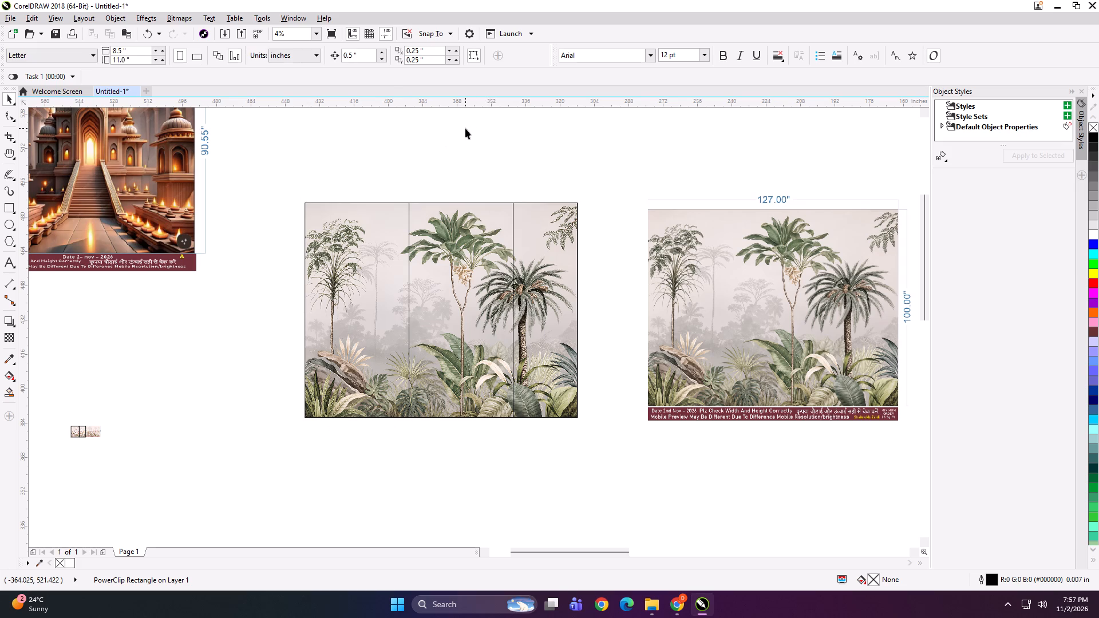
pyautogui.click(9, 257)
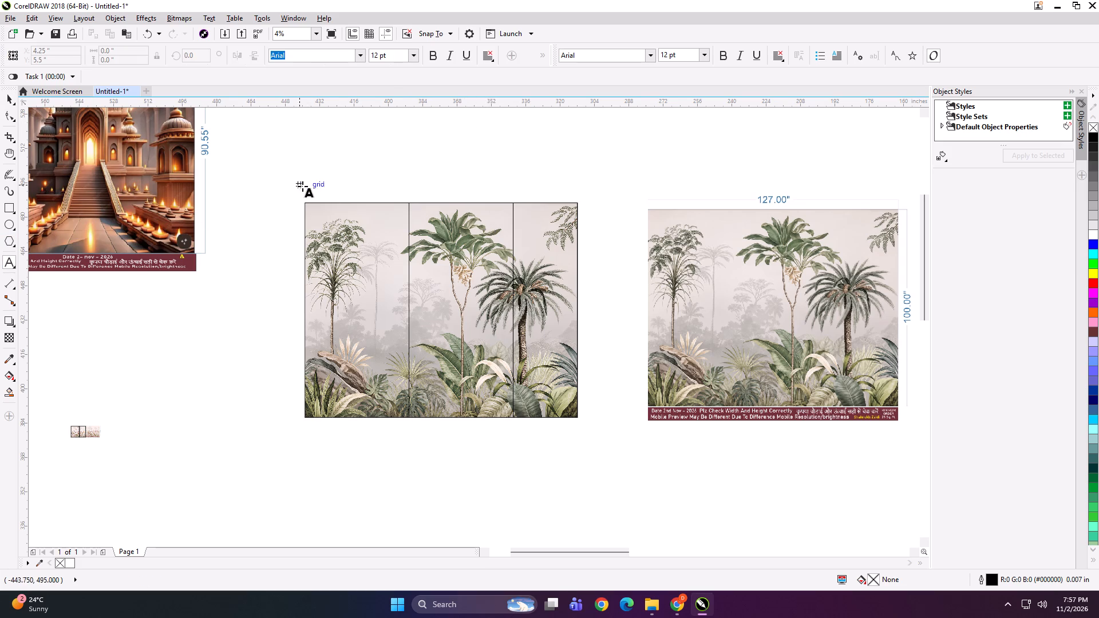
pyautogui.press('space')
pyautogui.keyDown('shift'); pyautogui.click(437, 226); pyautogui.keyUp('shift')
pyautogui.keyDown('shift'); pyautogui.click(542, 228); pyautogui.keyUp('shift')
pyautogui.click(435, 167)
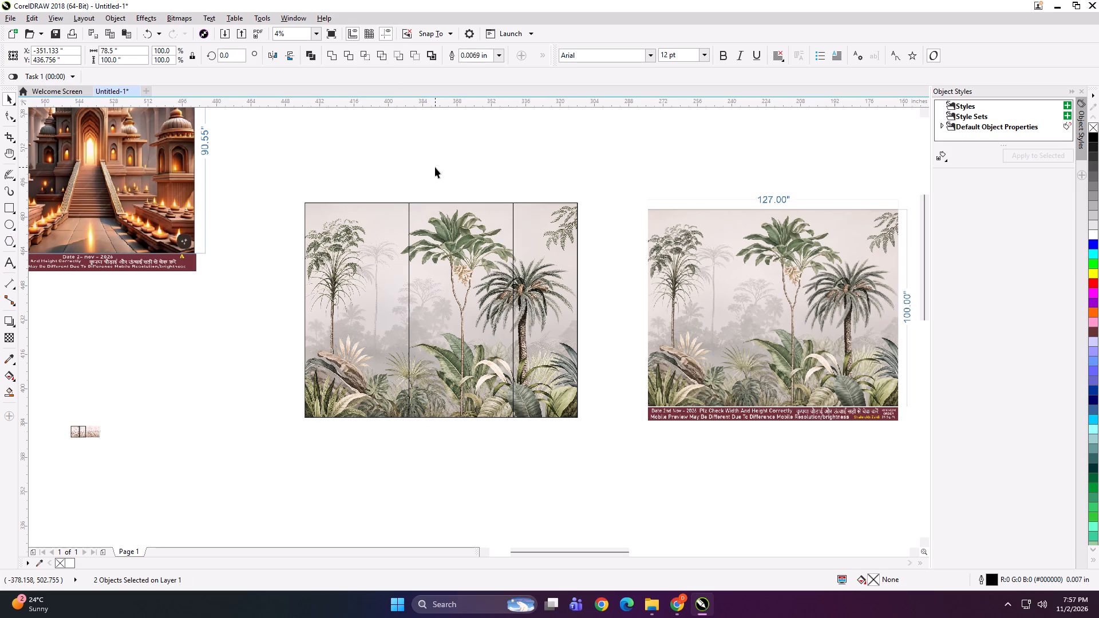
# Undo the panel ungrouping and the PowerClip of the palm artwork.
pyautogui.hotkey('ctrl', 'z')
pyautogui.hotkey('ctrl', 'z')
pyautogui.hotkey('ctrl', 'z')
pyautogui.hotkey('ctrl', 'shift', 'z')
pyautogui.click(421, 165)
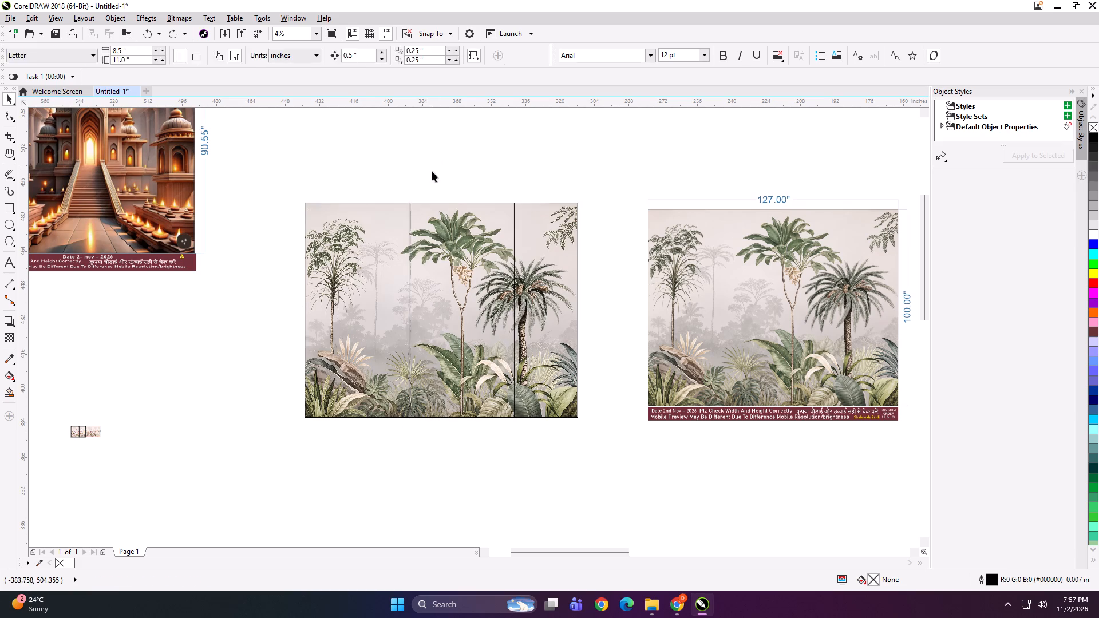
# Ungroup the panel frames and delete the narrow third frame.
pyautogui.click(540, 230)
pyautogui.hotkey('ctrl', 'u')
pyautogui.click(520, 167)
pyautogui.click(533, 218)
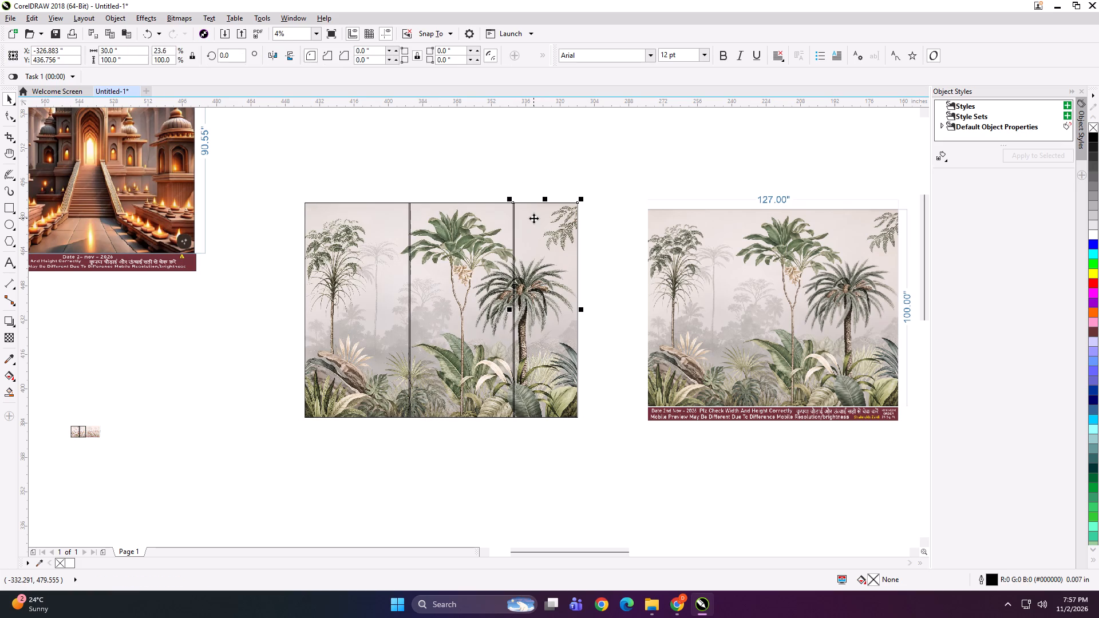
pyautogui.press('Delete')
# Set the second panel frame's width to 41 inches.
pyautogui.click(486, 224)
pyautogui.click(131, 51)
pyautogui.hotkey('ctrl', 'a')
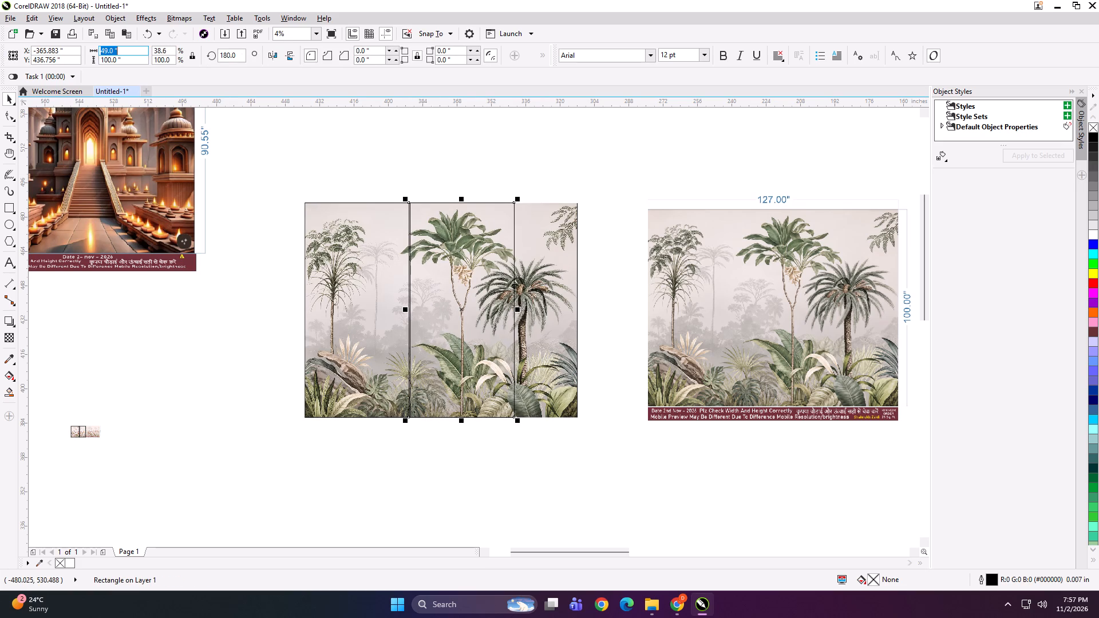
pyautogui.write('49')
pyautogui.hotkey('ctrl', 'a')
pyautogui.write('41')
pyautogui.press('Return')
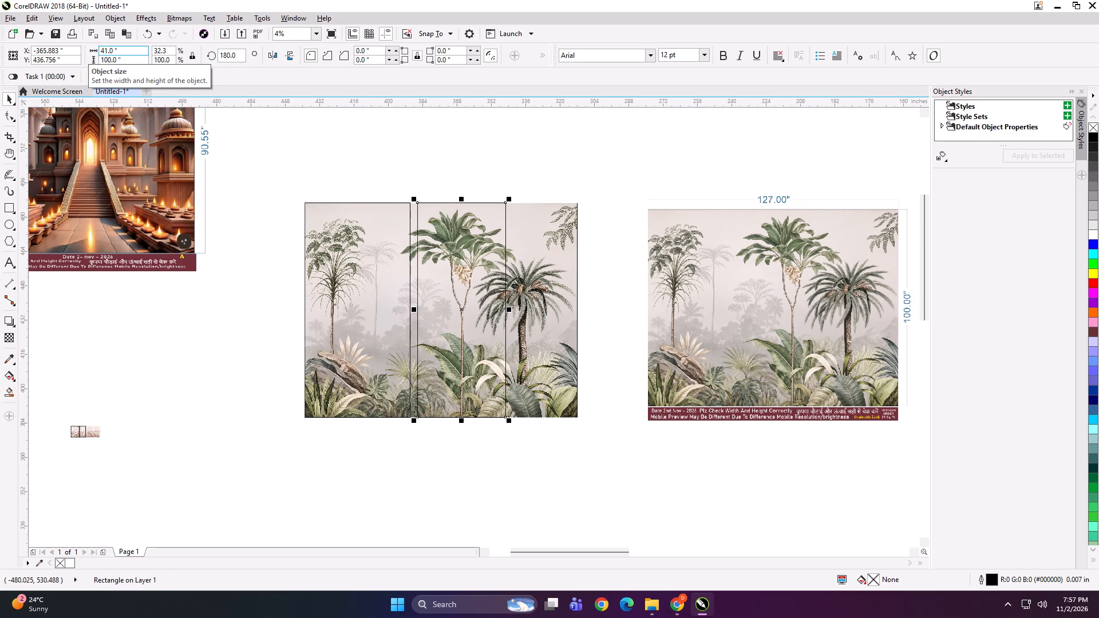
# Reposition the 41-inch frame beside the first panel frame, overlapping it by 0.5 inch.
pyautogui.keyDown('shift'); pyautogui.click(361, 229); pyautogui.keyUp('shift')
pyautogui.write('TR')
pyautogui.click(335, 175)
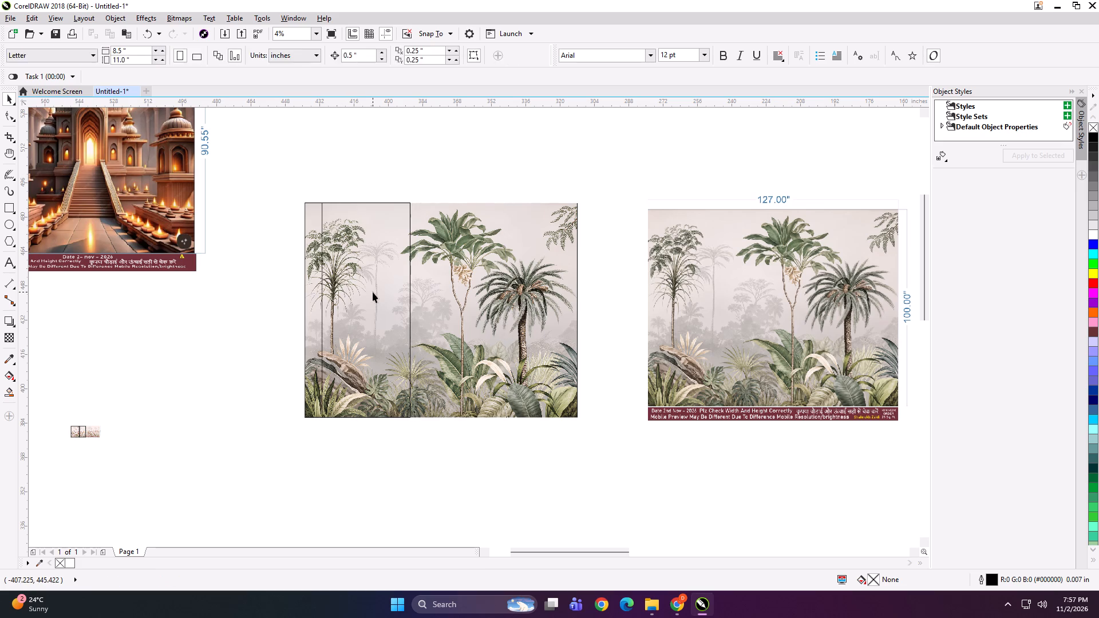
pyautogui.click(373, 292)
pyautogui.moveTo(317, 310); pyautogui.dragTo(450, 311)
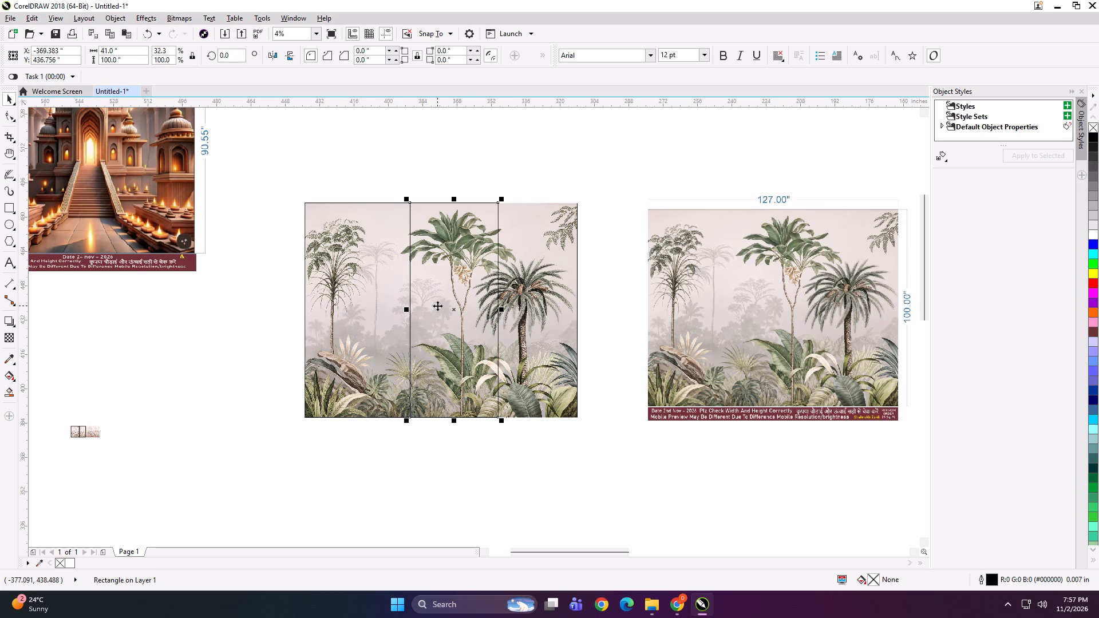
pyautogui.press('Left')
# Copy the 41-inch frame as a third panel with a 0.5-inch overlap, and shorten it to 38 inches at the artwork's right edge.
pyautogui.moveTo(403, 308); pyautogui.dragTo(506, 307)
pyautogui.keyDown('ctrl'); pyautogui.rightClick(506, 307); pyautogui.keyUp('ctrl')
pyautogui.press('Left')
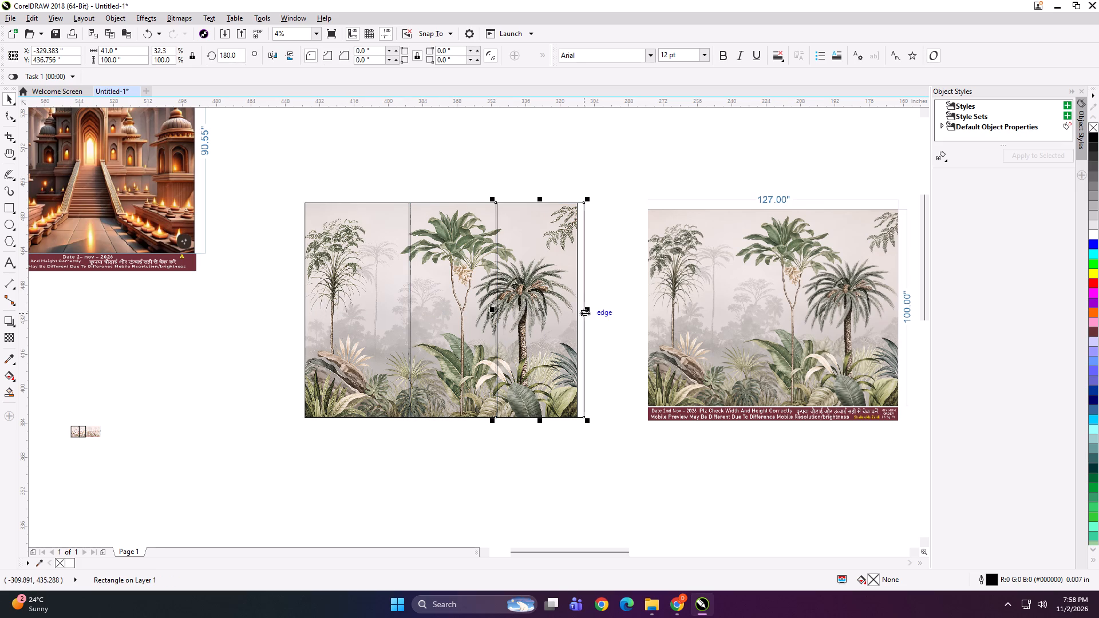
pyautogui.click(588, 312)
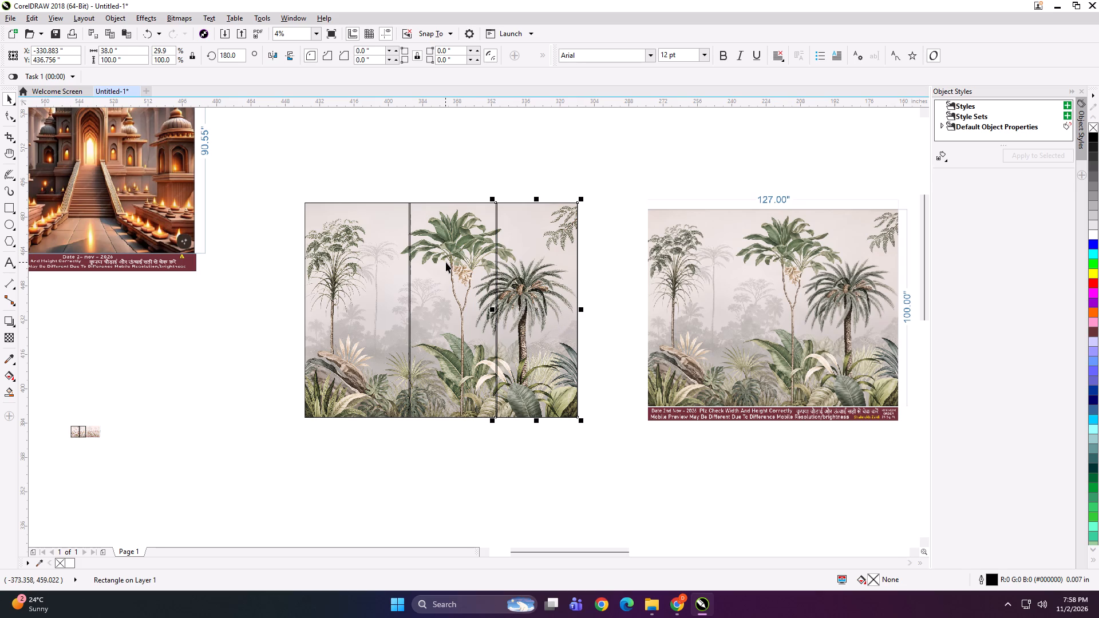
# Group the three frames, PowerClip the palm artwork into them, and ungroup the result into separate panels.
pyautogui.keyDown('shift'); pyautogui.click(446, 262); pyautogui.keyUp('shift')
pyautogui.keyDown('shift'); pyautogui.click(396, 264); pyautogui.keyUp('shift')
pyautogui.hotkey('ctrl', 'g')
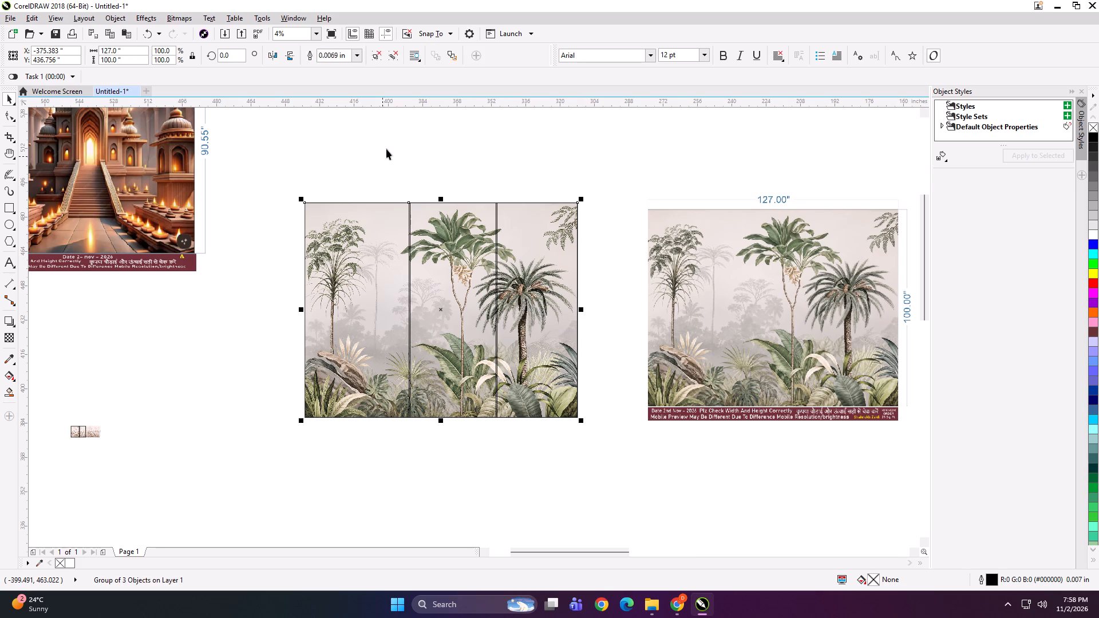
pyautogui.click(389, 146)
pyautogui.keyDown('alt'); pyautogui.click(444, 243); pyautogui.keyUp('alt')
pyautogui.hotkey('shift', 'Return')
pyautogui.click(485, 229)
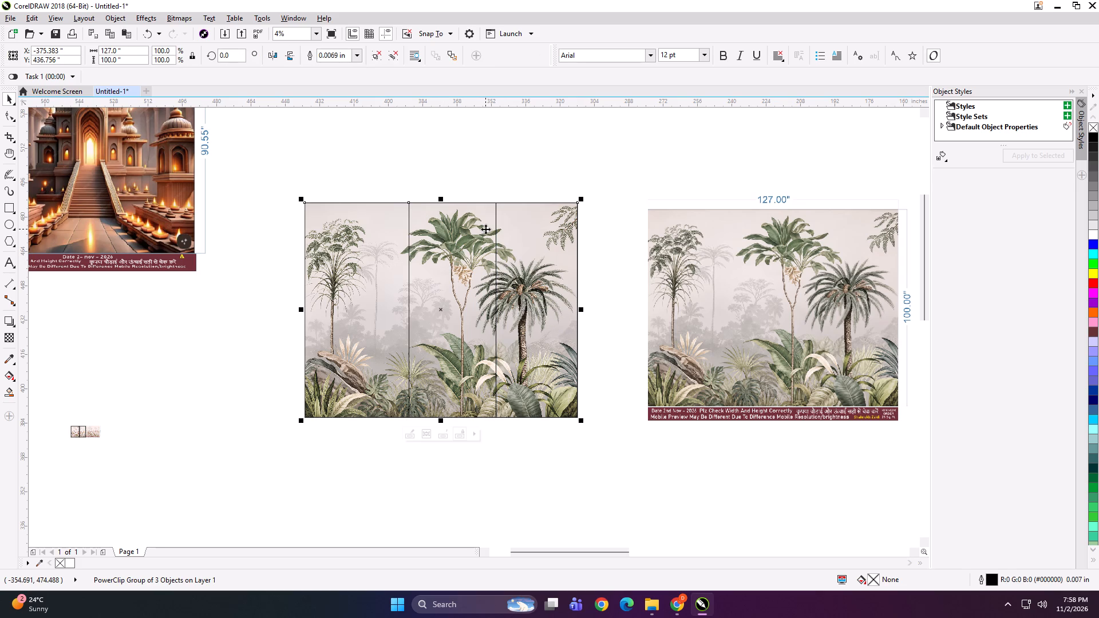
pyautogui.hotkey('ctrl', 'u')
pyautogui.hotkey('ctrl', 'u')
pyautogui.click(476, 165)
pyautogui.click(540, 256)
pyautogui.click(464, 233)
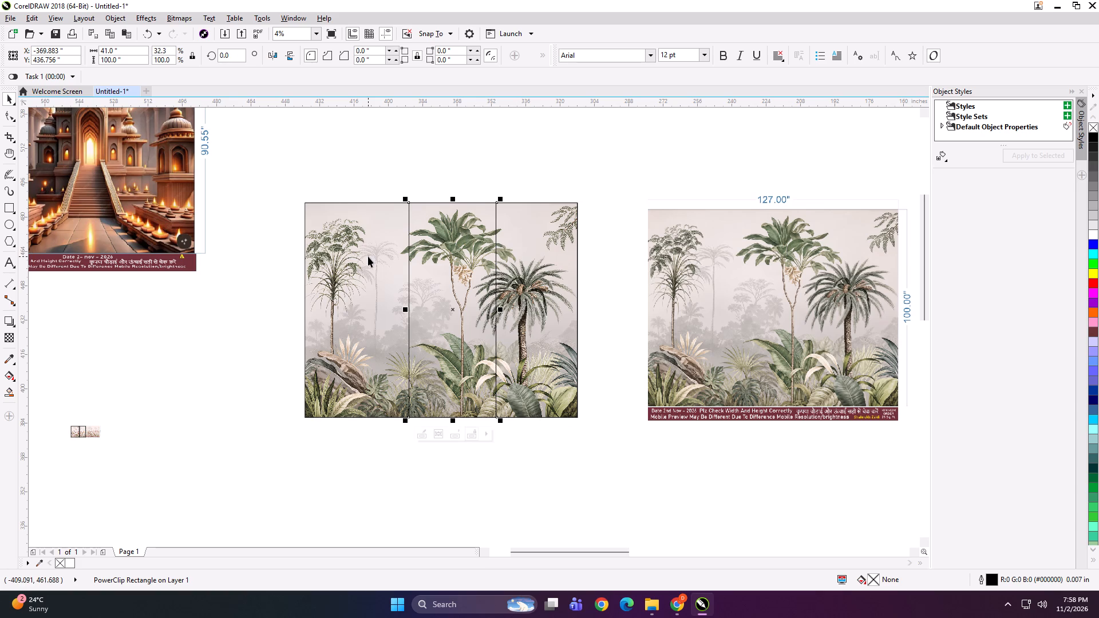
pyautogui.click(368, 256)
pyautogui.click(424, 148)
# Add the labels 127*100 PANEL 1, 127*100 PANEL 2 and 127*100 PANEL 3 along the top edges of the three palm panels.
pyautogui.click(7, 260)
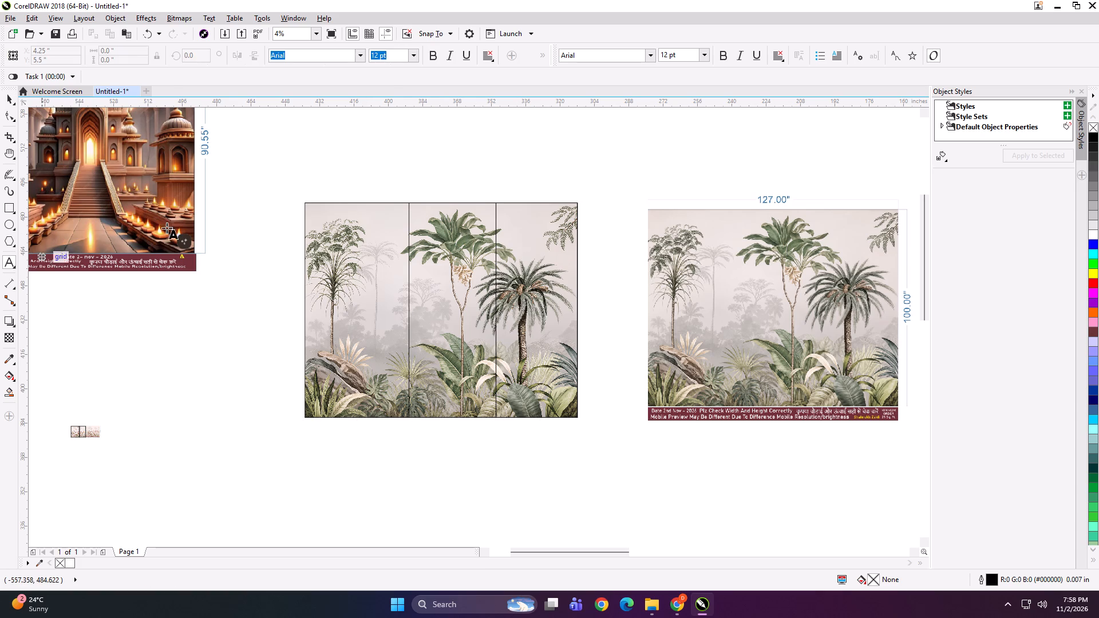
pyautogui.click(341, 201)
pyautogui.write('127*100 PANEL 1')
pyautogui.hotkey('ctrl', 'a')
pyautogui.hotkey('ctrl', 'c')
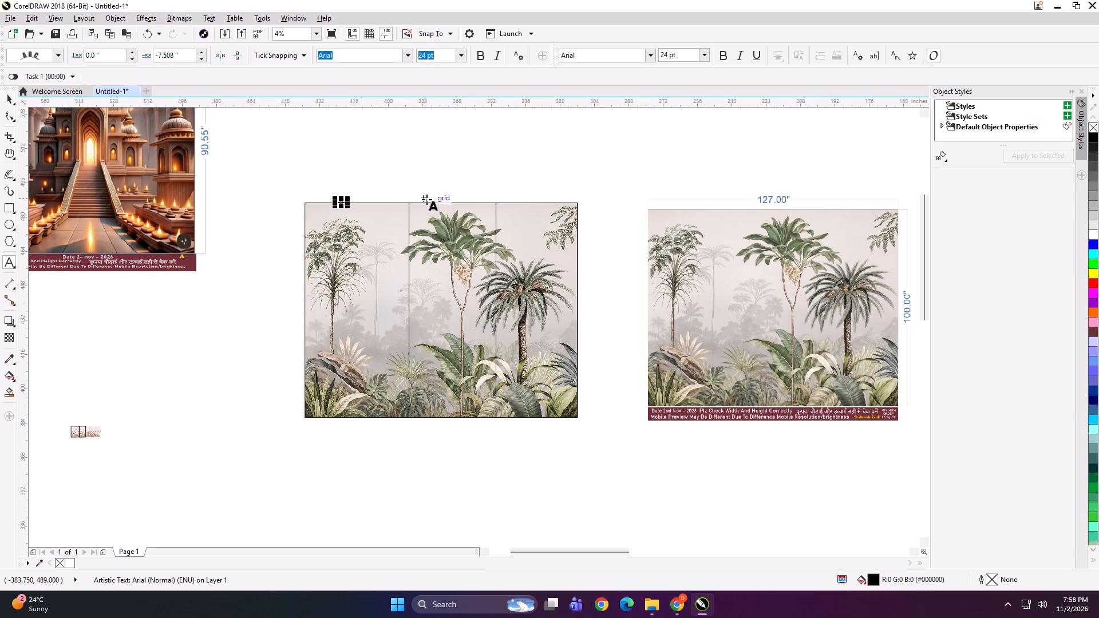
pyautogui.click(429, 200)
pyautogui.hotkey('ctrl', 'v')
pyautogui.press('BackSpace')
pyautogui.press('2')
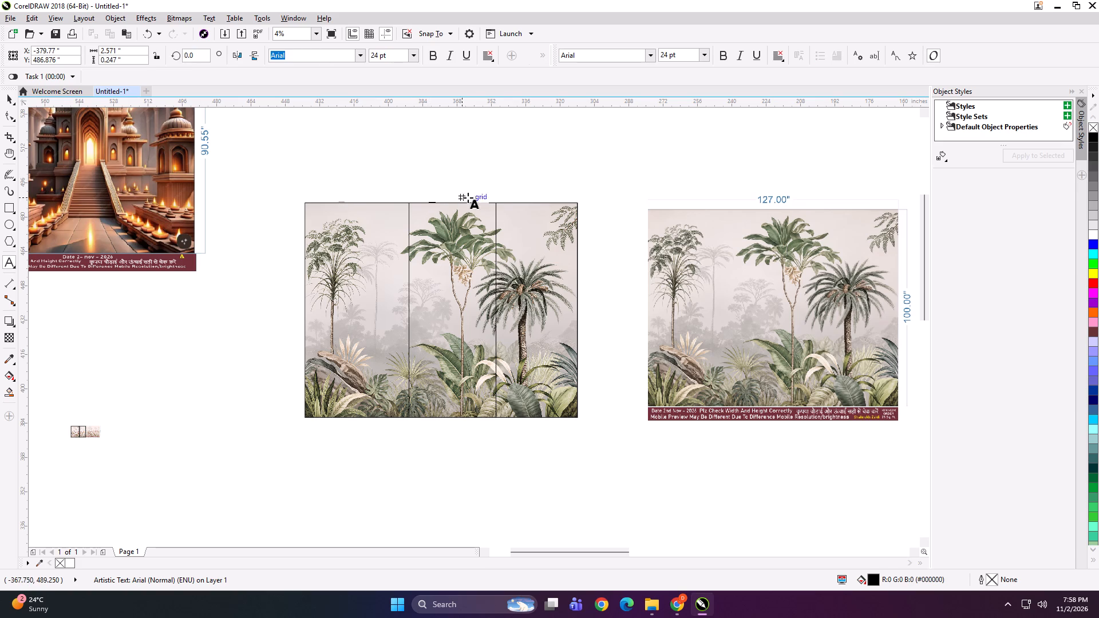
pyautogui.click(512, 200)
pyautogui.hotkey('ctrl', 'v')
pyautogui.press('BackSpace')
pyautogui.press('3')
# Group each of the three palm panels with its own panel label.
pyautogui.click(10, 93)
pyautogui.keyDown('shift'); pyautogui.click(533, 260); pyautogui.keyUp('shift')
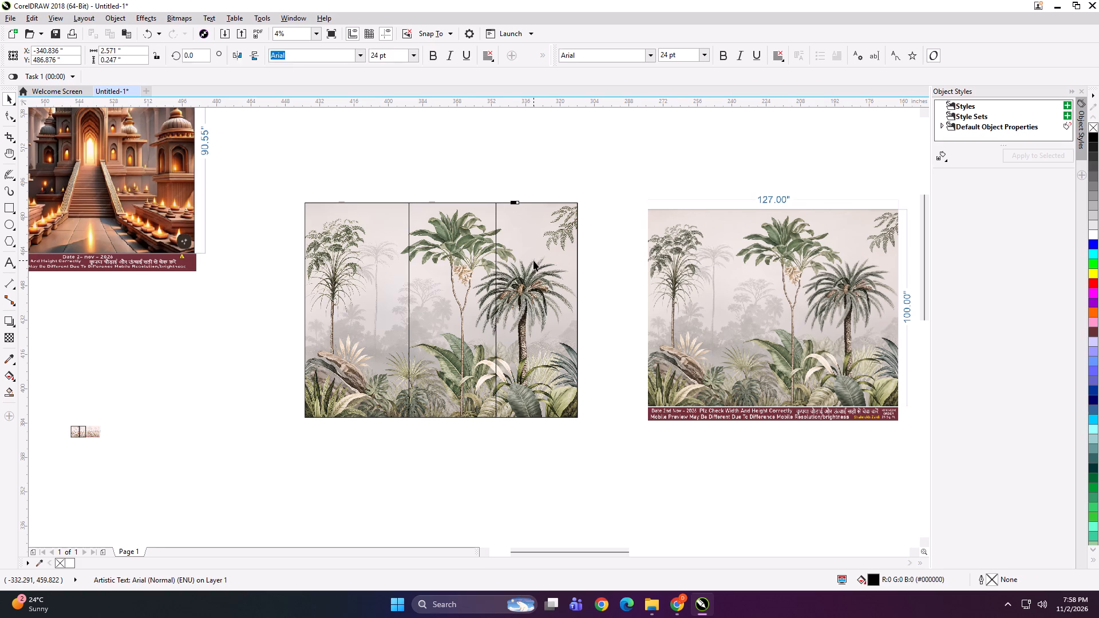
pyautogui.hotkey('ctrl', 'g')
pyautogui.moveTo(406, 164); pyautogui.dragTo(447, 247)
pyautogui.keyDown('shift'); pyautogui.click(449, 248); pyautogui.keyUp('shift')
pyautogui.hotkey('ctrl', 'g')
pyautogui.moveTo(409, 165); pyautogui.dragTo(315, 286)
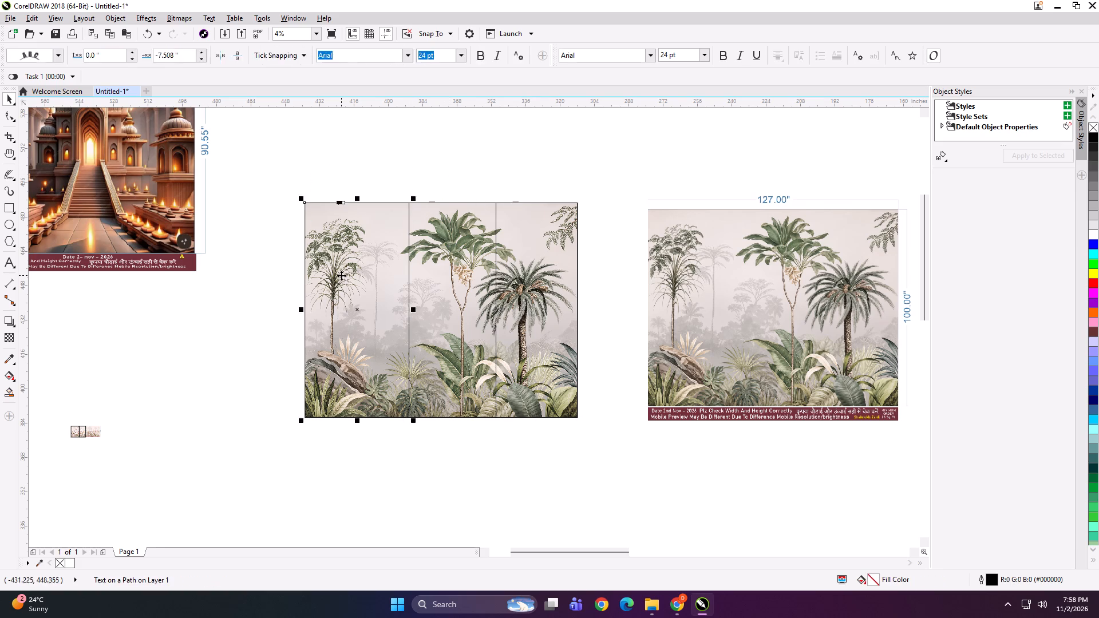
pyautogui.keyDown('shift'); pyautogui.doubleClick(341, 275); pyautogui.keyUp('shift')
pyautogui.hotkey('ctrl', 'g')
# Start exporting the grouped first palm panel and create a folder named 127x100 inside UR HOME.
pyautogui.hotkey('ctrl', 'e')
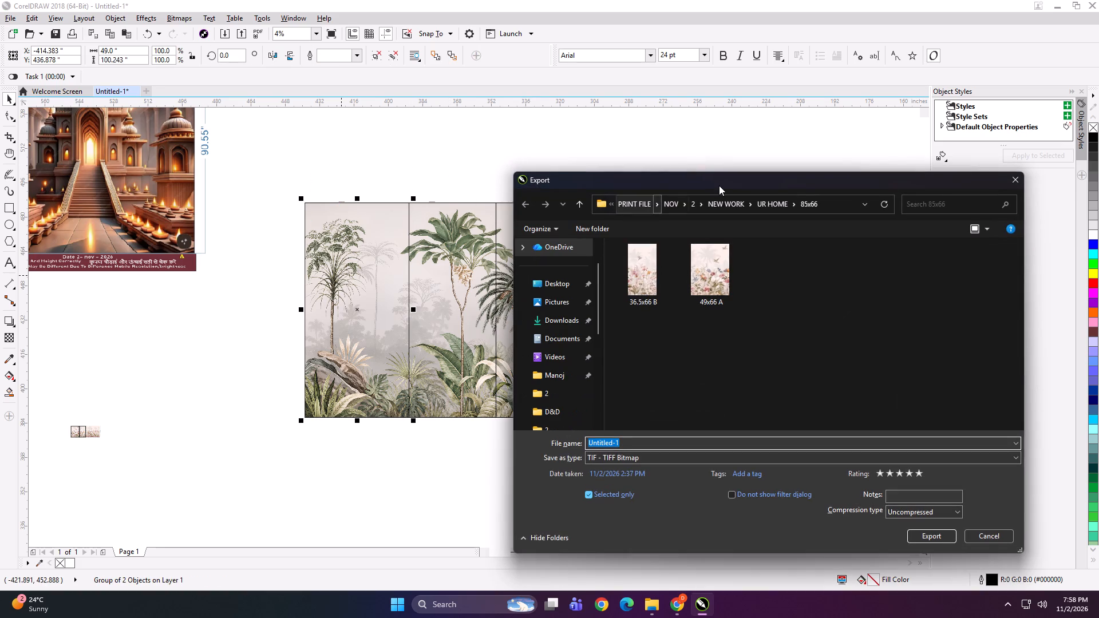
pyautogui.moveTo(720, 185); pyautogui.dragTo(402, 159)
pyautogui.click(262, 180)
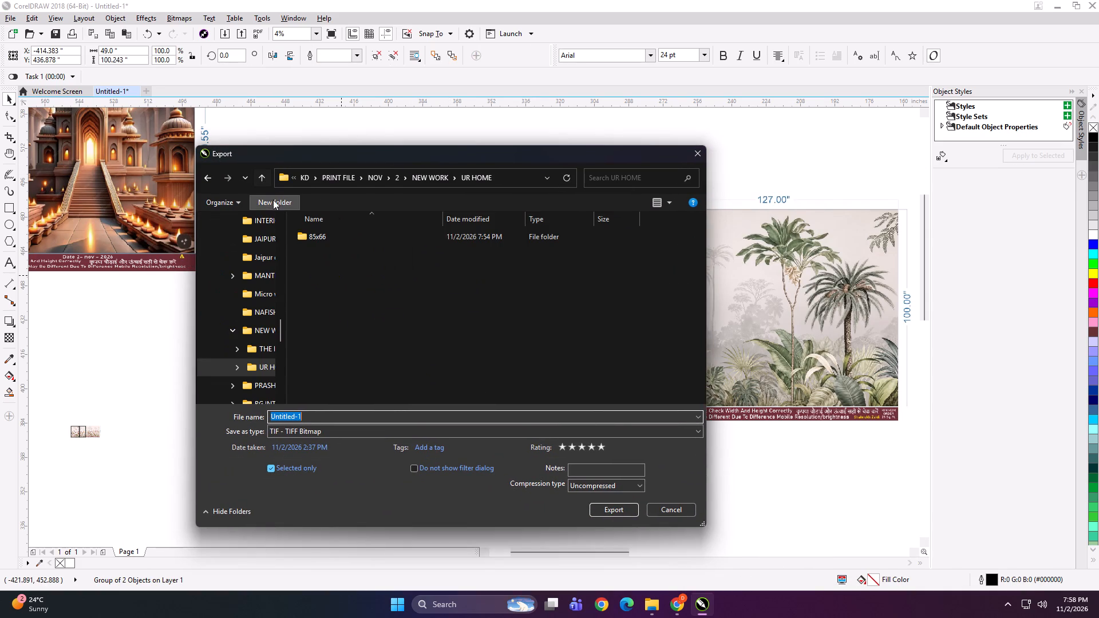
pyautogui.click(274, 201)
pyautogui.write('127x100')
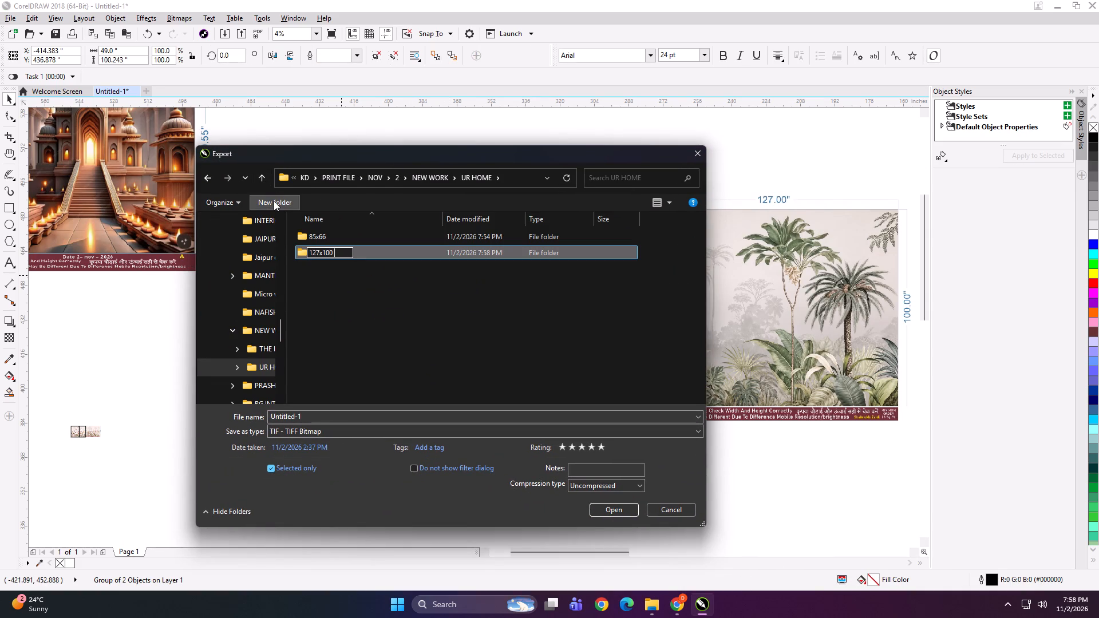
pyautogui.press('space')
pyautogui.press('Return')
# Export the first palm panel into the 127x100 folder as an uncompressed TIFF named 49x100 A.
pyautogui.doubleClick(347, 255)
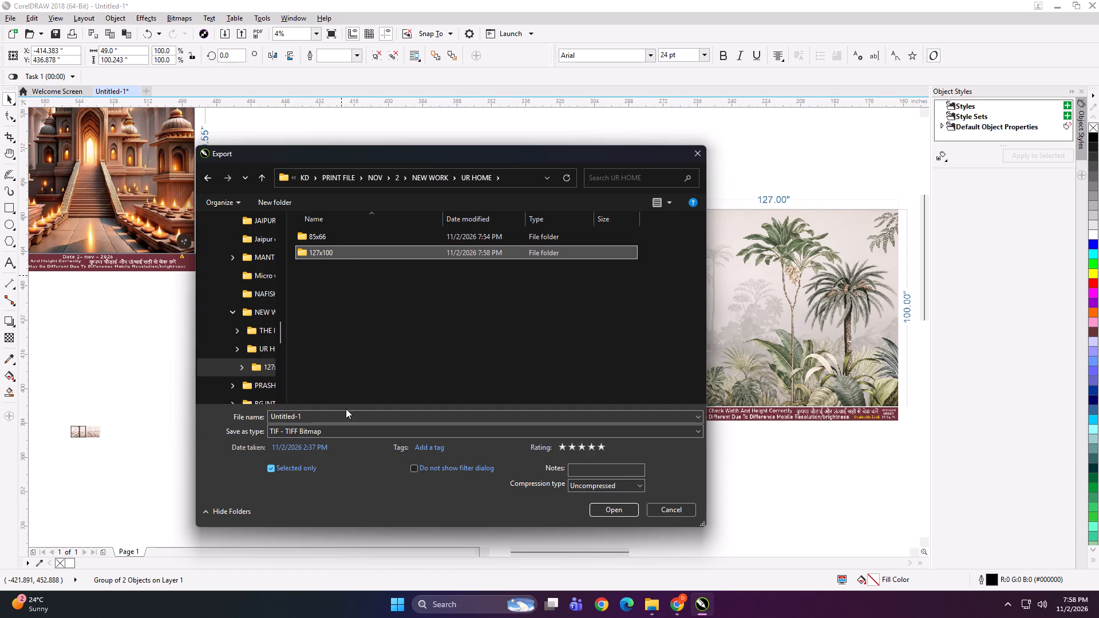
pyautogui.click(346, 409)
pyautogui.click(347, 413)
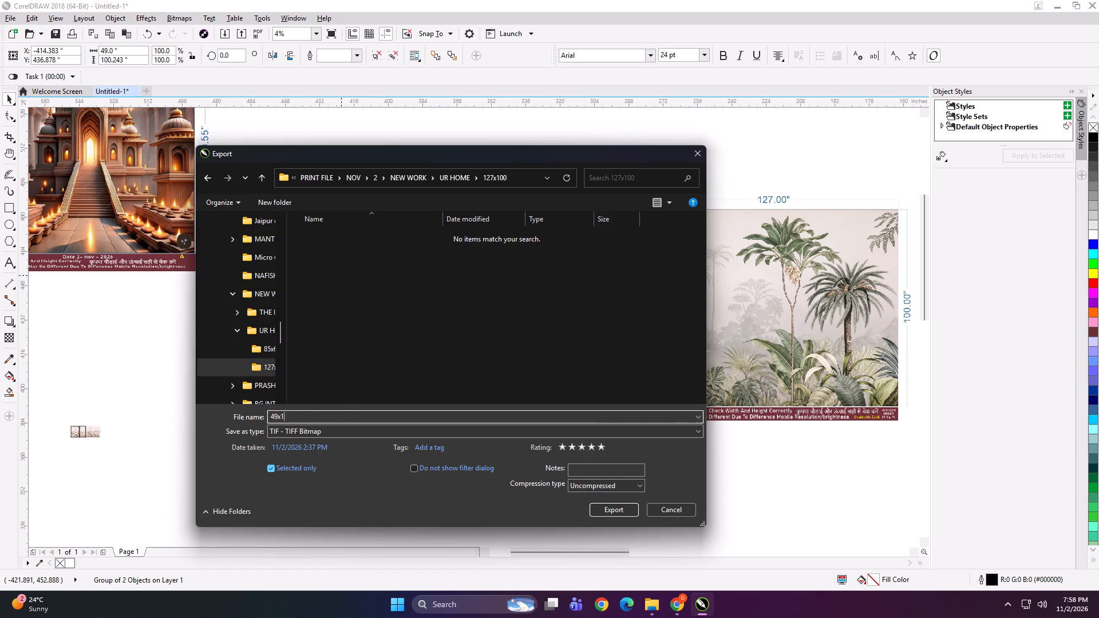
pyautogui.press('Return')
pyautogui.press('Return')
# Export the middle palm panel to the 127x100 folder as a TIFF named 41x100 B.
pyautogui.click(448, 264)
pyautogui.hotkey('ctrl', 'e')
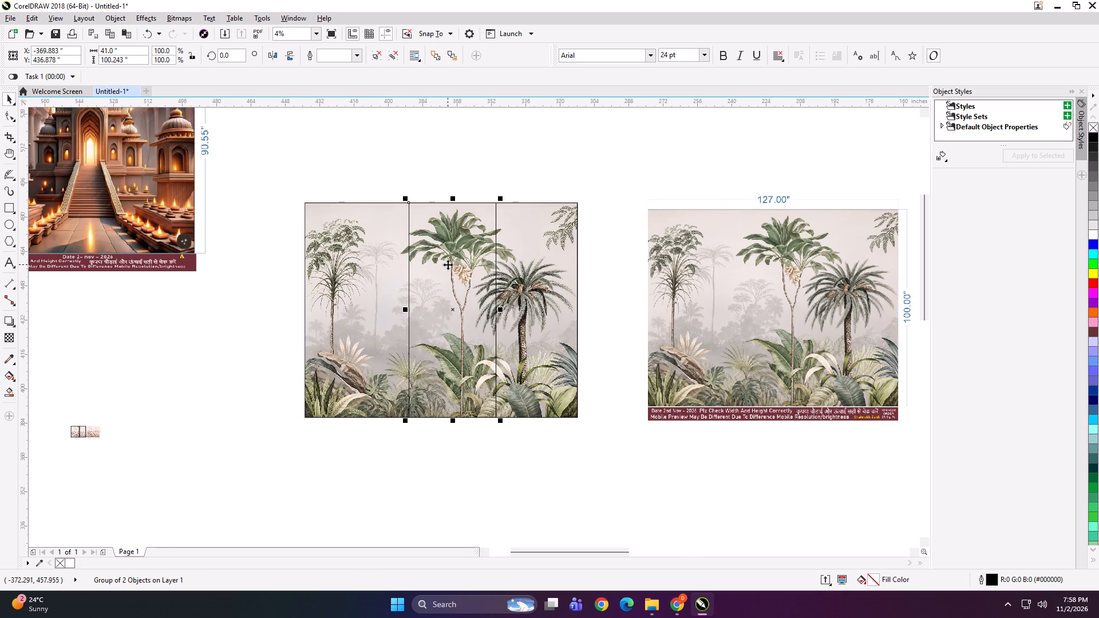
pyautogui.hotkey('ctrl', 'e')
pyautogui.write('41x00 B')
pyautogui.press('Return')
pyautogui.press('Return')
# Export the third palm panel to the 127x100 folder as a TIFF named 38x100 C.
pyautogui.click(540, 275)
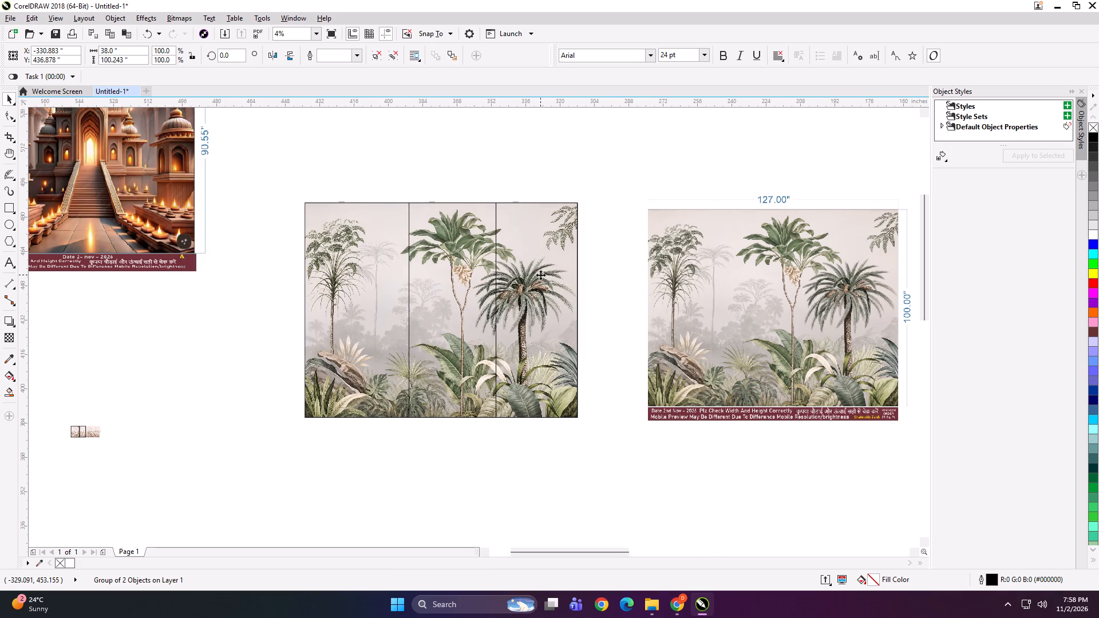
pyautogui.hotkey('ctrl', 'e')
pyautogui.write('38x100 C')
pyautogui.press('Return')
pyautogui.press('Return')
# Nudge the third and first palm panels outward to leave gaps on both sides of the middle panel.
pyautogui.press('Right')
pyautogui.press('Right')
pyautogui.press('Right')
pyautogui.press('Right')
pyautogui.press('Right')
pyautogui.press('Right')
pyautogui.press('Right')
pyautogui.press('Right')
pyautogui.press('Right')
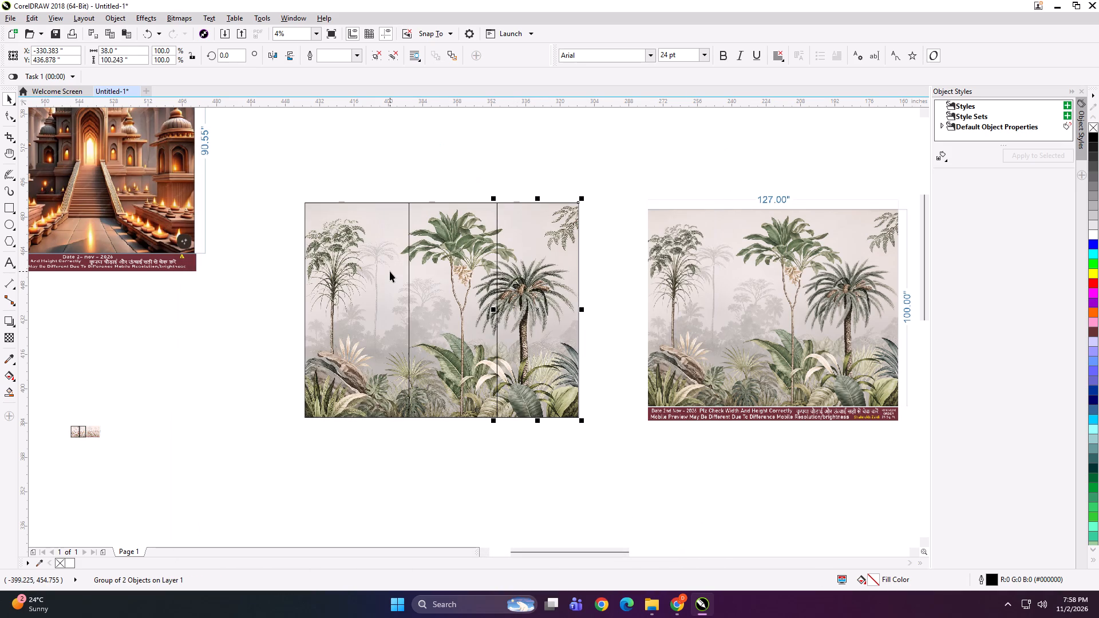
pyautogui.click(388, 271)
pyautogui.press('Left')
pyautogui.press('Left')
pyautogui.press('Left')
pyautogui.press('Left')
pyautogui.press('Left')
pyautogui.press('Left')
pyautogui.press('Left')
pyautogui.press('Left')
# Group the three palm panels with the 127 x 100 inch customer preview and shrink the group to about 4.76 inches wide.
pyautogui.keyDown('shift'); pyautogui.click(468, 279); pyautogui.keyUp('shift')
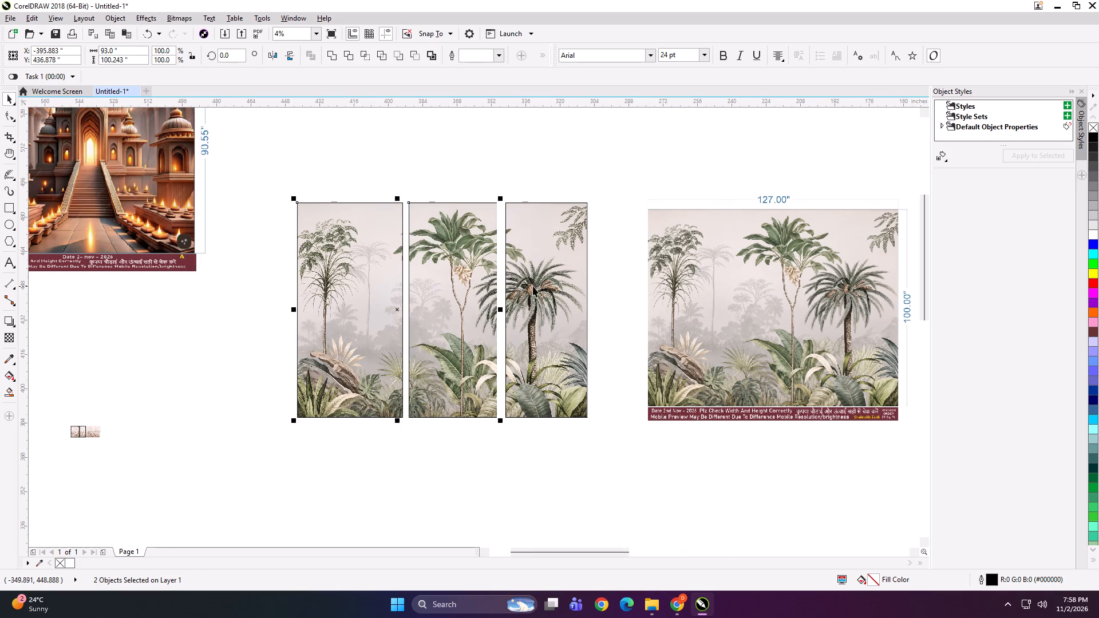
pyautogui.keyDown('shift'); pyautogui.click(533, 286); pyautogui.keyUp('shift')
pyautogui.keyDown('shift'); pyautogui.click(705, 299); pyautogui.keyUp('shift')
pyautogui.moveTo(719, 302); pyautogui.dragTo(687, 295)
pyautogui.hotkey('ctrl', 'g')
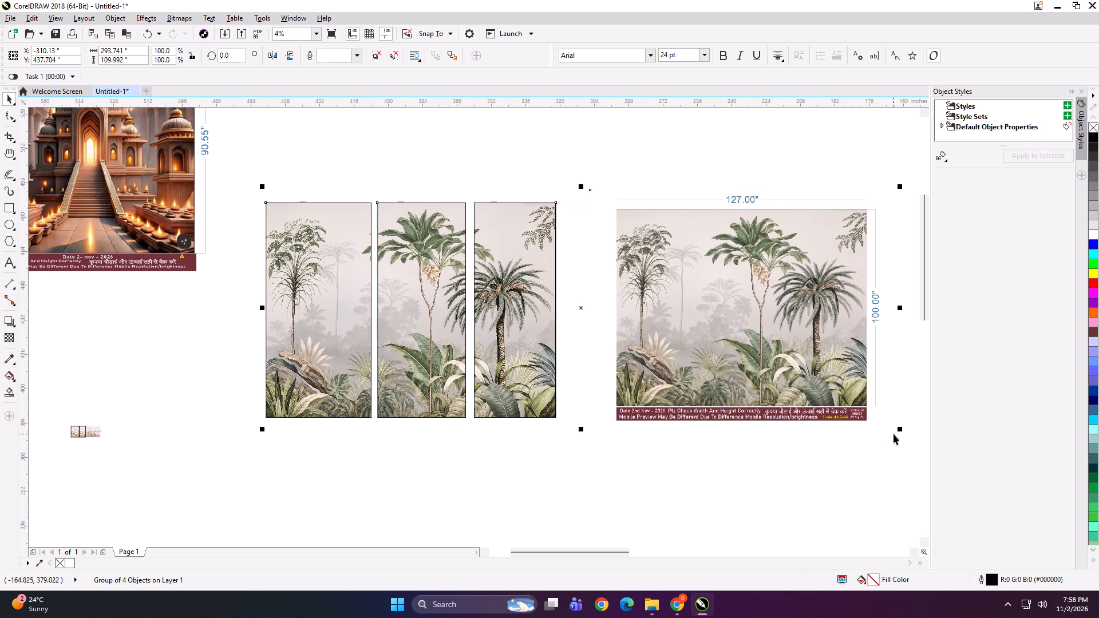
pyautogui.keyDown('shift'); pyautogui.moveTo(900, 430); pyautogui.dragTo(589, 321); pyautogui.keyUp('shift')
pyautogui.scroll(3, 585, 313)
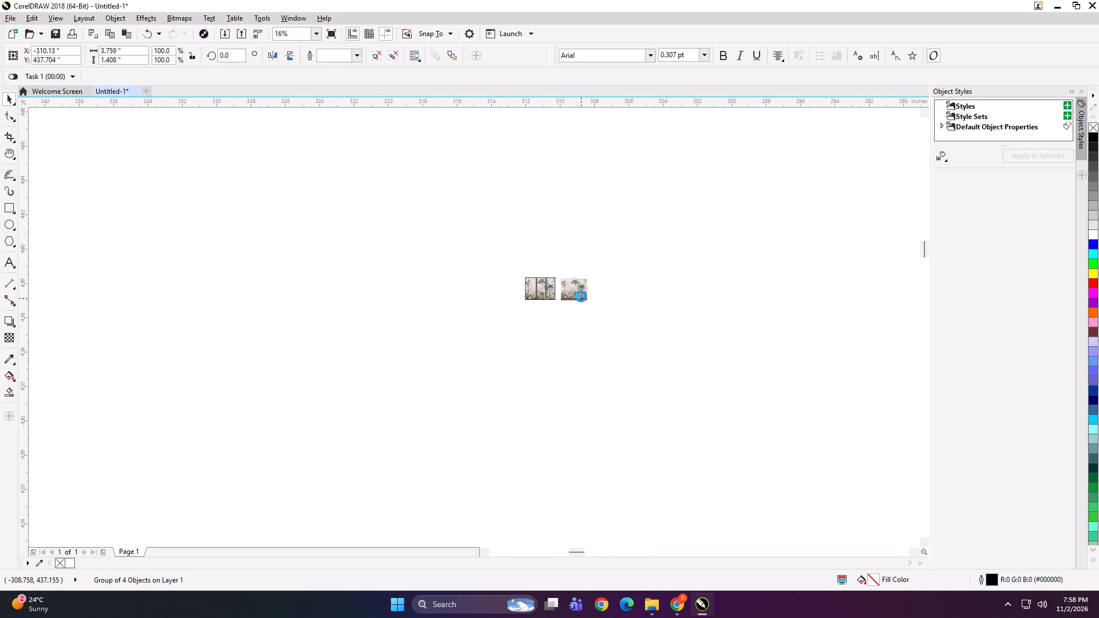
pyautogui.scroll(1, 581, 296)
pyautogui.keyDown('shift'); pyautogui.moveTo(604, 308); pyautogui.dragTo(638, 323); pyautogui.keyUp('shift')
# Export the shrunken palm overview group to the 127x100 folder as a TIFF named FDSH.
pyautogui.hotkey('ctrl', 'e')
pyautogui.write('FSDH')
pyautogui.press('Return')
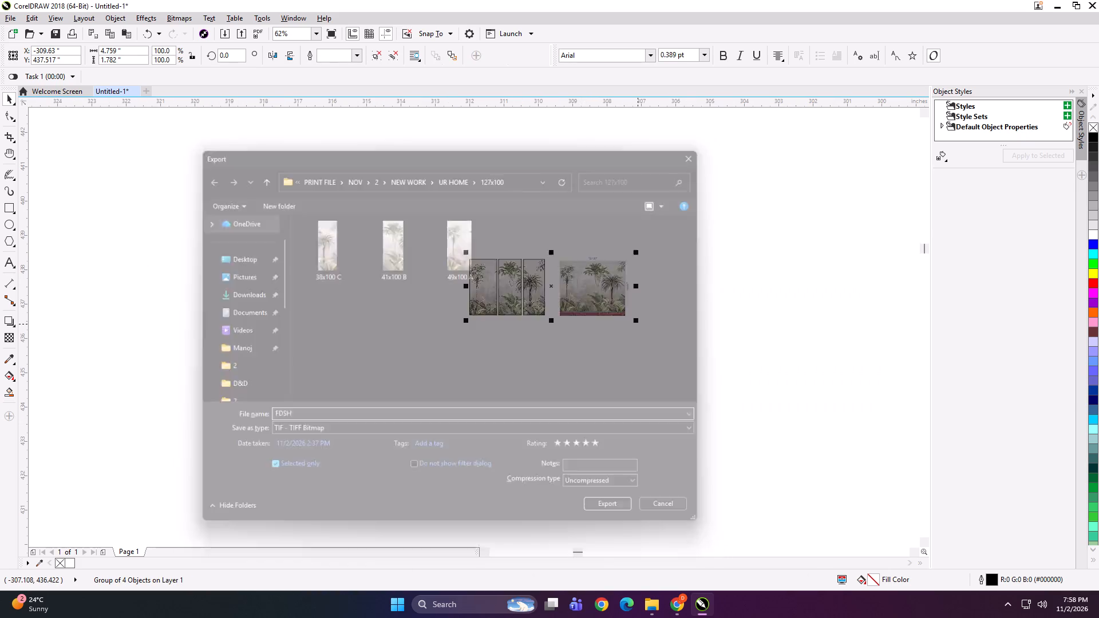
pyautogui.press('Return')
pyautogui.press('Return')
# Delete the exported palm overview group from the drawing.
pyautogui.press('Delete')
pyautogui.press('F4')
pyautogui.click(638, 324)
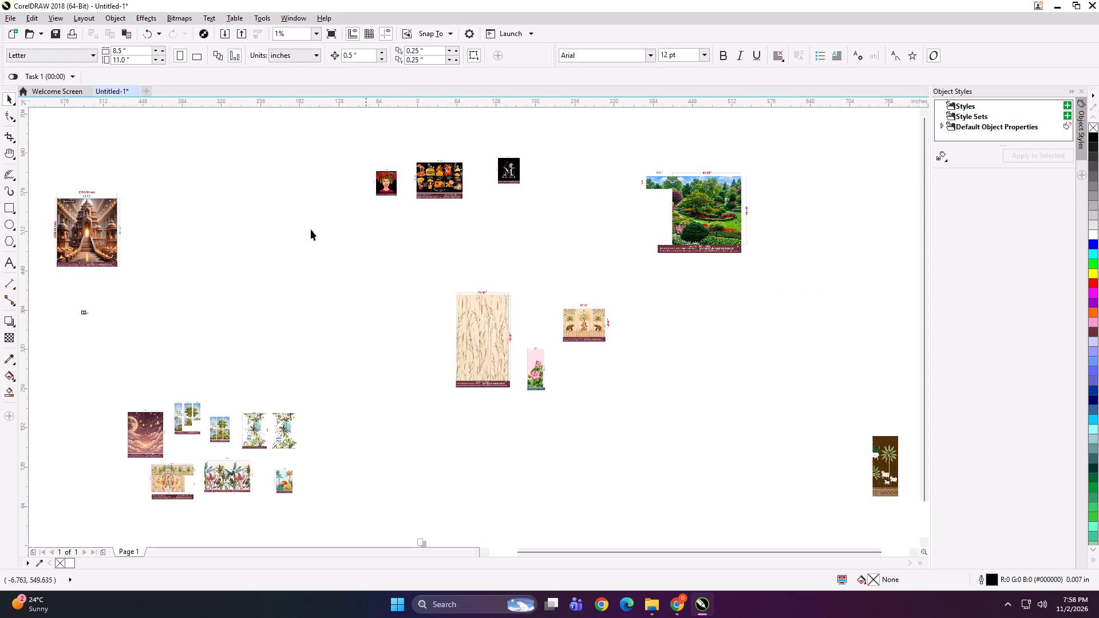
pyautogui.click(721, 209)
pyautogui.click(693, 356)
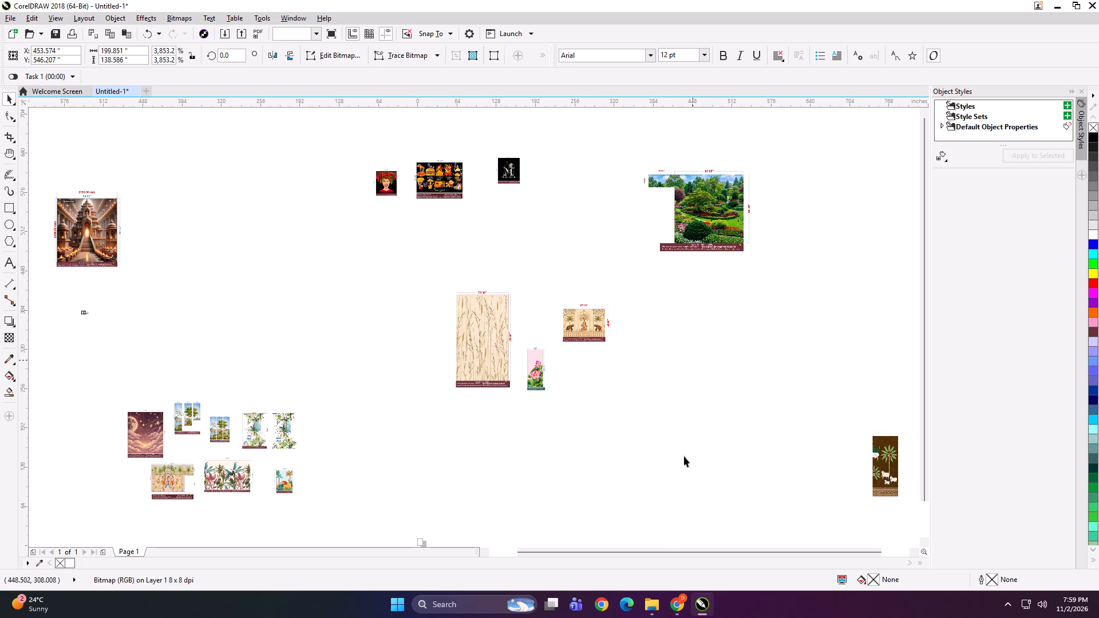
# Switch to the File Explorer window showing the 124x99 folder on the print share drive.
pyautogui.click(658, 603)
pyautogui.click(638, 530)
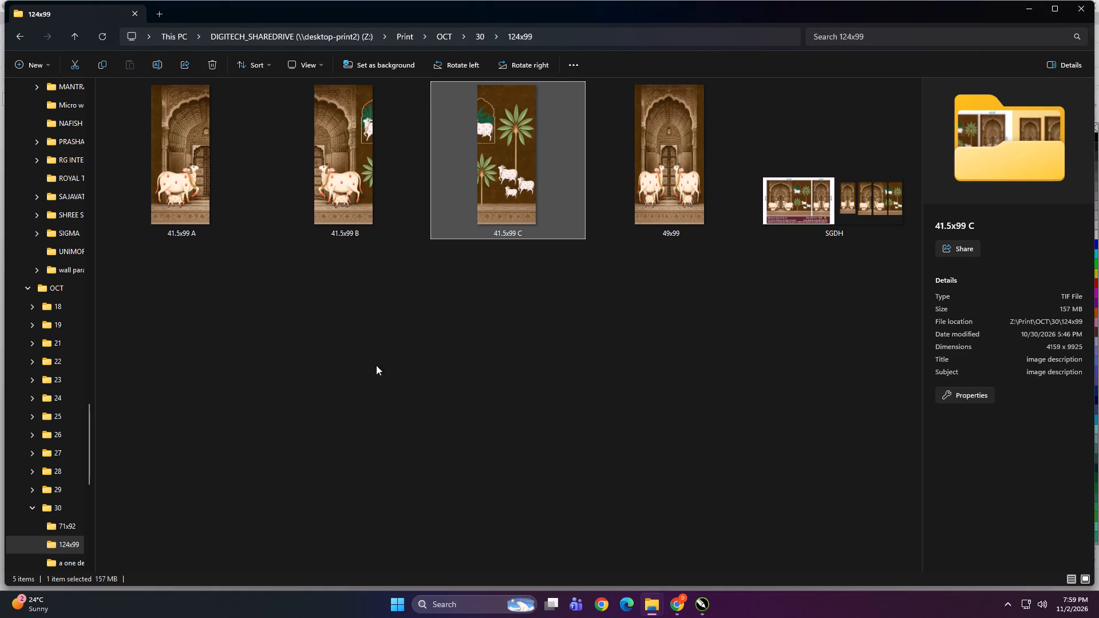
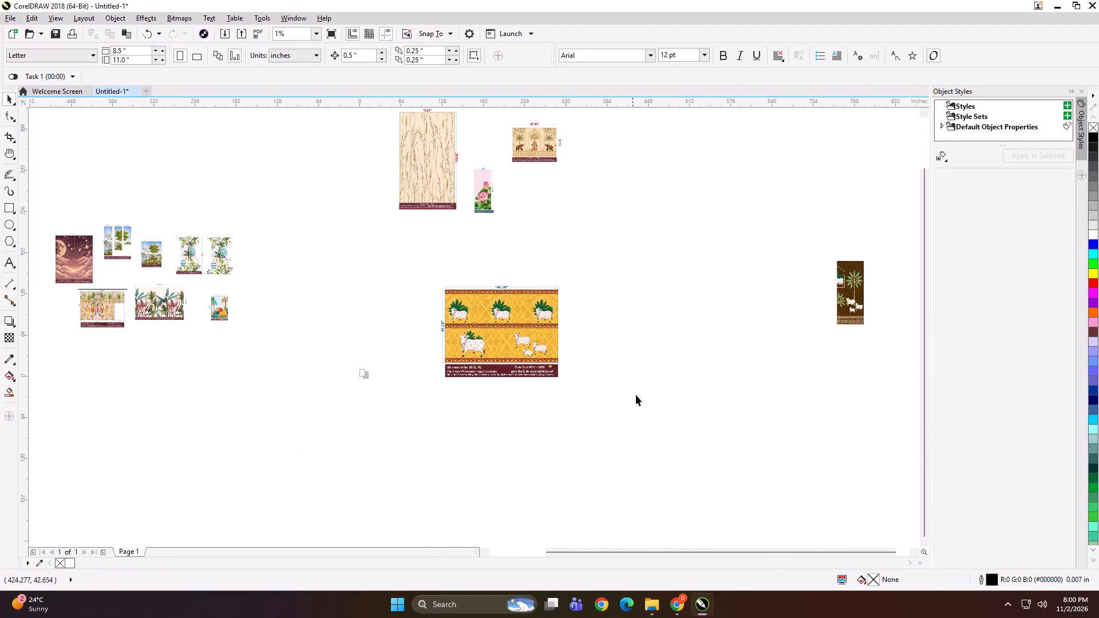
# Bring the yellow cow pattern PNG from USB Drive (E:) into the drawing and place it beside the 146 x 94 inch customer preview.
pyautogui.click(650, 596)
pyautogui.click(627, 546)
pyautogui.scroll(2, 59, 379)
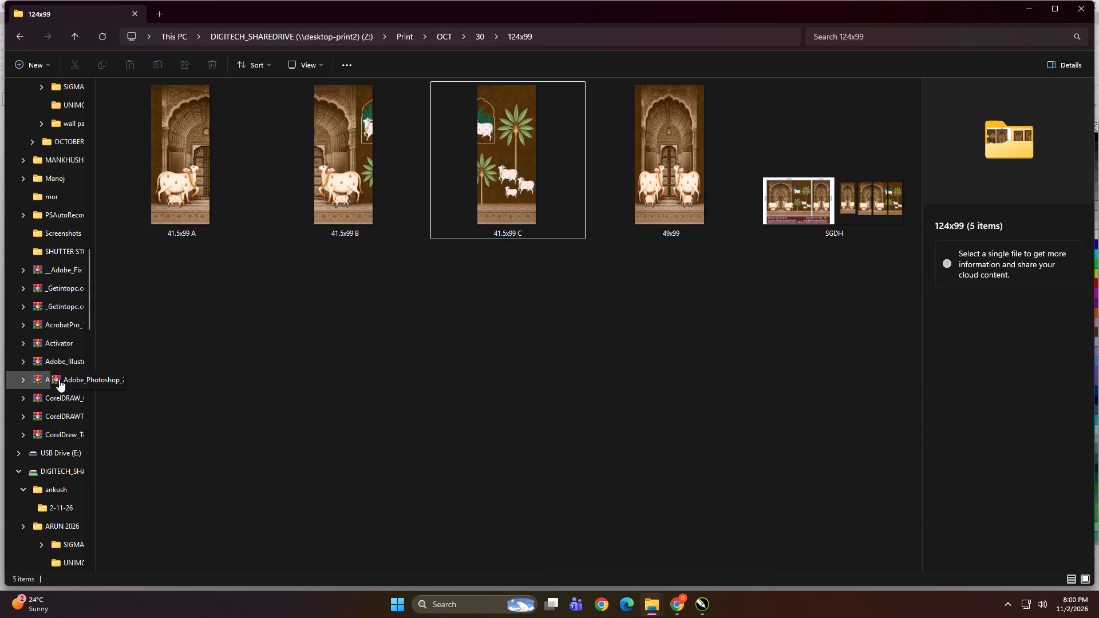
pyautogui.scroll(8, 59, 379)
pyautogui.click(56, 337)
pyautogui.click(56, 348)
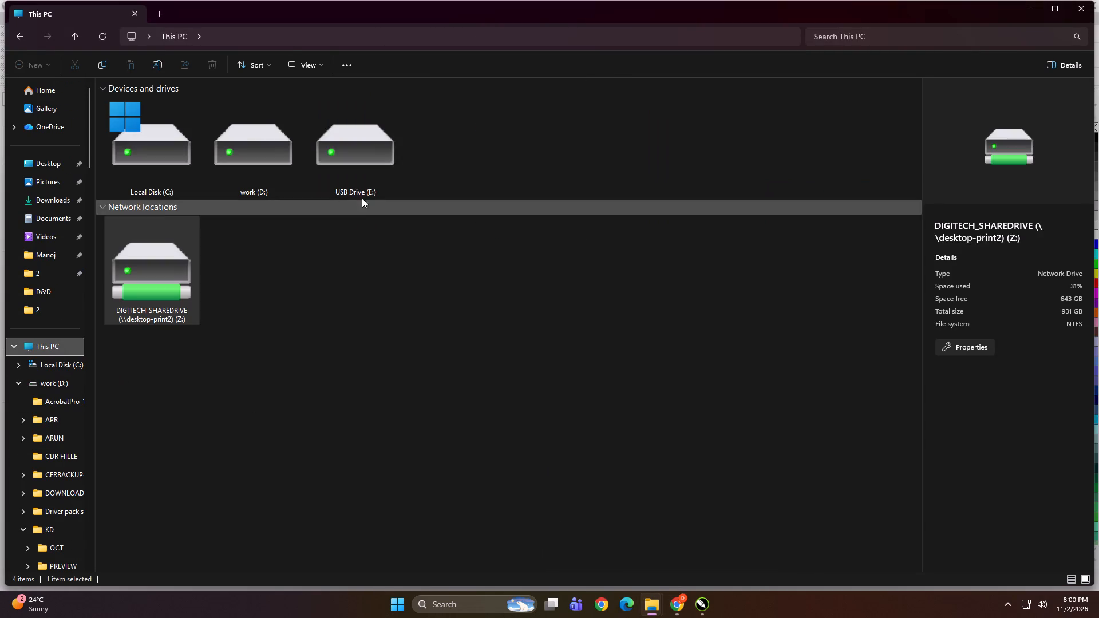
pyautogui.doubleClick(354, 185)
pyautogui.click(835, 201)
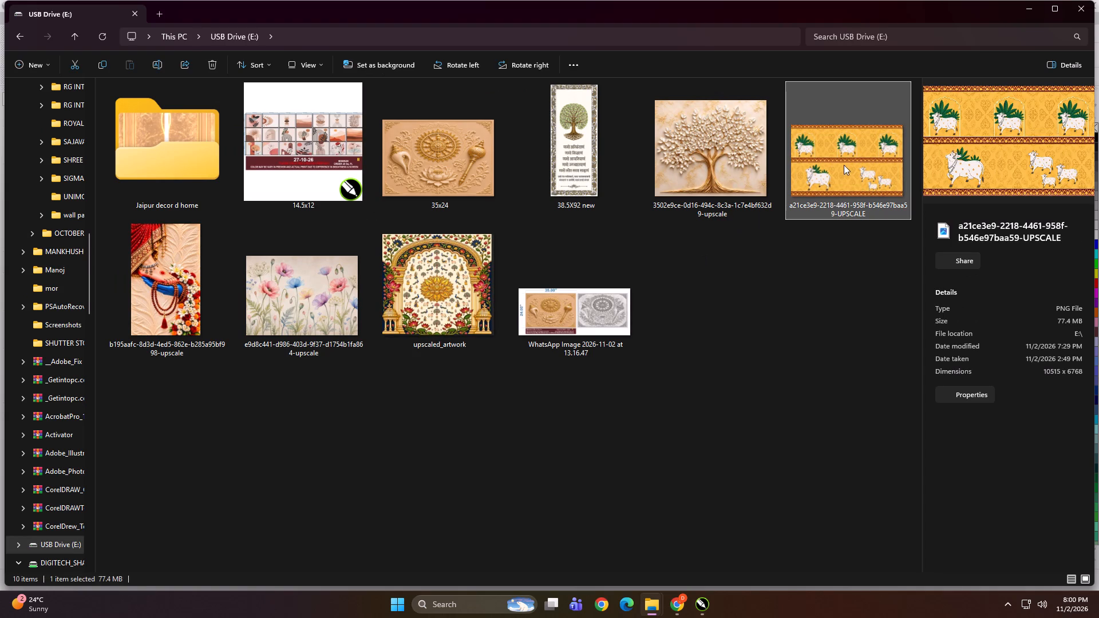
pyautogui.moveTo(856, 143); pyautogui.dragTo(600, 346)
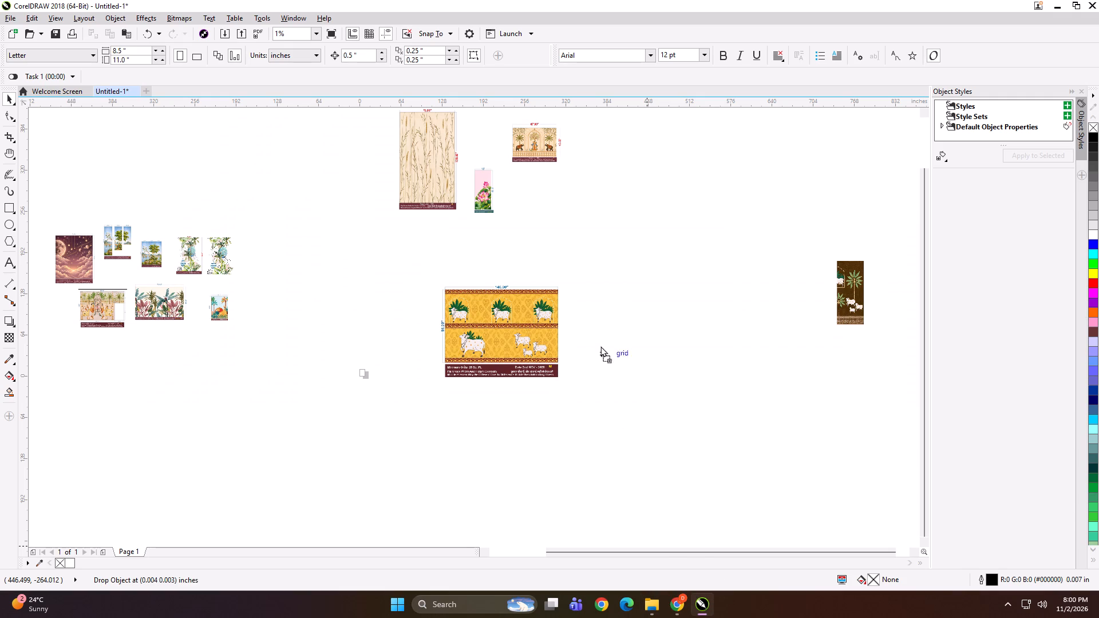
pyautogui.moveTo(600, 346); pyautogui.dragTo(592, 313)
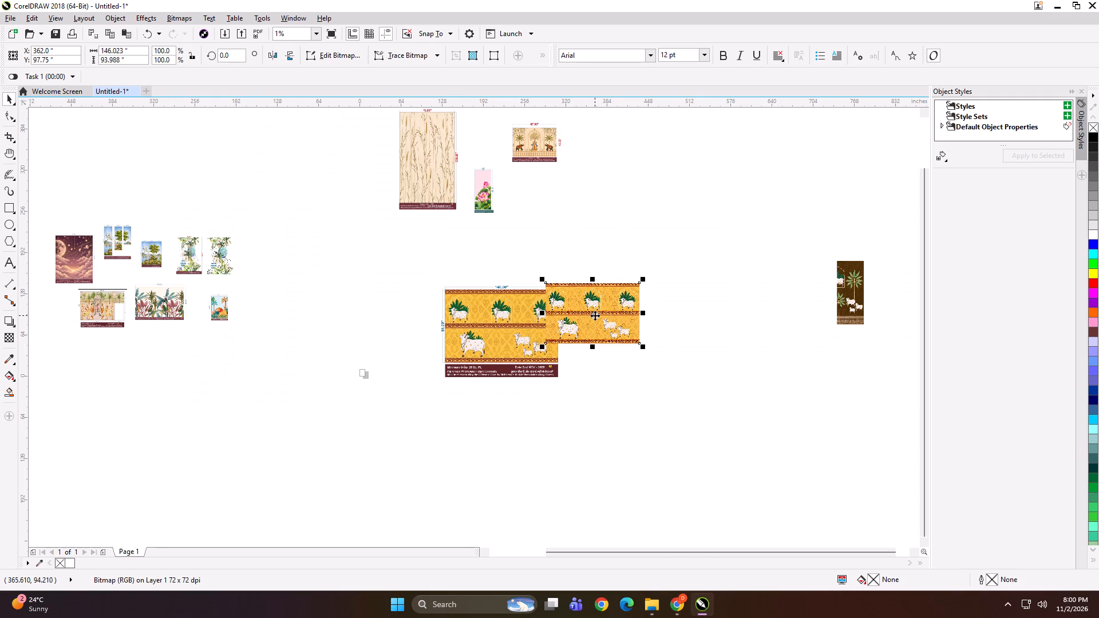
pyautogui.moveTo(596, 316); pyautogui.dragTo(611, 328)
# Set the imported cow artwork's size to 146 inches wide and 94 inches high.
pyautogui.scroll(2, 612, 329)
pyautogui.scroll(-1, 479, 305)
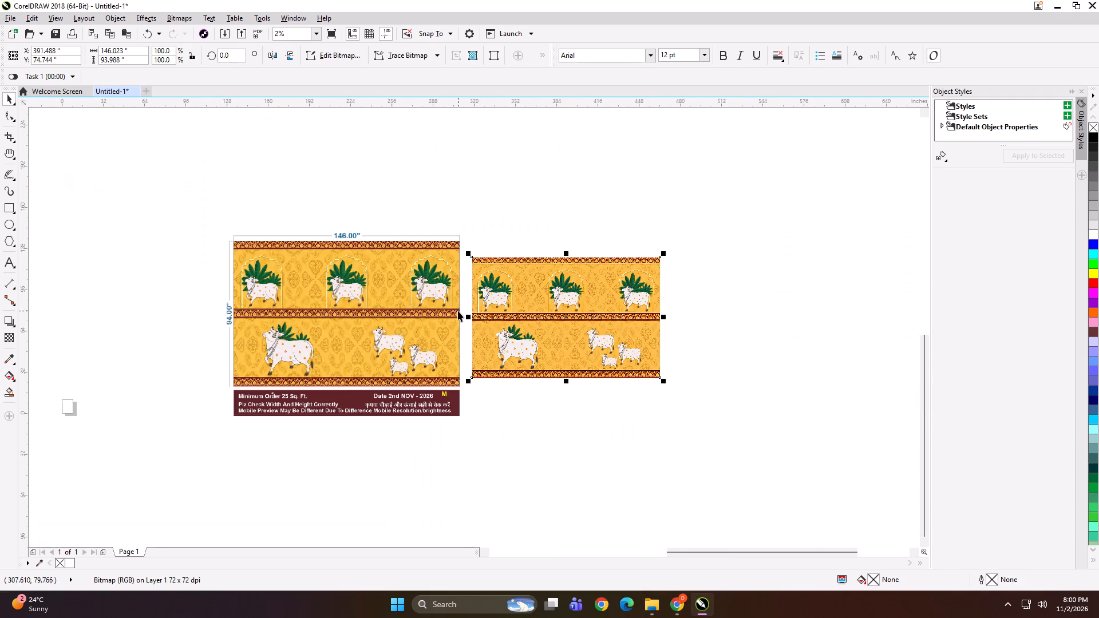
pyautogui.scroll(-1, 457, 295)
pyautogui.scroll(1, 551, 325)
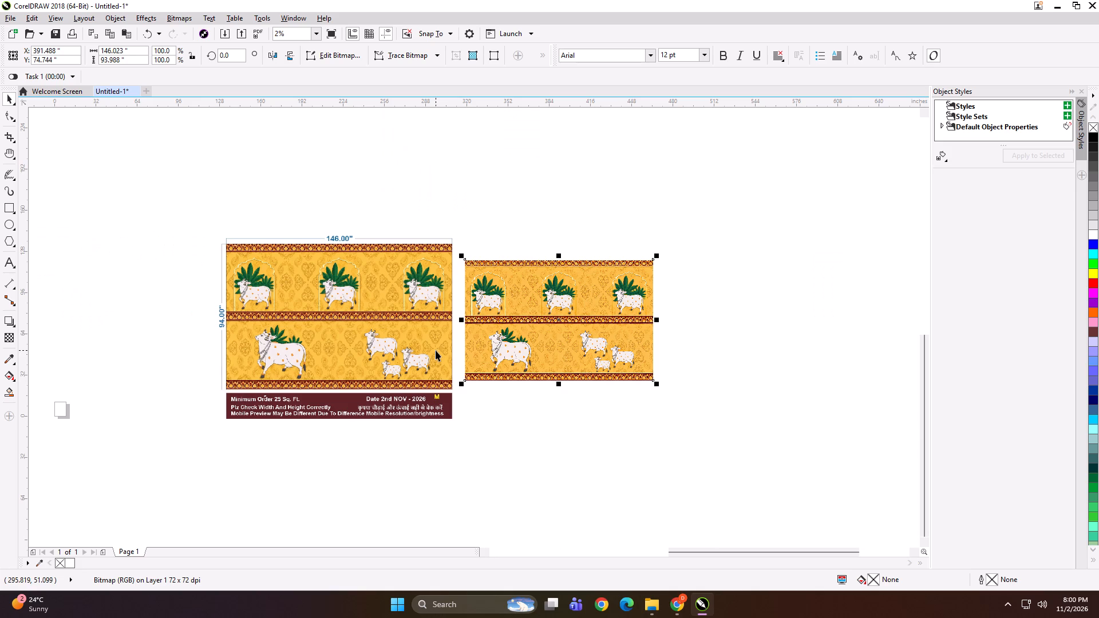
pyautogui.scroll(1, 431, 340)
pyautogui.scroll(-1, 446, 293)
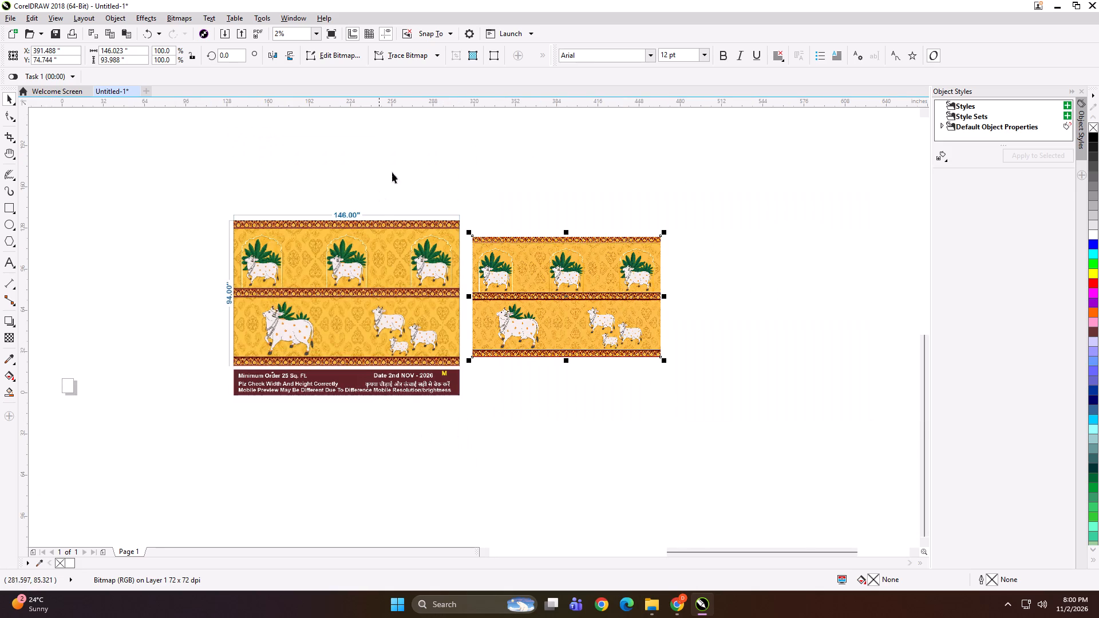
pyautogui.click(411, 158)
pyautogui.scroll(1, 399, 288)
pyautogui.click(399, 288)
pyautogui.click(583, 271)
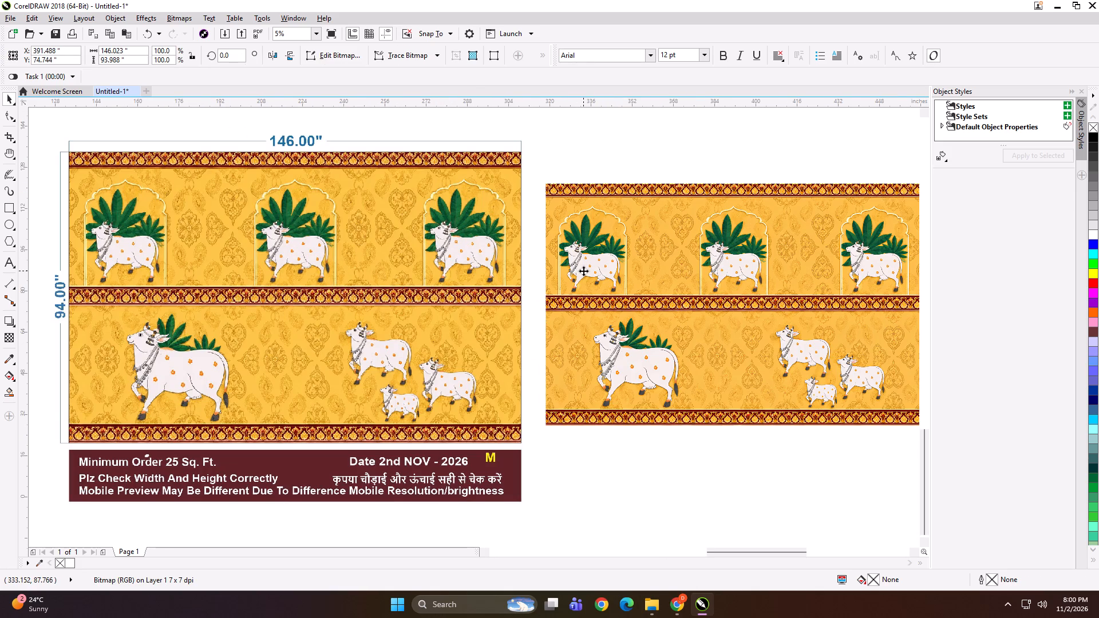
pyautogui.click(137, 50)
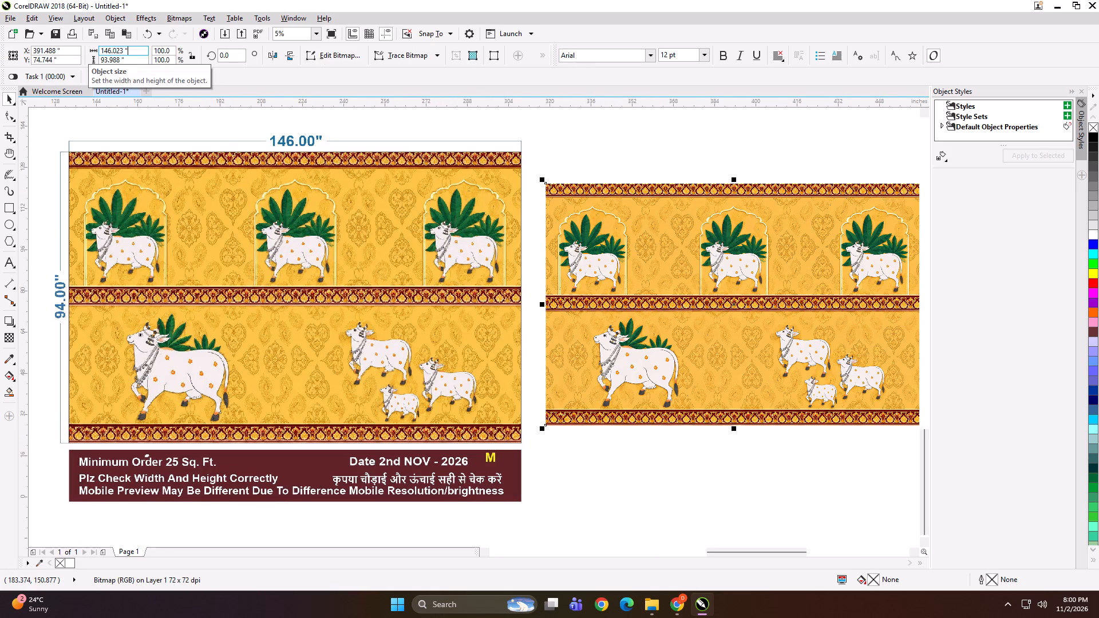
pyautogui.click(137, 50)
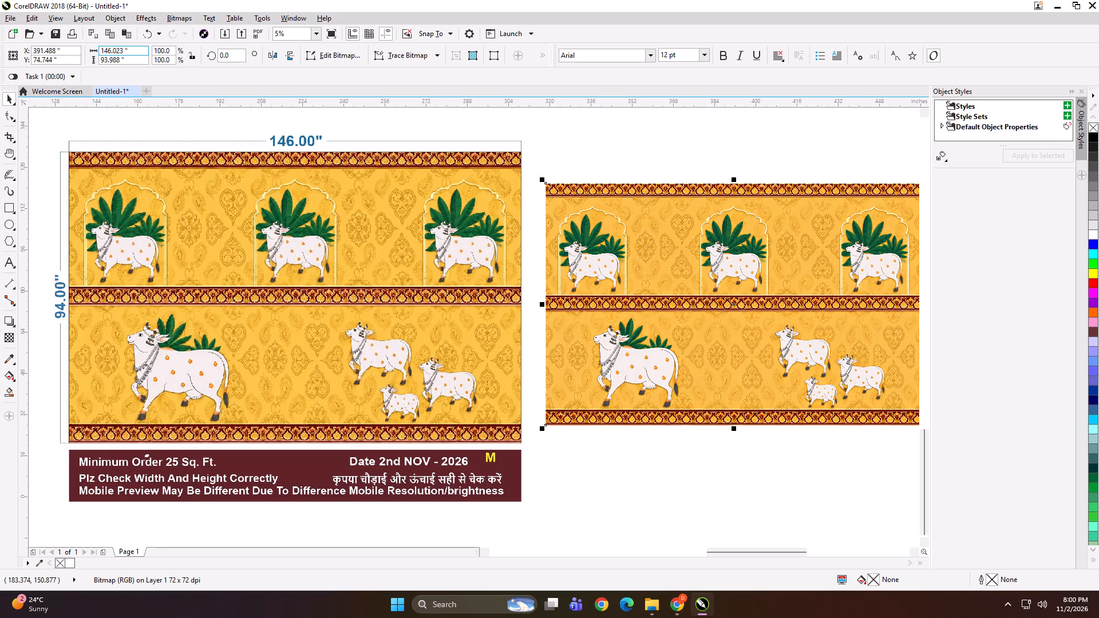
pyautogui.hotkey('ctrl', 'a')
pyautogui.write('146')
pyautogui.press('Tab')
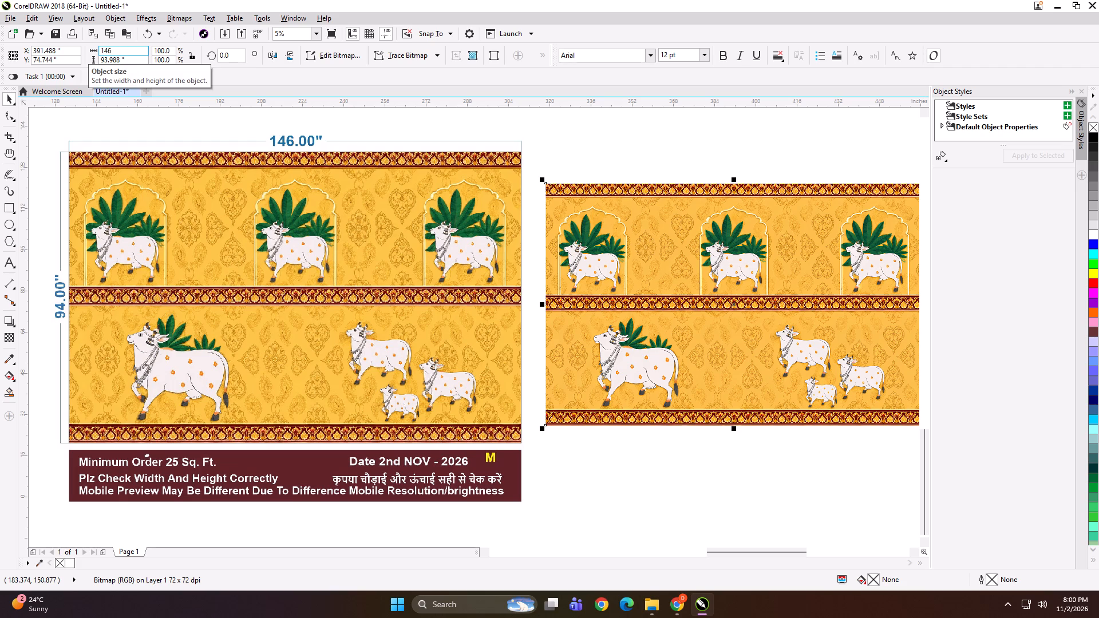
pyautogui.press('4')
pyautogui.press('Return')
pyautogui.click(651, 157)
pyautogui.click(637, 218)
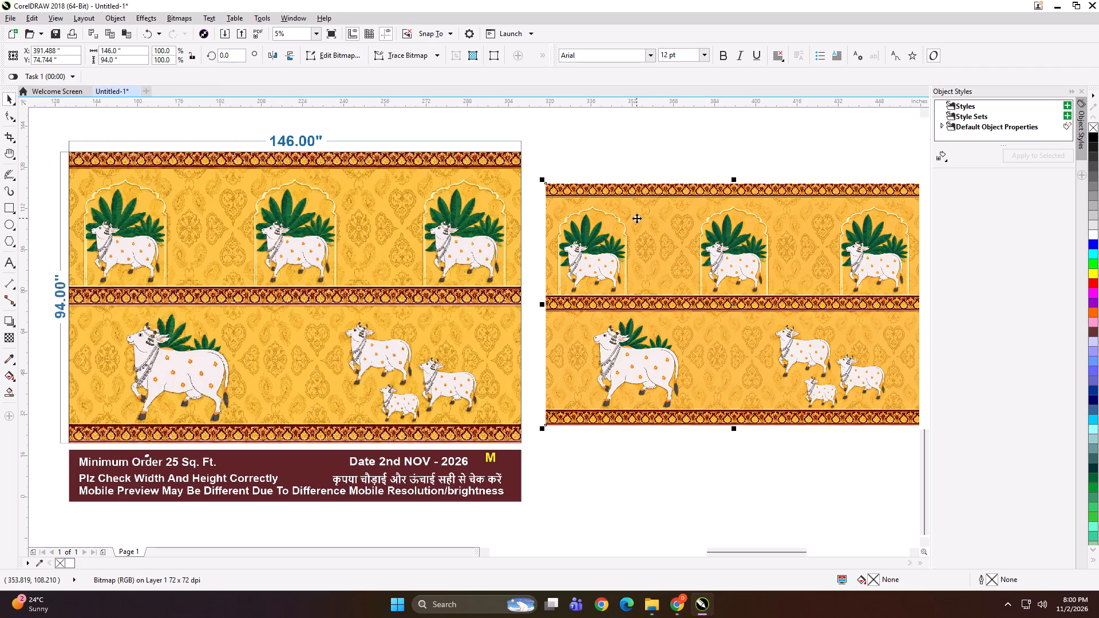
pyautogui.click(499, 232)
pyautogui.click(616, 231)
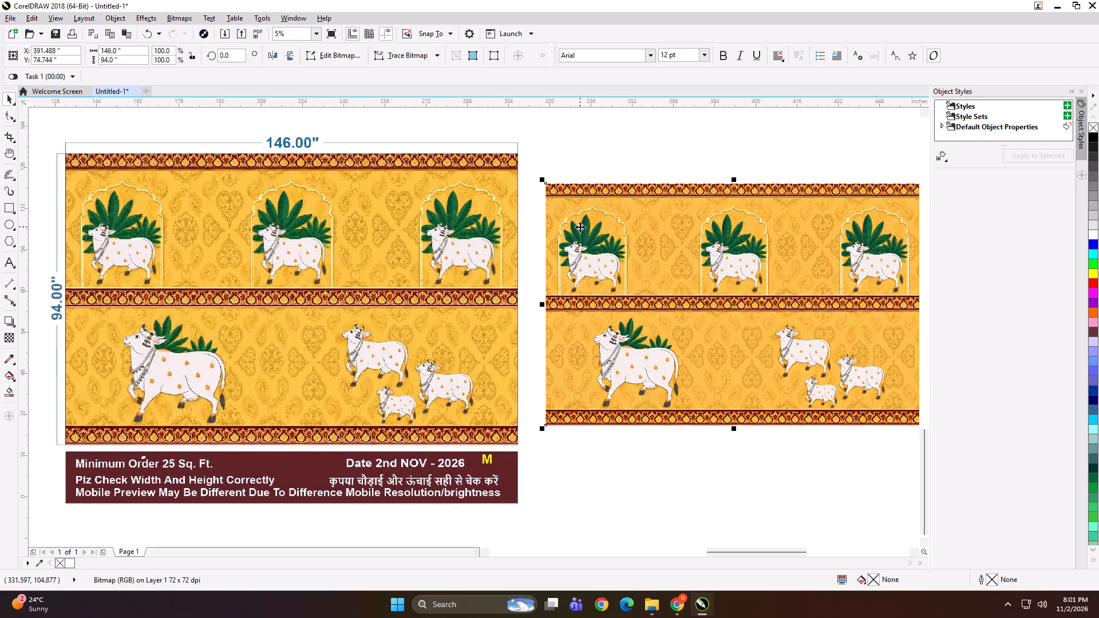
# Add a rectangle over the cow artwork, set its width to 49 inches, and align it to the artwork's left edge.
pyautogui.click(609, 156)
pyautogui.click(614, 235)
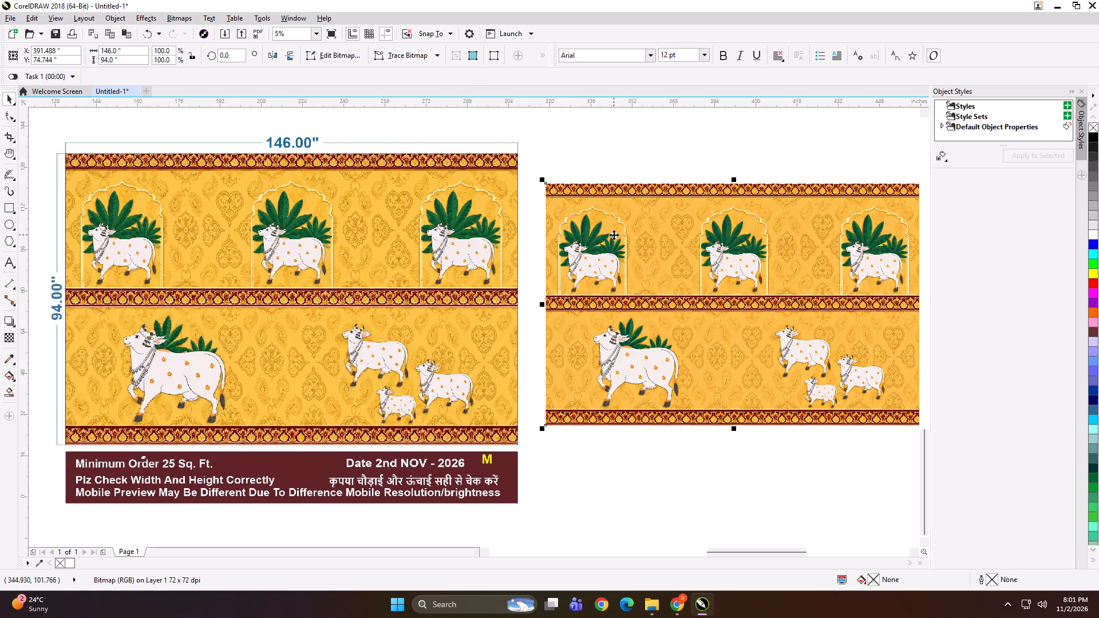
pyautogui.keyDown('shift'); pyautogui.doubleClick(8, 206); pyautogui.keyUp('shift')
pyautogui.hotkey('shift', 'space')
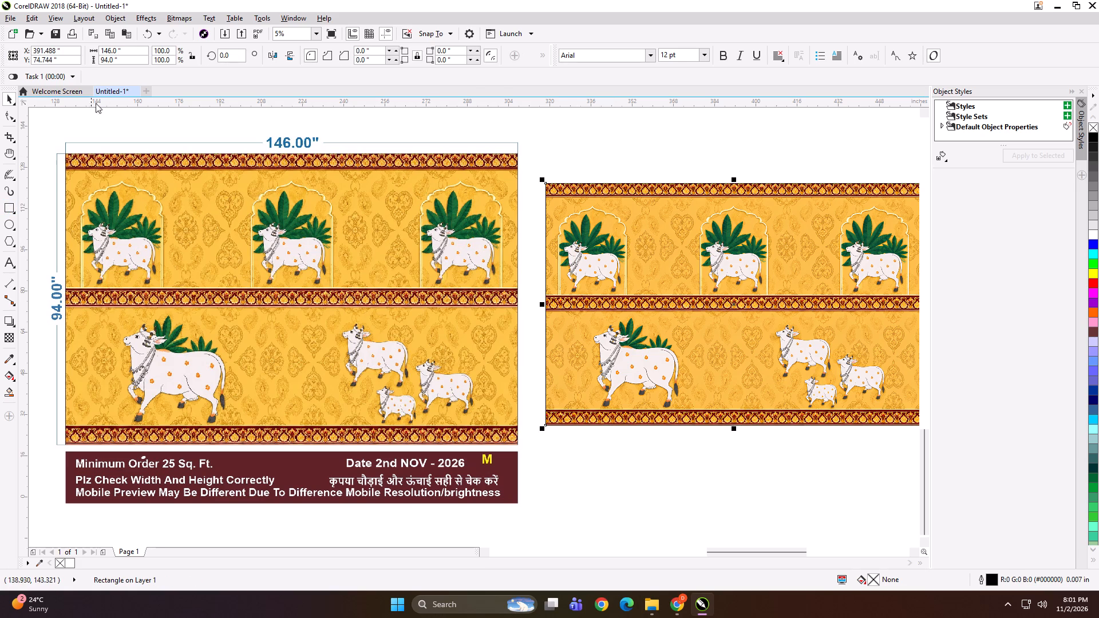
pyautogui.click(123, 53)
pyautogui.hotkey('ctrl', 'a')
pyautogui.write('49')
pyautogui.press('Return')
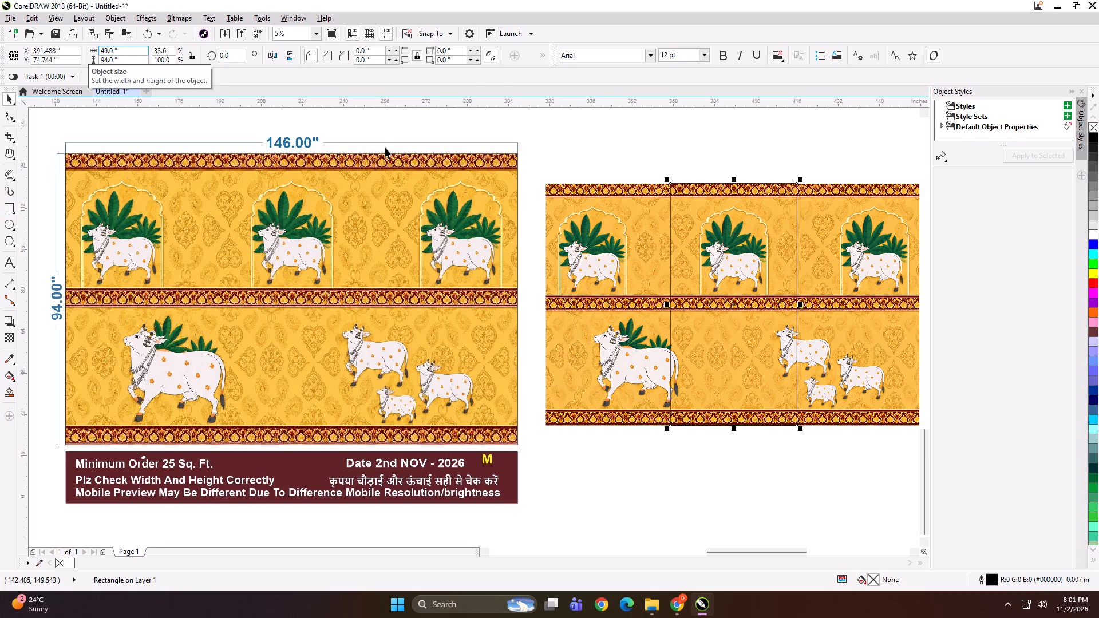
pyautogui.keyDown('shift'); pyautogui.click(641, 276); pyautogui.keyUp('shift')
pyautogui.press('l')
pyautogui.click(630, 148)
pyautogui.click(641, 246)
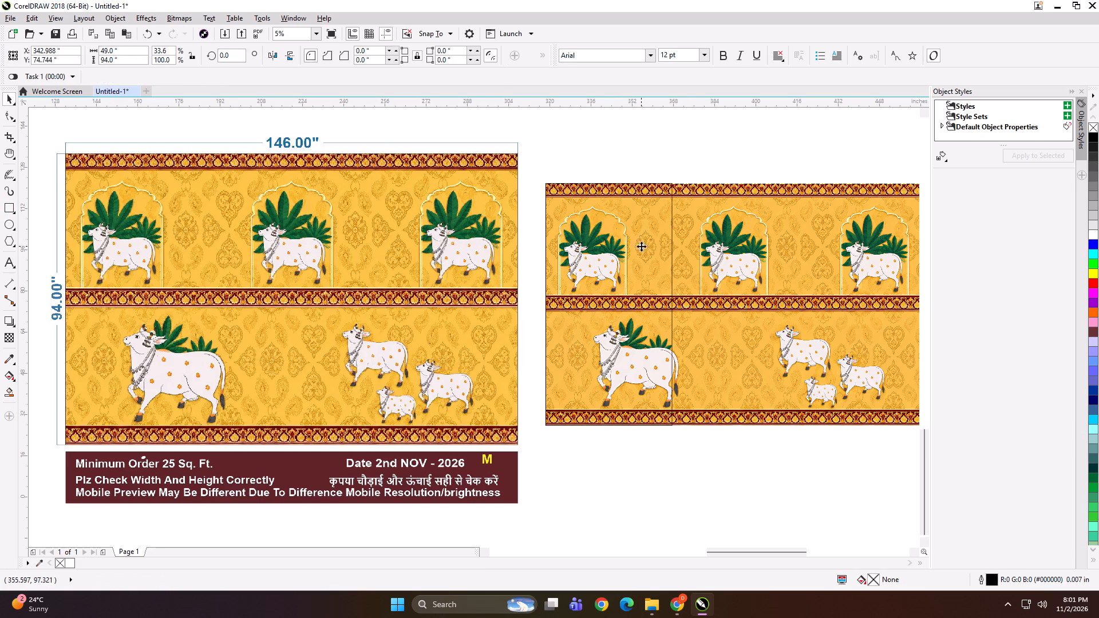
# Duplicate the 49-inch panel rectangle twice across the cow artwork, overlapping each neighbouring panel by 0.5 inch.
pyautogui.moveTo(540, 306); pyautogui.dragTo(735, 303)
pyautogui.keyDown('ctrl'); pyautogui.rightClick(735, 303); pyautogui.keyUp('ctrl')
pyautogui.press('Left')
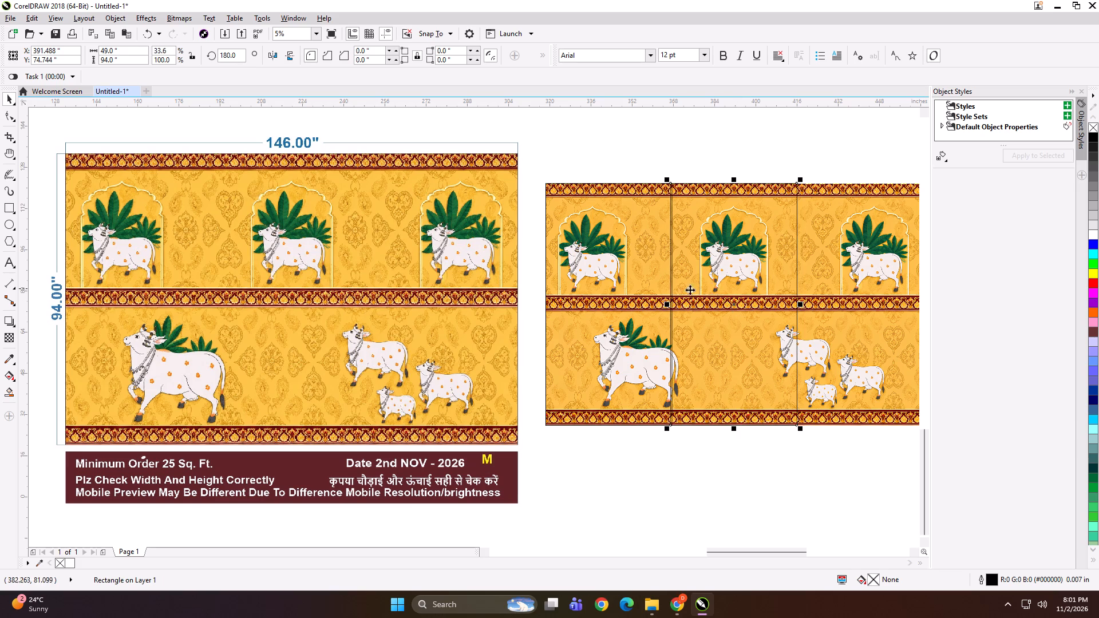
pyautogui.moveTo(665, 306); pyautogui.dragTo(842, 305)
pyautogui.keyDown('ctrl'); pyautogui.rightClick(842, 305); pyautogui.keyUp('ctrl')
pyautogui.press('Left')
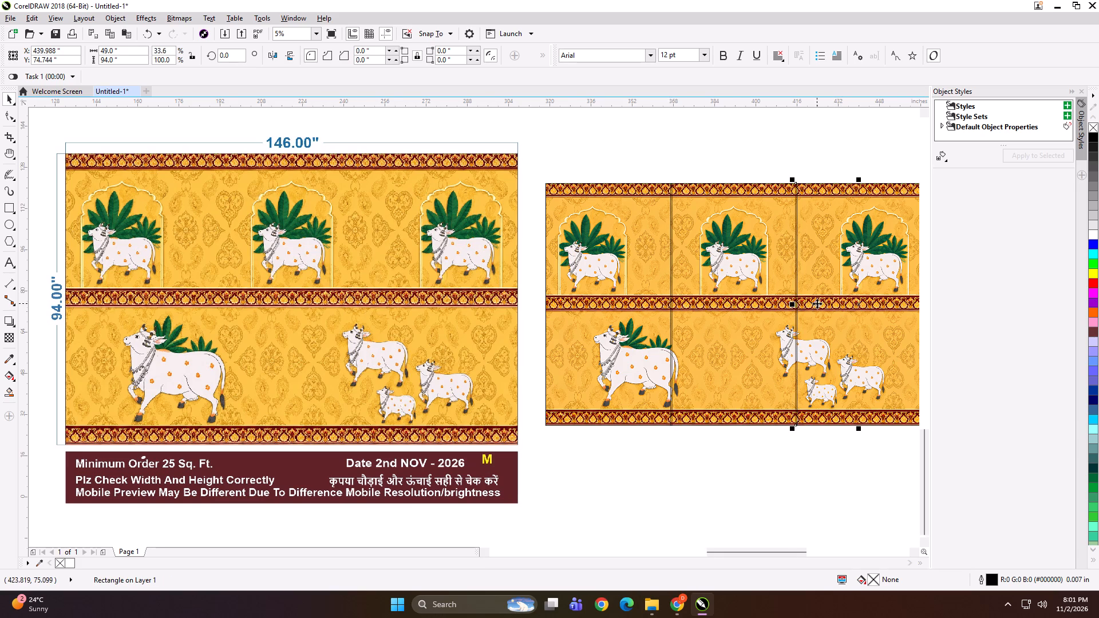
# Group the three panel rectangles and PowerClip the cow artwork inside the group.
pyautogui.scroll(-1, 816, 303)
pyautogui.scroll(3, 867, 301)
pyautogui.scroll(-3, 862, 300)
pyautogui.keyDown('shift'); pyautogui.click(758, 292); pyautogui.keyUp('shift')
pyautogui.keyDown('shift'); pyautogui.click(706, 299); pyautogui.keyUp('shift')
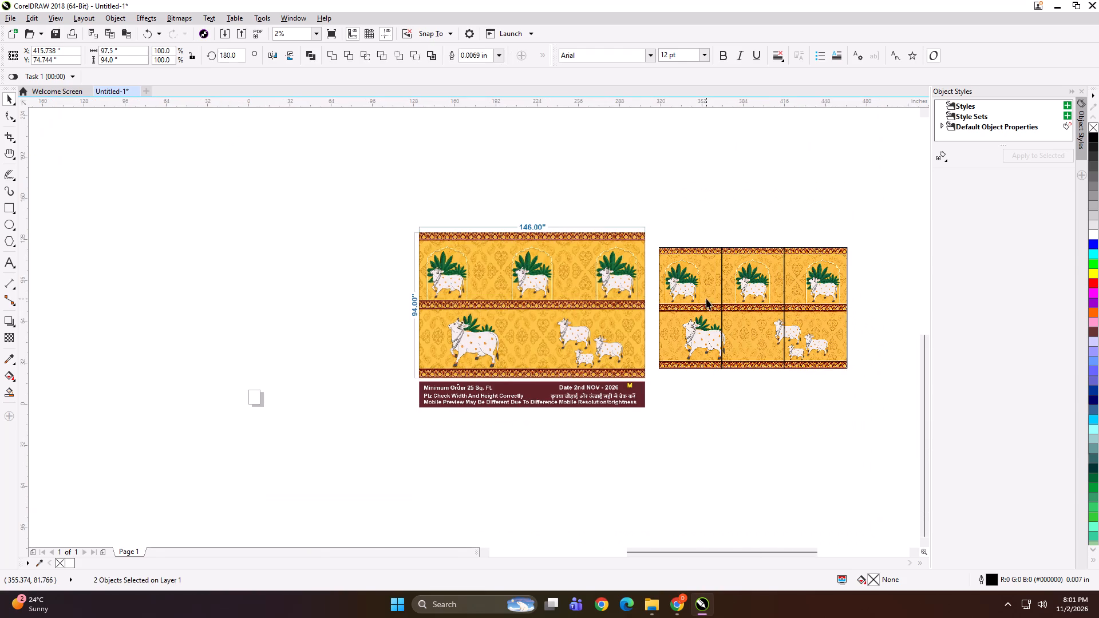
pyautogui.hotkey('ctrl', 'g')
pyautogui.click(741, 201)
pyautogui.keyDown('alt'); pyautogui.click(754, 296); pyautogui.keyUp('alt')
pyautogui.hotkey('shift', 'Return')
pyautogui.click(754, 296)
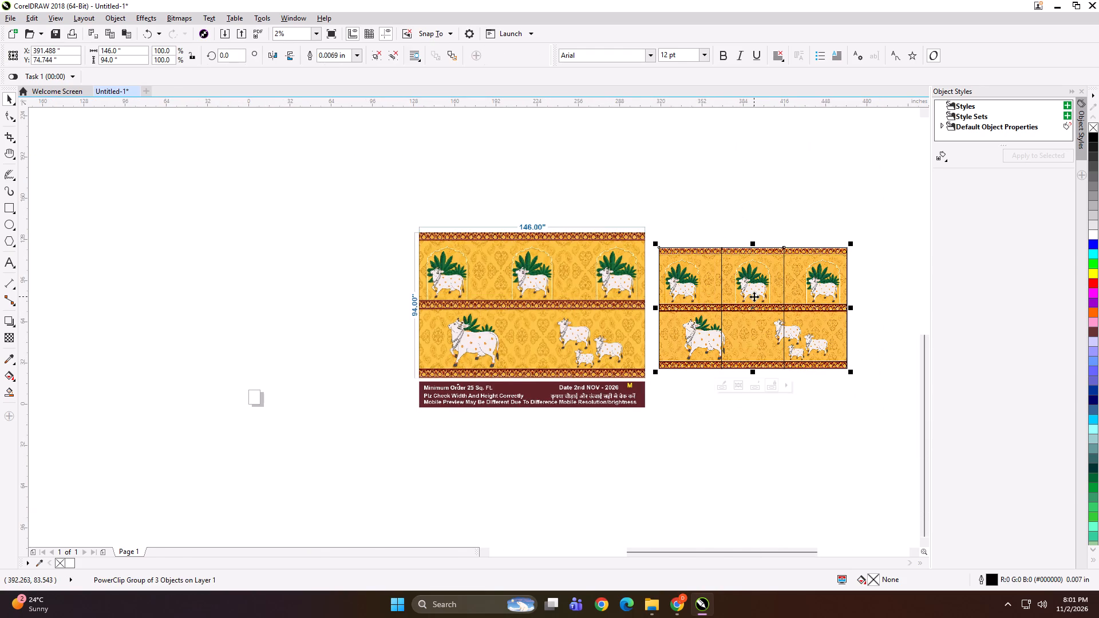
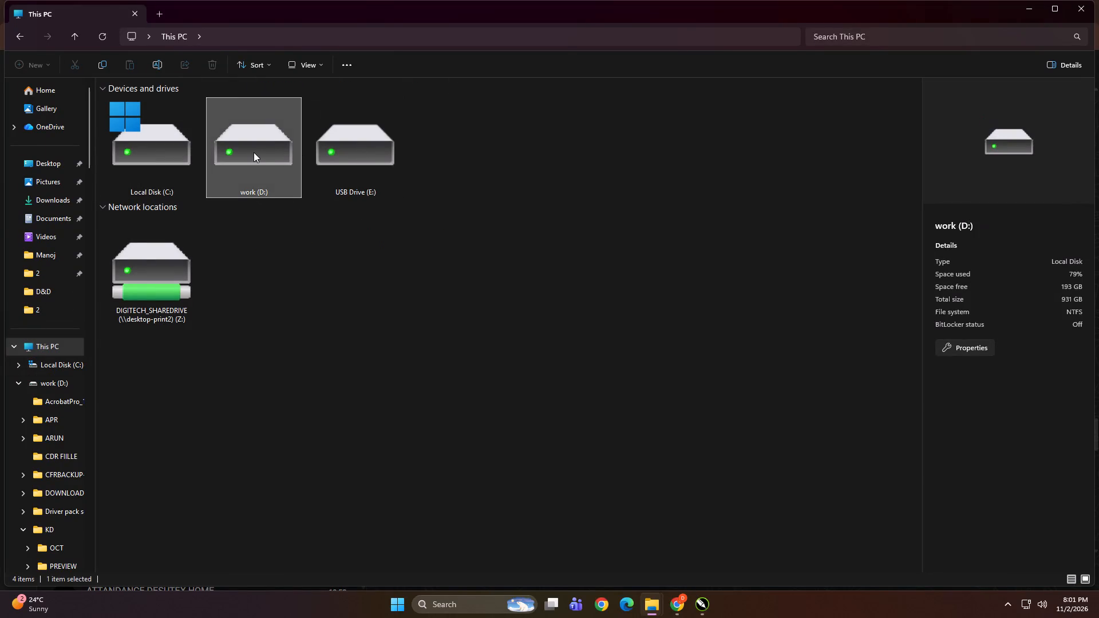
# Open the PRINT FILE folder inside KD on the work (D:) drive and search it for BLIND.
pyautogui.doubleClick(302, 267)
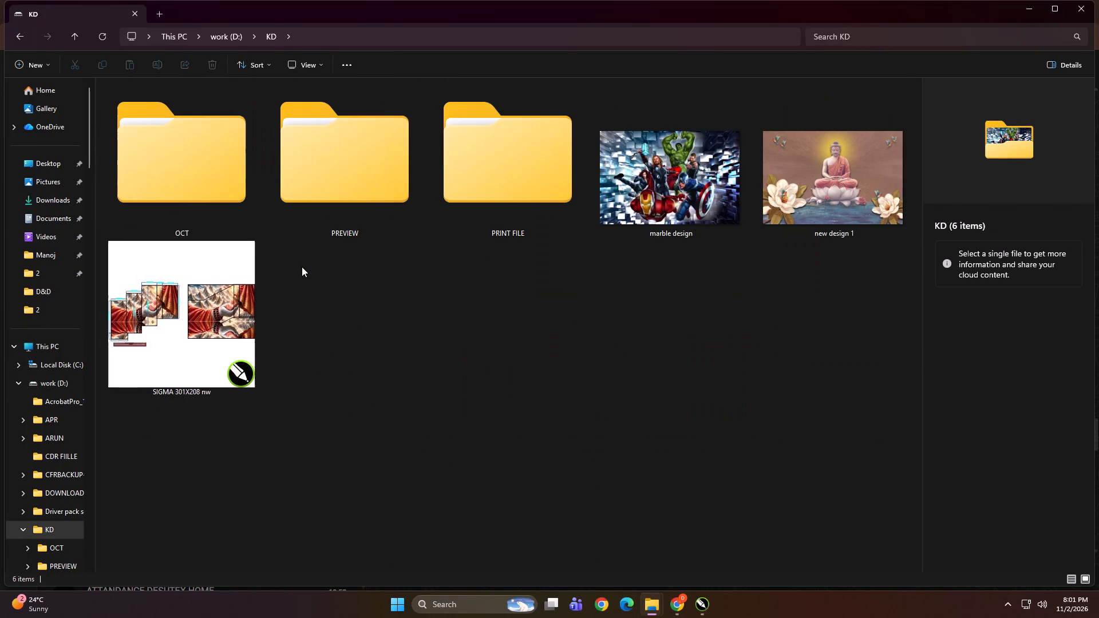
pyautogui.click(417, 322)
pyautogui.doubleClick(543, 195)
pyautogui.click(449, 333)
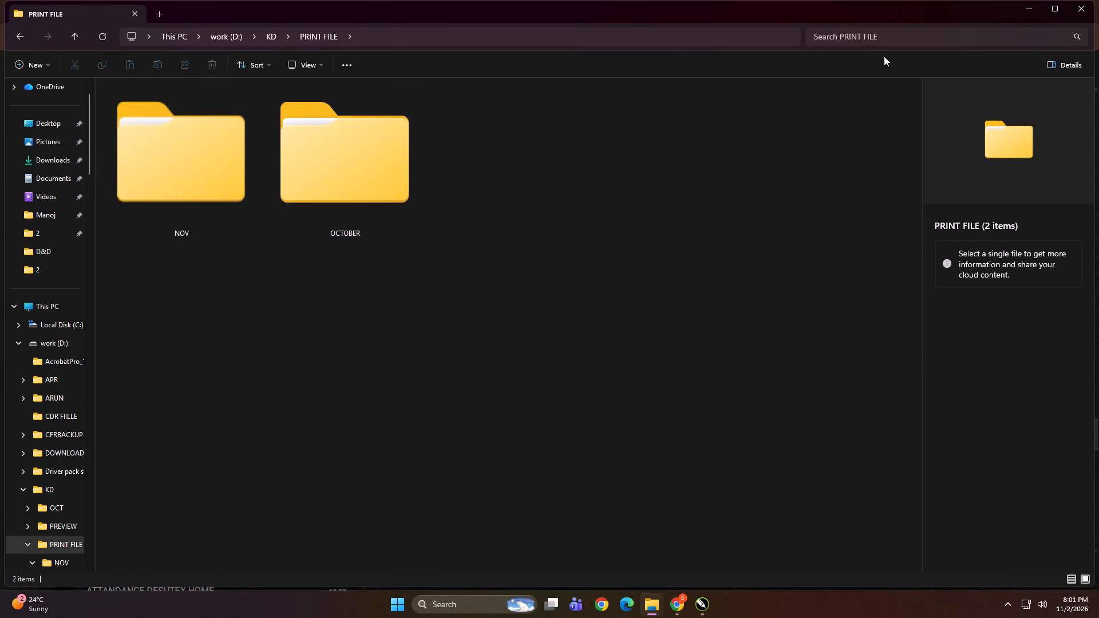
pyautogui.click(873, 40)
pyautogui.write('BLIND')
# Examine the thumbnails and size-labelled names of the blind files and folders found in PRINT FILE.
pyautogui.keyDown('ctrl'); pyautogui.scroll(14, 639, 260); pyautogui.keyUp('ctrl')
pyautogui.keyDown('ctrl'); pyautogui.scroll(5, 575, 290); pyautogui.keyUp('ctrl')
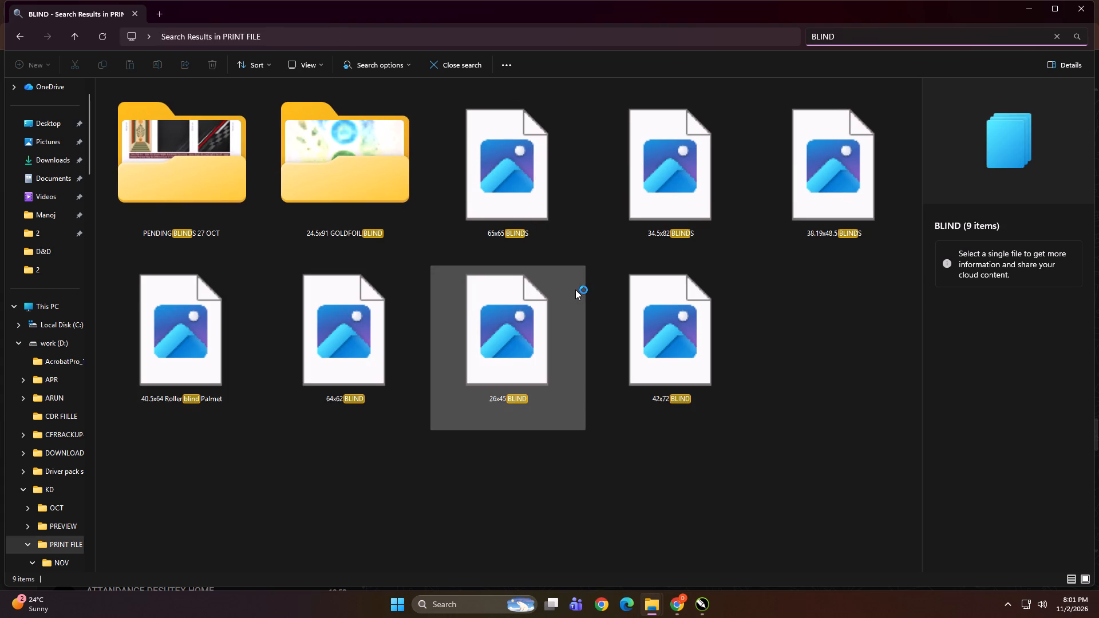
pyautogui.keyDown('ctrl'); pyautogui.scroll(-6, 575, 290); pyautogui.keyUp('ctrl')
pyautogui.keyDown('ctrl'); pyautogui.scroll(-4, 466, 260); pyautogui.keyUp('ctrl')
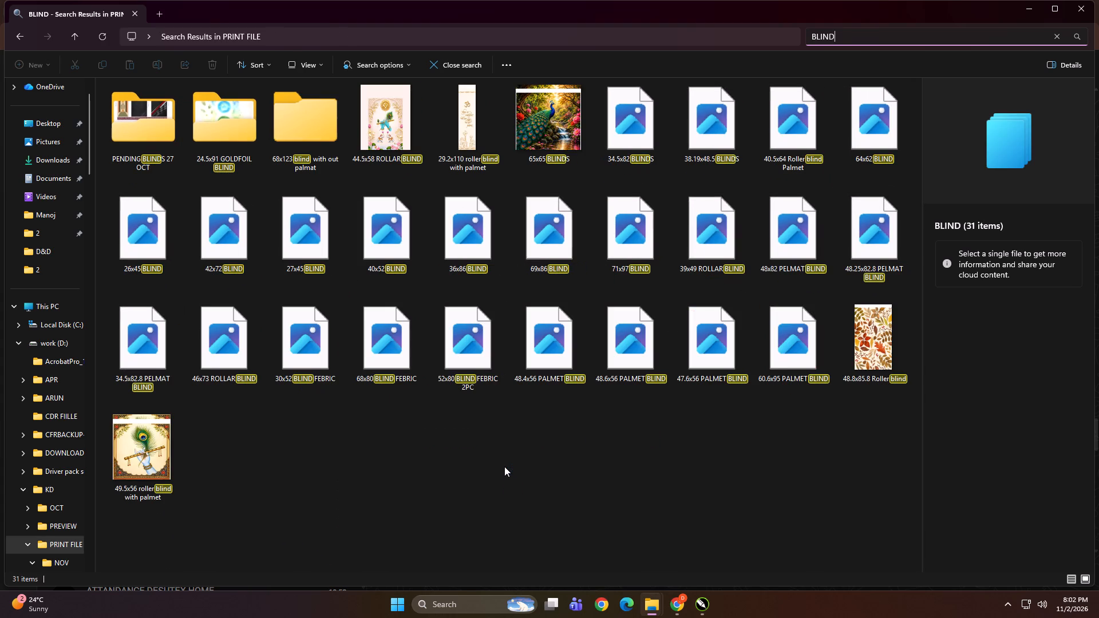
pyautogui.scroll(2, 504, 466)
pyautogui.scroll(-1, 504, 466)
pyautogui.scroll(1, 504, 466)
pyautogui.scroll(-1, 504, 466)
pyautogui.scroll(1, 504, 466)
pyautogui.scroll(-1, 504, 466)
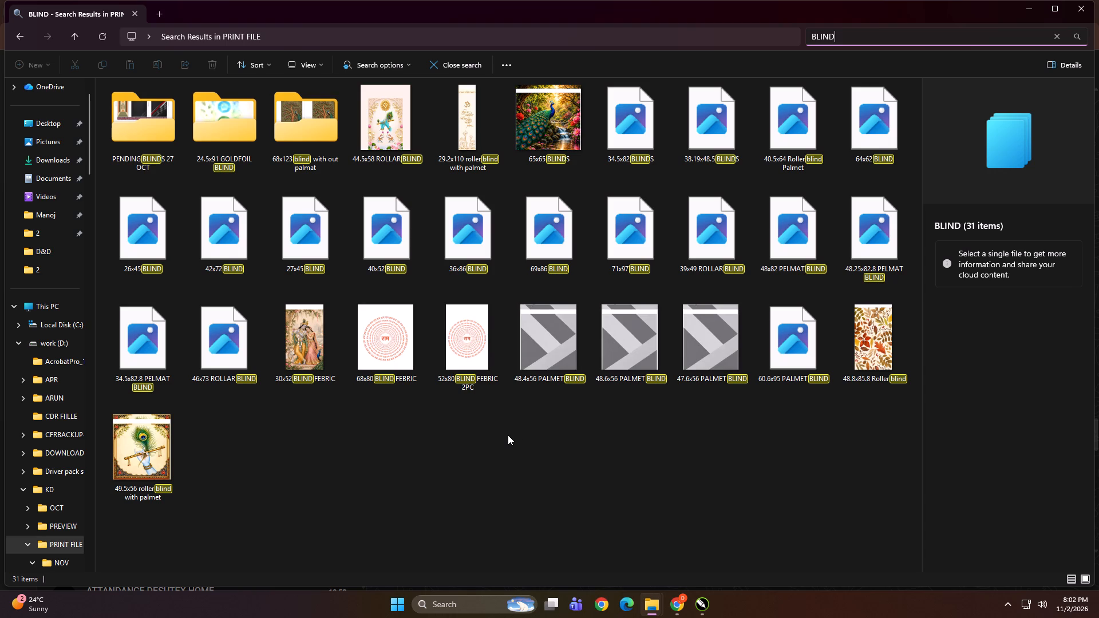
pyautogui.keyDown('ctrl'); pyautogui.scroll(-5, 508, 435); pyautogui.keyUp('ctrl')
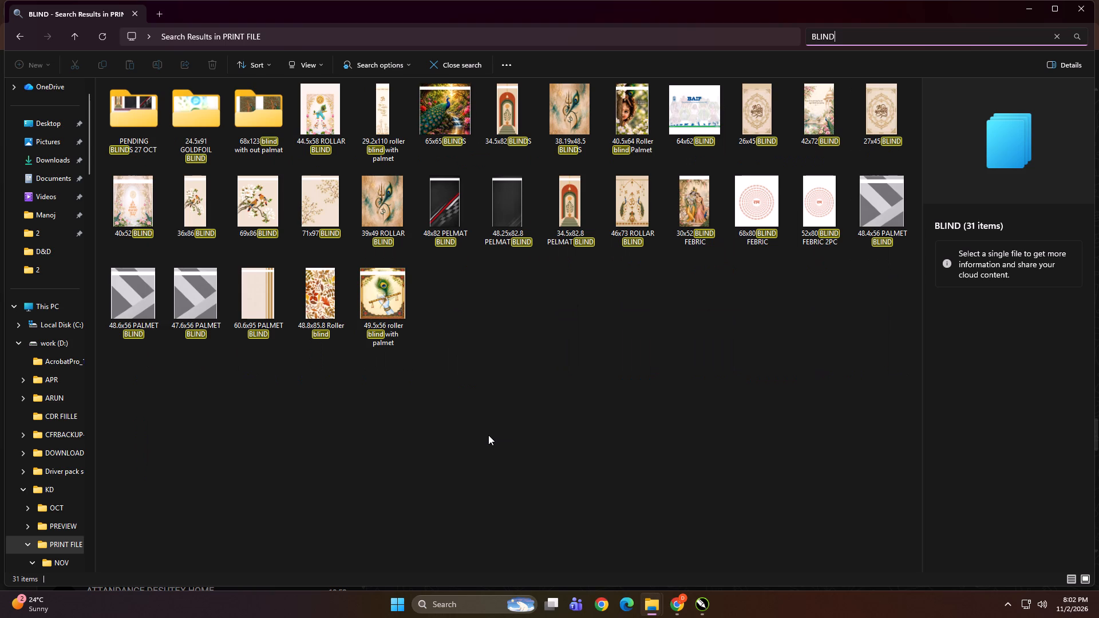
pyautogui.keyDown('ctrl'); pyautogui.scroll(1, 488, 435); pyautogui.keyUp('ctrl')
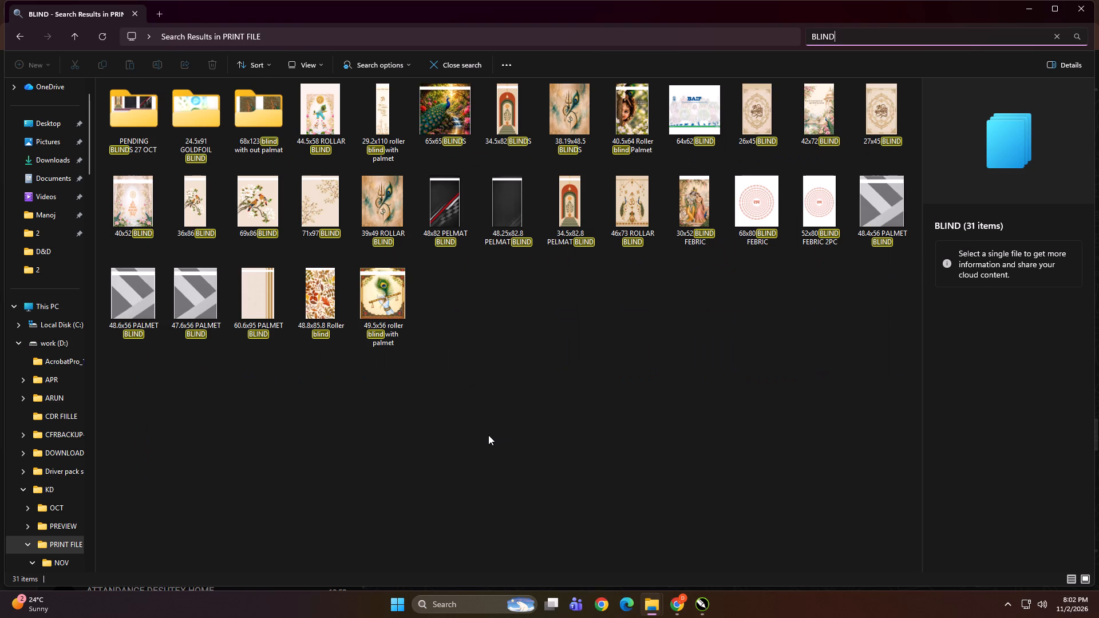
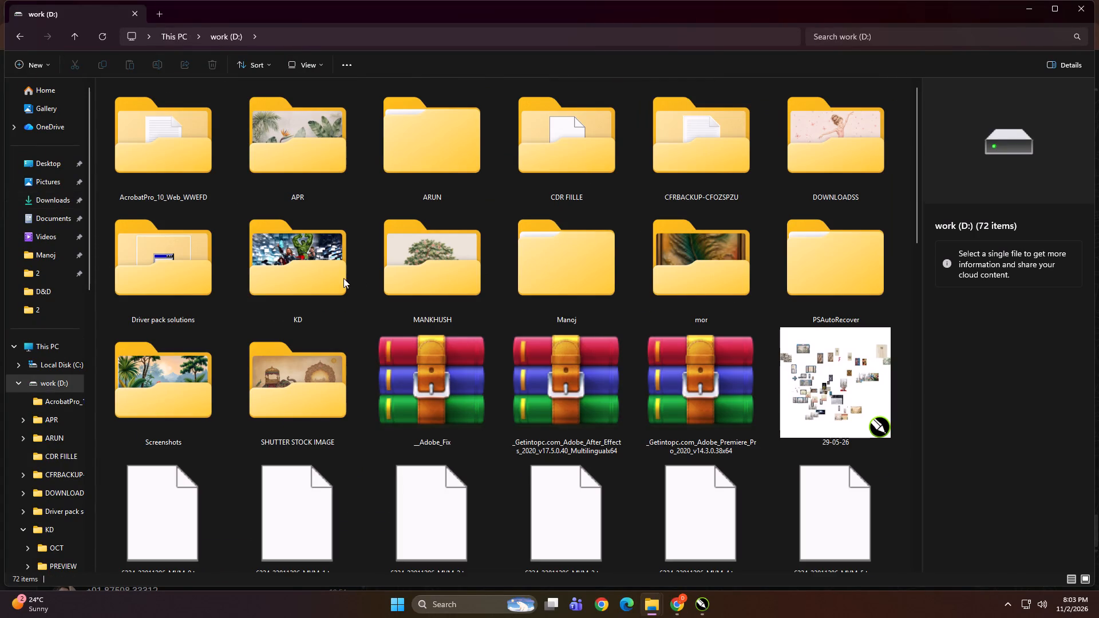
# Copy the THE INTERIOR SOLUTION and UR HOME folders from KD > PRINT FILE > NOV > 2 > NEW WORK on the work (D:) drive.
pyautogui.doubleClick(336, 278)
pyautogui.doubleClick(500, 162)
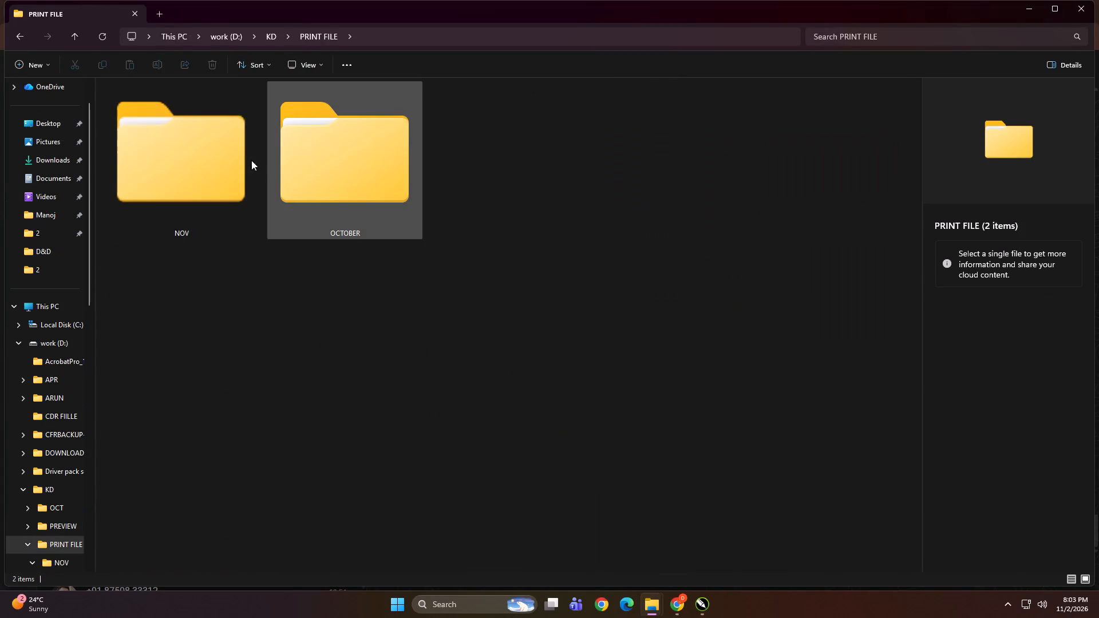
pyautogui.doubleClick(195, 163)
pyautogui.doubleClick(321, 150)
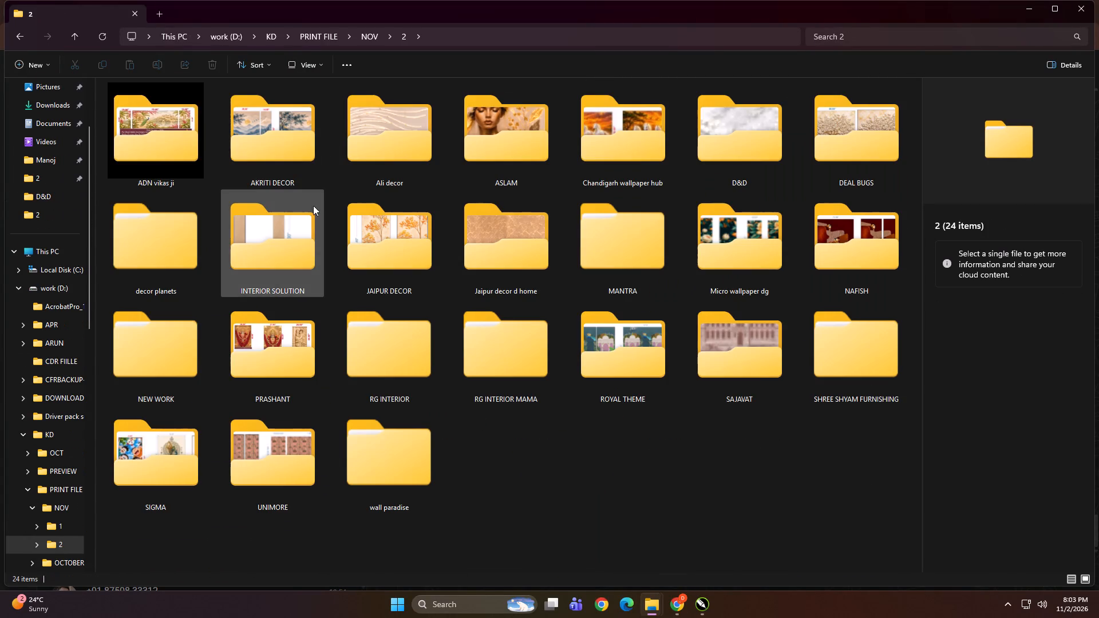
pyautogui.doubleClick(172, 357)
pyautogui.hotkey('ctrl', 'a')
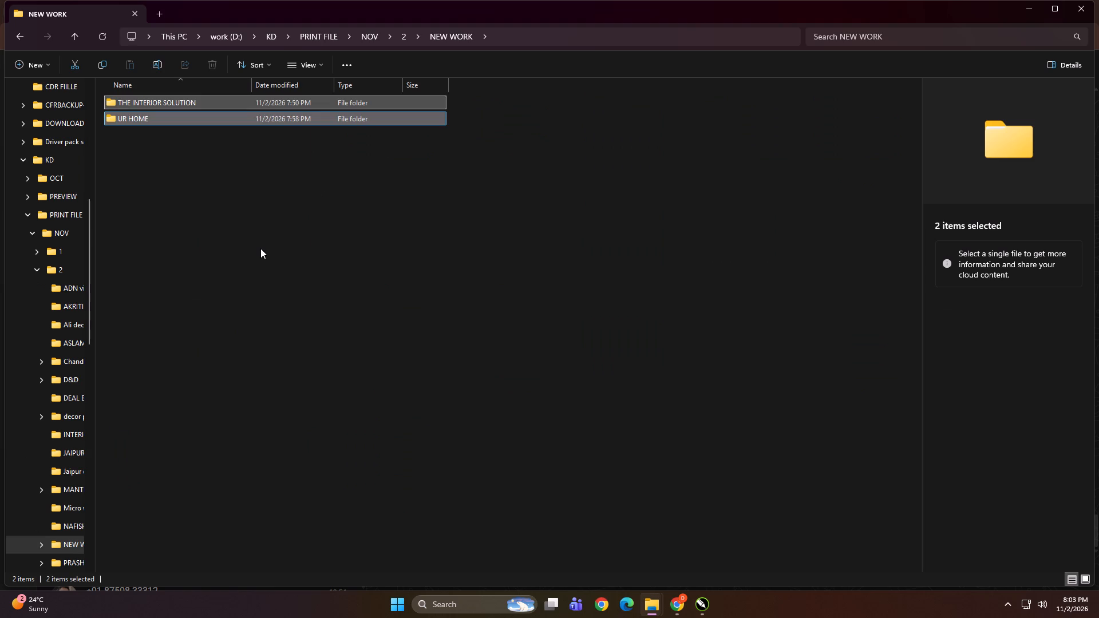
pyautogui.hotkey('ctrl', 'x')
pyautogui.click(287, 270)
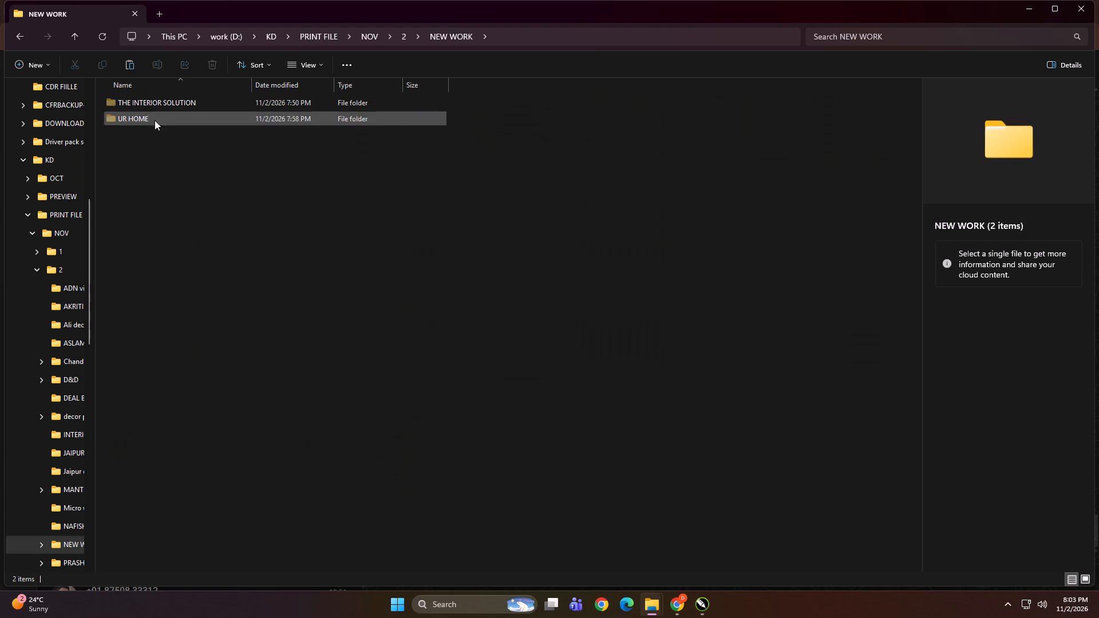
pyautogui.click(176, 155)
pyautogui.hotkey('ctrl', 'a')
pyautogui.hotkey('ctrl', 'c')
# Open the Print folder on the DIGITECH_SHAREDRIVE (Z:) network drive.
pyautogui.scroll(5, 74, 329)
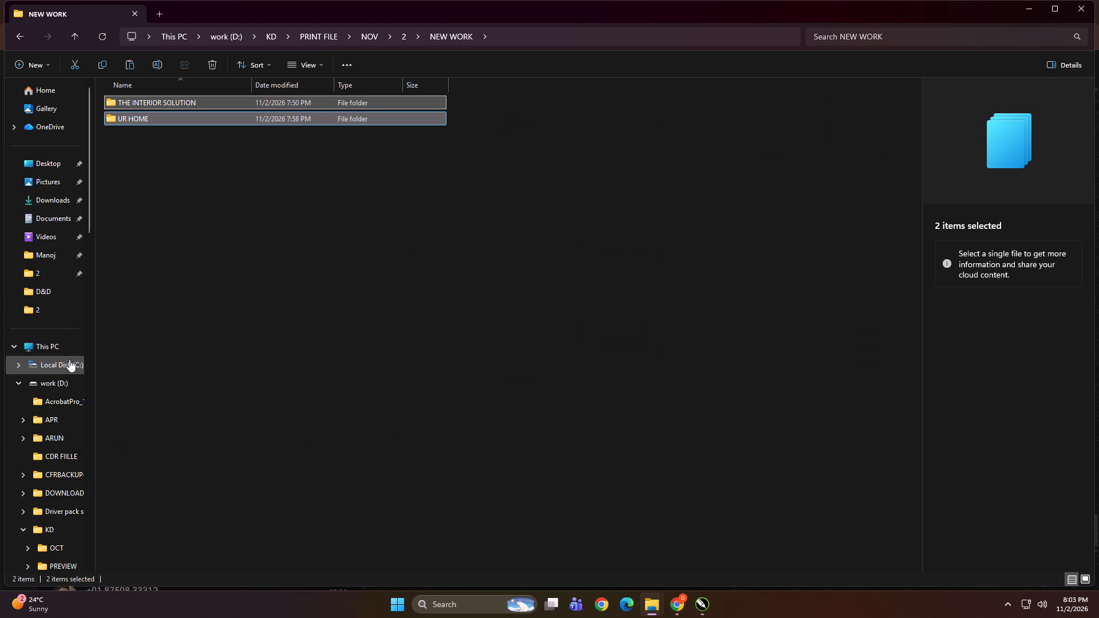
pyautogui.click(65, 346)
pyautogui.doubleClick(161, 268)
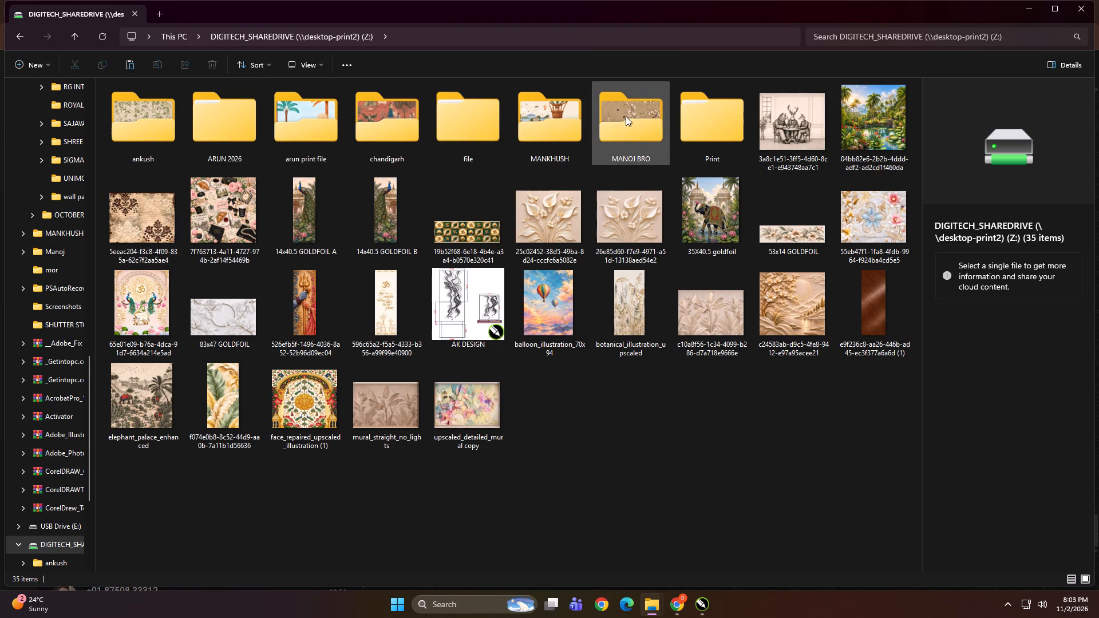
pyautogui.doubleClick(691, 120)
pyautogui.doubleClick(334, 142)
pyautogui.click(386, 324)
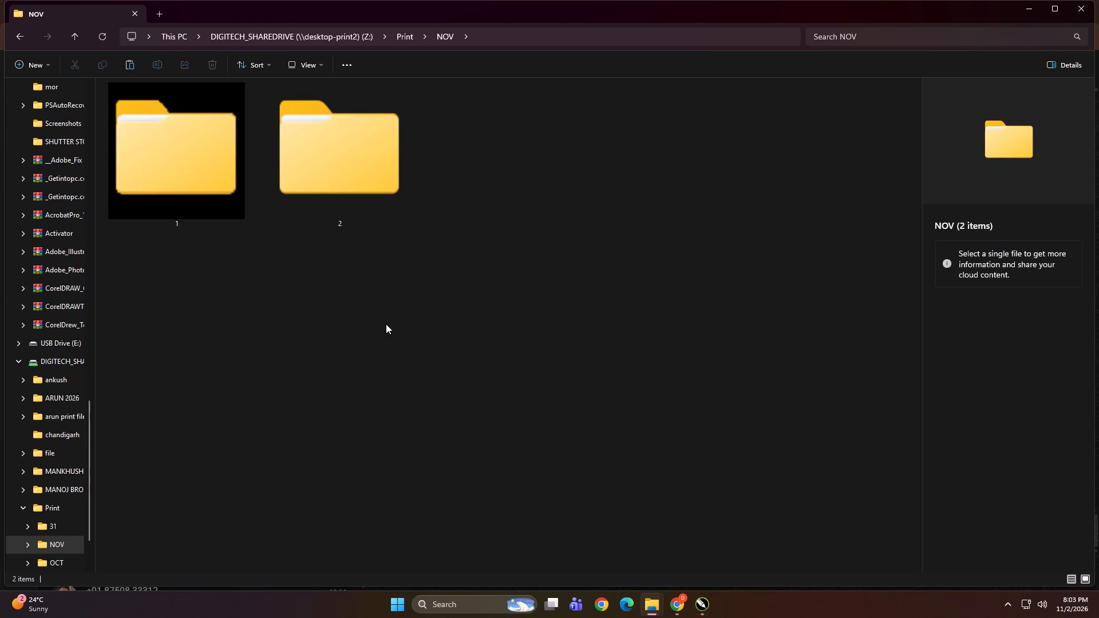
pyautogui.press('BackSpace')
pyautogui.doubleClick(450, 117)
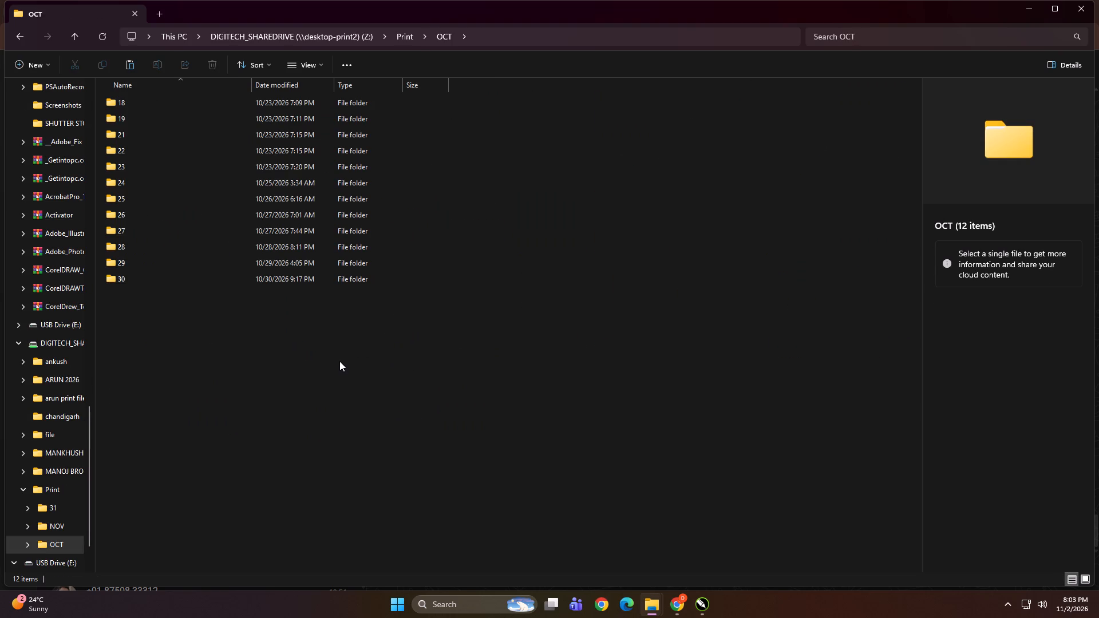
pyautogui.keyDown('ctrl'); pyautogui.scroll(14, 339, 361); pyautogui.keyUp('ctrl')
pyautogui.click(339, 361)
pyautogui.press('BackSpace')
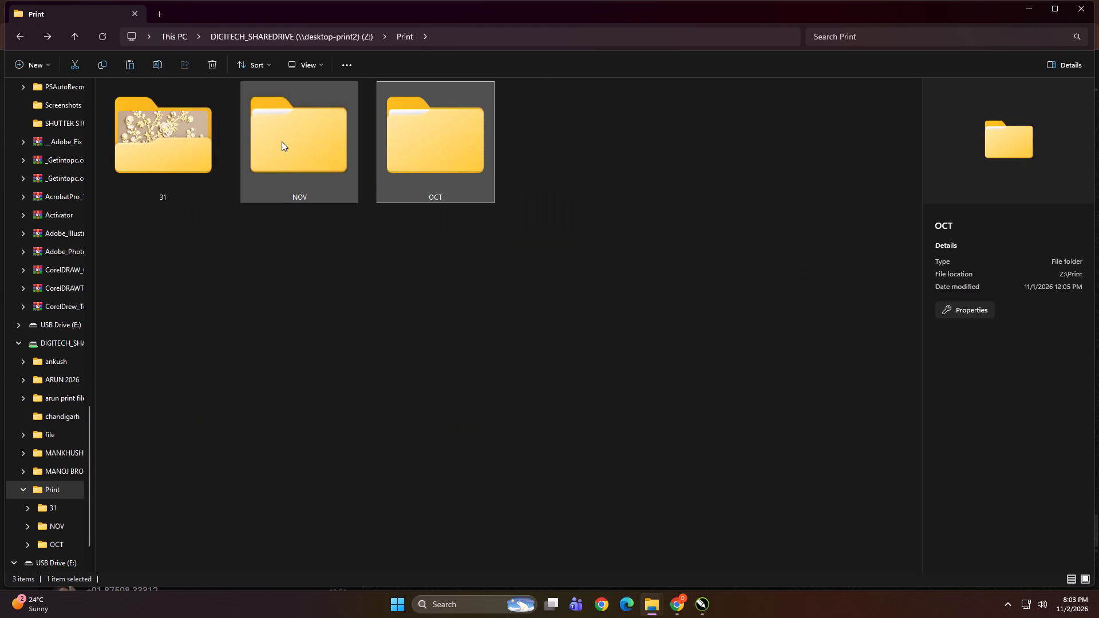
# Open folder 2 inside NOV in the share drive's Print folder as the destination for the copied customer folders.
pyautogui.doubleClick(282, 141)
pyautogui.doubleClick(332, 153)
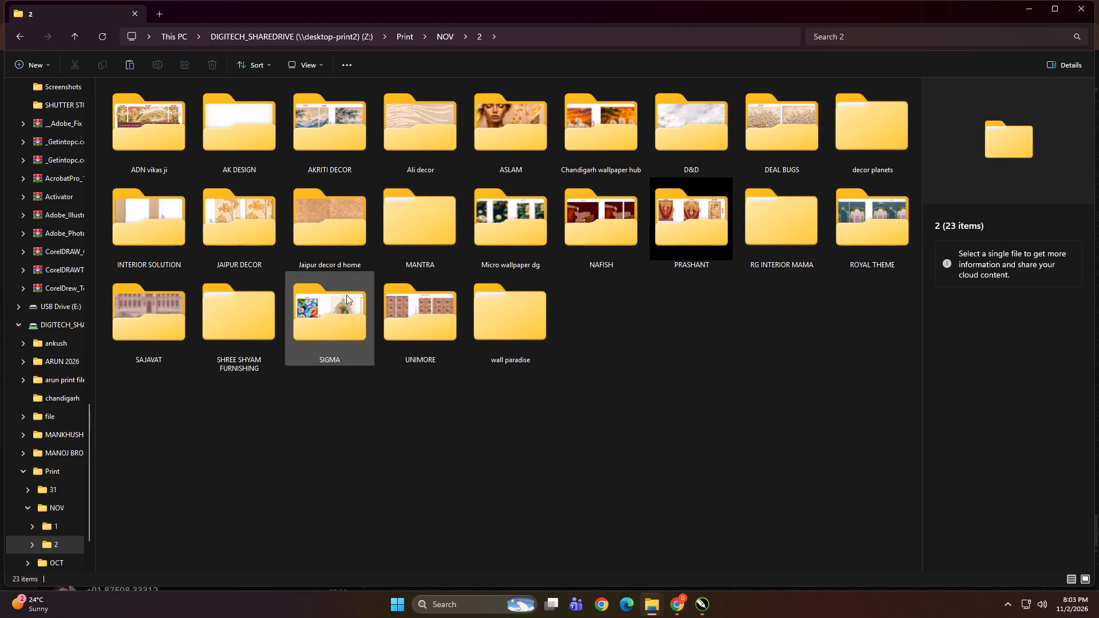
pyautogui.keyDown('ctrl'); pyautogui.scroll(-2, 352, 356); pyautogui.keyUp('ctrl')
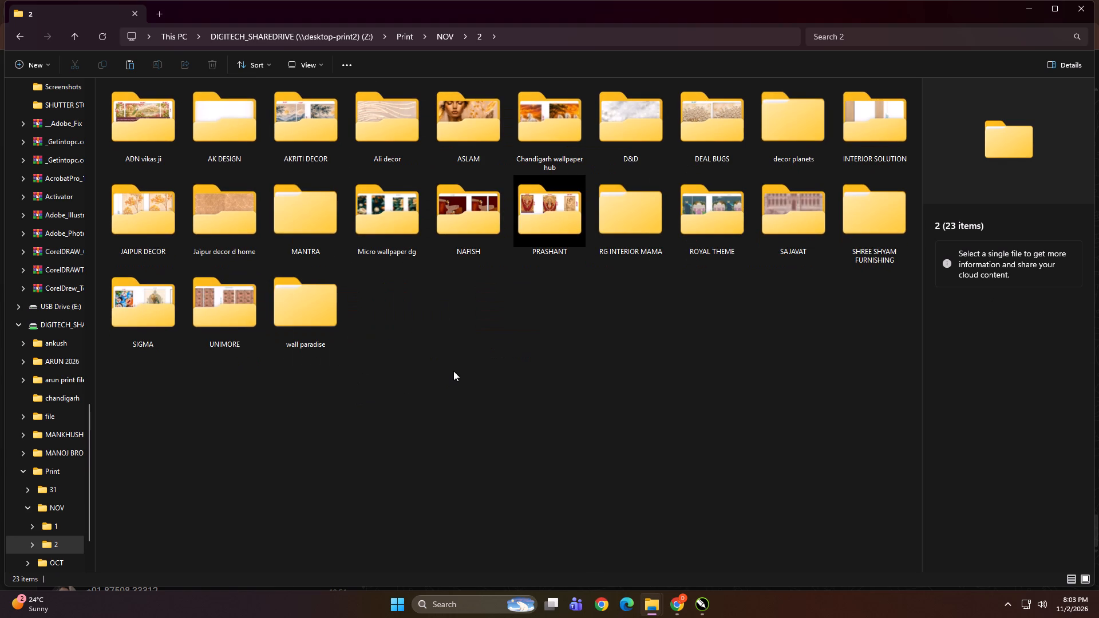
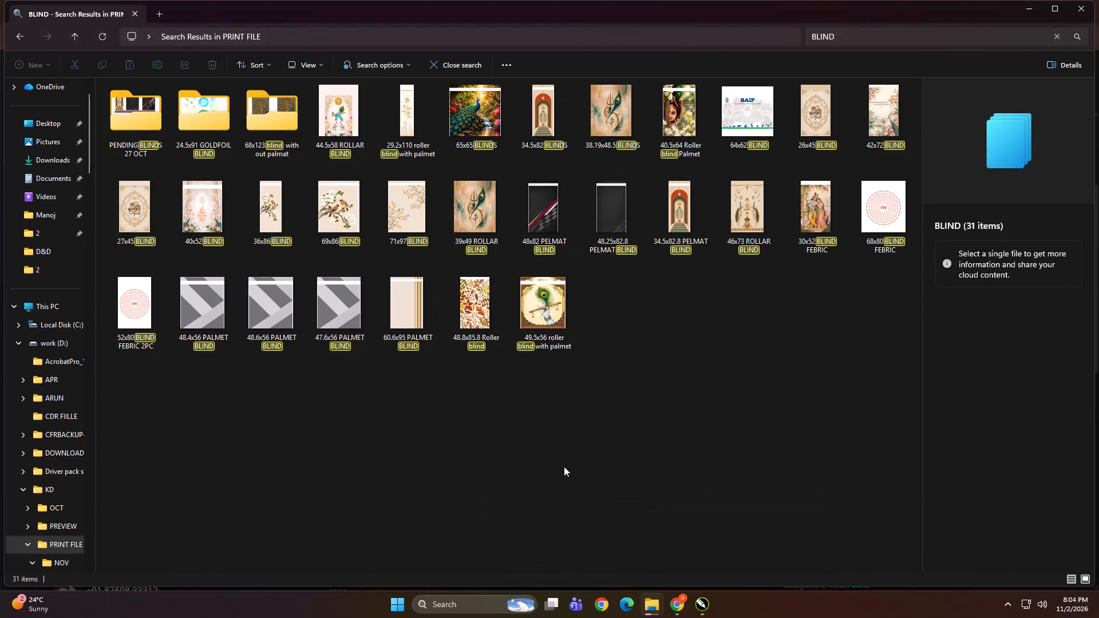
# Search folder 31 inside OCTOBER of the local PRINT FILE folder for BLIND and view the matches as large thumbnails.
pyautogui.click(569, 457)
pyautogui.press('BackSpace')
pyautogui.press('BackSpace')
pyautogui.doubleClick(507, 164)
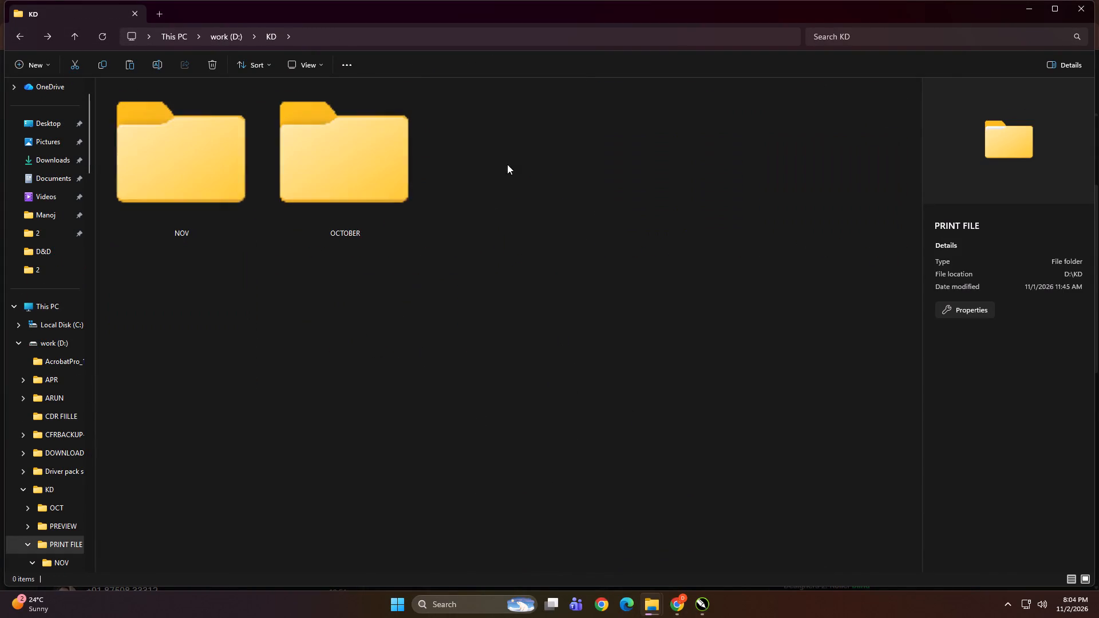
pyautogui.doubleClick(365, 174)
pyautogui.doubleClick(334, 230)
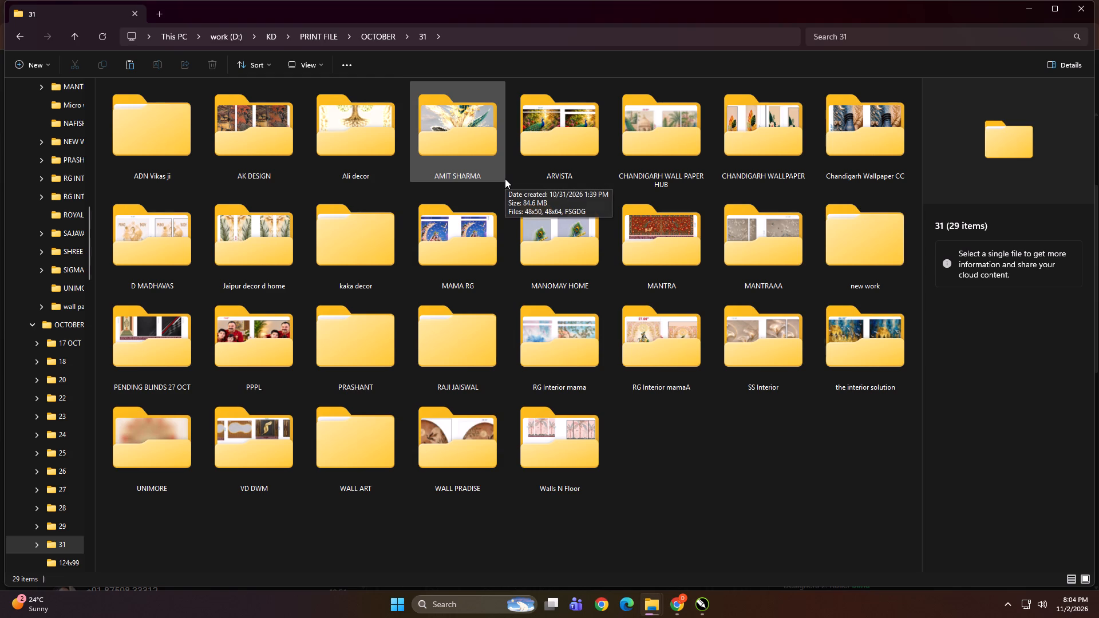
pyautogui.click(673, 438)
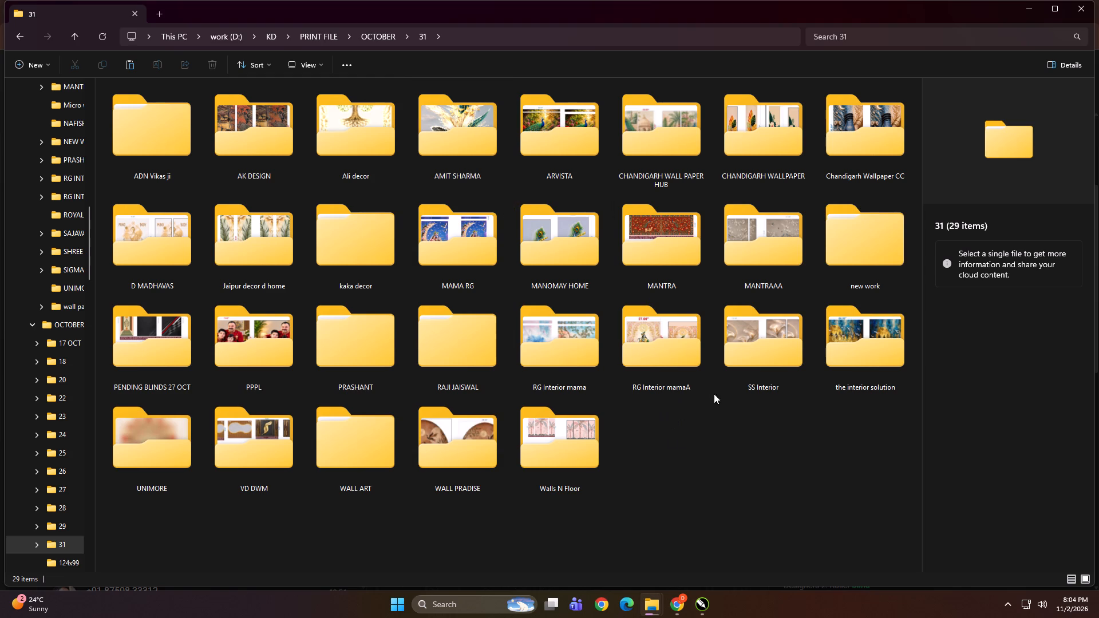
pyautogui.click(852, 42)
pyautogui.write('BLIN')
pyautogui.press('d')
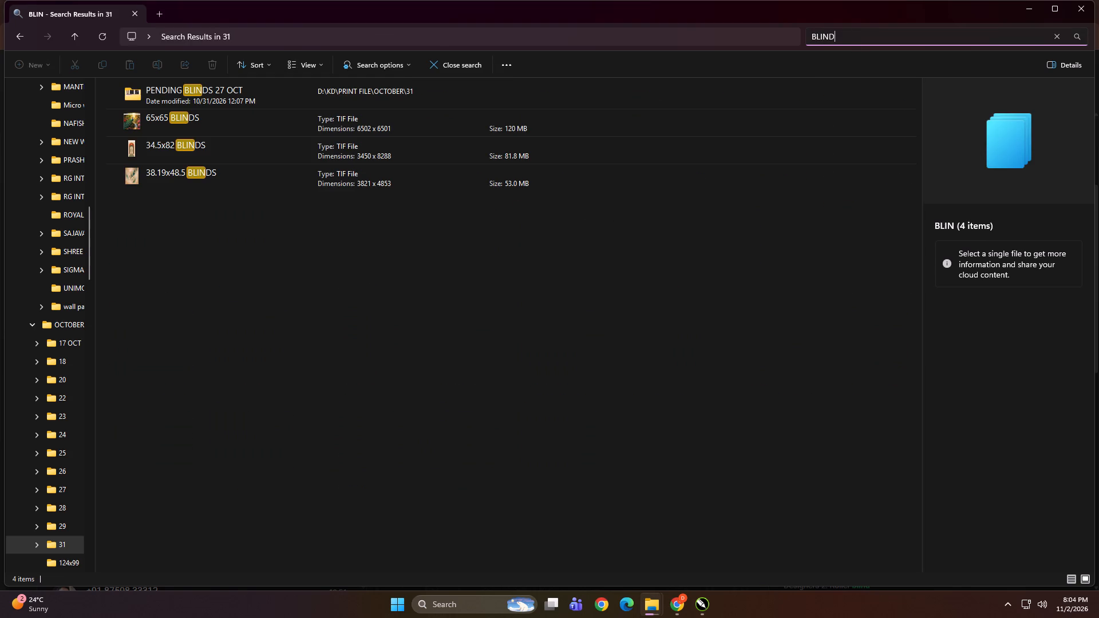
pyautogui.keyDown('ctrl'); pyautogui.scroll(20, 391, 315); pyautogui.keyUp('ctrl')
pyautogui.keyDown('ctrl'); pyautogui.scroll(20, 391, 315); pyautogui.keyUp('ctrl')
pyautogui.keyDown('ctrl'); pyautogui.scroll(5, 391, 315); pyautogui.keyUp('ctrl')
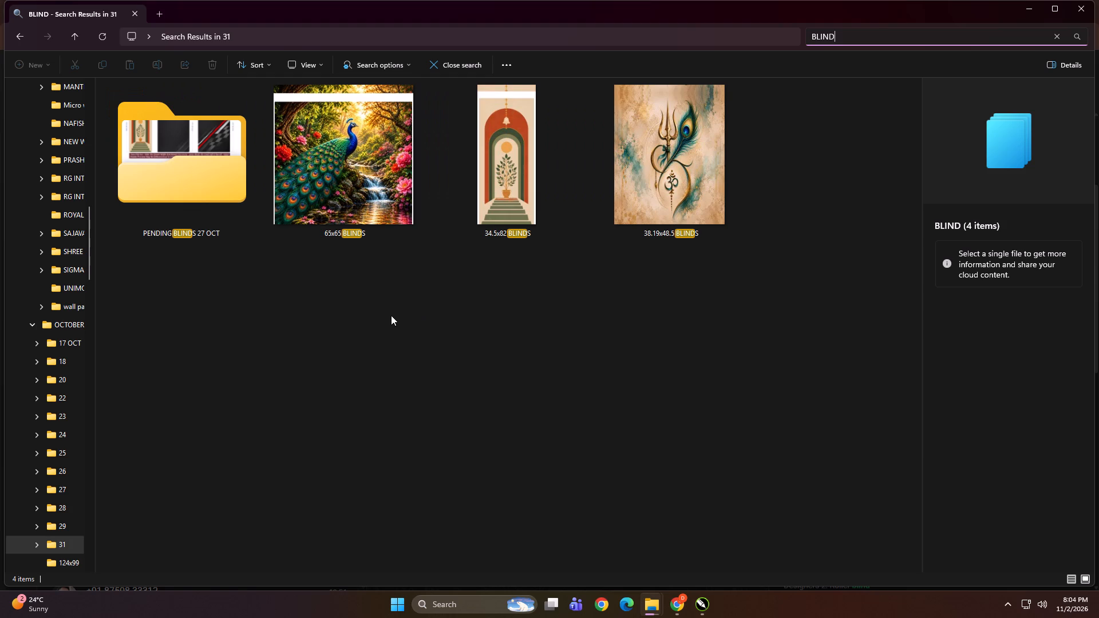
pyautogui.keyDown('ctrl'); pyautogui.scroll(6, 391, 315); pyautogui.keyUp('ctrl')
# Examine the artwork thumbnails in the PENDING BLINDS 27 OCT folder, then return to folder 31.
pyautogui.doubleClick(219, 170)
pyautogui.keyDown('ctrl'); pyautogui.scroll(5, 314, 417); pyautogui.keyUp('ctrl')
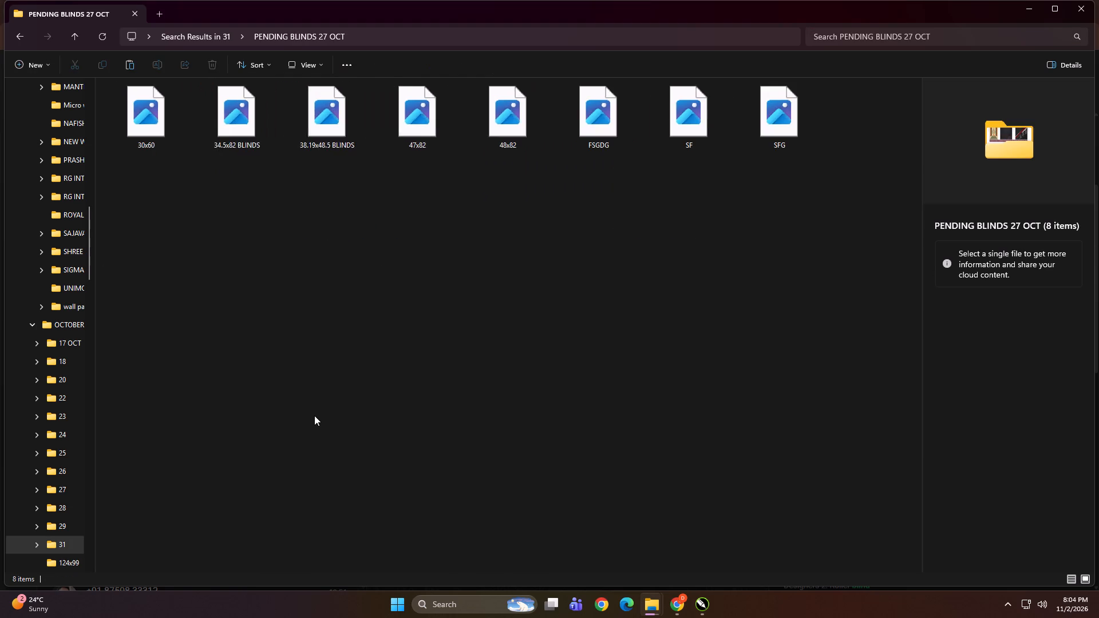
pyautogui.keyDown('ctrl'); pyautogui.scroll(6, 314, 415); pyautogui.keyUp('ctrl')
pyautogui.click(314, 415)
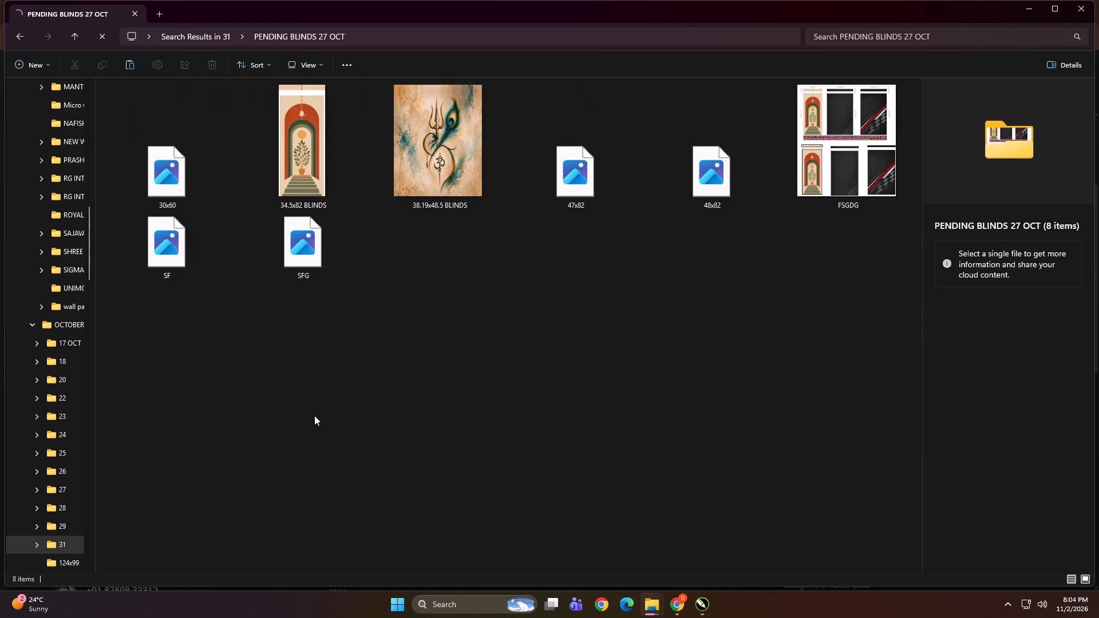
pyautogui.scroll(6, 82, 299)
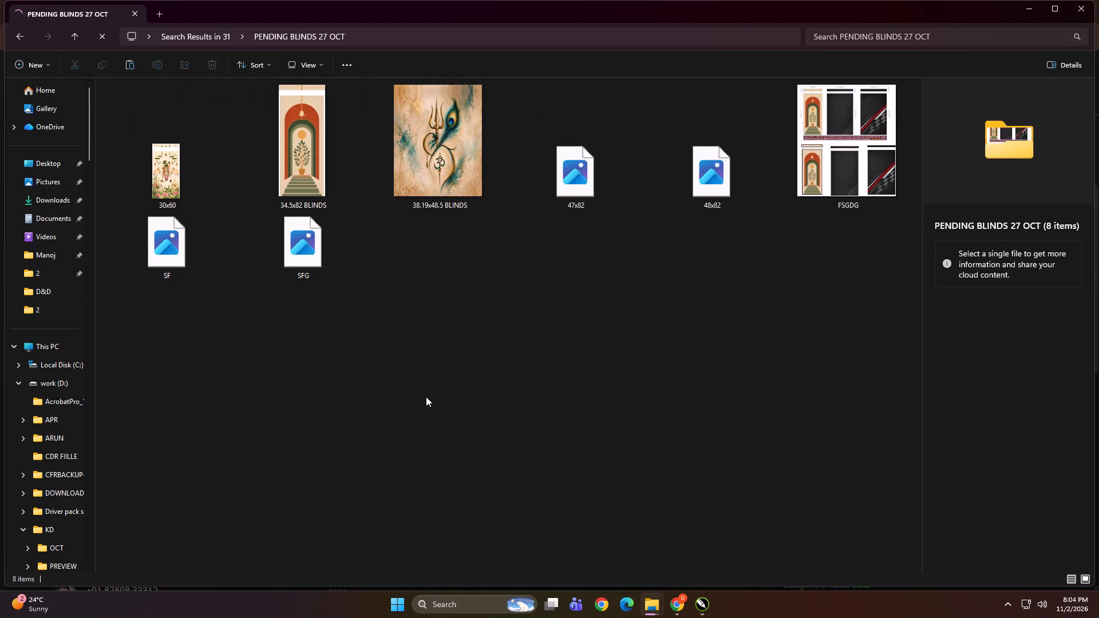
pyautogui.click(499, 409)
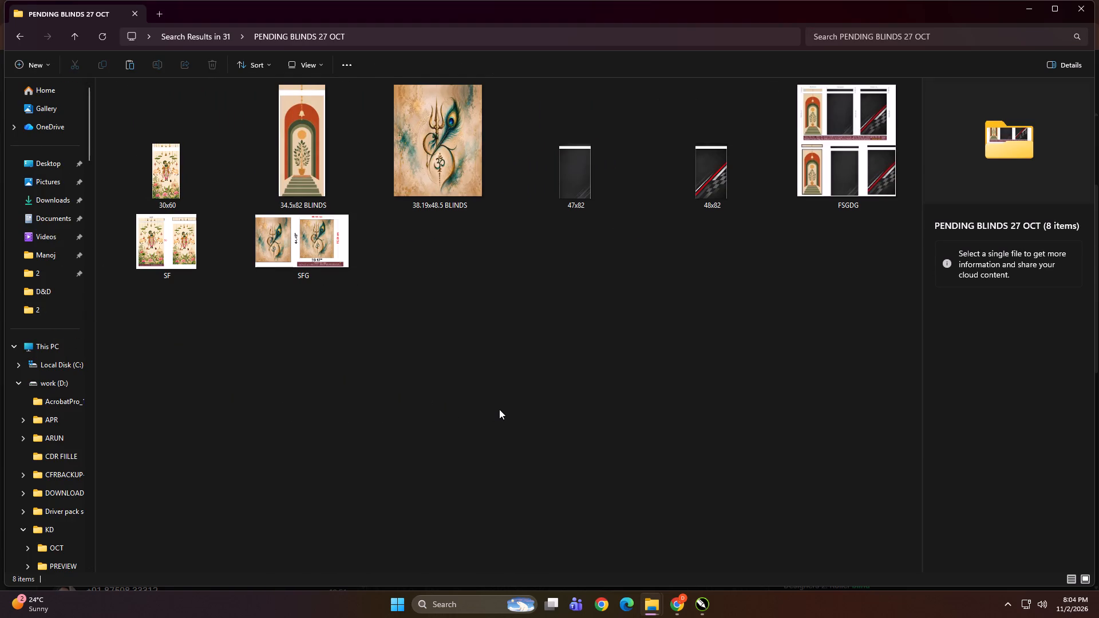
pyautogui.press('BackSpace')
pyautogui.click(499, 409)
pyautogui.press('BackSpace')
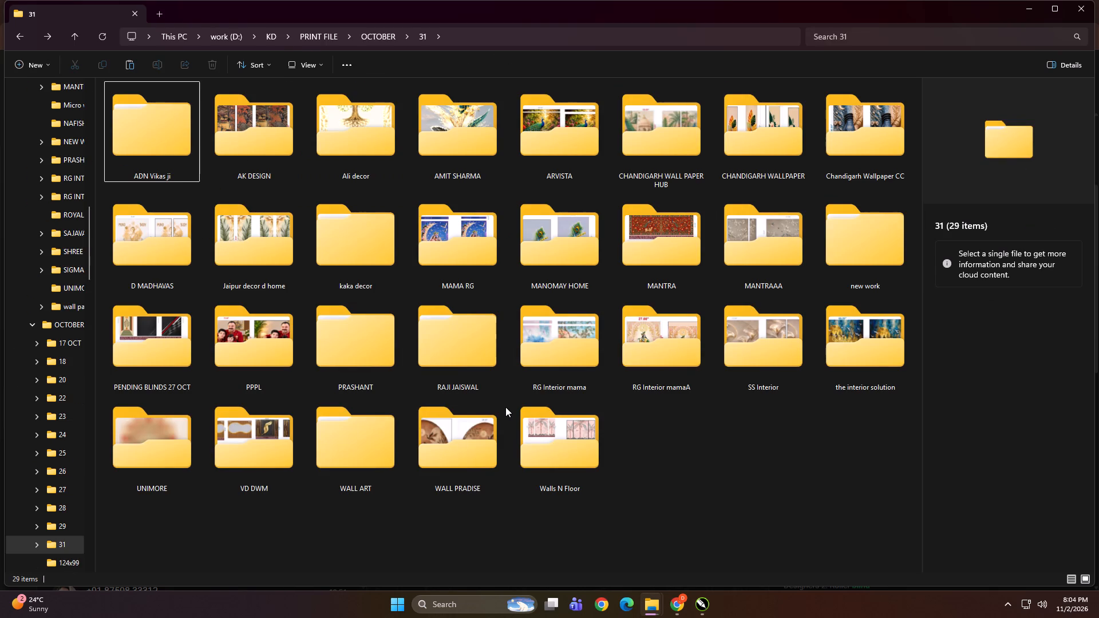
# Browse the Downloads folder's images back to the 31 October files to find the blind artwork.
pyautogui.scroll(-1, 505, 407)
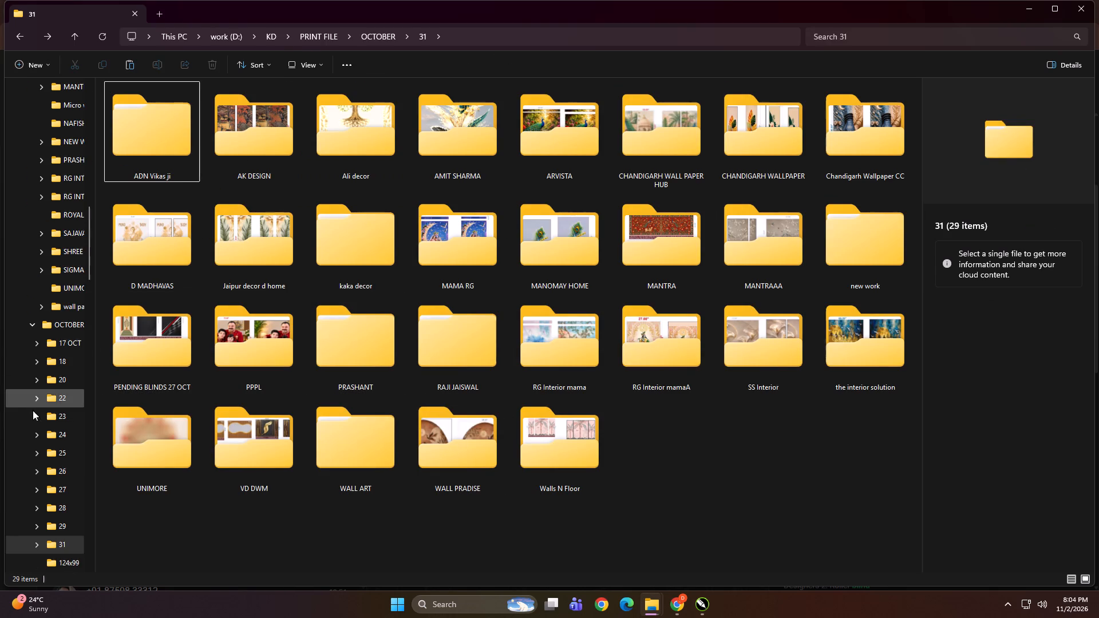
pyautogui.scroll(5, 37, 415)
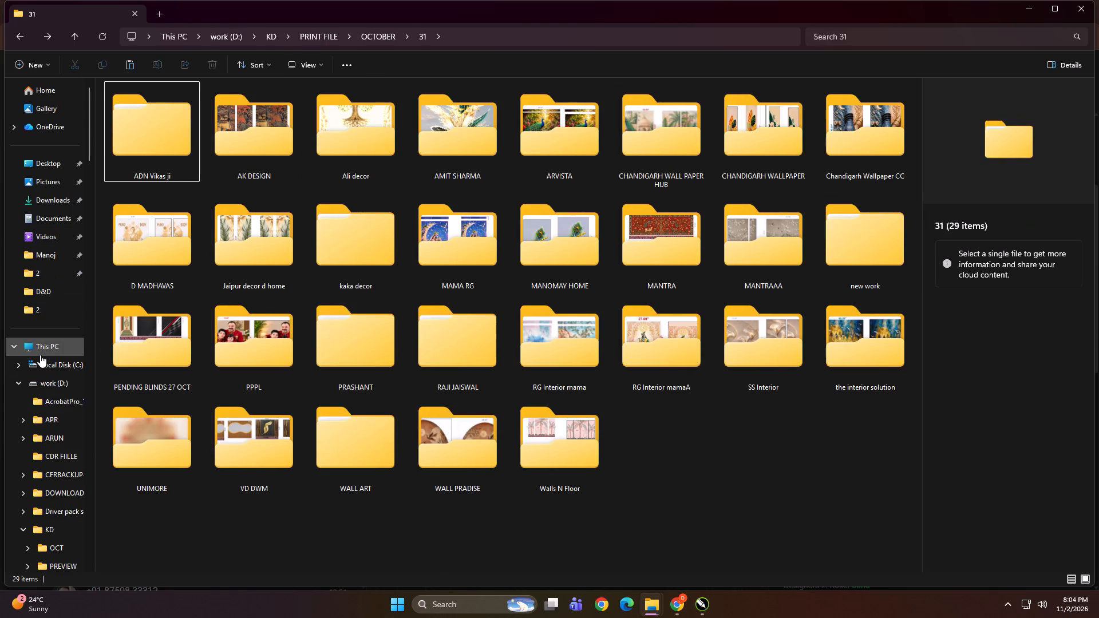
pyautogui.click(52, 203)
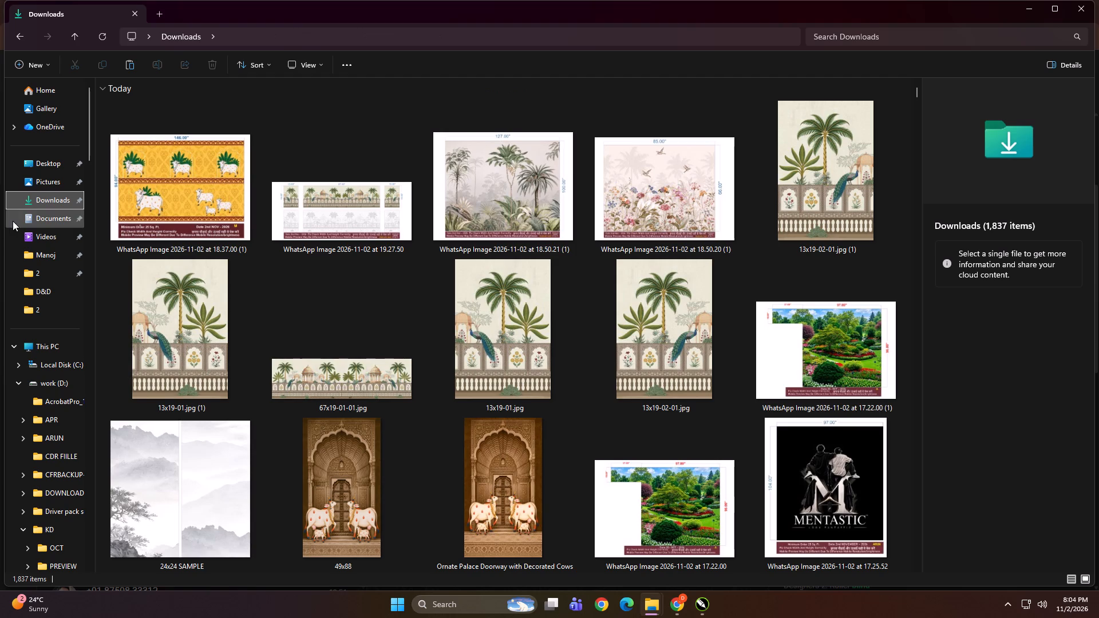
pyautogui.scroll(-3, 338, 320)
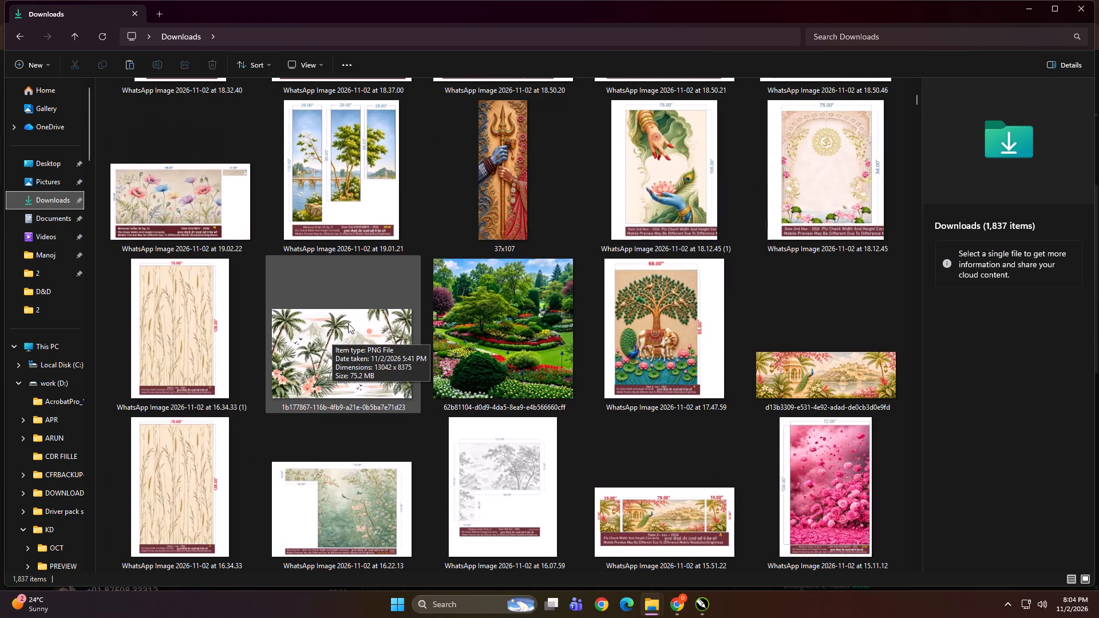
pyautogui.scroll(-2, 363, 323)
pyautogui.scroll(-3, 425, 308)
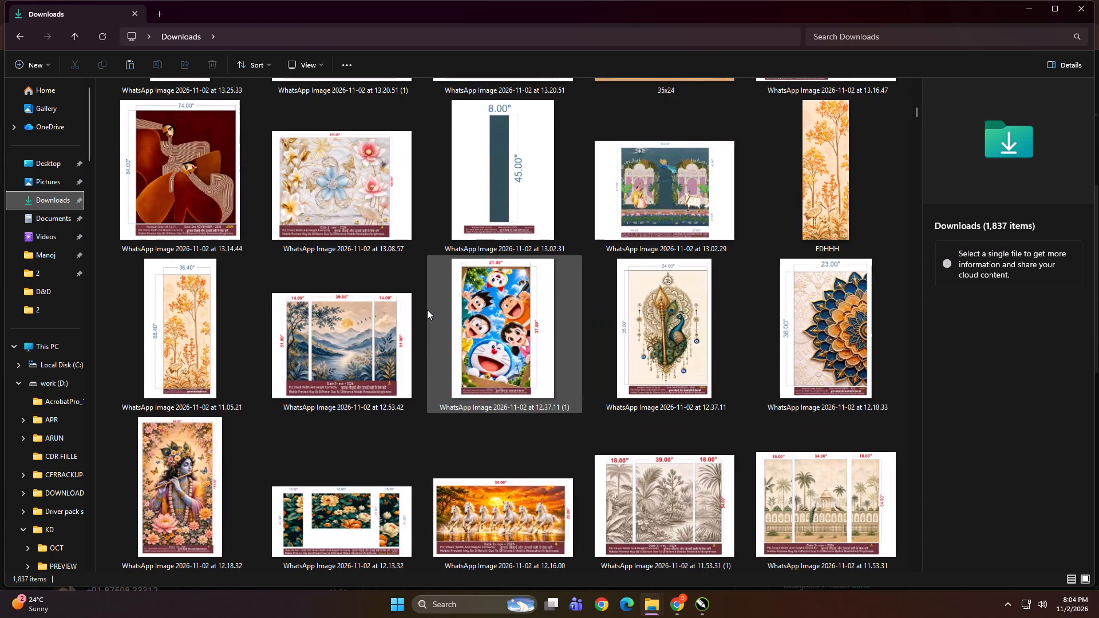
pyautogui.scroll(-5, 427, 310)
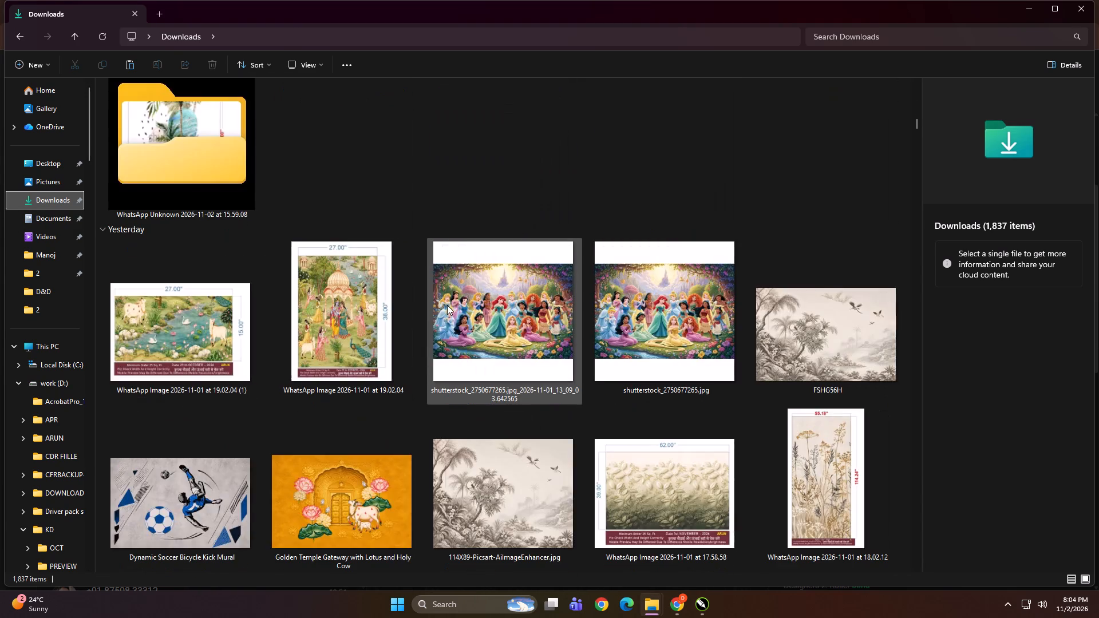
pyautogui.scroll(-4, 447, 305)
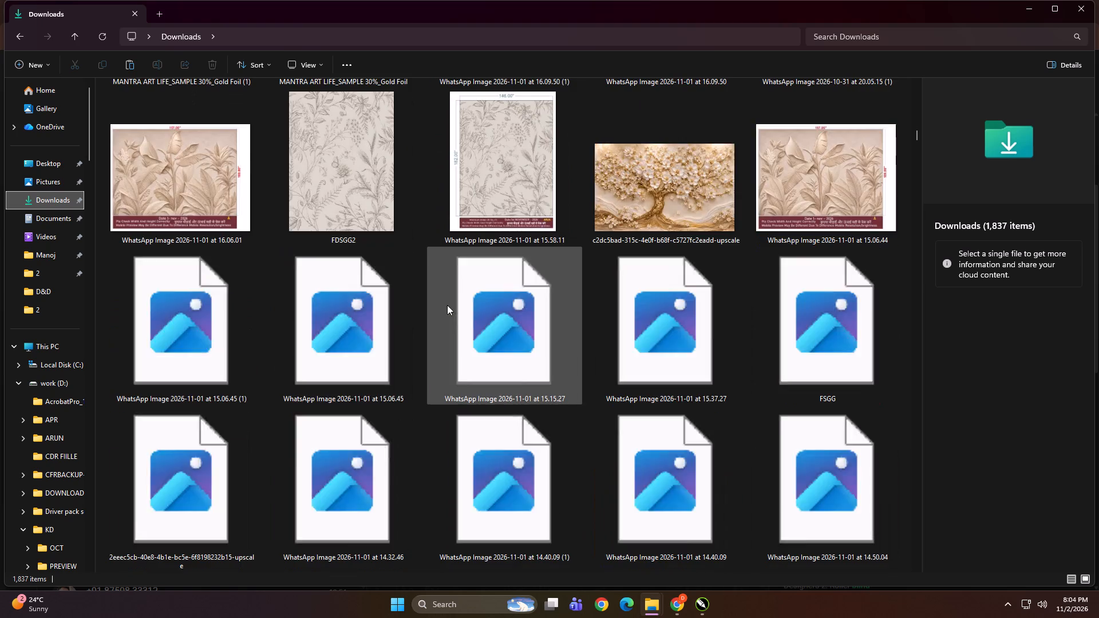
pyautogui.scroll(-3, 447, 305)
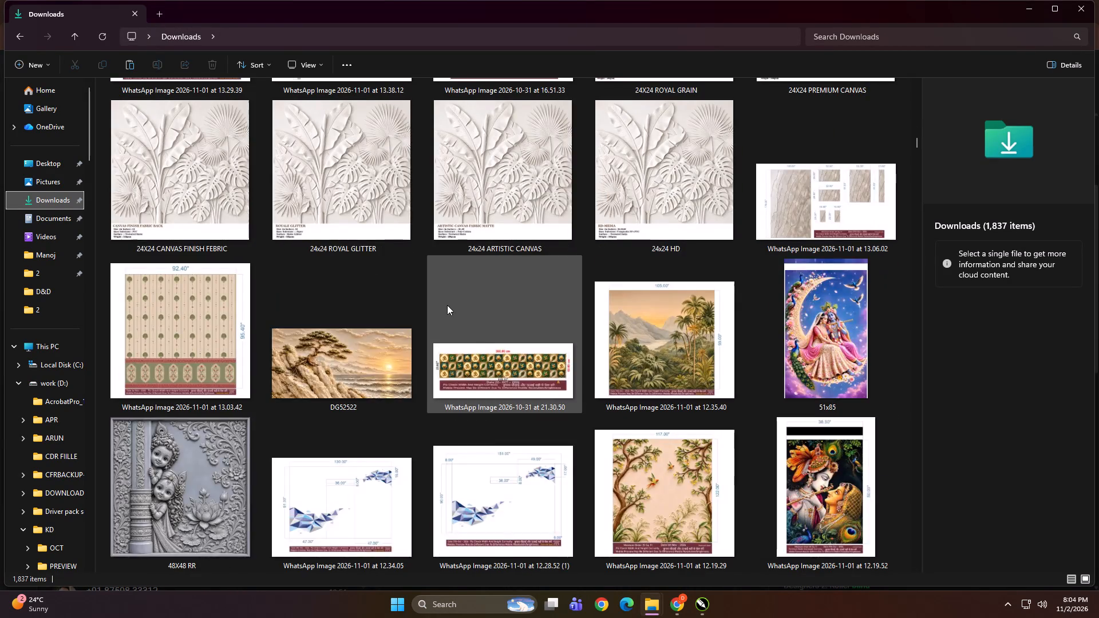
pyautogui.scroll(-5, 447, 305)
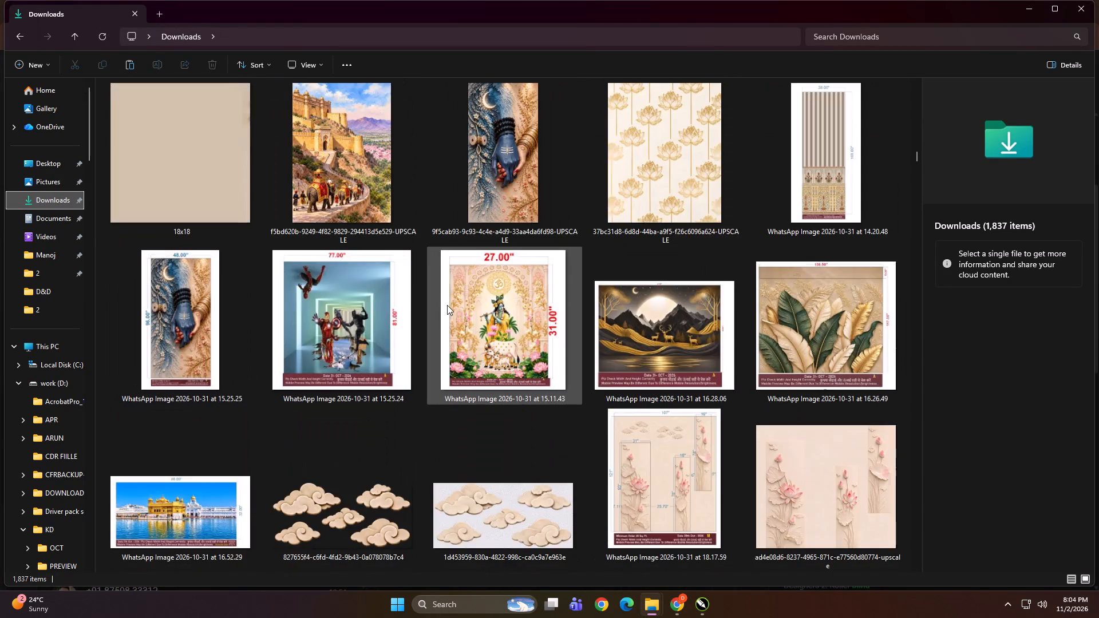
pyautogui.scroll(-4, 447, 305)
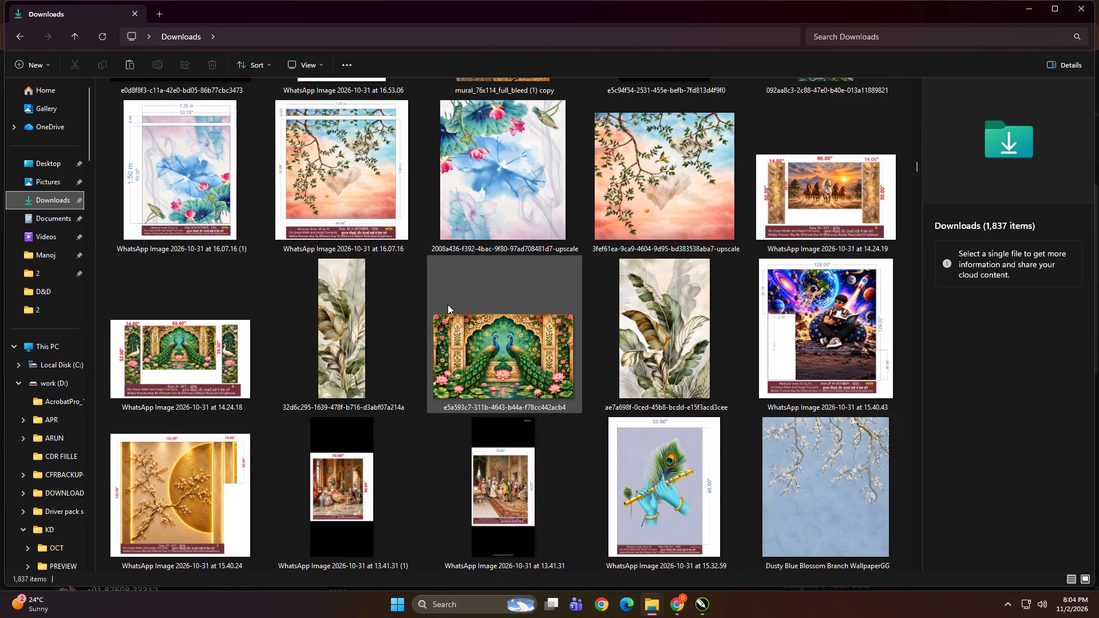
# Inspect the upscaled leafy-branch sunset sky image's details, and look back through the more recent downloads.
pyautogui.click(653, 179)
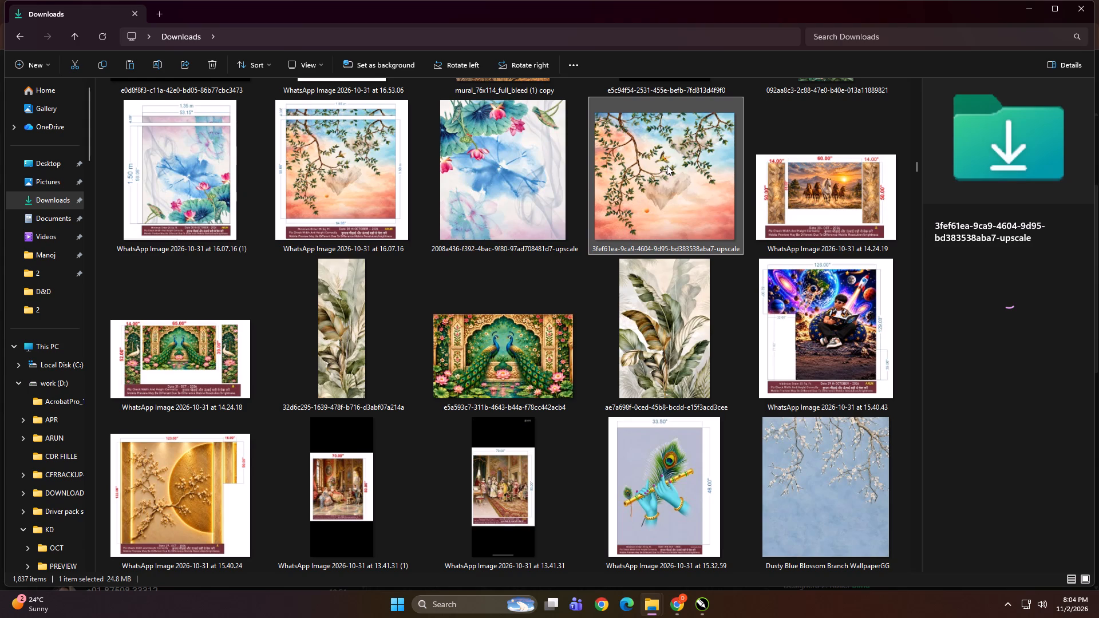
pyautogui.moveTo(669, 125); pyautogui.dragTo(671, 209)
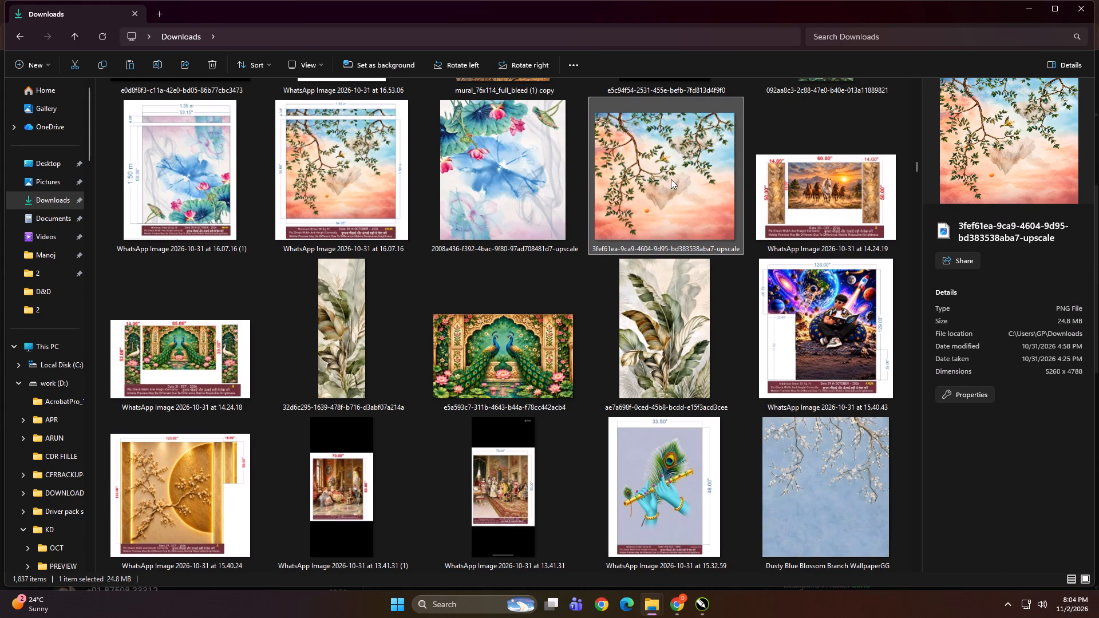
pyautogui.scroll(1, 599, 340)
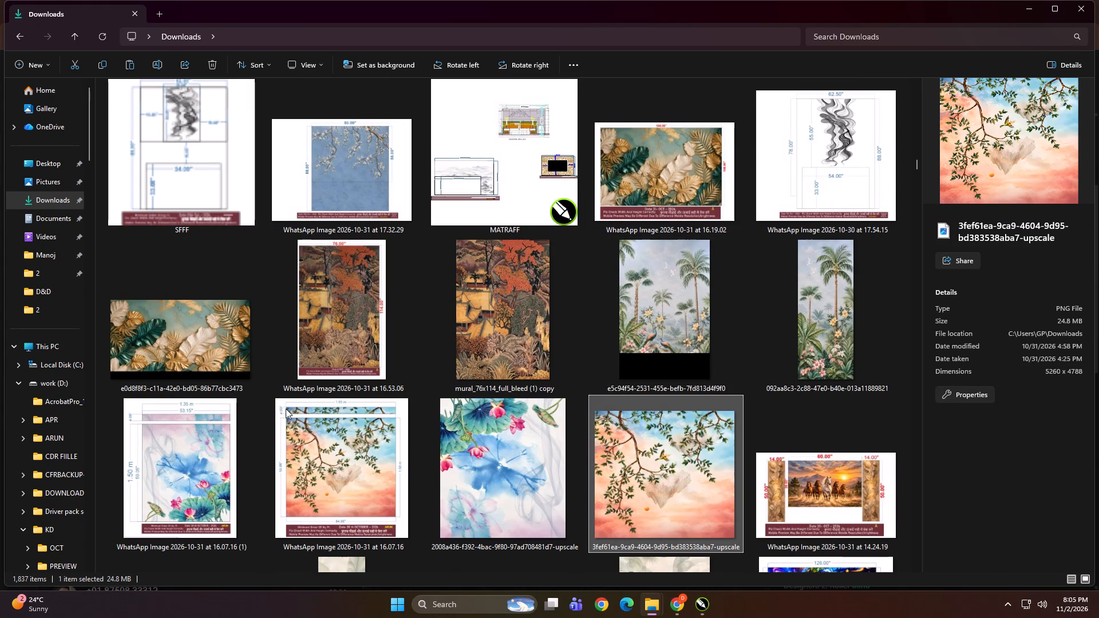
pyautogui.scroll(1, 448, 441)
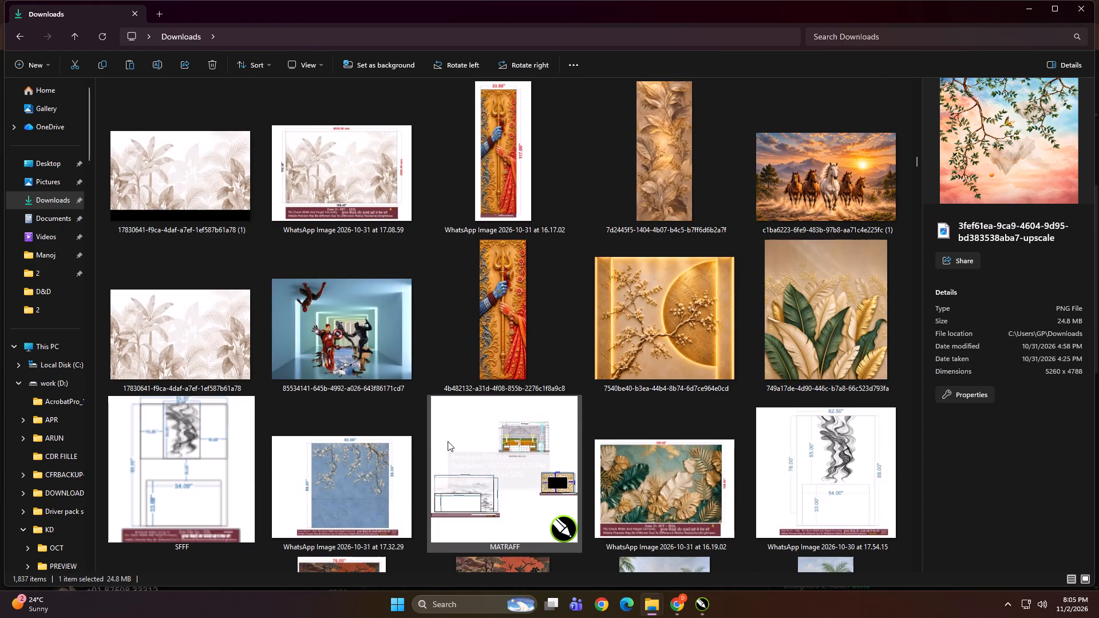
pyautogui.scroll(3, 448, 441)
pyautogui.scroll(3, 138, 435)
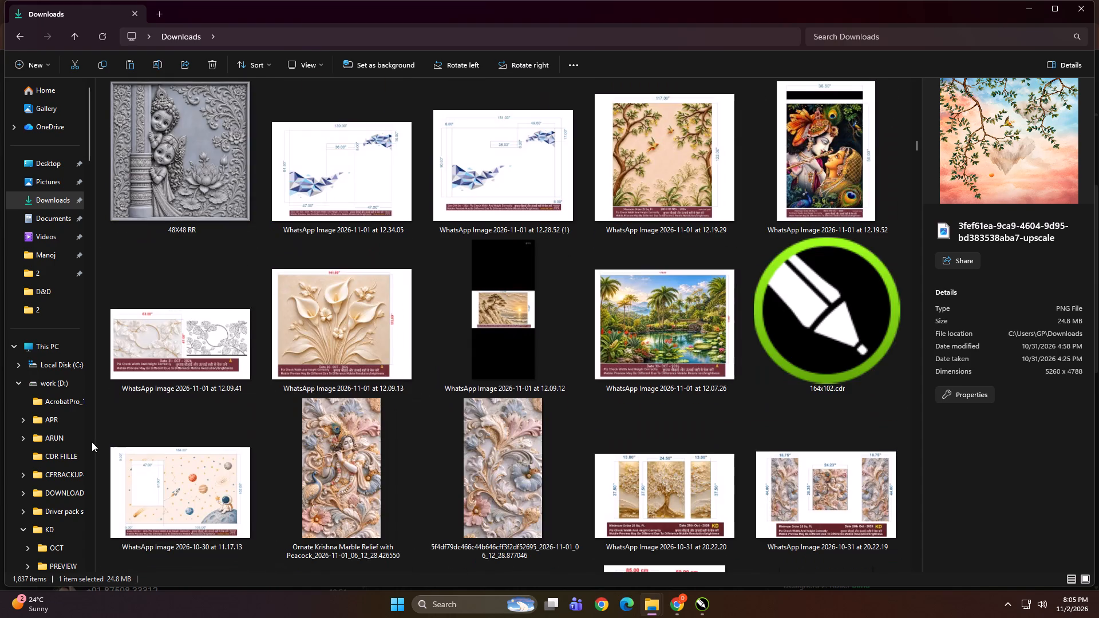
# Check the customer folders in Print > OCT > 30 on the DIGITECH_SHAREDRIVE (Z:) drive, then return to Print.
pyautogui.click(57, 346)
pyautogui.doubleClick(145, 263)
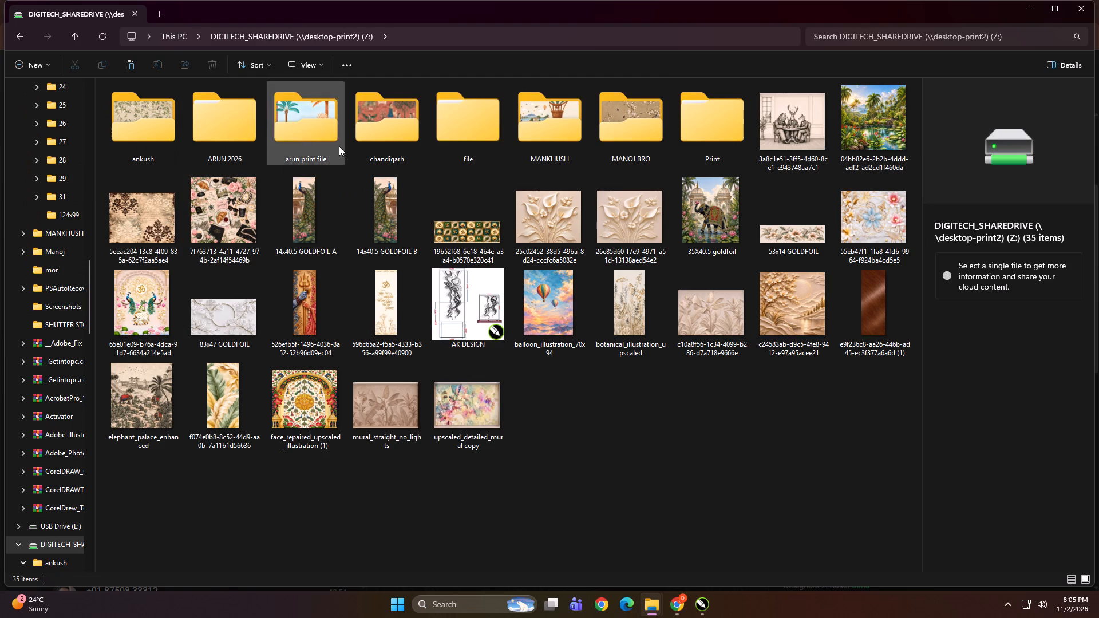
pyautogui.doubleClick(706, 130)
pyautogui.doubleClick(431, 157)
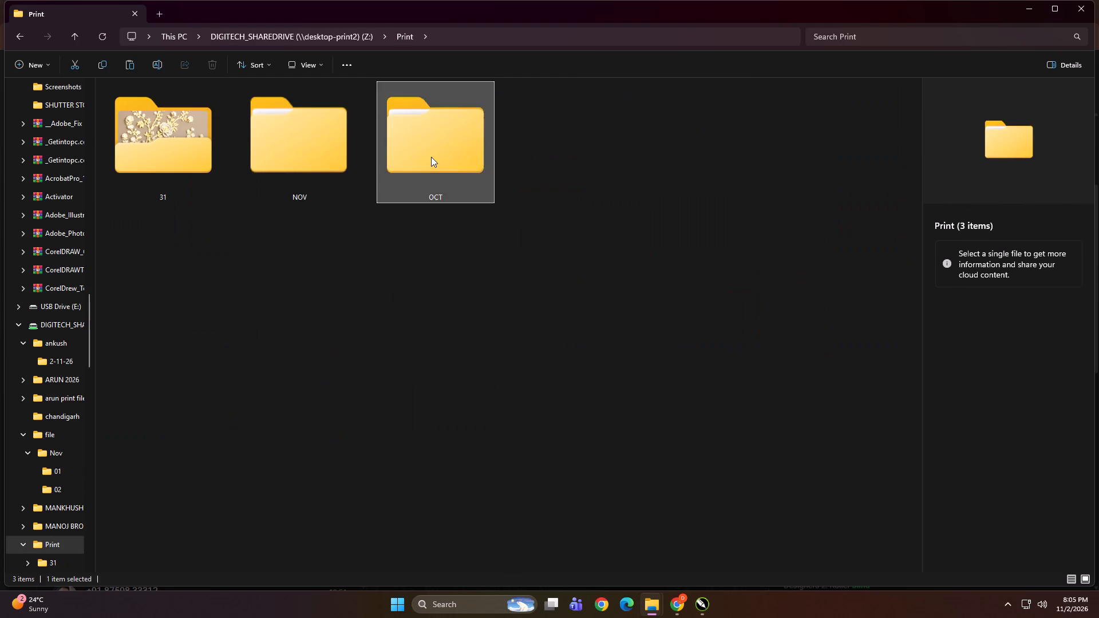
pyautogui.doubleClick(587, 105)
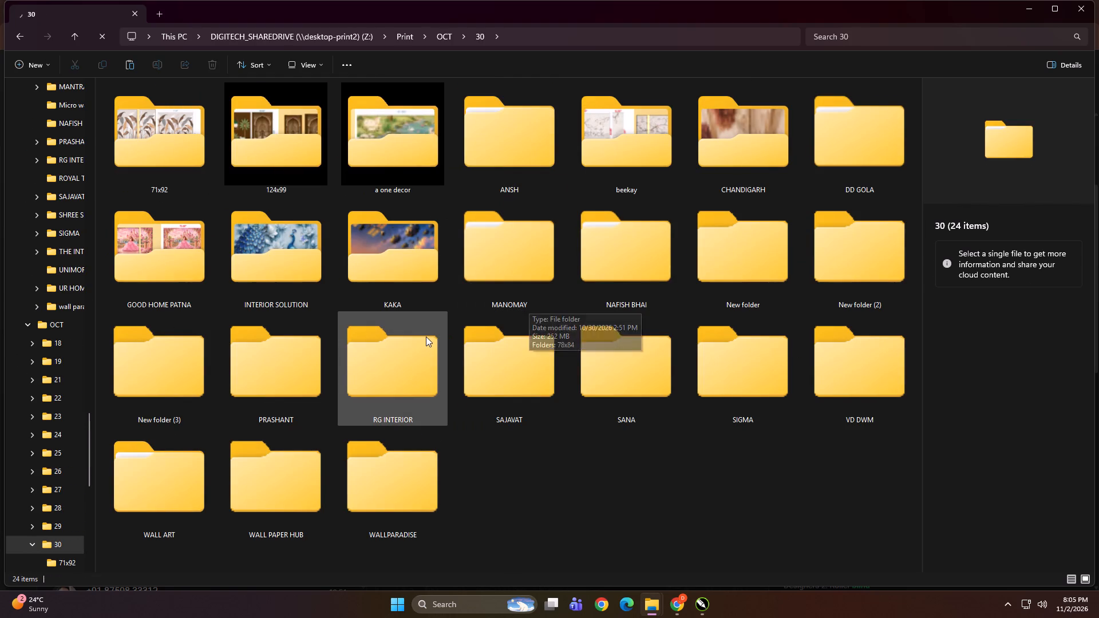
pyautogui.press('BackSpace')
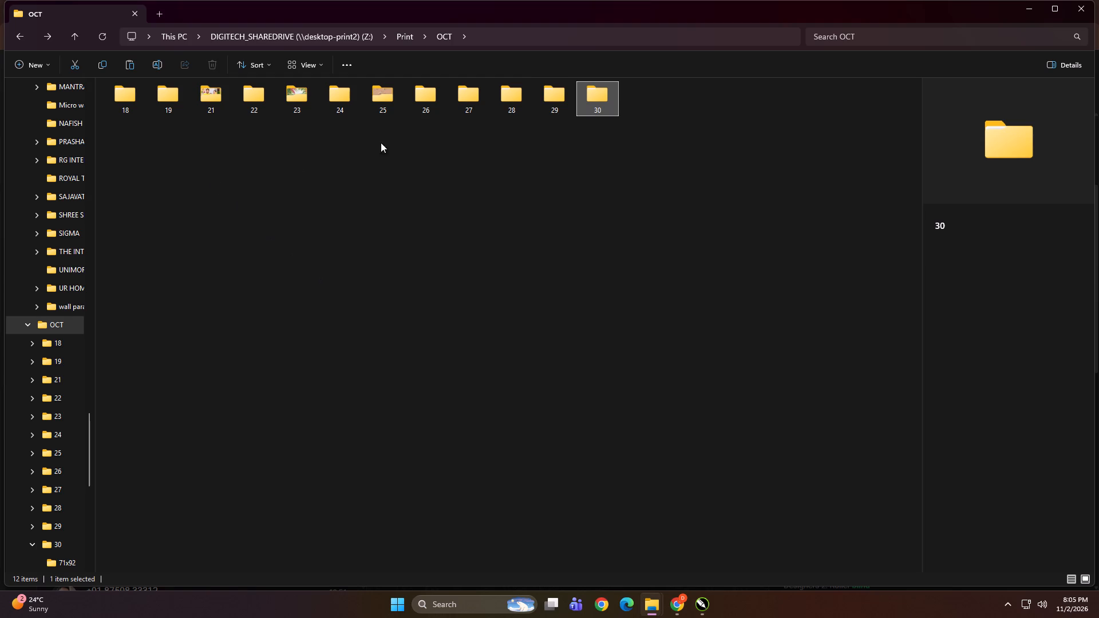
pyautogui.click(529, 247)
pyautogui.press('BackSpace')
# Open the RG Interior mama folder inside the share drive's Print > 31 folder and examine its artwork as large thumbnails.
pyautogui.doubleClick(181, 177)
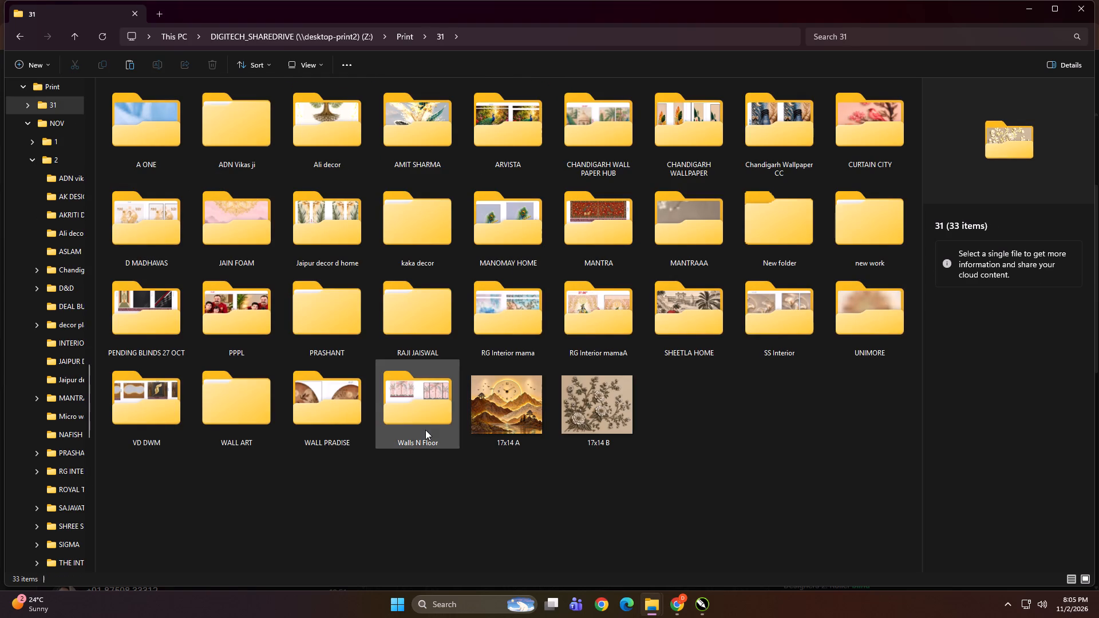
pyautogui.click(452, 525)
pyautogui.doubleClick(499, 327)
pyautogui.keyDown('ctrl'); pyautogui.scroll(10, 420, 328); pyautogui.keyUp('ctrl')
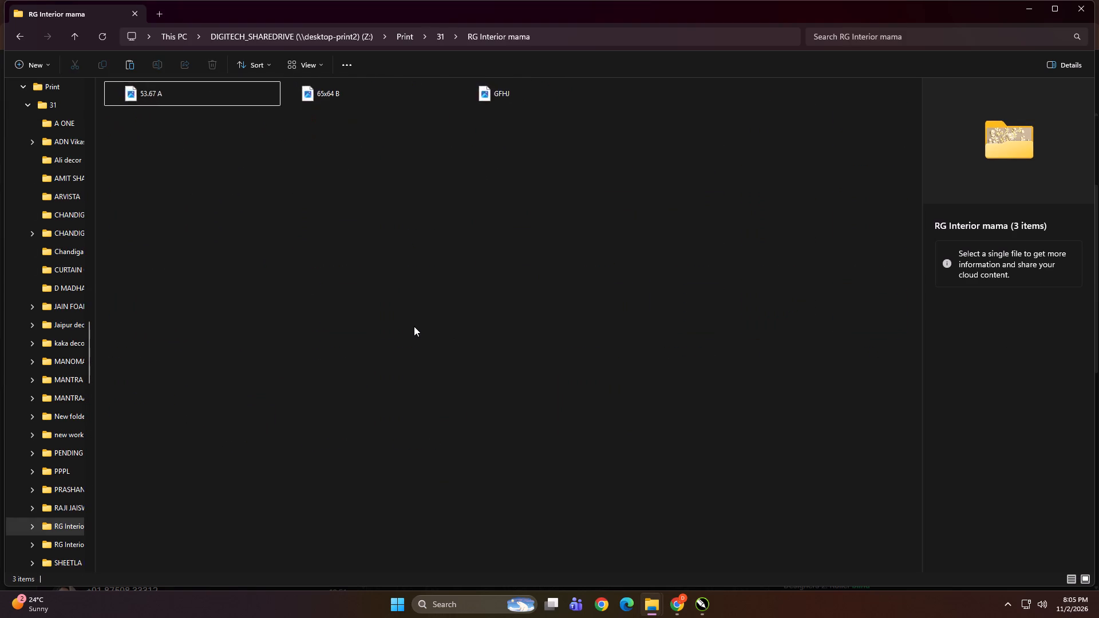
pyautogui.keyDown('ctrl'); pyautogui.scroll(20, 414, 326); pyautogui.keyUp('ctrl')
pyautogui.keyDown('ctrl'); pyautogui.scroll(13, 414, 326); pyautogui.keyUp('ctrl')
pyautogui.click(414, 326)
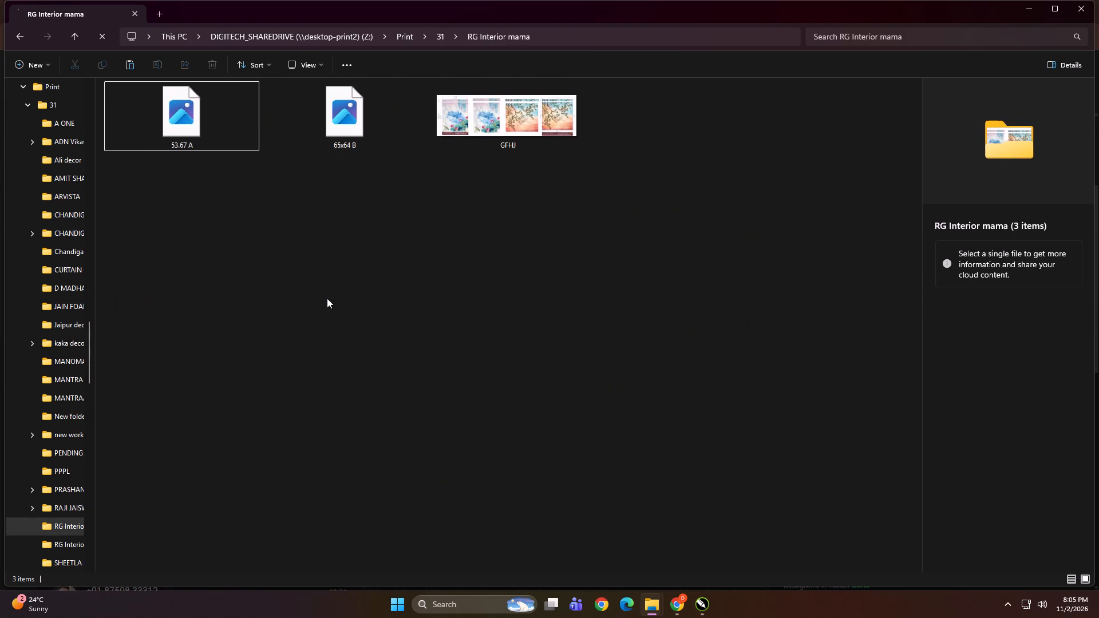
pyautogui.rightClick(358, 213)
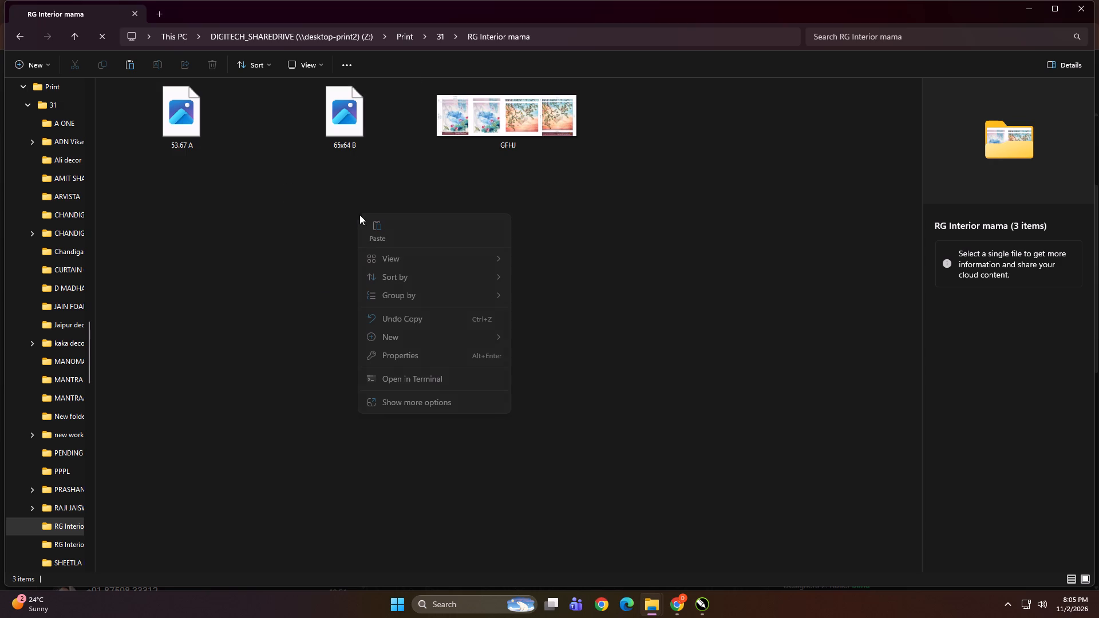
pyautogui.click(308, 303)
pyautogui.keyDown('ctrl'); pyautogui.scroll(8, 306, 306); pyautogui.keyUp('ctrl')
pyautogui.click(306, 307)
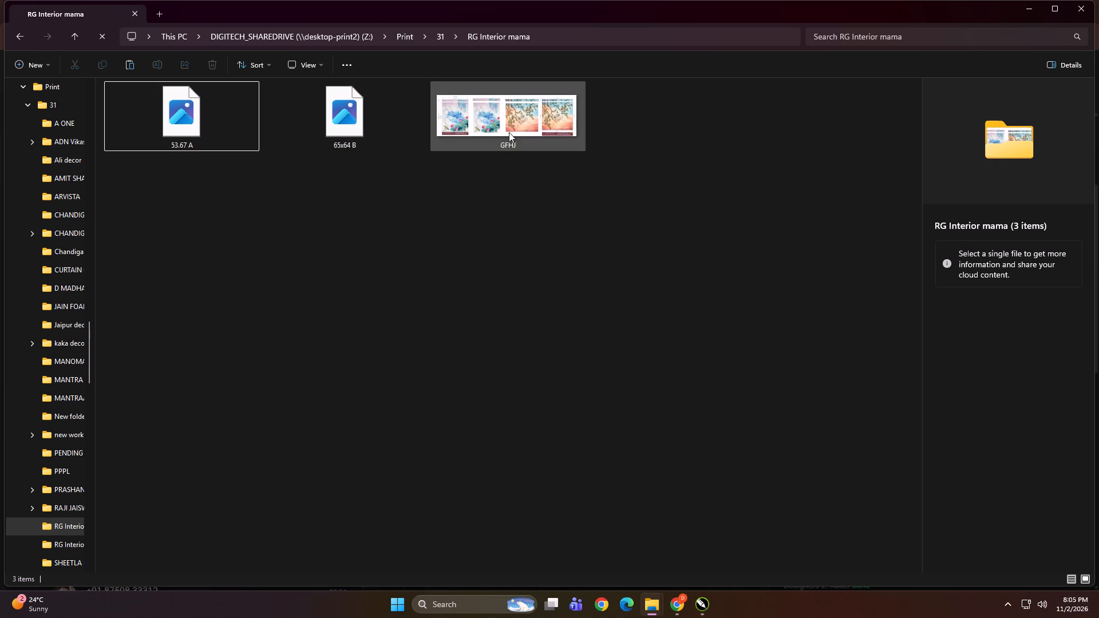
# Preview the GFHJ layout image in the RG Interior mama folder, and close it.
pyautogui.doubleClick(524, 122)
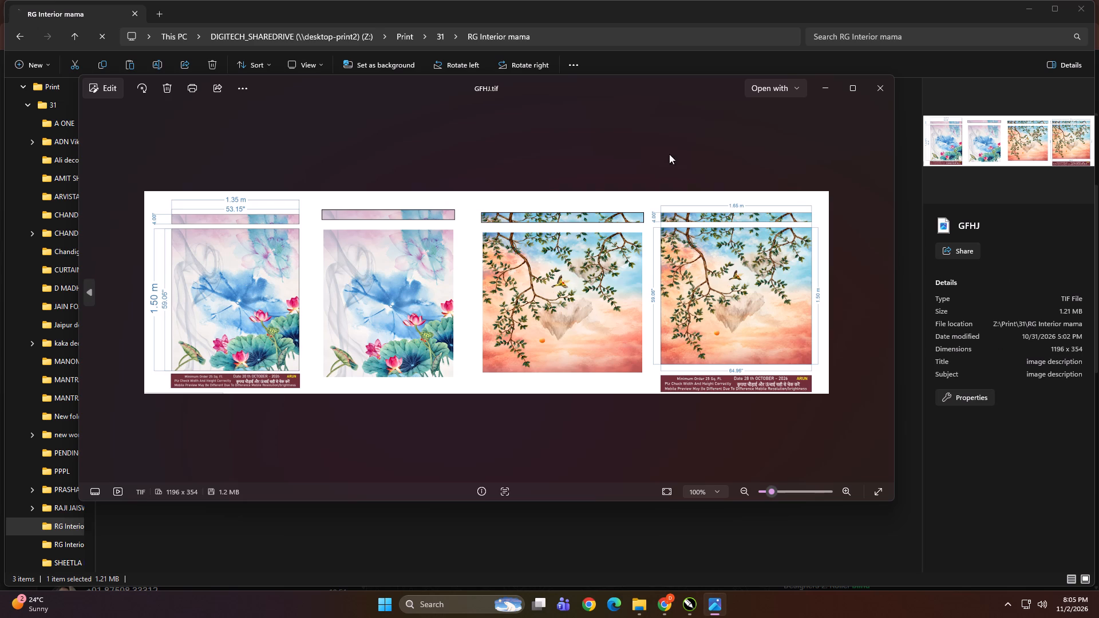
pyautogui.click(877, 91)
# Place the 65x64 B artwork in the open CorelDRAW document beside the cow wallpaper layouts, and mirror it vertically.
pyautogui.click(335, 137)
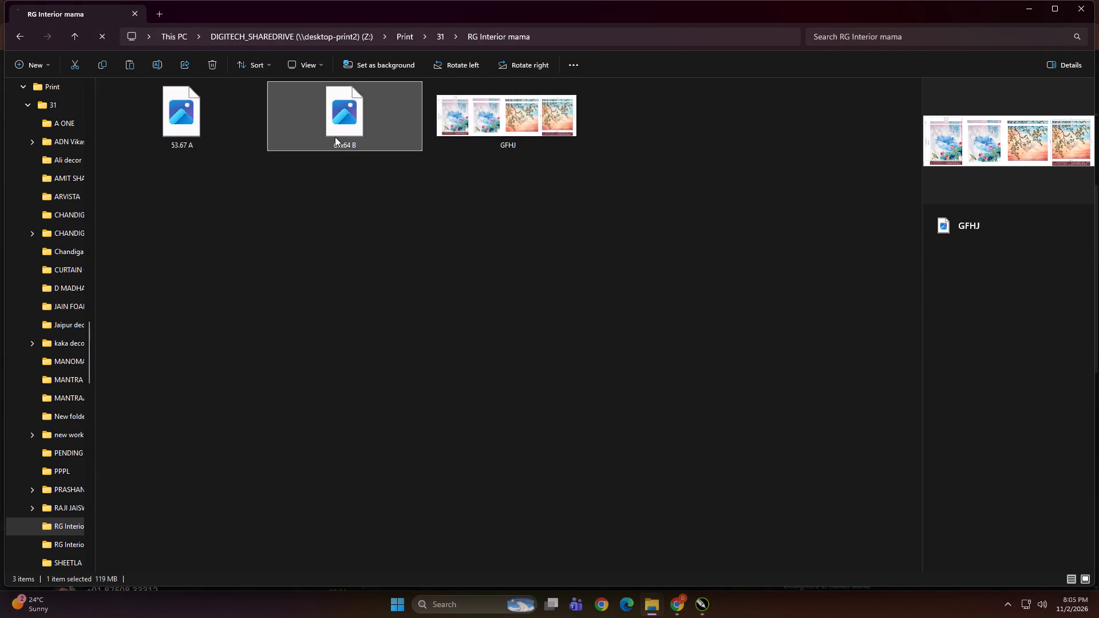
pyautogui.moveTo(338, 120); pyautogui.dragTo(707, 601)
pyautogui.moveTo(707, 601); pyautogui.dragTo(293, 395)
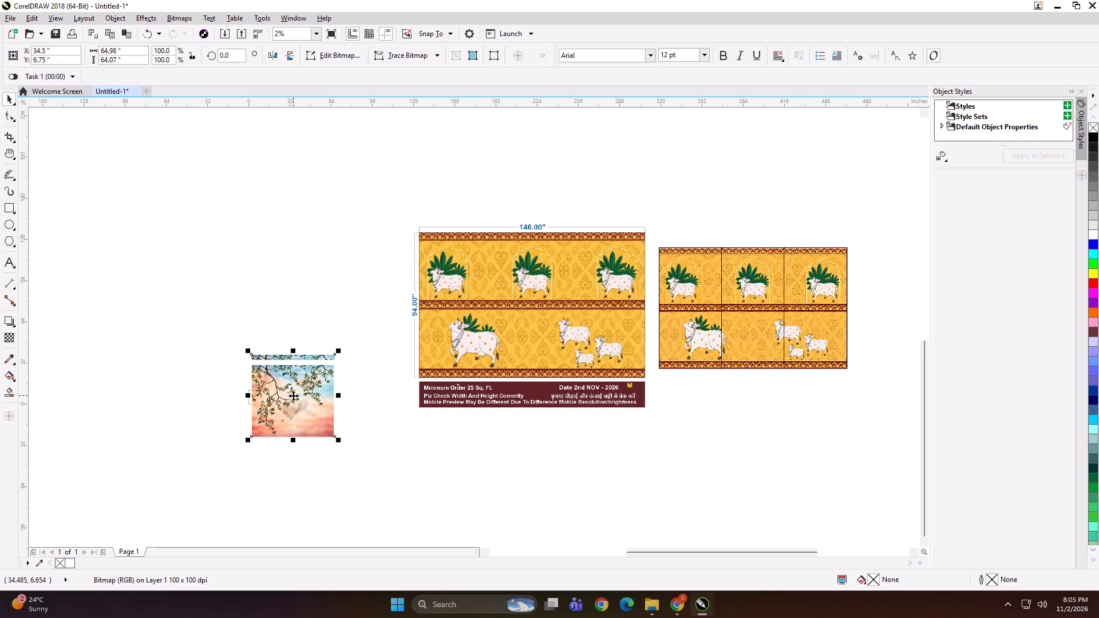
pyautogui.click(291, 60)
pyautogui.scroll(1, 251, 443)
pyautogui.scroll(1, 282, 355)
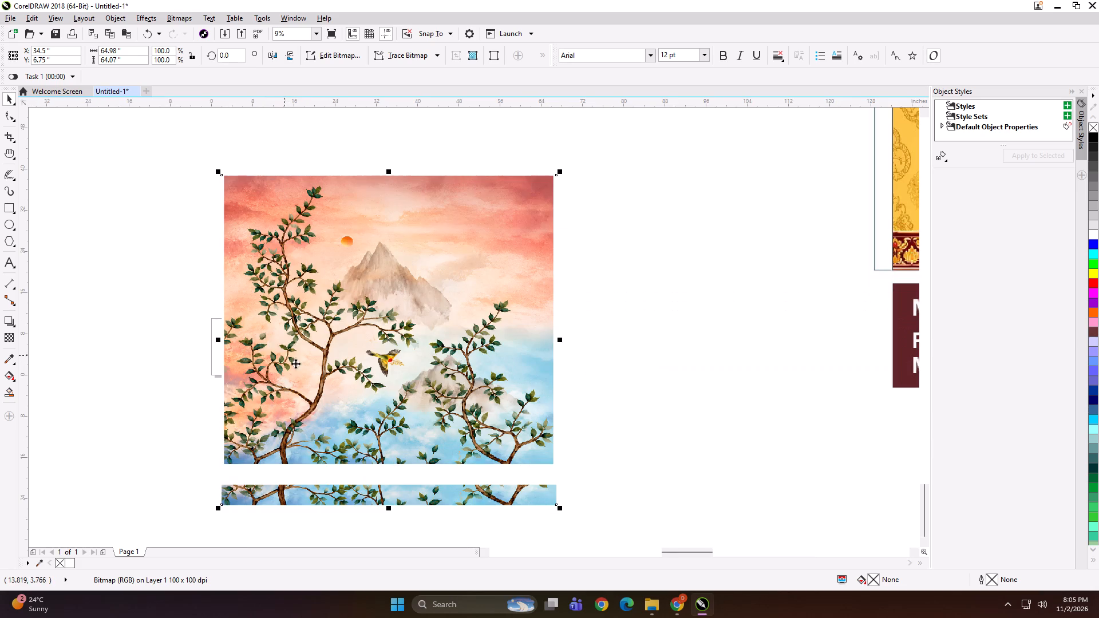
pyautogui.click(673, 424)
# Return to the RG Interior mama folder in Print > 31 and examine the leafy-branch sunset blind in the GFHJ layout image up close.
pyautogui.click(651, 606)
pyautogui.click(715, 552)
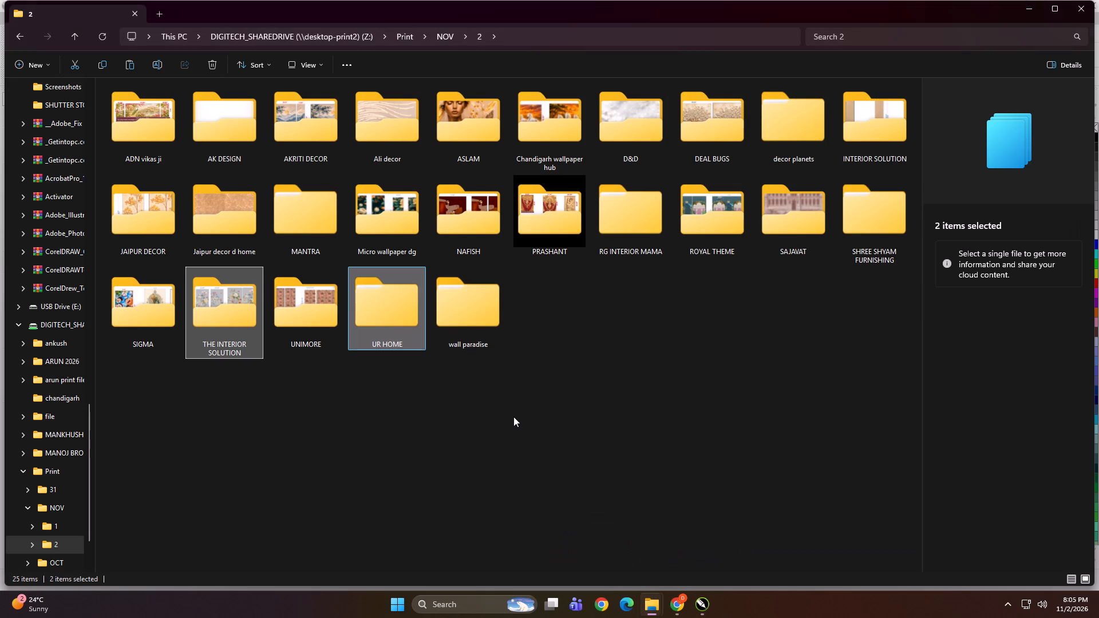
pyautogui.click(658, 606)
pyautogui.click(595, 550)
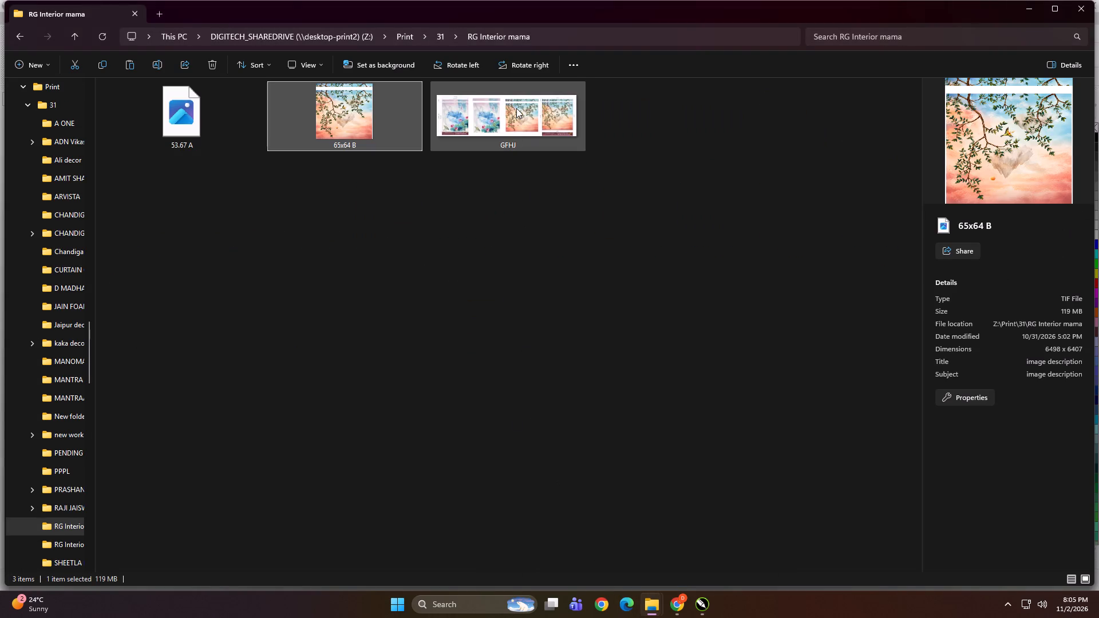
pyautogui.doubleClick(516, 108)
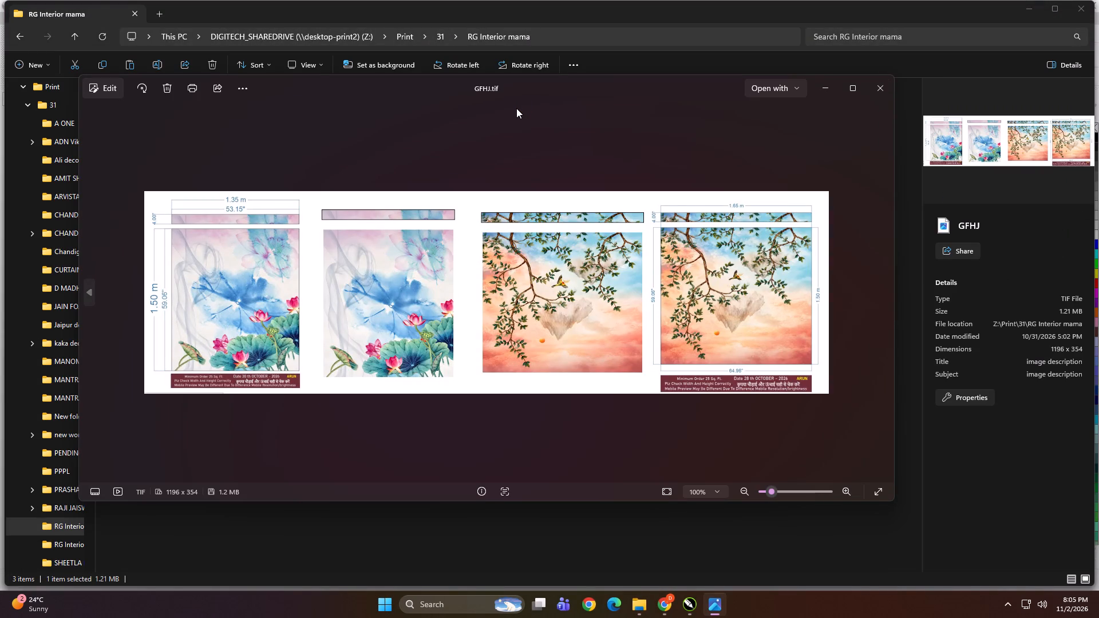
pyautogui.scroll(9, 556, 354)
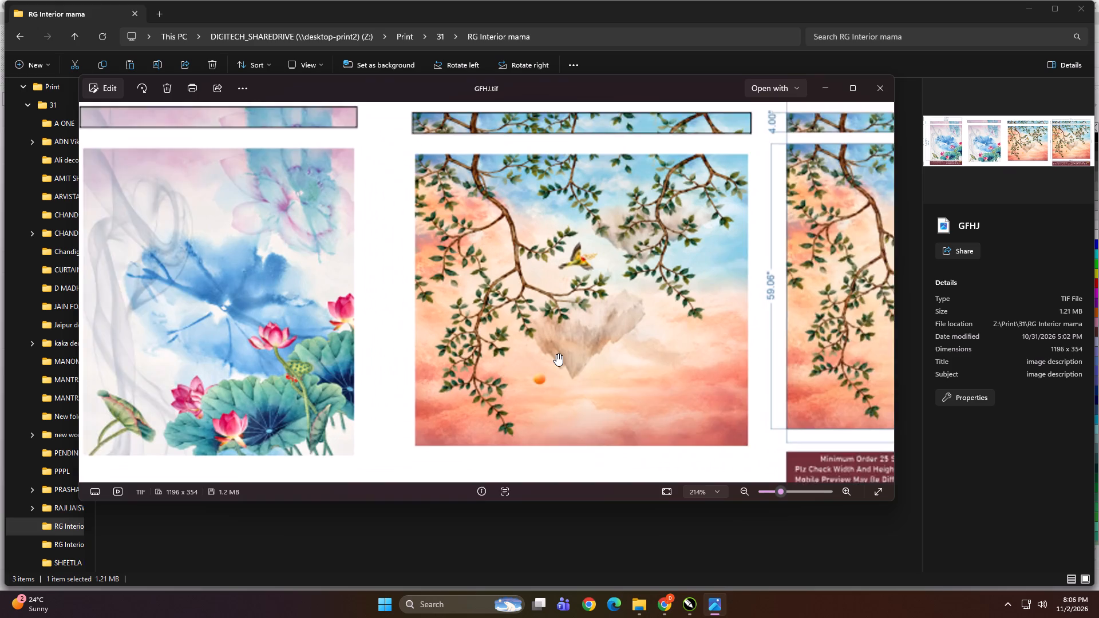
pyautogui.scroll(2, 556, 354)
pyautogui.scroll(-6, 517, 241)
pyautogui.scroll(-4, 468, 244)
pyautogui.scroll(-2, 426, 295)
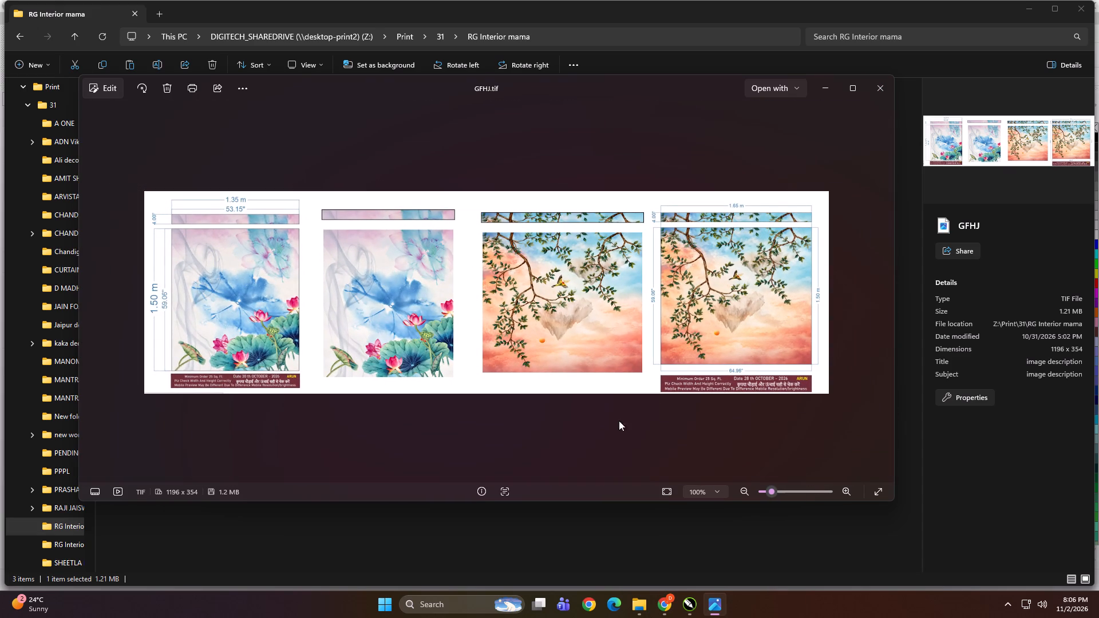
pyautogui.click(876, 86)
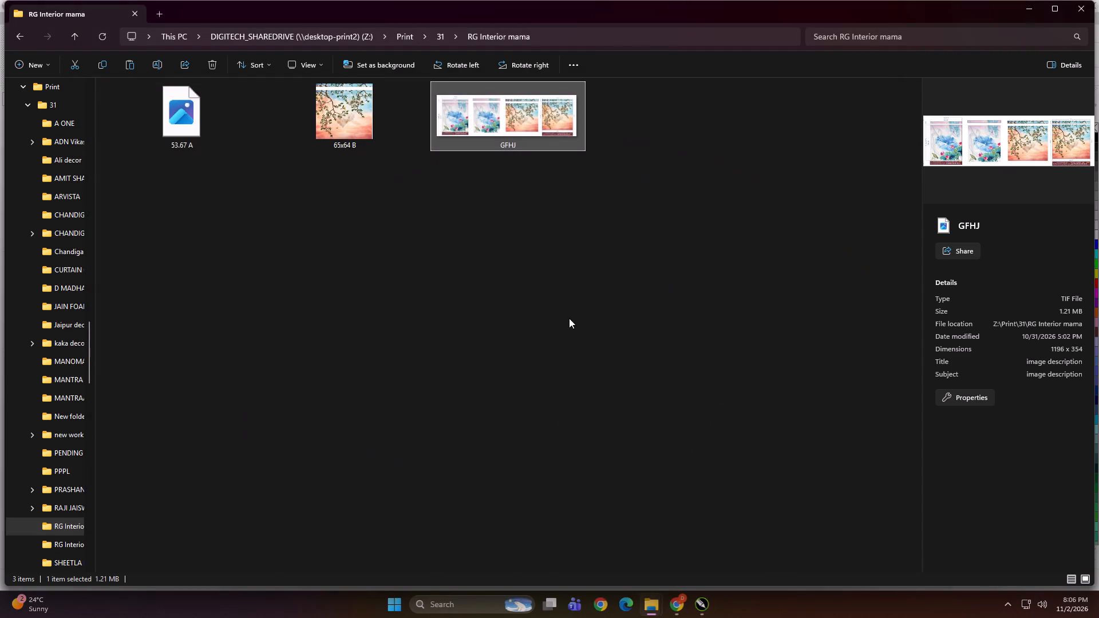
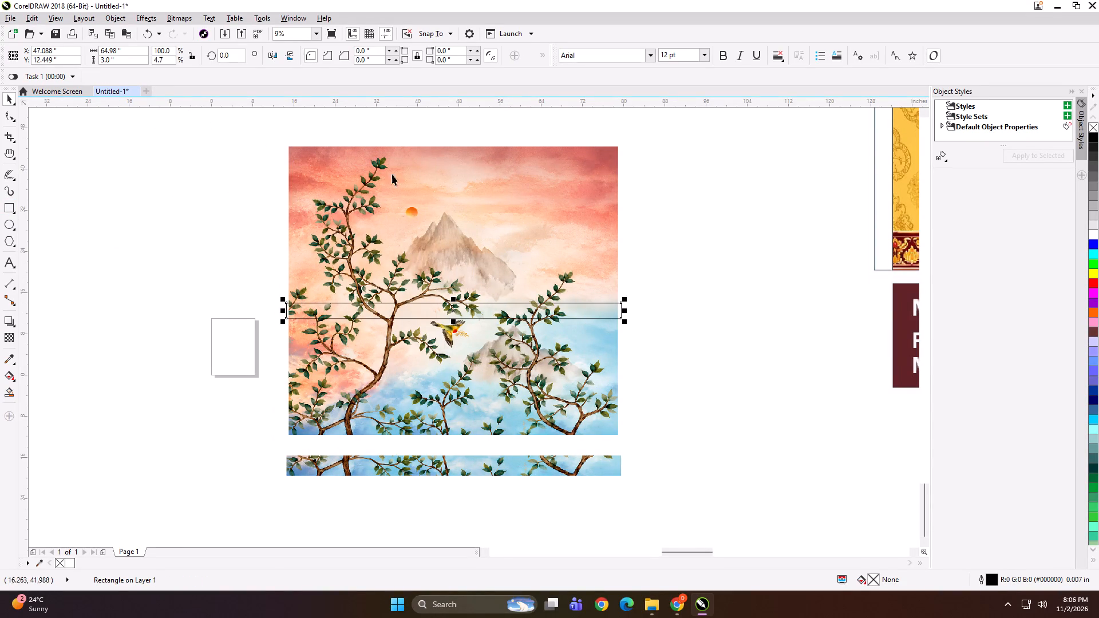
# Align the empty 3-inch-high rectangle to the top edge of the leafy-branch sunset artwork.
pyautogui.keyDown('shift'); pyautogui.click(402, 177); pyautogui.keyUp('shift')
pyautogui.press('t')
pyautogui.click(193, 235)
pyautogui.press('space')
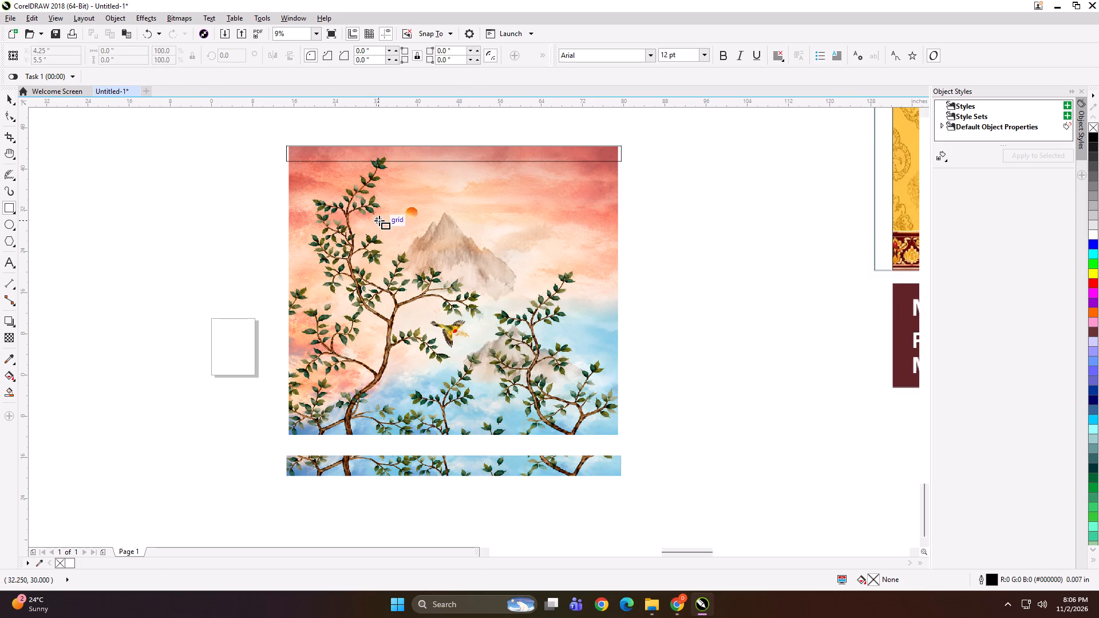
# PowerClip the leafy-branch sunset artwork inside the 3-inch-high rectangle at its top edge.
pyautogui.press('space')
pyautogui.click(379, 220)
pyautogui.hotkey('shift', 'Return')
pyautogui.doubleClick(360, 155)
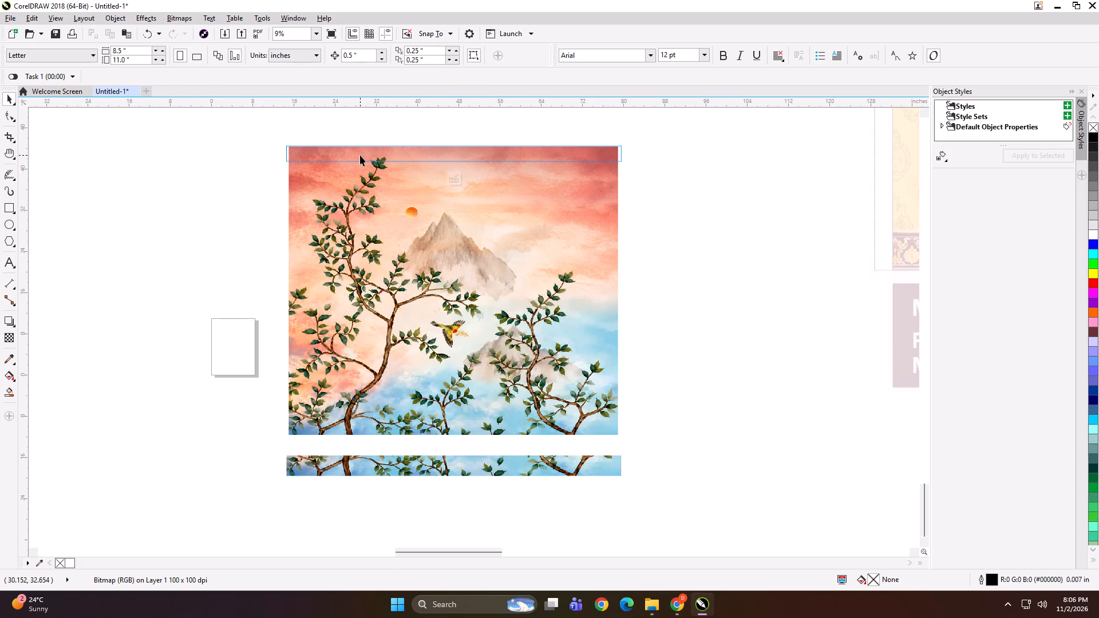
pyautogui.click(449, 176)
pyautogui.click(274, 194)
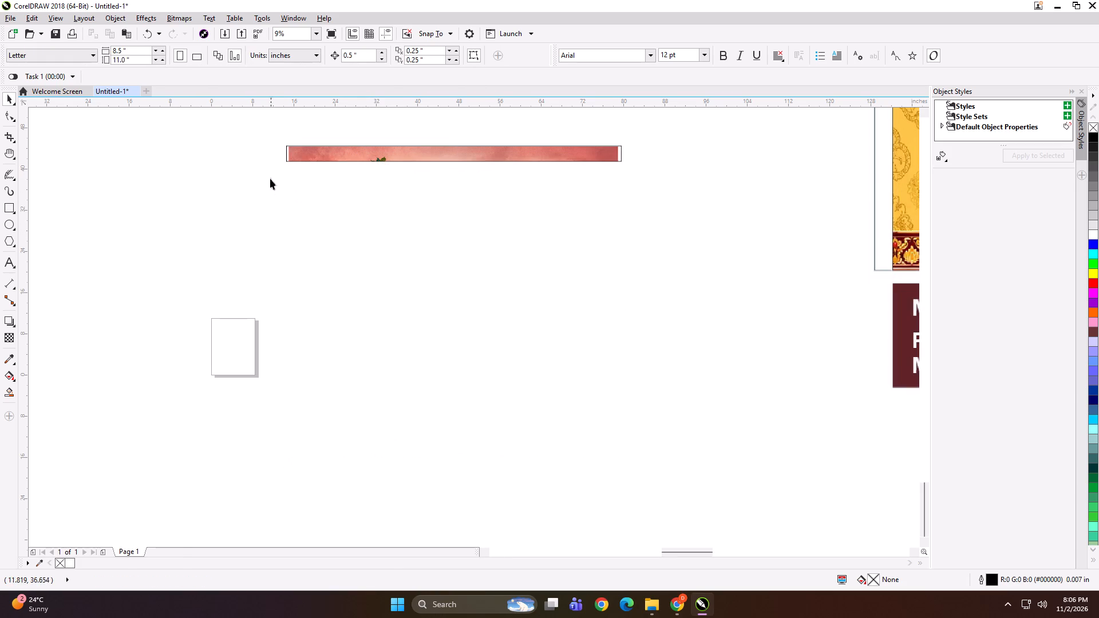
# Convert the frame rectangle of the clipped sunset strip to curves so its end nodes can be edited.
pyautogui.click(329, 151)
pyautogui.scroll(1, 321, 149)
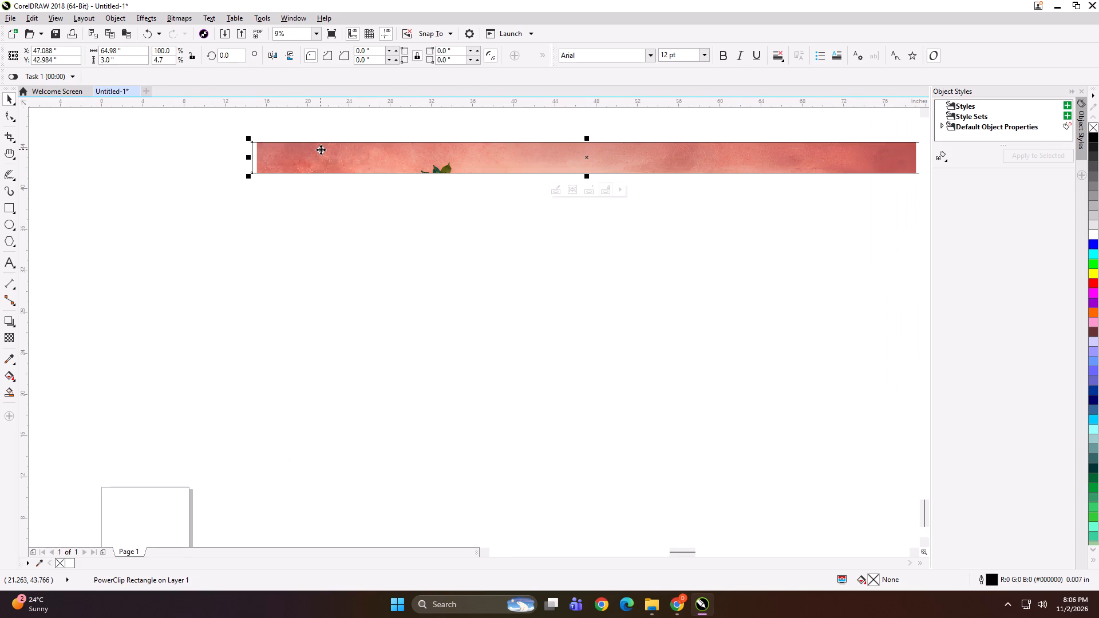
pyautogui.press('F10')
pyautogui.moveTo(230, 122); pyautogui.dragTo(279, 216)
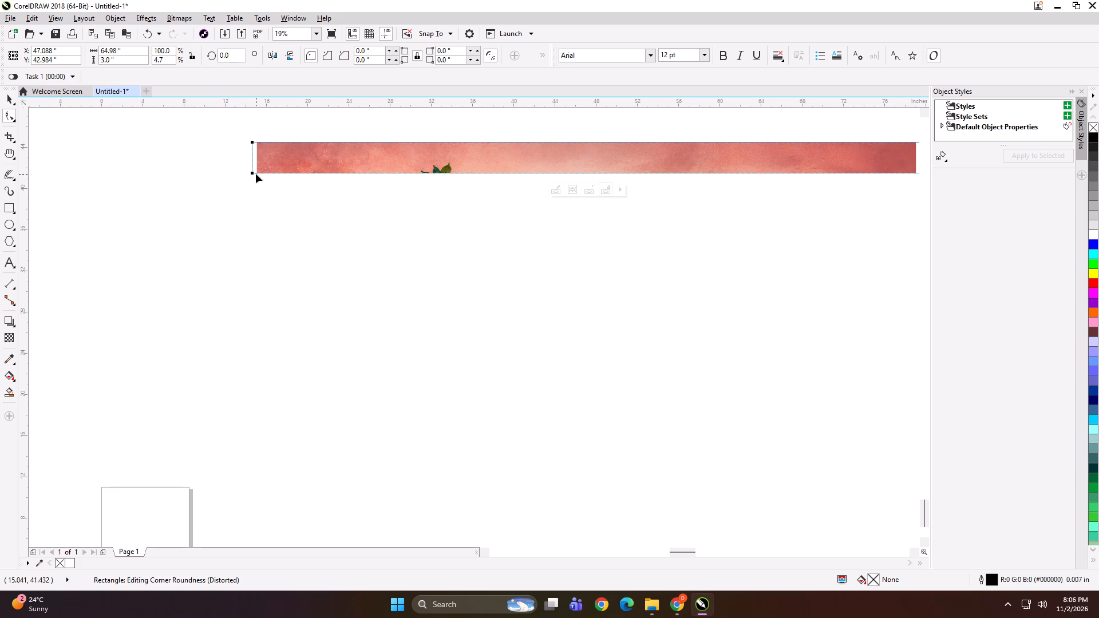
pyautogui.scroll(-1, 256, 174)
pyautogui.press('space')
pyautogui.press('space')
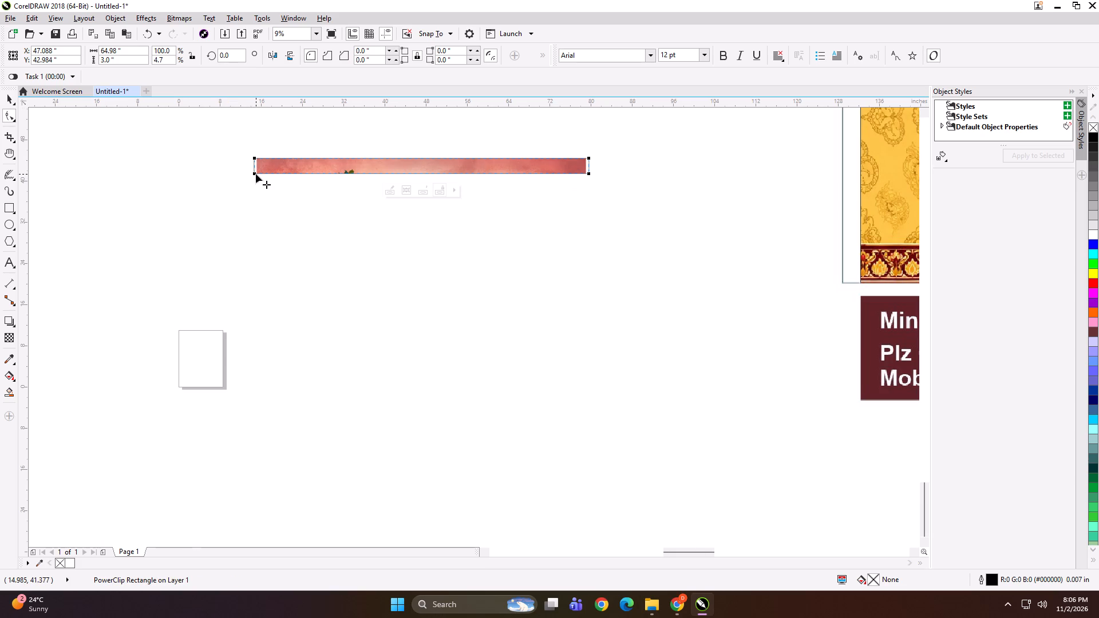
pyautogui.press('F10')
pyautogui.hotkey('ctrl', 'q')
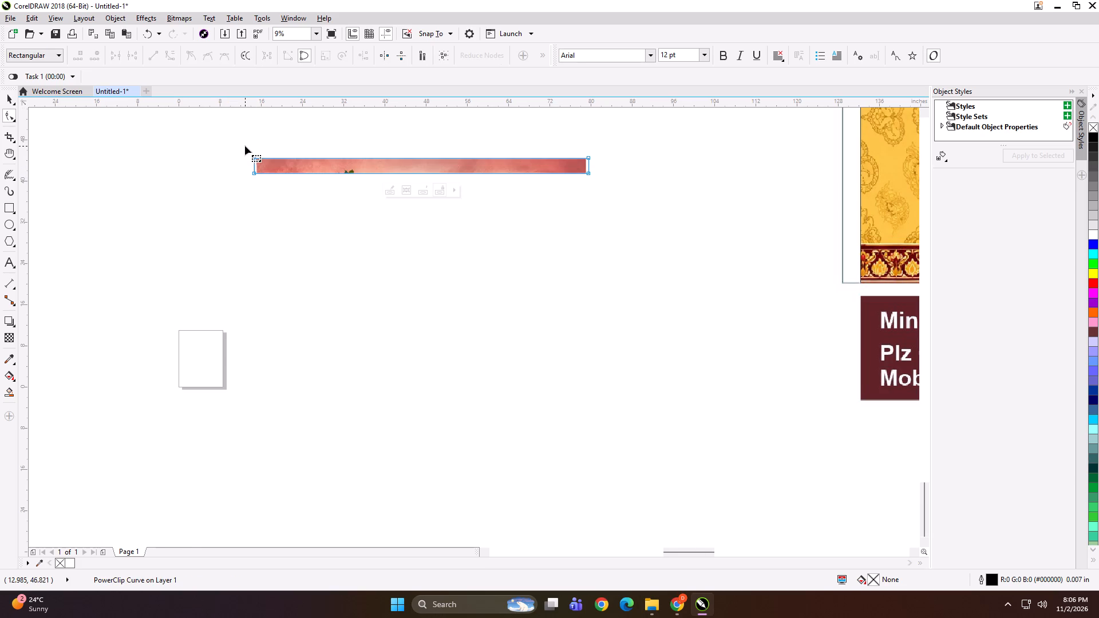
# Move the frame's end nodes inward by 0.5 inch on each side to match the artwork's left and right edges.
pyautogui.moveTo(243, 145); pyautogui.dragTo(270, 215)
pyautogui.scroll(4, 255, 165)
pyautogui.press('Right')
pyautogui.scroll(-4, 246, 182)
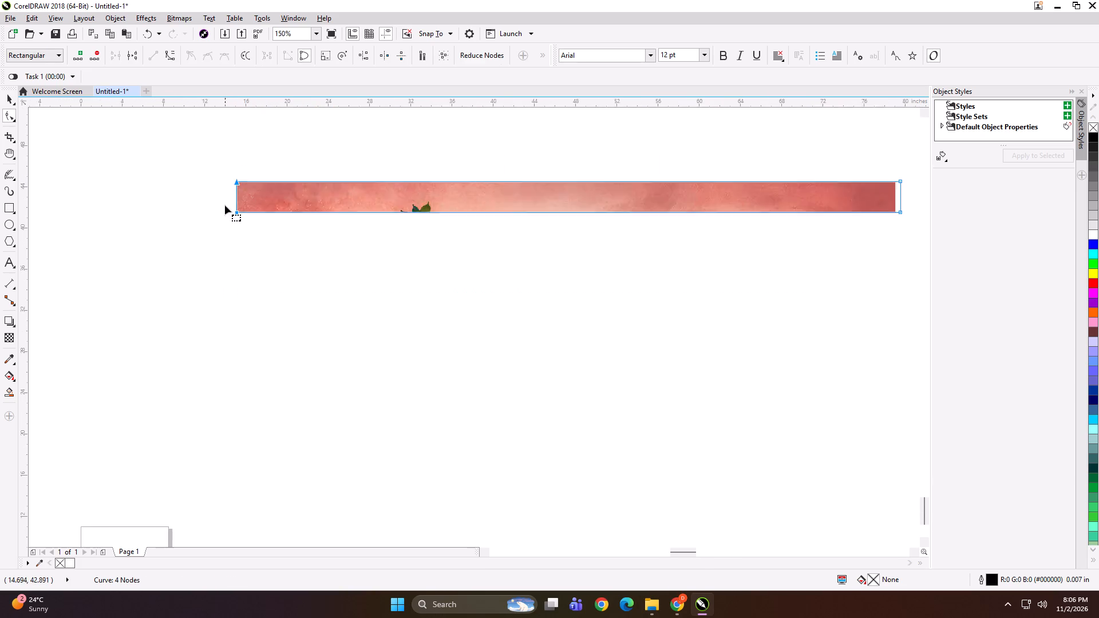
pyautogui.moveTo(543, 160); pyautogui.dragTo(591, 253)
pyautogui.scroll(2, 563, 198)
pyautogui.press('Left')
pyautogui.scroll(-2, 563, 198)
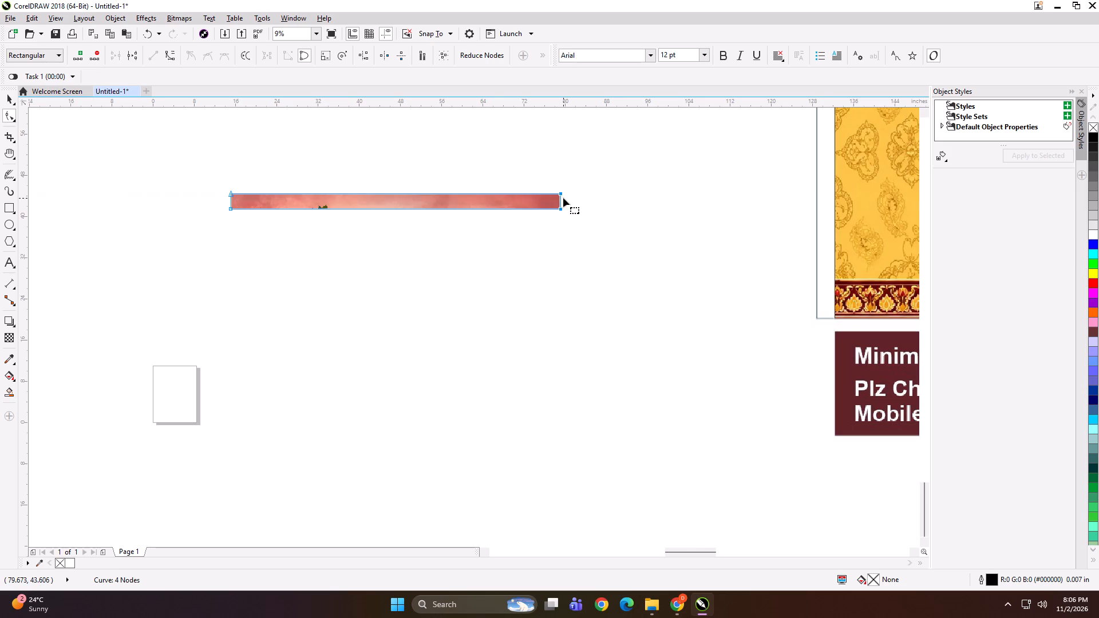
pyautogui.press('space')
# Widen the clipped sunset strip by 1 inch to 64.98 inches.
pyautogui.click(132, 50)
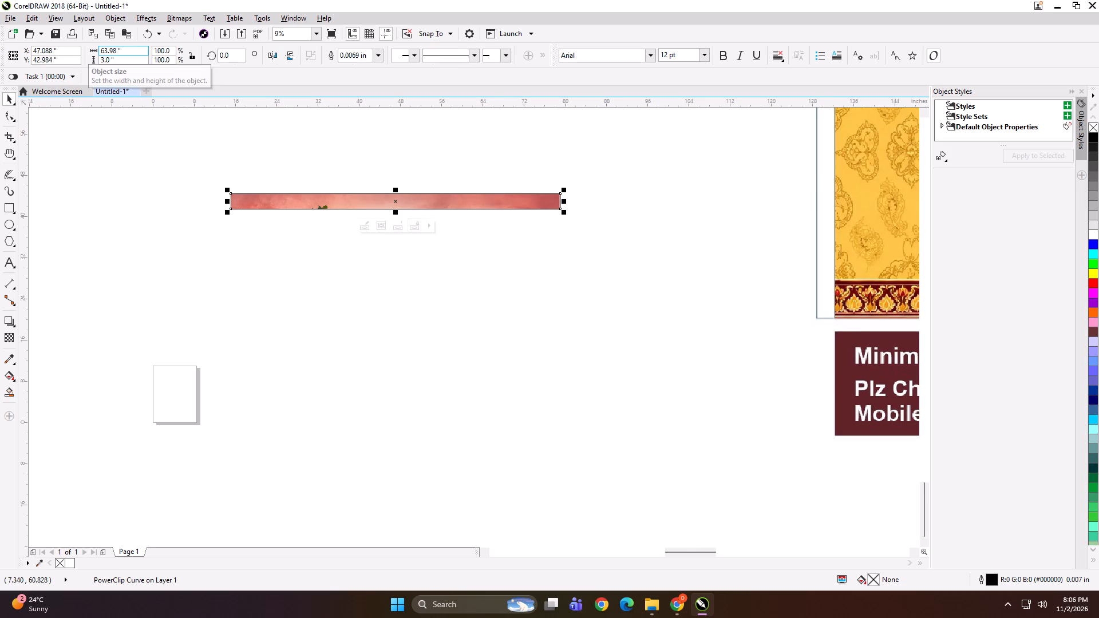
pyautogui.press('1')
pyautogui.press('Return')
# Export only the selected strip to Downloads as an uncompressed TIFF named 64x3 BLIND PATTI, at 100 dpi in RGB color.
pyautogui.hotkey('ctrl', 'e')
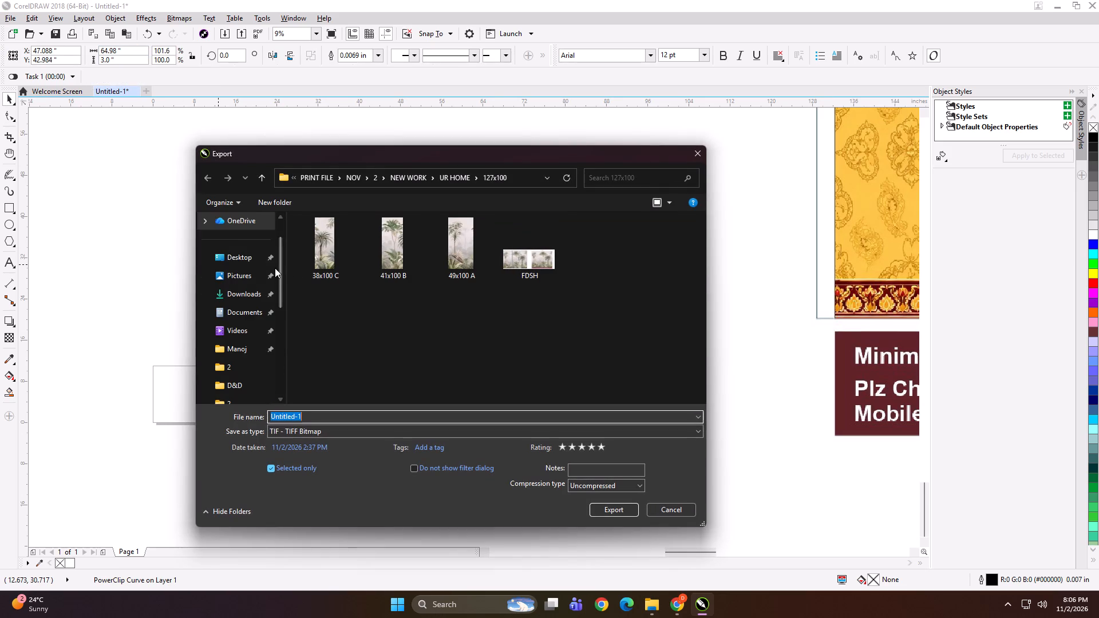
pyautogui.scroll(4, 255, 271)
pyautogui.click(242, 332)
pyautogui.click(301, 421)
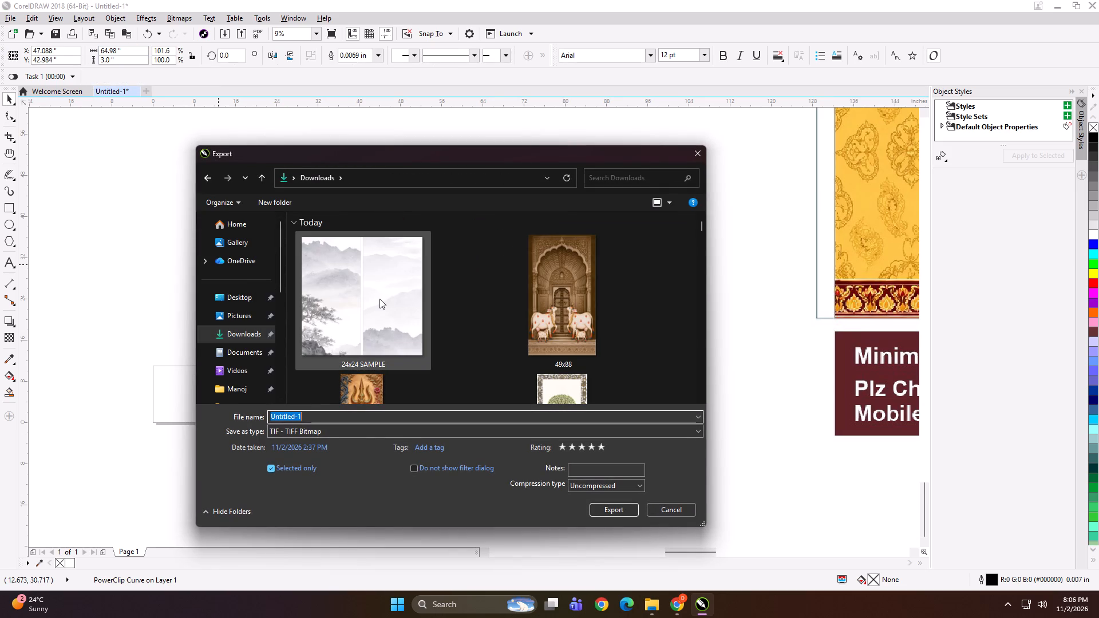
pyautogui.write('64x3')
pyautogui.press('space')
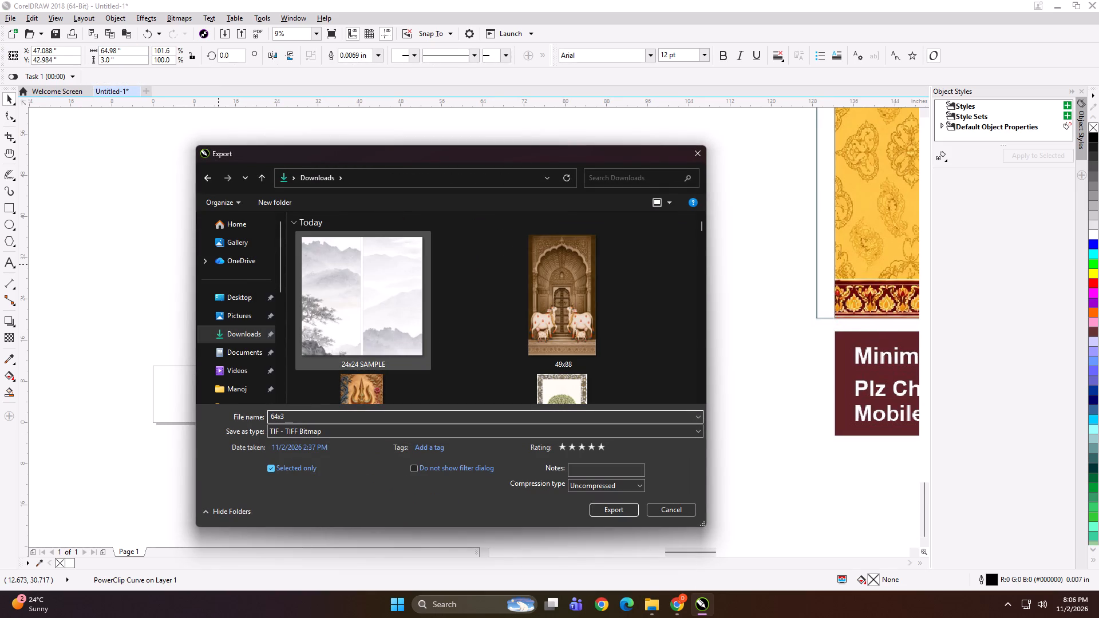
pyautogui.write('BLIND PATTI')
pyautogui.press('Return')
pyautogui.press('Return')
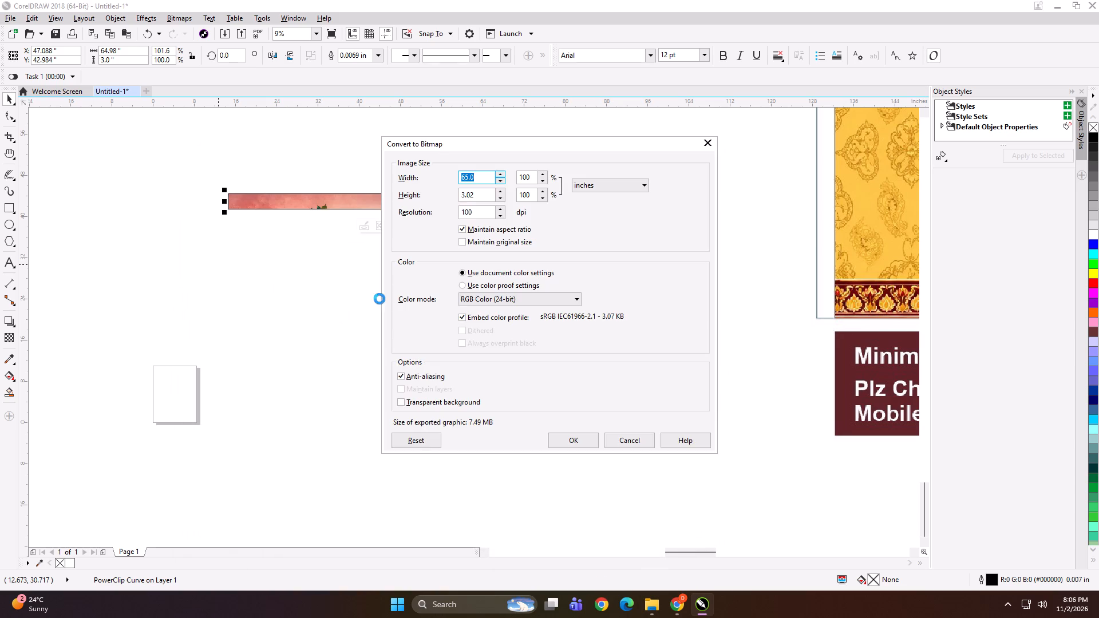
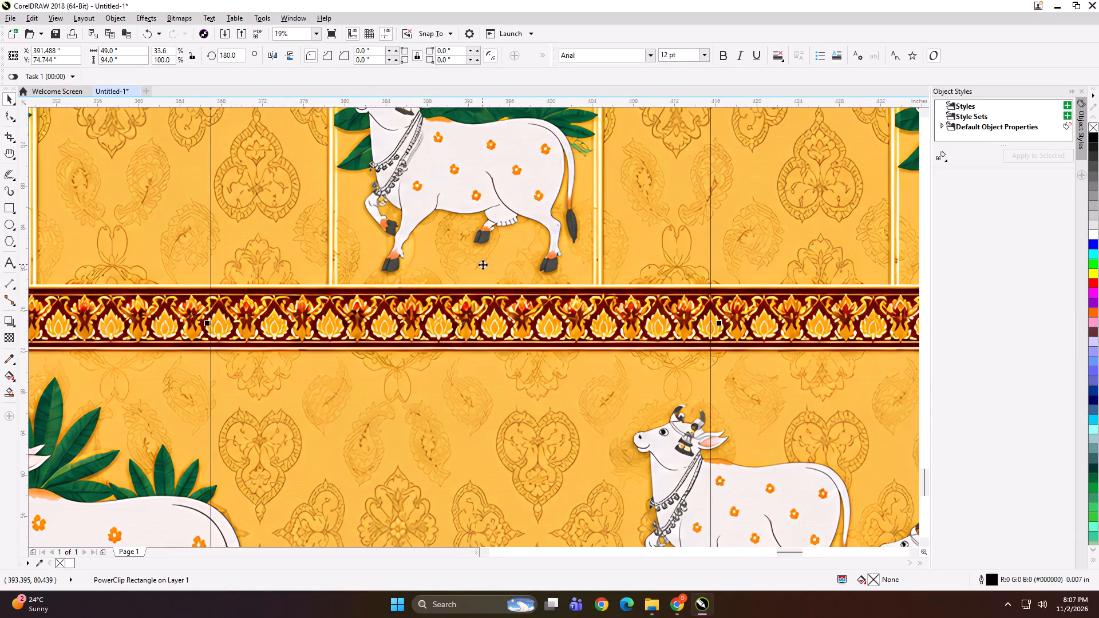
# Add the text label "146*94 PANEL 1" at the top edge of the first cow wallpaper panel.
pyautogui.press('Right')
pyautogui.press('Left')
pyautogui.scroll(-3, 497, 272)
pyautogui.click(484, 181)
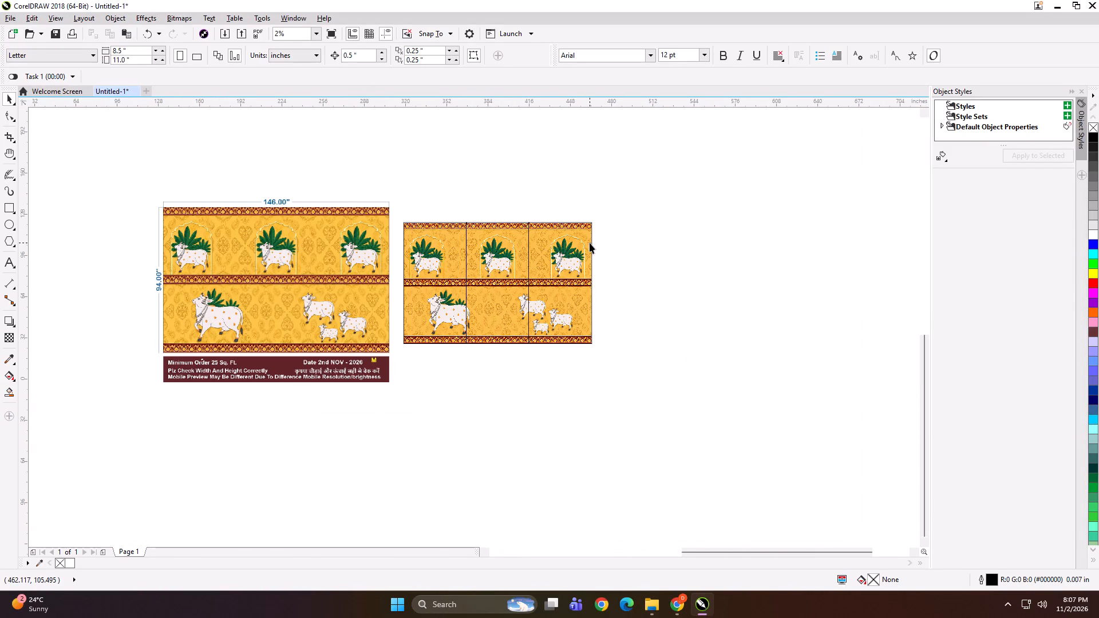
pyautogui.click(582, 245)
pyautogui.keyDown('shift'); pyautogui.click(349, 275); pyautogui.keyUp('shift')
pyautogui.hotkey('shift', 'F2')
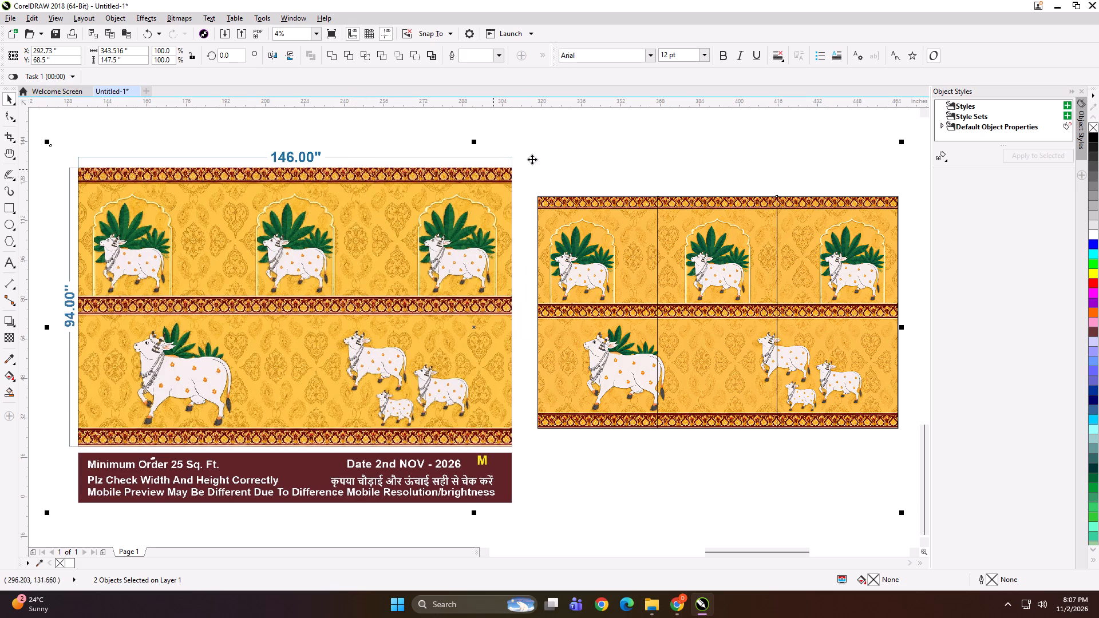
pyautogui.click(532, 159)
pyautogui.click(610, 135)
pyautogui.click(4, 259)
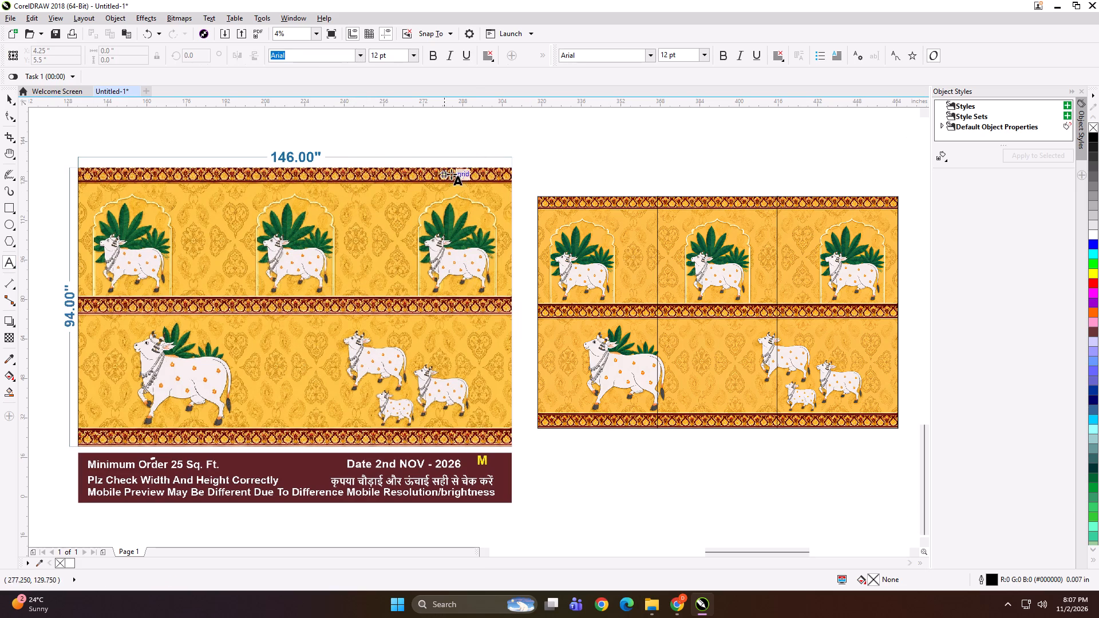
pyautogui.click(569, 194)
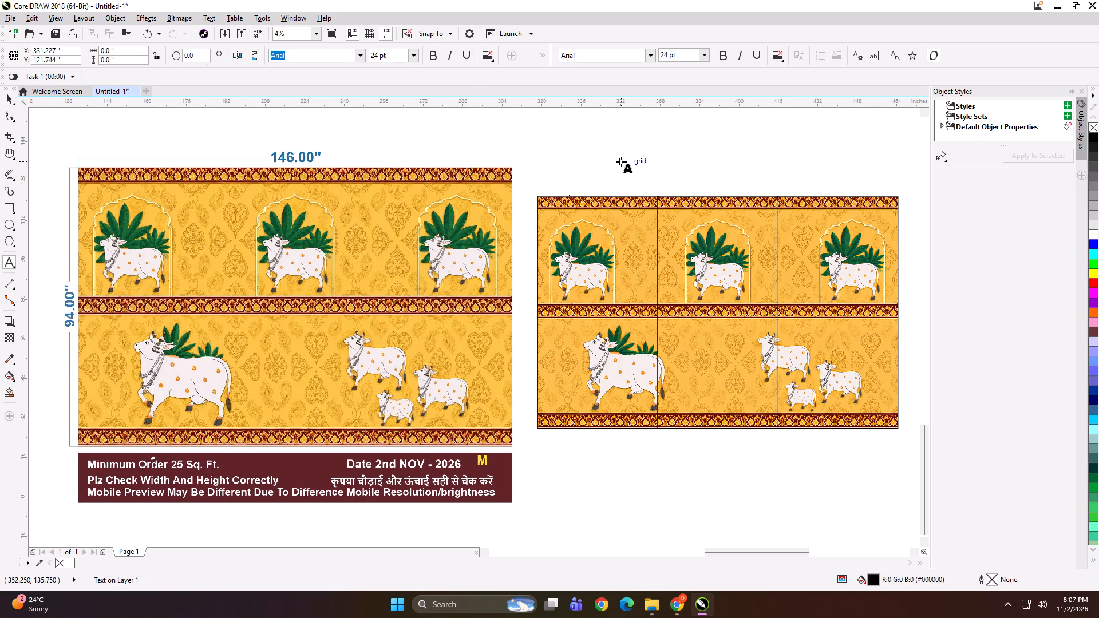
pyautogui.write('146*')
pyautogui.write('94 PANEL 1')
# Copy the panel label to the top edge of the middle panel and change it to "146*94 PANEL 2".
pyautogui.hotkey('ctrl', 'a')
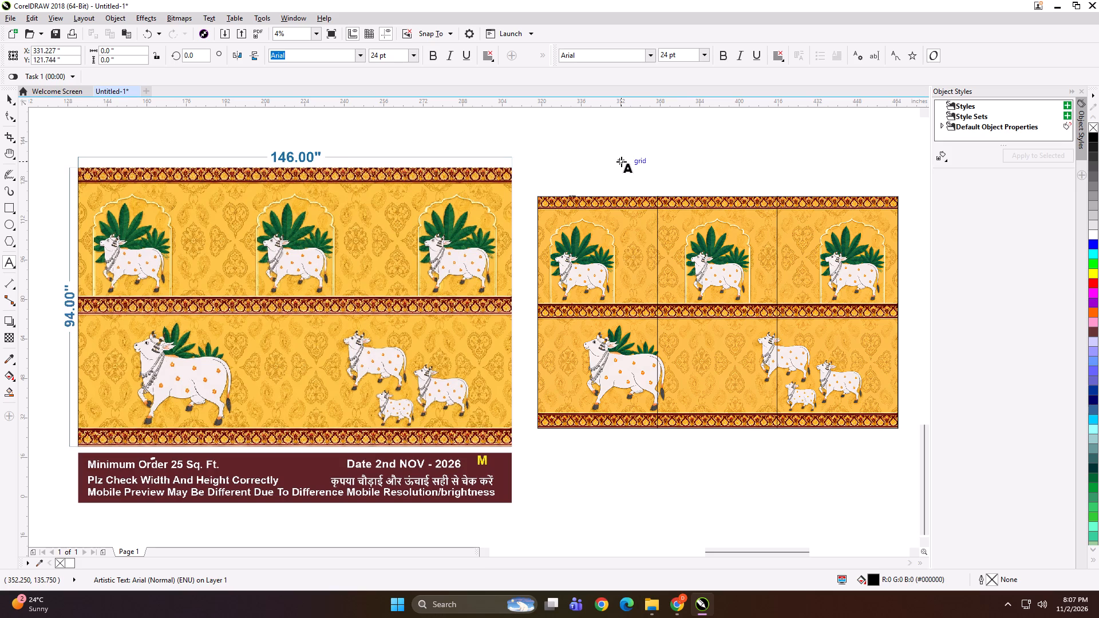
pyautogui.hotkey('ctrl', 'c')
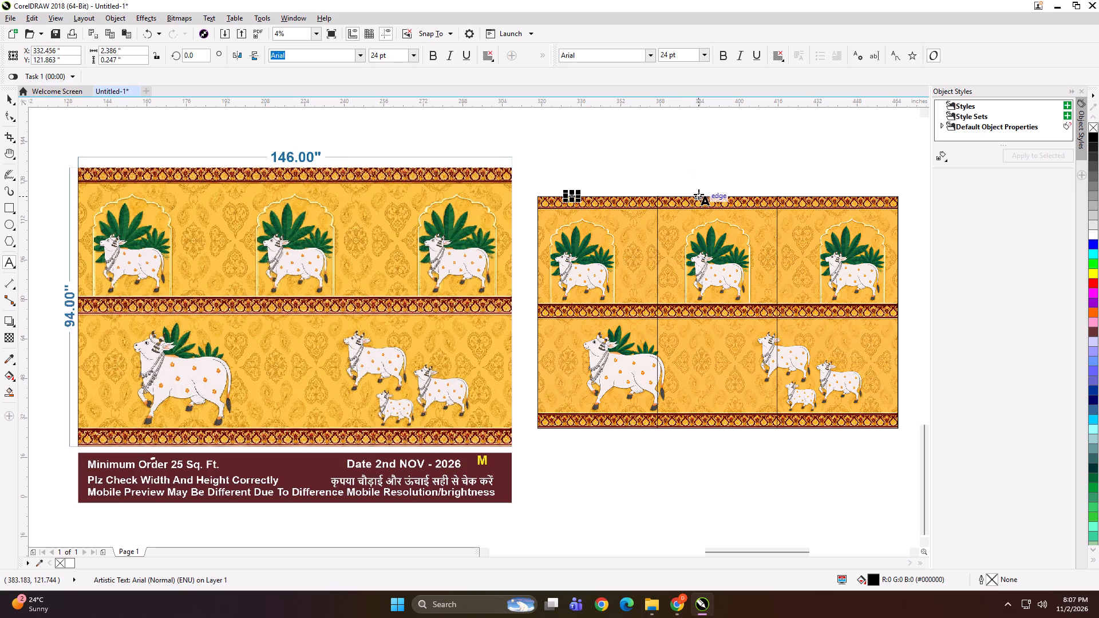
pyautogui.click(698, 194)
pyautogui.scroll(2, 698, 194)
pyautogui.hotkey('ctrl', 'v')
pyautogui.scroll(2, 714, 199)
pyautogui.scroll(-2, 650, 195)
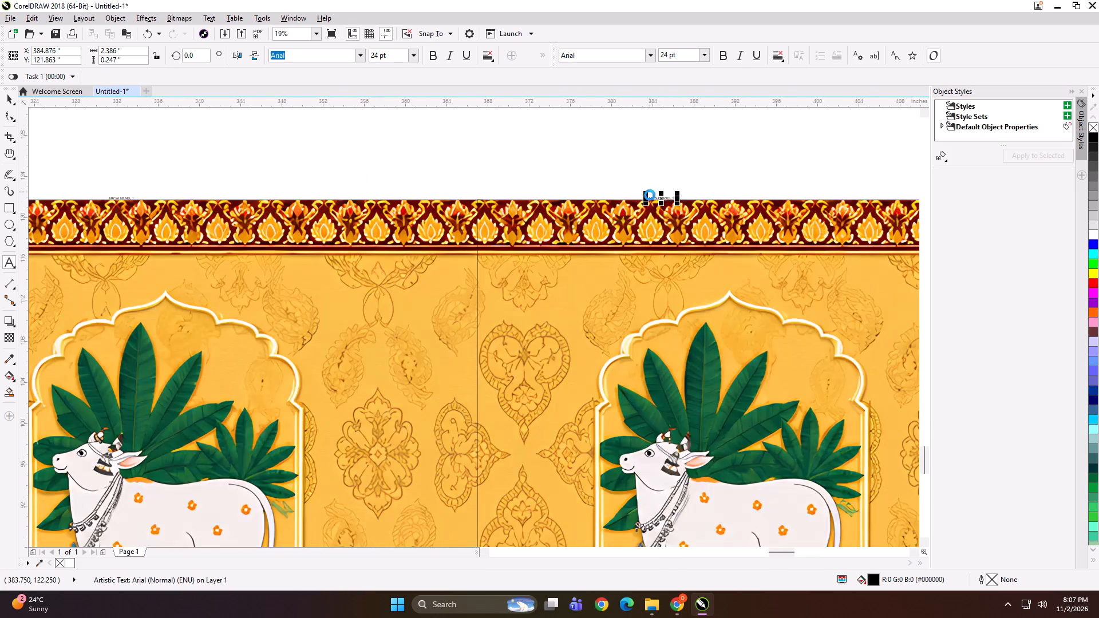
pyautogui.press('BackSpace')
pyautogui.press('2')
pyautogui.scroll(3, 650, 195)
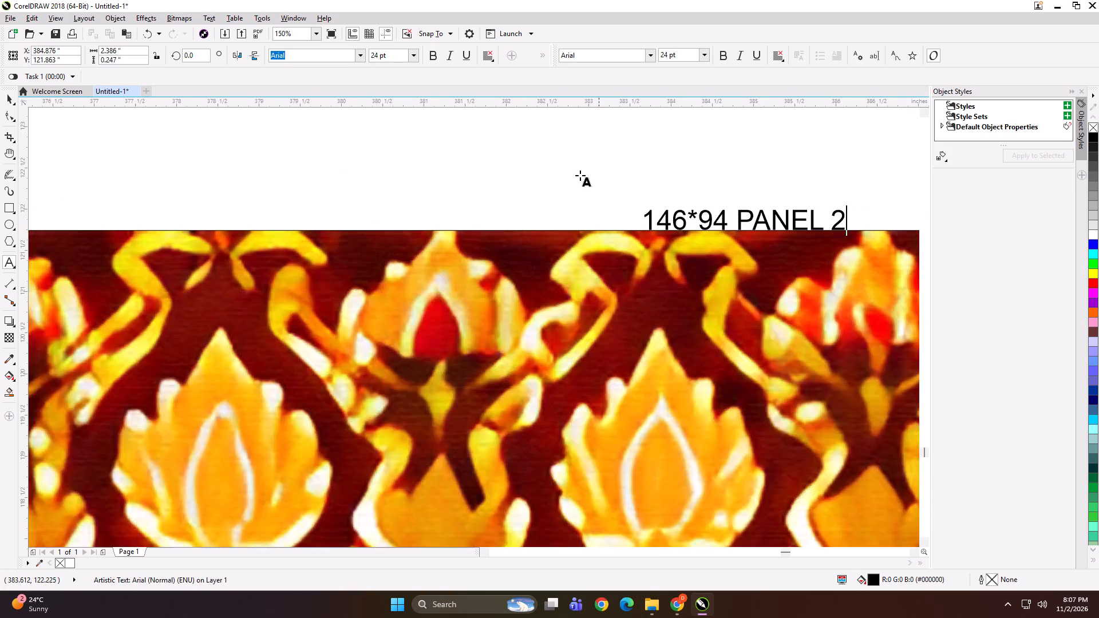
# Paste the label at the top edge of the third panel and change it to "146*94 PANEL 3".
pyautogui.scroll(-5, 572, 177)
pyautogui.click(780, 189)
pyautogui.scroll(2, 792, 189)
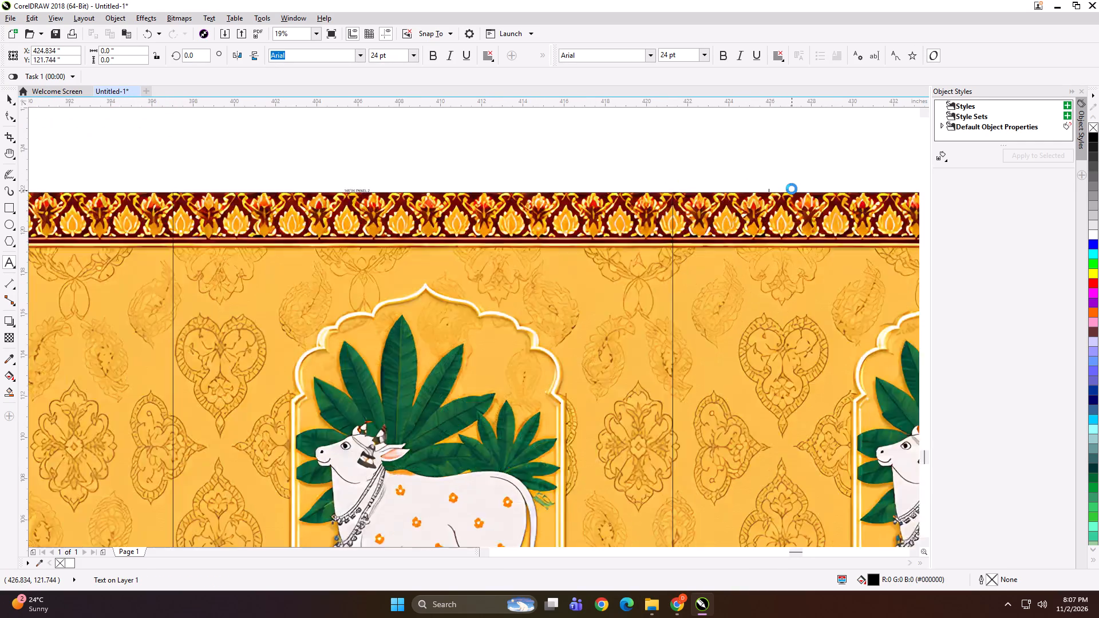
pyautogui.hotkey('ctrl', 'v')
pyautogui.press('BackSpace')
pyautogui.press('3')
pyautogui.scroll(-1, 722, 188)
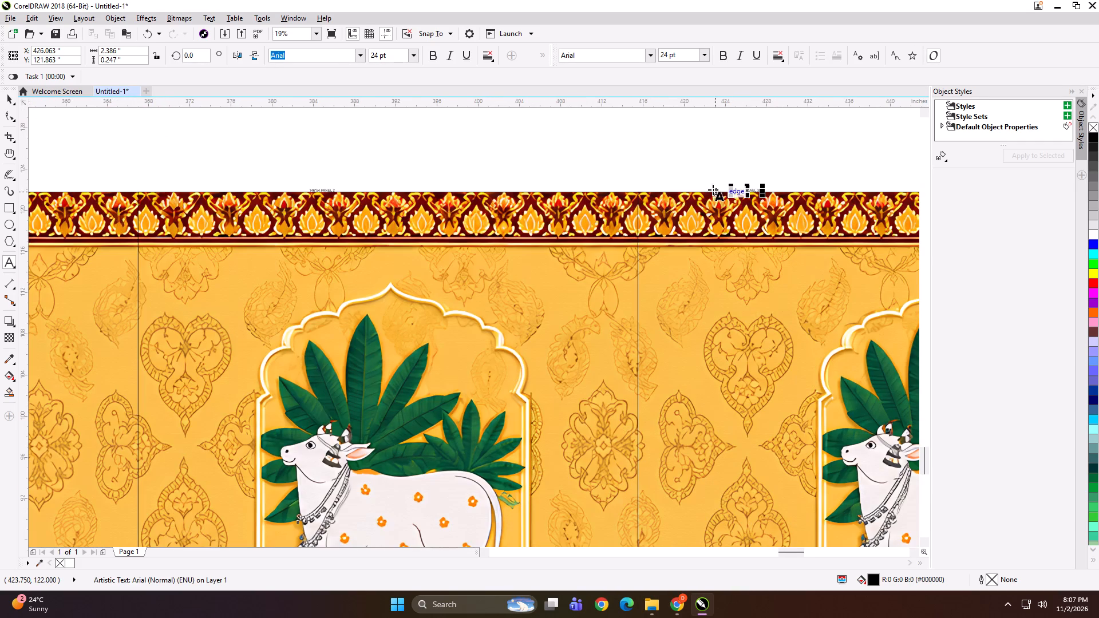
# Group each of the three wallpaper panels with its own label, from the third panel back to the first.
pyautogui.click(6, 100)
pyautogui.scroll(-1, 321, 172)
pyautogui.keyDown('shift'); pyautogui.click(587, 219); pyautogui.keyUp('shift')
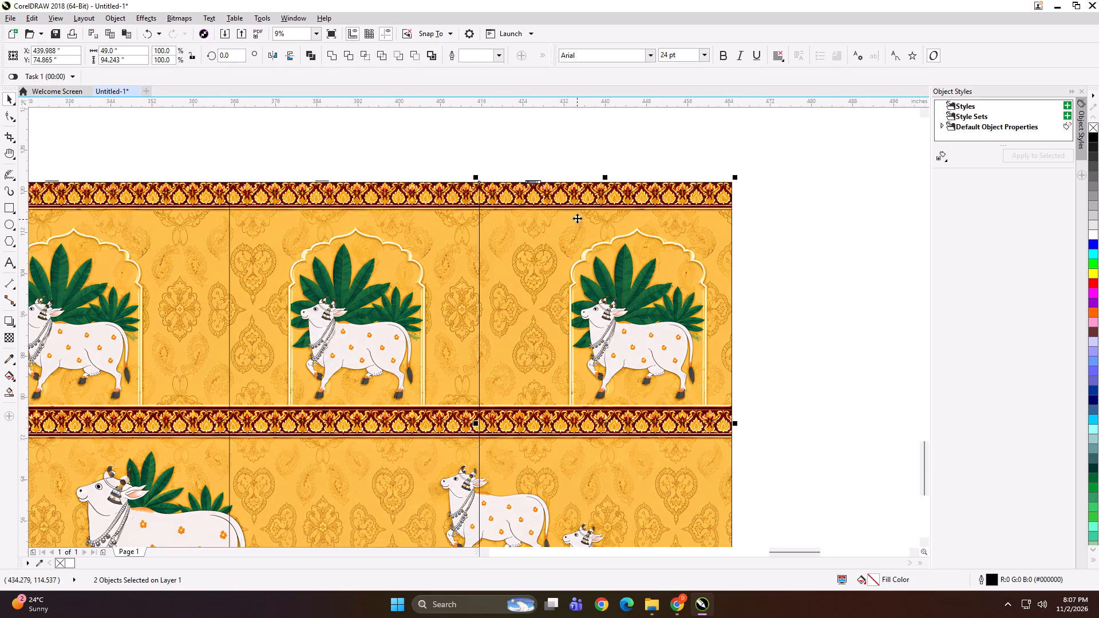
pyautogui.hotkey('ctrl', 'g')
pyautogui.scroll(-1, 627, 179)
pyautogui.moveTo(449, 149); pyautogui.dragTo(489, 223)
pyautogui.keyDown('shift'); pyautogui.click(489, 224); pyautogui.keyUp('shift')
pyautogui.hotkey('ctrl', 'g')
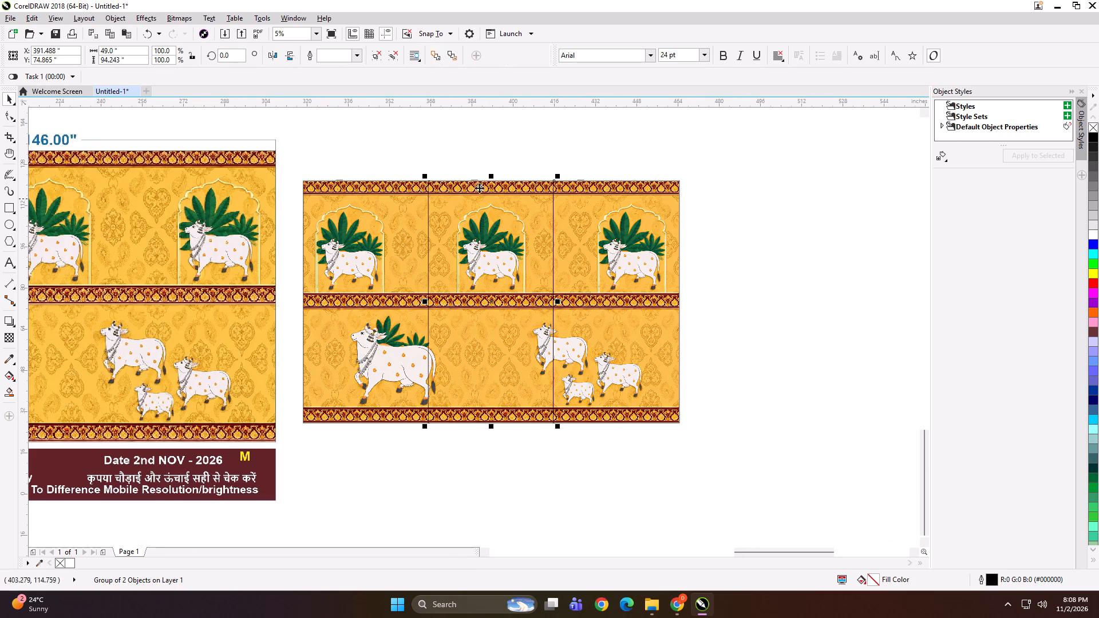
pyautogui.moveTo(448, 153); pyautogui.dragTo(313, 224)
pyautogui.keyDown('shift'); pyautogui.click(342, 214); pyautogui.keyUp('shift')
pyautogui.hotkey('ctrl', 'g')
pyautogui.scroll(-1, 580, 249)
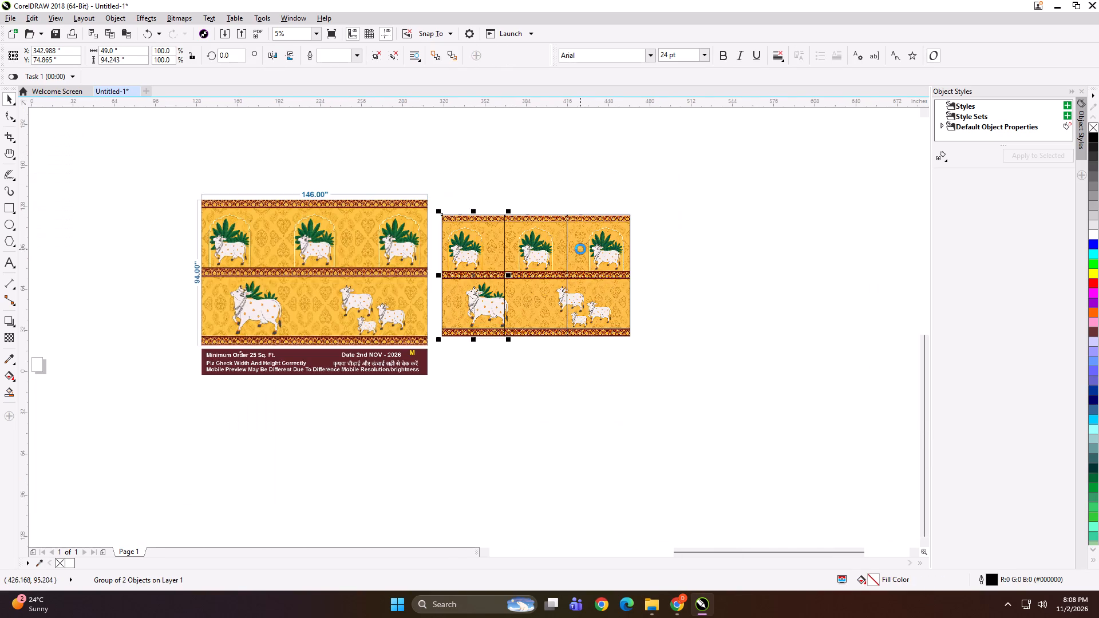
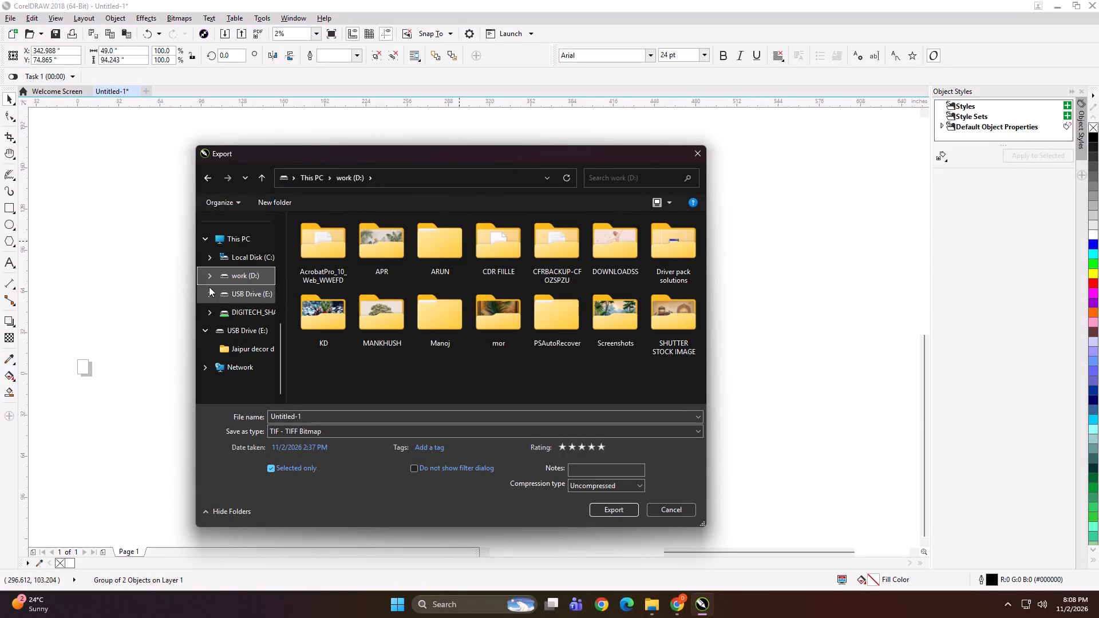
# For the first panel's export, create and open a folder named "wallpaper hub" in D: > KD > PRINT FILE > NOV > 2 > NEW WORK.
pyautogui.doubleClick(310, 331)
pyautogui.click(467, 253)
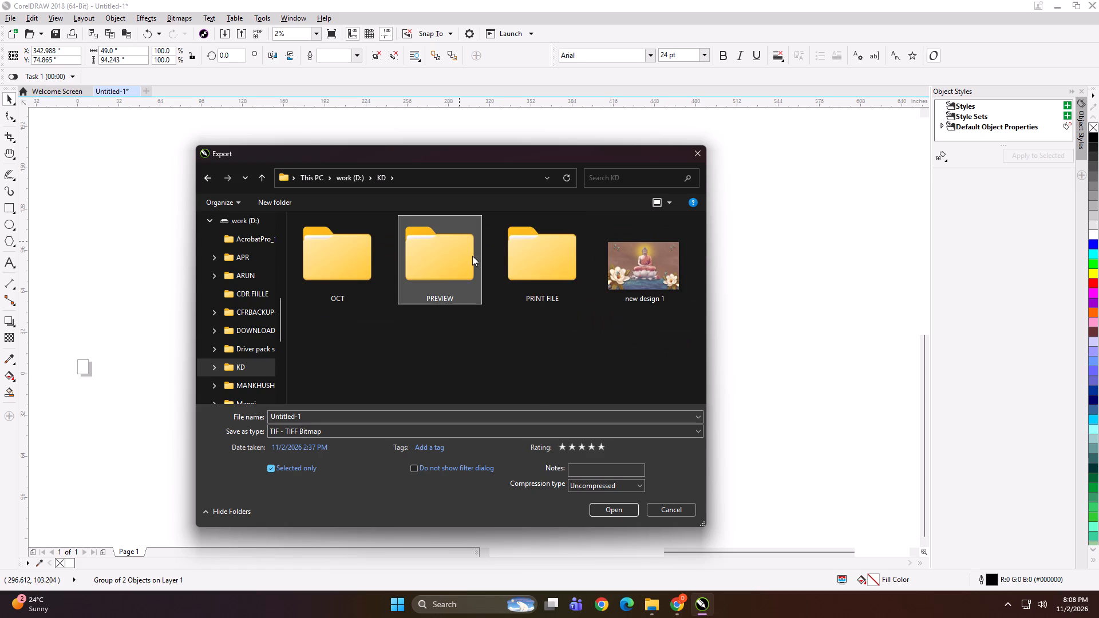
pyautogui.doubleClick(528, 259)
pyautogui.doubleClick(351, 251)
pyautogui.click(351, 251)
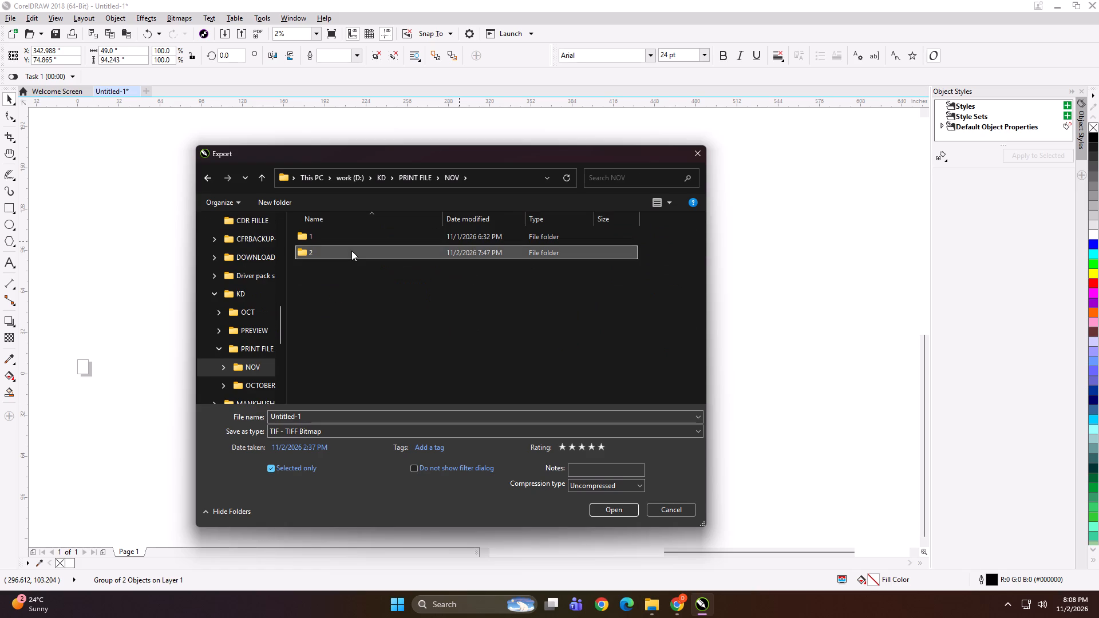
pyautogui.click(351, 251)
pyautogui.keyDown('ctrl'); pyautogui.scroll(-12, 384, 247); pyautogui.keyUp('ctrl')
pyautogui.keyDown('ctrl'); pyautogui.scroll(9, 384, 247); pyautogui.keyUp('ctrl')
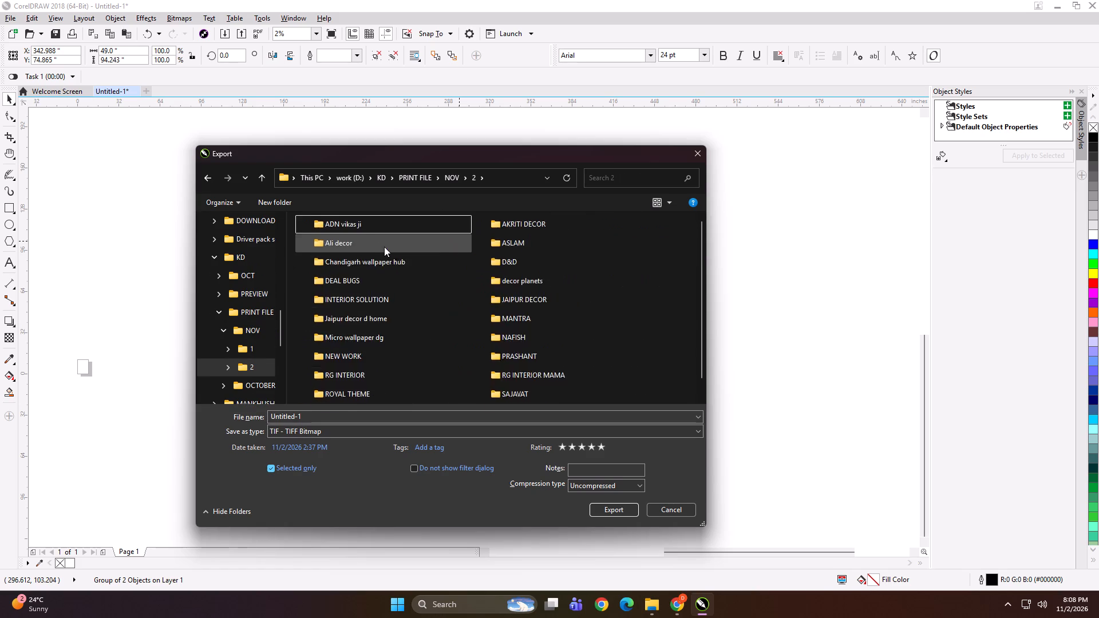
pyautogui.keyDown('ctrl'); pyautogui.scroll(9, 384, 247); pyautogui.keyUp('ctrl')
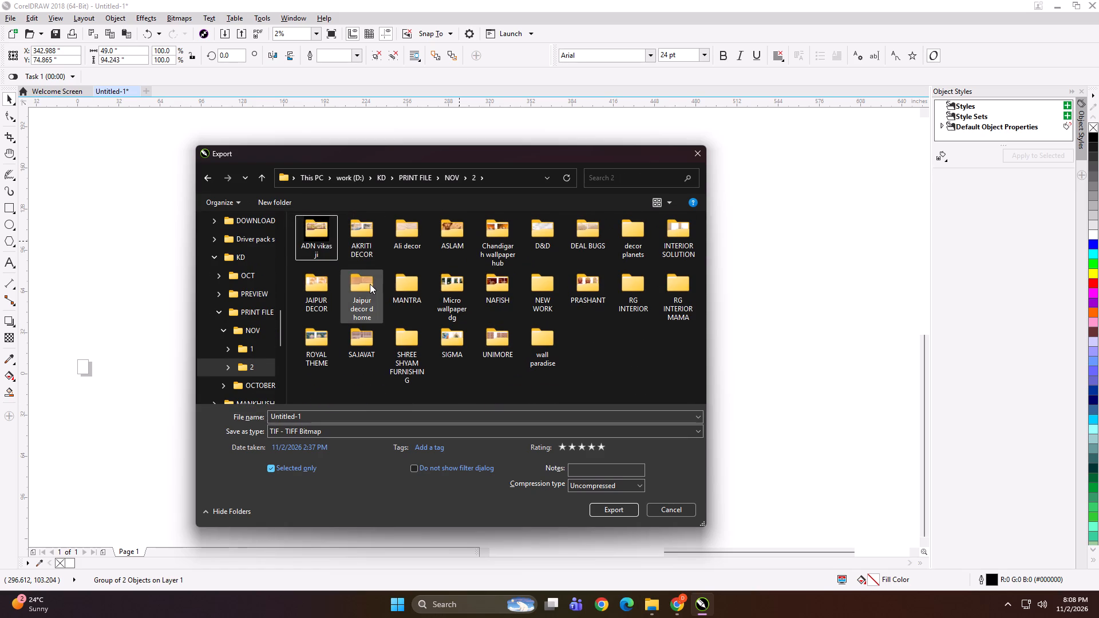
pyautogui.doubleClick(549, 283)
pyautogui.click(430, 296)
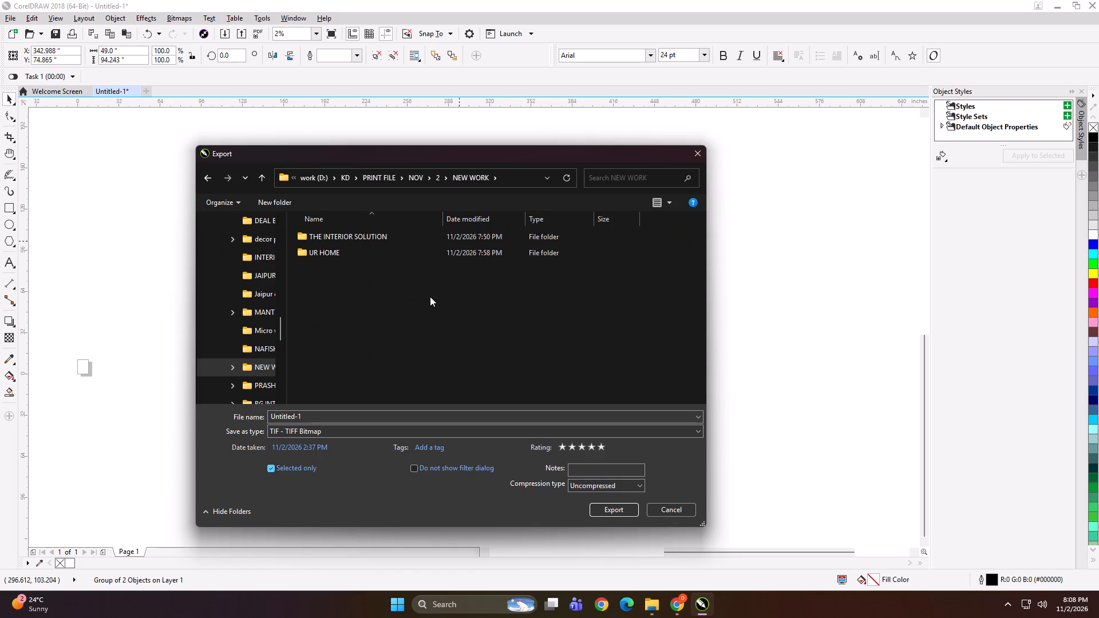
pyautogui.click(286, 204)
pyautogui.hotkey('ctrl', 'v')
pyautogui.press('Return')
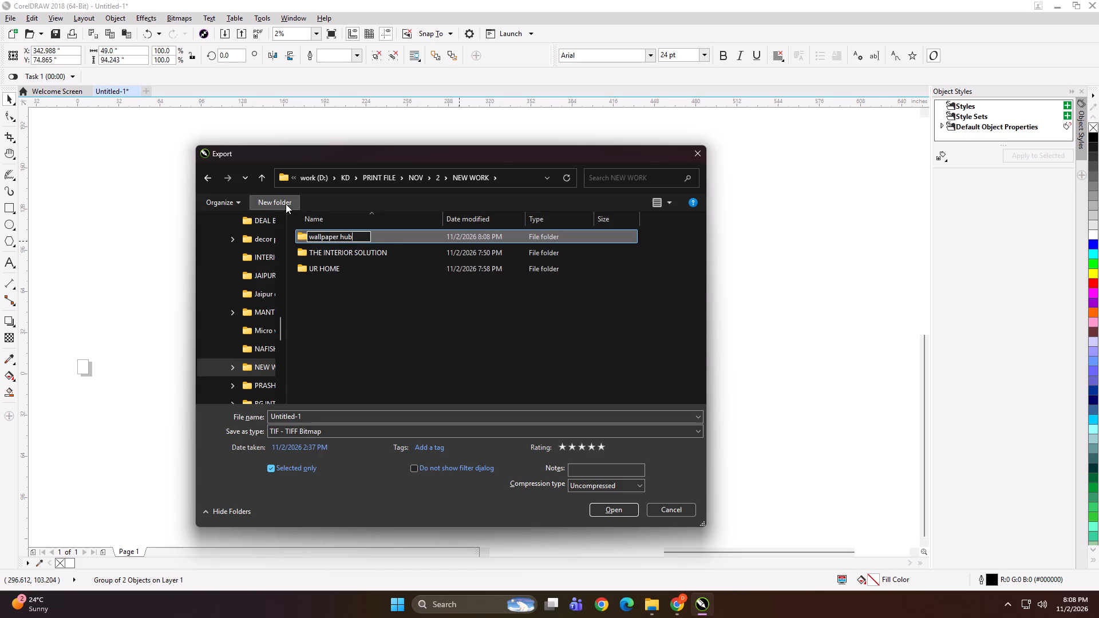
pyautogui.doubleClick(369, 268)
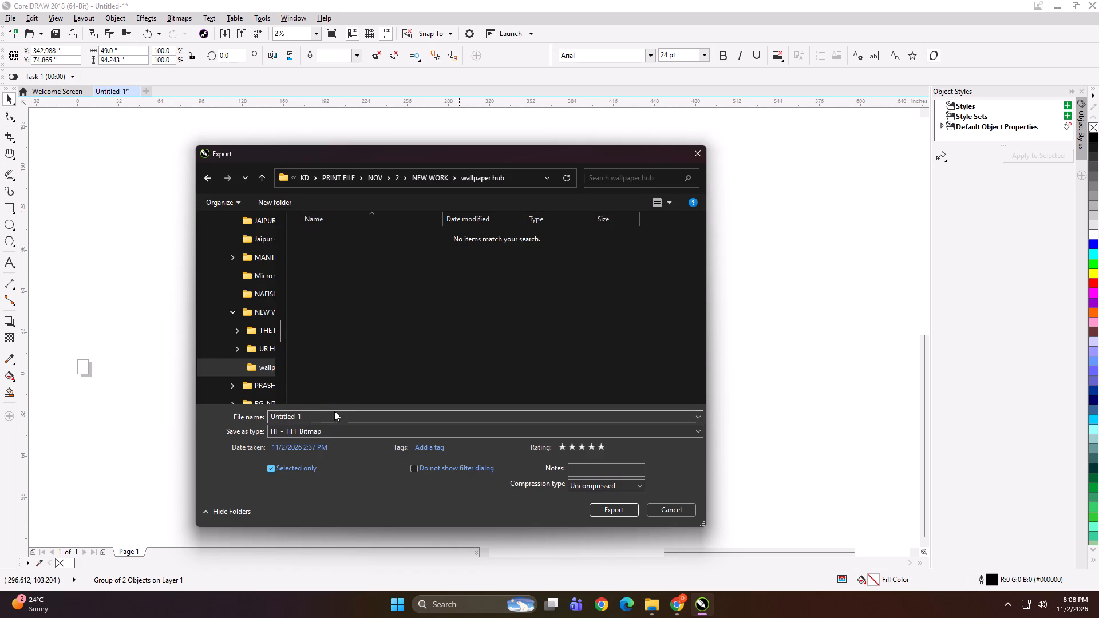
# Inside the wallpaper hub folder, create and open a subfolder named "146x94".
pyautogui.click(334, 415)
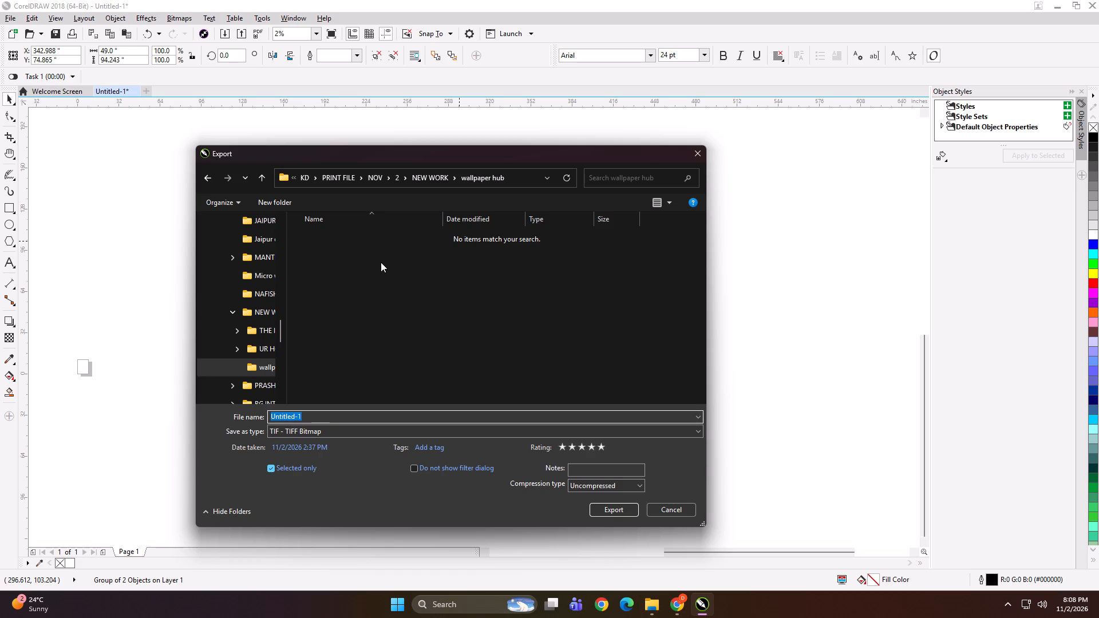
pyautogui.moveTo(359, 158); pyautogui.dragTo(315, 365)
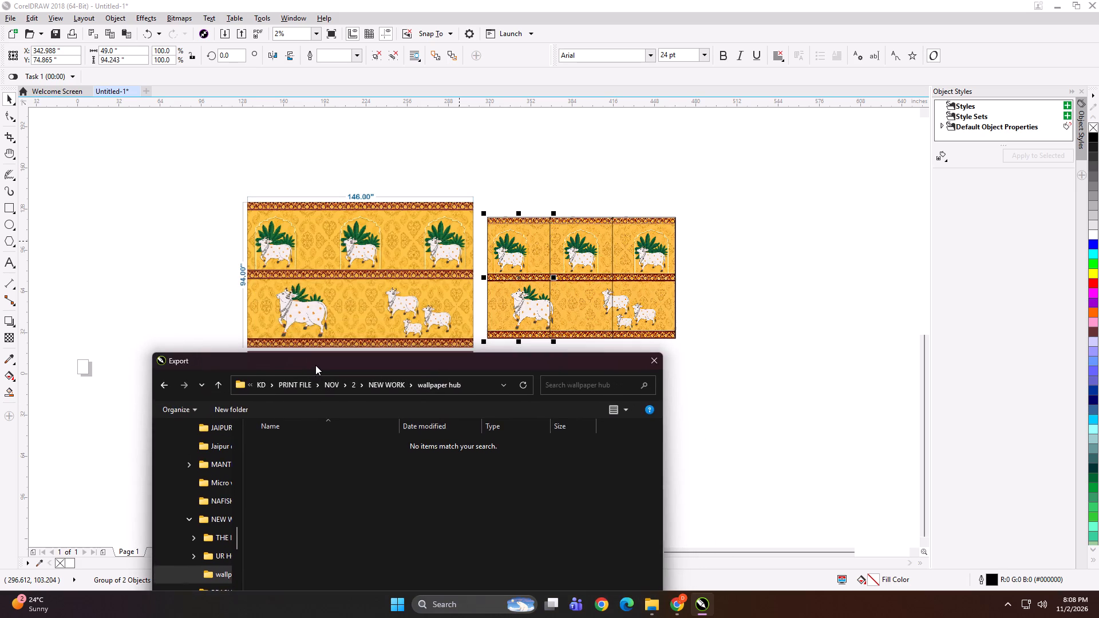
pyautogui.moveTo(315, 365); pyautogui.dragTo(575, 164)
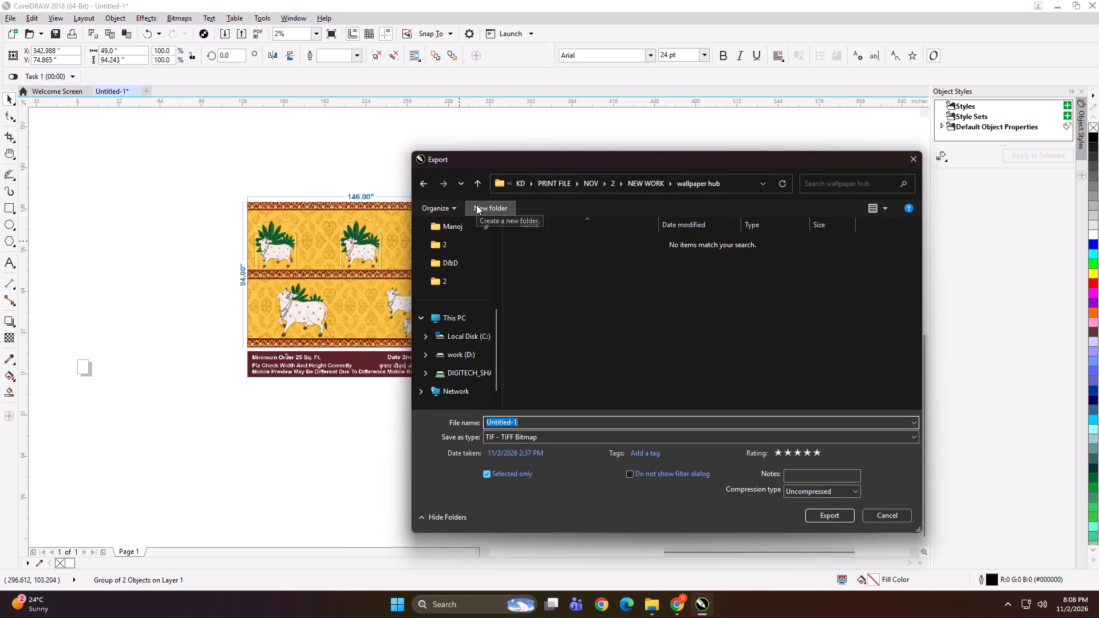
pyautogui.click(476, 205)
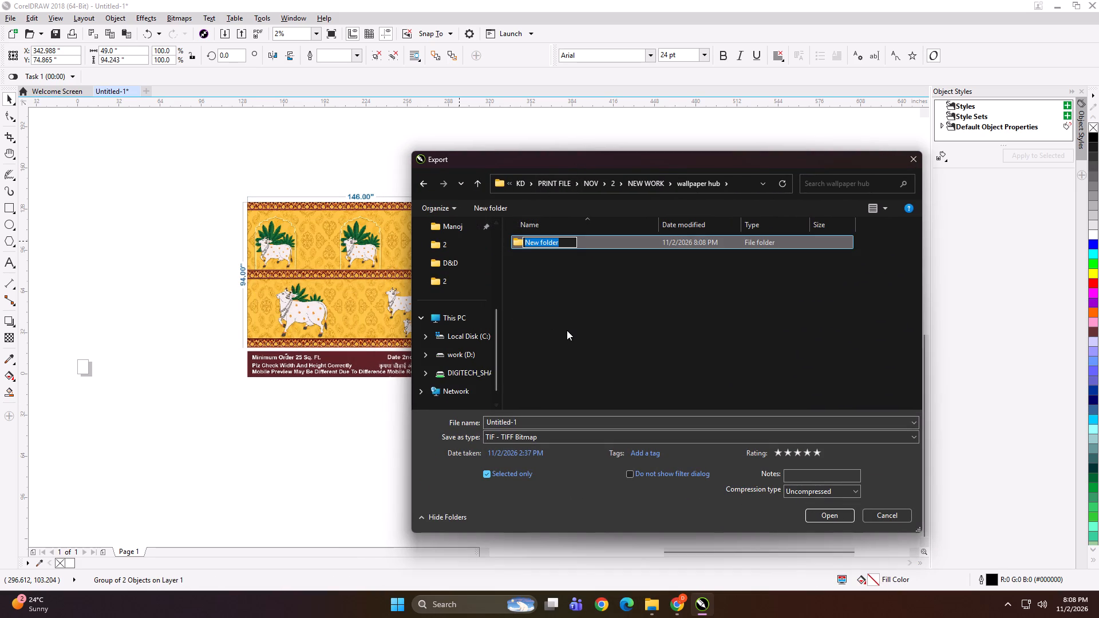
pyautogui.write('146x94')
pyautogui.press('space')
pyautogui.press('Return')
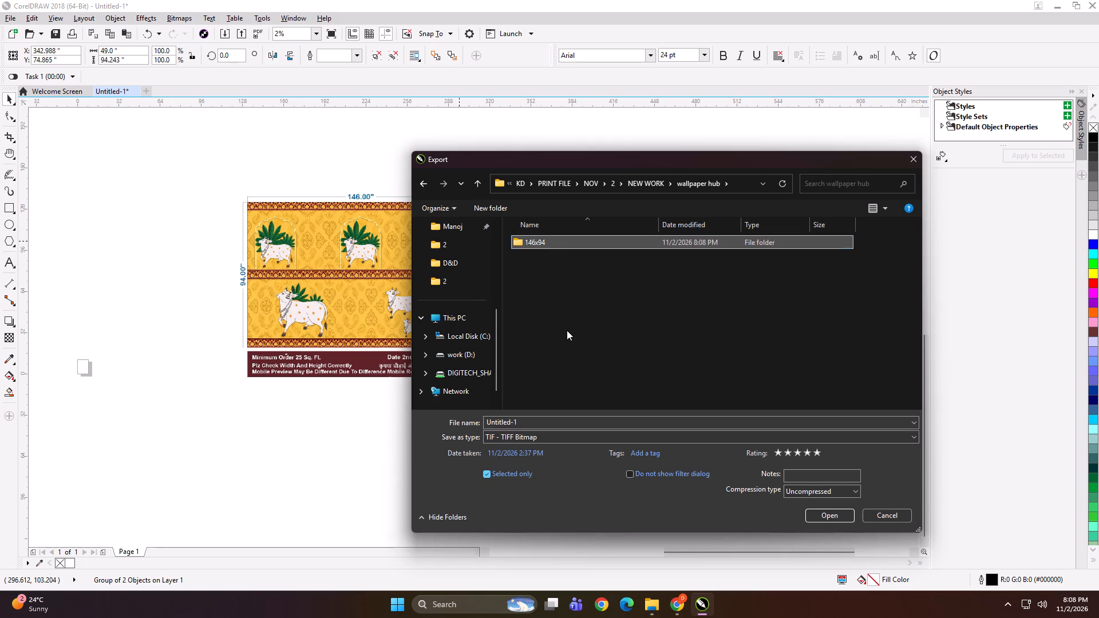
pyautogui.click(563, 249)
pyautogui.doubleClick(562, 240)
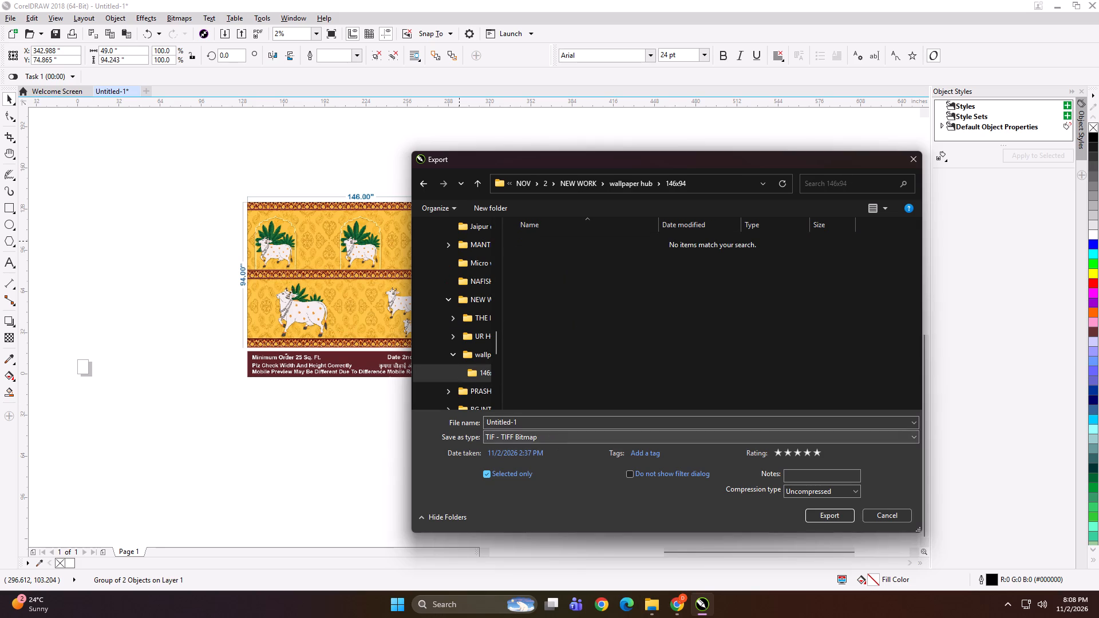
# Export the first wallpaper panel as an uncompressed TIFF named "49x94 A" in the 146x94 folder.
pyautogui.click(554, 422)
pyautogui.write('49x4 A')
pyautogui.press('space')
pyautogui.press('Return')
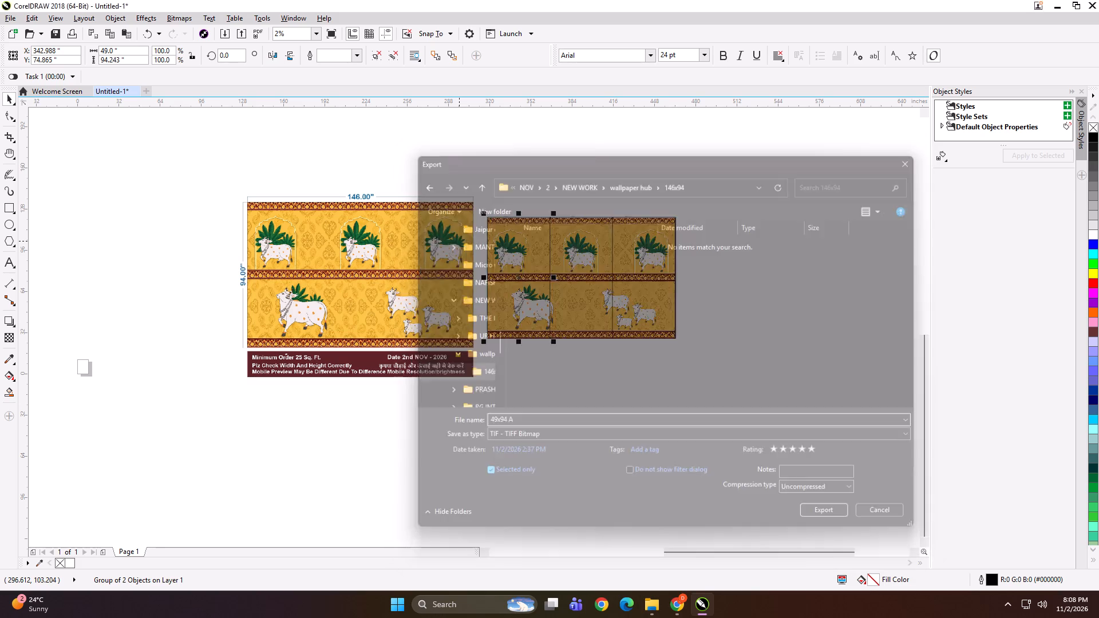
pyautogui.press('Return')
# Export the middle wallpaper panel as a TIFF named "49x94 B" in the same folder.
pyautogui.click(599, 258)
pyautogui.hotkey('ctrl', 'e')
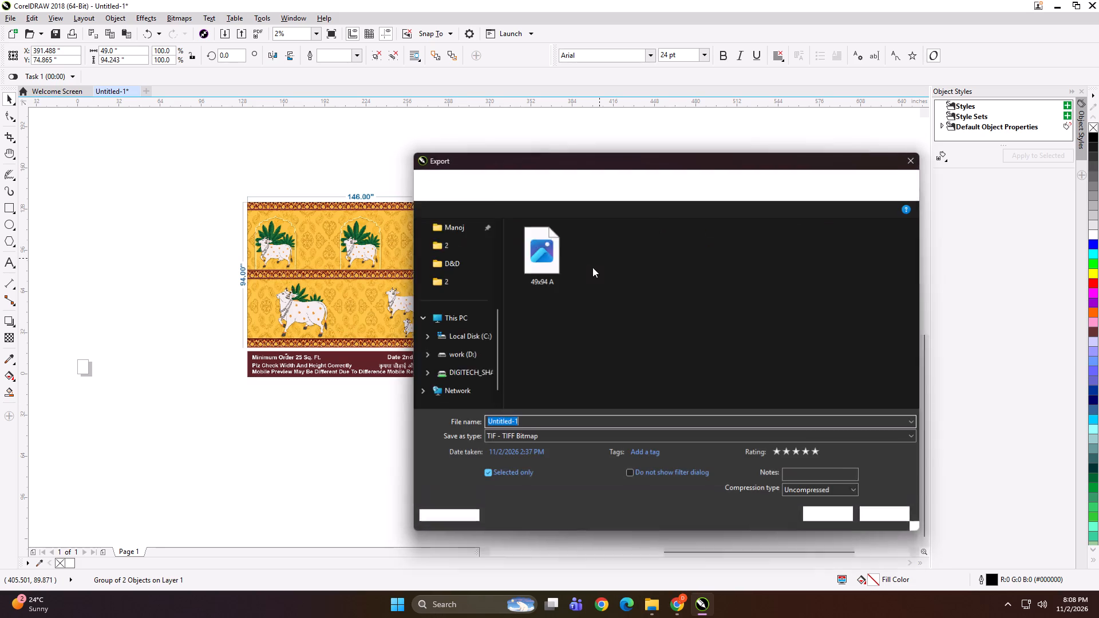
pyautogui.click(555, 266)
pyautogui.doubleClick(518, 424)
pyautogui.press('b')
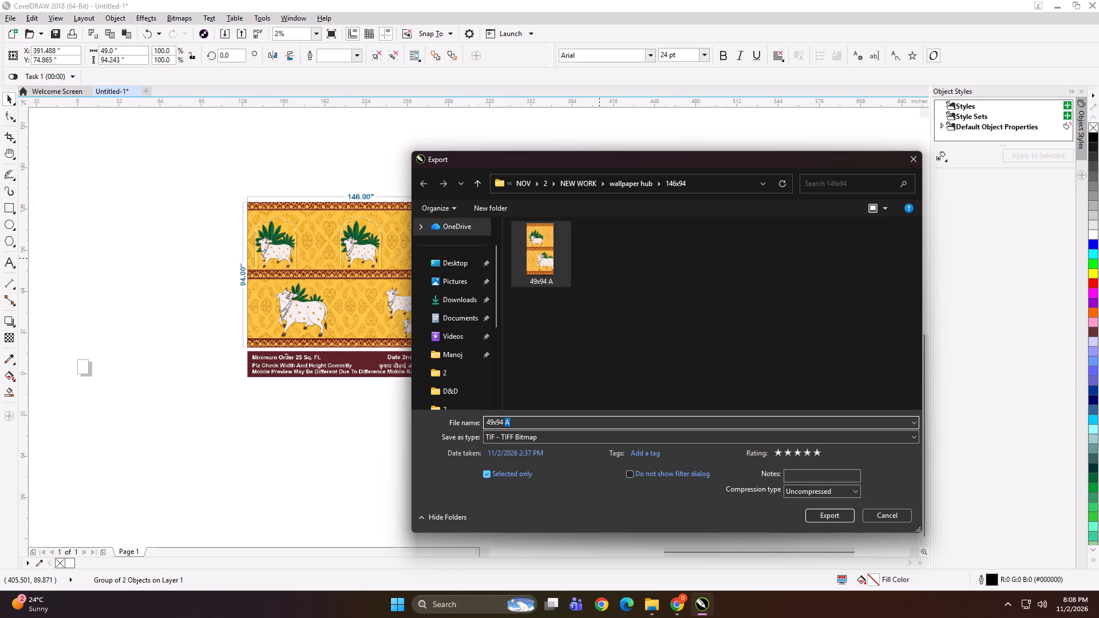
pyautogui.press('Return')
pyautogui.press('Return')
# Export the third wallpaper panel as a TIFF named "49x94 C" in the same folder.
pyautogui.click(637, 310)
pyautogui.hotkey('ctrl', 'e')
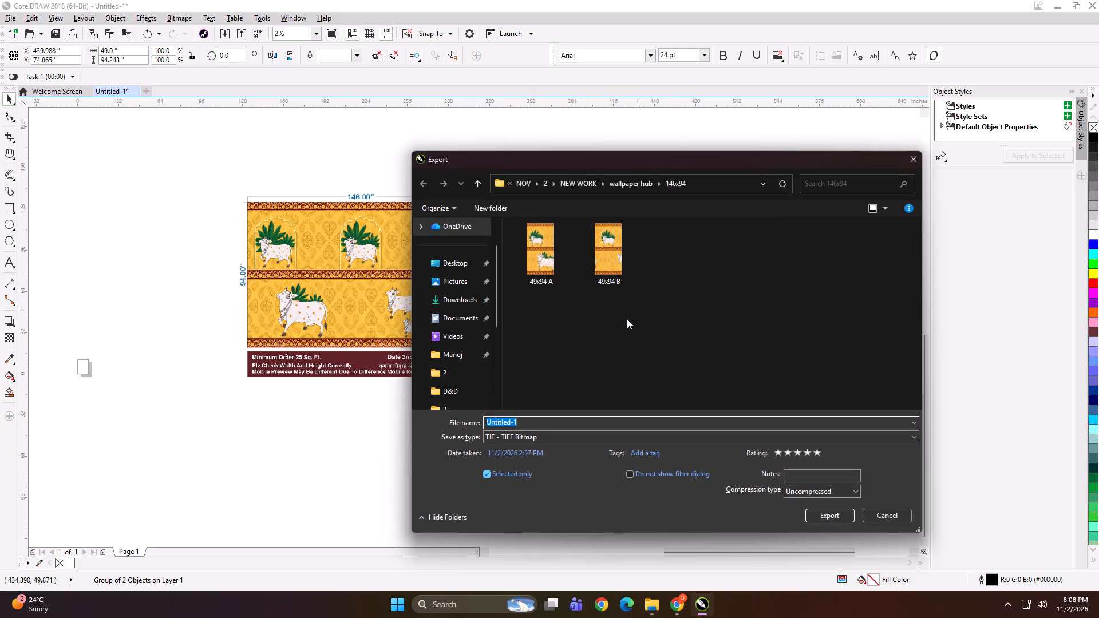
pyautogui.click(607, 260)
pyautogui.doubleClick(541, 422)
pyautogui.press('c')
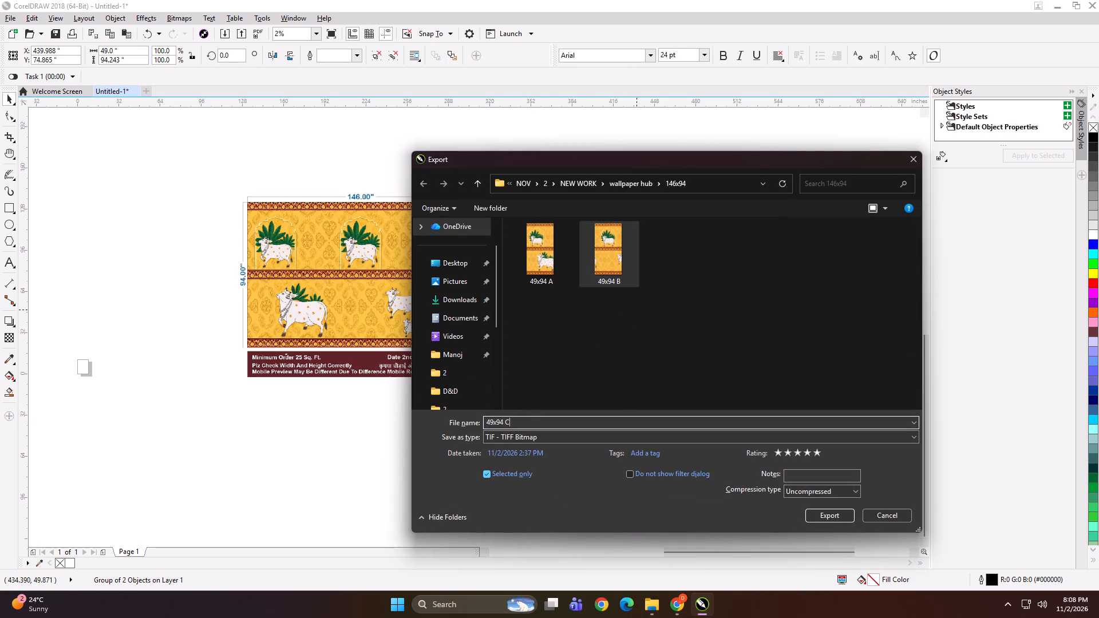
pyautogui.press('Return')
pyautogui.press('Return')
# Space the three wallpaper panels apart horizontally with even gaps, to an overall width of about 156.5 inches.
pyautogui.moveTo(529, 186); pyautogui.dragTo(708, 409)
pyautogui.press('Right')
pyautogui.press('Right')
pyautogui.press('Right')
pyautogui.press('Right')
pyautogui.press('Right')
pyautogui.press('Right')
pyautogui.press('Right')
pyautogui.press('Right')
pyautogui.press('Right')
pyautogui.press('Right')
pyautogui.press('Right')
pyautogui.press('Right')
pyautogui.press('Right')
pyautogui.press('Right')
pyautogui.press('Right')
pyautogui.press('Right')
pyautogui.press('Right')
pyautogui.press('Right')
pyautogui.press('Right')
pyautogui.press('Right')
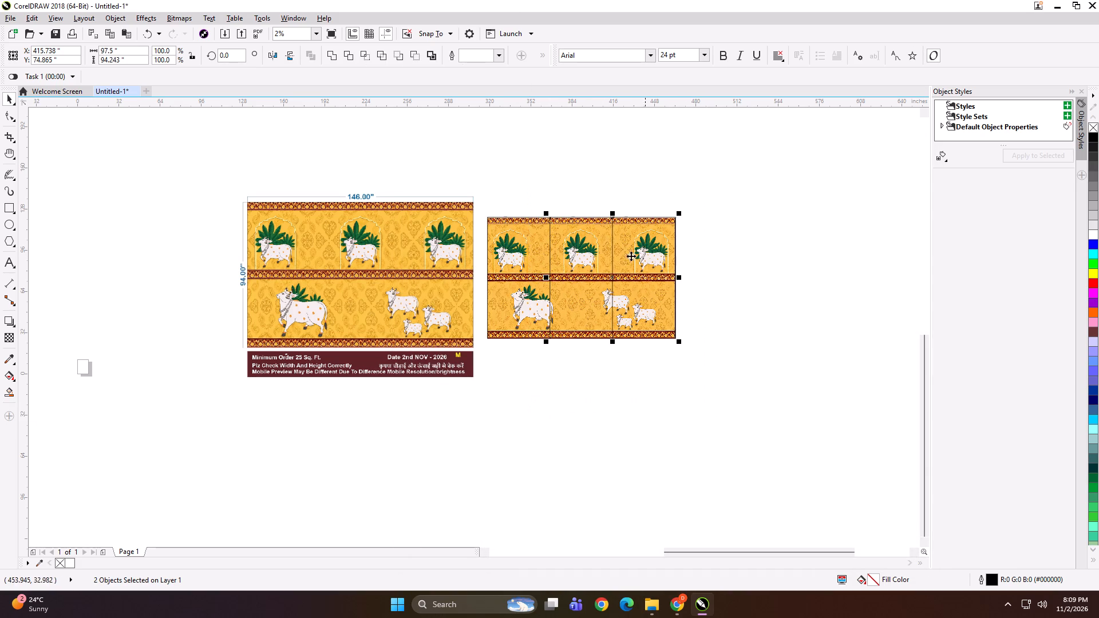
pyautogui.moveTo(592, 182); pyautogui.dragTo(753, 420)
# Enlarge the three panels together to about 207 x 125 inches and place them just beside the full wallpaper preview.
pyautogui.moveTo(736, 176); pyautogui.dragTo(475, 382)
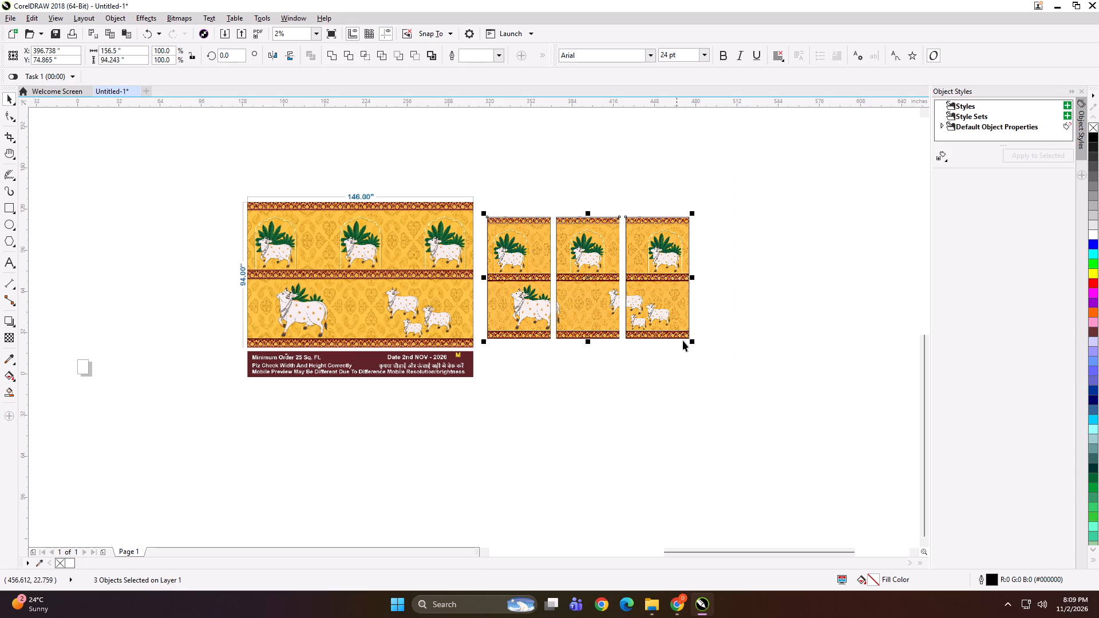
pyautogui.keyDown('shift'); pyautogui.moveTo(693, 340); pyautogui.dragTo(729, 360); pyautogui.keyUp('shift')
pyautogui.moveTo(480, 259); pyautogui.dragTo(508, 262)
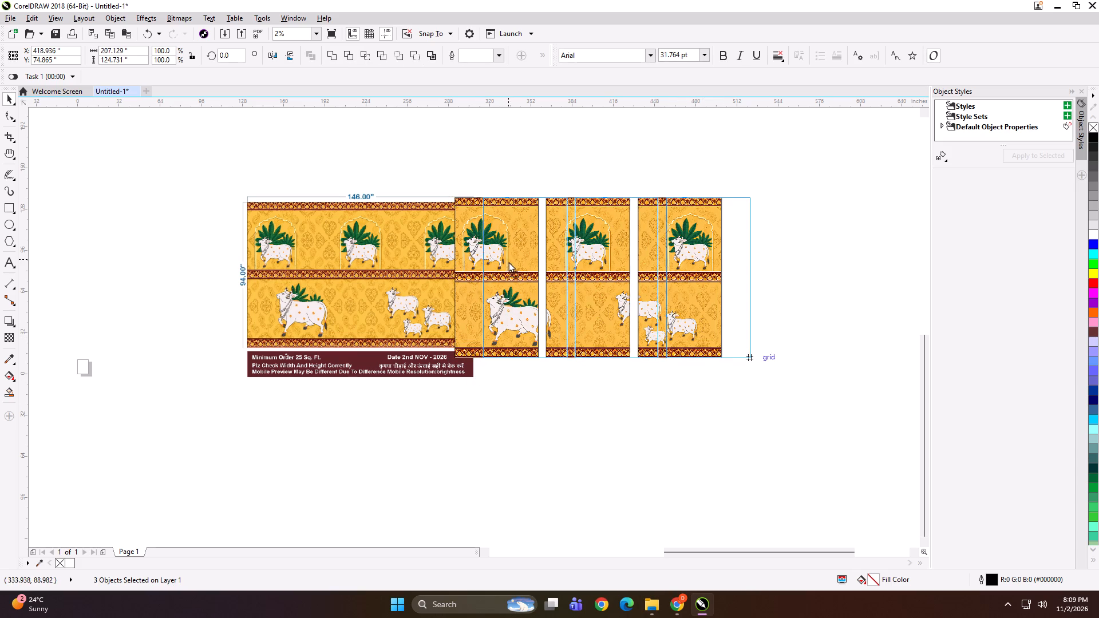
pyautogui.moveTo(508, 262); pyautogui.dragTo(511, 262)
# Group the three panels with the full wallpaper preview and scale the group down to about 13.4 x 4.9 inches.
pyautogui.keyDown('shift'); pyautogui.click(419, 281); pyautogui.keyUp('shift')
pyautogui.hotkey('ctrl', 'g')
pyautogui.keyDown('shift'); pyautogui.moveTo(757, 384); pyautogui.dragTo(737, 385); pyautogui.keyUp('shift')
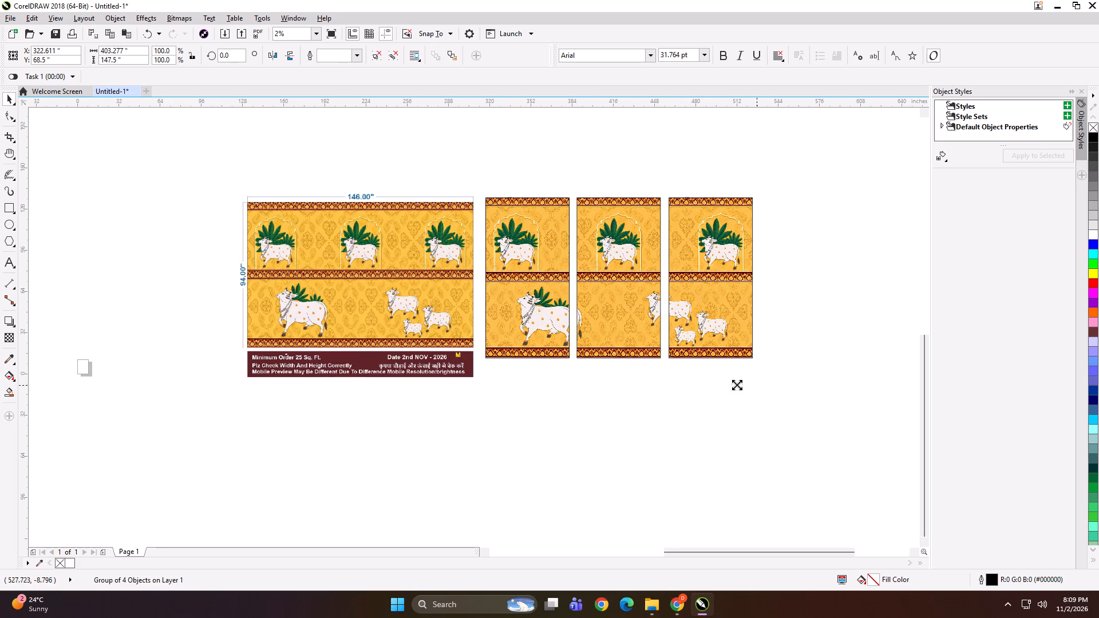
pyautogui.keyDown('shift'); pyautogui.moveTo(737, 385); pyautogui.dragTo(511, 311); pyautogui.keyUp('shift')
pyautogui.scroll(4, 502, 286)
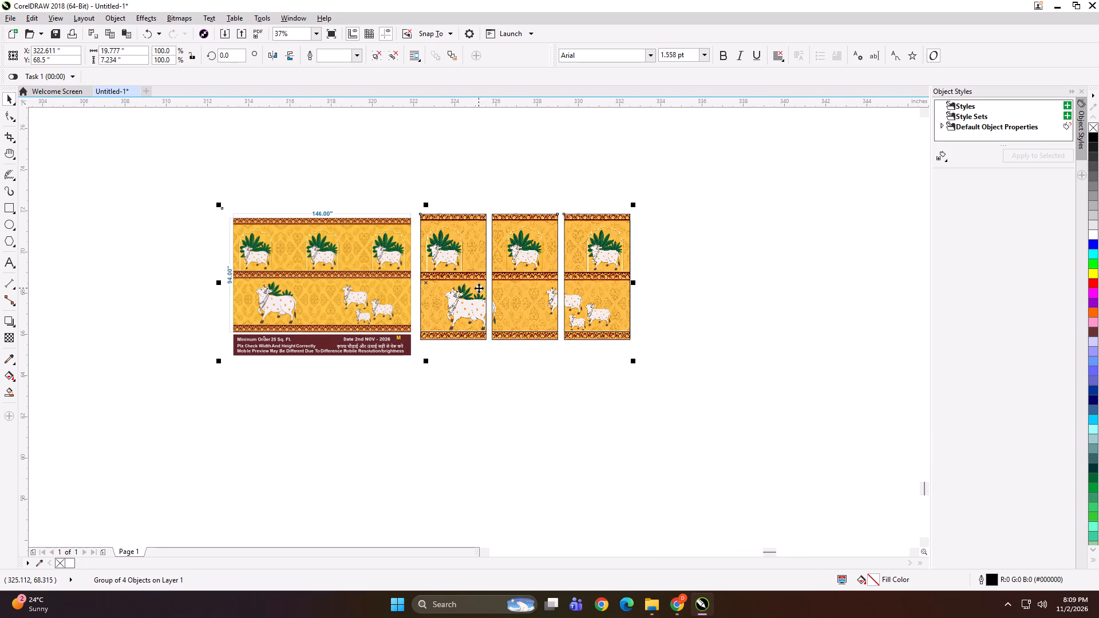
pyautogui.keyDown('shift'); pyautogui.moveTo(635, 358); pyautogui.dragTo(628, 361); pyautogui.keyUp('shift')
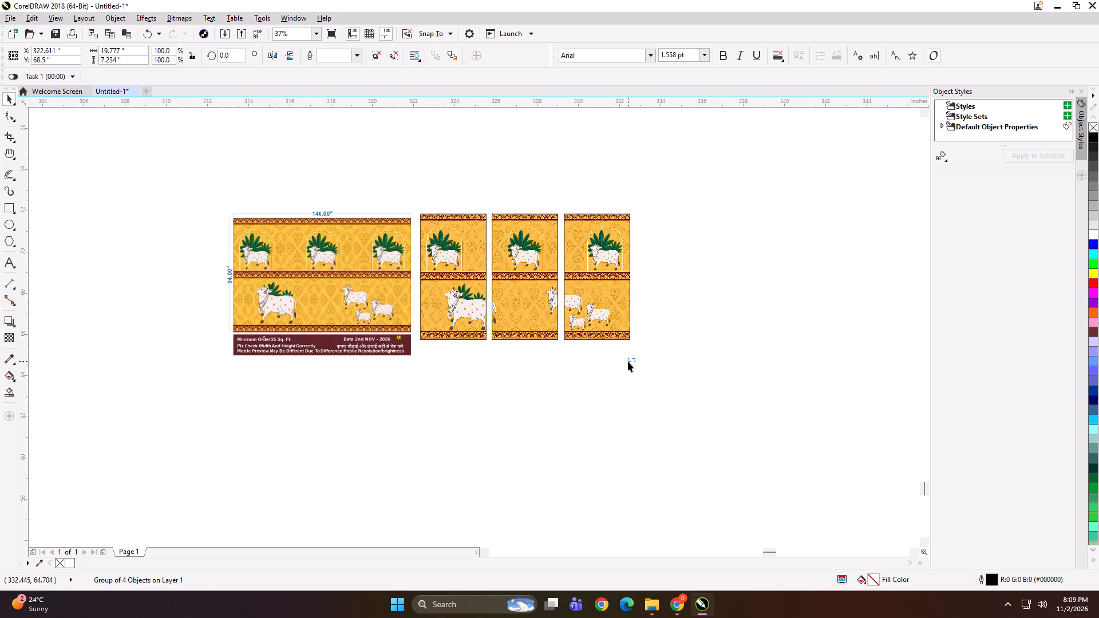
pyautogui.keyDown('shift'); pyautogui.moveTo(628, 361); pyautogui.dragTo(628, 361); pyautogui.keyUp('shift')
pyautogui.keyDown('shift'); pyautogui.moveTo(635, 358); pyautogui.dragTo(609, 359); pyautogui.keyUp('shift')
pyautogui.moveTo(635, 361); pyautogui.dragTo(612, 354)
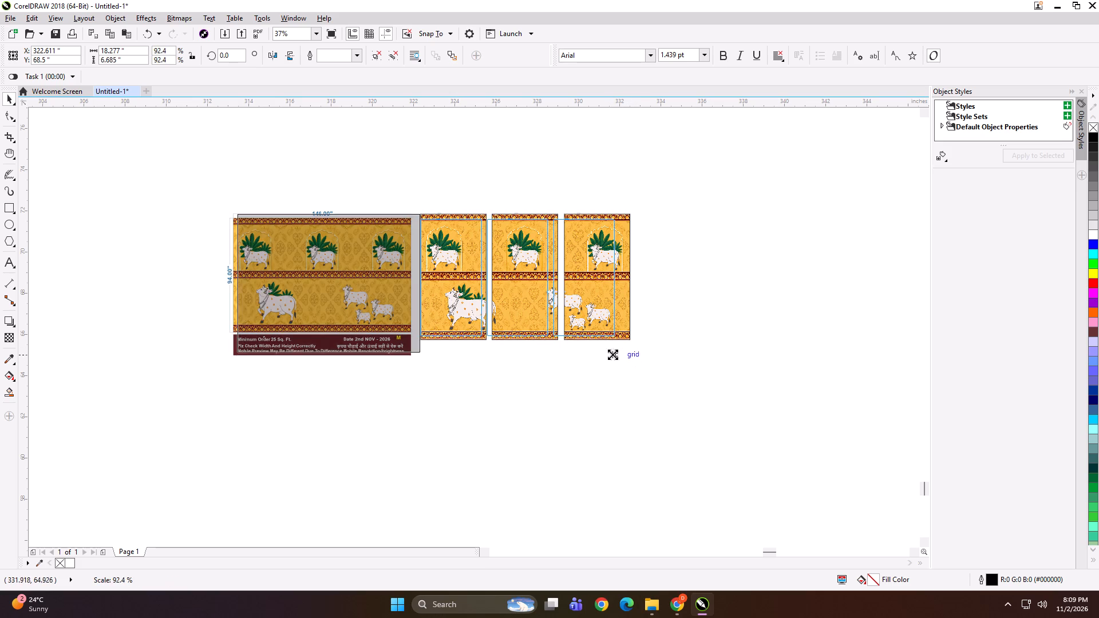
pyautogui.moveTo(612, 354); pyautogui.dragTo(566, 340)
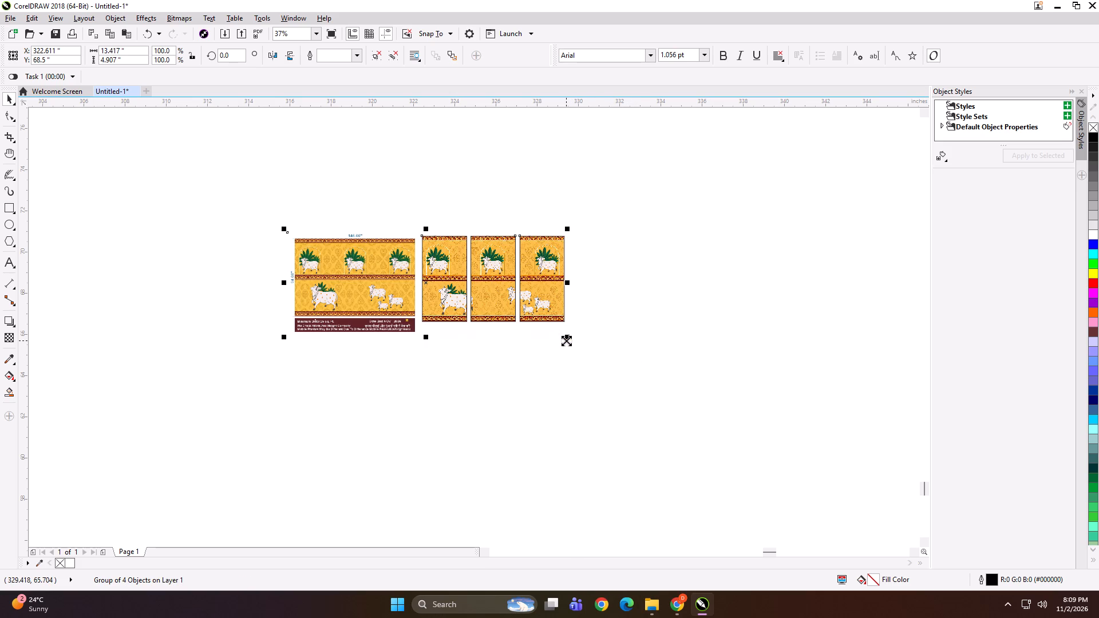
# Export the scaled-down group of preview and panels under the file name "DSGH".
pyautogui.hotkey('ctrl', 'e')
pyautogui.write('DSGH')
pyautogui.press('Return')
pyautogui.press('Return')
pyautogui.press('Return')
pyautogui.press('Return')
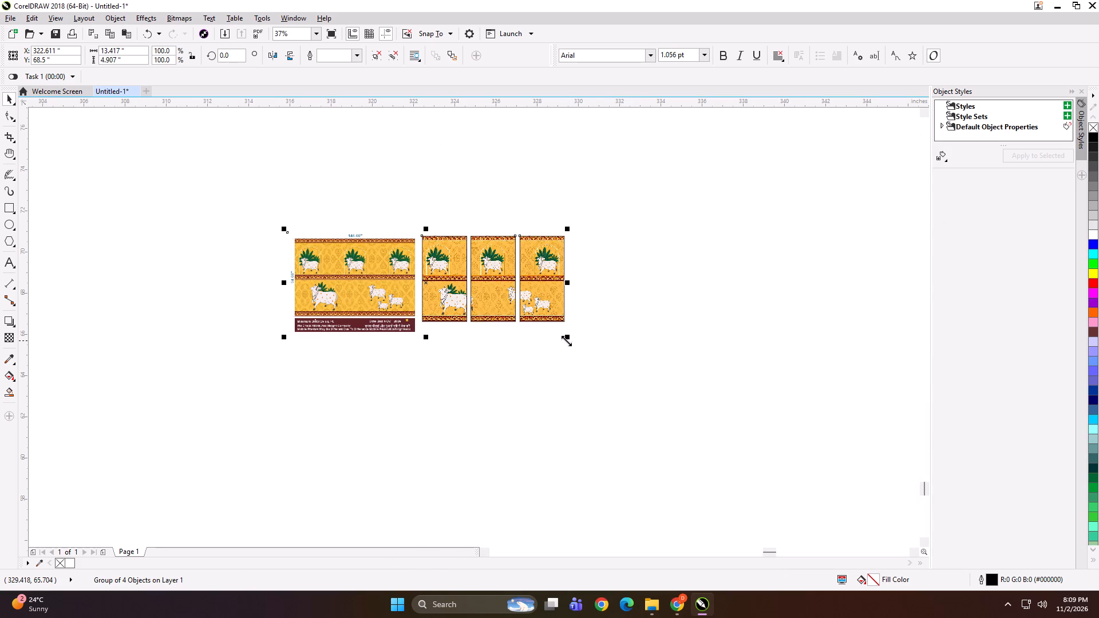
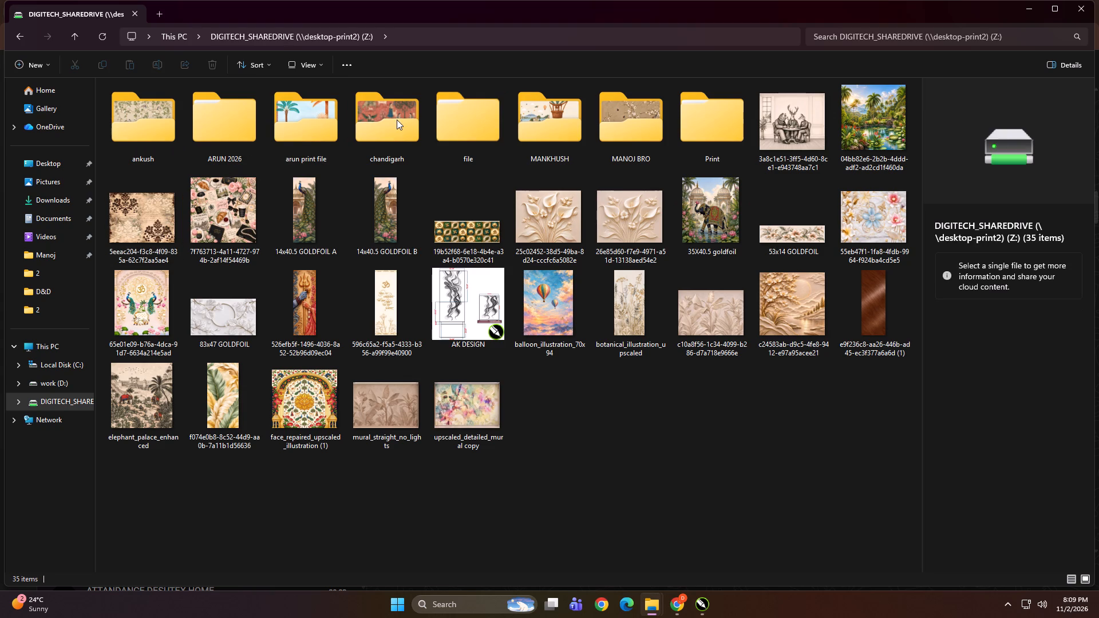
# Look through the shared drive's file, arun print file and ARUN 2026 folders for the customer's original artwork.
pyautogui.doubleClick(456, 125)
pyautogui.doubleClick(191, 125)
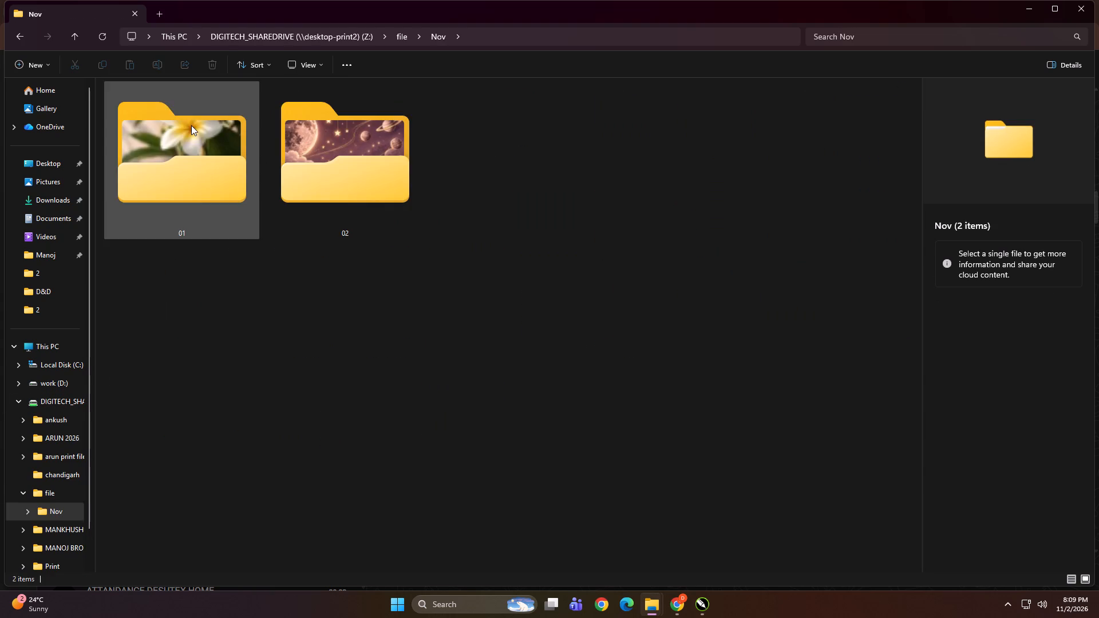
pyautogui.click(437, 359)
pyautogui.press('BackSpace')
pyautogui.press('BackSpace')
pyautogui.doubleClick(279, 120)
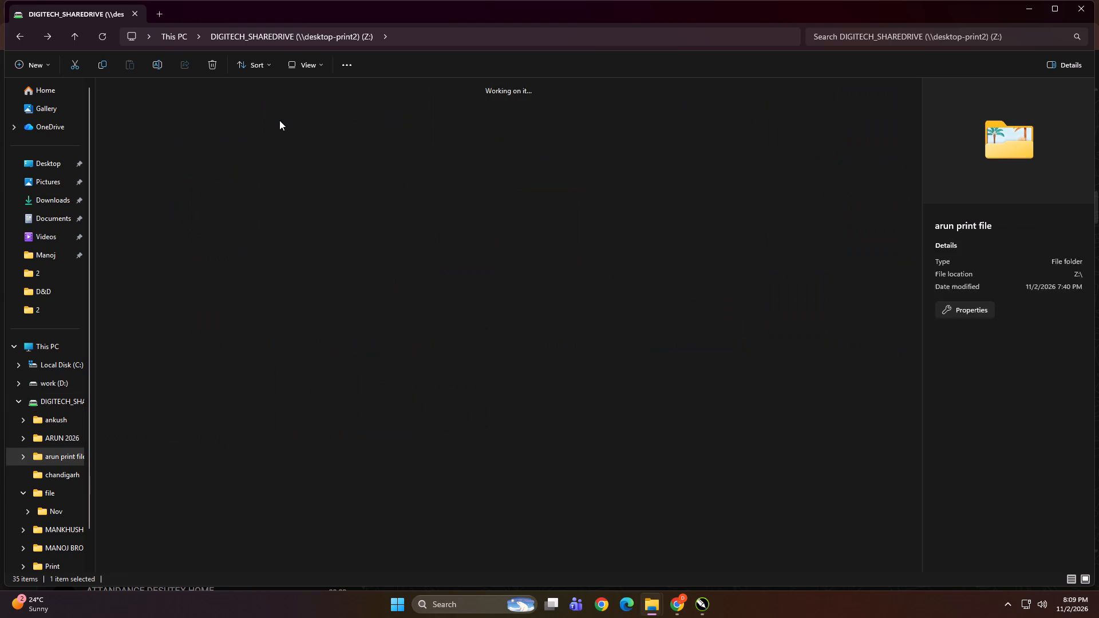
pyautogui.doubleClick(168, 125)
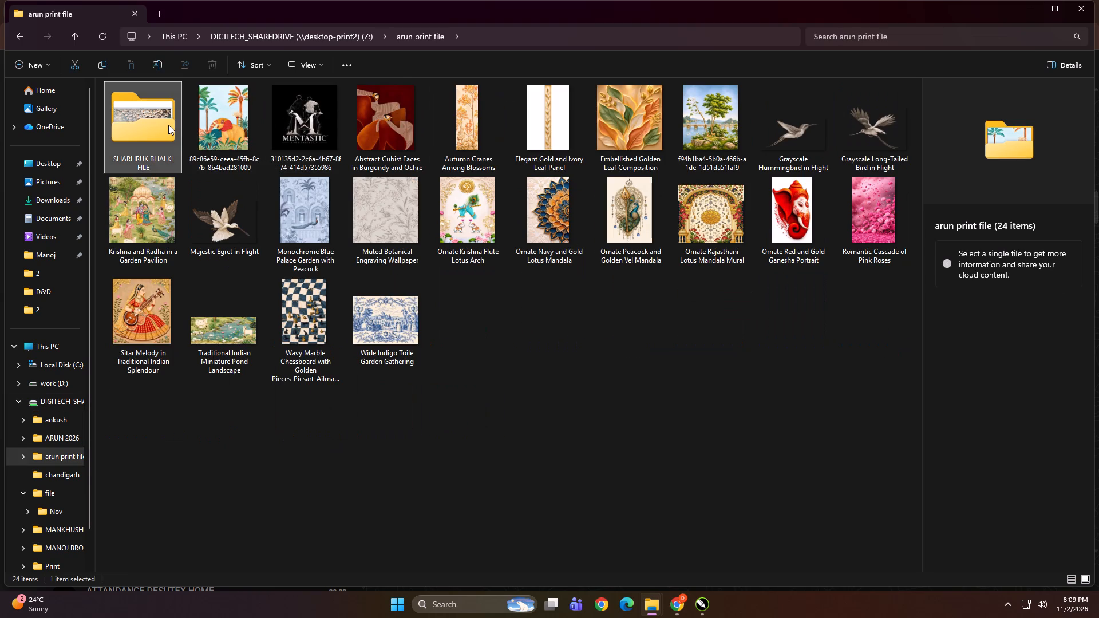
pyautogui.press('BackSpace')
pyautogui.press('BackSpace')
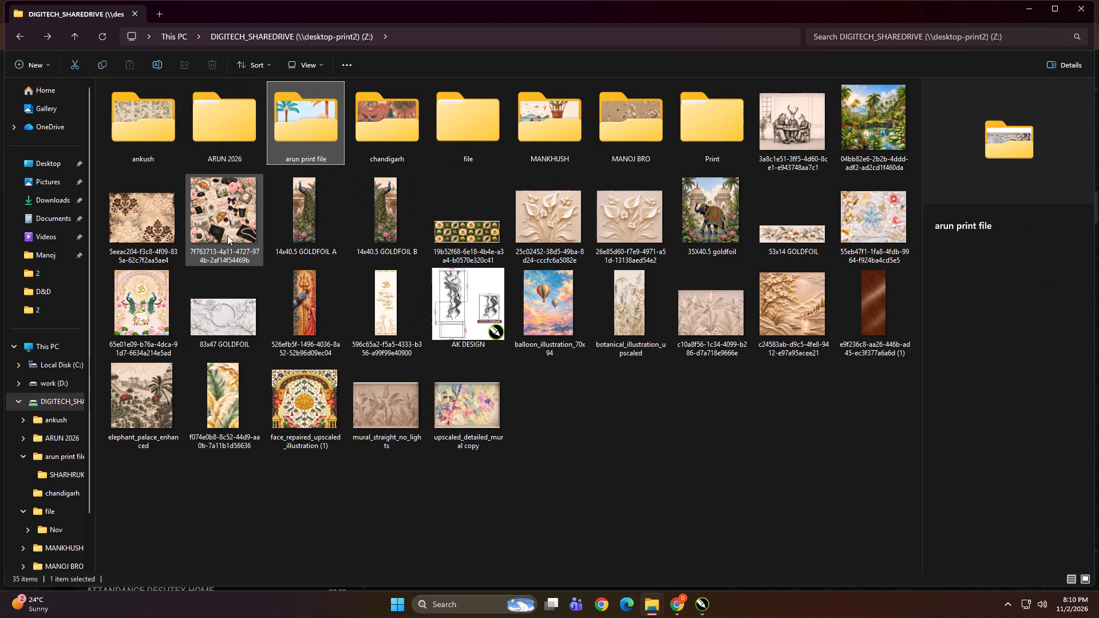
pyautogui.doubleClick(219, 135)
pyautogui.click(196, 105)
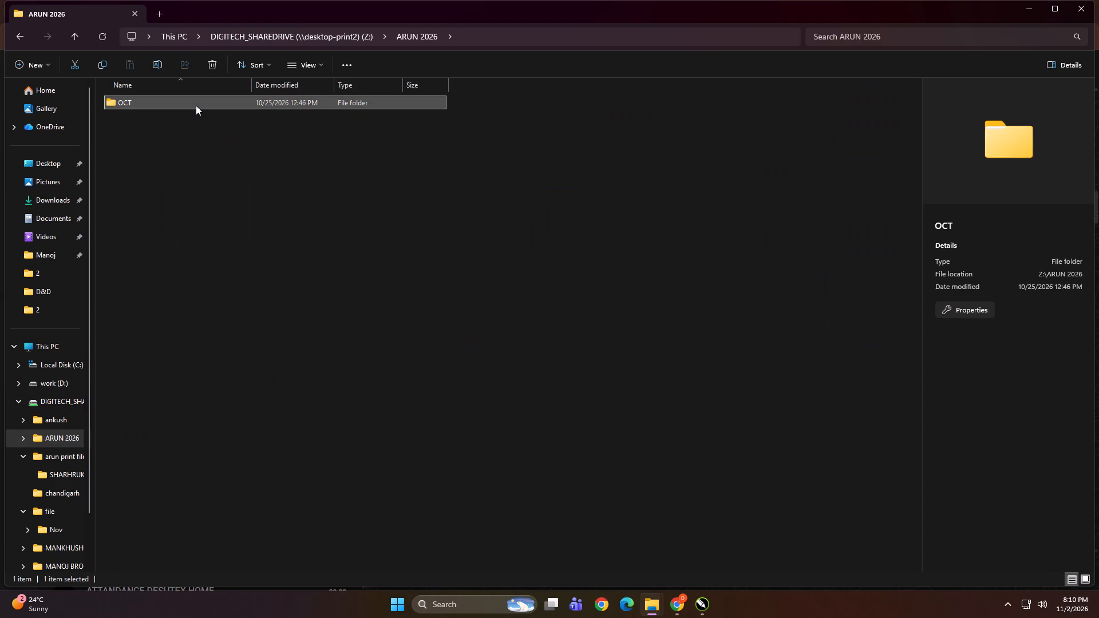
pyautogui.click(271, 256)
pyautogui.press('BackSpace')
# Bring the black MENTASTIC image from the arun print file folder into the CorelDRAW document and place it just below its small preview.
pyautogui.doubleClick(310, 141)
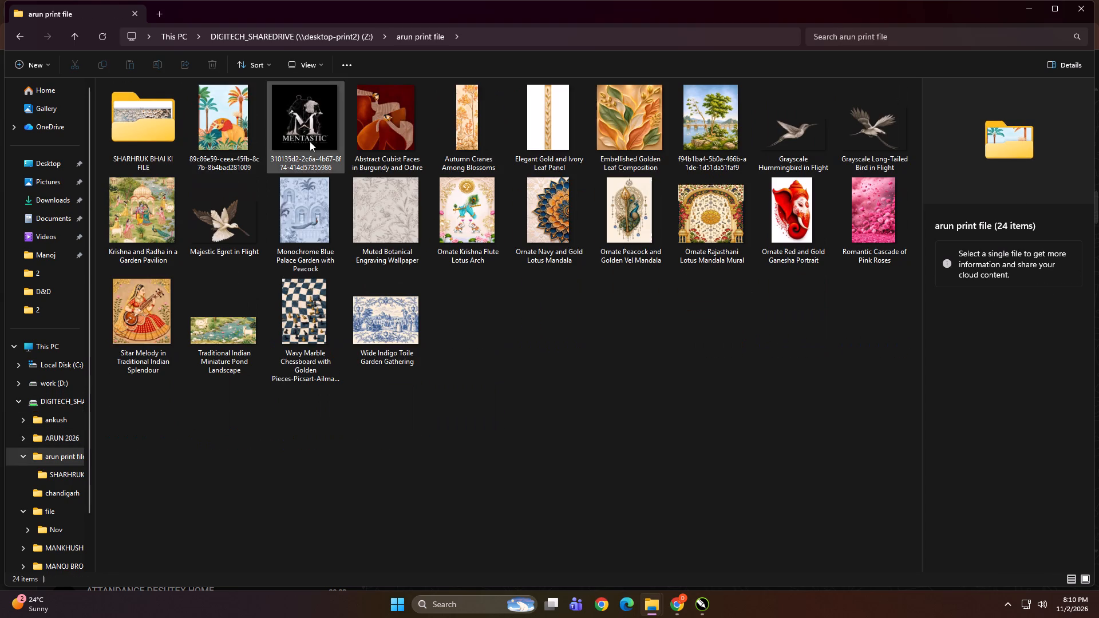
pyautogui.click(311, 130)
pyautogui.moveTo(302, 104); pyautogui.dragTo(690, 570)
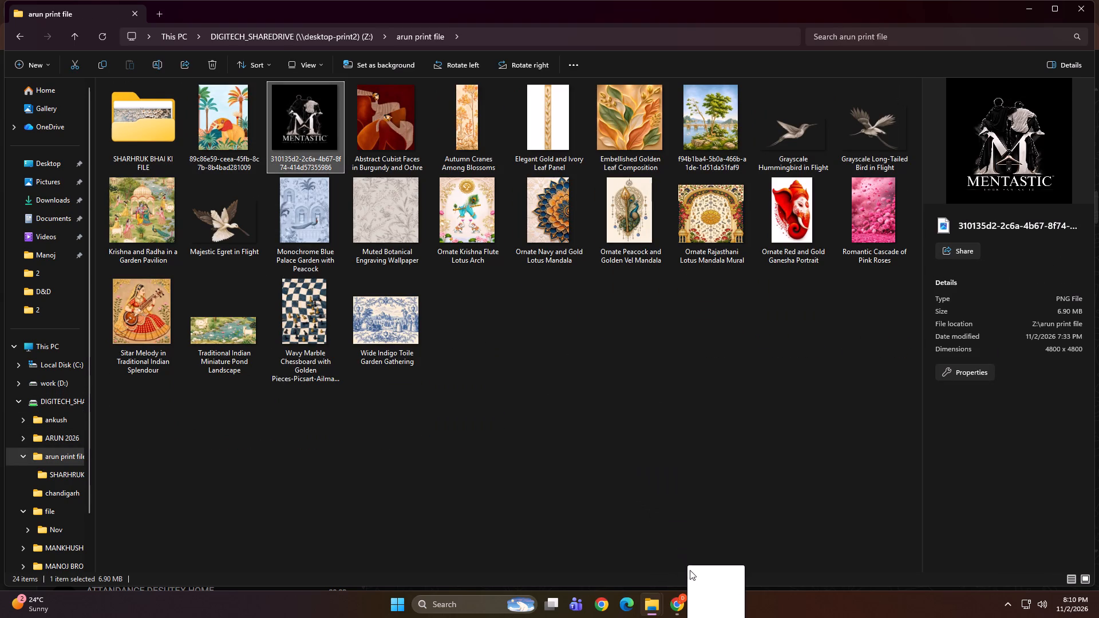
pyautogui.moveTo(690, 570); pyautogui.dragTo(649, 486)
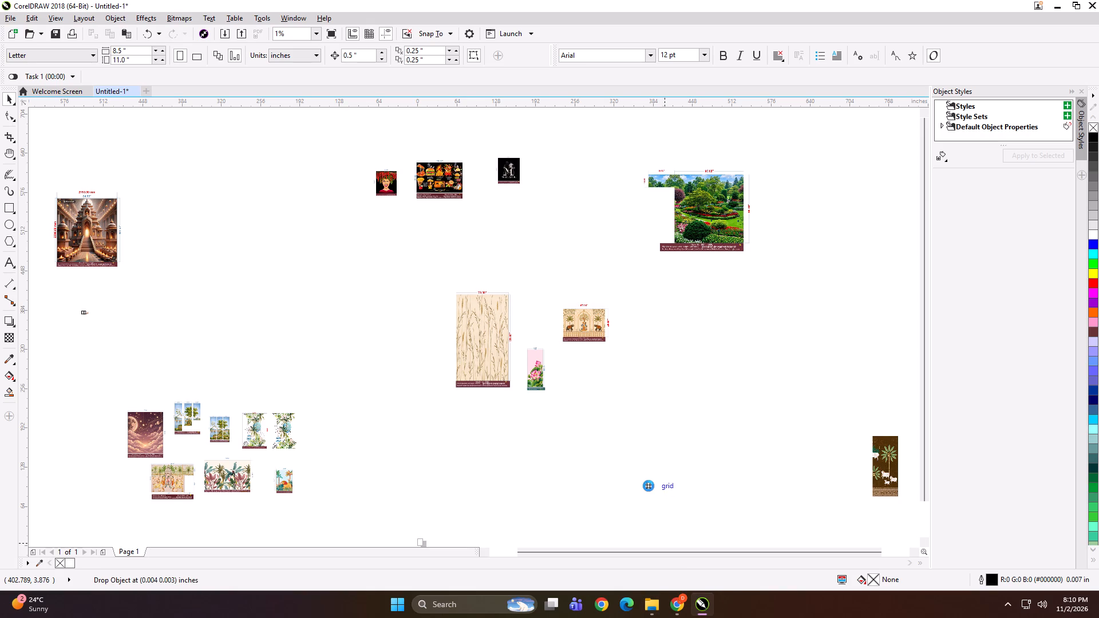
pyautogui.moveTo(653, 486); pyautogui.dragTo(539, 217)
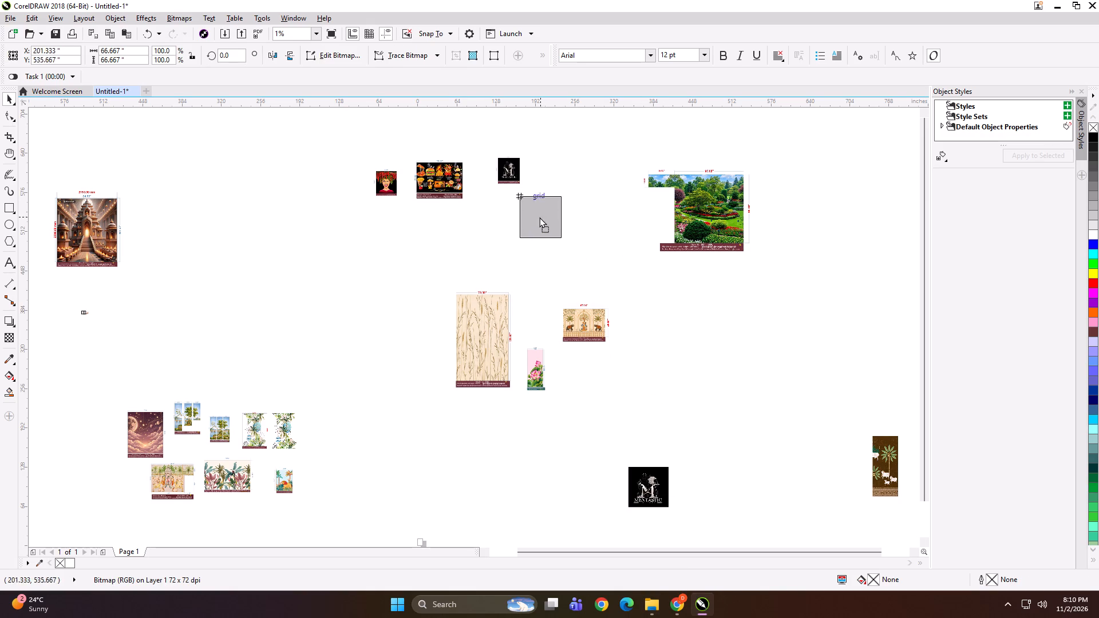
pyautogui.moveTo(539, 217); pyautogui.dragTo(514, 211)
pyautogui.click(533, 237)
# Bring the red-haired woman image from the arun print file folder into the CorelDRAW document and place it just beside its small preview.
pyautogui.click(655, 606)
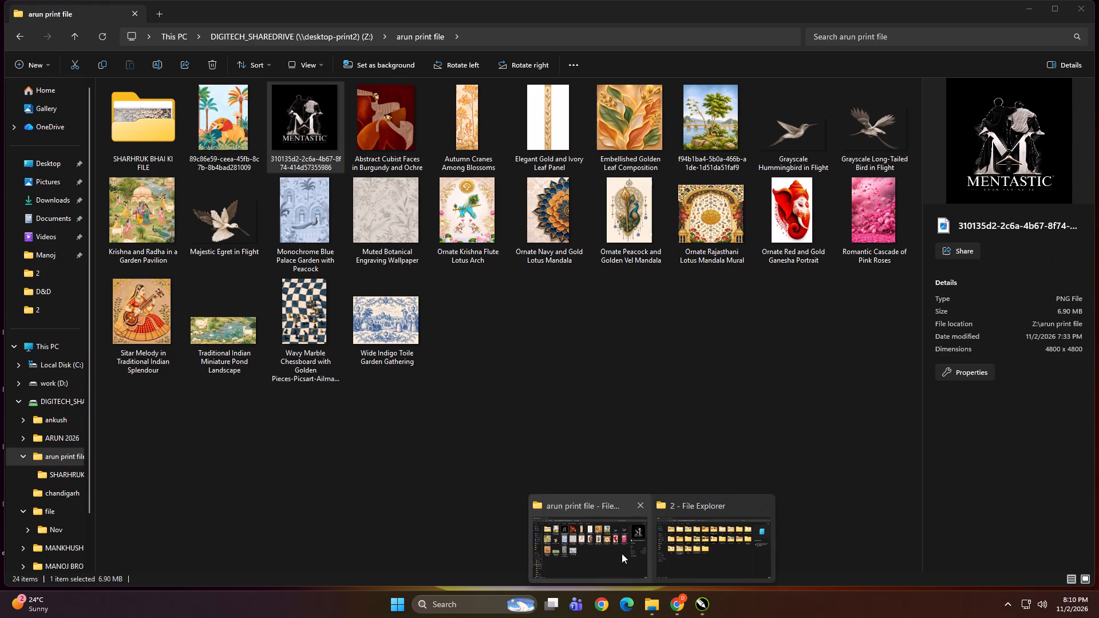
pyautogui.click(622, 553)
pyautogui.click(549, 351)
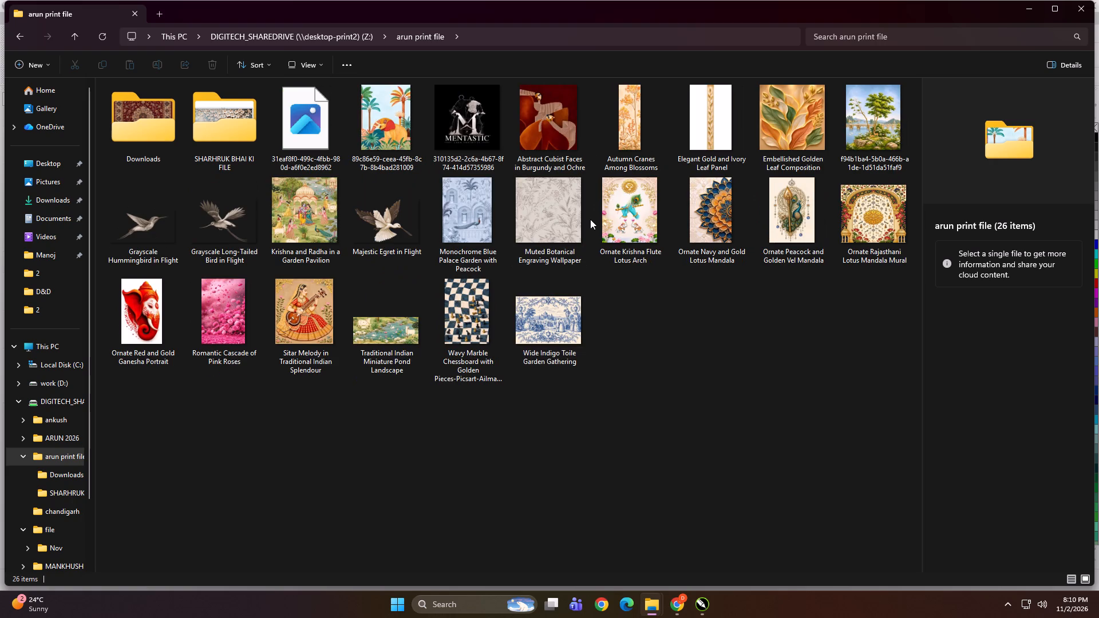
pyautogui.click(323, 107)
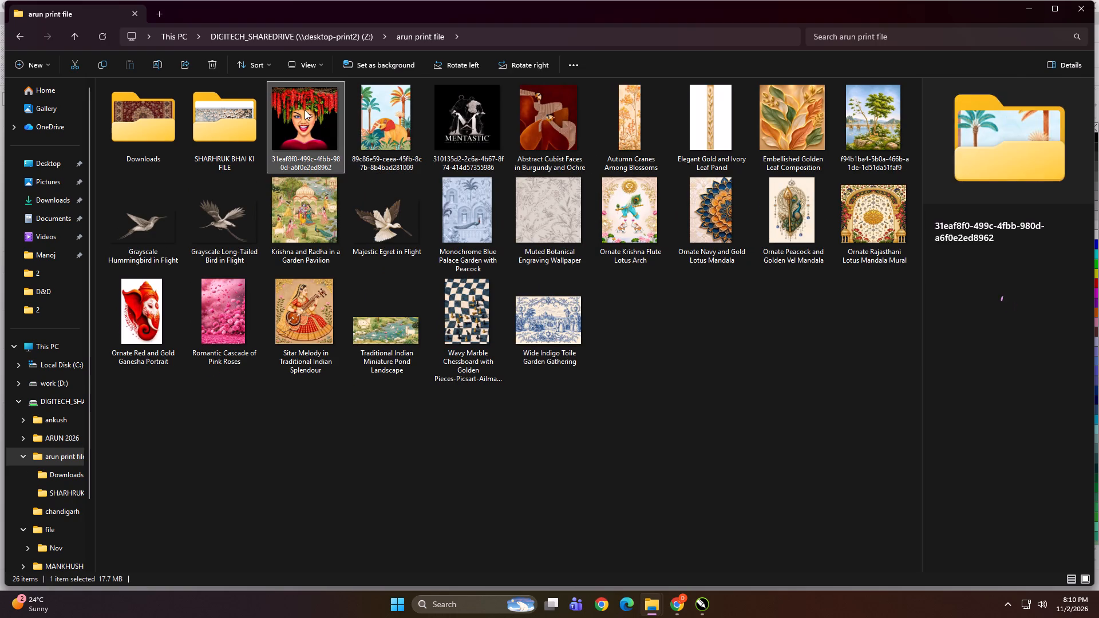
pyautogui.moveTo(306, 109); pyautogui.dragTo(612, 448)
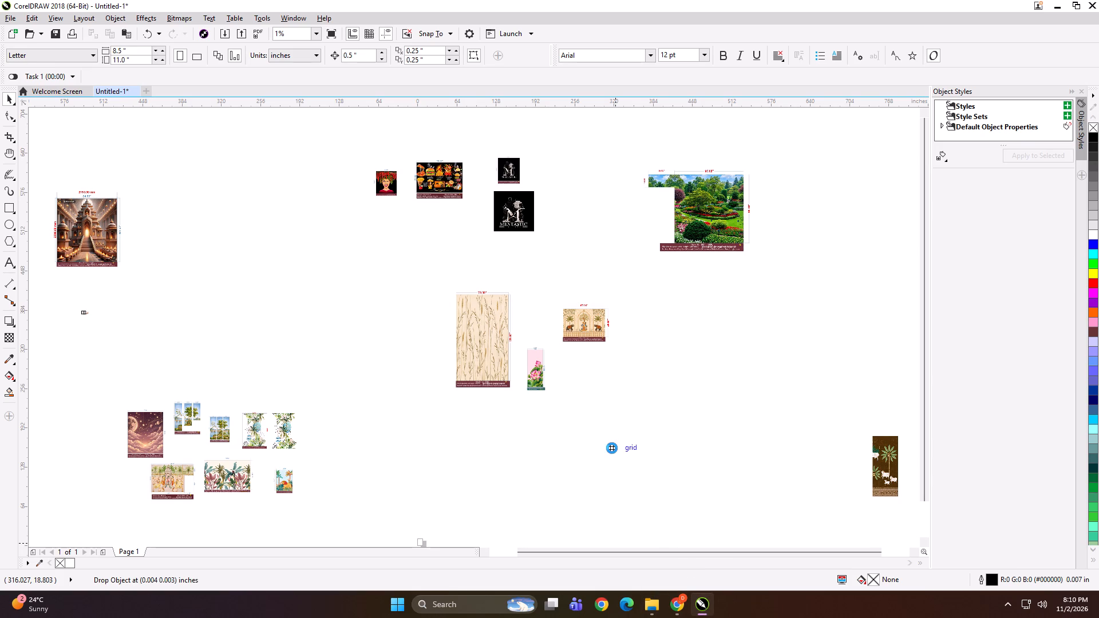
pyautogui.moveTo(613, 450); pyautogui.dragTo(543, 411)
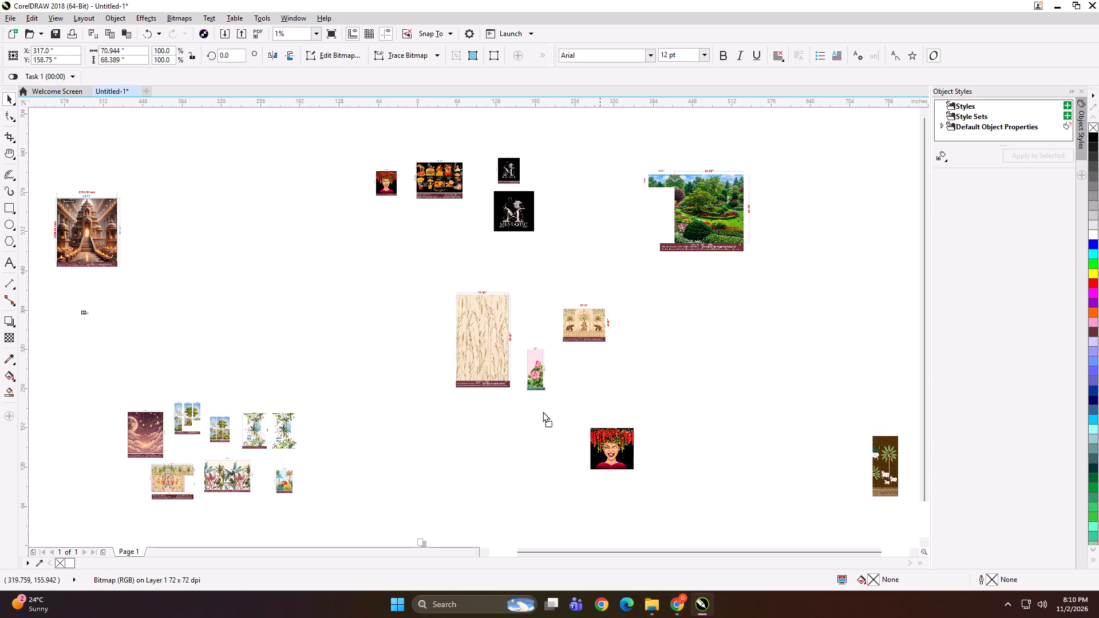
pyautogui.moveTo(543, 411); pyautogui.dragTo(346, 182)
pyautogui.click(347, 320)
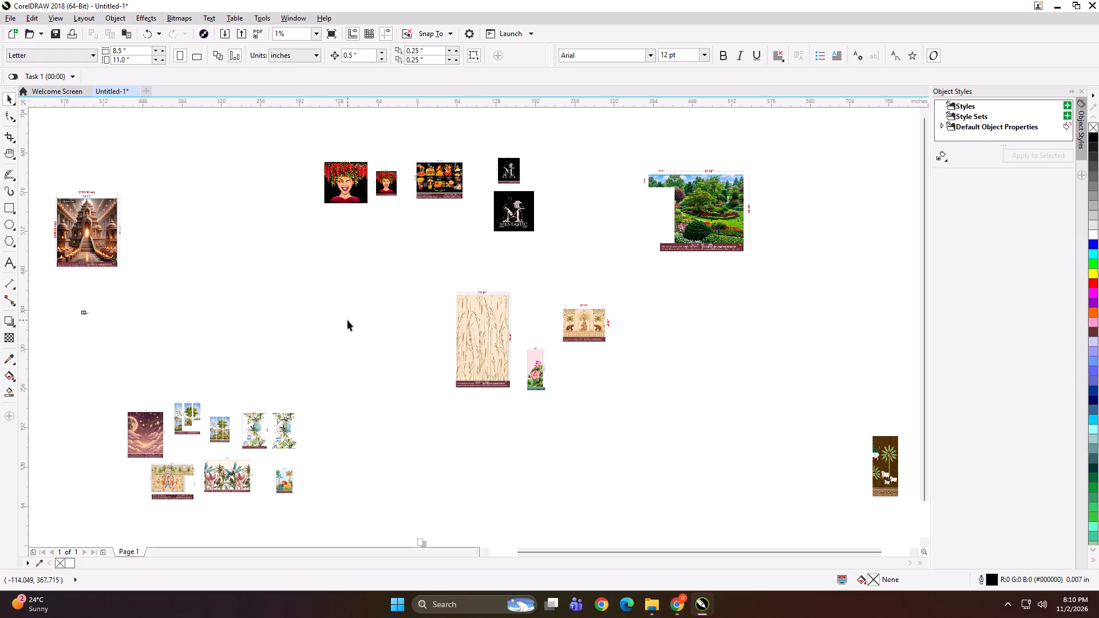
# Bring the black fast-food poster image from USB Drive (E:) into the CorelDRAW document and place it just below its small preview.
pyautogui.click(347, 320)
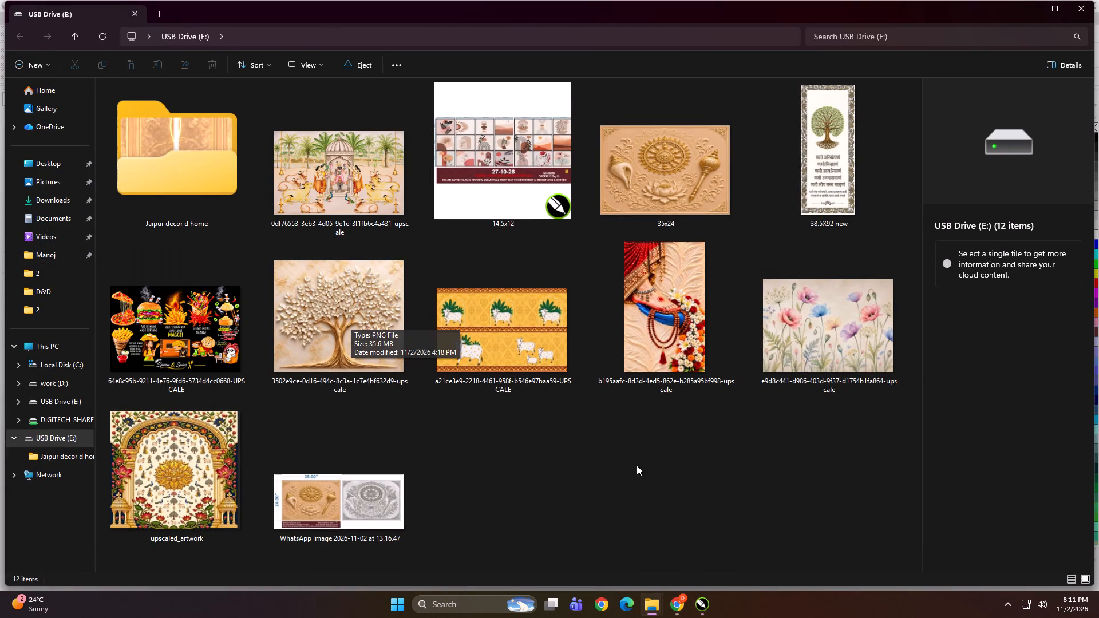
pyautogui.click(705, 602)
pyautogui.click(603, 414)
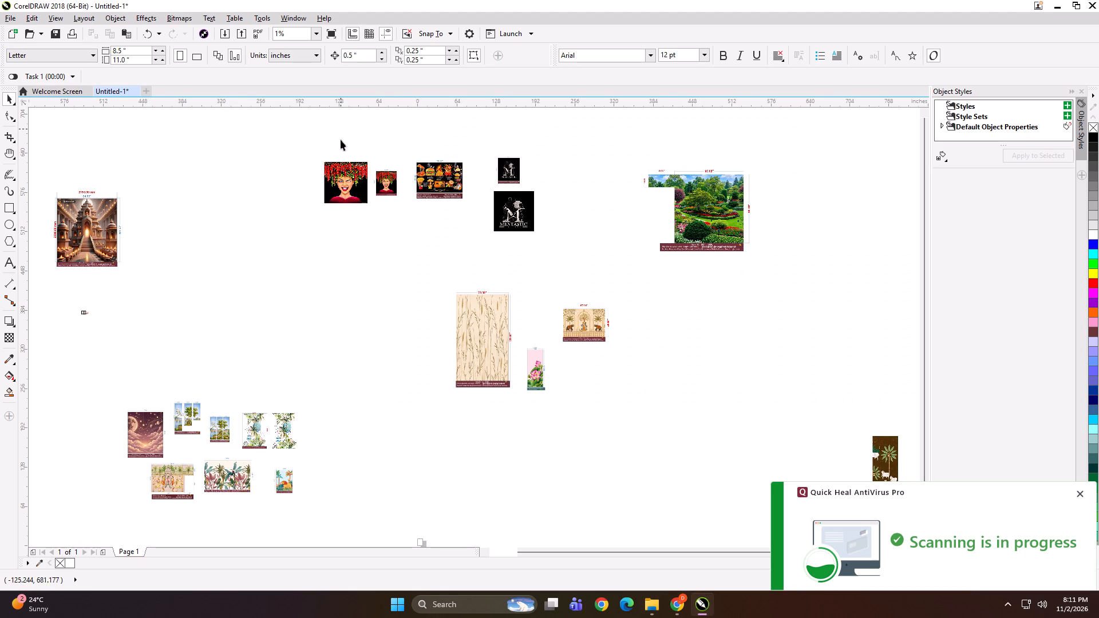
pyautogui.scroll(1, 341, 142)
pyautogui.scroll(-1, 356, 145)
pyautogui.click(650, 599)
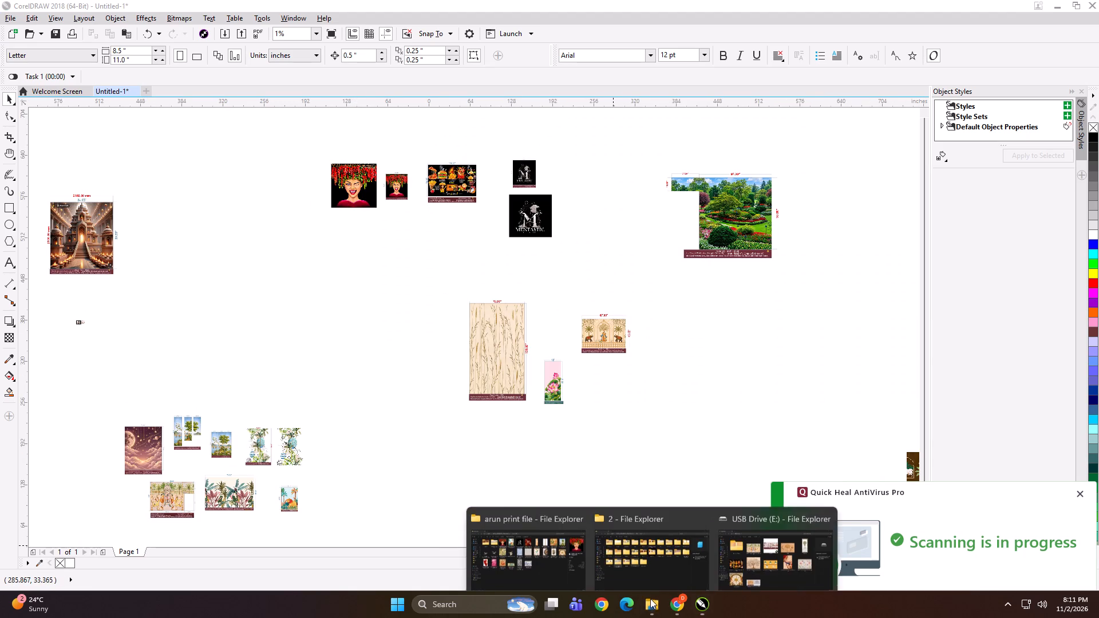
pyautogui.click(738, 542)
pyautogui.click(218, 282)
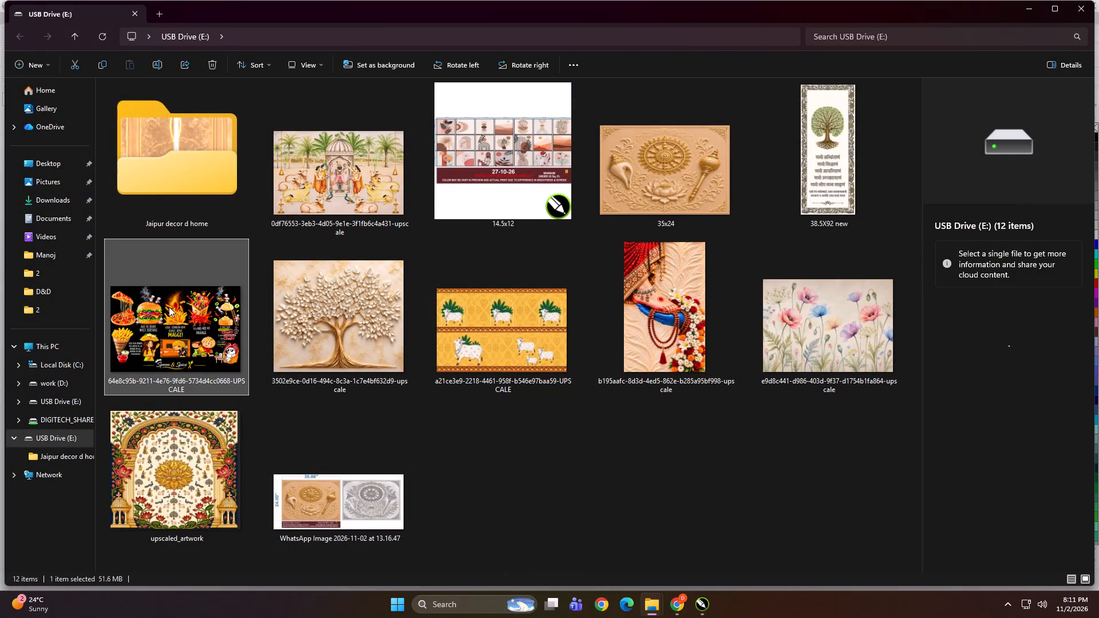
pyautogui.moveTo(169, 307); pyautogui.dragTo(454, 235)
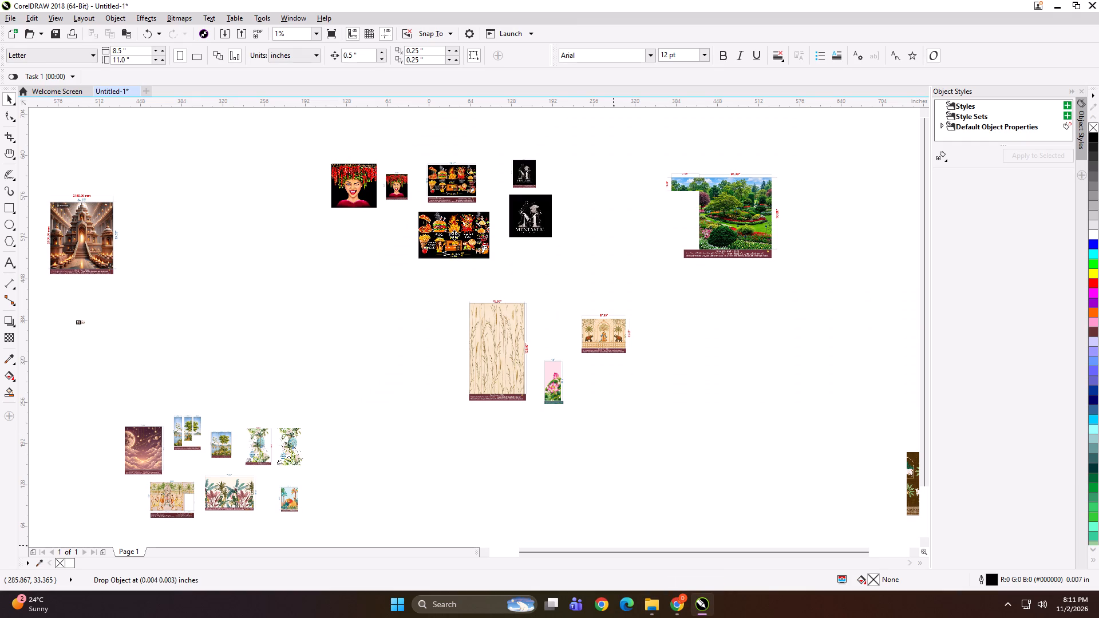
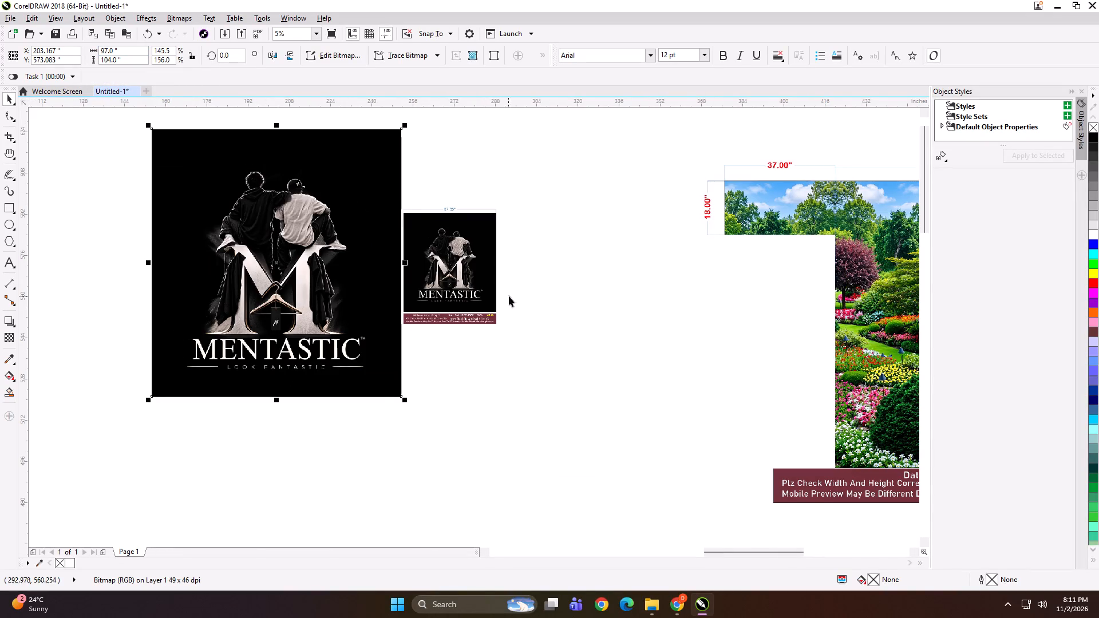
# Move the small MENTASTIC preview away from the full-size image so there is a gap between them.
pyautogui.moveTo(483, 268); pyautogui.dragTo(532, 259)
pyautogui.keyDown('shift'); pyautogui.moveTo(554, 322); pyautogui.dragTo(591, 401); pyautogui.keyUp('shift')
pyautogui.moveTo(511, 263); pyautogui.dragTo(521, 264)
# Create a rectangle frame over the full-size MENTASTIC image, 49" wide and 104" high, and align it to the image's left edge.
pyautogui.keyDown('shift'); pyautogui.click(174, 260); pyautogui.keyUp('shift')
pyautogui.hotkey('shift', 'F2')
pyautogui.click(102, 227)
pyautogui.click(222, 245)
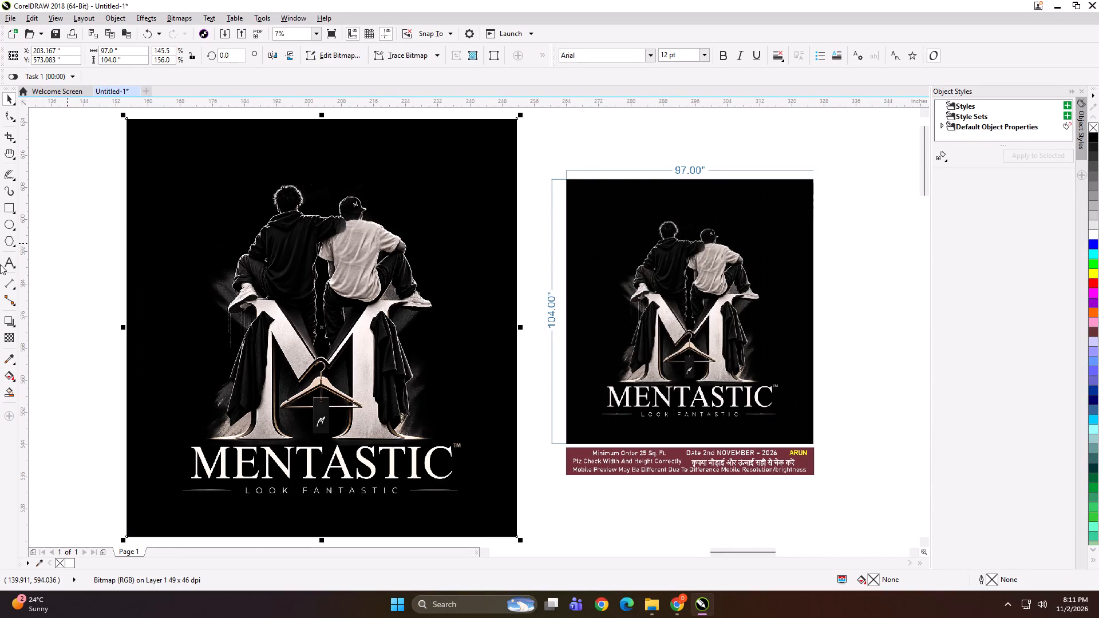
pyautogui.keyDown('shift'); pyautogui.doubleClick(7, 208); pyautogui.keyUp('shift')
pyautogui.hotkey('shift', 'space')
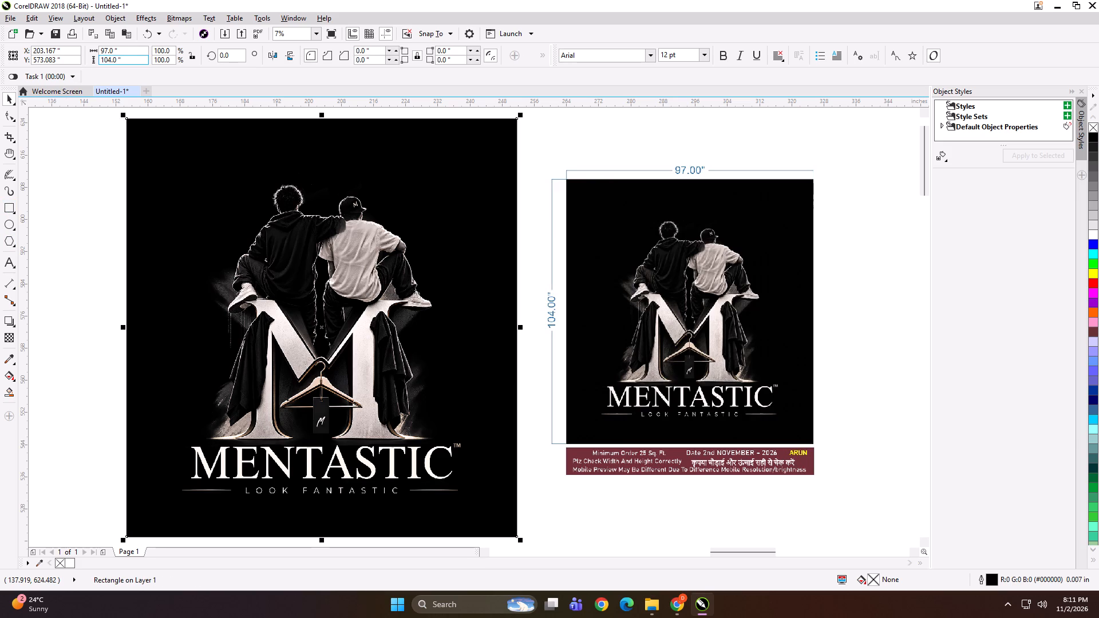
pyautogui.click(120, 51)
pyautogui.hotkey('ctrl', 'a')
pyautogui.write('49')
pyautogui.press('Return')
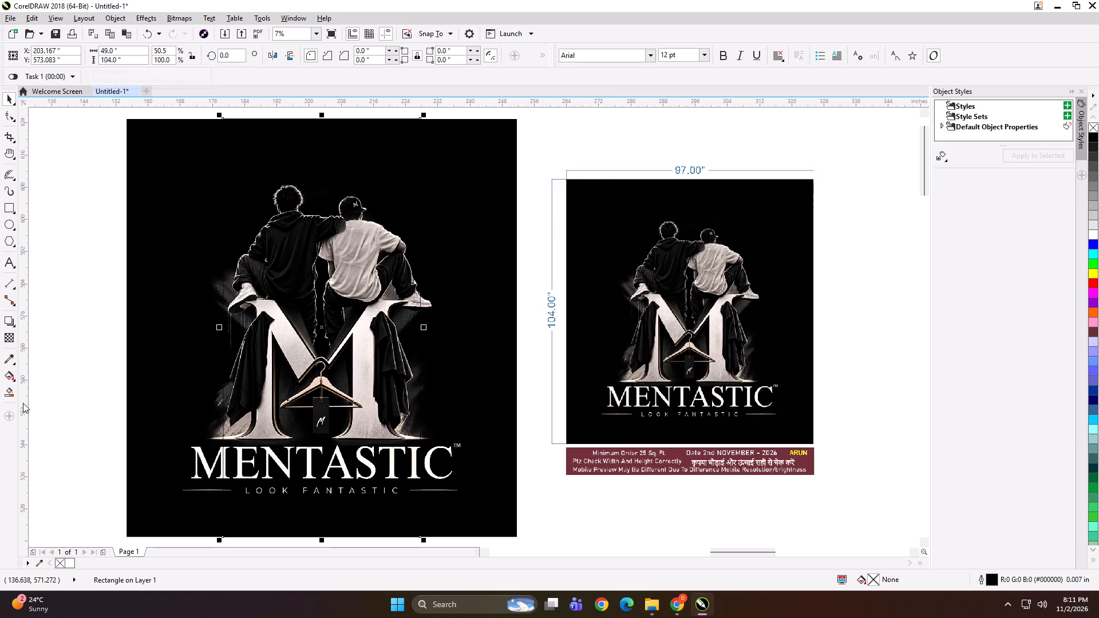
pyautogui.keyDown('shift'); pyautogui.click(116, 294); pyautogui.keyUp('shift')
pyautogui.keyDown('shift'); pyautogui.click(136, 287); pyautogui.keyUp('shift')
pyautogui.press('l')
pyautogui.click(114, 280)
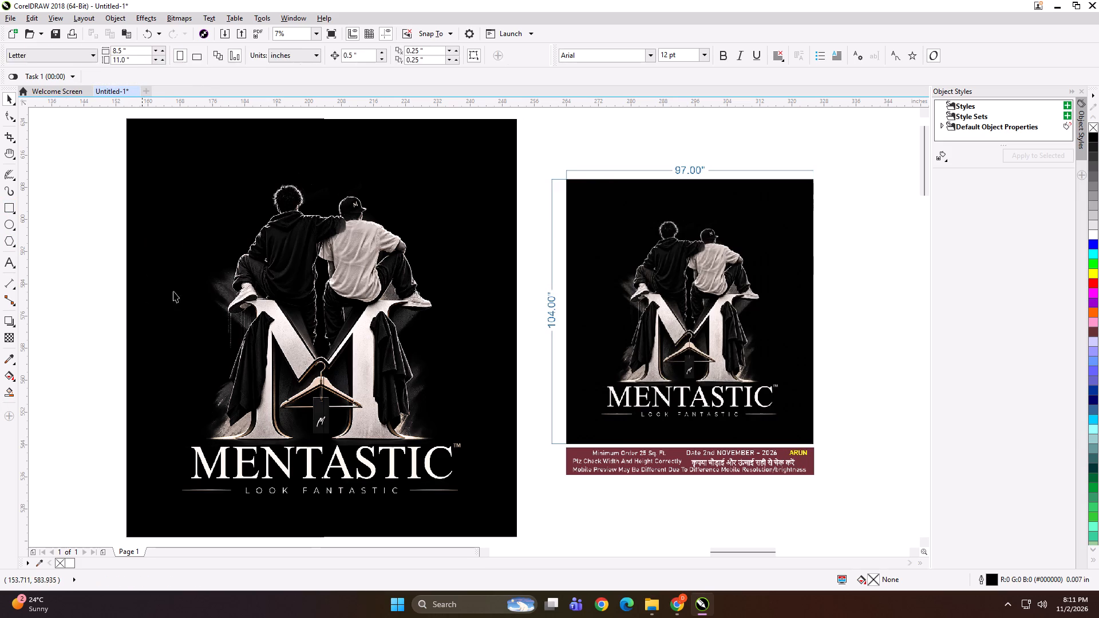
# Make a mirrored copy of the panel frame for the image's other half and narrow it to 48.5" at the image's right edge.
pyautogui.click(185, 294)
pyautogui.moveTo(122, 327); pyautogui.dragTo(510, 340)
pyautogui.keyDown('ctrl'); pyautogui.rightClick(510, 340); pyautogui.keyUp('ctrl')
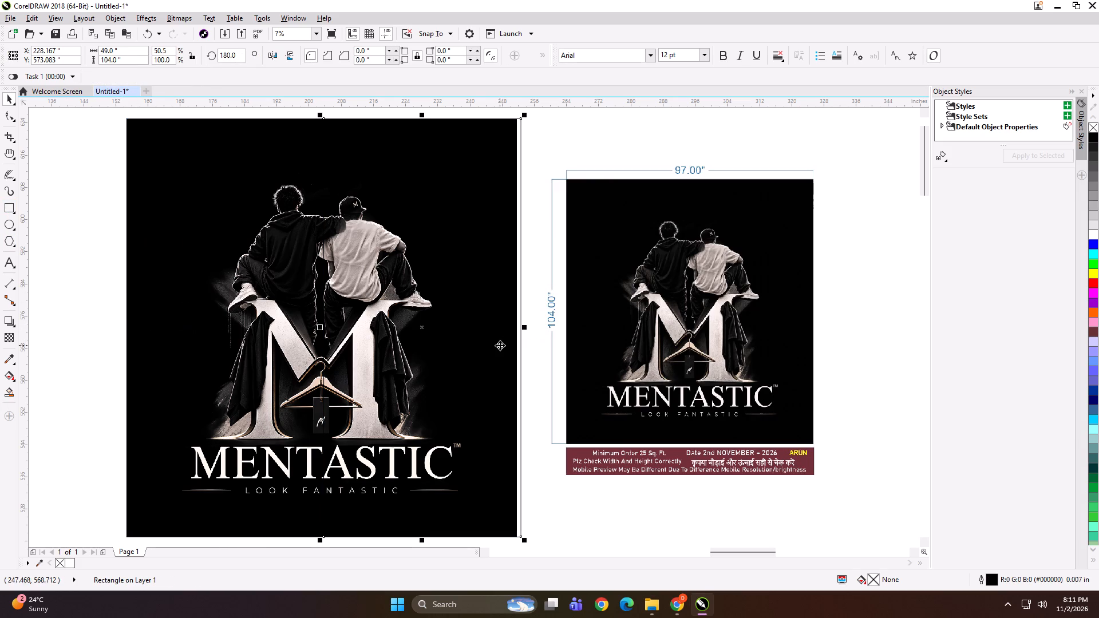
pyautogui.press('Left')
pyautogui.scroll(4, 529, 324)
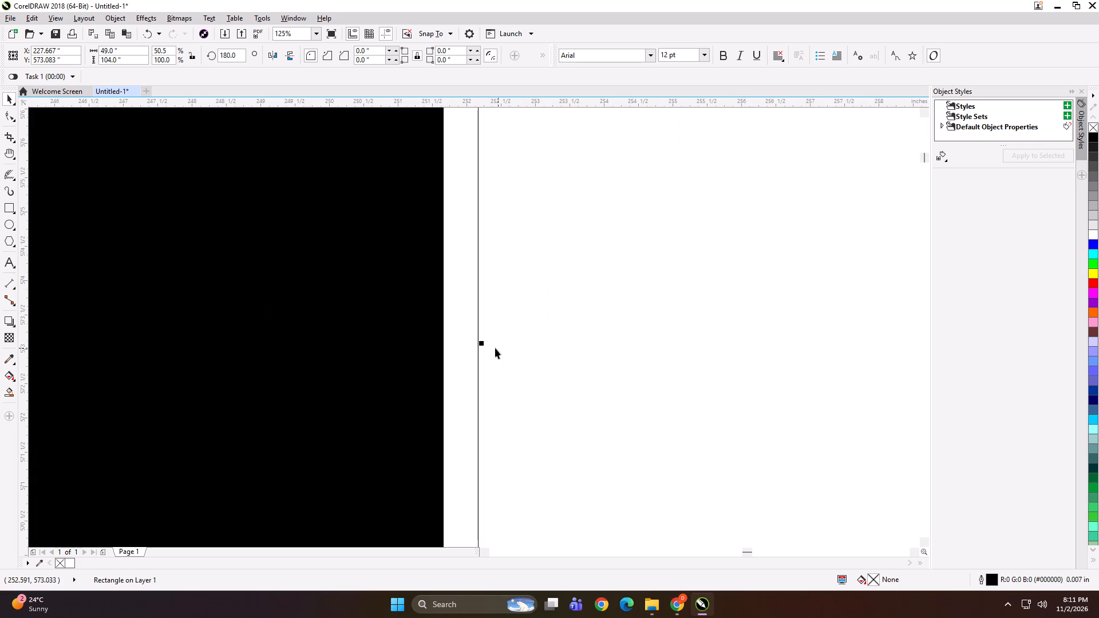
pyautogui.moveTo(481, 341); pyautogui.dragTo(445, 338)
pyautogui.scroll(-3, 465, 339)
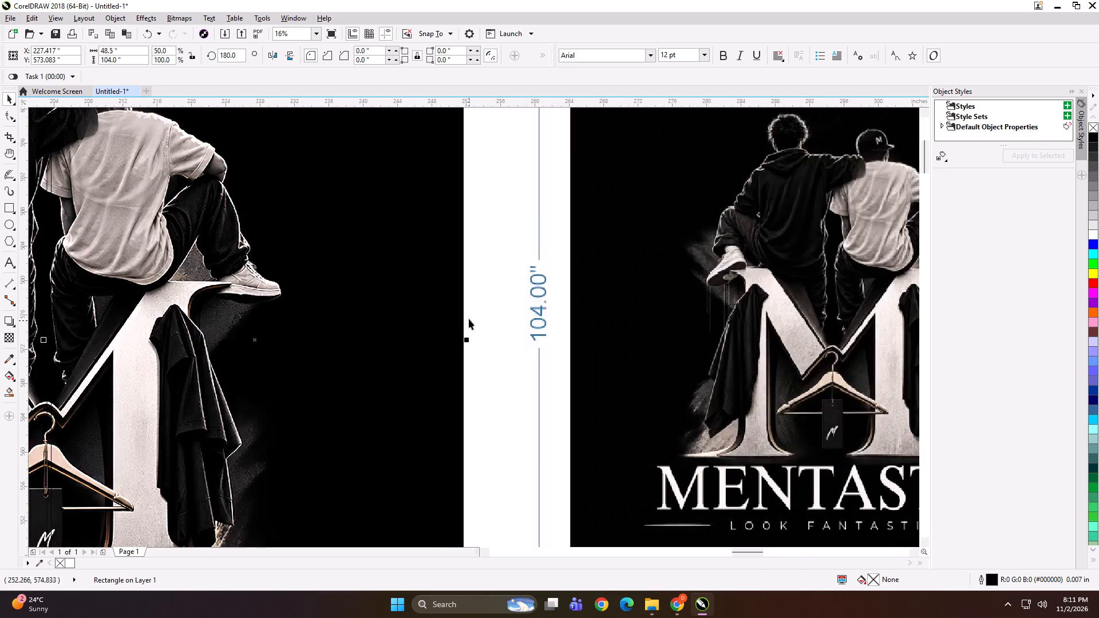
pyautogui.scroll(-2, 469, 319)
# Group the two panel frames, PowerClip the MENTASTIC image inside them, and ungroup the result into separate panels.
pyautogui.keyDown('shift'); pyautogui.click(326, 301); pyautogui.keyUp('shift')
pyautogui.hotkey('ctrl', 'g')
pyautogui.click(251, 275)
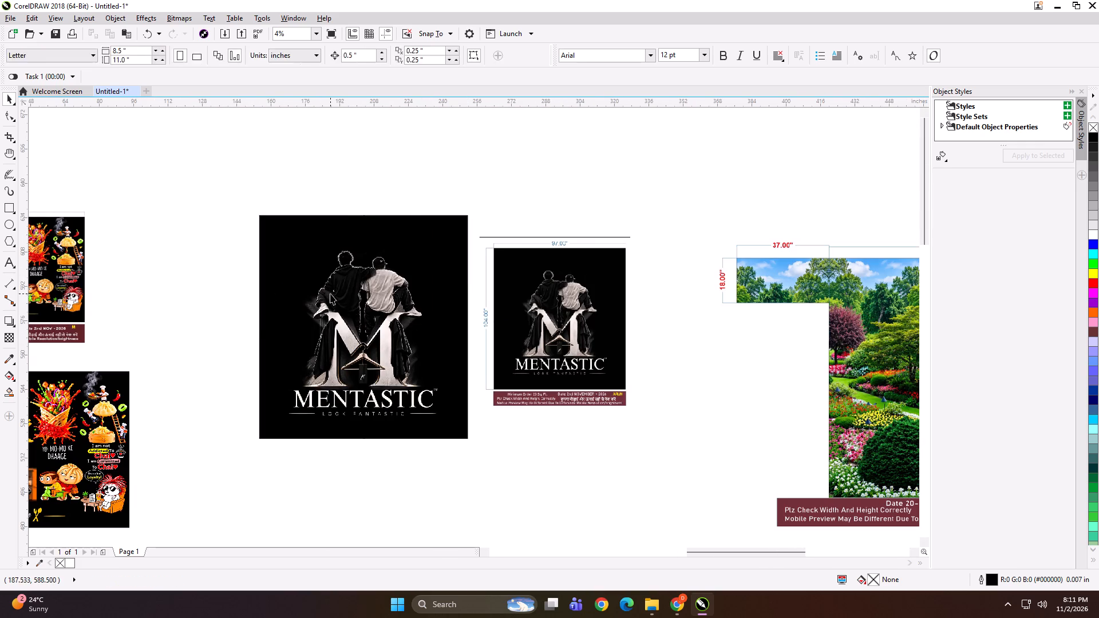
pyautogui.keyDown('alt'); pyautogui.click(330, 294); pyautogui.keyUp('alt')
pyautogui.hotkey('shift', 'Return')
pyautogui.click(352, 294)
pyautogui.hotkey('ctrl', 'u')
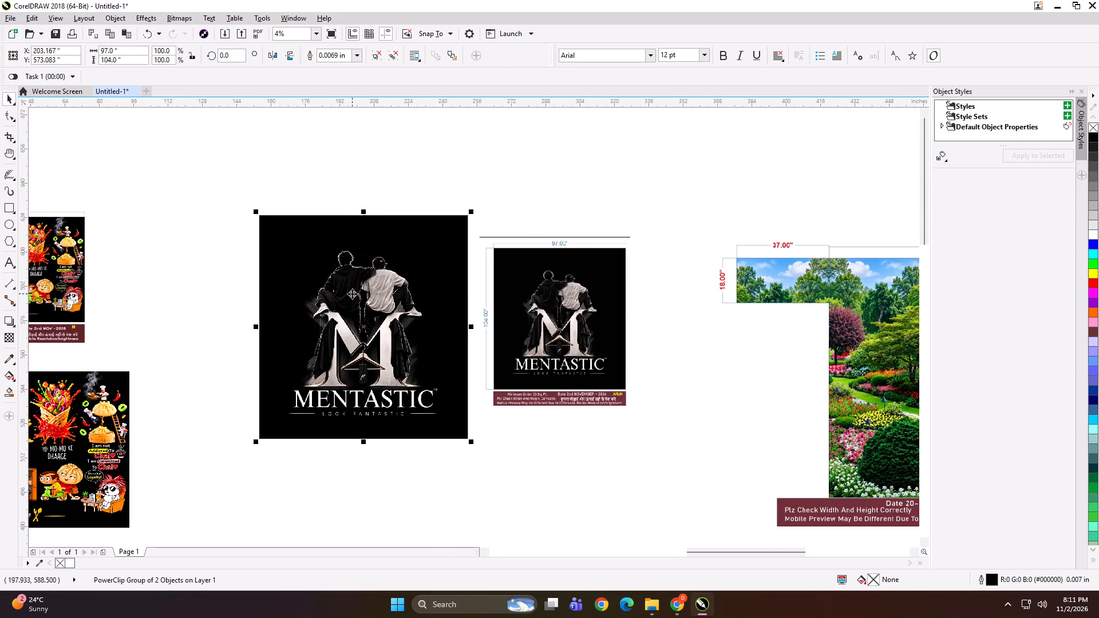
pyautogui.hotkey('ctrl', 'u')
# Add the text labels "97*104 PANEL 1" and "97*104 PANEL 2" at the top edges of the left and right MENTASTIC panels.
pyautogui.click(228, 262)
pyautogui.click(334, 268)
pyautogui.click(235, 237)
pyautogui.click(10, 264)
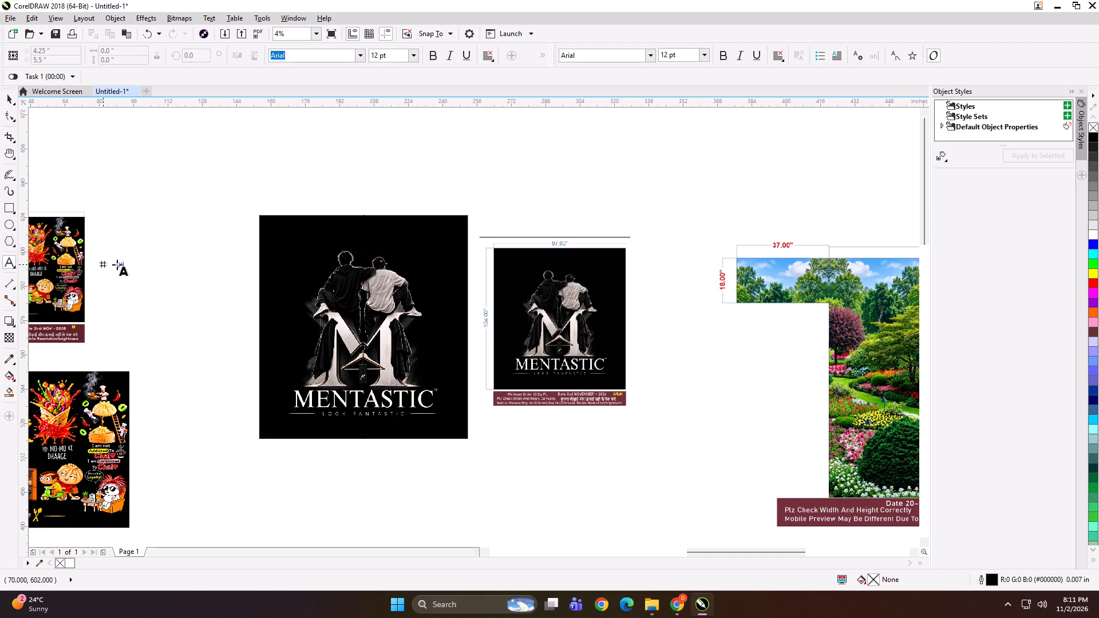
pyautogui.click(283, 213)
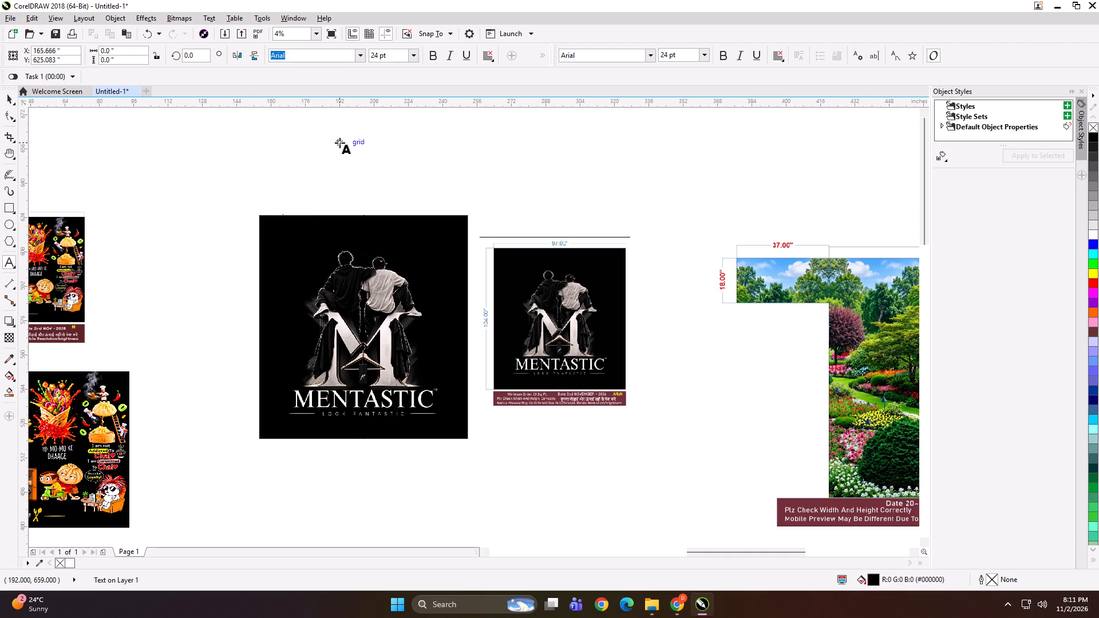
pyautogui.write('97*104 PANEL 1')
pyautogui.hotkey('ctrl', 'a')
pyautogui.hotkey('ctrl', 'c')
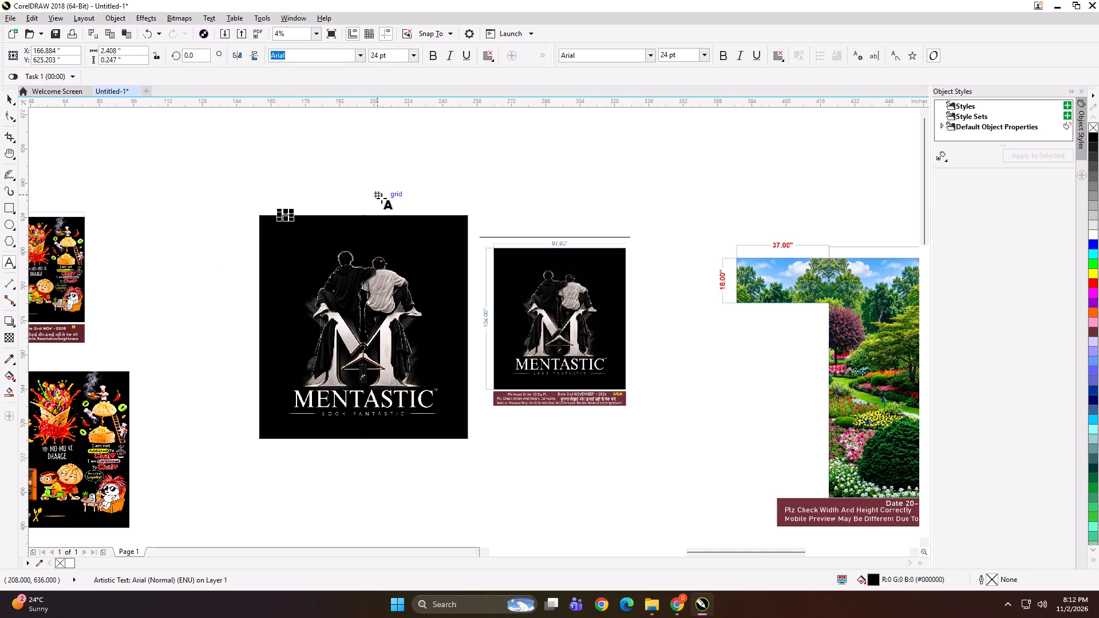
pyautogui.click(400, 215)
pyautogui.hotkey('ctrl', 'v')
pyautogui.press('BackSpace')
pyautogui.press('2')
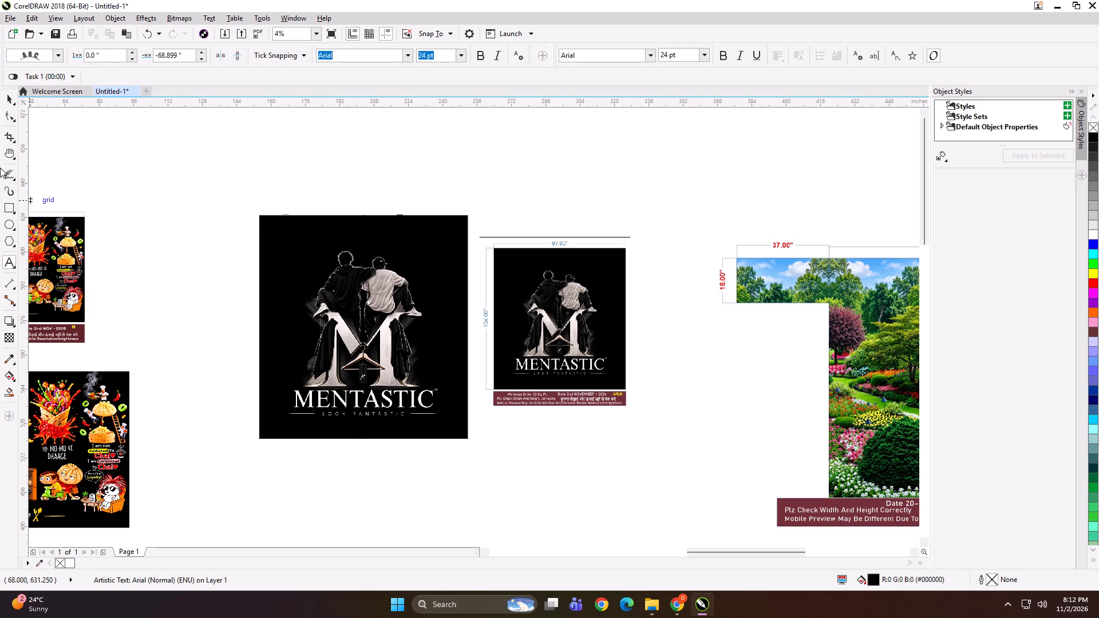
# Group each MENTASTIC panel with its own panel label.
pyautogui.click(14, 96)
pyautogui.keyDown('shift'); pyautogui.click(392, 262); pyautogui.keyUp('shift')
pyautogui.hotkey('ctrl', 'g')
pyautogui.moveTo(334, 159); pyautogui.dragTo(268, 266)
pyautogui.keyDown('shift'); pyautogui.click(298, 260); pyautogui.keyUp('shift')
pyautogui.hotkey('ctrl', 'g')
# Start exporting the left panel and create and open a folder named D&D DECOR inside NEW WORK.
pyautogui.hotkey('ctrl', 'e')
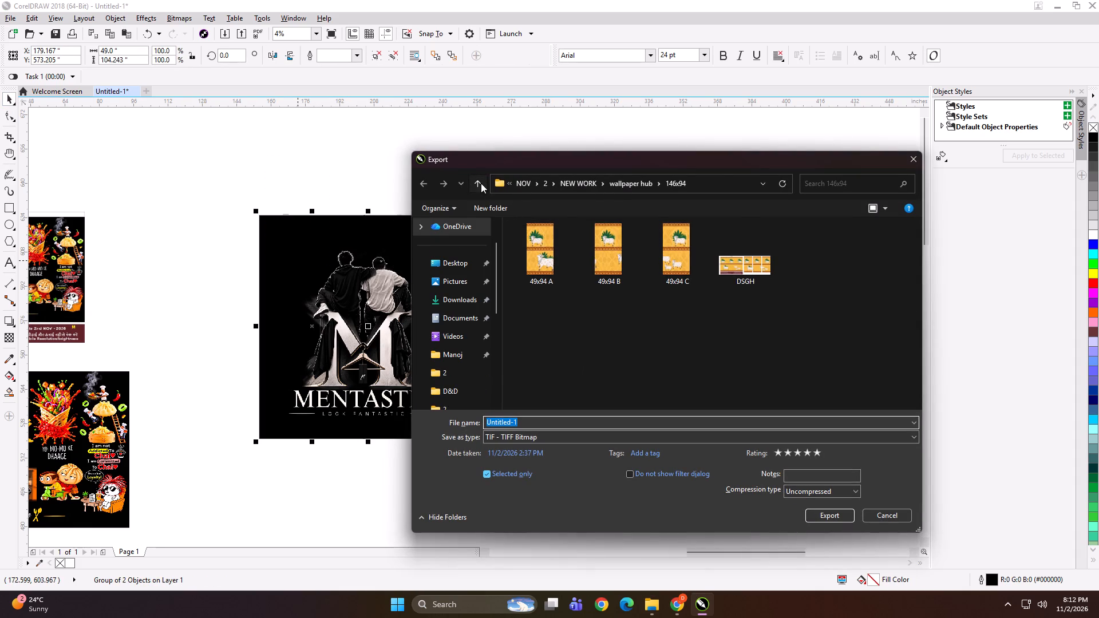
pyautogui.click(481, 183)
pyautogui.click(481, 185)
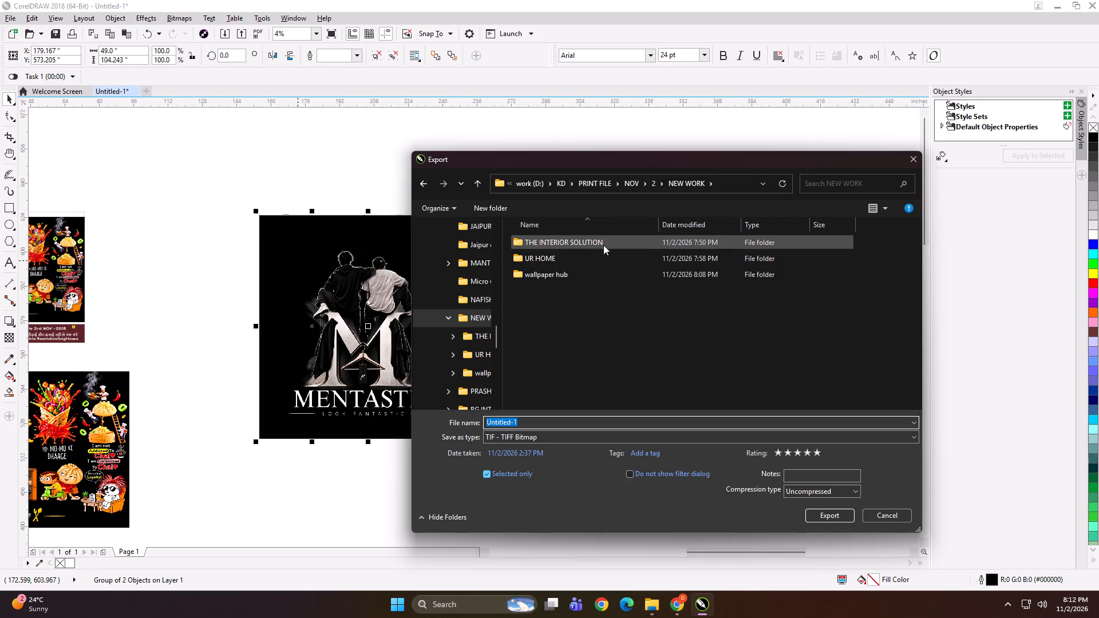
pyautogui.click(480, 210)
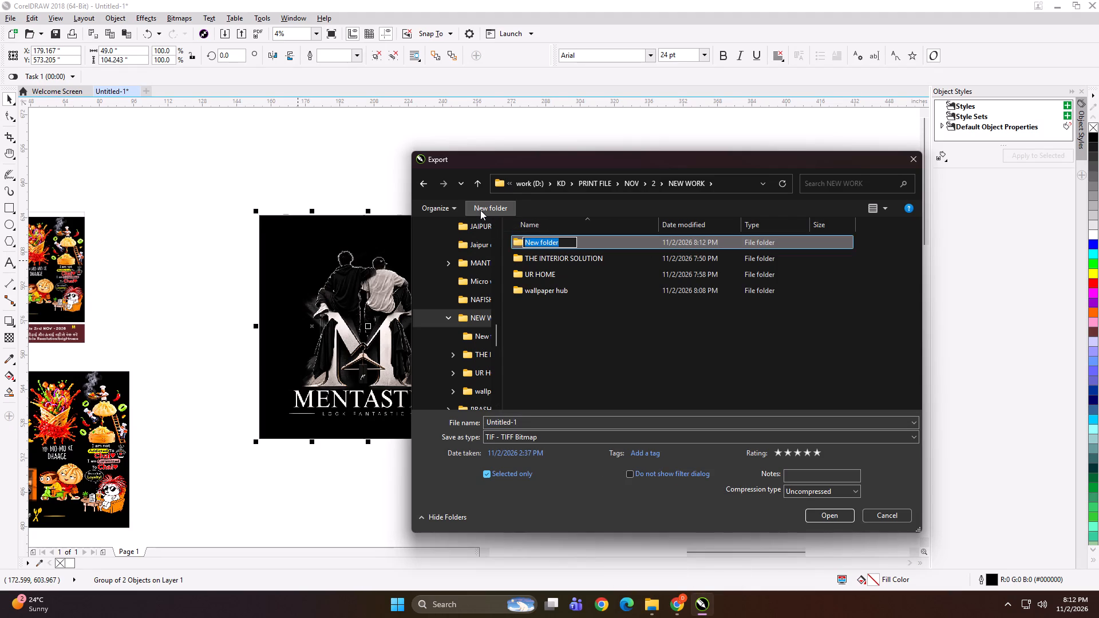
pyautogui.press('d')
pyautogui.write('&D D')
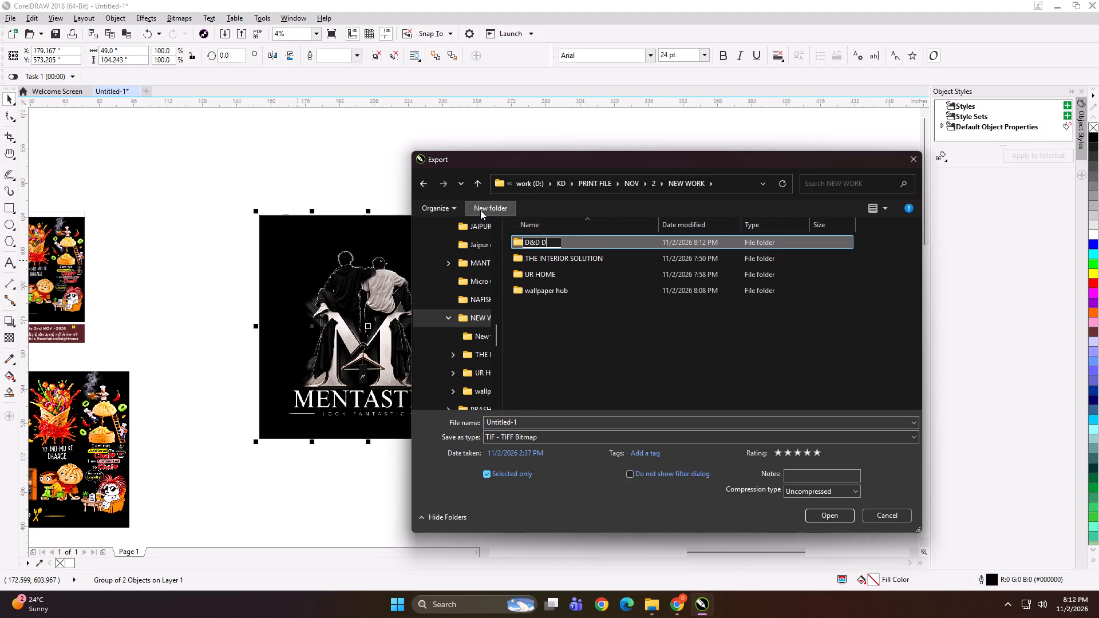
pyautogui.write('ECOR')
pyautogui.press('Return')
pyautogui.doubleClick(577, 245)
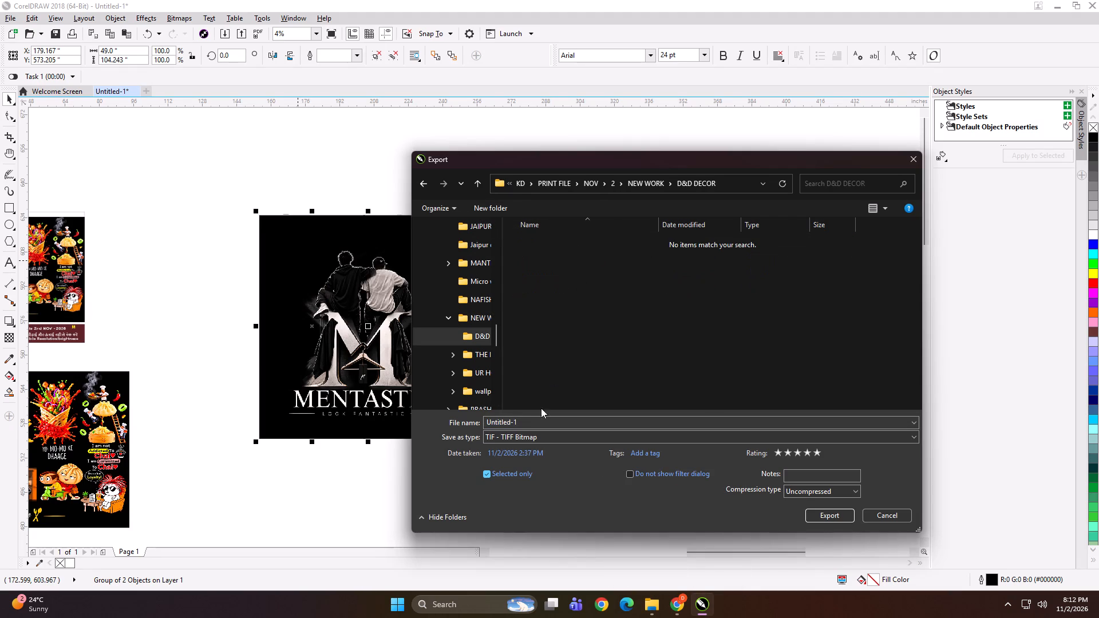
# Create a subfolder named 97x104 inside D&D DECOR and open it as the export location.
pyautogui.click(540, 425)
pyautogui.click(496, 211)
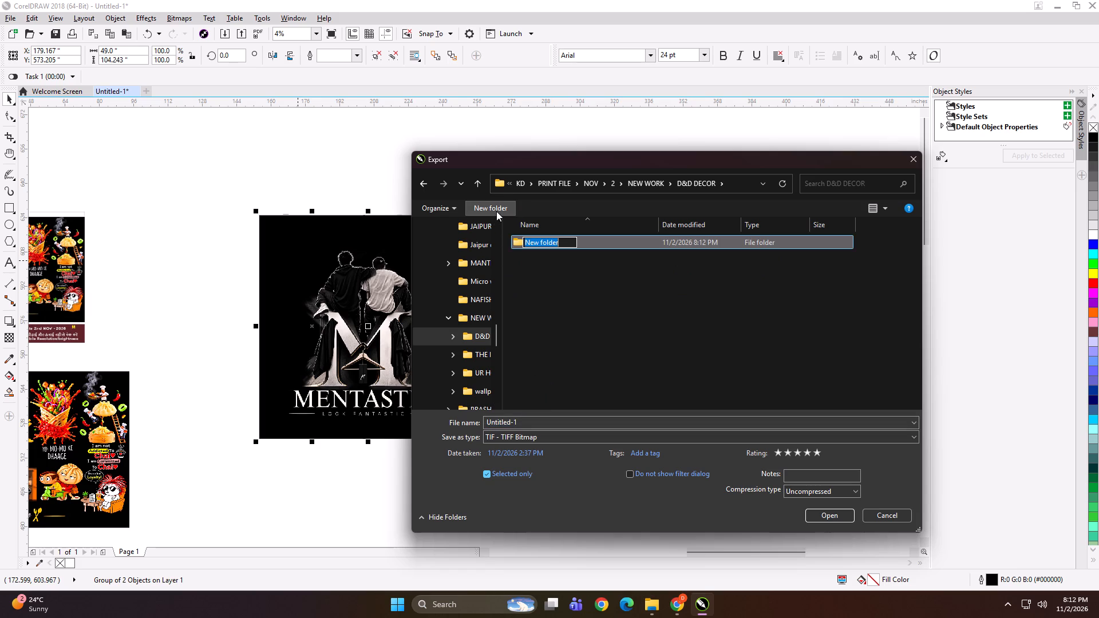
pyautogui.moveTo(584, 159); pyautogui.dragTo(472, 268)
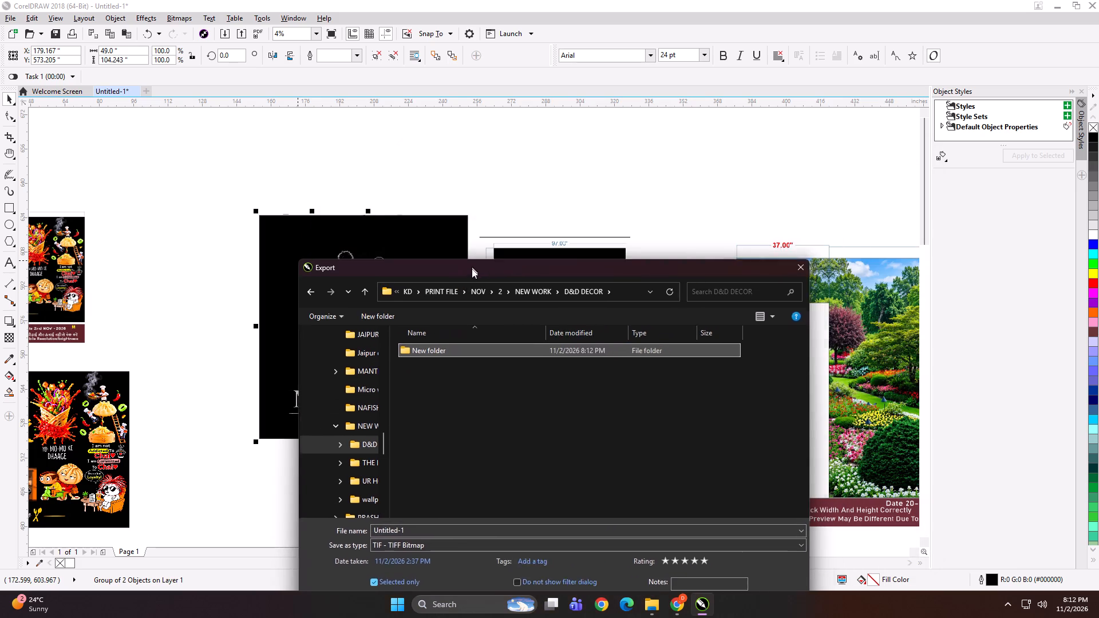
pyautogui.moveTo(472, 268); pyautogui.dragTo(614, 172)
pyautogui.click(598, 249)
pyautogui.rightClick(597, 249)
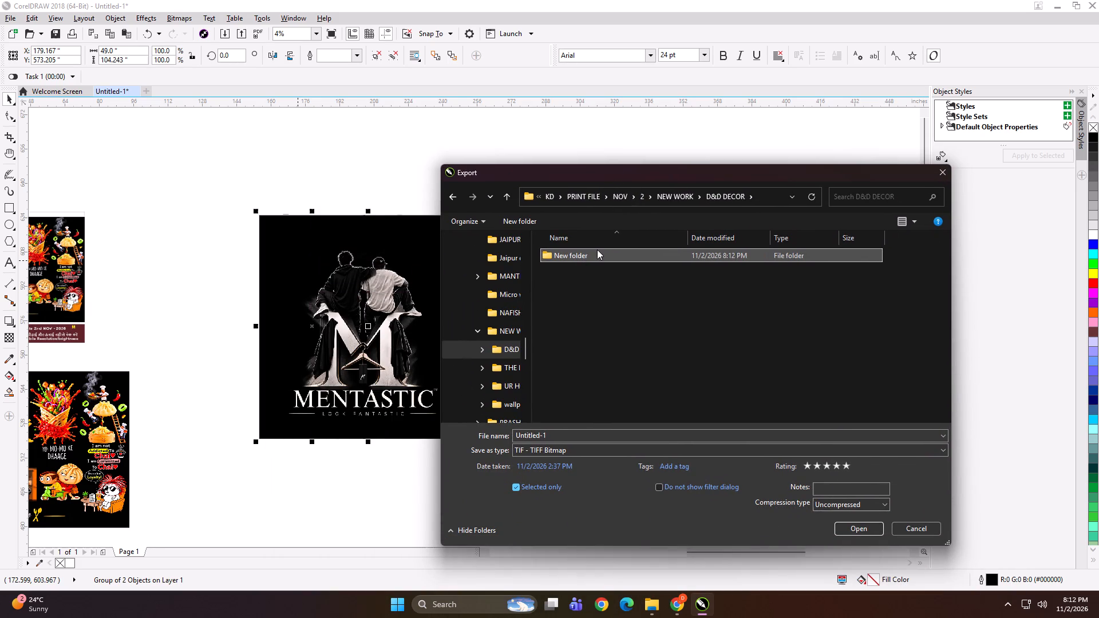
pyautogui.click(629, 514)
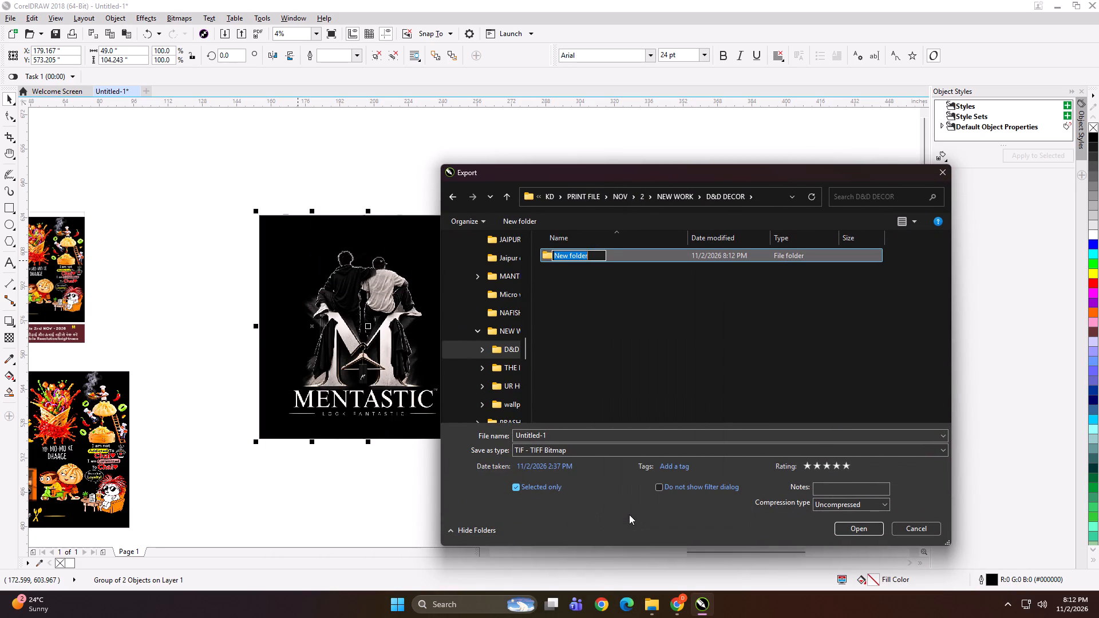
pyautogui.press('Return')
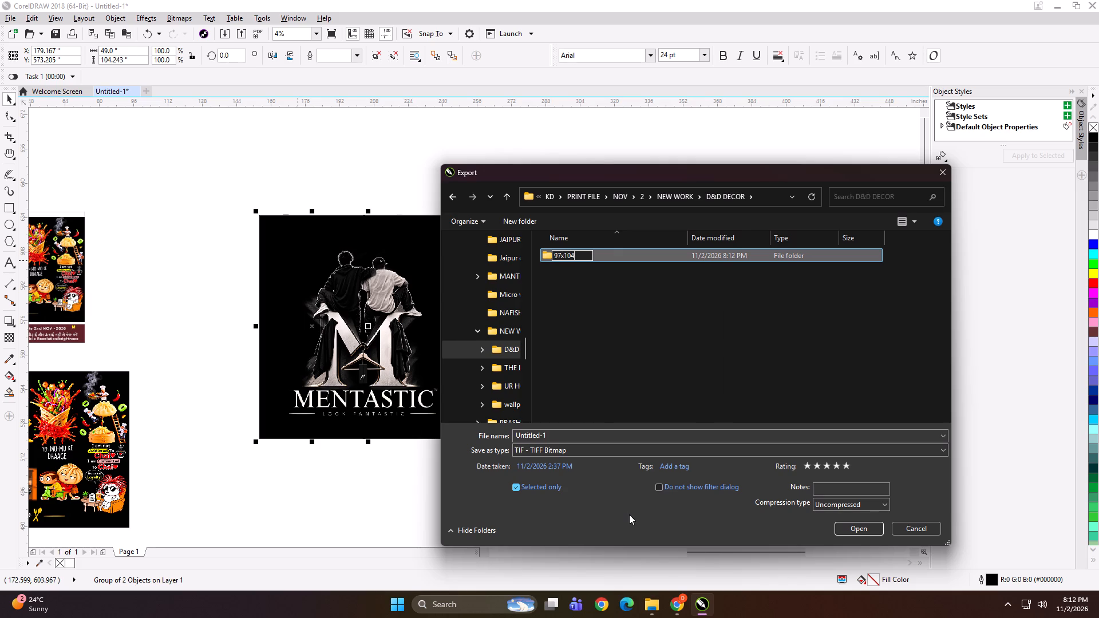
pyautogui.doubleClick(598, 257)
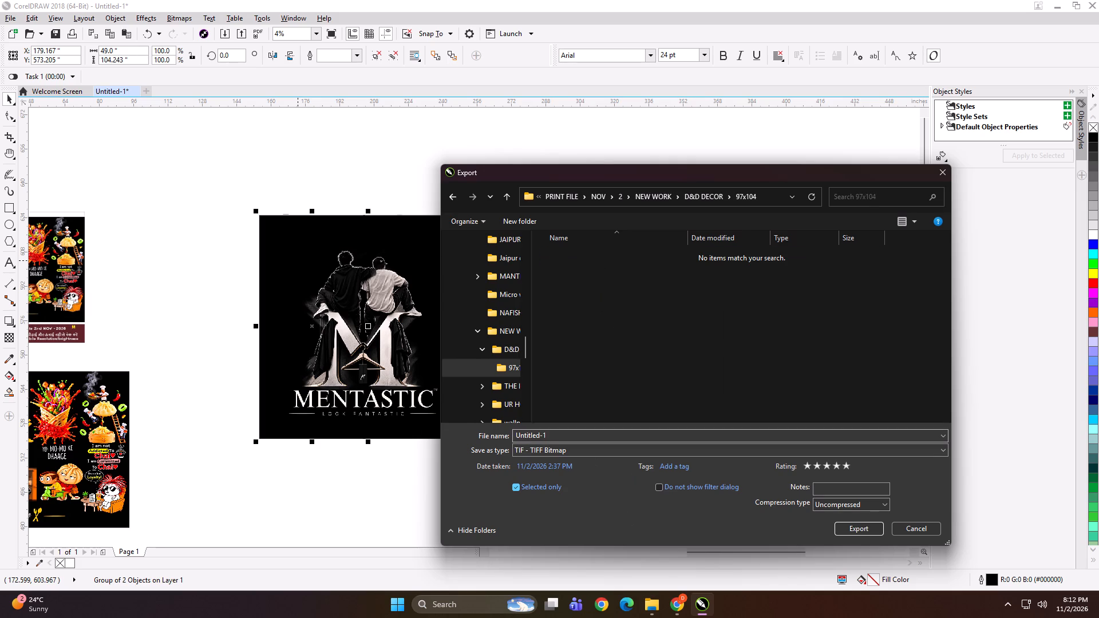
# Export the left MENTASTIC panel as an uncompressed TIFF named 49x104 A.
pyautogui.click(590, 432)
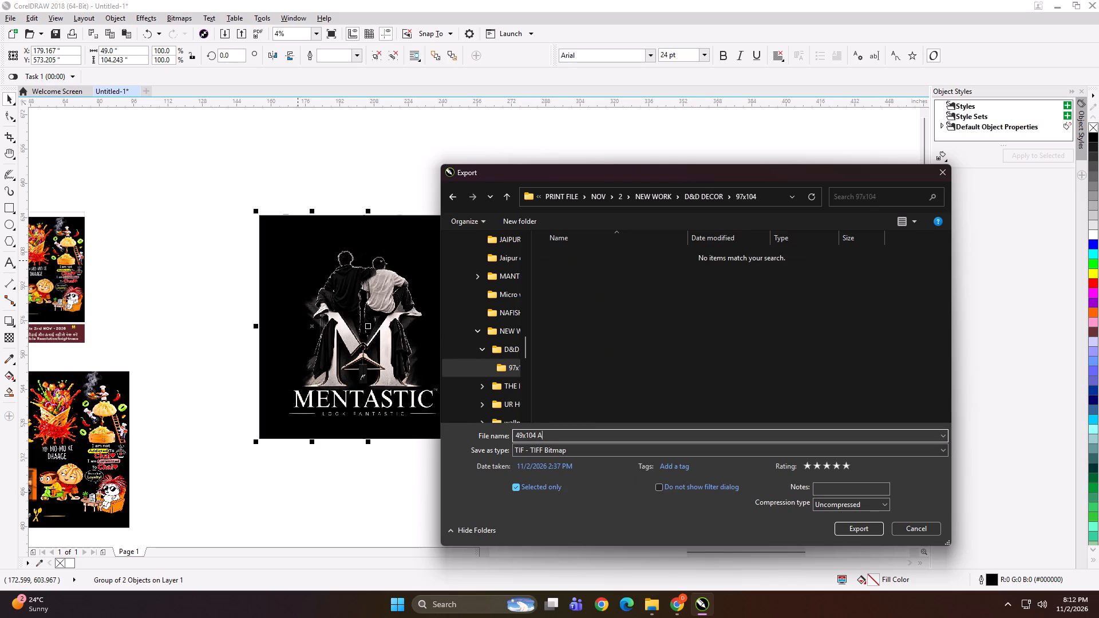
pyautogui.press('Return')
pyautogui.press('Return')
# Start exporting the right MENTASTIC panel.
pyautogui.click(396, 268)
pyautogui.hotkey('ctrl', 'e')
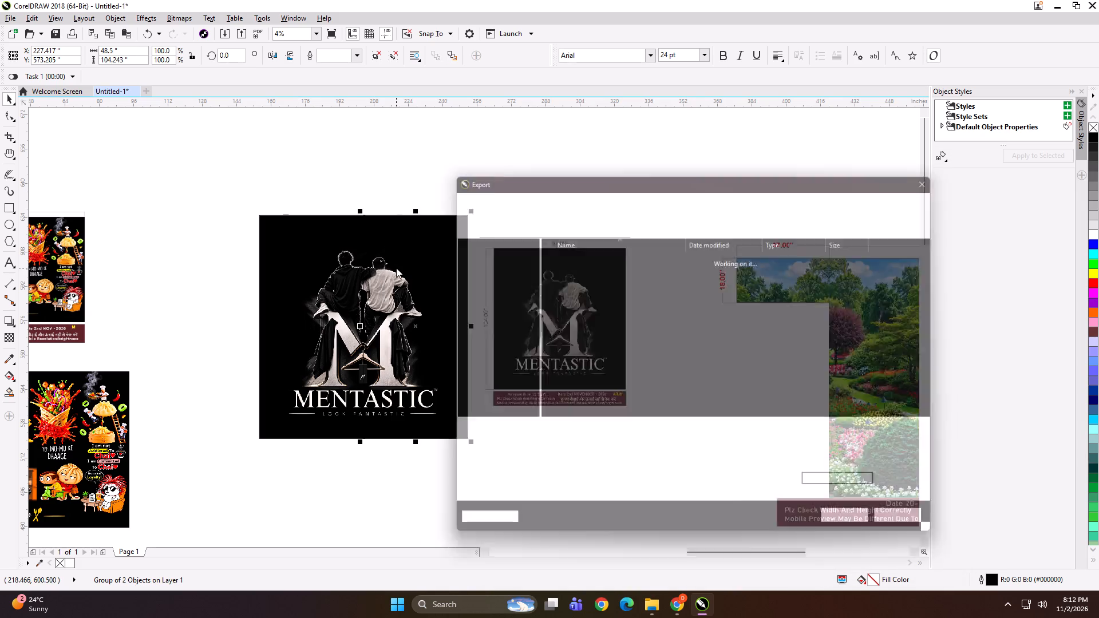
# Export the right MENTASTIC panel under the name 48.5x104 B.
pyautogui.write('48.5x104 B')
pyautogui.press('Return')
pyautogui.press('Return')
# Nudge the right MENTASTIC panel outward to leave a narrow vertical gap between the two panels.
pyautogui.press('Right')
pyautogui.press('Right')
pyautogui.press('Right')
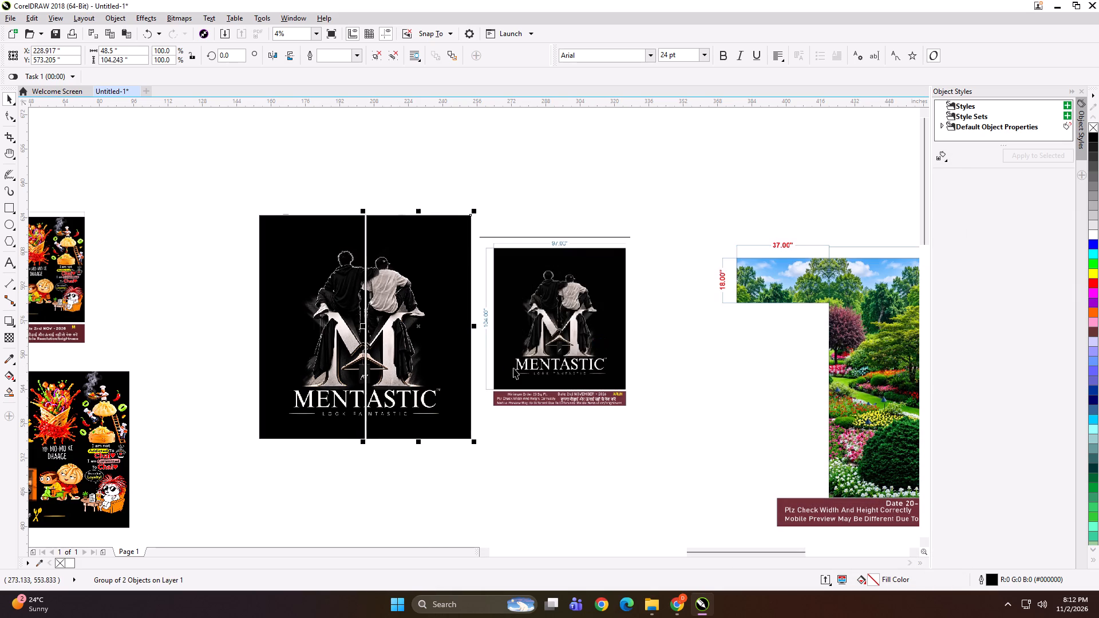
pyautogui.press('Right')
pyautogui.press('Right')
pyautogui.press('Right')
# Scale both MENTASTIC panels together to about 64 x 66.6 inches beside the dimensioned preview and group them.
pyautogui.keyDown('shift'); pyautogui.click(315, 293); pyautogui.keyUp('shift')
pyautogui.keyDown('shift'); pyautogui.moveTo(254, 212); pyautogui.dragTo(258, 216); pyautogui.keyUp('shift')
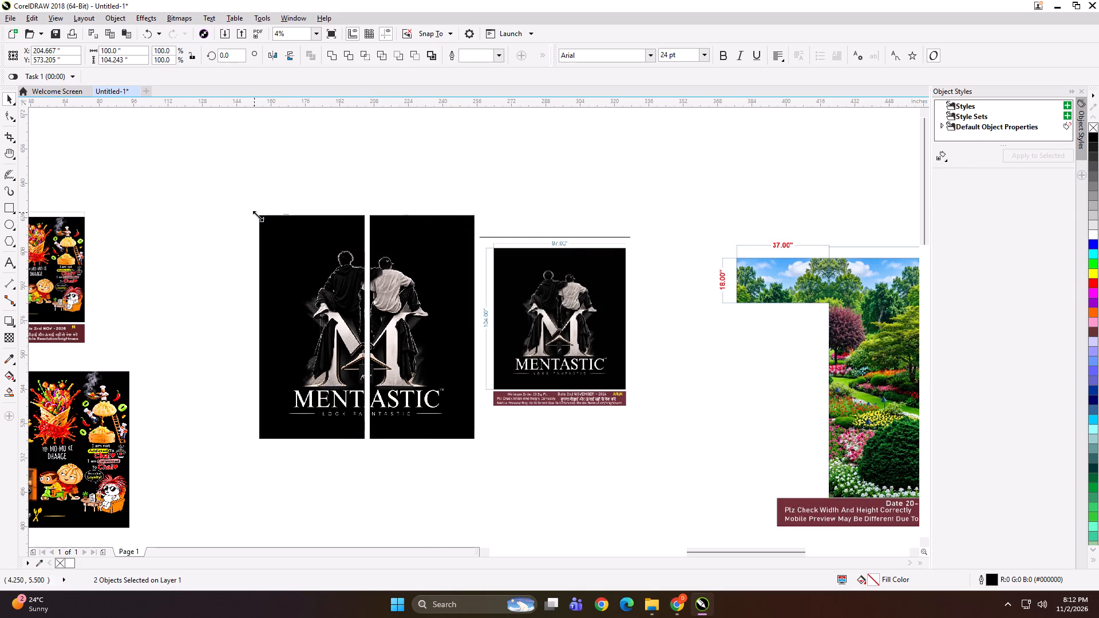
pyautogui.keyDown('shift'); pyautogui.moveTo(258, 216); pyautogui.dragTo(288, 256); pyautogui.keyUp('shift')
pyautogui.moveTo(403, 320); pyautogui.dragTo(447, 307)
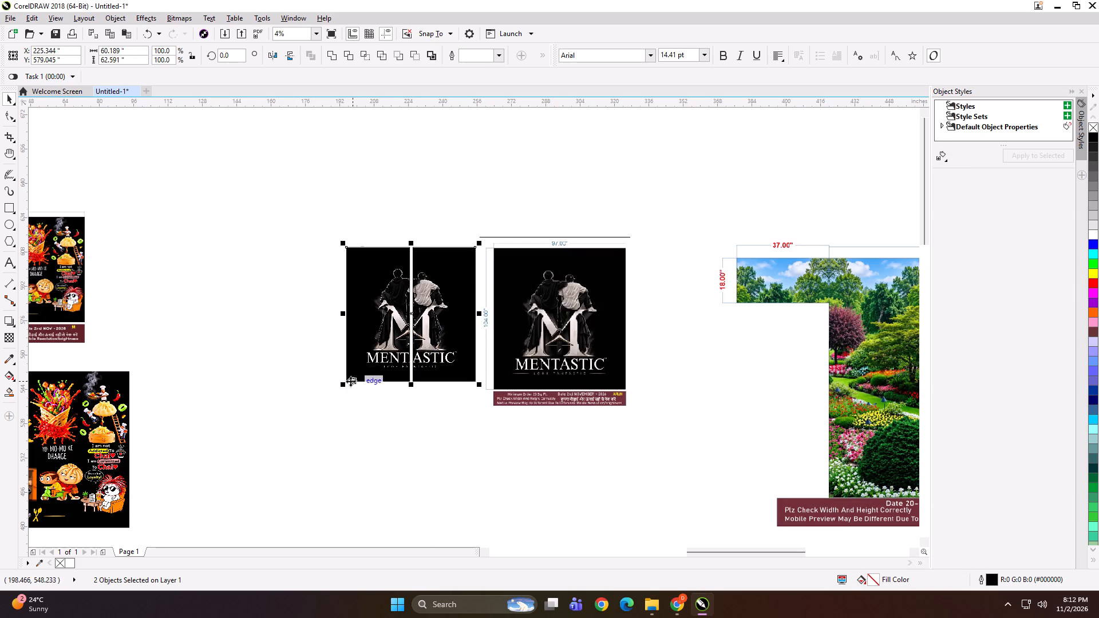
pyautogui.moveTo(343, 387); pyautogui.dragTo(324, 396)
pyautogui.keyDown('shift'); pyautogui.doubleClick(517, 348); pyautogui.keyUp('shift')
pyautogui.hotkey('ctrl', 'g')
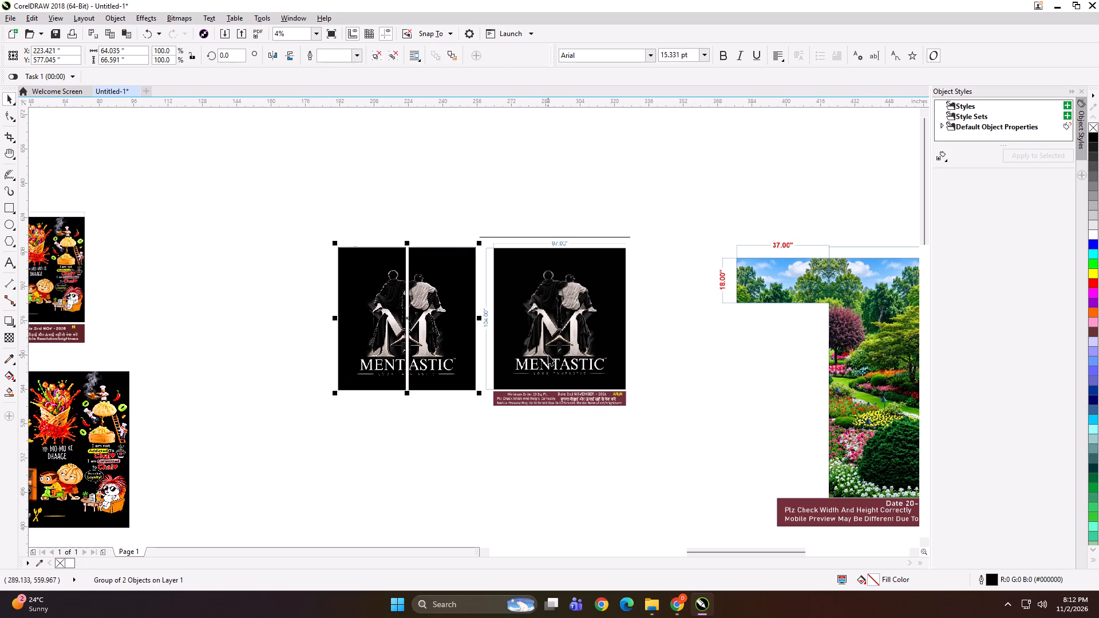
# Group the paired panels with the dimensioned MENTASTIC preview and scale the group down to about 30 x 18 inches.
pyautogui.keyDown('shift'); pyautogui.click(548, 355); pyautogui.keyUp('shift')
pyautogui.hotkey('ctrl', 'g')
pyautogui.keyDown('shift'); pyautogui.moveTo(637, 415); pyautogui.dragTo(523, 352); pyautogui.keyUp('shift')
pyautogui.keyDown('shift'); pyautogui.moveTo(521, 349); pyautogui.dragTo(501, 334); pyautogui.keyUp('shift')
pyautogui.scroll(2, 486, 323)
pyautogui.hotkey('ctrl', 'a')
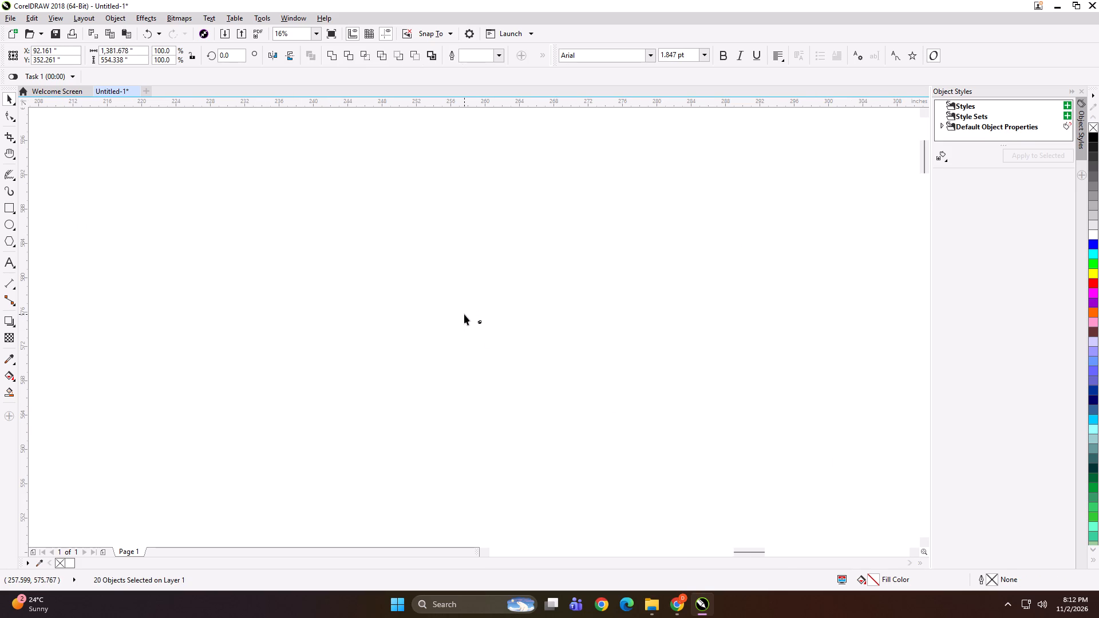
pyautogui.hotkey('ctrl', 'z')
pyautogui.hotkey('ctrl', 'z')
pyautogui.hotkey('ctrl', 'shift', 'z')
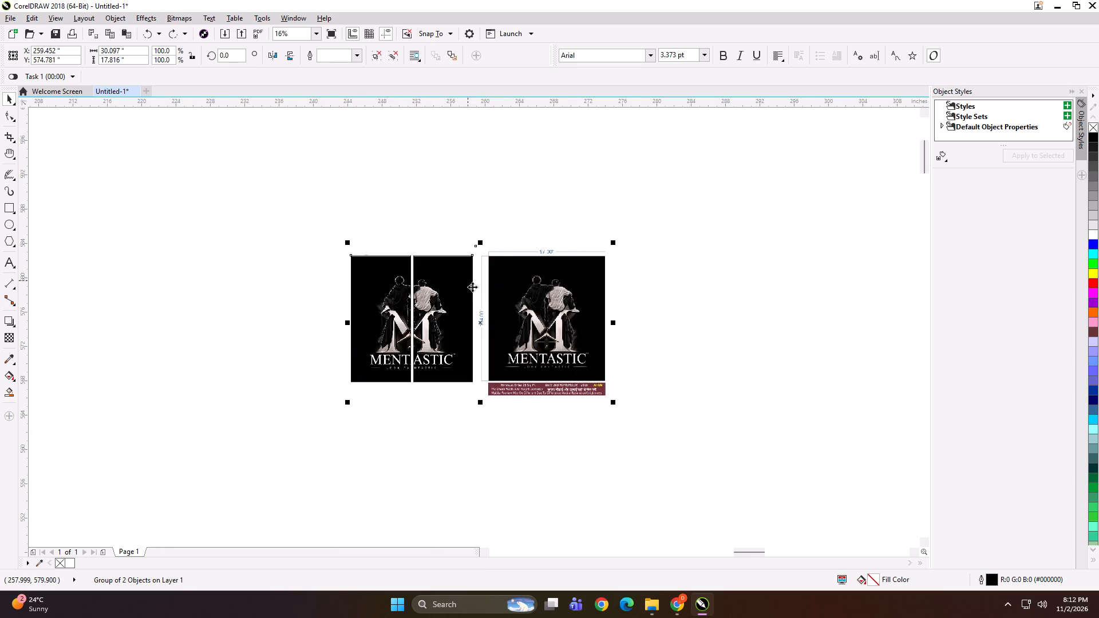
# Scale the combined MENTASTIC group down to about 3.5 x 2.1 inches.
pyautogui.scroll(1, 476, 294)
pyautogui.keyDown('shift'); pyautogui.moveTo(748, 509); pyautogui.dragTo(518, 365); pyautogui.keyUp('shift')
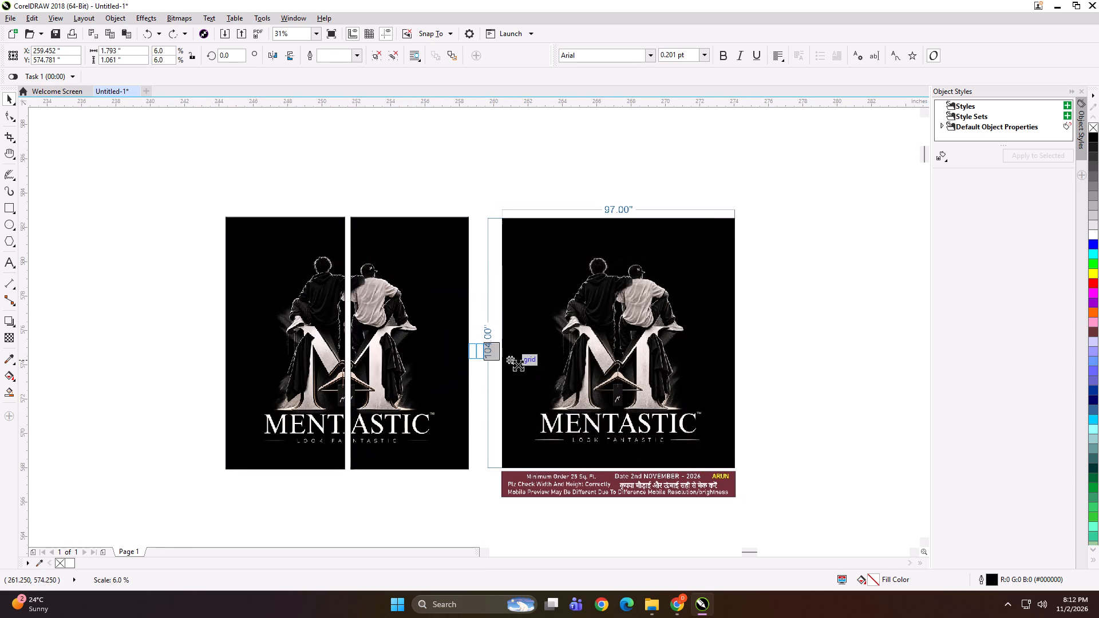
pyautogui.keyDown('shift'); pyautogui.moveTo(518, 365); pyautogui.dragTo(539, 373); pyautogui.keyUp('shift')
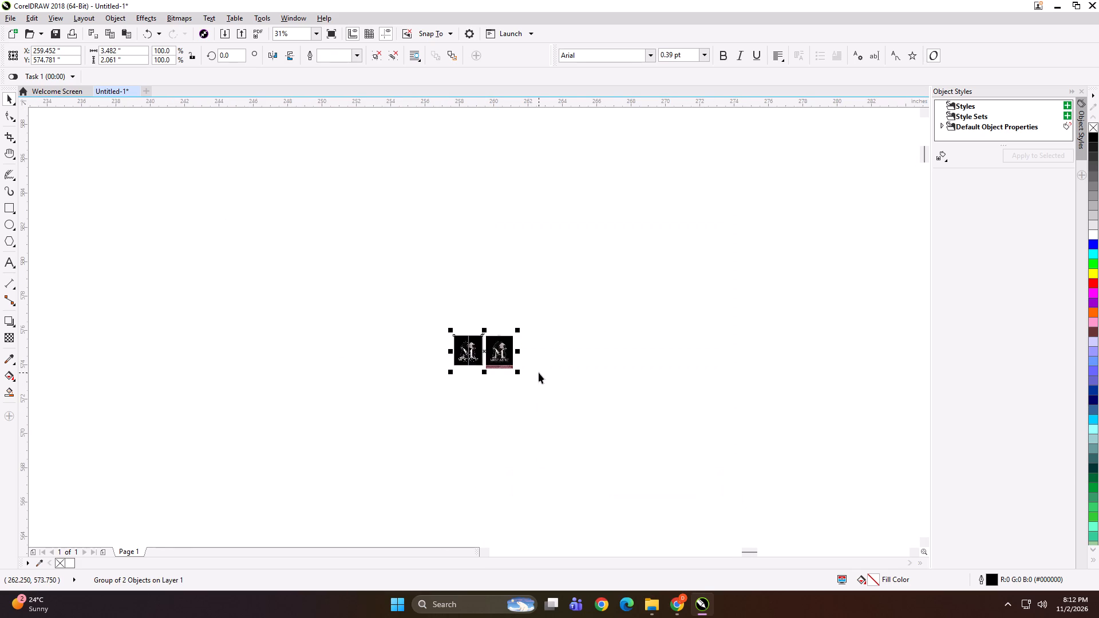
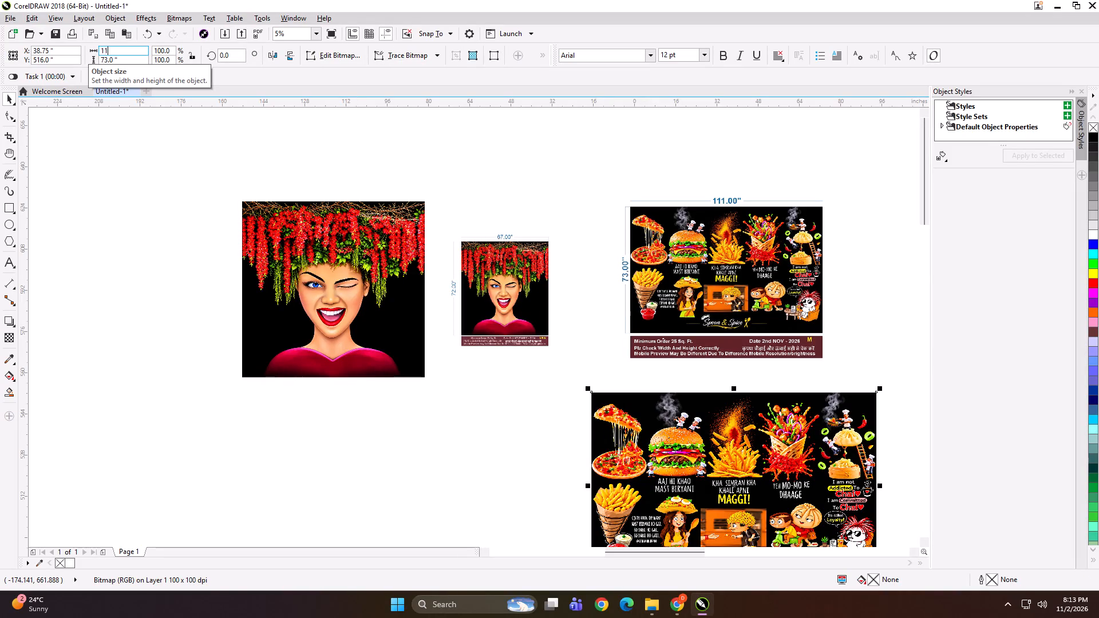
# Resize the large Spoon & Spice food mural bitmap to 111 by 73 inches.
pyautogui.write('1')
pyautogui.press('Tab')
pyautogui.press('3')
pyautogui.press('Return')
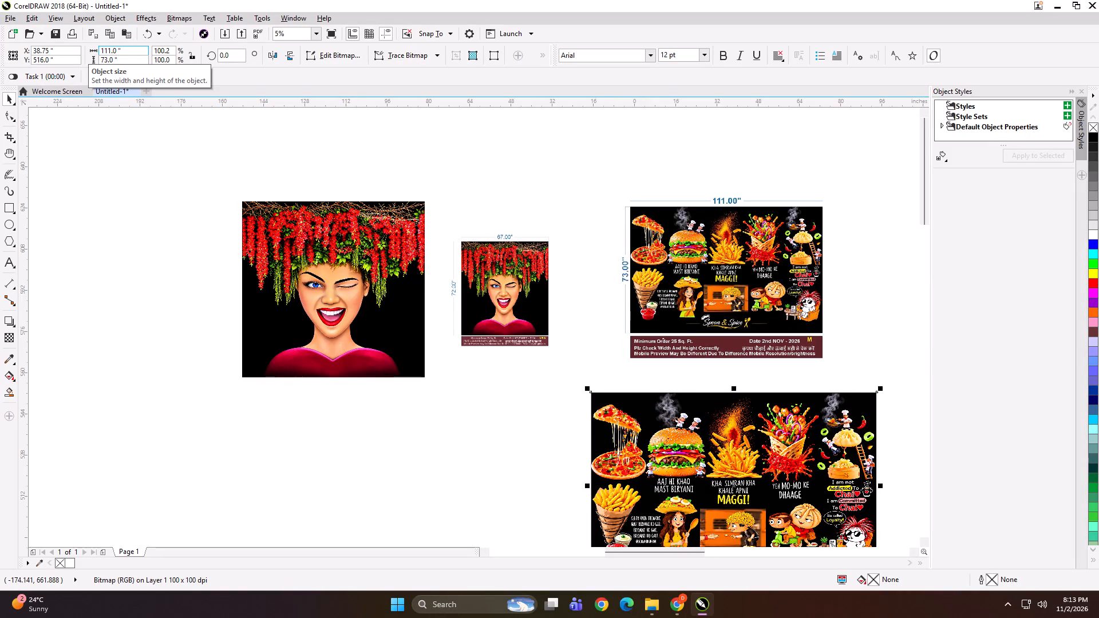
# Add a rectangle over the large Spoon & Spice food mural, matching its bounds, and set its width to 59 inches.
pyautogui.keyDown('shift'); pyautogui.doubleClick(10, 203); pyautogui.keyUp('shift')
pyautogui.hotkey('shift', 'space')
pyautogui.scroll(-1, 28, 186)
pyautogui.scroll(-1, 558, 271)
pyautogui.scroll(1, 675, 395)
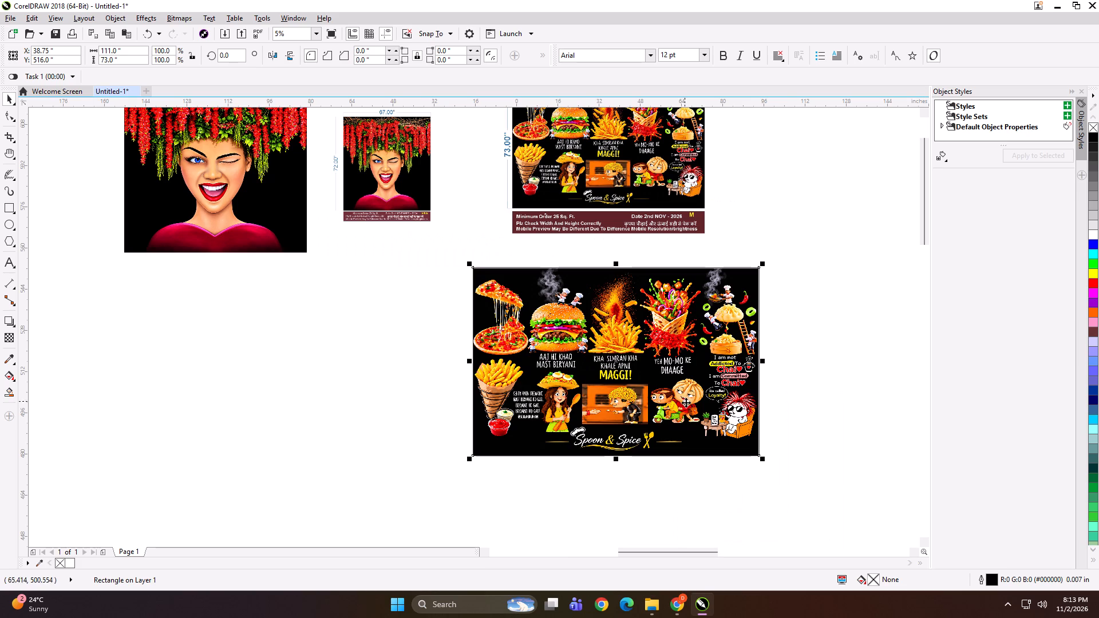
pyautogui.click(126, 53)
pyautogui.hotkey('ctrl', 'a')
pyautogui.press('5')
pyautogui.press('Return')
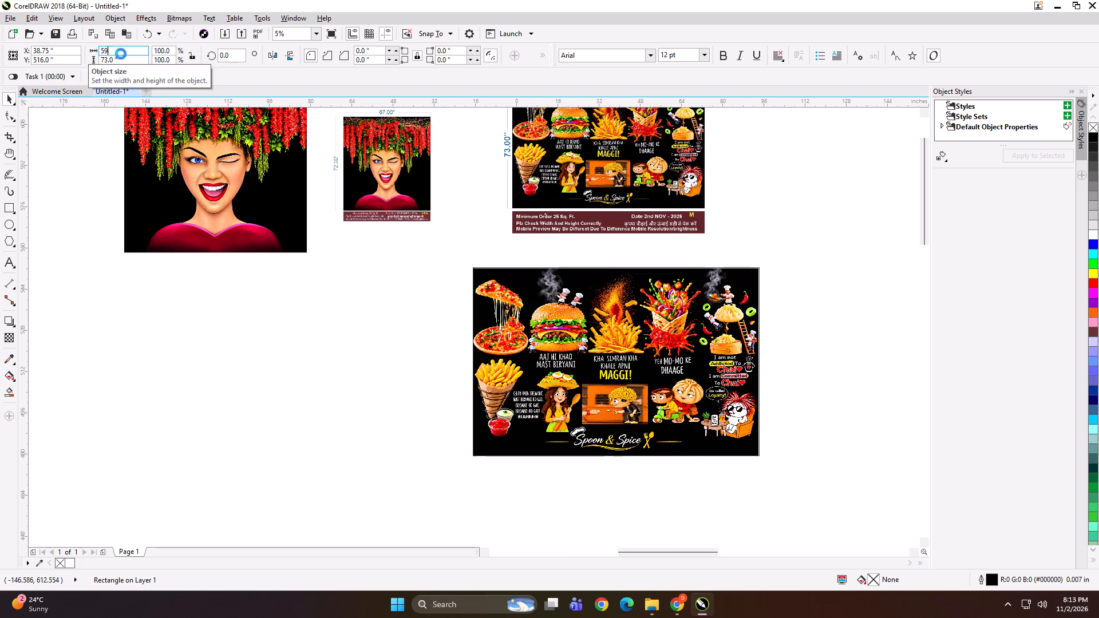
# Align the 59 in wide panel rectangle with the left edge of the Spoon & Spice food artwork.
pyautogui.keyDown('shift'); pyautogui.click(525, 341); pyautogui.keyUp('shift')
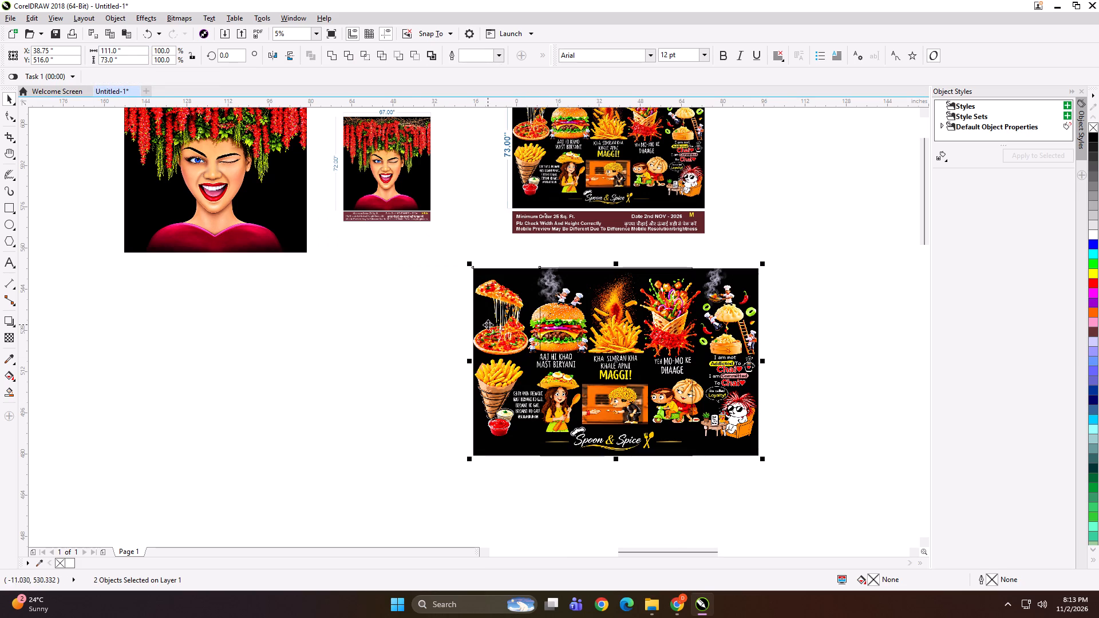
pyautogui.press('l')
pyautogui.click(432, 338)
pyautogui.click(563, 336)
# Mirror a copy of the panel rectangle to the right and narrow it to 52.5 in, ending at the artwork's right edge.
pyautogui.moveTo(469, 362); pyautogui.dragTo(617, 356)
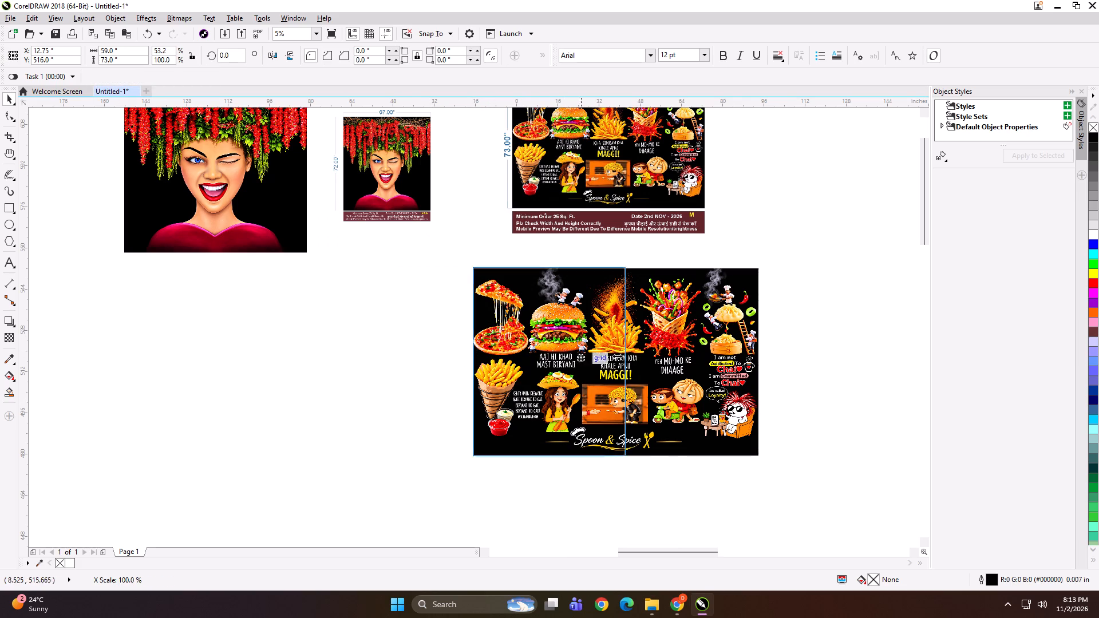
pyautogui.moveTo(617, 356); pyautogui.dragTo(728, 354)
pyautogui.keyDown('ctrl'); pyautogui.rightClick(728, 354); pyautogui.keyUp('ctrl')
pyautogui.scroll(1, 728, 356)
pyautogui.press('Left')
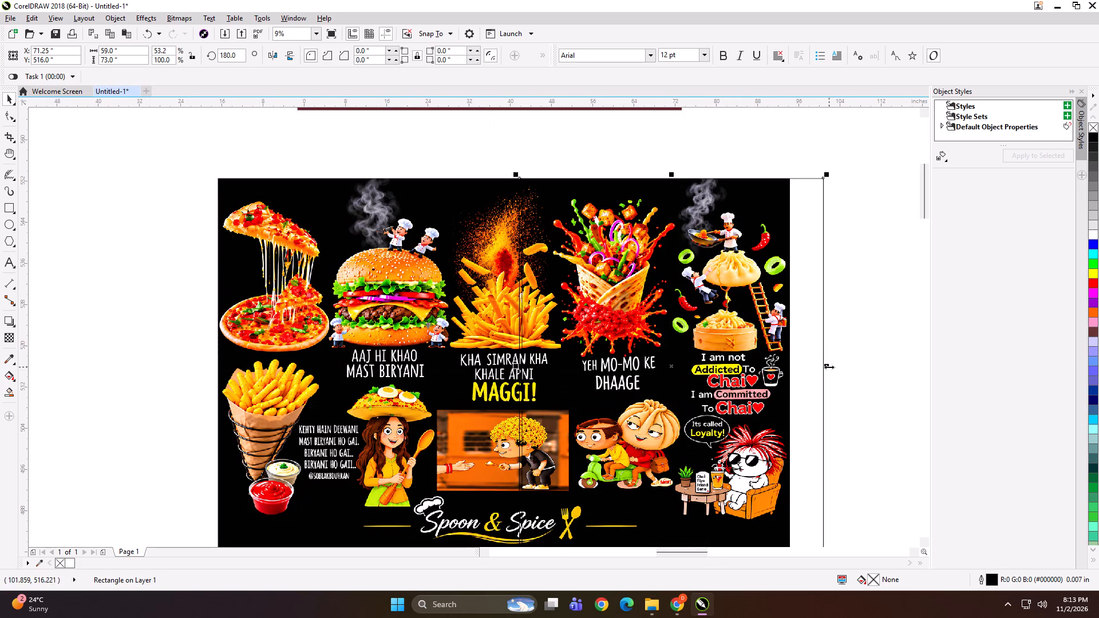
pyautogui.moveTo(829, 367); pyautogui.dragTo(796, 366)
pyautogui.scroll(-1, 733, 320)
# Group the two panel rectangles, PowerClip the food artwork into them, and ungroup the result into separate panels.
pyautogui.keyDown('shift'); pyautogui.click(552, 322); pyautogui.keyUp('shift')
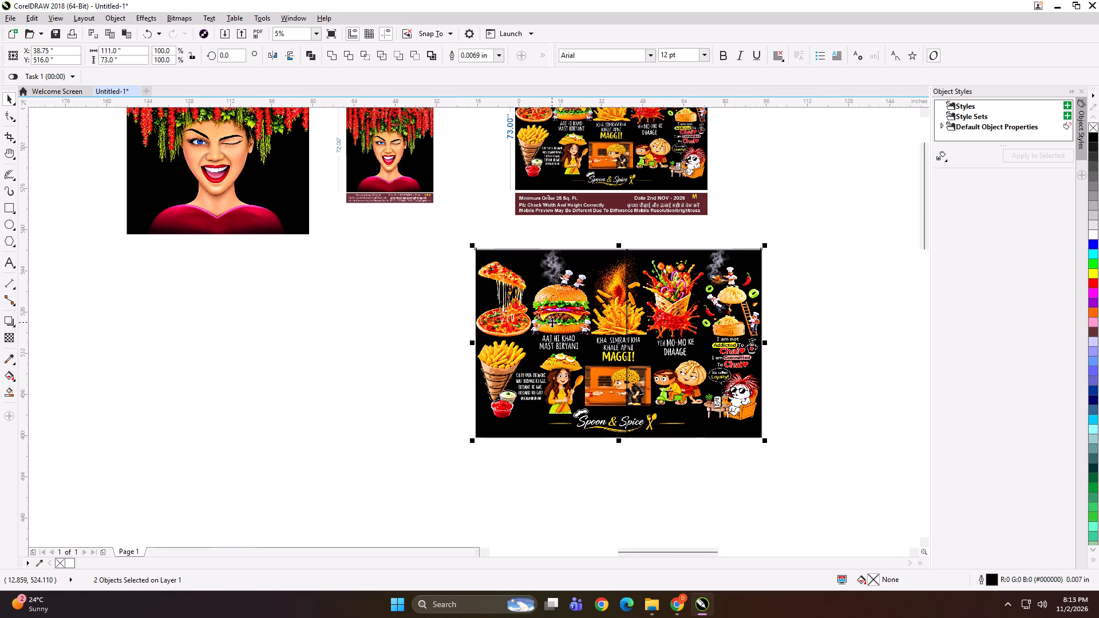
pyautogui.hotkey('ctrl', 'g')
pyautogui.click(387, 351)
pyautogui.keyDown('alt'); pyautogui.click(554, 345); pyautogui.keyUp('alt')
pyautogui.hotkey('shift', 'Return')
pyautogui.click(602, 324)
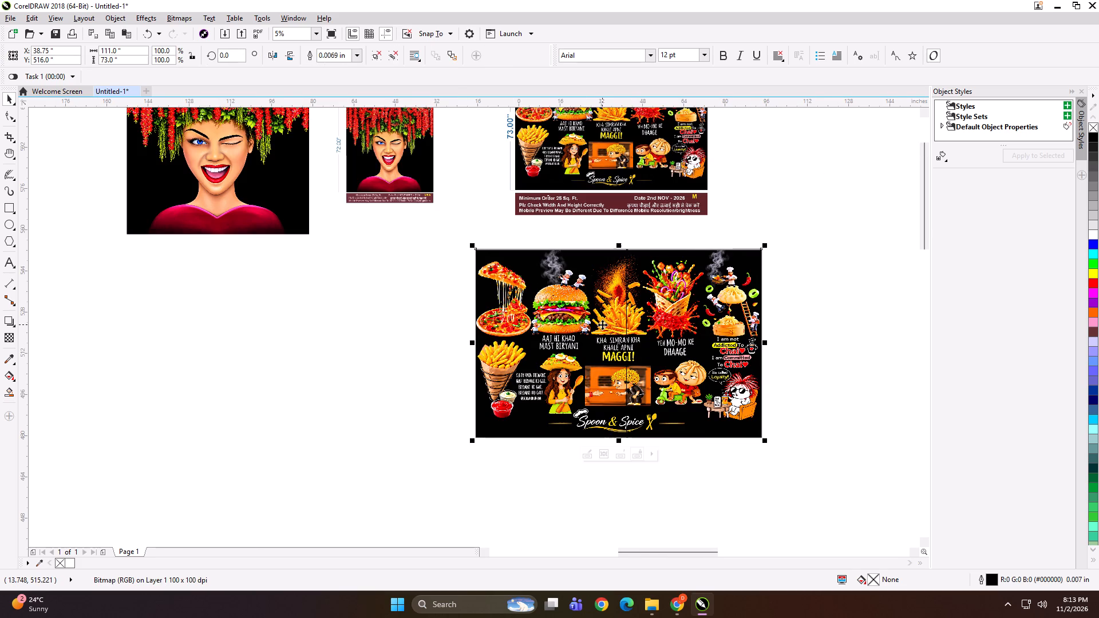
pyautogui.hotkey('ctrl', 'u')
pyautogui.click(434, 329)
# Add the text label "111*73 PANEL 1" on the top edge of the left food panel.
pyautogui.click(3, 268)
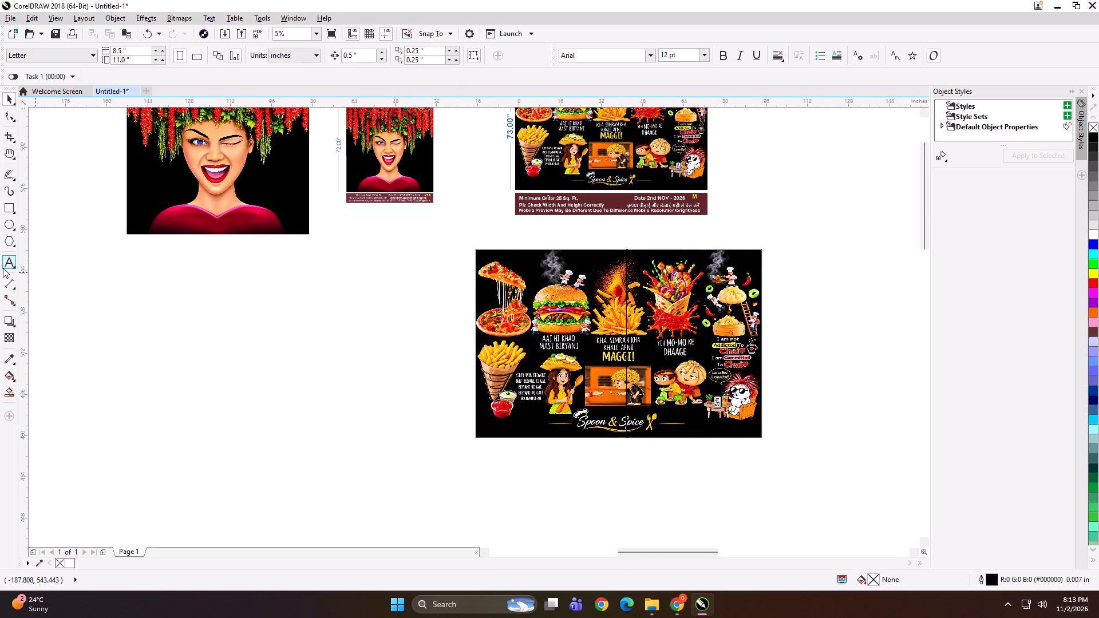
pyautogui.click(502, 247)
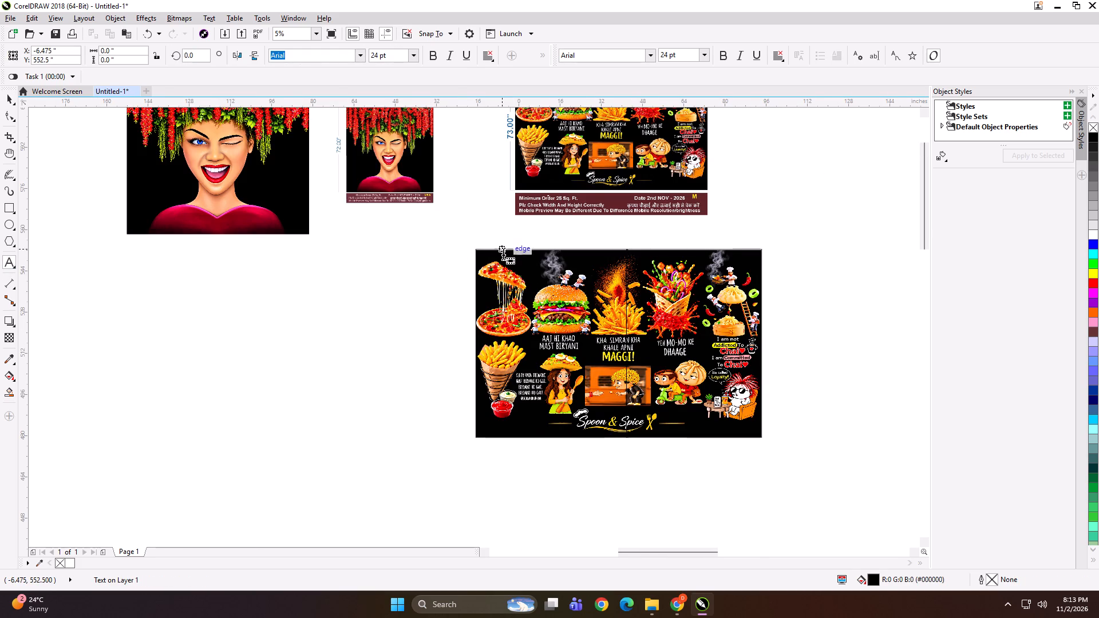
pyautogui.scroll(-1, 504, 287)
pyautogui.scroll(1, 539, 224)
pyautogui.write('111*73')
pyautogui.press('space')
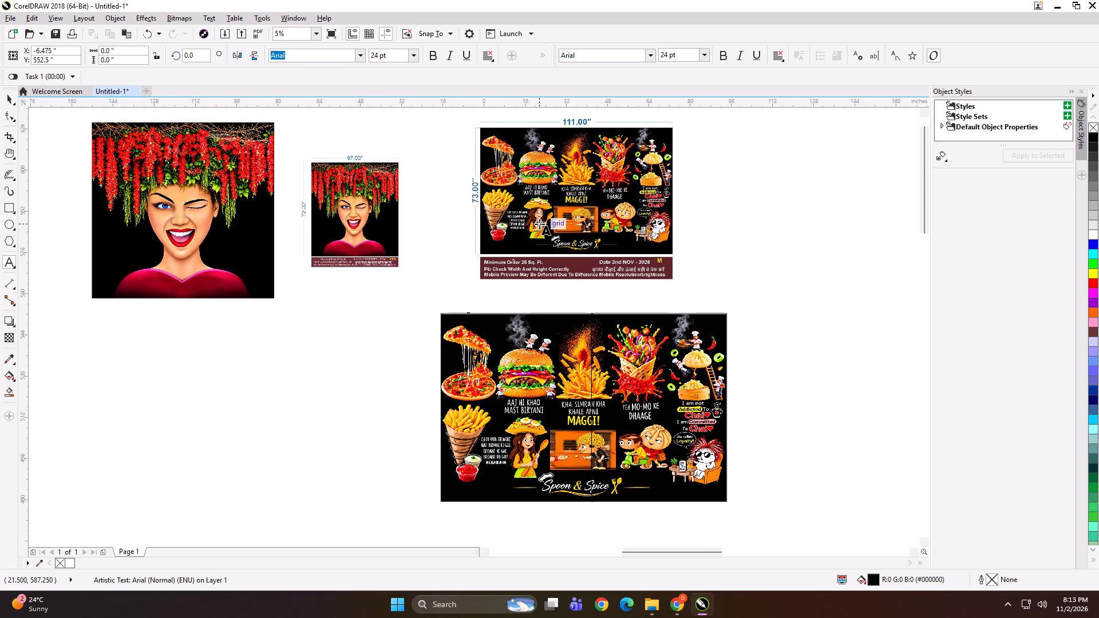
pyautogui.write('PANEL 1')
# Copy the label to the top edge of the right food panel and change its ending to PANEL 2.
pyautogui.hotkey('ctrl', 'a')
pyautogui.hotkey('ctrl', 'c')
pyautogui.click(641, 311)
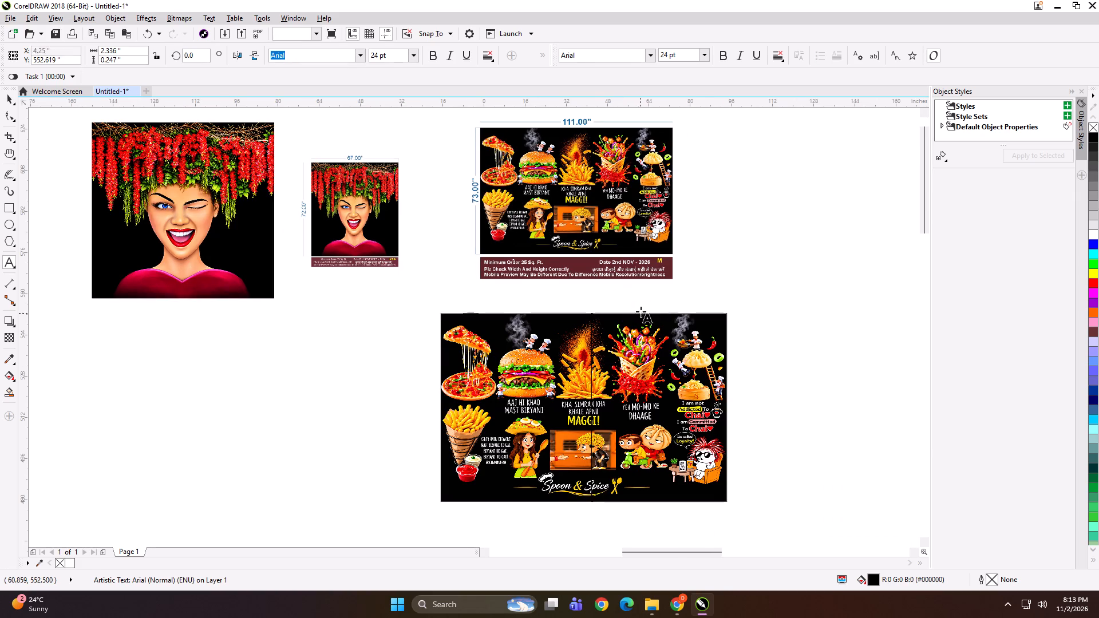
pyautogui.scroll(3, 642, 311)
pyautogui.hotkey('ctrl', 'v')
pyautogui.press('BackSpace')
pyautogui.press('2')
pyautogui.scroll(-4, 641, 311)
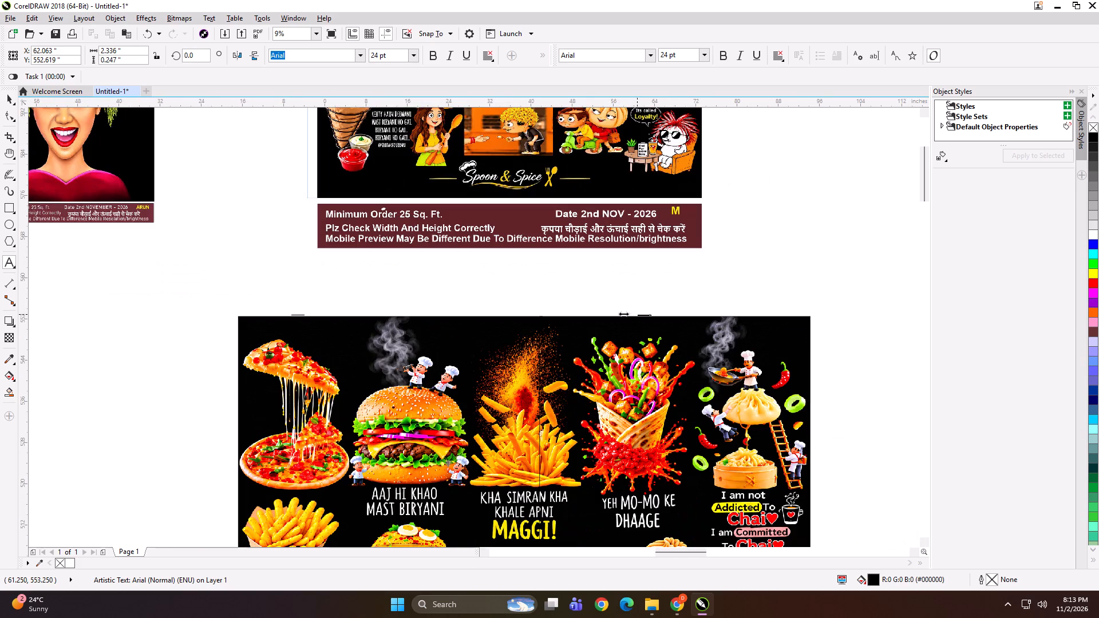
# Group each text label with its own food panel, first the right one and then the left one.
pyautogui.click(10, 99)
pyautogui.keyDown('shift'); pyautogui.click(644, 377); pyautogui.keyUp('shift')
pyautogui.hotkey('ctrl', 'g')
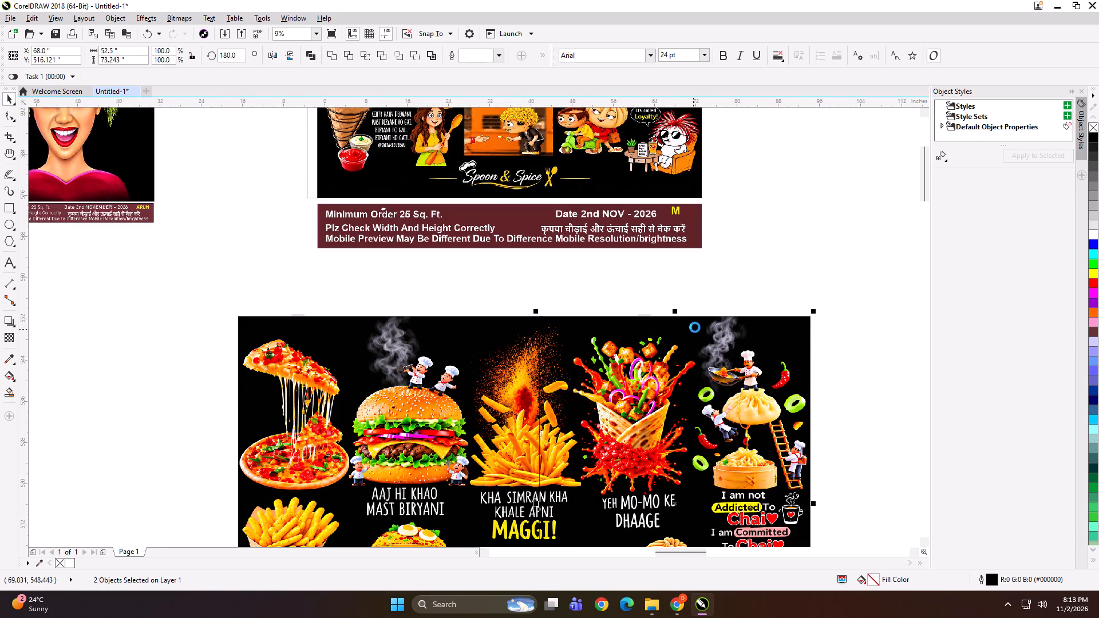
pyautogui.click(200, 425)
pyautogui.moveTo(398, 273); pyautogui.dragTo(418, 264)
pyautogui.moveTo(148, 423); pyautogui.dragTo(354, 272)
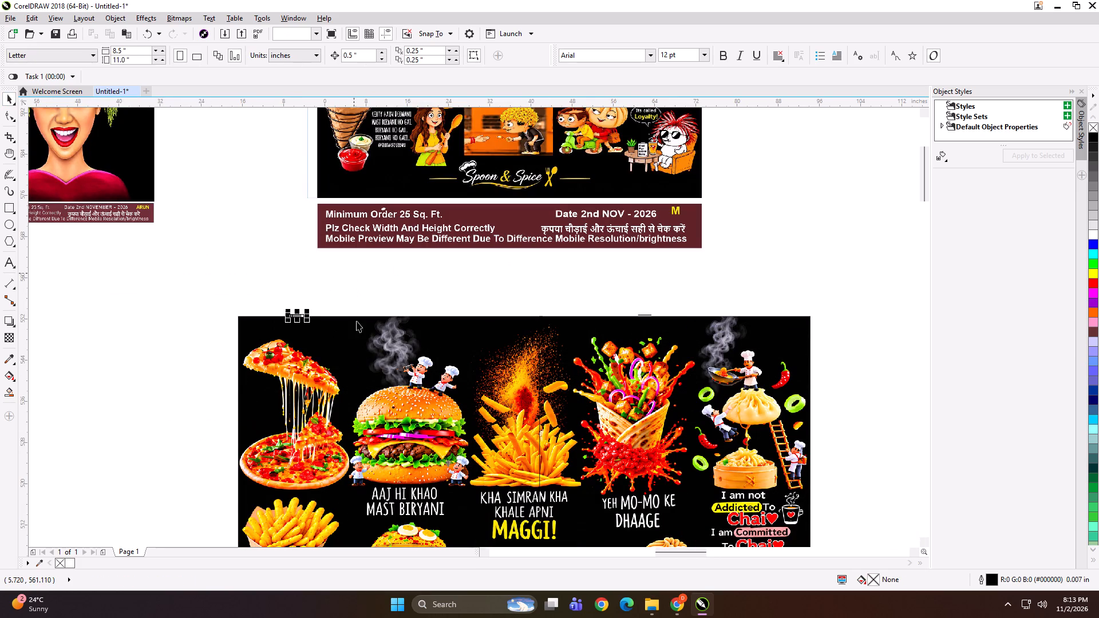
pyautogui.keyDown('shift'); pyautogui.click(356, 365); pyautogui.keyUp('shift')
pyautogui.hotkey('ctrl', 'g')
# Start exporting the left food panel and create and open a folder named GOODS HOME inside NEW WORK.
pyautogui.scroll(-1, 461, 320)
pyautogui.hotkey('ctrl', 'e')
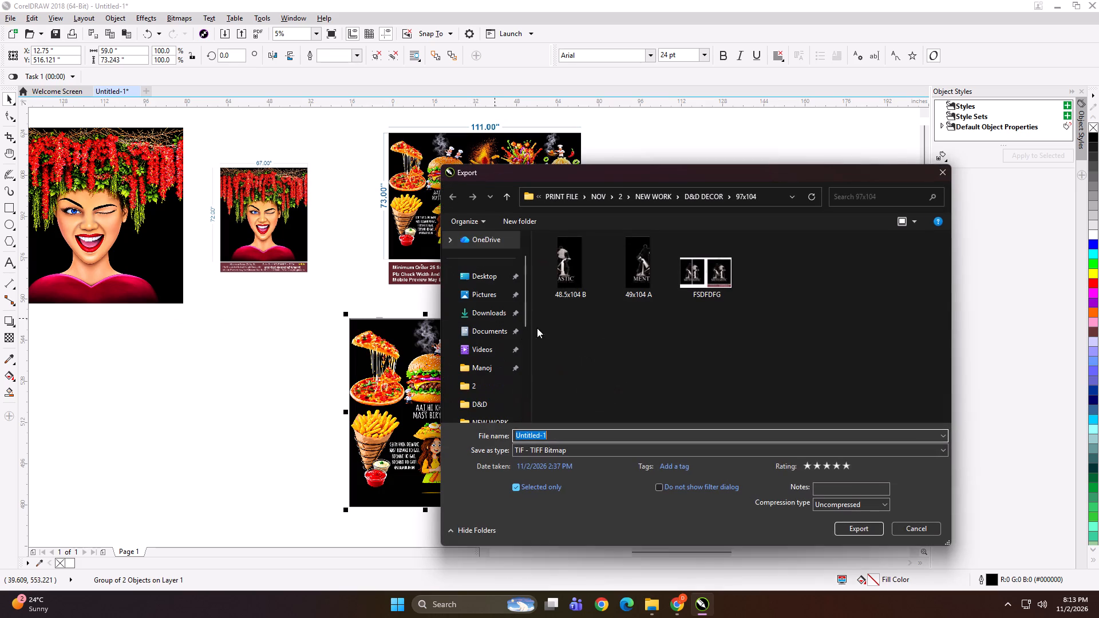
pyautogui.click(504, 199)
pyautogui.click(504, 200)
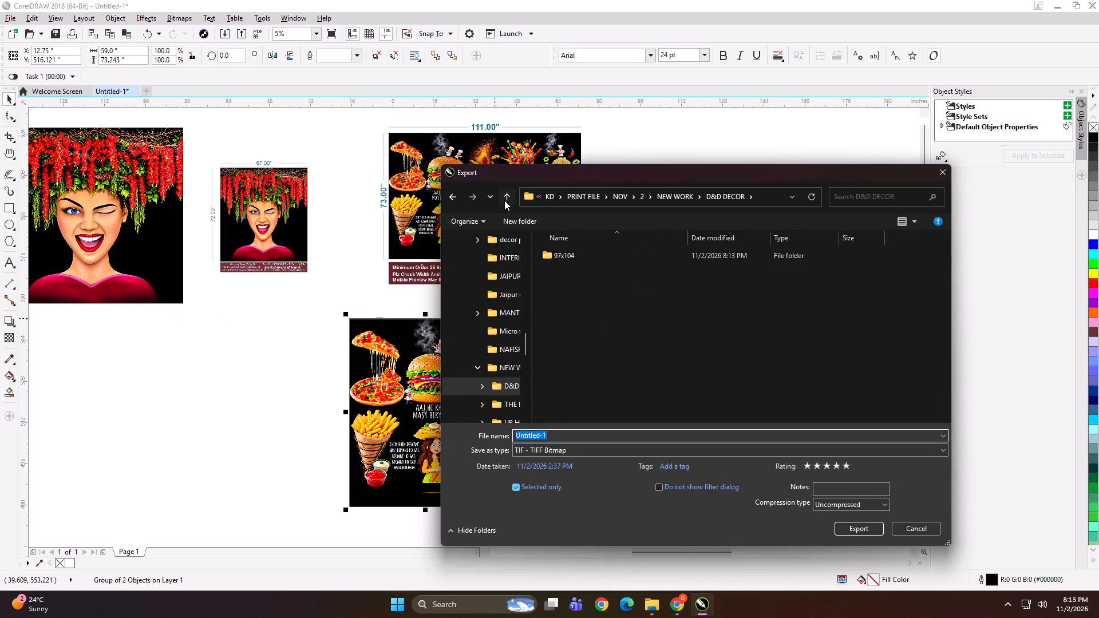
pyautogui.click(511, 217)
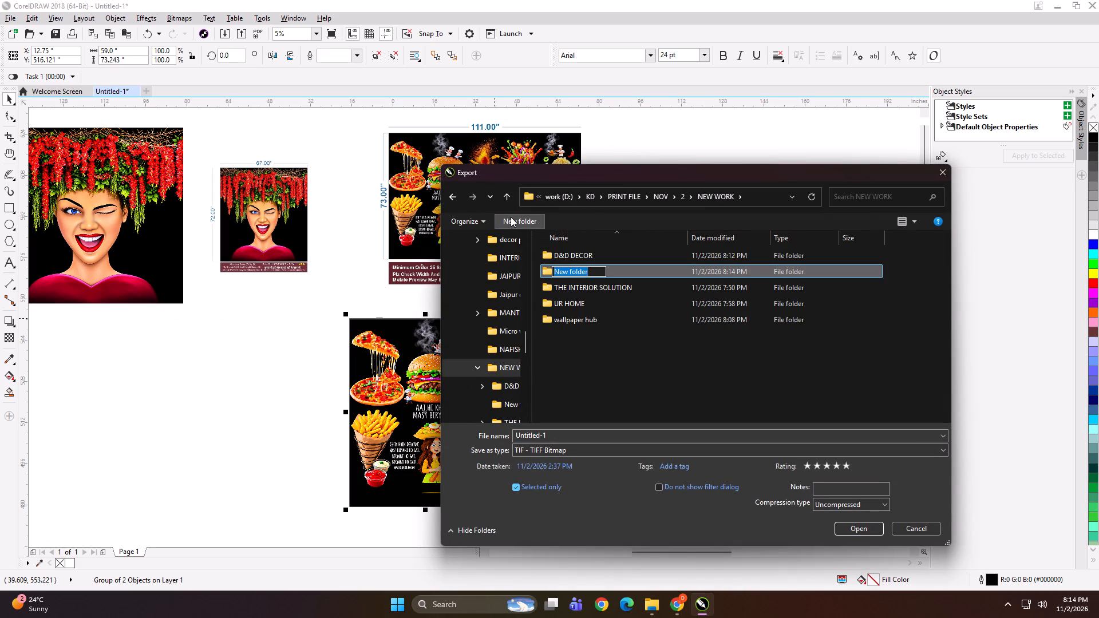
pyautogui.write('GOODS HOME')
pyautogui.press('Return')
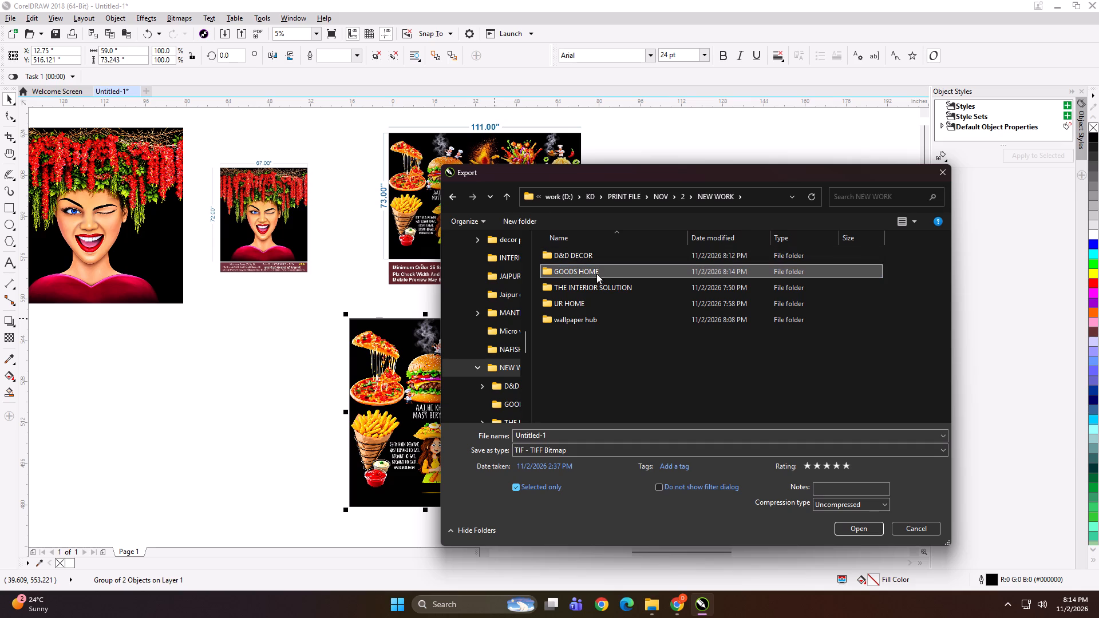
pyautogui.click(617, 272)
pyautogui.click(604, 378)
pyautogui.doubleClick(635, 266)
# Export the left food panel as an uncompressed TIFF named 59x73 A.
pyautogui.click(584, 434)
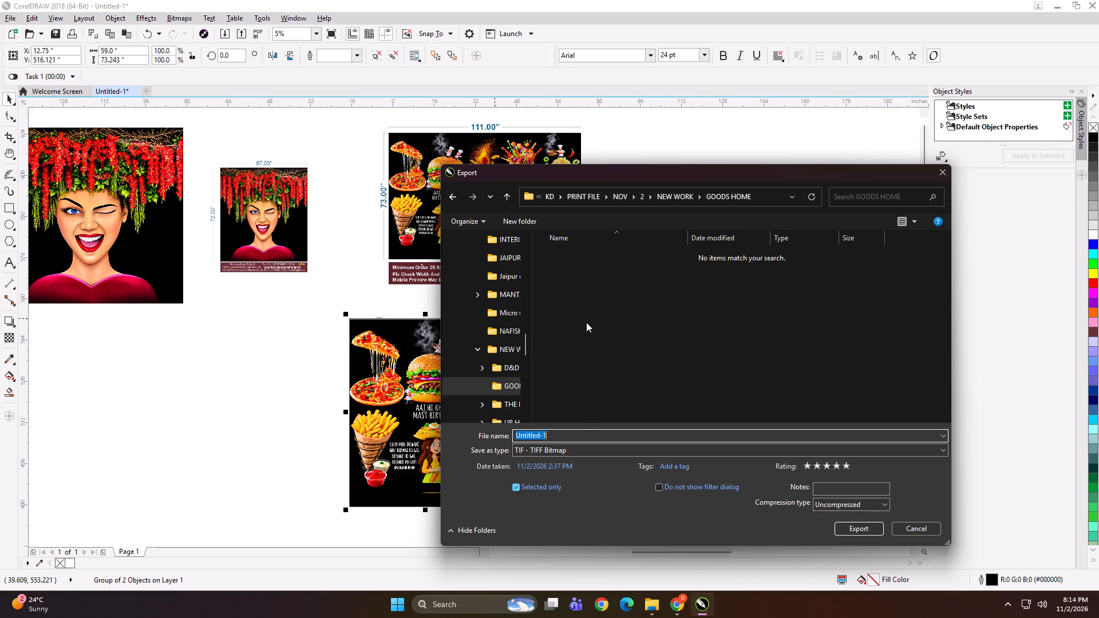
pyautogui.write('59x1')
pyautogui.press('BackSpace')
pyautogui.write('73 A')
pyautogui.press('space')
pyautogui.press('Return')
pyautogui.press('Return')
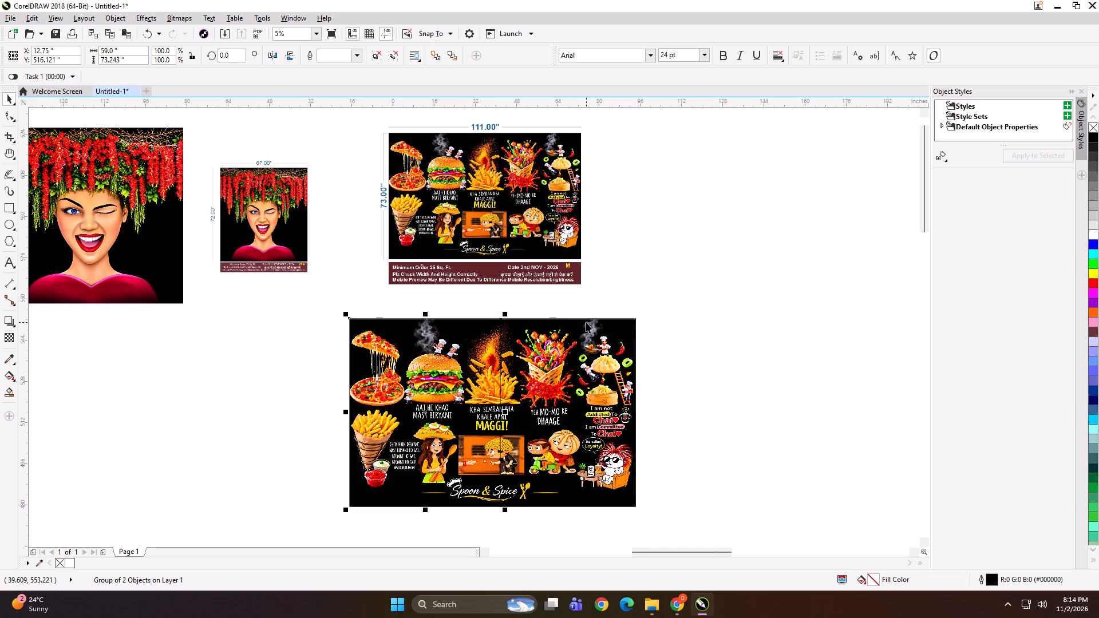
# Export the right food panel as an uncompressed TIFF named 52.5x73 B in the GOODS HOME folder.
pyautogui.click(587, 331)
pyautogui.hotkey('ctrl', 'e')
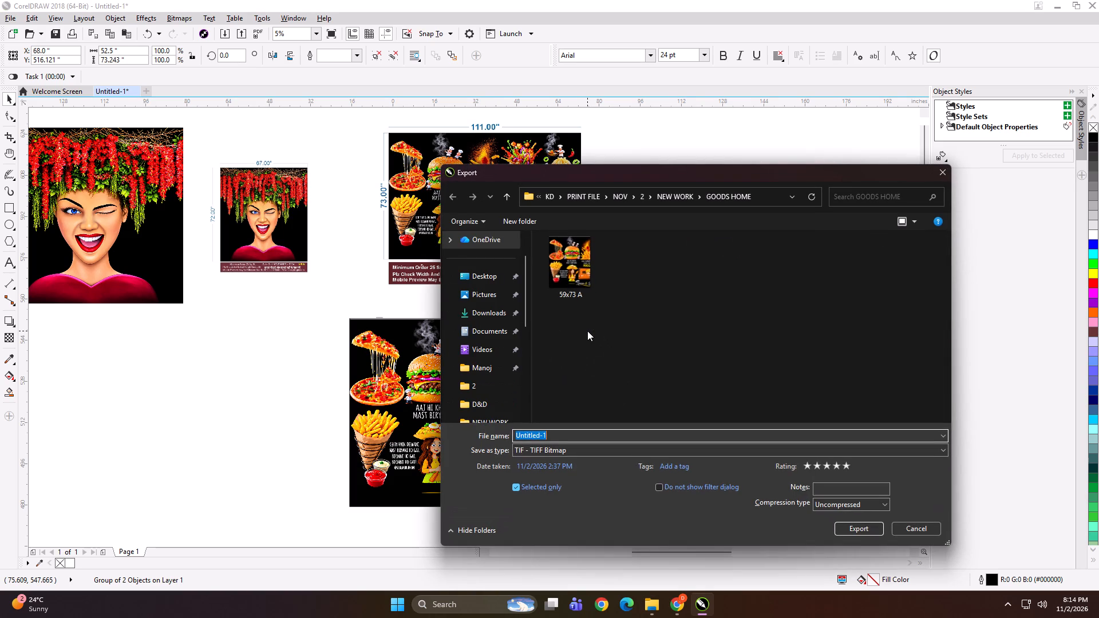
pyautogui.write('52.5x73 B')
pyautogui.press('Return')
pyautogui.press('Return')
# Move the right food panel about 5 in to the right, leaving a gap between the two panels.
pyautogui.press('Right')
pyautogui.press('Right')
pyautogui.press('Right')
pyautogui.press('Right')
pyautogui.press('Right')
pyautogui.press('Right')
pyautogui.press('Right')
pyautogui.press('Right')
pyautogui.press('Right')
pyautogui.press('Right')
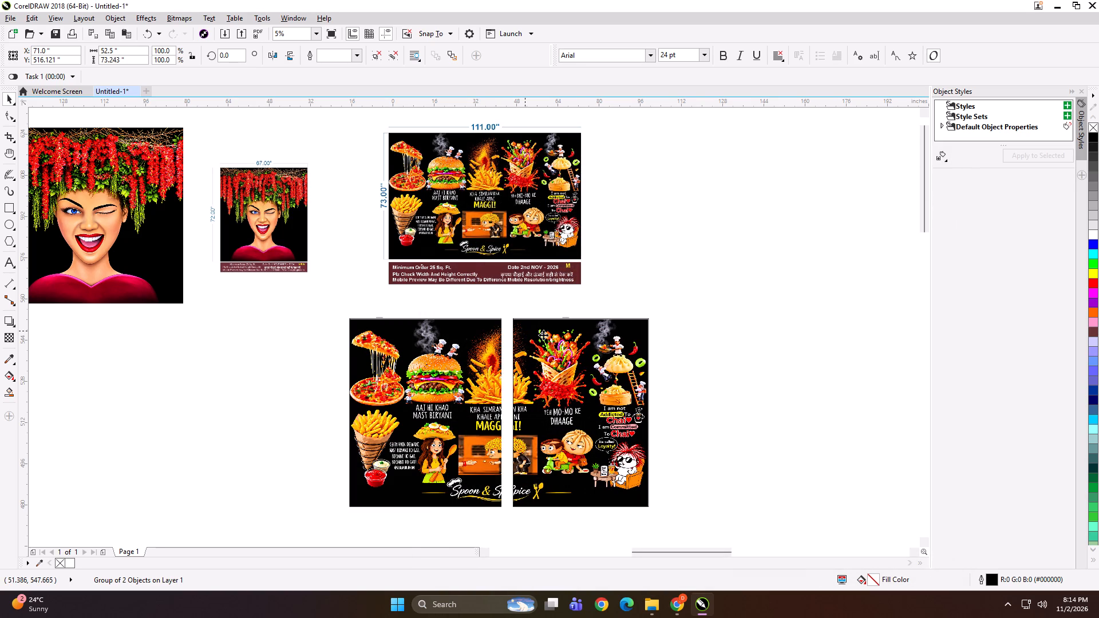
# Scale both food panels down together to about 89 x 56 in and place them to the right of the 111 x 73 preview.
pyautogui.keyDown('shift'); pyautogui.click(433, 369); pyautogui.keyUp('shift')
pyautogui.keyDown('shift'); pyautogui.moveTo(346, 315); pyautogui.dragTo(348, 315); pyautogui.keyUp('shift')
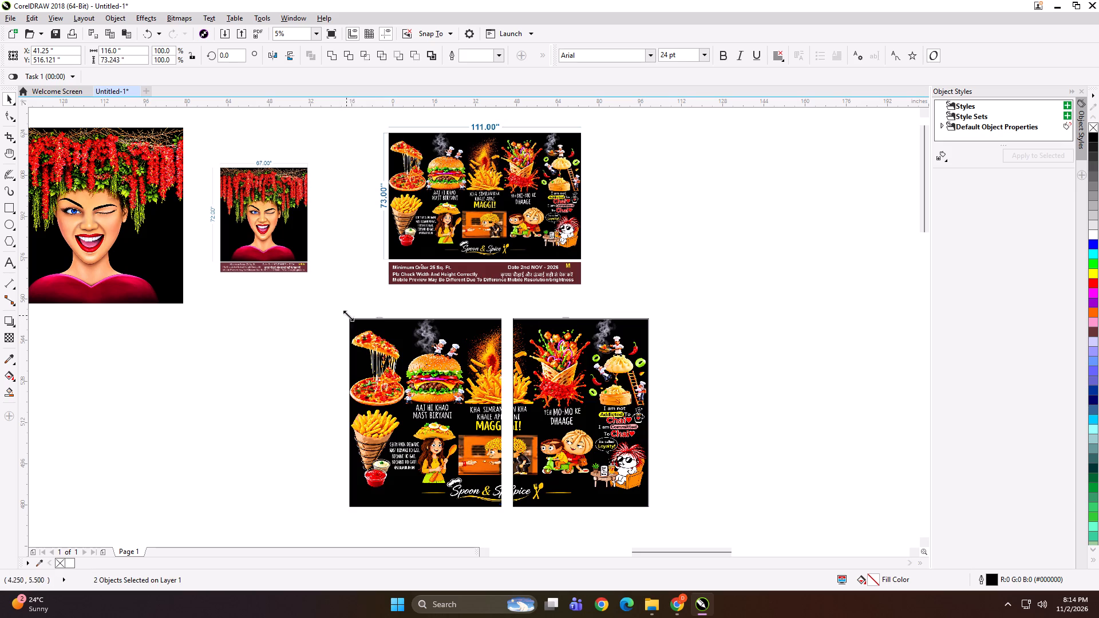
pyautogui.keyDown('shift'); pyautogui.moveTo(348, 315); pyautogui.dragTo(379, 337); pyautogui.keyUp('shift')
pyautogui.moveTo(424, 414); pyautogui.dragTo(636, 204)
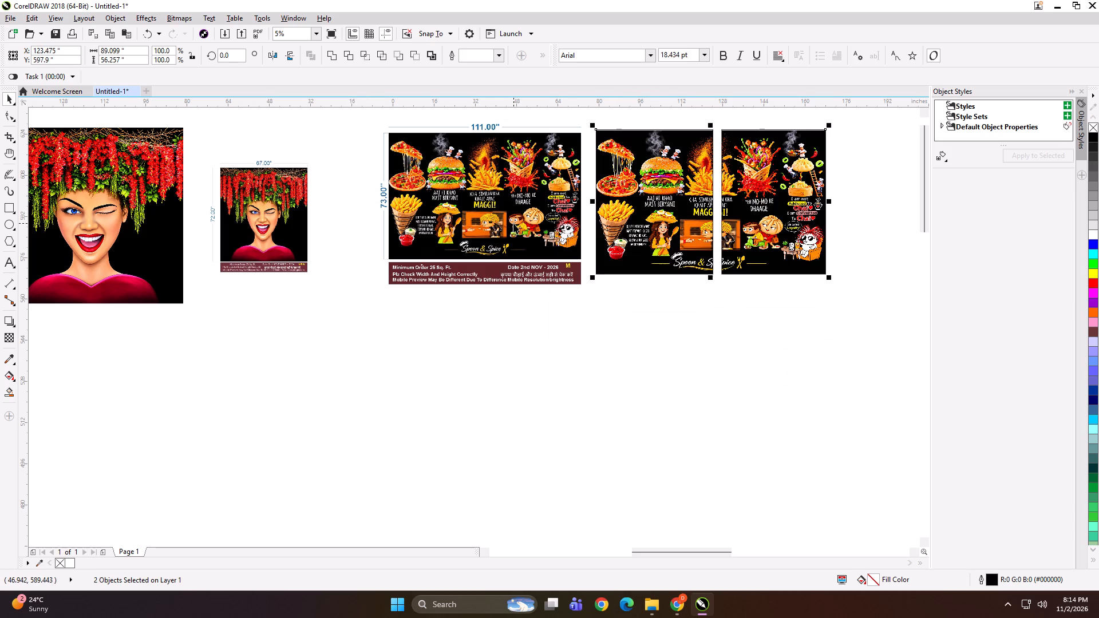
# Group the 111 x 73 preview with the two panels, move the group down and shrink it to about 5.1 x 1.9 in.
pyautogui.keyDown('shift'); pyautogui.click(513, 223); pyautogui.keyUp('shift')
pyautogui.hotkey('ctrl', 'g')
pyautogui.moveTo(526, 208); pyautogui.dragTo(526, 298)
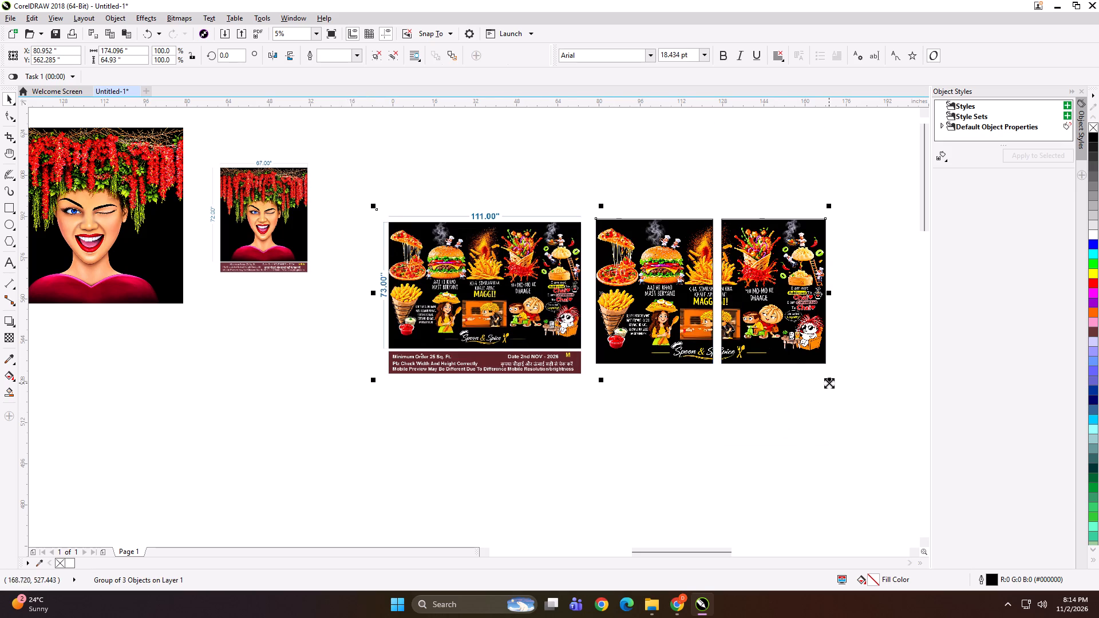
pyautogui.keyDown('shift'); pyautogui.moveTo(833, 382); pyautogui.dragTo(615, 311); pyautogui.keyUp('shift')
pyautogui.scroll(2, 601, 292)
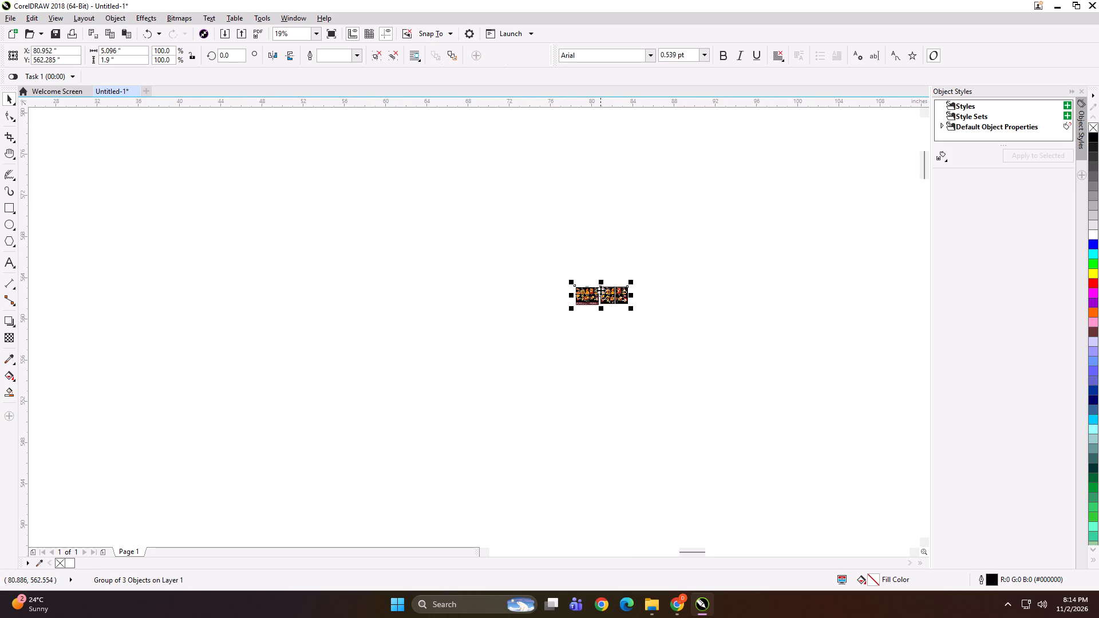
# Export the reduced group of preview and panels under the file name SGDG.
pyautogui.scroll(1, 601, 290)
pyautogui.hotkey('ctrl', 'e')
pyautogui.write('SGDG')
pyautogui.press('Return')
pyautogui.press('Return')
pyautogui.press('Return')
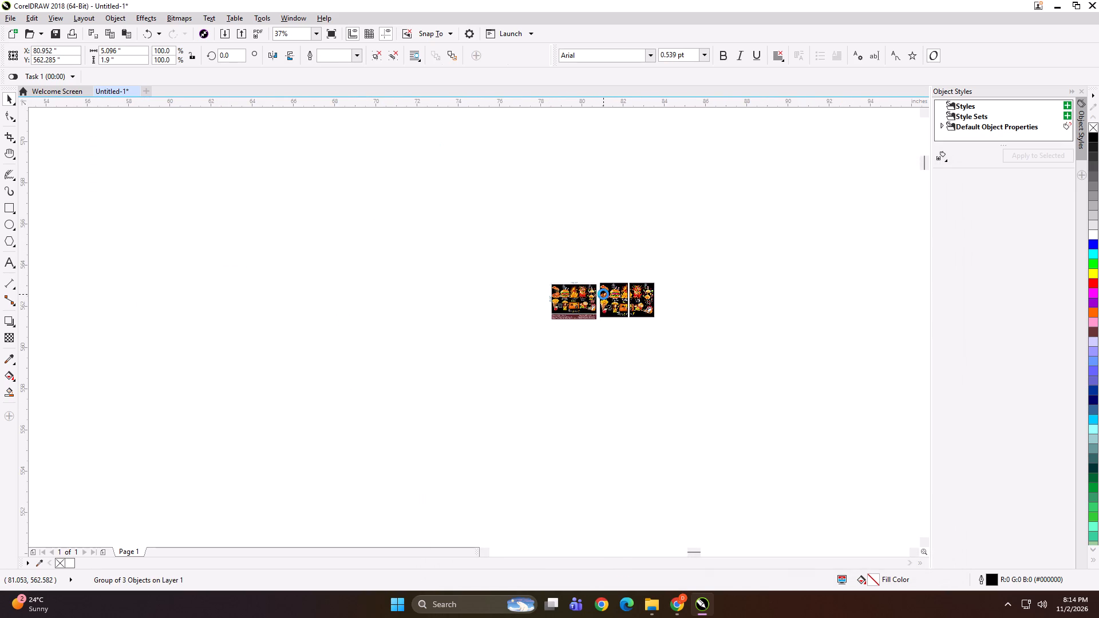
# Delete the exported food wallpaper group from the drawing.
pyautogui.press('Delete')
# Resize the large winking woman artwork to 67 in wide and 72 in high.
pyautogui.press('F4')
pyautogui.scroll(3, 342, 158)
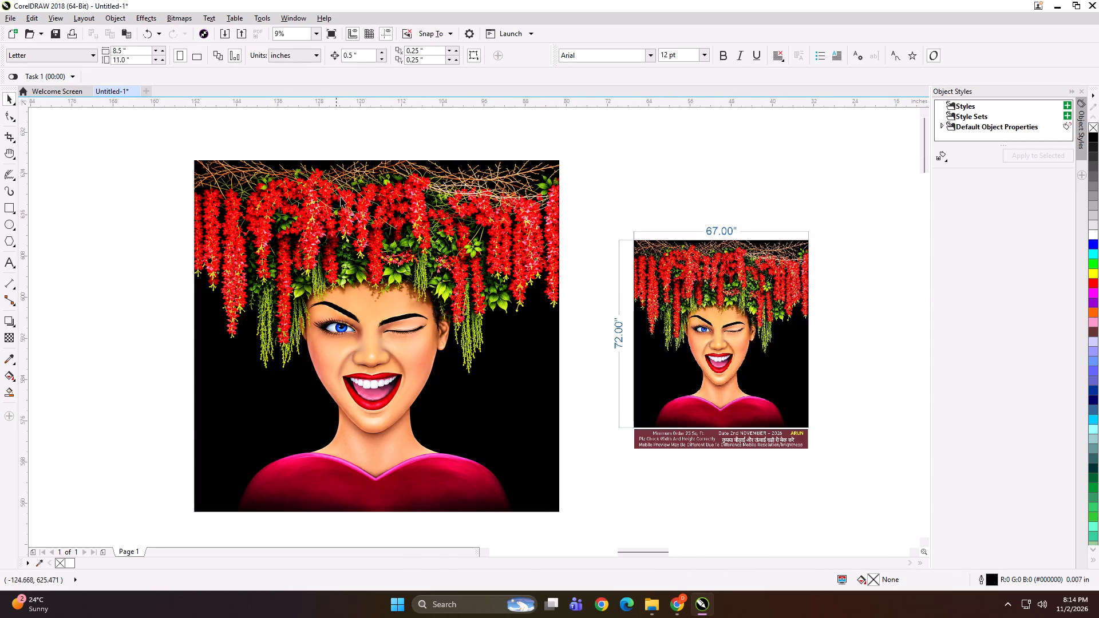
pyautogui.click(396, 268)
pyautogui.click(132, 51)
pyautogui.hotkey('ctrl', 'a')
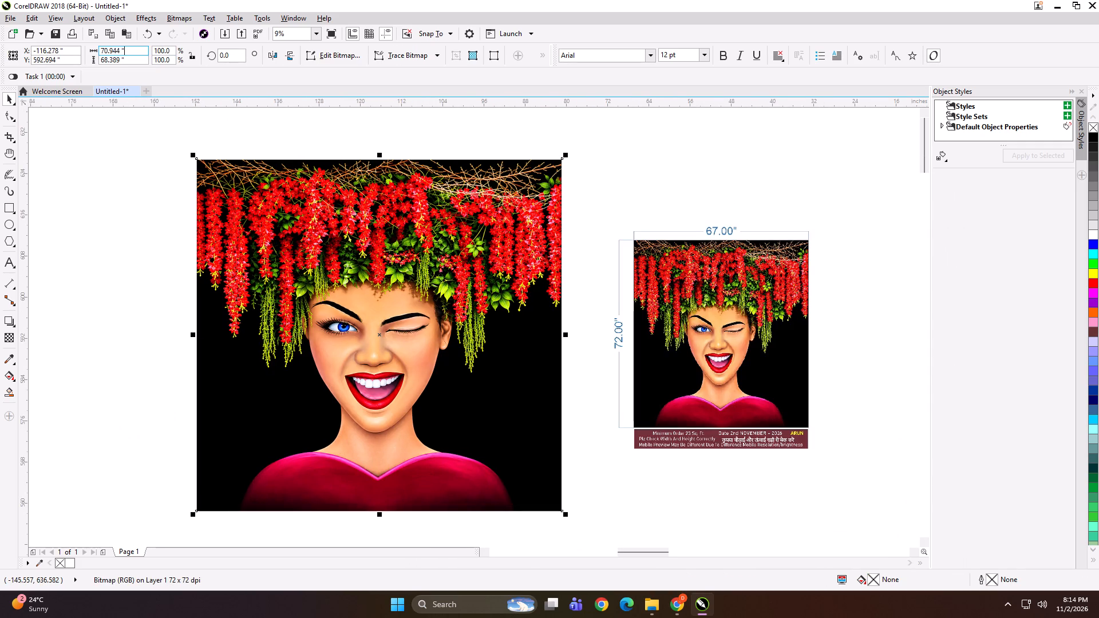
pyautogui.hotkey('ctrl', 'a')
pyautogui.write('67')
pyautogui.press('Tab')
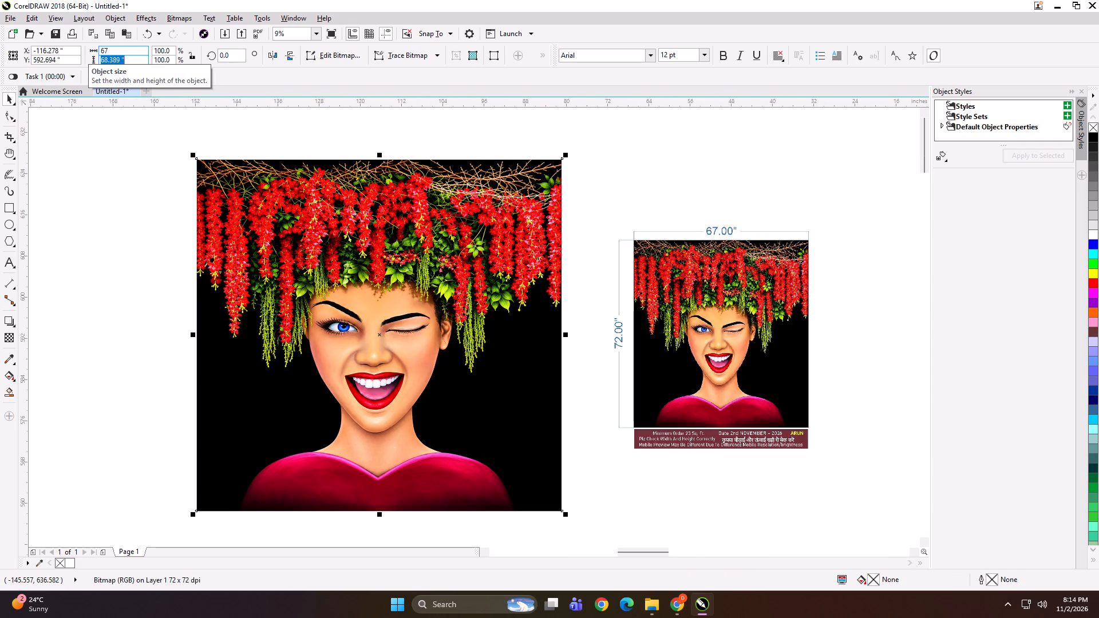
pyautogui.write('72')
pyautogui.press('Return')
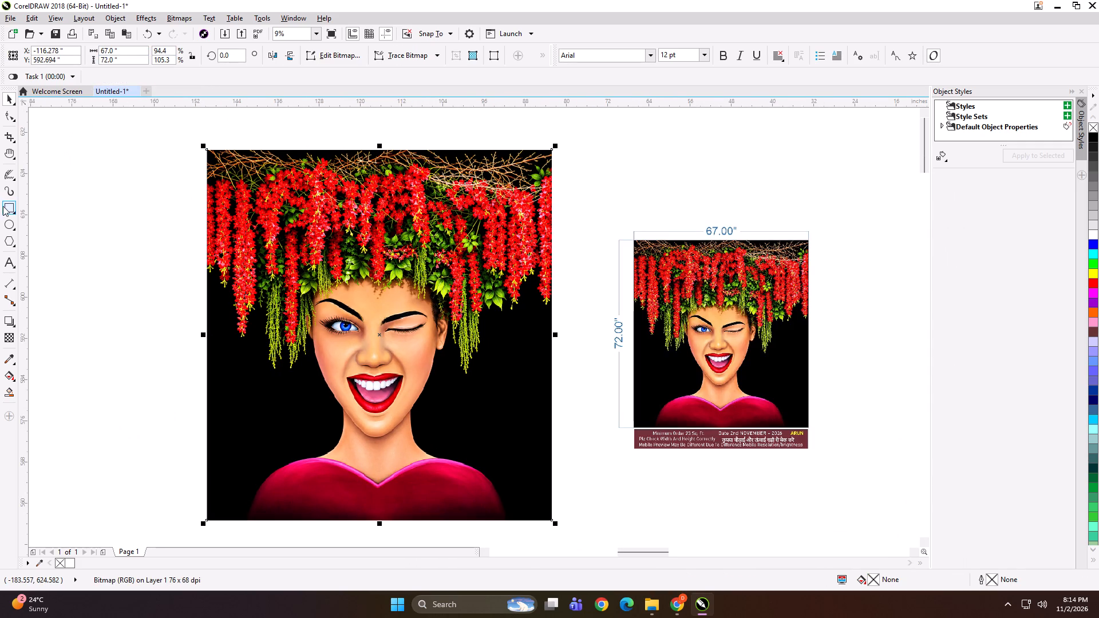
# Shift the winking woman artwork slightly to the left and down.
pyautogui.keyDown('shift'); pyautogui.click(6, 206); pyautogui.keyUp('shift')
pyautogui.hotkey('shift', 'space')
pyautogui.click(104, 210)
pyautogui.moveTo(306, 216); pyautogui.dragTo(297, 219)
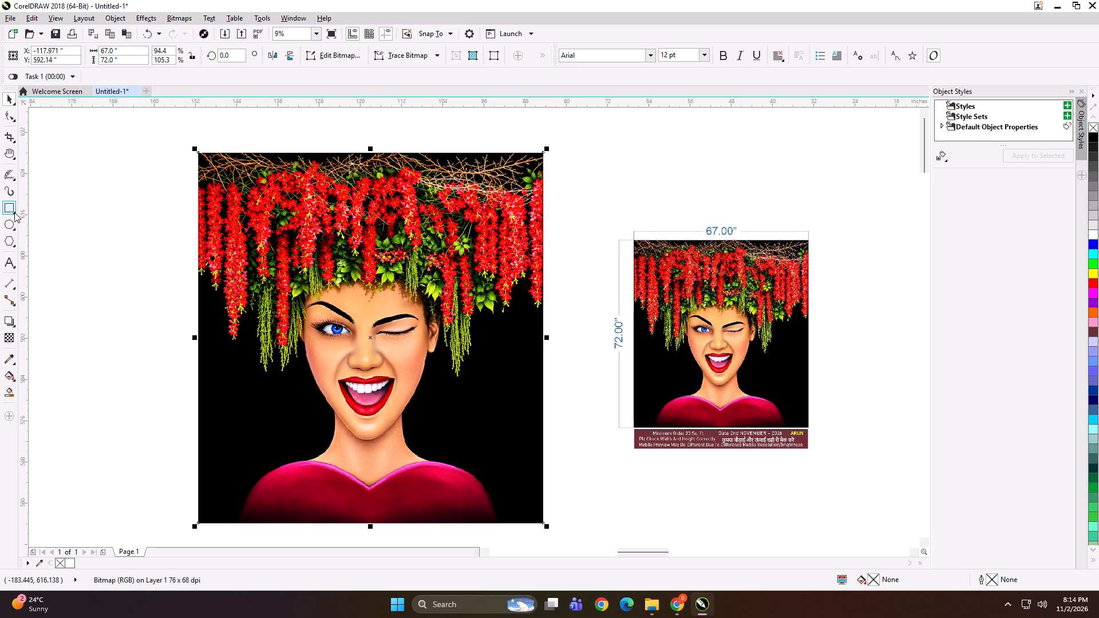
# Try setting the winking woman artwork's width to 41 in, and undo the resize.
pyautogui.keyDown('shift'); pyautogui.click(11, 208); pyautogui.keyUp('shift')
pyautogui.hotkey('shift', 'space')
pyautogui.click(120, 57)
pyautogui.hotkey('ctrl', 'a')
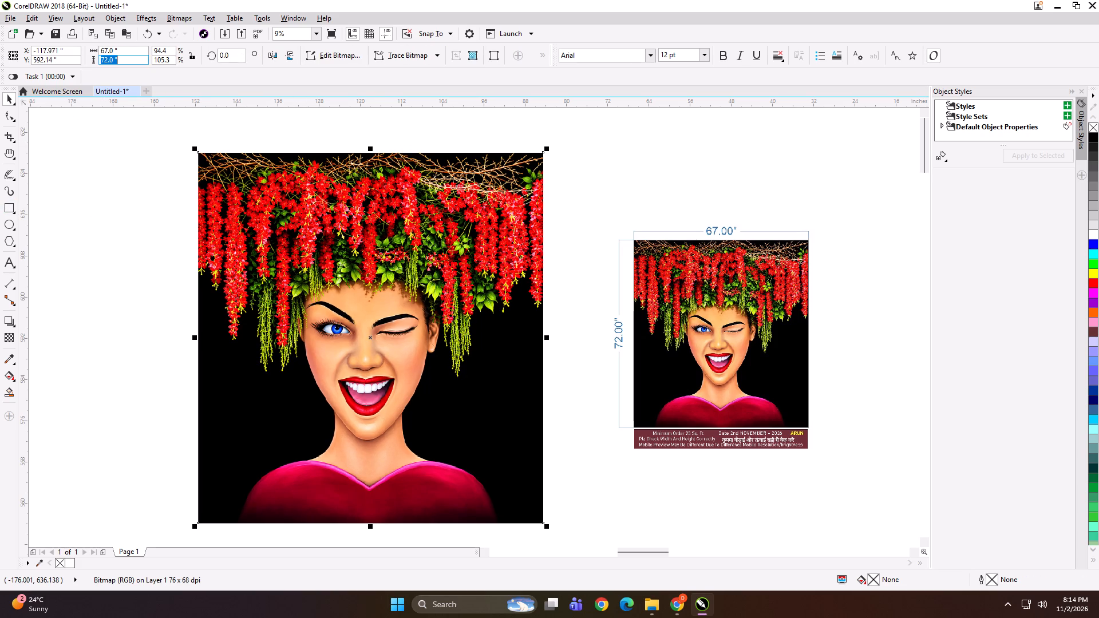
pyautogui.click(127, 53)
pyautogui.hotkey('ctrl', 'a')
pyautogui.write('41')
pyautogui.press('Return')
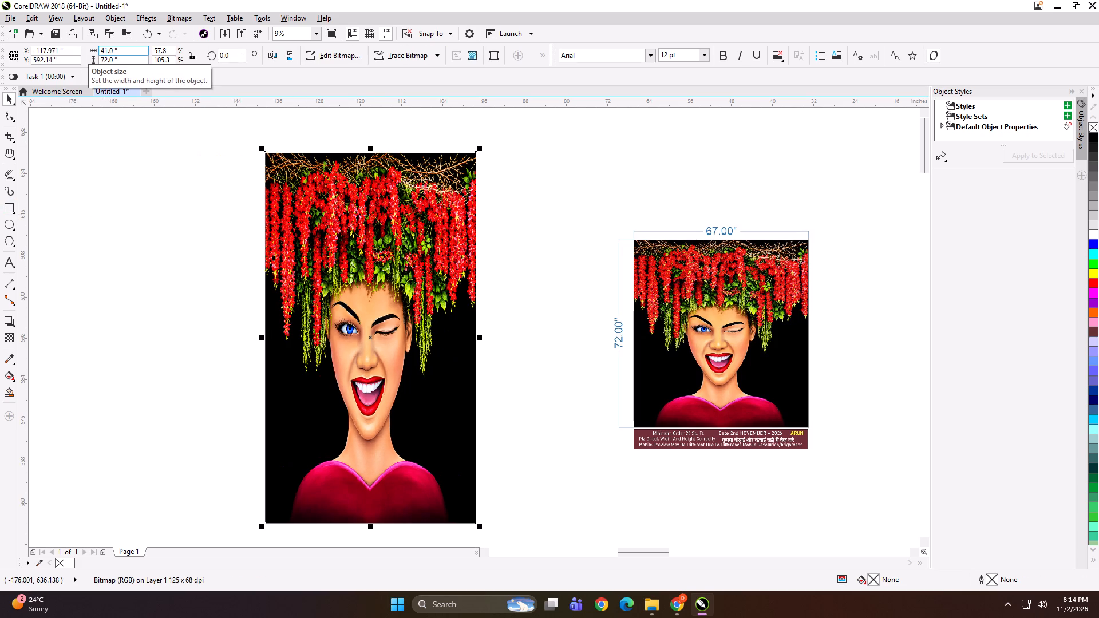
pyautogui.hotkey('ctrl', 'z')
# Create a 67 x 72 in rectangle exactly around the winking woman artwork.
pyautogui.click(145, 157)
pyautogui.click(247, 199)
pyautogui.keyDown('shift'); pyautogui.doubleClick(7, 207); pyautogui.keyUp('shift')
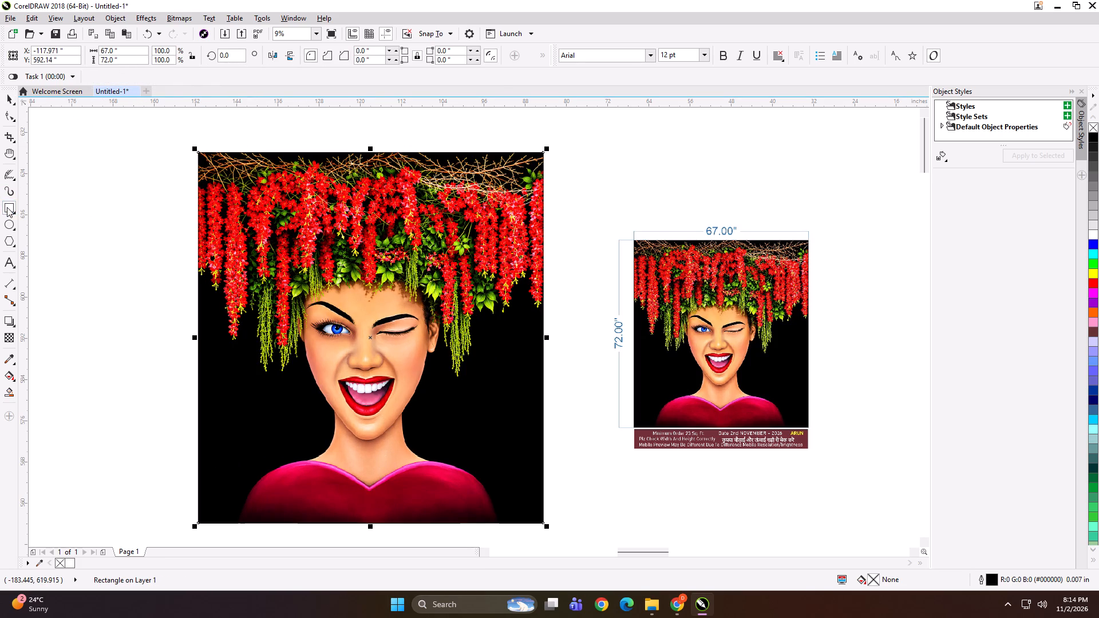
# Set the rectangle's width to 49 in and align it with the left edge of the winking woman artwork.
pyautogui.hotkey('shift', 'space')
pyautogui.click(129, 51)
pyautogui.hotkey('ctrl', 'a')
pyautogui.press('4')
pyautogui.press('Return')
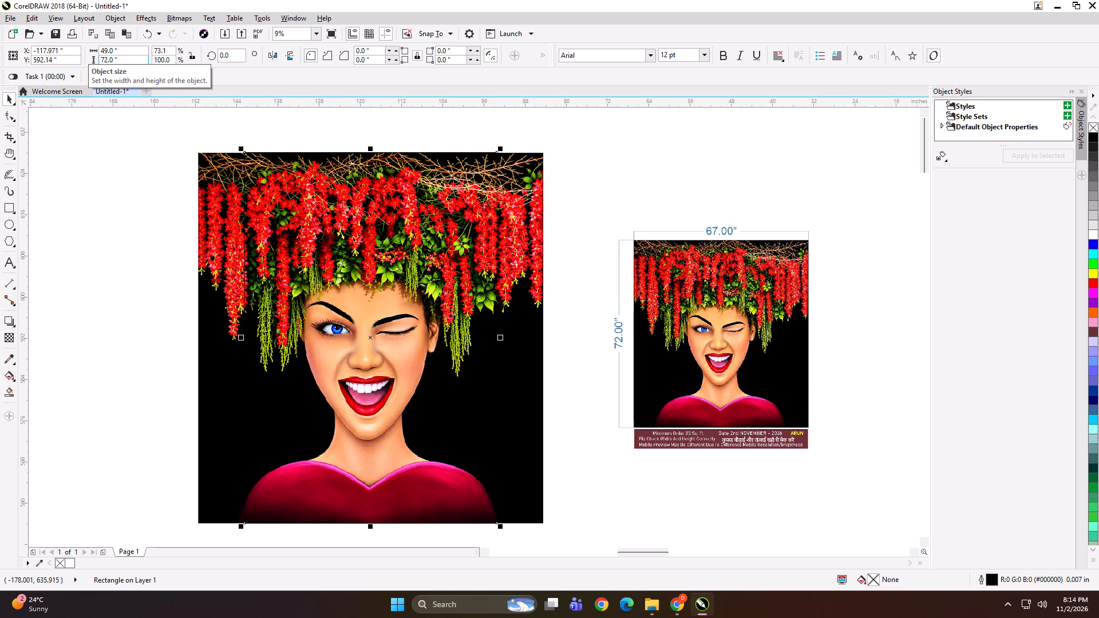
pyautogui.keyDown('shift'); pyautogui.click(223, 185); pyautogui.keyUp('shift')
pyautogui.press('l')
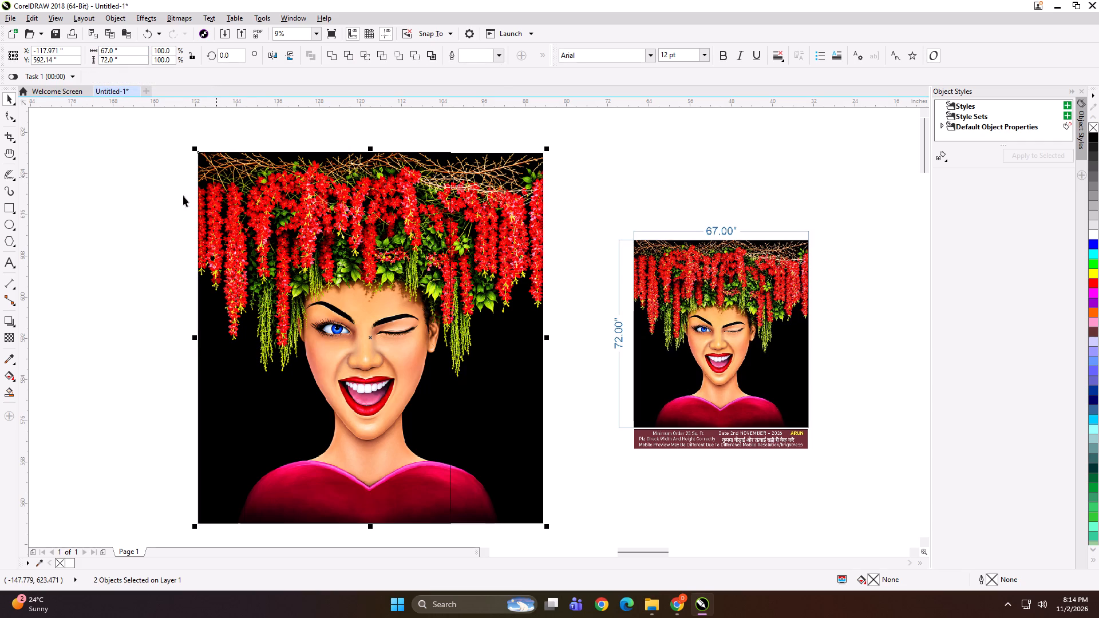
pyautogui.click(155, 213)
# Make a mirrored copy of the rectangle with a 0.5 in overlap and narrow it to 18.5 in, ending at the artwork's right edge.
pyautogui.click(286, 255)
pyautogui.moveTo(192, 339); pyautogui.dragTo(430, 342)
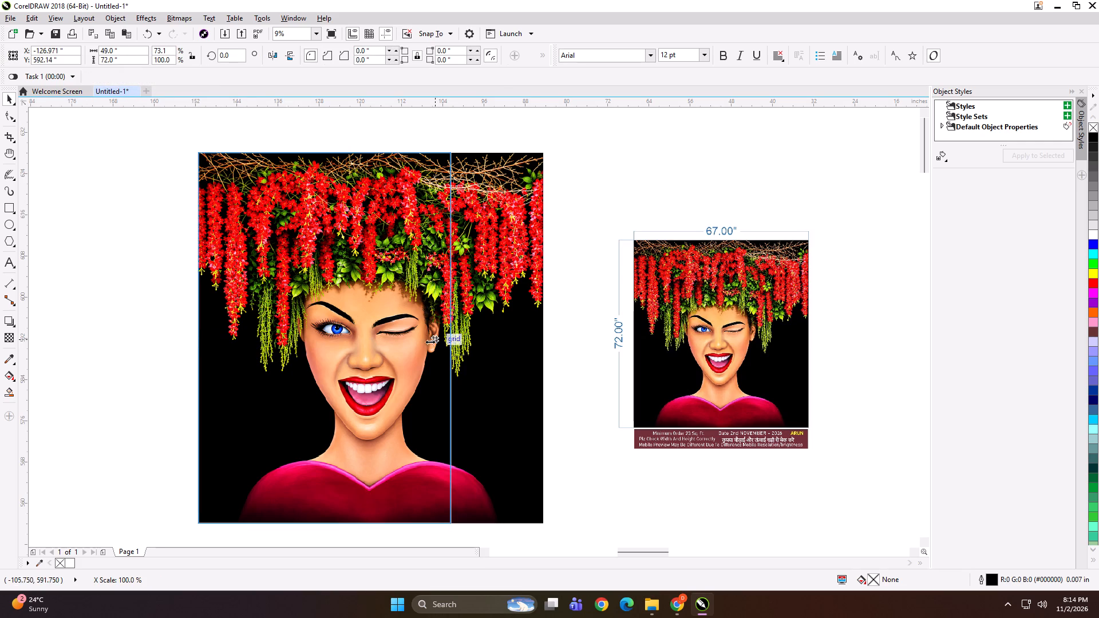
pyautogui.moveTo(430, 342); pyautogui.dragTo(480, 343)
pyautogui.keyDown('ctrl'); pyautogui.rightClick(480, 343); pyautogui.keyUp('ctrl')
pyautogui.press('Left')
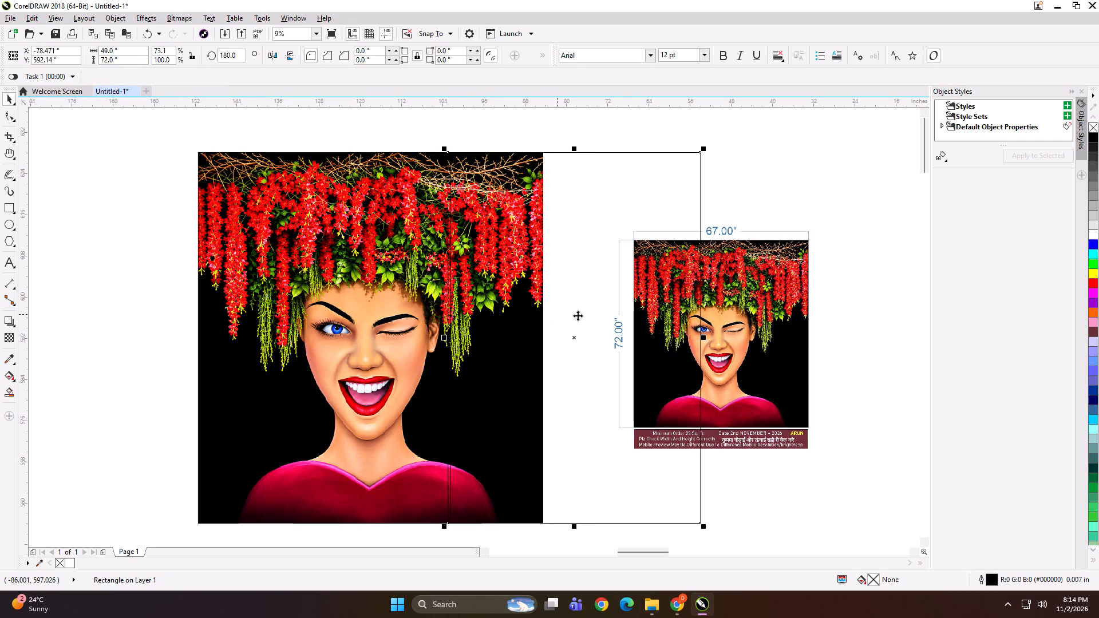
pyautogui.moveTo(706, 339); pyautogui.dragTo(552, 317)
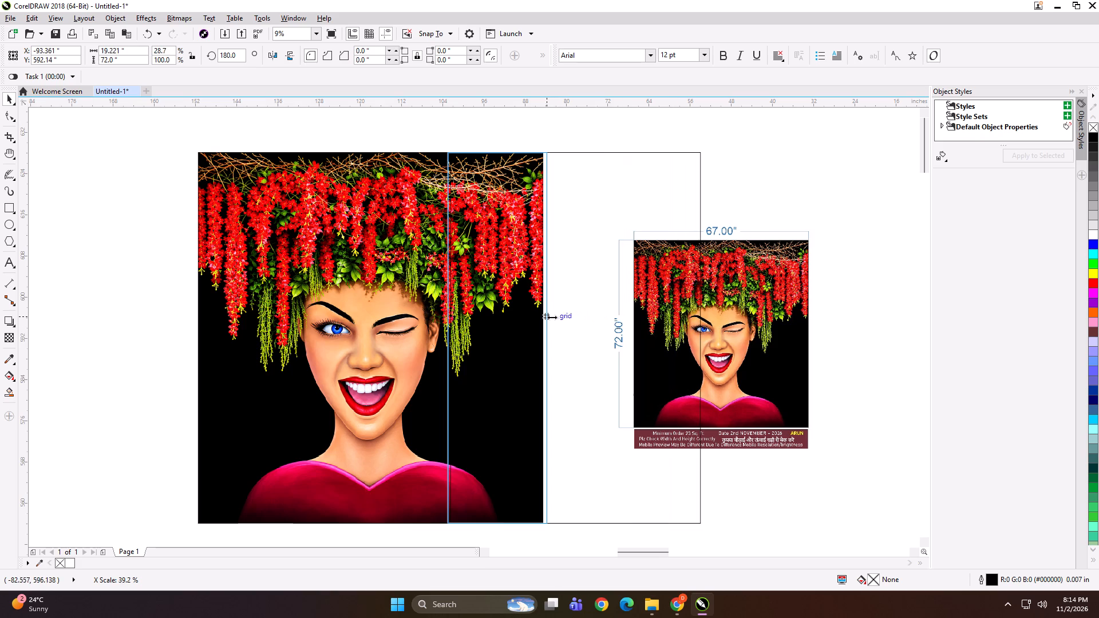
pyautogui.moveTo(552, 317); pyautogui.dragTo(549, 317)
# Group the two panel rectangles, PowerClip the winking woman artwork inside them, and ungroup them into separate panels.
pyautogui.keyDown('shift'); pyautogui.click(384, 276); pyautogui.keyUp('shift')
pyautogui.hotkey('ctrl', 'g')
pyautogui.click(162, 275)
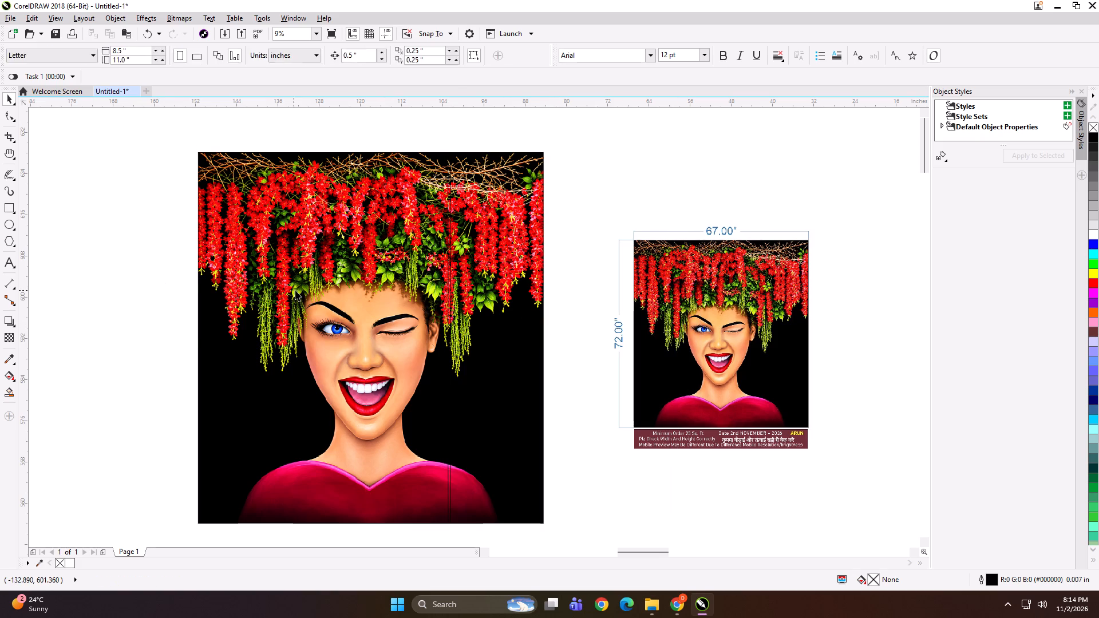
pyautogui.keyDown('alt'); pyautogui.click(295, 290); pyautogui.keyUp('alt')
pyautogui.hotkey('shift', 'Return')
pyautogui.click(373, 295)
pyautogui.hotkey('ctrl', 'u')
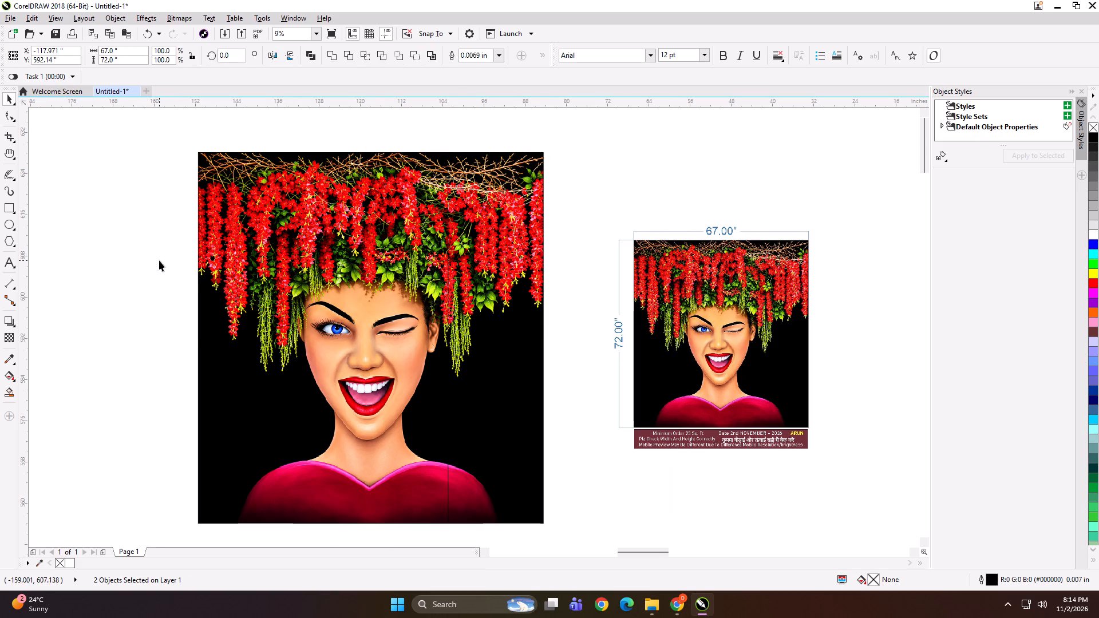
pyautogui.click(159, 260)
pyautogui.click(288, 261)
pyautogui.click(109, 255)
# Add the text labels "67*72 PANEL 1" and "67*72 PANEL 2" along the top edges of the wide and narrow panels.
pyautogui.click(9, 262)
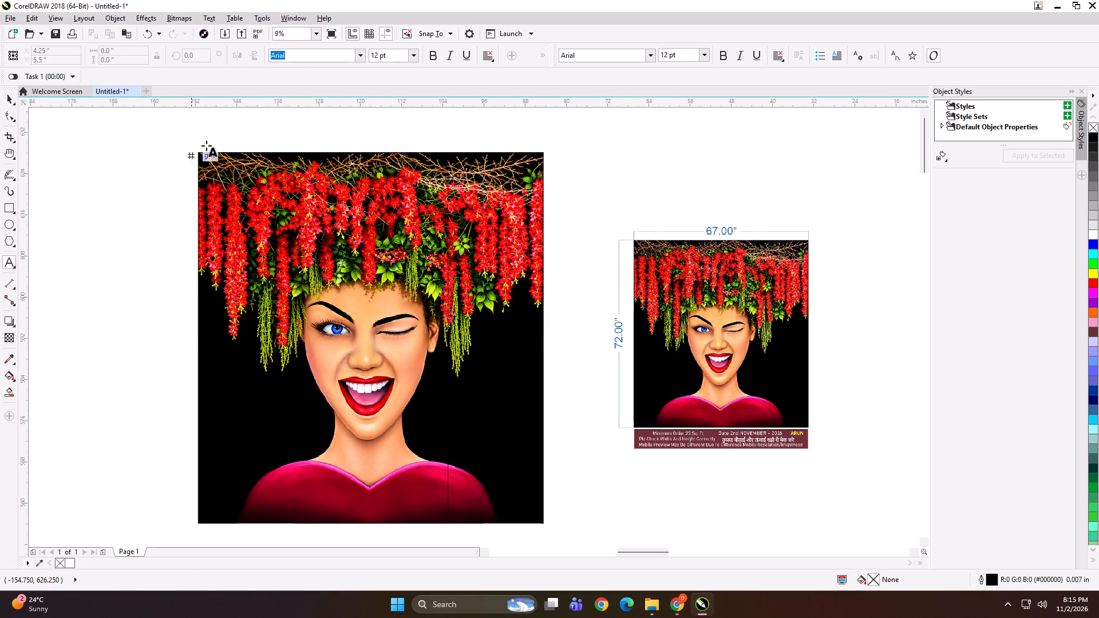
pyautogui.click(234, 149)
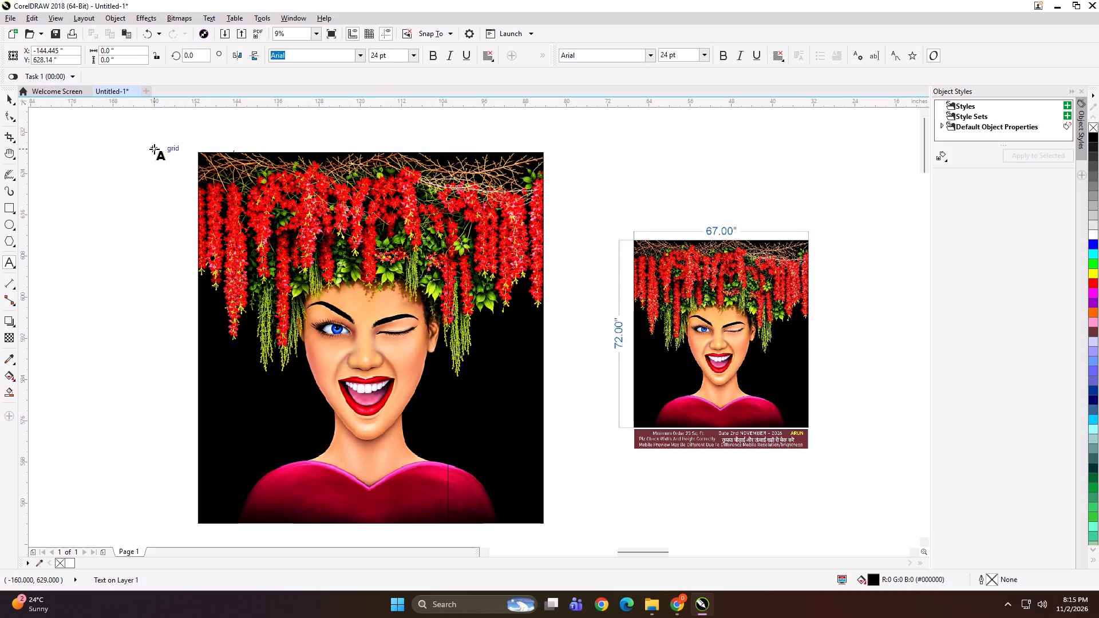
pyautogui.write('67*72 PANEL 1')
pyautogui.hotkey('ctrl', 'a')
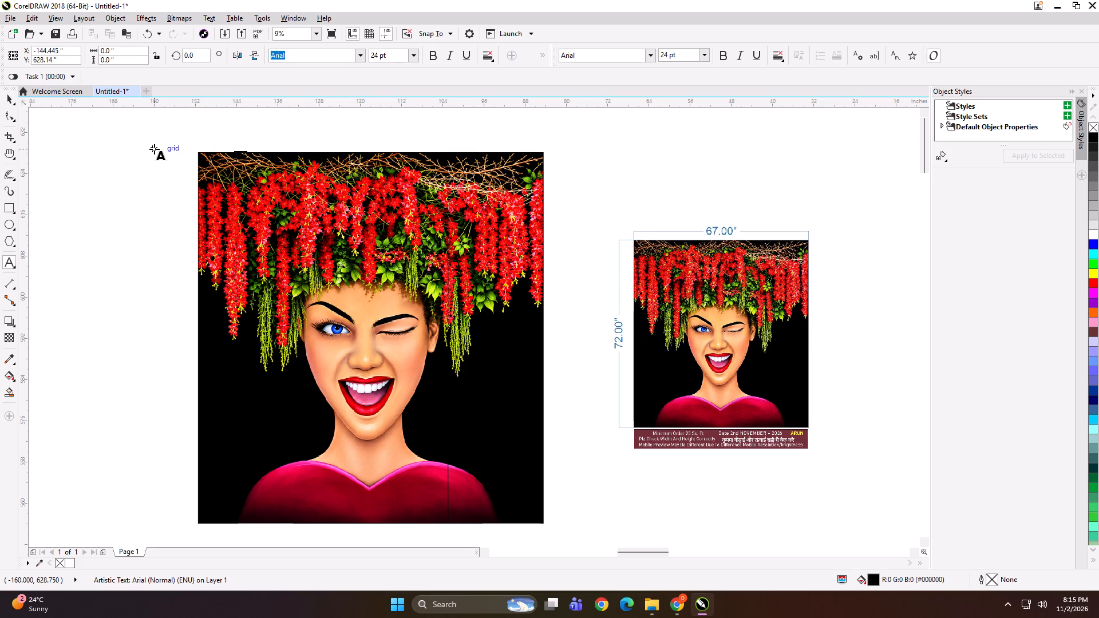
pyautogui.hotkey('ctrl', 'c')
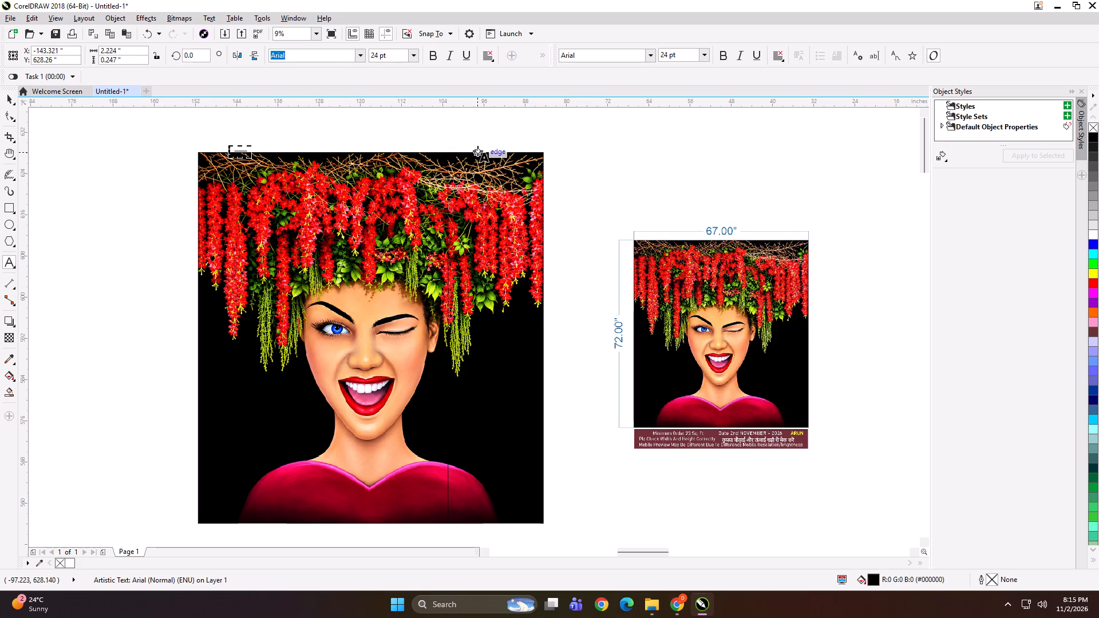
pyautogui.click(477, 150)
pyautogui.hotkey('ctrl', 'v')
pyautogui.press('BackSpace')
pyautogui.press('2')
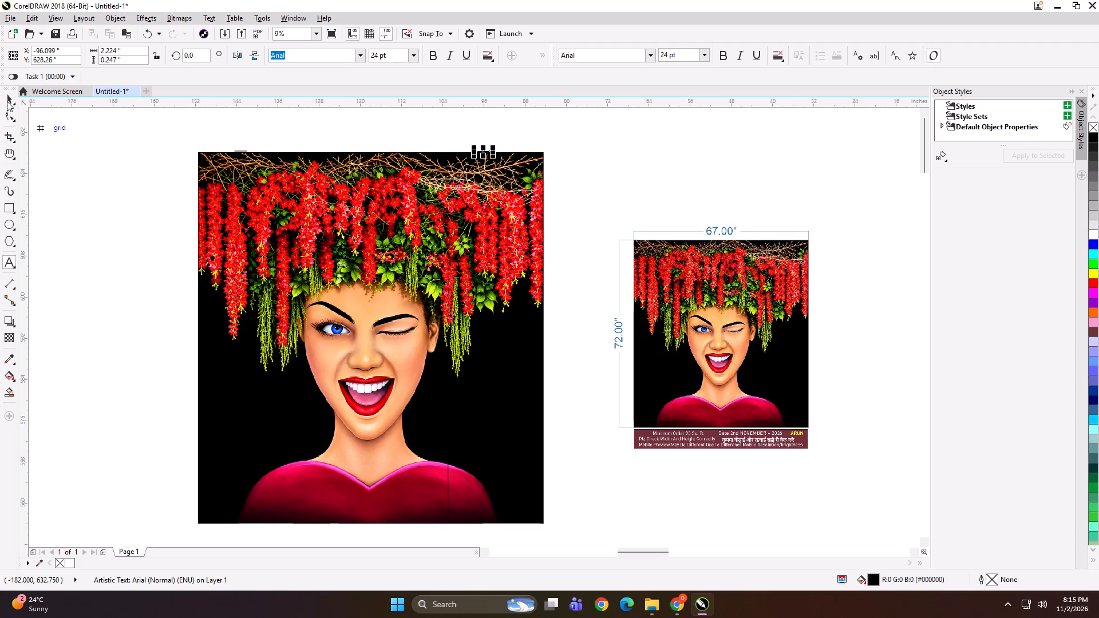
# Group each panel with its own text label, the narrow panel first and the wide one second.
pyautogui.click(7, 101)
pyautogui.hotkey('ctrl', 'g')
pyautogui.click(483, 207)
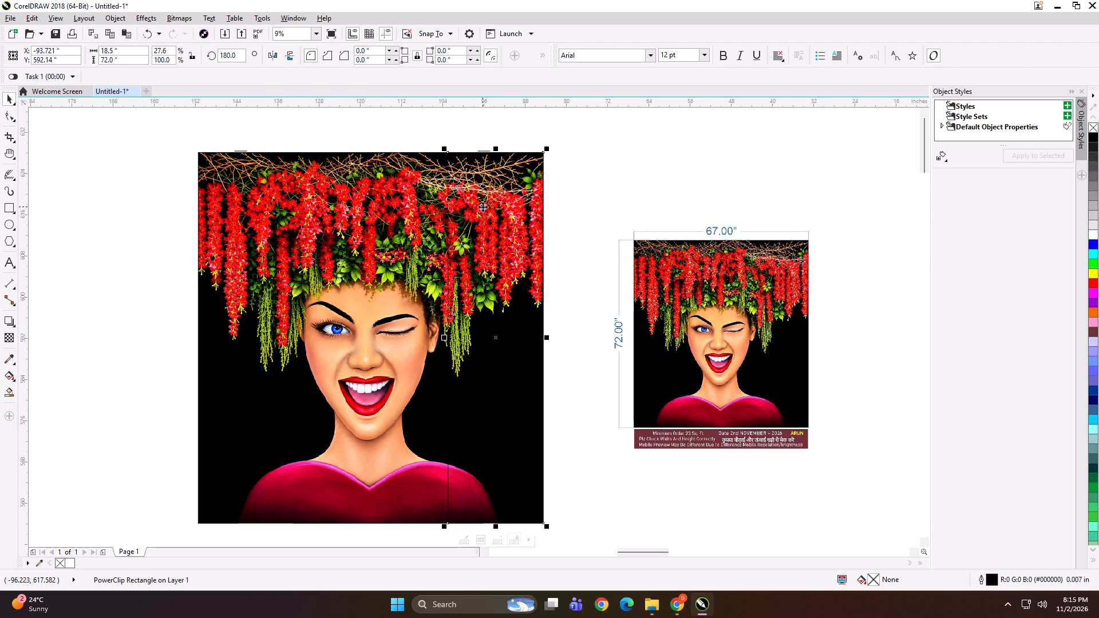
pyautogui.click(416, 117)
pyautogui.moveTo(424, 140); pyautogui.dragTo(577, 538)
pyautogui.hotkey('ctrl', 'g')
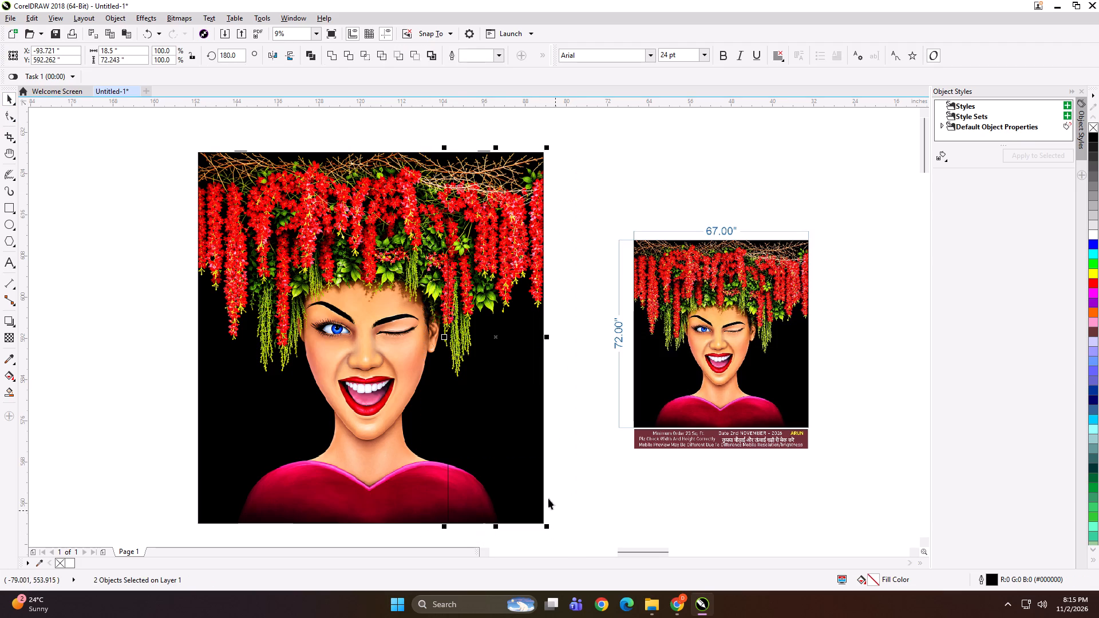
pyautogui.moveTo(201, 126); pyautogui.dragTo(294, 217)
pyautogui.keyDown('shift'); pyautogui.click(294, 218); pyautogui.keyUp('shift')
pyautogui.hotkey('ctrl', 'g')
# Export the wide labelled panel as an uncompressed TIFF named 49x72 A in the GOODS HOME folder.
pyautogui.hotkey('ctrl', 'e')
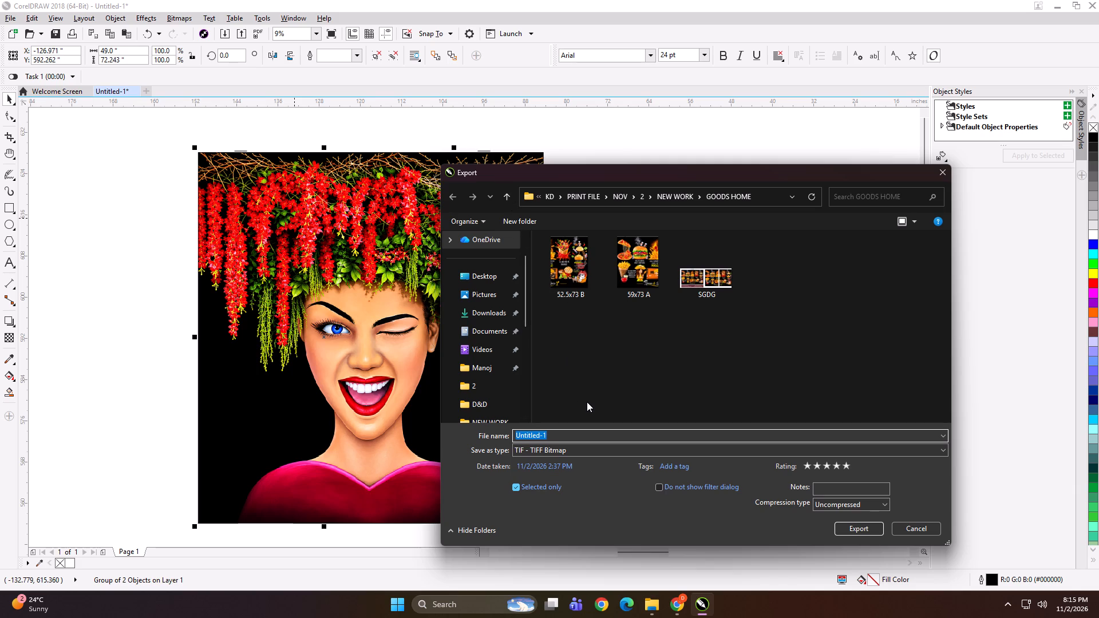
pyautogui.press('Return')
pyautogui.press('Return')
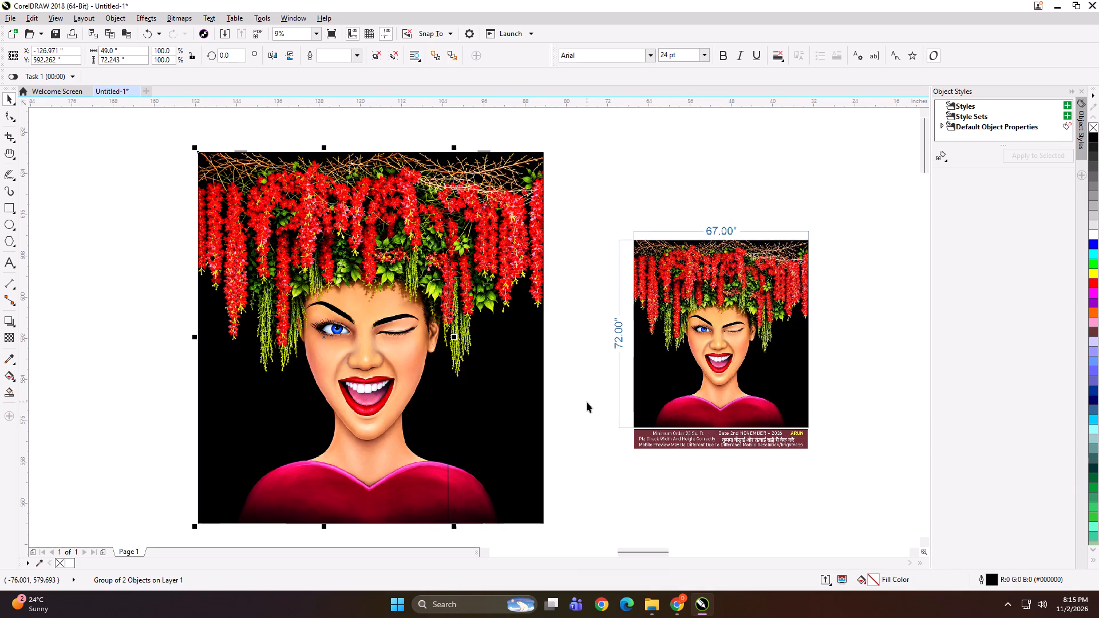
# Export the narrow labelled panel as an uncompressed TIFF named 18.5x72 B in the GOODS HOME folder.
pyautogui.click(513, 303)
pyautogui.hotkey('ctrl', 'e')
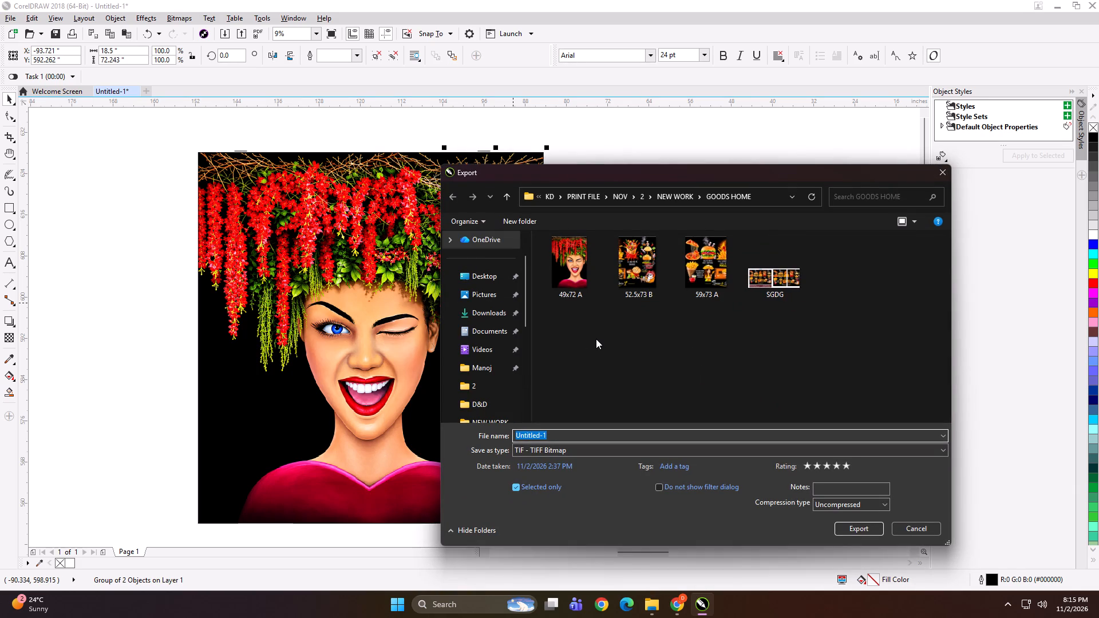
pyautogui.write('1.5x72 B')
pyautogui.press('Return')
pyautogui.press('Return')
# Shift the narrow panel 2.5 in to the right, leaving a gap between the two panels.
pyautogui.press('Right')
pyautogui.press('Right')
pyautogui.press('Right')
pyautogui.press('Right')
pyautogui.press('Right')
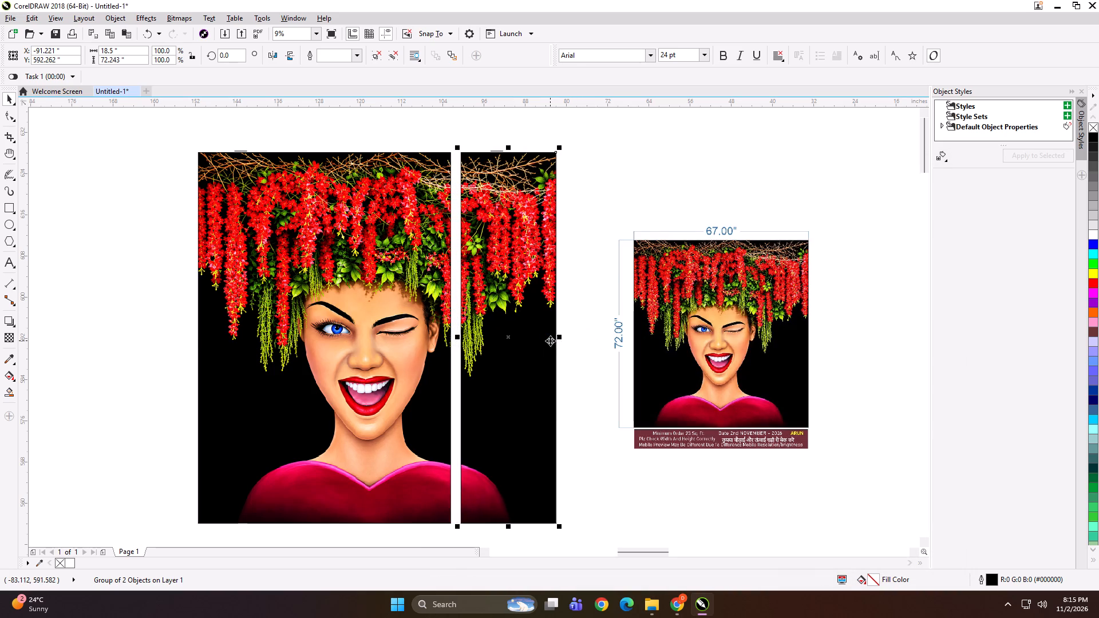
# Scale both panels down together and place them just left of the dimensioned 67 x 72 customer preview at a similar height.
pyautogui.keyDown('shift'); pyautogui.click(414, 278); pyautogui.keyUp('shift')
pyautogui.keyDown('shift'); pyautogui.moveTo(193, 147); pyautogui.dragTo(204, 156); pyautogui.keyUp('shift')
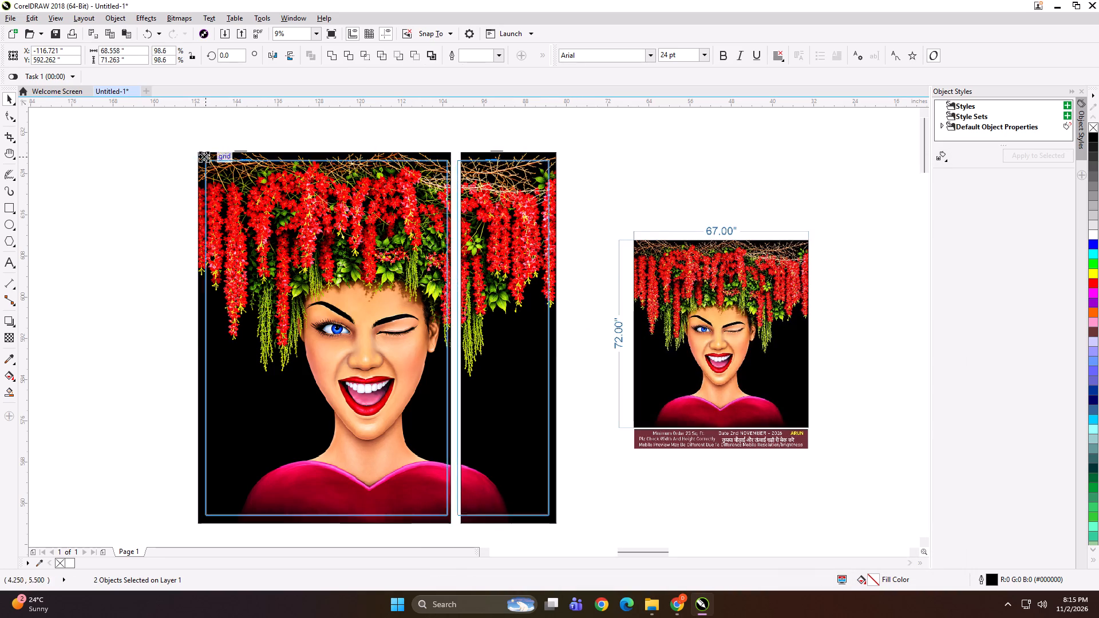
pyautogui.keyDown('shift'); pyautogui.moveTo(204, 156); pyautogui.dragTo(244, 212); pyautogui.keyUp('shift')
pyautogui.moveTo(358, 340); pyautogui.dragTo(459, 339)
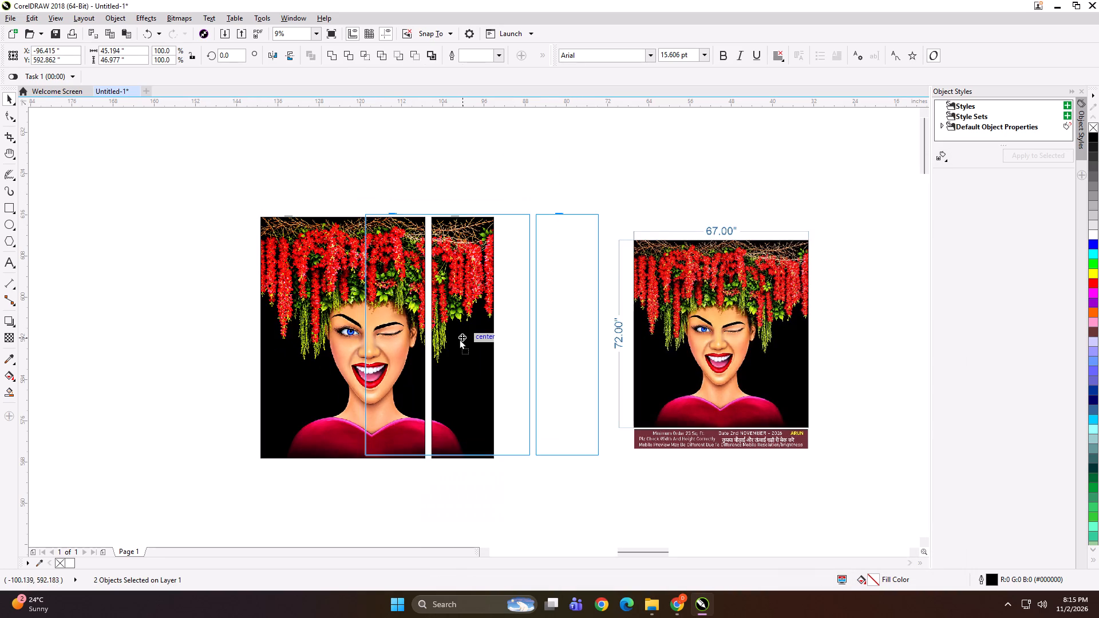
pyautogui.moveTo(459, 339); pyautogui.dragTo(453, 335)
pyautogui.moveTo(351, 207); pyautogui.dragTo(367, 219)
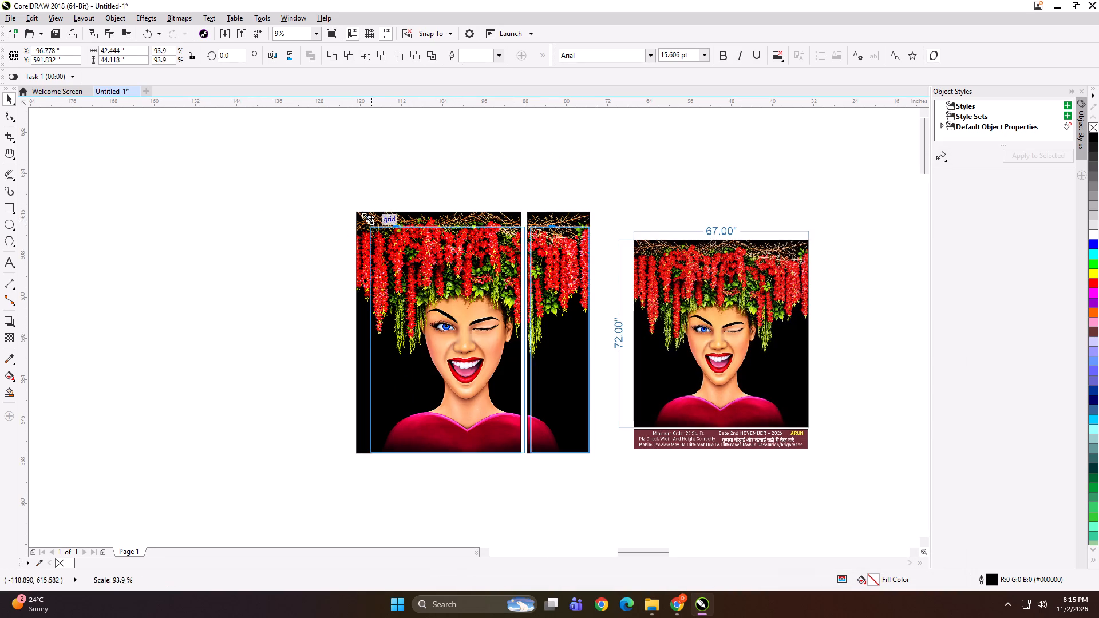
pyautogui.moveTo(367, 219); pyautogui.dragTo(374, 224)
# Group the two panels with the dimensioned customer preview and scale the whole group down to about 4.35 x 2.35 in.
pyautogui.hotkey('ctrl', 'g')
pyautogui.keyDown('shift'); pyautogui.click(680, 312); pyautogui.keyUp('shift')
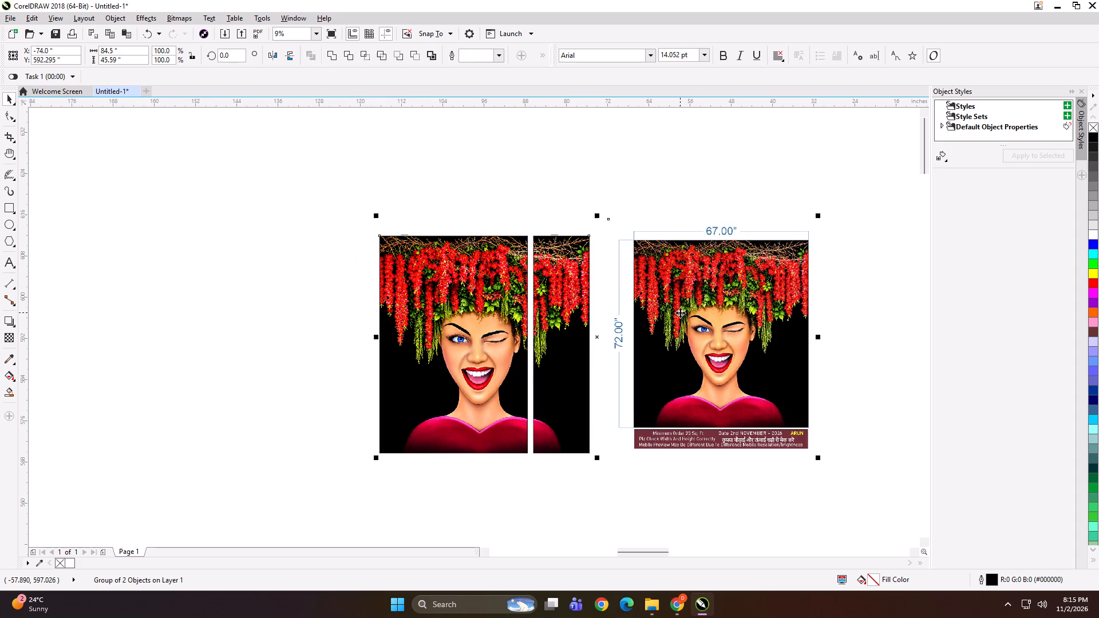
pyautogui.hotkey('ctrl', 'g')
pyautogui.moveTo(702, 316); pyautogui.dragTo(623, 310)
pyautogui.keyDown('shift'); pyautogui.moveTo(740, 453); pyautogui.dragTo(572, 376); pyautogui.keyUp('shift')
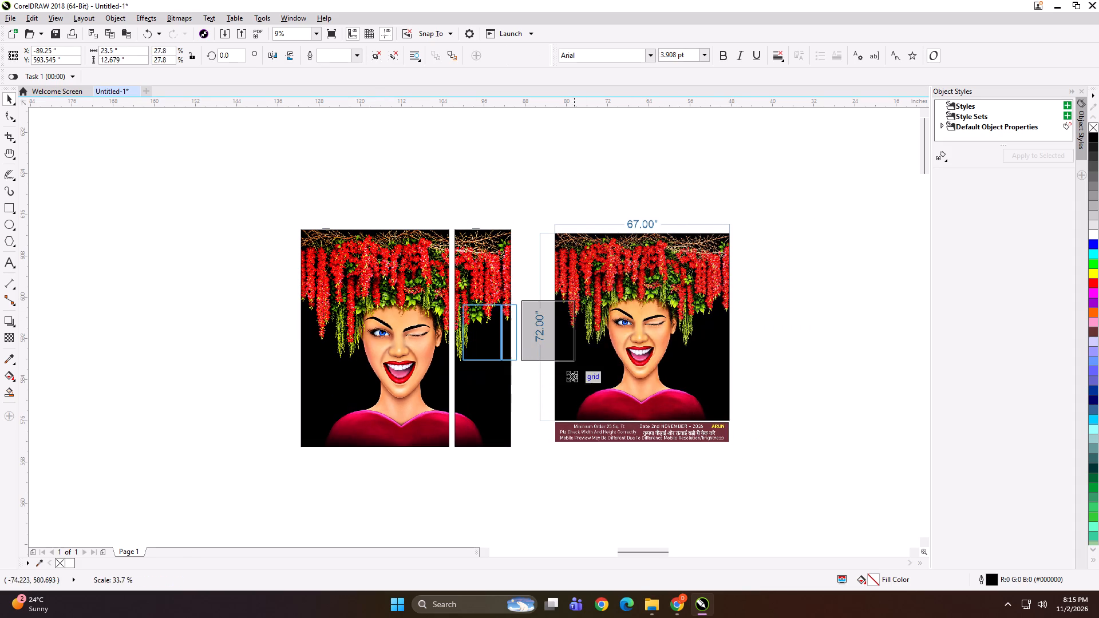
pyautogui.keyDown('shift'); pyautogui.moveTo(572, 376); pyautogui.dragTo(535, 347); pyautogui.keyUp('shift')
# Export the combined preview group as a TIFF in the GOODS HOME folder, trying the name SGDG first and random letters such as FHHH after it.
pyautogui.scroll(4, 525, 326)
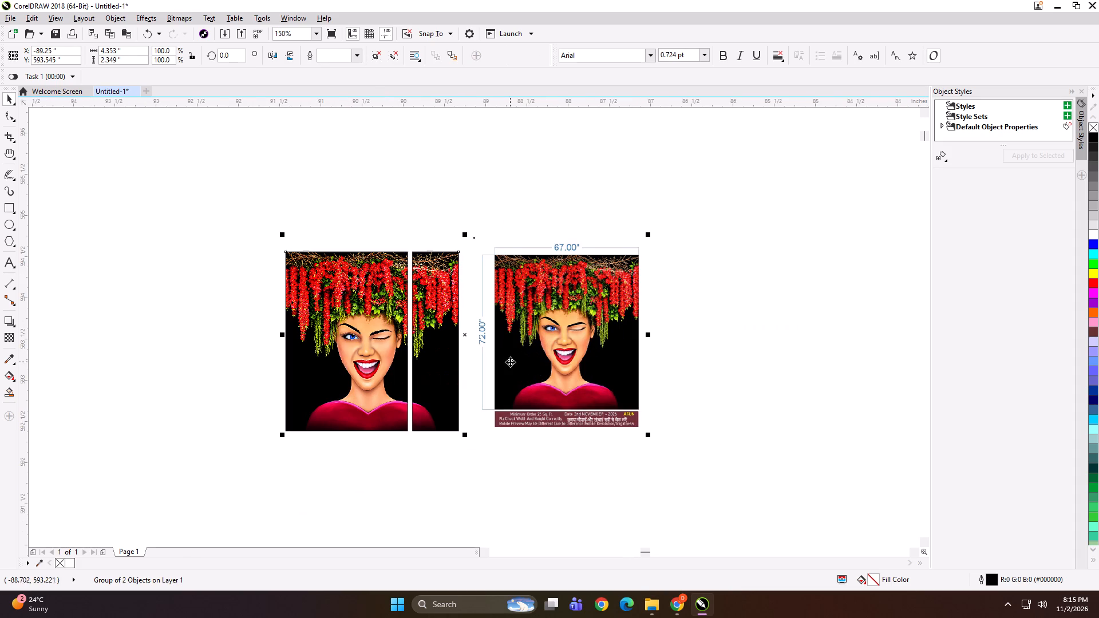
pyautogui.hotkey('ctrl', 'e')
pyautogui.write('SGDG')
pyautogui.press('Return')
pyautogui.press('Return')
pyautogui.press('Return')
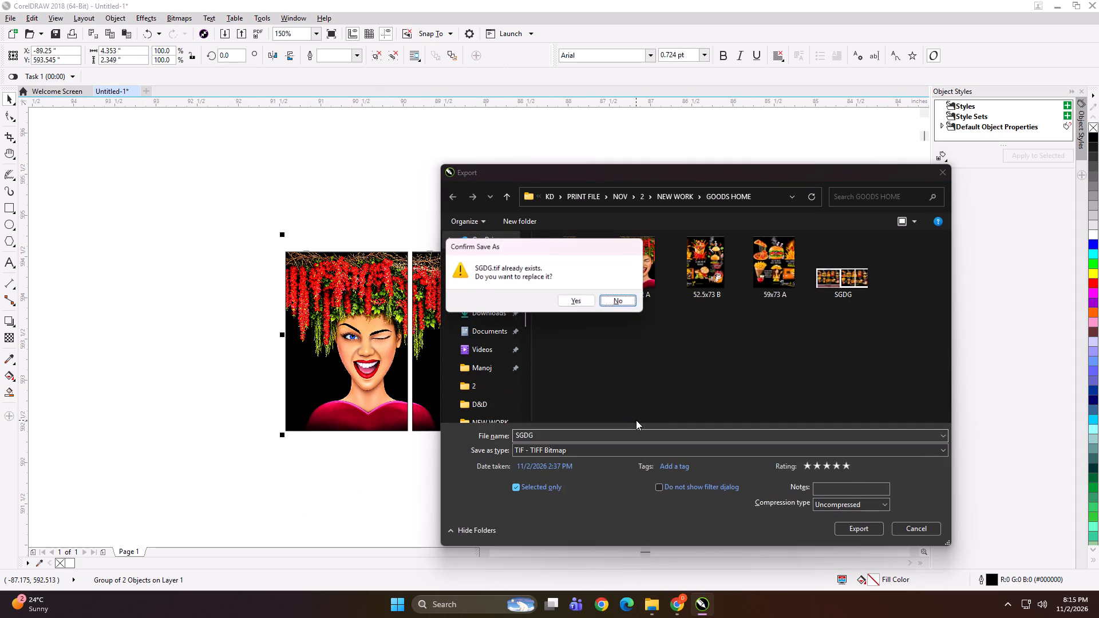
pyautogui.write('JK')
pyautogui.press('Return')
pyautogui.press('Return')
pyautogui.write('GJ')
pyautogui.press('Return')
pyautogui.write('FHHH')
pyautogui.press('Return')
pyautogui.press('Return')
# Delete the combined preview group from the page.
pyautogui.press('Delete')
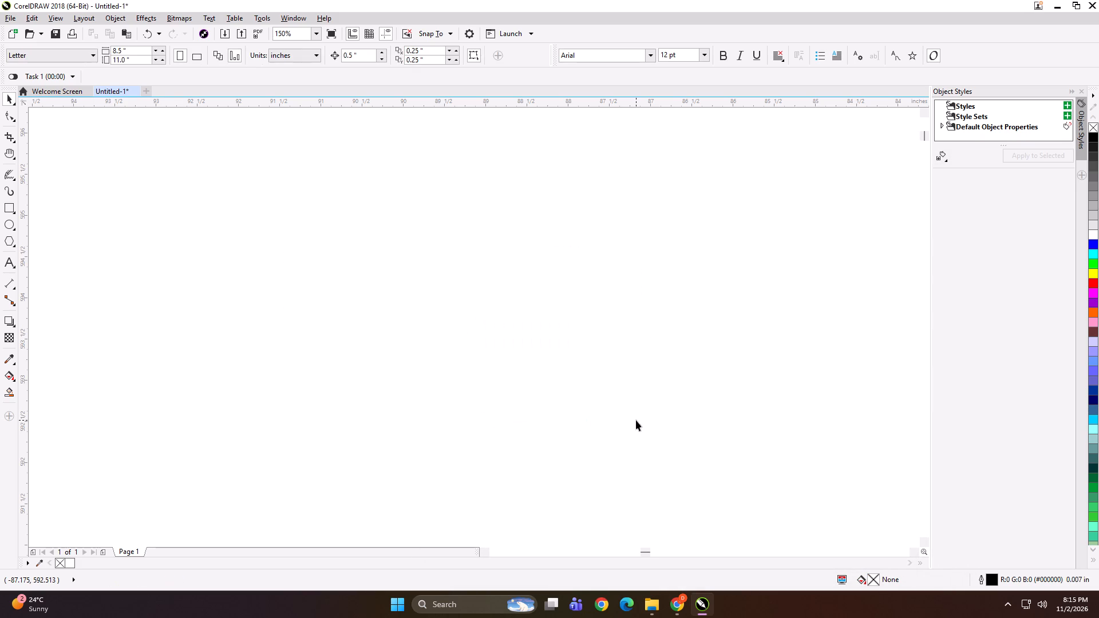
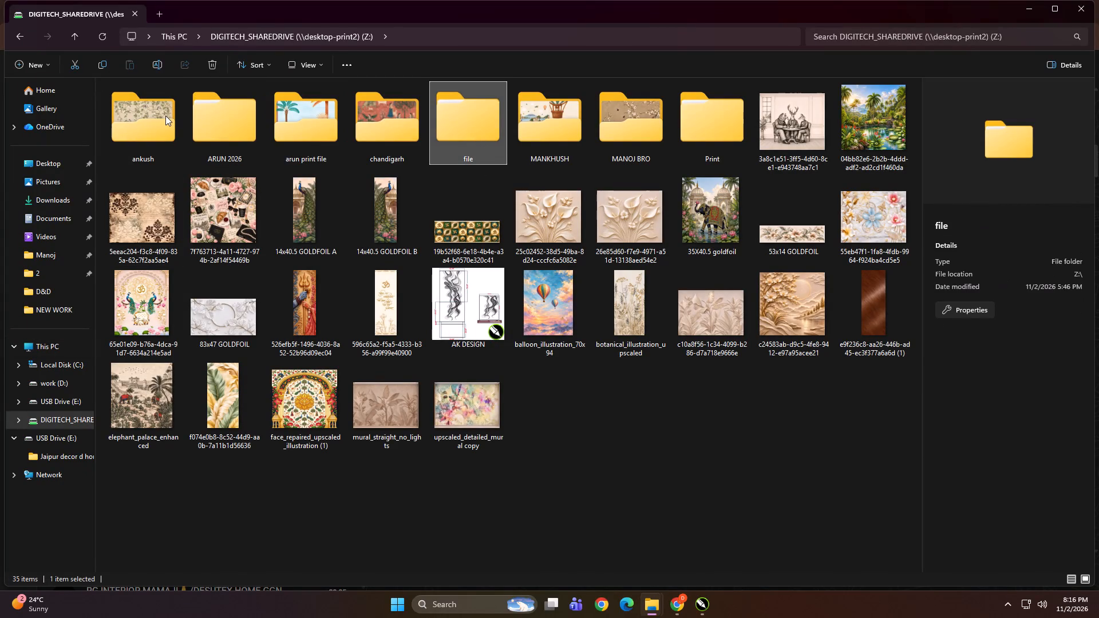
# Open the 2-11-26 folder inside the ankush folder on the DIGITECH_SHAREDRIVE.
pyautogui.doubleClick(165, 116)
pyautogui.doubleClick(165, 116)
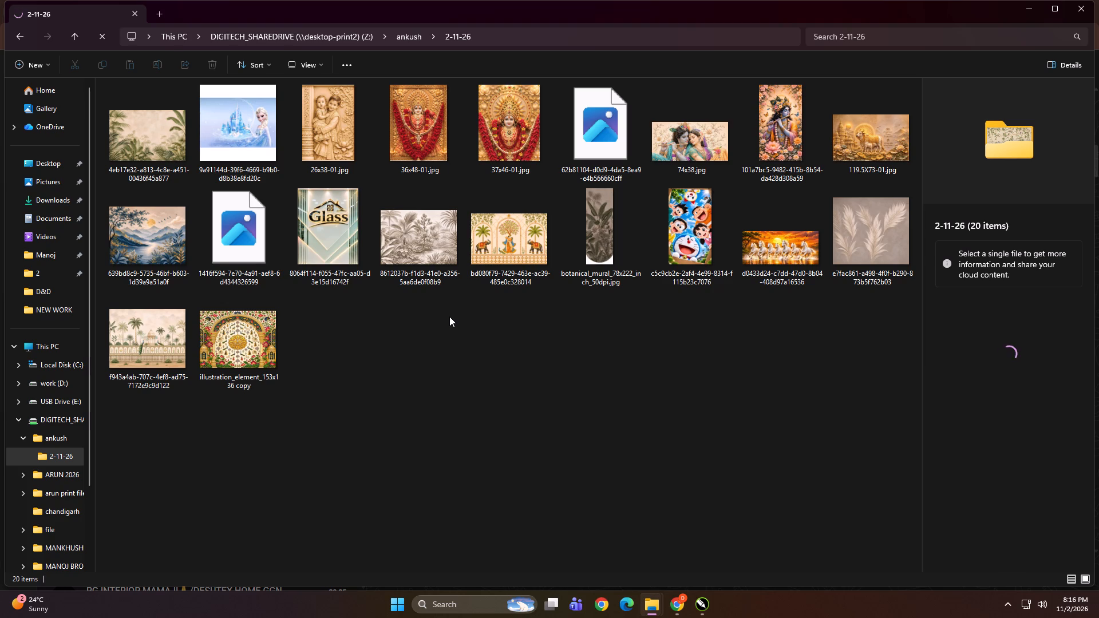
pyautogui.rightClick(449, 316)
pyautogui.click(398, 380)
# Select the two image files without thumbnails together, the ones whose names start with 1416f594 and 62b81104.
pyautogui.click(239, 236)
pyautogui.keyDown('ctrl'); pyautogui.click(626, 138); pyautogui.keyUp('ctrl')
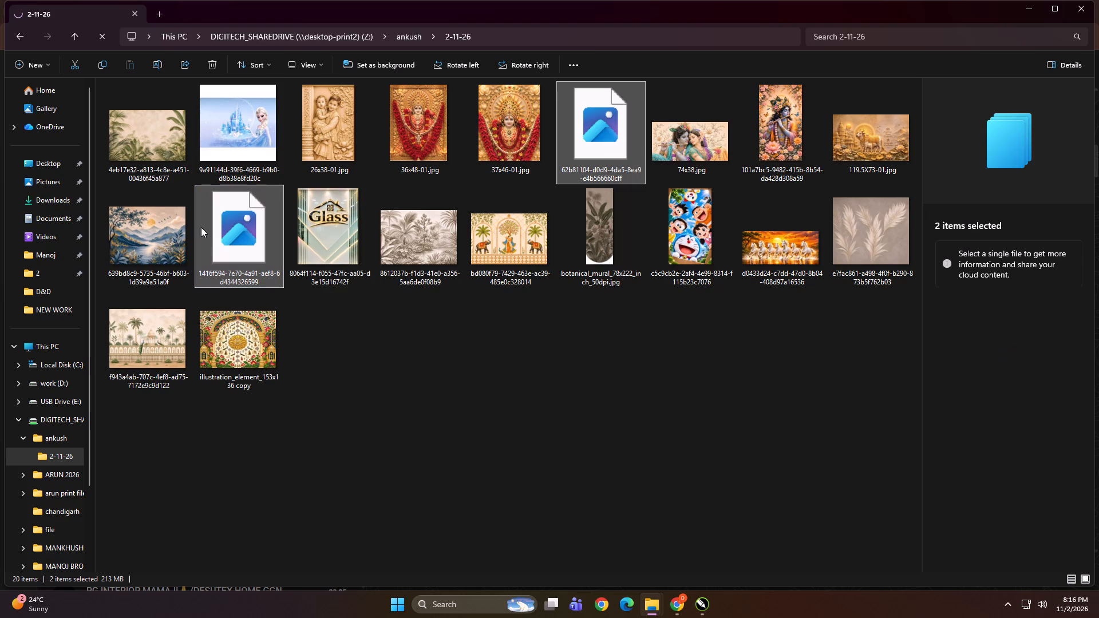
# Place the two selected image files from the 2-11-26 folder onto the open CorelDRAW page, in the empty area below the elephant mural.
pyautogui.moveTo(218, 219); pyautogui.dragTo(706, 609)
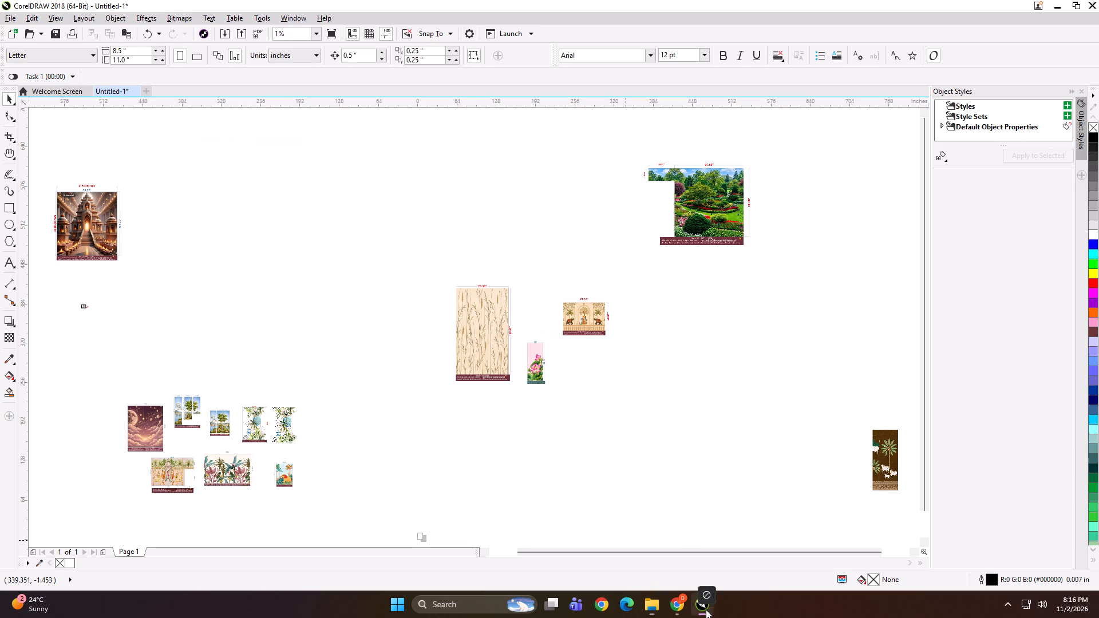
pyautogui.moveTo(706, 609); pyautogui.dragTo(651, 439)
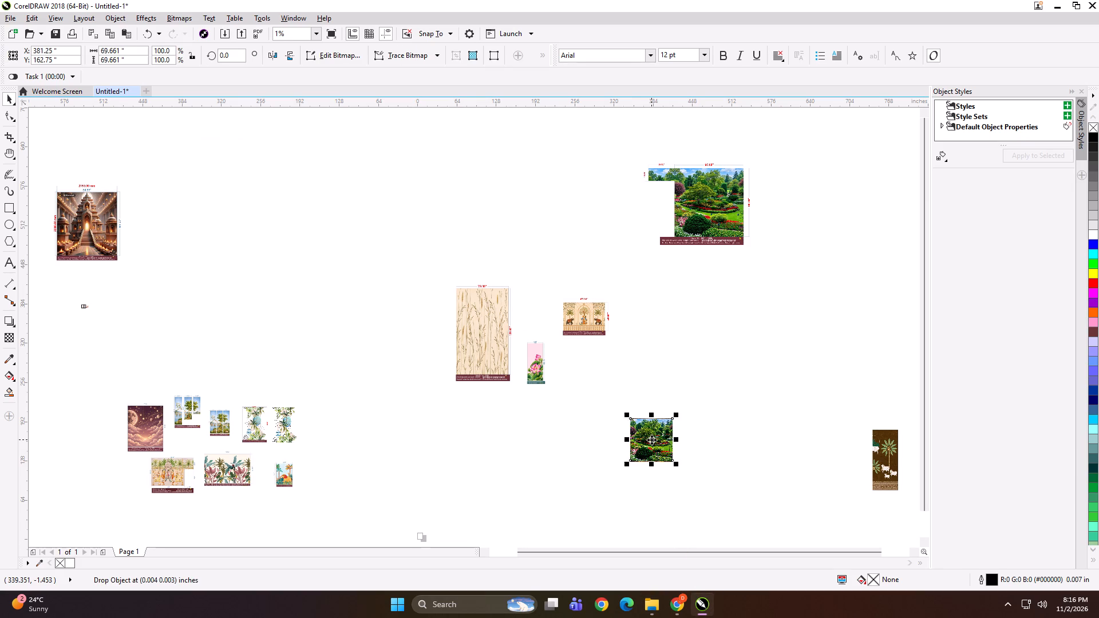
# Move the imported garden image up beside the large garden mural layout with the cut-out corner.
pyautogui.click(653, 423)
pyautogui.click(660, 406)
pyautogui.moveTo(661, 442); pyautogui.dragTo(665, 425)
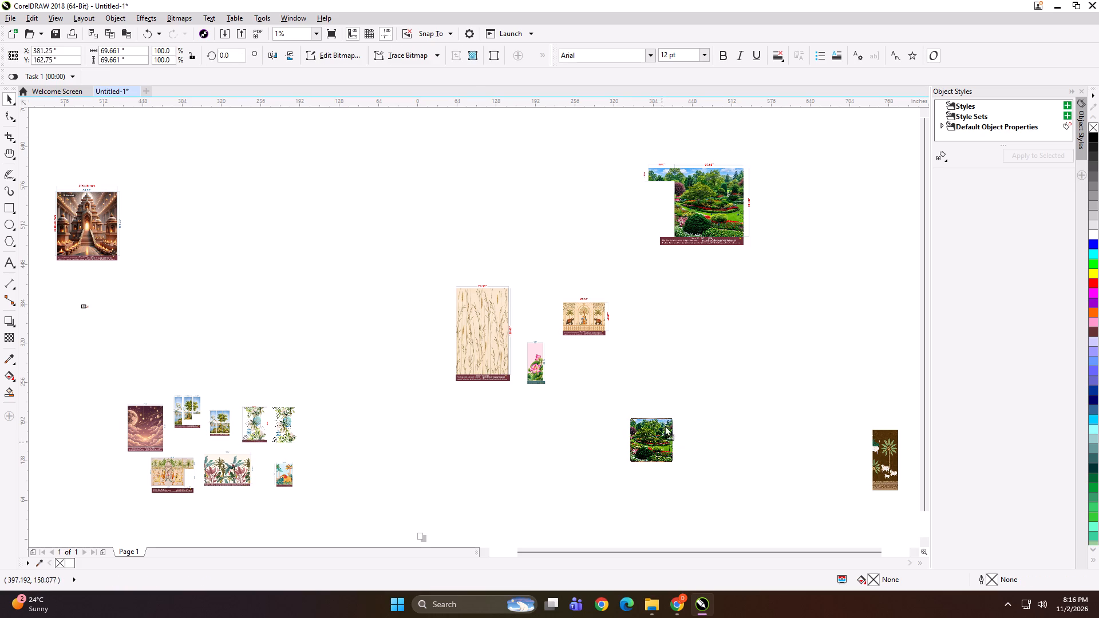
pyautogui.moveTo(665, 425); pyautogui.dragTo(622, 206)
# Move the imported temple staircase image beside the matching temple mural layout, and shift both together slightly toward the page centre.
pyautogui.moveTo(661, 435); pyautogui.dragTo(235, 246)
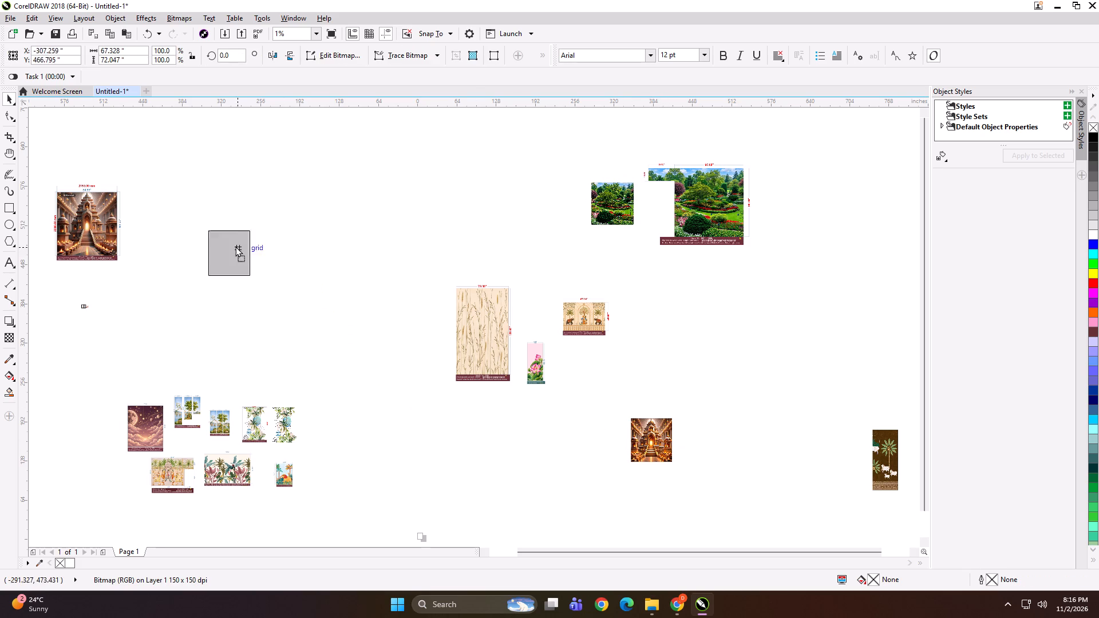
pyautogui.moveTo(235, 246); pyautogui.dragTo(176, 219)
pyautogui.keyDown('shift'); pyautogui.click(92, 229); pyautogui.keyUp('shift')
pyautogui.moveTo(88, 225); pyautogui.dragTo(141, 230)
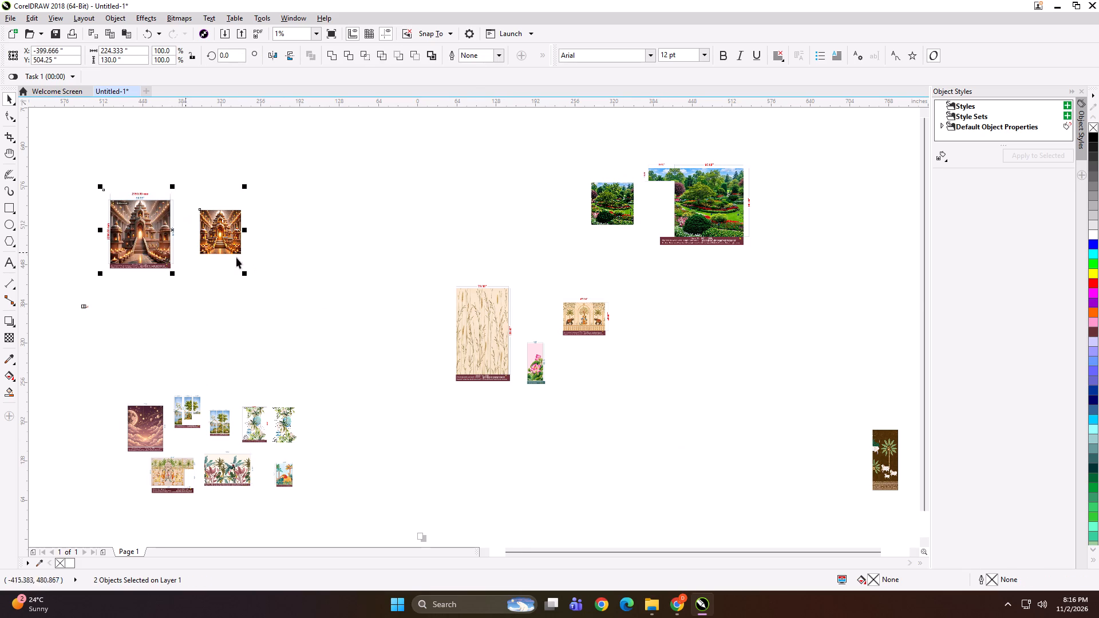
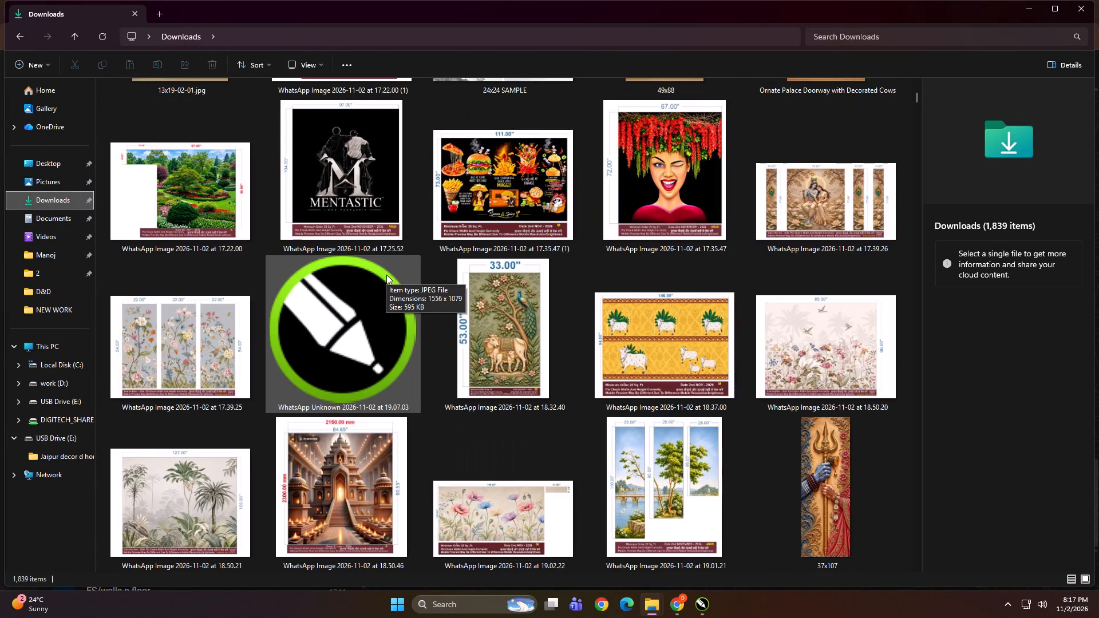
# Look through the preview images in Downloads, switch to CorelDRAW and examine the 67.00" by 45.00" elephant-and-palm mural layout.
pyautogui.scroll(-1, 386, 275)
pyautogui.scroll(1, 386, 275)
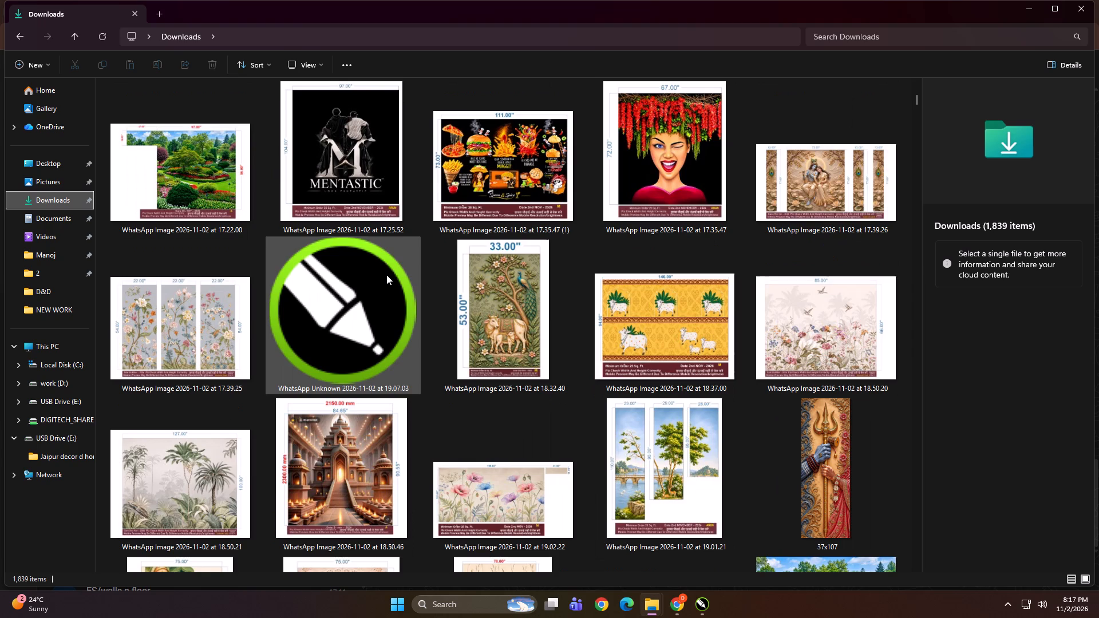
pyautogui.scroll(-1, 386, 275)
pyautogui.click(695, 604)
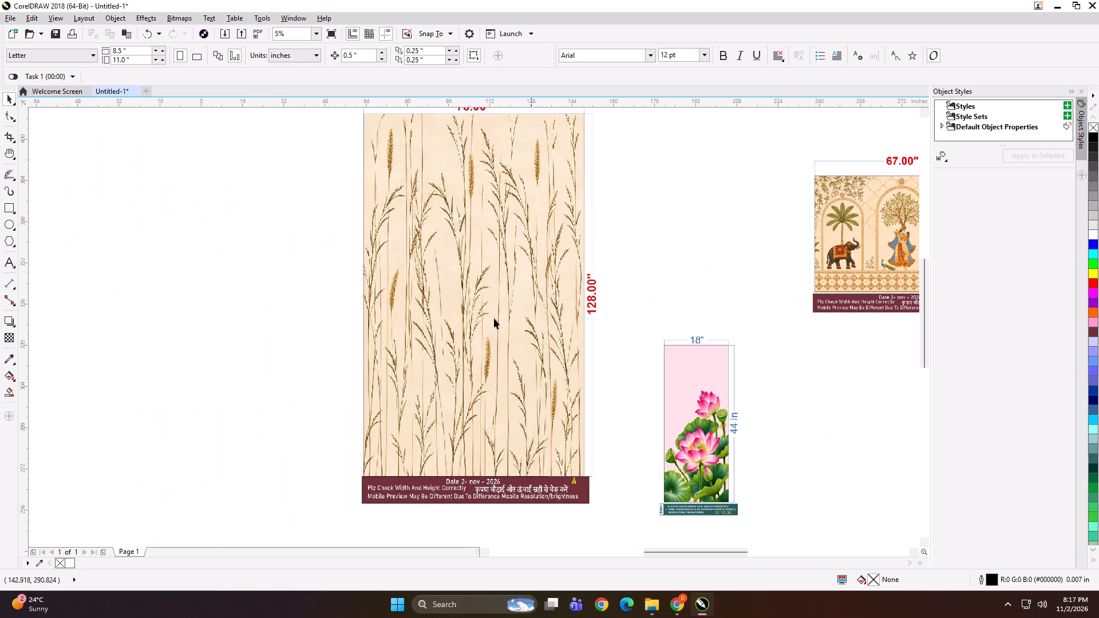
pyautogui.scroll(-2, 435, 300)
pyautogui.moveTo(432, 306); pyautogui.dragTo(413, 285)
pyautogui.scroll(2, 573, 280)
pyautogui.scroll(1, 532, 322)
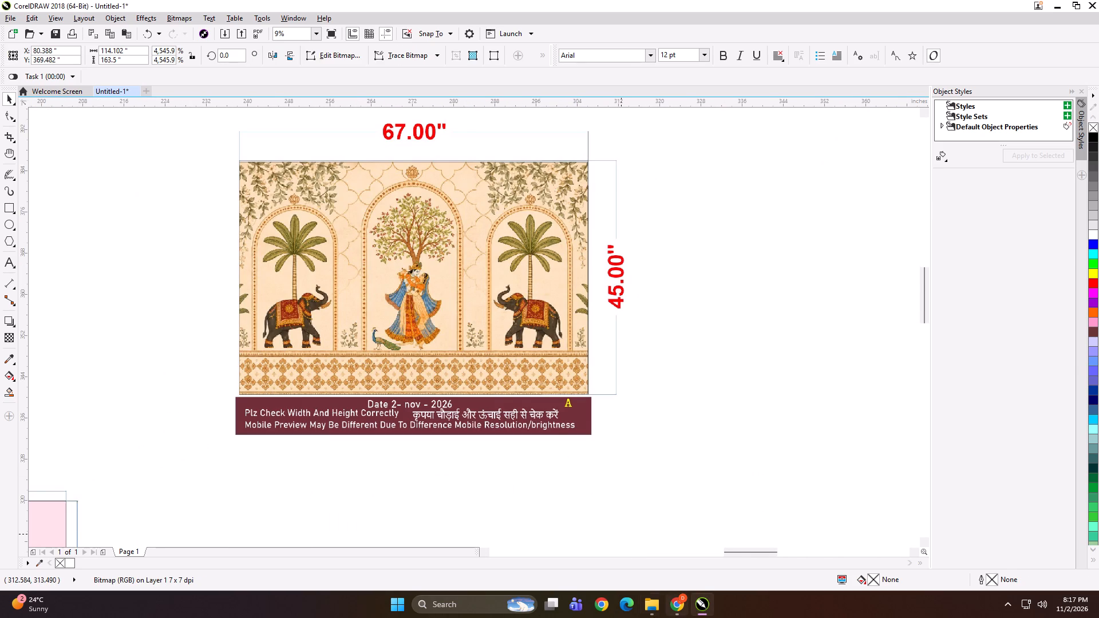
# Return to the 2-11-26 folder in File Explorer and pick the elephant-and-palm mural file whose name starts with bd080f79.
pyautogui.click(643, 552)
pyautogui.click(523, 252)
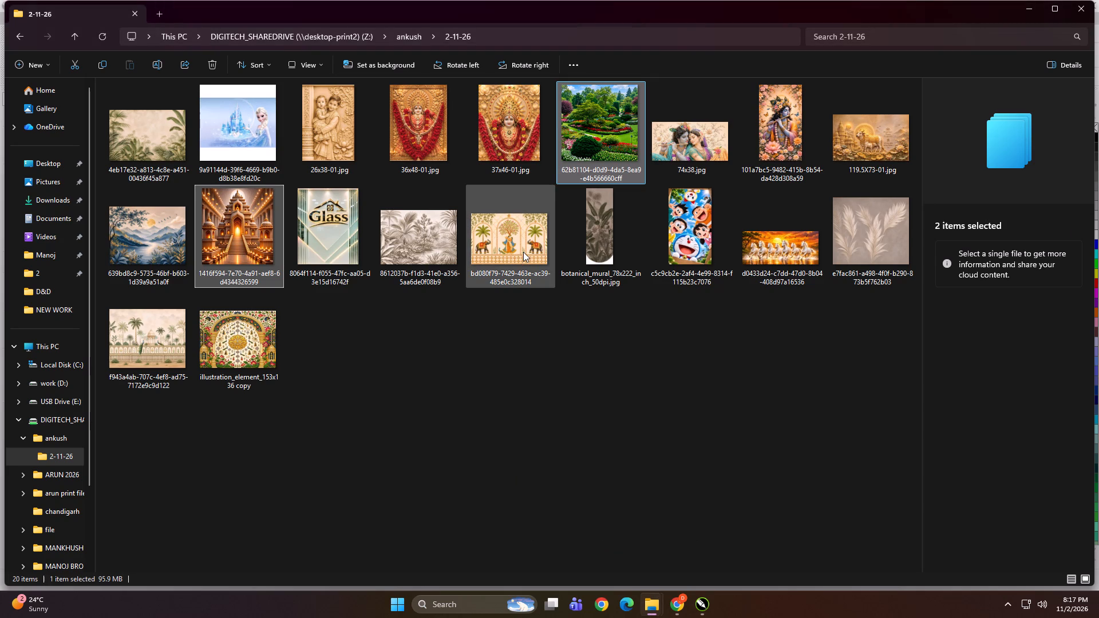
# Bring the elephant-and-palm mural image starting with bd080f79 into the CorelDRAW document and place it beside its 67 × 45 inch preview.
pyautogui.moveTo(506, 237); pyautogui.dragTo(655, 486)
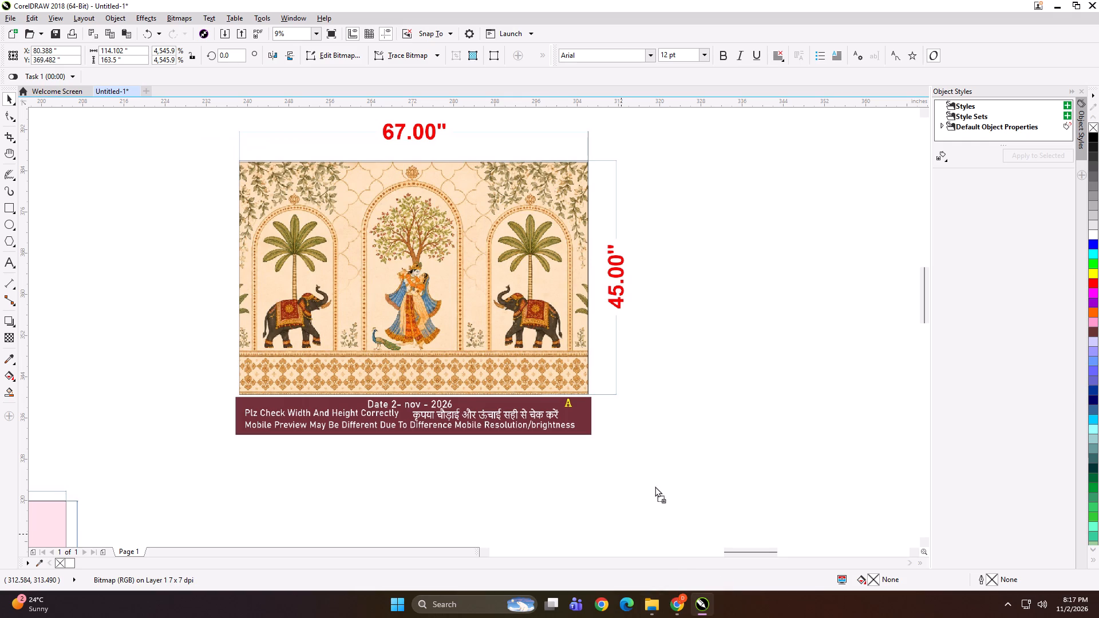
pyautogui.moveTo(655, 486); pyautogui.dragTo(743, 273)
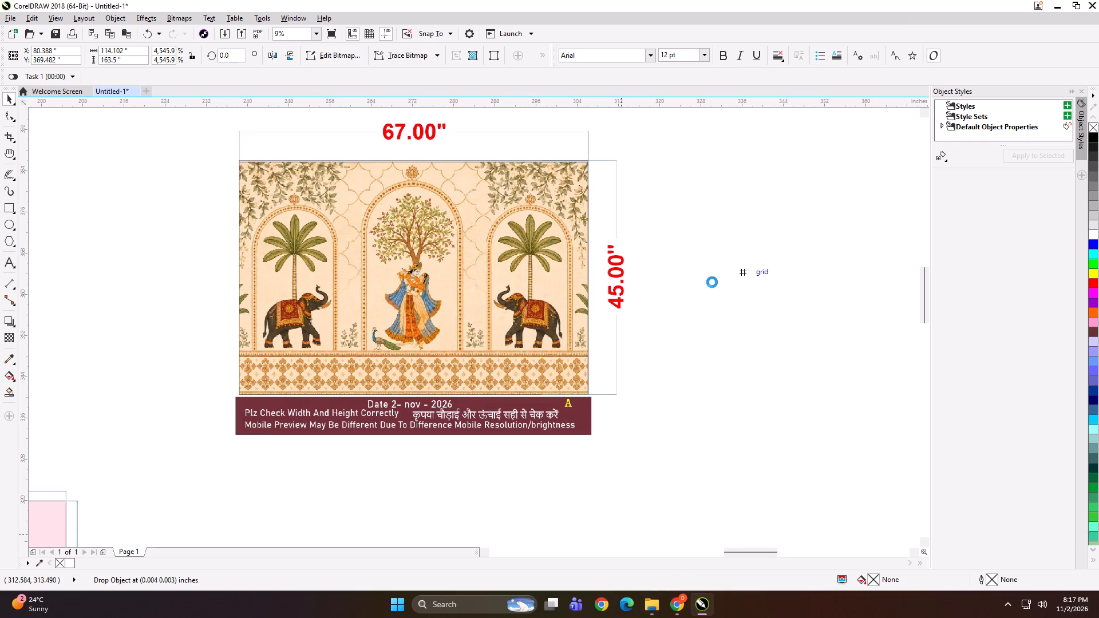
pyautogui.scroll(-1, 507, 251)
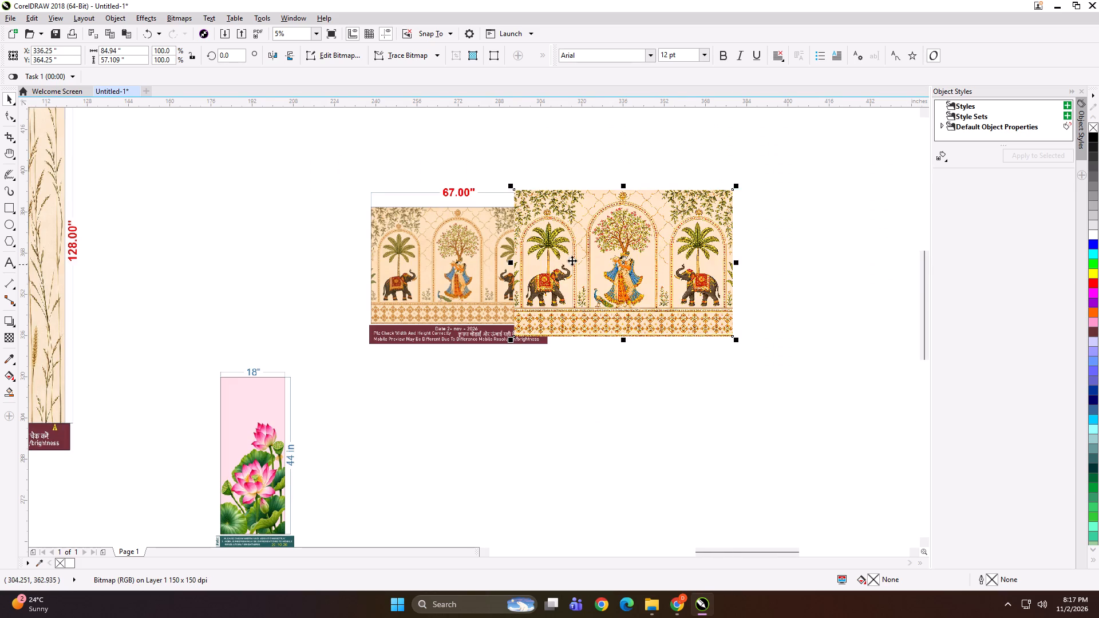
pyautogui.moveTo(613, 250); pyautogui.dragTo(686, 254)
# Resize the imported elephant mural image to 67 inches wide by 45 inches high.
pyautogui.click(139, 47)
pyautogui.hotkey('ctrl', 'a')
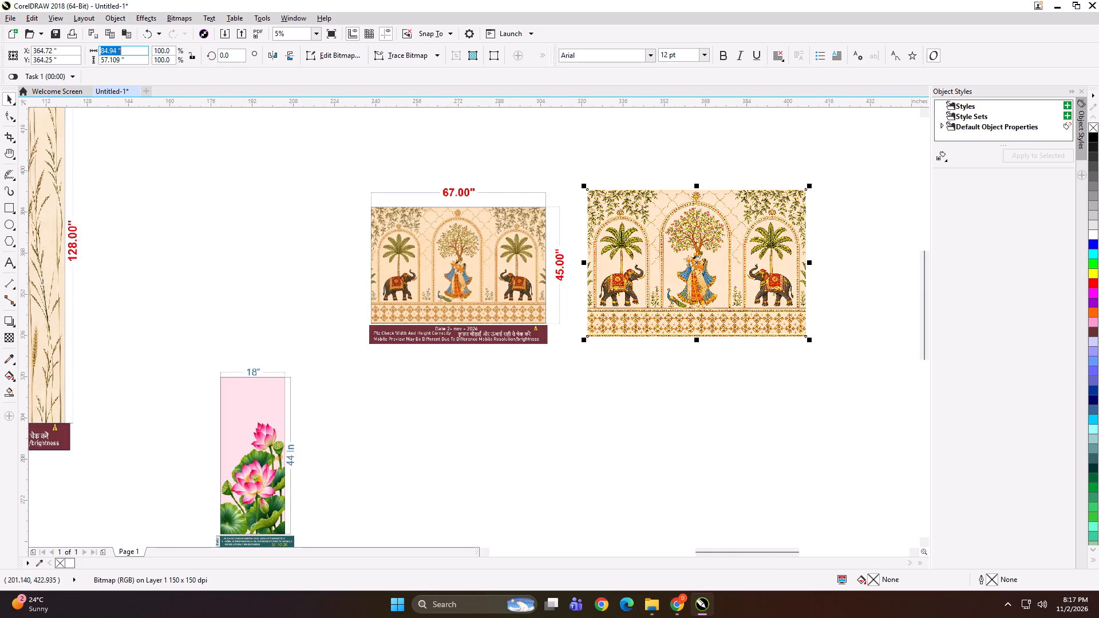
pyautogui.write('67')
pyautogui.press('Tab')
pyautogui.write('45')
pyautogui.press('Return')
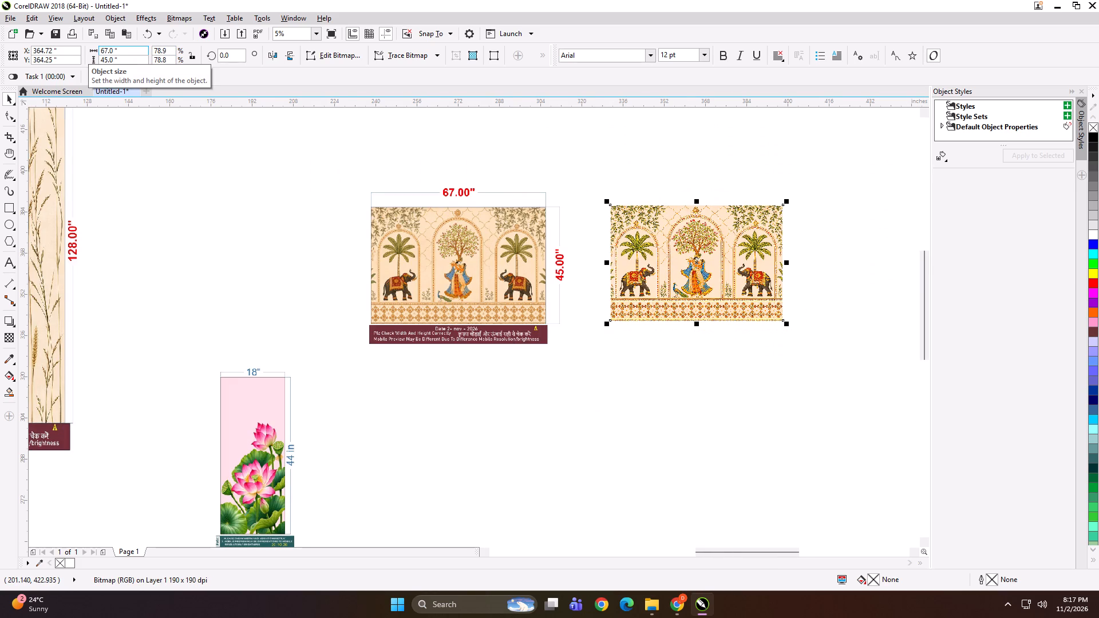
# Add a rectangle outline matching the edges of the resized elephant mural, and group it with the image.
pyautogui.keyDown('shift'); pyautogui.click(11, 207); pyautogui.keyUp('shift')
pyautogui.hotkey('shift', 'space')
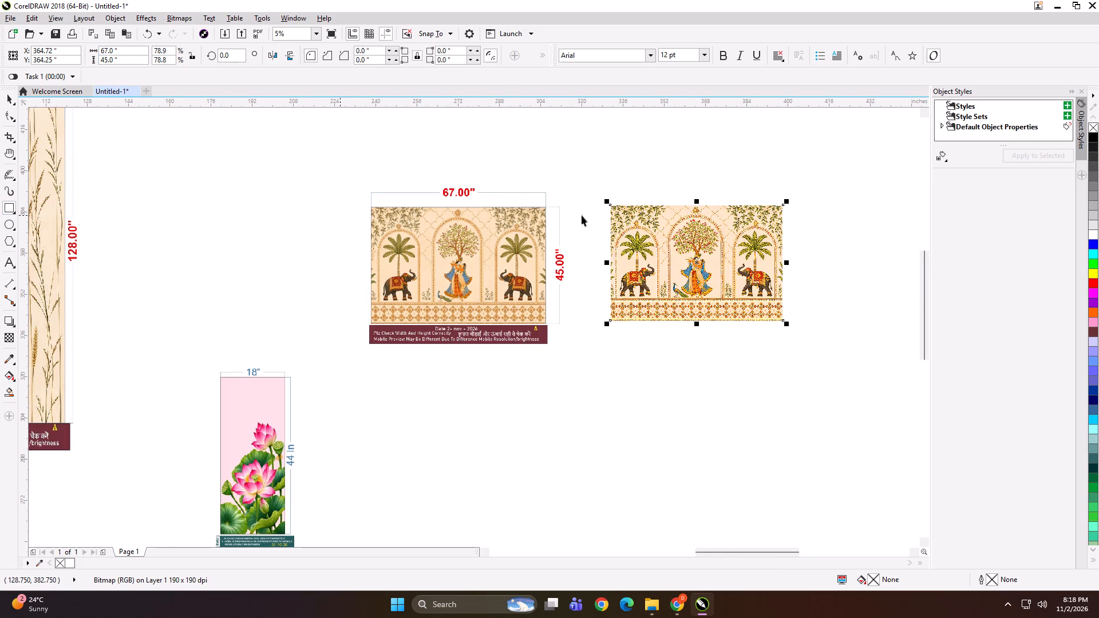
pyautogui.moveTo(825, 189); pyautogui.dragTo(603, 339)
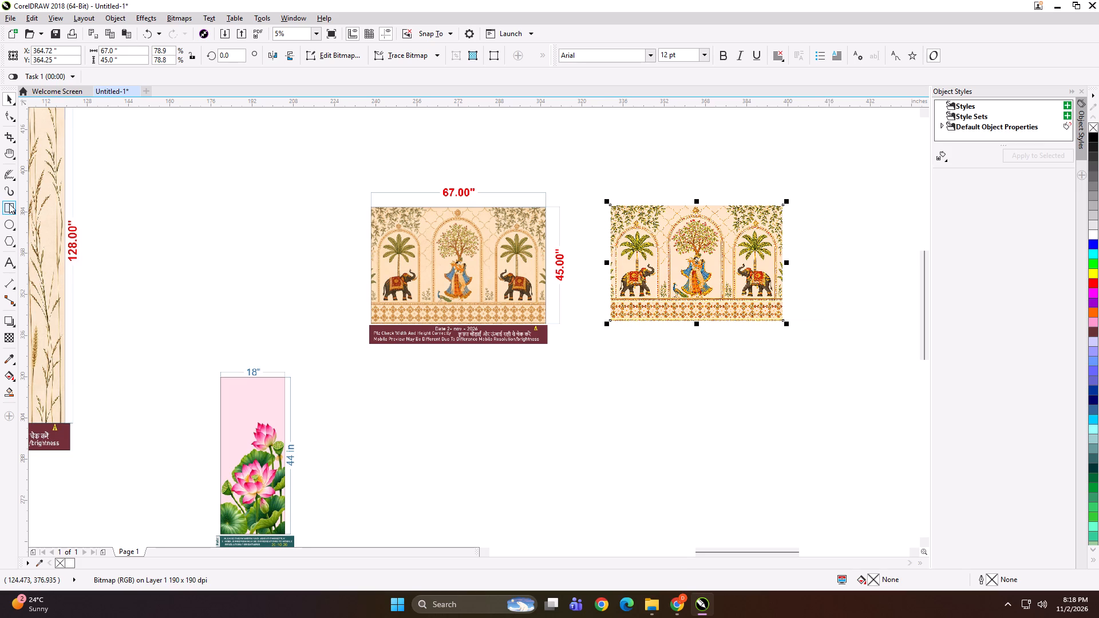
pyautogui.keyDown('shift'); pyautogui.click(9, 204); pyautogui.keyUp('shift')
pyautogui.hotkey('shift', 'space')
pyautogui.keyDown('shift'); pyautogui.doubleClick(8, 208); pyautogui.keyUp('shift')
pyautogui.hotkey('shift', 'space')
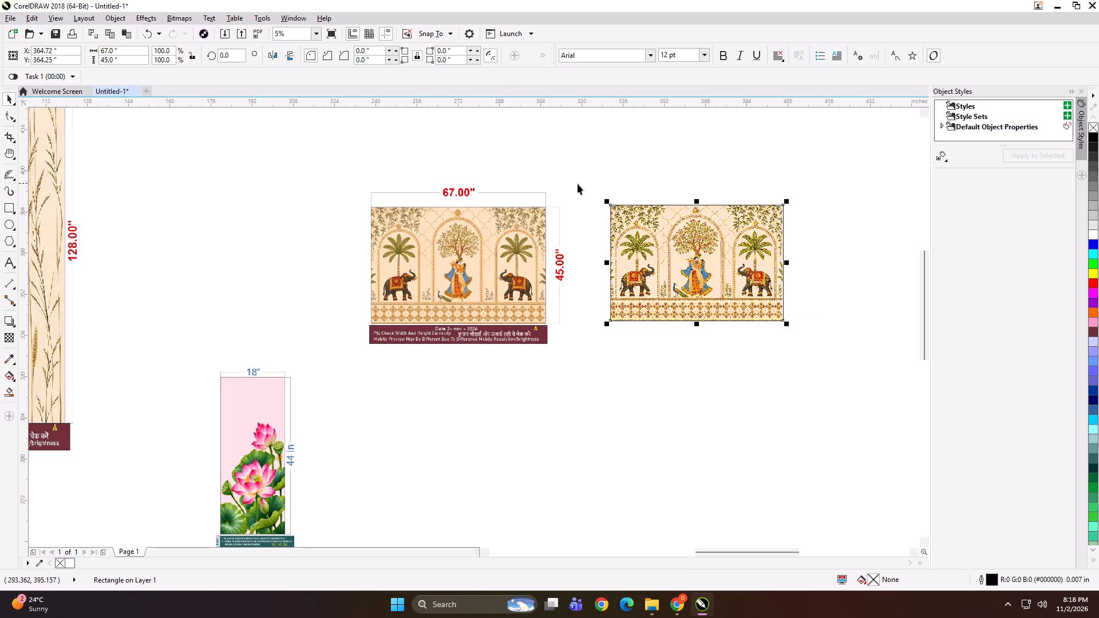
pyautogui.moveTo(808, 175); pyautogui.dragTo(592, 365)
pyautogui.hotkey('ctrl', 'g')
# Start exporting the grouped elephant mural artwork.
pyautogui.hotkey('ctrl', 'e')
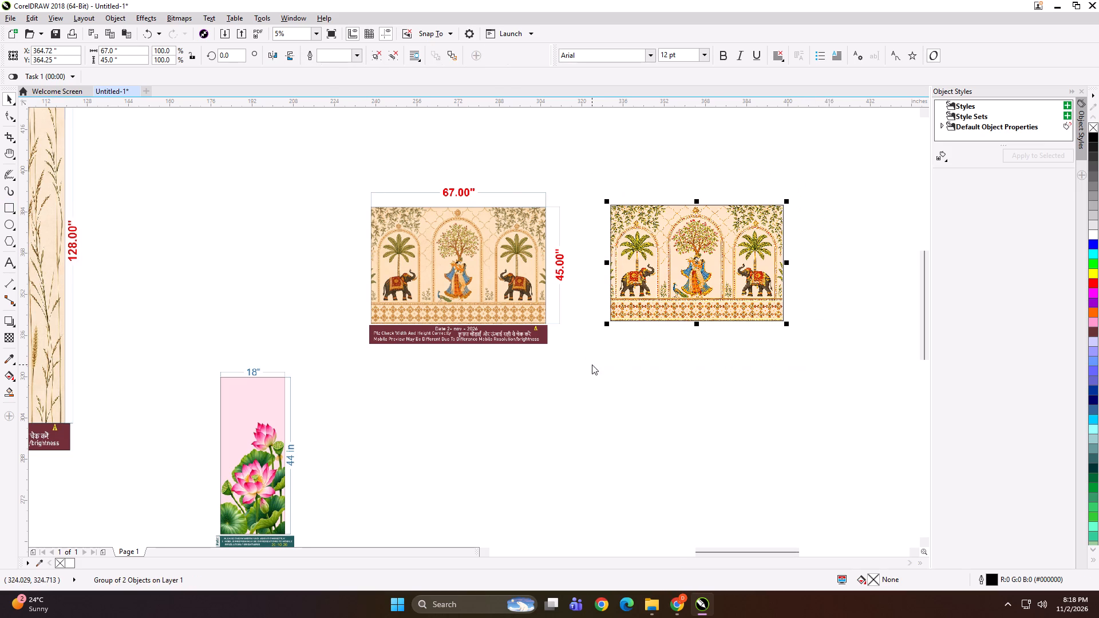
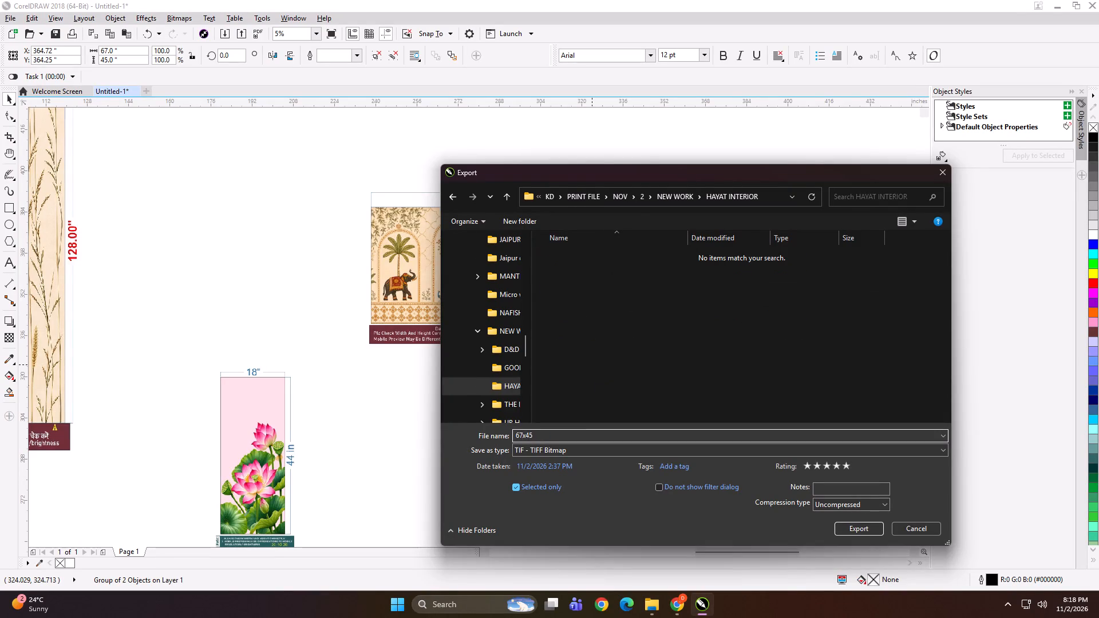
# Add NW to the 67x45 file name and export the elephant mural as an uncompressed TIFF in the HAYAT INTERIOR folder.
pyautogui.write('NW')
pyautogui.press('Return')
pyautogui.press('Return')
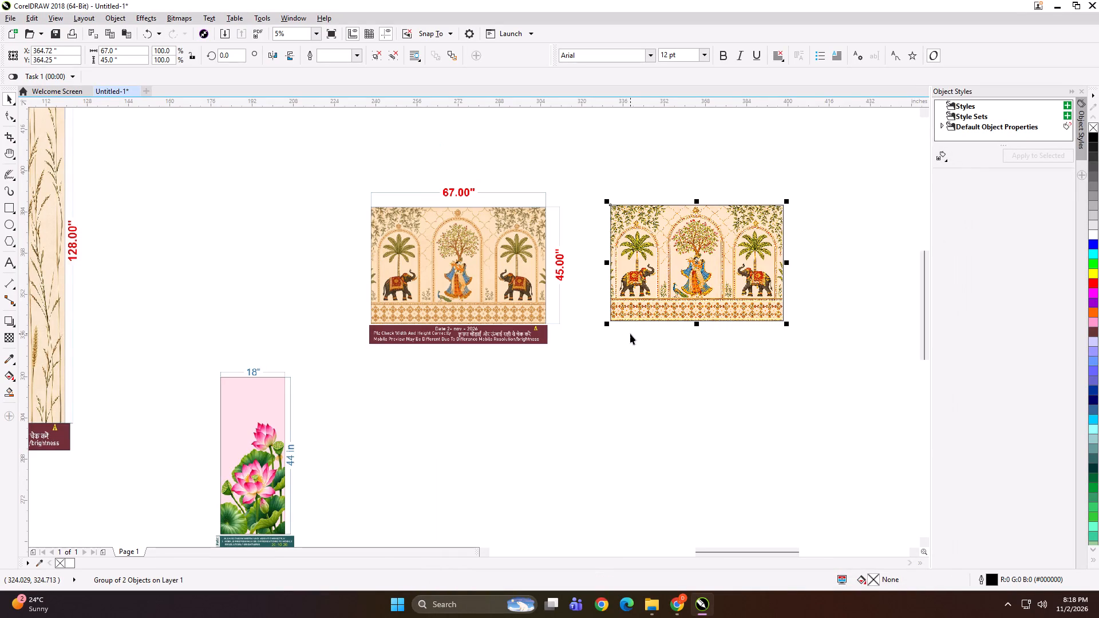
# Move the framed elephant mural closer to its 67 × 45 inch preview and group the two together.
pyautogui.hotkey('ctrl', 'g')
pyautogui.click(653, 343)
pyautogui.moveTo(822, 181); pyautogui.dragTo(583, 343)
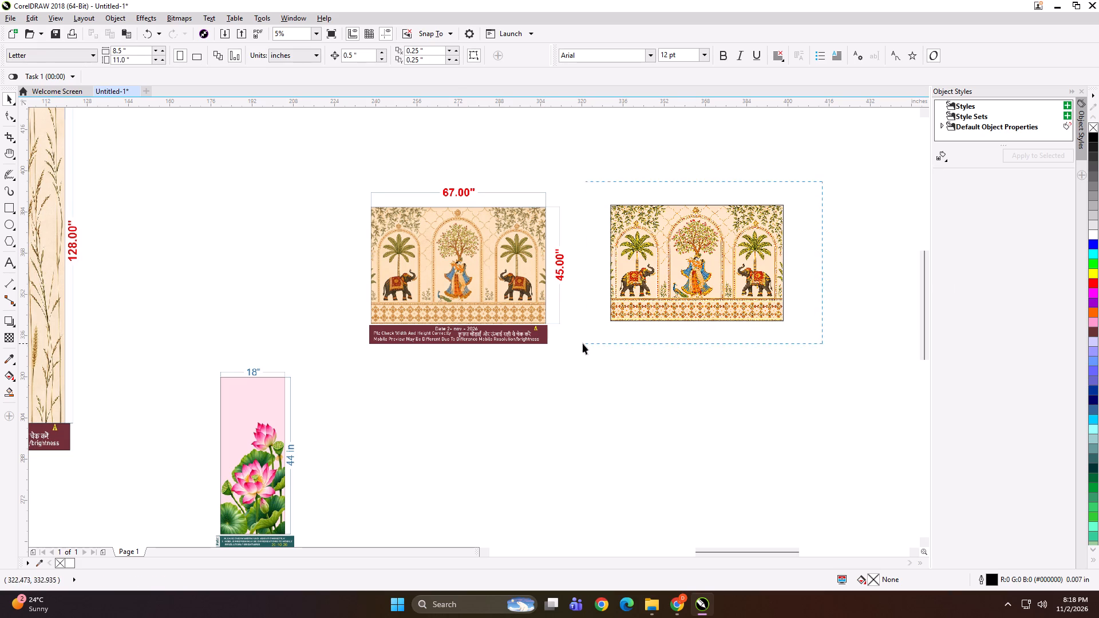
pyautogui.moveTo(583, 343); pyautogui.dragTo(583, 343)
pyautogui.moveTo(676, 269); pyautogui.dragTo(650, 275)
pyautogui.keyDown('shift'); pyautogui.click(520, 273); pyautogui.keyUp('shift')
pyautogui.hotkey('ctrl', 'g')
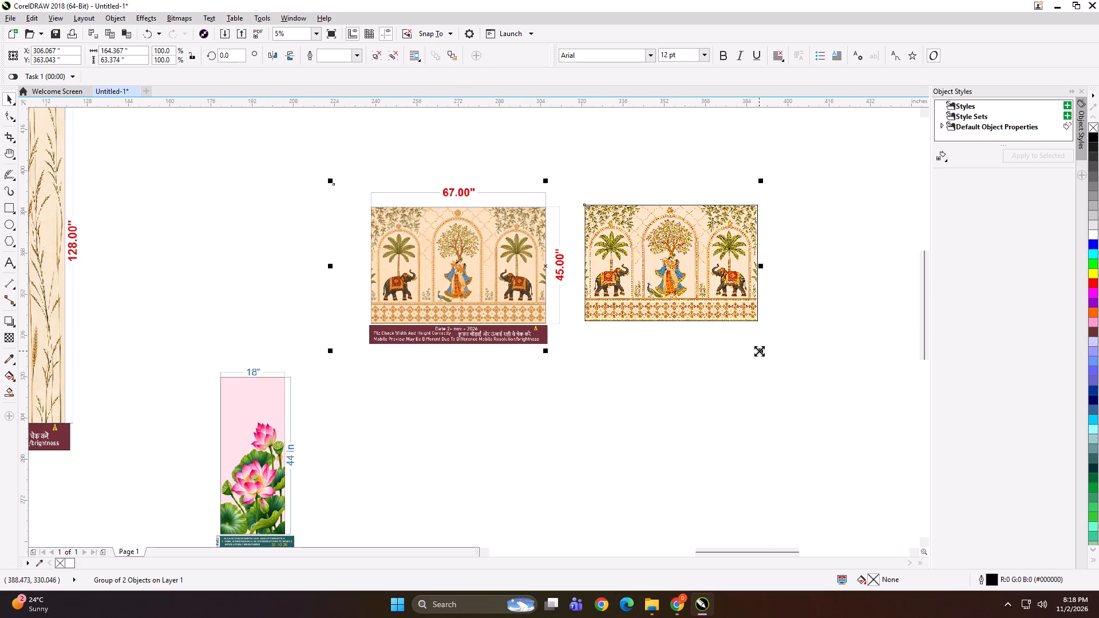
# Scale the grouped preview and elephant mural down proportionally to about 4.24 by 1.64 inches.
pyautogui.keyDown('shift'); pyautogui.moveTo(759, 351); pyautogui.dragTo(554, 278); pyautogui.keyUp('shift')
pyautogui.scroll(4, 547, 260)
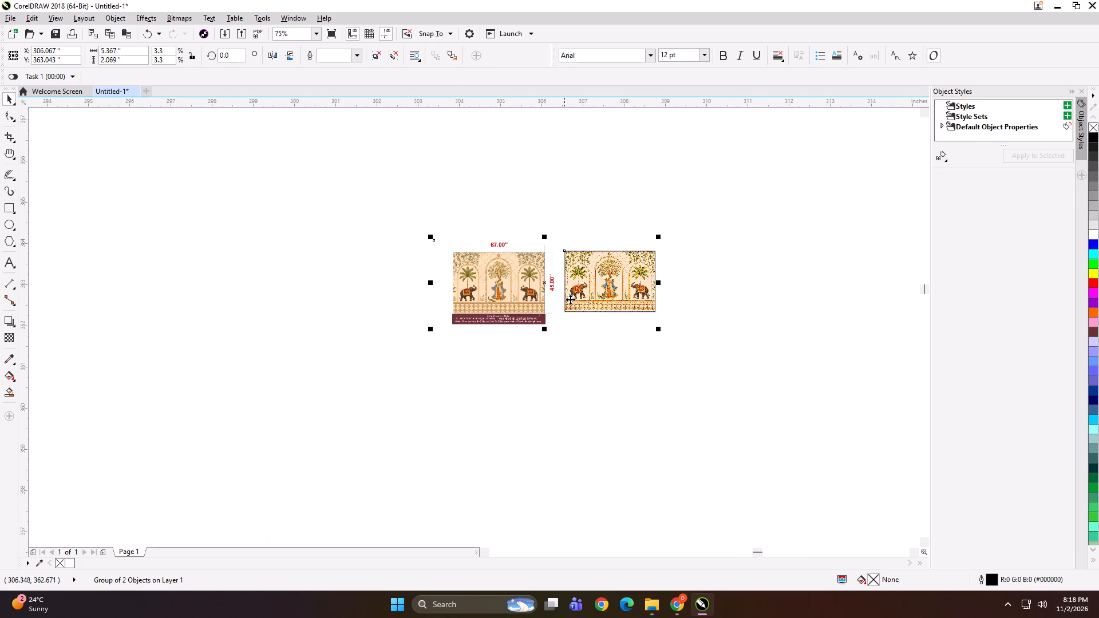
pyautogui.scroll(1, 570, 299)
pyautogui.keyDown('shift'); pyautogui.moveTo(746, 358); pyautogui.dragTo(699, 347); pyautogui.keyUp('shift')
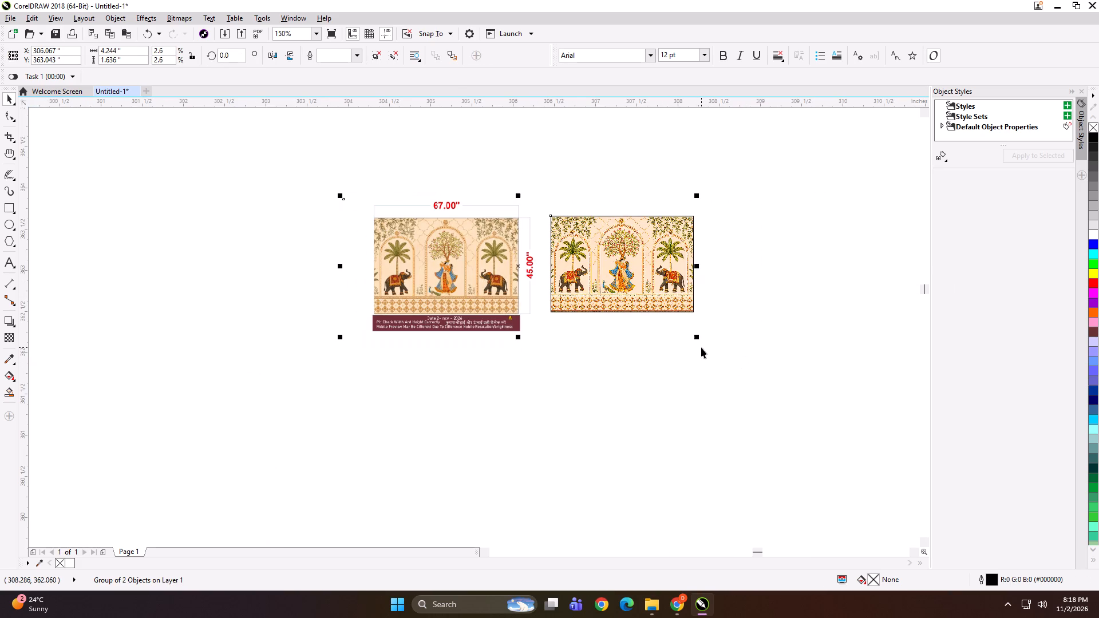
# Export the reduced group of the preview and elephant mural under the file name SG.
pyautogui.hotkey('ctrl', 'e')
pyautogui.write('SG')
pyautogui.press('Return')
pyautogui.press('Return')
pyautogui.press('Return')
pyautogui.press('Return')
# Delete the reduced elephant mural and preview group from the document.
pyautogui.press('Delete')
pyautogui.press('F4')
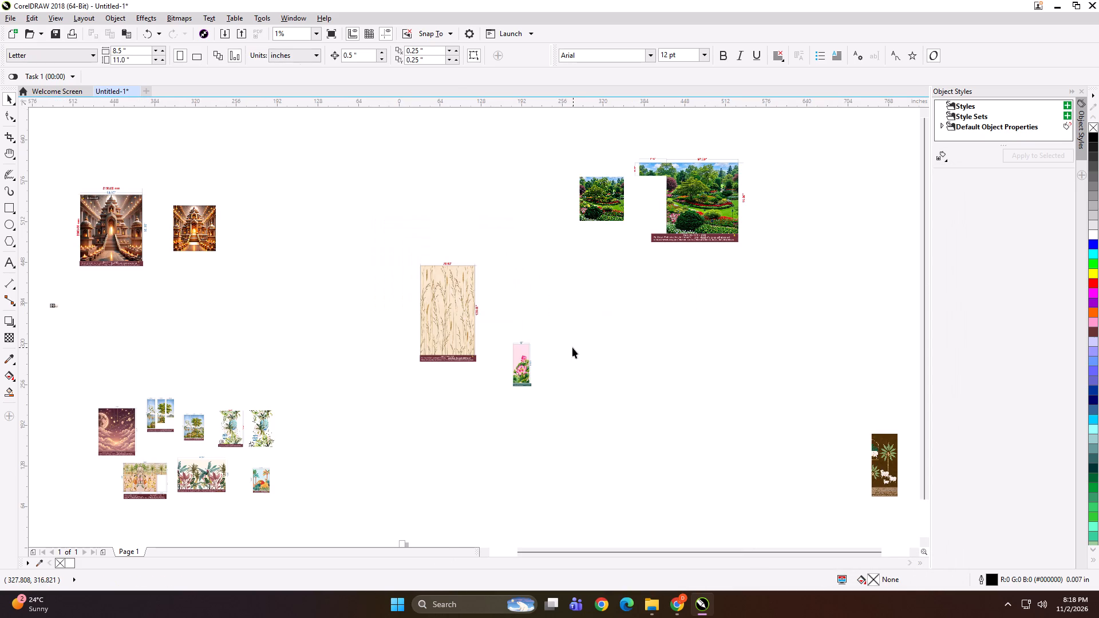
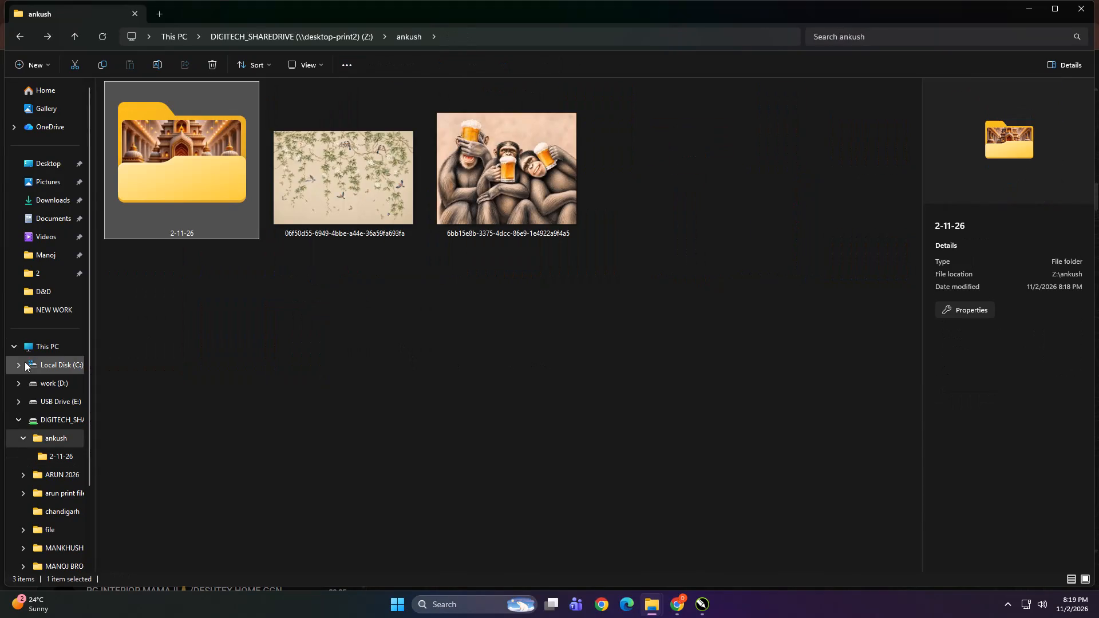
# Look through the artwork files on USB Drive (E:) and open its Jaipur decor d home folder.
pyautogui.click(33, 357)
pyautogui.click(41, 340)
pyautogui.doubleClick(312, 174)
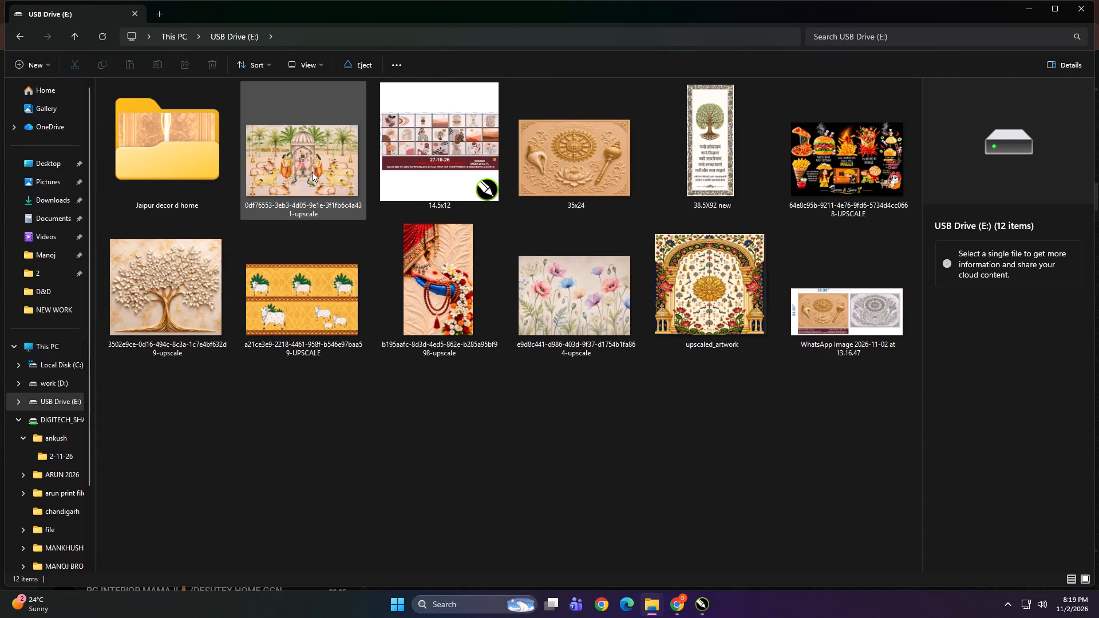
pyautogui.click(454, 426)
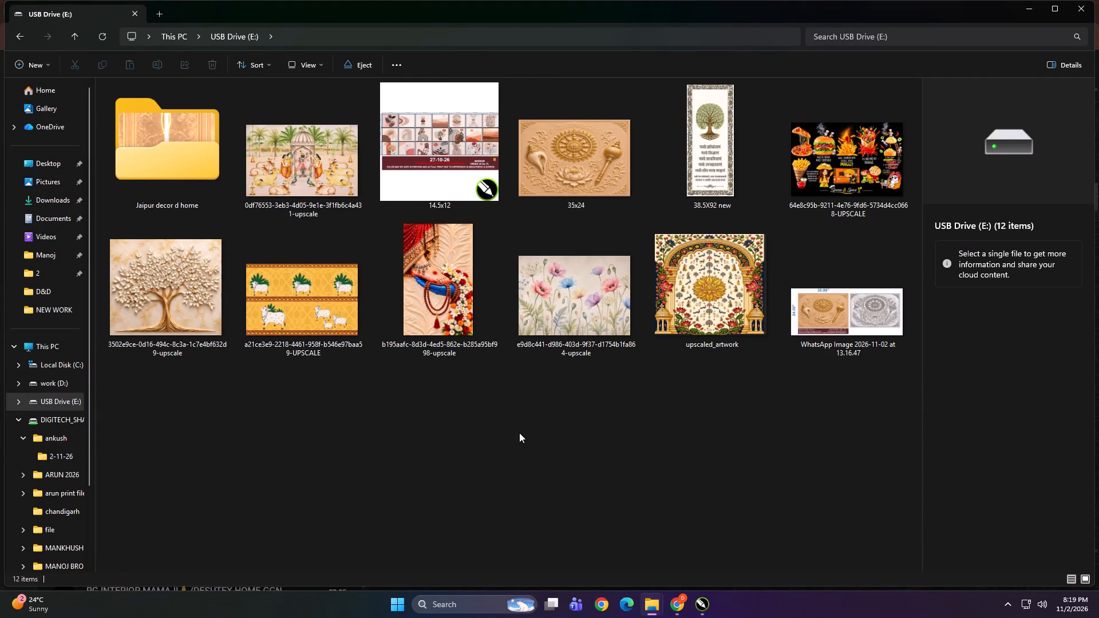
pyautogui.keyDown('ctrl'); pyautogui.scroll(-1, 512, 433); pyautogui.keyUp('ctrl')
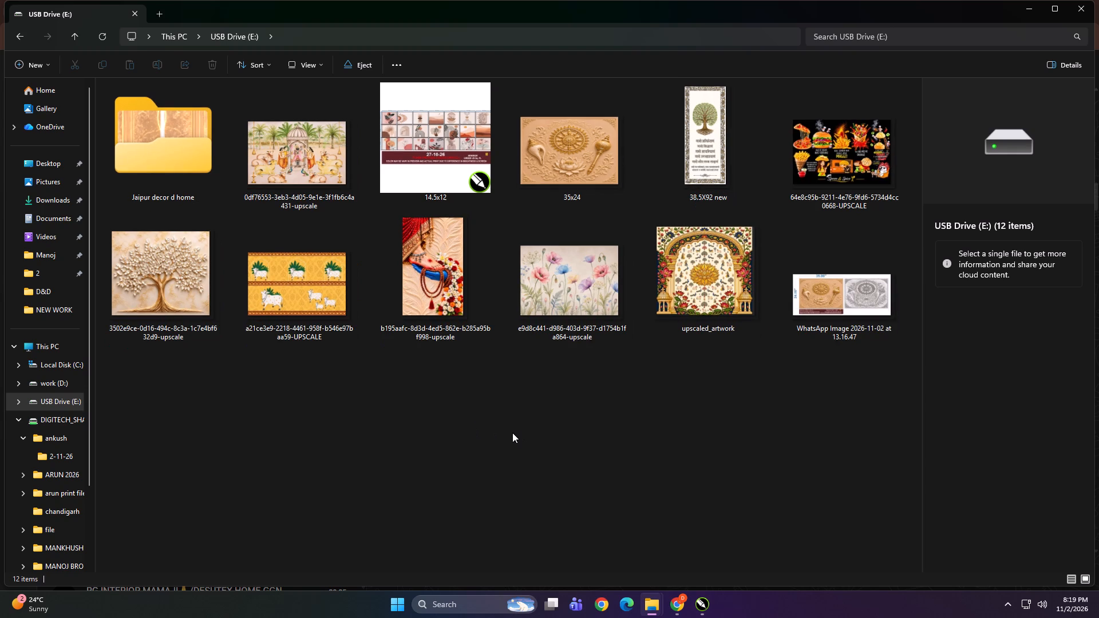
pyautogui.scroll(3, 73, 381)
pyautogui.click(54, 351)
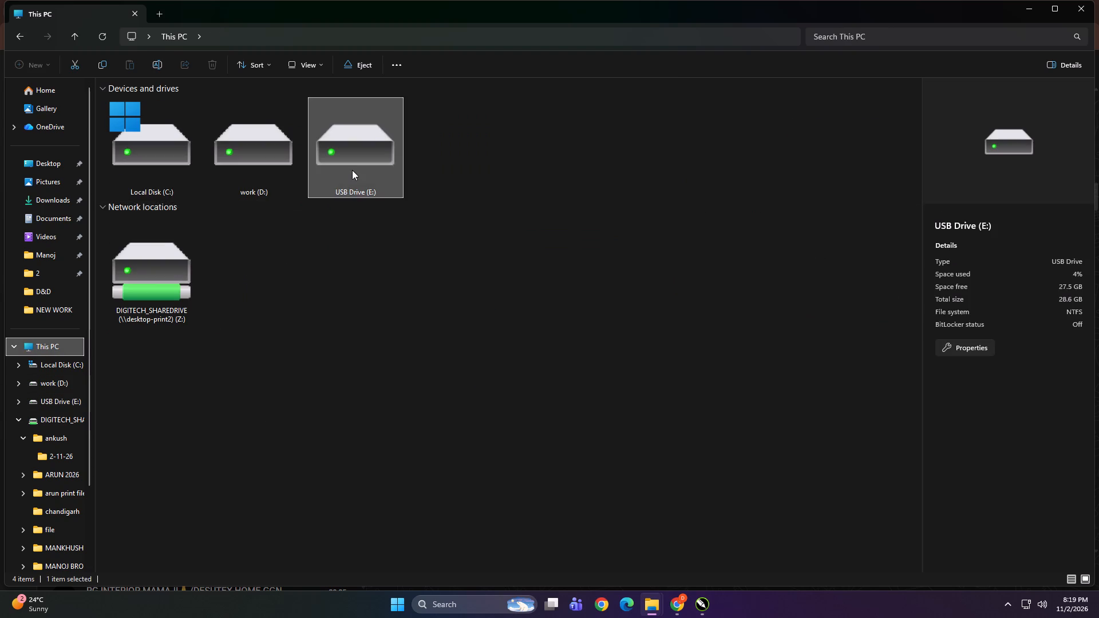
pyautogui.doubleClick(352, 170)
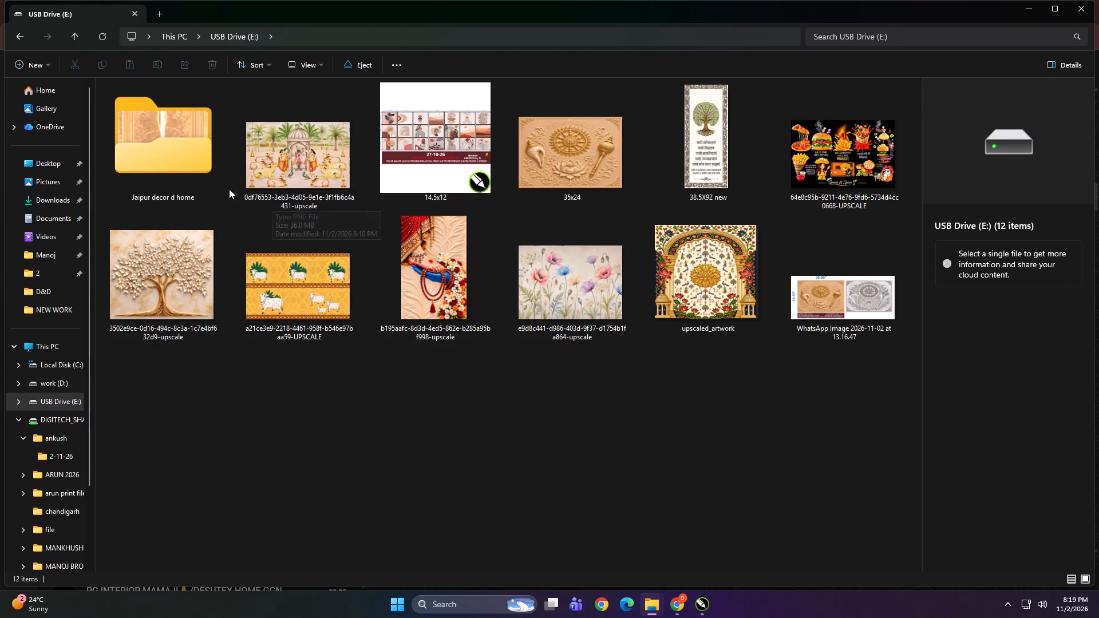
pyautogui.doubleClick(181, 155)
pyautogui.keyDown('ctrl'); pyautogui.scroll(20, 309, 247); pyautogui.keyUp('ctrl')
pyautogui.keyDown('ctrl'); pyautogui.scroll(3, 309, 247); pyautogui.keyUp('ctrl')
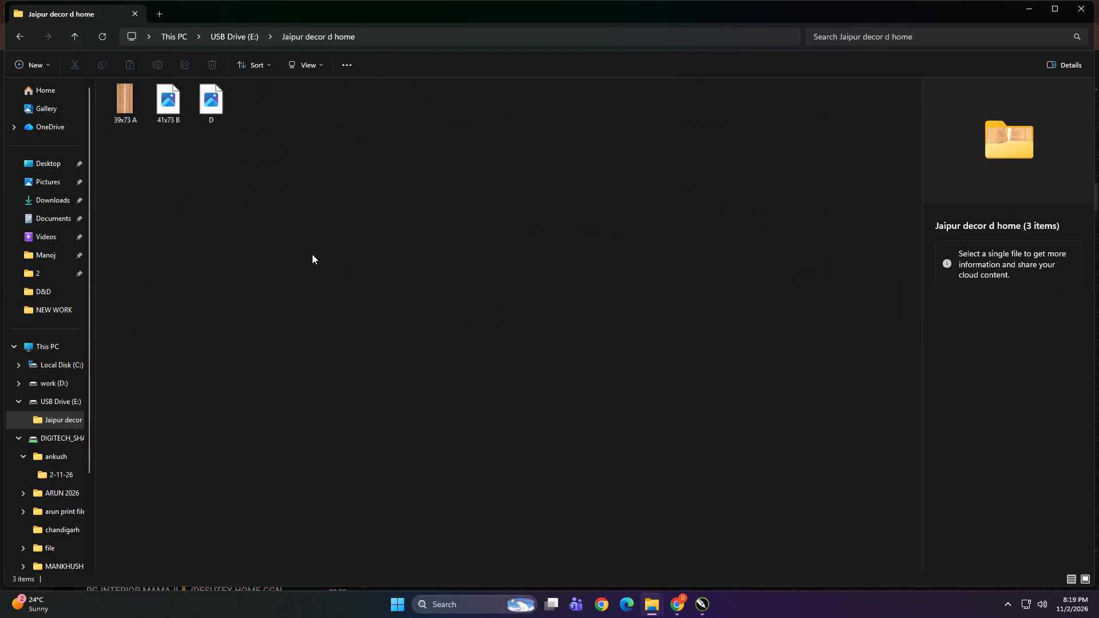
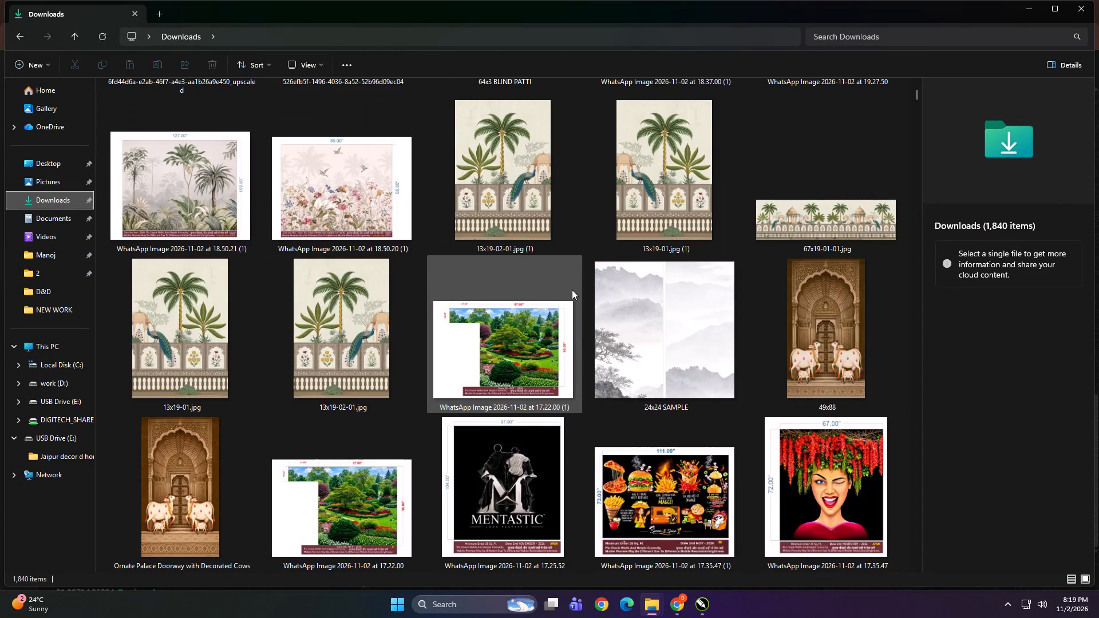
# Look through the customer artwork thumbnails in the Downloads folder for the needed design.
pyautogui.scroll(-4, 572, 290)
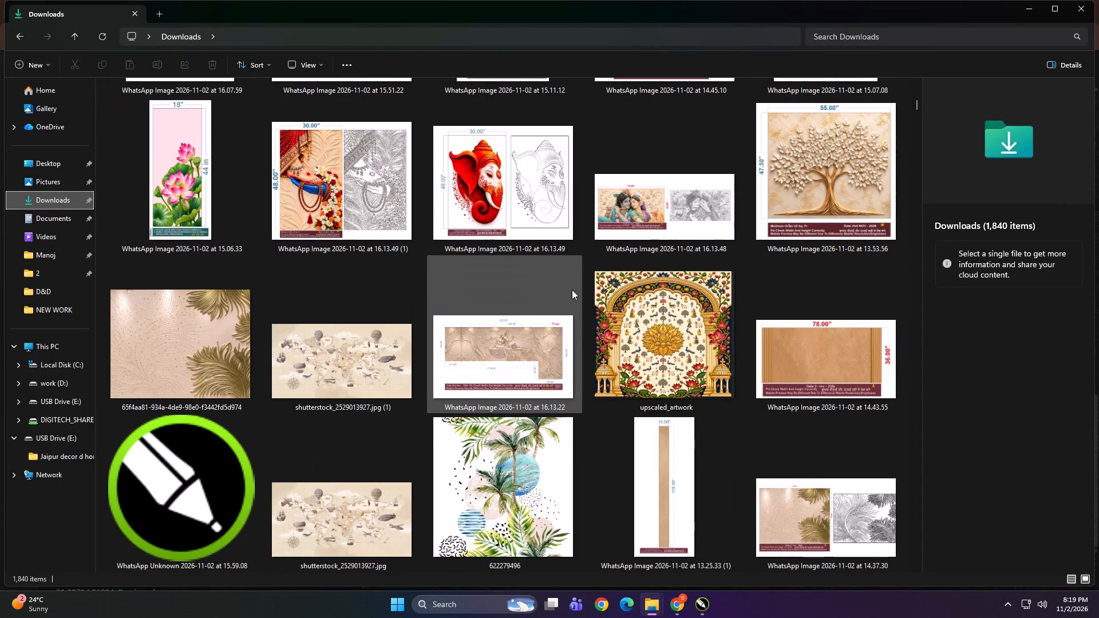
pyautogui.scroll(-4, 572, 290)
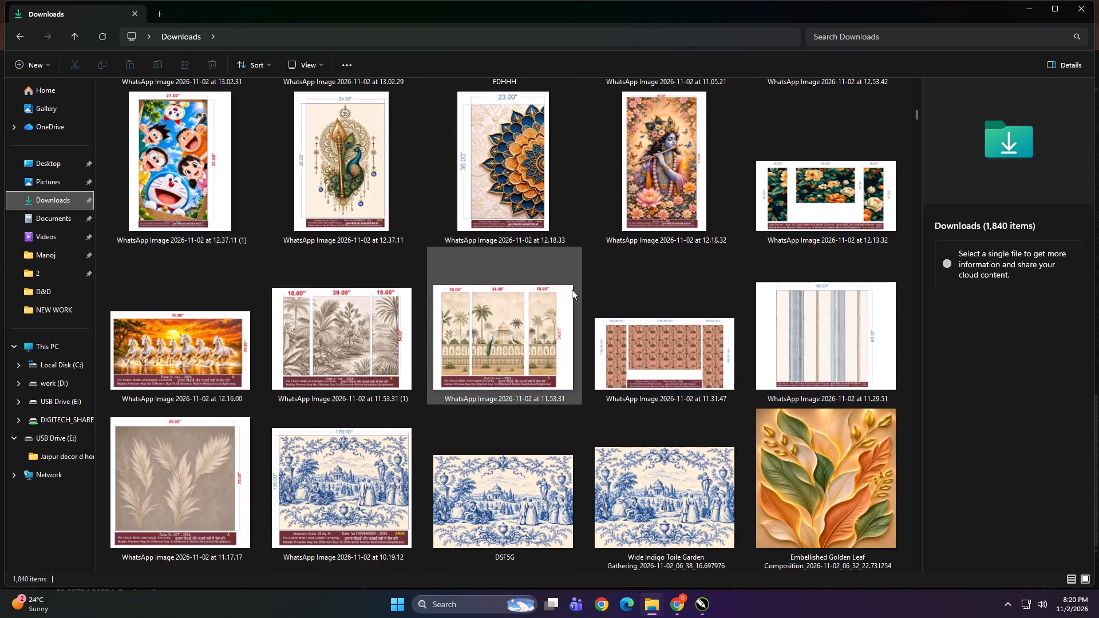
pyautogui.scroll(-5, 582, 279)
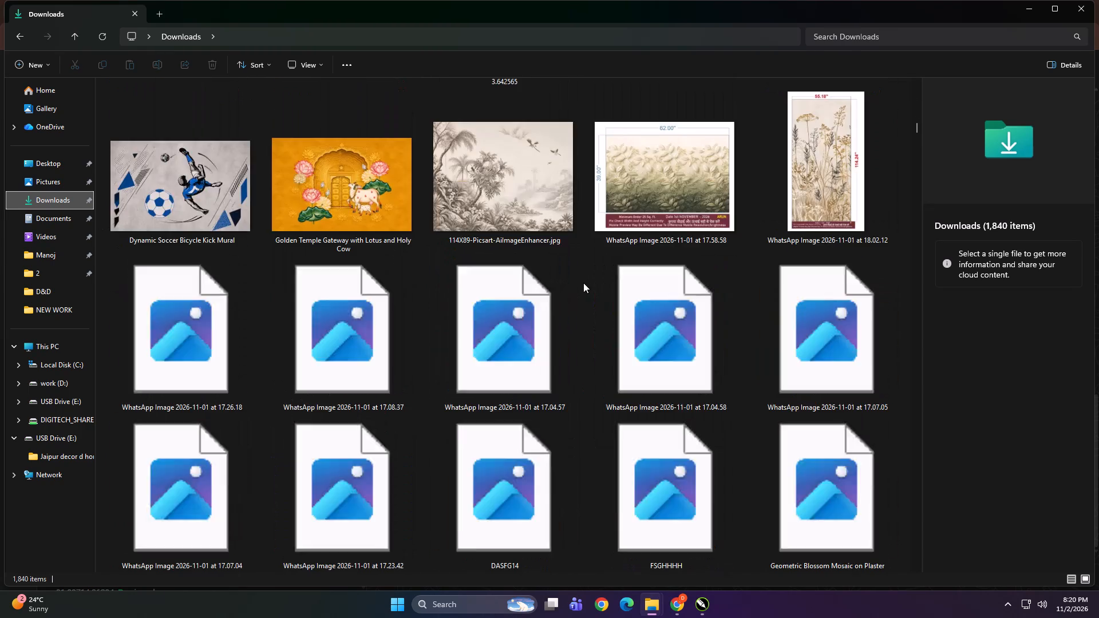
pyautogui.scroll(-5, 583, 283)
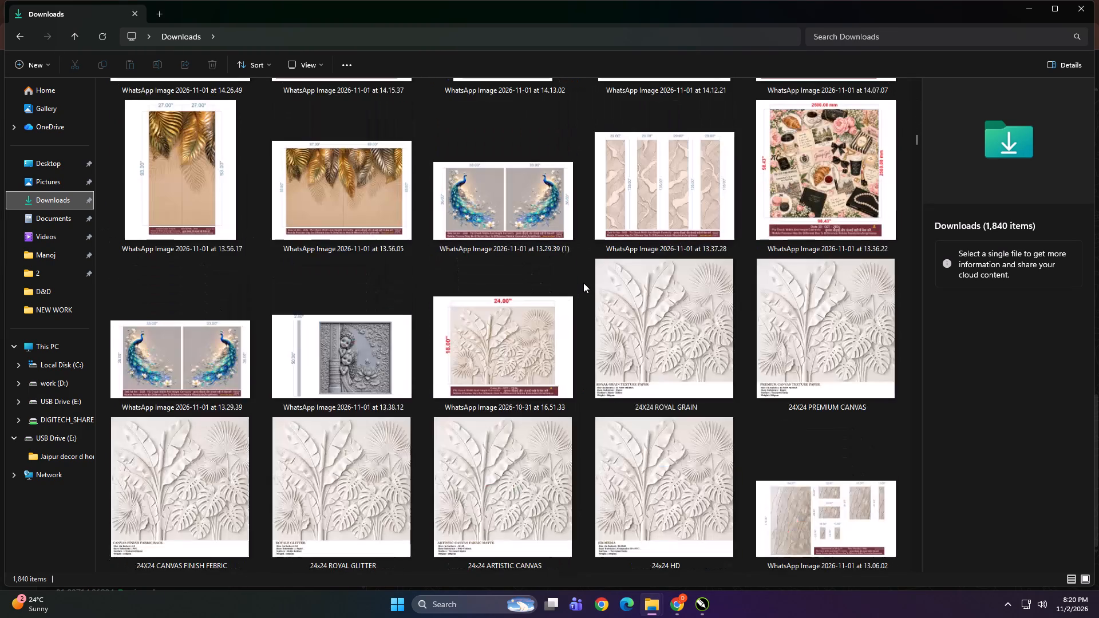
# Place the upscaled pink lotus image from the DIGITECH_SHAREDRIVE folder file\Nov\02 into empty space in the CorelDRAW drawing Untitled-1.
pyautogui.click(29, 355)
pyautogui.doubleClick(153, 262)
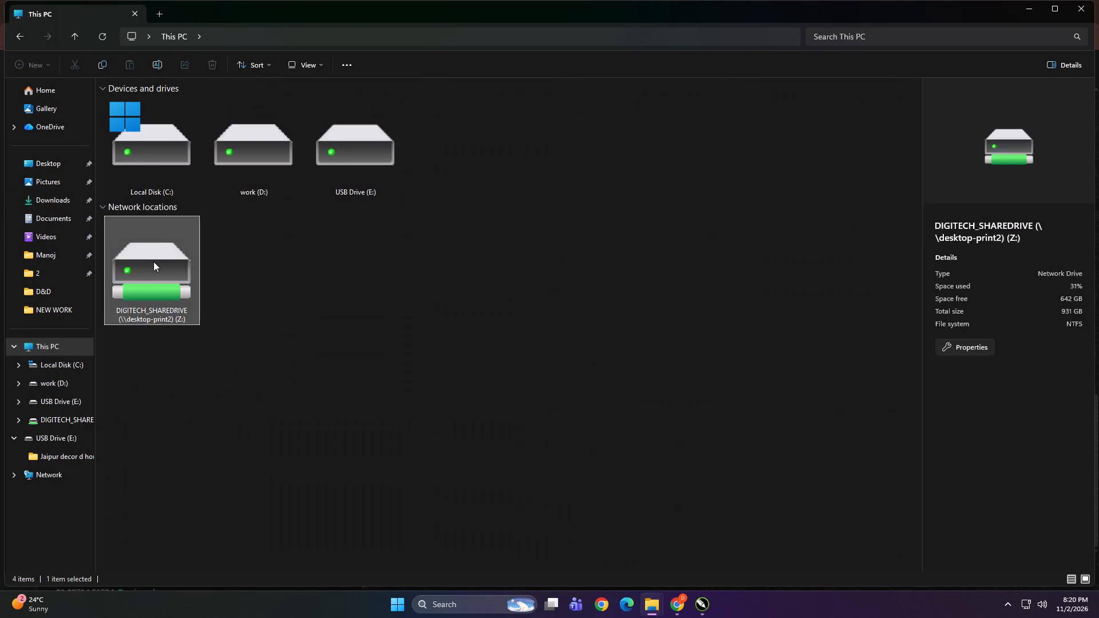
pyautogui.doubleClick(482, 136)
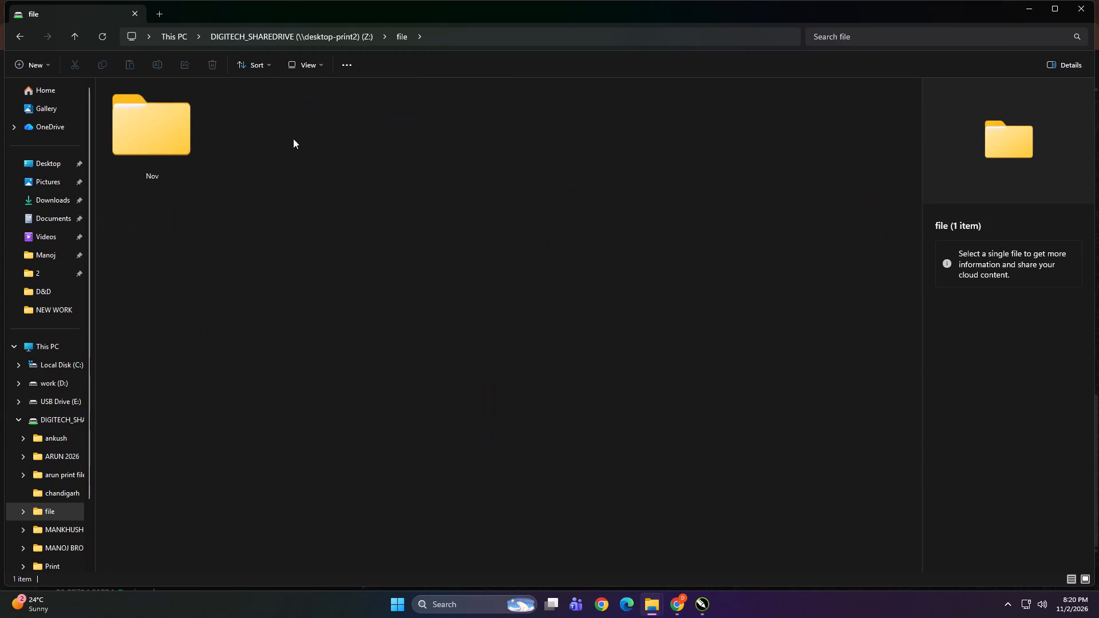
pyautogui.doubleClick(172, 130)
pyautogui.doubleClick(349, 178)
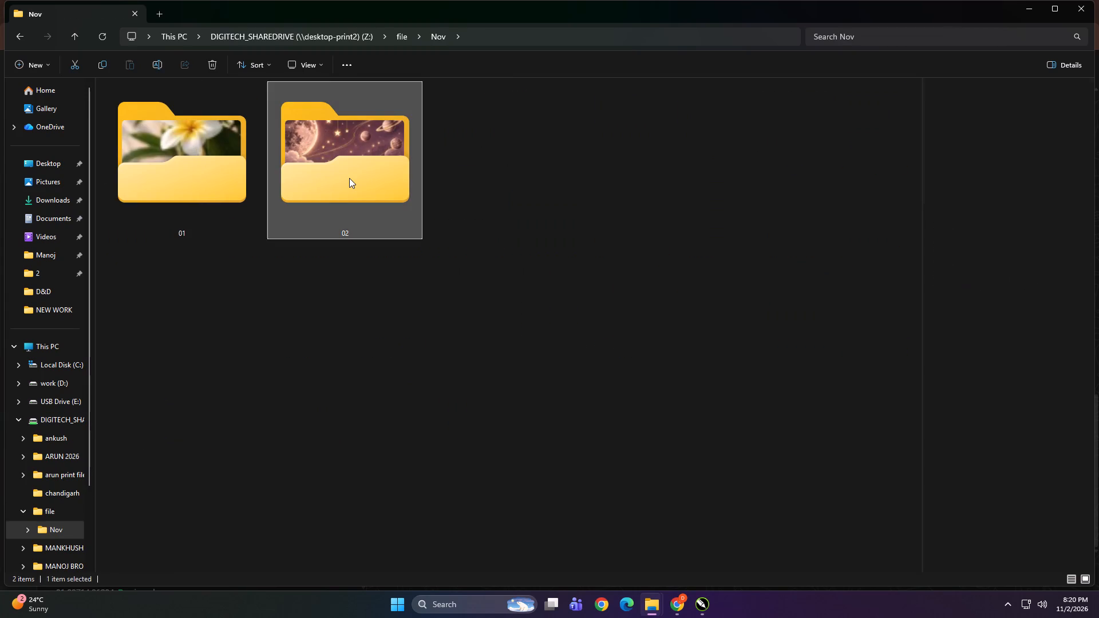
pyautogui.click(484, 287)
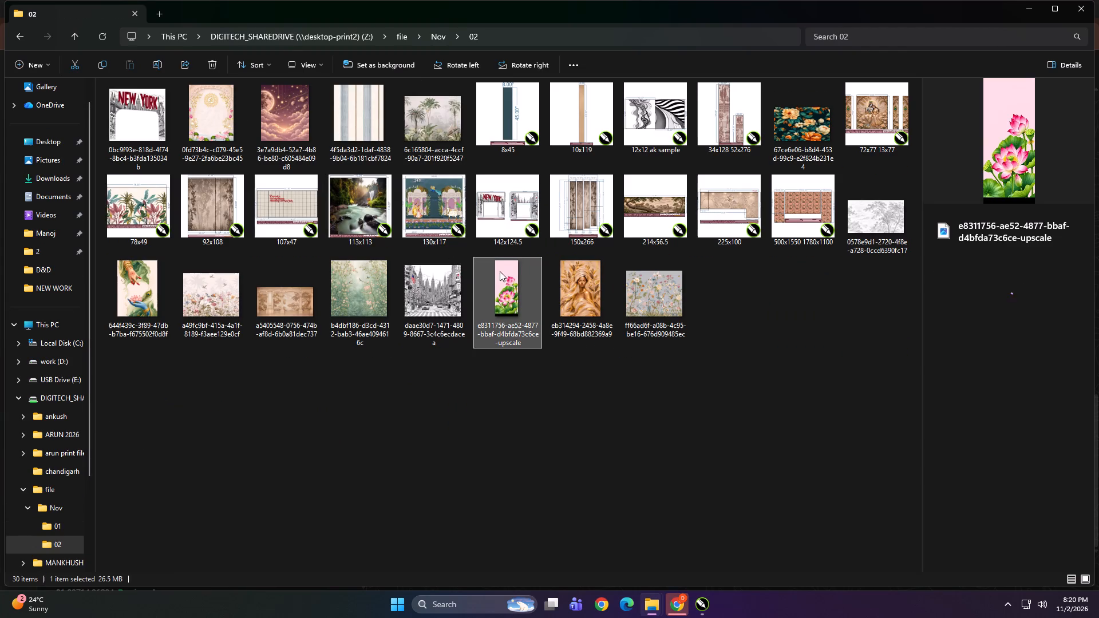
pyautogui.moveTo(500, 272); pyautogui.dragTo(634, 417)
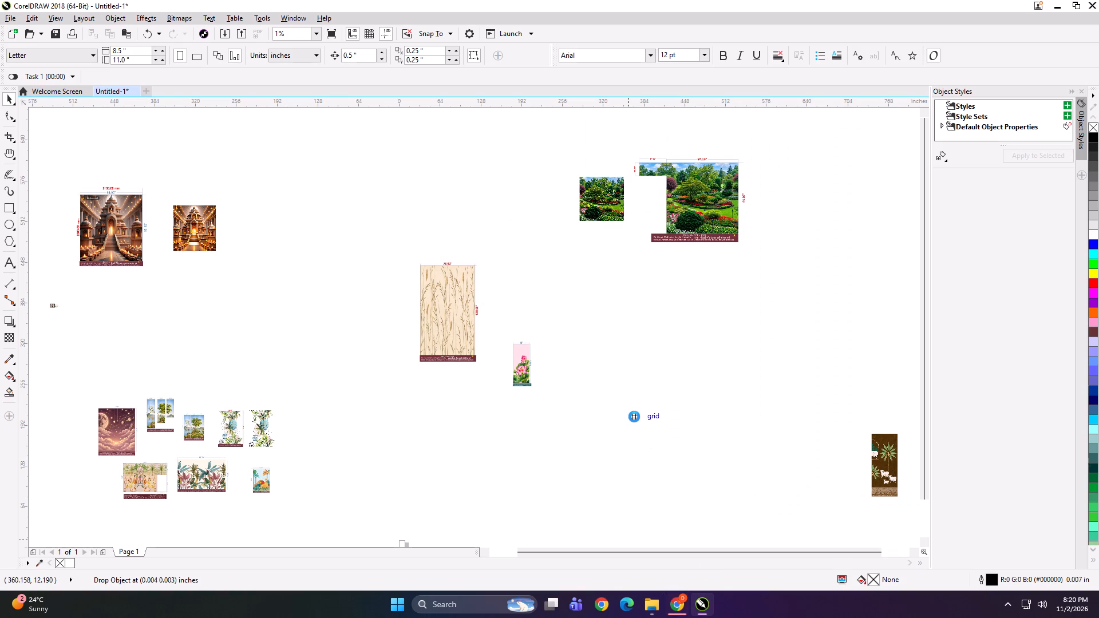
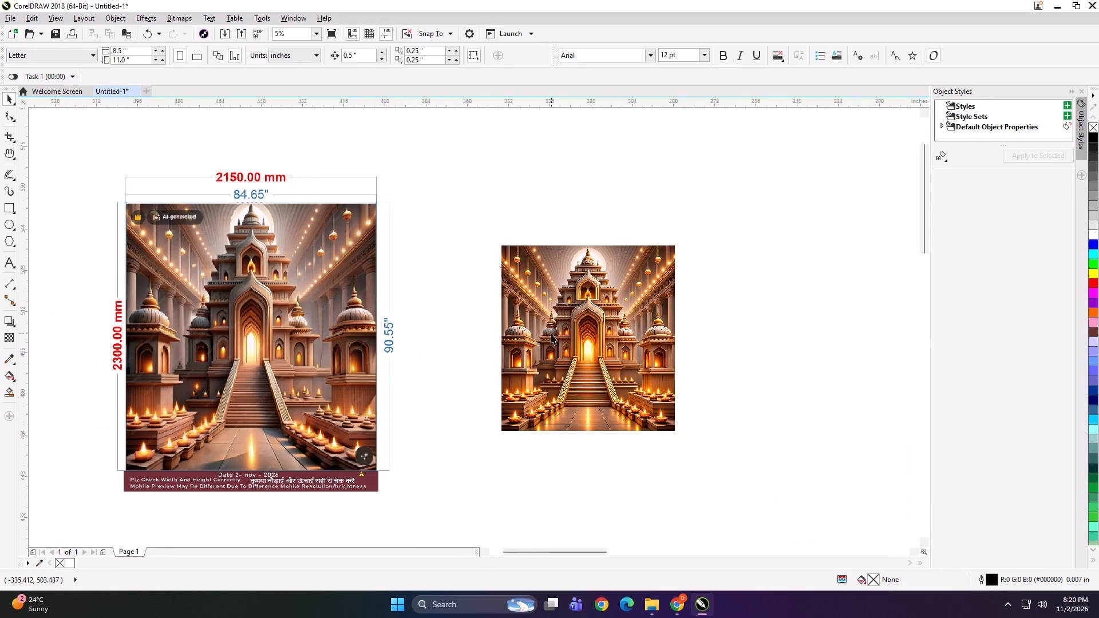
# Resize the separate temple image beside the dimensioned preview to 85 inches wide and 91 inches high.
pyautogui.click(134, 49)
pyautogui.hotkey('ctrl', 'a')
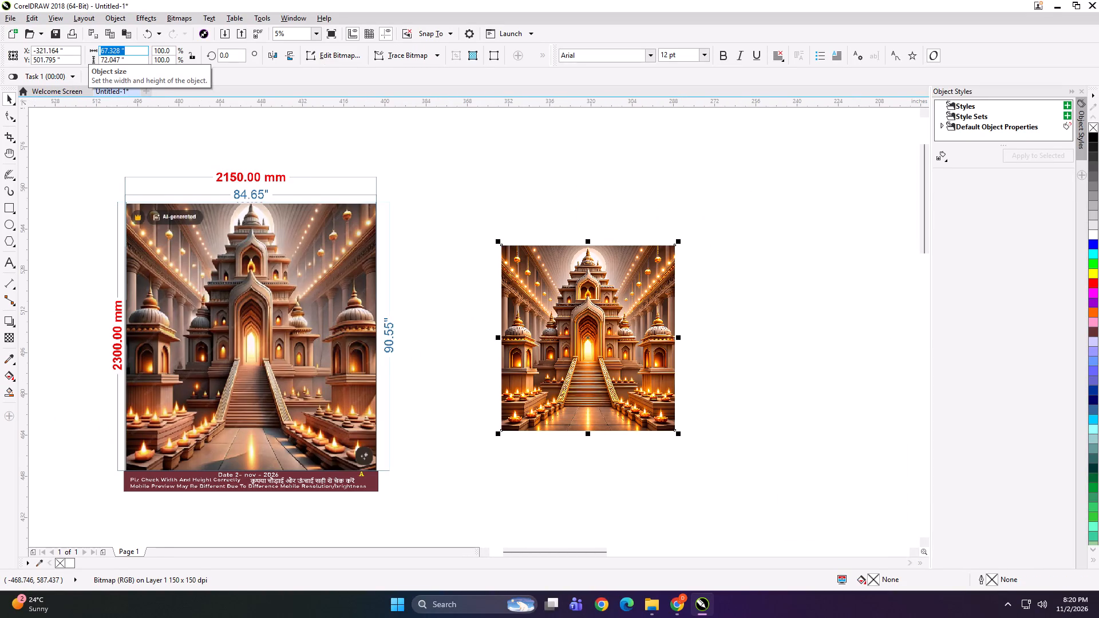
pyautogui.write('84')
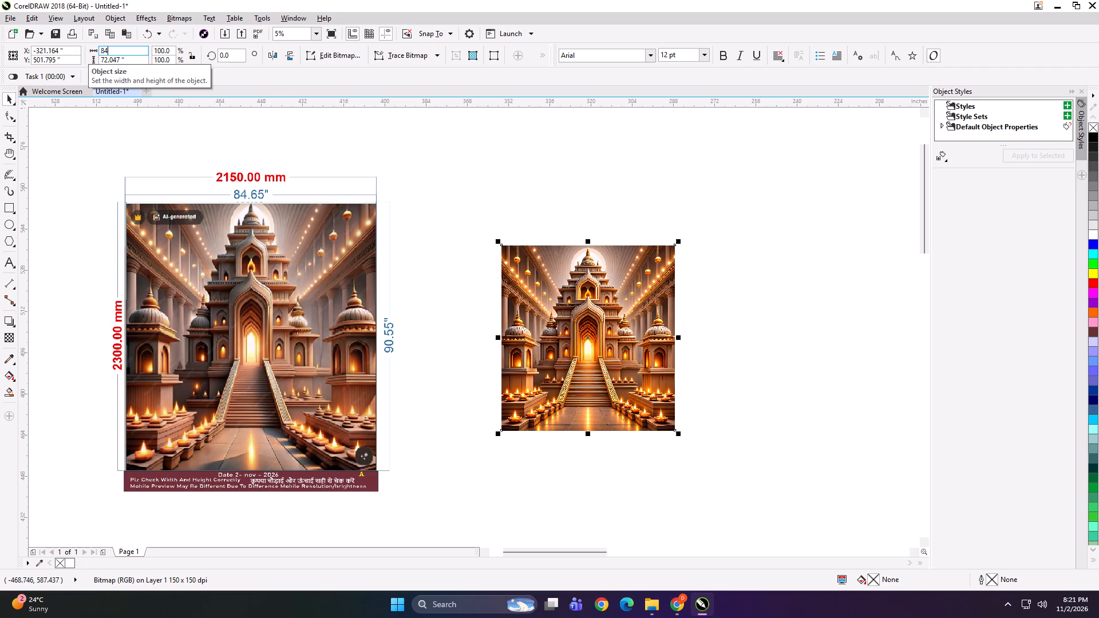
pyautogui.hotkey('ctrl', 'a')
pyautogui.write('85')
pyautogui.press('Tab')
pyautogui.press('1')
pyautogui.press('Return')
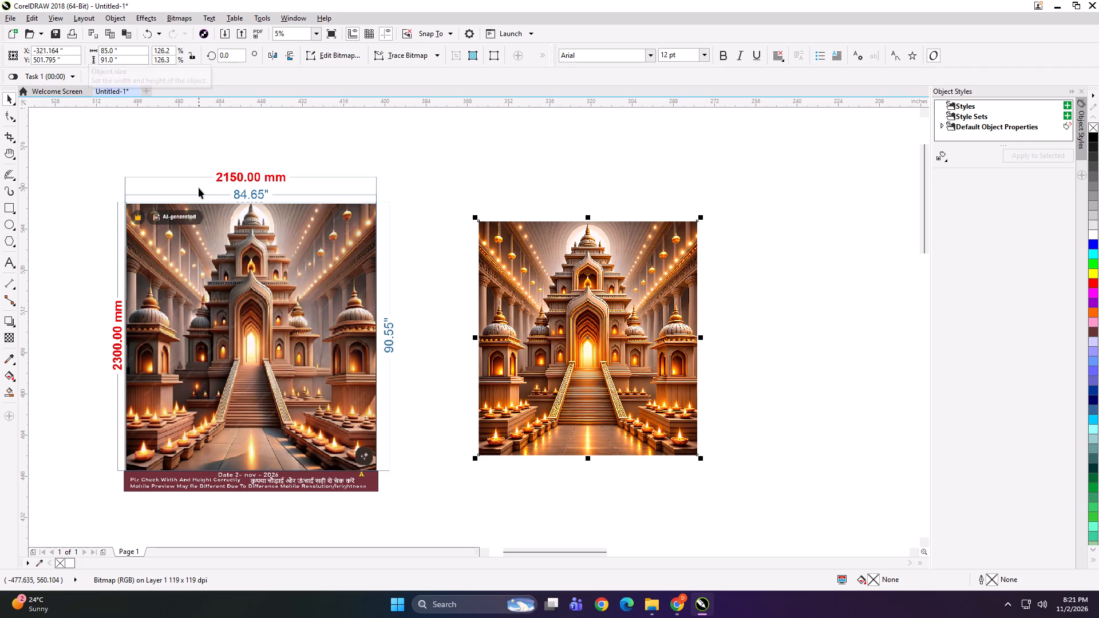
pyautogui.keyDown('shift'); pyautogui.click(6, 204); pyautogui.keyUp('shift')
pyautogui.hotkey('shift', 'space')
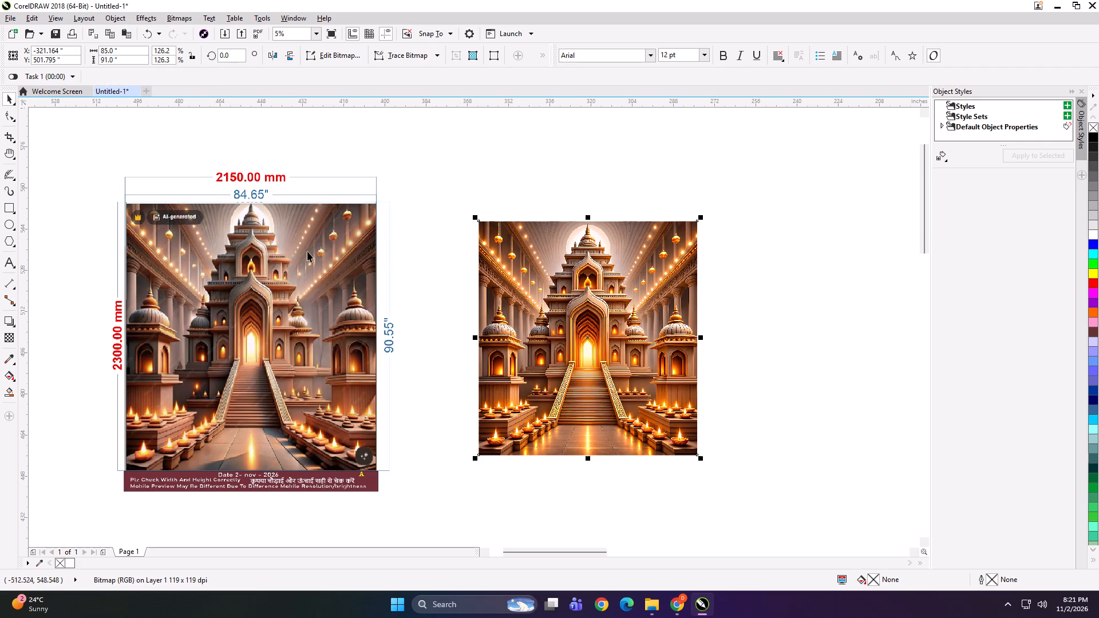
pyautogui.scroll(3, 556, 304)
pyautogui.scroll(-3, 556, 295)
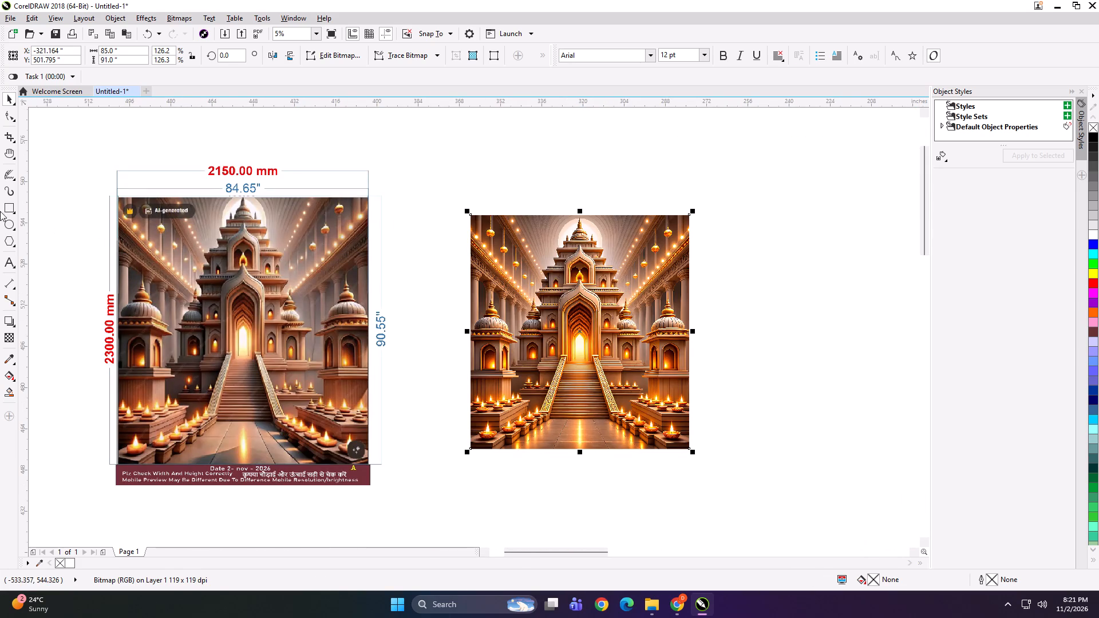
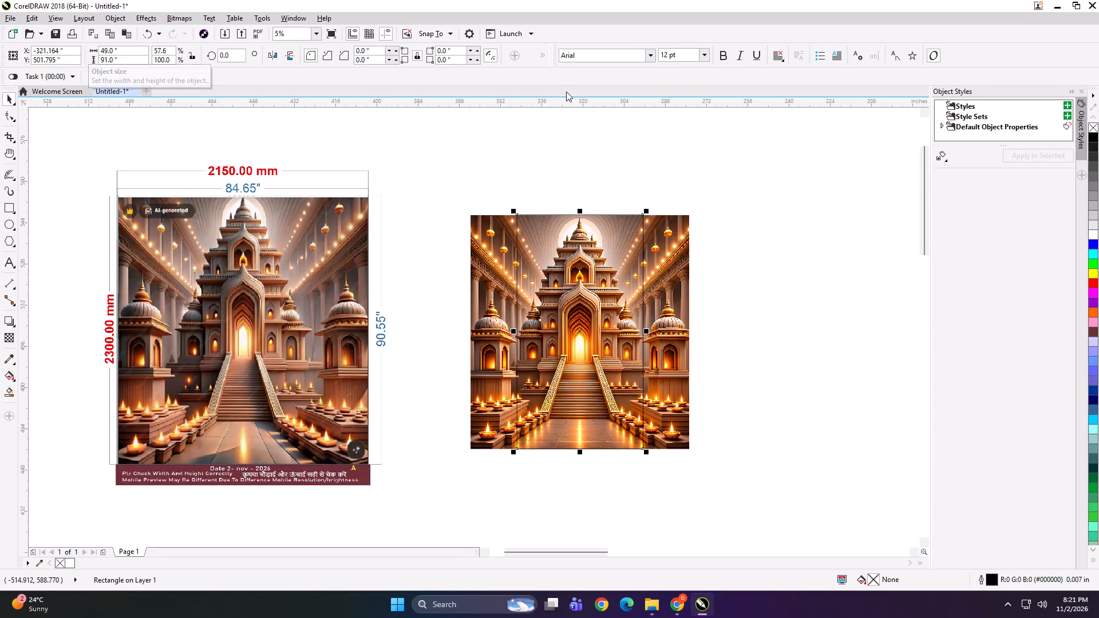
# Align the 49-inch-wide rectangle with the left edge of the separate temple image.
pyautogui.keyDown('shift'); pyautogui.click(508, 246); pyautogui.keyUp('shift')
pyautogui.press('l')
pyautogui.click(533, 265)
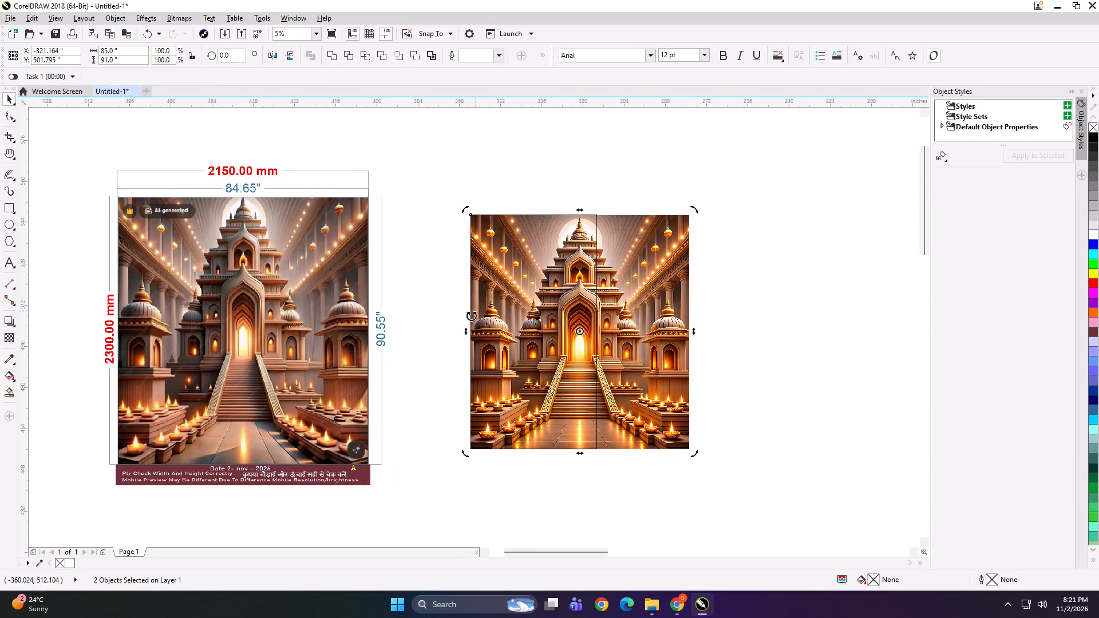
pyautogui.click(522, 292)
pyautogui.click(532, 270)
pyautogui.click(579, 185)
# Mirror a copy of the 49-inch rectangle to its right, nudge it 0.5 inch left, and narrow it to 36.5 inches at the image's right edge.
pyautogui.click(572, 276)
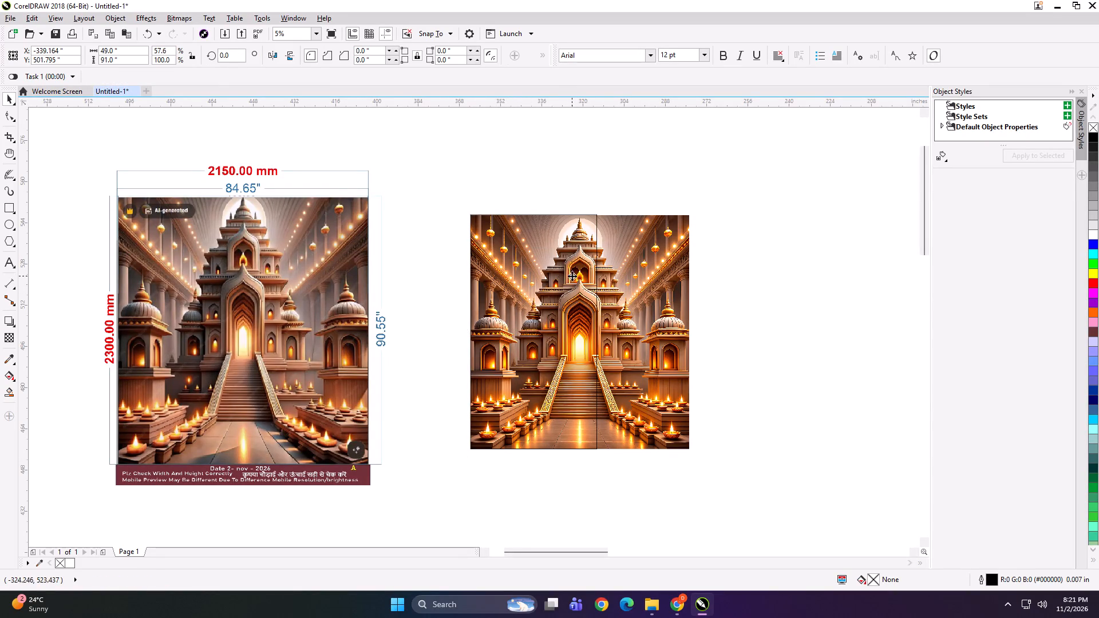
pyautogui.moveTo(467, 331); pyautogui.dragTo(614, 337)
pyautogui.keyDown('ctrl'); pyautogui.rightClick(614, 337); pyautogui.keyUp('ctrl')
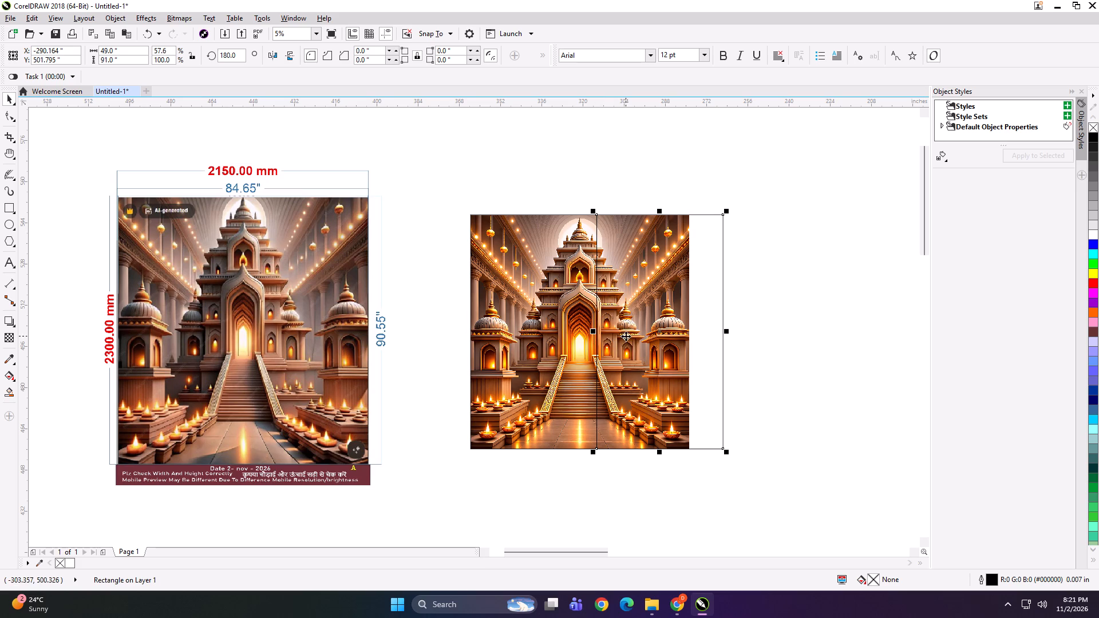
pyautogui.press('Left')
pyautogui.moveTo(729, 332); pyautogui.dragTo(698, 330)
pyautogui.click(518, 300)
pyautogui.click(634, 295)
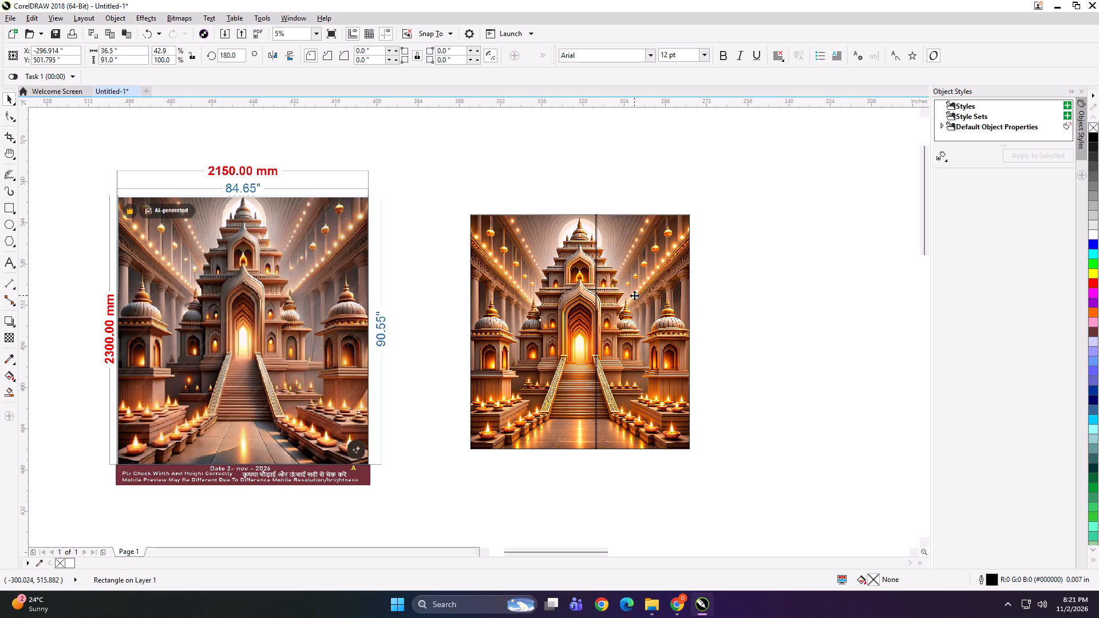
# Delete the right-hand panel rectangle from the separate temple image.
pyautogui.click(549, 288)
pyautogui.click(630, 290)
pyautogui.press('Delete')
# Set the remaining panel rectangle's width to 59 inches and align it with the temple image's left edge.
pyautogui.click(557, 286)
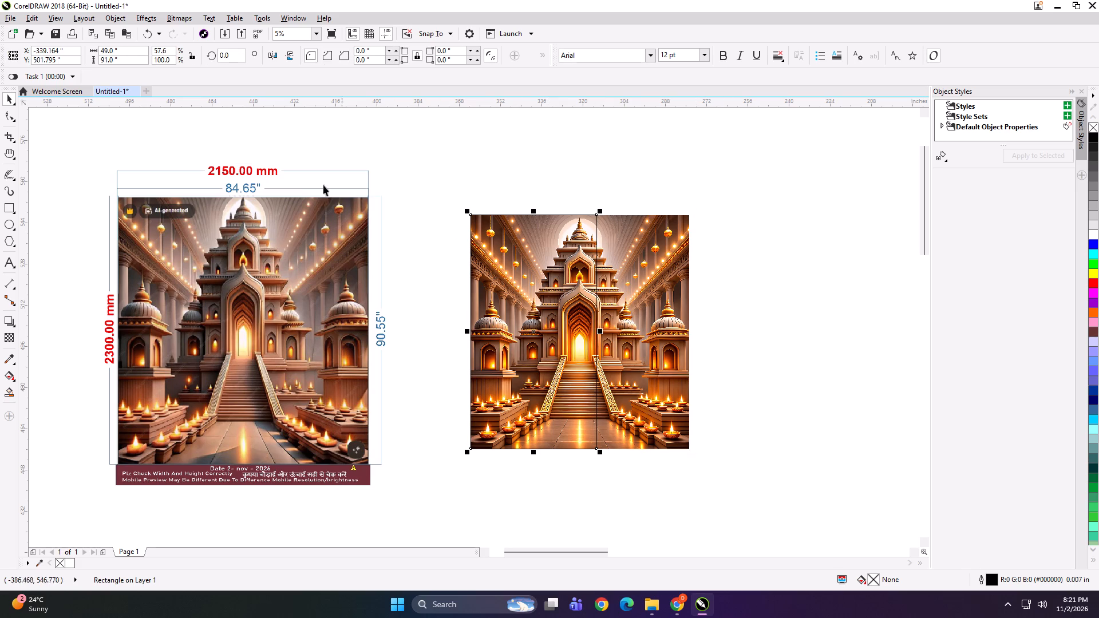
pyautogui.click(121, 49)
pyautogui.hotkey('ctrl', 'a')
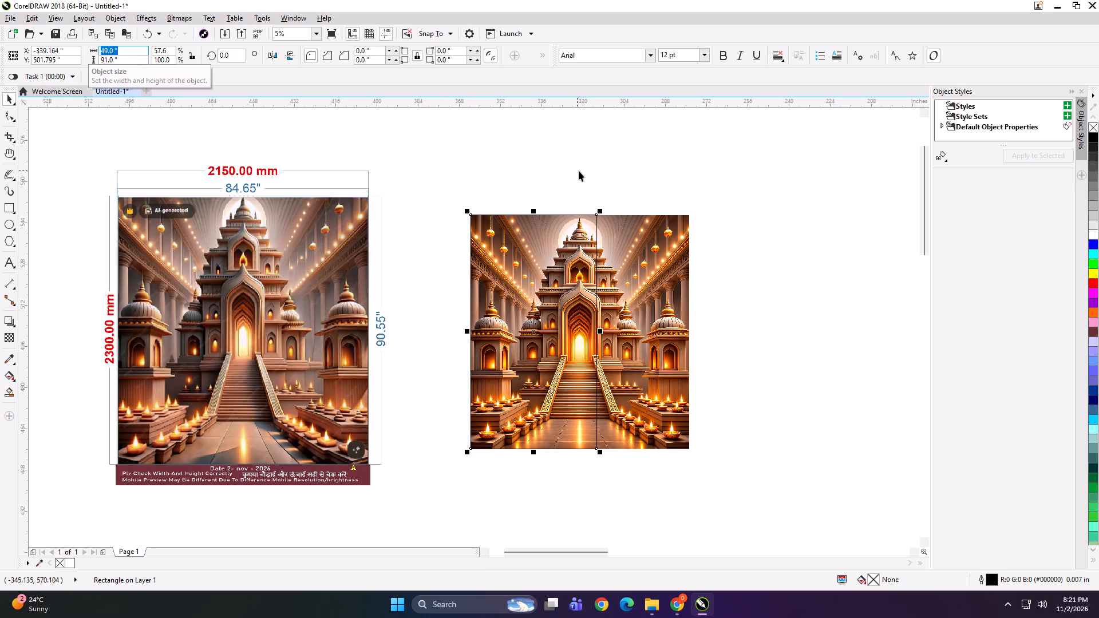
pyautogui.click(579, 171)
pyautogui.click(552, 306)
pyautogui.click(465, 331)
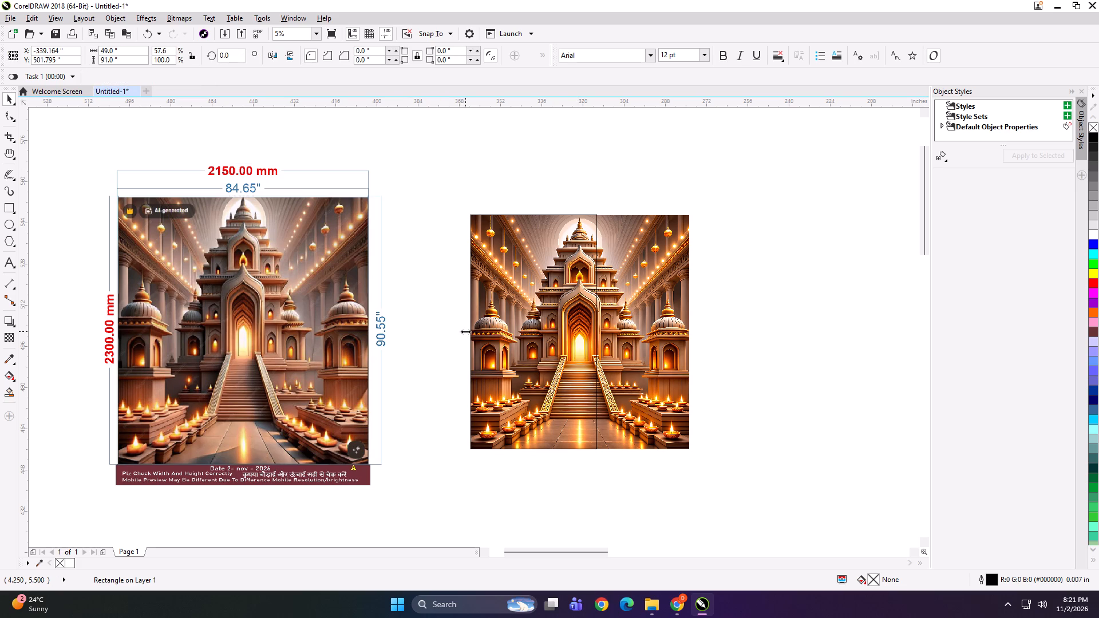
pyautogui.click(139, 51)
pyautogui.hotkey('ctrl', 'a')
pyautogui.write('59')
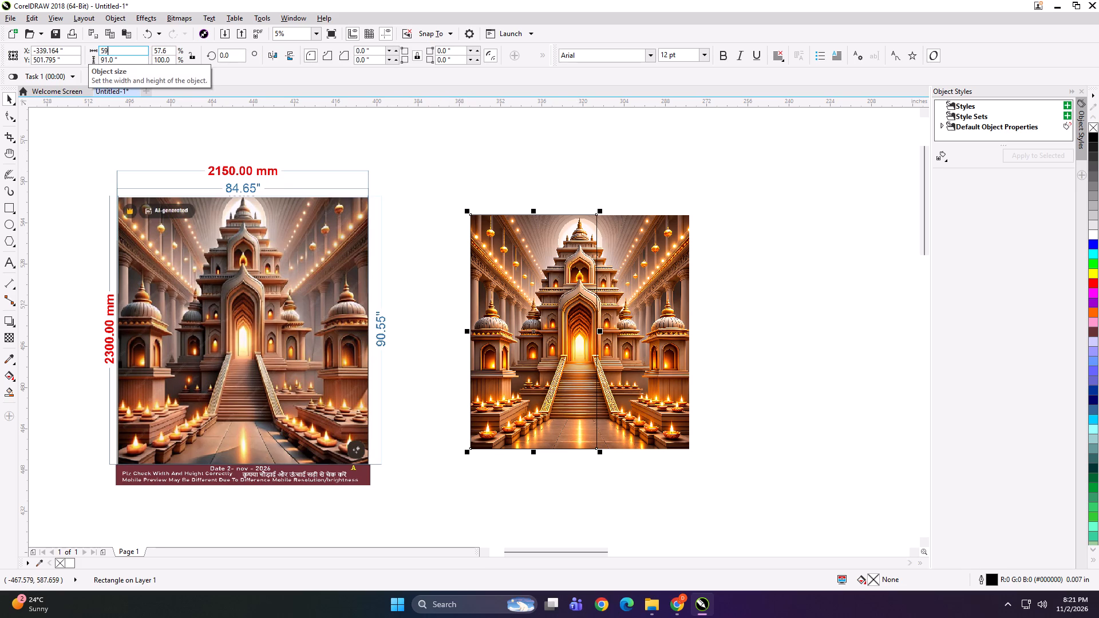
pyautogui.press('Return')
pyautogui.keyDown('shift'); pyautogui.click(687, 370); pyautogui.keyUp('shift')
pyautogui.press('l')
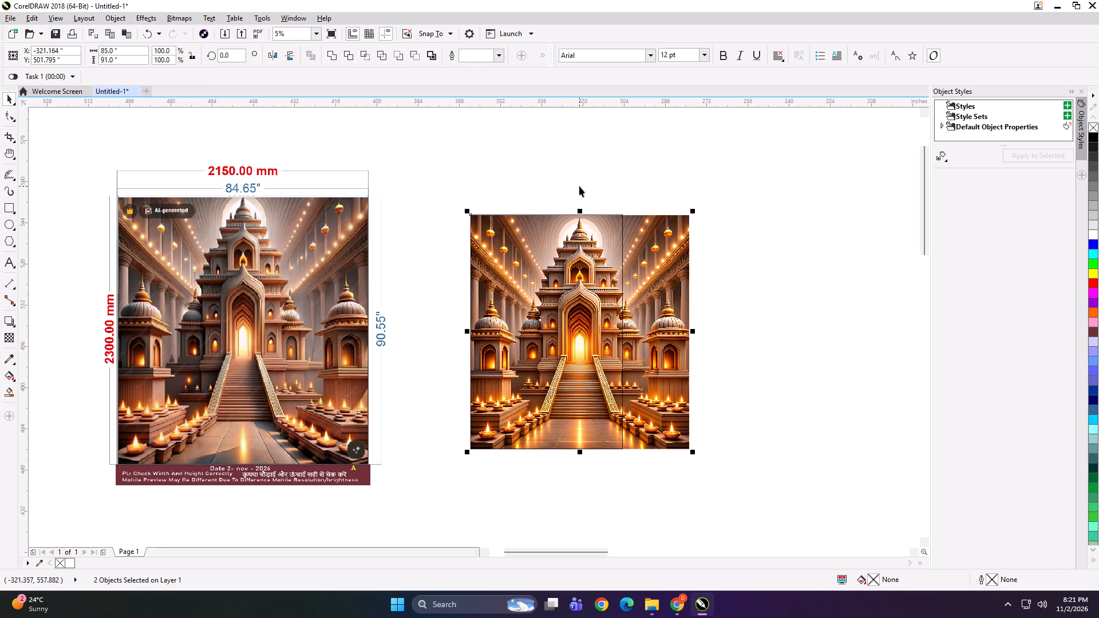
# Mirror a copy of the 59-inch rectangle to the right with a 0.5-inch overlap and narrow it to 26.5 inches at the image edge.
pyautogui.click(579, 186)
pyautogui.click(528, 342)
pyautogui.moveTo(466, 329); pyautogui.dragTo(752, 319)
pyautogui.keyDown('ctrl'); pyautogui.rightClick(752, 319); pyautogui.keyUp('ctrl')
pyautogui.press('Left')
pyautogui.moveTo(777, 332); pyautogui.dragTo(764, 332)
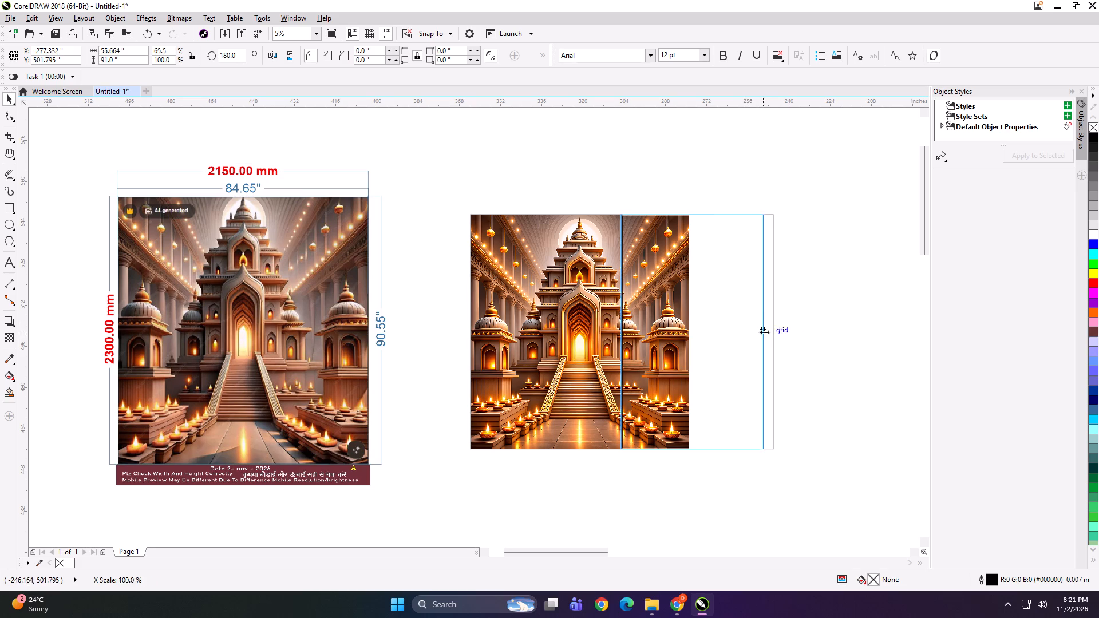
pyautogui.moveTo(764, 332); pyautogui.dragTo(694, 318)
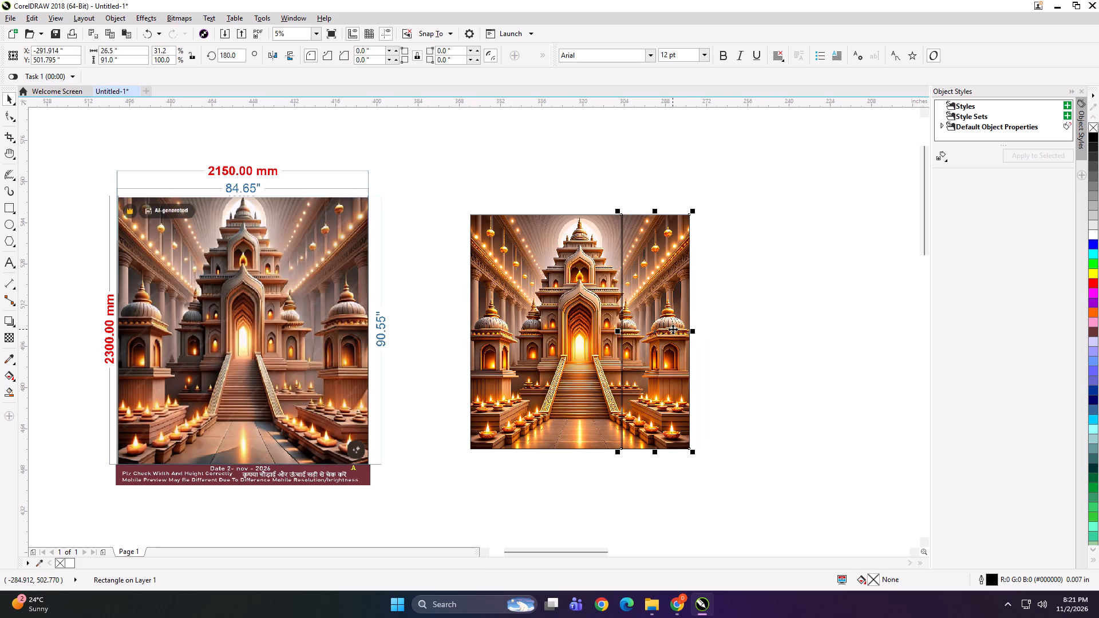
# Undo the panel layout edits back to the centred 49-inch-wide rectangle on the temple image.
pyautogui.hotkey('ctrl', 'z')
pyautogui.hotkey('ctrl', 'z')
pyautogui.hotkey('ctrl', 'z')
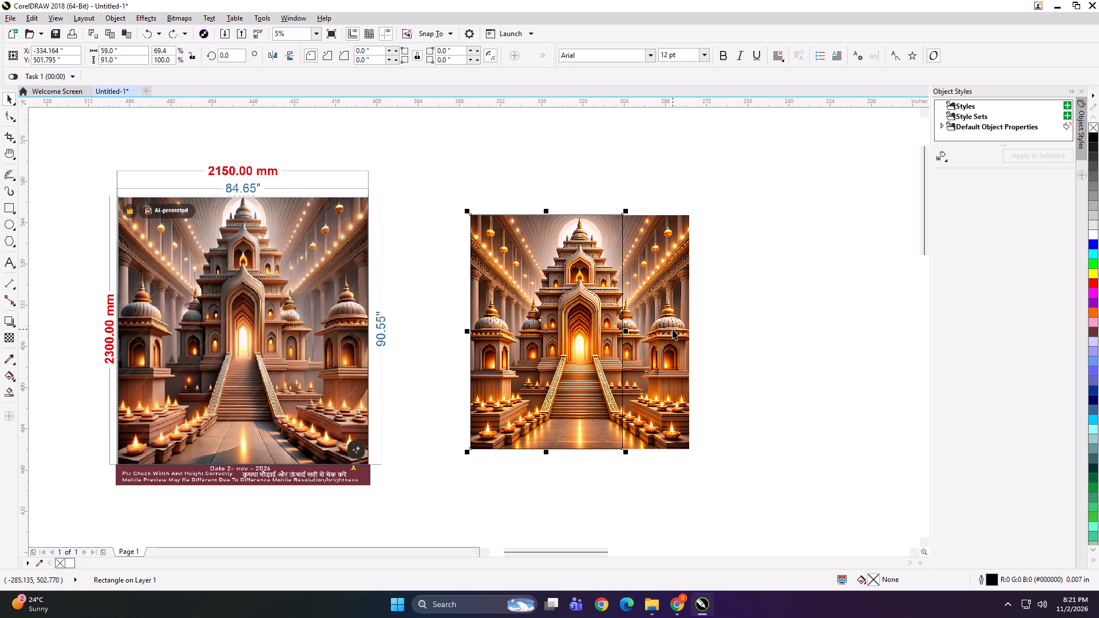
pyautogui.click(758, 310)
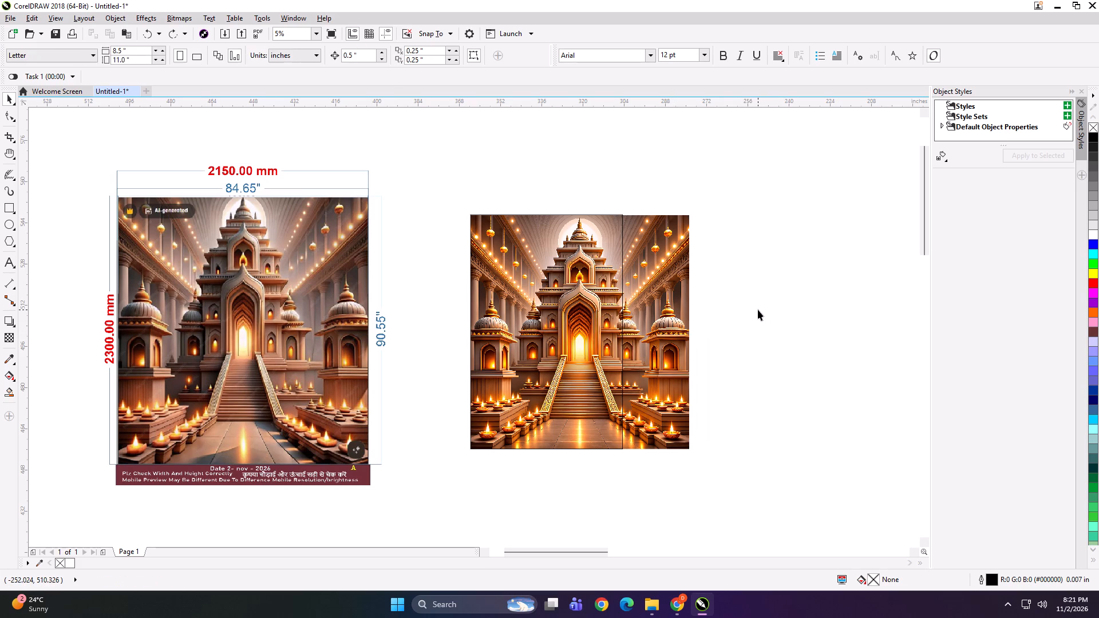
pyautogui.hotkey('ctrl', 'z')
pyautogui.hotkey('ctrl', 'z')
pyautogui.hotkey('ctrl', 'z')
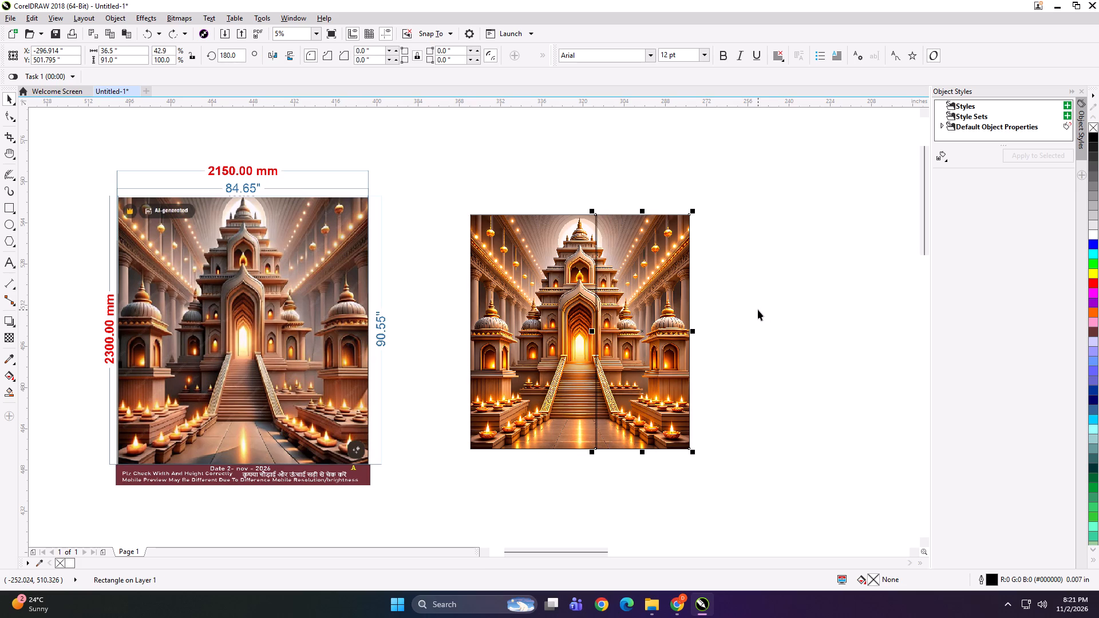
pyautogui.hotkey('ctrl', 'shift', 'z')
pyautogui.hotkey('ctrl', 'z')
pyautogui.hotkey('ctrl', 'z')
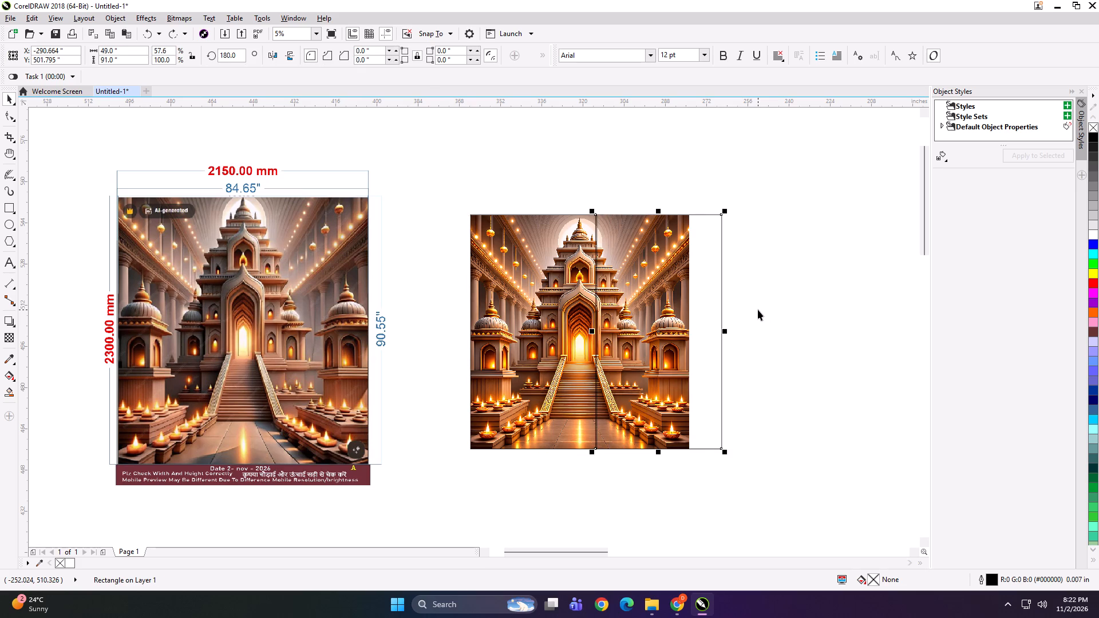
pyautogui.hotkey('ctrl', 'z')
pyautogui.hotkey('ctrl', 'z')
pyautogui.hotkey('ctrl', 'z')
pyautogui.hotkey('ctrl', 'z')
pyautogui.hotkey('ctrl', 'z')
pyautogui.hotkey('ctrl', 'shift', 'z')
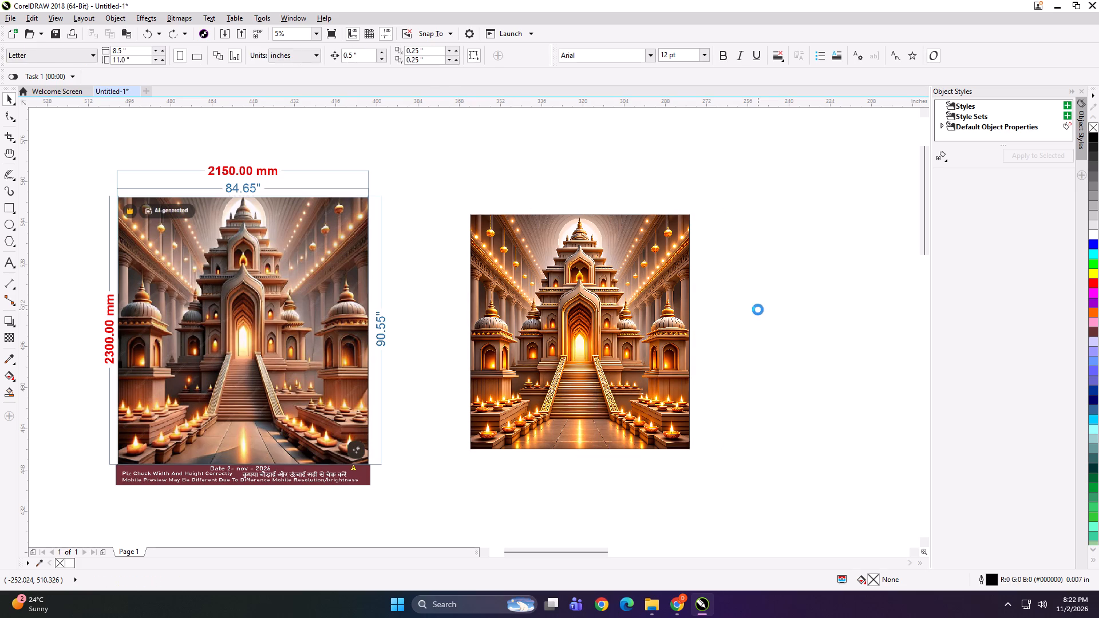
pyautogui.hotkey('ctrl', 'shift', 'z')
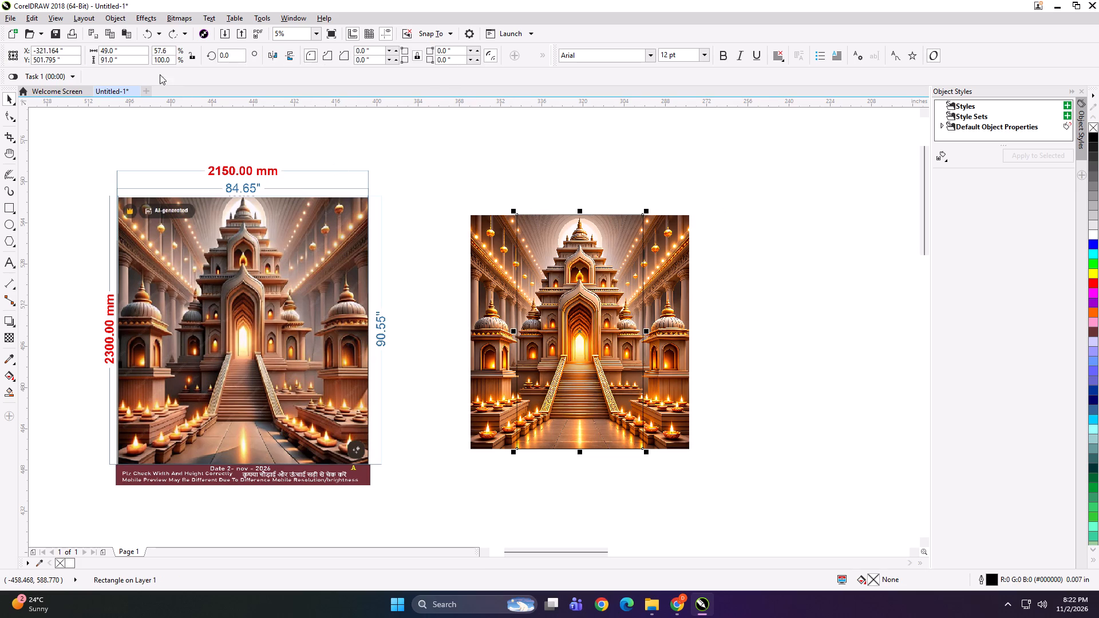
# Set the centred rectangle's width to 59 inches and align it with the temple image's left edge.
pyautogui.click(128, 53)
pyautogui.hotkey('ctrl', 'a')
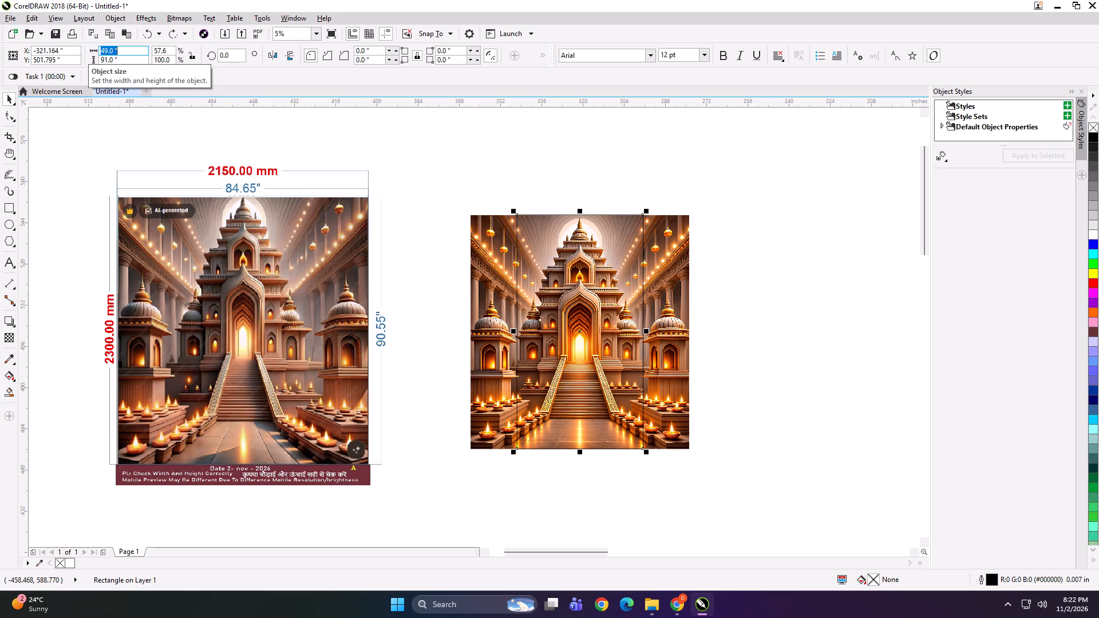
pyautogui.write('59')
pyautogui.press('Return')
pyautogui.keyDown('shift'); pyautogui.click(491, 304); pyautogui.keyUp('shift')
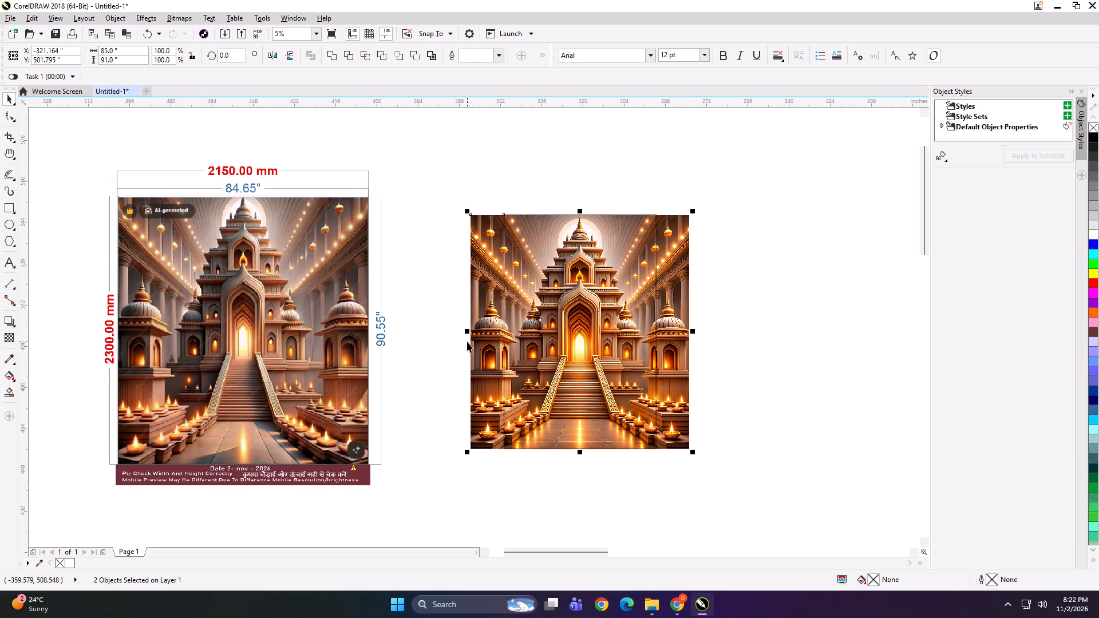
pyautogui.press('l')
pyautogui.click(554, 161)
# Mirror a copy of the 59-inch rectangle to its right, overlap it 0.5 inch, and narrow it to 26.5 inches at the image's right edge.
pyautogui.click(571, 296)
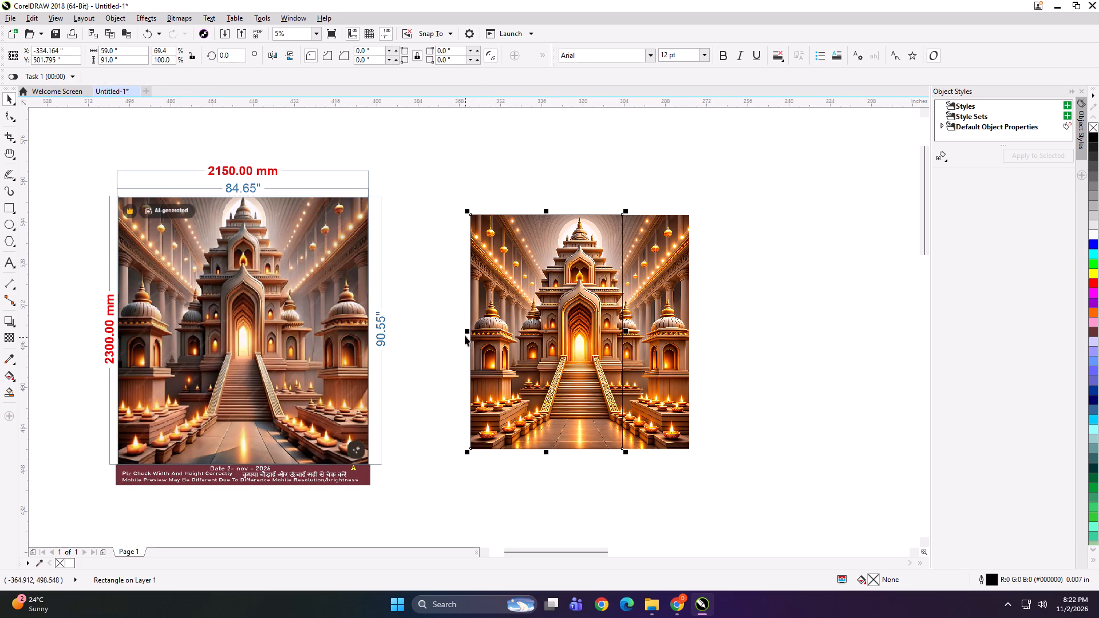
pyautogui.moveTo(465, 332); pyautogui.dragTo(757, 333)
pyautogui.keyDown('ctrl'); pyautogui.rightClick(757, 333); pyautogui.keyUp('ctrl')
pyautogui.press('Left')
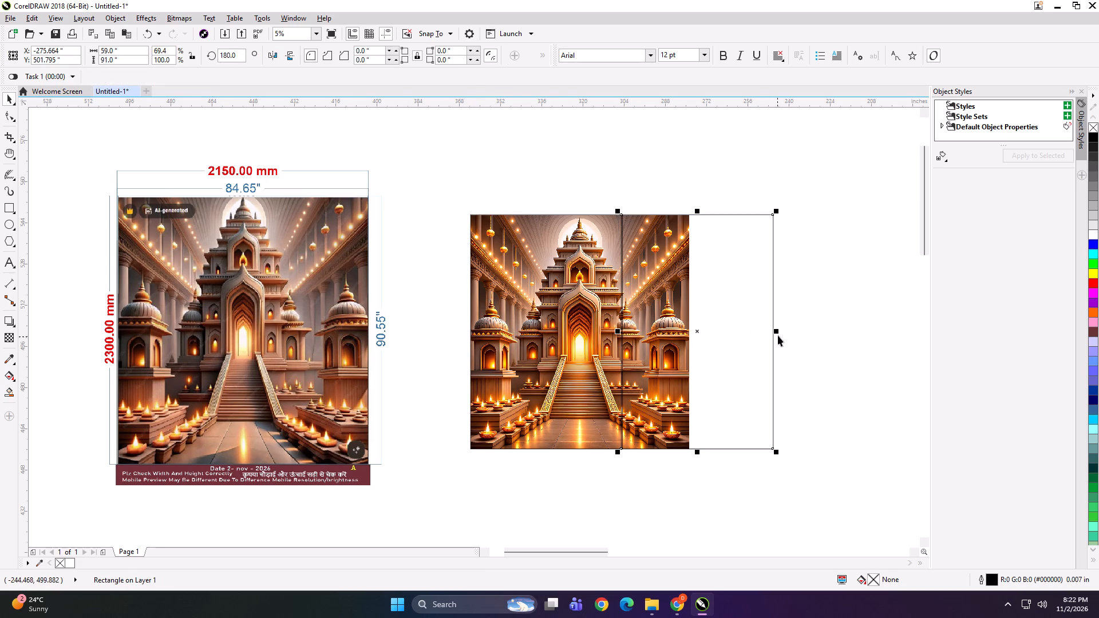
pyautogui.moveTo(778, 334); pyautogui.dragTo(694, 319)
# Group both panel rectangles, PowerClip the temple image inside them, and ungroup the result into two separate panels.
pyautogui.keyDown('shift'); pyautogui.click(540, 290); pyautogui.keyUp('shift')
pyautogui.hotkey('ctrl', 'g')
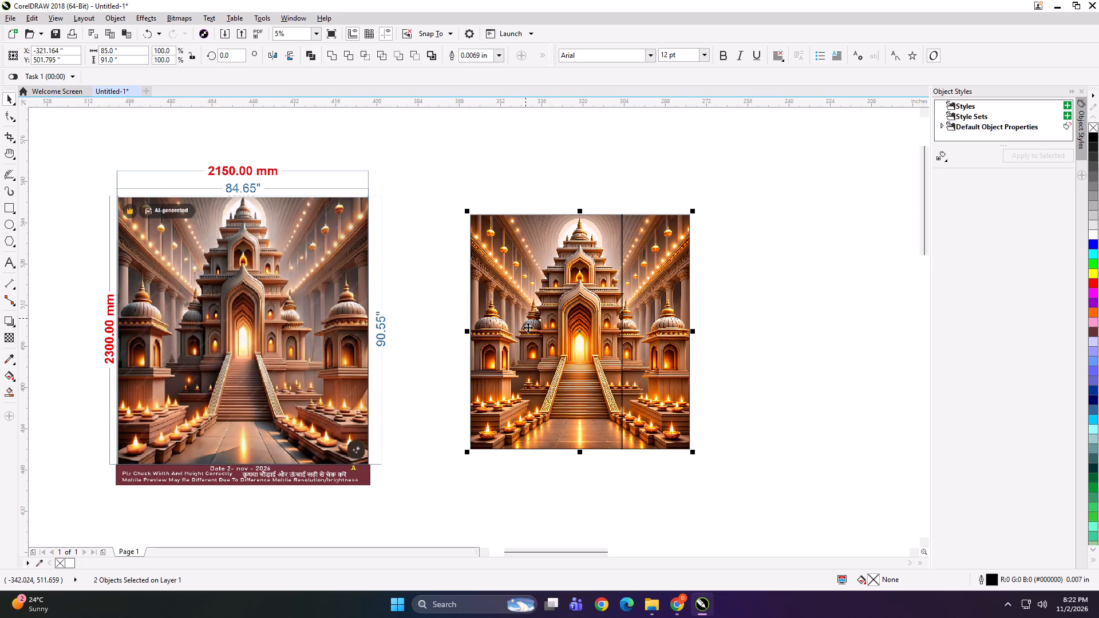
pyautogui.click(549, 167)
pyautogui.keyDown('alt'); pyautogui.click(576, 301); pyautogui.keyUp('alt')
pyautogui.hotkey('shift', 'Return')
pyautogui.click(578, 301)
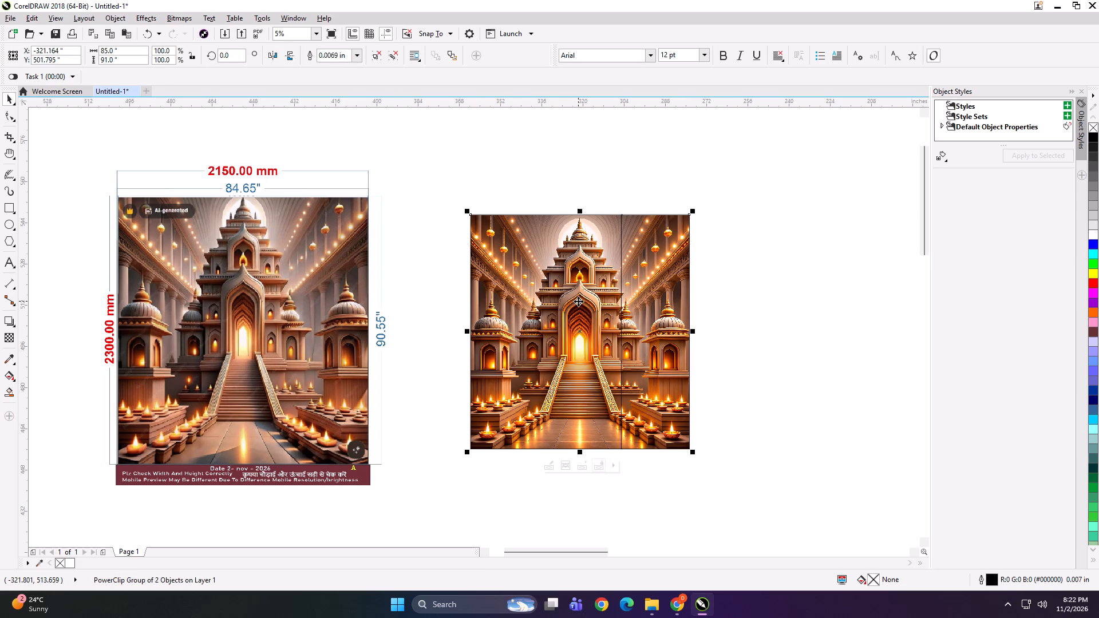
pyautogui.hotkey('ctrl', 'u')
pyautogui.click(588, 180)
# Label the top edges of the left and right temple panels "84*90 PANEL 1" and "84*90 PANEL 2".
pyautogui.click(7, 259)
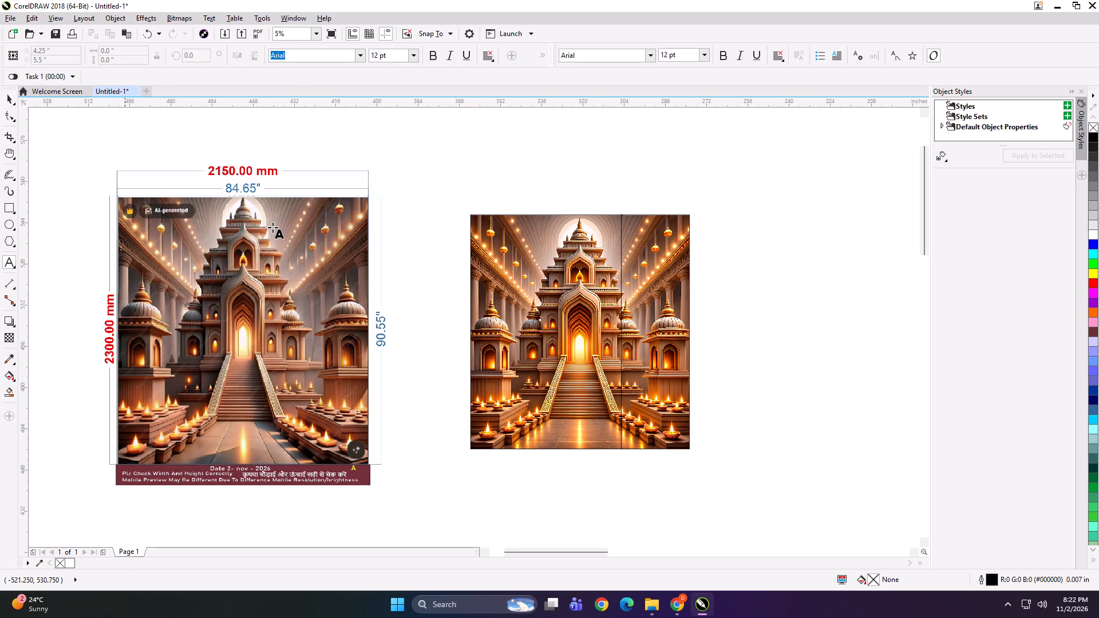
pyautogui.click(538, 212)
pyautogui.write('84*')
pyautogui.write('90 PANEL 1')
pyautogui.hotkey('ctrl', 'a')
pyautogui.hotkey('ctrl', 'c')
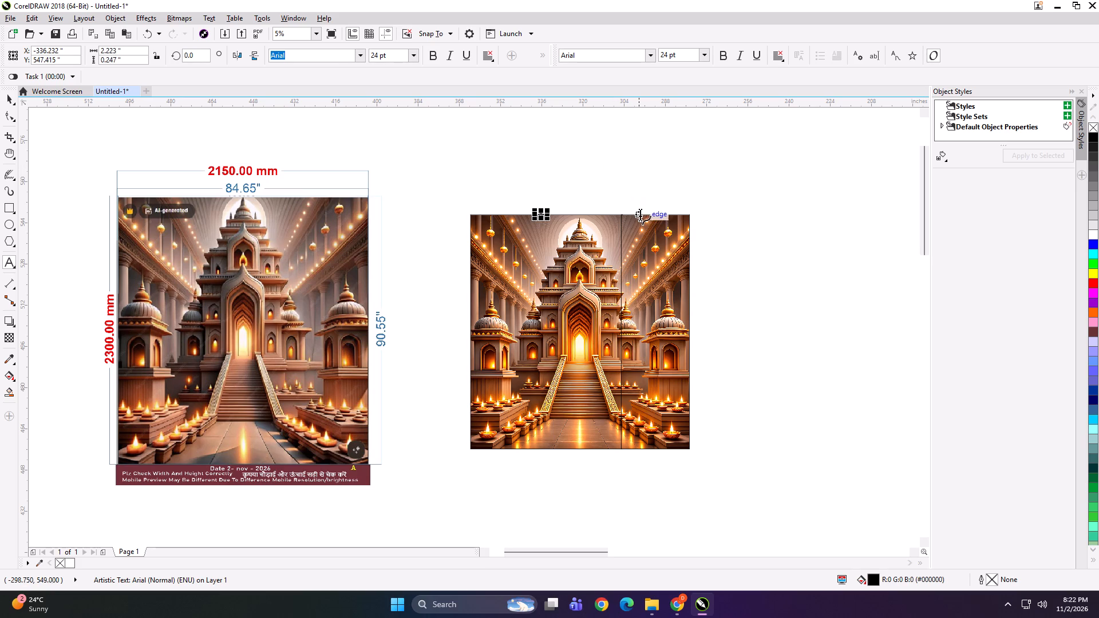
pyautogui.click(641, 213)
pyautogui.hotkey('ctrl', 'v')
pyautogui.press('BackSpace')
pyautogui.press('2')
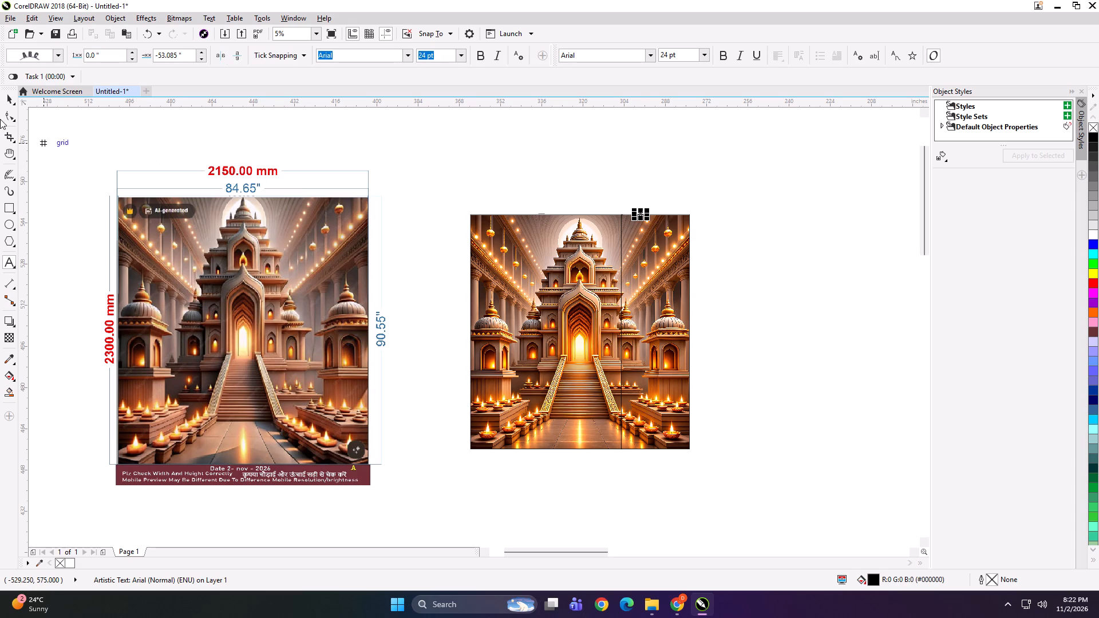
# Group each temple panel with its own text label, first the right panel and then the left one.
pyautogui.click(7, 99)
pyautogui.keyDown('shift'); pyautogui.click(647, 279); pyautogui.keyUp('shift')
pyautogui.hotkey('ctrl', 'g')
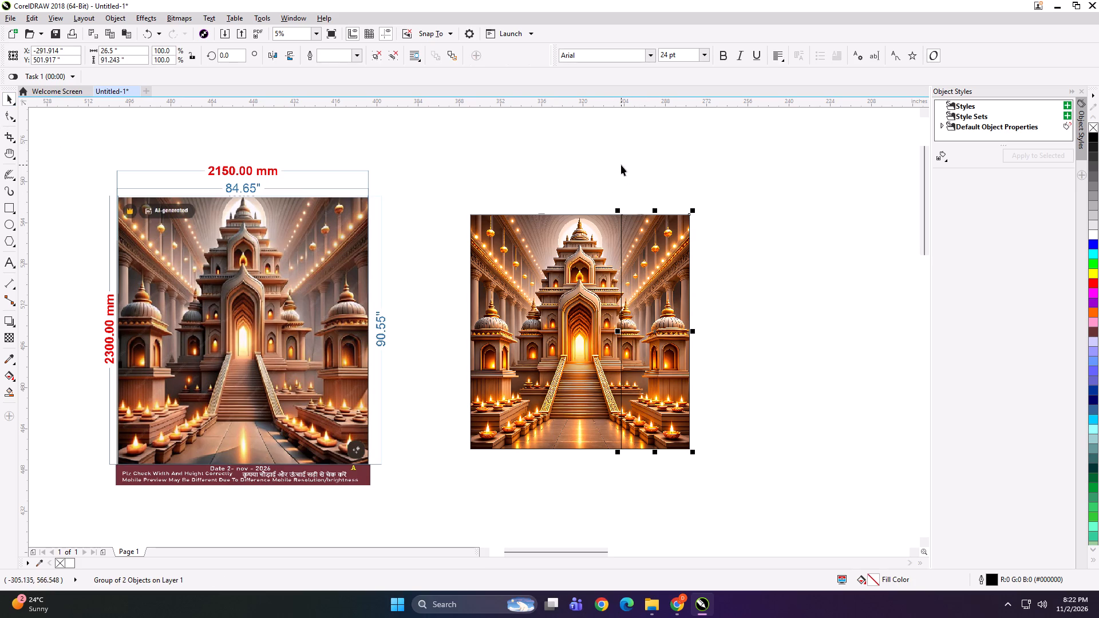
pyautogui.moveTo(617, 165); pyautogui.dragTo(484, 277)
pyautogui.keyDown('shift'); pyautogui.click(543, 275); pyautogui.keyUp('shift')
pyautogui.hotkey('ctrl', 'g')
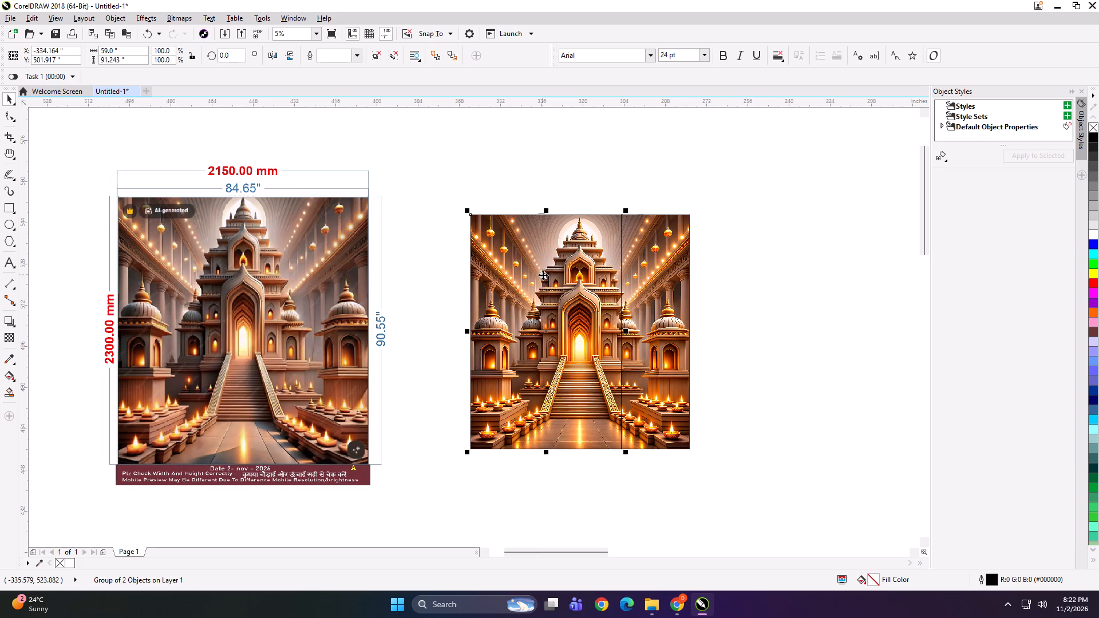
# Start exporting the selected left temple panel and create a STUDIO DECOR folder inside NEW WORK as its destination.
pyautogui.scroll(3, 480, 336)
pyautogui.scroll(-3, 501, 289)
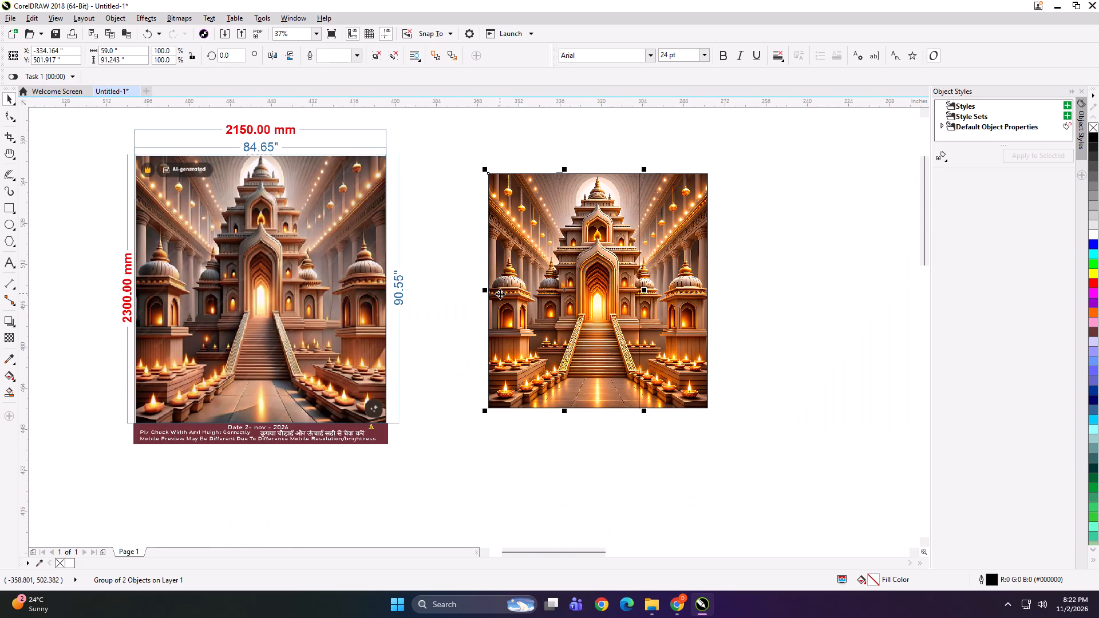
pyautogui.hotkey('ctrl', 'e')
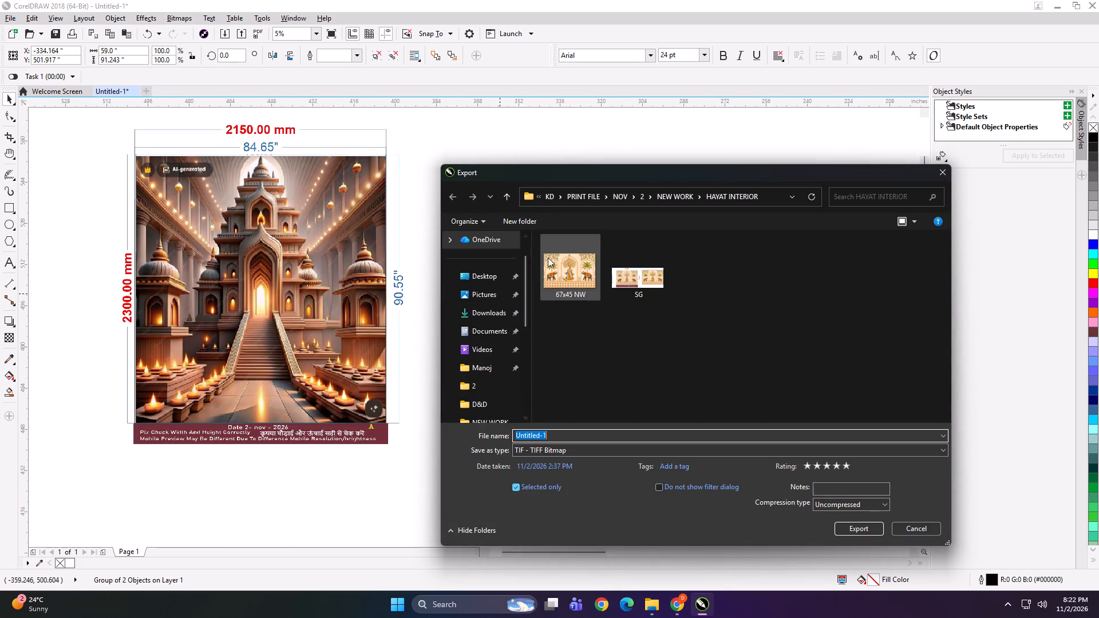
pyautogui.click(508, 197)
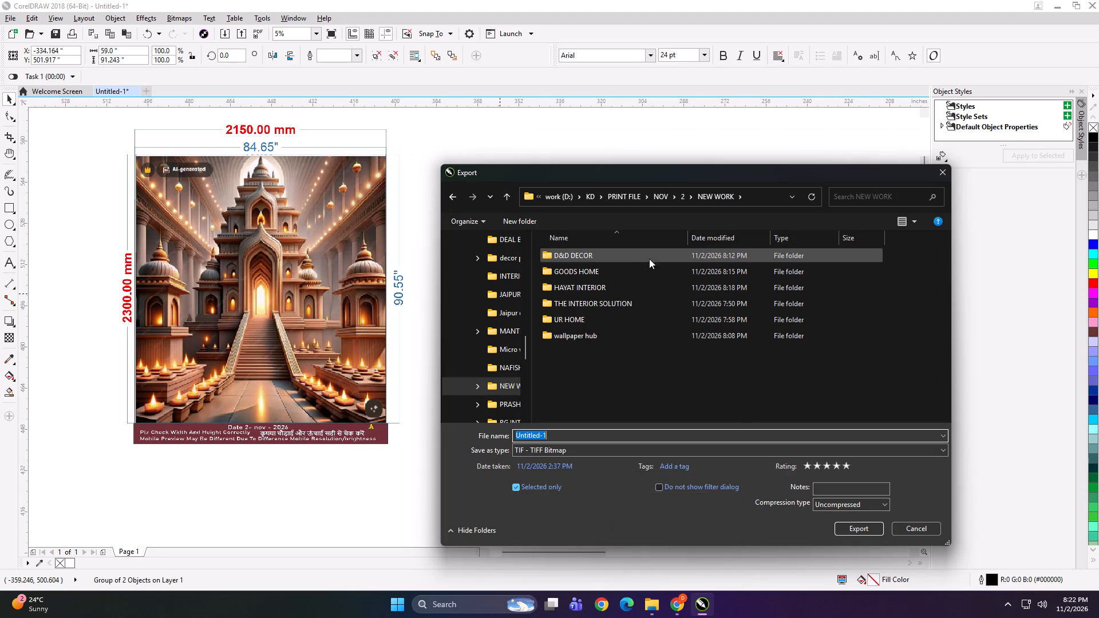
pyautogui.click(532, 221)
pyautogui.write('STUDIO DECOR')
pyautogui.press('Return')
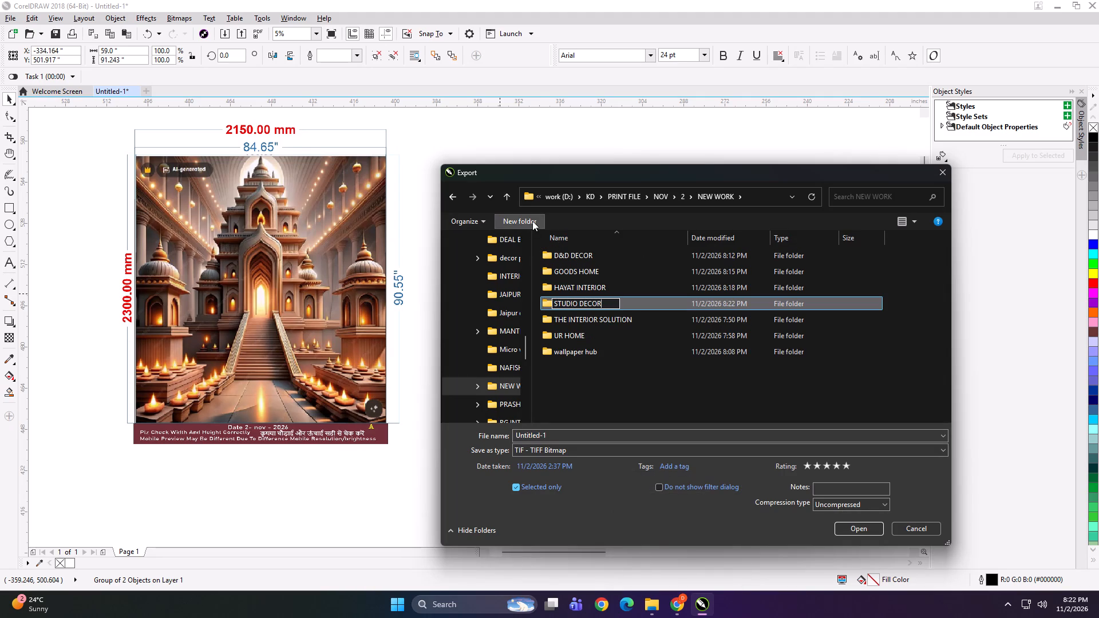
pyautogui.doubleClick(611, 305)
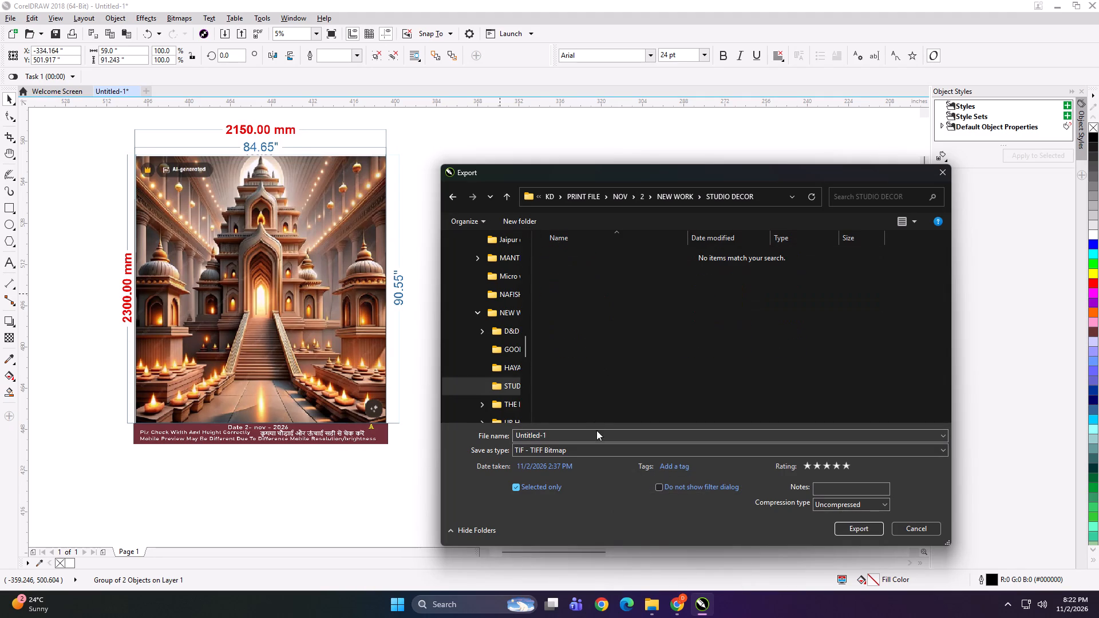
# Export the left temple panel as a TIFF named "59x1 A" in the STUDIO DECOR folder.
pyautogui.click(597, 435)
pyautogui.write('59x1')
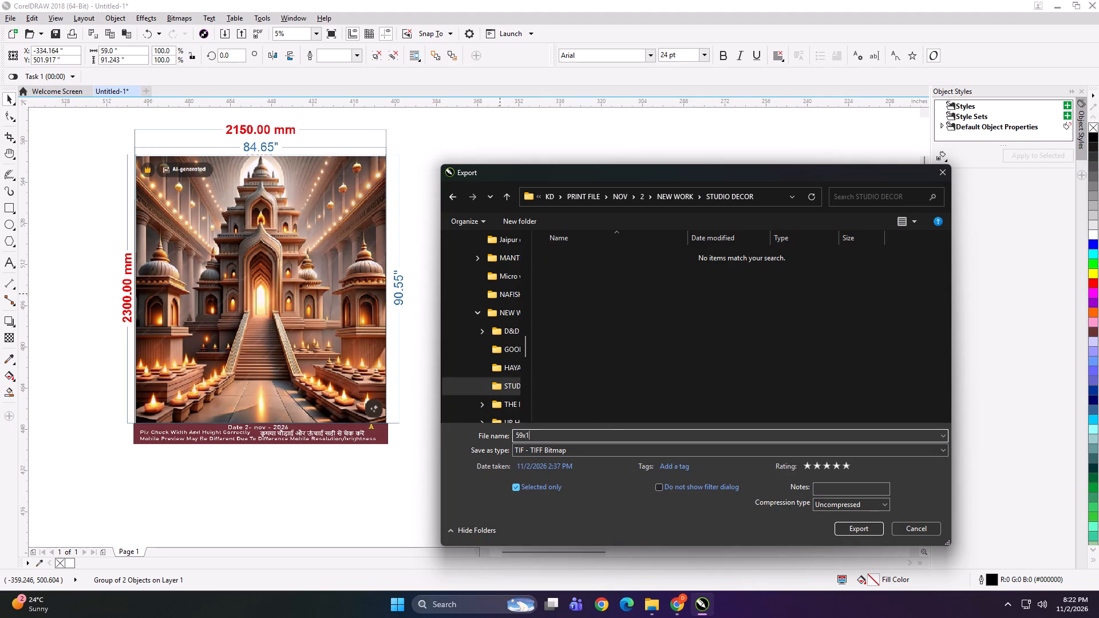
pyautogui.press('BackSpace')
pyautogui.write('1 A')
pyautogui.press('space')
pyautogui.press('Return')
pyautogui.press('Return')
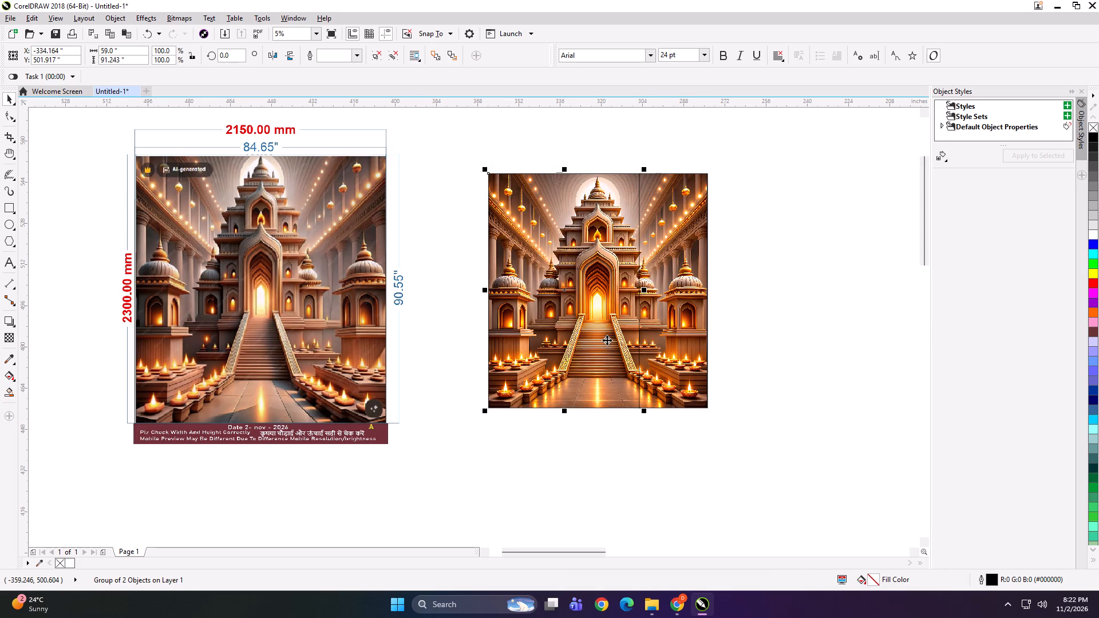
# Export the right temple panel under the name "26.5x91 B".
pyautogui.click(669, 338)
pyautogui.hotkey('ctrl', 'e')
pyautogui.hotkey('ctrl', 'e')
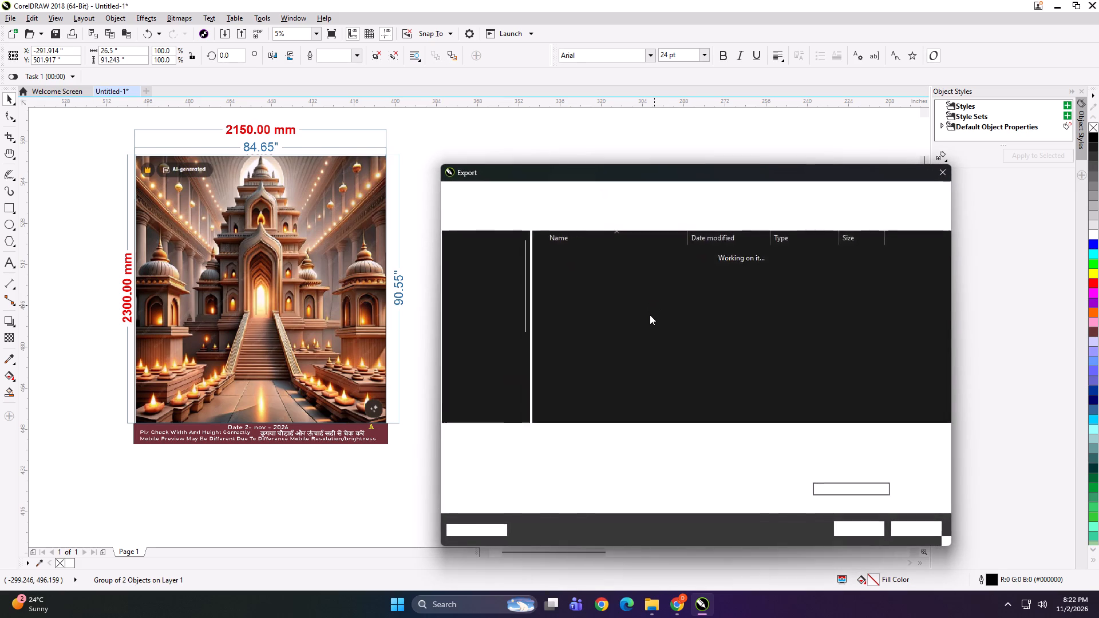
pyautogui.write('26.5x91 B')
pyautogui.press('Return')
pyautogui.press('Return')
# Nudge the right temple panel horizontally away from the left one to leave a visible gap between them.
pyautogui.press('Right')
pyautogui.press('Right')
pyautogui.press('Right')
pyautogui.press('Right')
pyautogui.press('Right')
pyautogui.press('Right')
pyautogui.press('Right')
pyautogui.press('Right')
pyautogui.press('Right')
pyautogui.press('Right')
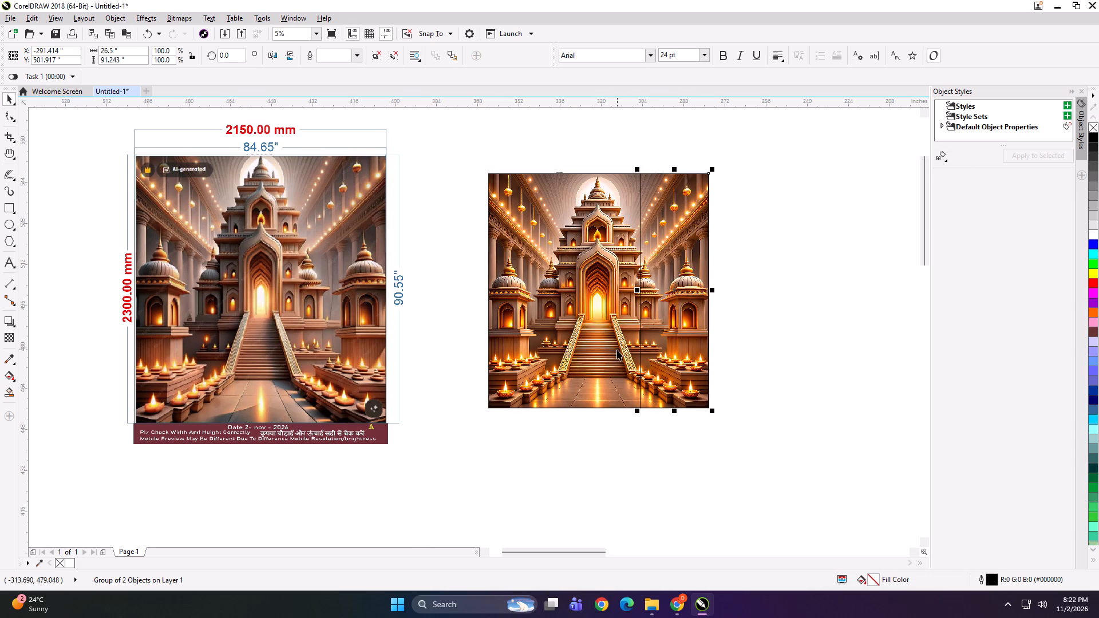
# Place both temple panels close beside the dimensioned customer preview and enlarge them together to roughly the preview's height.
pyautogui.moveTo(757, 140); pyautogui.dragTo(323, 522)
pyautogui.scroll(-1, 408, 331)
pyautogui.moveTo(473, 268); pyautogui.dragTo(441, 257)
pyautogui.moveTo(537, 363); pyautogui.dragTo(555, 375)
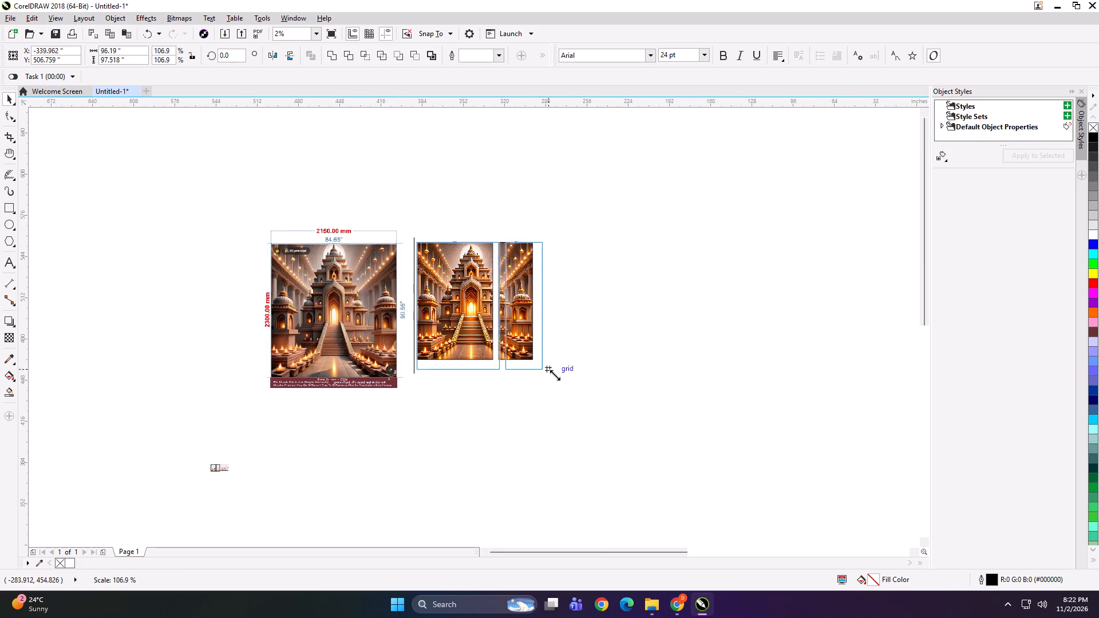
pyautogui.moveTo(555, 375); pyautogui.dragTo(564, 383)
# Group the two temple panels with the dimensioned customer preview.
pyautogui.keyDown('shift'); pyautogui.click(355, 339); pyautogui.keyUp('shift')
pyautogui.hotkey('ctrl', 'g')
# Shrink the grouped temple preview and panels proportionally to about 4 inches wide.
pyautogui.keyDown('shift'); pyautogui.moveTo(555, 394); pyautogui.dragTo(526, 388); pyautogui.keyUp('shift')
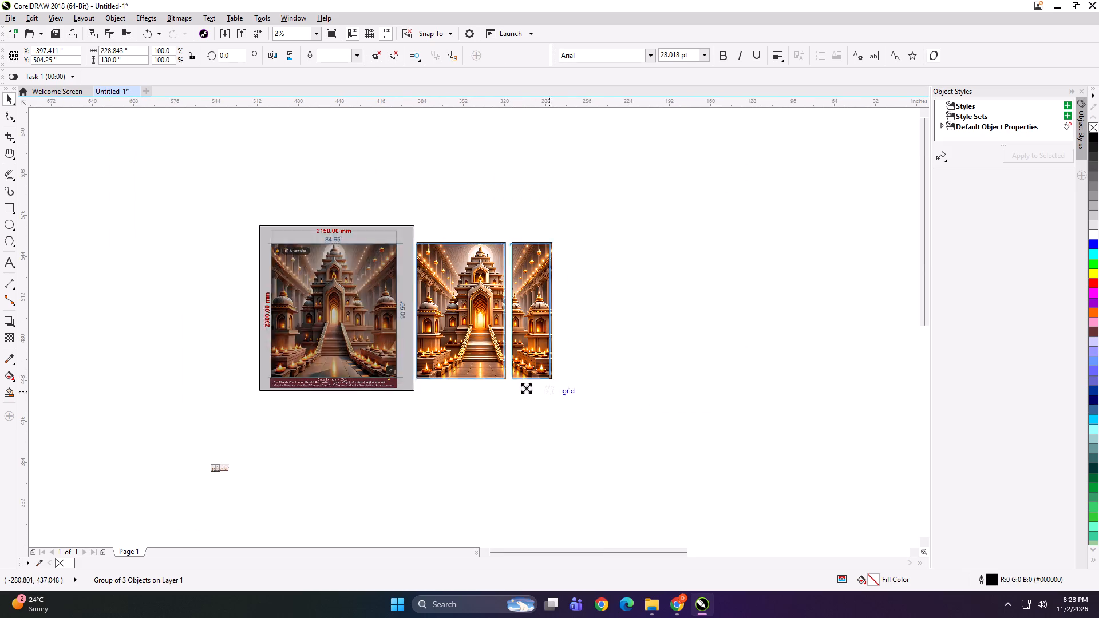
pyautogui.keyDown('shift'); pyautogui.moveTo(526, 388); pyautogui.dragTo(419, 344); pyautogui.keyUp('shift')
pyautogui.keyDown('shift'); pyautogui.click(415, 335); pyautogui.keyUp('shift')
pyautogui.scroll(4, 397, 299)
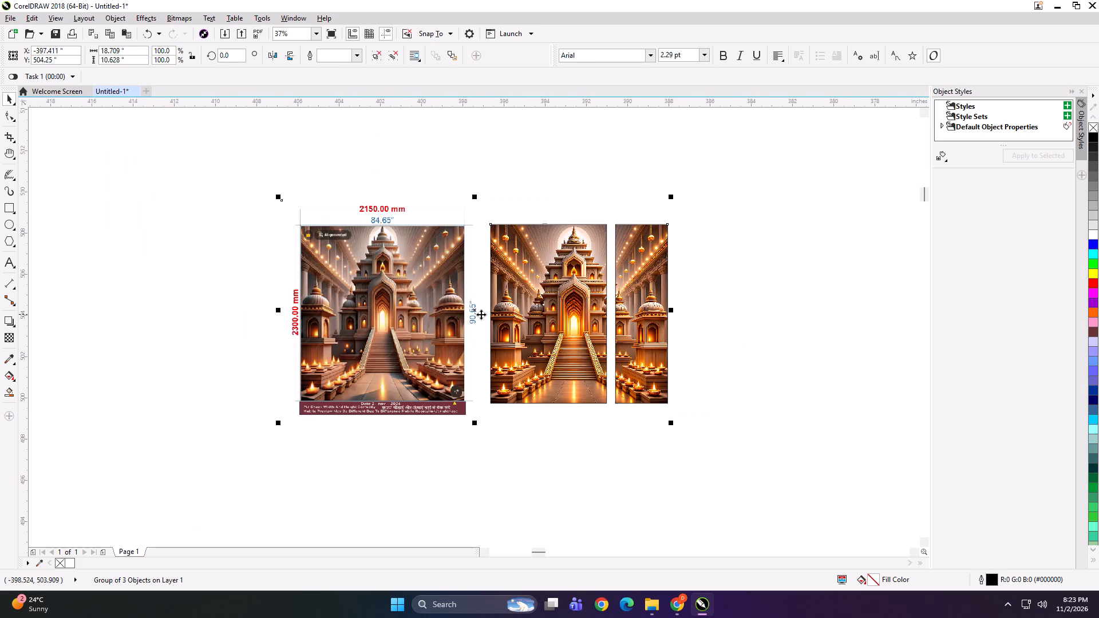
pyautogui.scroll(1, 483, 314)
pyautogui.keyDown('shift'); pyautogui.moveTo(859, 530); pyautogui.dragTo(638, 425); pyautogui.keyUp('shift')
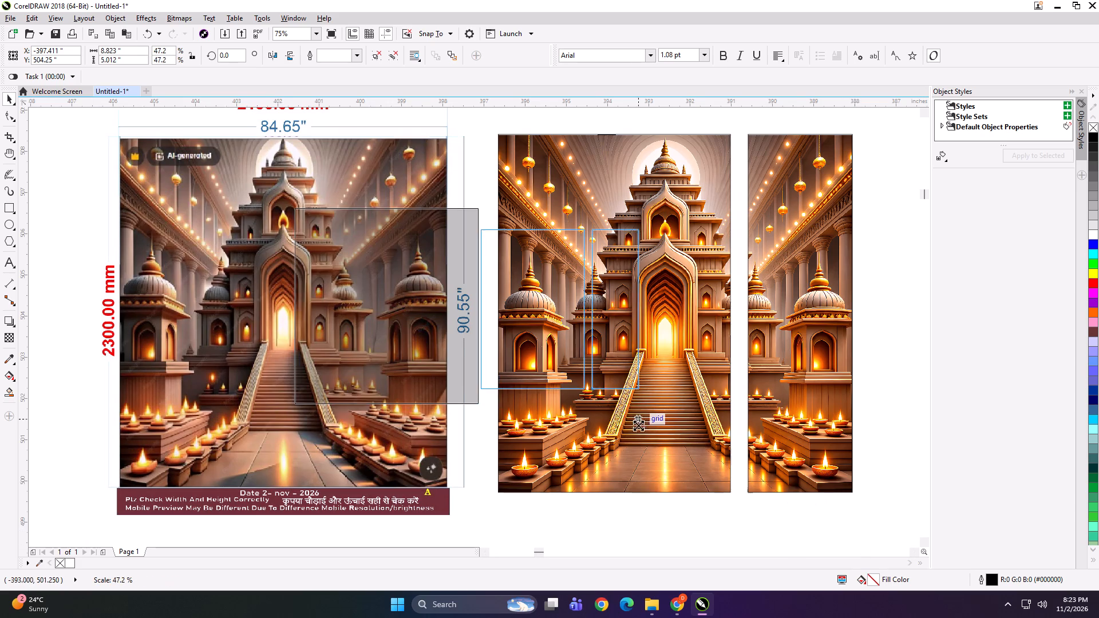
pyautogui.keyDown('shift'); pyautogui.moveTo(638, 425); pyautogui.dragTo(554, 371); pyautogui.keyUp('shift')
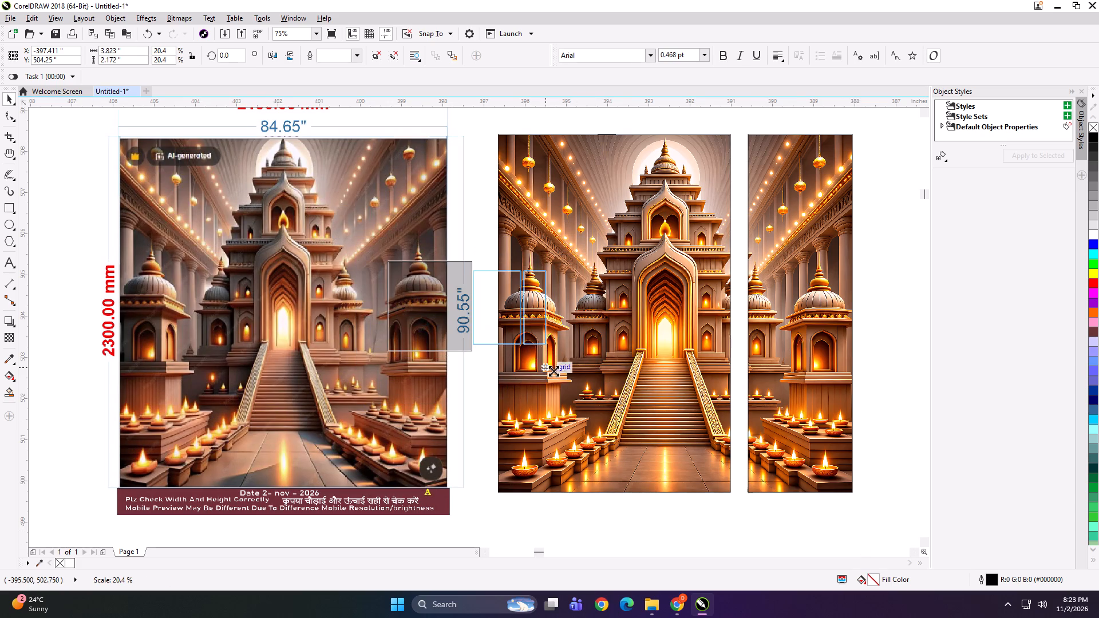
pyautogui.keyDown('shift'); pyautogui.moveTo(554, 371); pyautogui.dragTo(548, 369); pyautogui.keyUp('shift')
# Export the reduced temple group under the name "SDH".
pyautogui.hotkey('ctrl', 'e')
pyautogui.write('SDH')
pyautogui.press('Return')
pyautogui.press('Return')
pyautogui.press('Return')
# Delete the reduced temple group from the drawing.
pyautogui.press('Delete')
# Move the beige leaf-patterned wallpaper preview farther away from the garden artwork and clear the selection.
pyautogui.press('F4')
pyautogui.click(530, 312)
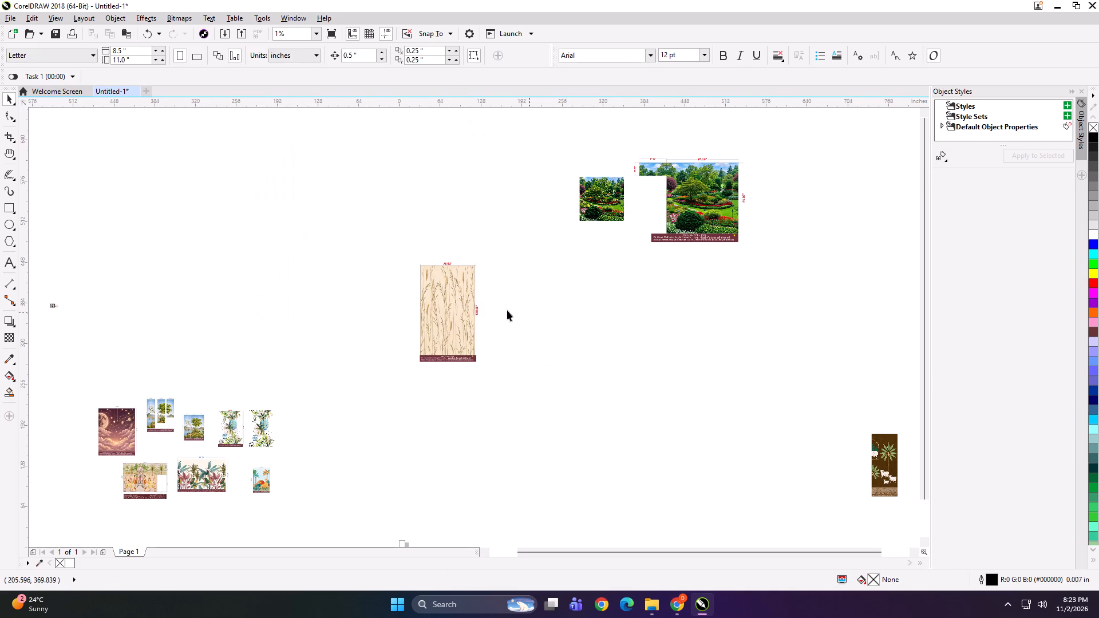
pyautogui.moveTo(473, 319); pyautogui.dragTo(378, 294)
pyautogui.click(517, 327)
# Examine the dimensioned garden wallpaper preview and the square garden artwork beside it.
pyautogui.scroll(2, 728, 154)
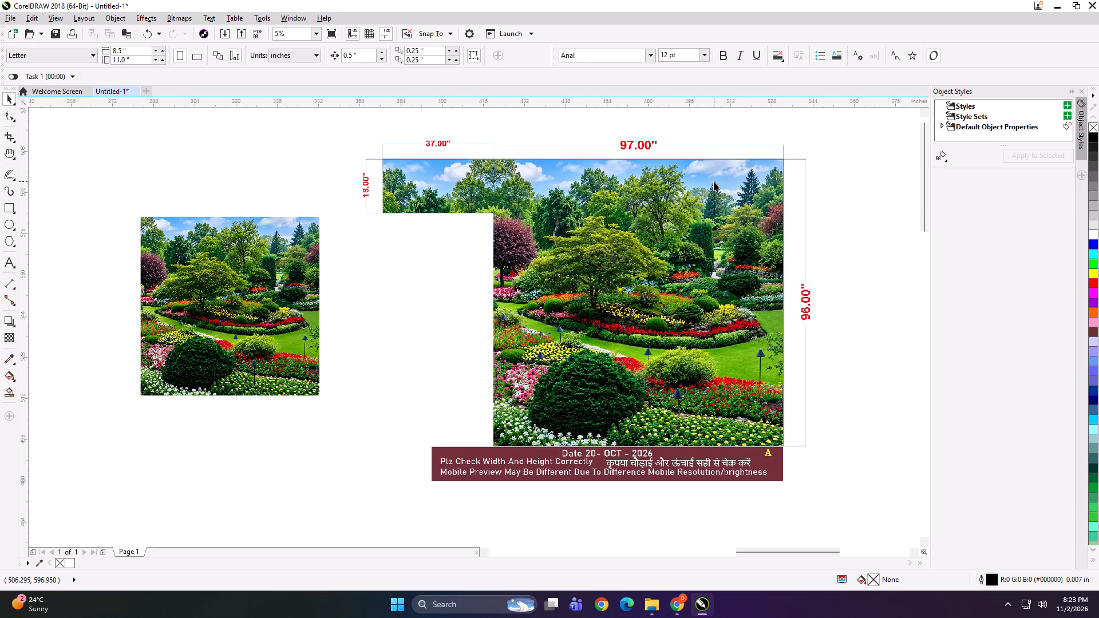
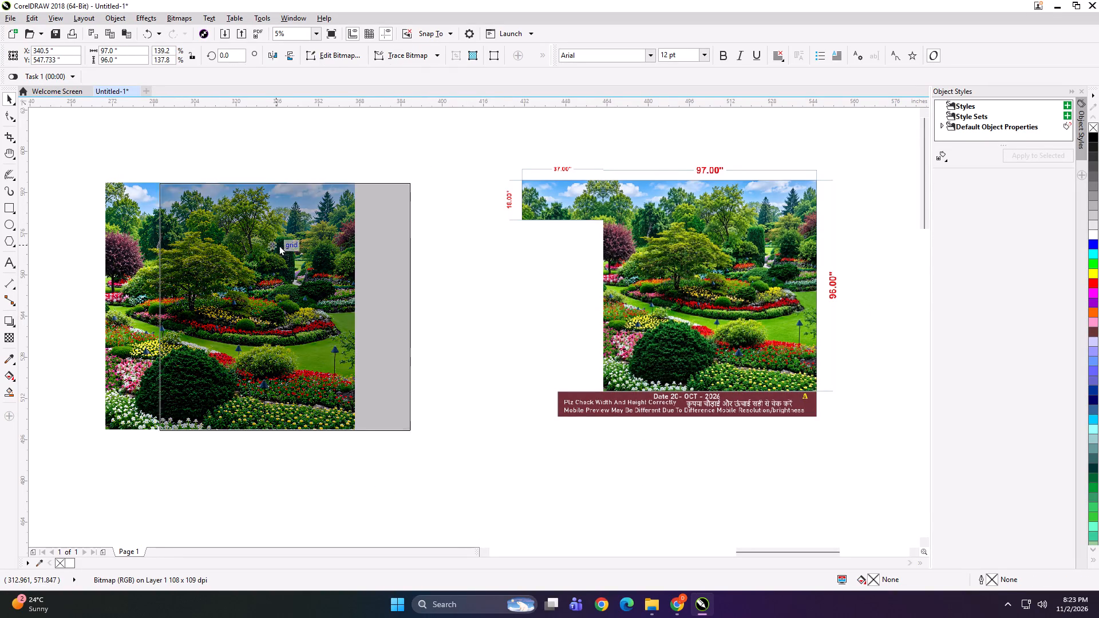
# Shift the square garden artwork sideways and add a horizontally mirrored copy joined to its left edge.
pyautogui.moveTo(279, 245); pyautogui.dragTo(298, 245)
pyautogui.moveTo(441, 306); pyautogui.dragTo(180, 284)
pyautogui.keyDown('ctrl'); pyautogui.rightClick(181, 284); pyautogui.keyUp('ctrl')
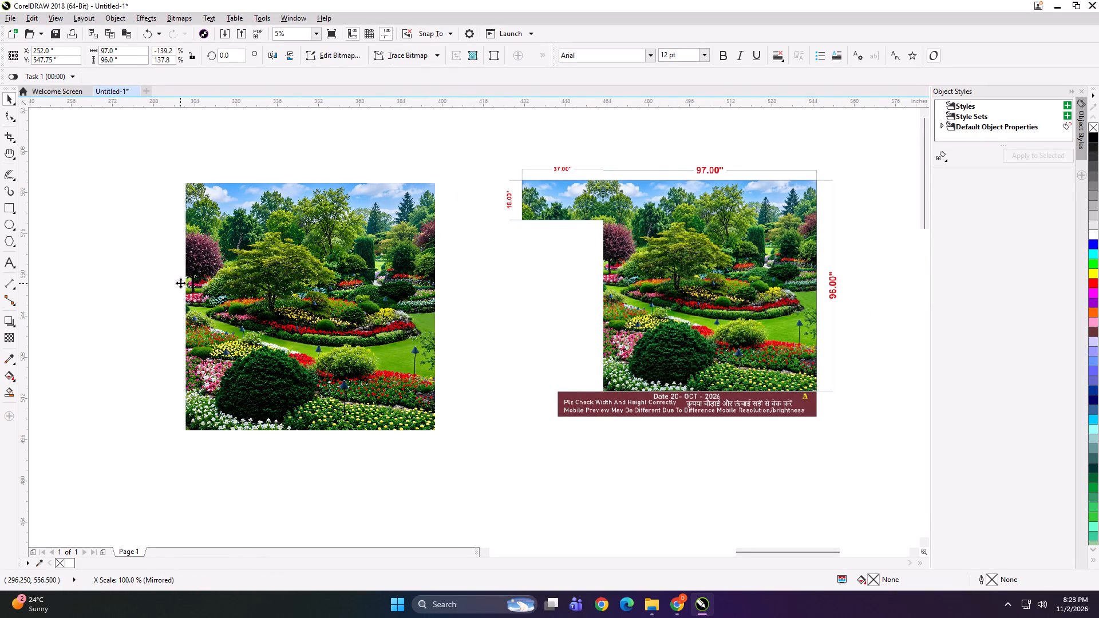
pyautogui.scroll(1, 183, 208)
pyautogui.scroll(-1, 329, 196)
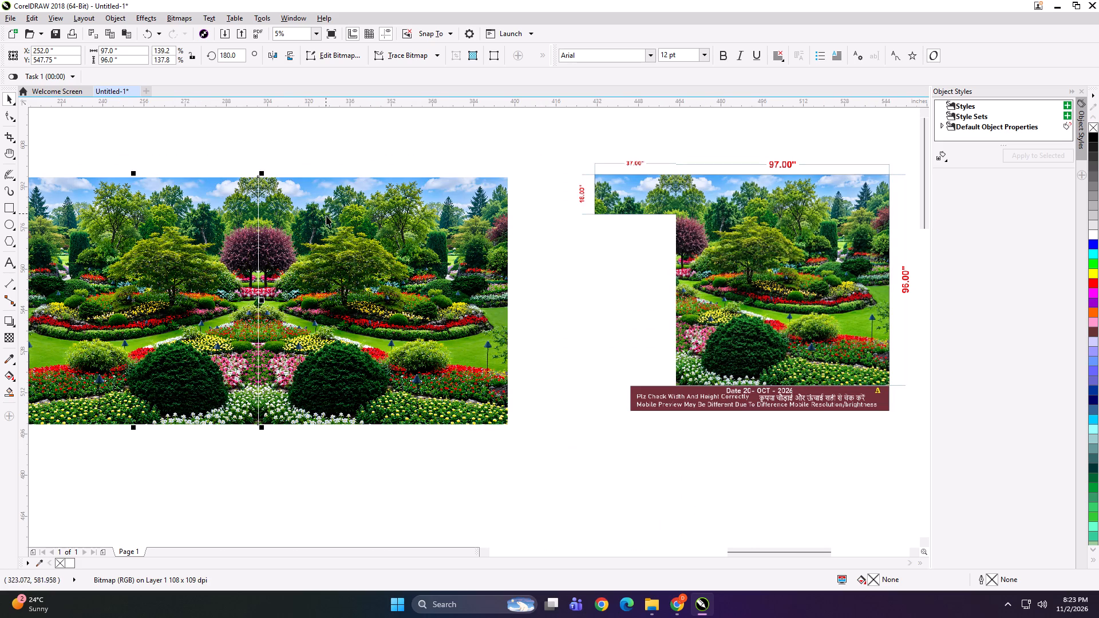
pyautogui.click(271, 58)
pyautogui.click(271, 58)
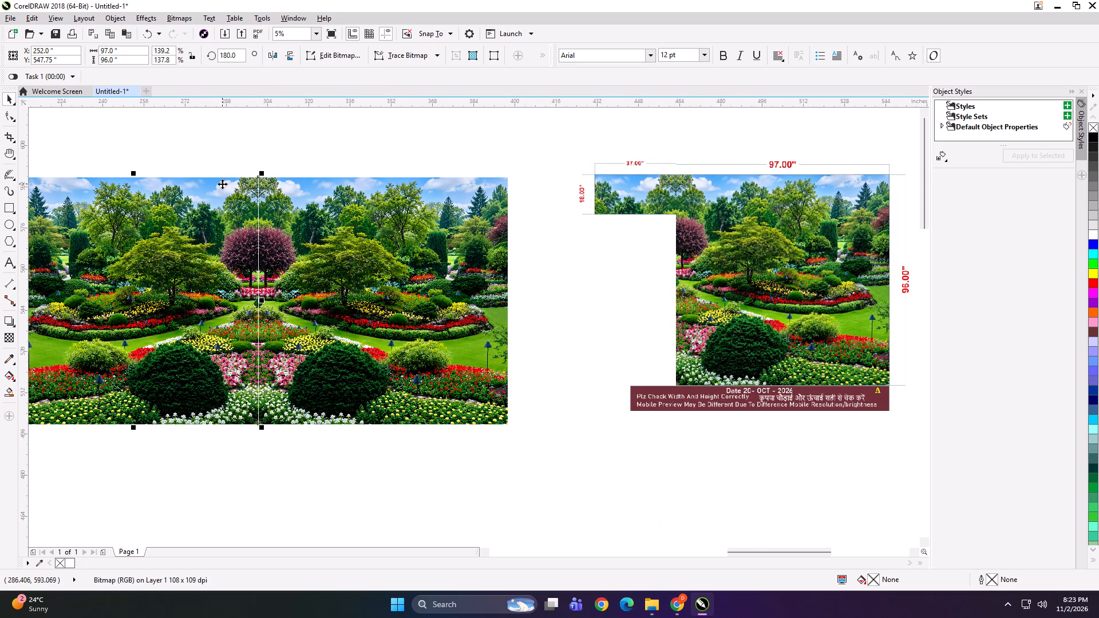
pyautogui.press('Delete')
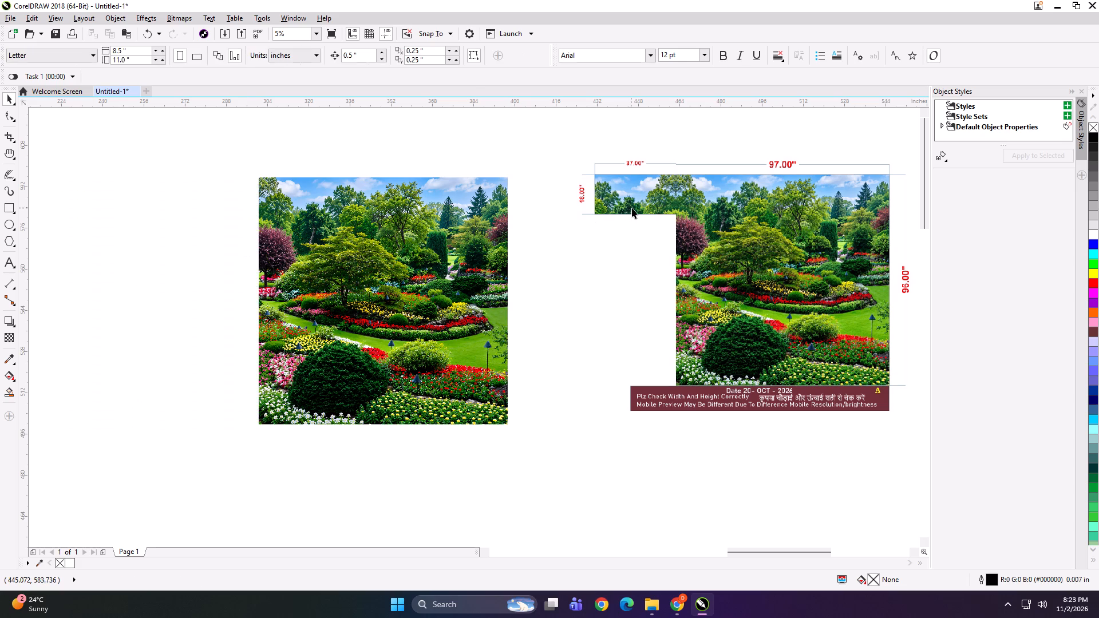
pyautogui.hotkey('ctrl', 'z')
# Move the mirrored garden copy about 0.02 inches towards the original to close the seam between them.
pyautogui.click(254, 142)
pyautogui.click(242, 205)
pyautogui.scroll(2, 251, 221)
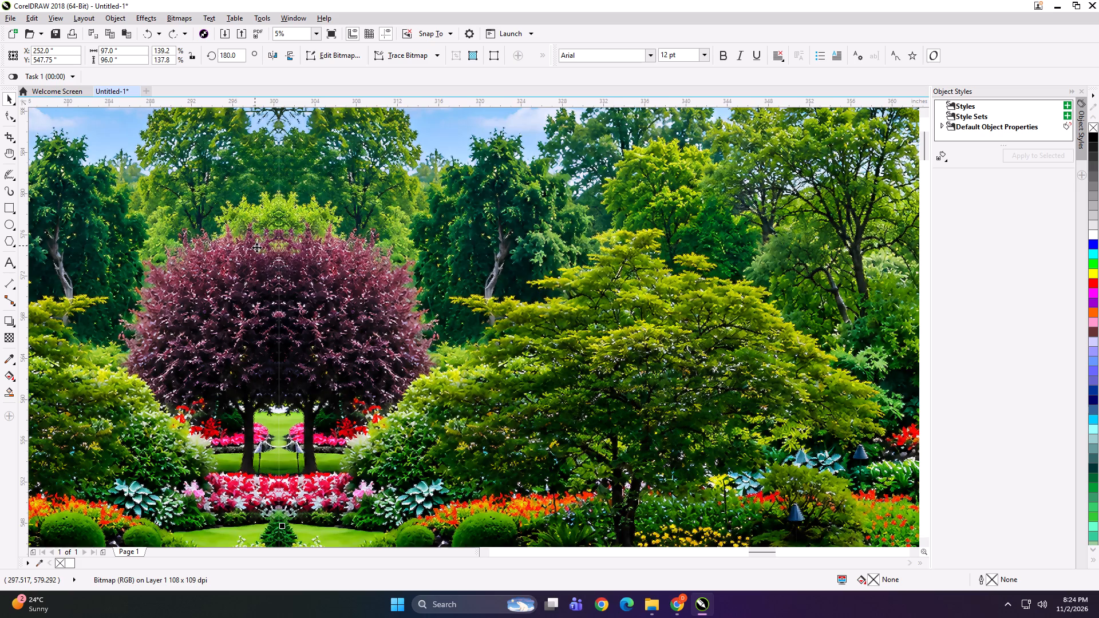
pyautogui.scroll(5, 272, 254)
pyautogui.scroll(3, 377, 284)
pyautogui.moveTo(306, 264); pyautogui.dragTo(335, 260)
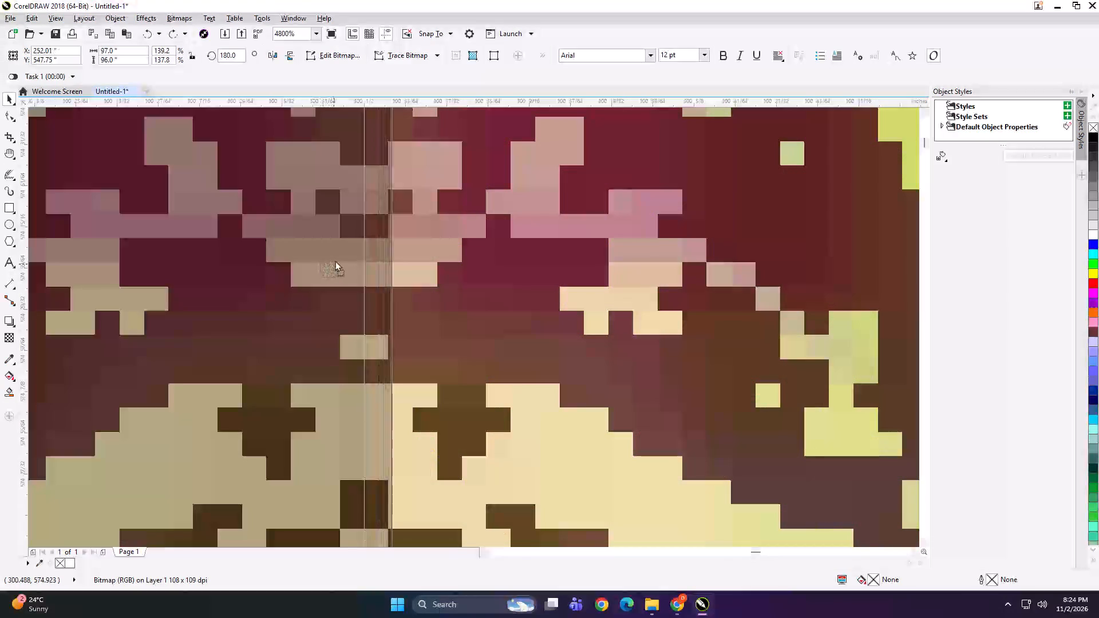
pyautogui.moveTo(335, 260); pyautogui.dragTo(357, 260)
# Create a rectangle over the mirrored garden copy and set its size to 38 by 19 inches.
pyautogui.scroll(-12, 398, 245)
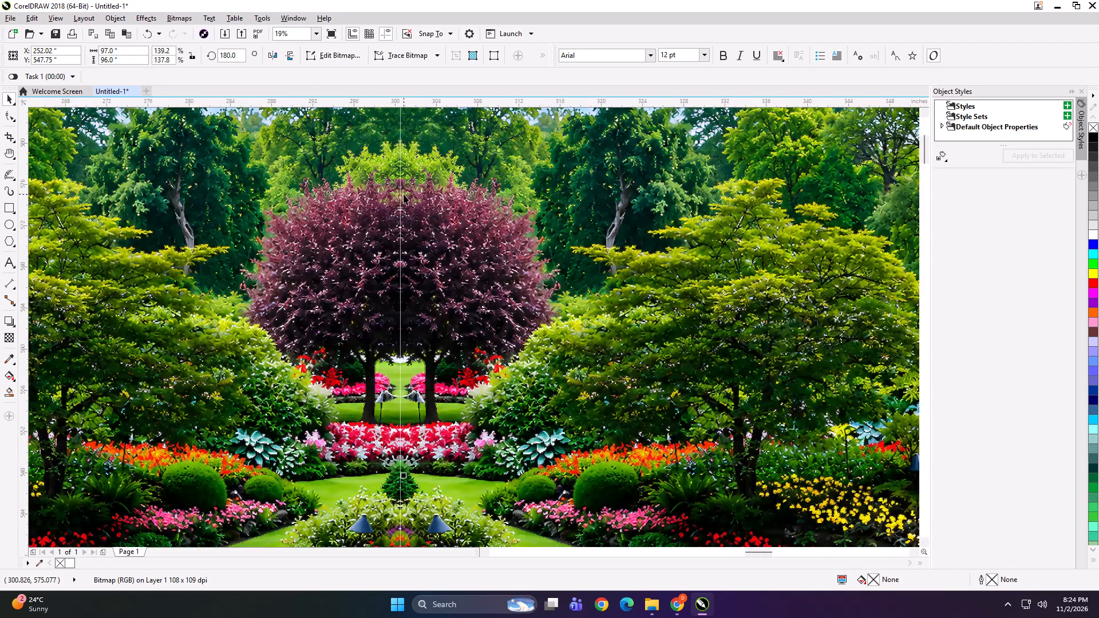
pyautogui.scroll(-2, 404, 194)
pyautogui.keyDown('shift'); pyautogui.doubleClick(6, 208); pyautogui.keyUp('shift')
pyautogui.hotkey('shift', 'space')
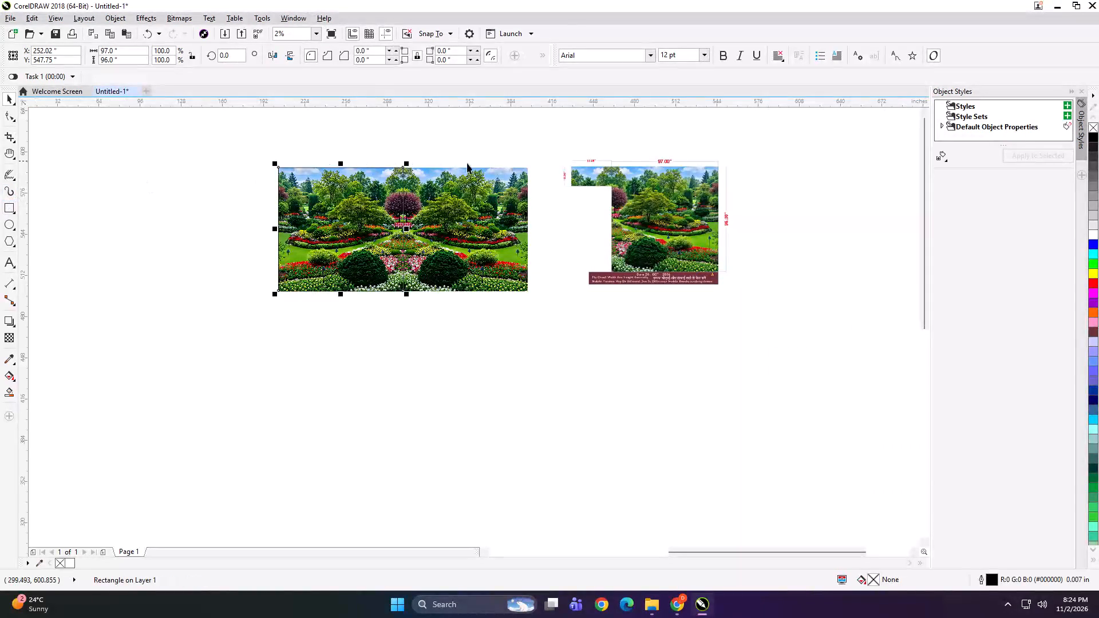
pyautogui.scroll(1, 533, 163)
pyautogui.click(131, 50)
pyautogui.hotkey('ctrl', 'a')
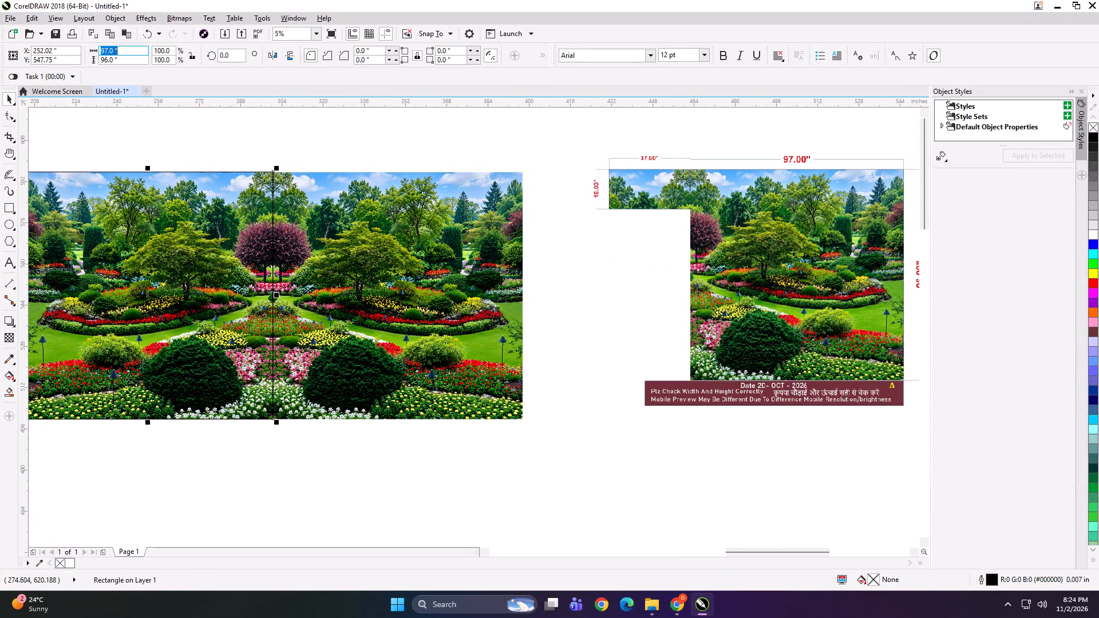
pyautogui.write('38')
pyautogui.press('Tab')
pyautogui.write('19')
pyautogui.press('Return')
# Align the 38 by 19 inch rectangle to the mirrored copy's top and right edges and nudge it slightly right.
pyautogui.press('space')
pyautogui.keyDown('shift'); pyautogui.click(176, 187); pyautogui.keyUp('shift')
pyautogui.press('space')
pyautogui.write('TR')
pyautogui.click(141, 118)
pyautogui.click(184, 193)
pyautogui.press('Right')
pyautogui.click(290, 122)
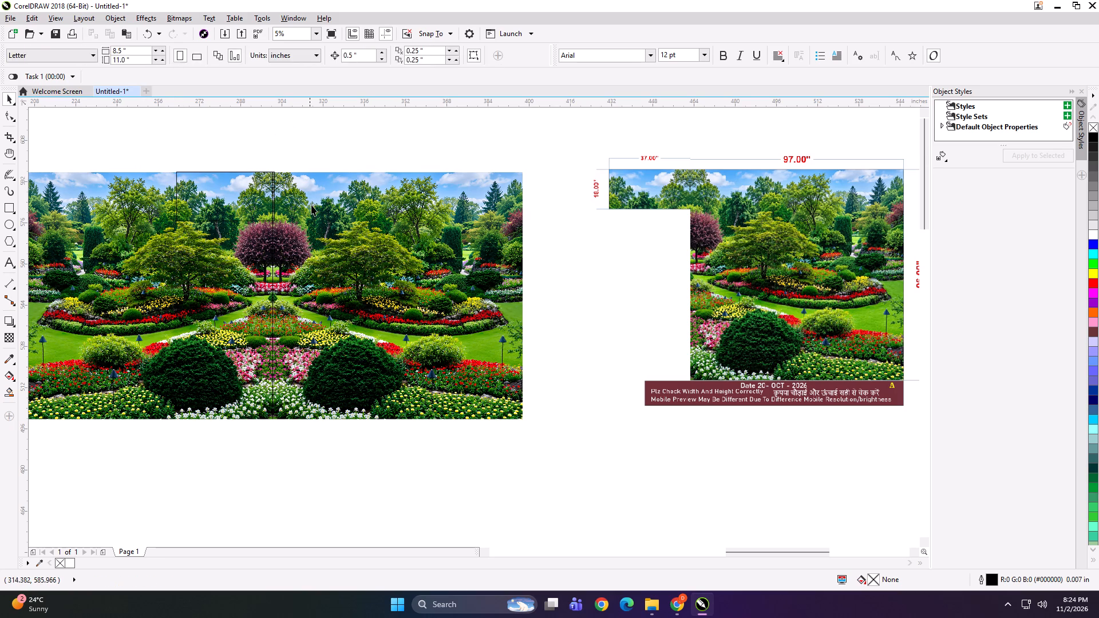
# Duplicate the original garden image and PowerClip the duplicate together with the mirrored copy inside the 38 by 19 inch rectangle.
pyautogui.click(311, 205)
pyautogui.press('+')
pyautogui.keyDown('shift'); pyautogui.click(258, 271); pyautogui.keyUp('shift')
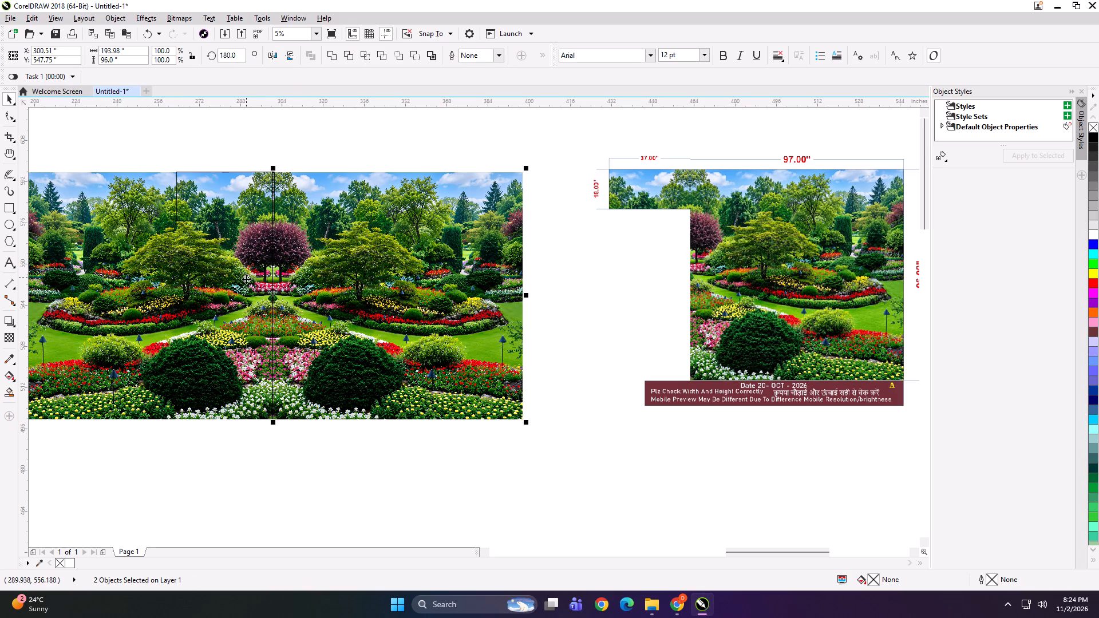
pyautogui.hotkey('shift', 'Return')
pyautogui.click(238, 203)
pyautogui.click(238, 138)
# Move the clipped garden strip slightly away from the square garden artwork.
pyautogui.moveTo(258, 199); pyautogui.dragTo(250, 202)
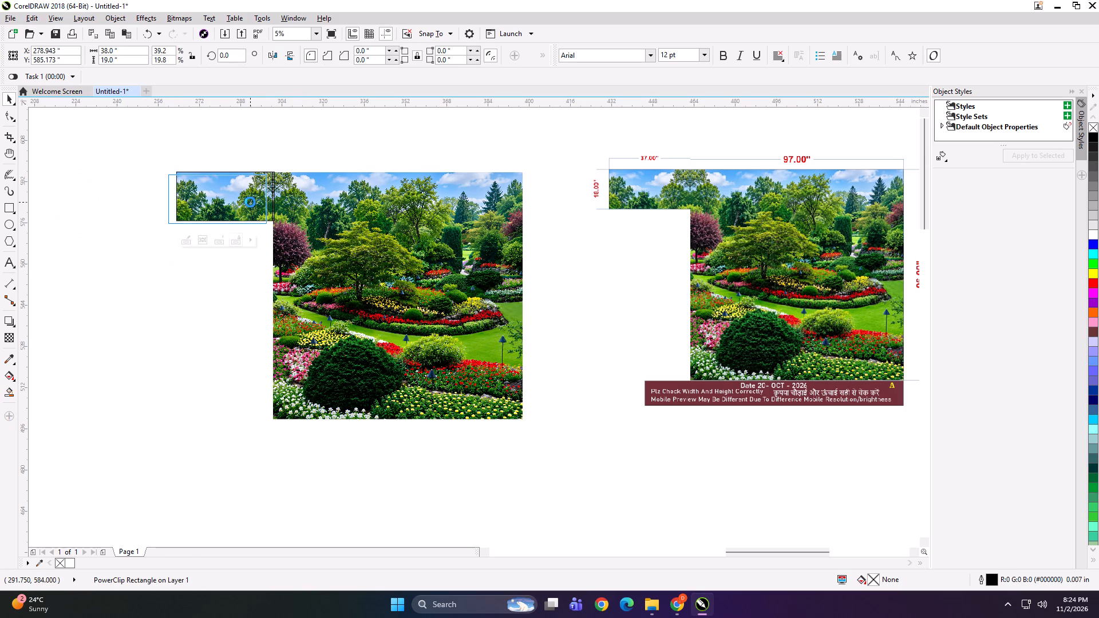
pyautogui.scroll(3, 250, 202)
pyautogui.scroll(-4, 261, 200)
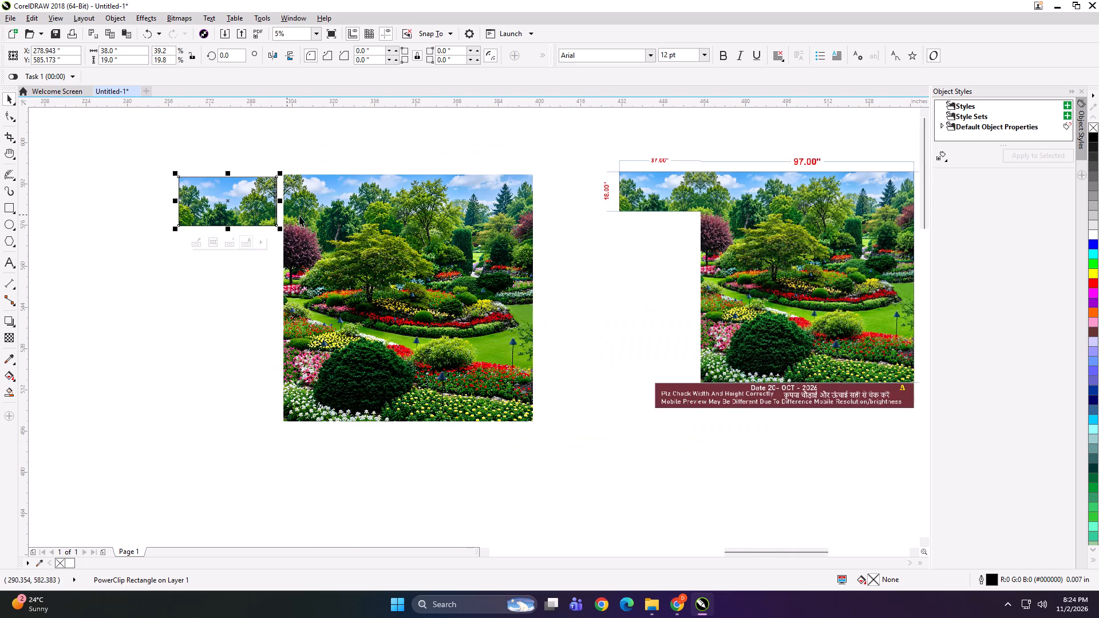
# Create a rectangle matching the square garden artwork and set its width to 49 inches.
pyautogui.click(360, 223)
pyautogui.keyDown('shift'); pyautogui.doubleClick(5, 203); pyautogui.keyUp('shift')
pyautogui.hotkey('shift', 'space')
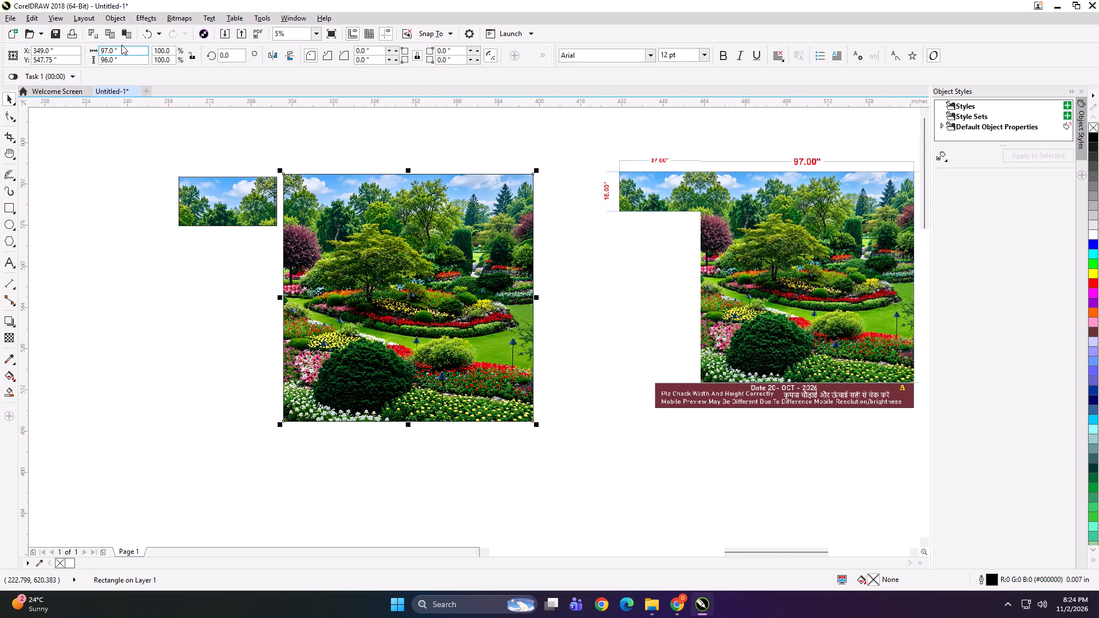
pyautogui.click(122, 45)
pyautogui.hotkey('ctrl', 'a')
pyautogui.click(146, 130)
pyautogui.click(310, 167)
pyautogui.click(320, 203)
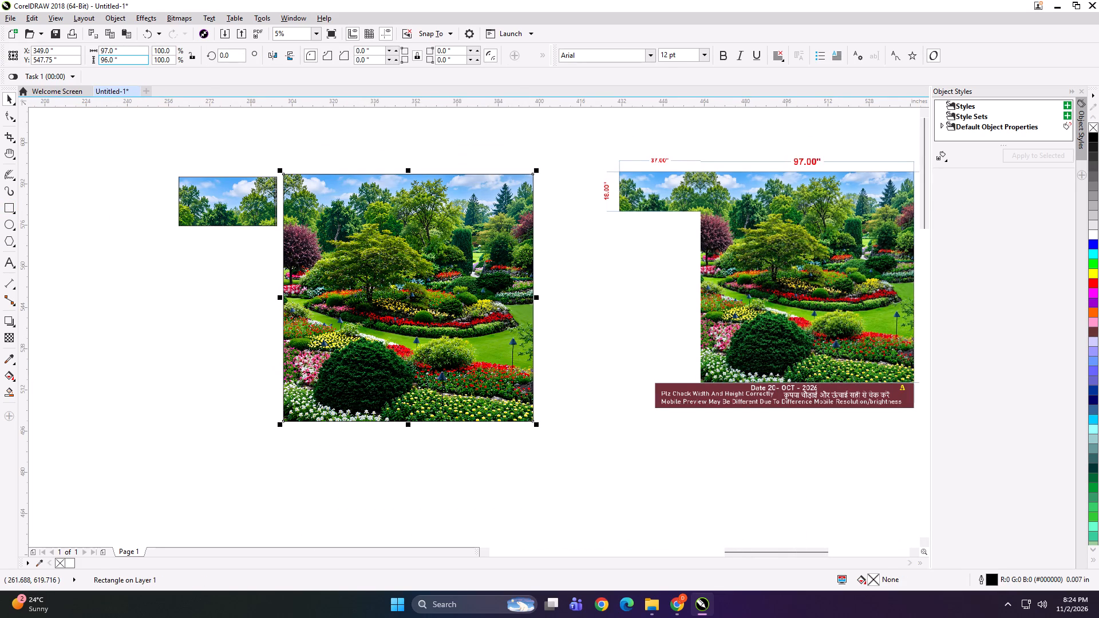
pyautogui.click(126, 50)
pyautogui.hotkey('ctrl', 'a')
pyautogui.write('49')
pyautogui.press('Return')
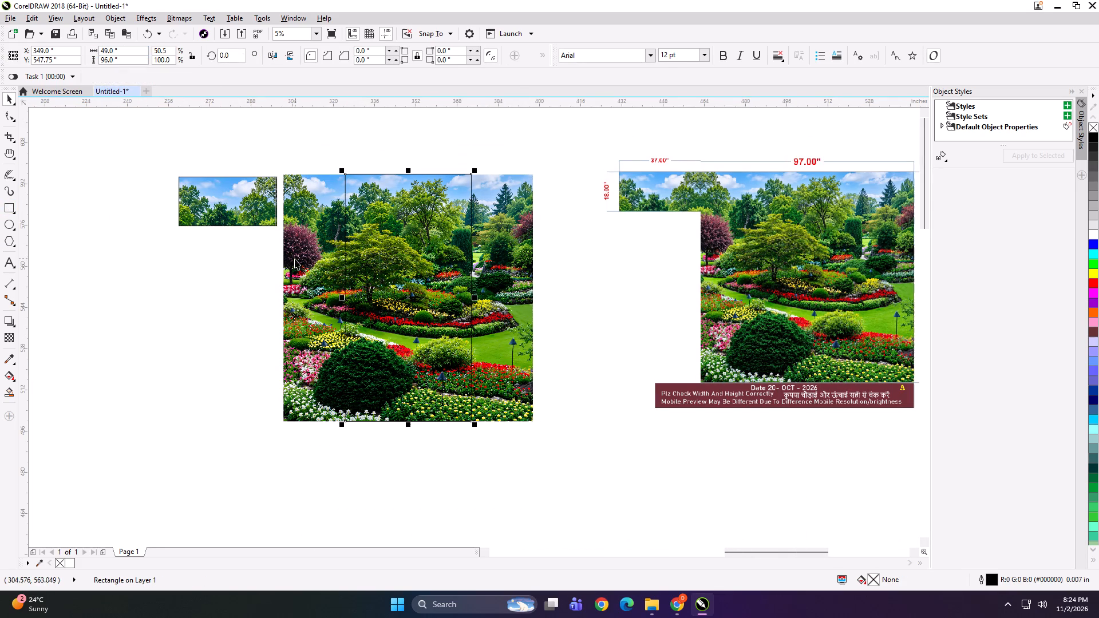
# Align the 49-inch-wide rectangle with the square garden artwork's left edge.
pyautogui.keyDown('shift'); pyautogui.click(295, 259); pyautogui.keyUp('shift')
pyautogui.press('l')
pyautogui.click(247, 272)
pyautogui.click(392, 290)
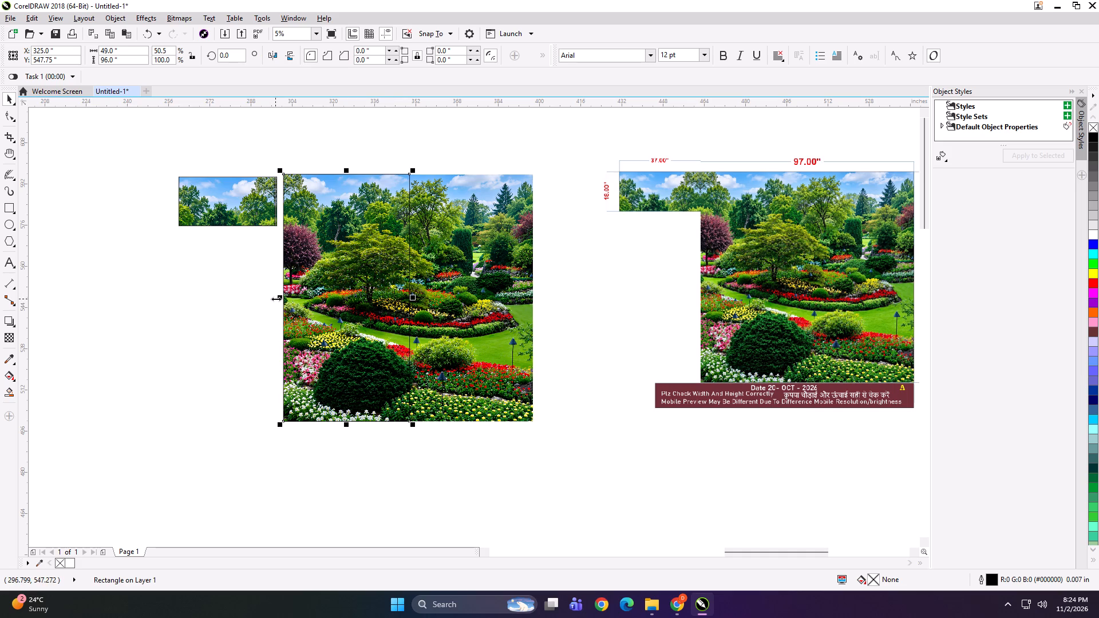
# Mirror-copy the panel rectangle onto the artwork's other half, overlap it slightly, and fit it to the outer edge at 48.5 inches wide.
pyautogui.moveTo(279, 299); pyautogui.dragTo(528, 285)
pyautogui.keyDown('ctrl'); pyautogui.rightClick(528, 286); pyautogui.keyUp('ctrl')
pyautogui.press('Left')
pyautogui.scroll(5, 547, 298)
pyautogui.moveTo(422, 296); pyautogui.dragTo(380, 293)
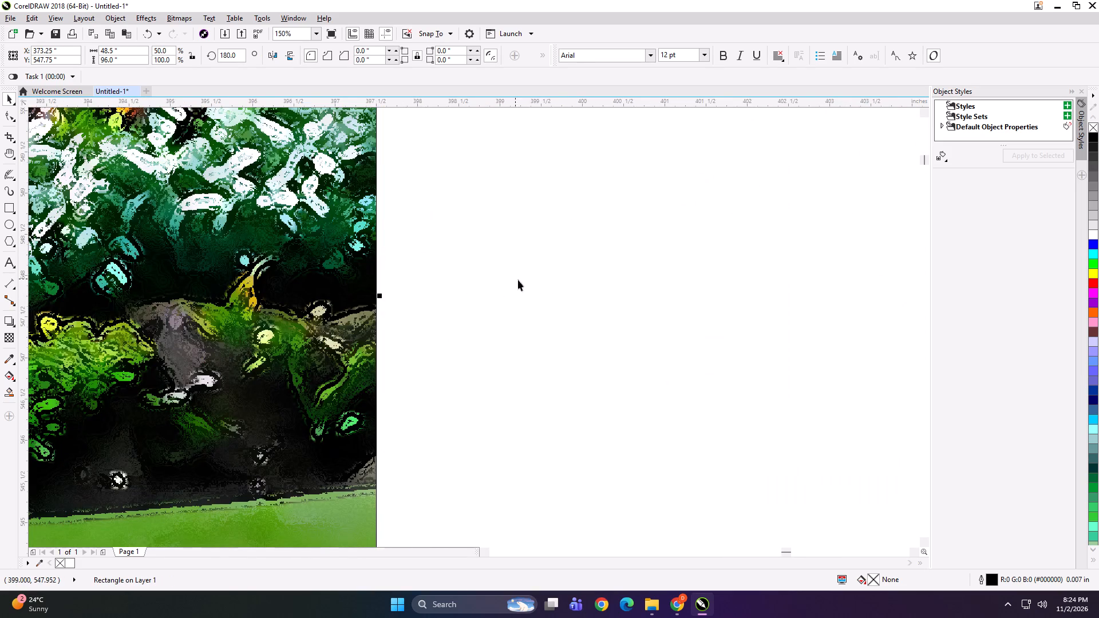
# Group the two panel rectangles, PowerClip the square garden artwork inside them, and ungroup them into separate panels.
pyautogui.scroll(-6, 518, 280)
pyautogui.keyDown('shift'); pyautogui.click(337, 280); pyautogui.keyUp('shift')
pyautogui.hotkey('ctrl', 'g')
pyautogui.click(211, 292)
pyautogui.keyDown('alt'); pyautogui.click(338, 300); pyautogui.keyUp('alt')
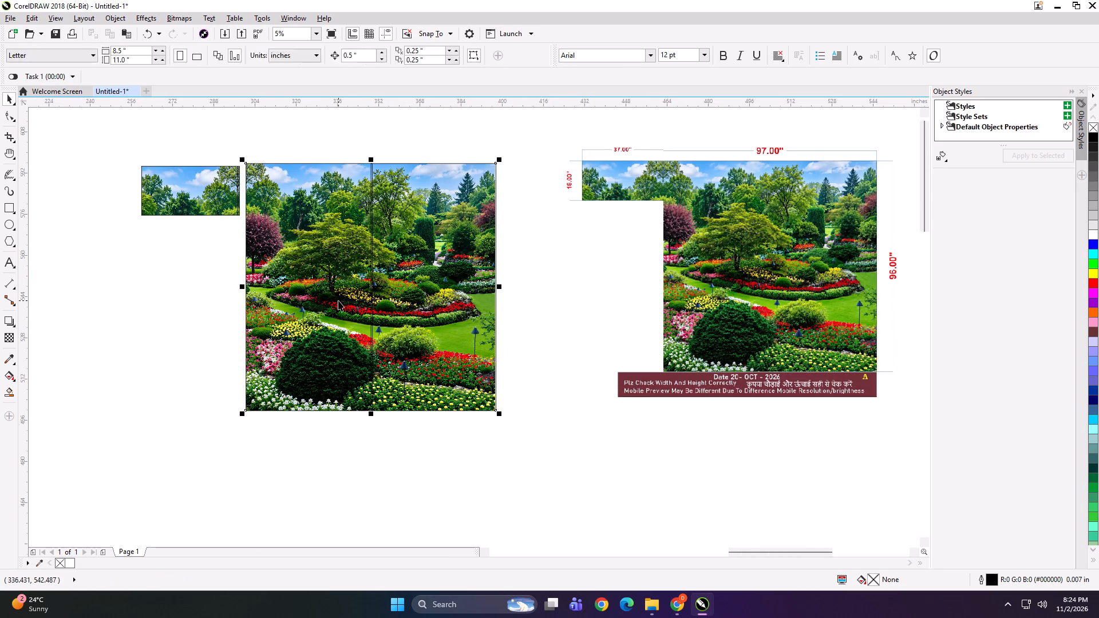
pyautogui.press('Return')
pyautogui.press('Return')
pyautogui.click(219, 331)
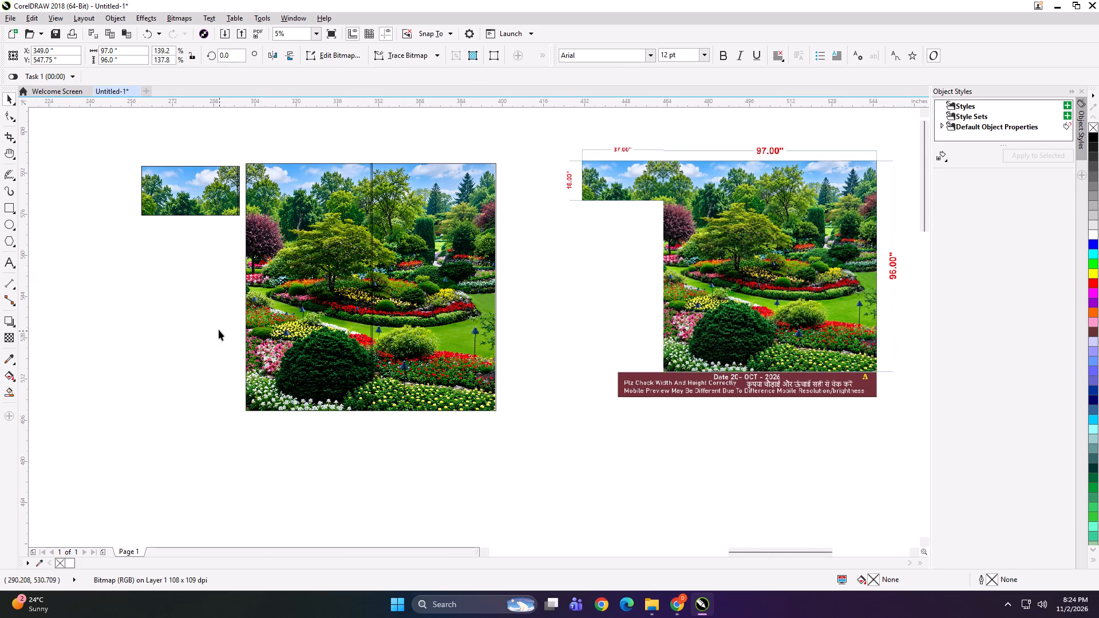
pyautogui.keyDown('alt'); pyautogui.click(349, 309); pyautogui.keyUp('alt')
pyautogui.hotkey('shift', 'Return')
pyautogui.click(349, 309)
pyautogui.hotkey('ctrl', 'u')
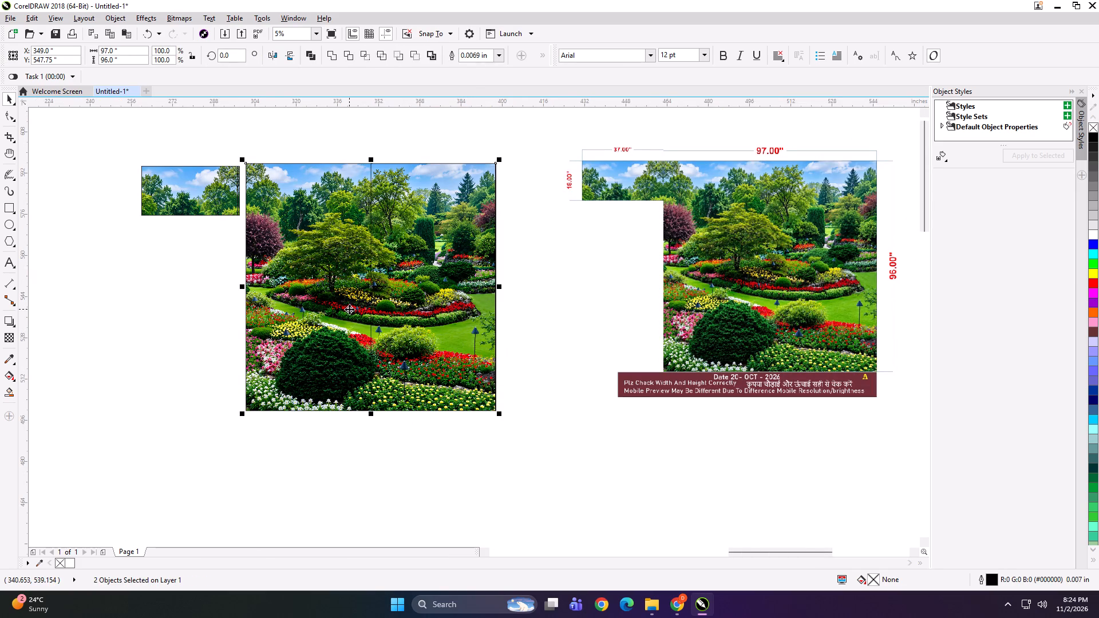
pyautogui.click(208, 291)
# Add the text label "97*96 PANEL 1" at the small garden strip's top edge and copy the text.
pyautogui.click(10, 264)
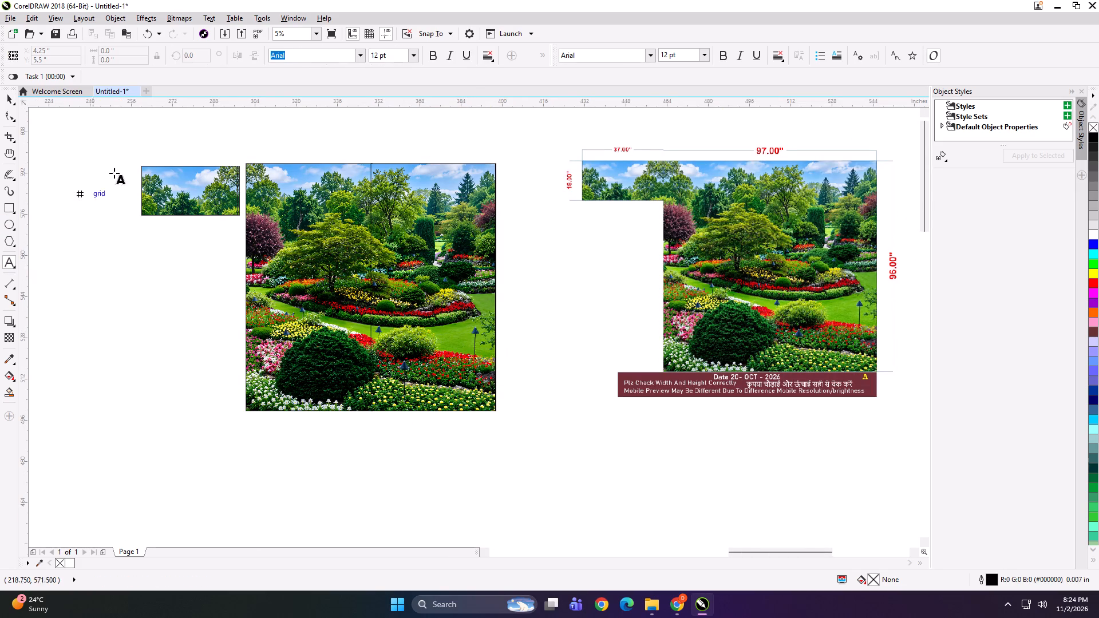
pyautogui.click(156, 164)
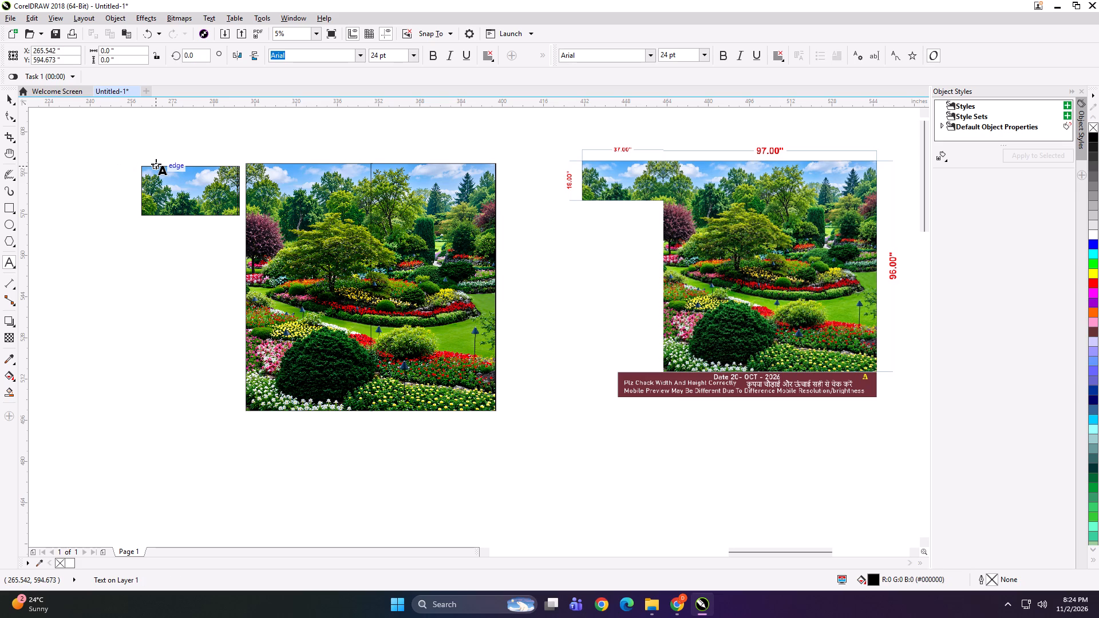
pyautogui.write('97*96 PANEL 1')
pyautogui.hotkey('ctrl', 'a')
pyautogui.hotkey('ctrl', 'c')
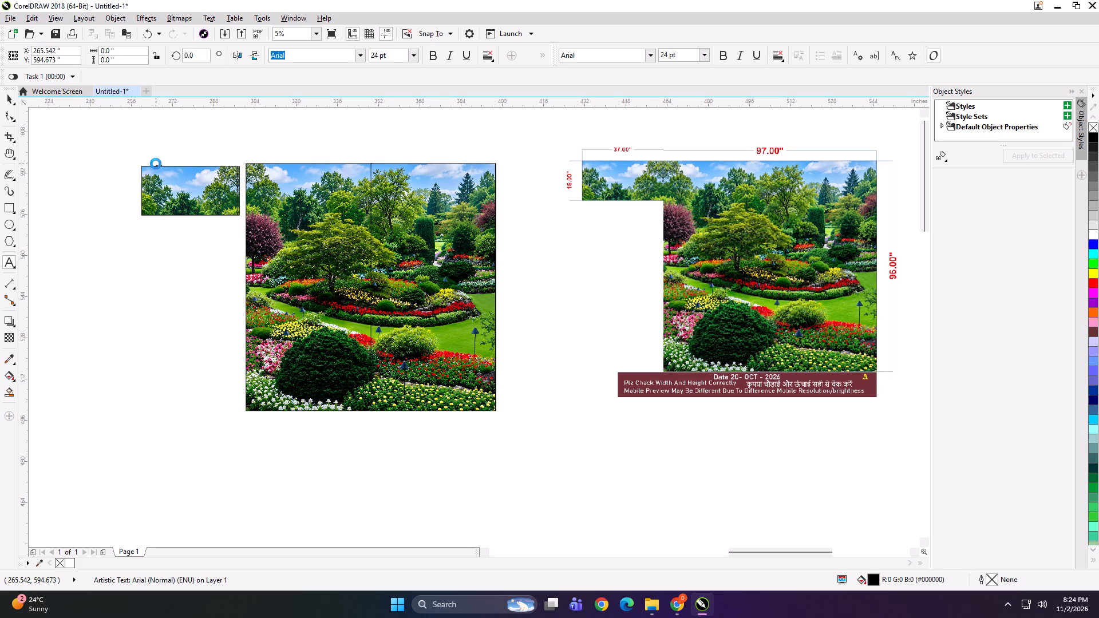
# Paste the label at the top edge of the square artwork's left panel and change it to "97*96 PANEL 2".
pyautogui.click(279, 162)
pyautogui.hotkey('ctrl', 'v')
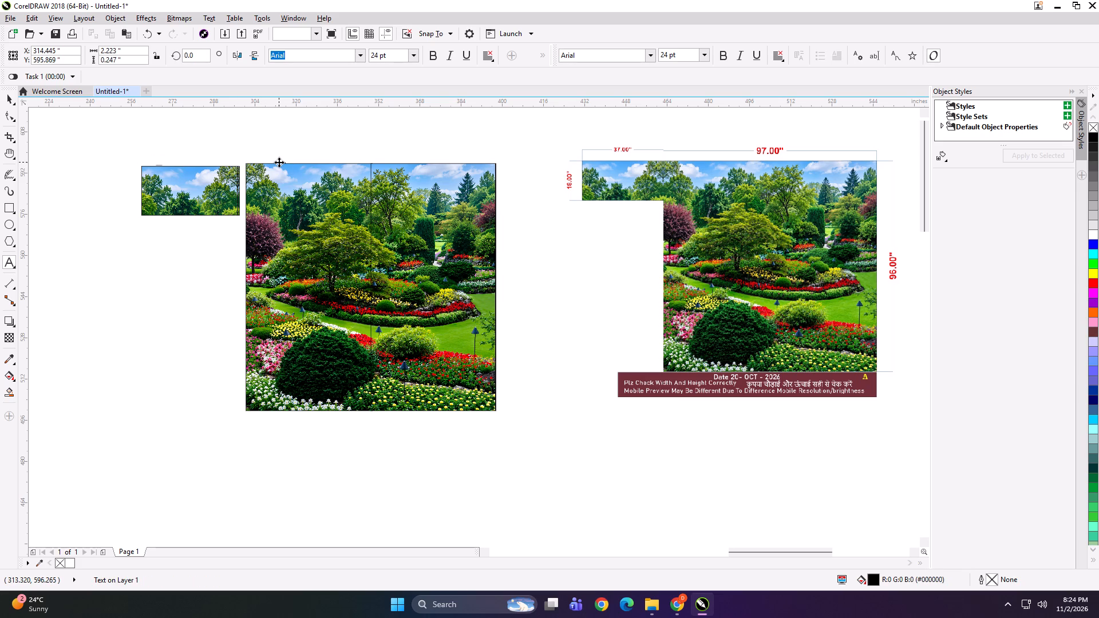
pyautogui.press('BackSpace')
pyautogui.press('2')
# Paste the label at the top edge of the square artwork's right panel and change it to "97*96 PANEL 3".
pyautogui.click(390, 161)
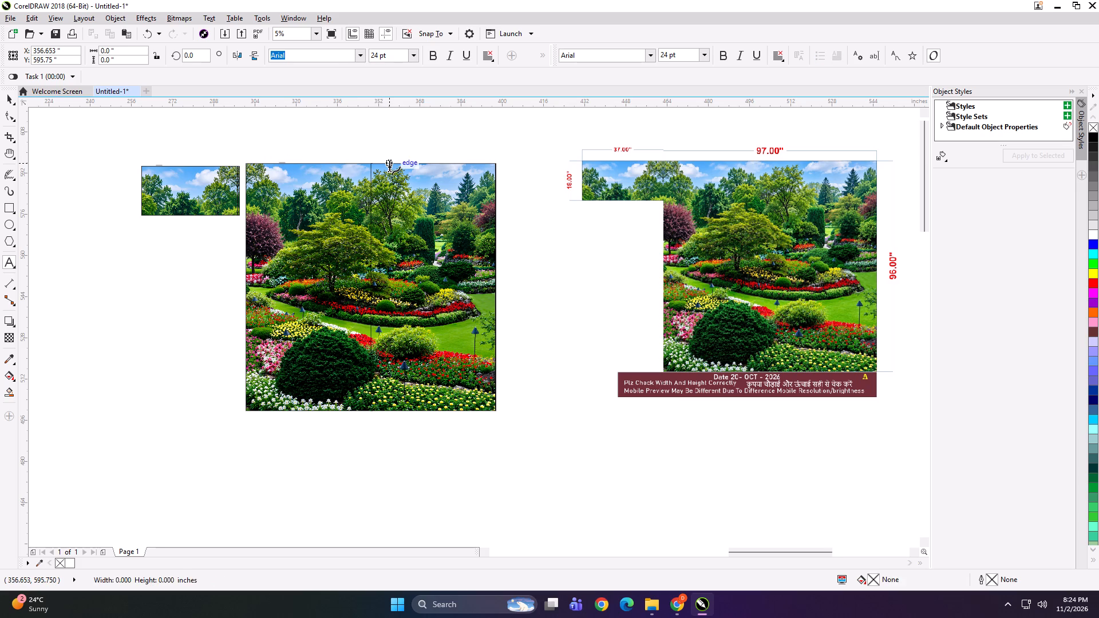
pyautogui.press('BackSpace')
pyautogui.press('3')
pyautogui.scroll(3, 389, 164)
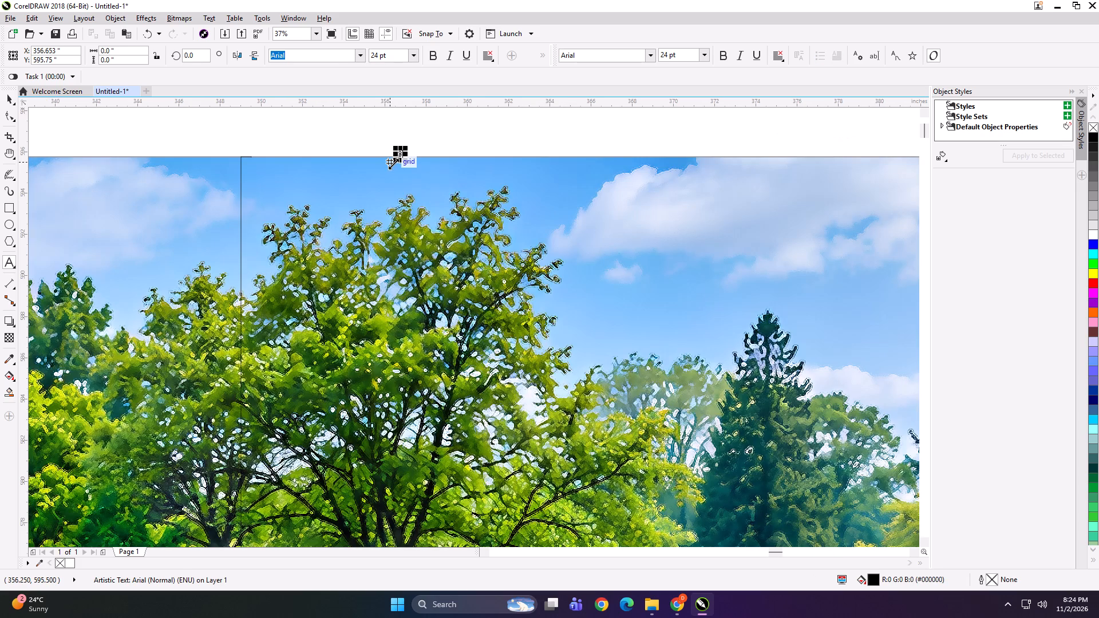
pyautogui.hotkey('ctrl', 'a')
pyautogui.hotkey('ctrl', 'v')
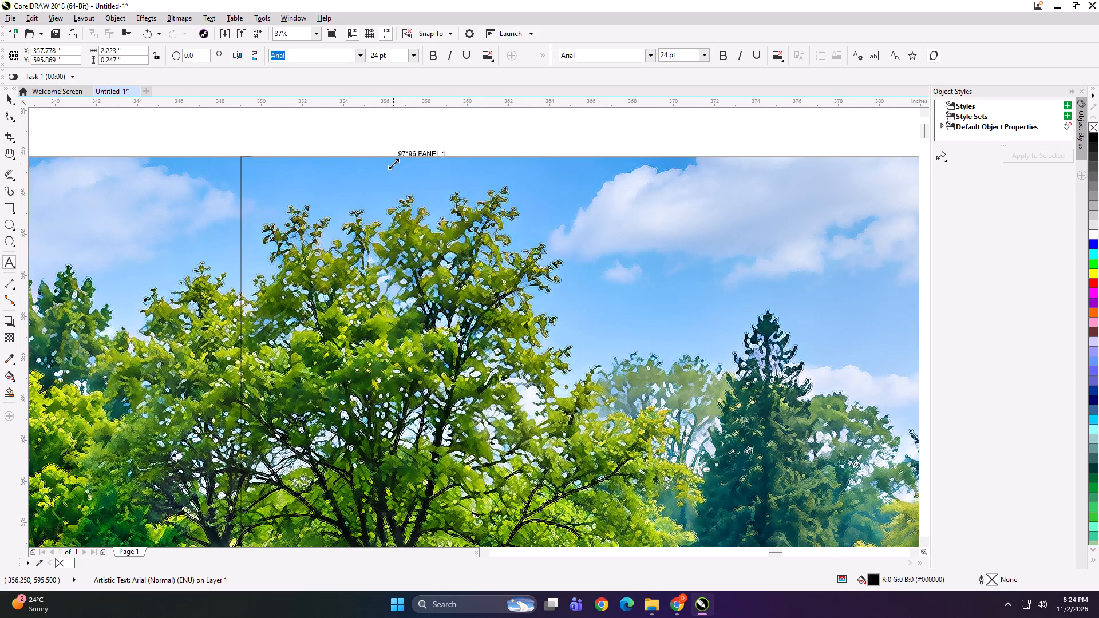
pyautogui.press('BackSpace')
pyautogui.press('3')
# Group each of the three garden panels with its own text label.
pyautogui.scroll(-2, 433, 177)
pyautogui.scroll(2, 199, 170)
pyautogui.scroll(-1, 323, 171)
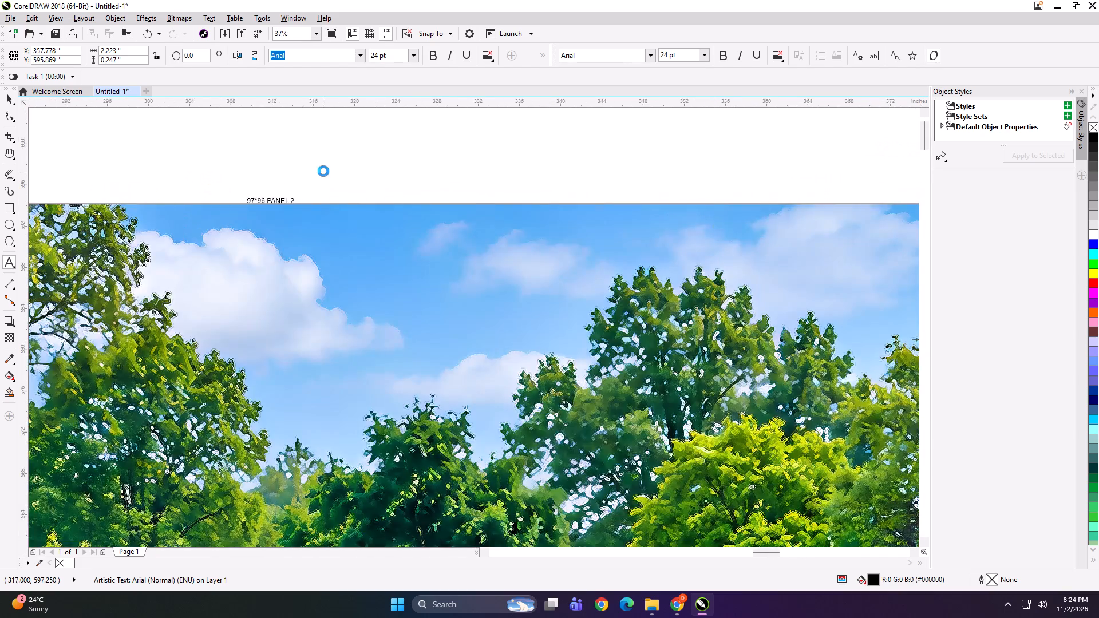
pyautogui.scroll(-2, 323, 171)
pyautogui.click(11, 96)
pyautogui.keyDown('shift'); pyautogui.click(430, 234); pyautogui.keyUp('shift')
pyautogui.hotkey('ctrl', 'g')
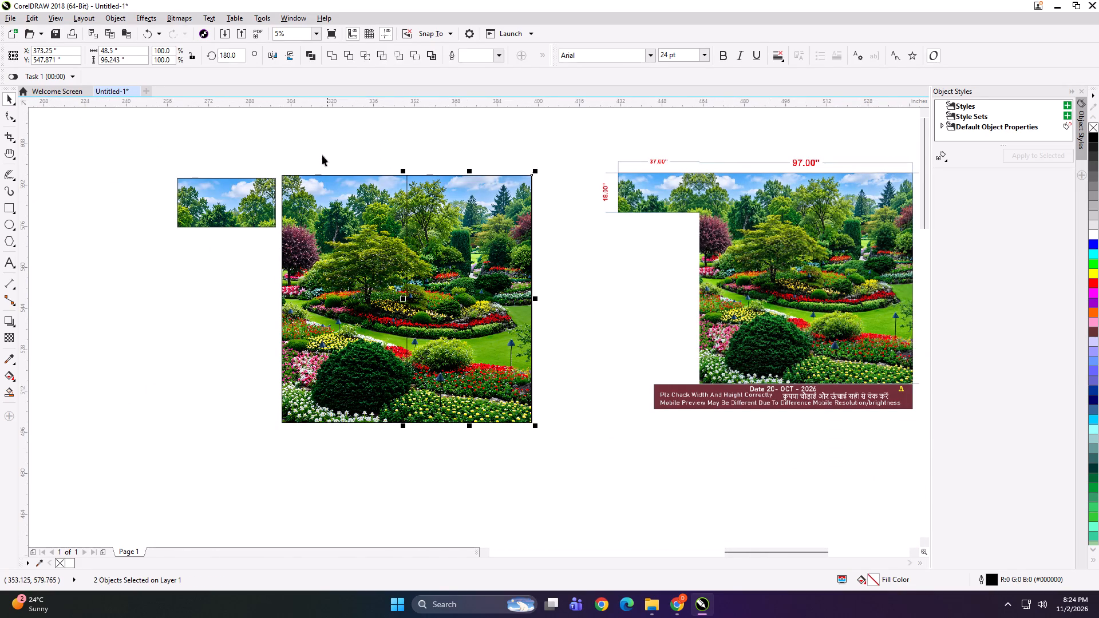
pyautogui.moveTo(307, 146); pyautogui.dragTo(343, 239)
pyautogui.keyDown('shift'); pyautogui.click(344, 240); pyautogui.keyUp('shift')
pyautogui.hotkey('ctrl', 'g')
pyautogui.moveTo(144, 129); pyautogui.dragTo(307, 261)
pyautogui.hotkey('ctrl', 'g')
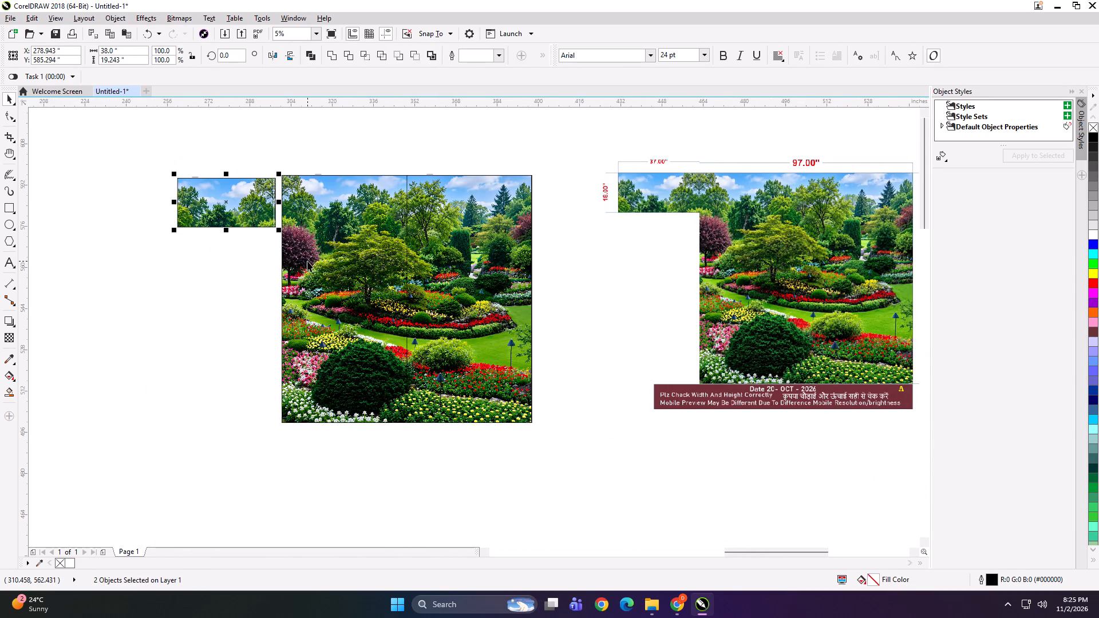
# Start exporting the small garden strip as TIFF and create a 97x96 folder inside the GOODS HOME folder for it.
pyautogui.hotkey('ctrl', 'e')
pyautogui.click(503, 199)
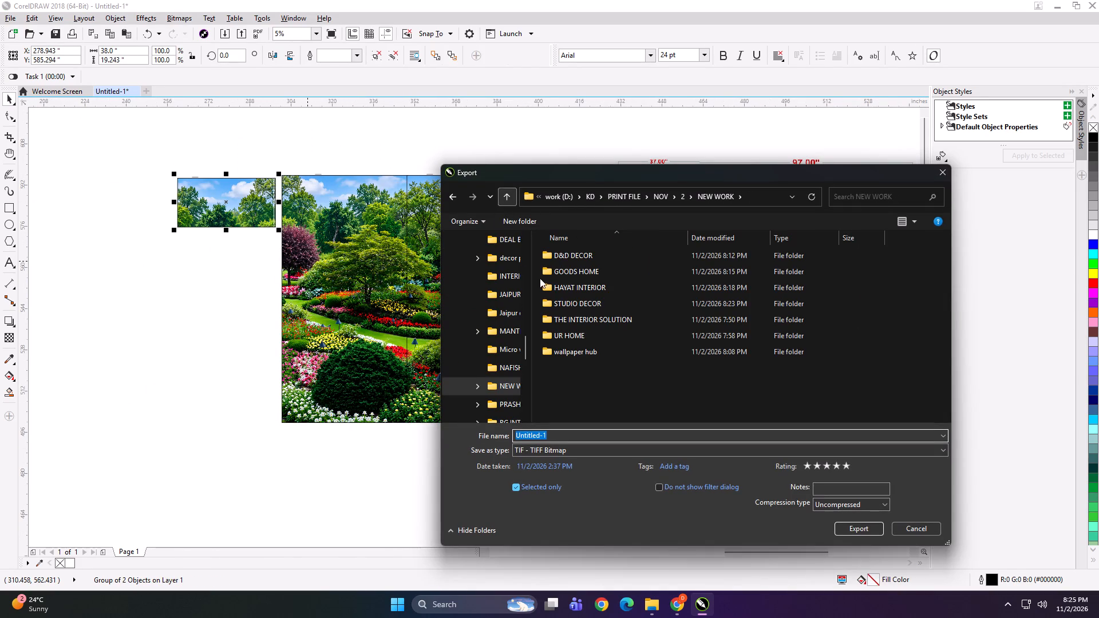
pyautogui.click(575, 264)
pyautogui.doubleClick(577, 267)
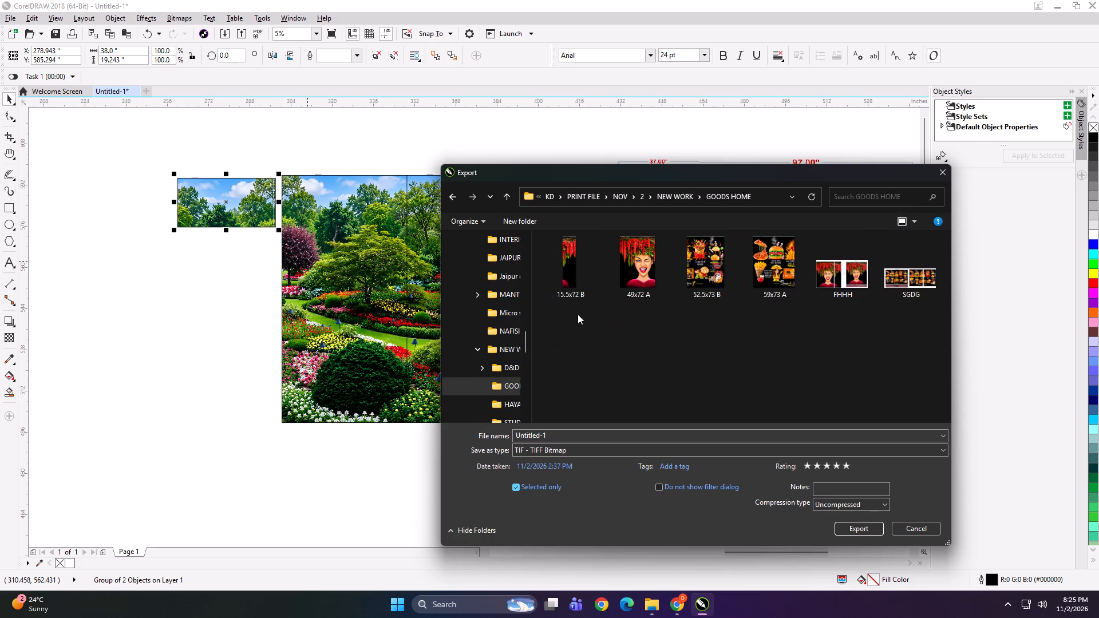
pyautogui.click(520, 227)
pyautogui.write('97x96')
pyautogui.press('space')
pyautogui.press('Return')
pyautogui.tripleClick(556, 255)
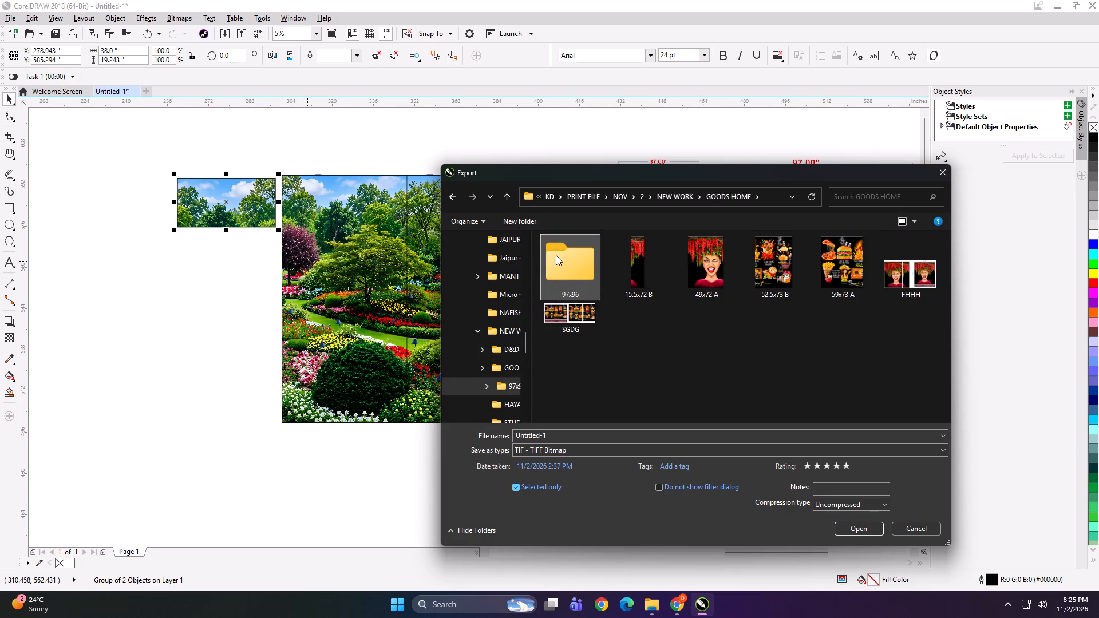
# Export the small garden strip into the 97x96 folder as "38x19 A" at 100 dpi in RGB.
pyautogui.click(581, 431)
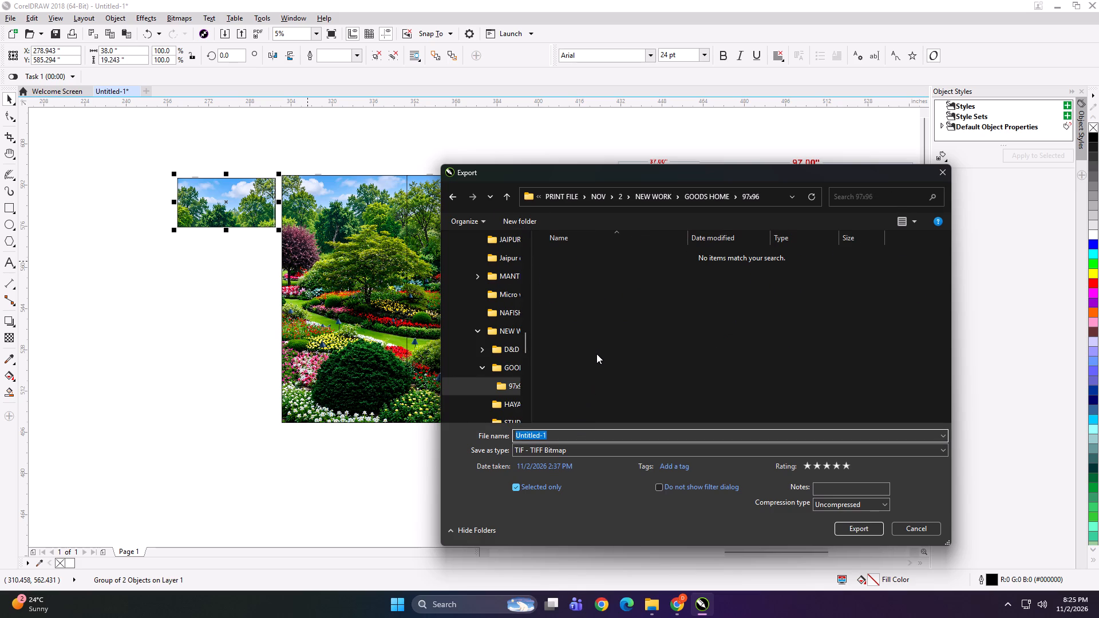
pyautogui.write('38x19 A')
pyautogui.press('space')
pyautogui.press('Return')
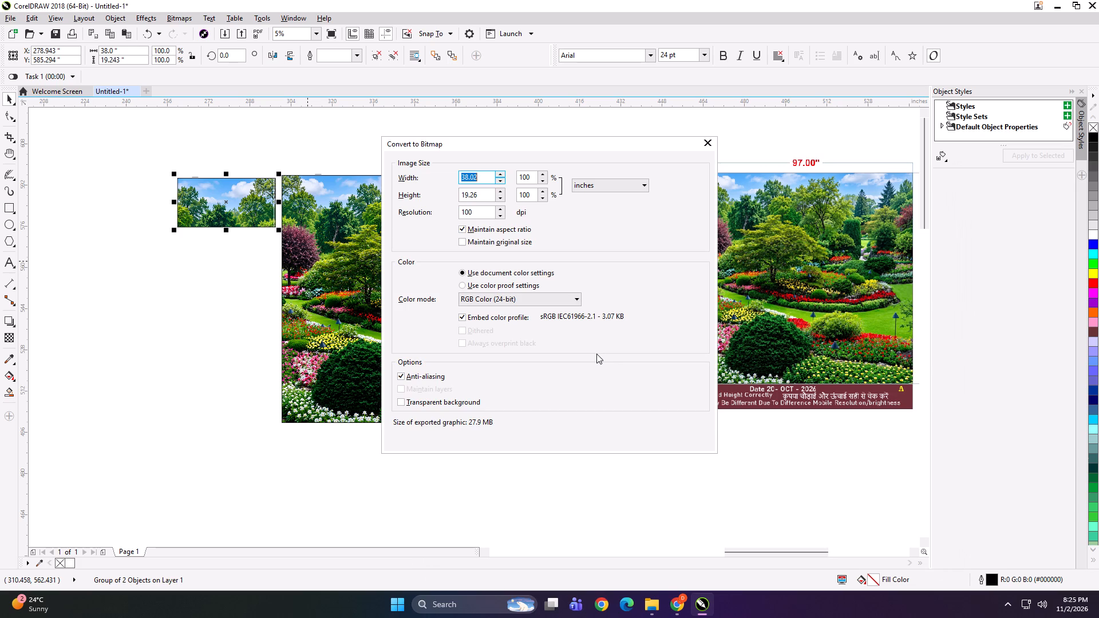
pyautogui.press('Return')
# Export the square artwork's left panel as a TIFF named "49x96 A" in the 97x96 folder.
pyautogui.click(362, 242)
pyautogui.hotkey('ctrl', 'e')
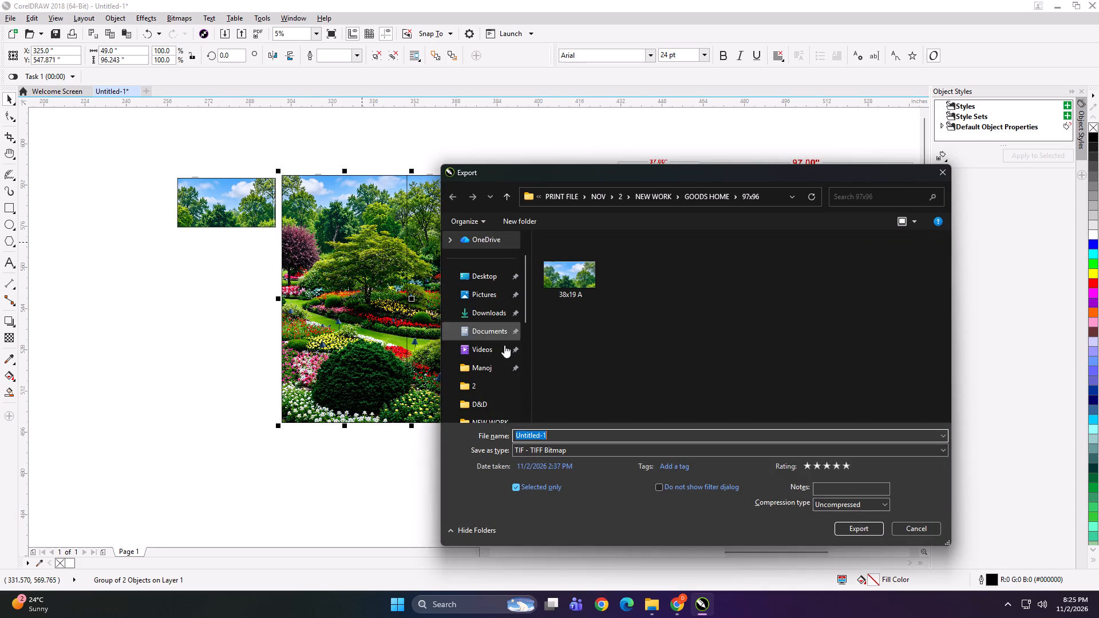
pyautogui.write('49x6 A')
pyautogui.press('Return')
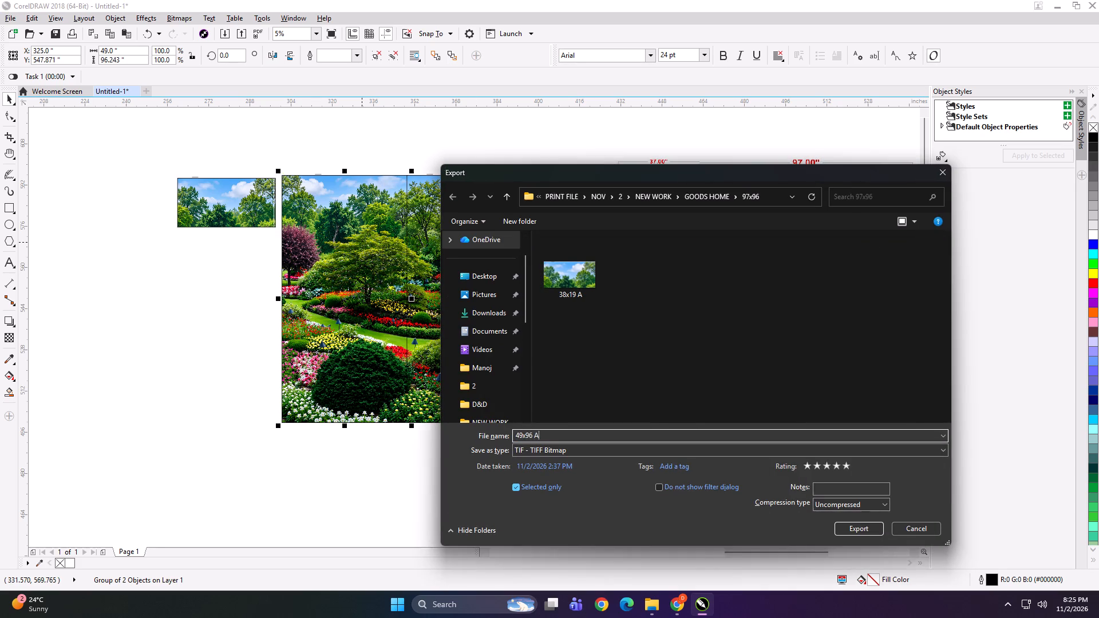
pyautogui.press('Return')
# Export the square artwork's right panel as a TIFF named "48.5x9 6B" in the 97x96 folder.
pyautogui.click(498, 306)
pyautogui.hotkey('ctrl', 'e')
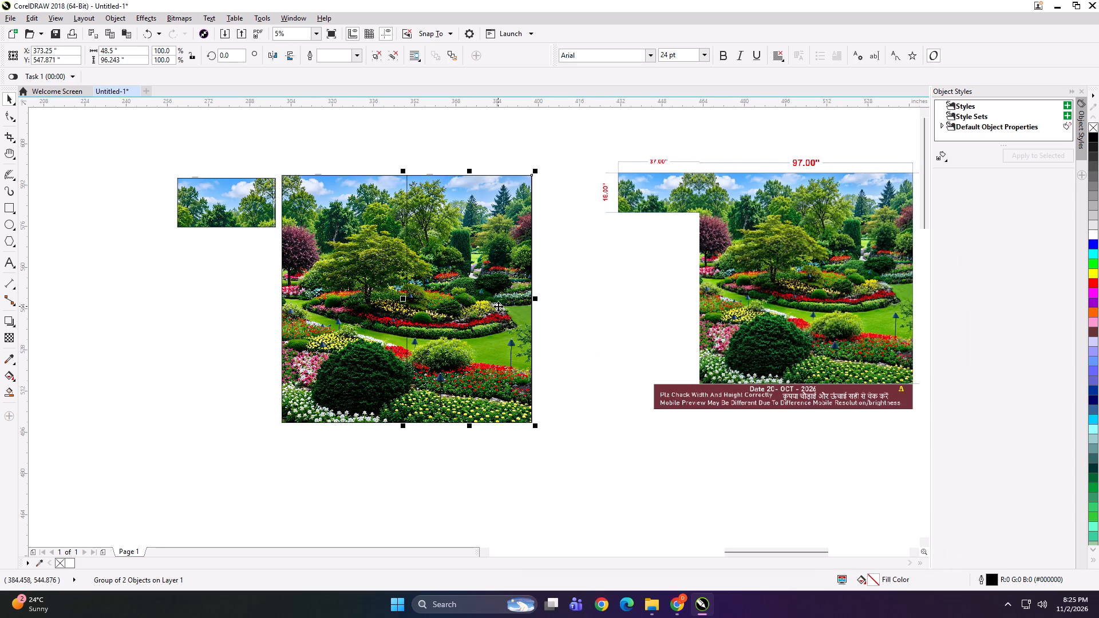
pyautogui.hotkey('ctrl', 'e')
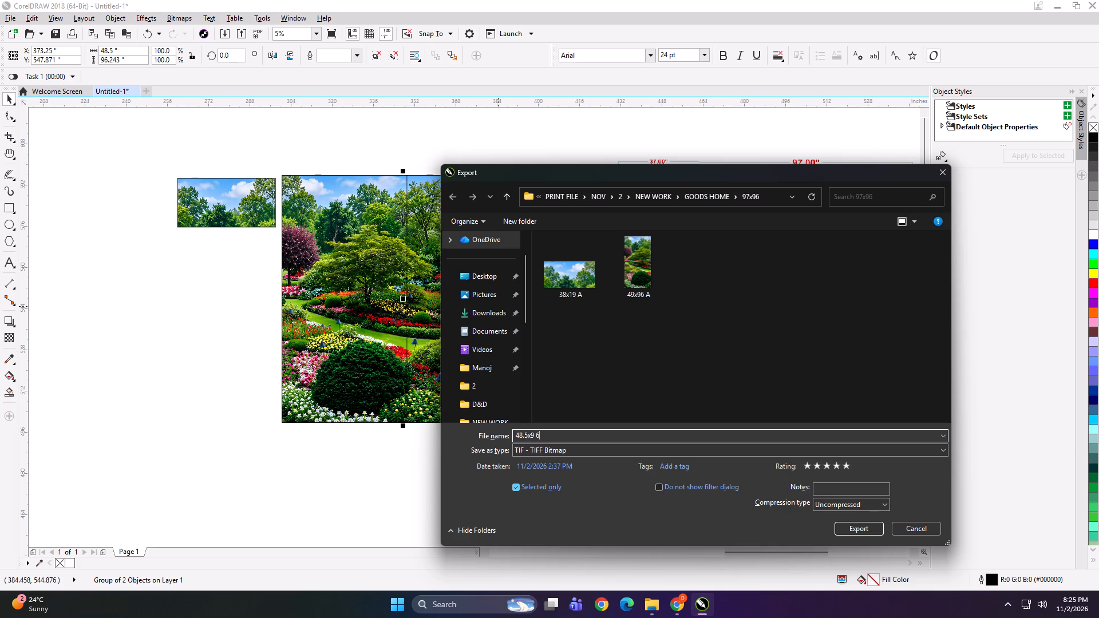
pyautogui.press('b')
pyautogui.press('Return')
pyautogui.press('Return')
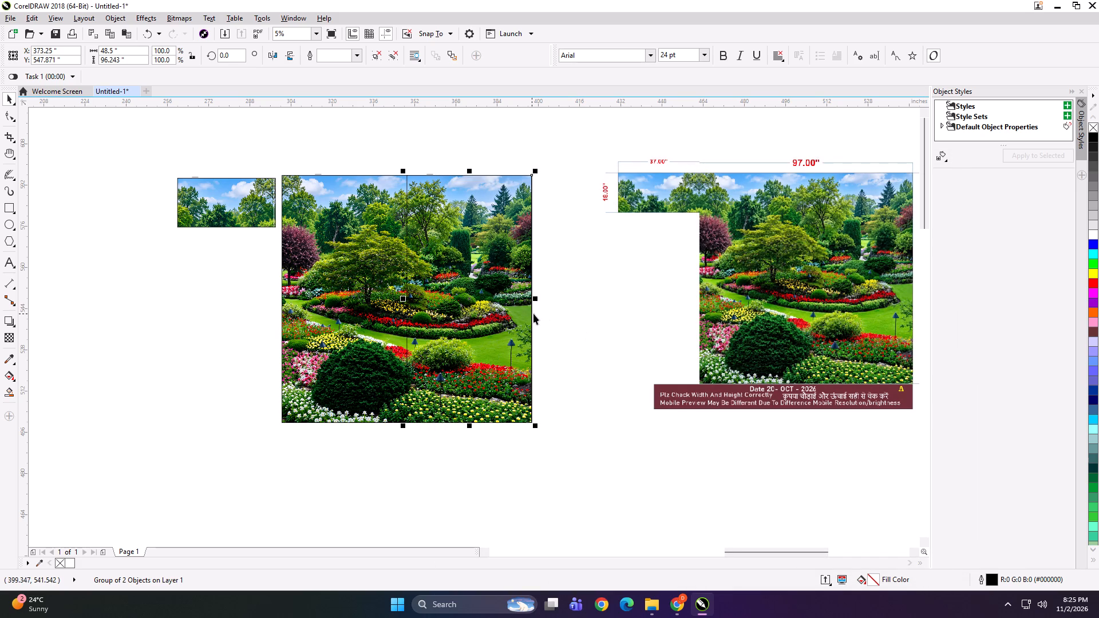
# Rename the exported right panel file in the 97x96 folder as "48.5x96 B" and leave the export dialog without exporting.
pyautogui.hotkey('ctrl', 'e')
pyautogui.click(428, 129)
pyautogui.click(450, 204)
pyautogui.hotkey('ctrl', 'e')
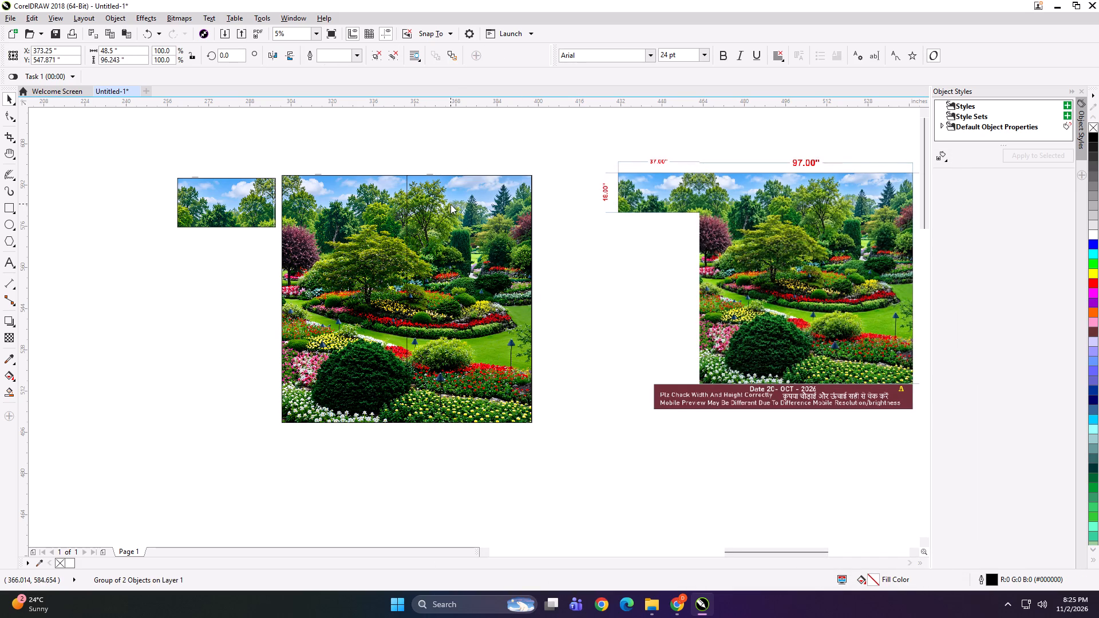
pyautogui.click(699, 270)
pyautogui.rightClick(699, 270)
pyautogui.click(634, 278)
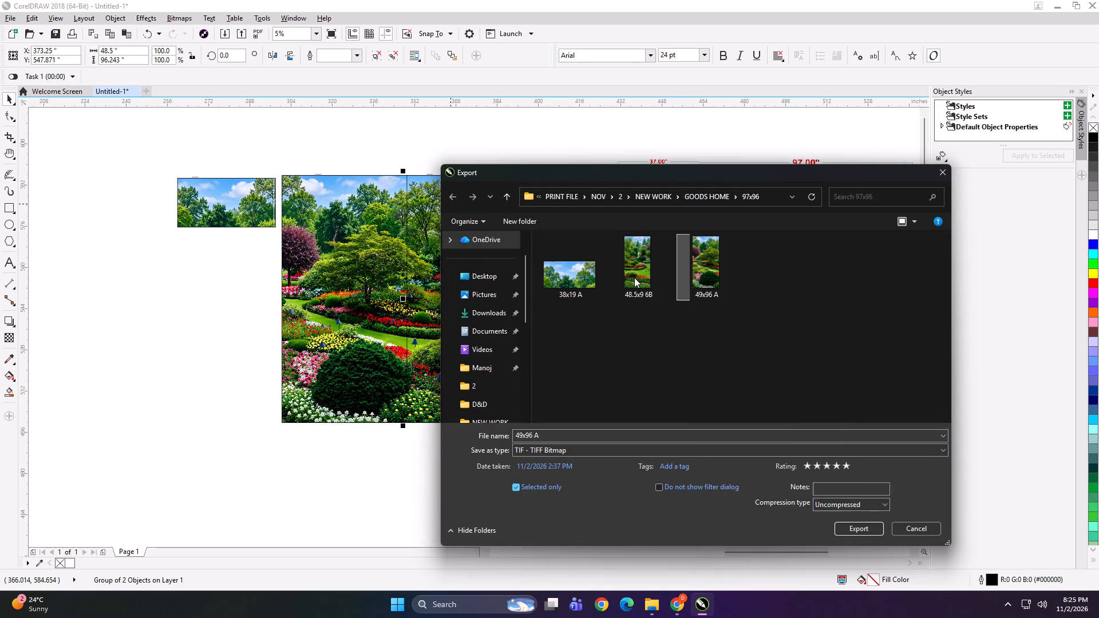
pyautogui.rightClick(634, 278)
pyautogui.click(689, 561)
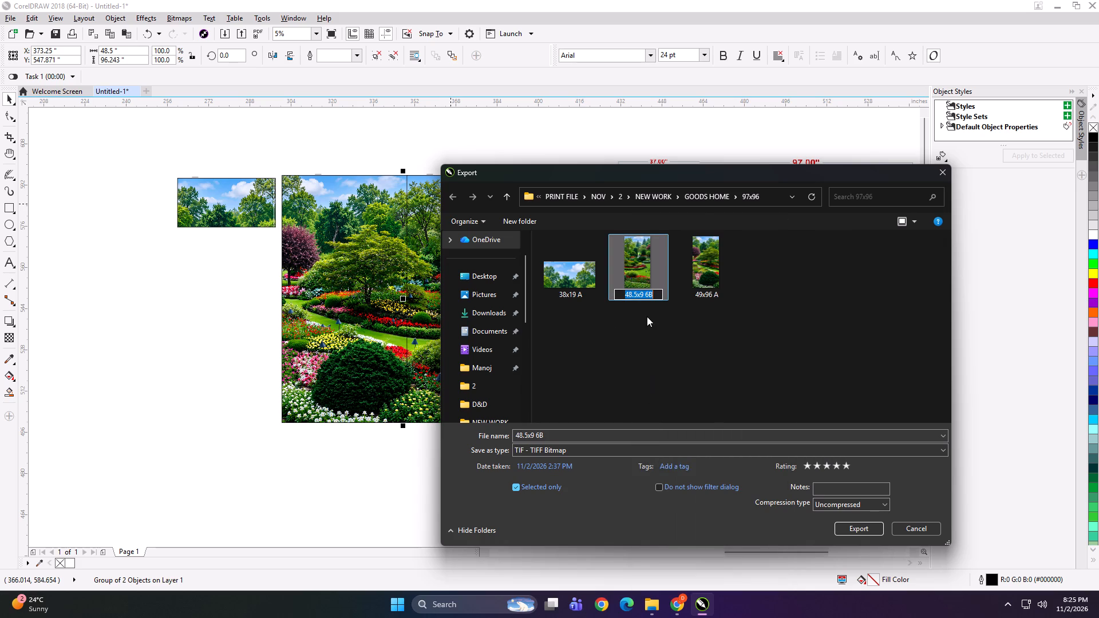
pyautogui.click(647, 295)
pyautogui.press('BackSpace')
pyautogui.press('BackSpace')
pyautogui.write('6')
pyautogui.press('space')
pyautogui.press('Return')
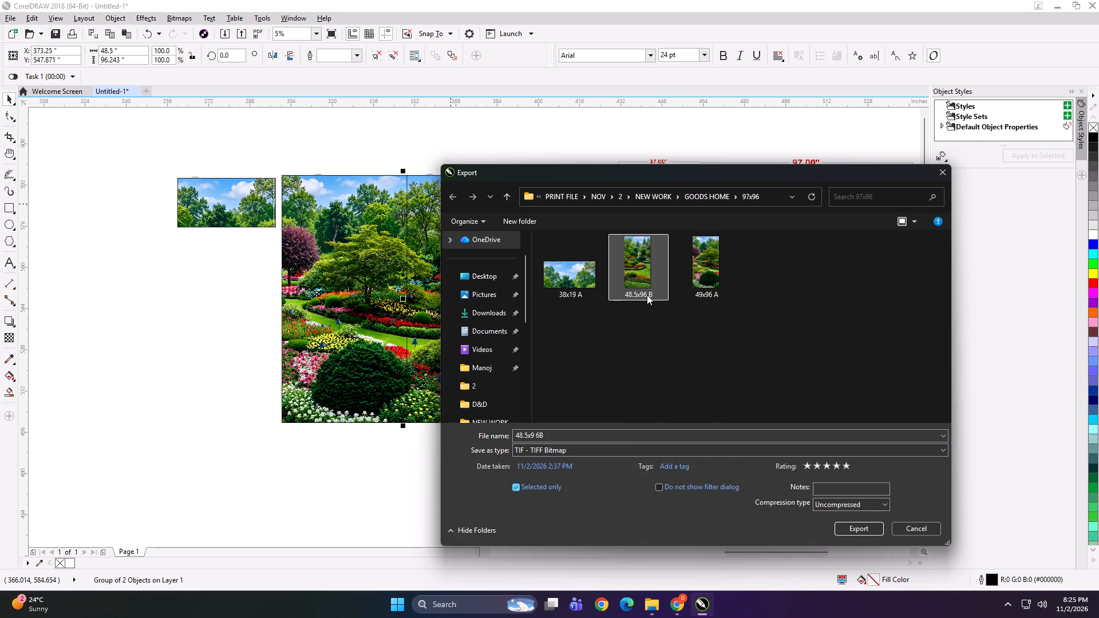
pyautogui.click(900, 525)
# Nudge the square artwork's right panel rightwards to leave a narrow gap between it and the left panel.
pyautogui.press('Right')
pyautogui.press('Right')
pyautogui.press('Right')
pyautogui.press('Right')
pyautogui.press('Right')
pyautogui.press('Right')
pyautogui.press('Right')
pyautogui.press('Right')
pyautogui.press('Right')
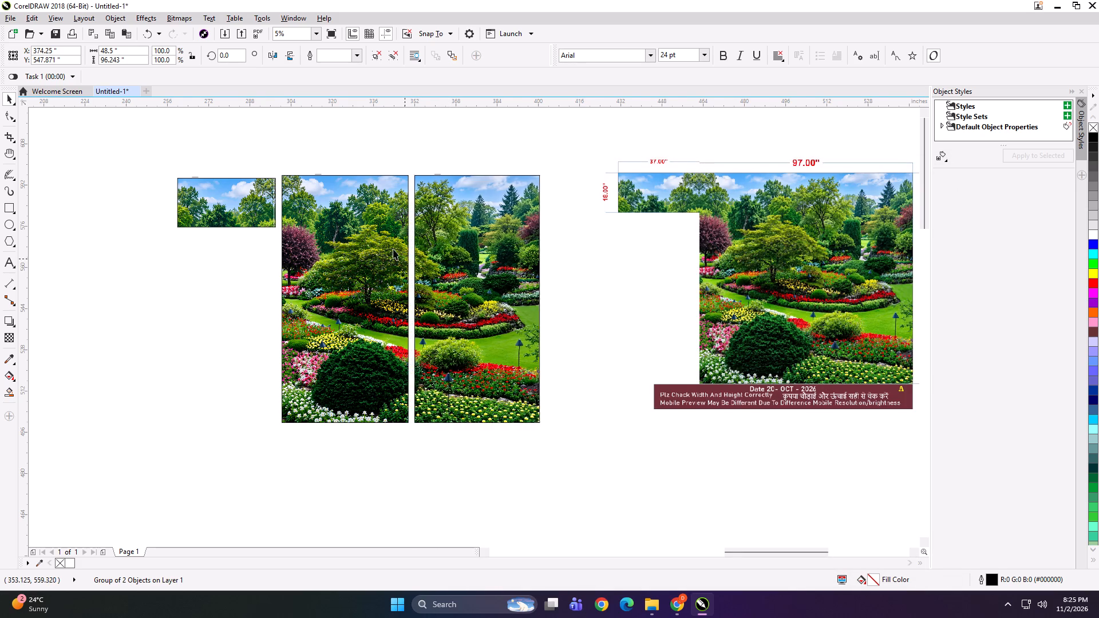
# Group the three garden panels with the dimensioned 97-inch preview and scale the group down to about half size.
pyautogui.scroll(-1, 358, 231)
pyautogui.moveTo(218, 181); pyautogui.dragTo(518, 383)
pyautogui.keyDown('shift'); pyautogui.click(530, 288); pyautogui.keyUp('shift')
pyautogui.hotkey('ctrl', 'g')
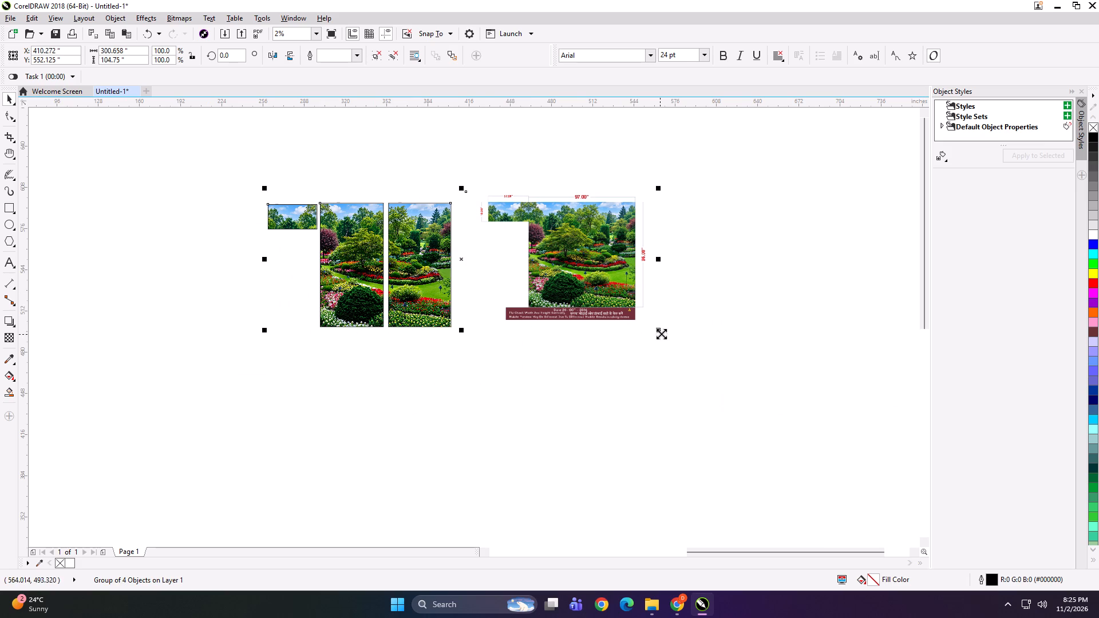
pyautogui.keyDown('shift'); pyautogui.moveTo(662, 334); pyautogui.dragTo(475, 279); pyautogui.keyUp('shift')
# Export the scaled-down group of panels and preview as a TIFF named "SDGDG".
pyautogui.scroll(6, 464, 255)
pyautogui.hotkey('ctrl', 'e')
pyautogui.write('SDGDG')
pyautogui.press('Return')
pyautogui.press('Return')
pyautogui.press('Return')
pyautogui.press('Return')
# Delete the exported garden group from the page and bring all remaining artwork into view.
pyautogui.press('Delete')
pyautogui.press('F4')
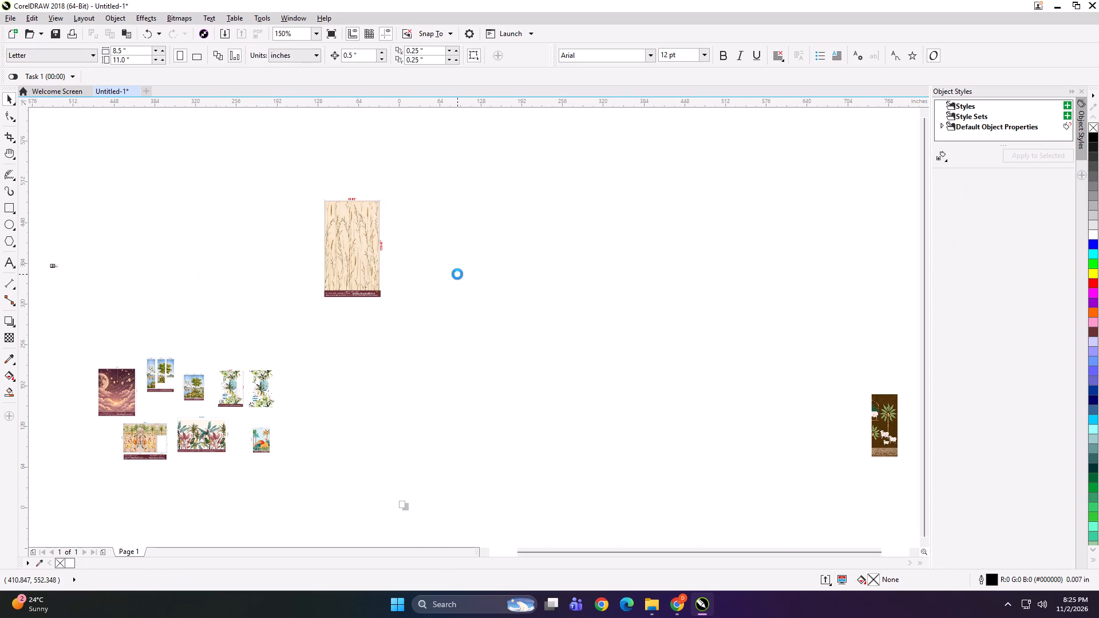
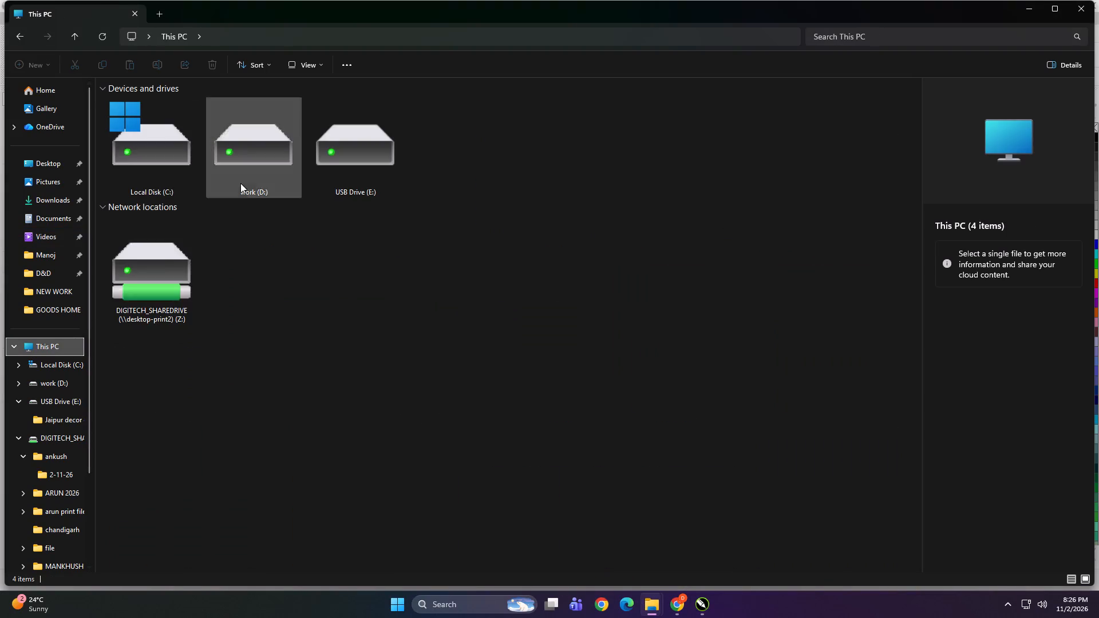
# Open the 2-11-26 folder inside the ankush folder on the DIGITECH_SHAREDRIVE (Z:) network drive.
pyautogui.doubleClick(161, 259)
pyautogui.doubleClick(211, 133)
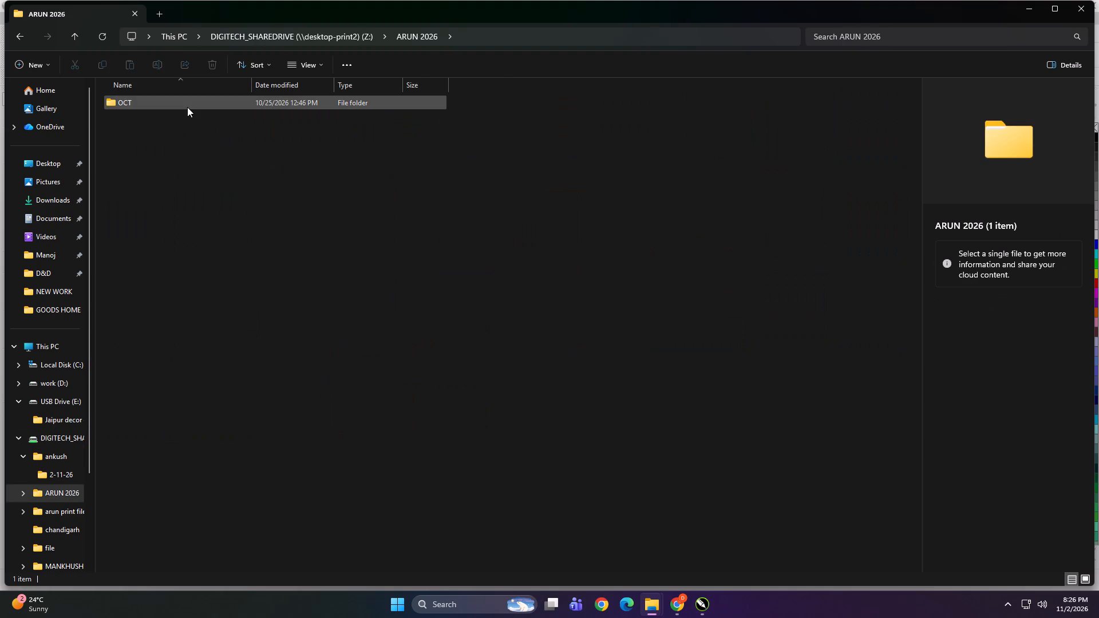
pyautogui.press('BackSpace')
pyautogui.doubleClick(125, 104)
pyautogui.doubleClick(174, 153)
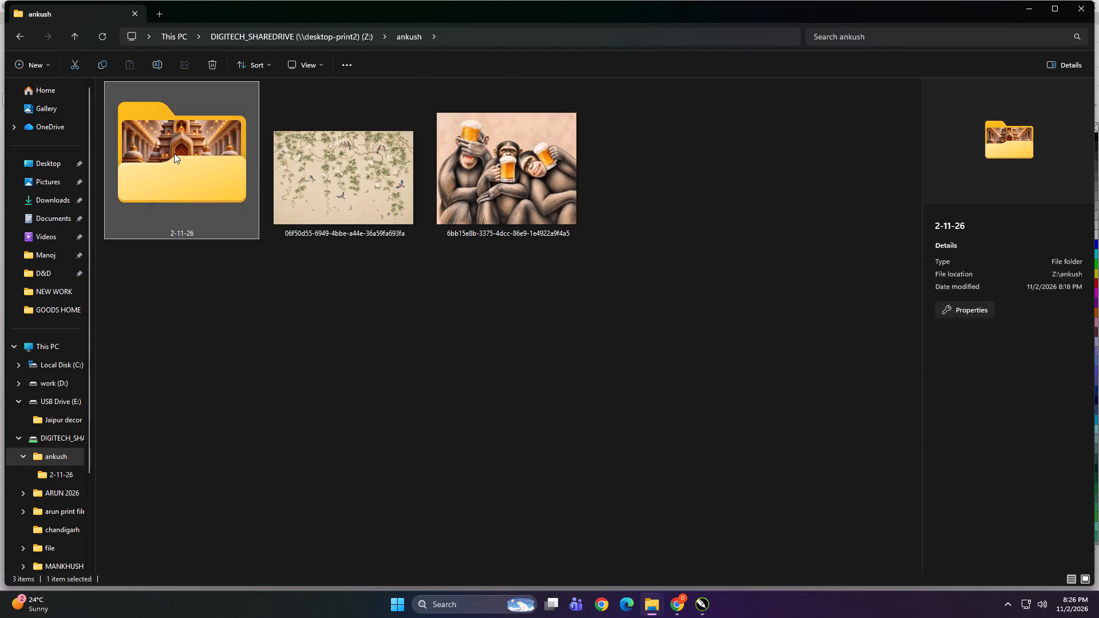
# Import the beige wheat-stalk image 5285faf6 into the CorelDRAW document, placing it beside the matching 78 by 128 inch layout.
pyautogui.click(358, 236)
pyautogui.moveTo(333, 204); pyautogui.dragTo(501, 323)
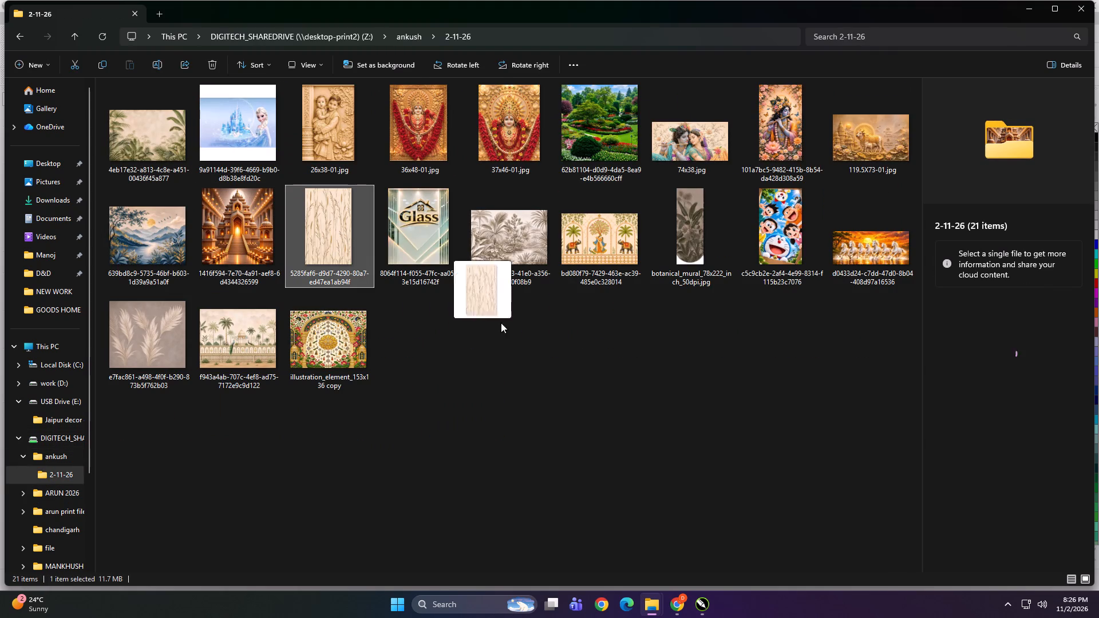
pyautogui.moveTo(501, 323); pyautogui.dragTo(563, 455)
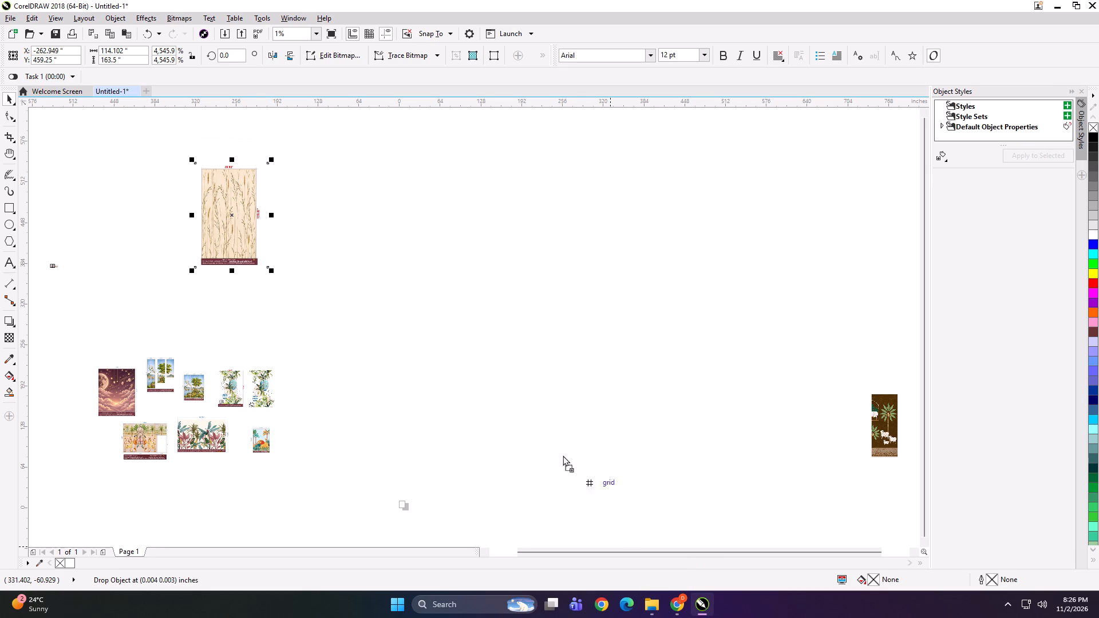
pyautogui.moveTo(563, 455); pyautogui.dragTo(335, 243)
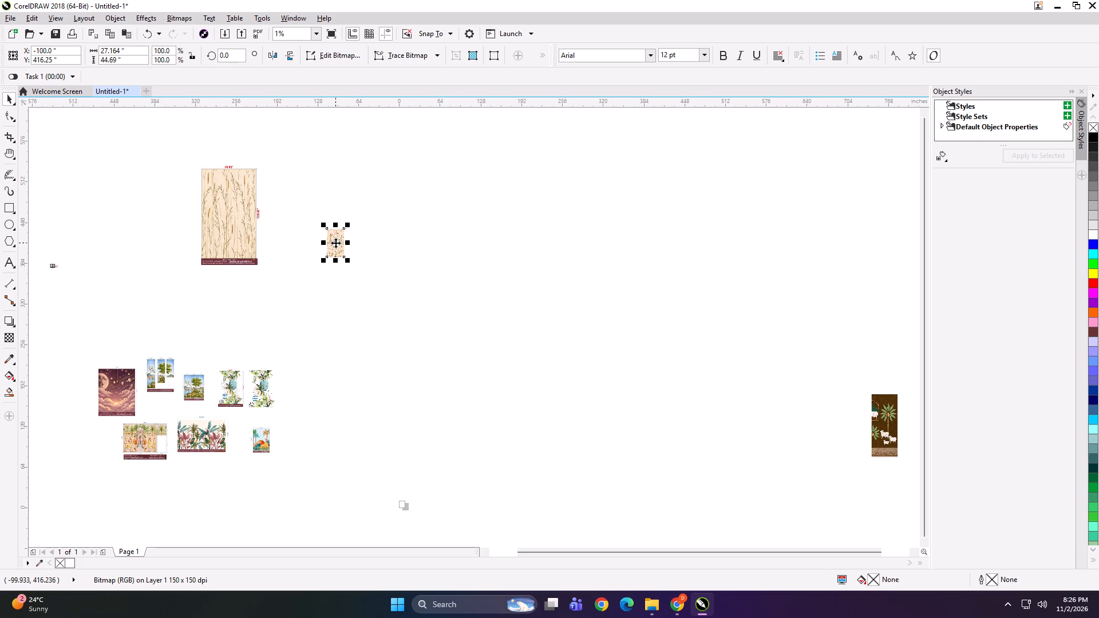
# Enlarge the imported wheat image to about 65 by 107 inches and space it apart from the dimensioned wheat layout.
pyautogui.scroll(2, 215, 185)
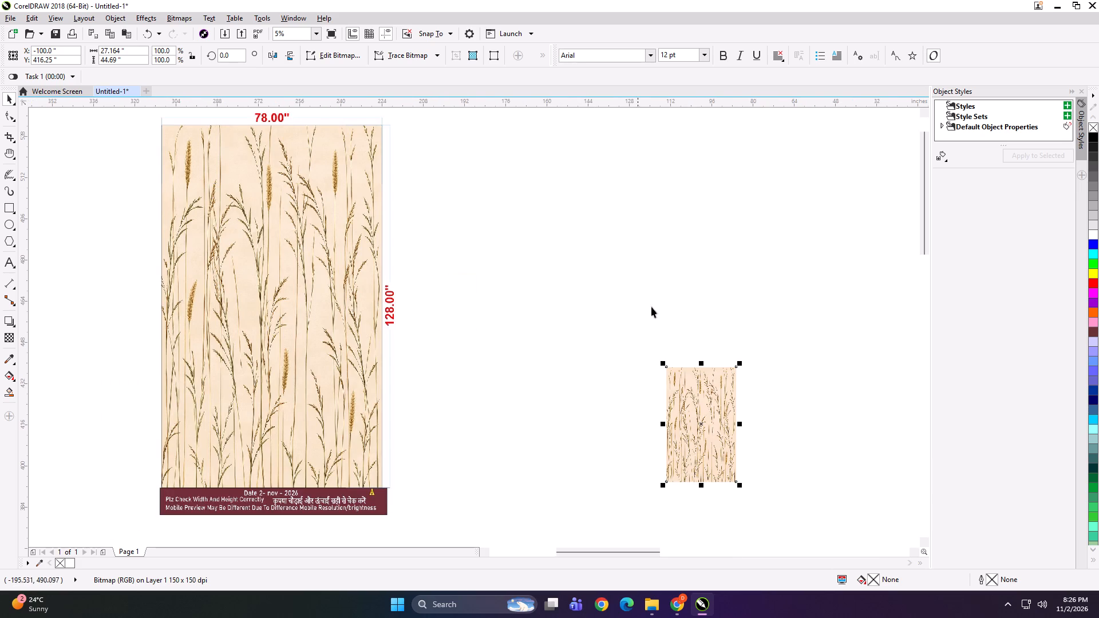
pyautogui.moveTo(693, 415); pyautogui.dragTo(600, 224)
pyautogui.keyDown('shift'); pyautogui.moveTo(649, 296); pyautogui.dragTo(711, 377); pyautogui.keyUp('shift')
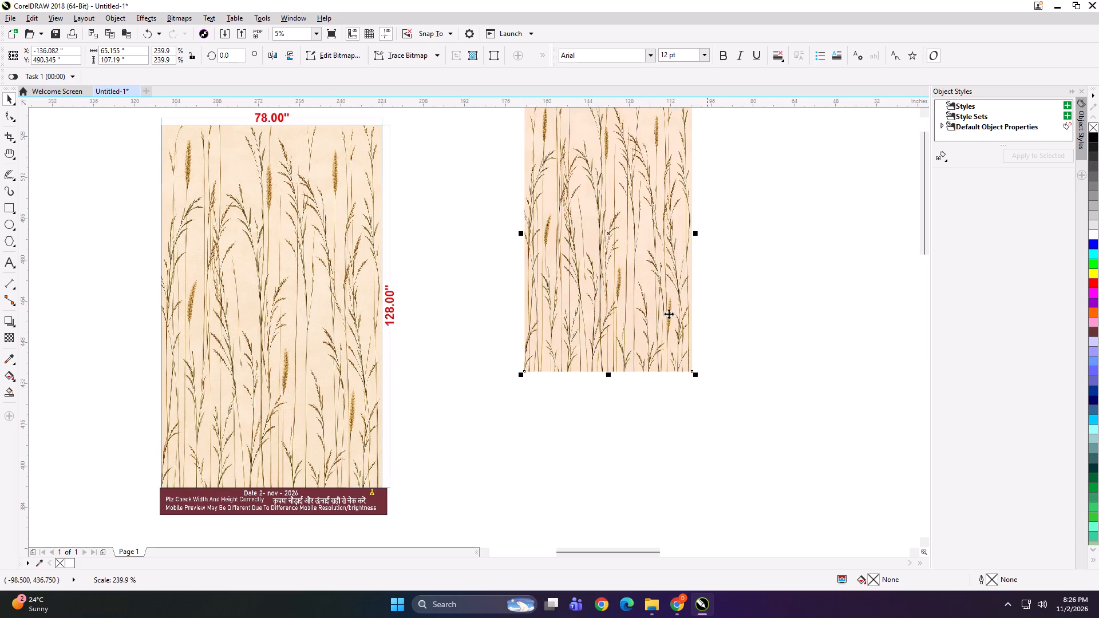
pyautogui.moveTo(617, 207); pyautogui.dragTo(687, 318)
pyautogui.moveTo(382, 231); pyautogui.dragTo(367, 248)
# Set the imported wheat image's size to 78 inches wide and 128 inches high.
pyautogui.click(603, 263)
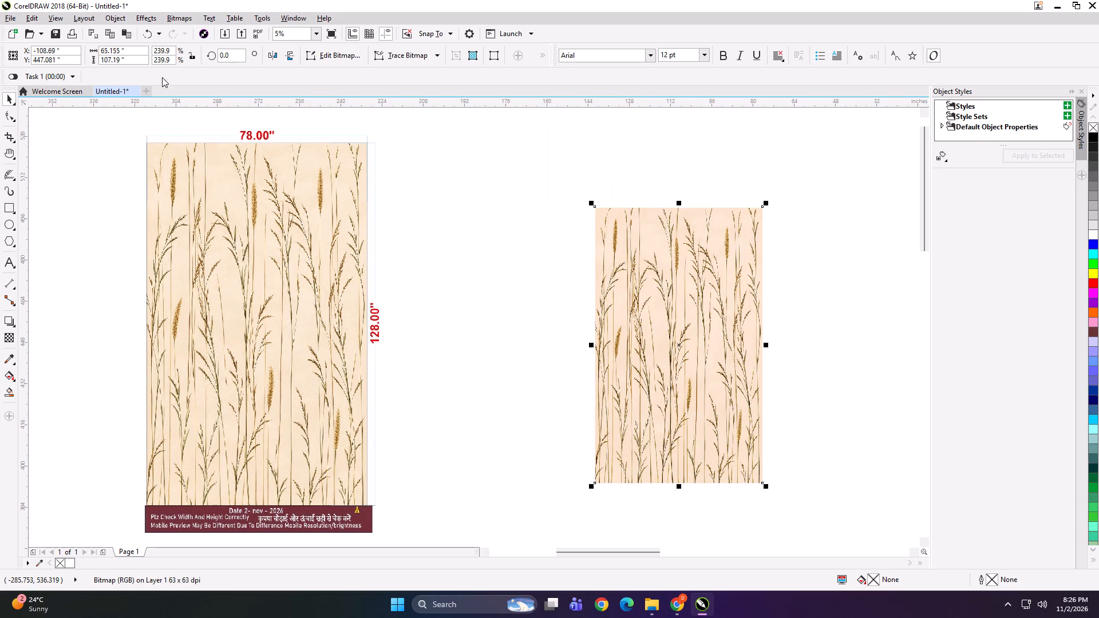
pyautogui.click(132, 51)
pyautogui.hotkey('ctrl', 'a')
pyautogui.write('78')
pyautogui.press('Tab')
pyautogui.write('128')
pyautogui.press('Return')
# Create a rectangle matching the bounds of the resized wheat image.
pyautogui.keyDown('shift'); pyautogui.doubleClick(7, 208); pyautogui.keyUp('shift')
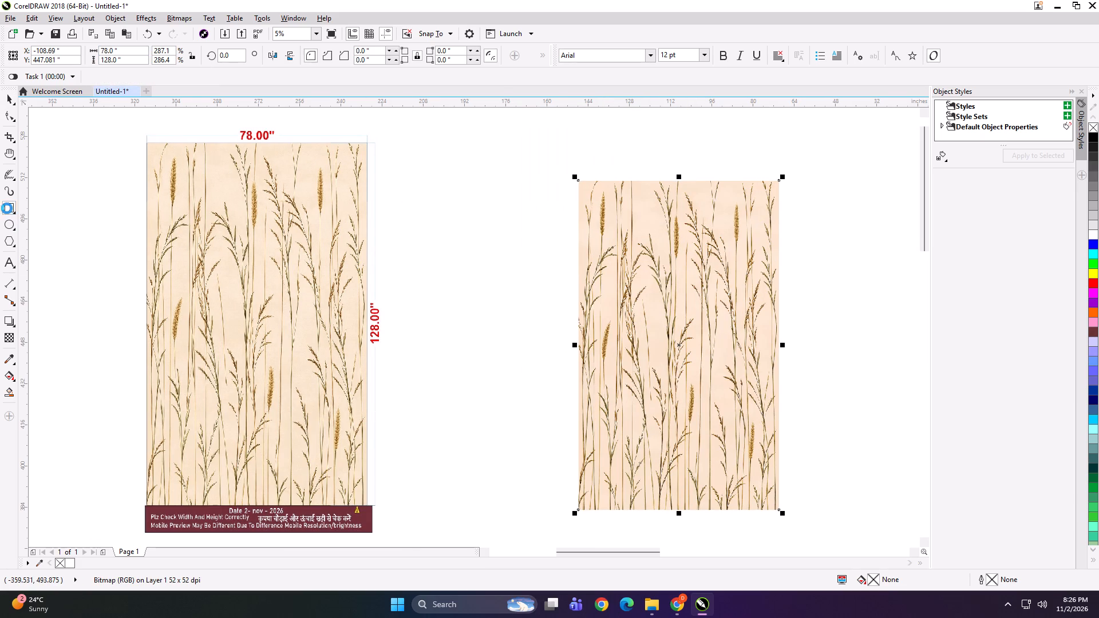
pyautogui.hotkey('shift', 'space')
# Enter a new width beginning with 4 for the rectangle over the wheat image.
pyautogui.click(130, 54)
pyautogui.hotkey('ctrl', 'a')
pyautogui.write('4')
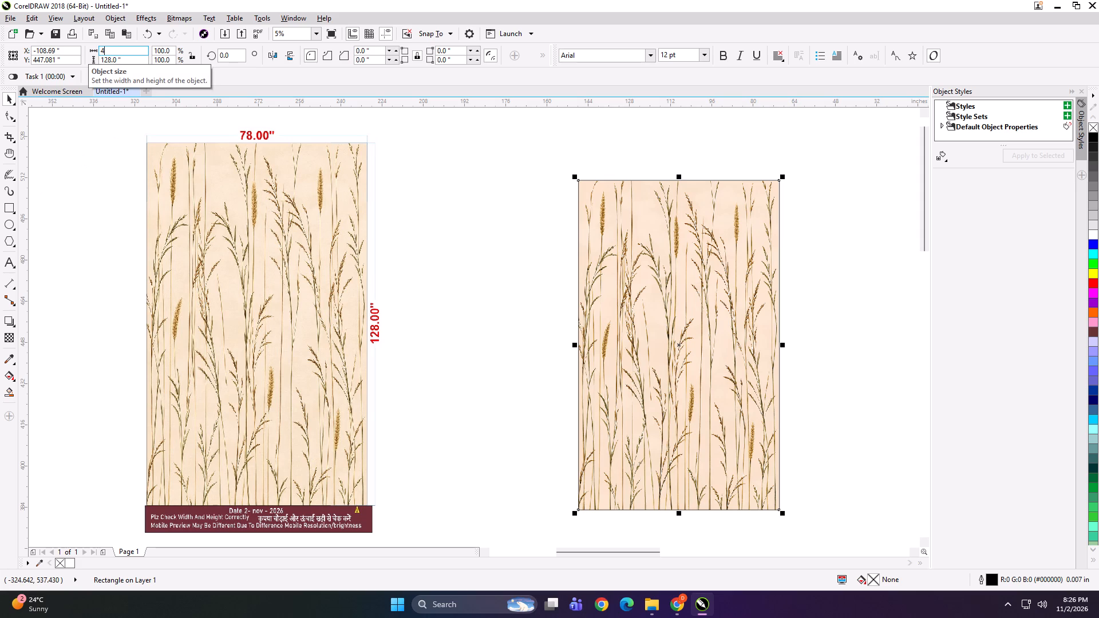
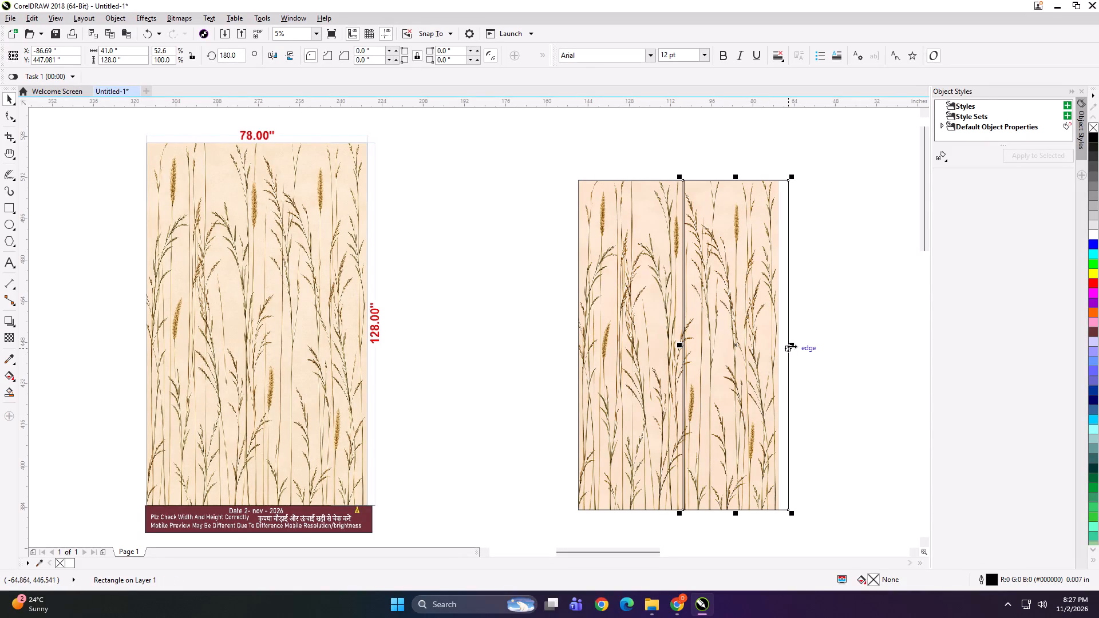
# Narrow the second rectangle to about 37.5 inches so that it ends at the wheat image's edge.
pyautogui.moveTo(792, 346); pyautogui.dragTo(782, 346)
# Group the two rectangles, PowerClip the wheat image inside them, and ungroup them into two separate panels.
pyautogui.keyDown('shift'); pyautogui.click(653, 319); pyautogui.keyUp('shift')
pyautogui.hotkey('ctrl', 'g')
pyautogui.click(627, 154)
pyautogui.keyDown('alt'); pyautogui.click(644, 249); pyautogui.keyUp('alt')
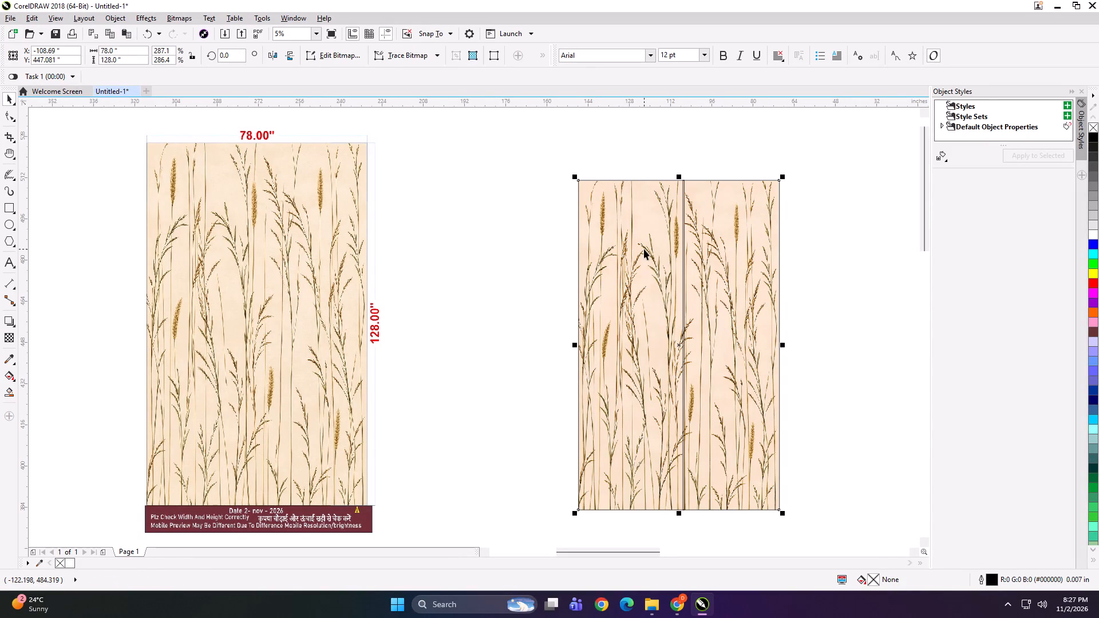
pyautogui.hotkey('shift', 'Return')
pyautogui.click(655, 249)
pyautogui.hotkey('ctrl', 'u')
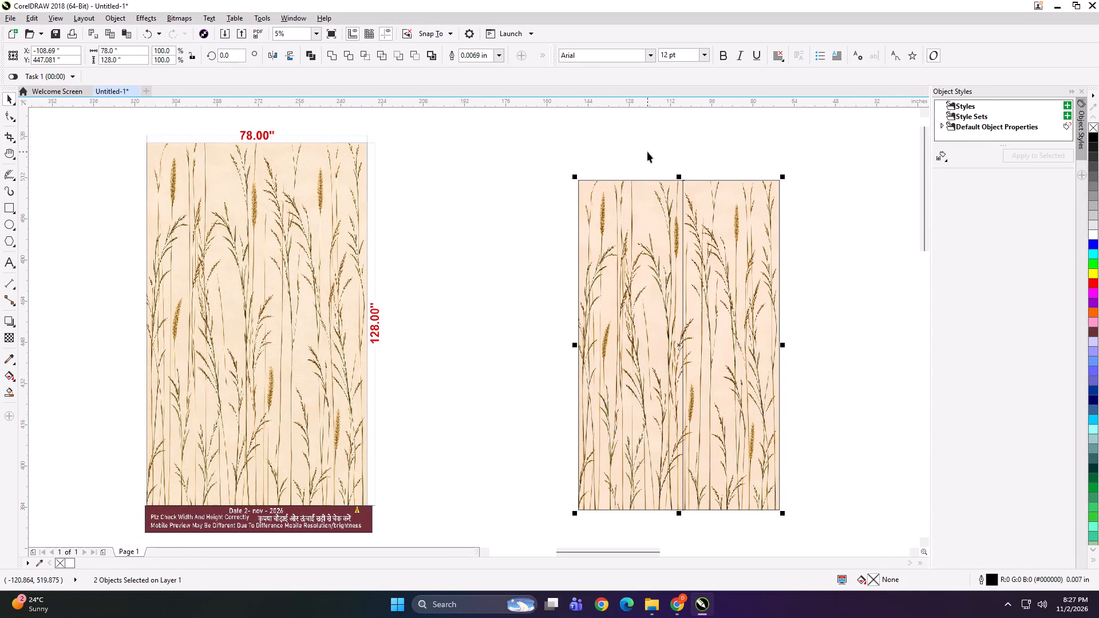
pyautogui.click(647, 152)
pyautogui.click(658, 207)
pyautogui.click(664, 149)
# Add the label "78*128 PANEL 1" as artistic text on the top edge of the 41-inch wheat panel.
pyautogui.click(6, 255)
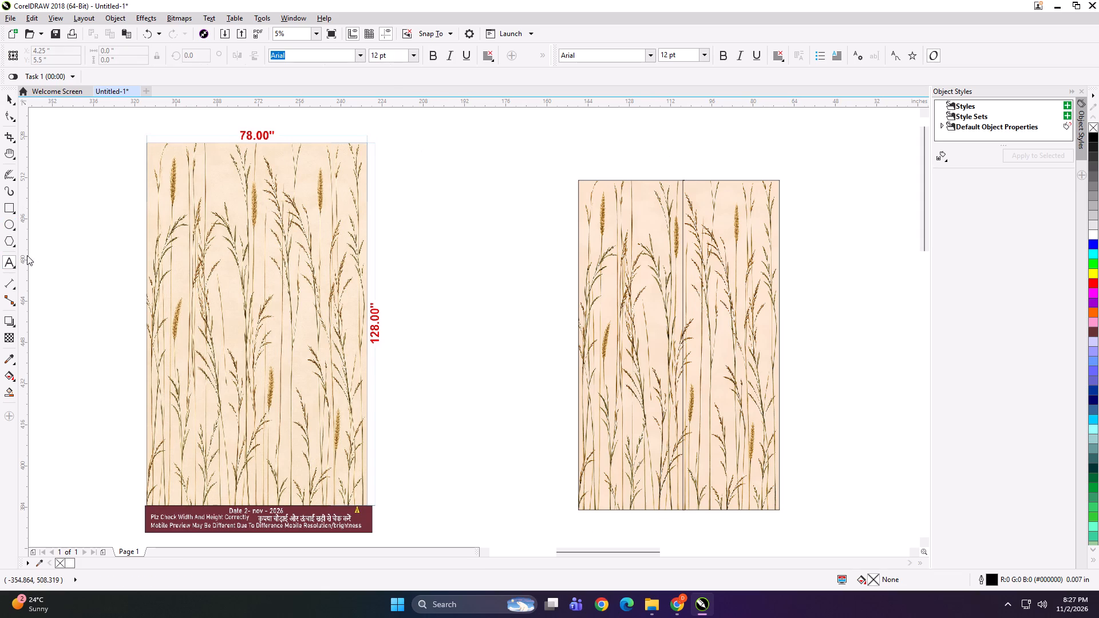
pyautogui.click(610, 178)
pyautogui.write('78*128 PANEL 1')
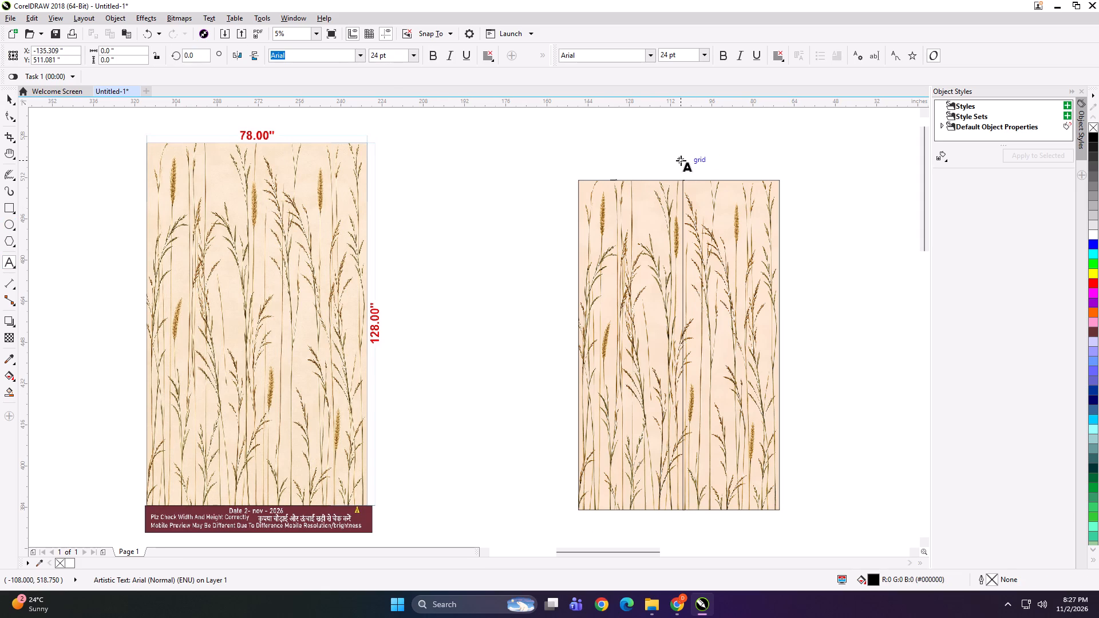
# Copy the panel label to the top edge of the narrower wheat panel and change it to "78*128 PANEL 2".
pyautogui.hotkey('ctrl', 'a')
pyautogui.hotkey('ctrl', 'c')
pyautogui.scroll(5, 603, 177)
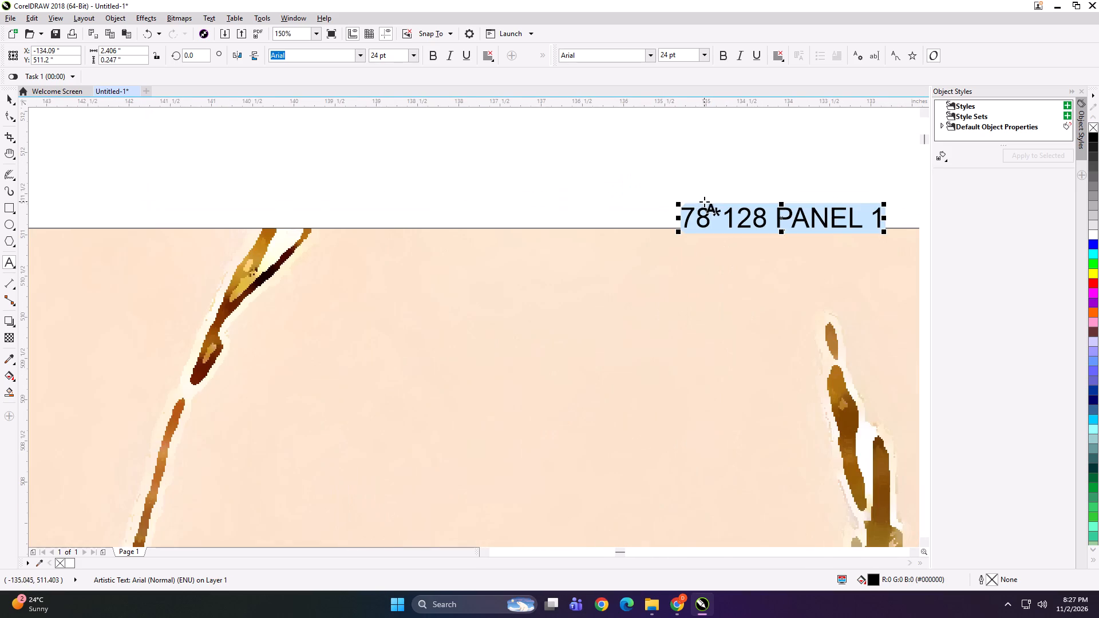
pyautogui.scroll(-4, 449, 180)
pyautogui.click(789, 188)
pyautogui.hotkey('ctrl', 'v')
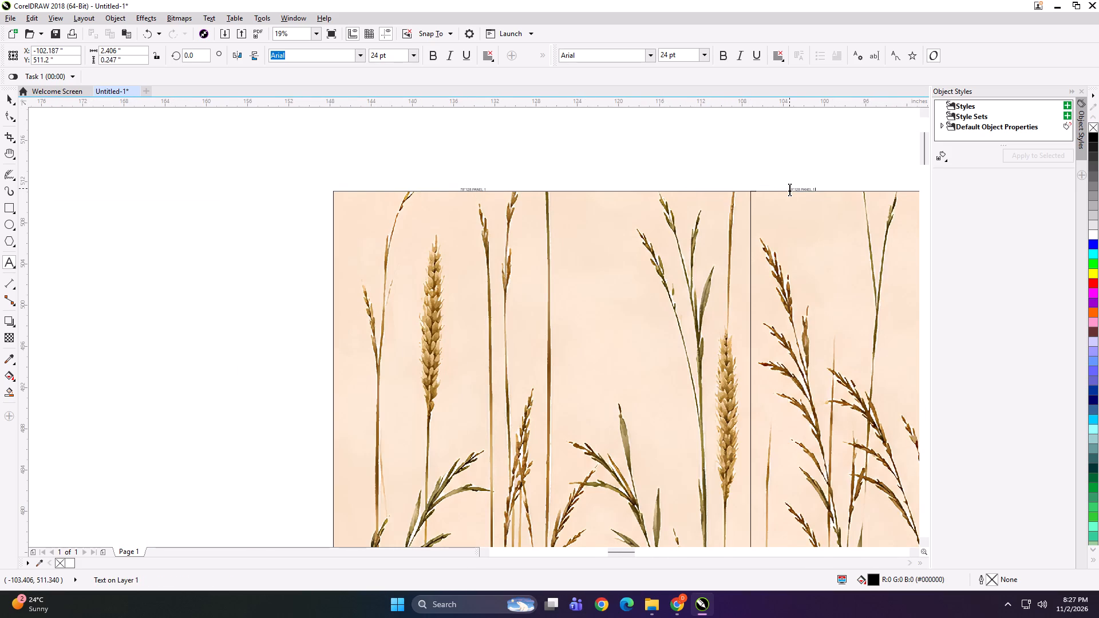
pyautogui.press('BackSpace')
pyautogui.press('2')
pyautogui.scroll(-3, 789, 188)
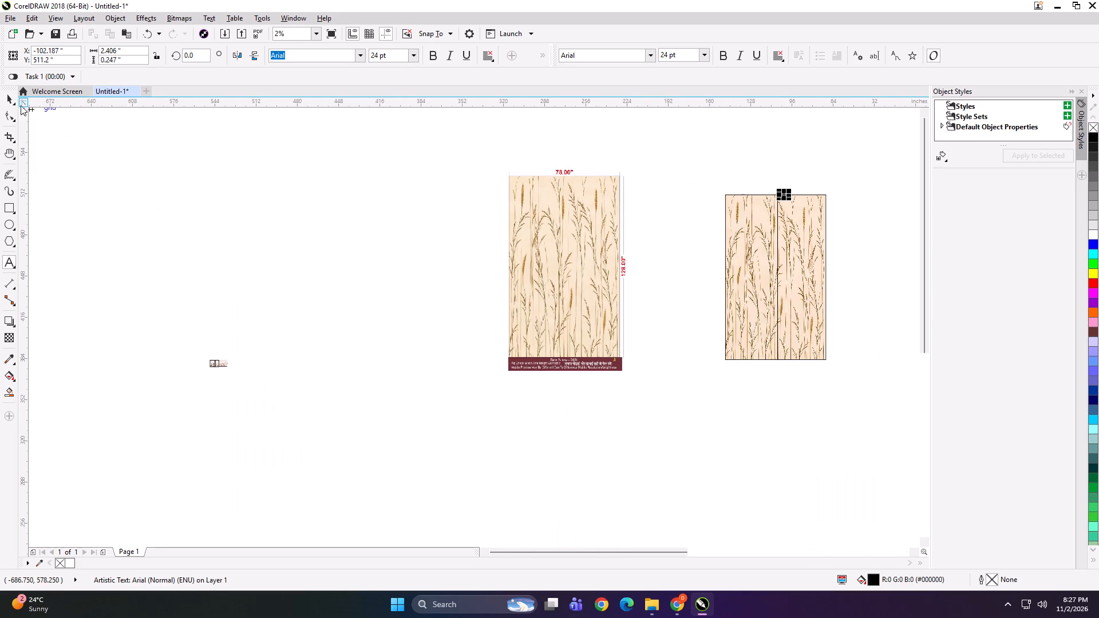
pyautogui.click(11, 100)
# Group each of the two wheat panels with its own label.
pyautogui.hotkey('ctrl', 'g')
pyautogui.click(784, 160)
pyautogui.moveTo(774, 175); pyautogui.dragTo(852, 415)
pyautogui.hotkey('ctrl', 'g')
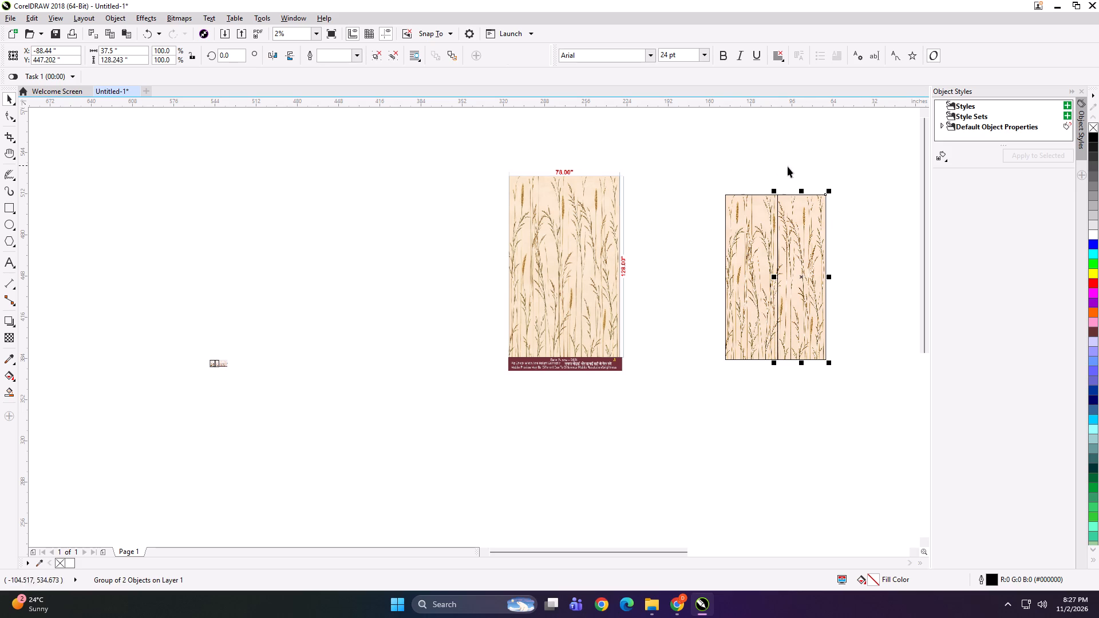
pyautogui.moveTo(788, 167); pyautogui.dragTo(691, 437)
pyautogui.hotkey('ctrl', 'g')
# Start exporting the 41-inch panel, and create and open a folder named WALL PARADISE inside NEW WORK.
pyautogui.hotkey('ctrl', 'e')
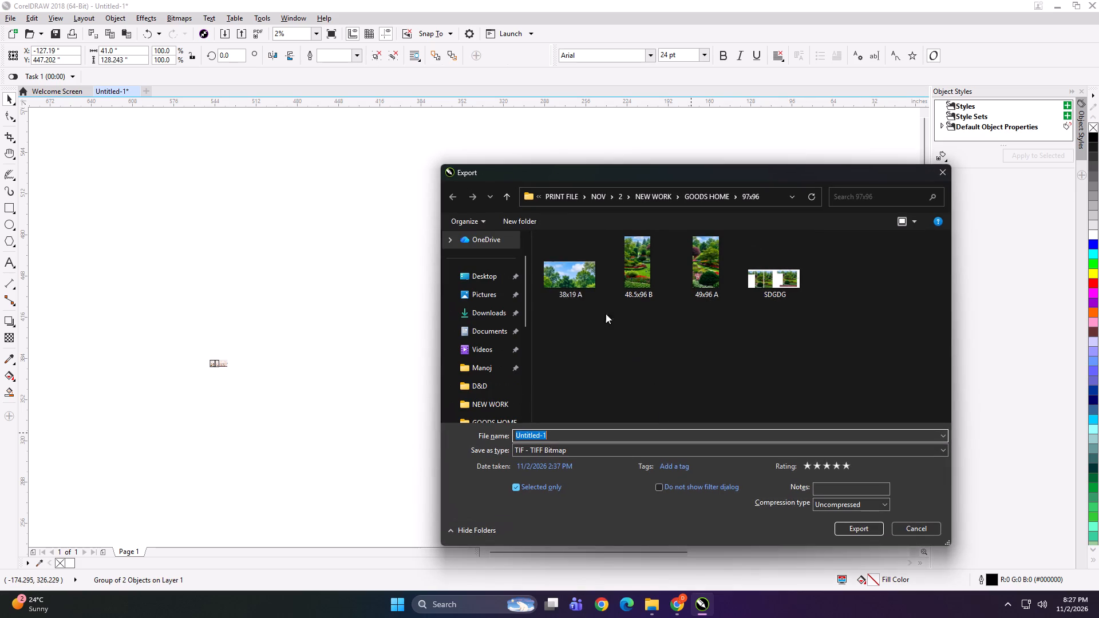
pyautogui.click(507, 199)
pyautogui.moveTo(540, 172); pyautogui.dragTo(537, 382)
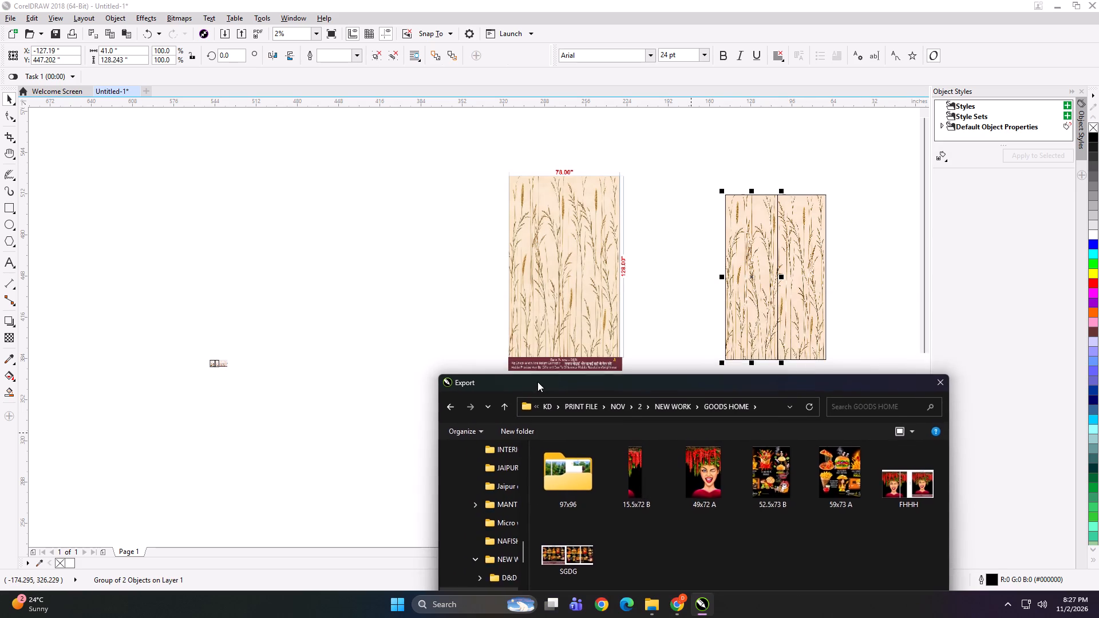
pyautogui.moveTo(537, 382); pyautogui.dragTo(532, 323)
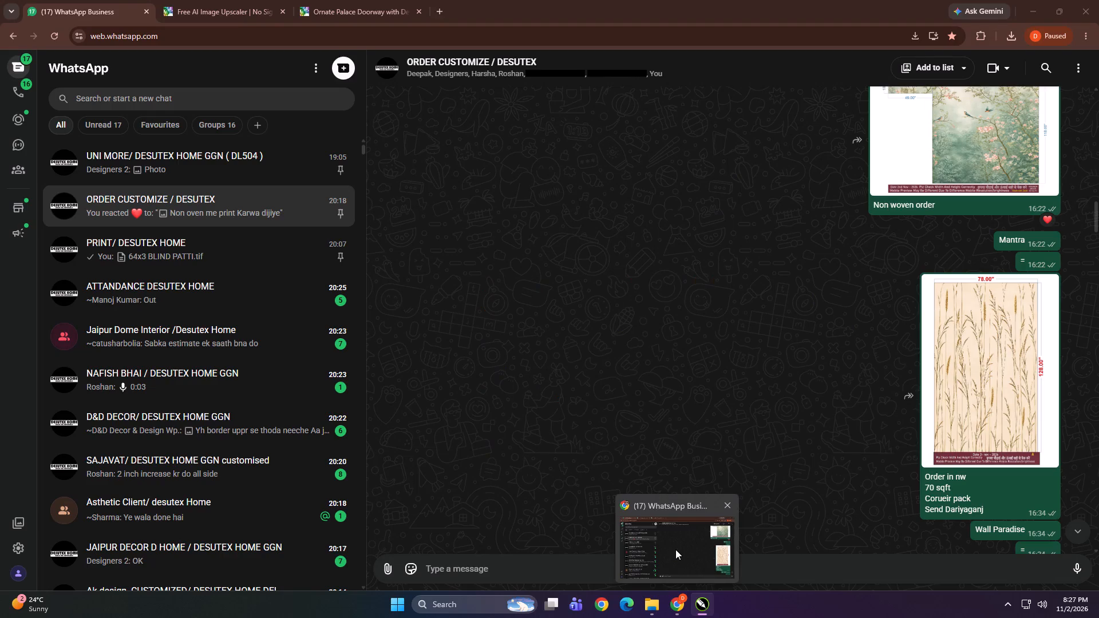
pyautogui.moveTo(598, 209); pyautogui.dragTo(610, 168)
pyautogui.click(612, 152)
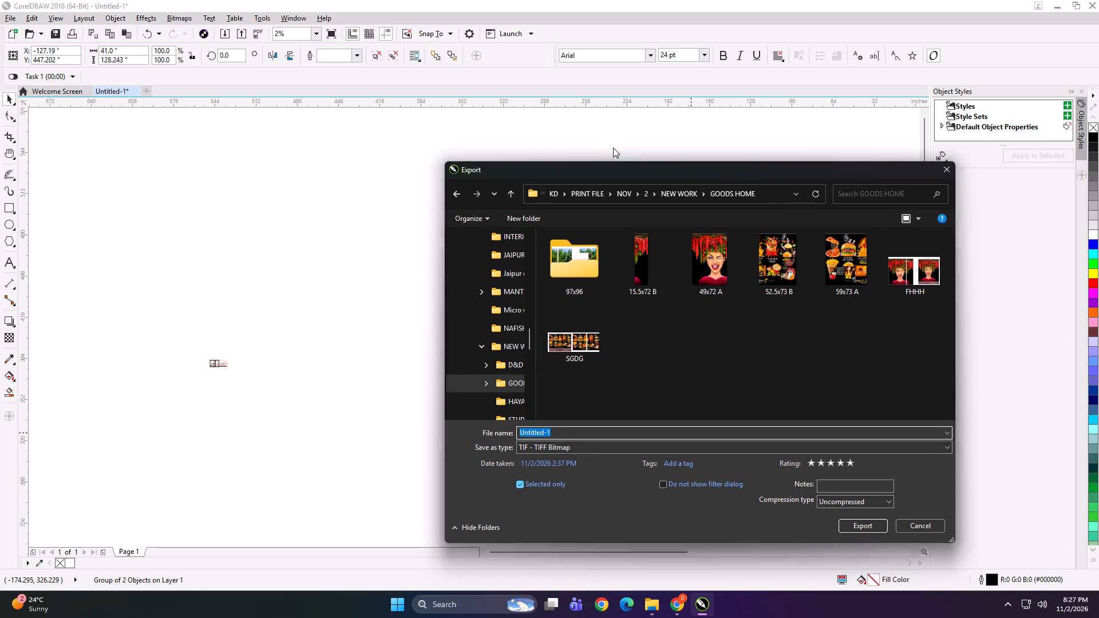
pyautogui.click(508, 190)
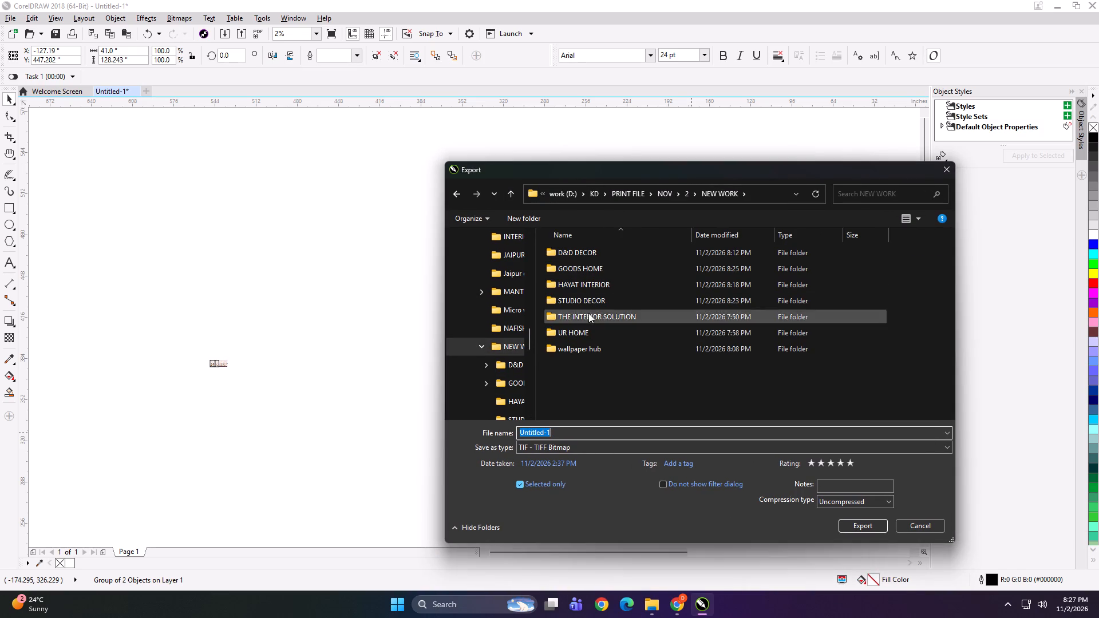
pyautogui.click(543, 223)
pyautogui.write('WALL PARADISE')
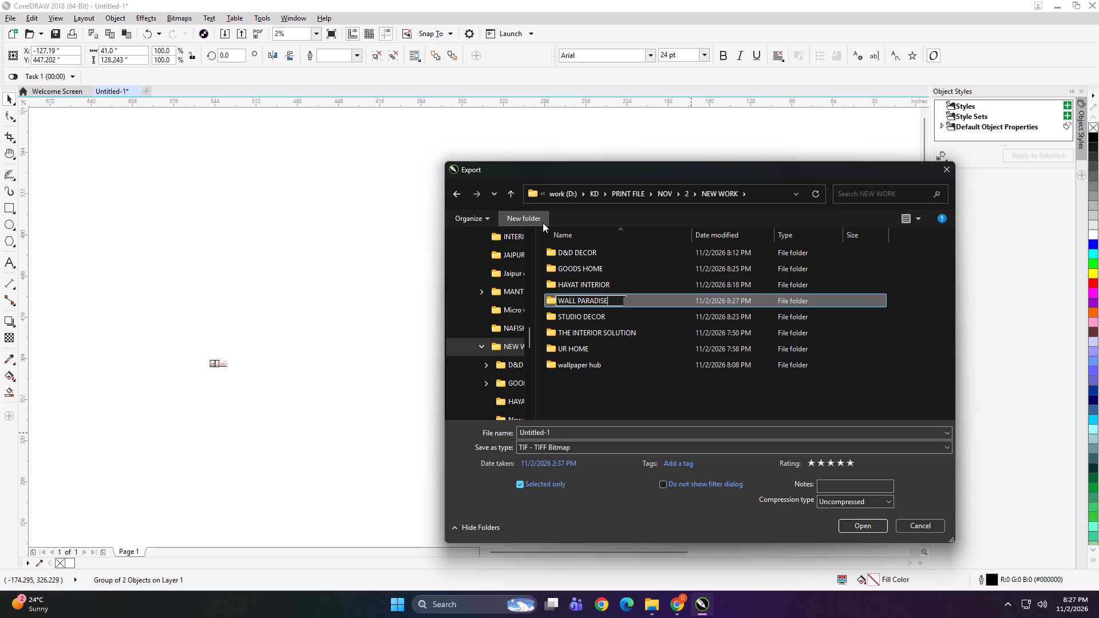
pyautogui.press('Return')
pyautogui.doubleClick(614, 350)
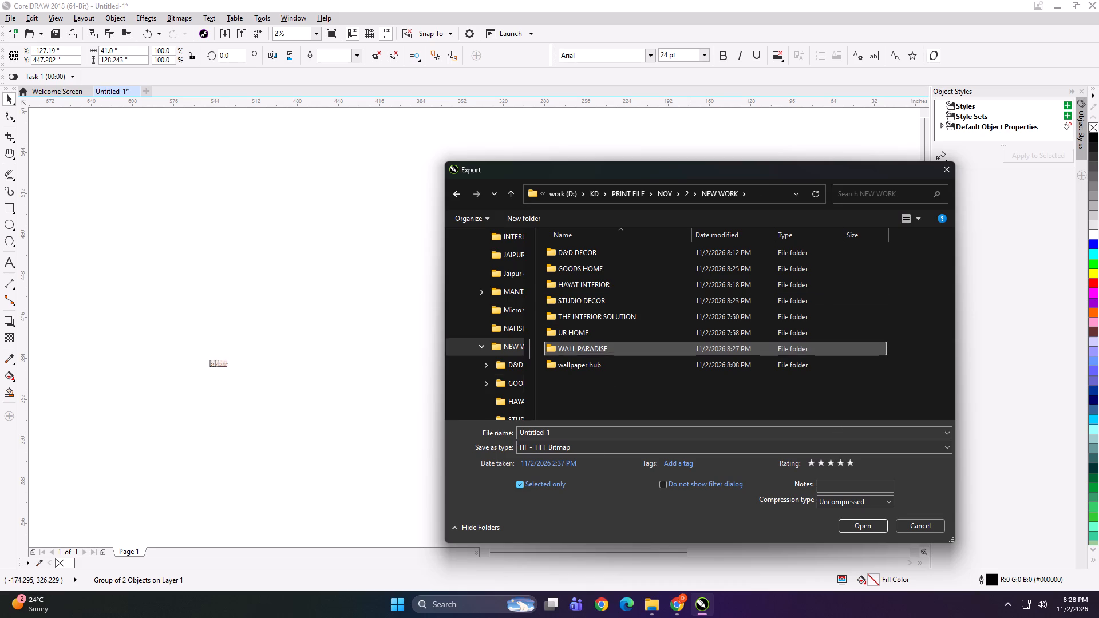
# Export the 41-inch panel as a TIFF named "41x128 A" in the WALL PARADISE folder.
pyautogui.click(588, 429)
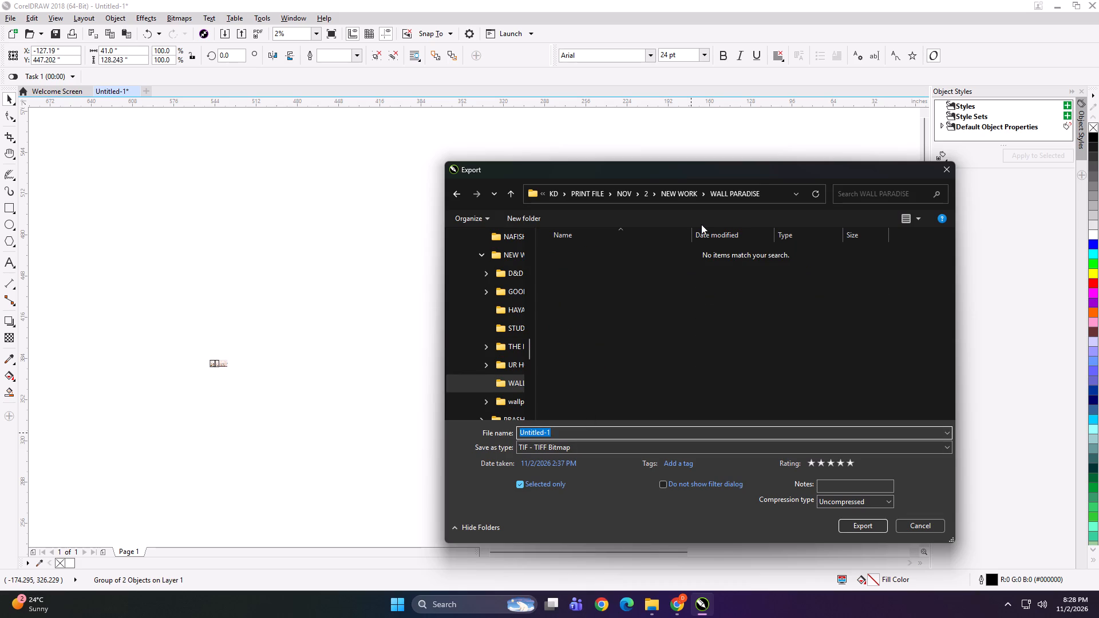
pyautogui.write('41x28 A')
pyautogui.press('space')
pyautogui.press('Return')
pyautogui.press('Return')
# Export the narrower wheat panel as a TIFF named "37.5x128 B" in the same folder.
pyautogui.click(815, 266)
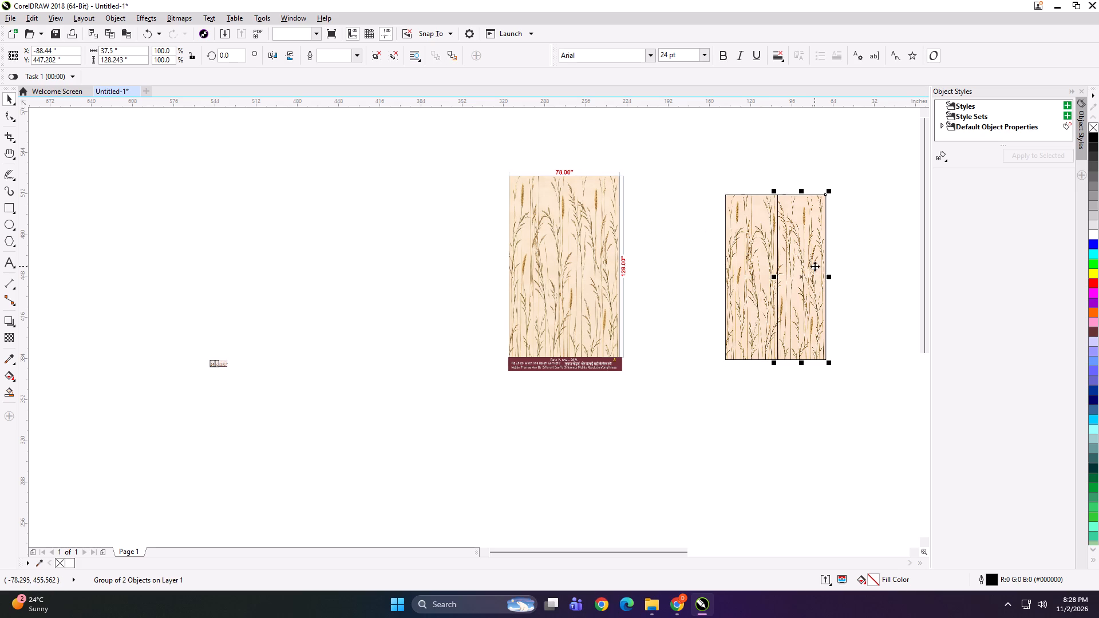
pyautogui.hotkey('ctrl', 'e')
pyautogui.write('37.x128 B')
pyautogui.press('Return')
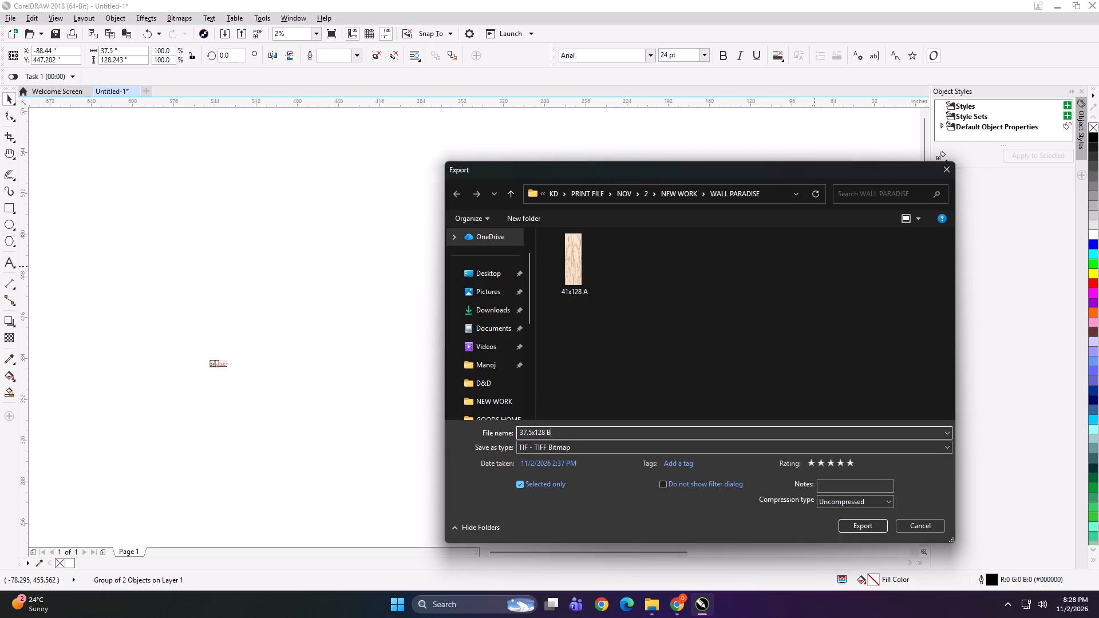
pyautogui.press('Return')
# Nudge the narrower panel 4.5 inches away from the 41-inch panel to leave a gap between them.
pyautogui.press('Right')
pyautogui.press('Right')
pyautogui.press('Right')
pyautogui.press('Right')
pyautogui.press('Right')
pyautogui.press('Right')
pyautogui.press('Right')
pyautogui.press('Right')
pyautogui.press('Right')
# Move both panels beside the dimensioned wheat layout and enlarge them proportionally to match its height.
pyautogui.moveTo(841, 171); pyautogui.dragTo(670, 385)
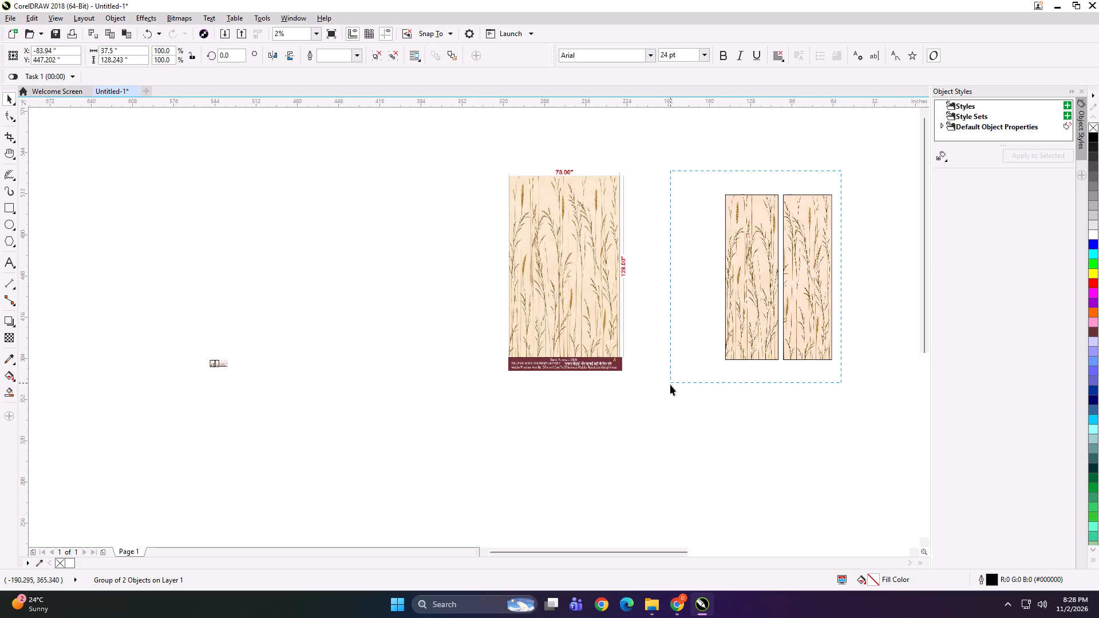
pyautogui.moveTo(670, 385); pyautogui.dragTo(670, 385)
pyautogui.moveTo(746, 266); pyautogui.dragTo(666, 246)
pyautogui.moveTo(753, 344); pyautogui.dragTo(772, 362)
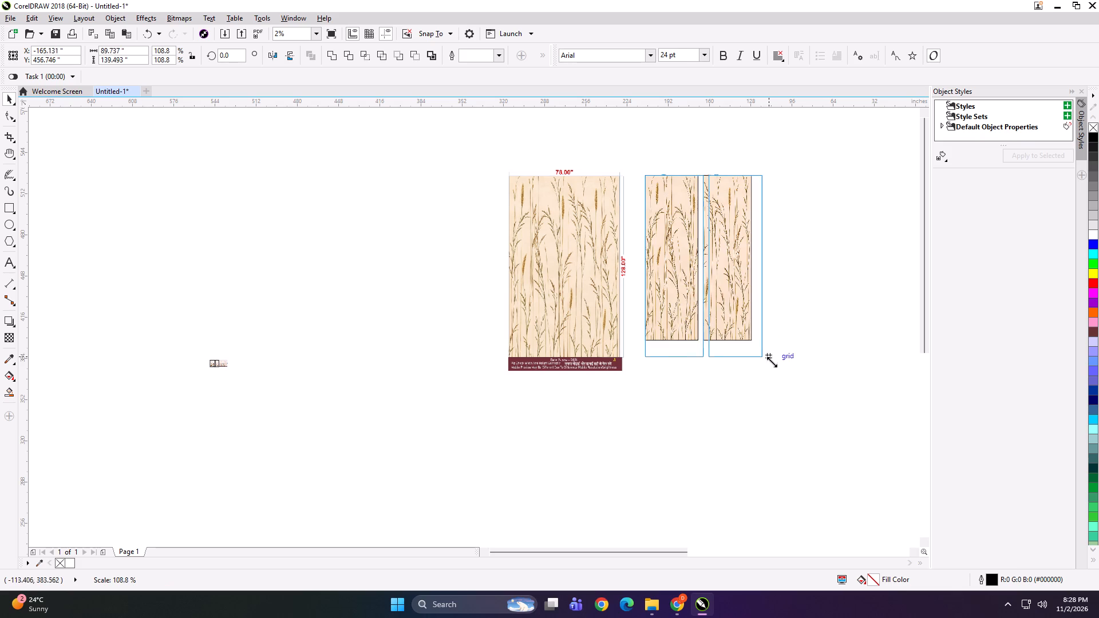
pyautogui.moveTo(772, 362); pyautogui.dragTo(773, 364)
# Group the dimensioned wheat layout with the two panels and shrink the group to about 3.06 by 2.41 inches.
pyautogui.keyDown('shift'); pyautogui.click(612, 320); pyautogui.keyUp('shift')
pyautogui.hotkey('ctrl', 'g')
pyautogui.keyDown('shift'); pyautogui.moveTo(771, 378); pyautogui.dragTo(673, 333); pyautogui.keyUp('shift')
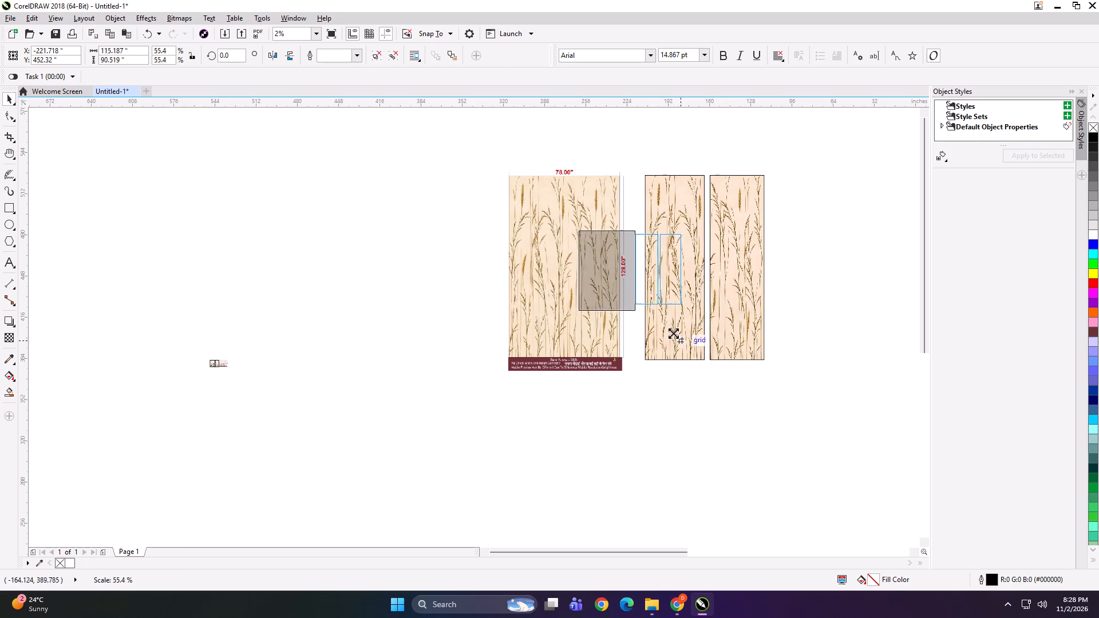
pyautogui.keyDown('shift'); pyautogui.moveTo(673, 333); pyautogui.dragTo(635, 297); pyautogui.keyUp('shift')
pyautogui.keyDown('shift'); pyautogui.moveTo(635, 297); pyautogui.dragTo(643, 298); pyautogui.keyUp('shift')
# Mirror the small wheat group horizontally so its text reads correctly, and reposition it.
pyautogui.scroll(2, 618, 260)
pyautogui.scroll(4, 664, 296)
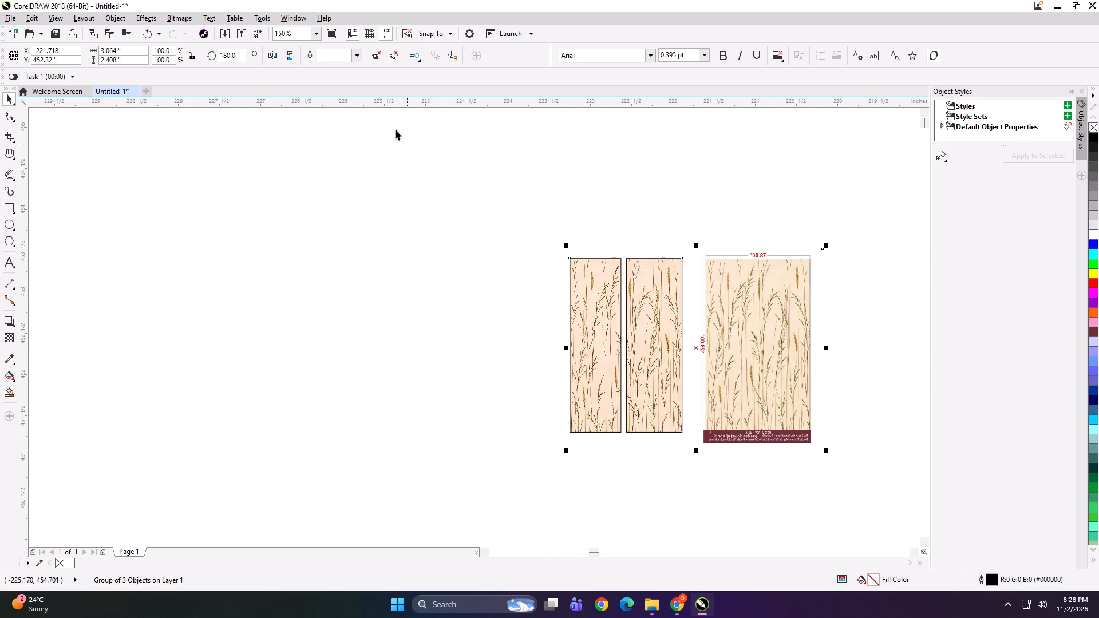
pyautogui.click(273, 56)
pyautogui.moveTo(682, 300); pyautogui.dragTo(560, 258)
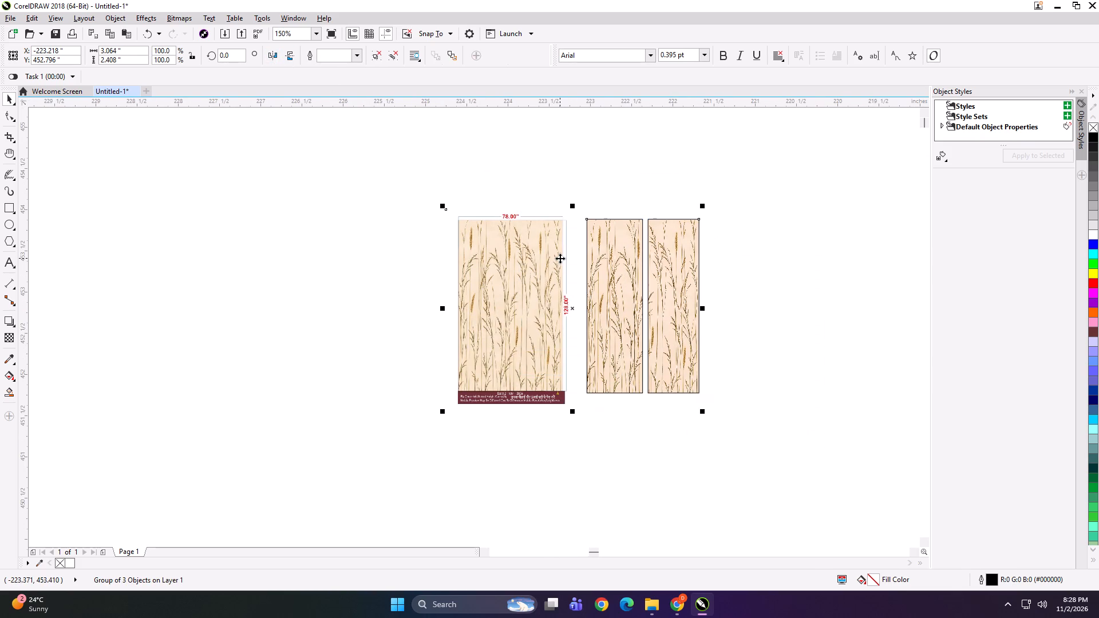
# Export the small wheat overview group under the file name "SDGDFH".
pyautogui.hotkey('ctrl', 'e')
pyautogui.write('SDGDFH')
pyautogui.press('Return')
pyautogui.press('Return')
pyautogui.press('Return')
pyautogui.press('Return')
# Delete the small wheat overview group from the drawing.
pyautogui.press('Delete')
# Move the distant brown palm-tree image closer to the other layouts, to about X 620 and Y 167 inches.
pyautogui.press('F4')
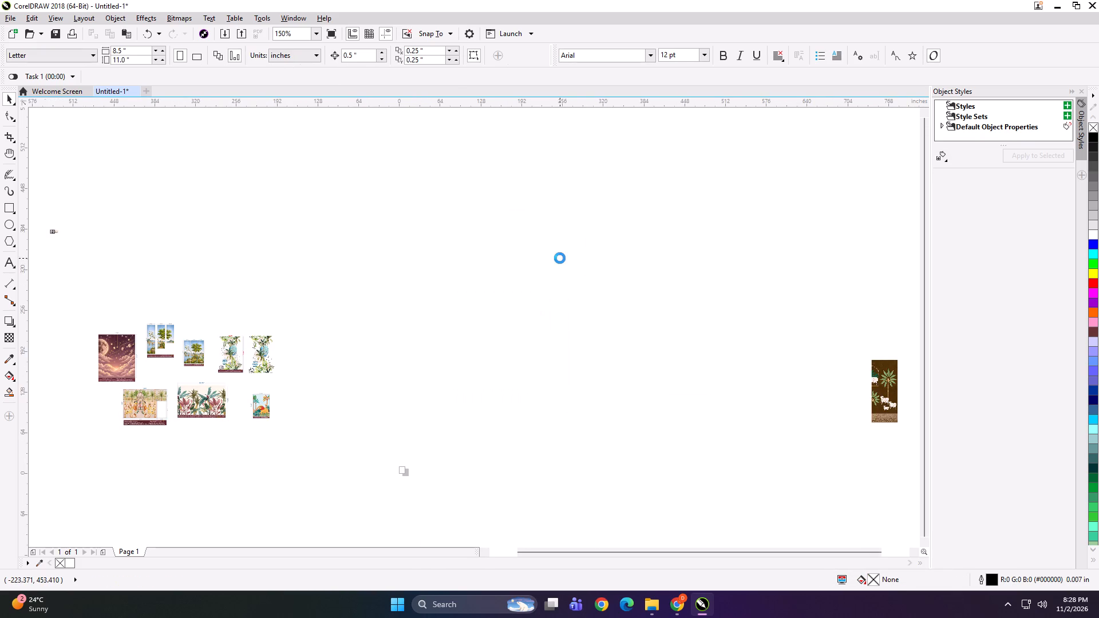
pyautogui.moveTo(884, 396); pyautogui.dragTo(800, 369)
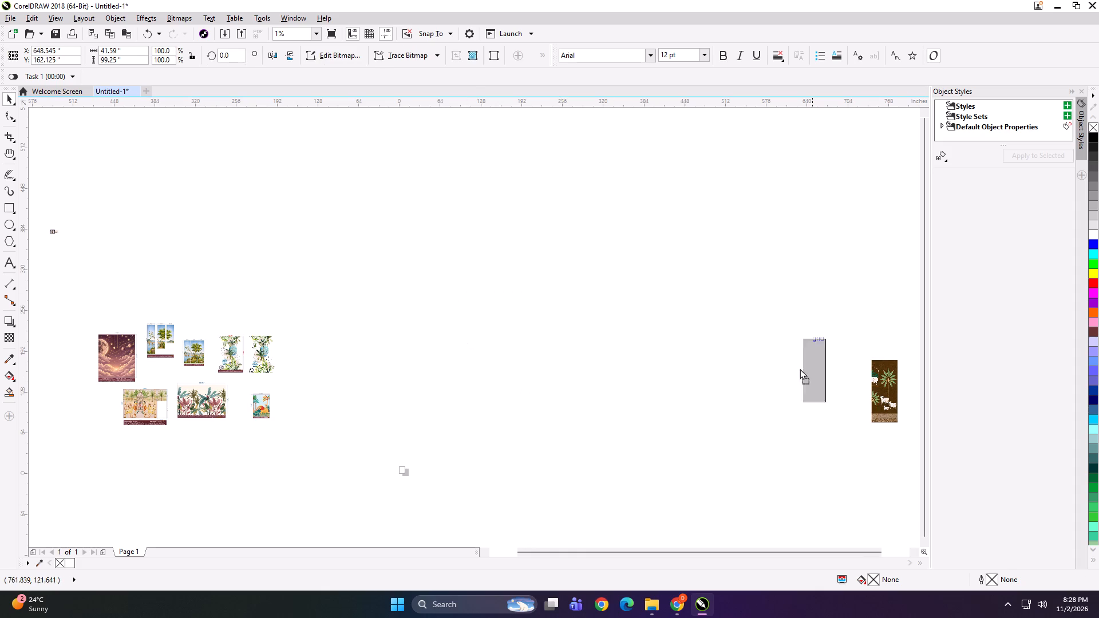
pyautogui.moveTo(800, 369); pyautogui.dragTo(794, 367)
# Look over the remaining customer layouts and the images in the 2-11-26 folder for the next source artwork.
pyautogui.scroll(2, 101, 406)
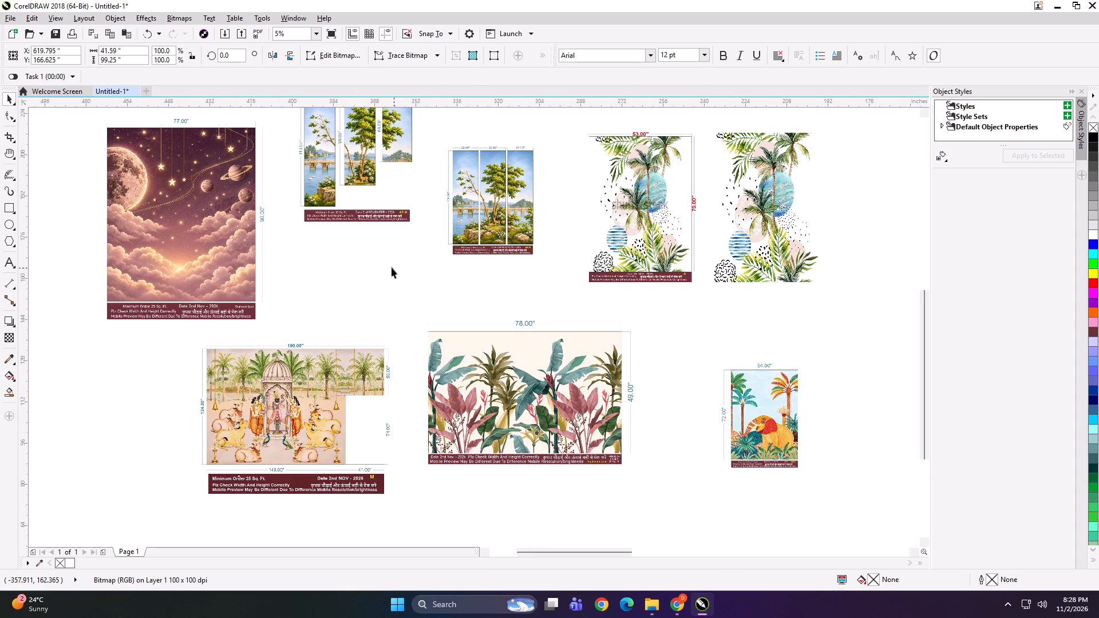
pyautogui.scroll(-1, 323, 275)
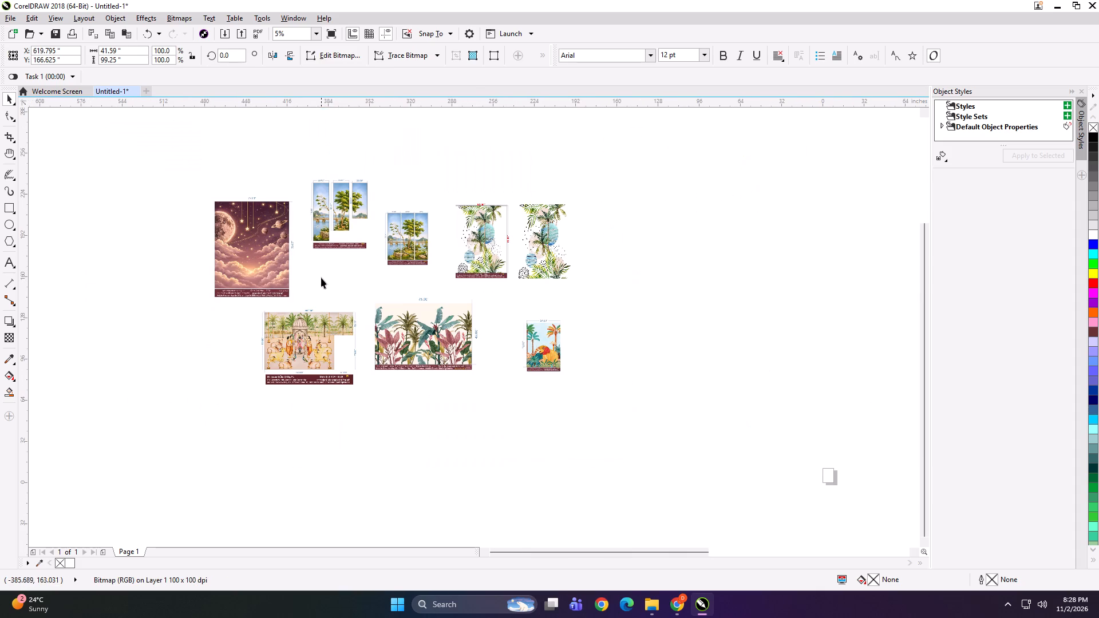
pyautogui.click(656, 601)
pyautogui.click(631, 553)
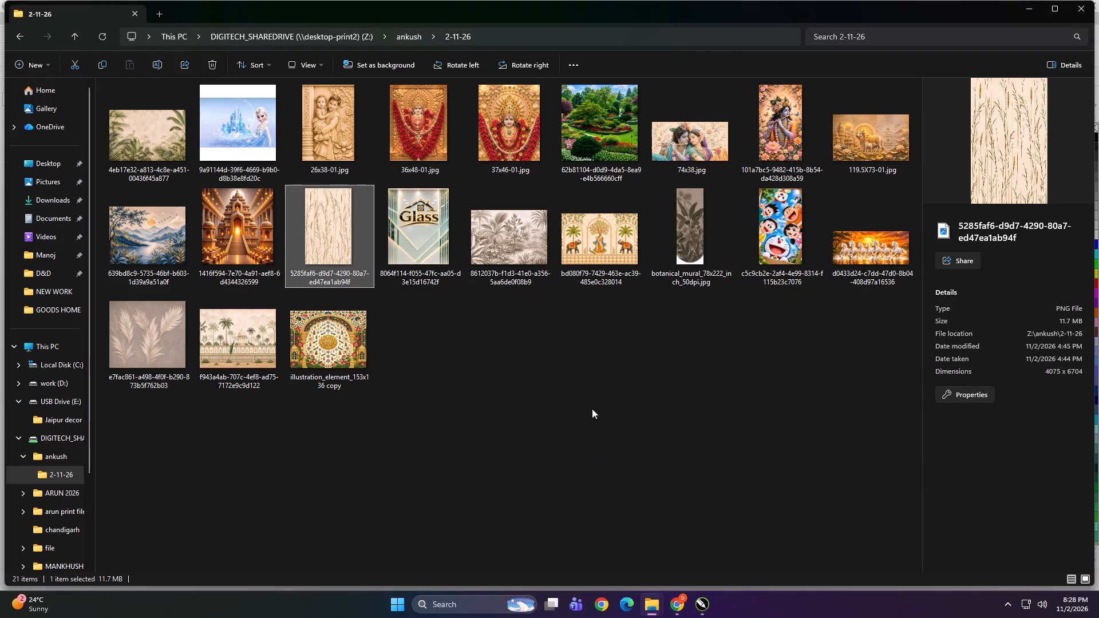
pyautogui.click(606, 372)
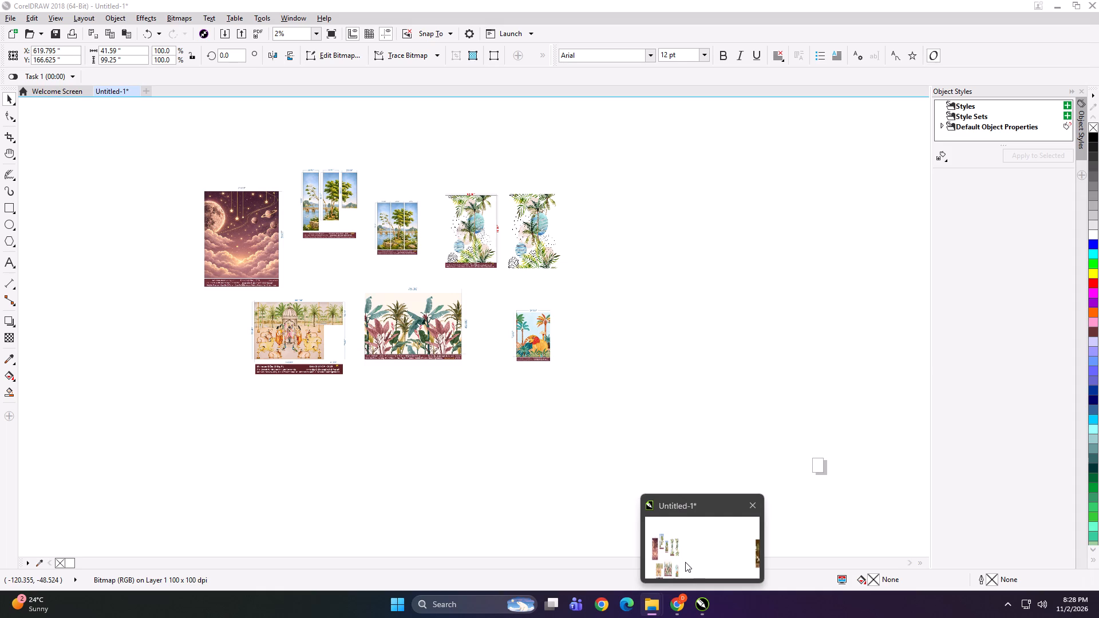
pyautogui.click(685, 562)
pyautogui.scroll(1, 365, 224)
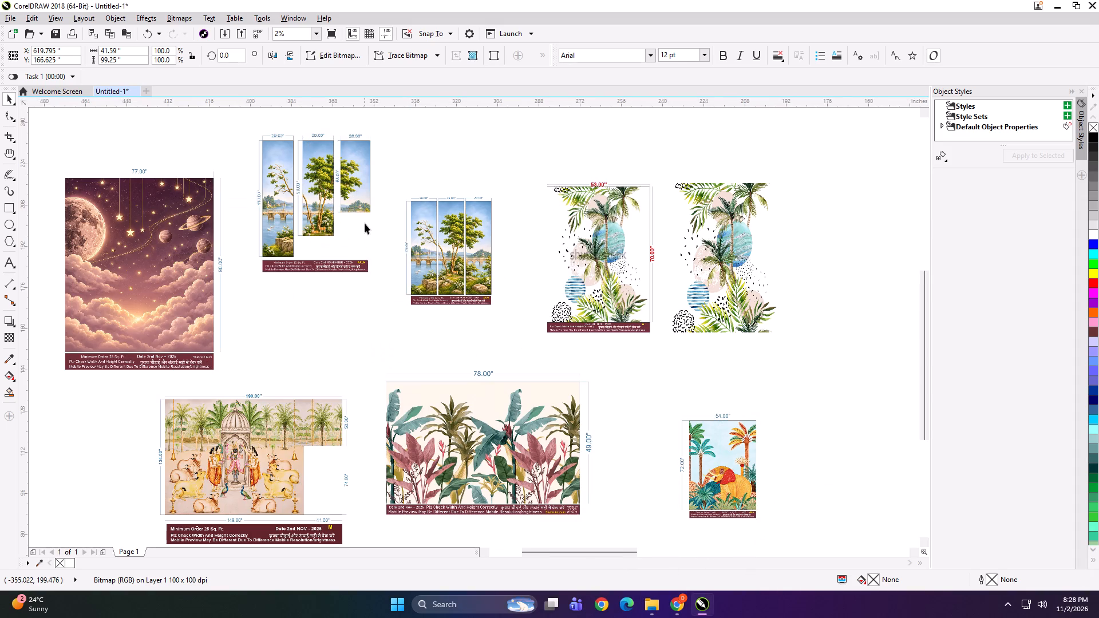
pyautogui.scroll(2, 145, 338)
pyautogui.scroll(-1, 314, 263)
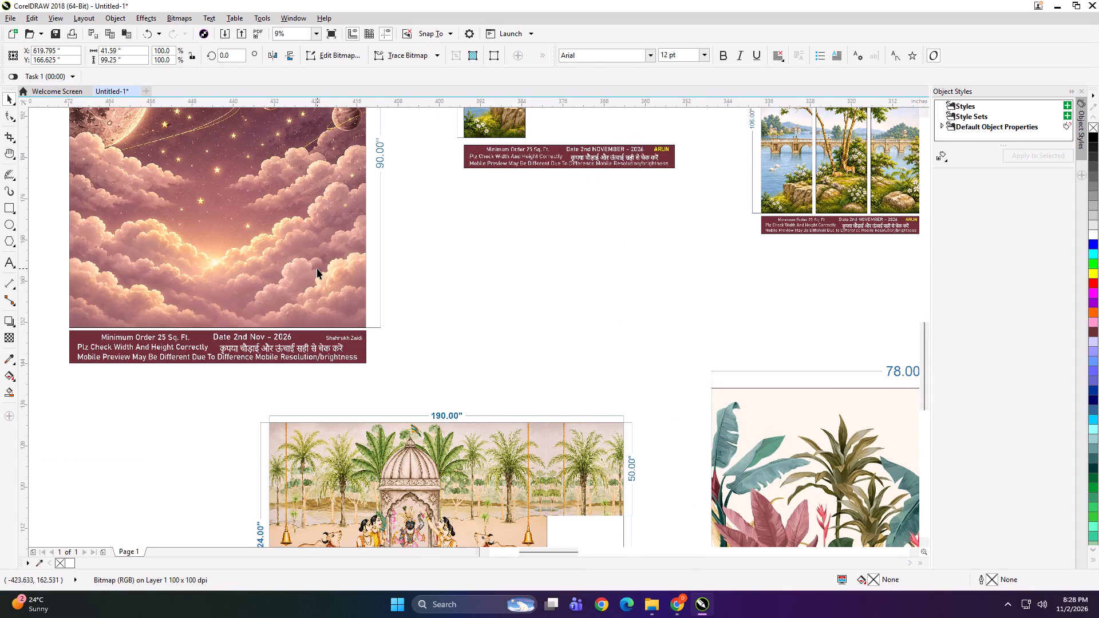
pyautogui.scroll(-1, 317, 269)
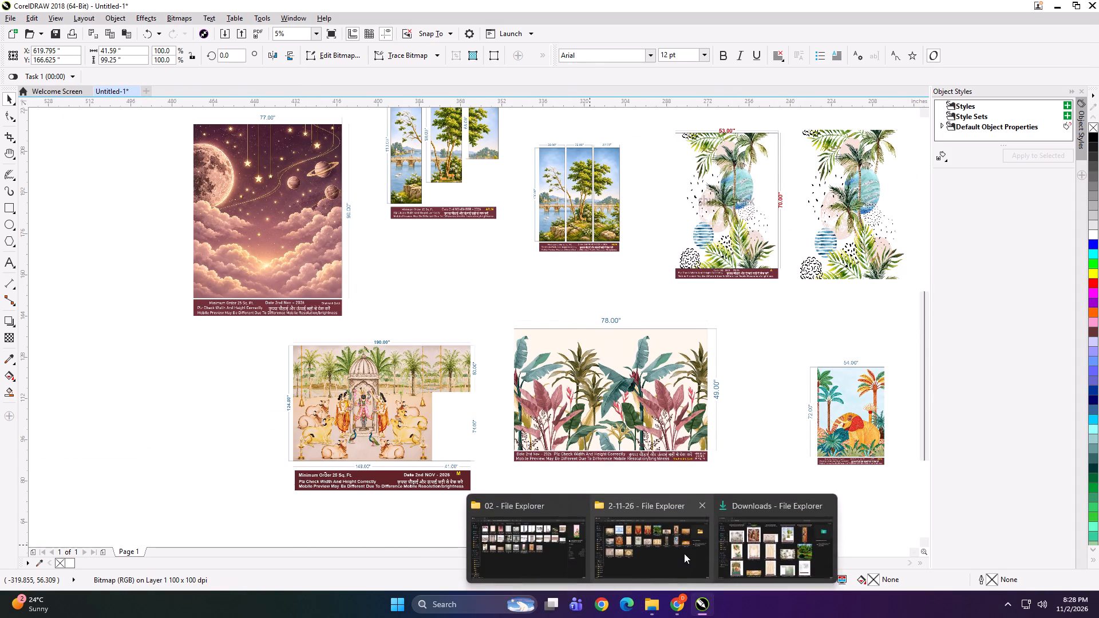
# Import the pink moon-and-clouds image from the shared drive's file > Nov > 02 folder, placing it beside its 77 by 90 inch layout.
pyautogui.click(684, 553)
pyautogui.scroll(2, 122, 403)
pyautogui.click(70, 344)
pyautogui.doubleClick(168, 272)
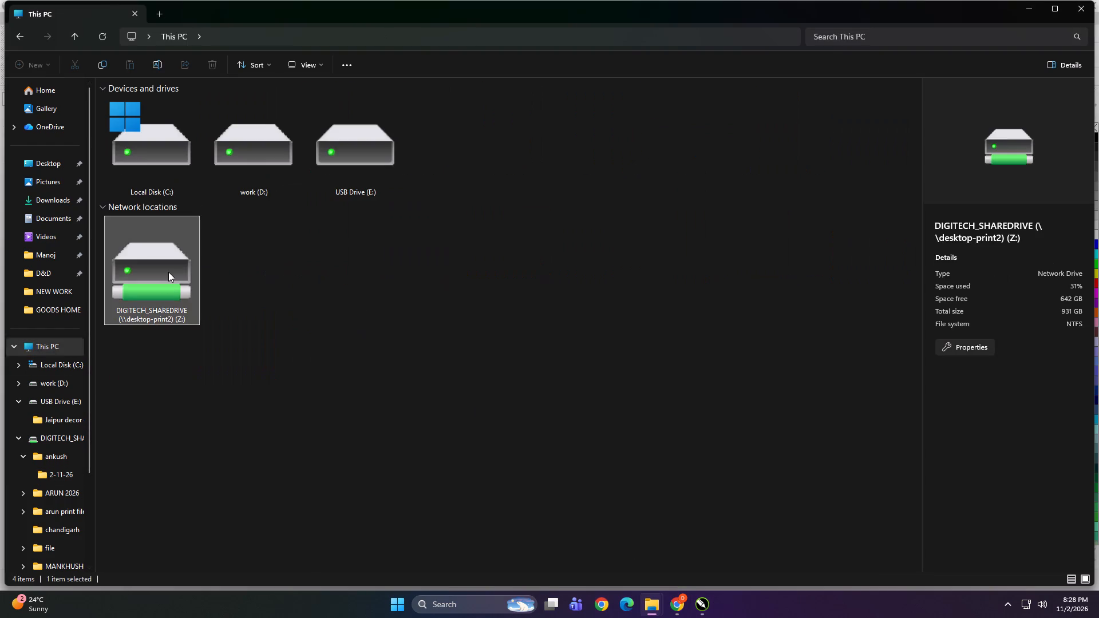
pyautogui.doubleClick(464, 128)
pyautogui.click(217, 140)
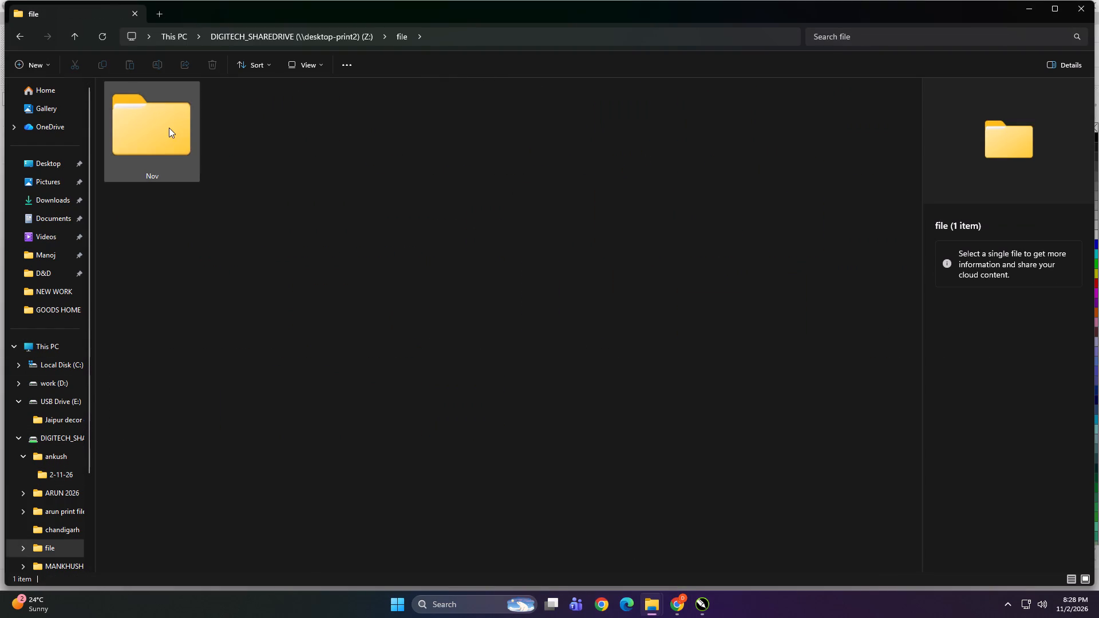
pyautogui.press('=')
pyautogui.press('BackSpace')
pyautogui.click(480, 125)
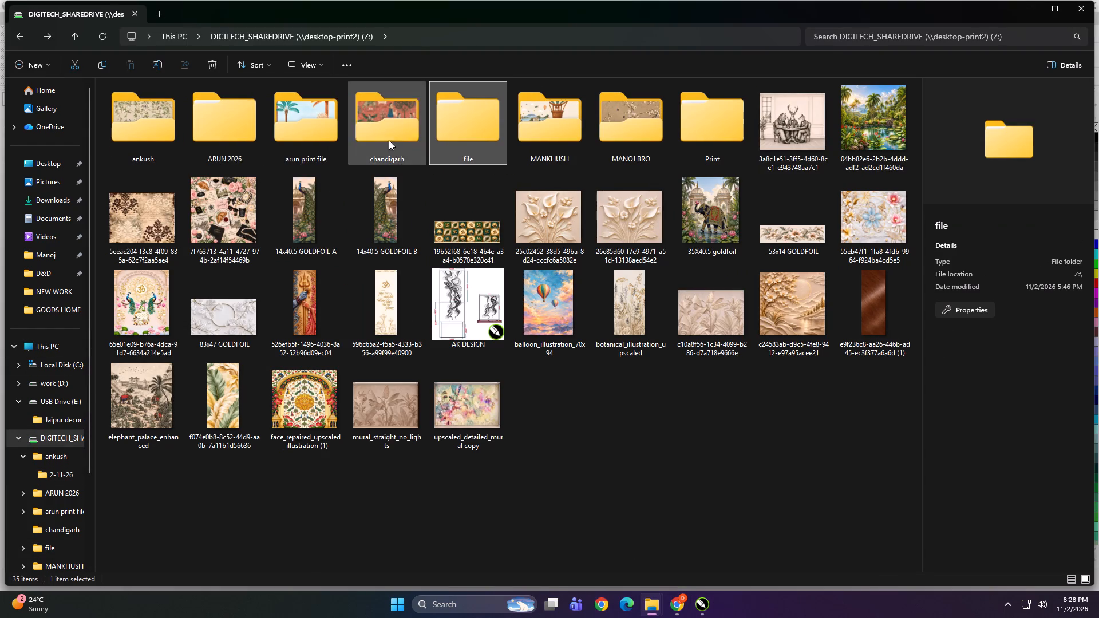
pyautogui.click(523, 114)
pyautogui.doubleClick(450, 133)
pyautogui.doubleClick(172, 144)
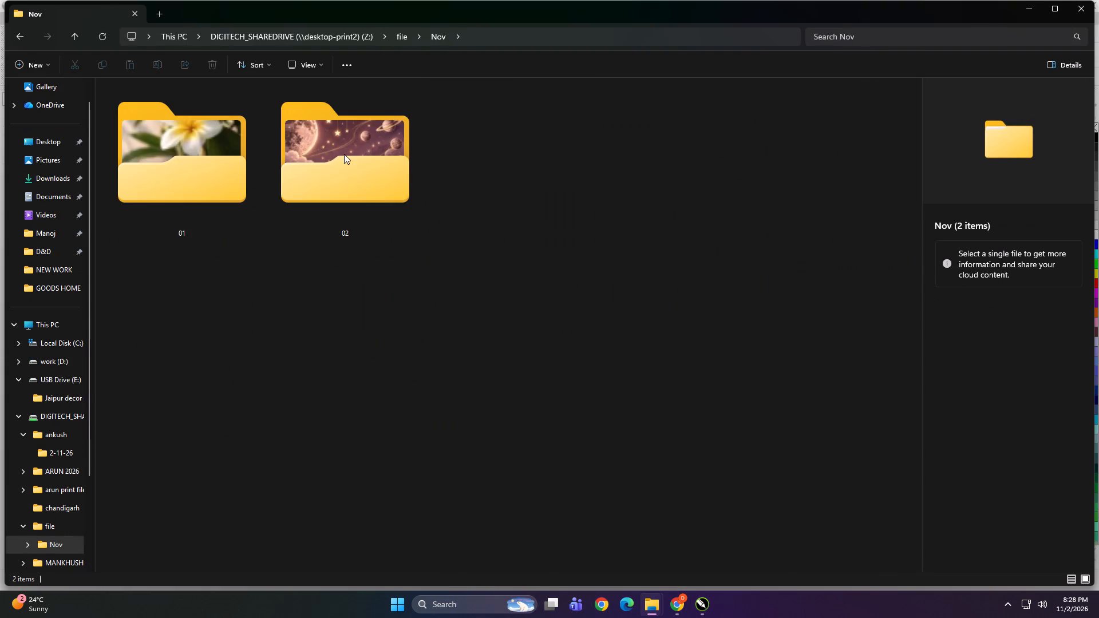
pyautogui.doubleClick(344, 154)
pyautogui.click(289, 154)
pyautogui.moveTo(292, 106); pyautogui.dragTo(705, 608)
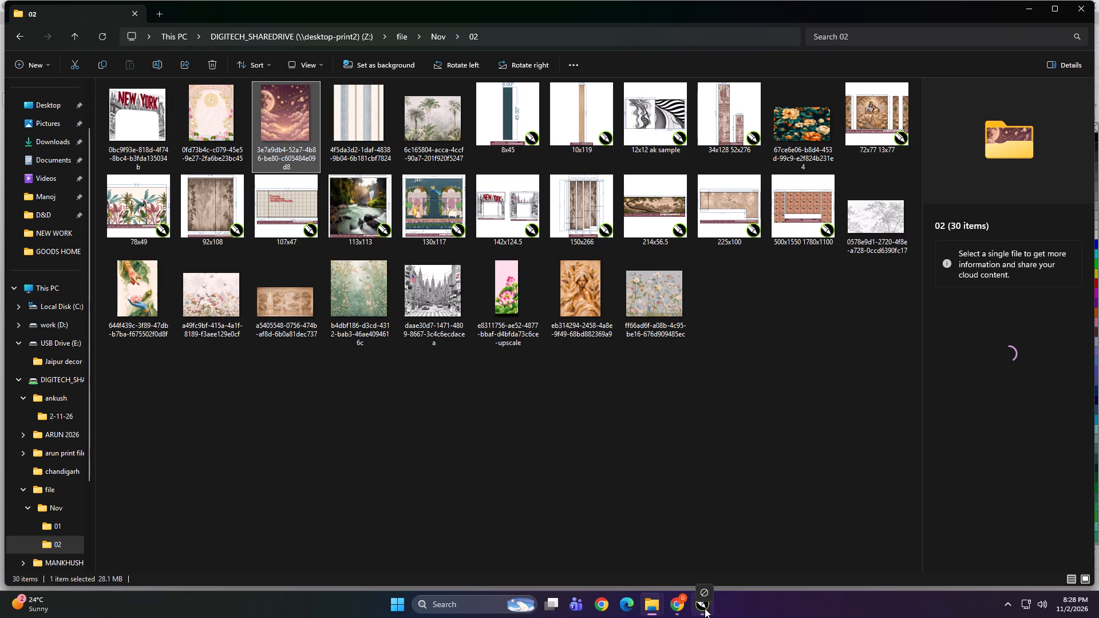
pyautogui.moveTo(705, 608); pyautogui.dragTo(85, 252)
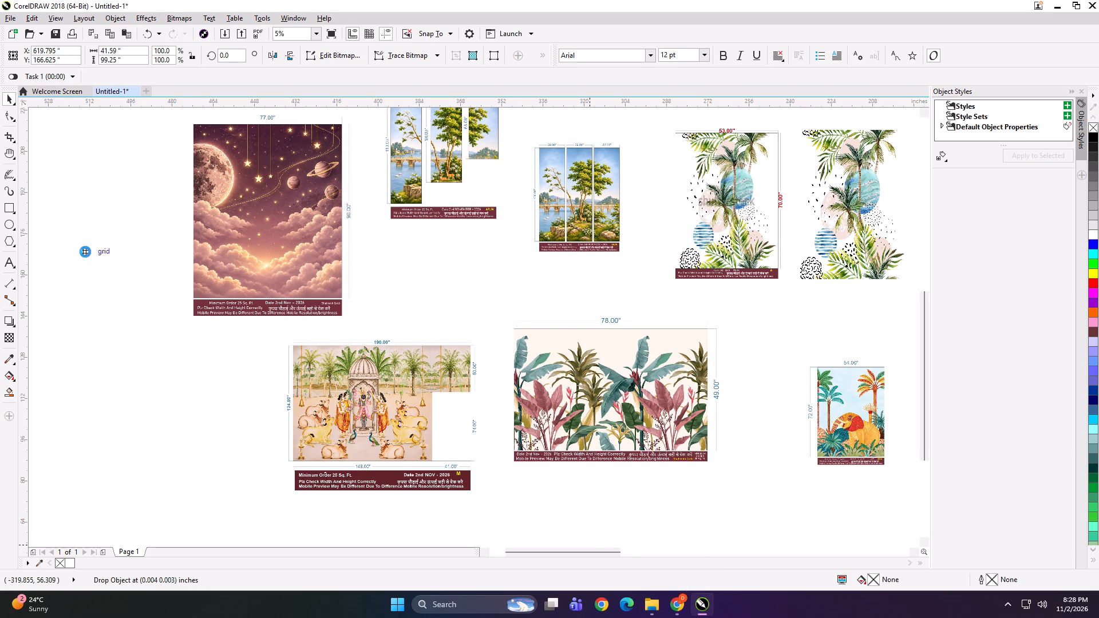
pyautogui.moveTo(94, 263); pyautogui.dragTo(90, 242)
# Move the moon-and-clouds image together with its 77 by 90 inch layout to about X -87 and Y 181 inches.
pyautogui.scroll(-1, 220, 235)
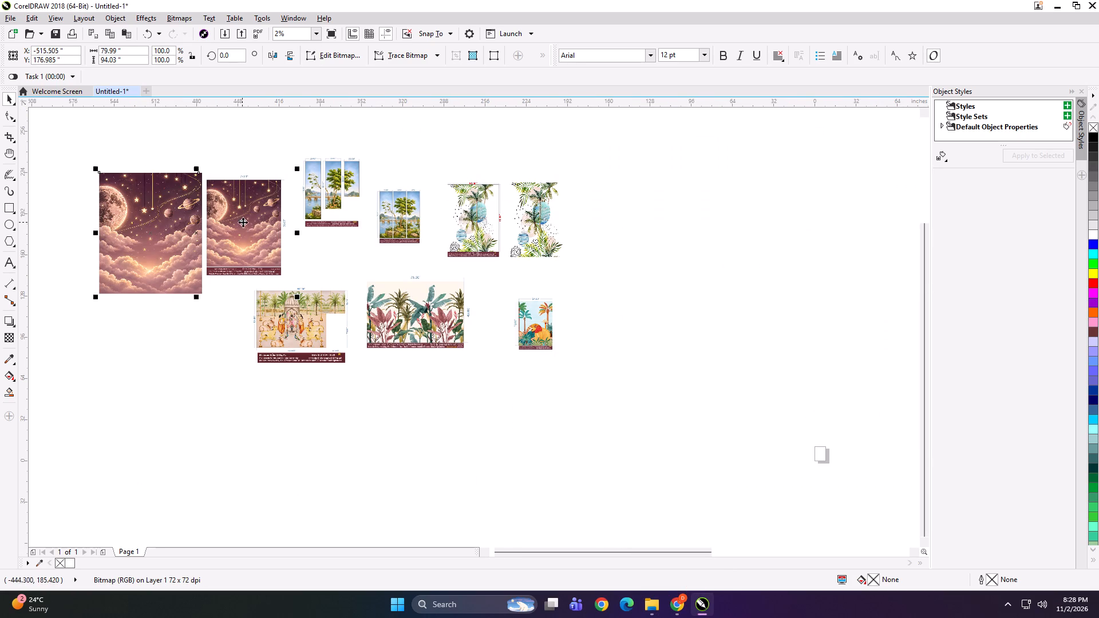
pyautogui.keyDown('shift'); pyautogui.click(242, 222); pyautogui.keyUp('shift')
pyautogui.moveTo(245, 216); pyautogui.dragTo(750, 211)
# Move the equal three-panel lake landscape layout beside the stepped-height version, to about X -430 and Y 211 inches.
pyautogui.moveTo(410, 211); pyautogui.dragTo(409, 211)
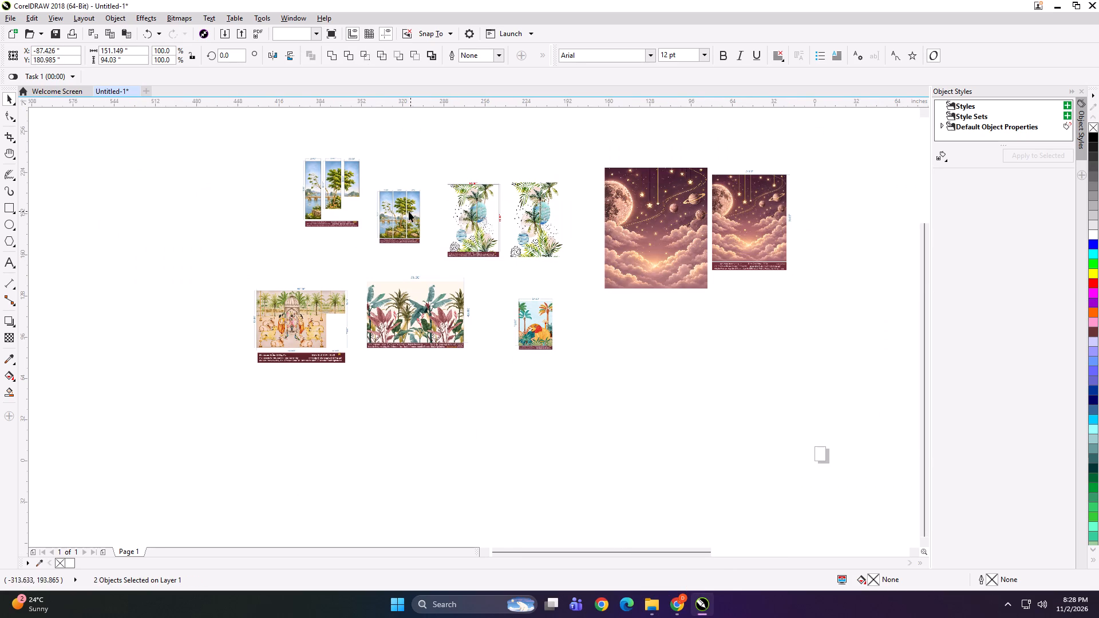
pyautogui.moveTo(409, 211); pyautogui.dragTo(276, 185)
pyautogui.scroll(2, 286, 175)
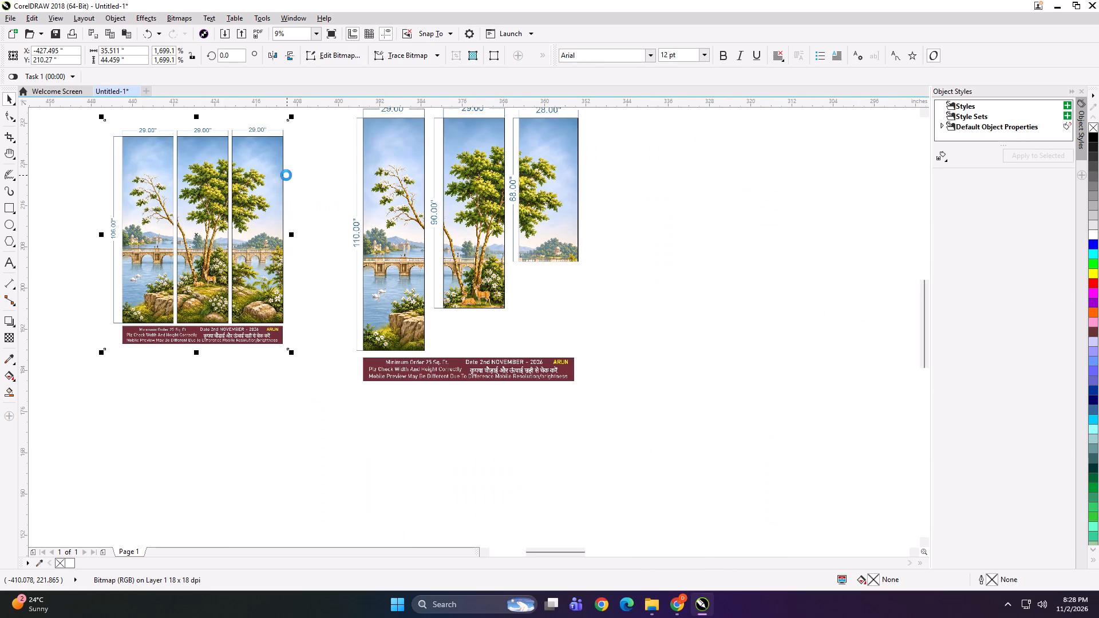
pyautogui.scroll(-1, 379, 190)
pyautogui.moveTo(322, 205); pyautogui.dragTo(315, 203)
pyautogui.scroll(-1, 310, 185)
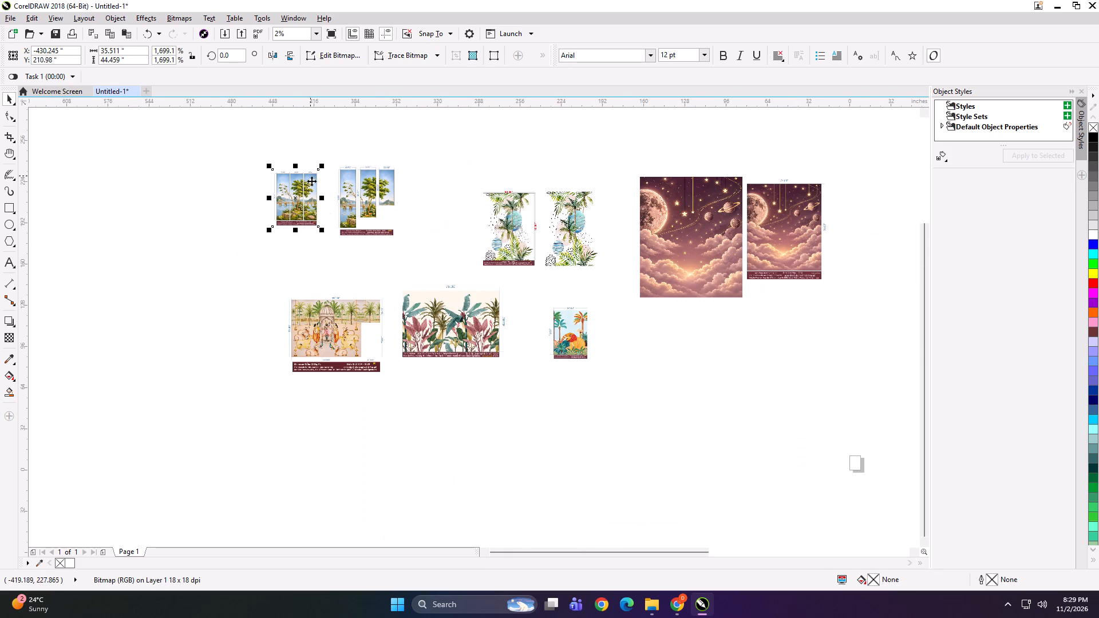
# Import the lake-and-trees landscape image from the shared drive's "arun print file" folder, placing it beside the stepped three-panel layout.
pyautogui.click(562, 461)
pyautogui.scroll(2, 314, 188)
pyautogui.scroll(-1, 313, 238)
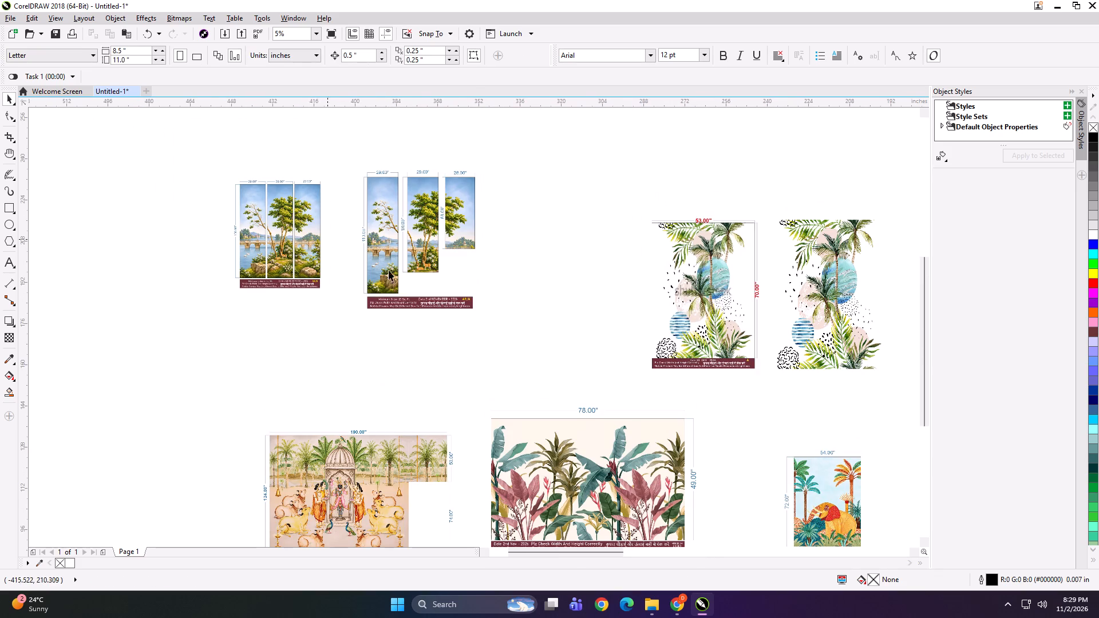
pyautogui.click(649, 603)
pyautogui.click(620, 565)
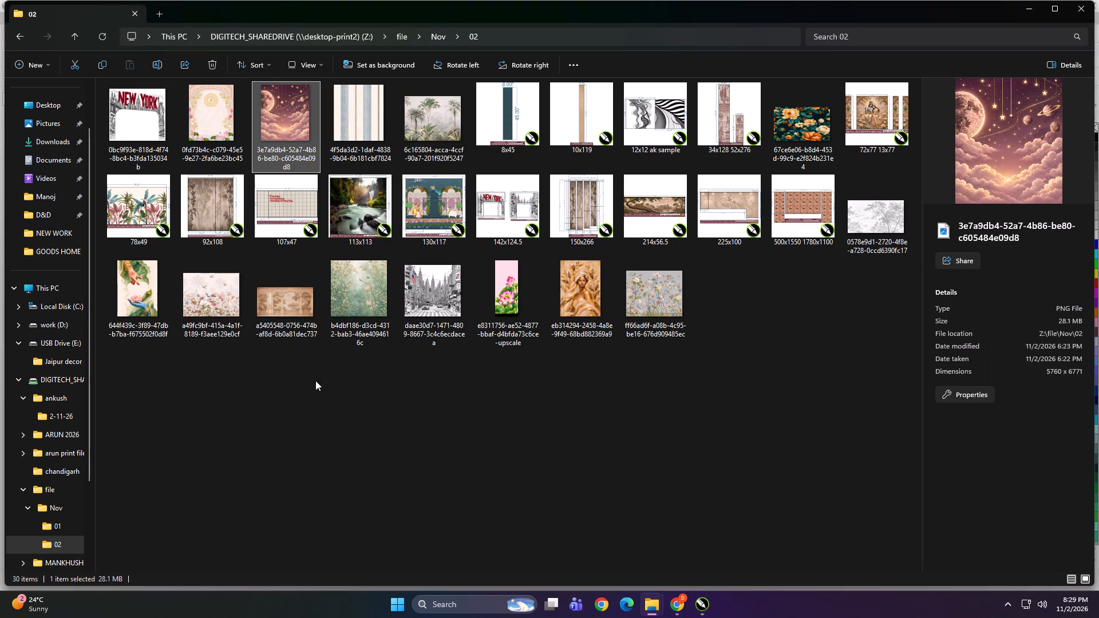
pyautogui.scroll(3, 310, 373)
pyautogui.scroll(4, 131, 367)
pyautogui.click(62, 291)
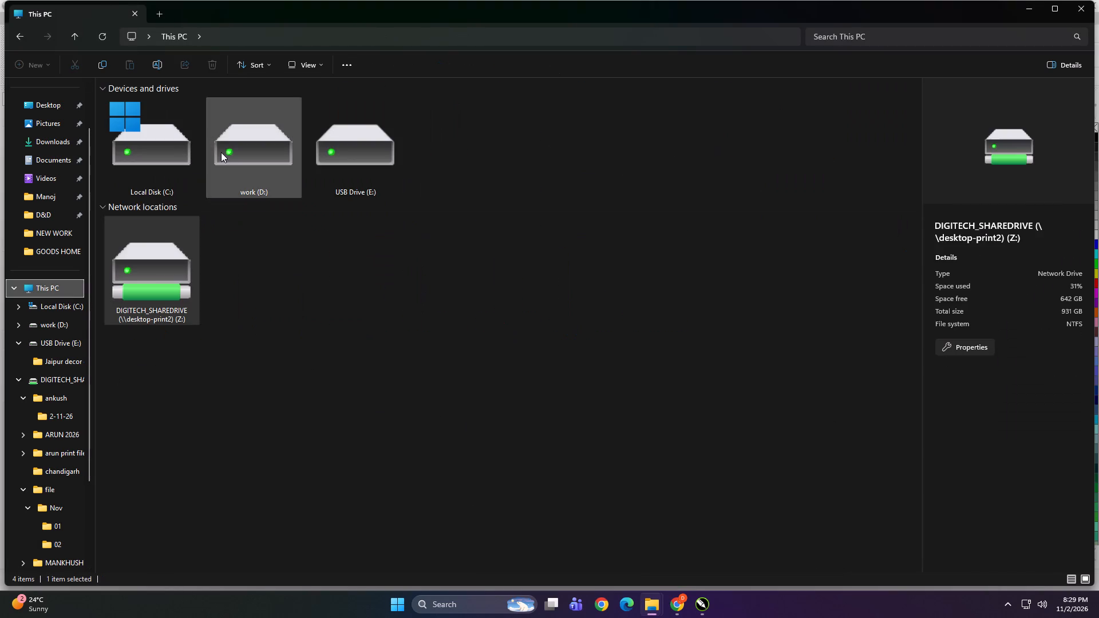
pyautogui.doubleClick(230, 145)
pyautogui.press('BackSpace')
pyautogui.doubleClick(157, 236)
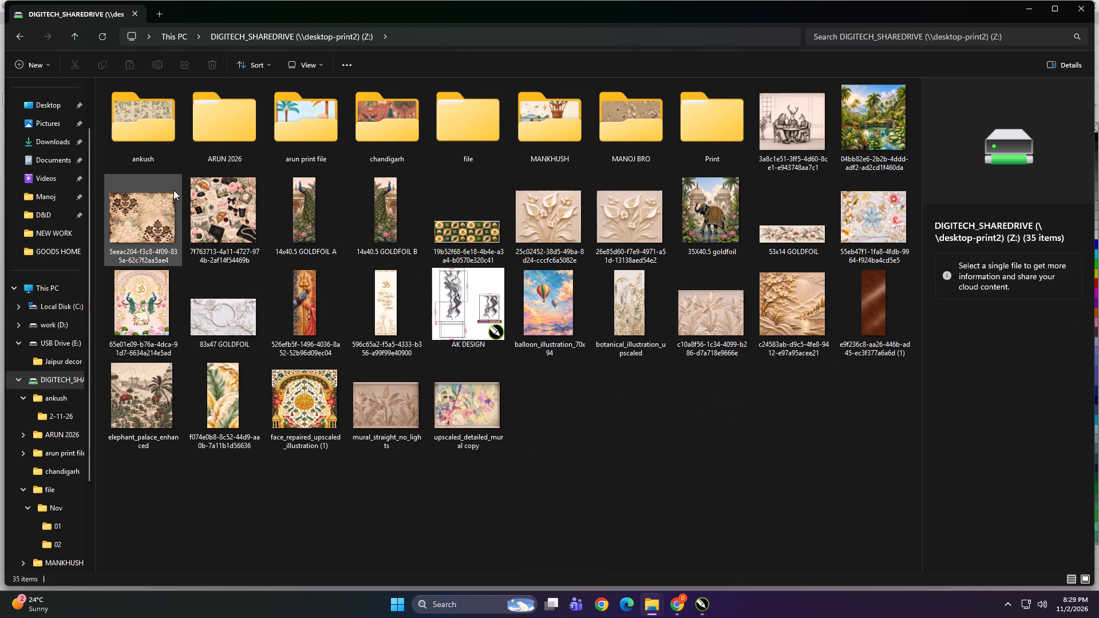
pyautogui.doubleClick(207, 120)
pyautogui.doubleClick(185, 102)
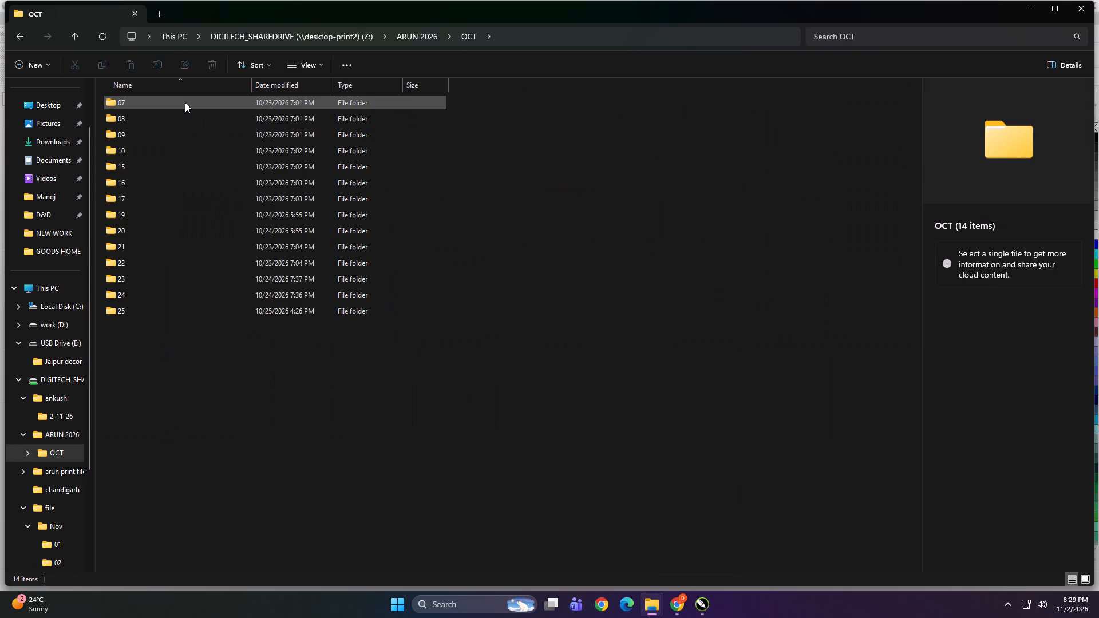
pyautogui.press('BackSpace')
pyautogui.press('BackSpace')
pyautogui.doubleClick(309, 128)
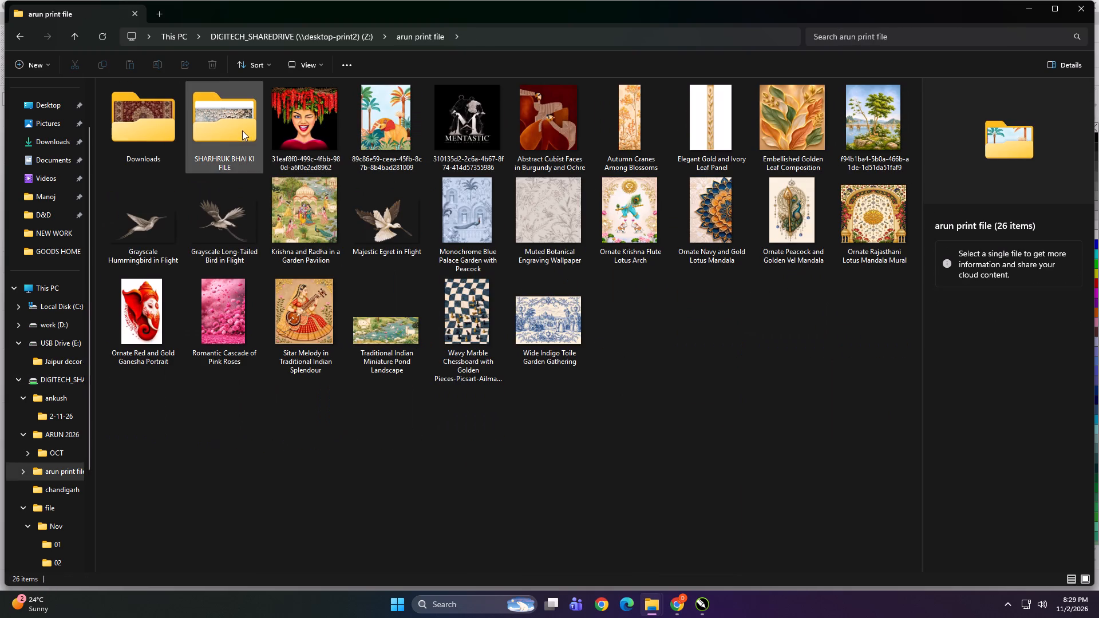
pyautogui.click(876, 113)
pyautogui.moveTo(884, 103); pyautogui.dragTo(657, 611)
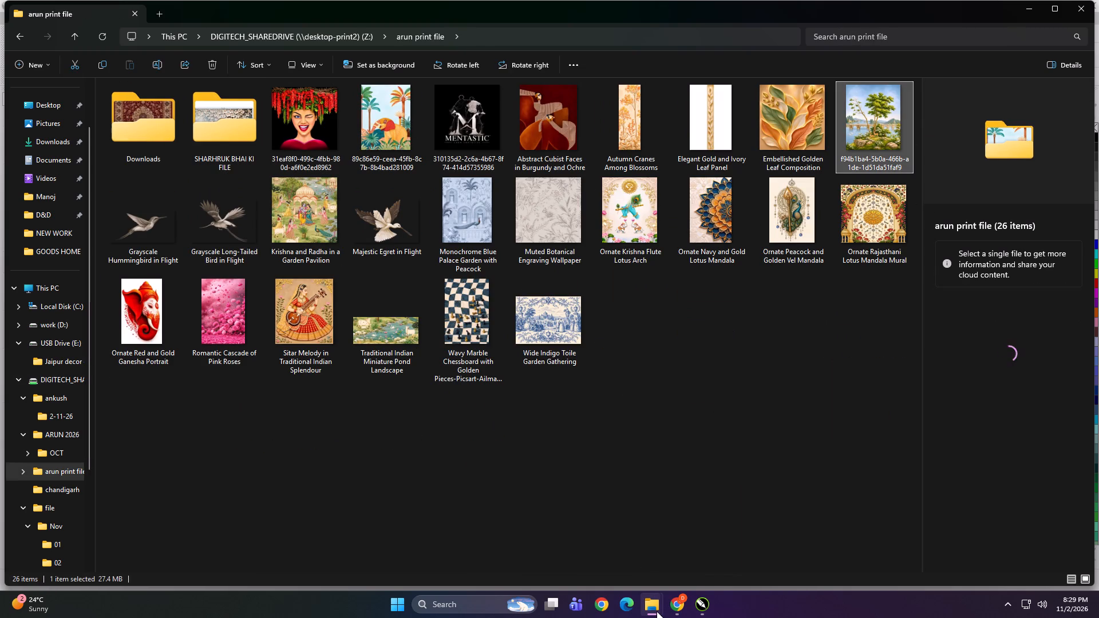
pyautogui.moveTo(657, 611); pyautogui.dragTo(546, 259)
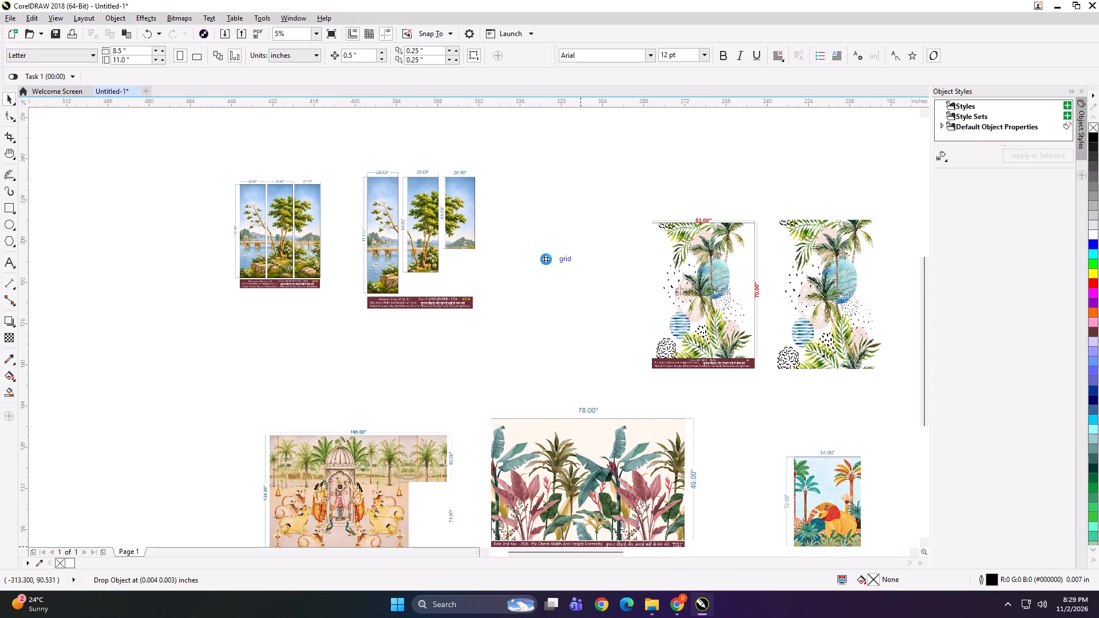
# Import the elephant-and-palms image from the "arun print file" folder, placing it beside its 54 by 72 inch layout at about X -167, Y 82 inches.
pyautogui.scroll(-1, 503, 245)
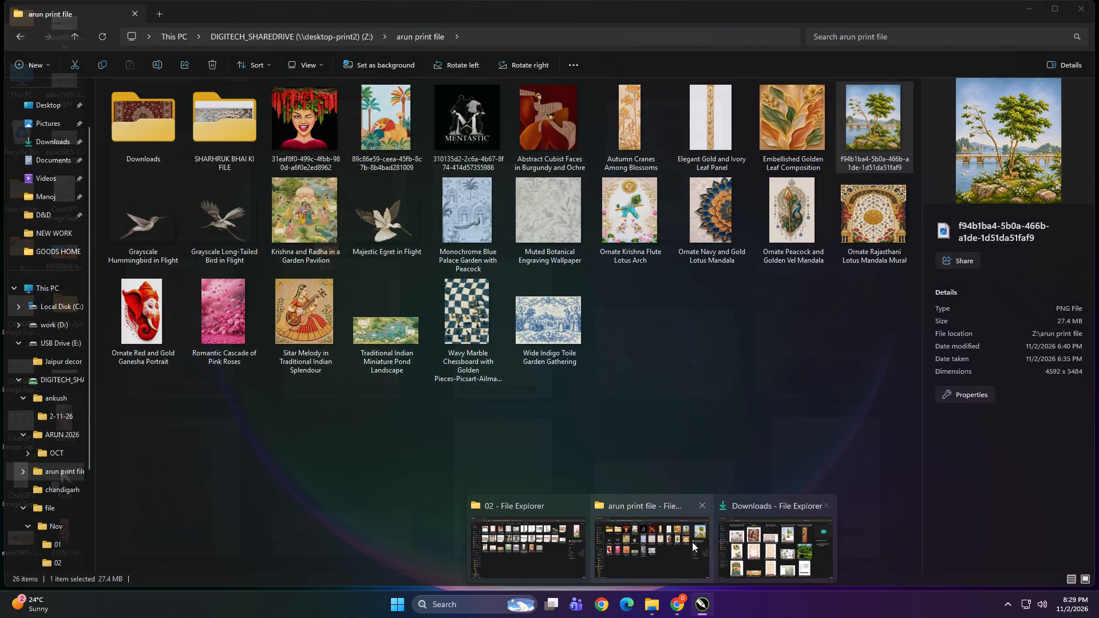
pyautogui.click(692, 542)
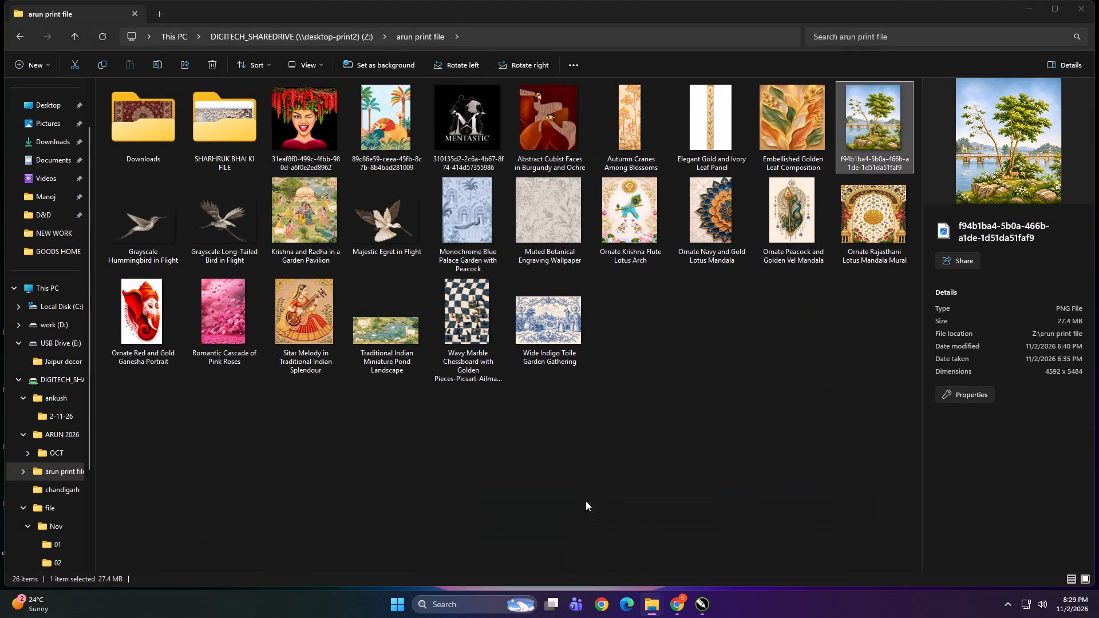
pyautogui.click(379, 141)
pyautogui.moveTo(386, 108); pyautogui.dragTo(703, 603)
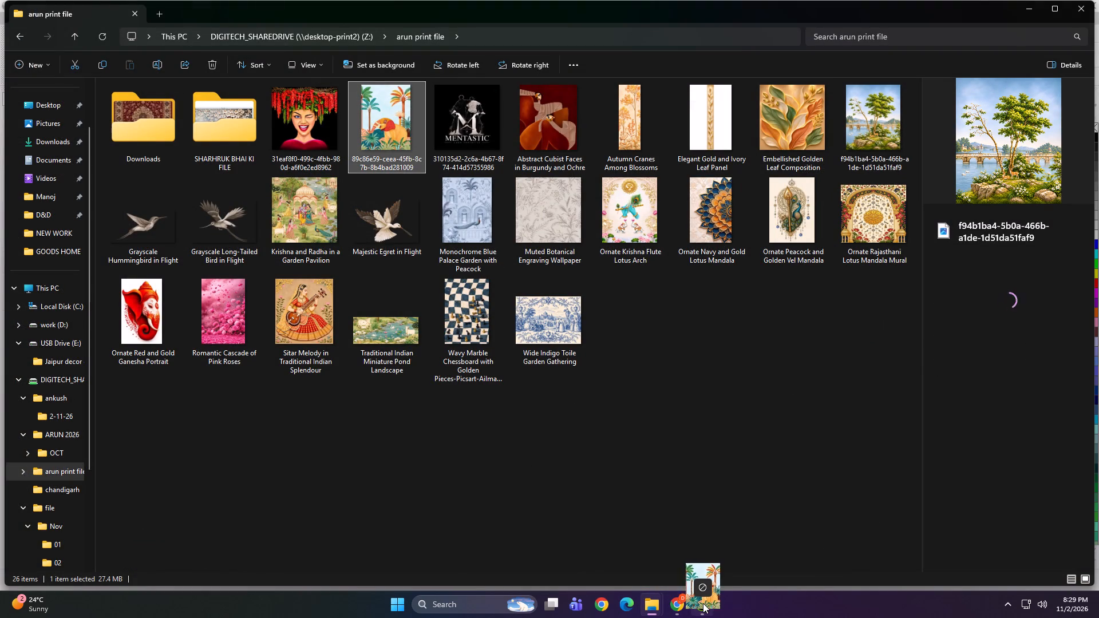
pyautogui.moveTo(703, 603); pyautogui.dragTo(603, 486)
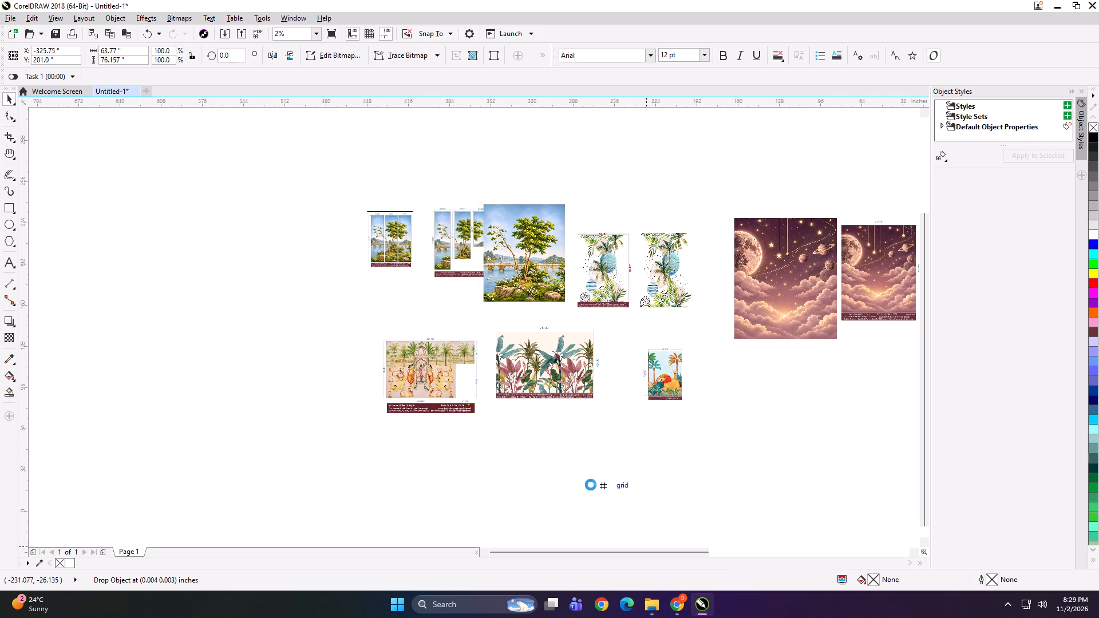
pyautogui.moveTo(591, 485); pyautogui.dragTo(717, 405)
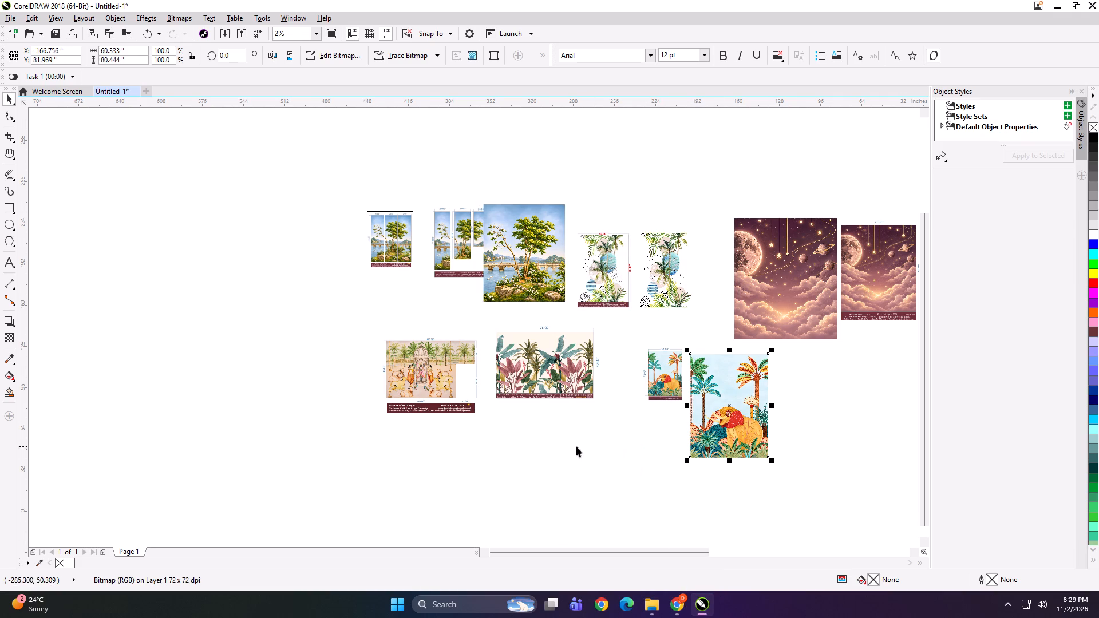
# Locate the 78x49 tropical-leaf CorelDRAW file in the shared drive's file > Nov > 02 folder and select it.
pyautogui.scroll(2, 576, 404)
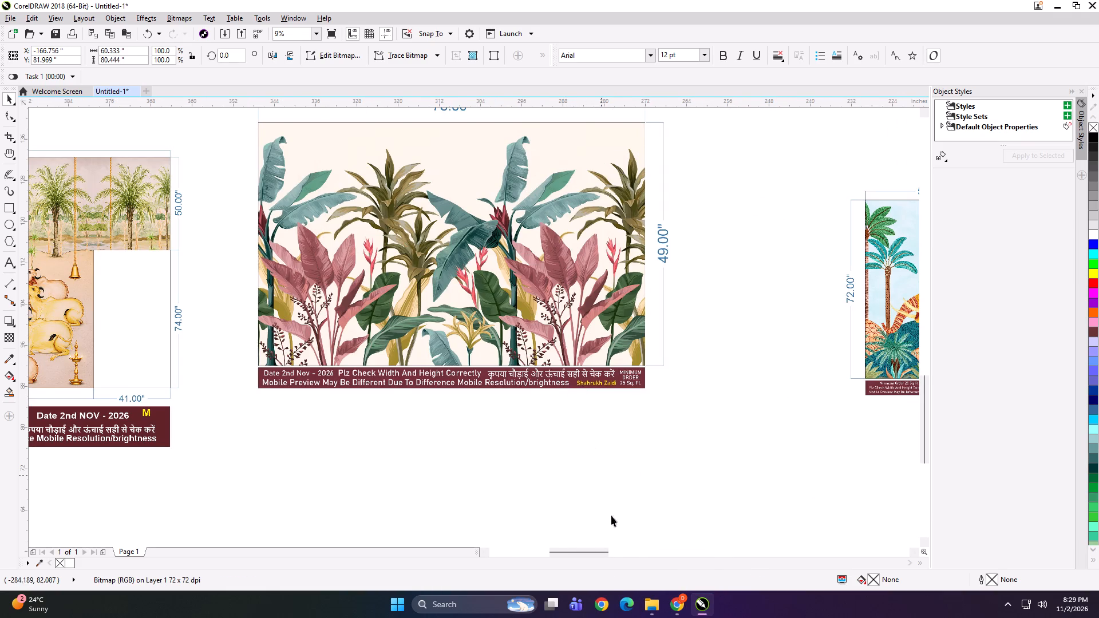
pyautogui.click(642, 604)
pyautogui.click(749, 541)
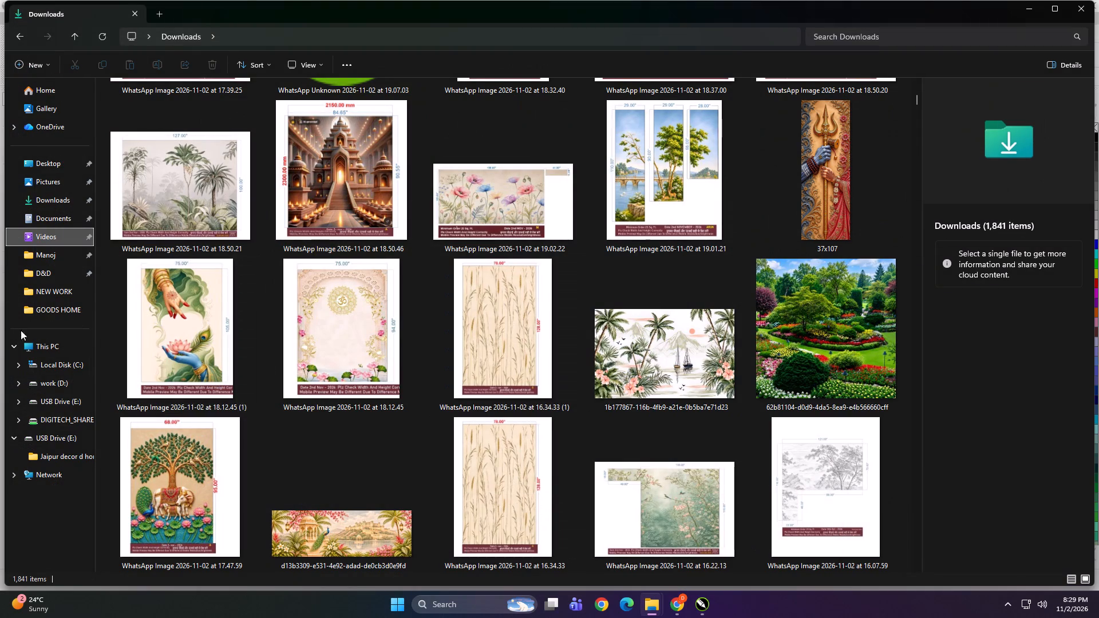
pyautogui.click(50, 344)
pyautogui.doubleClick(145, 273)
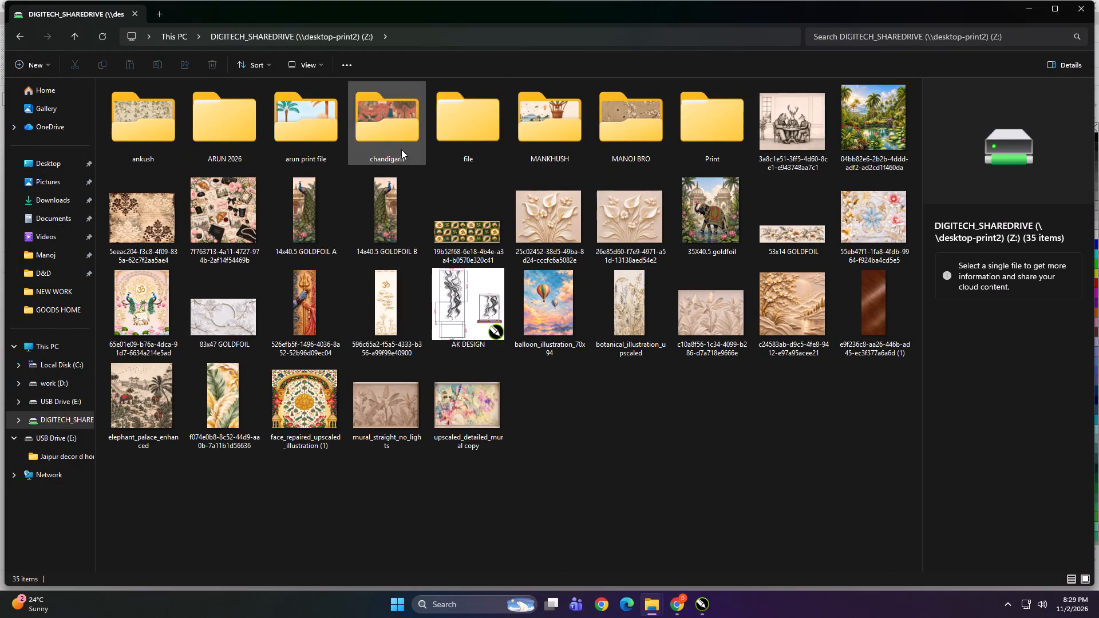
pyautogui.doubleClick(475, 121)
pyautogui.doubleClick(173, 136)
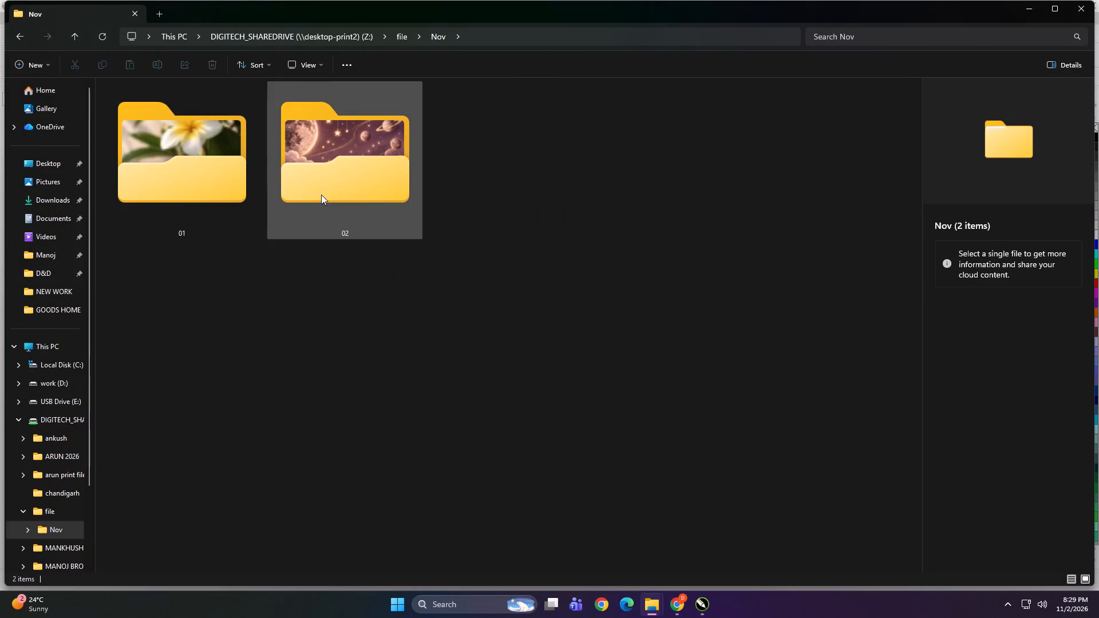
pyautogui.doubleClick(321, 195)
pyautogui.click(383, 418)
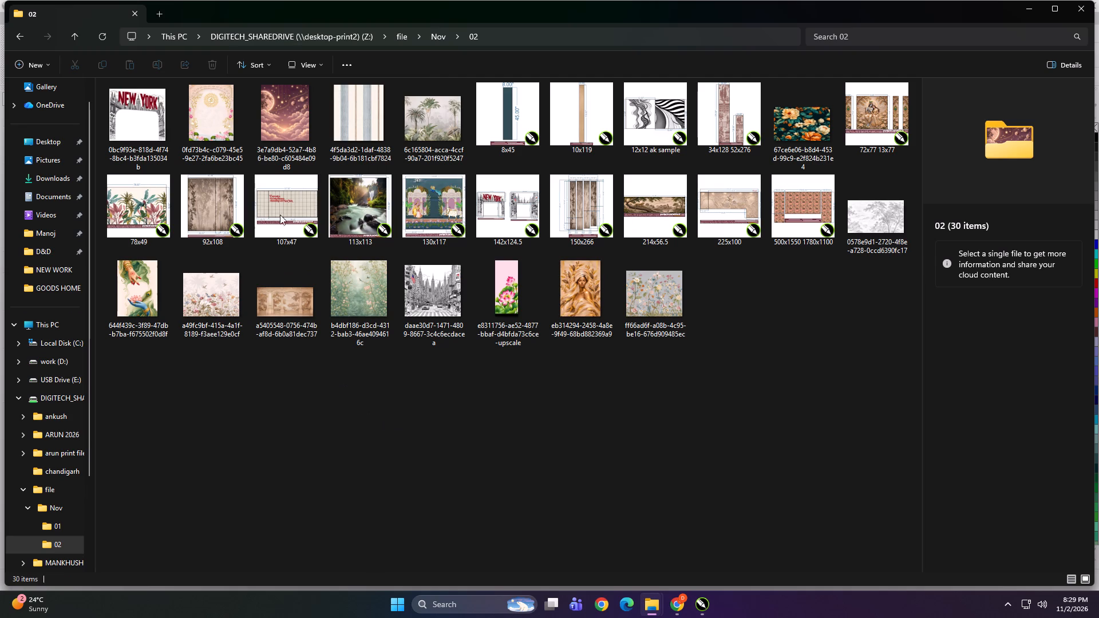
pyautogui.click(158, 203)
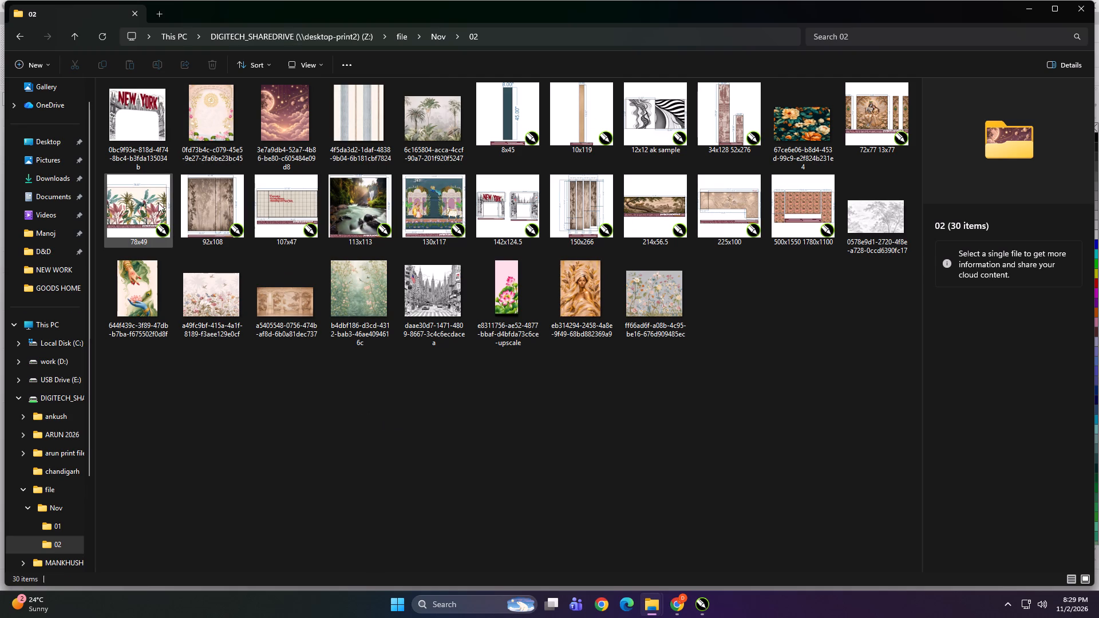
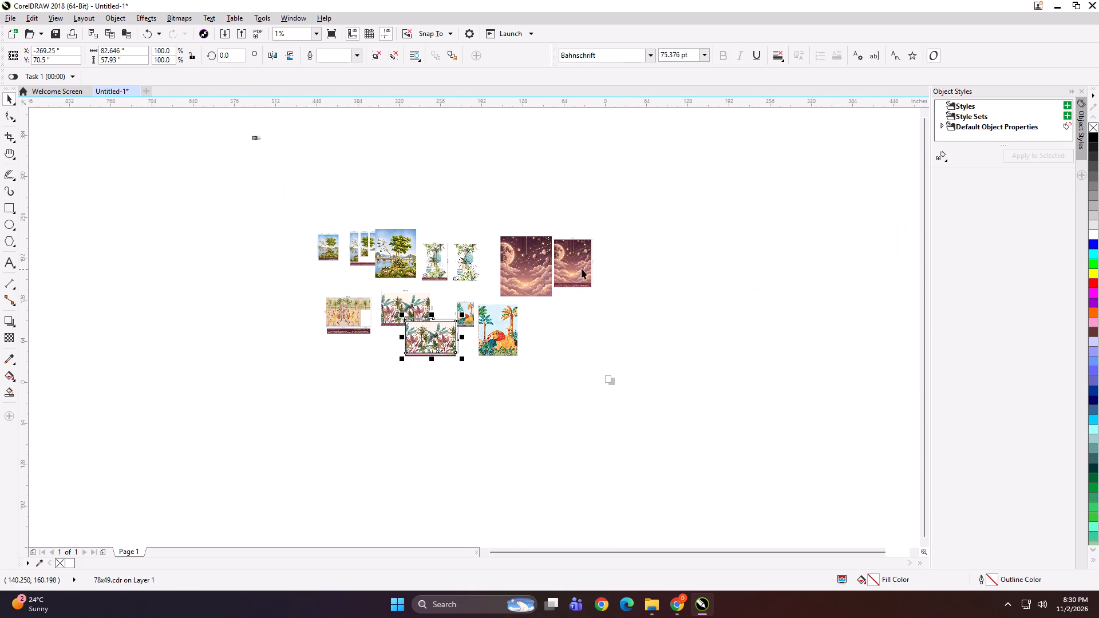
# Move the temple layout farther out, and place the tropical-leaf layout at about X -468, Y 1 inch with its 78x49 artwork beside it.
pyautogui.moveTo(343, 314); pyautogui.dragTo(282, 298)
pyautogui.moveTo(392, 297); pyautogui.dragTo(289, 371)
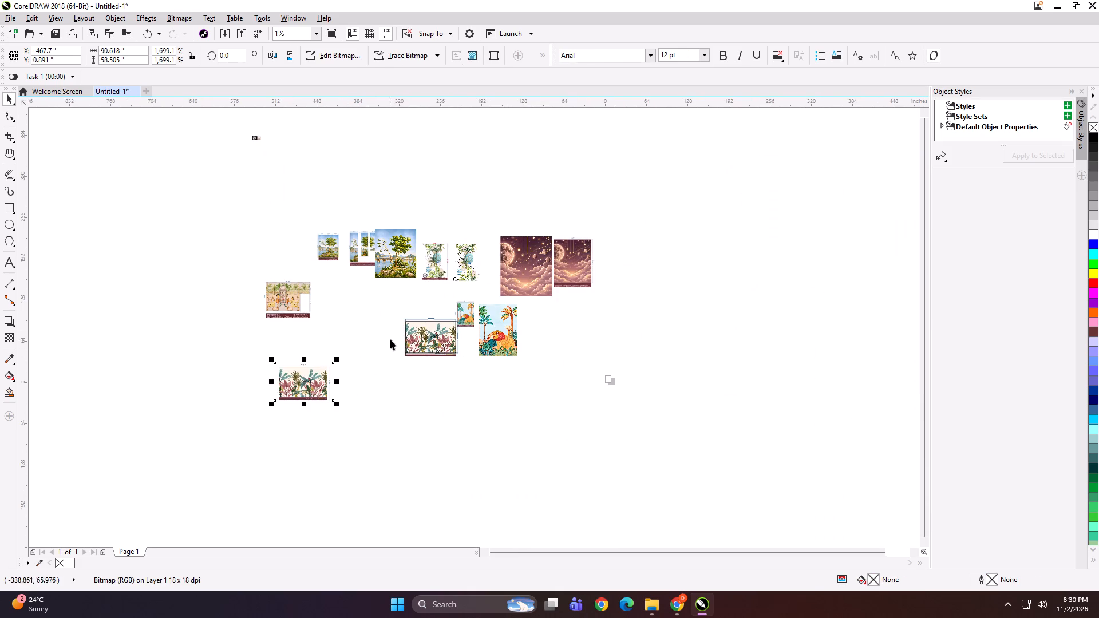
pyautogui.moveTo(388, 315); pyautogui.dragTo(468, 369)
pyautogui.moveTo(423, 331); pyautogui.dragTo(355, 375)
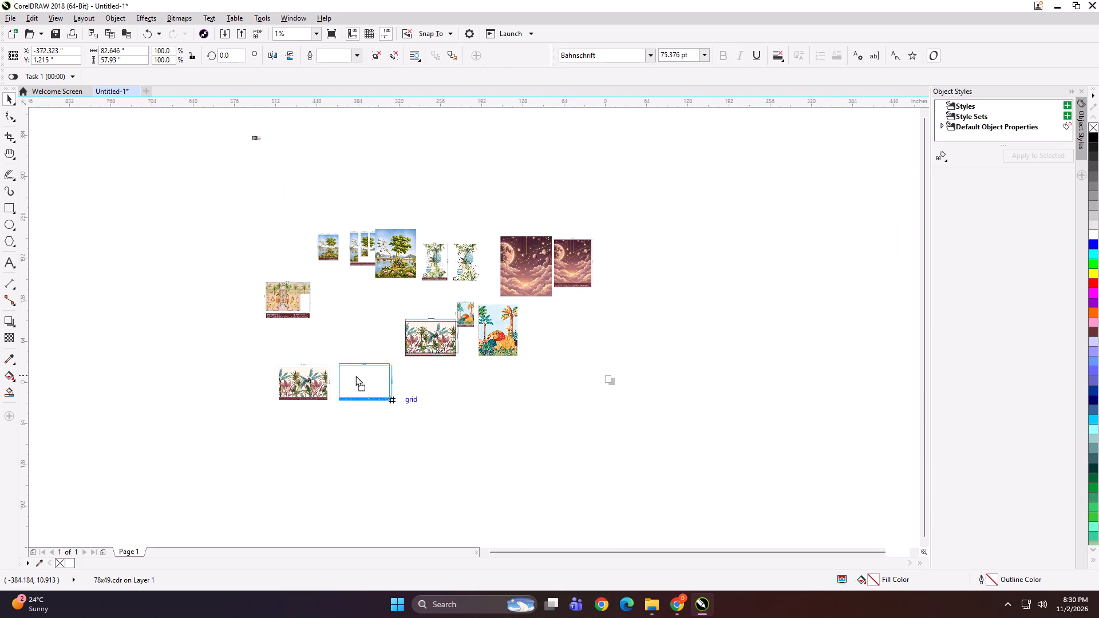
pyautogui.moveTo(355, 375); pyautogui.dragTo(355, 375)
pyautogui.click(355, 307)
# Import the upscaled temple-and-cows image from USB Drive (E:), placing it by its 190 by 124 inch layout at about X -440, Y 132 inches.
pyautogui.scroll(1, 313, 383)
pyautogui.scroll(-1, 290, 356)
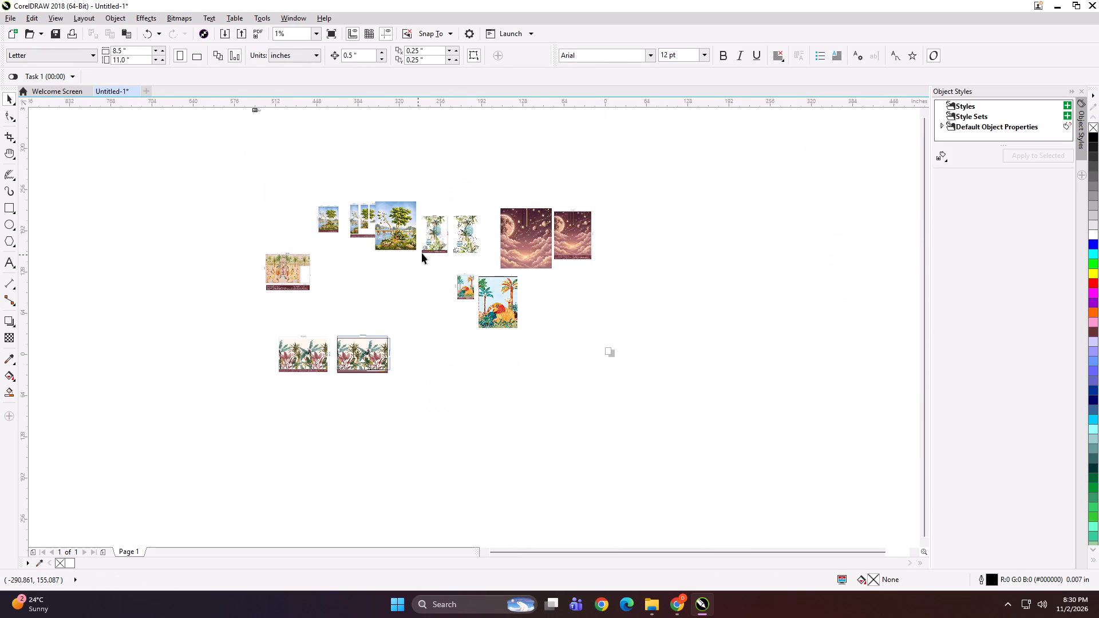
pyautogui.scroll(1, 422, 253)
pyautogui.scroll(2, 325, 284)
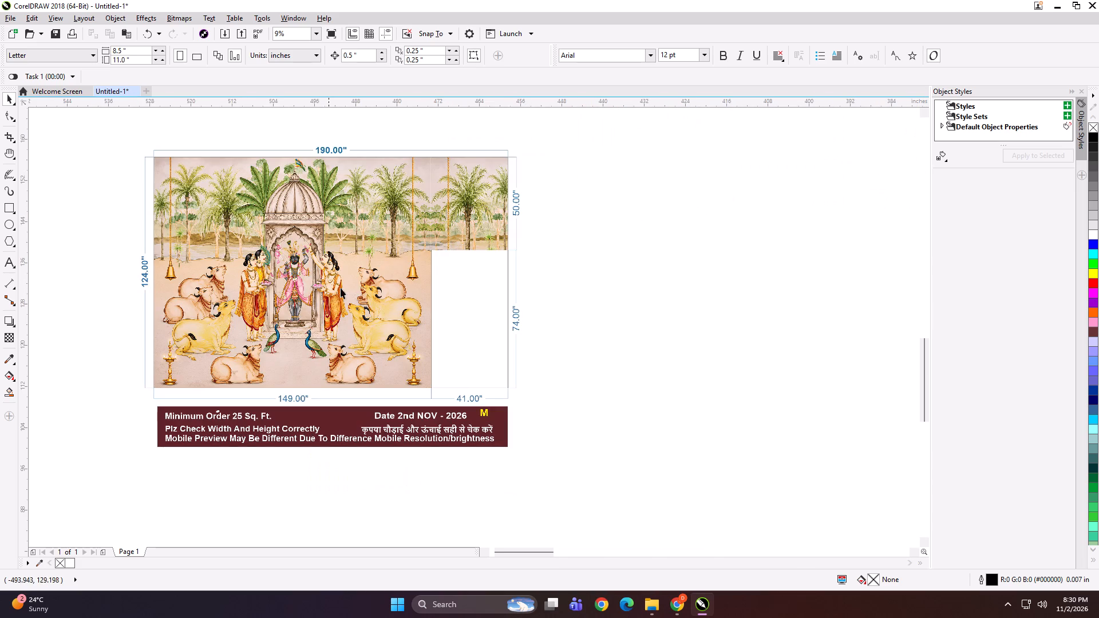
pyautogui.click(647, 604)
pyautogui.click(735, 544)
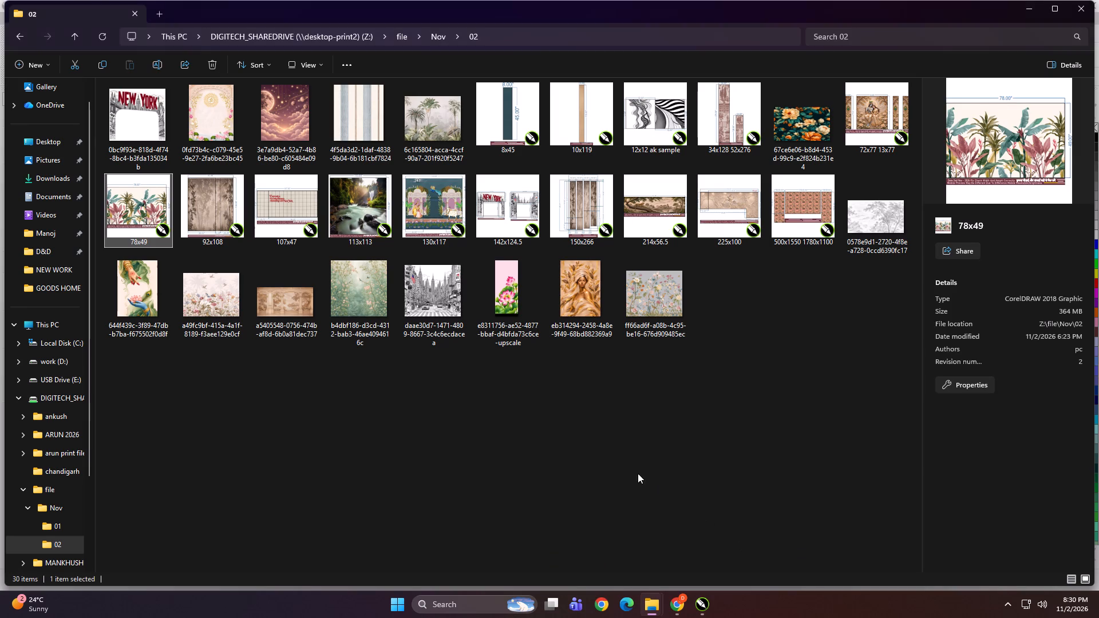
pyautogui.click(631, 468)
pyautogui.scroll(2, 60, 350)
pyautogui.click(54, 346)
pyautogui.doubleClick(354, 140)
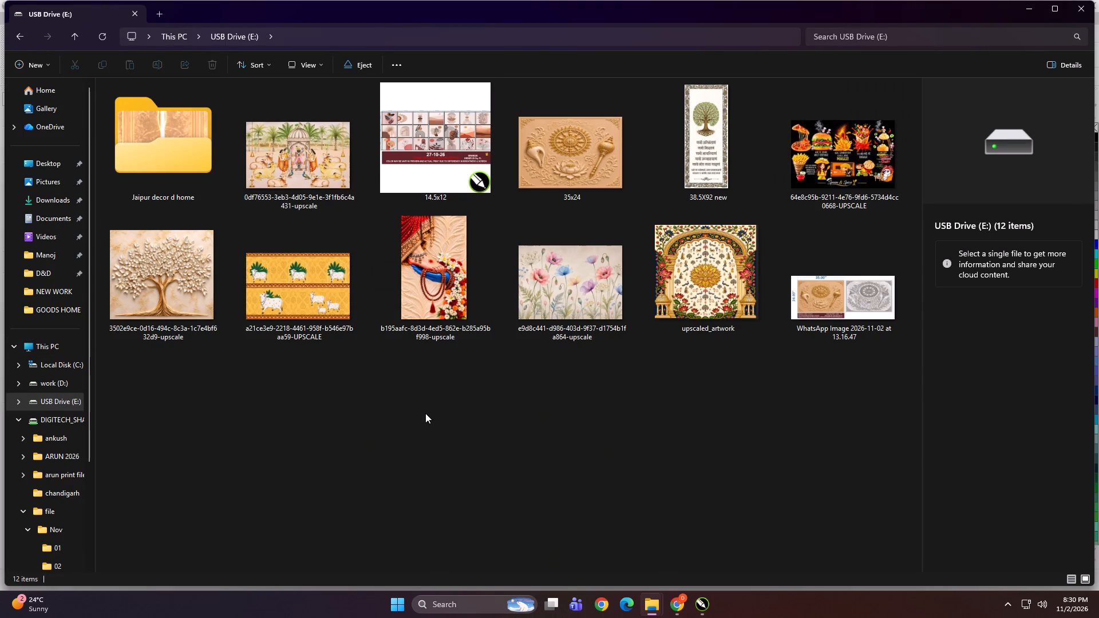
pyautogui.click(339, 186)
pyautogui.moveTo(302, 149); pyautogui.dragTo(688, 603)
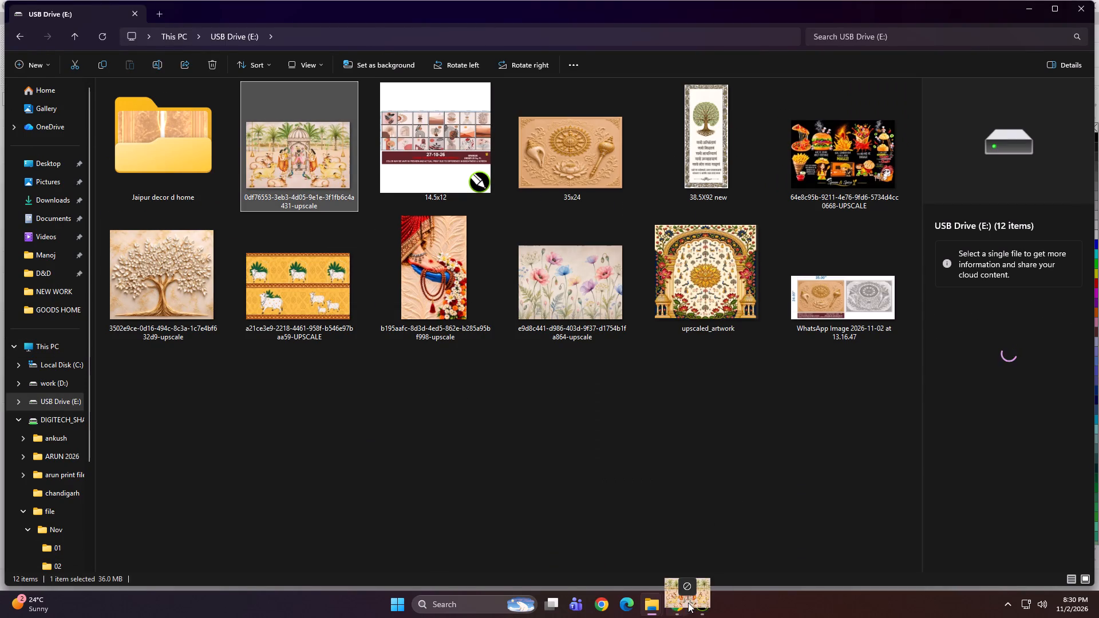
pyautogui.moveTo(688, 603); pyautogui.dragTo(600, 283)
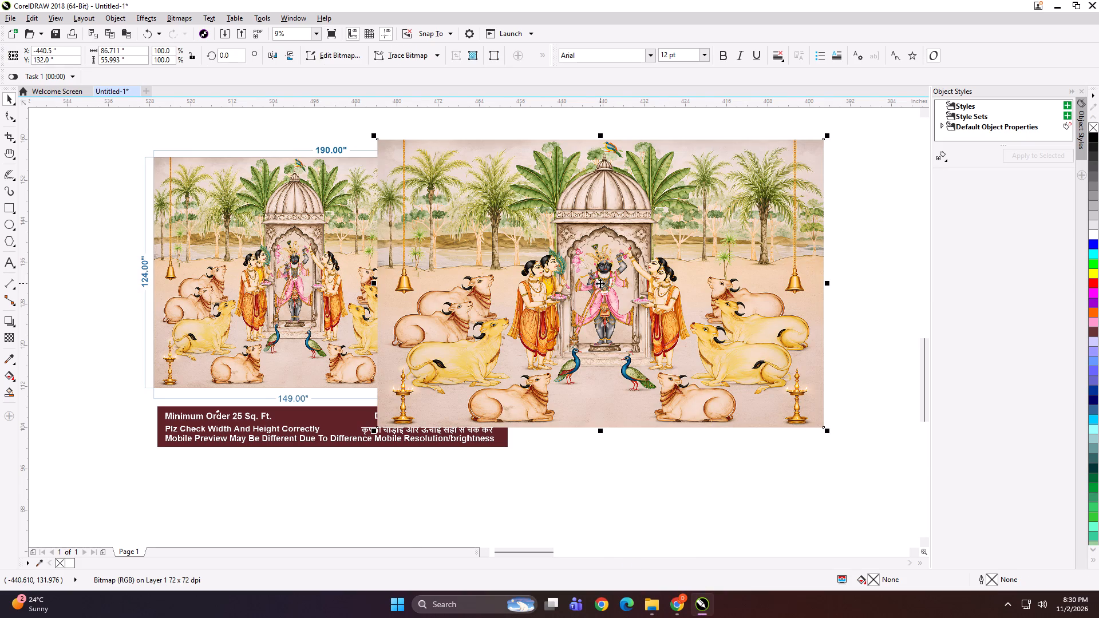
# Separate the temple layout from its imported image so they stand side by side, and shift the pair away from the lake landscape layouts.
pyautogui.scroll(-1, 600, 283)
pyautogui.moveTo(446, 319); pyautogui.dragTo(354, 311)
pyautogui.keyDown('shift'); pyautogui.click(520, 303); pyautogui.keyUp('shift')
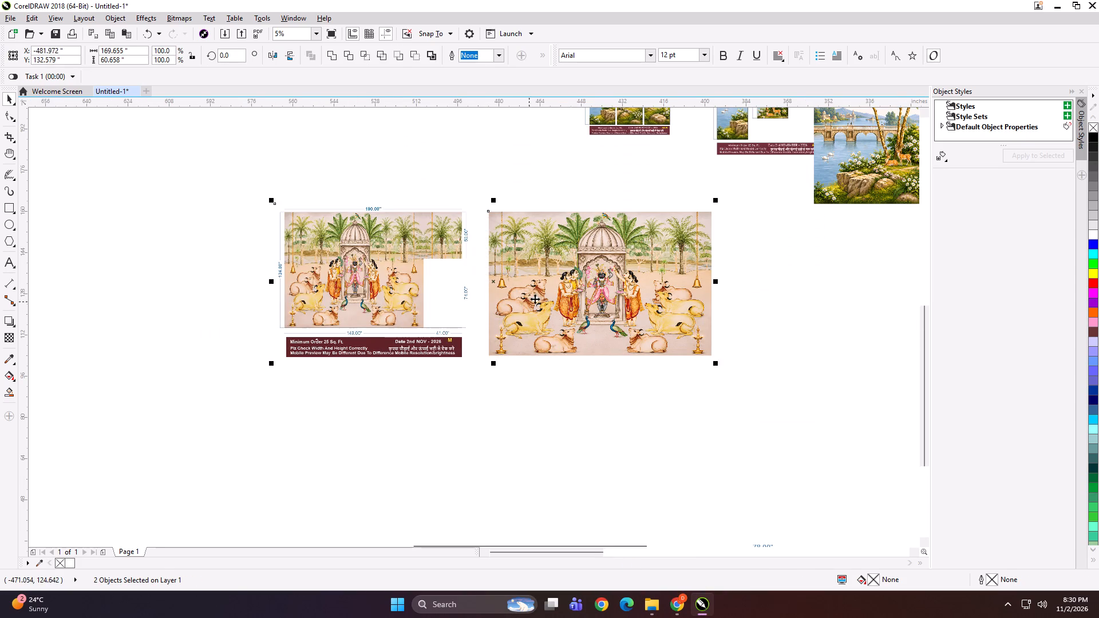
pyautogui.moveTo(552, 290); pyautogui.dragTo(467, 304)
pyautogui.click(469, 163)
# Resize the watermark-free watercolour palm artwork beside the 53 by 70 inch layout to 53 inches wide and 70 inches high.
pyautogui.scroll(-1, 309, 342)
pyautogui.scroll(1, 527, 192)
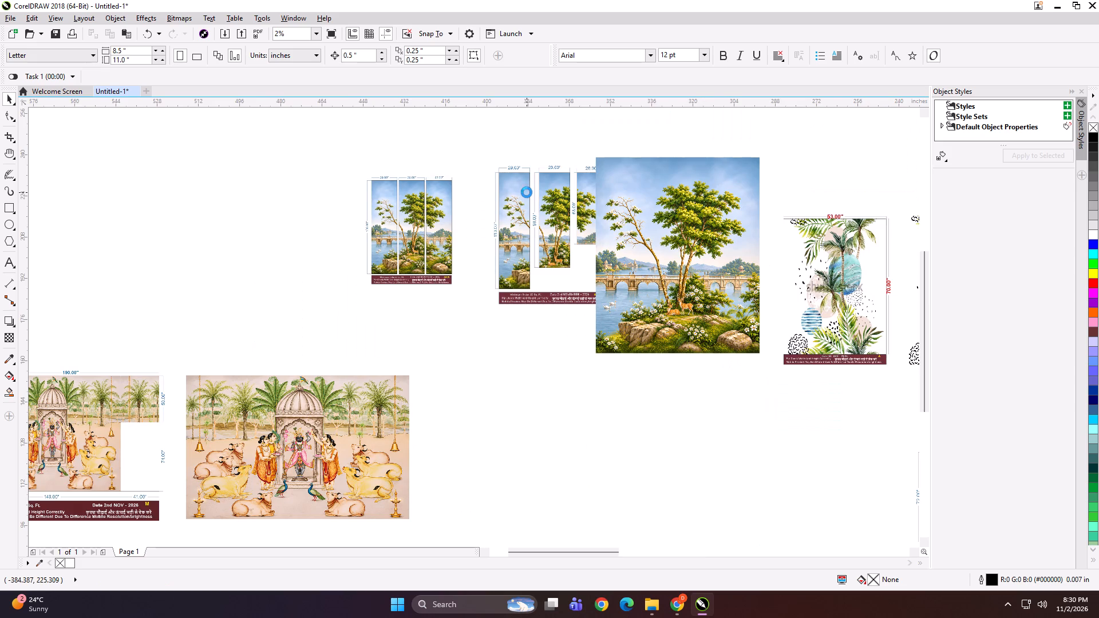
pyautogui.scroll(-1, 309, 175)
pyautogui.scroll(2, 620, 235)
pyautogui.click(687, 204)
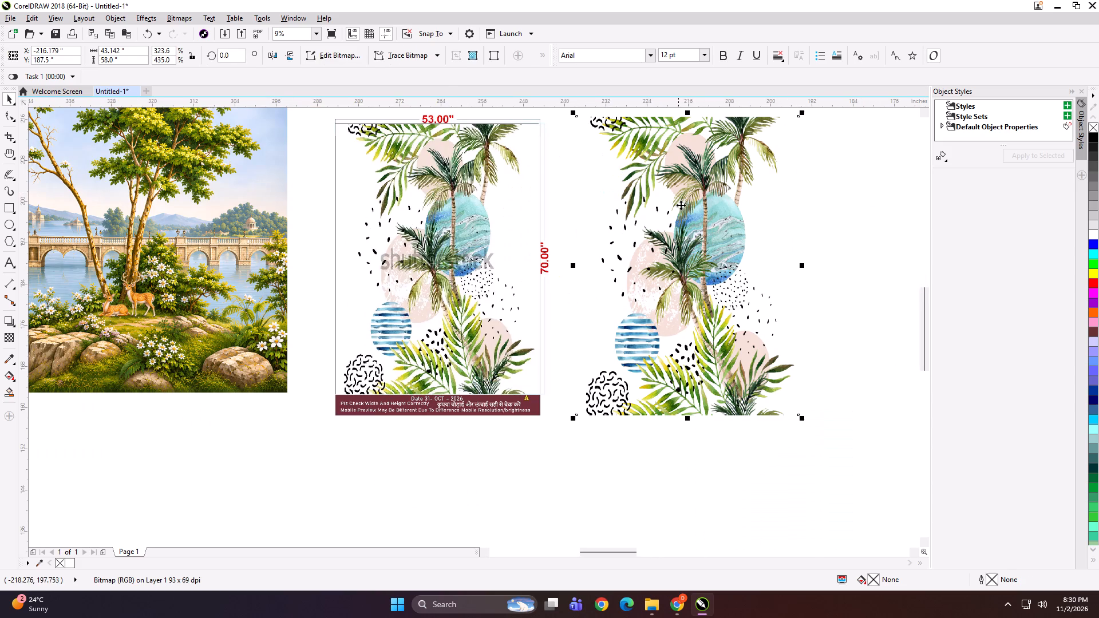
pyautogui.click(135, 54)
pyautogui.hotkey('ctrl', 'a')
pyautogui.press('3')
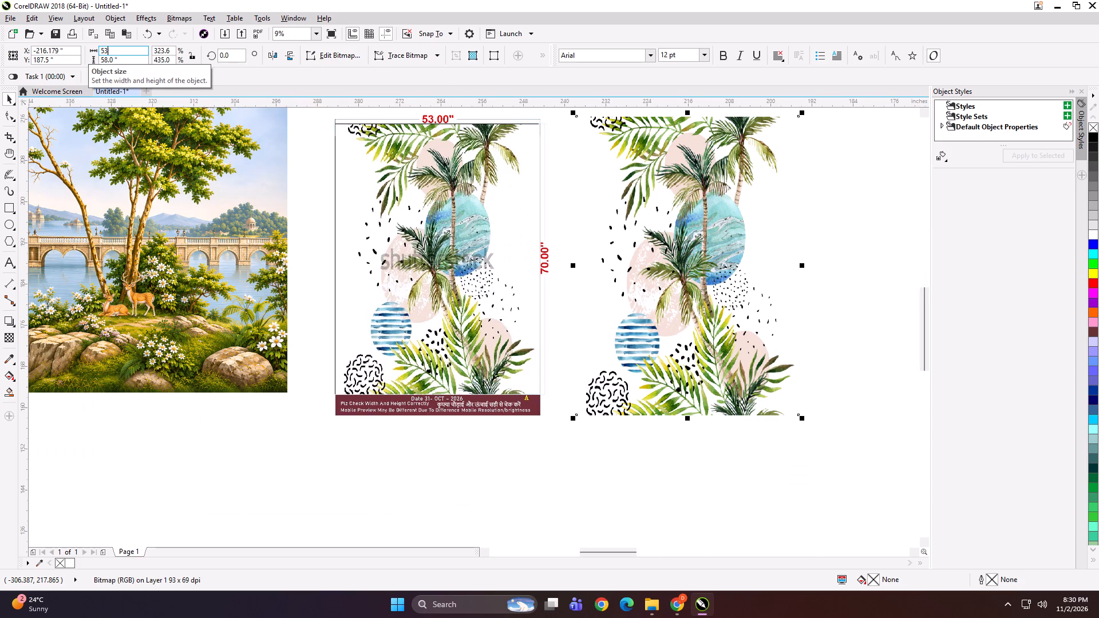
pyautogui.press('Tab')
pyautogui.write('70')
pyautogui.press('Return')
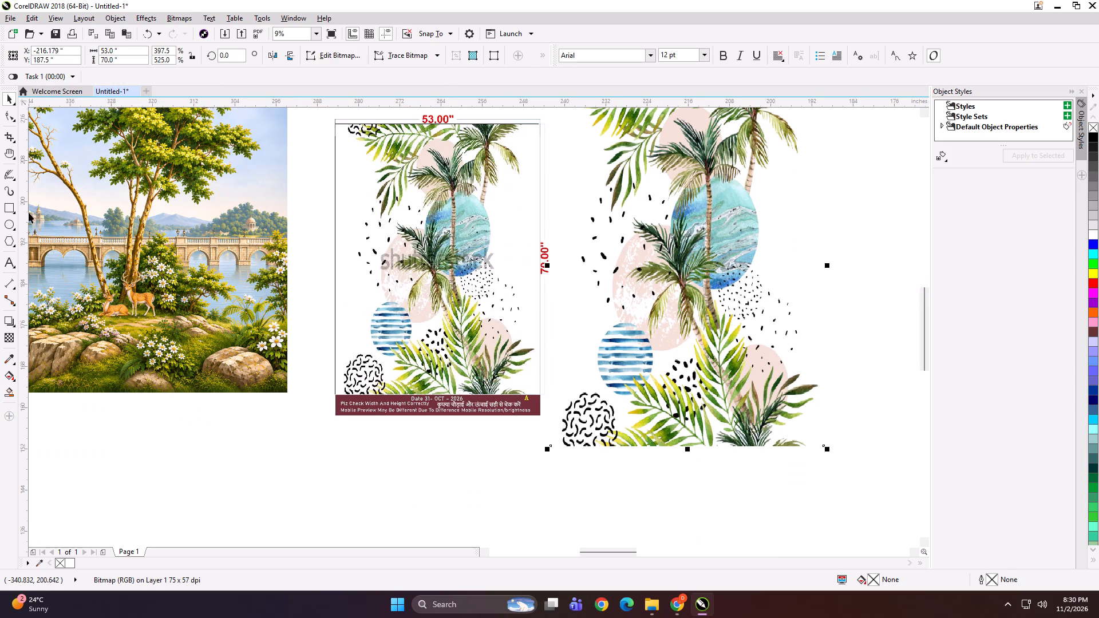
# Add a rectangular frame around the resized palm artwork, matching its edges, and select the artwork again.
pyautogui.keyDown('shift'); pyautogui.doubleClick(7, 207); pyautogui.keyUp('shift')
pyautogui.hotkey('shift', 'space')
pyautogui.click(481, 472)
pyautogui.keyDown('alt'); pyautogui.click(647, 365); pyautogui.keyUp('alt')
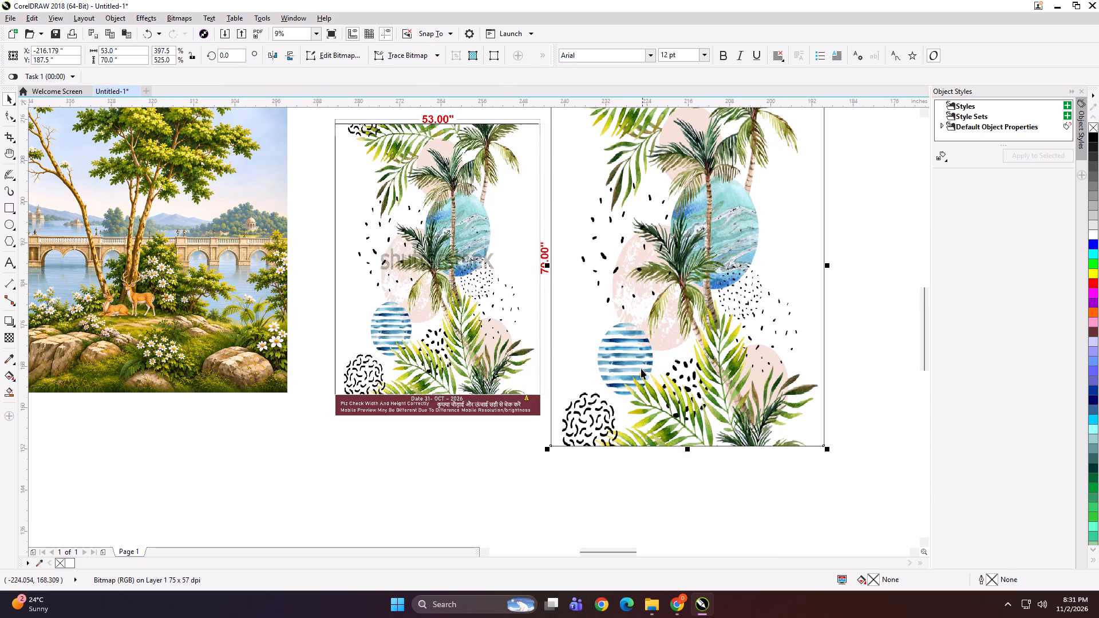
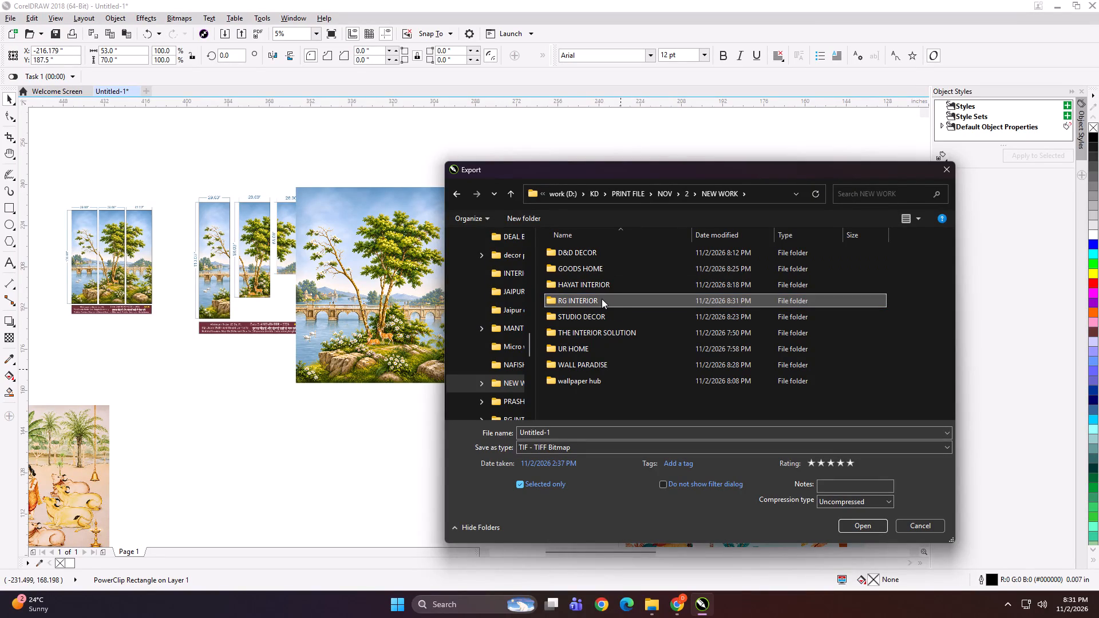
# Export the selected framed palm artwork as an uncompressed TIFF named 53x70 into the RG INTERIOR folder inside NEW WORK.
pyautogui.click(630, 304)
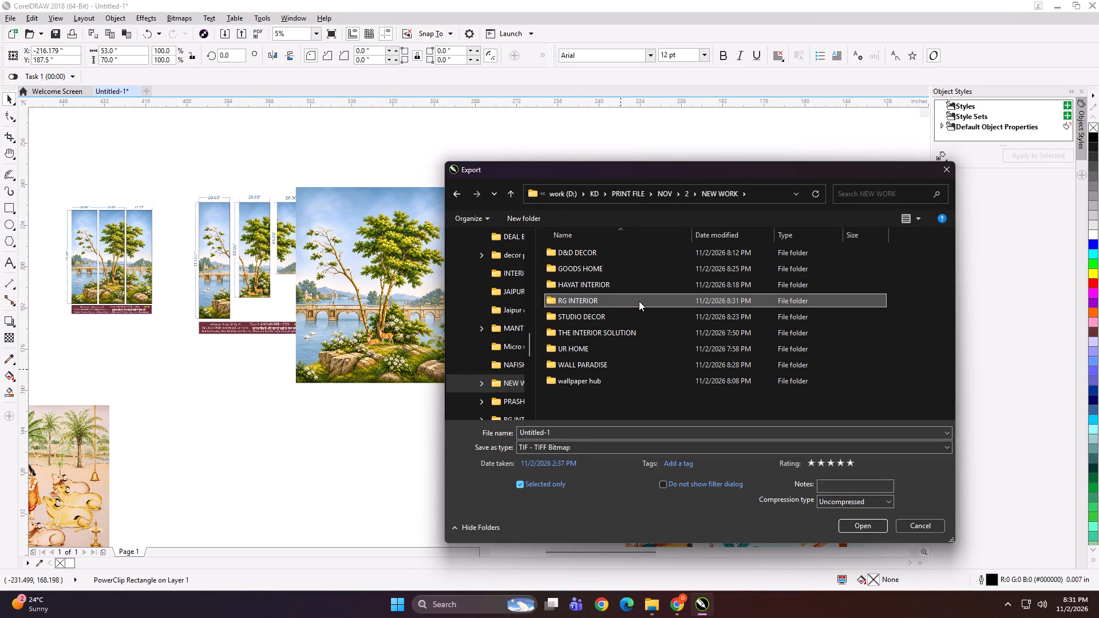
pyautogui.click(639, 301)
pyautogui.click(600, 404)
pyautogui.doubleClick(638, 297)
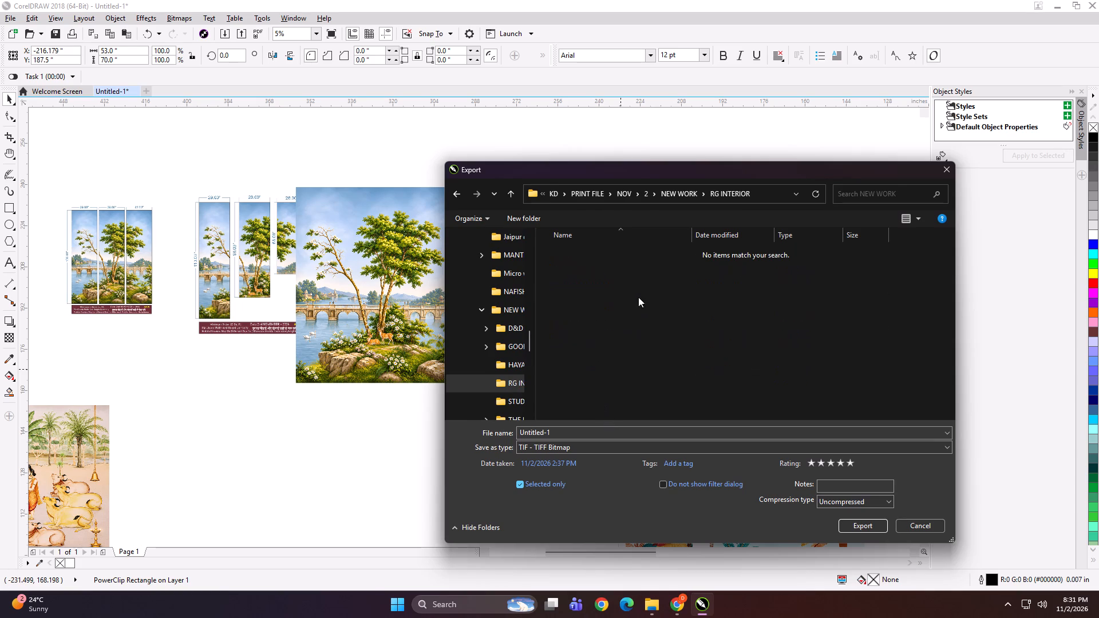
pyautogui.click(583, 431)
pyautogui.write('53x70')
pyautogui.press('space')
pyautogui.press('Return')
pyautogui.press('Return')
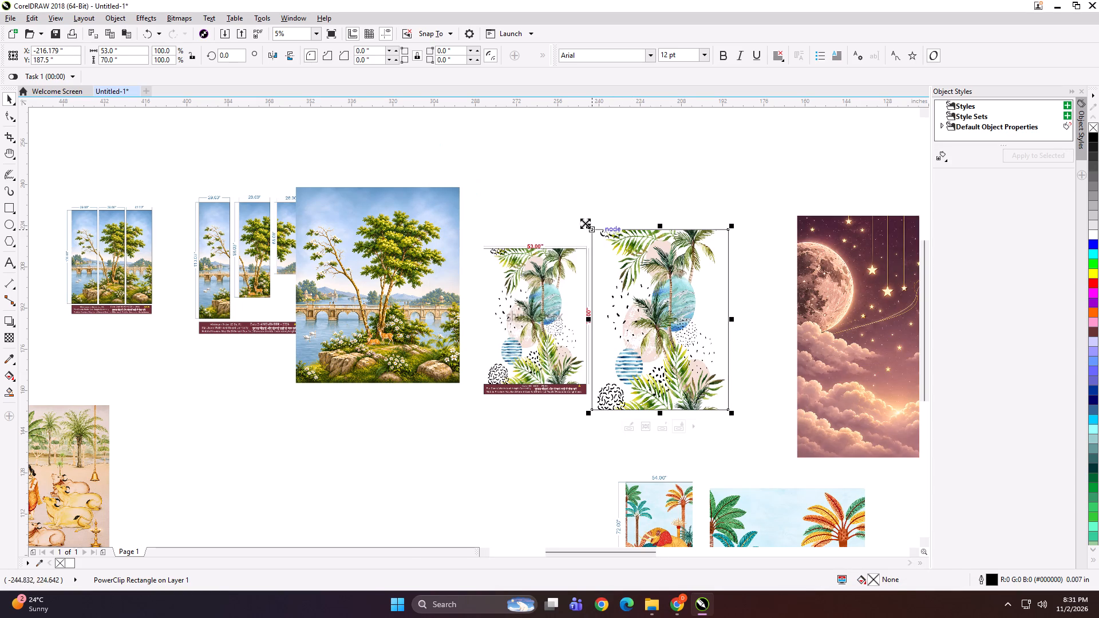
# Scale the palm artwork down to roughly its layout's size, group it with the layout, and move the pair clear of neighbouring designs.
pyautogui.keyDown('shift'); pyautogui.moveTo(585, 223); pyautogui.dragTo(599, 236); pyautogui.keyUp('shift')
pyautogui.moveTo(624, 291); pyautogui.dragTo(615, 294)
pyautogui.keyDown('shift'); pyautogui.click(570, 302); pyautogui.keyUp('shift')
pyautogui.hotkey('ctrl', 'g')
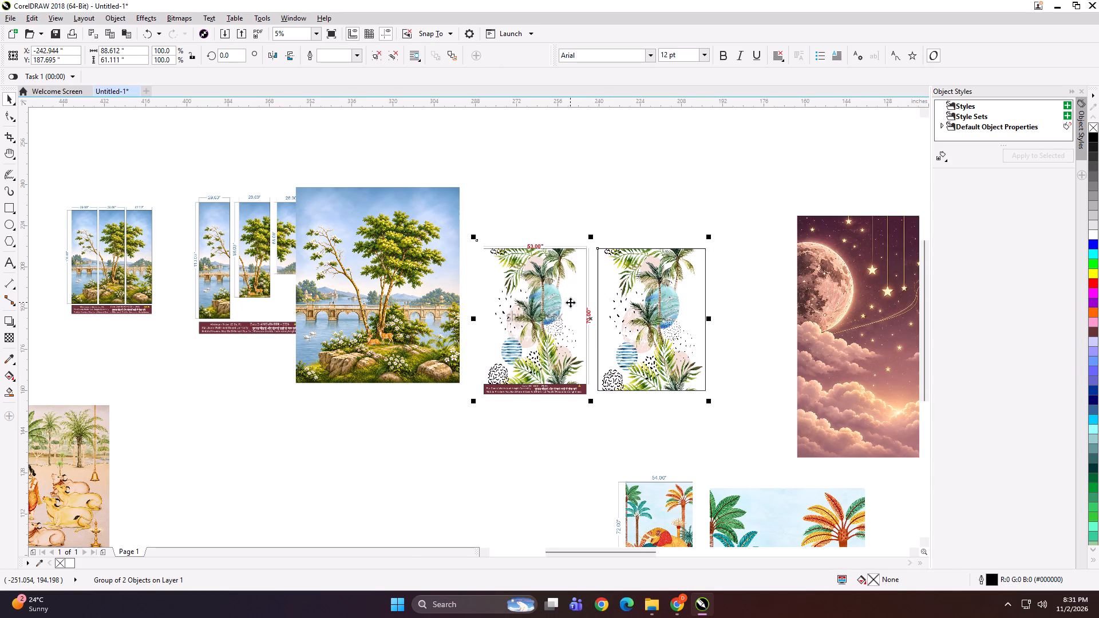
pyautogui.scroll(-1, 568, 322)
pyautogui.moveTo(566, 323); pyautogui.dragTo(584, 284)
pyautogui.moveTo(586, 279); pyautogui.dragTo(587, 271)
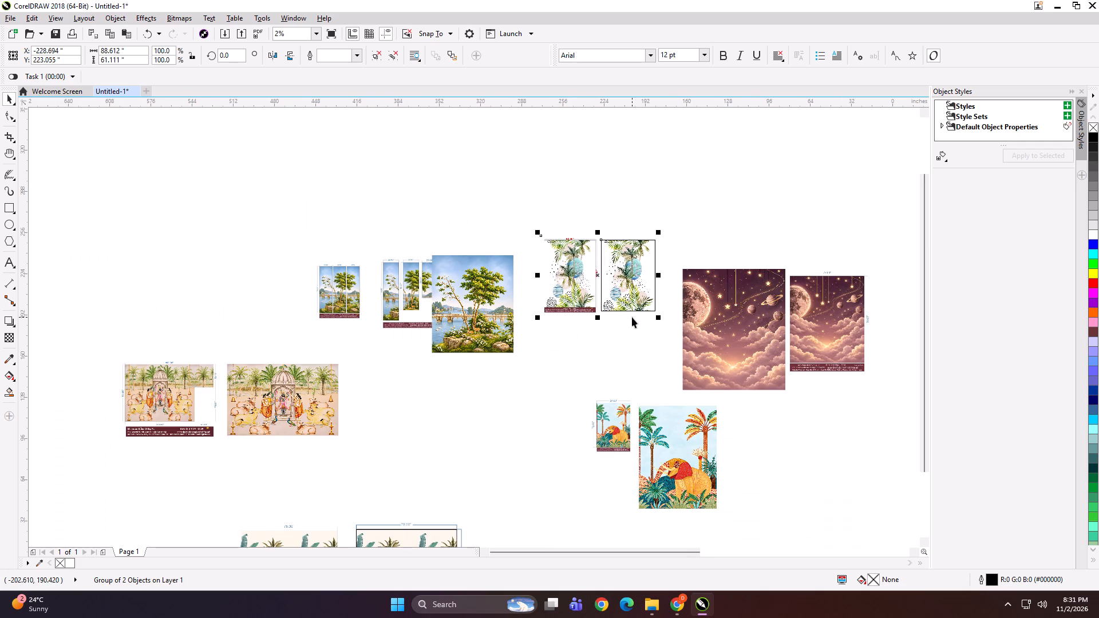
# Shrink the grouped palm layout and artwork proportionally to thumbnail size.
pyautogui.scroll(1, 658, 312)
pyautogui.keyDown('shift'); pyautogui.moveTo(659, 323); pyautogui.dragTo(549, 256); pyautogui.keyUp('shift')
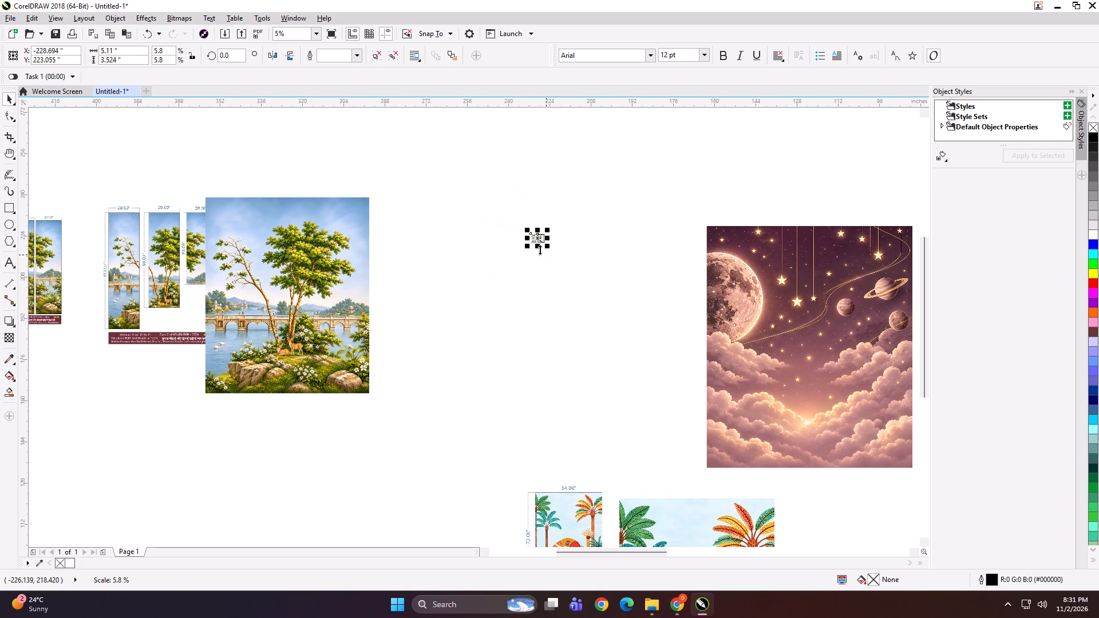
pyautogui.scroll(4, 536, 244)
pyautogui.keyDown('shift'); pyautogui.moveTo(660, 278); pyautogui.dragTo(645, 278); pyautogui.keyUp('shift')
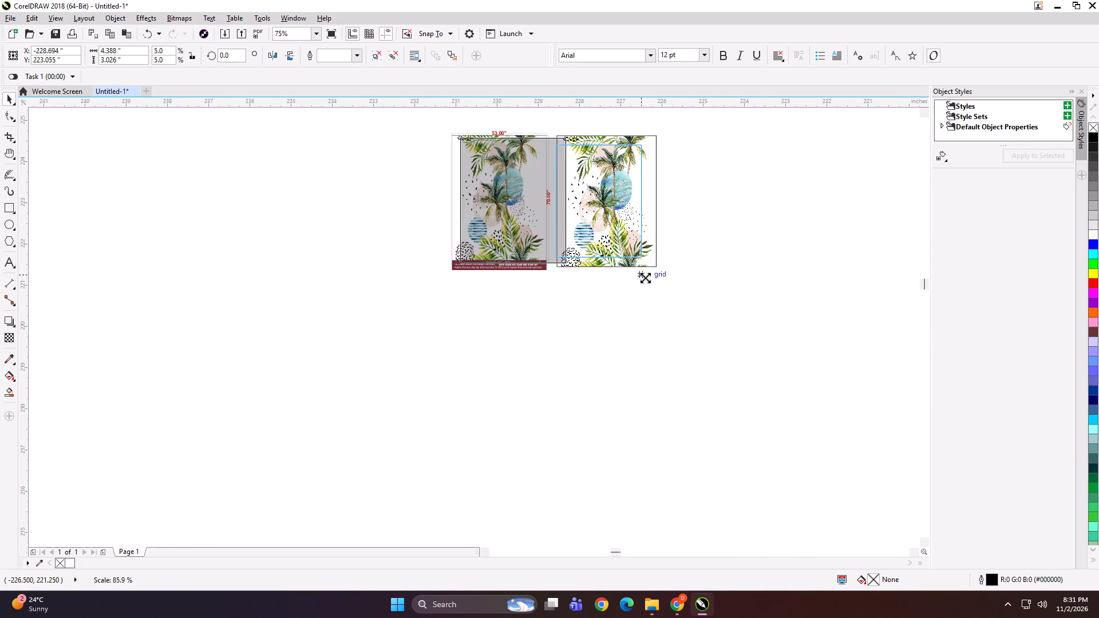
pyautogui.keyDown('shift'); pyautogui.moveTo(645, 278); pyautogui.dragTo(619, 271); pyautogui.keyUp('shift')
# Export the thumbnail palm pair as a TIFF named SDGH into the RG INTERIOR folder and delete the pair from the page.
pyautogui.hotkey('ctrl', 'e')
pyautogui.write('SDGH')
pyautogui.press('Return')
pyautogui.press('Return')
pyautogui.press('Return')
pyautogui.press('Delete')
# Resize the elephant-and-palms artwork beside the 54 by 72 inch layout to 54 inches wide and 72 inches high.
pyautogui.press('F4')
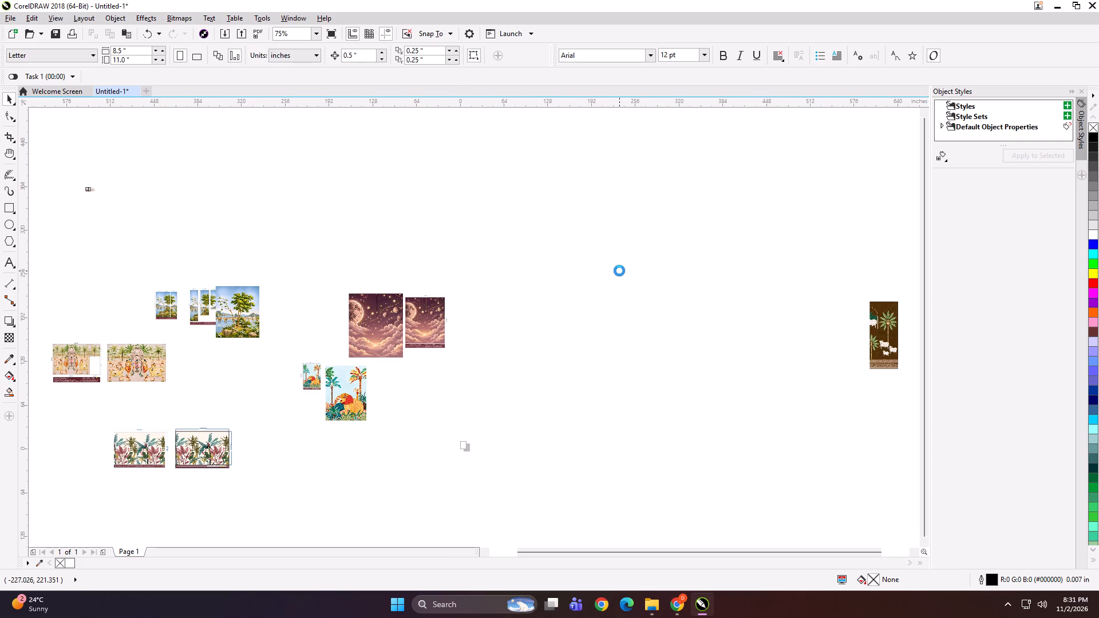
pyautogui.scroll(-1, 475, 300)
pyautogui.scroll(1, 400, 327)
pyautogui.scroll(2, 307, 441)
pyautogui.click(504, 286)
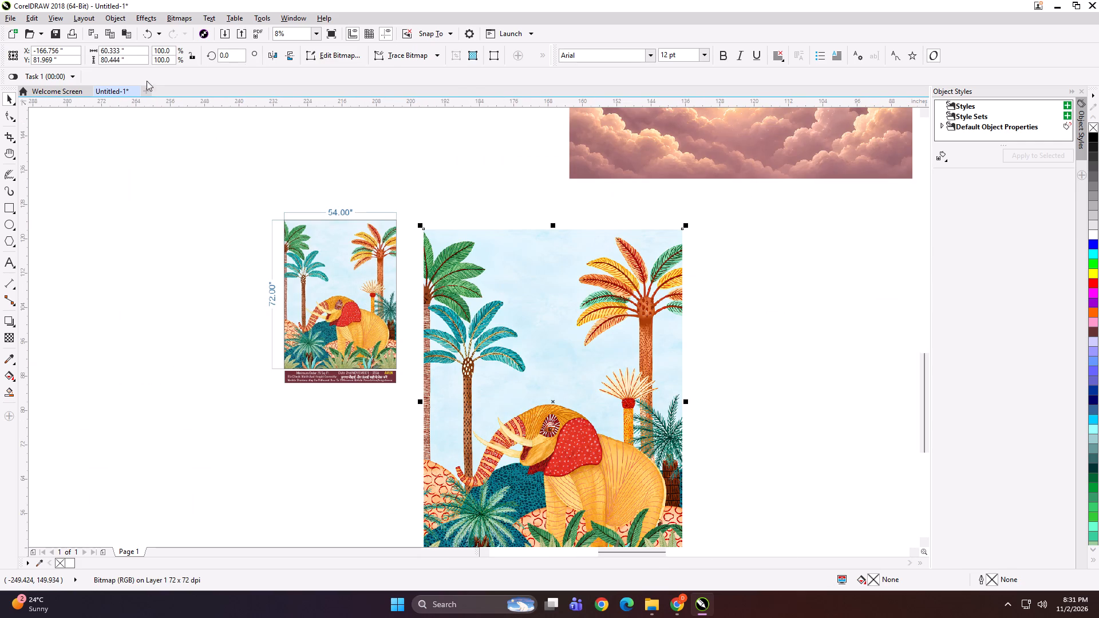
pyautogui.click(135, 54)
pyautogui.hotkey('ctrl', 'a')
pyautogui.write('54')
pyautogui.press('Tab')
pyautogui.write('72')
pyautogui.press('Return')
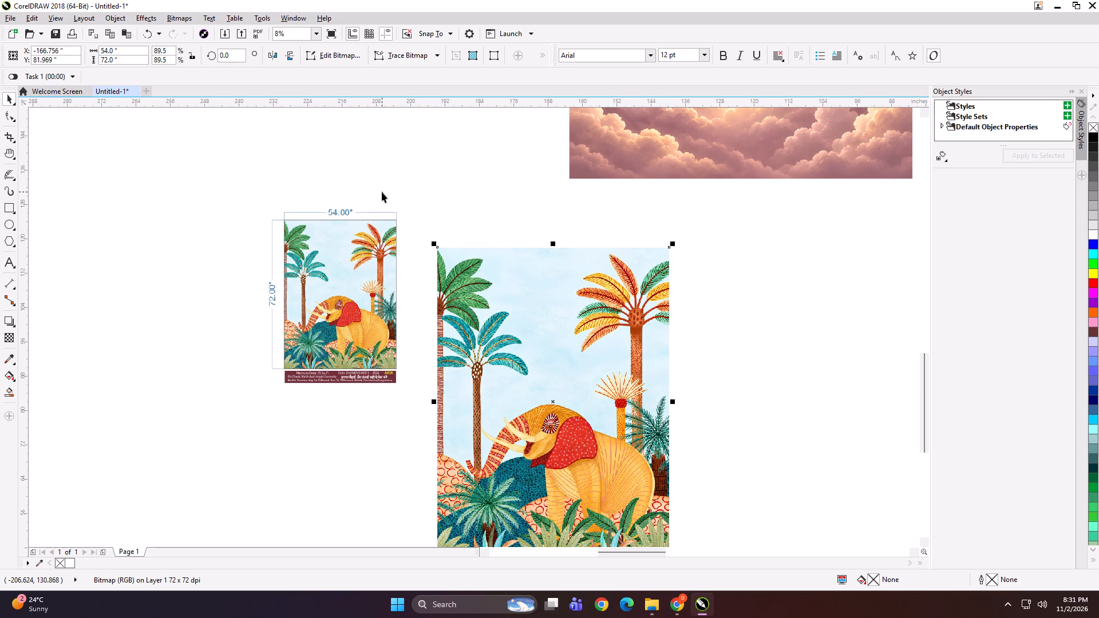
# Move the elephant artwork further from its layout, add a rectangular frame matching its edges, and group the frame with the artwork.
pyautogui.scroll(-1, 382, 192)
pyautogui.keyDown('shift'); pyautogui.click(10, 204); pyautogui.keyUp('shift')
pyautogui.hotkey('shift', 'space')
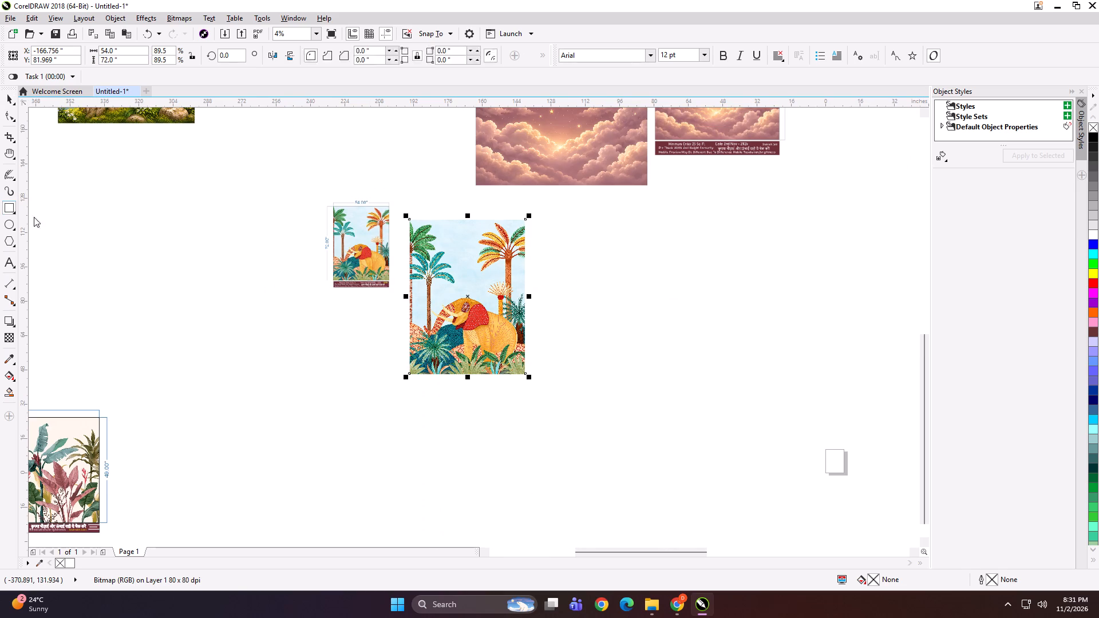
pyautogui.click(391, 406)
pyautogui.moveTo(439, 330); pyautogui.dragTo(462, 352)
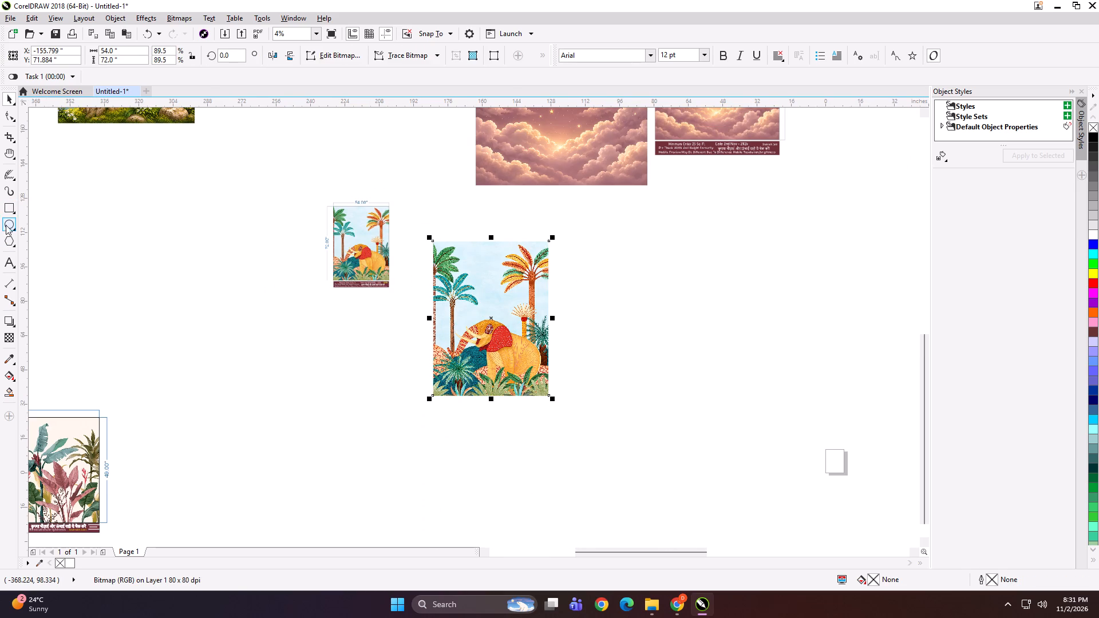
pyautogui.keyDown('shift'); pyautogui.doubleClick(8, 209); pyautogui.keyUp('shift')
pyautogui.hotkey('shift', 'space')
pyautogui.click(387, 431)
pyautogui.moveTo(388, 431); pyautogui.dragTo(616, 245)
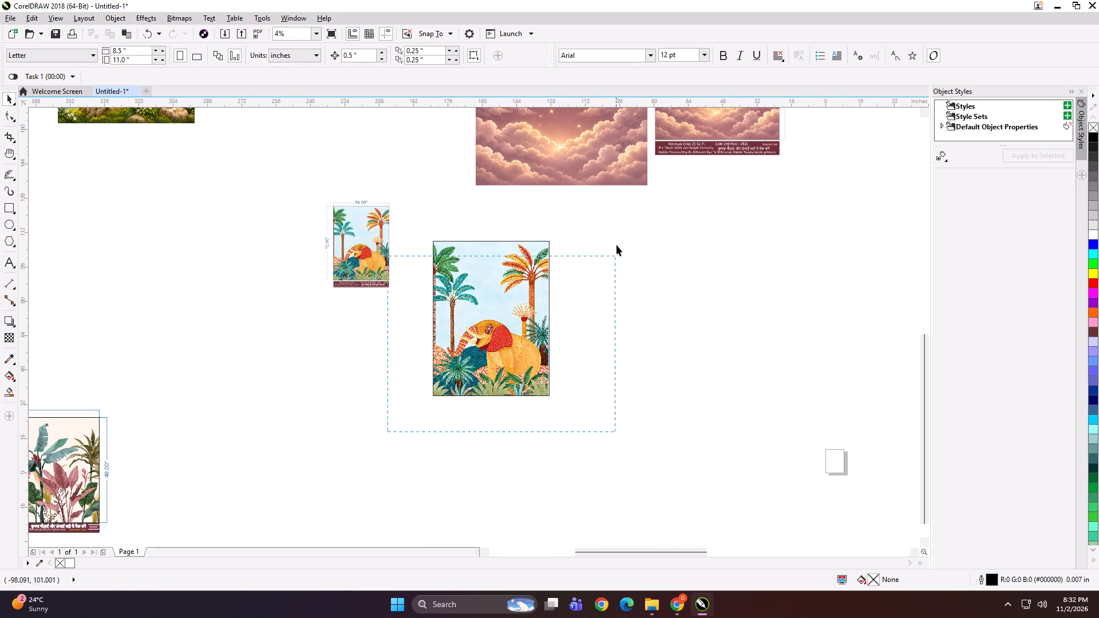
pyautogui.moveTo(616, 245); pyautogui.dragTo(618, 223)
pyautogui.hotkey('ctrl', 'g')
# Export the framed elephant artwork as a TIFF named 54x70 into the RG INTERIOR folder.
pyautogui.hotkey('ctrl', 'e')
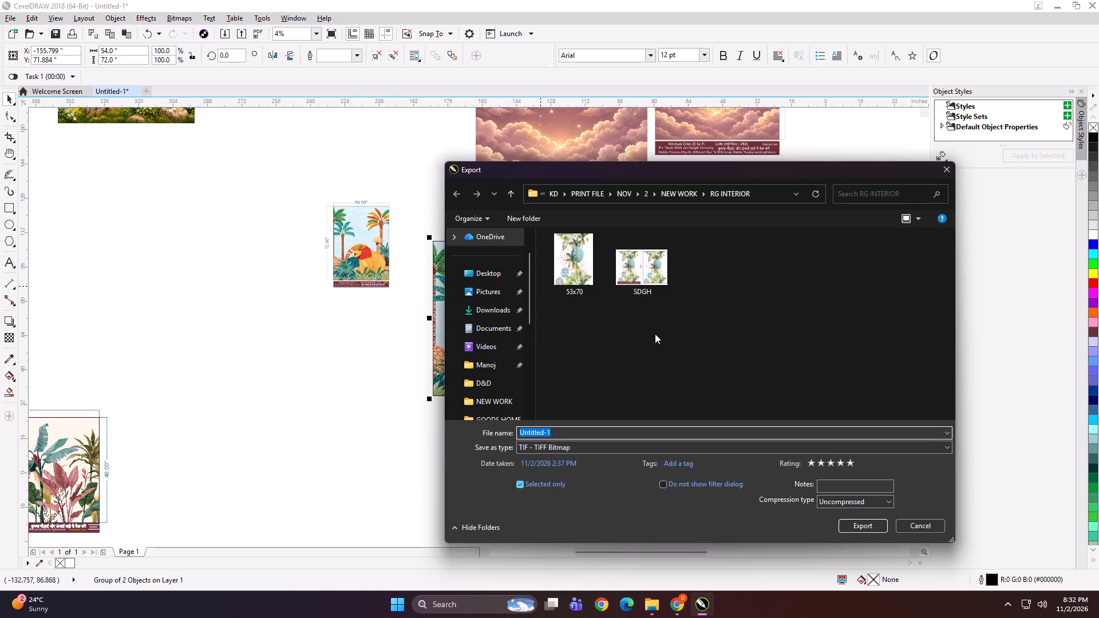
pyautogui.write('54x70')
pyautogui.press('space')
pyautogui.press('Return')
pyautogui.press('Return')
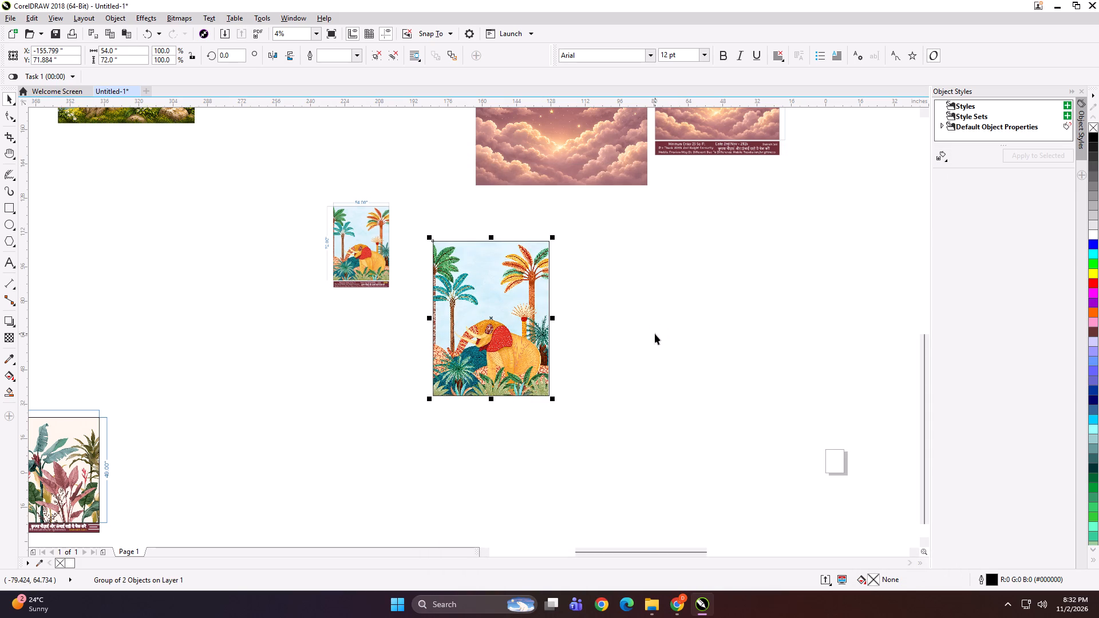
# Scale the elephant artwork down to near its layout's size, set it beside the layout, and group the two.
pyautogui.moveTo(555, 400); pyautogui.dragTo(509, 379)
pyautogui.moveTo(473, 273); pyautogui.dragTo(443, 237)
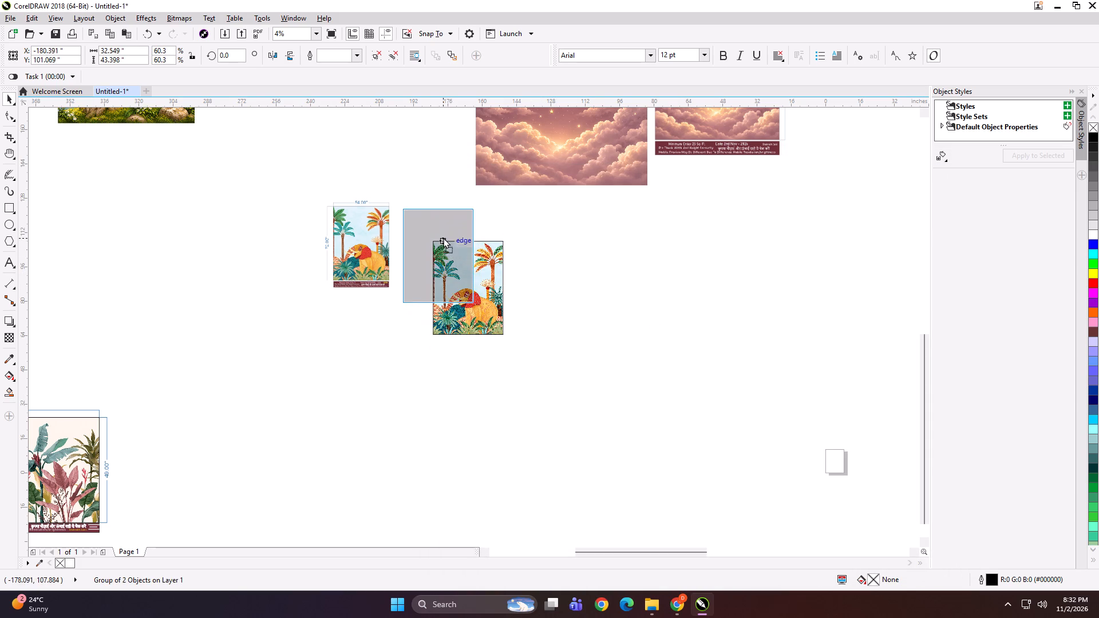
pyautogui.moveTo(443, 237); pyautogui.dragTo(442, 237)
pyautogui.keyDown('shift'); pyautogui.click(375, 241); pyautogui.keyUp('shift')
pyautogui.hotkey('ctrl', 'g')
pyautogui.moveTo(366, 239); pyautogui.dragTo(393, 292)
# Shrink the grouped elephant layout and artwork proportionally to about 5.5 by 3.7 inches.
pyautogui.keyDown('shift'); pyautogui.moveTo(503, 356); pyautogui.dragTo(492, 348); pyautogui.keyUp('shift')
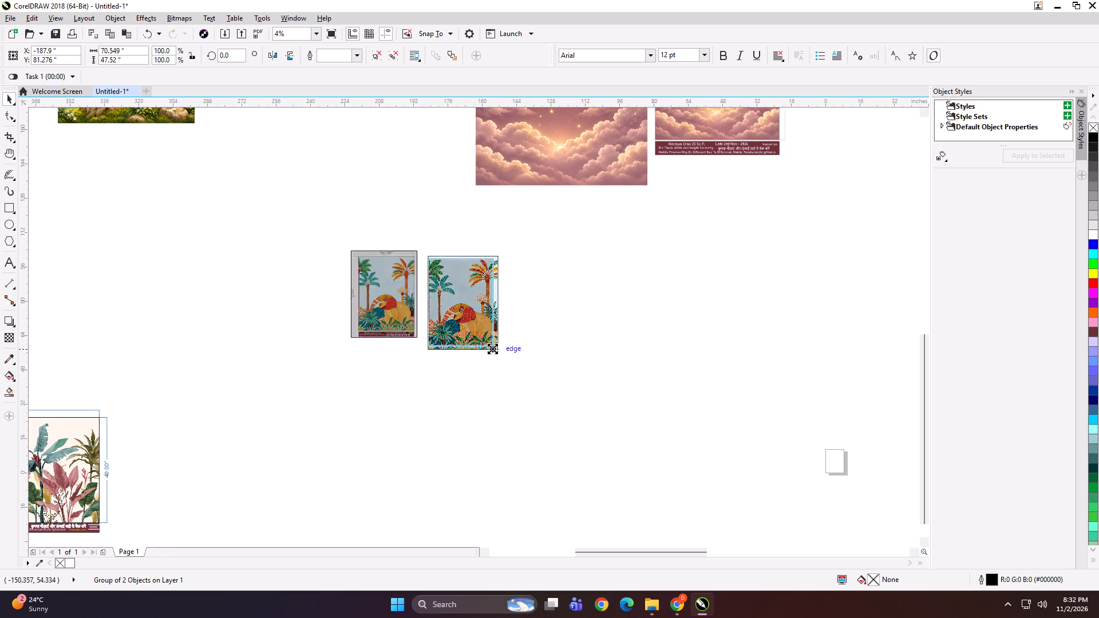
pyautogui.keyDown('shift'); pyautogui.moveTo(492, 348); pyautogui.dragTo(434, 312); pyautogui.keyUp('shift')
# Export the thumbnail elephant pair as a TIFF named FDSG into the RG INTERIOR folder and delete the pair from the page.
pyautogui.scroll(4, 424, 298)
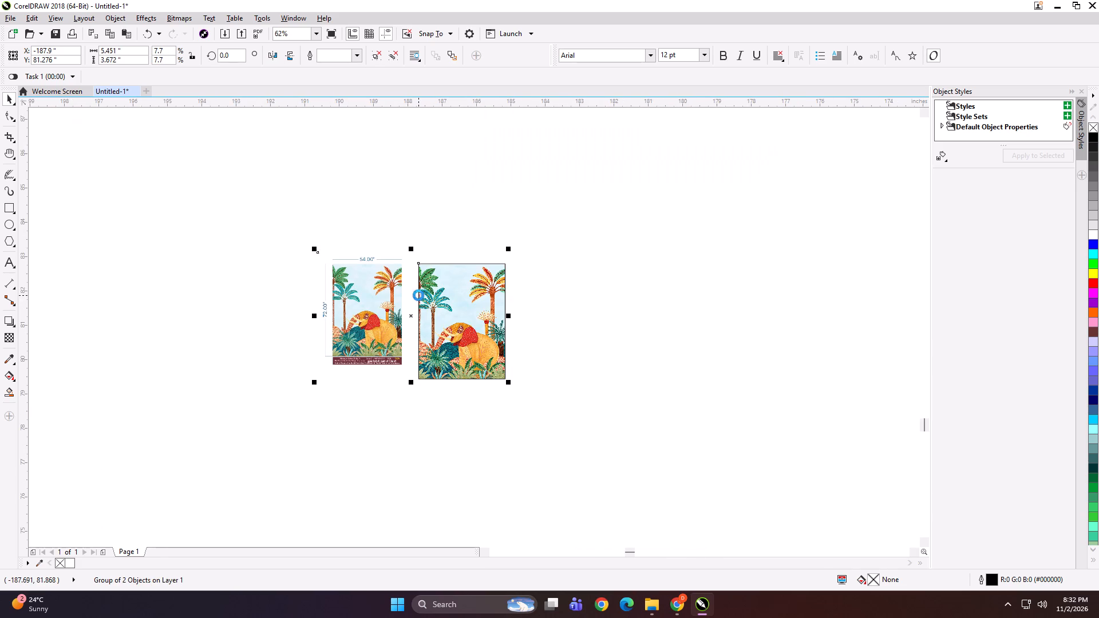
pyautogui.hotkey('ctrl', 'e')
pyautogui.write('FDSG')
pyautogui.press('Return')
pyautogui.press('Return')
pyautogui.press('Return')
pyautogui.press('Return')
pyautogui.press('Delete')
# Ungroup the outlined 78 by 49 inch tropical leaf layout and delete its dimension lines and caption strip, leaving only the framed artwork.
pyautogui.press('F4')
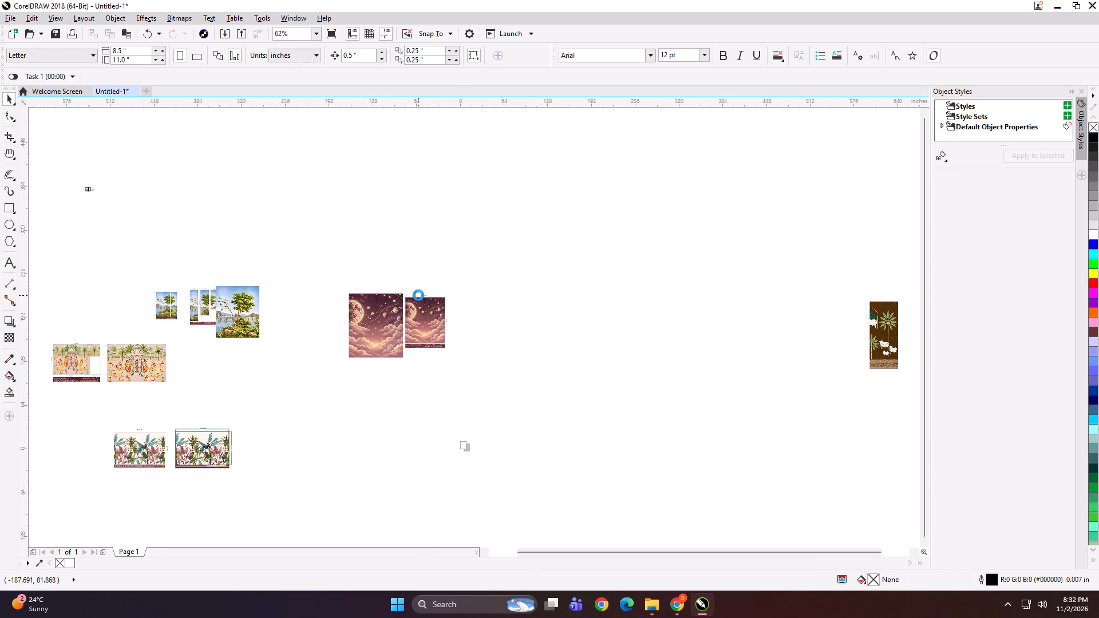
pyautogui.scroll(3, 406, 304)
pyautogui.scroll(-2, 679, 241)
pyautogui.scroll(1, 172, 229)
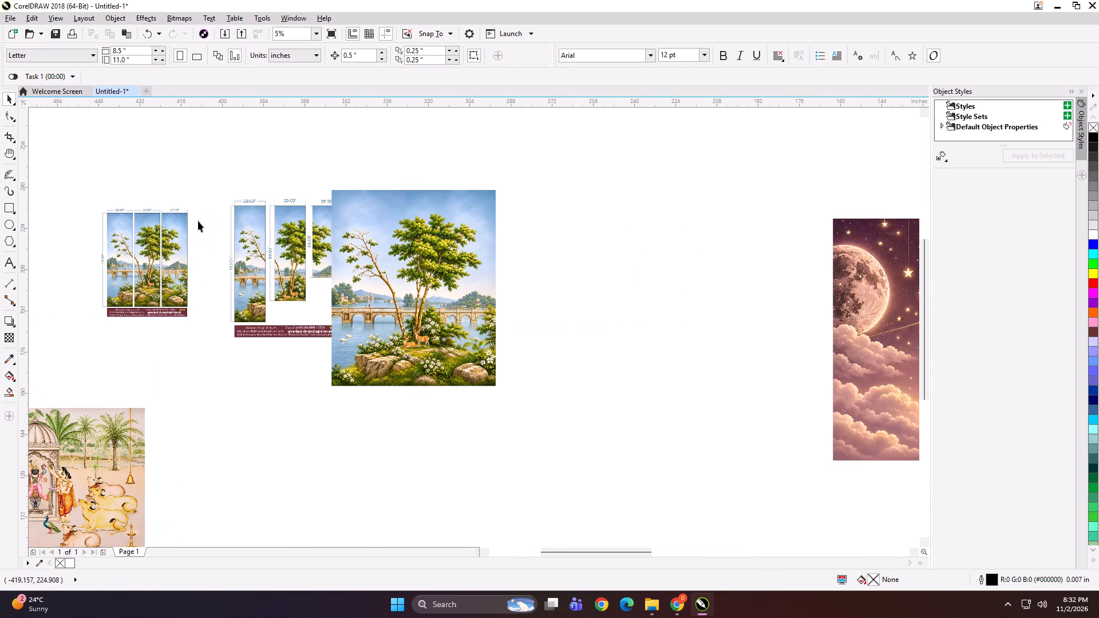
pyautogui.scroll(-2, 483, 189)
pyautogui.scroll(2, 337, 426)
pyautogui.click(543, 366)
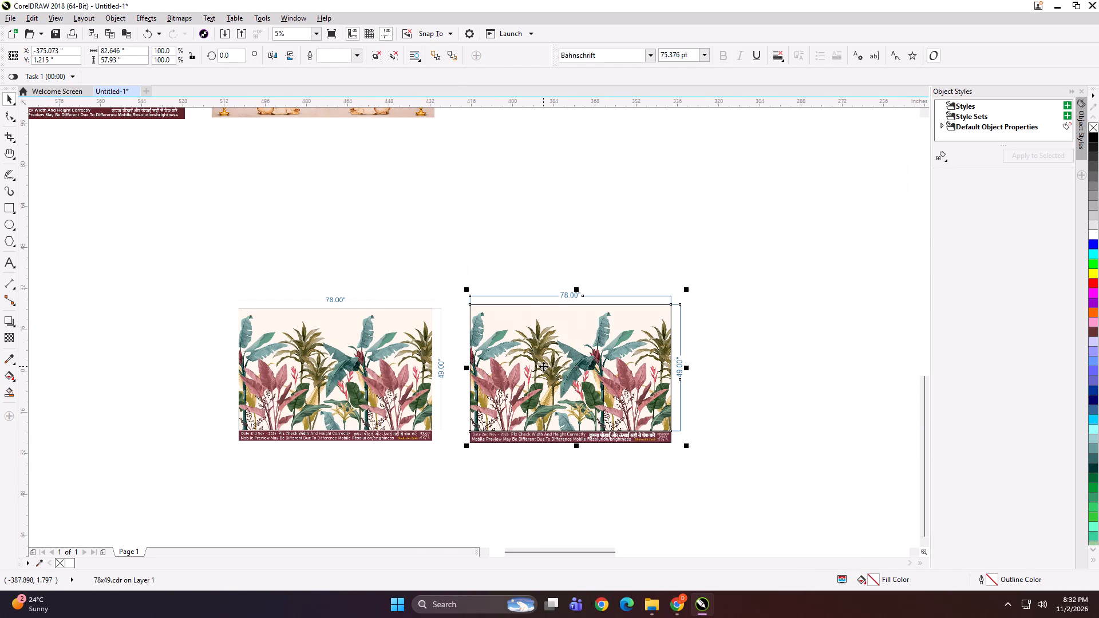
pyautogui.hotkey('ctrl', 'u')
pyautogui.click(521, 260)
pyautogui.moveTo(521, 260); pyautogui.dragTo(713, 393)
pyautogui.press('Delete')
pyautogui.moveTo(733, 369); pyautogui.dragTo(618, 442)
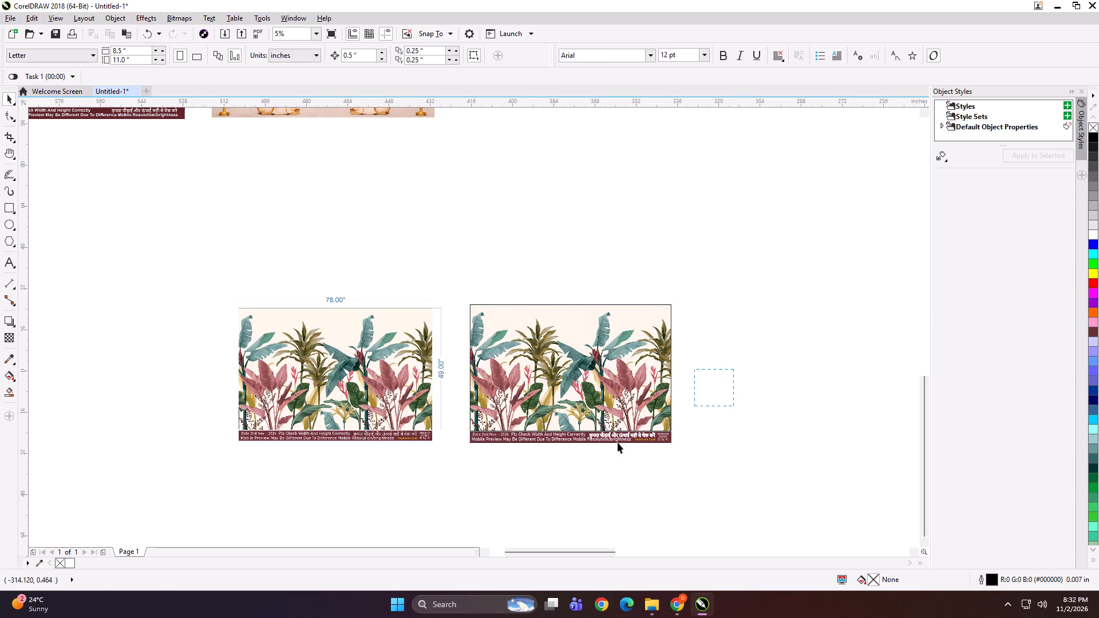
pyautogui.moveTo(618, 442); pyautogui.dragTo(301, 497)
pyautogui.press('Delete')
pyautogui.moveTo(496, 366); pyautogui.dragTo(517, 368)
# Export the framed tropical leaf artwork as a TIFF named 78x49 into the RG INTERIOR folder.
pyautogui.hotkey('ctrl', 'e')
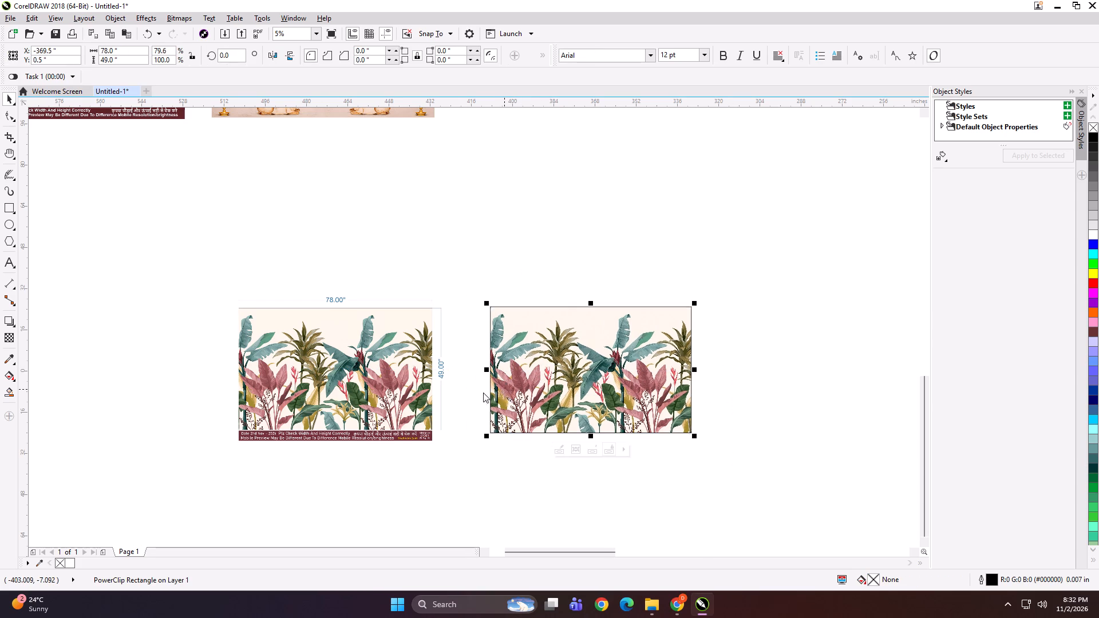
pyautogui.write('78x49')
pyautogui.press('space')
pyautogui.press('Return')
pyautogui.press('Return')
# Group the tropical leaf artwork with its layout and shrink the pair to about 7.2 by 2.4 inches.
pyautogui.moveTo(612, 359); pyautogui.dragTo(597, 361)
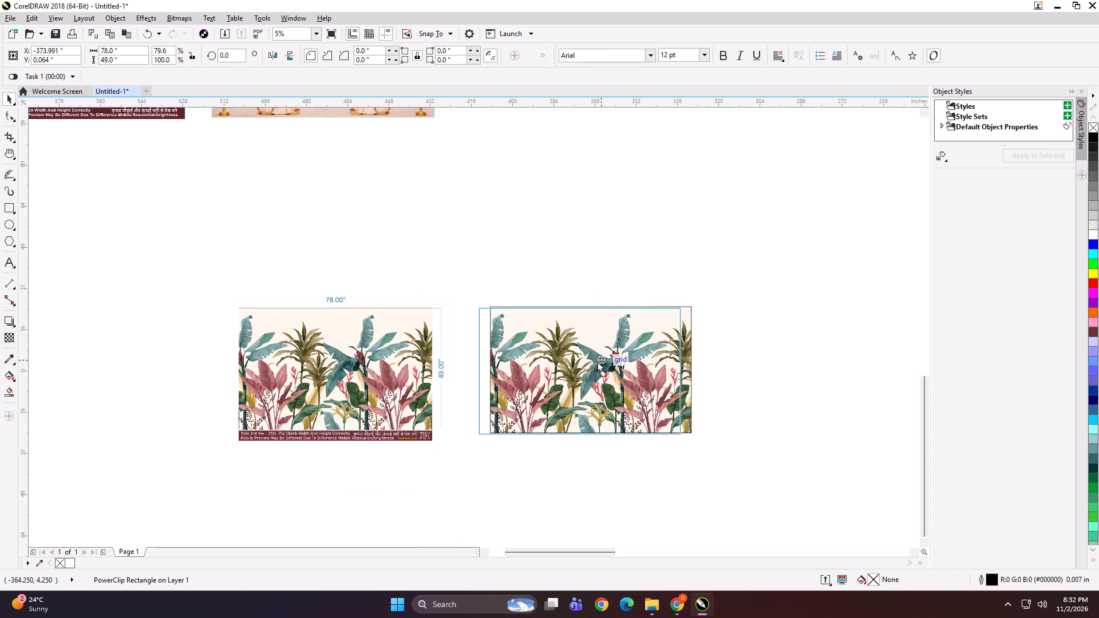
pyautogui.moveTo(597, 361); pyautogui.dragTo(591, 362)
pyautogui.keyDown('shift'); pyautogui.click(417, 366); pyautogui.keyUp('shift')
pyautogui.hotkey('ctrl', 'g')
pyautogui.keyDown('shift'); pyautogui.moveTo(673, 451); pyautogui.dragTo(565, 424); pyautogui.keyUp('shift')
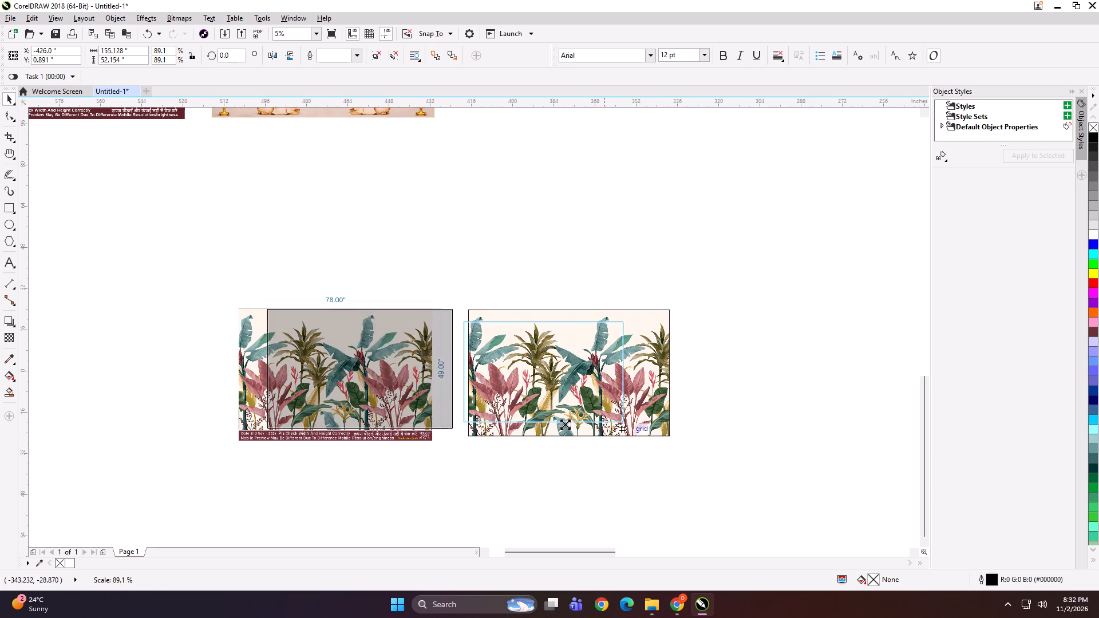
pyautogui.keyDown('shift'); pyautogui.moveTo(565, 424); pyautogui.dragTo(458, 389); pyautogui.keyUp('shift')
# Export the thumbnail tropical leaf pair as a TIFF named FDH into the RG INTERIOR folder and delete the pair from the page.
pyautogui.scroll(2, 433, 363)
pyautogui.scroll(2, 492, 402)
pyautogui.hotkey('ctrl', 'e')
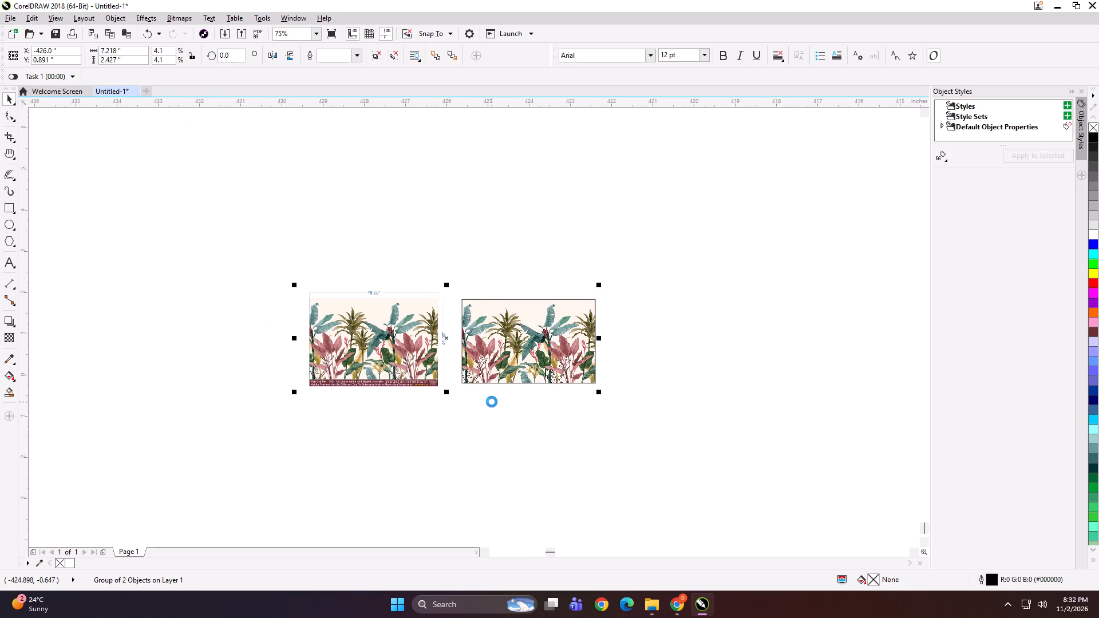
pyautogui.write('FDH')
pyautogui.press('Return')
pyautogui.press('Return')
pyautogui.press('Return')
pyautogui.press('Delete')
# Move the 77 by 90 inch moon-and-clouds layout away from its artwork, leaving a clear gap between them.
pyautogui.press('F4')
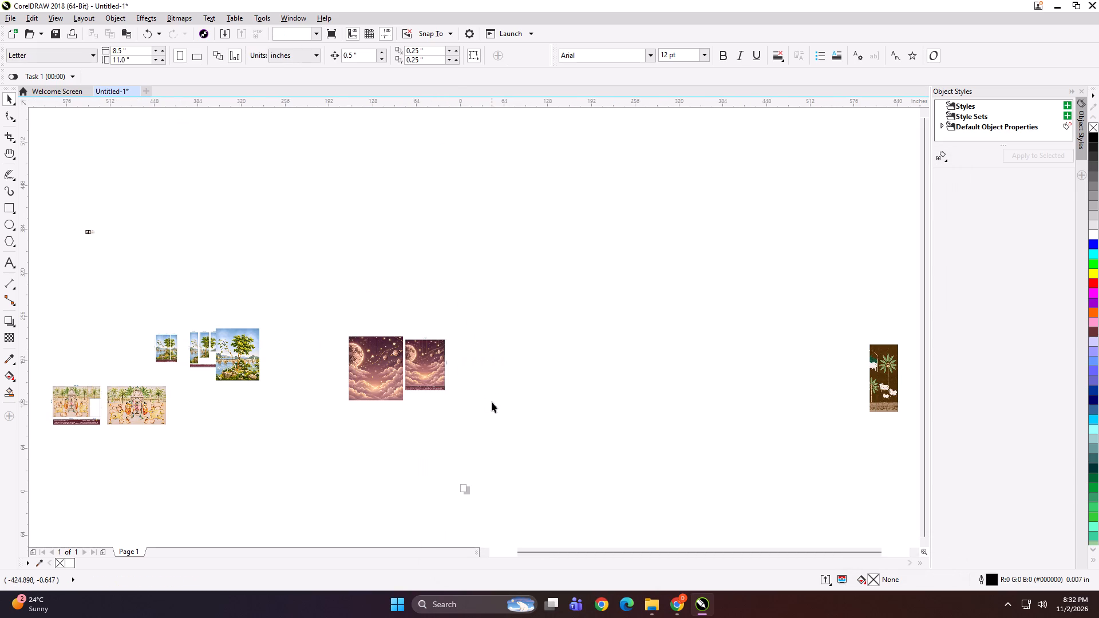
pyautogui.click(492, 393)
pyautogui.scroll(1, 207, 391)
pyautogui.scroll(1, 754, 326)
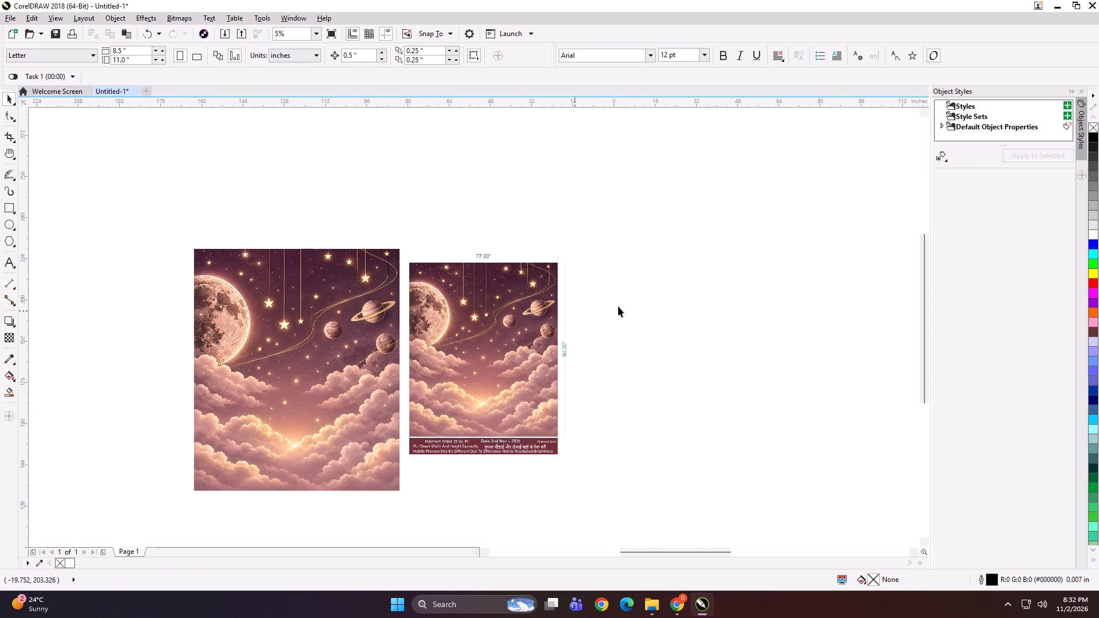
pyautogui.moveTo(618, 306); pyautogui.dragTo(638, 302)
pyautogui.moveTo(403, 310); pyautogui.dragTo(487, 304)
# Resize the moon-and-clouds artwork to 77 inches wide and 90 inches high.
pyautogui.click(365, 300)
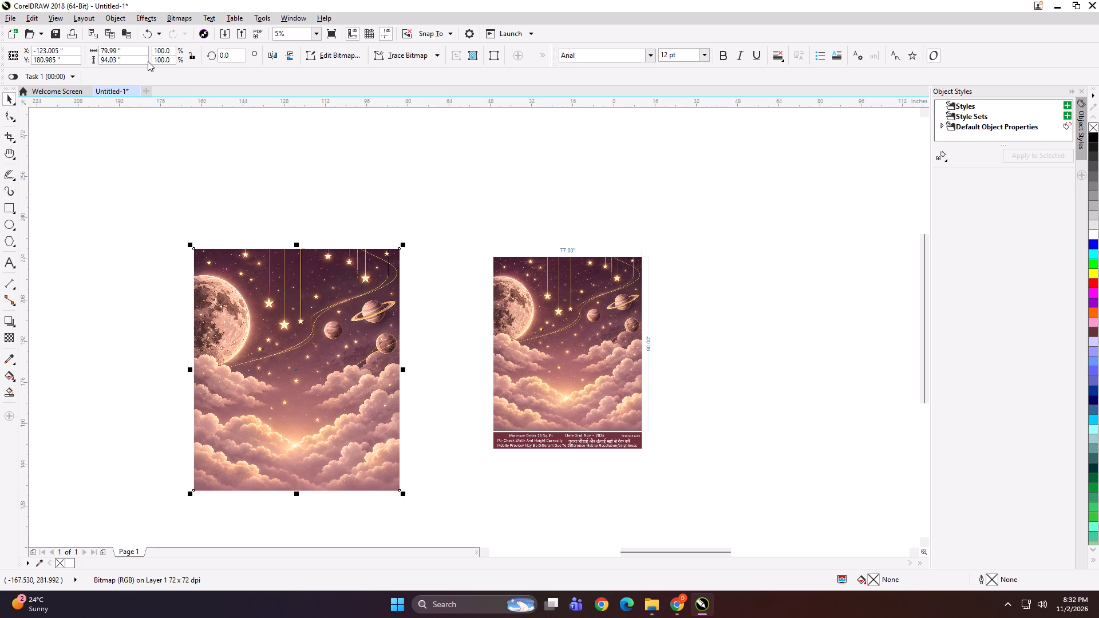
pyautogui.click(138, 51)
pyautogui.hotkey('ctrl', 'a')
pyautogui.write('77')
pyautogui.press('Tab')
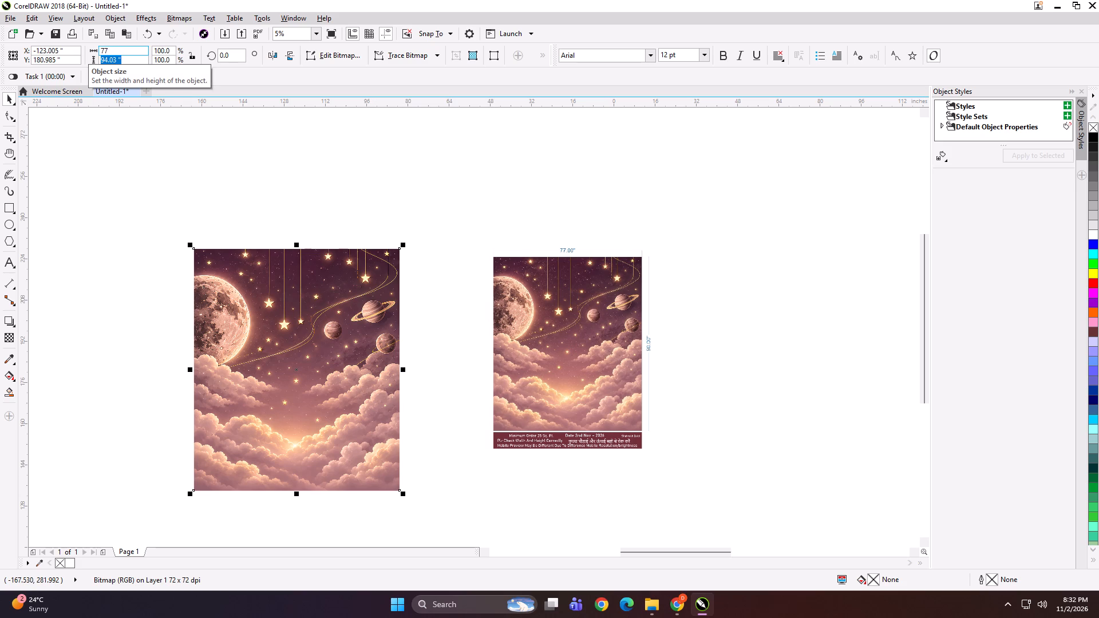
pyautogui.write('90')
pyautogui.press('Return')
# Add a rectangular frame around the resized moon-and-clouds artwork, matching its edges.
pyautogui.keyDown('shift'); pyautogui.doubleClick(7, 201); pyautogui.keyUp('shift')
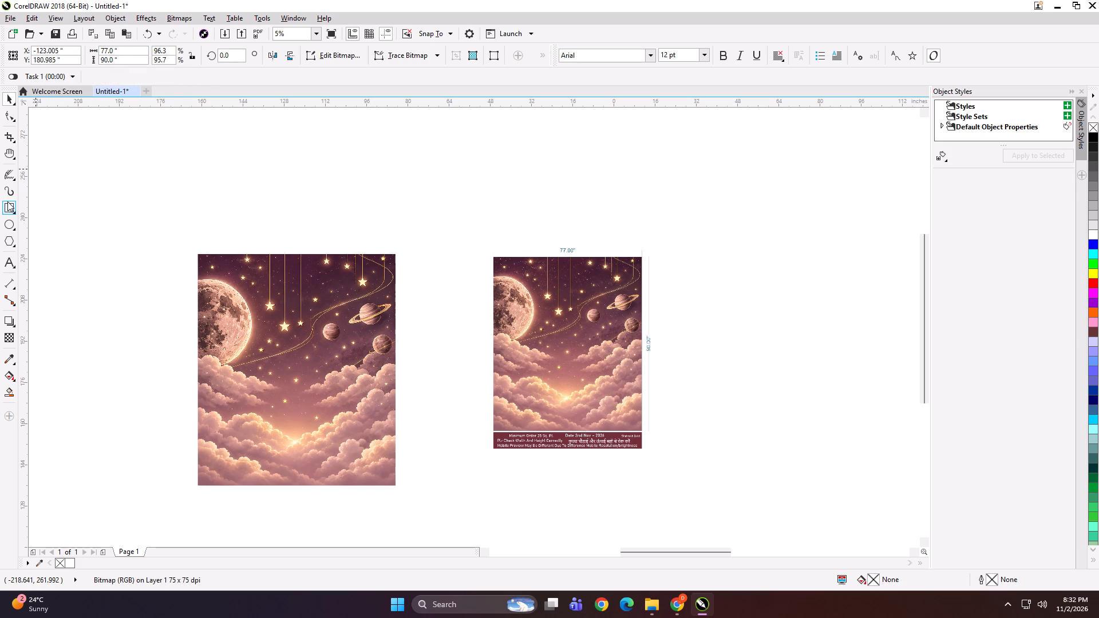
pyautogui.hotkey('shift', 'space')
pyautogui.hotkey('ctrl', 'a')
pyautogui.click(219, 213)
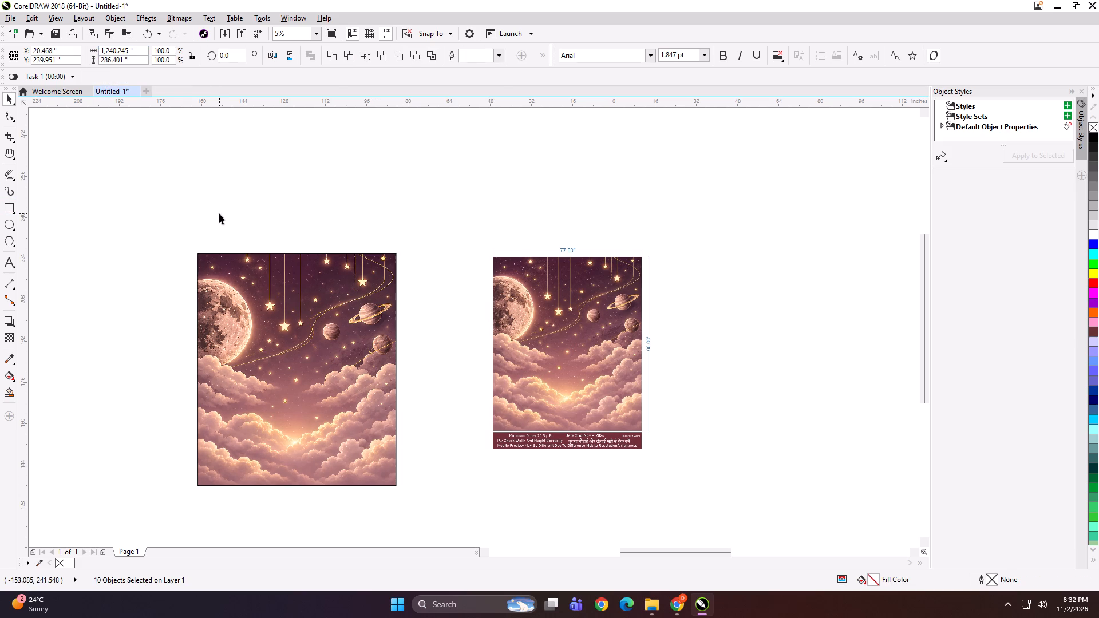
# Set the moon artwork frame's width to 41 inches and align it with the artwork's left edge.
pyautogui.click(274, 286)
pyautogui.click(128, 47)
pyautogui.hotkey('ctrl', 'a')
pyautogui.write('41')
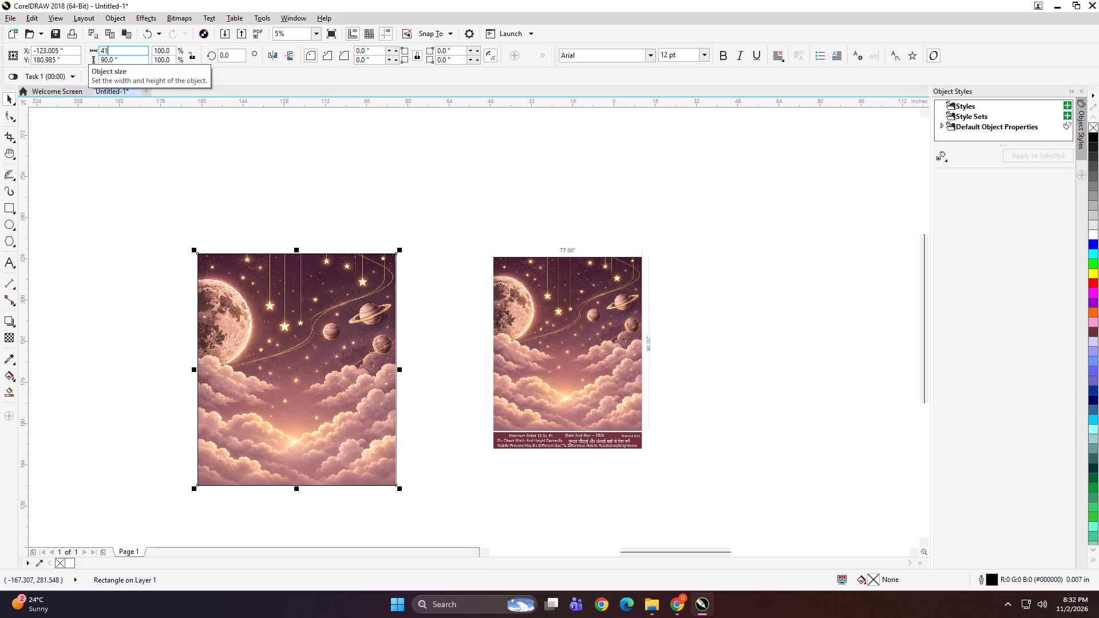
pyautogui.press('Return')
pyautogui.keyDown('shift'); pyautogui.click(217, 306); pyautogui.keyUp('shift')
pyautogui.press('l')
pyautogui.click(149, 318)
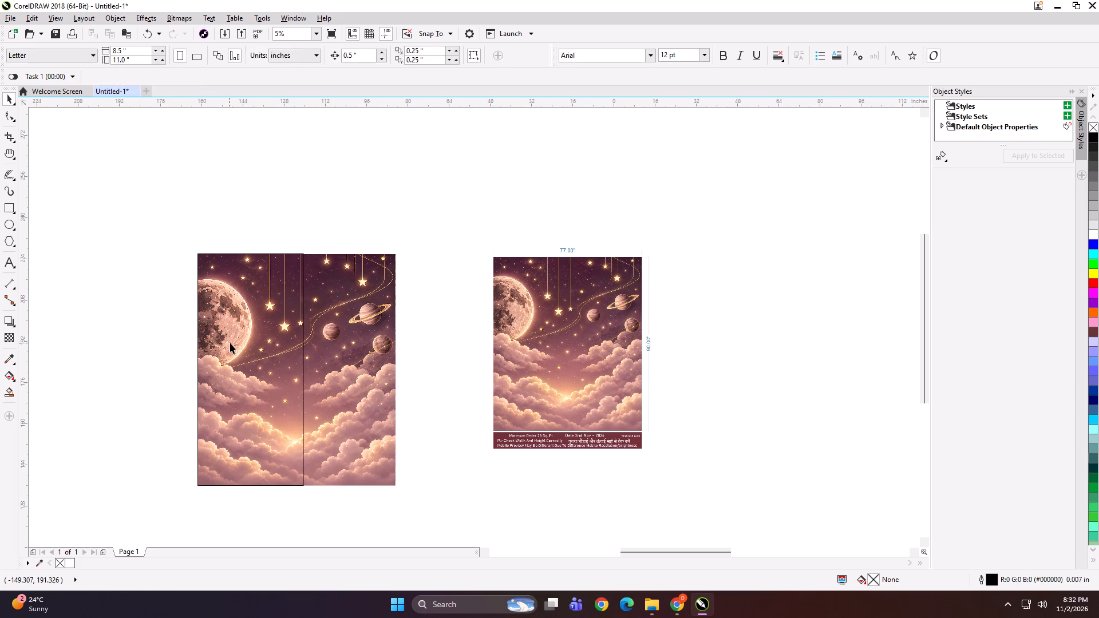
# Mirror-copy the 41-inch frame sideways, overlap it slightly with the original, and widen it to 36.5 inches to reach the artwork's far edge.
pyautogui.click(230, 343)
pyautogui.moveTo(193, 369); pyautogui.dragTo(361, 371)
pyautogui.keyDown('ctrl'); pyautogui.rightClick(360, 371); pyautogui.keyUp('ctrl')
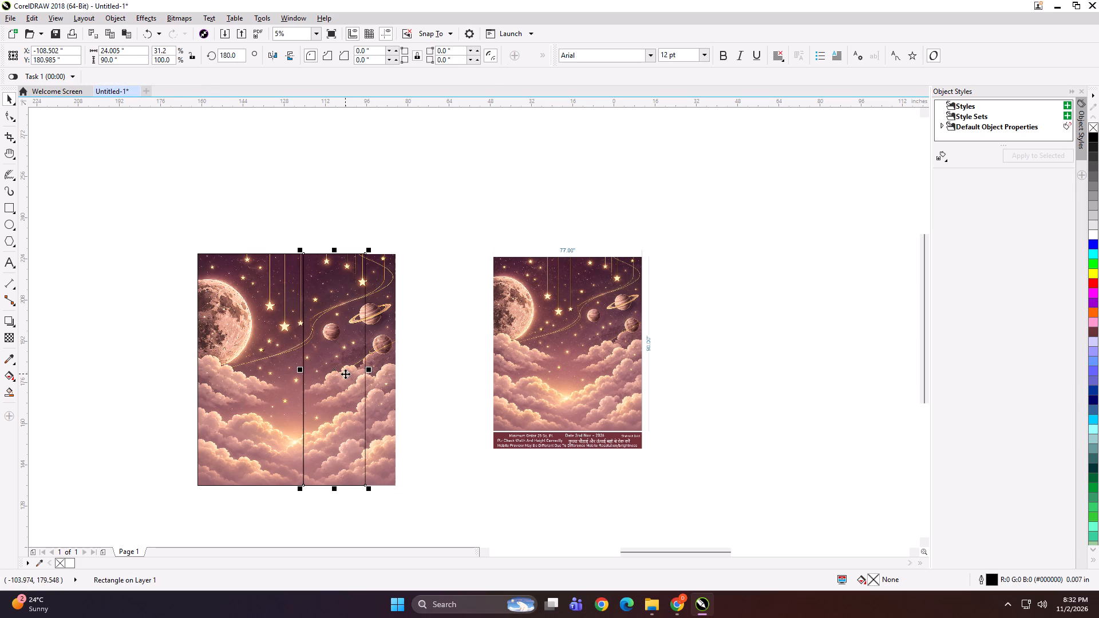
pyautogui.press('Left')
pyautogui.moveTo(366, 369); pyautogui.dragTo(396, 367)
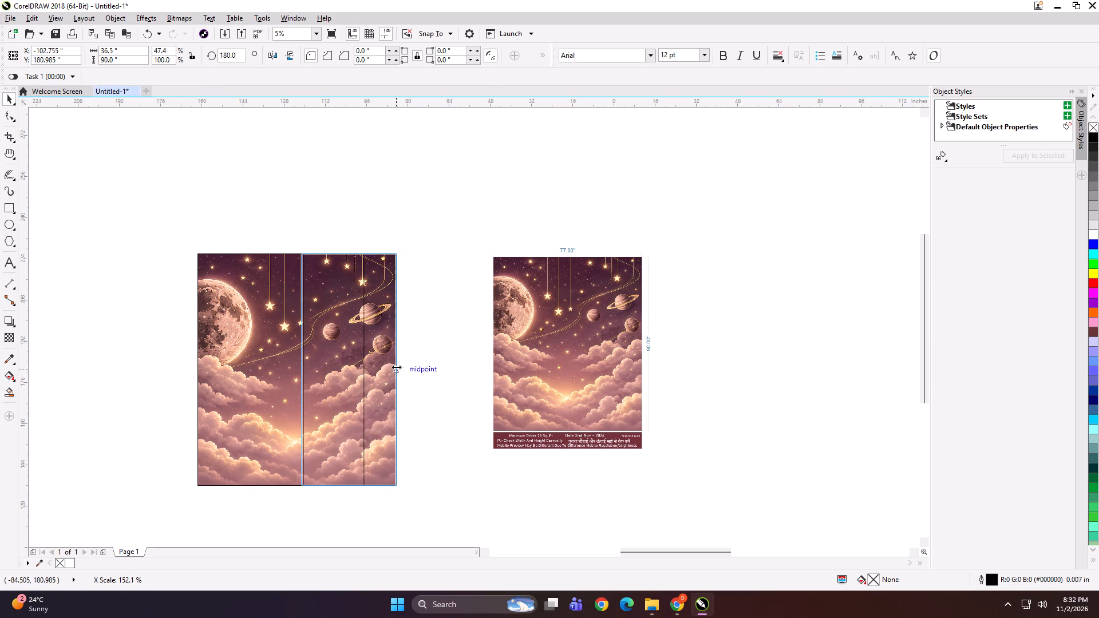
pyautogui.moveTo(396, 367); pyautogui.dragTo(397, 367)
# Group both frames, place the moon-and-clouds artwork inside them, and ungroup the result into two separate panels.
pyautogui.keyDown('shift'); pyautogui.click(272, 350); pyautogui.keyUp('shift')
pyautogui.hotkey('ctrl', 'g')
pyautogui.click(156, 327)
pyautogui.keyDown('alt'); pyautogui.click(239, 351); pyautogui.keyUp('alt')
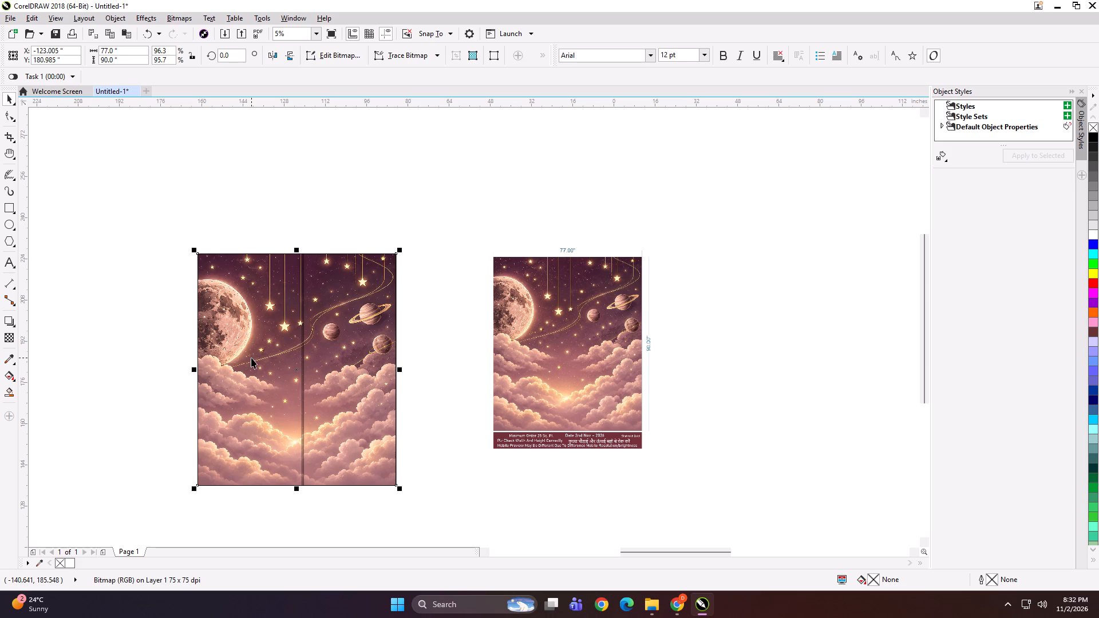
pyautogui.hotkey('shift', 'Return')
pyautogui.click(292, 361)
pyautogui.hotkey('ctrl', 'u')
pyautogui.hotkey('ctrl', 'u')
pyautogui.click(146, 331)
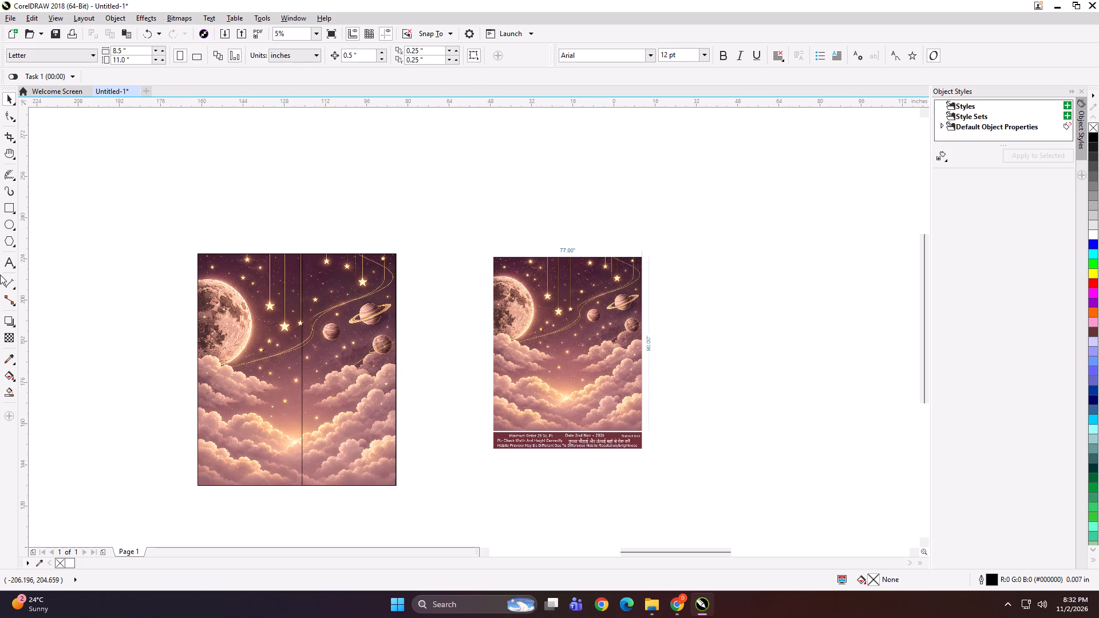
# Add the label "77*90 PANEL 1" on the top edge of the 41-inch moon panel and copy its text.
pyautogui.click(7, 267)
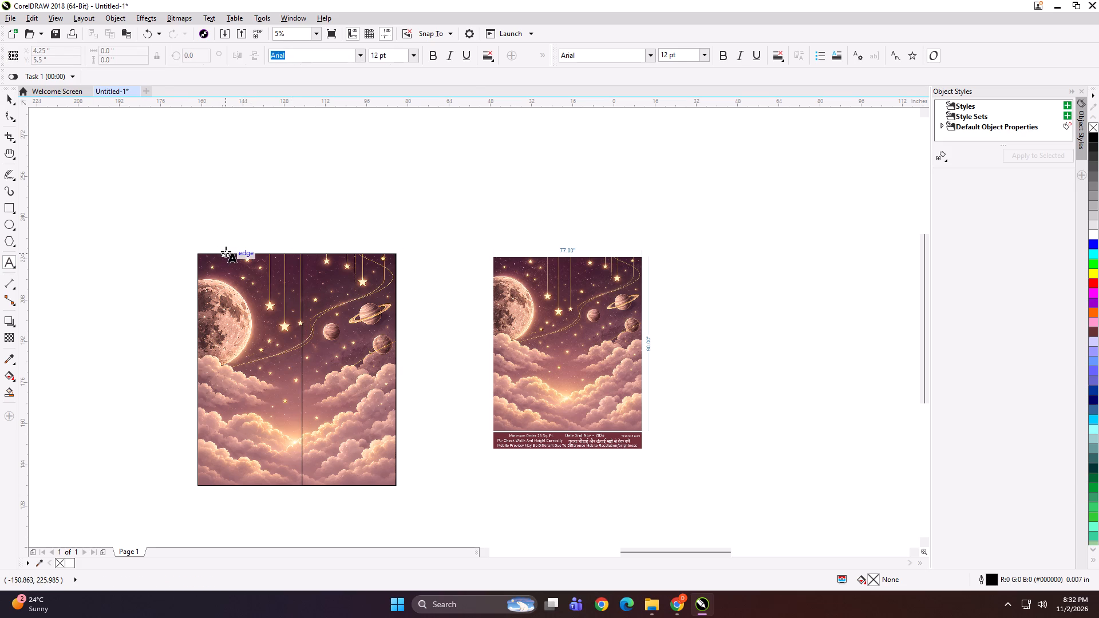
pyautogui.click(226, 251)
pyautogui.write('77*')
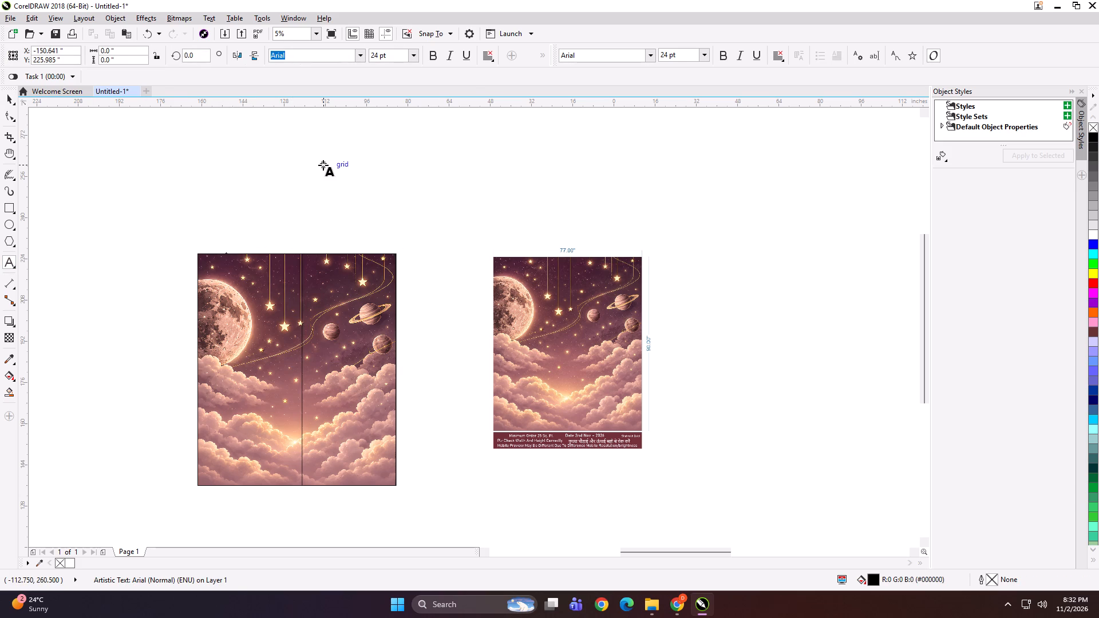
pyautogui.write('90 PANEL 1')
pyautogui.hotkey('ctrl', 'a')
pyautogui.hotkey('ctrl', 'c')
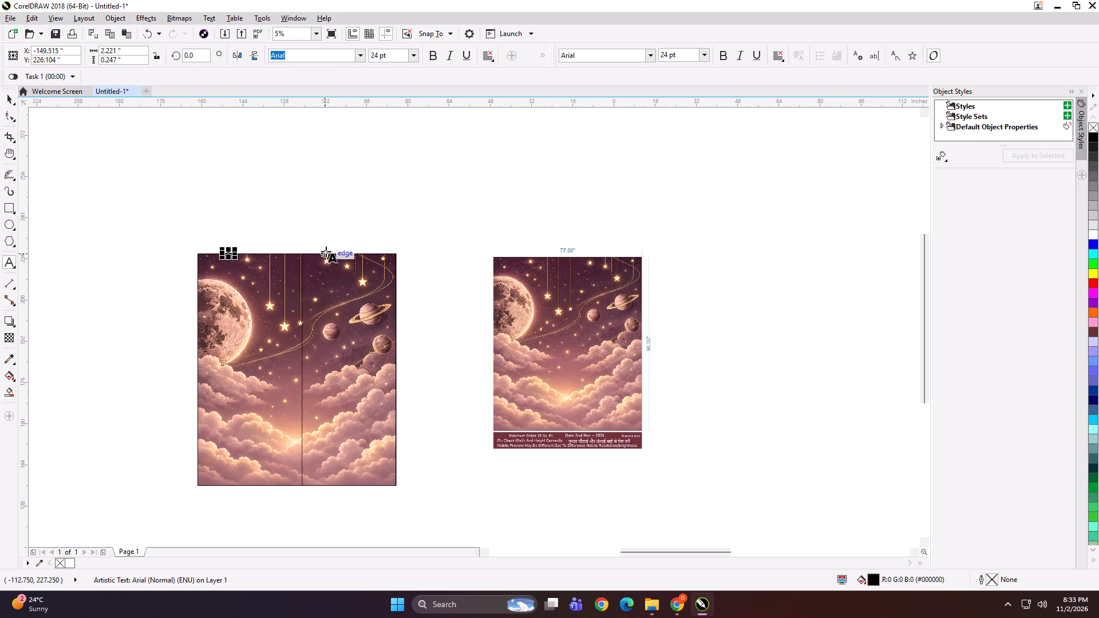
# Add the label "77*90 PANEL 2" on the top edge of the 36.5-inch moon panel.
pyautogui.click(326, 252)
pyautogui.hotkey('ctrl', 'v')
pyautogui.press('BackSpace')
pyautogui.press('2')
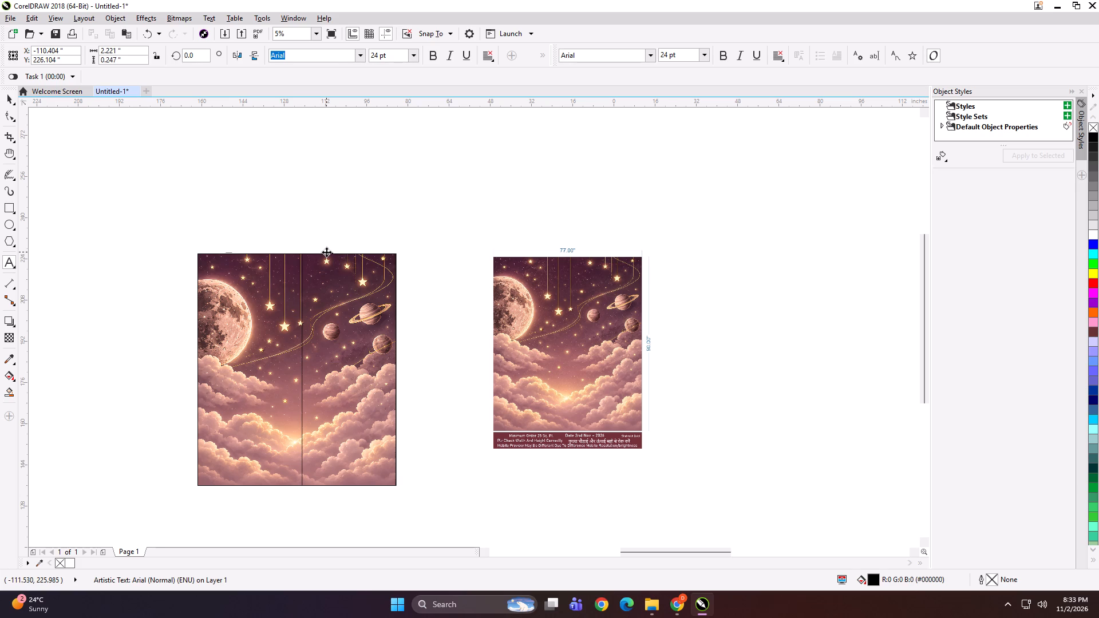
# Group each of the two moon panels with its own label.
pyautogui.click(5, 94)
pyautogui.keyDown('shift'); pyautogui.click(330, 319); pyautogui.keyUp('shift')
pyautogui.hotkey('ctrl', 'g')
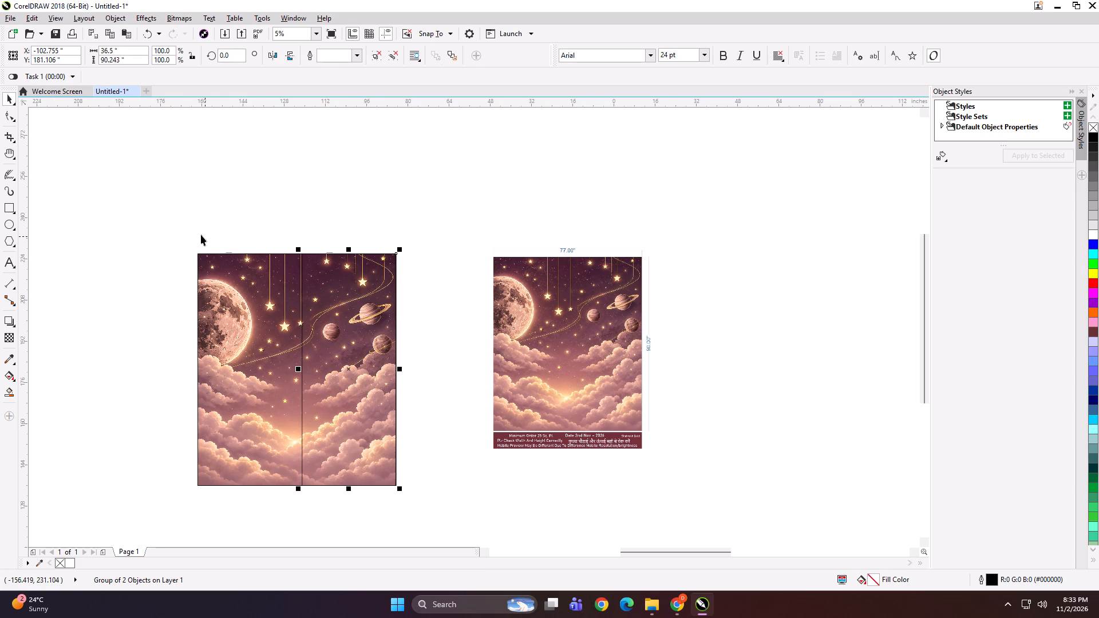
pyautogui.moveTo(181, 228); pyautogui.dragTo(326, 493)
pyautogui.hotkey('ctrl', 'g')
# Start exporting the 41-inch panel and create a new folder named 77x90 inside the RG INTERIOR folder.
pyautogui.hotkey('ctrl', 'e')
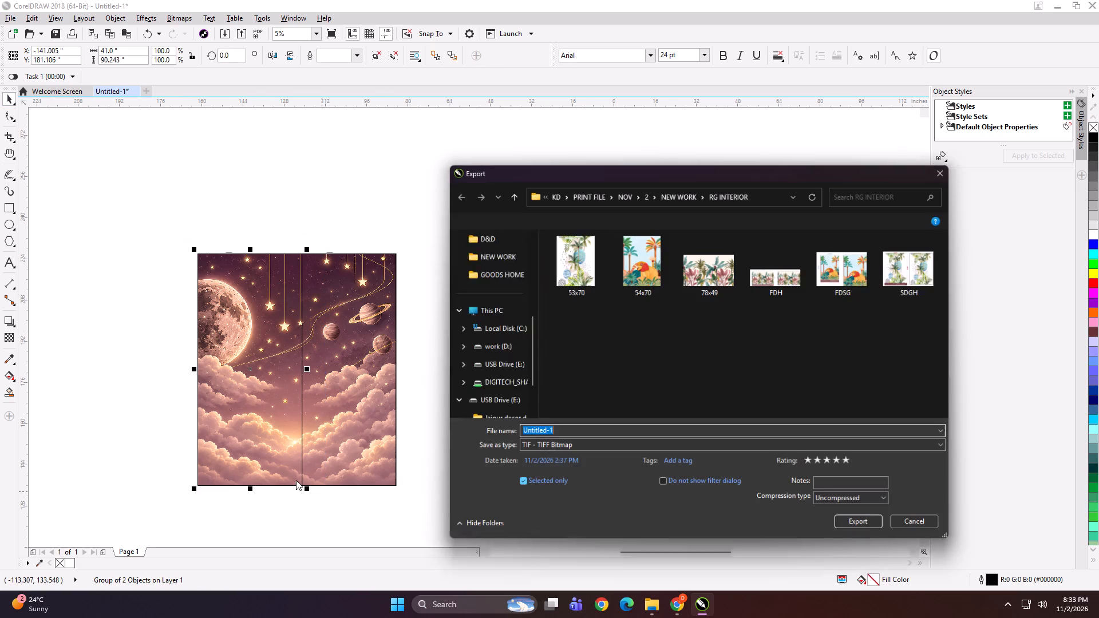
pyautogui.click(513, 194)
pyautogui.moveTo(561, 169); pyautogui.dragTo(527, 239)
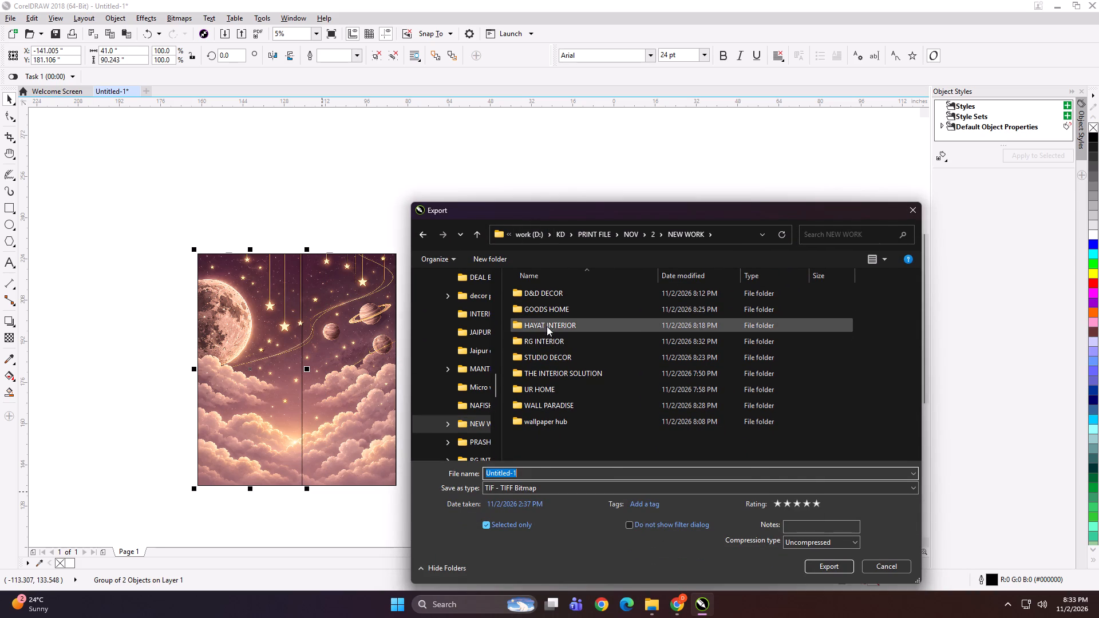
pyautogui.click(547, 342)
pyautogui.click(547, 342)
pyautogui.moveTo(532, 215); pyautogui.dragTo(543, 212)
pyautogui.click(511, 259)
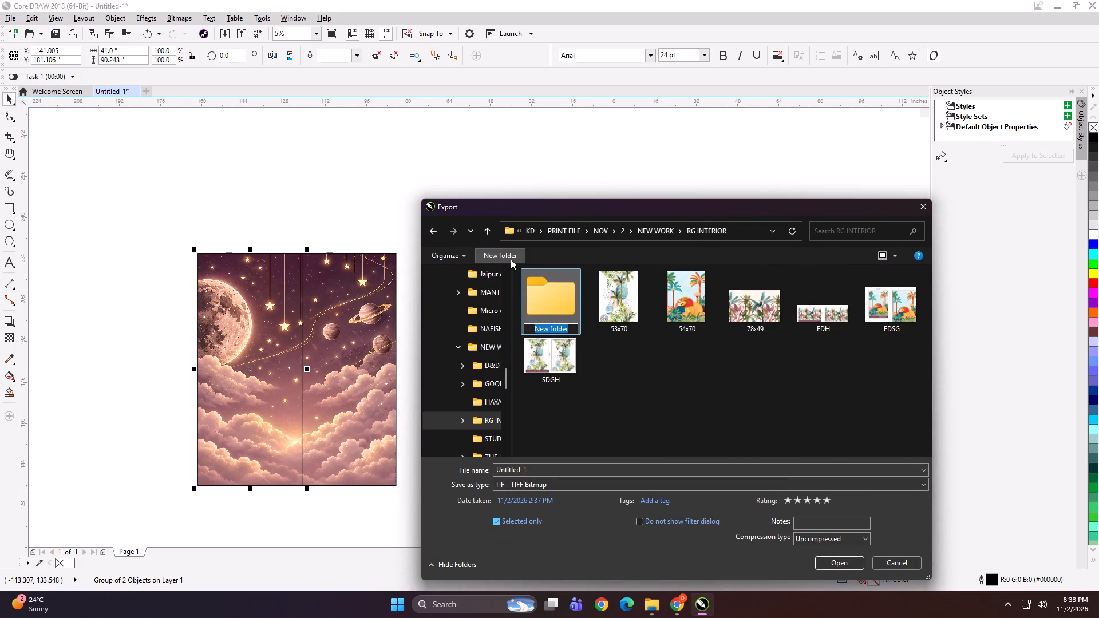
pyautogui.write('77x90')
pyautogui.press('space')
pyautogui.press('Return')
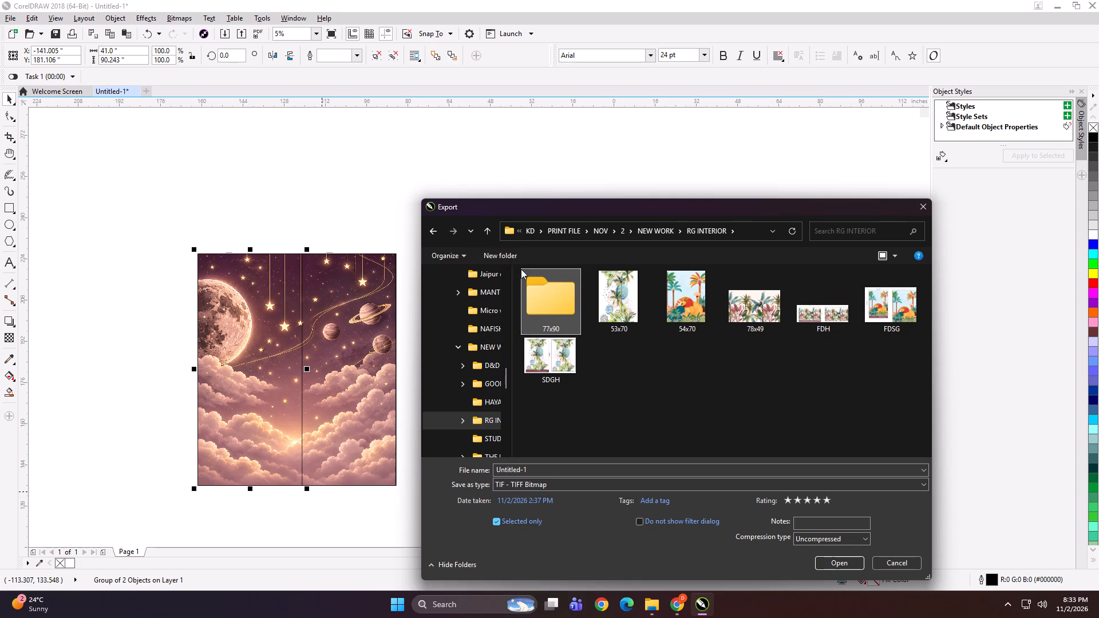
# Export the 41-inch panel as a TIFF named 41x90 into the 77x90 folder.
pyautogui.doubleClick(538, 300)
pyautogui.click(558, 468)
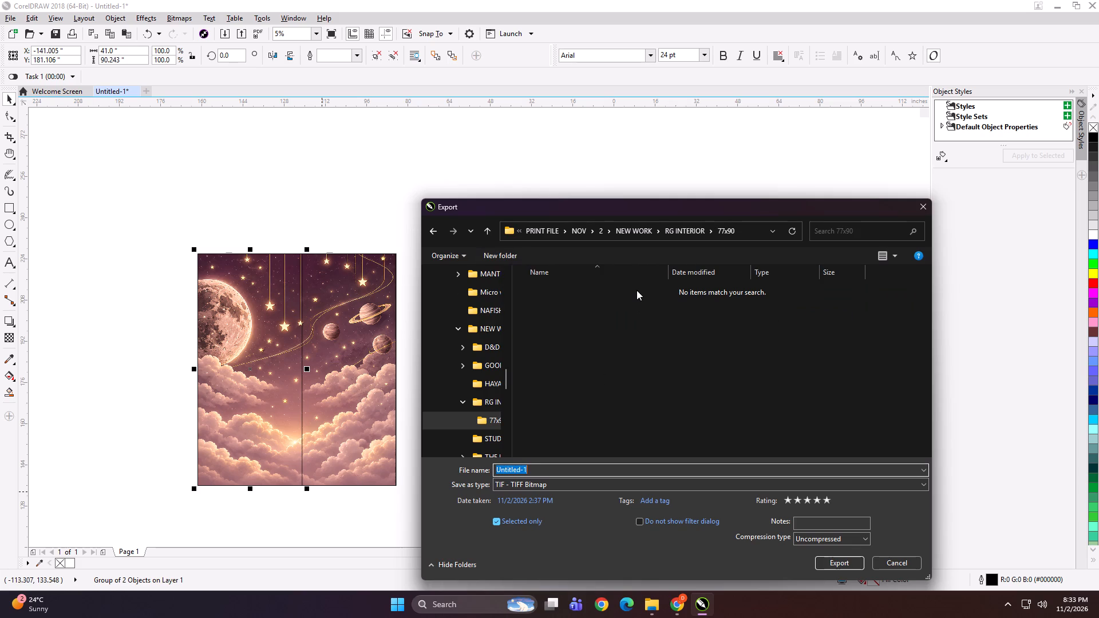
pyautogui.write('41x90')
pyautogui.press('space')
pyautogui.press('Return')
pyautogui.press('Return')
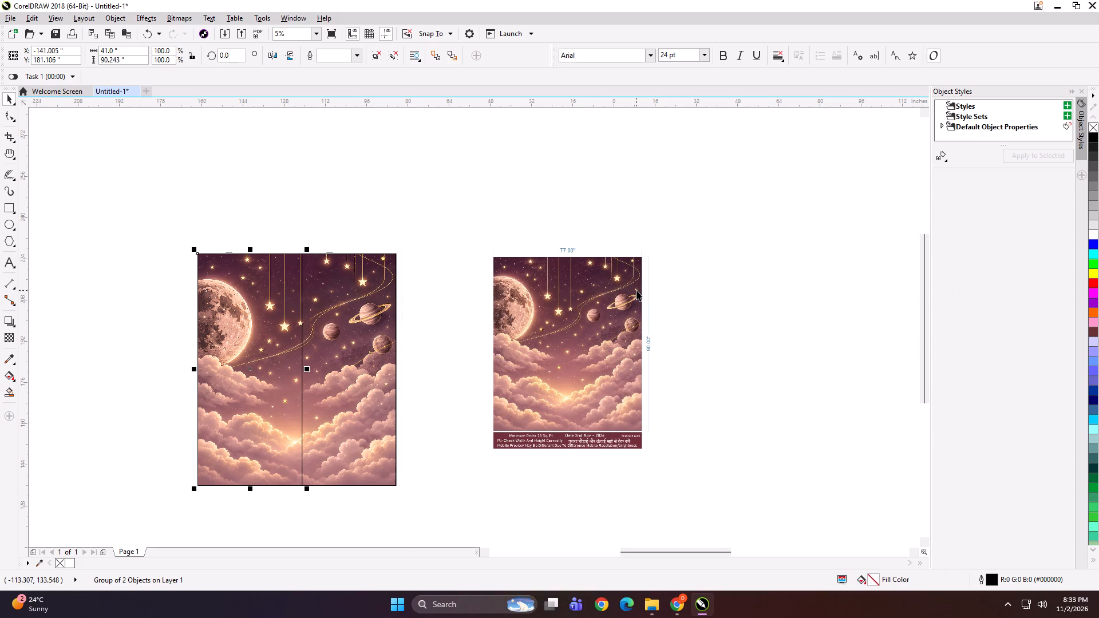
# Start exporting the 36.5-inch panel and rename the existing 41x90 file as 41x90 A.
pyautogui.click(346, 292)
pyautogui.hotkey('ctrl', 'e')
pyautogui.click(570, 291)
pyautogui.rightClick(570, 291)
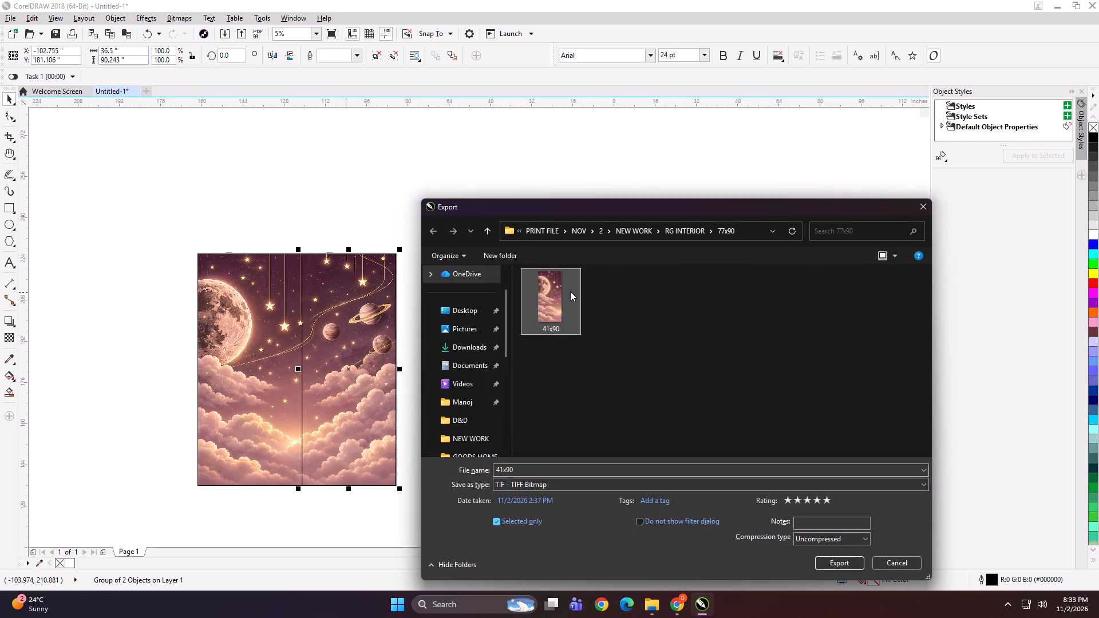
pyautogui.click(607, 562)
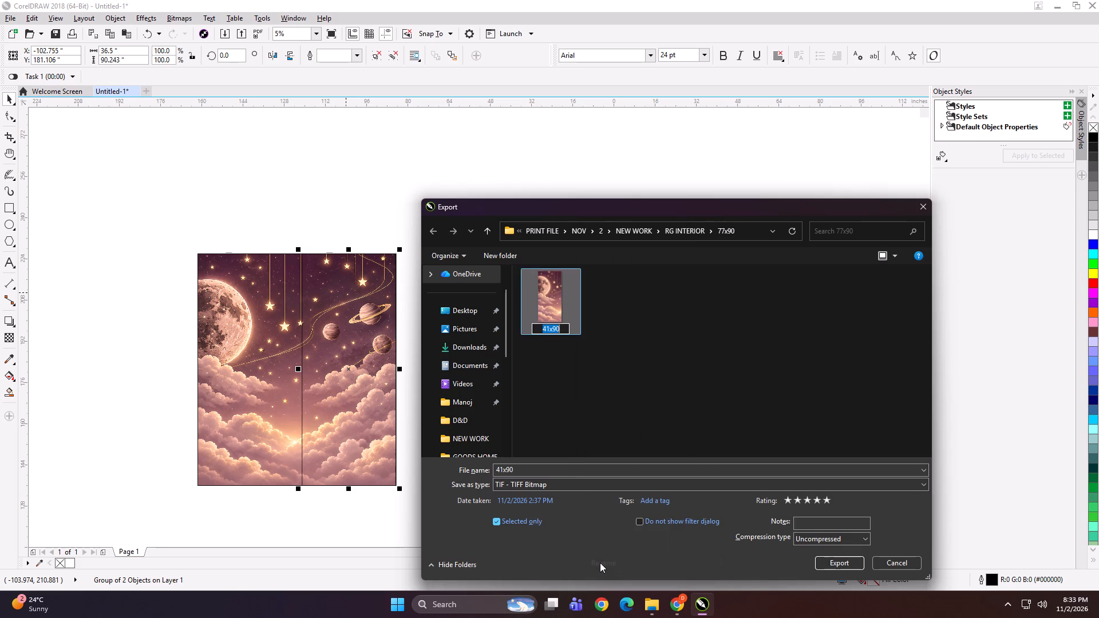
pyautogui.press('Right')
pyautogui.press('space')
pyautogui.write('A')
pyautogui.press('Return')
# Export the 36.5-inch panel as a TIFF named 36.5x90 B into the 77x90 folder.
pyautogui.click(570, 465)
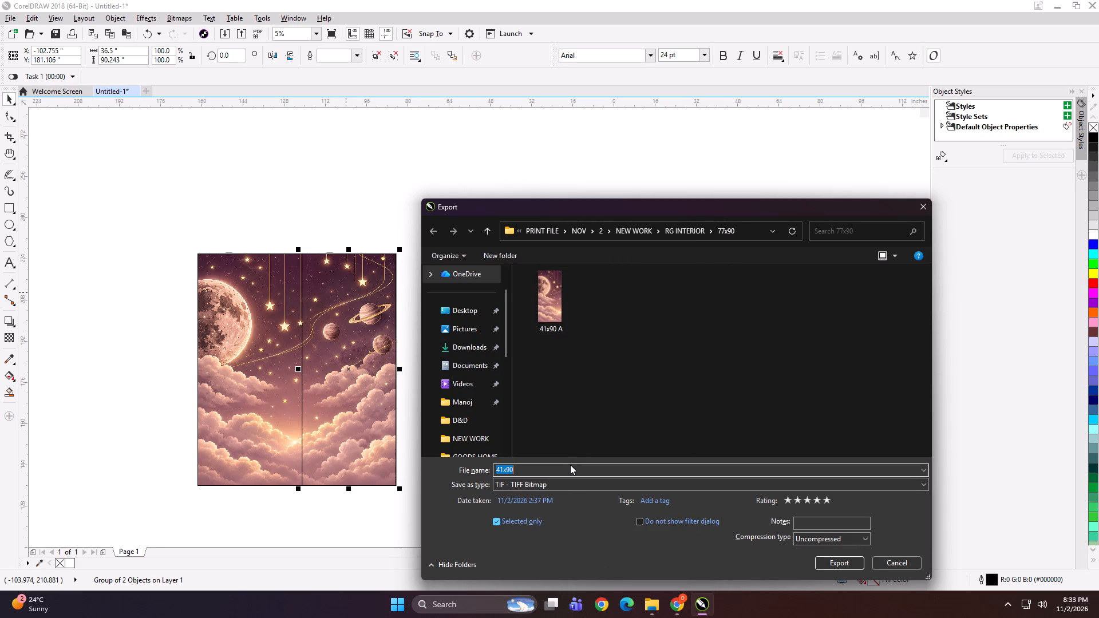
pyautogui.write('6.5x90 B')
pyautogui.press('Return')
pyautogui.press('Return')
# Shift the 36.5-inch panel away from the 41-inch panel in 0.5-inch nudges, leaving a narrow gap between them.
pyautogui.press('Right')
pyautogui.press('Right')
pyautogui.press('Right')
pyautogui.press('Right')
pyautogui.press('Right')
pyautogui.press('Right')
pyautogui.press('Right')
pyautogui.press('Right')
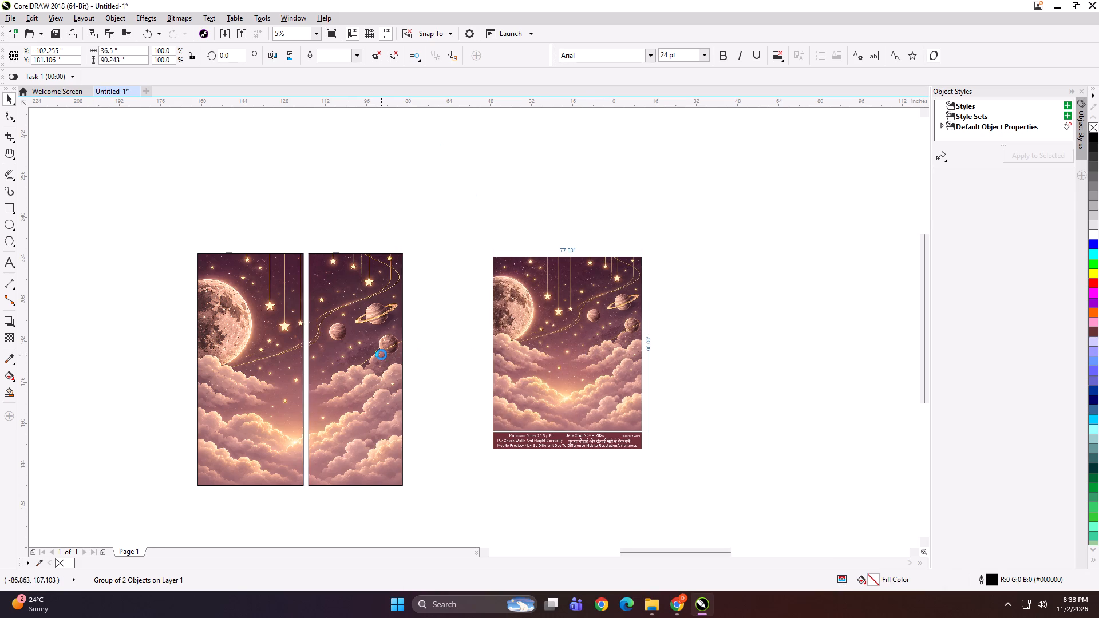
# Scale both moon panels together to about 59 by 66 inches and place them beside the moon layout.
pyautogui.keyDown('shift'); pyautogui.click(268, 314); pyautogui.keyUp('shift')
pyautogui.moveTo(196, 492); pyautogui.dragTo(219, 492)
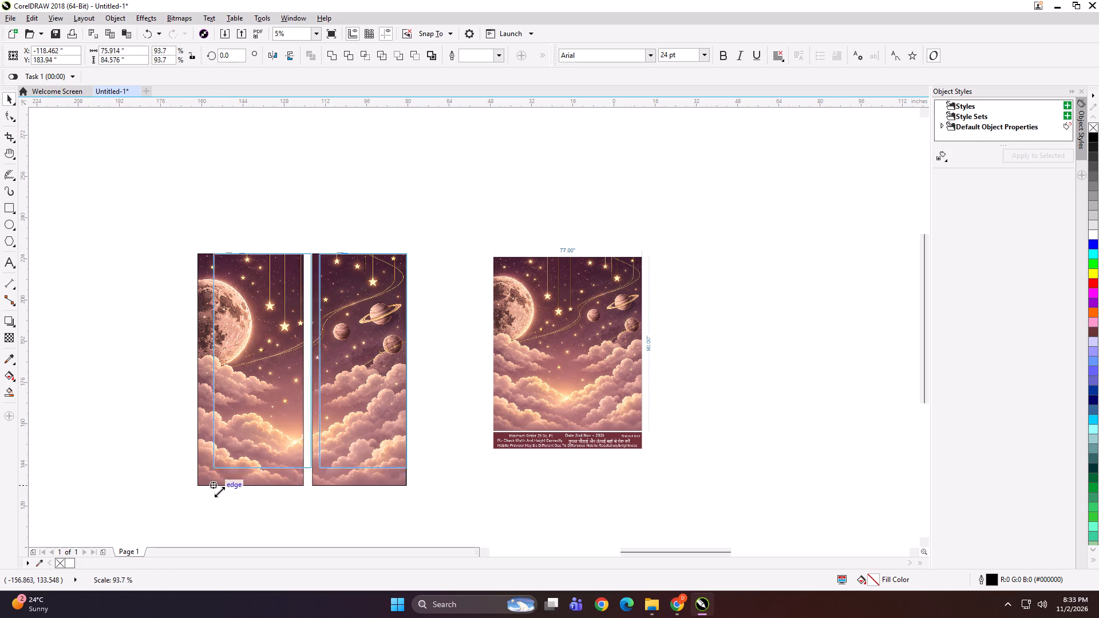
pyautogui.moveTo(219, 492); pyautogui.dragTo(252, 498)
pyautogui.moveTo(322, 319); pyautogui.dragTo(386, 323)
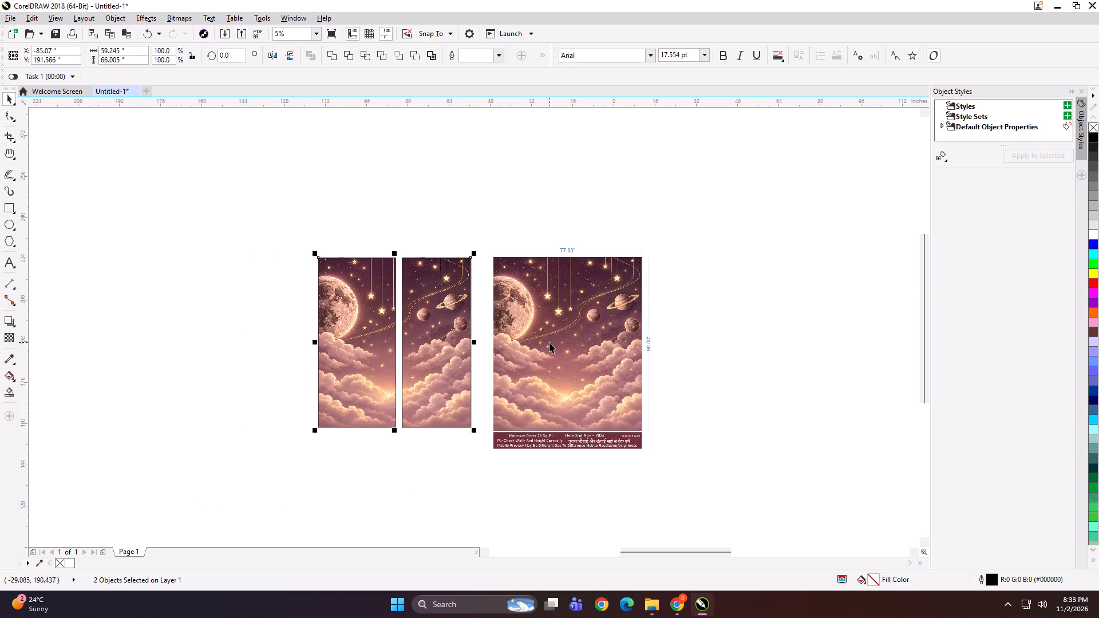
# Group the two panels with the moon layout and shrink the group to about 4.9 by 2.9 inches.
pyautogui.keyDown('shift'); pyautogui.click(549, 342); pyautogui.keyUp('shift')
pyautogui.hotkey('ctrl', 'g')
pyautogui.keyDown('shift'); pyautogui.moveTo(669, 457); pyautogui.dragTo(501, 363); pyautogui.keyUp('shift')
pyautogui.scroll(5, 495, 348)
# Export the grouped moon preview as a TIFF named SDGH into the 77x90 folder.
pyautogui.hotkey('ctrl', 'e')
pyautogui.write('SDGH')
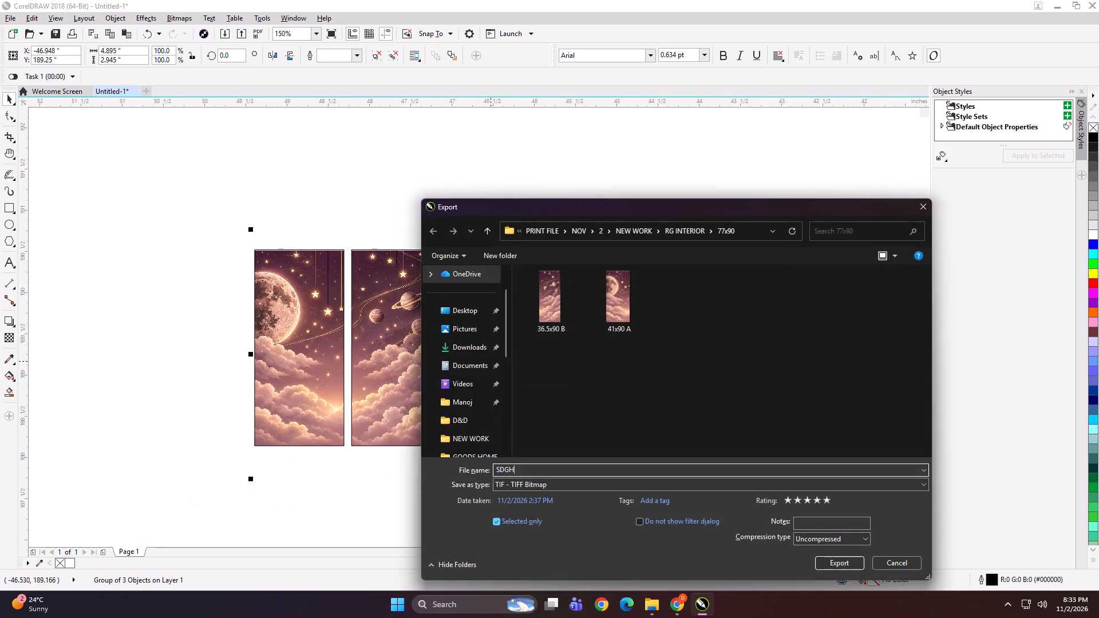
pyautogui.press('Return')
pyautogui.press('Return')
pyautogui.press('Return')
pyautogui.press('Return')
# Delete the exported moon preview group from the page.
pyautogui.press('Delete')
# Resize the temple-and-cows artwork to 149 inches wide and 124 inches high.
pyautogui.press('F4')
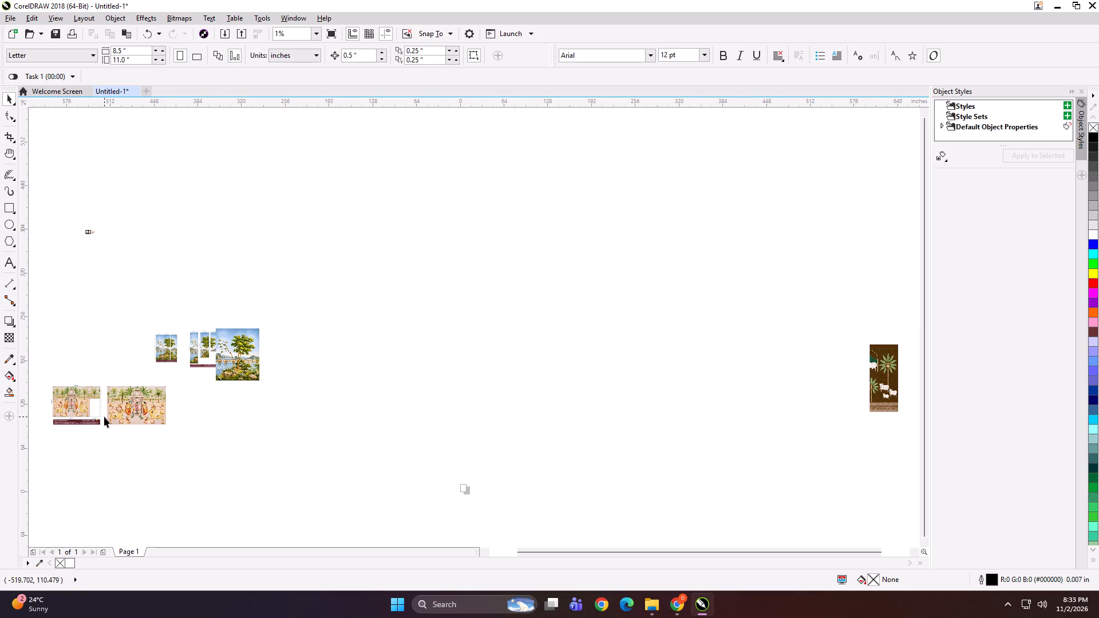
pyautogui.scroll(3, 104, 417)
pyautogui.scroll(-1, 720, 267)
pyautogui.scroll(1, 414, 289)
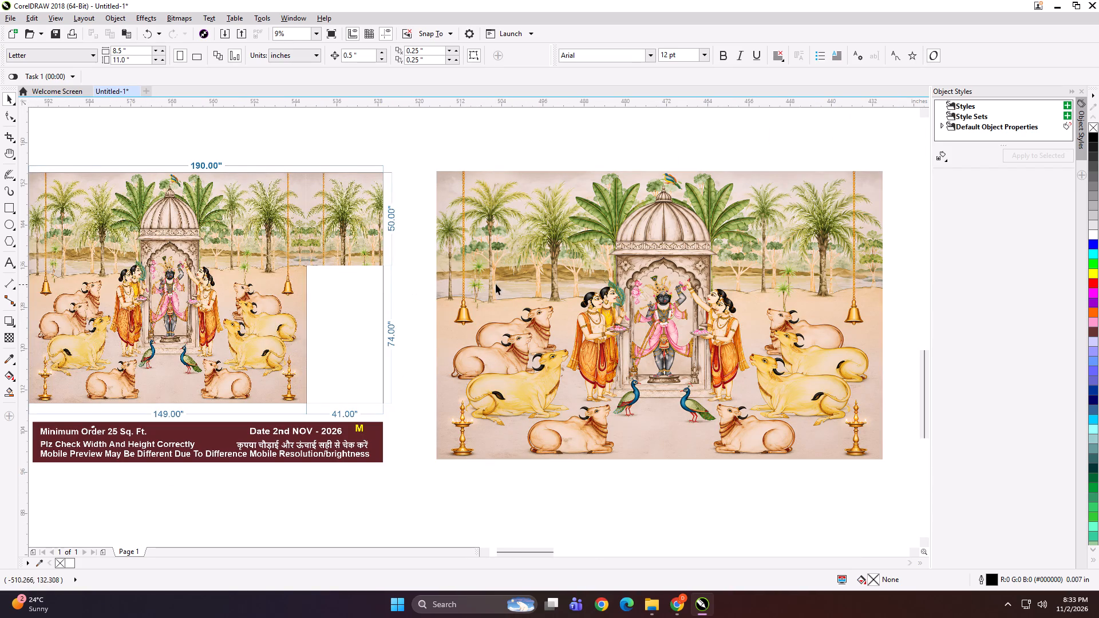
pyautogui.scroll(-1, 444, 308)
pyautogui.click(353, 283)
pyautogui.click(544, 311)
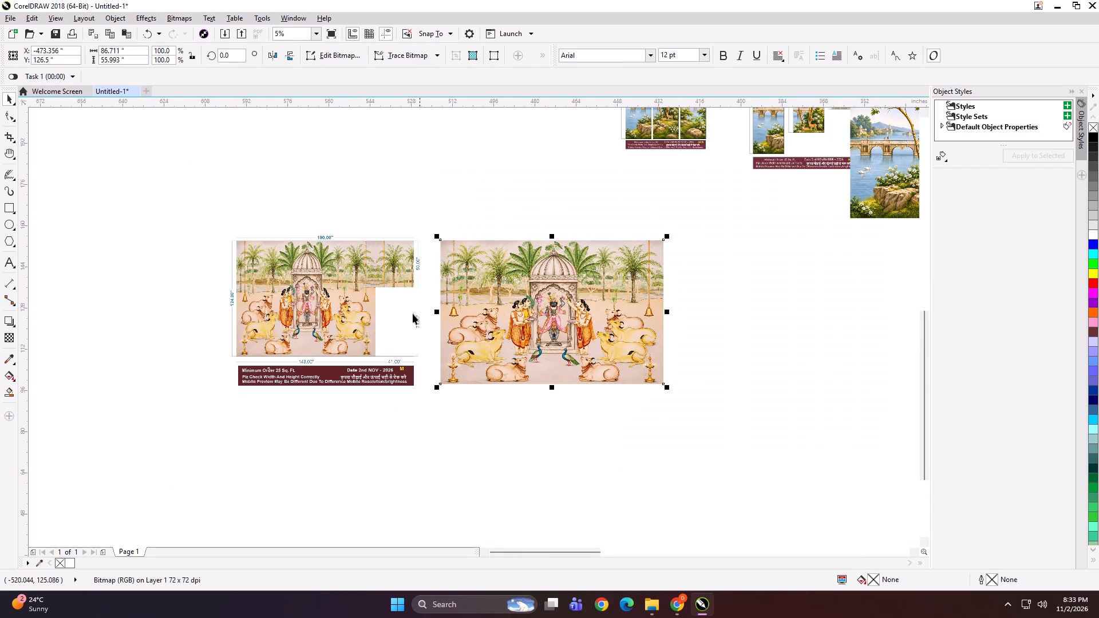
pyautogui.scroll(1, 406, 312)
pyautogui.click(133, 54)
pyautogui.hotkey('ctrl', 'a')
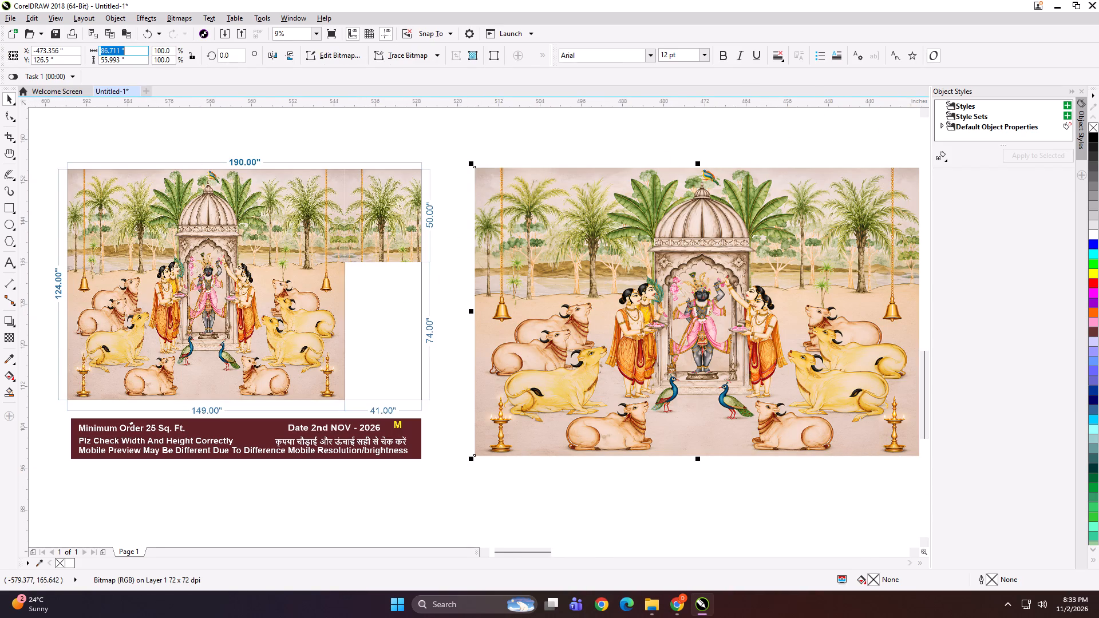
pyautogui.write('149')
pyautogui.press('Tab')
pyautogui.write('124')
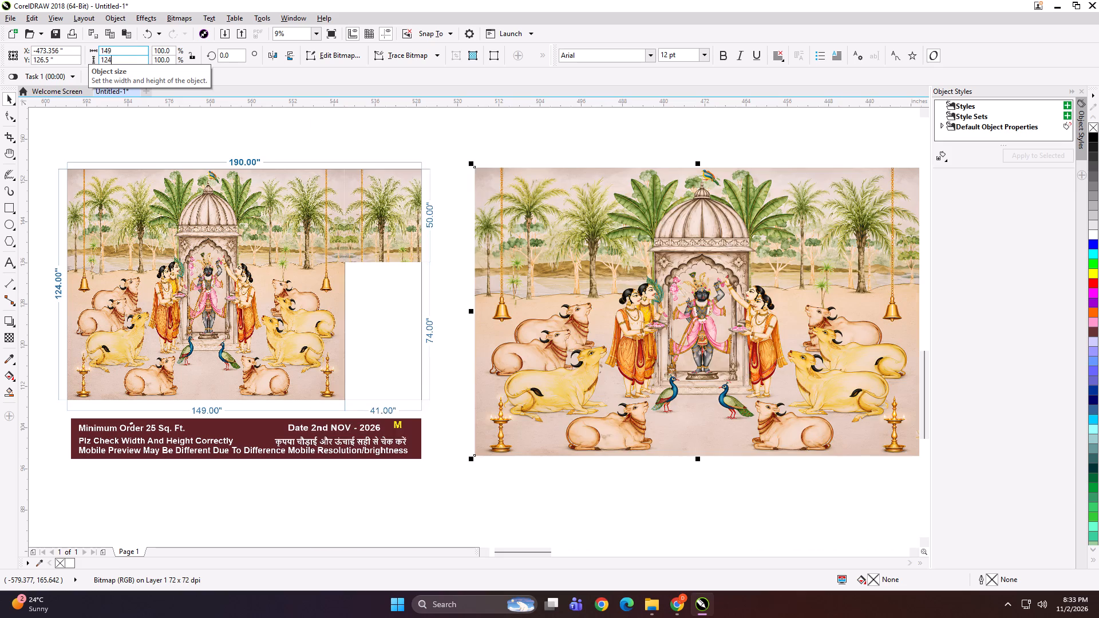
pyautogui.press('Return')
# Move the temple artwork and its layout apart and enlarge the layout to about 167 by 132 inches.
pyautogui.scroll(-1, 409, 286)
pyautogui.moveTo(457, 302); pyautogui.dragTo(507, 332)
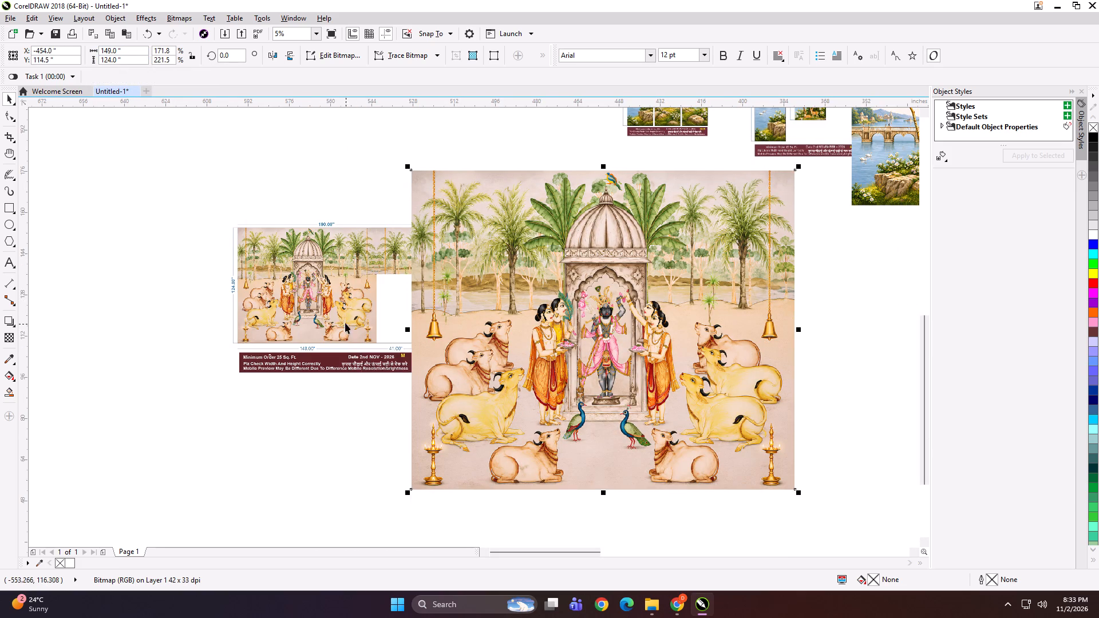
pyautogui.moveTo(345, 323); pyautogui.dragTo(213, 330)
pyautogui.keyDown('shift'); pyautogui.moveTo(296, 385); pyautogui.dragTo(346, 454); pyautogui.keyUp('shift')
pyautogui.scroll(-1, 338, 369)
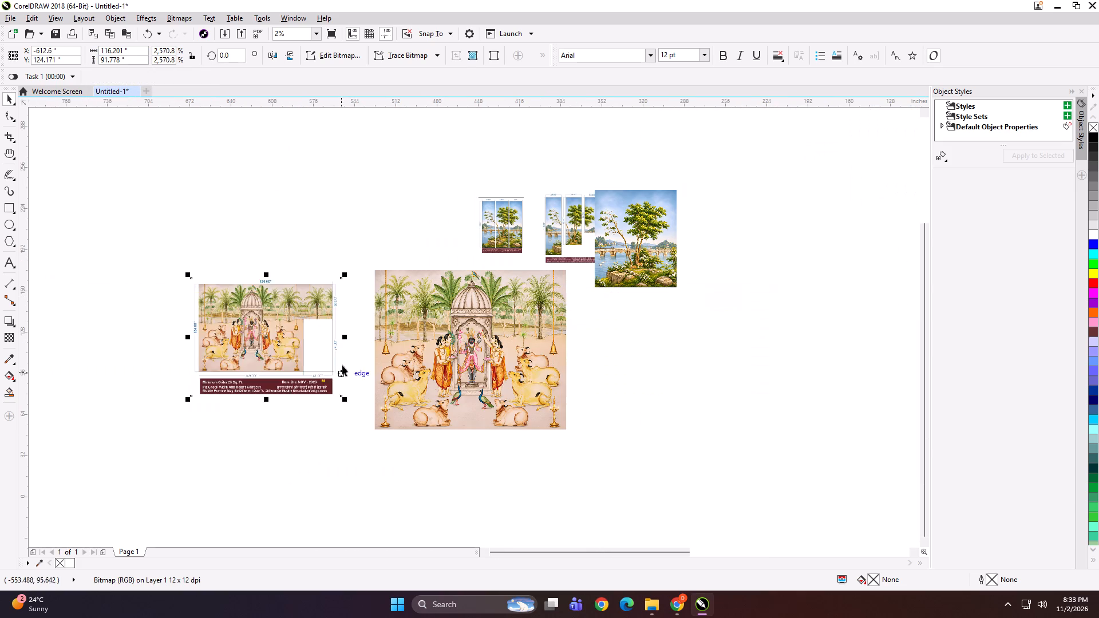
pyautogui.moveTo(289, 329); pyautogui.dragTo(275, 371)
pyautogui.keyDown('shift'); pyautogui.moveTo(331, 439); pyautogui.dragTo(364, 473); pyautogui.keyUp('shift')
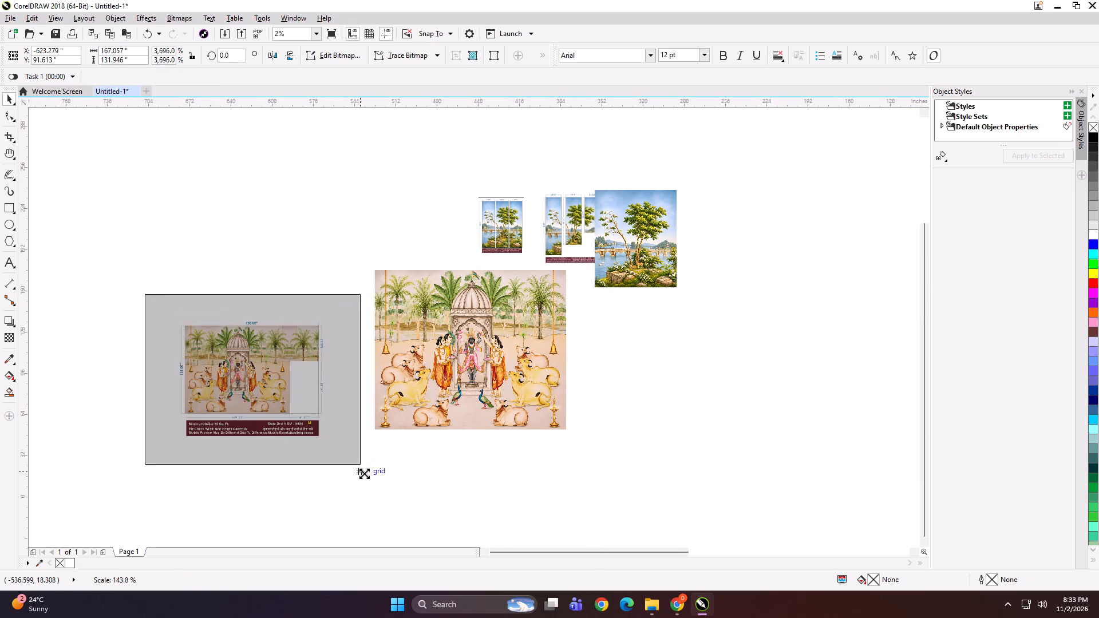
pyautogui.keyDown('shift'); pyautogui.moveTo(364, 473); pyautogui.dragTo(364, 474); pyautogui.keyUp('shift')
# Position the enlarged temple layout and the 149 by 124 inch artwork side by side with a clear gap.
pyautogui.moveTo(281, 395); pyautogui.dragTo(251, 401)
pyautogui.moveTo(444, 338); pyautogui.dragTo(432, 367)
pyautogui.keyDown('shift'); pyautogui.click(278, 365); pyautogui.keyUp('shift')
pyautogui.moveTo(280, 352); pyautogui.dragTo(276, 360)
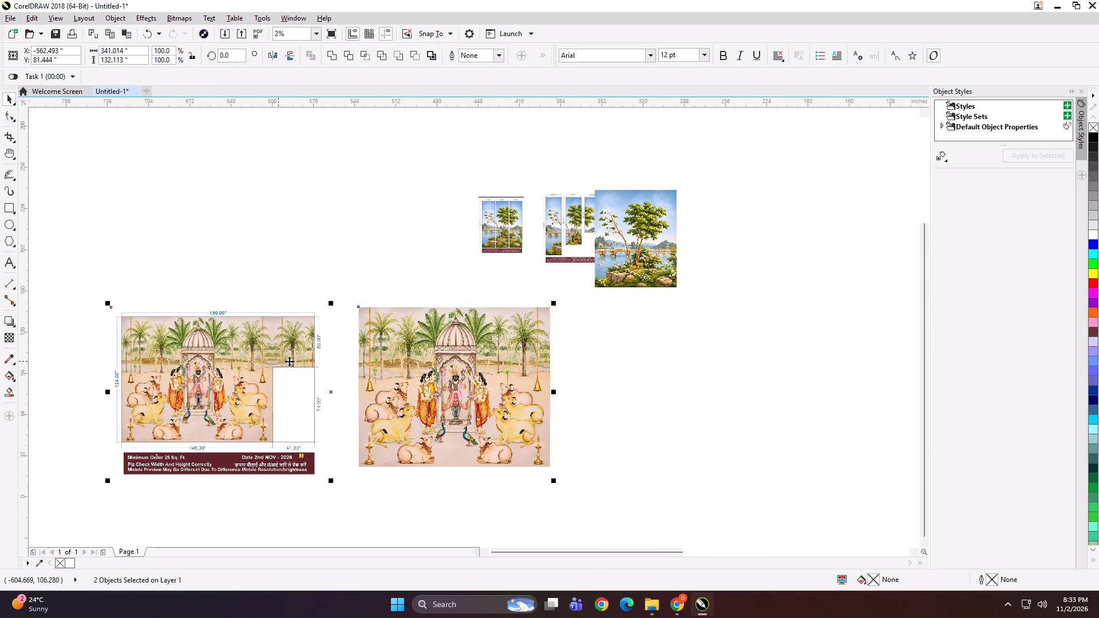
pyautogui.hotkey('shift', 'F2')
pyautogui.click(583, 128)
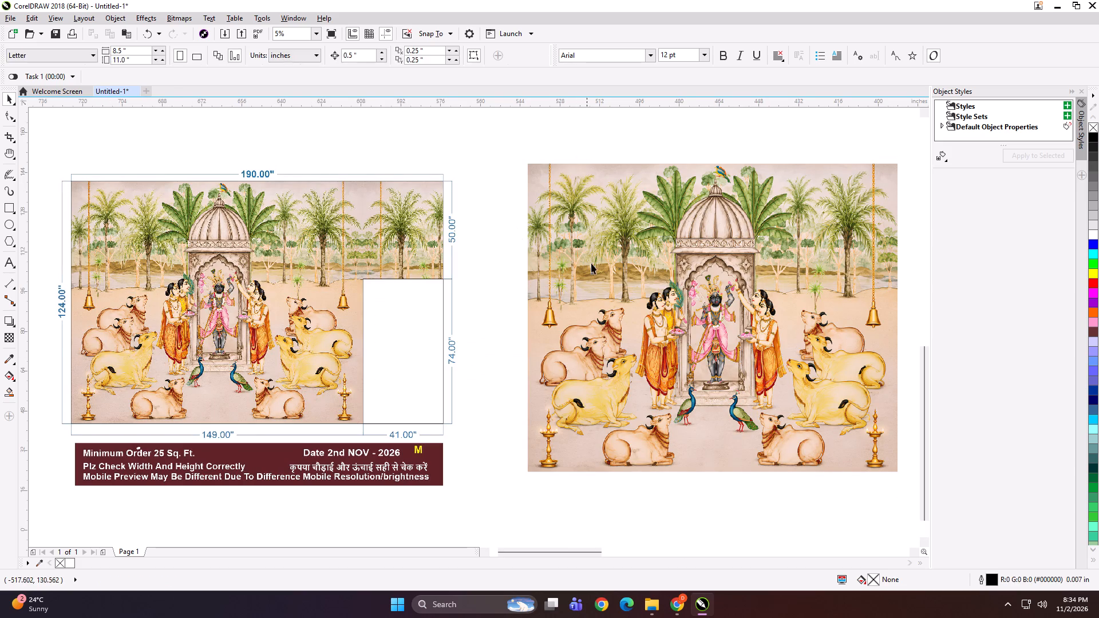
pyautogui.moveTo(595, 277); pyautogui.dragTo(573, 279)
# Create a horizontally mirrored copy of the temple artwork adjoining its palm-side edge away from the layout.
pyautogui.scroll(-1, 323, 314)
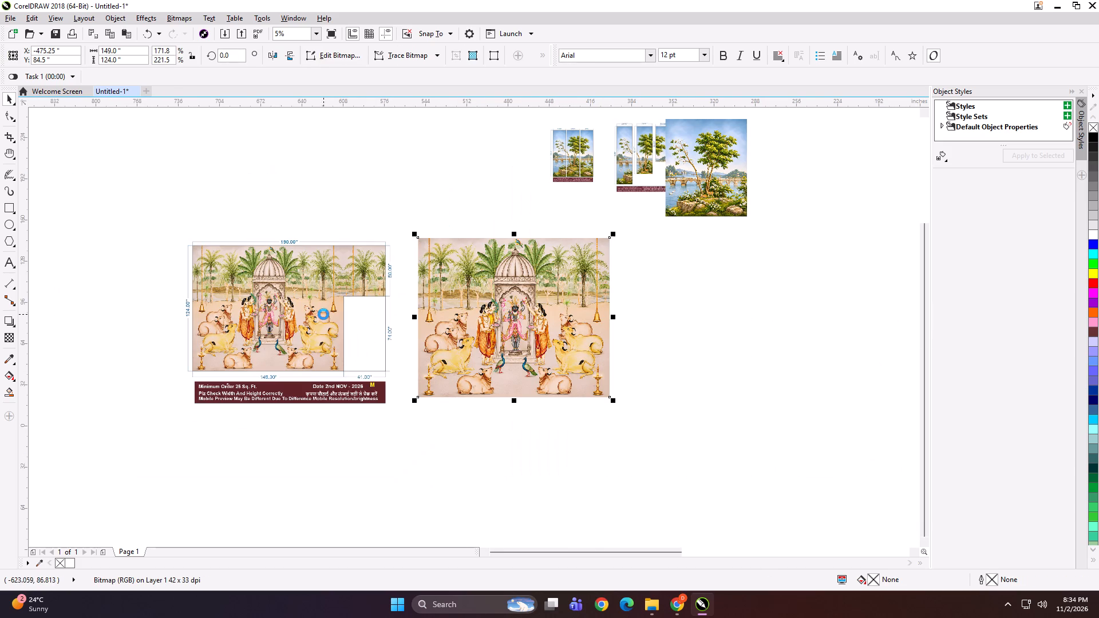
pyautogui.moveTo(414, 318); pyautogui.dragTo(641, 306)
pyautogui.keyDown('ctrl'); pyautogui.rightClick(639, 306); pyautogui.keyUp('ctrl')
# Shift the mirrored copy slightly toward the original temple artwork to close the thin seam between them.
pyautogui.scroll(3, 607, 274)
pyautogui.scroll(2, 638, 313)
pyautogui.scroll(4, 586, 280)
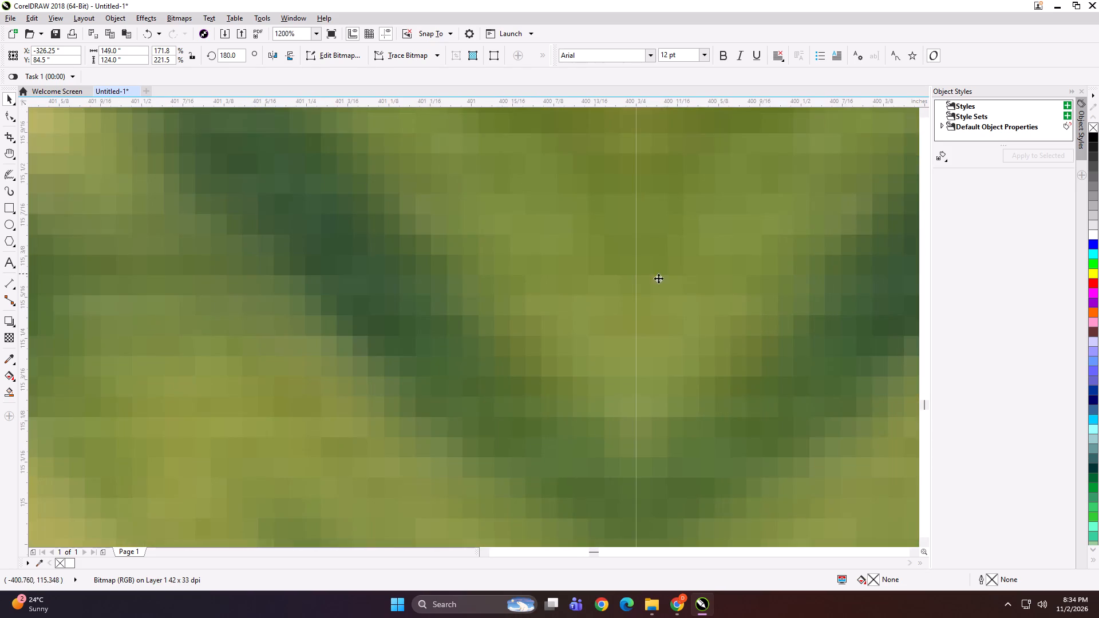
pyautogui.moveTo(686, 284); pyautogui.dragTo(656, 287)
pyautogui.scroll(-3, 618, 290)
pyautogui.press('space')
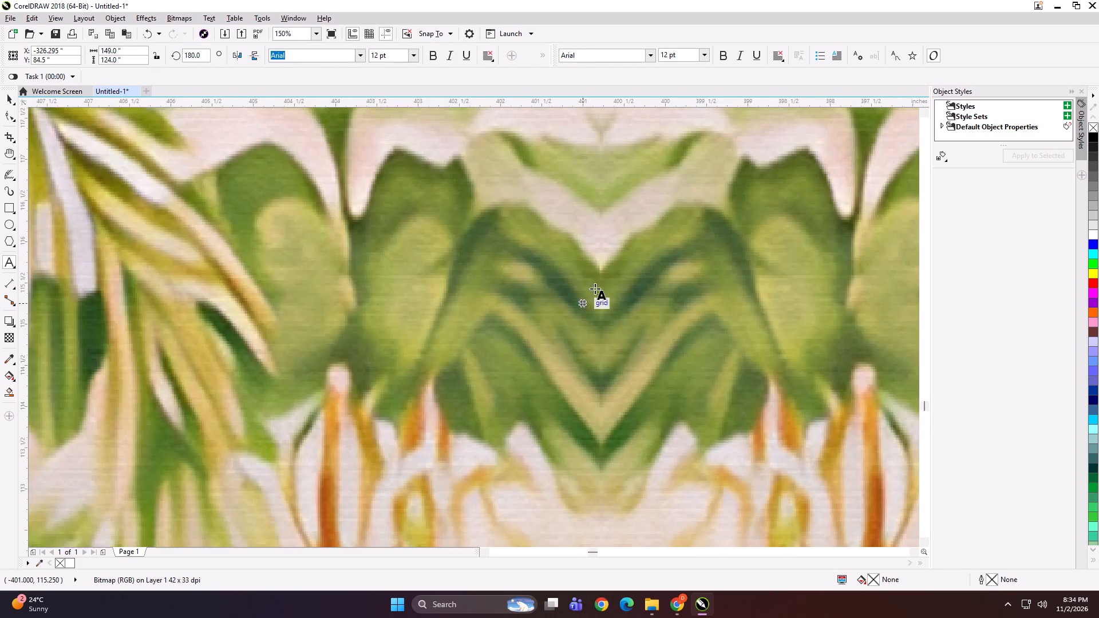
# Create a 41.5 by 51 inch frame on the mirrored temple copy and align it to the copy's top-left corner.
pyautogui.scroll(-6, 599, 266)
pyautogui.scroll(1, 409, 241)
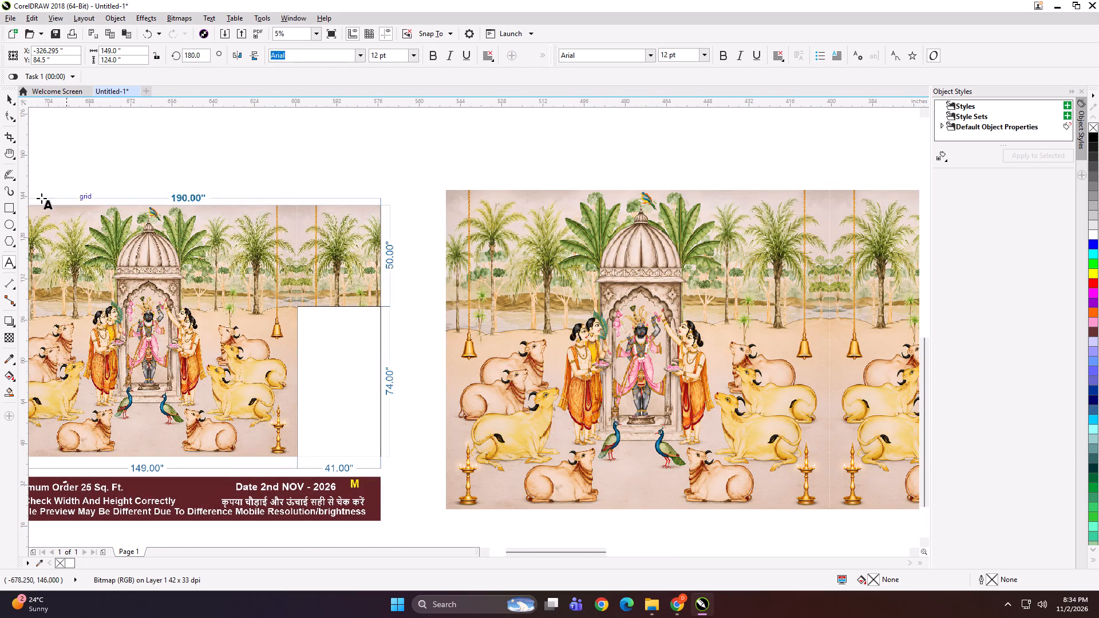
pyautogui.keyDown('shift'); pyautogui.doubleClick(8, 209); pyautogui.keyUp('shift')
pyautogui.hotkey('shift', 'space')
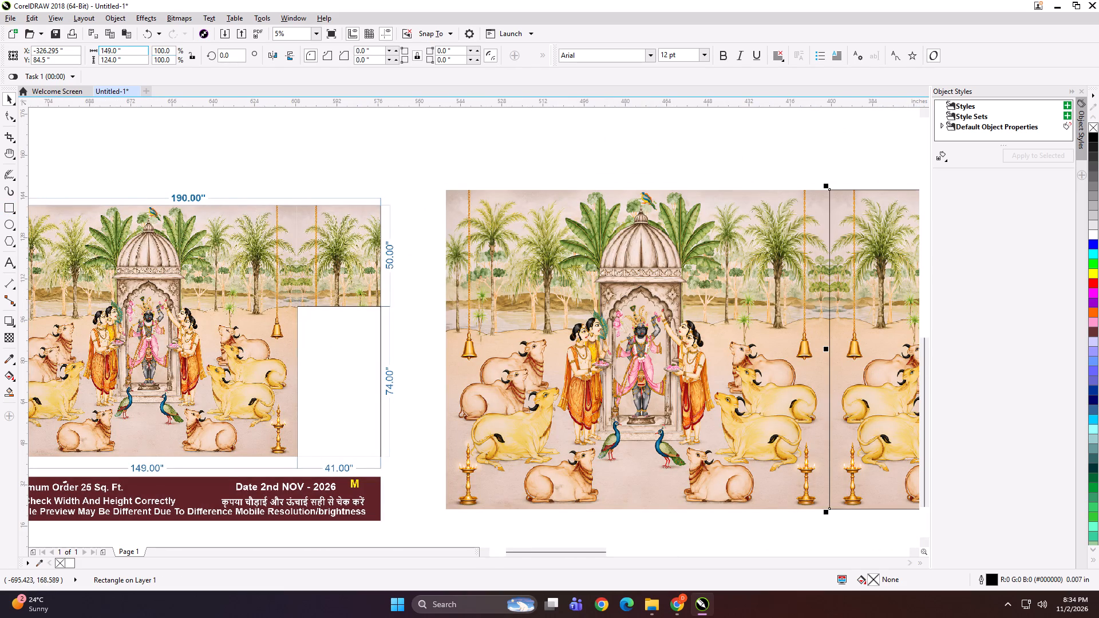
pyautogui.click(138, 50)
pyautogui.hotkey('ctrl', 'a')
pyautogui.hotkey('ctrl', 'a')
pyautogui.write('41.5')
pyautogui.press('Tab')
pyautogui.write('51')
pyautogui.press('Return')
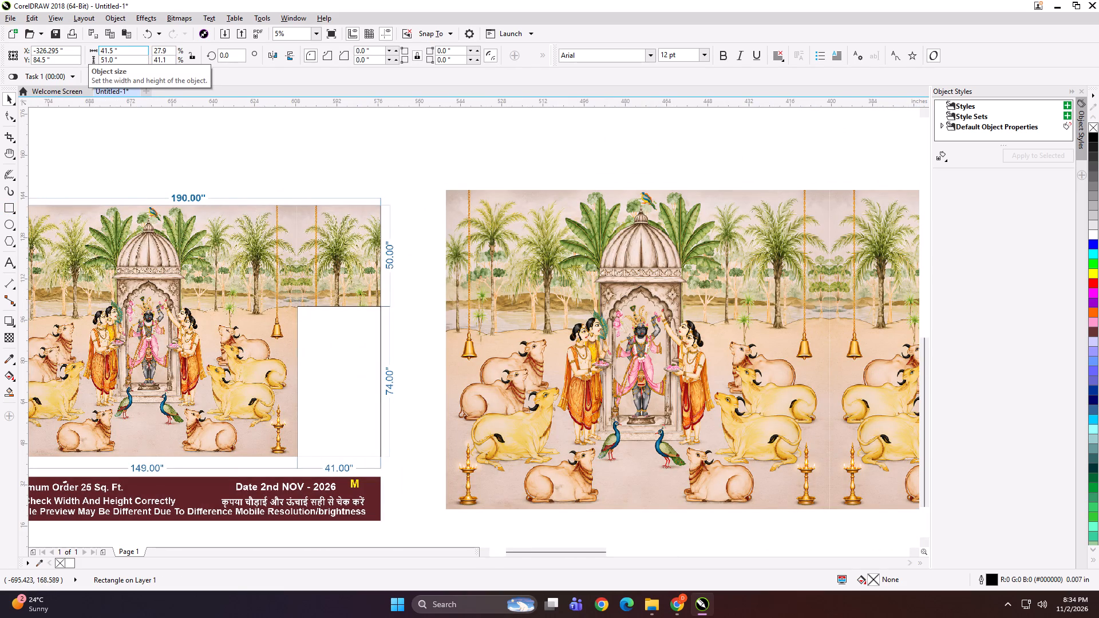
pyautogui.scroll(-1, 301, 190)
pyautogui.press('space')
pyautogui.keyDown('shift'); pyautogui.click(598, 222); pyautogui.keyUp('shift')
pyautogui.press('space')
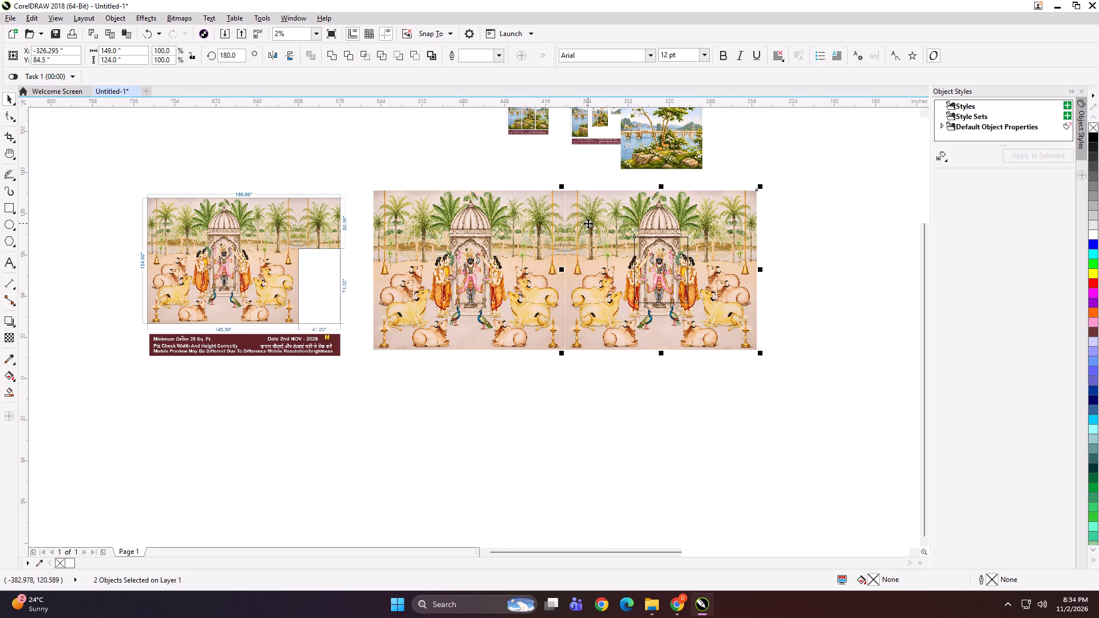
pyautogui.write('TL')
pyautogui.click(600, 414)
# Nudge the 41.5 by 51 inch frame slightly toward the original artwork and PowerClip the mirrored temple copy inside it.
pyautogui.scroll(1, 578, 209)
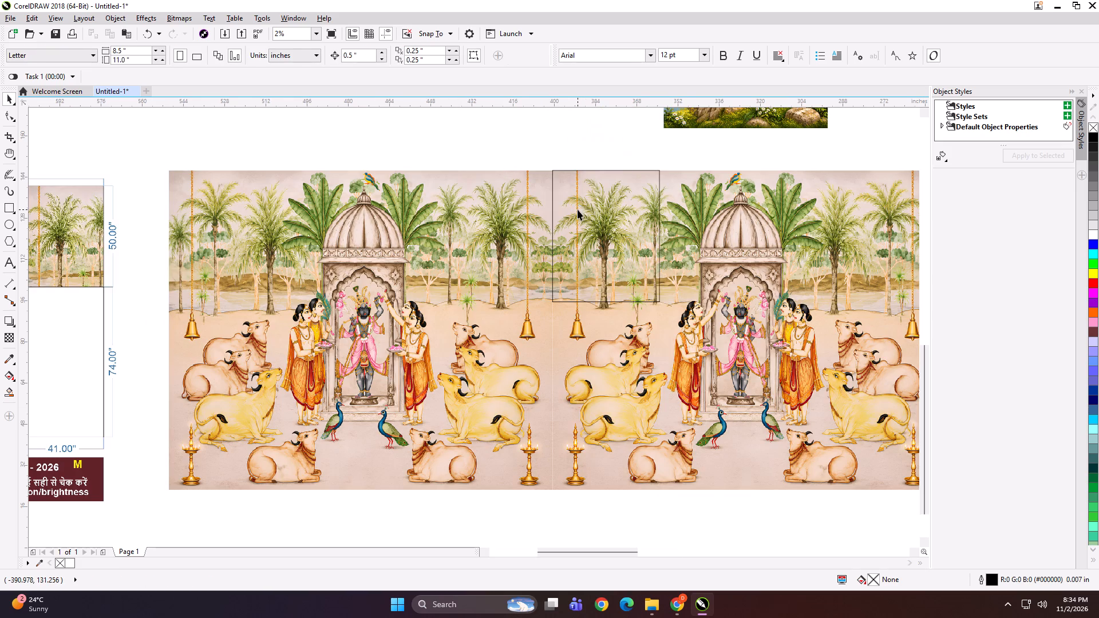
pyautogui.click(578, 209)
pyautogui.press('Left')
pyautogui.click(472, 272)
pyautogui.press('+')
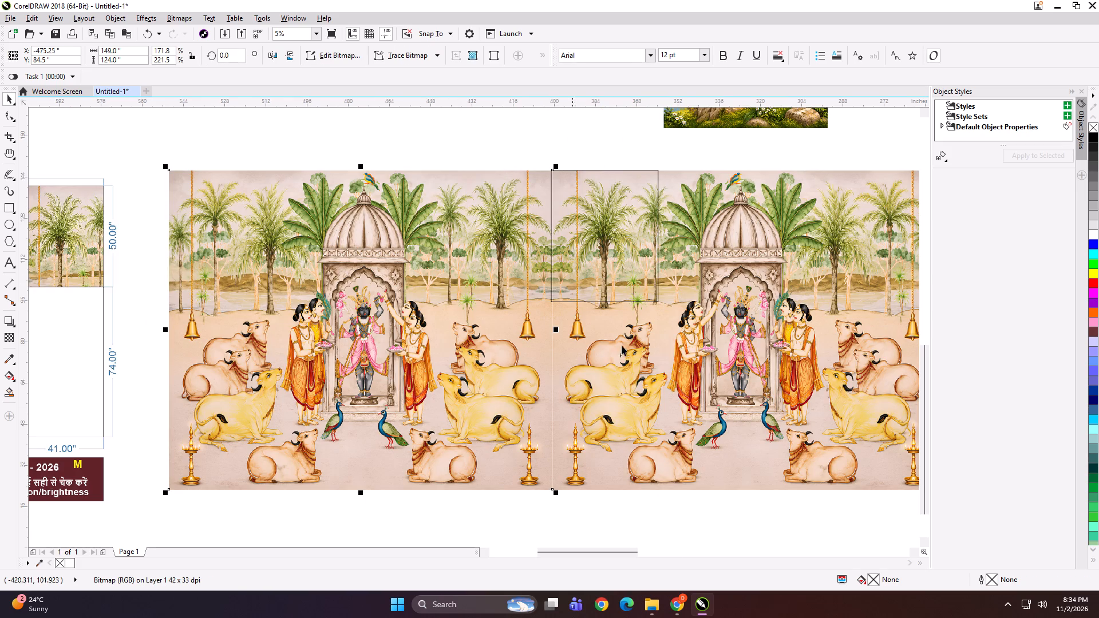
pyautogui.keyDown('shift'); pyautogui.click(647, 362); pyautogui.keyUp('shift')
pyautogui.hotkey('shift', 'Return')
pyautogui.click(596, 287)
# Create a 49 by 124 inch panel frame over the original temple artwork and align it to the artwork's left edge.
pyautogui.click(467, 276)
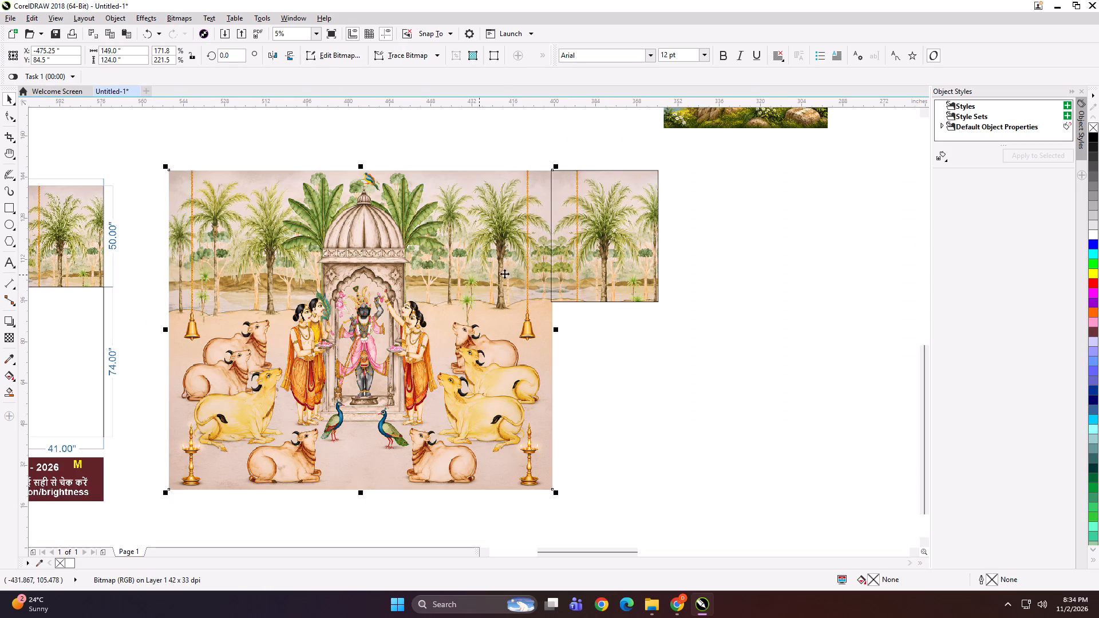
pyautogui.scroll(-1, 540, 280)
pyautogui.keyDown('shift'); pyautogui.click(236, 278); pyautogui.keyUp('shift')
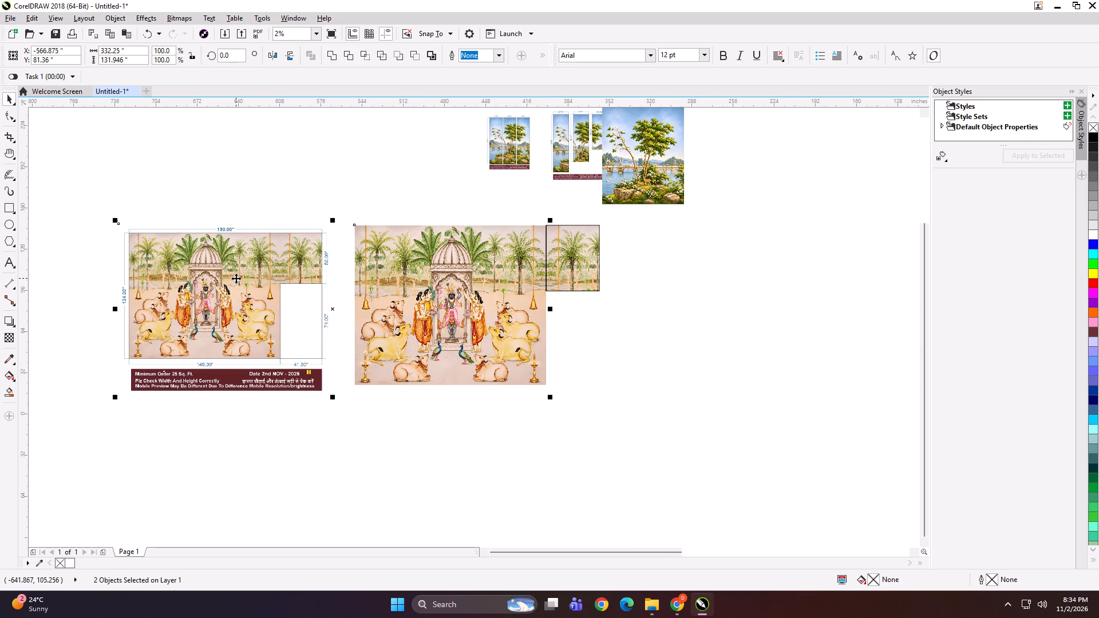
pyautogui.hotkey('shift', 'F2')
pyautogui.click(559, 145)
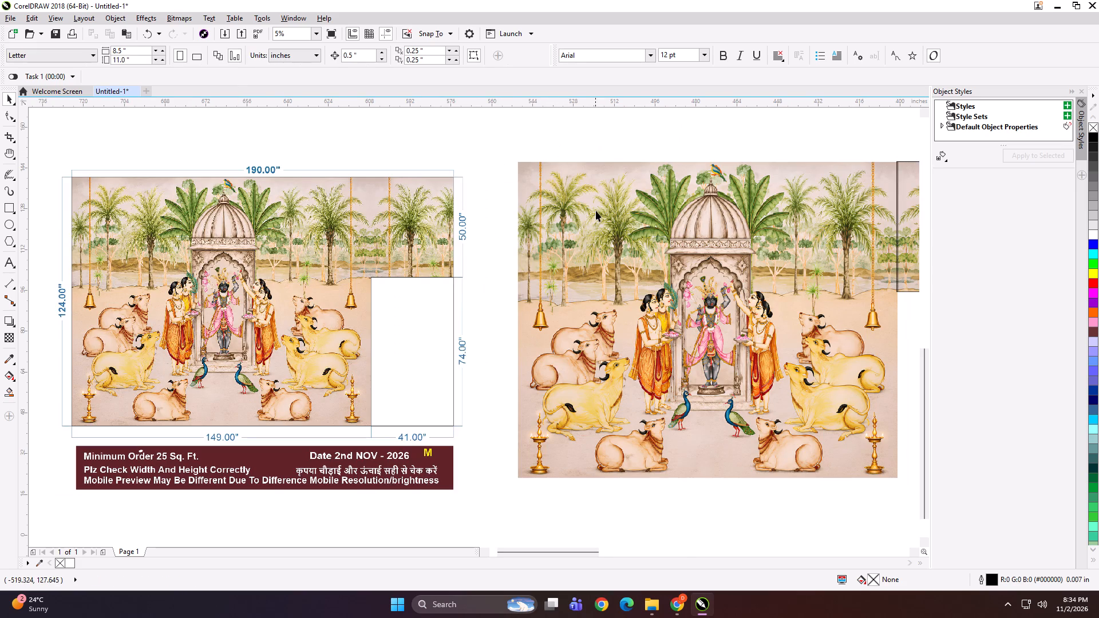
pyautogui.click(677, 243)
pyautogui.keyDown('shift'); pyautogui.doubleClick(6, 204); pyautogui.keyUp('shift')
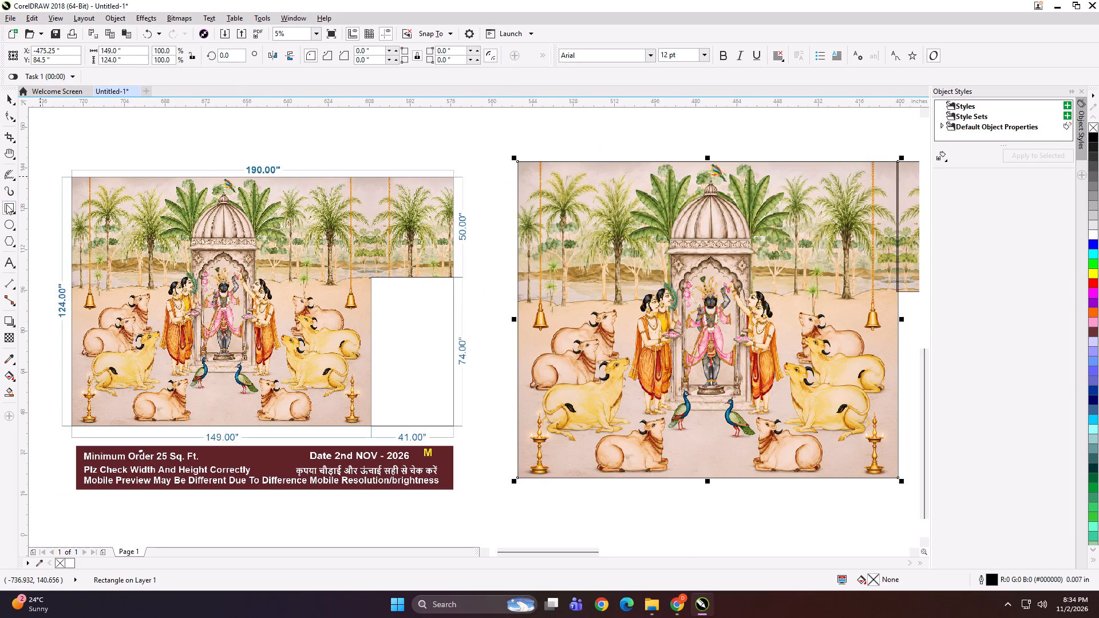
pyautogui.hotkey('shift', 'space')
pyautogui.click(125, 51)
pyautogui.hotkey('ctrl', 'a')
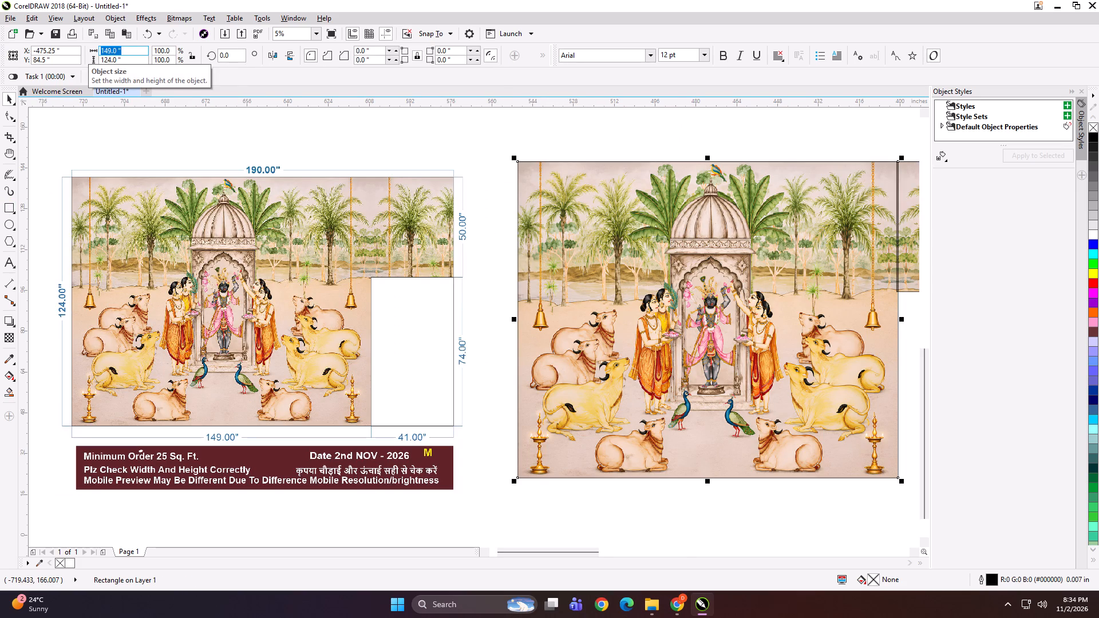
pyautogui.write('49')
pyautogui.press('Return')
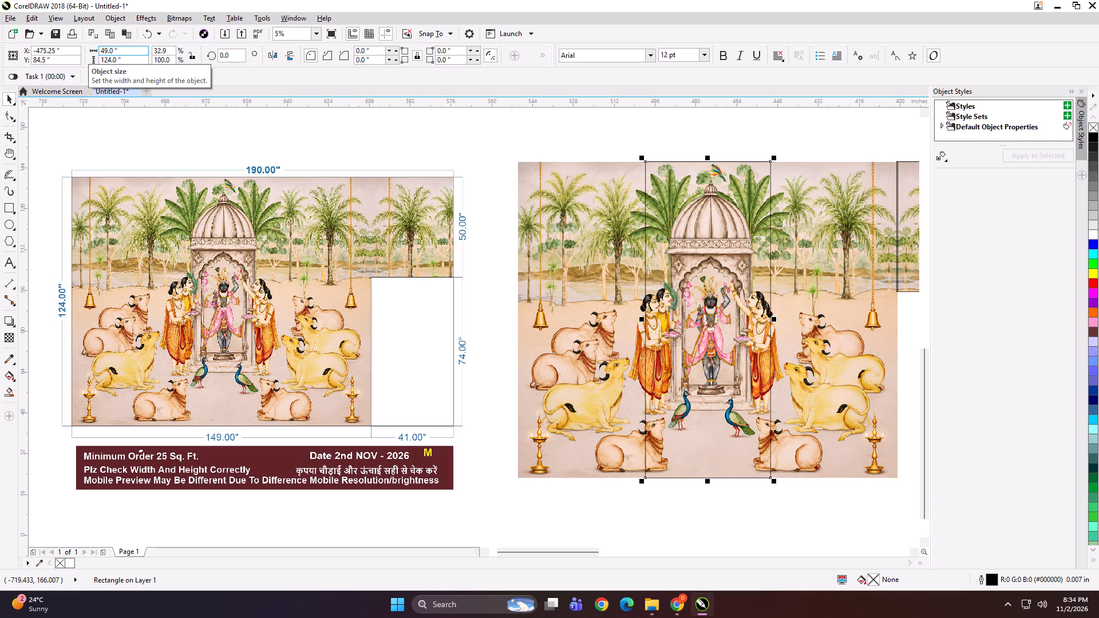
pyautogui.keyDown('shift'); pyautogui.click(560, 262); pyautogui.keyUp('shift')
pyautogui.press('l')
pyautogui.click(602, 146)
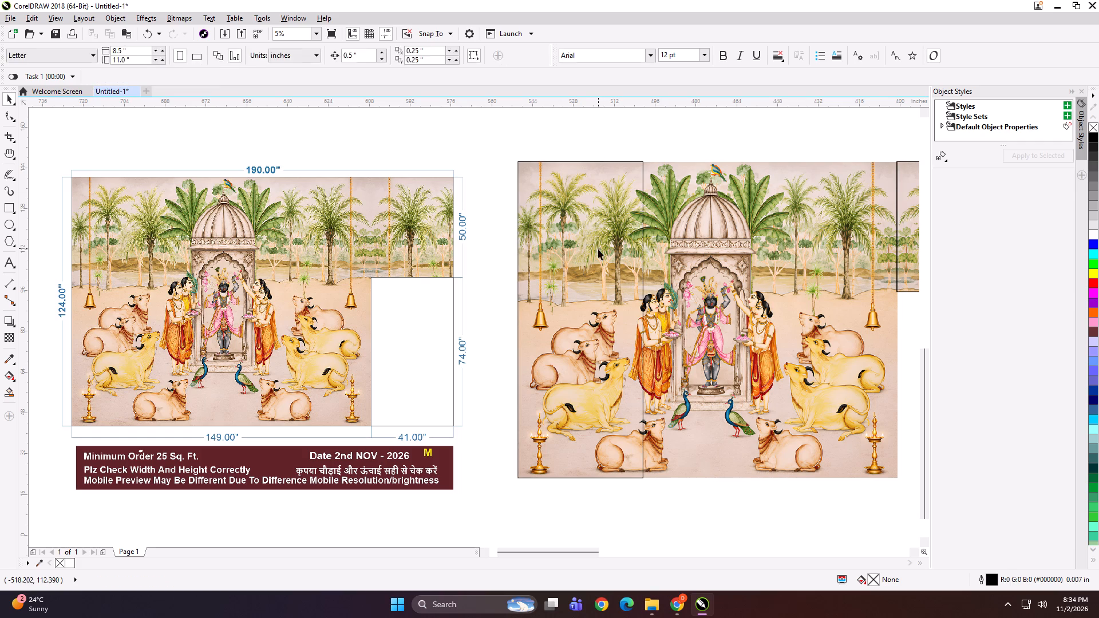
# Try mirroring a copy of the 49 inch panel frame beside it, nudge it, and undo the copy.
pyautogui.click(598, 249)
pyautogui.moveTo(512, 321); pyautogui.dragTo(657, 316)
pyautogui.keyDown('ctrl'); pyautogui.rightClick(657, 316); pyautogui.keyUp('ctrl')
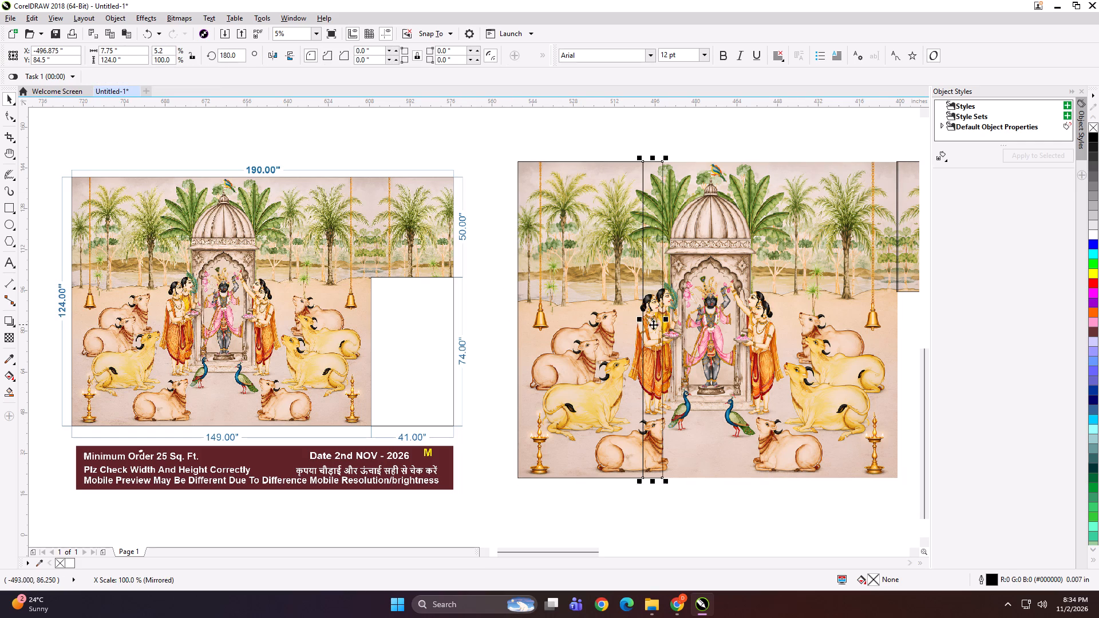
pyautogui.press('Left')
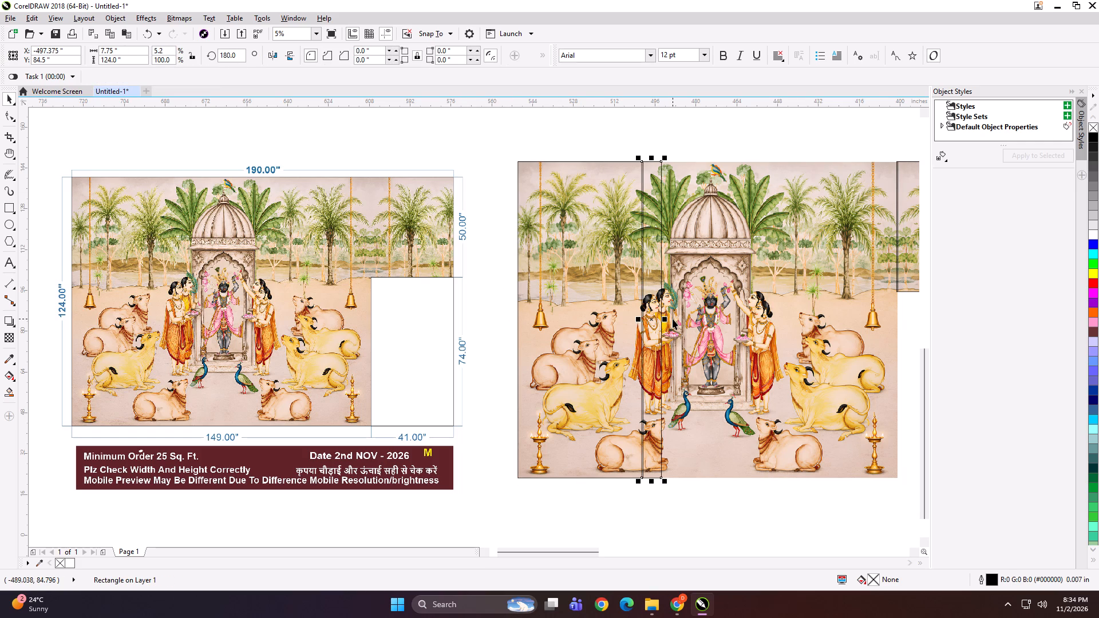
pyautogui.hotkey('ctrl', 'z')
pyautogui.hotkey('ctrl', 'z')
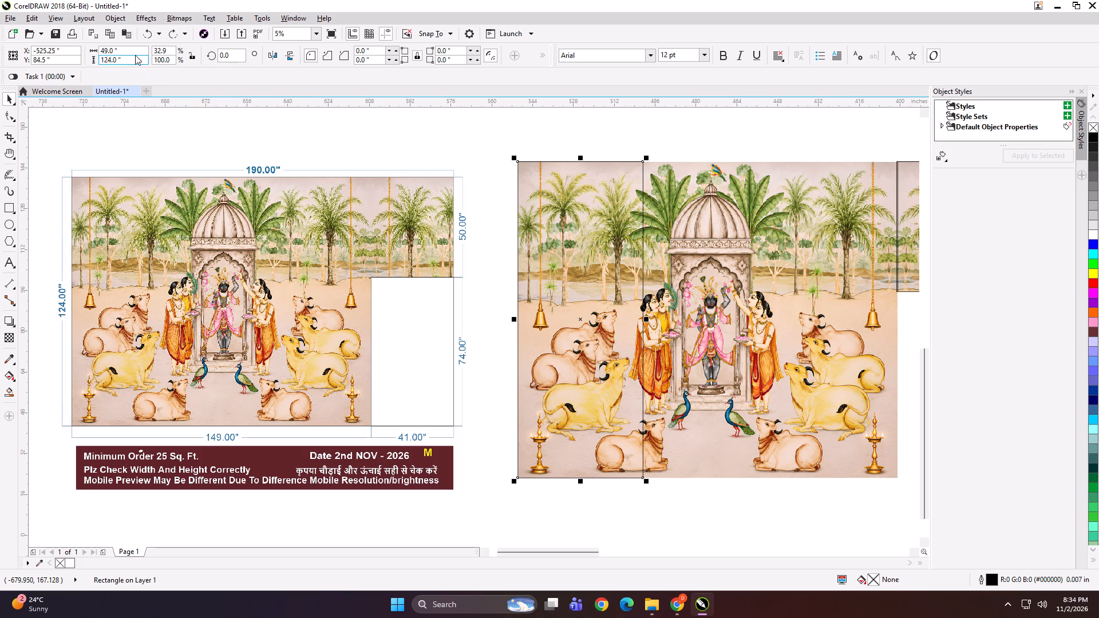
# Set the first panel frame's width to 53 inches and realign it to the temple artwork's left edge.
pyautogui.click(128, 45)
pyautogui.click(131, 47)
pyautogui.hotkey('ctrl', 'a')
pyautogui.hotkey('ctrl', 'a')
pyautogui.write('53')
pyautogui.press('Return')
pyautogui.keyDown('shift'); pyautogui.click(805, 276); pyautogui.keyUp('shift')
pyautogui.press('l')
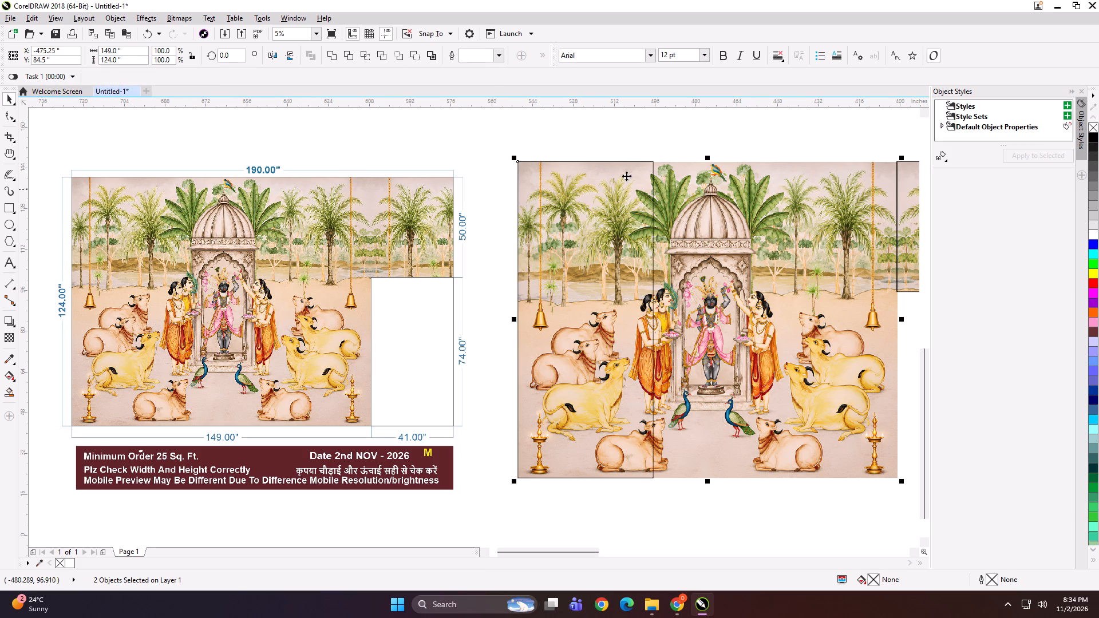
pyautogui.click(582, 132)
# Mirror a copy of the 53 inch panel frame over the middle of the temple artwork, nudged to overlap the first slightly.
pyautogui.click(597, 314)
pyautogui.moveTo(514, 319); pyautogui.dragTo(717, 327)
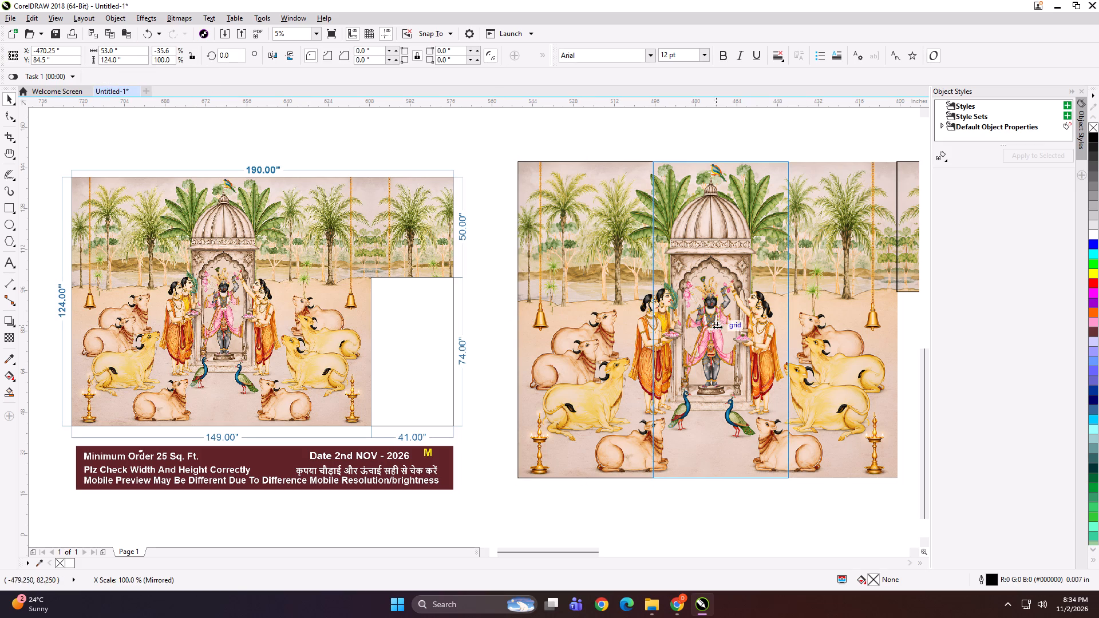
pyautogui.moveTo(717, 327); pyautogui.dragTo(729, 327)
pyautogui.keyDown('ctrl'); pyautogui.rightClick(729, 327); pyautogui.keyUp('ctrl')
pyautogui.press('Left')
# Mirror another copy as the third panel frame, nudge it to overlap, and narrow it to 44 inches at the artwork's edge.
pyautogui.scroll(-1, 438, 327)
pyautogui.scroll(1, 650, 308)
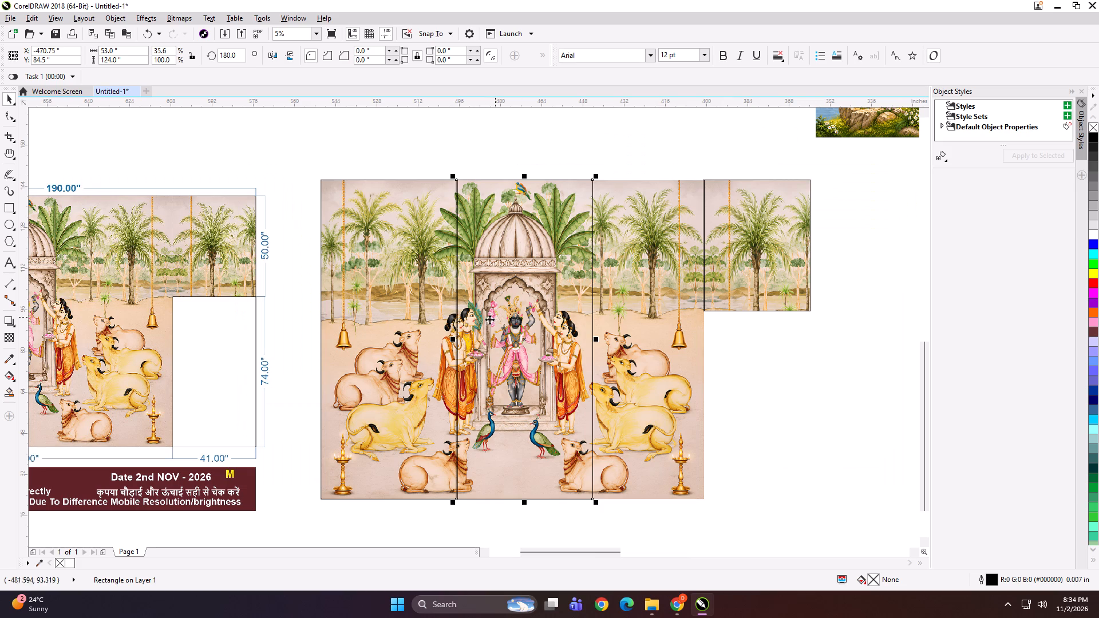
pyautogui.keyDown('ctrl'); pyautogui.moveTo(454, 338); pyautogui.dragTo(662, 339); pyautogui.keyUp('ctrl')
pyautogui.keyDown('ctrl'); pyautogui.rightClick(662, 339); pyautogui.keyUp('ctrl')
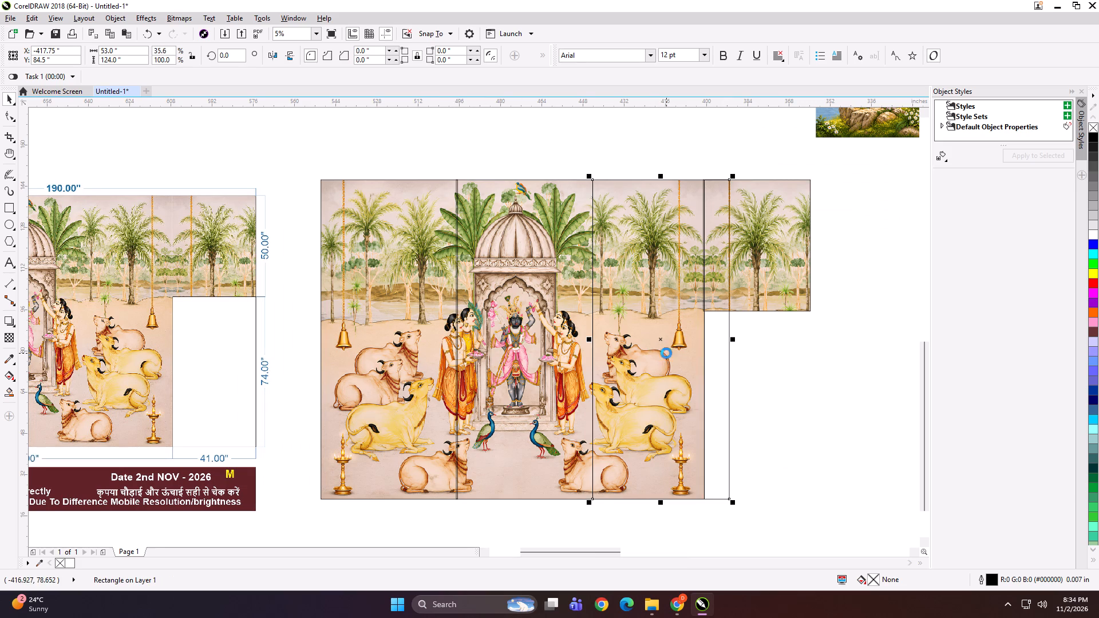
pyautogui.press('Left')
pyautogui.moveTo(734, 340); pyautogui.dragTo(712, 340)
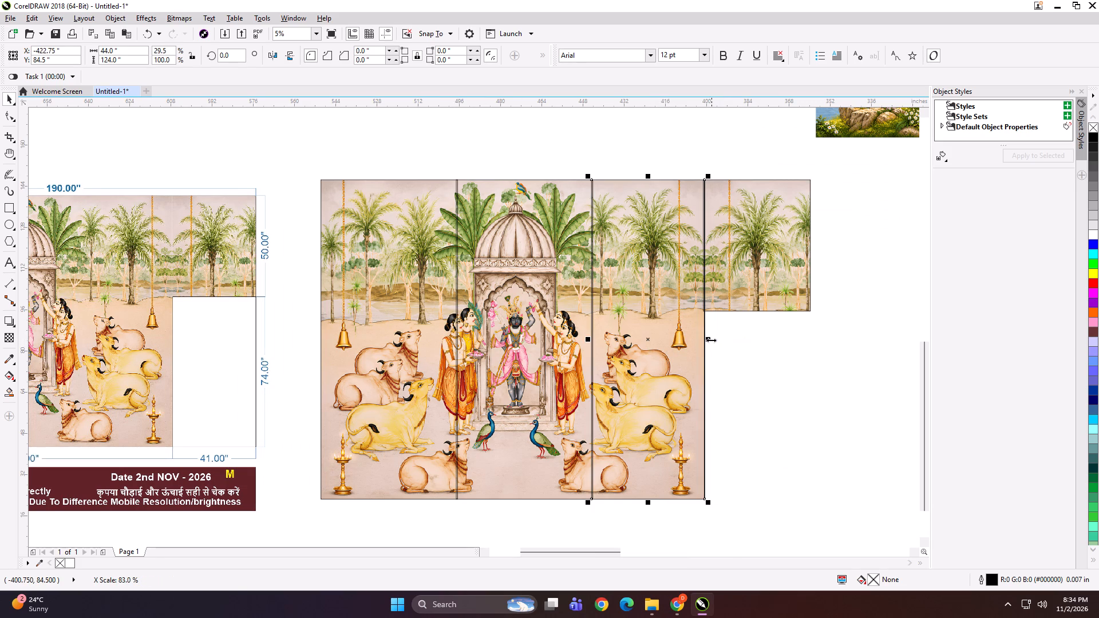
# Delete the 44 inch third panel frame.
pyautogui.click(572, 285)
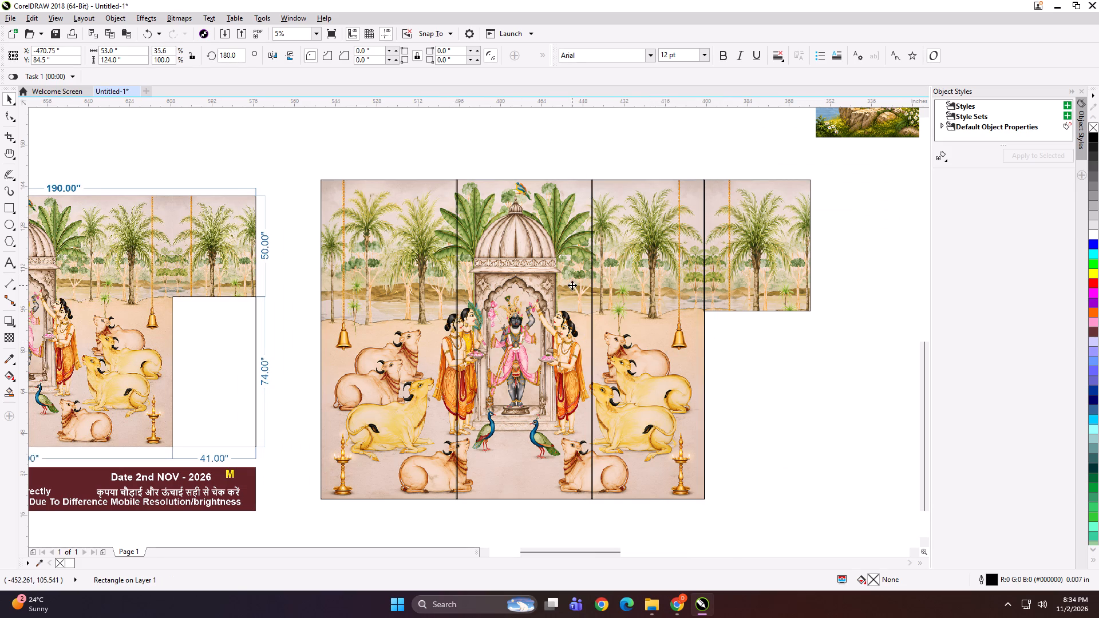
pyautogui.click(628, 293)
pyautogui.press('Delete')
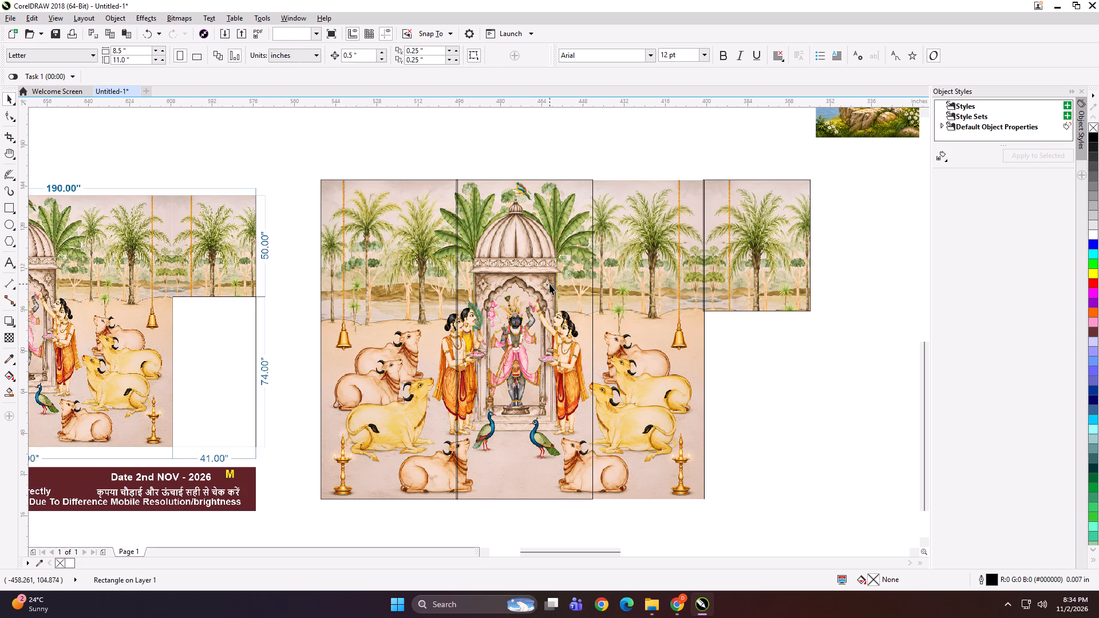
# Set the second panel frame's width to 49 inches and reposition it beside the 53 inch frame with a slight overlap.
pyautogui.click(549, 284)
pyautogui.click(130, 51)
pyautogui.hotkey('ctrl', 'a')
pyautogui.write('49')
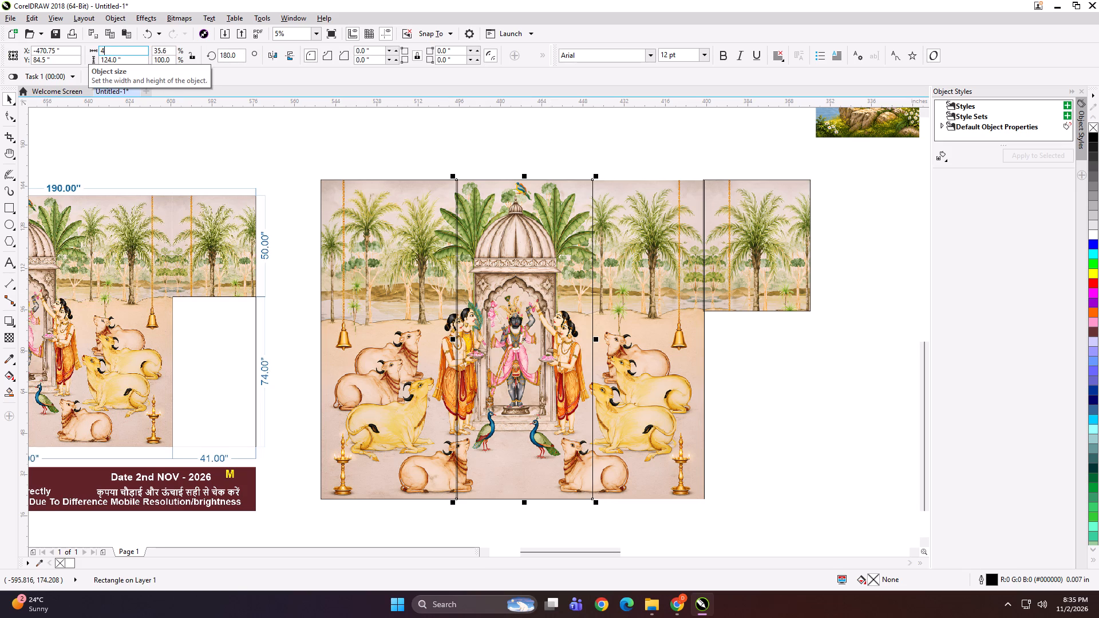
pyautogui.press('Return')
pyautogui.keyDown('shift'); pyautogui.click(377, 268); pyautogui.keyUp('shift')
pyautogui.write('TR')
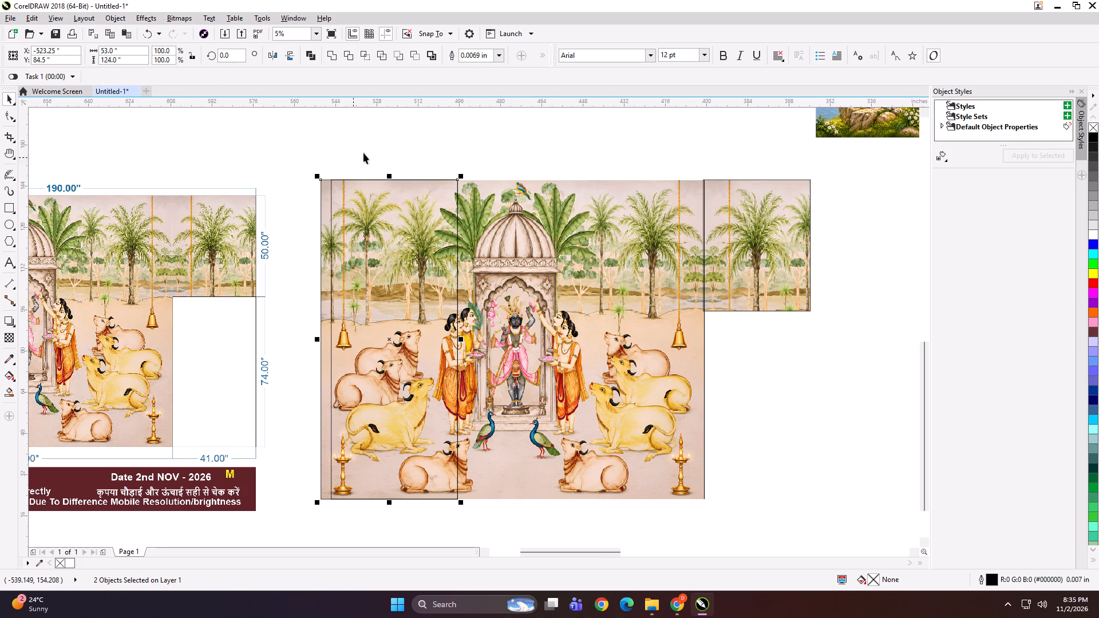
pyautogui.click(372, 149)
pyautogui.click(373, 291)
pyautogui.moveTo(326, 340); pyautogui.dragTo(483, 347)
pyautogui.scroll(1, 466, 347)
pyautogui.press('Left')
pyautogui.scroll(-1, 428, 334)
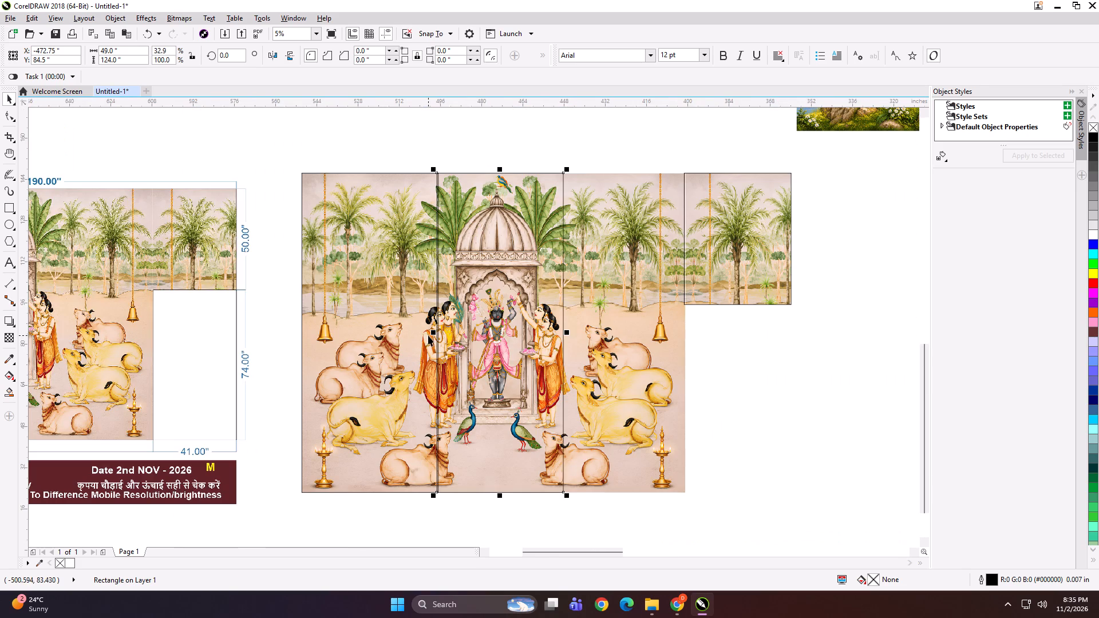
# Mirror a copy of the 49 inch frame as the third panel, overlap it slightly, and trim it to 48 inches at the artwork's edge.
pyautogui.moveTo(430, 334); pyautogui.dragTo(578, 339)
pyautogui.keyDown('ctrl'); pyautogui.rightClick(578, 339); pyautogui.keyUp('ctrl')
pyautogui.scroll(1, 578, 339)
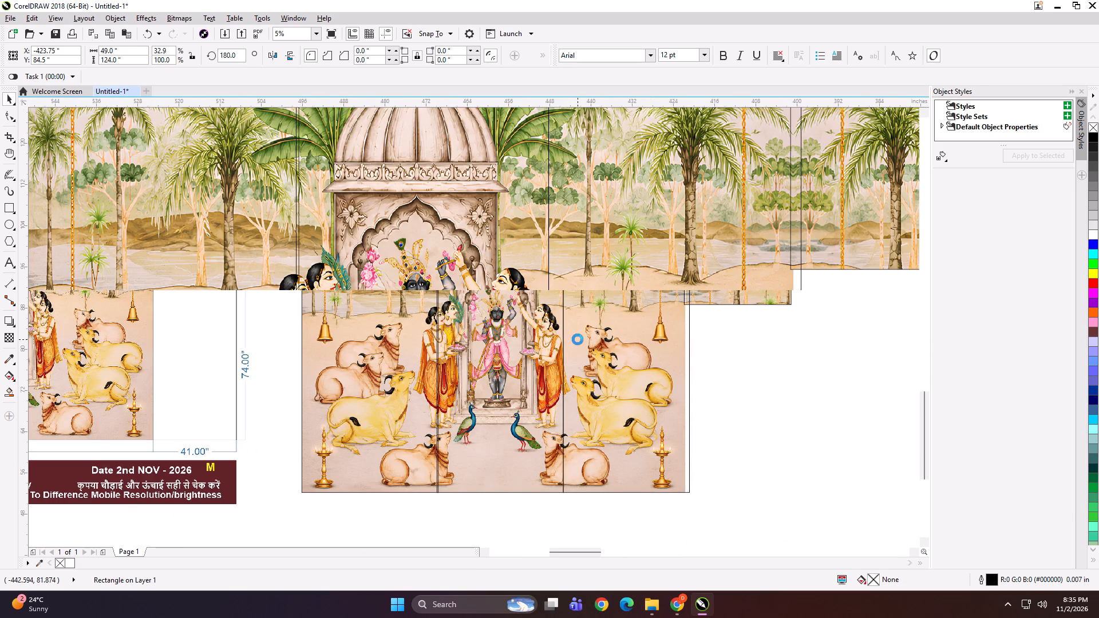
pyautogui.press('Left')
pyautogui.click(802, 327)
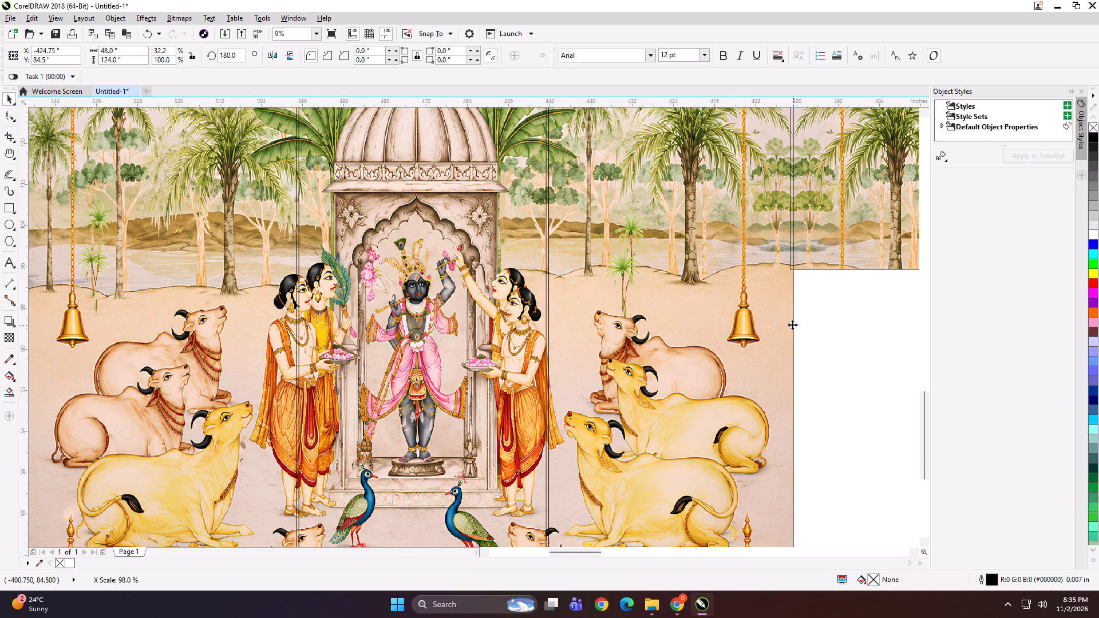
# PowerClip the temple artwork into the three panel frames as a group, and ungroup them into separate panels.
pyautogui.scroll(-1, 682, 259)
pyautogui.keyDown('shift'); pyautogui.click(542, 262); pyautogui.keyUp('shift')
pyautogui.keyDown('shift'); pyautogui.click(462, 259); pyautogui.keyUp('shift')
pyautogui.hotkey('ctrl', 'g')
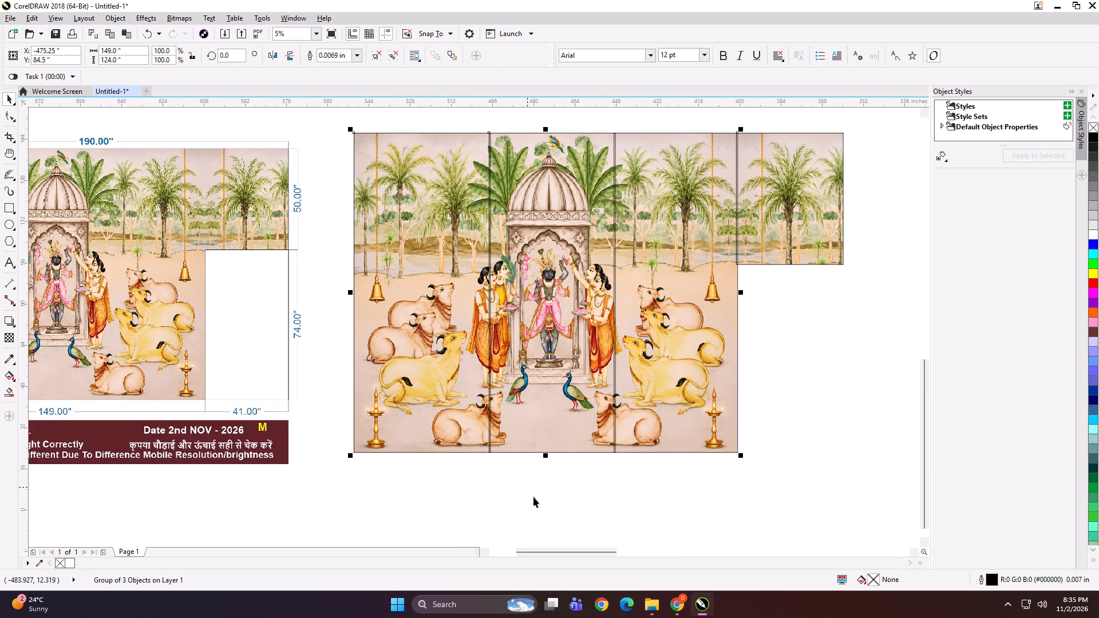
pyautogui.click(535, 497)
pyautogui.keyDown('alt'); pyautogui.click(531, 382); pyautogui.keyUp('alt')
pyautogui.hotkey('shift', 'Return')
pyautogui.click(575, 383)
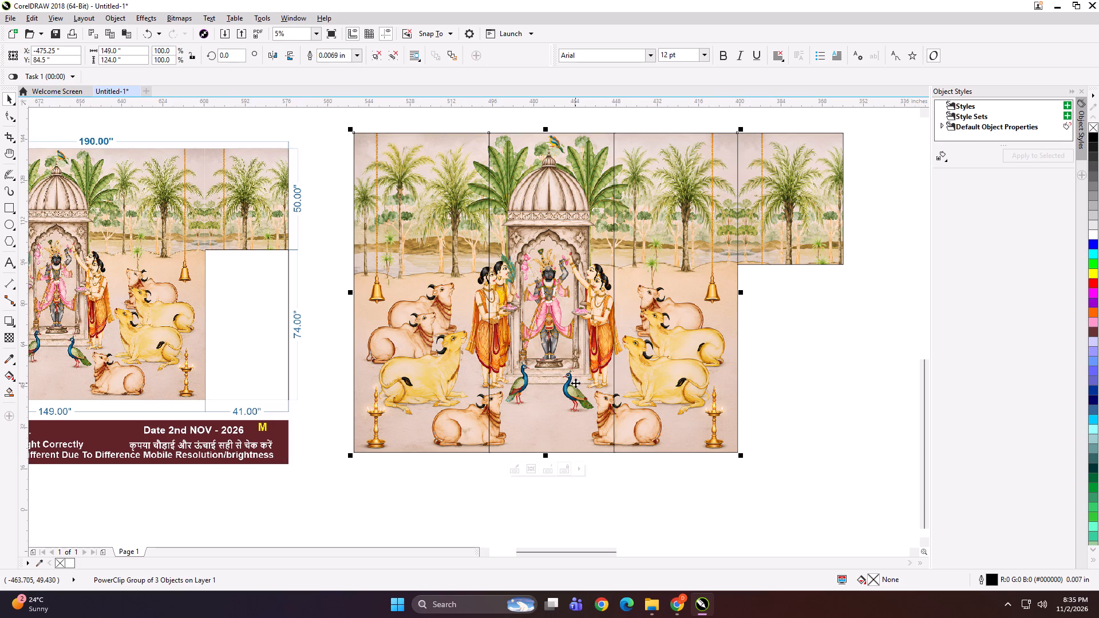
pyautogui.hotkey('ctrl', 'u')
# Add the text label "190*124 PANEL 1" at the top edge of the first temple panel.
pyautogui.scroll(-1, 575, 378)
pyautogui.click(685, 356)
pyautogui.click(688, 282)
pyautogui.keyDown('shift'); pyautogui.click(392, 303); pyautogui.keyUp('shift')
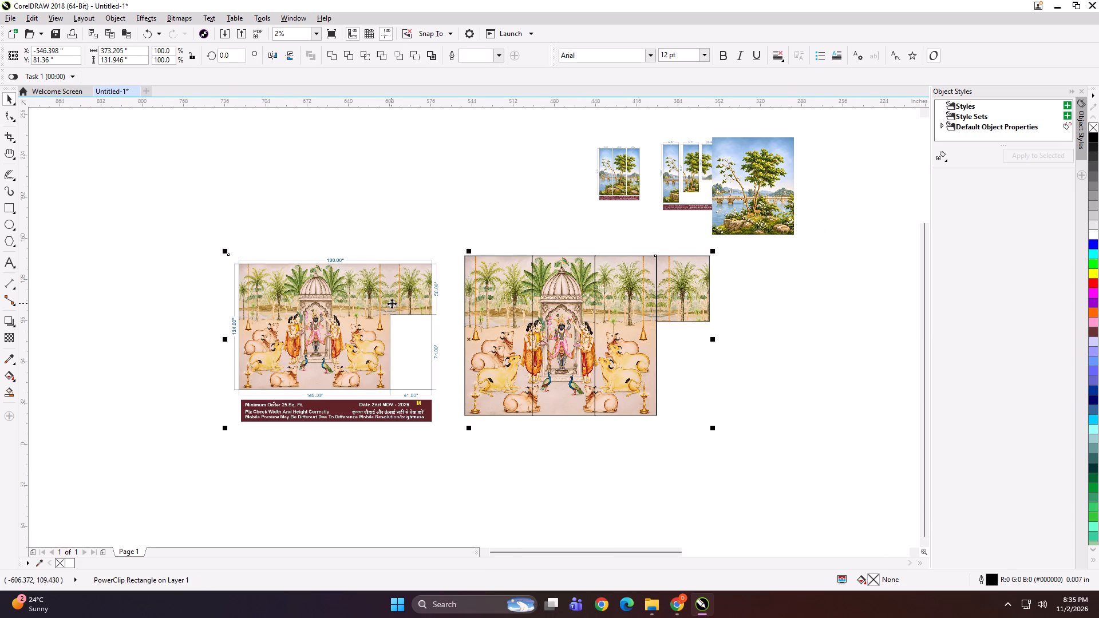
pyautogui.hotkey('shift', 'F2')
pyautogui.click(459, 133)
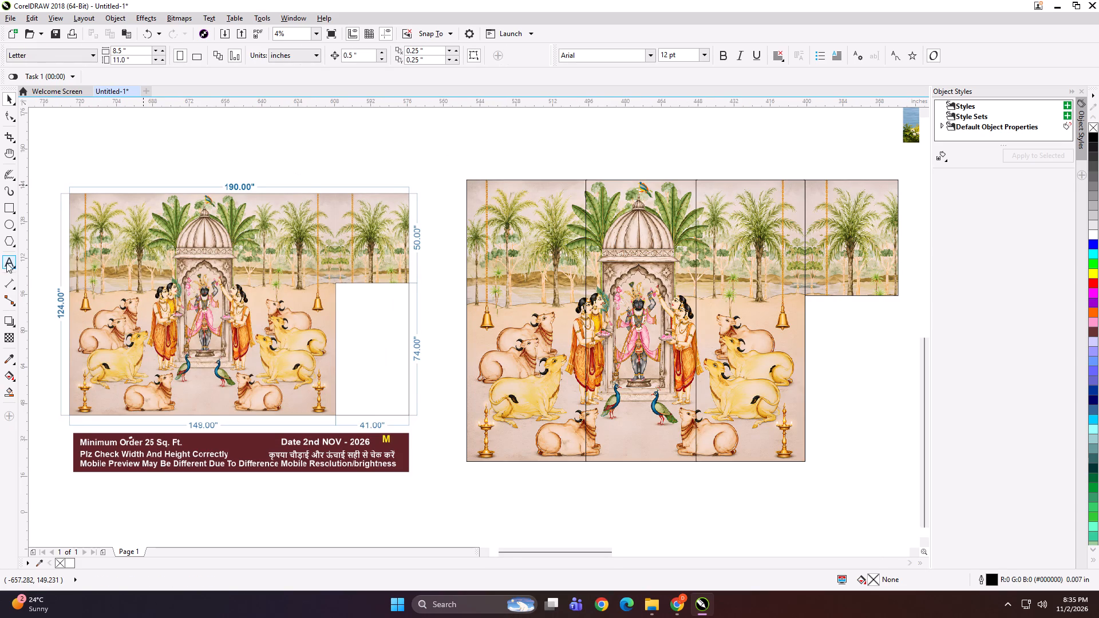
pyautogui.click(6, 263)
pyautogui.click(500, 177)
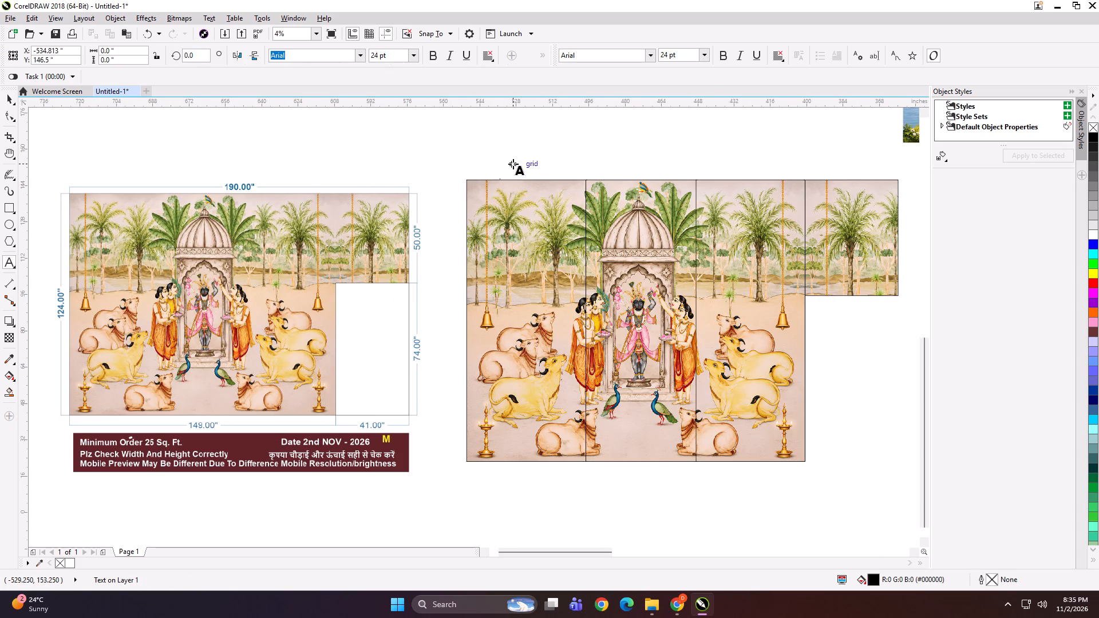
pyautogui.write('190*124 PANEL 1')
# Copy the panel 1 label onto the other three temple panels' top edges, numbering them PANEL 2, PANEL 3 and PANEL 4.
pyautogui.hotkey('ctrl', 'a')
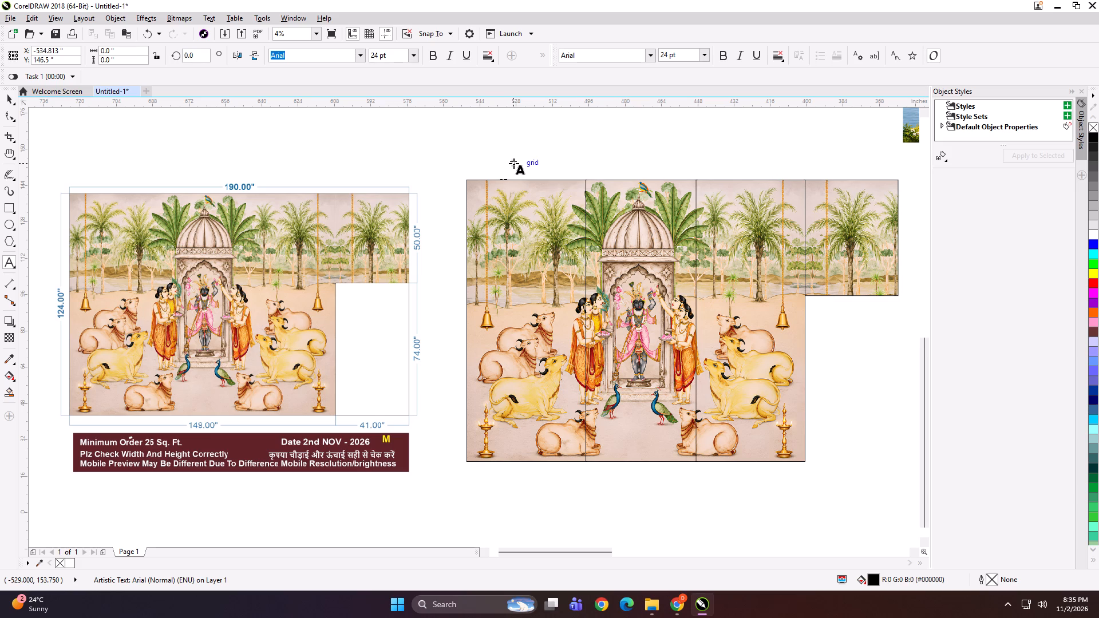
pyautogui.hotkey('ctrl', 'c')
pyautogui.click(620, 178)
pyautogui.hotkey('ctrl', 'v')
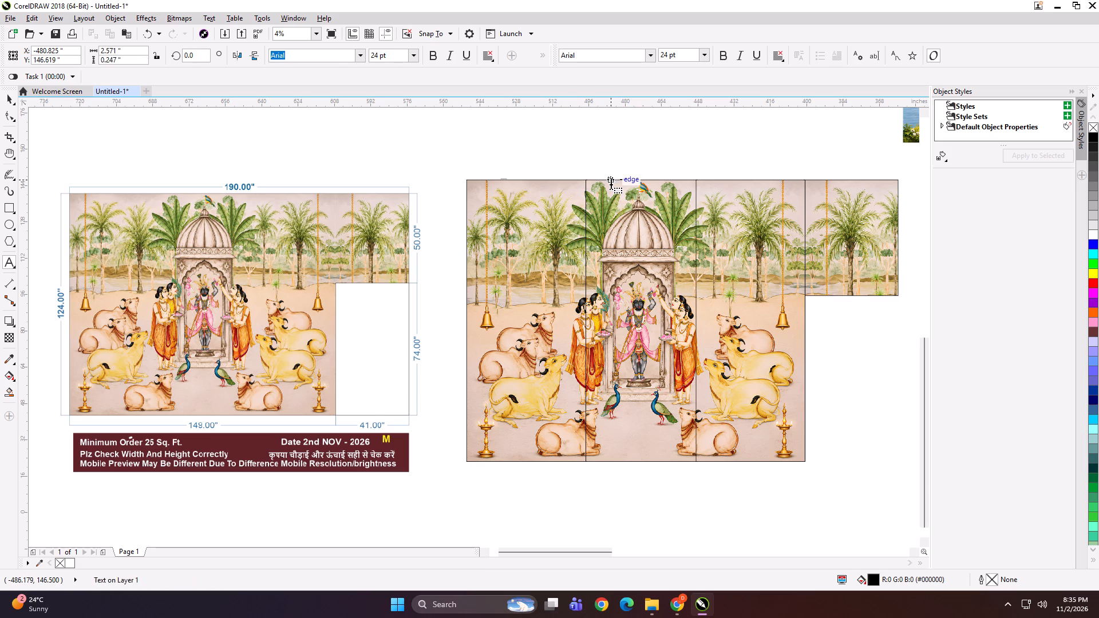
pyautogui.press('BackSpace')
pyautogui.press('2')
pyautogui.click(732, 178)
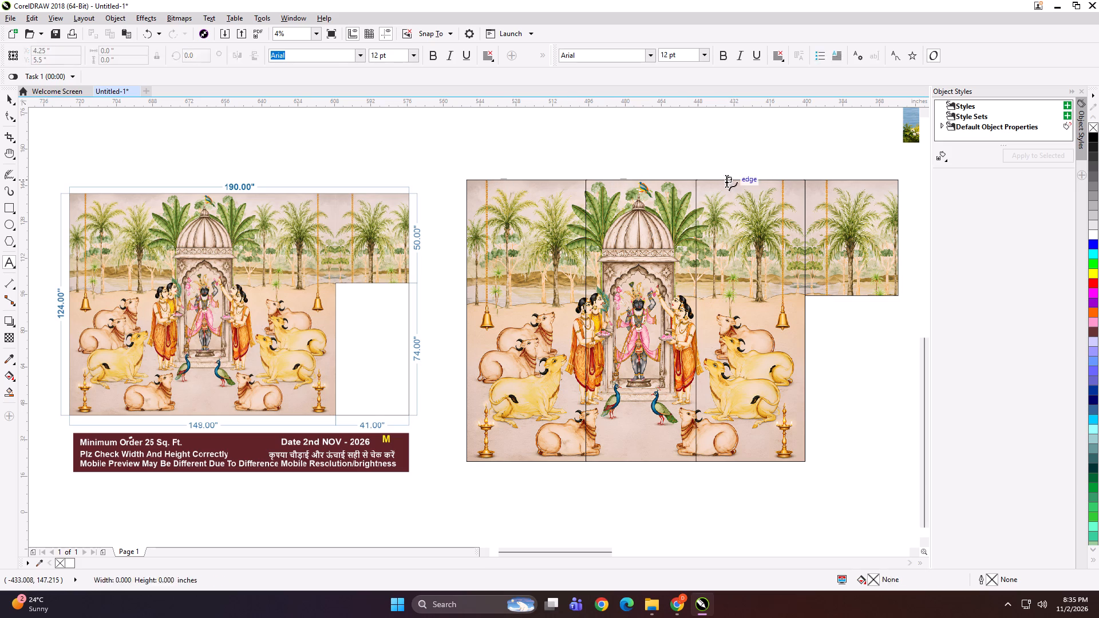
pyautogui.hotkey('ctrl', 'v')
pyautogui.press('BackSpace')
pyautogui.press('3')
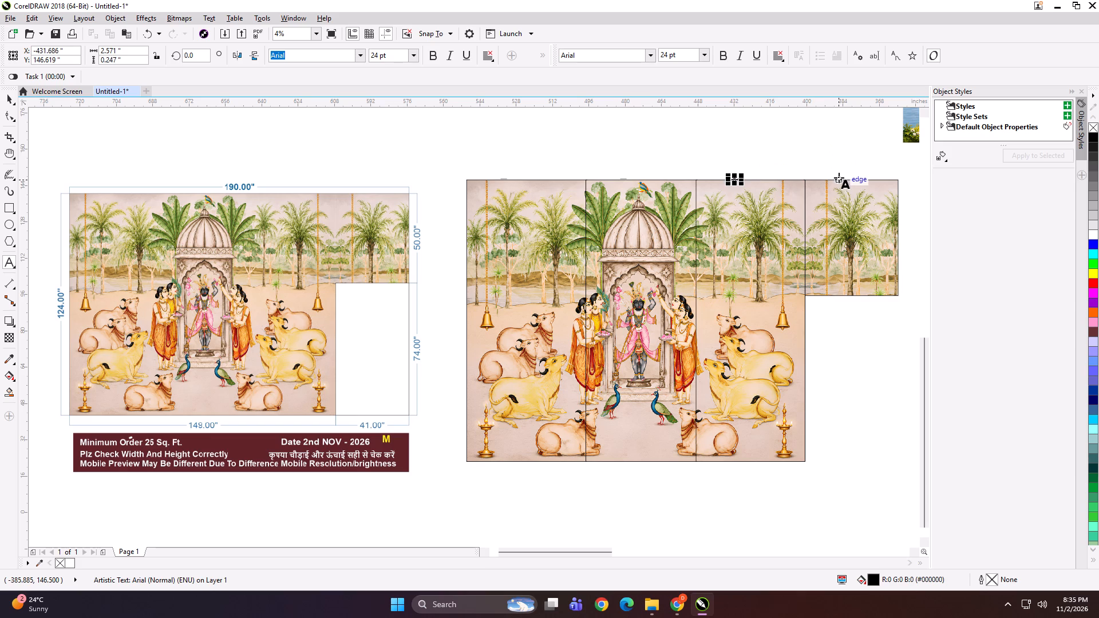
pyautogui.click(839, 177)
pyautogui.hotkey('ctrl', 'v')
pyautogui.press('BackSpace')
pyautogui.press('4')
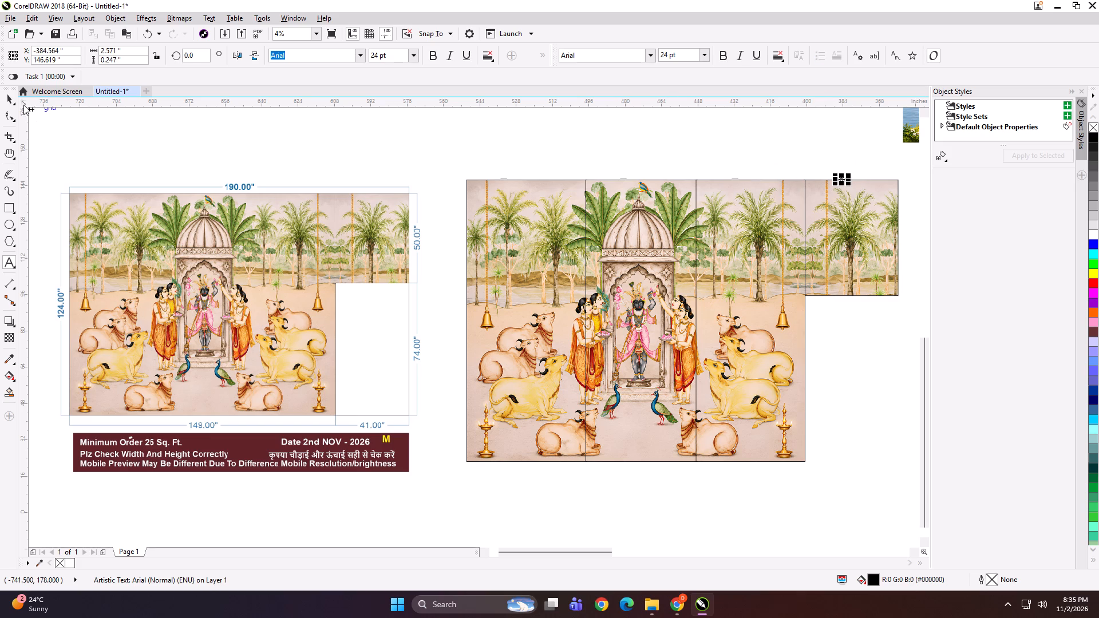
# Group each of the four temple panels with its own text label.
pyautogui.click(11, 100)
pyautogui.keyDown('shift'); pyautogui.click(871, 221); pyautogui.keyUp('shift')
pyautogui.hotkey('ctrl', 'g')
pyautogui.moveTo(708, 154); pyautogui.dragTo(749, 224)
pyautogui.keyDown('shift'); pyautogui.click(749, 225); pyautogui.keyUp('shift')
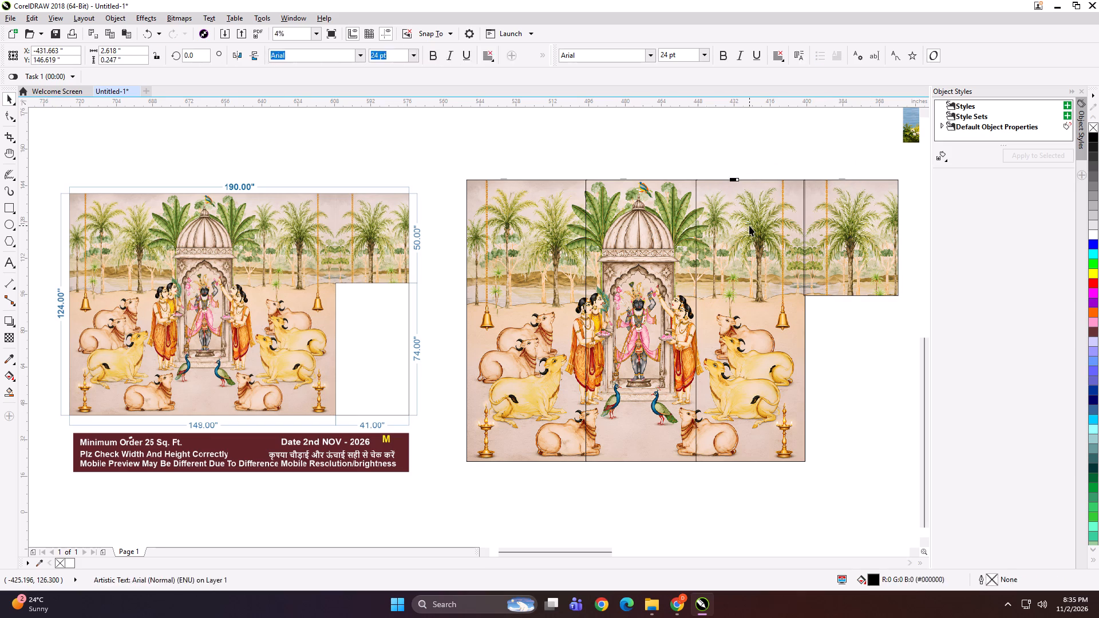
pyautogui.hotkey('ctrl', 'g')
pyautogui.moveTo(663, 152); pyautogui.dragTo(620, 236)
pyautogui.keyDown('shift'); pyautogui.click(620, 236); pyautogui.keyUp('shift')
pyautogui.moveTo(611, 150); pyautogui.dragTo(635, 236)
pyautogui.keyDown('shift'); pyautogui.click(635, 236); pyautogui.keyUp('shift')
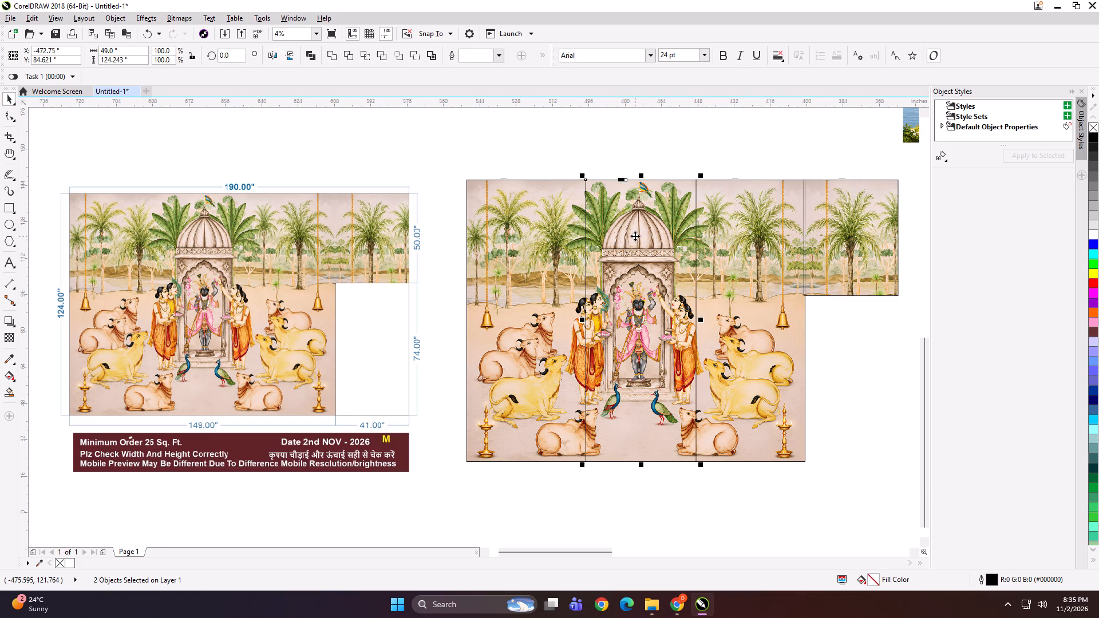
pyautogui.hotkey('ctrl', 'g')
pyautogui.moveTo(520, 140); pyautogui.dragTo(489, 229)
pyautogui.keyDown('shift'); pyautogui.click(499, 231); pyautogui.keyUp('shift')
pyautogui.hotkey('ctrl', 'g')
# Create a folder named 190x124 inside RG INTERIOR as the export destination for the selected first panel and open it.
pyautogui.hotkey('ctrl', 'e')
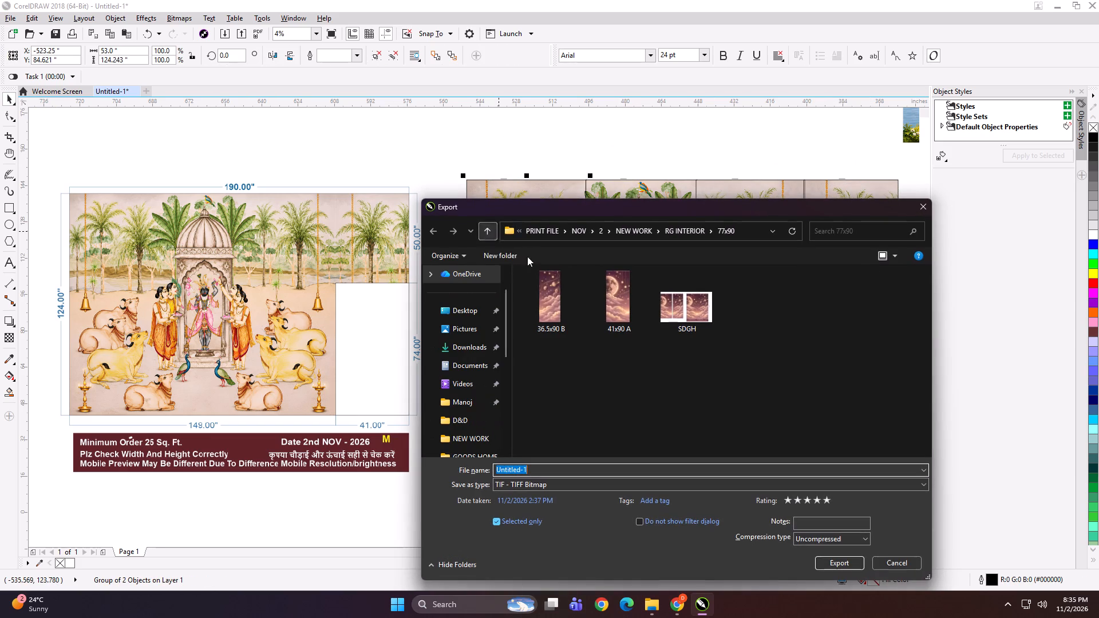
pyautogui.click(491, 234)
pyautogui.click(500, 256)
pyautogui.write('190x124')
pyautogui.press('space')
pyautogui.press('Return')
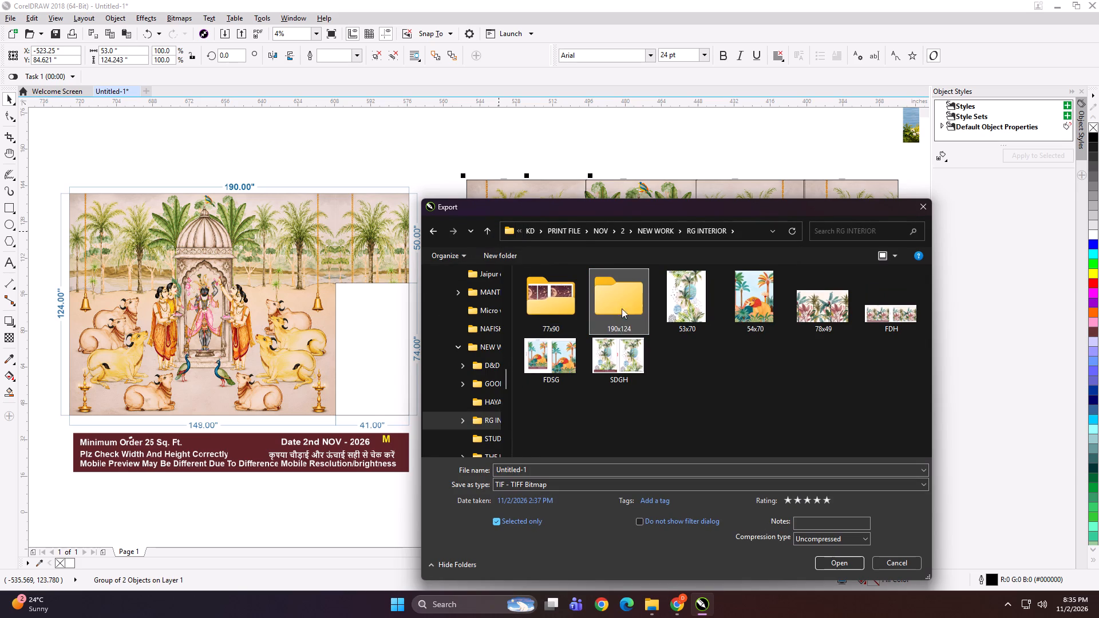
pyautogui.doubleClick(620, 295)
# Export the first temple panel as a TIFF named "53x124 A" in the 190x124 folder.
pyautogui.click(580, 472)
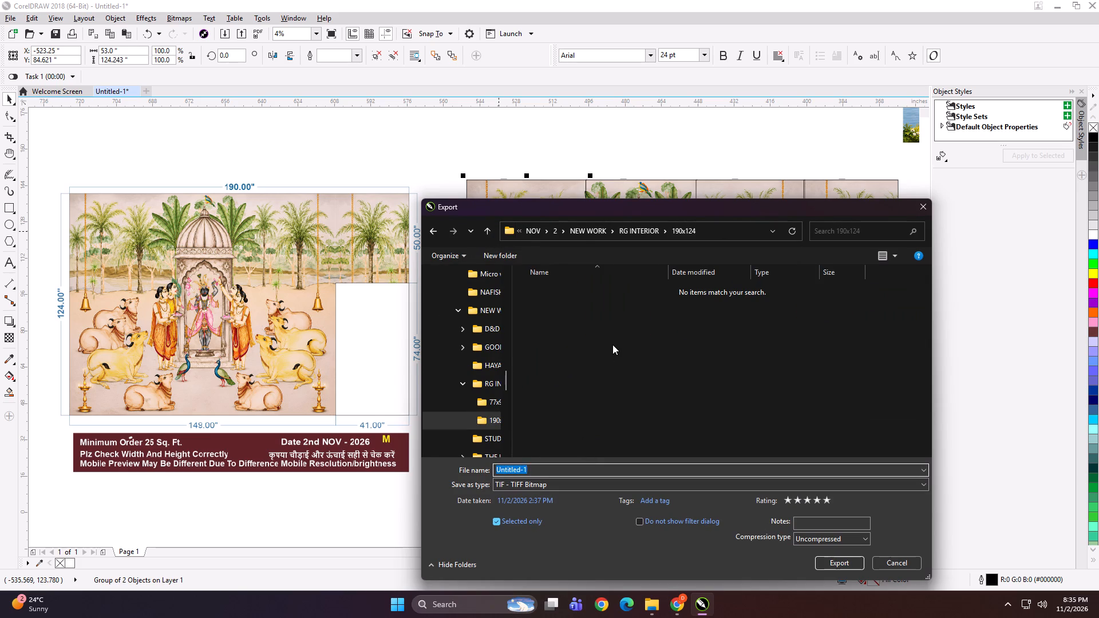
pyautogui.press('4')
pyautogui.hotkey('ctrl', 'a')
pyautogui.write('53x124 A')
pyautogui.press('space')
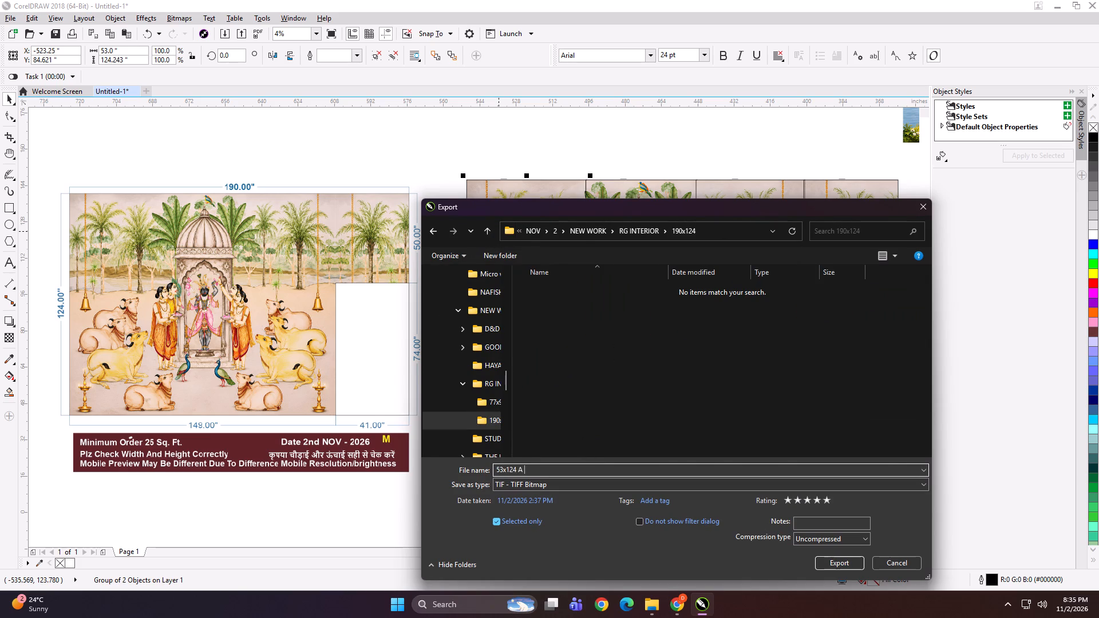
pyautogui.press('Return')
pyautogui.press('Return')
# Export the second temple panel as a TIFF named "49x124 B".
pyautogui.click(612, 344)
pyautogui.hotkey('ctrl', 'e')
pyautogui.hotkey('ctrl', 'e')
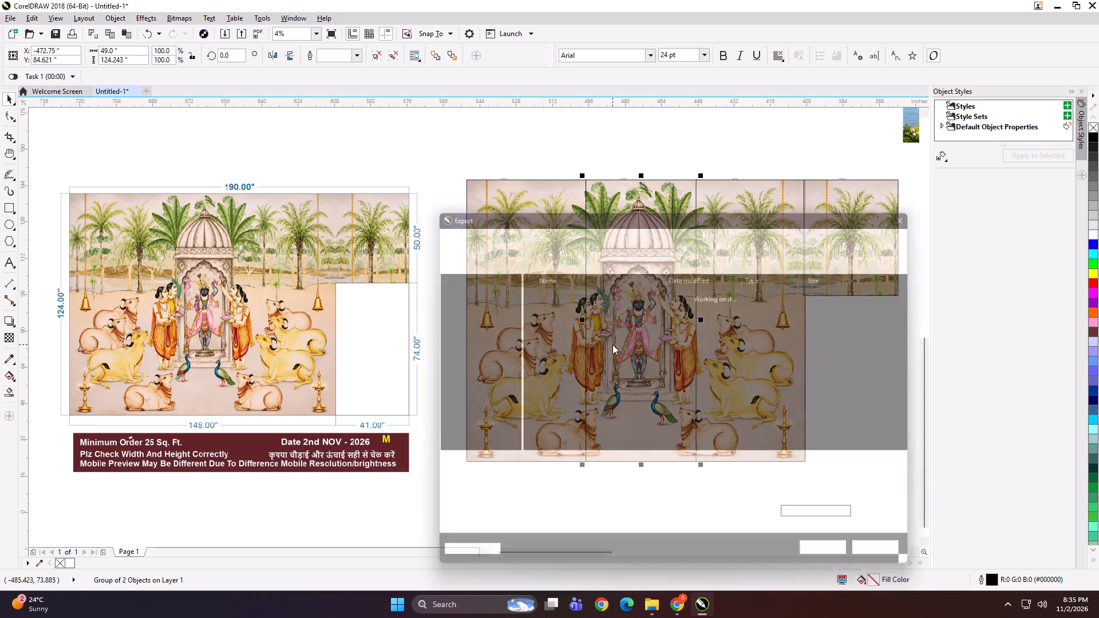
pyautogui.write('49x124 B')
pyautogui.press('Return')
pyautogui.press('Return')
# Export the third temple panel as a TIFF named "48x124 C".
pyautogui.click(741, 378)
pyautogui.hotkey('ctrl', 'e')
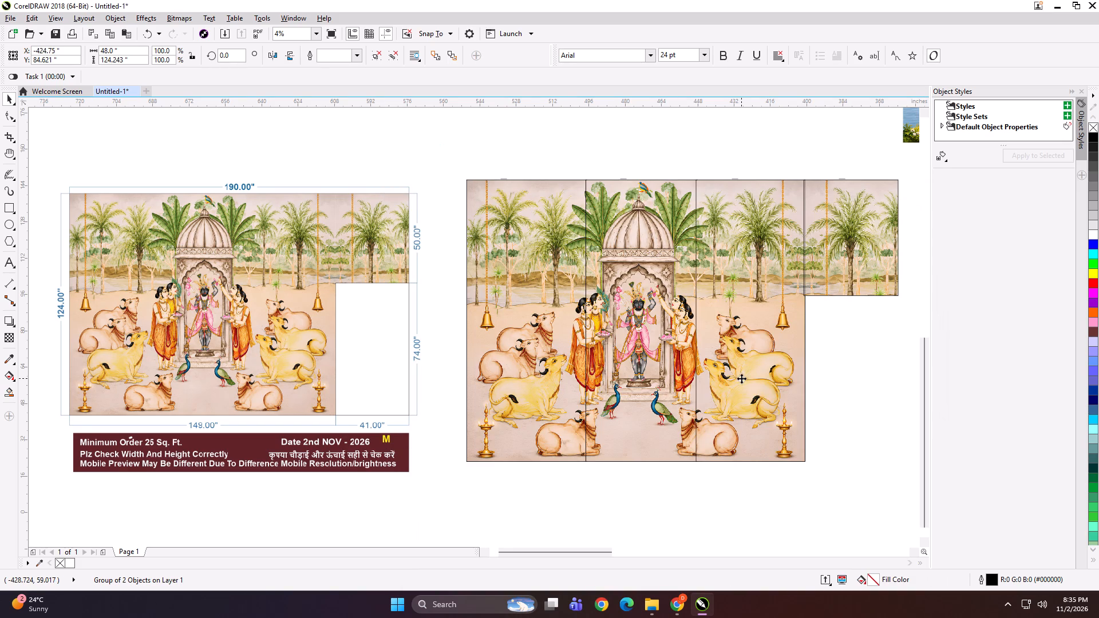
pyautogui.hotkey('ctrl', 'e')
pyautogui.write('48x124')
pyautogui.press('space')
pyautogui.press('c')
pyautogui.press('Return')
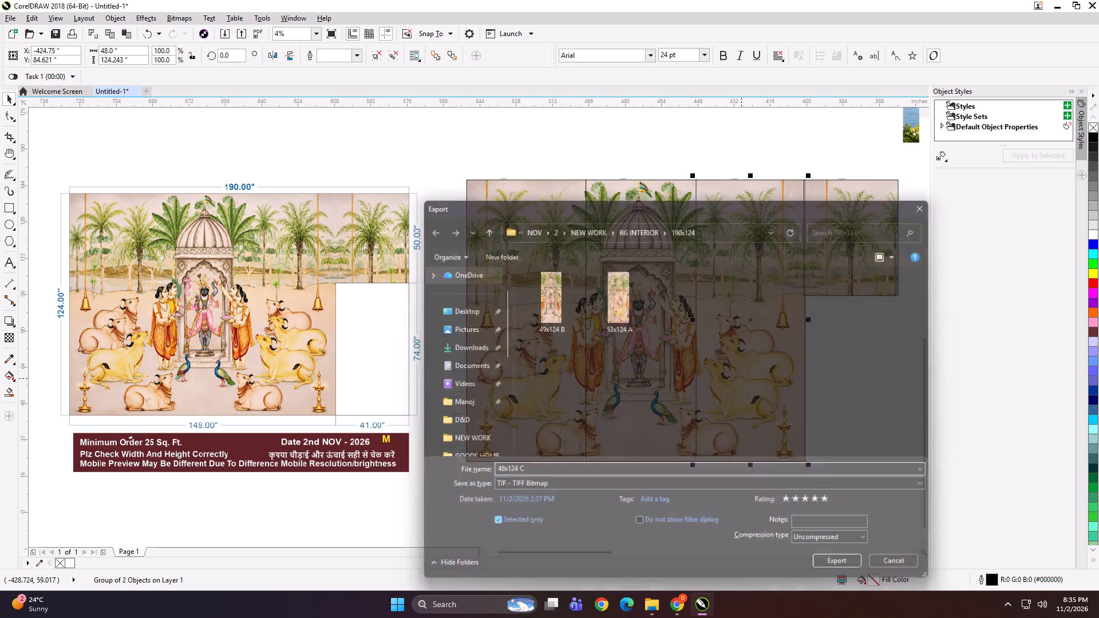
pyautogui.press('Return')
# Export the short fourth temple panel as a TIFF named "41x51 D".
pyautogui.click(819, 262)
pyautogui.hotkey('ctrl', 'e')
pyautogui.hotkey('ctrl', 'e')
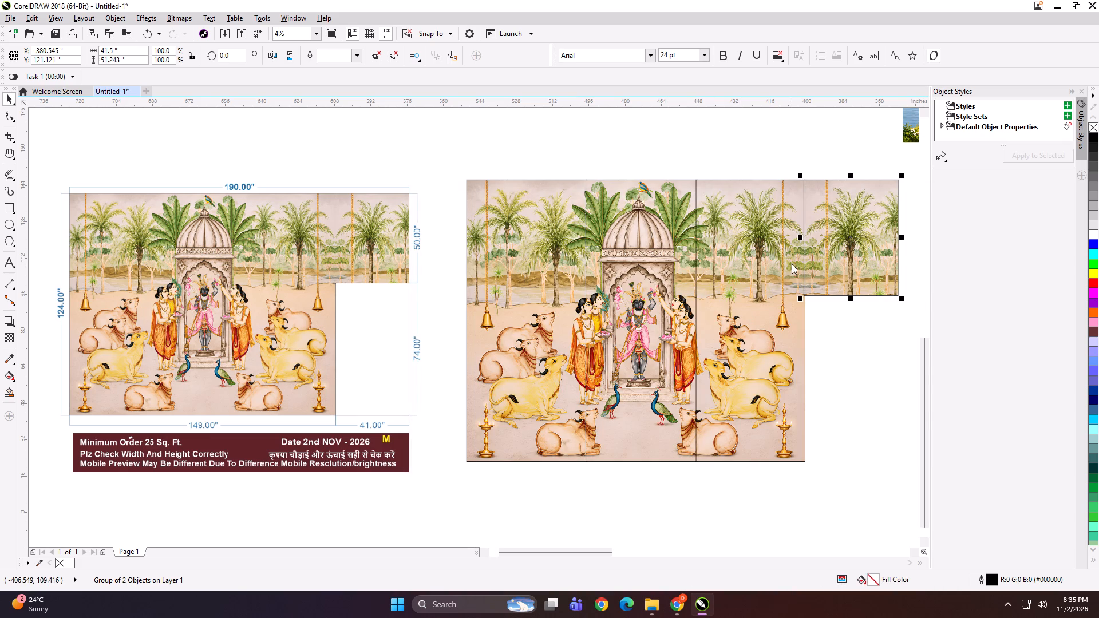
pyautogui.write('51')
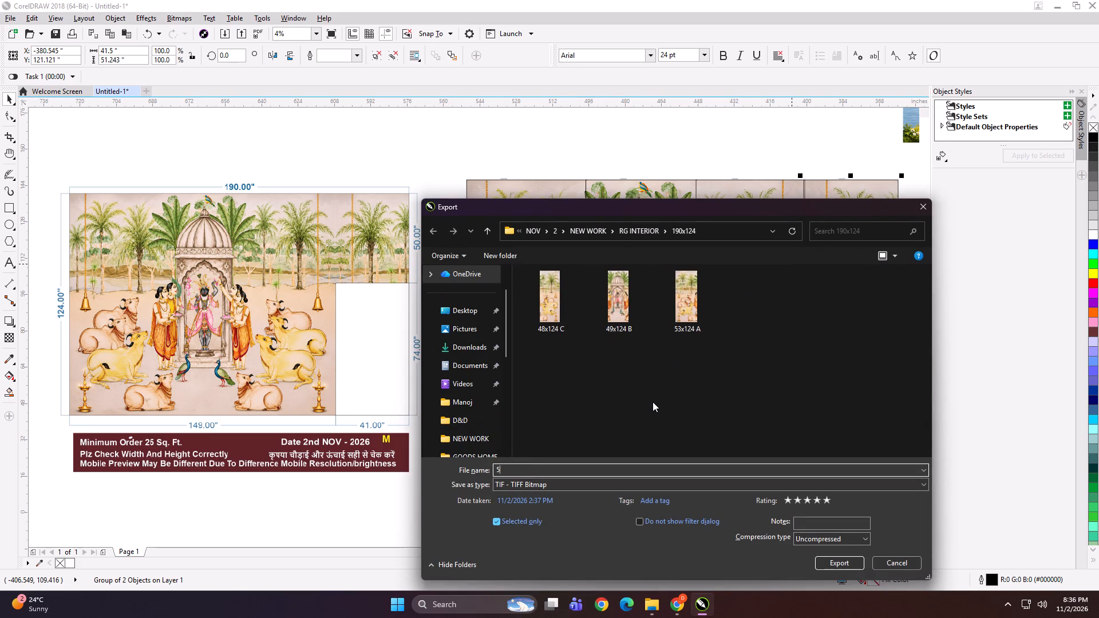
pyautogui.hotkey('ctrl', 'a')
pyautogui.write('41x51')
pyautogui.press('space')
pyautogui.press('d')
pyautogui.press('Return')
pyautogui.press('Return')
# Nudge the temple panels apart horizontally so that all four stand separately with small gaps between them.
pyautogui.scroll(-1, 574, 350)
pyautogui.press('Right')
pyautogui.press('Right')
pyautogui.press('Right')
pyautogui.press('Right')
pyautogui.press('Right')
pyautogui.press('Right')
pyautogui.press('Right')
pyautogui.press('Right')
pyautogui.press('Right')
pyautogui.press('Right')
pyautogui.press('Right')
pyautogui.press('Right')
pyautogui.press('Right')
pyautogui.press('Right')
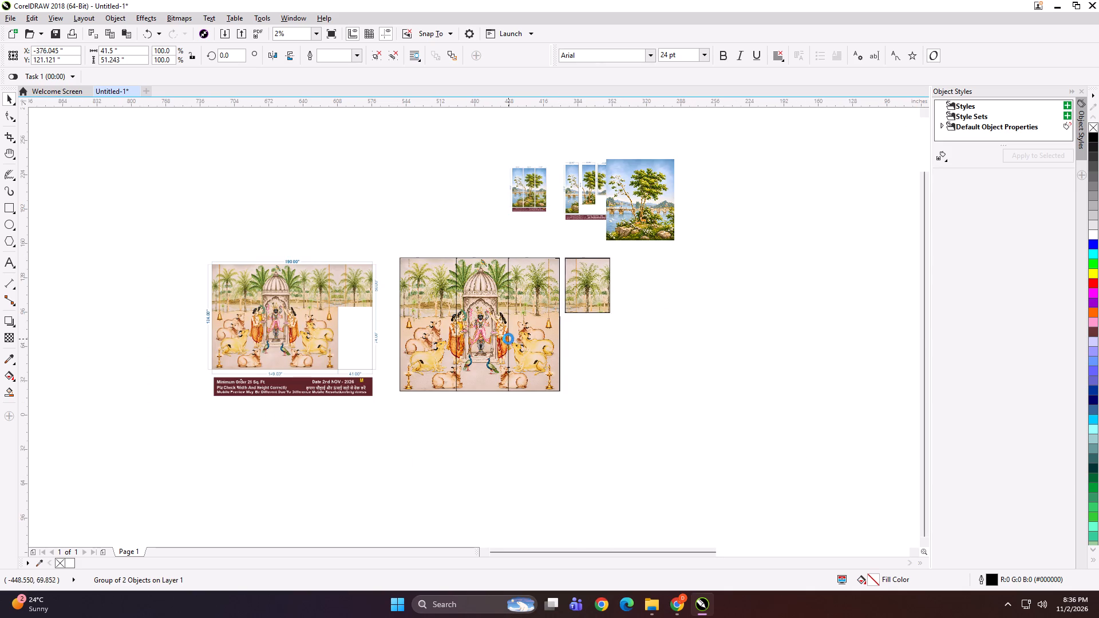
pyautogui.press('Right')
pyautogui.press('Right')
pyautogui.press('Right')
pyautogui.click(537, 337)
pyautogui.press('Right')
pyautogui.press('Right')
pyautogui.press('Right')
pyautogui.press('Right')
pyautogui.press('Right')
pyautogui.press('Right')
pyautogui.press('Right')
pyautogui.press('Right')
pyautogui.press('Right')
pyautogui.click(442, 316)
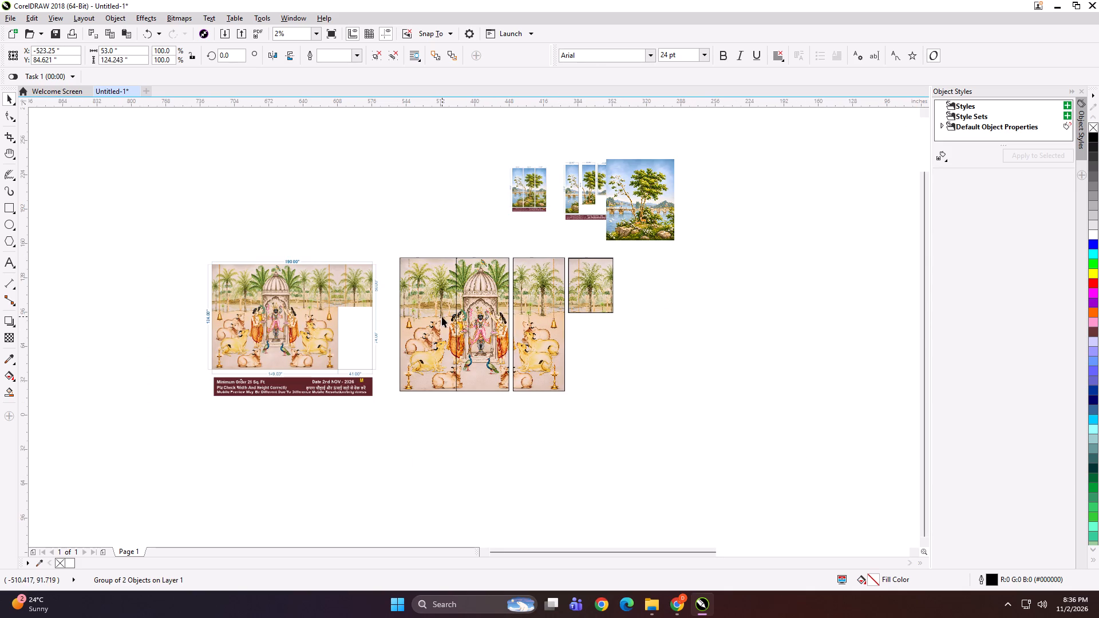
pyautogui.press('Left')
pyautogui.press('Left')
pyautogui.press('Left')
pyautogui.press('Left')
pyautogui.press('Left')
pyautogui.press('Left')
pyautogui.press('Left')
pyautogui.press('Left')
pyautogui.press('Left')
pyautogui.press('Left')
pyautogui.press('Left')
pyautogui.press('Left')
# Group the four temple panels with the dimensioned order mockup and scale the group down to a small preview size.
pyautogui.moveTo(655, 427); pyautogui.dragTo(366, 236)
pyautogui.click(433, 292)
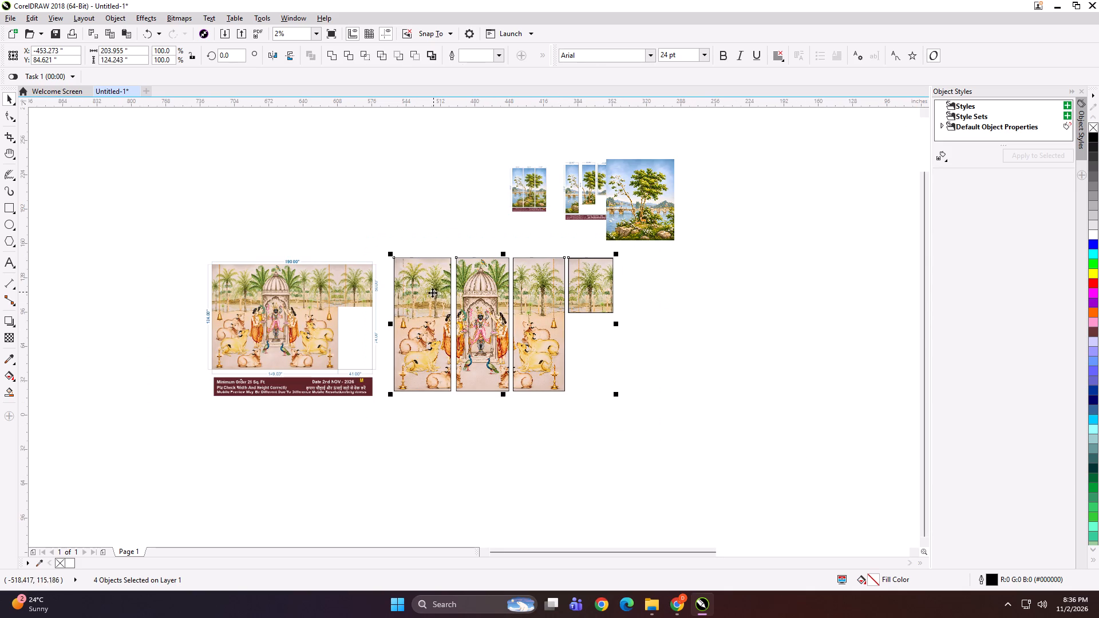
pyautogui.keyDown('shift'); pyautogui.click(330, 288); pyautogui.keyUp('shift')
pyautogui.hotkey('ctrl', 'g')
pyautogui.keyDown('shift'); pyautogui.moveTo(615, 402); pyautogui.dragTo(450, 348); pyautogui.keyUp('shift')
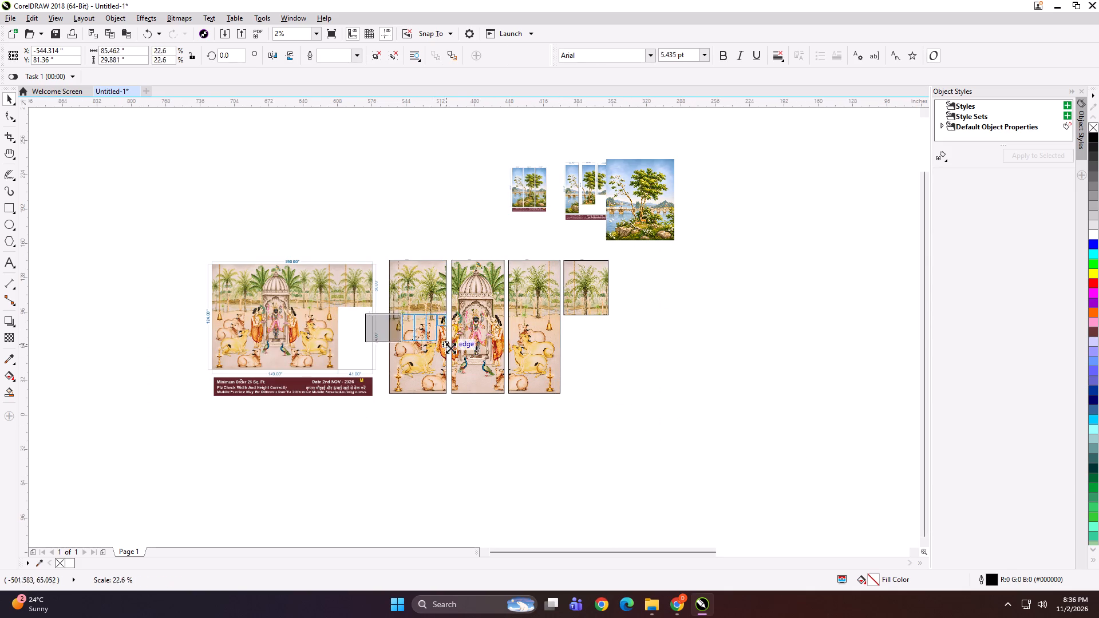
pyautogui.keyDown('shift'); pyautogui.moveTo(450, 348); pyautogui.dragTo(415, 342); pyautogui.keyUp('shift')
pyautogui.scroll(2, 408, 335)
pyautogui.scroll(2, 530, 302)
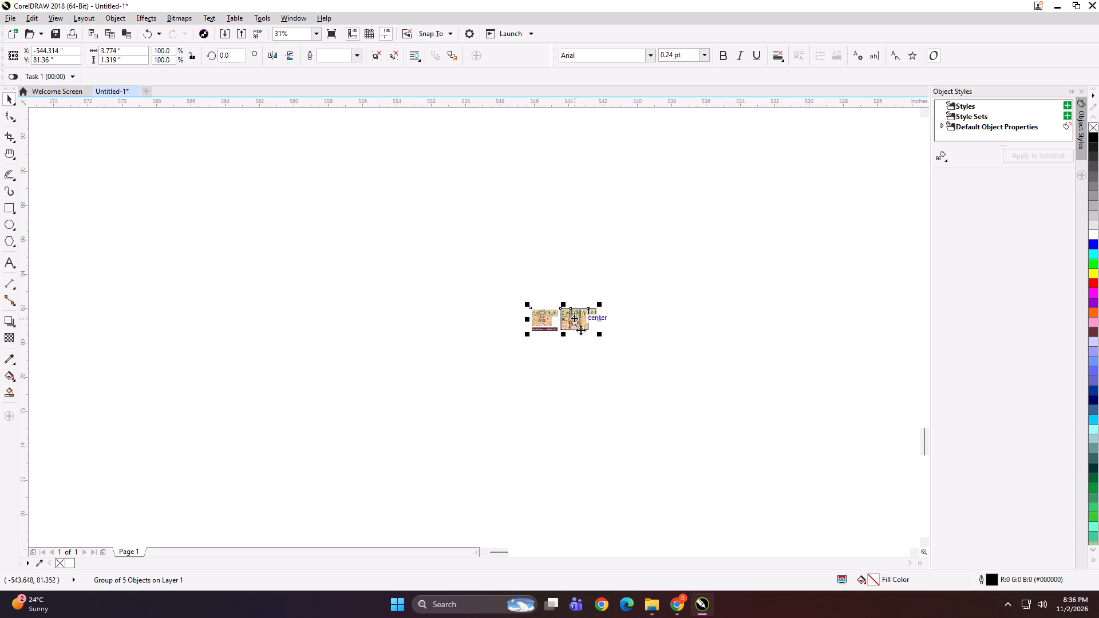
pyautogui.keyDown('shift'); pyautogui.moveTo(598, 336); pyautogui.dragTo(644, 353); pyautogui.keyUp('shift')
# Export the scaled-down temple group as a preview named "FDSGDH".
pyautogui.hotkey('ctrl', 'e')
pyautogui.write('FDSGDH')
pyautogui.press('Return')
pyautogui.press('Return')
pyautogui.press('Return')
pyautogui.press('Return')
# Delete the finished temple preview group.
pyautogui.press('Delete')
# Place a copy of the lake-and-bridge artwork below the order mockups and move the original farther away from them.
pyautogui.press('F4')
pyautogui.click(527, 339)
pyautogui.scroll(2, 180, 342)
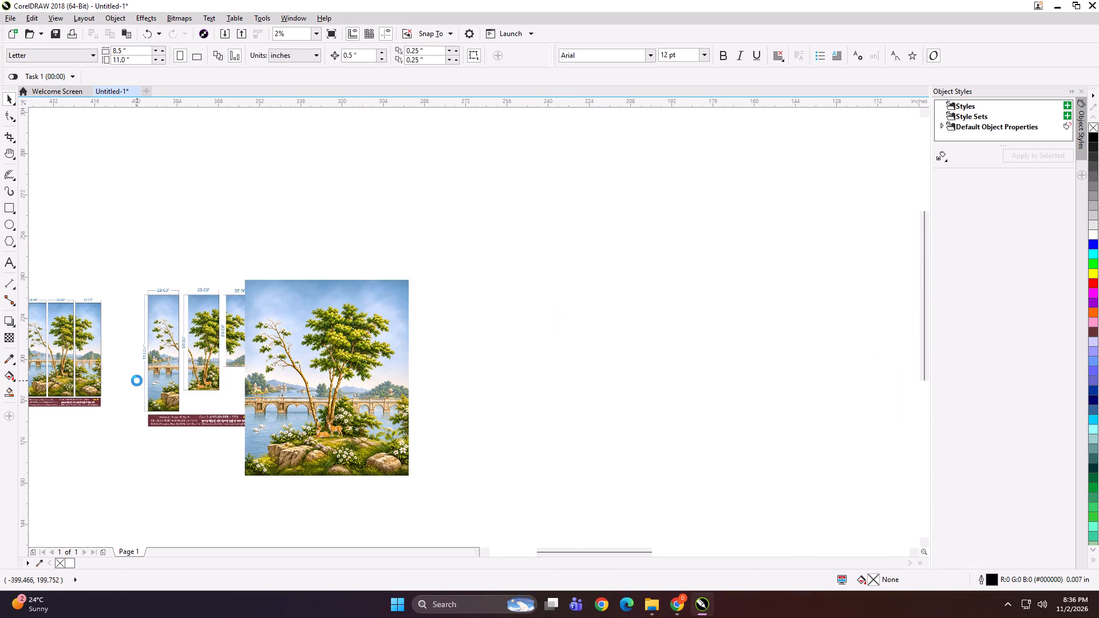
pyautogui.scroll(-1, 572, 232)
pyautogui.scroll(1, 308, 343)
pyautogui.moveTo(568, 237); pyautogui.dragTo(286, 382)
pyautogui.rightClick(287, 382)
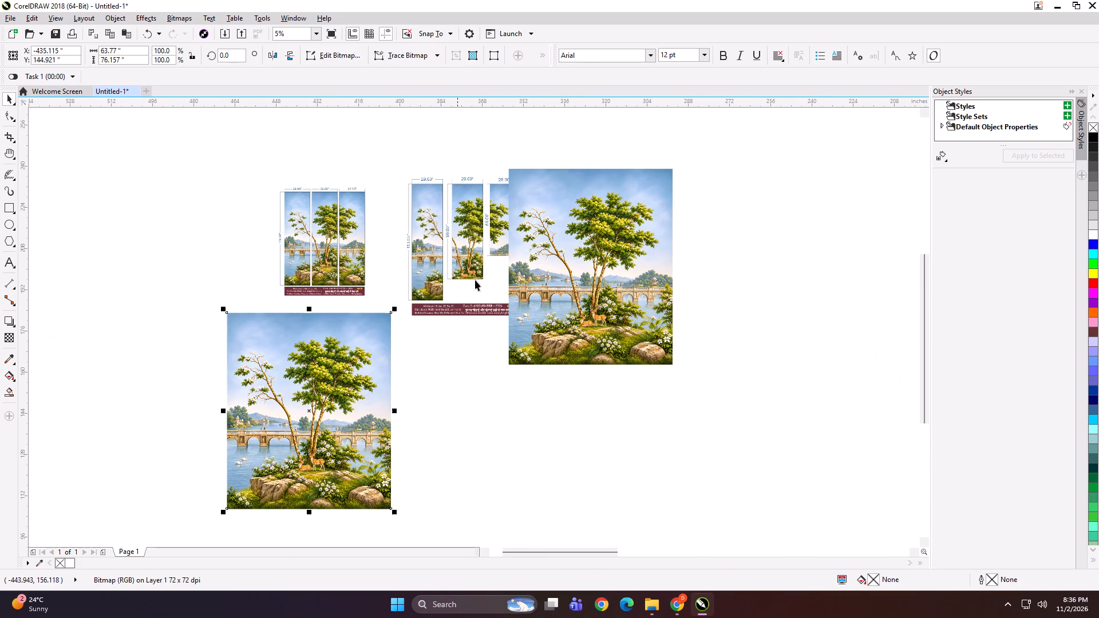
pyautogui.moveTo(557, 232); pyautogui.dragTo(609, 240)
# Resize the original lake-and-bridge artwork to 86 inches wide by 100 inches high and move it clear of the mockup panels.
pyautogui.scroll(1, 588, 206)
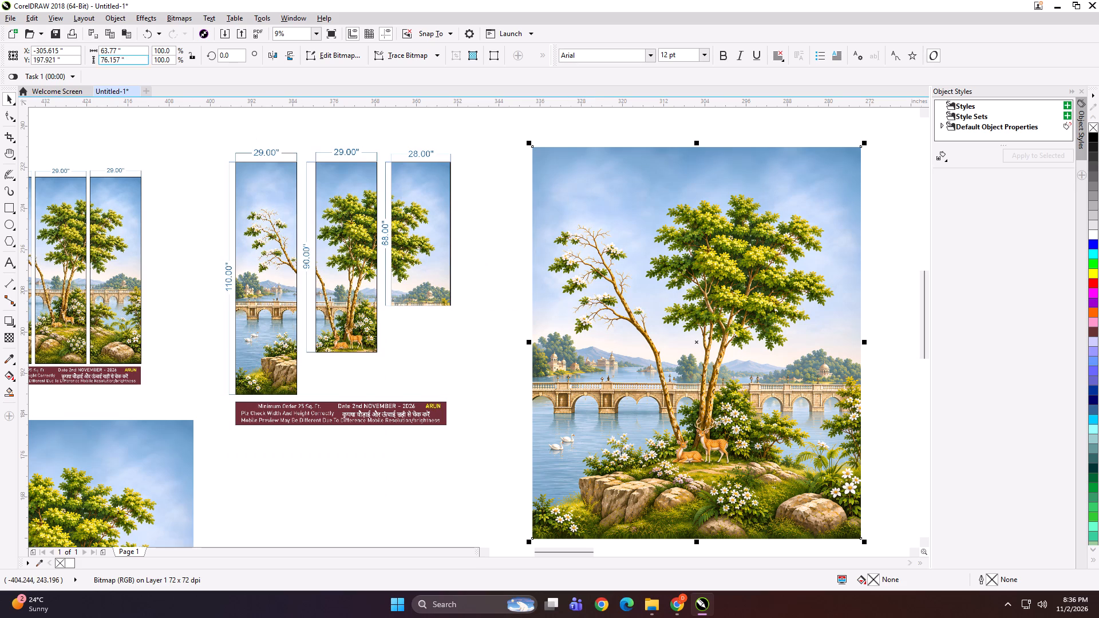
pyautogui.click(136, 48)
pyautogui.hotkey('ctrl', 'a')
pyautogui.write('2*')
pyautogui.press('Tab')
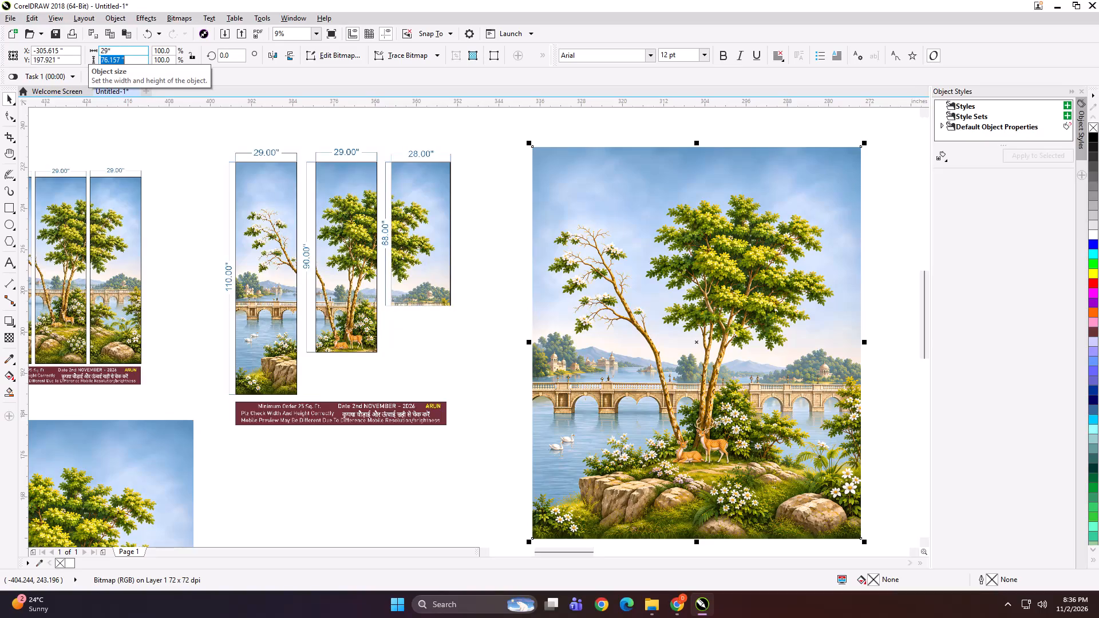
pyautogui.write('100')
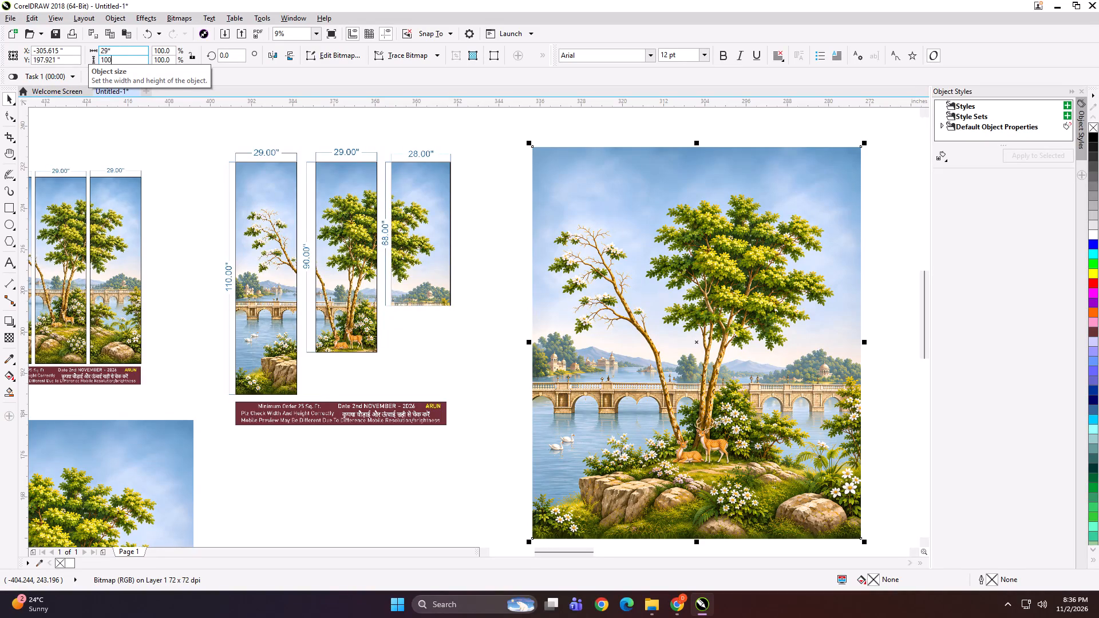
pyautogui.moveTo(119, 46); pyautogui.dragTo(88, 58)
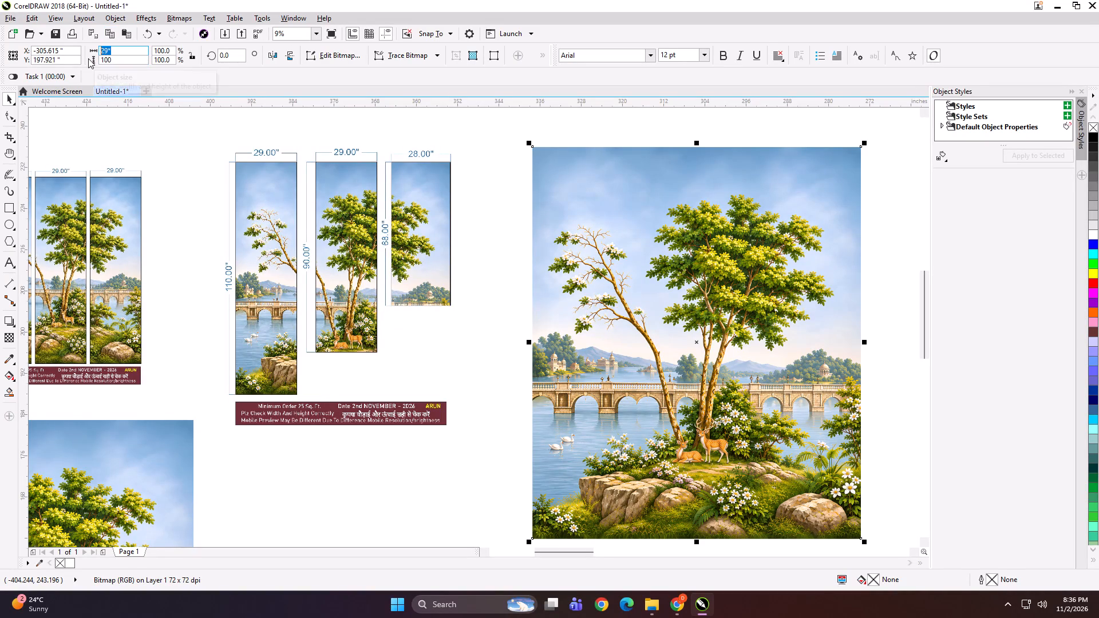
pyautogui.write('19+')
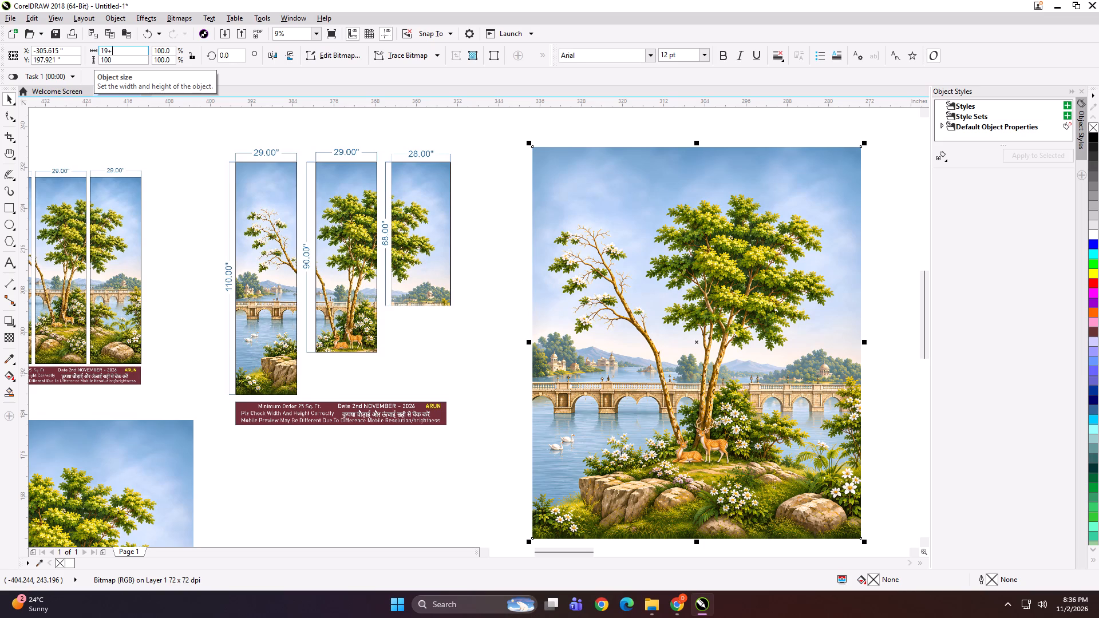
pyautogui.press('1')
pyautogui.hotkey('ctrl', 'a')
pyautogui.write('29+1')
pyautogui.press('BackSpace')
pyautogui.write('29+2')
pyautogui.press('Return')
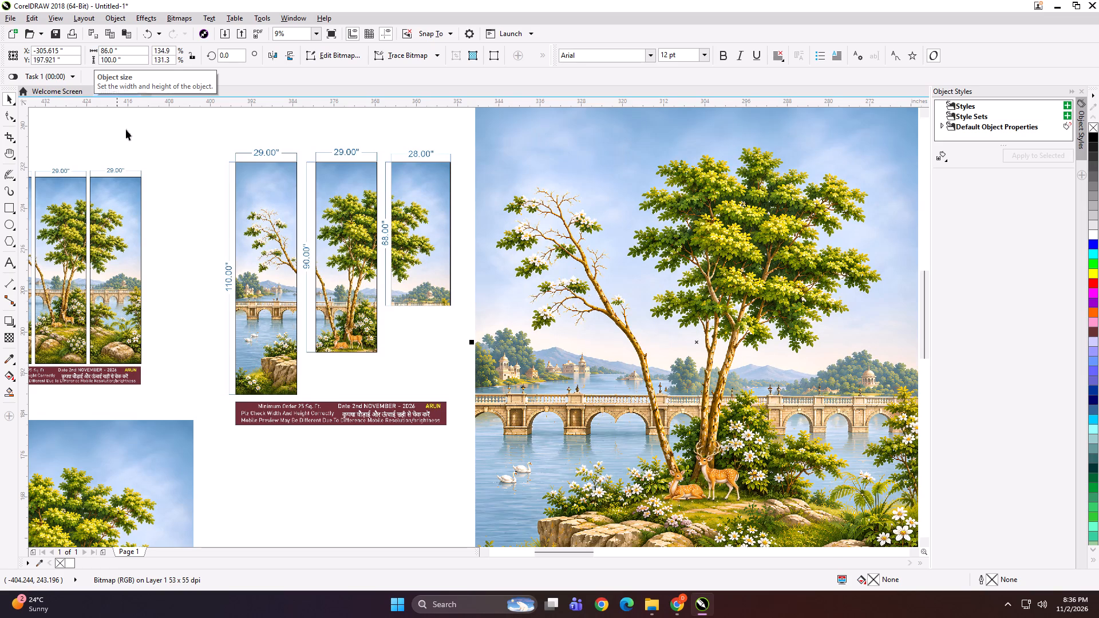
pyautogui.scroll(-1, 216, 195)
pyautogui.moveTo(398, 205); pyautogui.dragTo(426, 205)
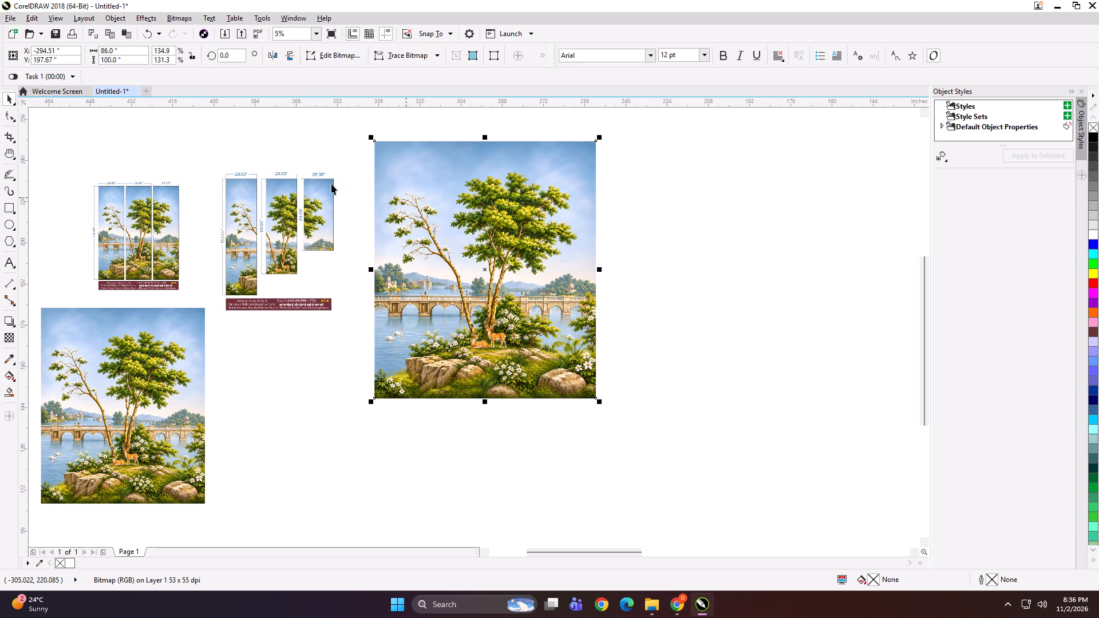
# Add a rectangular panel frame over the lake artwork and set its size to 29 by 110 inches.
pyautogui.keyDown('shift'); pyautogui.doubleClick(10, 205); pyautogui.keyUp('shift')
pyautogui.hotkey('shift', 'space')
pyautogui.click(124, 53)
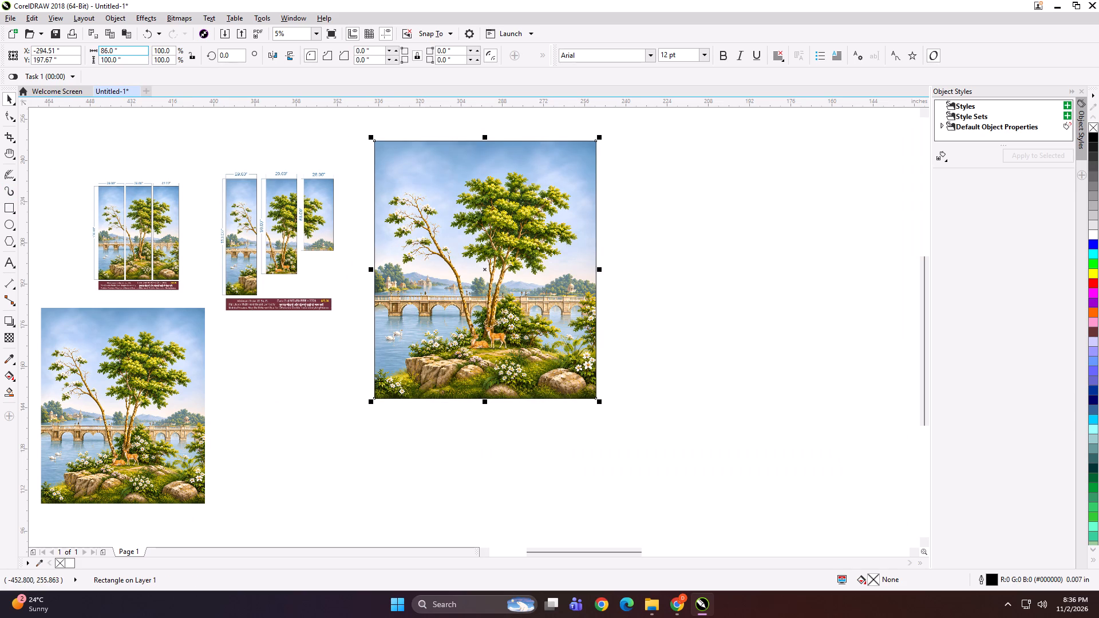
pyautogui.hotkey('ctrl', 'a')
pyautogui.write('29')
pyautogui.press('Tab')
pyautogui.write('110')
pyautogui.press('Return')
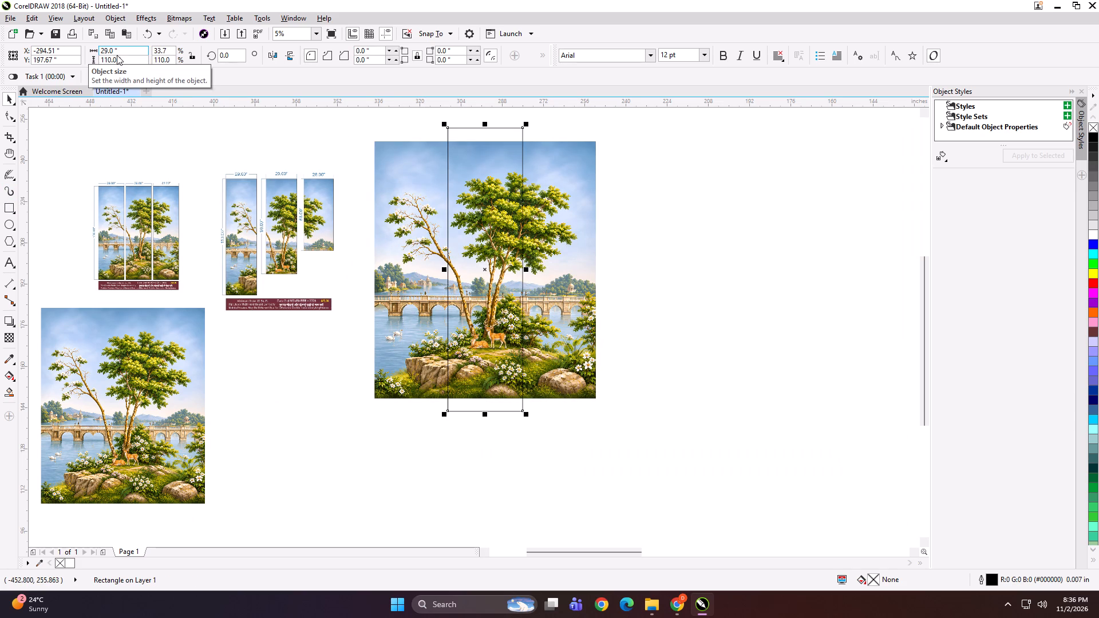
# Set the lake artwork's height to 110 inches to match the panel frame.
pyautogui.click(396, 209)
pyautogui.moveTo(136, 59); pyautogui.dragTo(74, 66)
pyautogui.write('110')
pyautogui.press('Return')
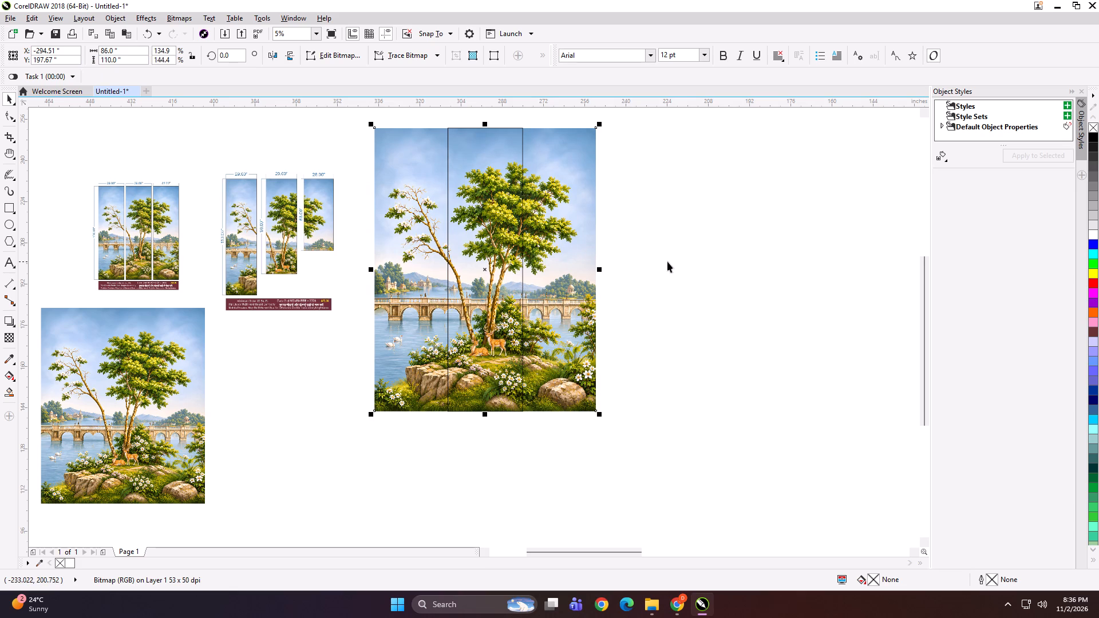
# Align the 29 by 110 inch frame with the lake artwork's left edge and duplicate it twice, placing the copies edge to edge.
pyautogui.click(480, 241)
pyautogui.keyDown('shift'); pyautogui.click(442, 231); pyautogui.keyUp('shift')
pyautogui.press('l')
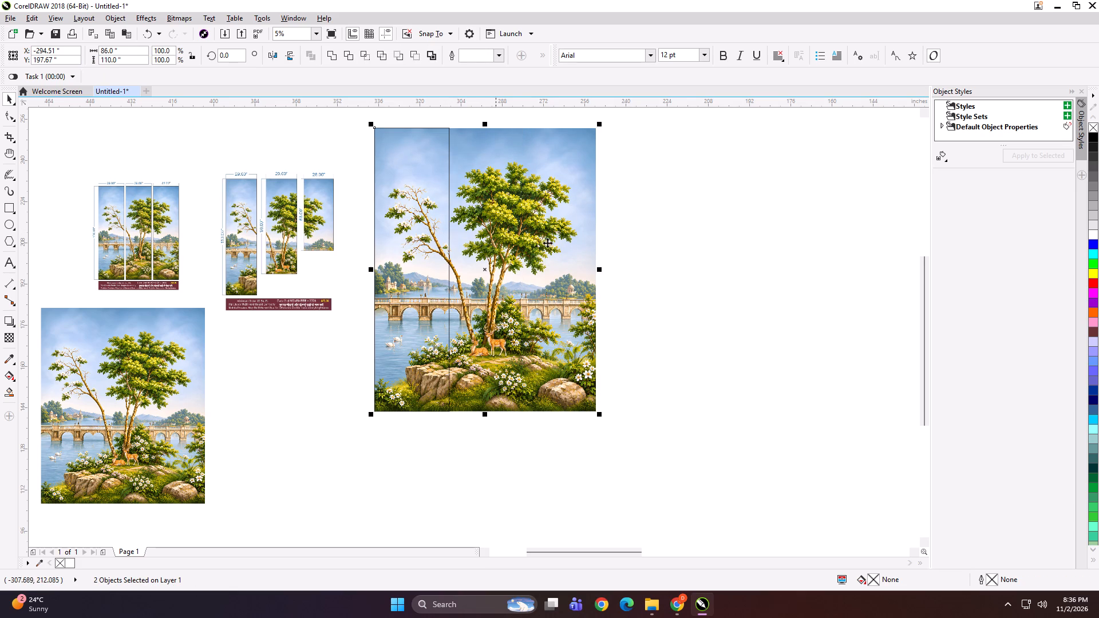
pyautogui.click(663, 253)
pyautogui.click(428, 251)
pyautogui.moveTo(370, 270); pyautogui.dragTo(498, 265)
pyautogui.keyDown('ctrl'); pyautogui.rightClick(498, 265); pyautogui.keyUp('ctrl')
pyautogui.moveTo(442, 267); pyautogui.dragTo(567, 267)
pyautogui.keyDown('ctrl'); pyautogui.rightClick(566, 267); pyautogui.keyUp('ctrl')
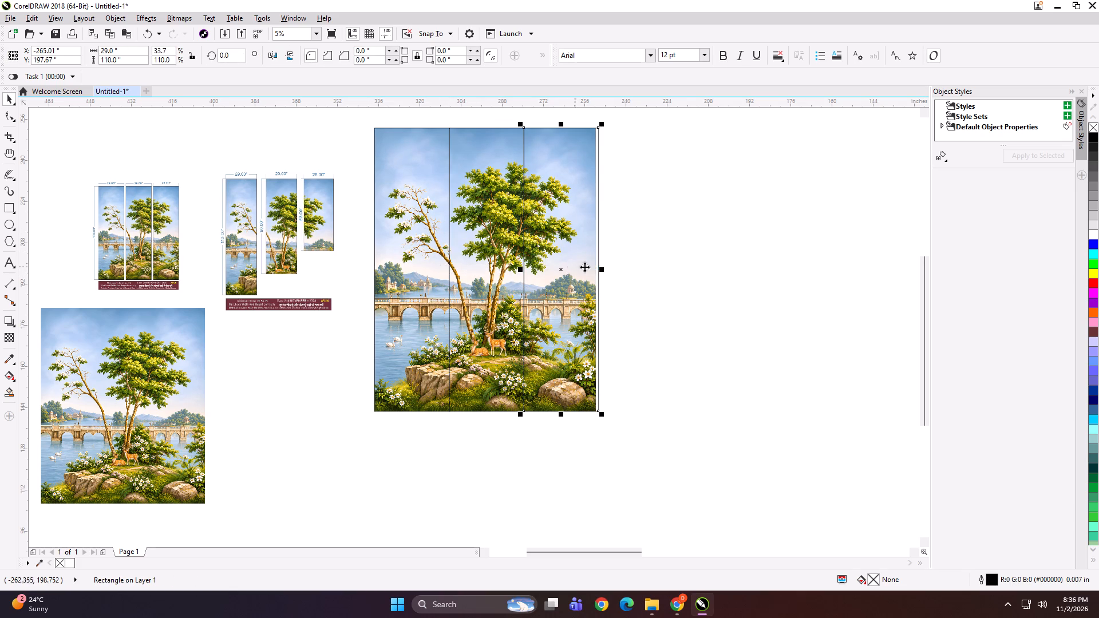
# Narrow the third panel frame to 28 inches, flush with the artwork's edge, and set its height to 68 inches.
pyautogui.moveTo(604, 268); pyautogui.dragTo(598, 269)
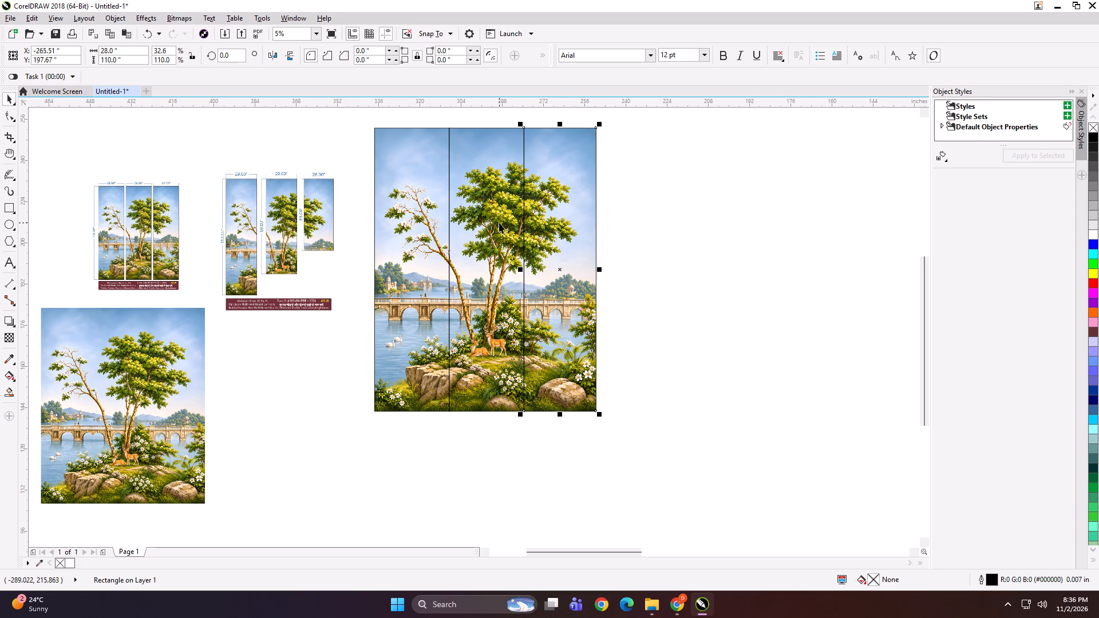
pyautogui.scroll(1, 326, 212)
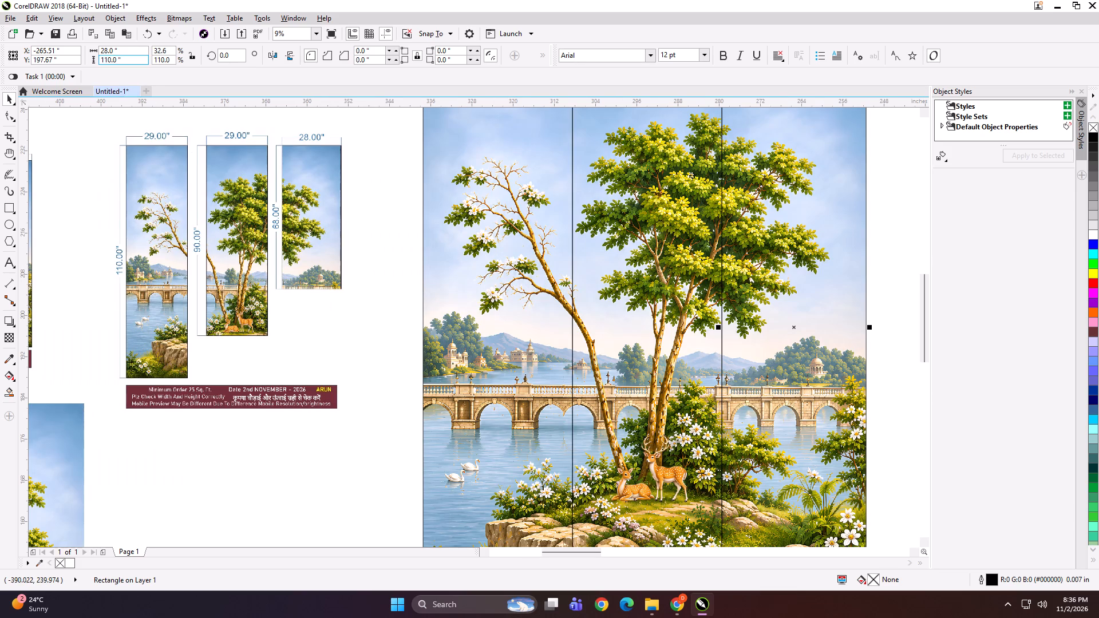
pyautogui.moveTo(128, 58); pyautogui.dragTo(77, 71)
pyautogui.write('68')
pyautogui.press('Return')
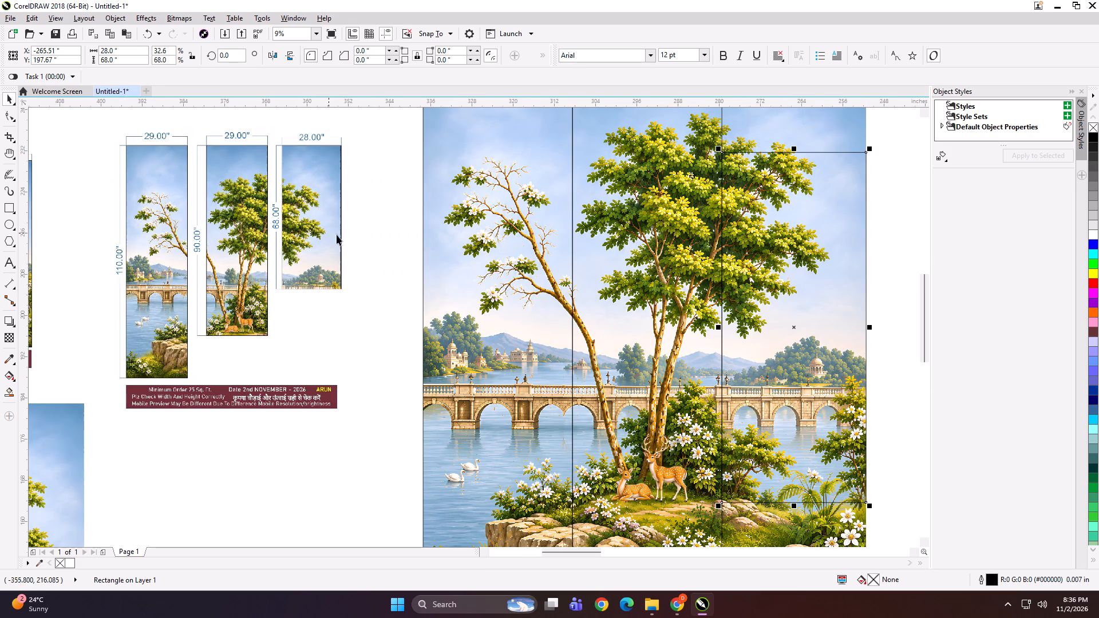
# Set the middle panel frame's height to 90 inches.
pyautogui.click(618, 216)
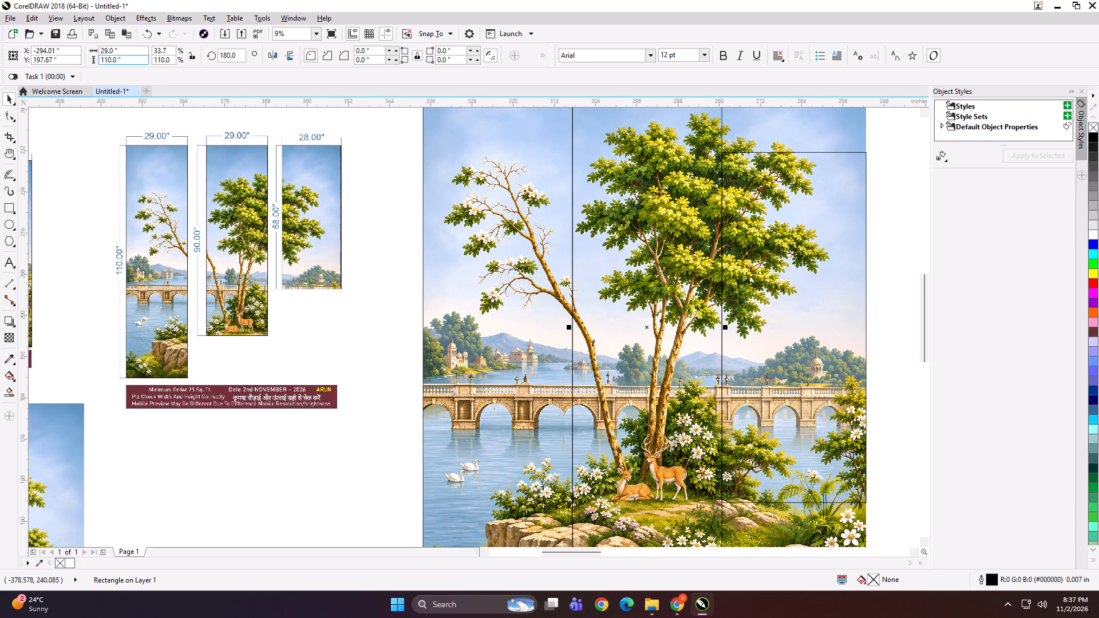
pyautogui.moveTo(127, 58); pyautogui.dragTo(93, 65)
pyautogui.write('90')
pyautogui.press('Return')
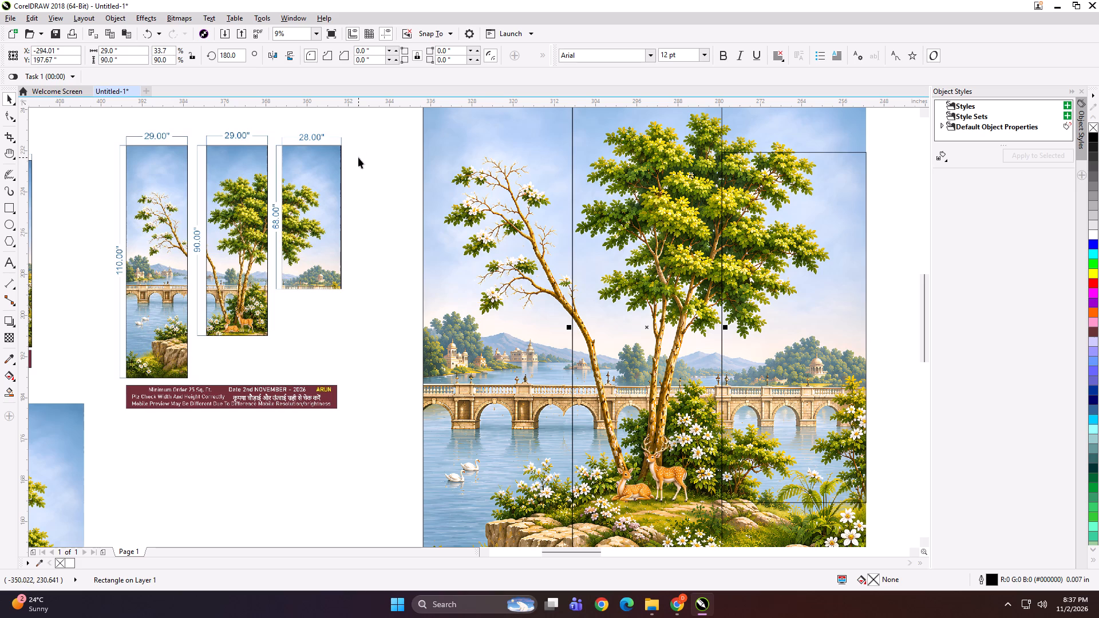
# Align the lake artwork and all three panel frames so their top edges match at the third frame's level.
pyautogui.scroll(-1, 570, 242)
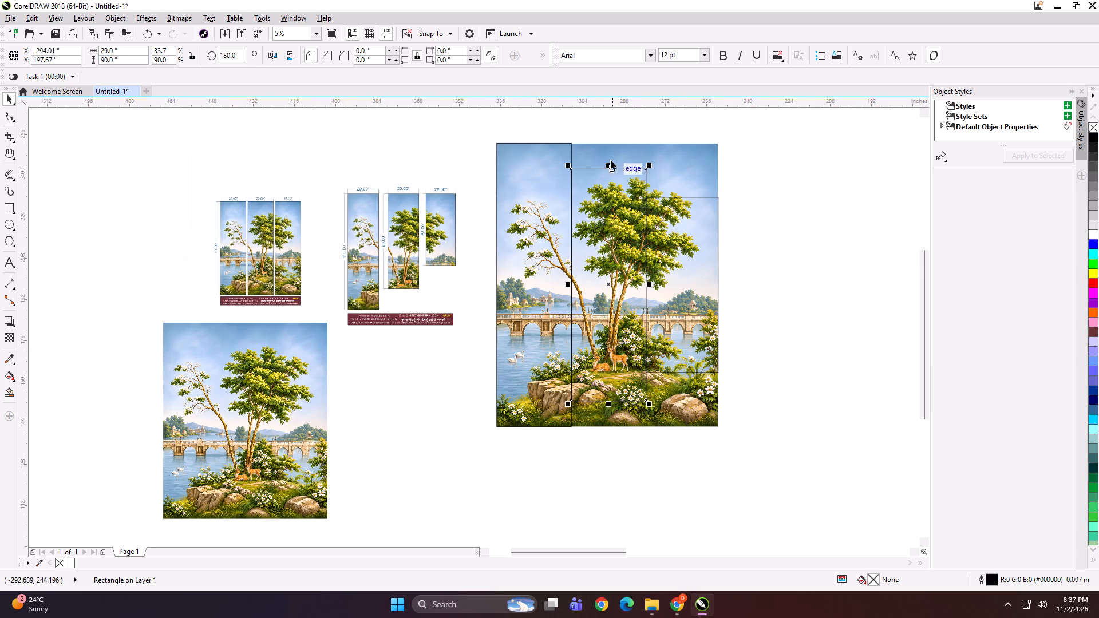
pyautogui.keyDown('shift'); pyautogui.click(610, 155); pyautogui.keyUp('shift')
pyautogui.keyDown('shift'); pyautogui.click(671, 237); pyautogui.keyUp('shift')
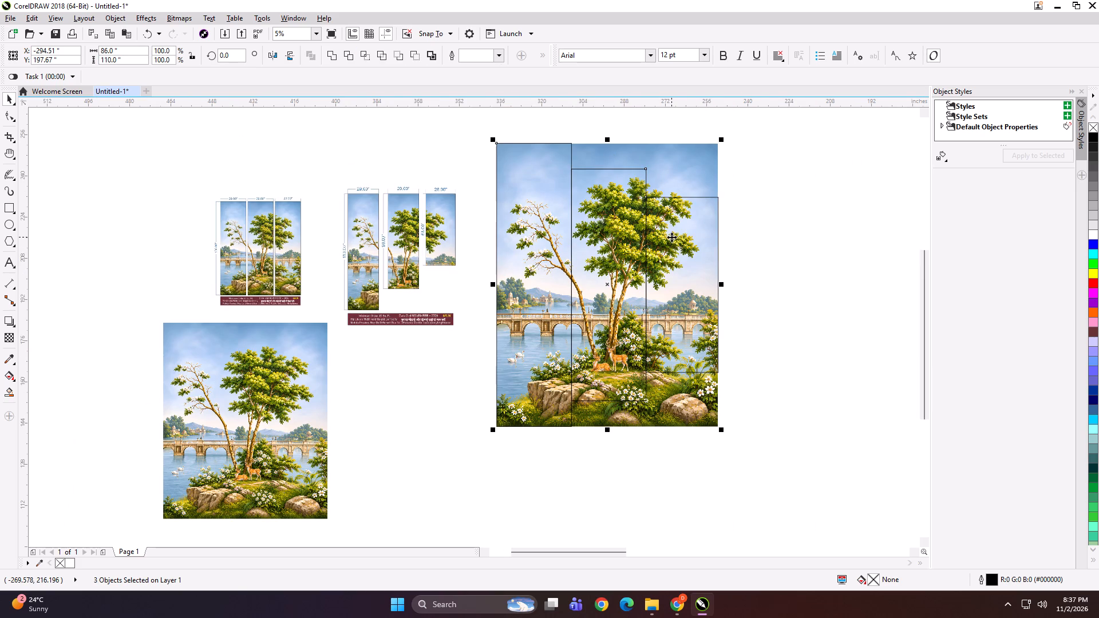
pyautogui.press('t')
pyautogui.click(760, 243)
pyautogui.click(540, 169)
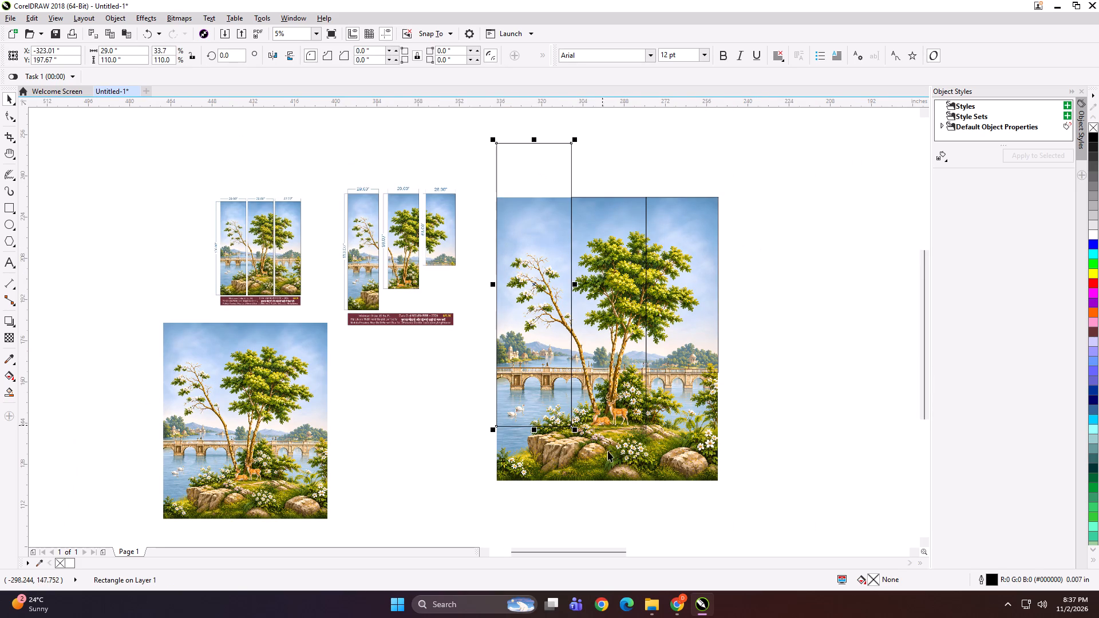
pyautogui.keyDown('shift'); pyautogui.click(608, 454); pyautogui.keyUp('shift')
pyautogui.press('b')
pyautogui.click(770, 333)
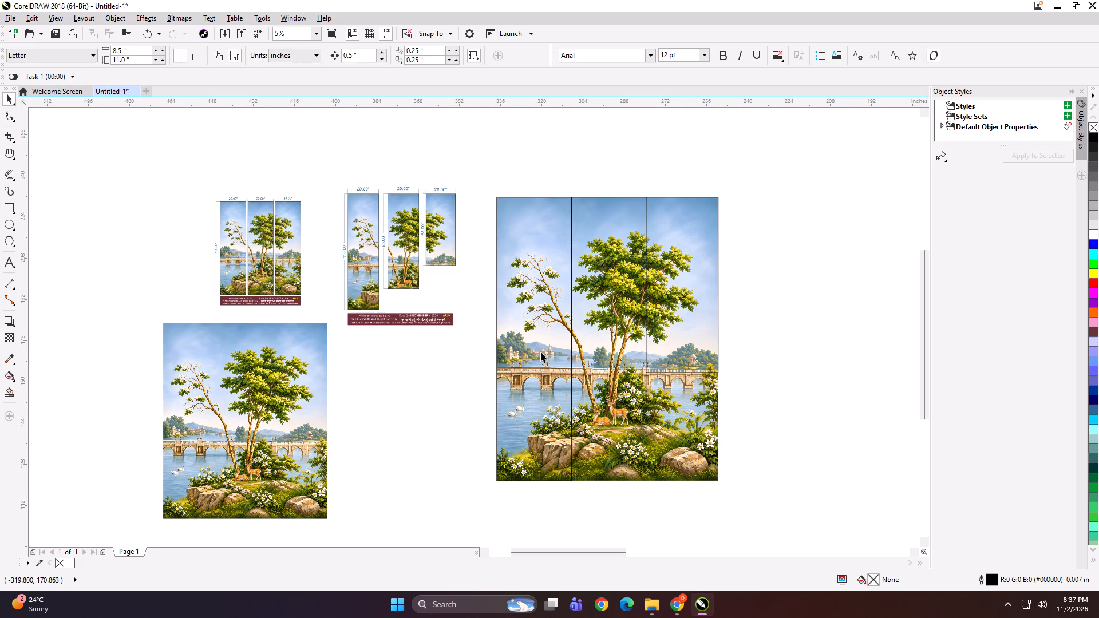
# Group the three frames, clip the lake artwork inside them, and ungroup the result into separate stepped panels.
pyautogui.click(541, 352)
pyautogui.keyDown('shift'); pyautogui.click(628, 335); pyautogui.keyUp('shift')
pyautogui.keyDown('shift'); pyautogui.click(686, 326); pyautogui.keyUp('shift')
pyautogui.hotkey('ctrl', 'g')
pyautogui.click(752, 385)
pyautogui.click(687, 443)
pyautogui.hotkey('shift', 'Return')
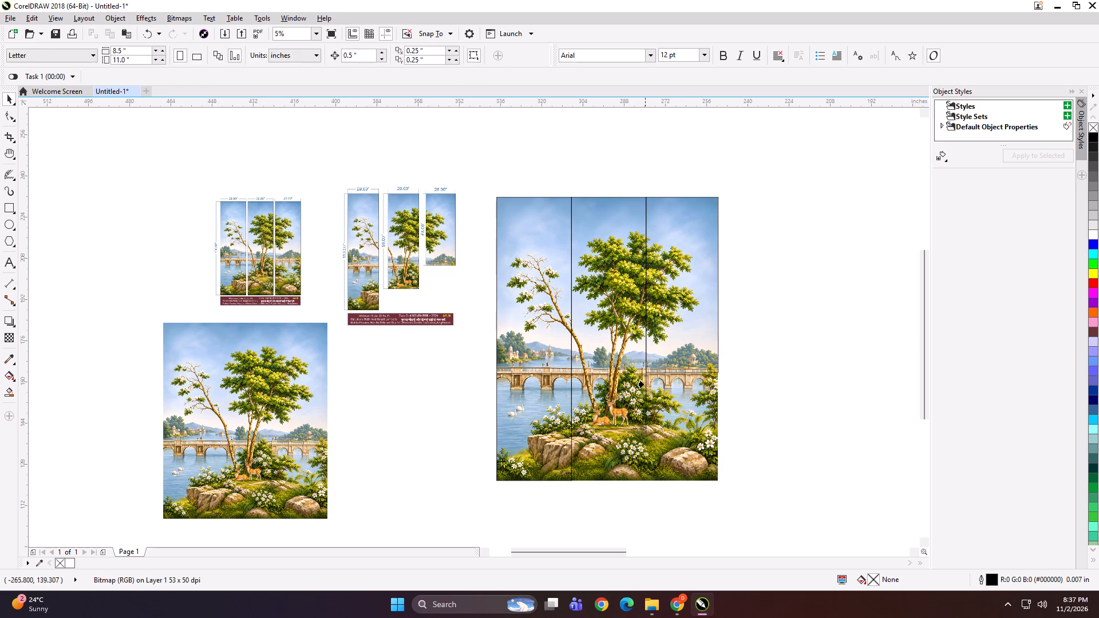
pyautogui.click(643, 383)
pyautogui.hotkey('ctrl', 'u')
pyautogui.hotkey('ctrl', 'u')
pyautogui.click(825, 290)
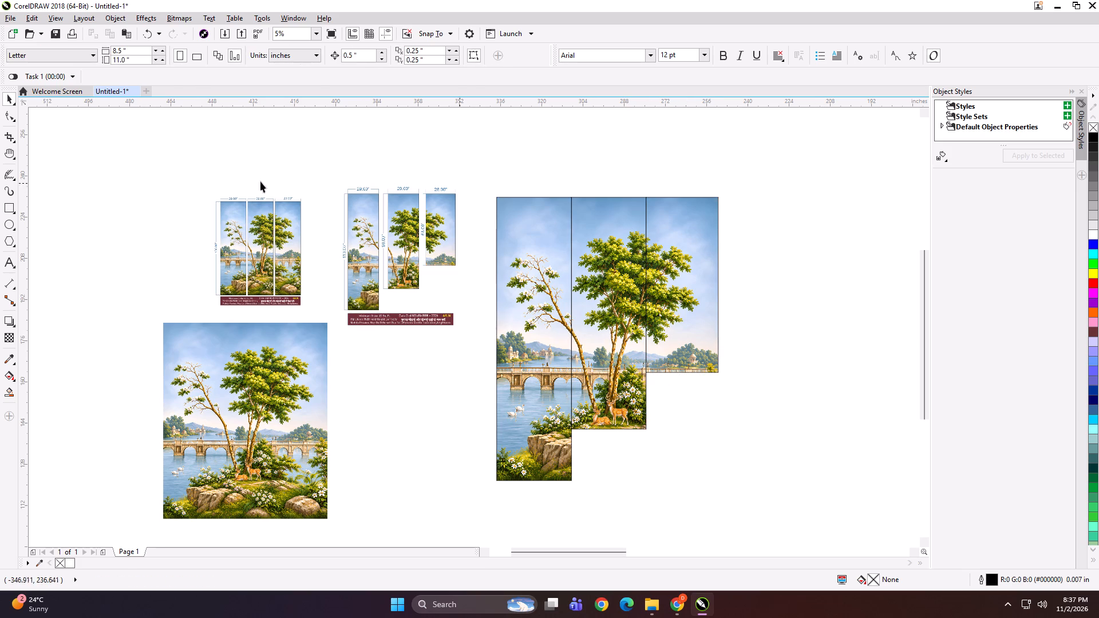
# Add size labels 29*110, 29*90 and 28*68 at the top edges of the three panels, in order.
pyautogui.click(6, 266)
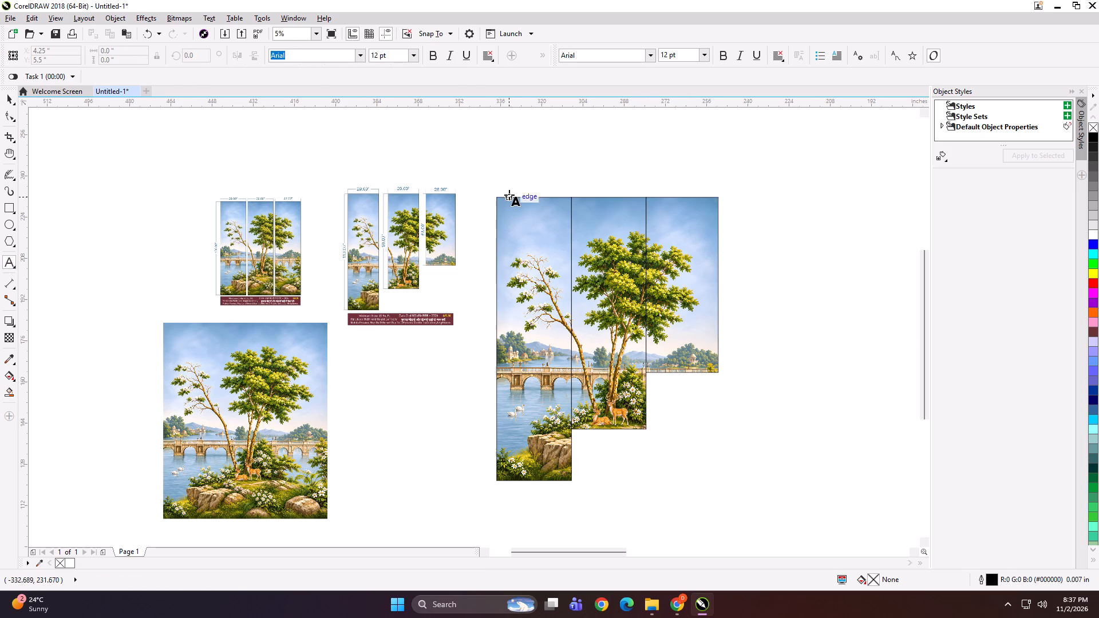
pyautogui.click(509, 195)
pyautogui.write('29*110')
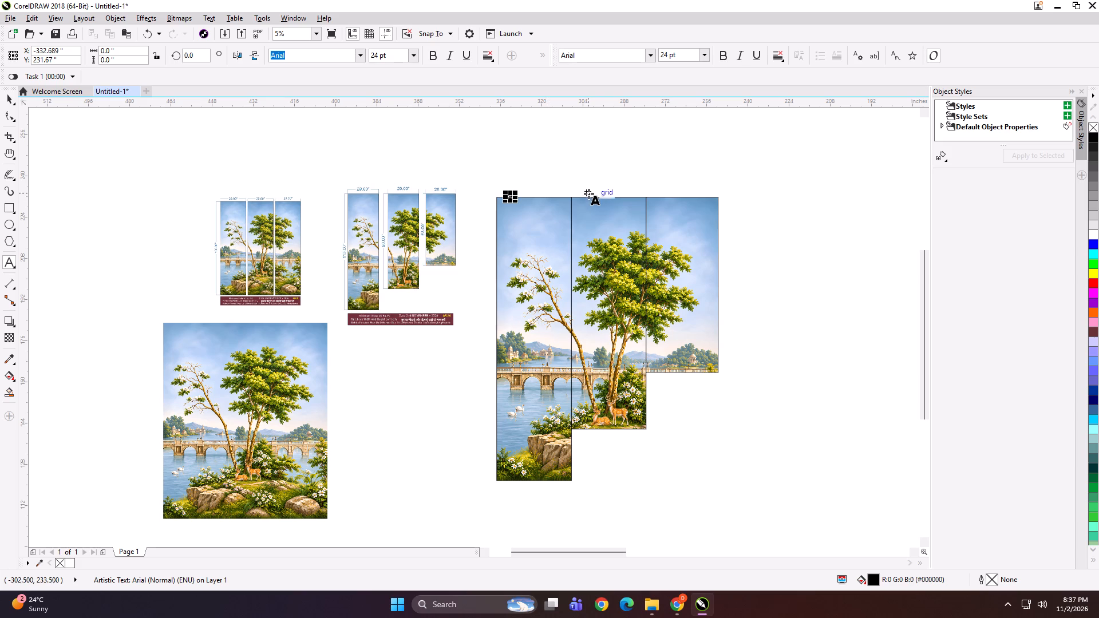
pyautogui.click(591, 195)
pyautogui.write('29*')
pyautogui.write('90')
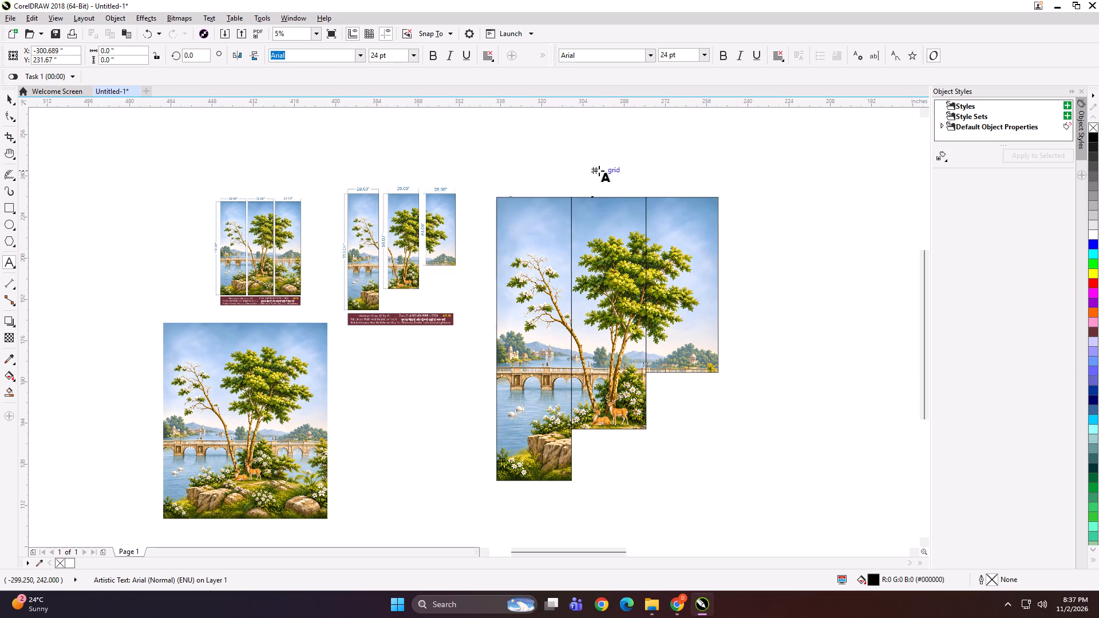
pyautogui.click(667, 195)
pyautogui.write('28*68')
# Group each of the three lake panels with its own size label.
pyautogui.click(12, 98)
pyautogui.keyDown('shift'); pyautogui.click(694, 244); pyautogui.keyUp('shift')
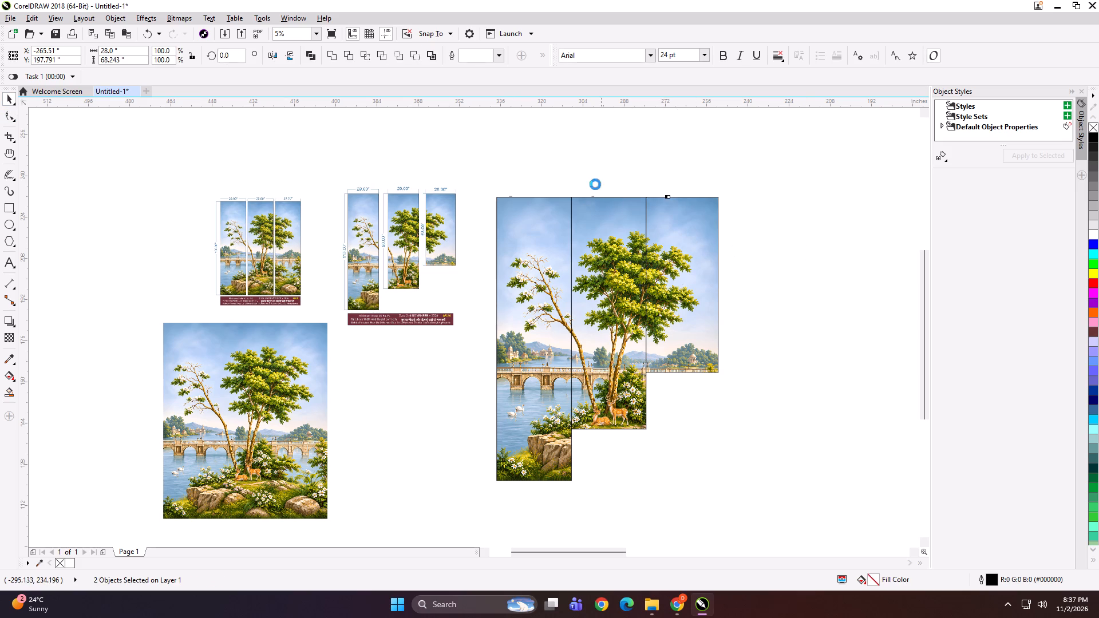
pyautogui.hotkey('ctrl', 'g')
pyautogui.moveTo(574, 166); pyautogui.dragTo(610, 278)
pyautogui.keyDown('shift'); pyautogui.click(610, 278); pyautogui.keyUp('shift')
pyautogui.hotkey('ctrl', 'g')
pyautogui.moveTo(547, 172); pyautogui.dragTo(499, 231)
pyautogui.keyDown('shift'); pyautogui.click(510, 237); pyautogui.keyUp('shift')
pyautogui.hotkey('ctrl', 'g')
# Export the 29 by 110 inch panel as a TIFF named 29x110 A in the RG INTERIOR folder.
pyautogui.hotkey('ctrl', 'e')
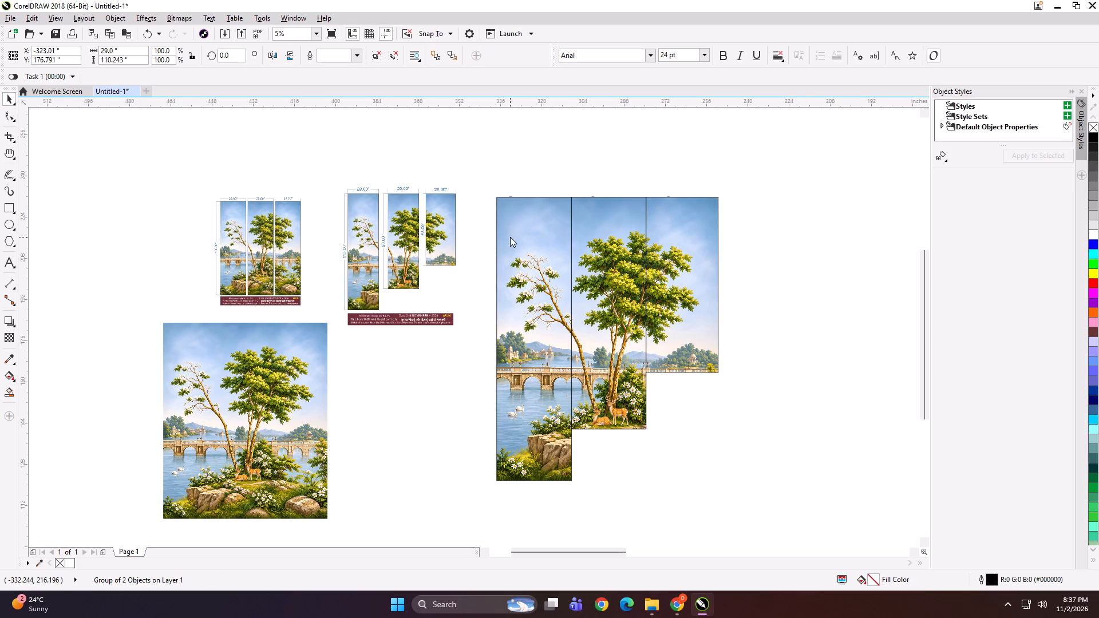
pyautogui.click(484, 227)
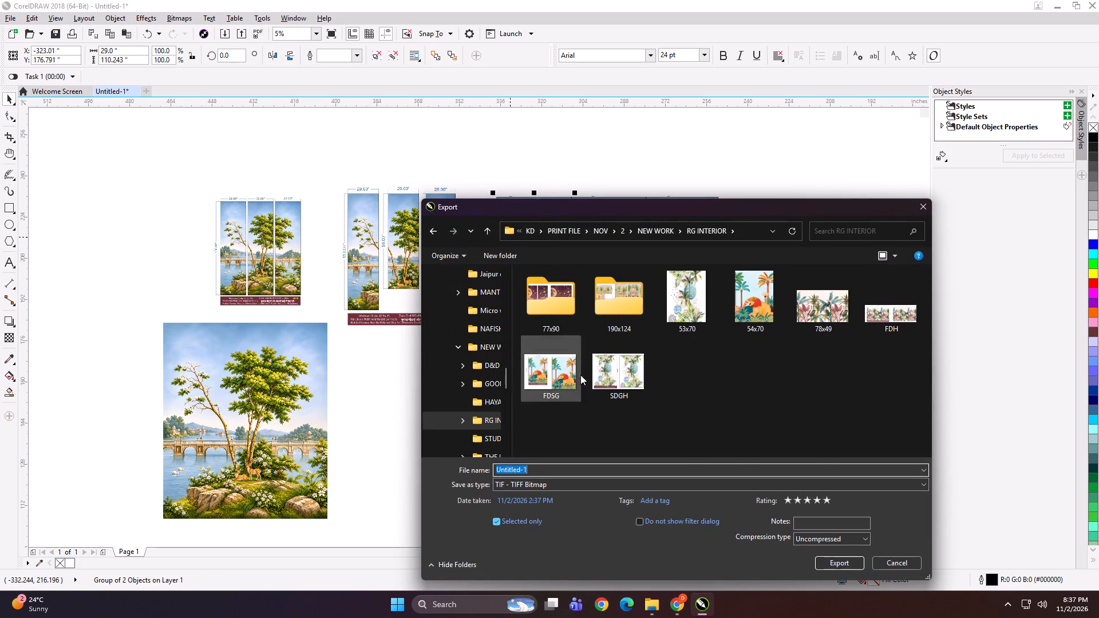
pyautogui.write('29x110 A')
pyautogui.press('space')
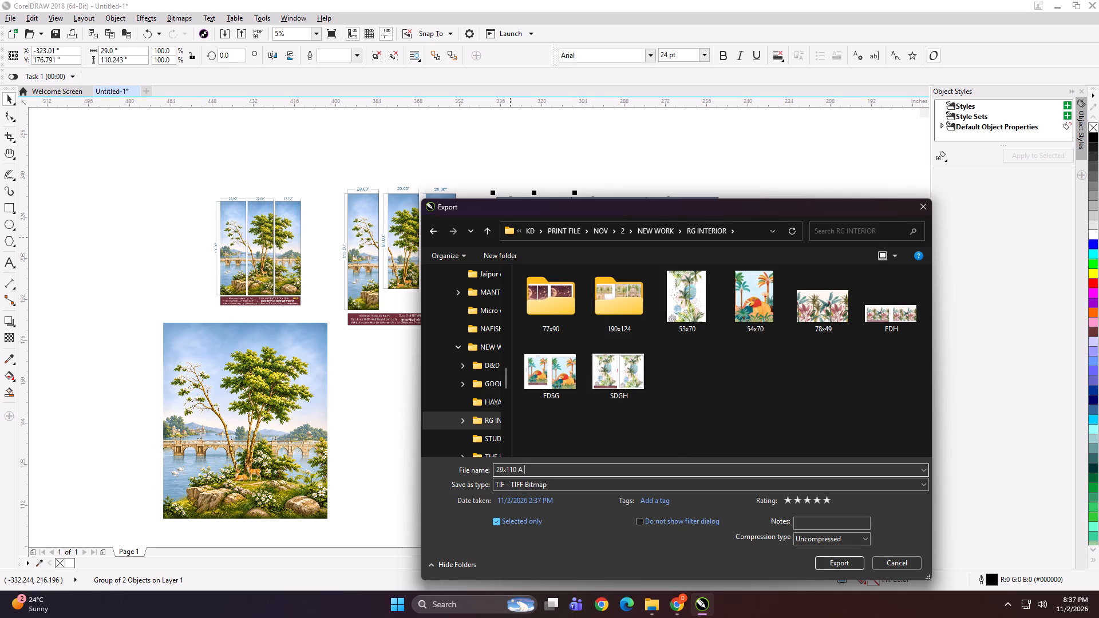
pyautogui.press('Return')
pyautogui.press('Return')
# Export the middle panel as a TIFF named 29x90 B in the RG INTERIOR folder.
pyautogui.click(617, 381)
pyautogui.hotkey('ctrl', 'e')
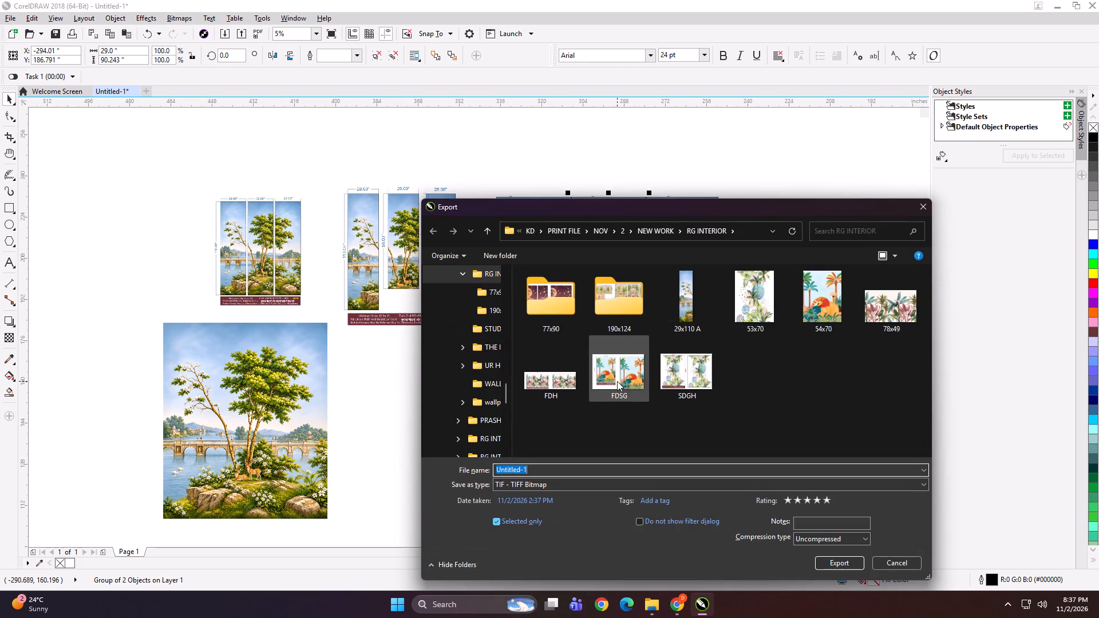
pyautogui.write('29x90 B')
pyautogui.press('Return')
pyautogui.press('Return')
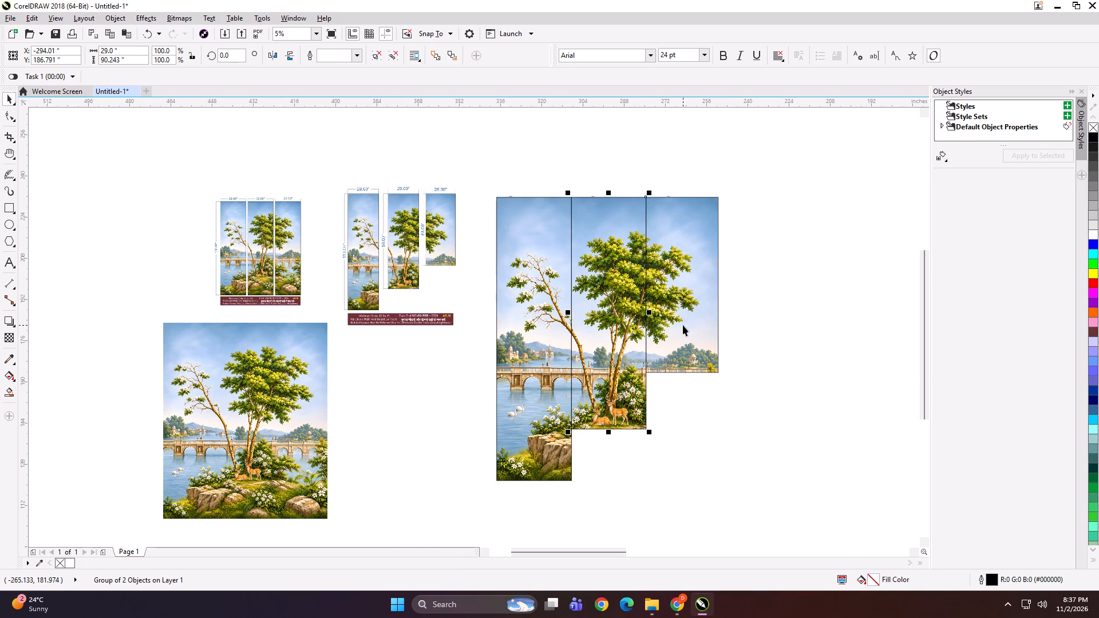
# Export the 28 by 68 inch panel as a TIFF named 28x68 in the RG INTERIOR folder.
pyautogui.hotkey('ctrl', 'e')
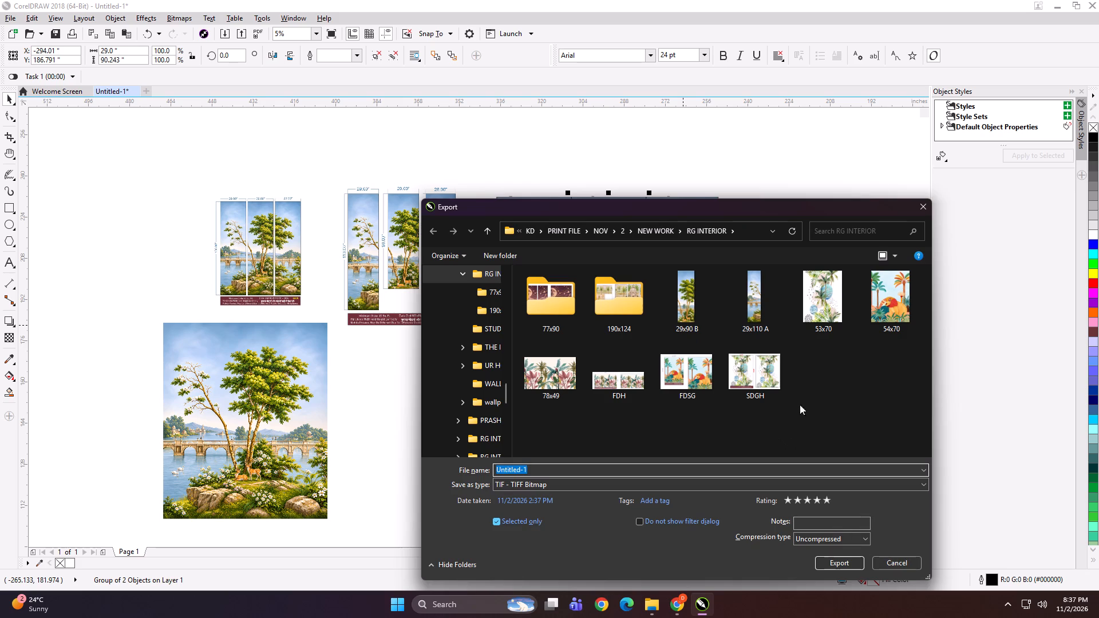
pyautogui.click(922, 201)
pyautogui.click(772, 187)
pyautogui.click(685, 241)
pyautogui.hotkey('ctrl', 'e')
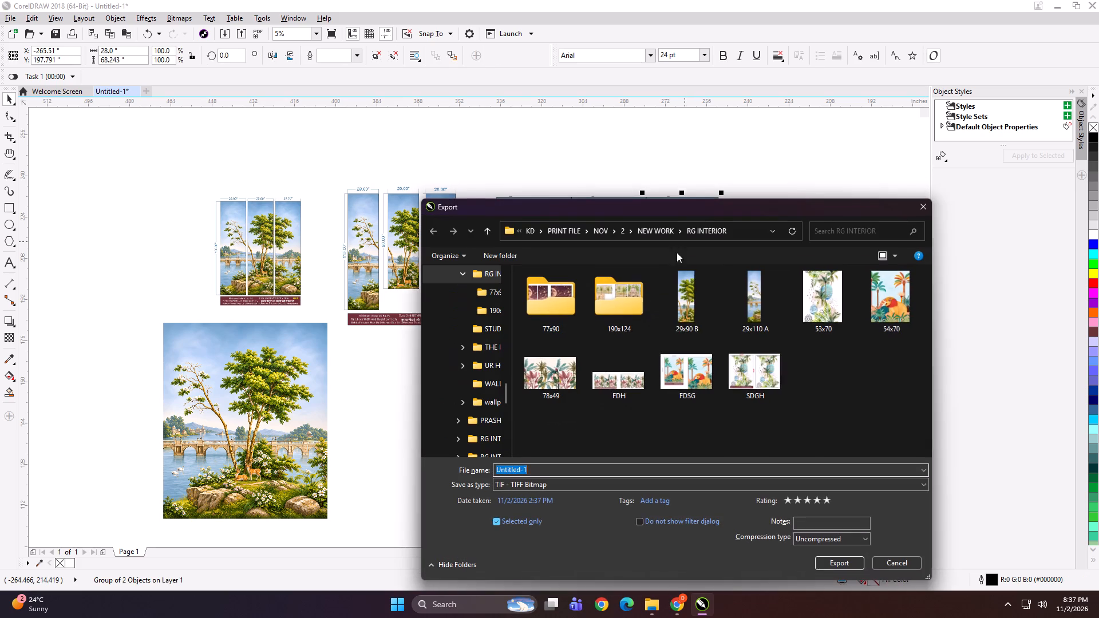
pyautogui.write('28x68')
pyautogui.press('space')
pyautogui.press('Return')
pyautogui.press('Return')
# Spread the three lake panels apart horizontally, leaving gaps of about 5 inches between them.
pyautogui.moveTo(539, 168); pyautogui.dragTo(770, 431)
pyautogui.press('Right')
pyautogui.press('Right')
pyautogui.press('Right')
pyautogui.press('Right')
pyautogui.press('Right')
pyautogui.press('Right')
pyautogui.press('Right')
pyautogui.press('Right')
pyautogui.press('Right')
pyautogui.press('Right')
pyautogui.press('Right')
pyautogui.press('Right')
pyautogui.press('Right')
pyautogui.press('Right')
pyautogui.press('Right')
pyautogui.press('Right')
pyautogui.press('Right')
pyautogui.press('Right')
pyautogui.press('Right')
pyautogui.press('Right')
pyautogui.moveTo(620, 176); pyautogui.dragTo(779, 398)
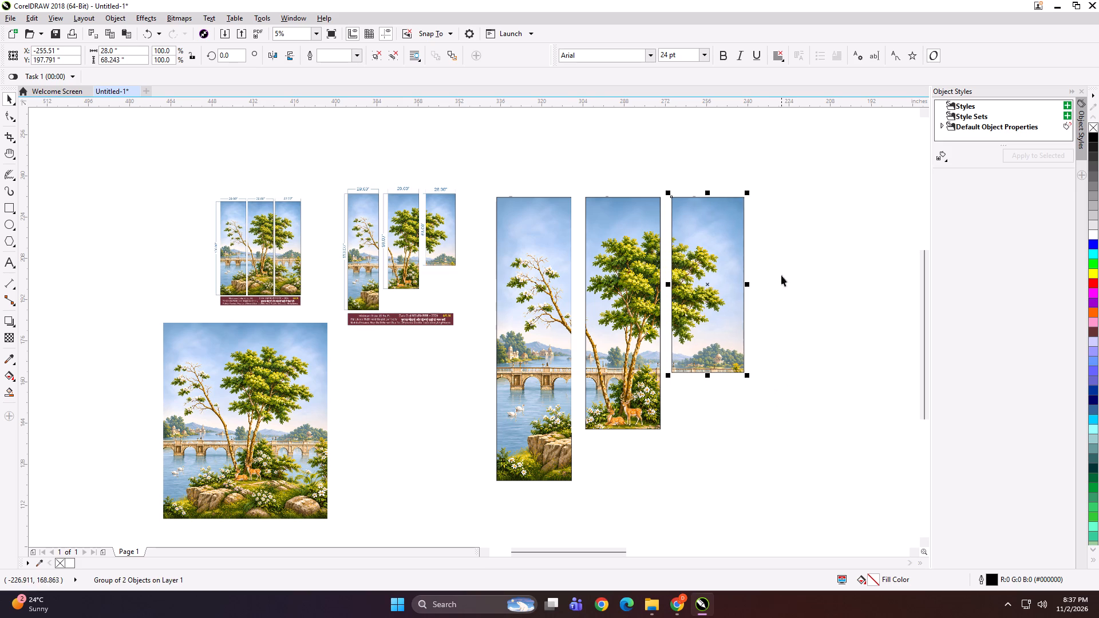
# Shrink the three panels to mockup size, group them with the stepped order mockup, and scale the group to about 5.1 by 3 inches.
pyautogui.moveTo(791, 169); pyautogui.dragTo(472, 512)
pyautogui.moveTo(746, 485); pyautogui.dragTo(591, 462)
pyautogui.keyDown('shift'); pyautogui.click(442, 274); pyautogui.keyUp('shift')
pyautogui.hotkey('ctrl', 'g')
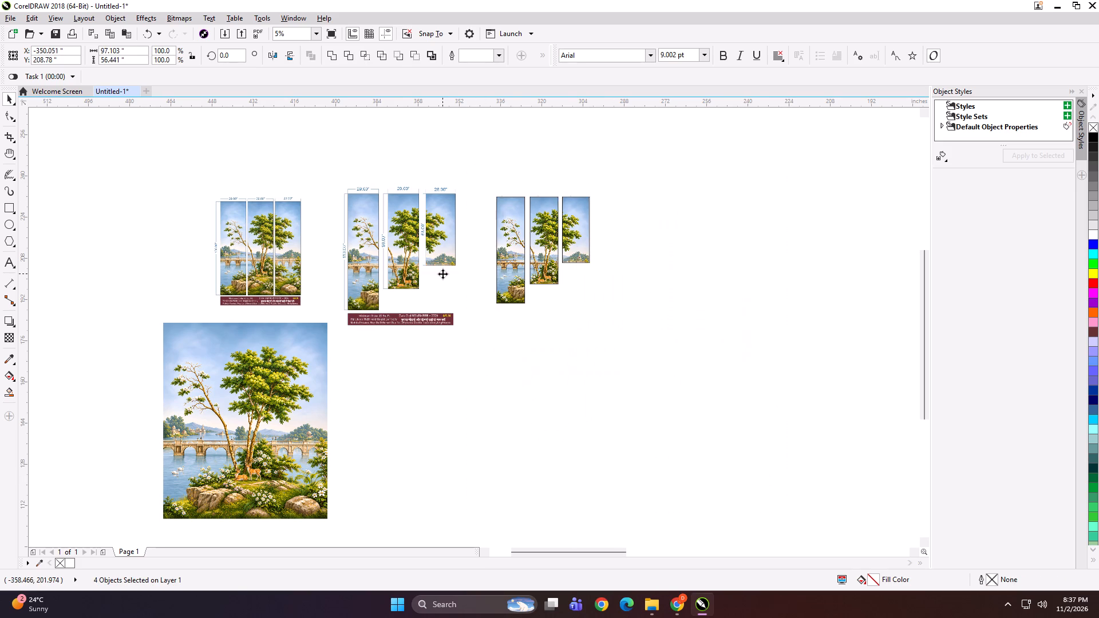
pyautogui.moveTo(424, 242); pyautogui.dragTo(481, 261)
pyautogui.keyDown('shift'); pyautogui.moveTo(653, 355); pyautogui.dragTo(535, 299); pyautogui.keyUp('shift')
# Export the grouped preview as a TIFF, trying the name SDGH first and using DHFGJ instead.
pyautogui.scroll(3, 518, 276)
pyautogui.hotkey('ctrl', 'e')
pyautogui.write('SDGH')
pyautogui.press('Return')
pyautogui.press('Return')
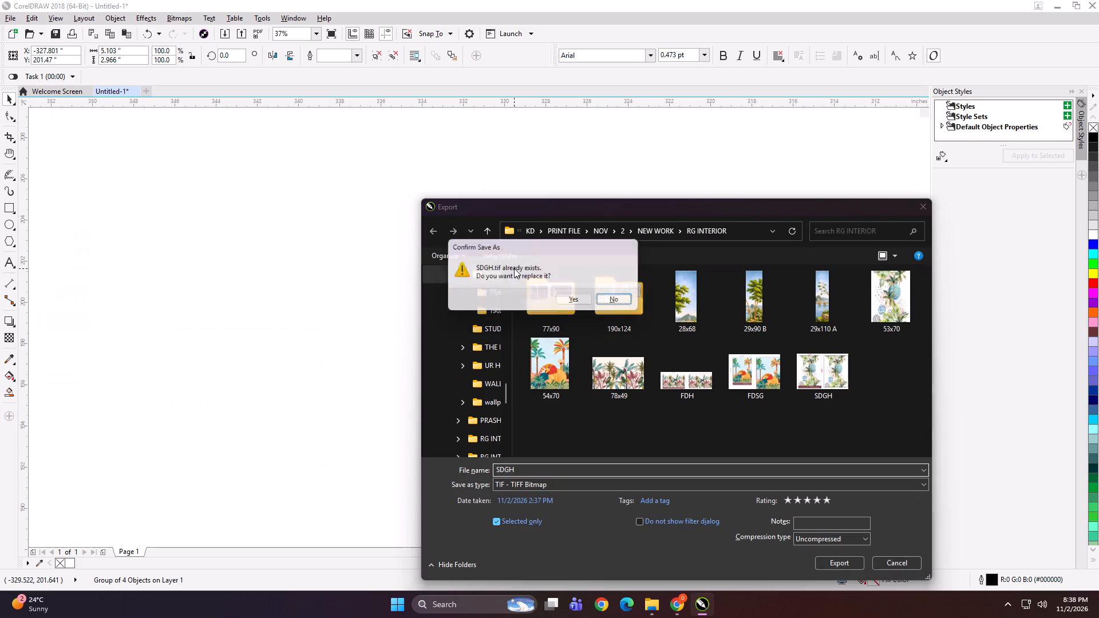
pyautogui.press('Return')
pyautogui.press('Return')
pyautogui.write('DHFGJ')
pyautogui.press('Return')
pyautogui.press('Return')
# Delete the exported preview group from the drawing.
pyautogui.press('Delete')
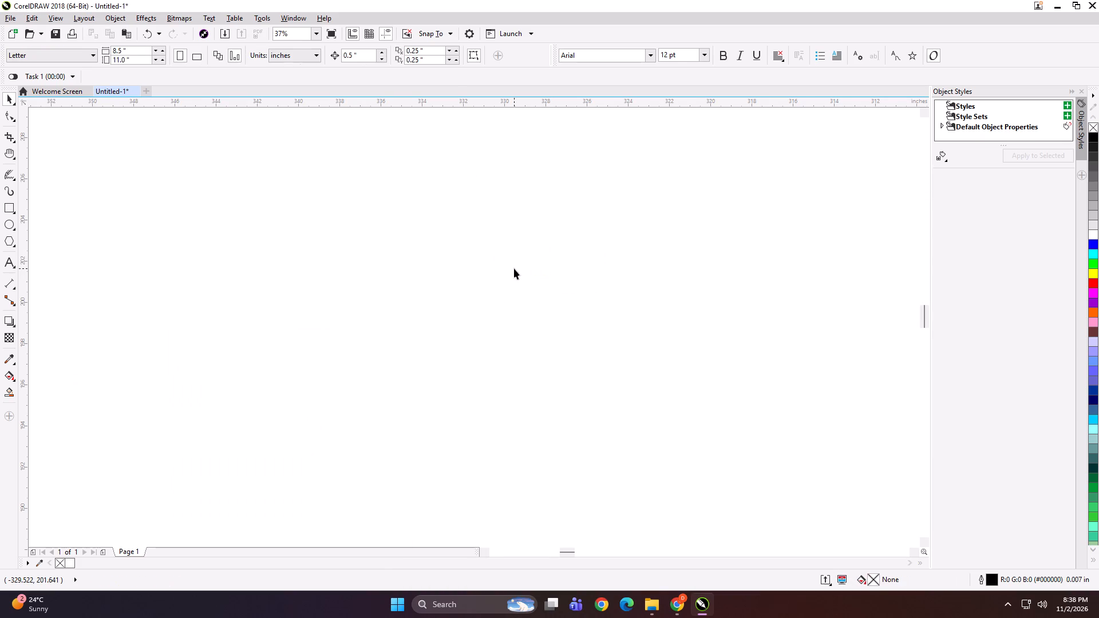
# Move the lake artwork beside the remaining order mockup and set its size to 87 (29+29+29) by 106 inches.
pyautogui.press('F4')
pyautogui.scroll(2, 140, 369)
pyautogui.moveTo(135, 426); pyautogui.dragTo(322, 261)
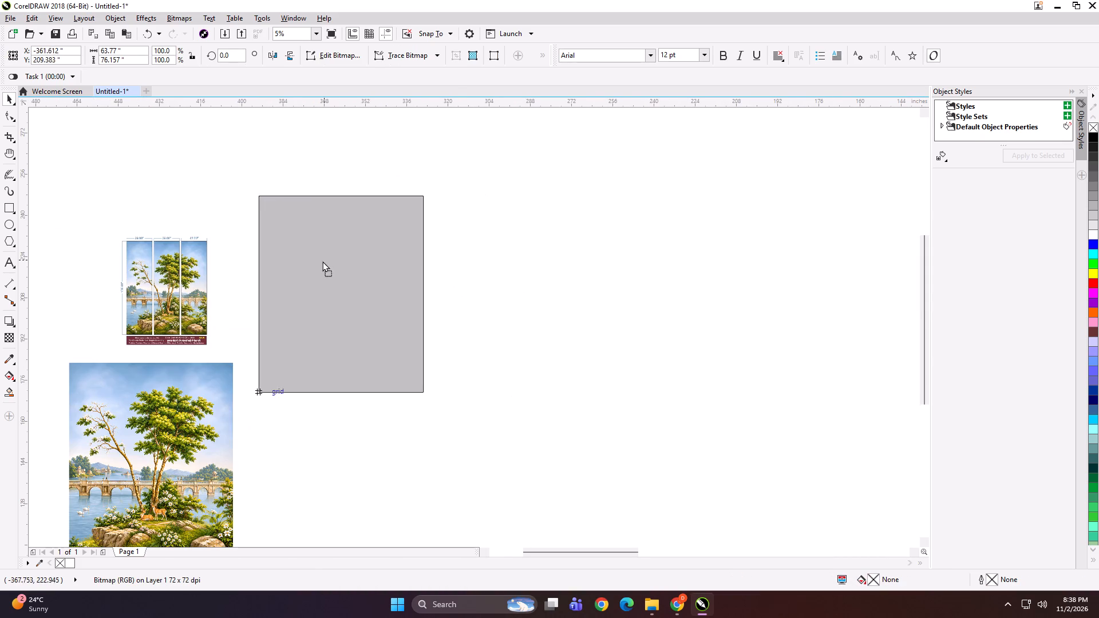
pyautogui.moveTo(322, 261); pyautogui.dragTo(322, 262)
pyautogui.scroll(1, 176, 223)
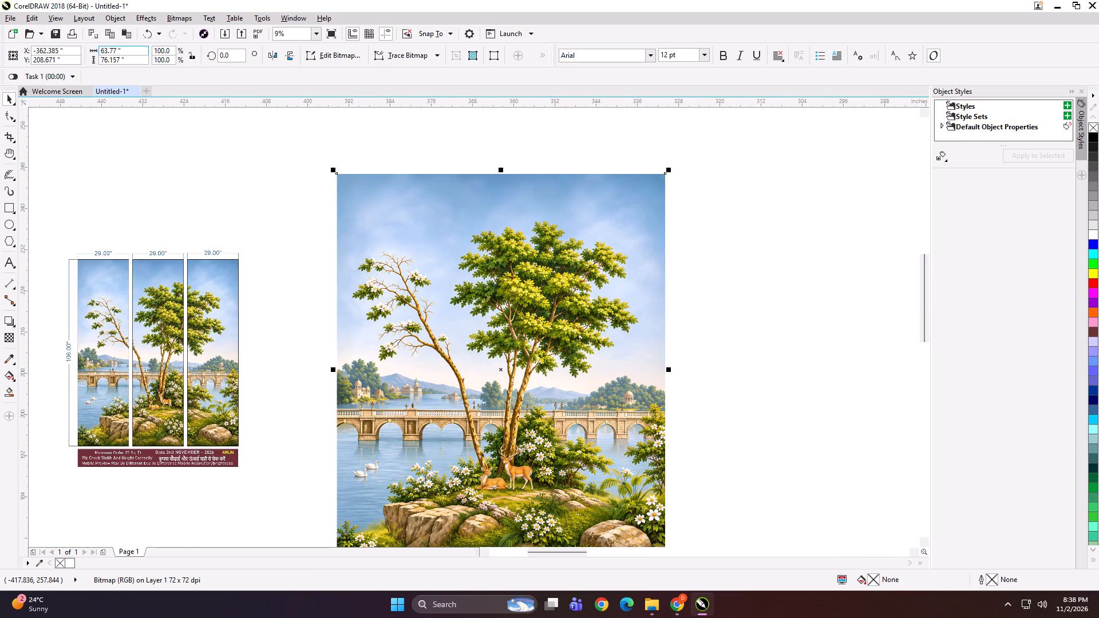
pyautogui.click(128, 50)
pyautogui.hotkey('ctrl', 'a')
pyautogui.write('29')
pyautogui.press('Tab')
pyautogui.write('106')
pyautogui.click(132, 50)
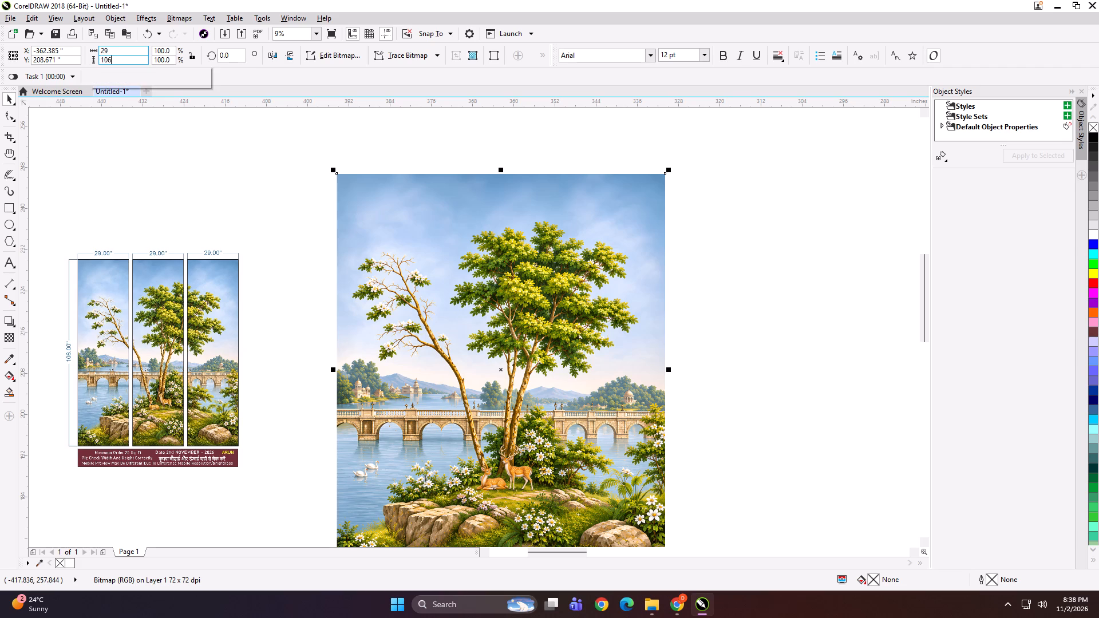
pyautogui.write('+29+29')
pyautogui.press('Return')
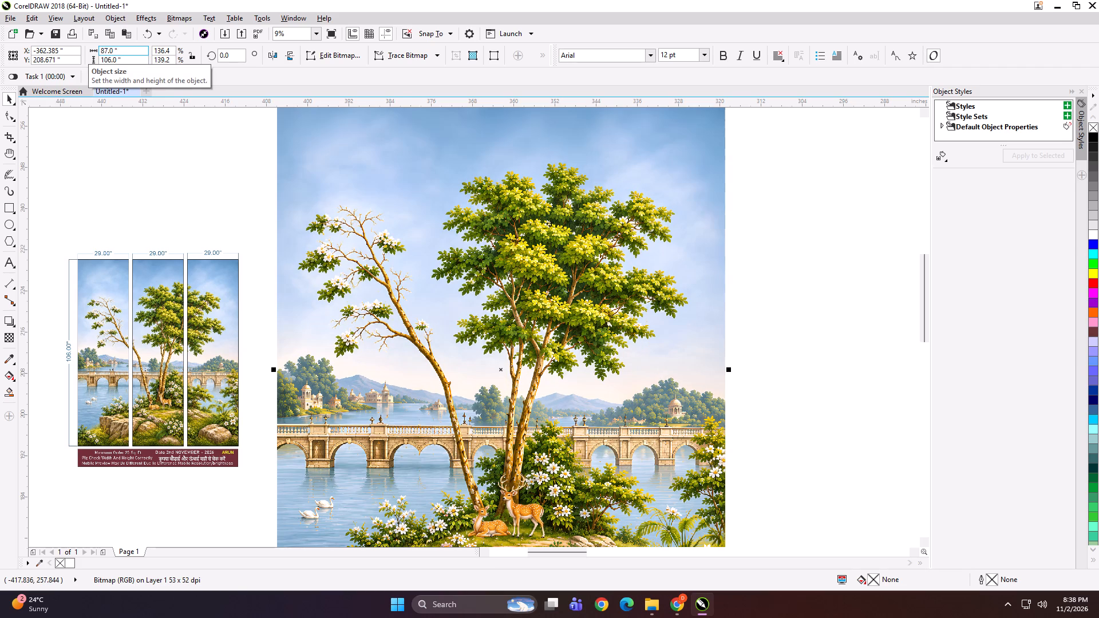
# Add a 106-inch-high rectangle frame over the lake artwork and set its width to 29 inches.
pyautogui.keyDown('shift'); pyautogui.doubleClick(5, 203); pyautogui.keyUp('shift')
pyautogui.hotkey('shift', 'space')
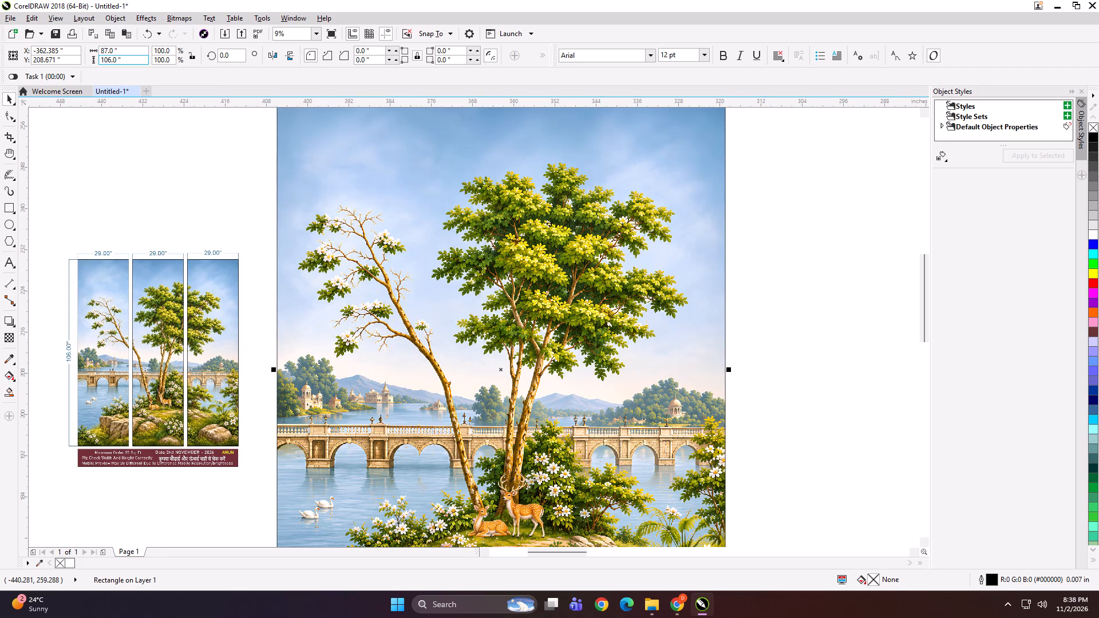
pyautogui.hotkey('ctrl', 'a')
pyautogui.click(207, 186)
pyautogui.click(357, 193)
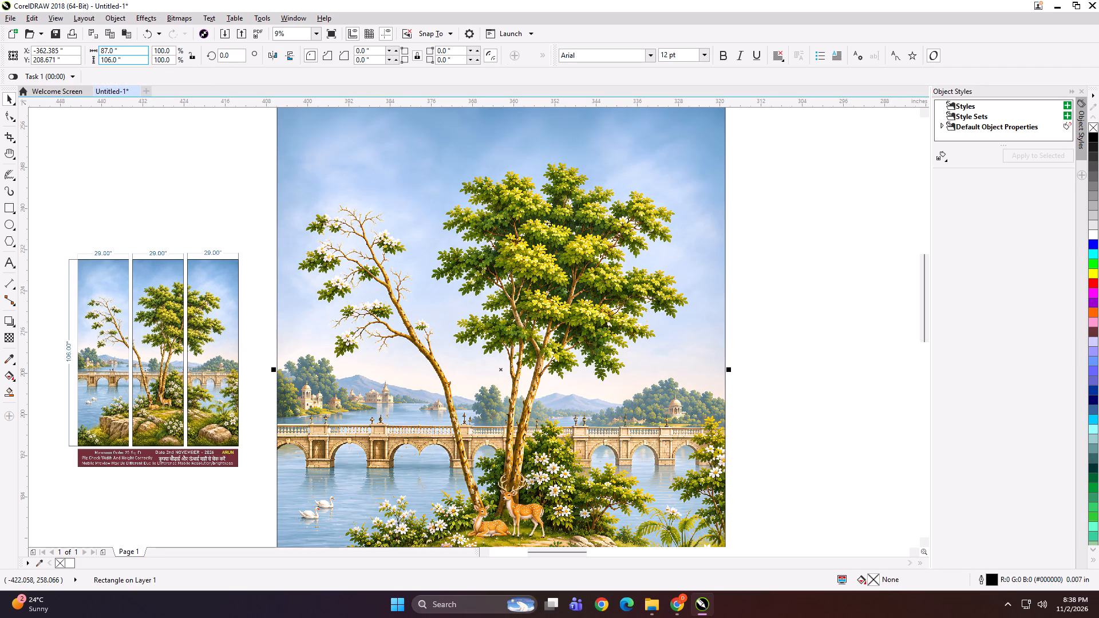
pyautogui.click(128, 51)
pyautogui.hotkey('ctrl', 'a')
pyautogui.hotkey('ctrl', 'a')
pyautogui.write('29')
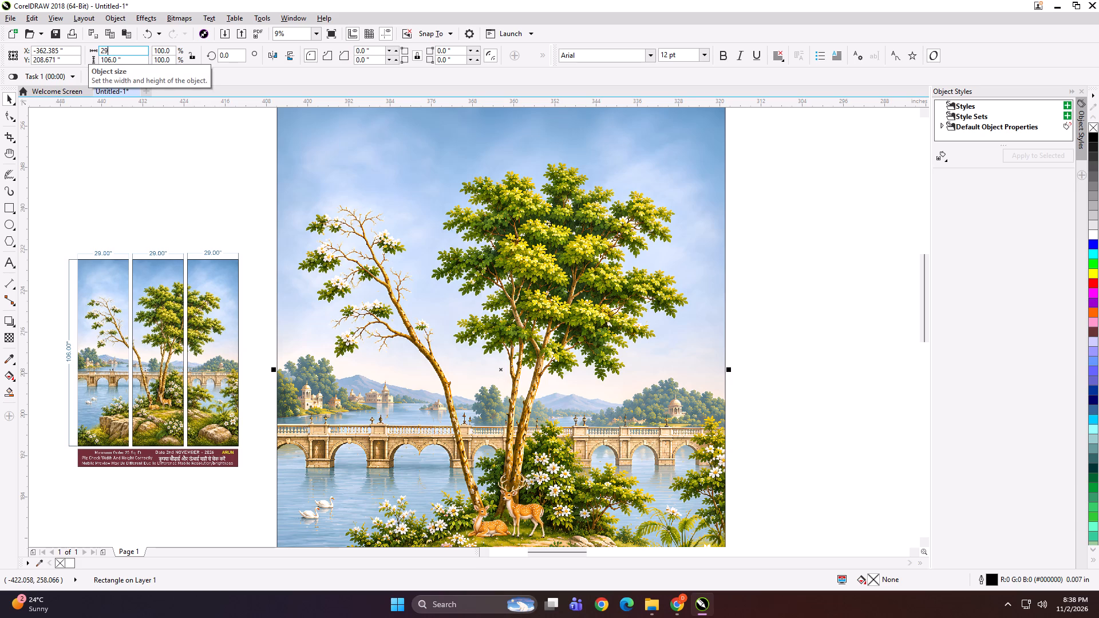
pyautogui.press('Return')
# Align the frame with the artwork's left edge and mirror-copy it twice, making three adjoining 29 x 106 inch frames.
pyautogui.keyDown('shift'); pyautogui.click(355, 219); pyautogui.keyUp('shift')
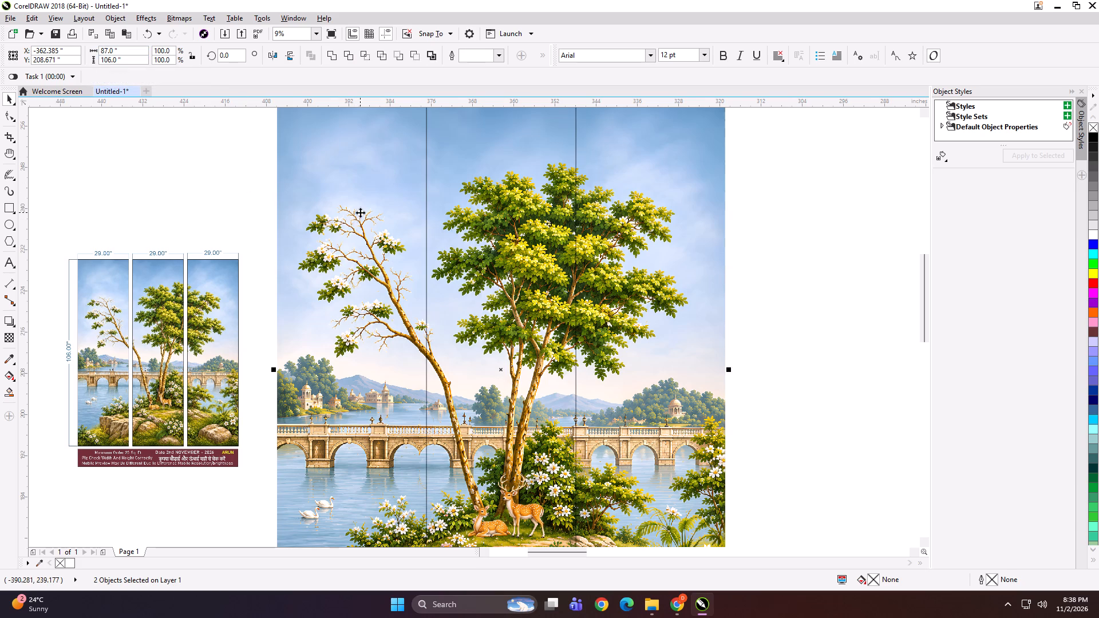
pyautogui.press('l')
pyautogui.scroll(-1, 361, 221)
pyautogui.click(293, 185)
pyautogui.click(358, 269)
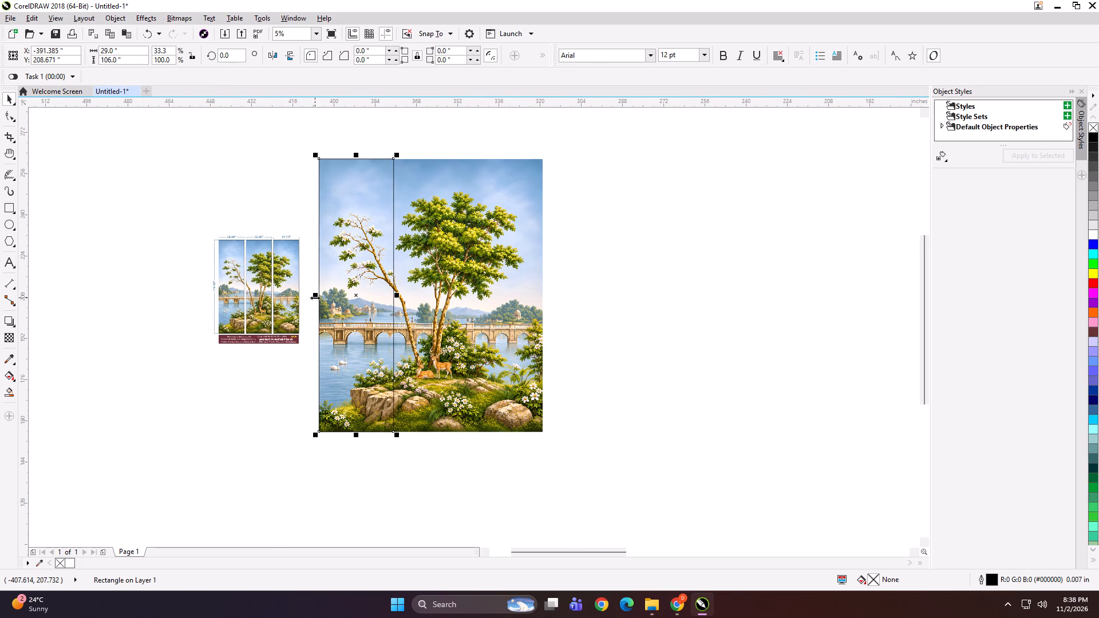
pyautogui.moveTo(315, 298); pyautogui.dragTo(435, 297)
pyautogui.keyDown('ctrl'); pyautogui.rightClick(435, 297); pyautogui.keyUp('ctrl')
pyautogui.scroll(1, 416, 292)
pyautogui.keyDown('ctrl'); pyautogui.moveTo(367, 300); pyautogui.dragTo(536, 305); pyautogui.keyUp('ctrl')
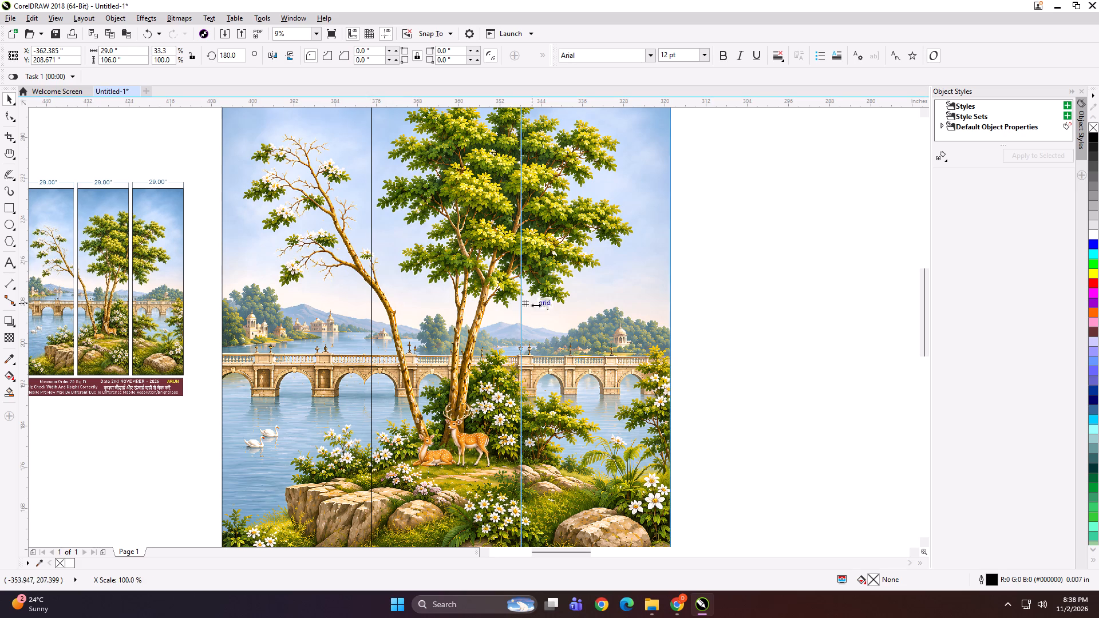
pyautogui.keyDown('ctrl'); pyautogui.moveTo(536, 305); pyautogui.dragTo(540, 305); pyautogui.keyUp('ctrl')
pyautogui.keyDown('ctrl'); pyautogui.rightClick(540, 305); pyautogui.keyUp('ctrl')
# Group the three frames, PowerClip the lake artwork into them, and ungroup into three separate panels.
pyautogui.keyDown('shift'); pyautogui.click(488, 302); pyautogui.keyUp('shift')
pyautogui.keyDown('shift'); pyautogui.click(312, 299); pyautogui.keyUp('shift')
pyautogui.hotkey('ctrl', 'g')
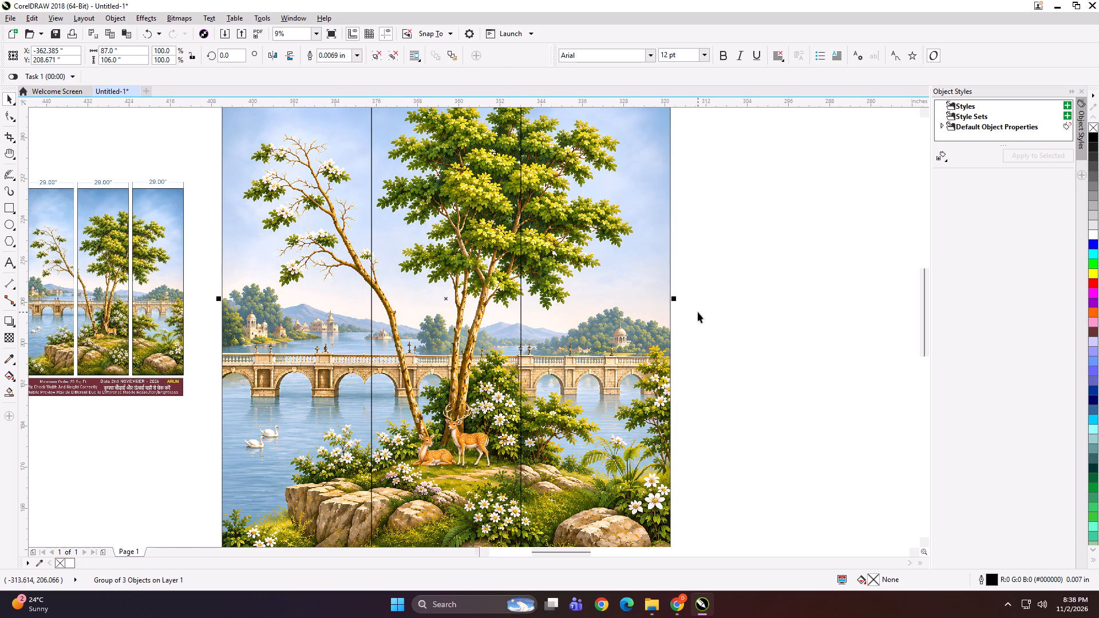
pyautogui.click(698, 312)
pyautogui.keyDown('alt'); pyautogui.click(622, 312); pyautogui.keyUp('alt')
pyautogui.hotkey('shift', 'Return')
pyautogui.click(624, 316)
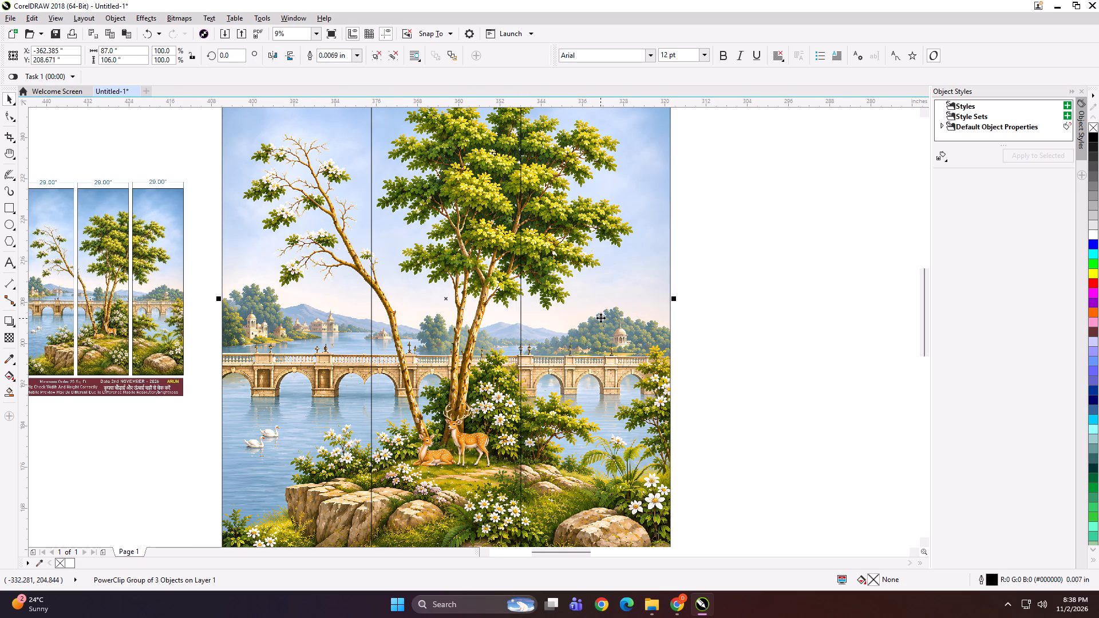
pyautogui.hotkey('ctrl', 'u')
pyautogui.hotkey('ctrl', 'u')
pyautogui.scroll(-1, 600, 318)
pyautogui.click(732, 280)
pyautogui.click(643, 237)
pyautogui.click(615, 229)
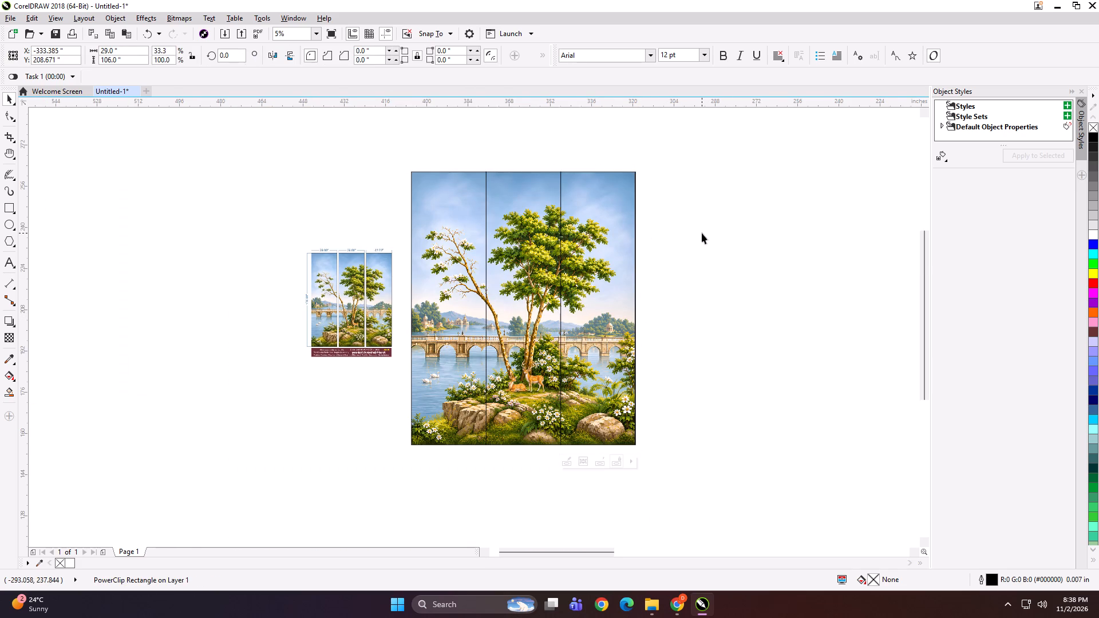
pyautogui.click(702, 233)
# Add the text label "29*106 A" at the top edge of the left panel and copy it.
pyautogui.scroll(1, 524, 183)
pyautogui.click(8, 262)
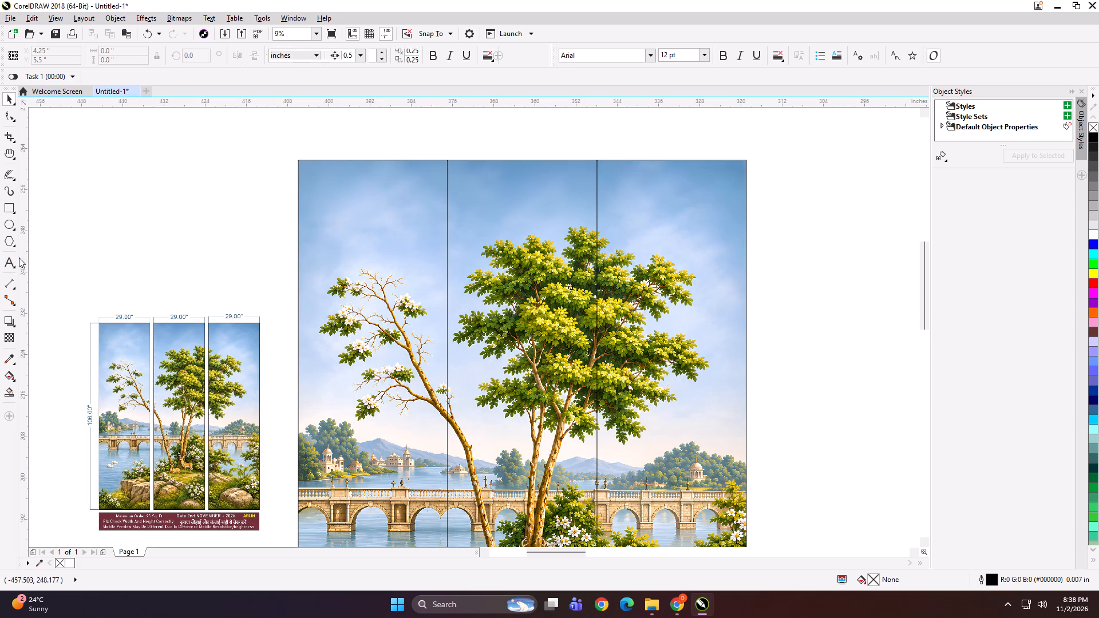
pyautogui.click(342, 157)
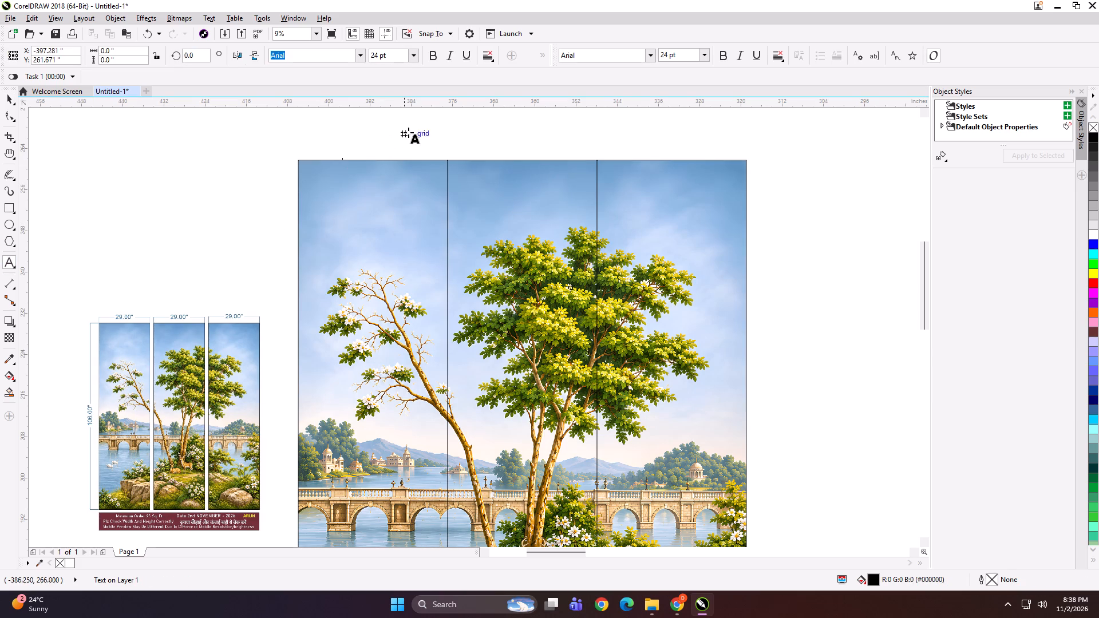
pyautogui.write('29*106')
pyautogui.hotkey('ctrl', 'a')
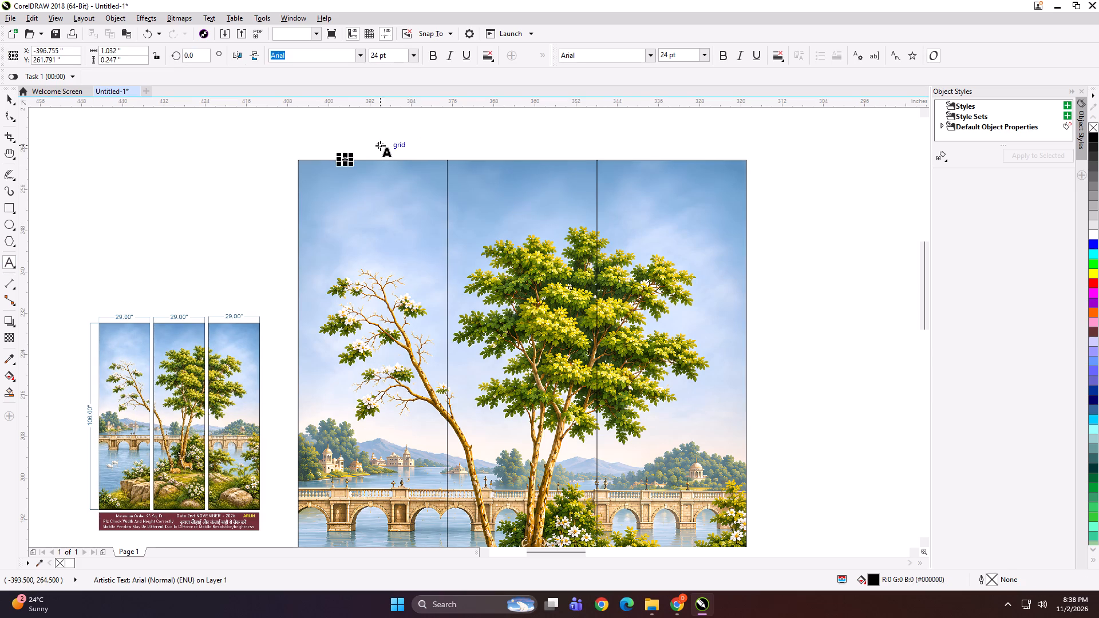
pyautogui.scroll(2, 333, 167)
pyautogui.scroll(2, 378, 137)
pyautogui.press('Right')
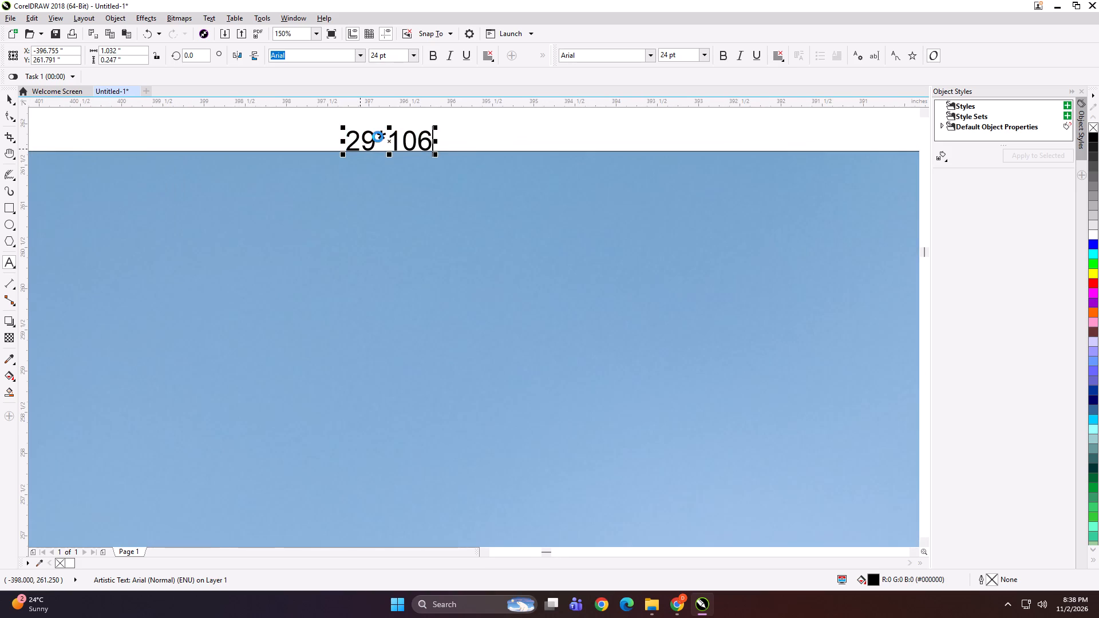
pyautogui.press('space')
pyautogui.write('A')
pyautogui.hotkey('ctrl', 'a')
pyautogui.hotkey('ctrl', 'c')
# Paste the size label above the other two panels, ending it in 2 for the middle and C for the right.
pyautogui.scroll(-2, 343, 156)
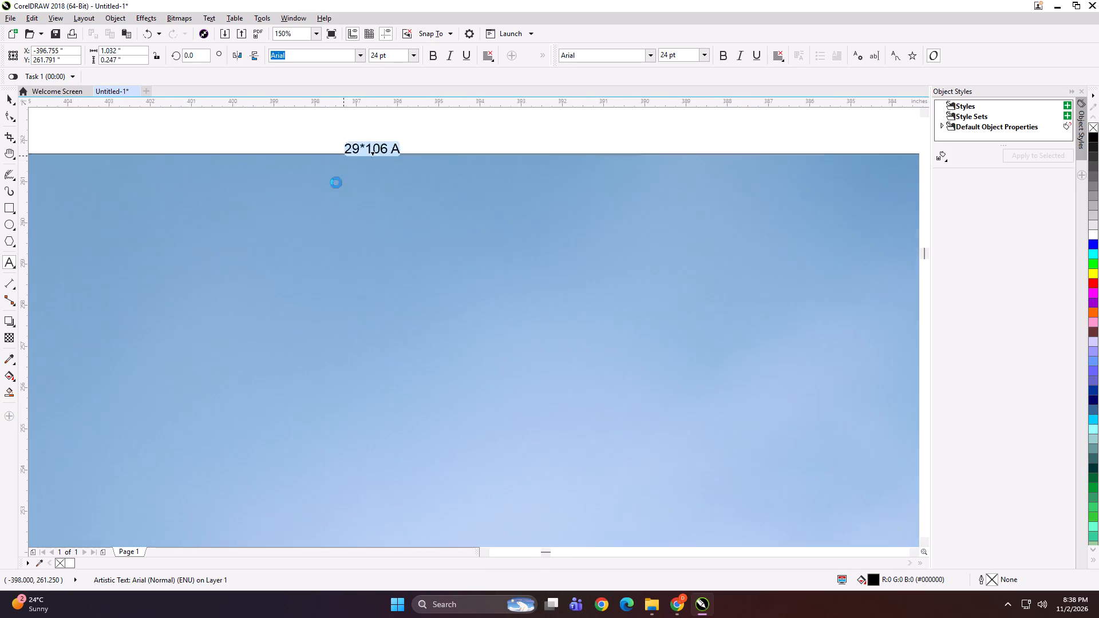
pyautogui.scroll(-1, 336, 183)
pyautogui.click(577, 172)
pyautogui.hotkey('ctrl', 'v')
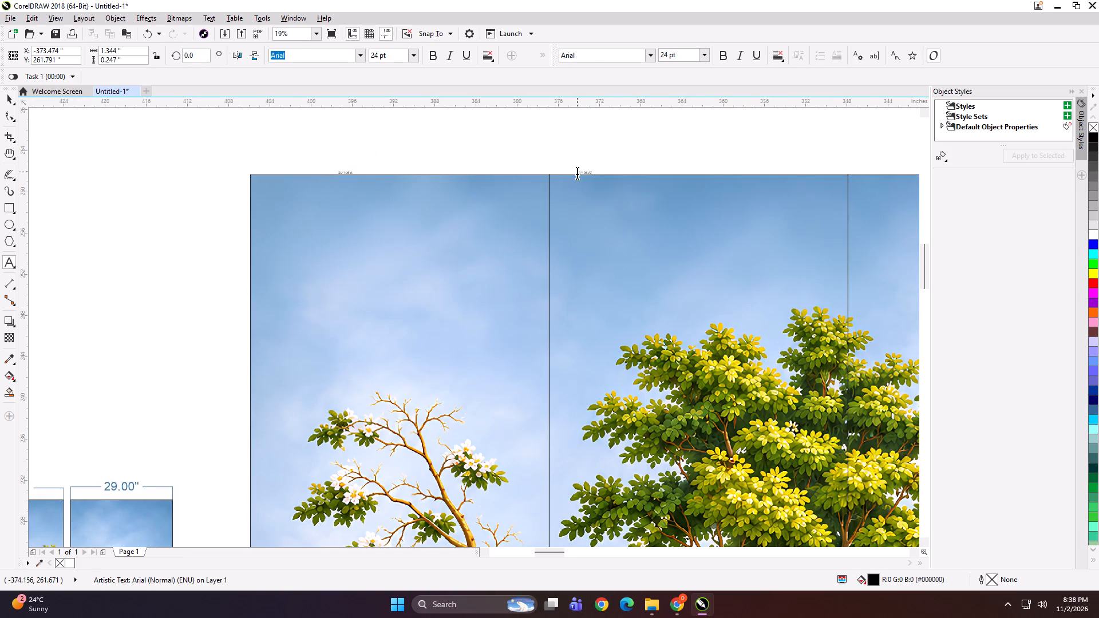
pyautogui.press('BackSpace')
pyautogui.press('2')
pyautogui.scroll(-1, 555, 176)
pyautogui.scroll(1, 717, 167)
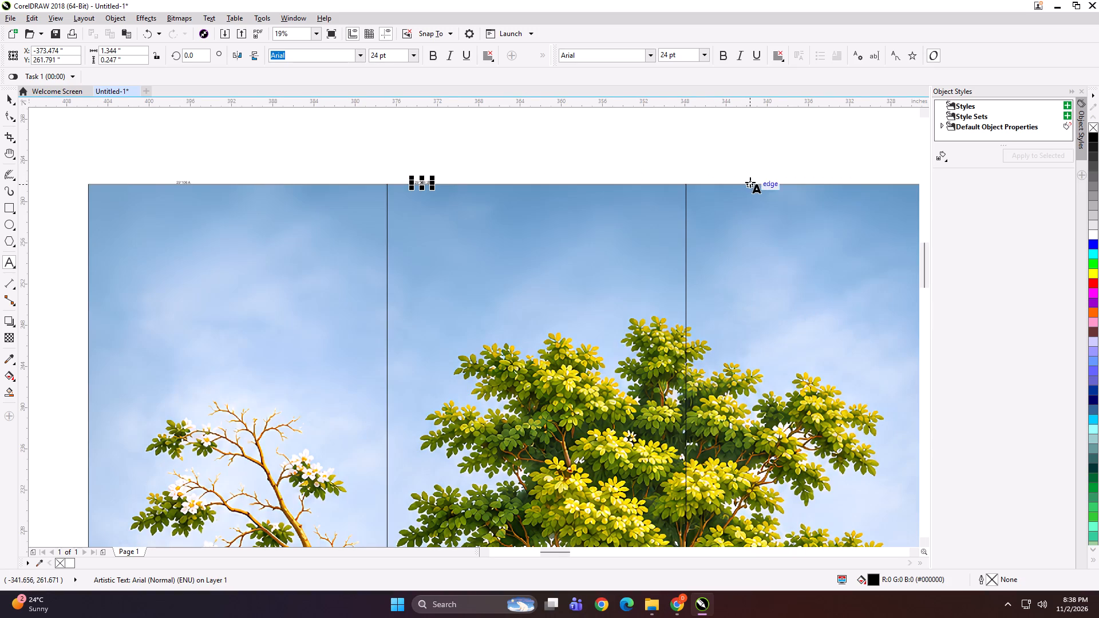
pyautogui.click(750, 182)
pyautogui.hotkey('ctrl', 'v')
pyautogui.press('BackSpace')
pyautogui.press('c')
# Group each of the three lake panels with its own size label.
pyautogui.click(9, 102)
pyautogui.scroll(-1, 358, 173)
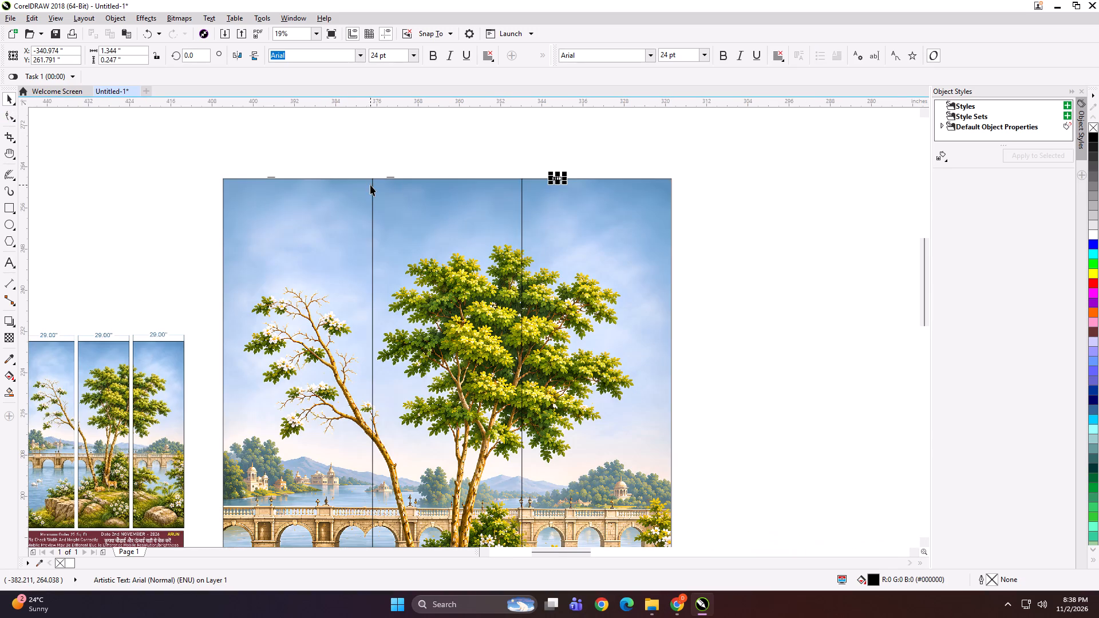
pyautogui.keyDown('shift'); pyautogui.click(563, 246); pyautogui.keyUp('shift')
pyautogui.hotkey('ctrl', 'g')
pyautogui.moveTo(375, 139); pyautogui.dragTo(437, 232)
pyautogui.keyDown('shift'); pyautogui.click(438, 233); pyautogui.keyUp('shift')
pyautogui.hotkey('ctrl', 'g')
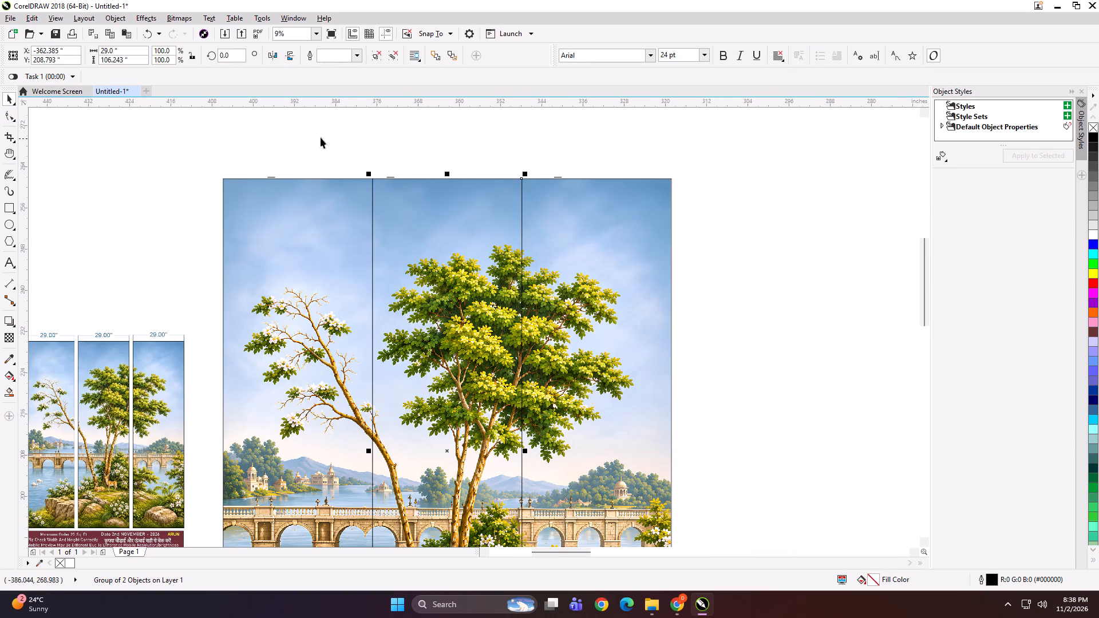
pyautogui.moveTo(317, 138); pyautogui.dragTo(240, 227)
pyautogui.keyDown('shift'); pyautogui.click(266, 235); pyautogui.keyUp('shift')
pyautogui.hotkey('ctrl', 'g')
# Export the left panel as a TIFF named 29x106 A in the RG INTERIOR folder.
pyautogui.hotkey('ctrl', 'e')
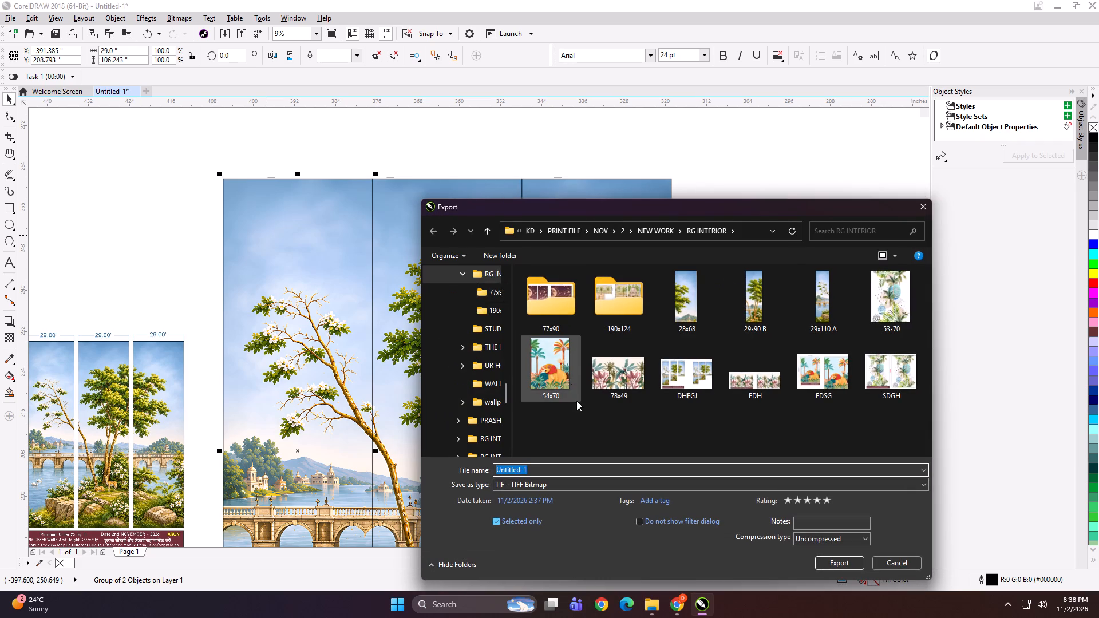
pyautogui.write('29x1406 A')
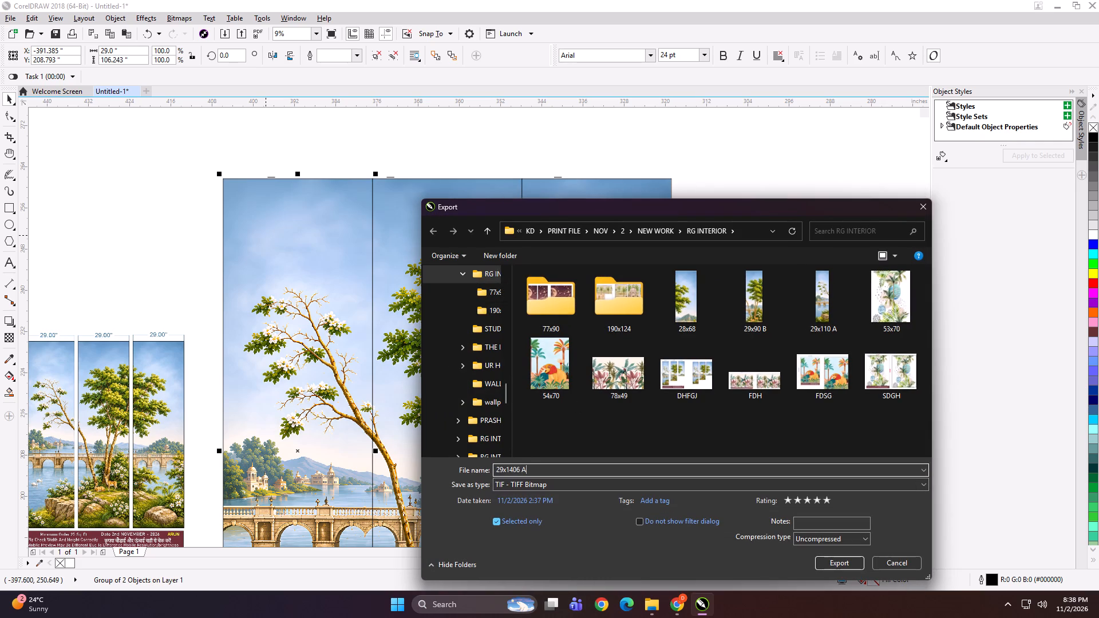
pyautogui.hotkey('ctrl', 'a')
pyautogui.write('1449')
pyautogui.hotkey('ctrl', 'a')
pyautogui.write('29x10')
pyautogui.press('BackSpace')
pyautogui.write('6 A')
pyautogui.press('Return')
pyautogui.press('Return')
# Export the middle panel as a TIFF named 29x106 B.
pyautogui.click(440, 319)
pyautogui.hotkey('ctrl', 'e')
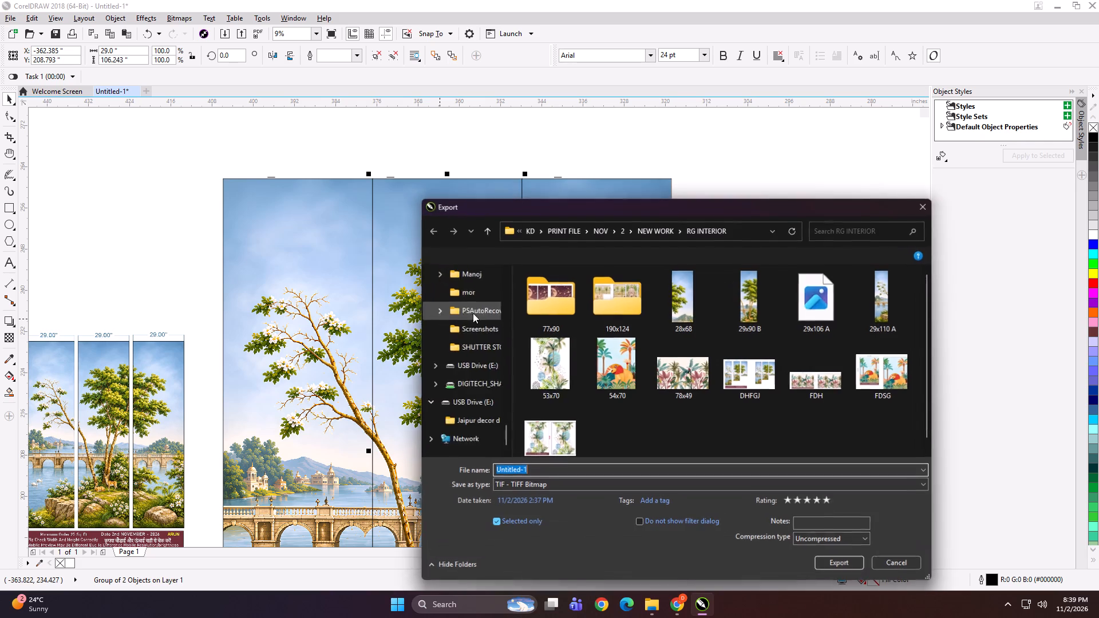
pyautogui.click(798, 310)
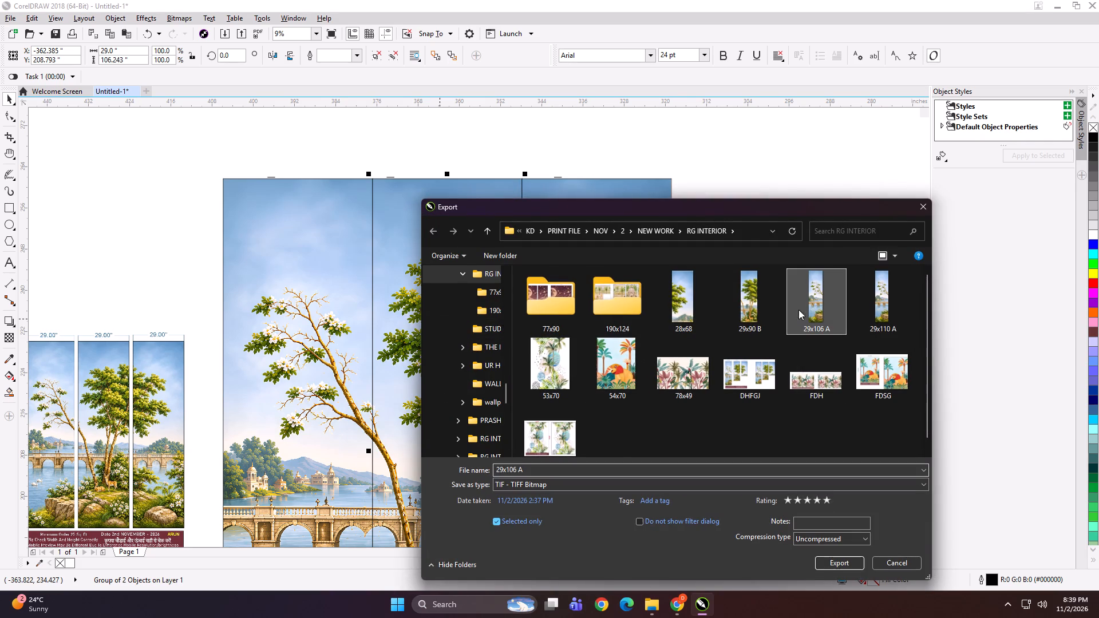
pyautogui.doubleClick(561, 466)
pyautogui.press('b')
pyautogui.press('Return')
pyautogui.press('Return')
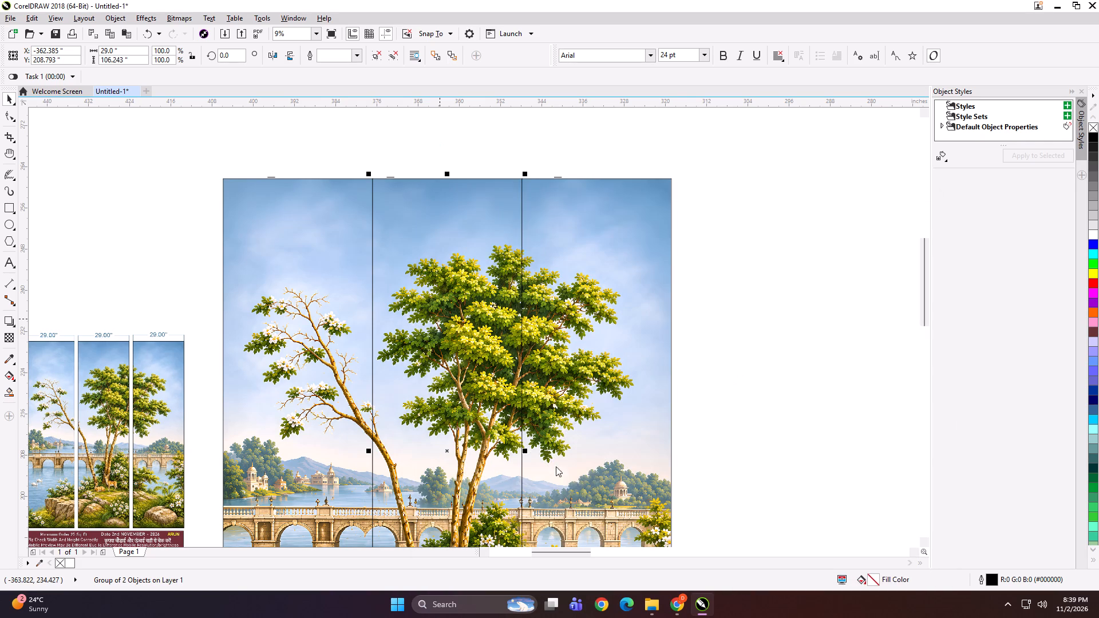
# Export the right panel as a TIFF named 29x106 C.
pyautogui.click(556, 466)
pyautogui.hotkey('ctrl', 'e')
pyautogui.hotkey('ctrl', 'e')
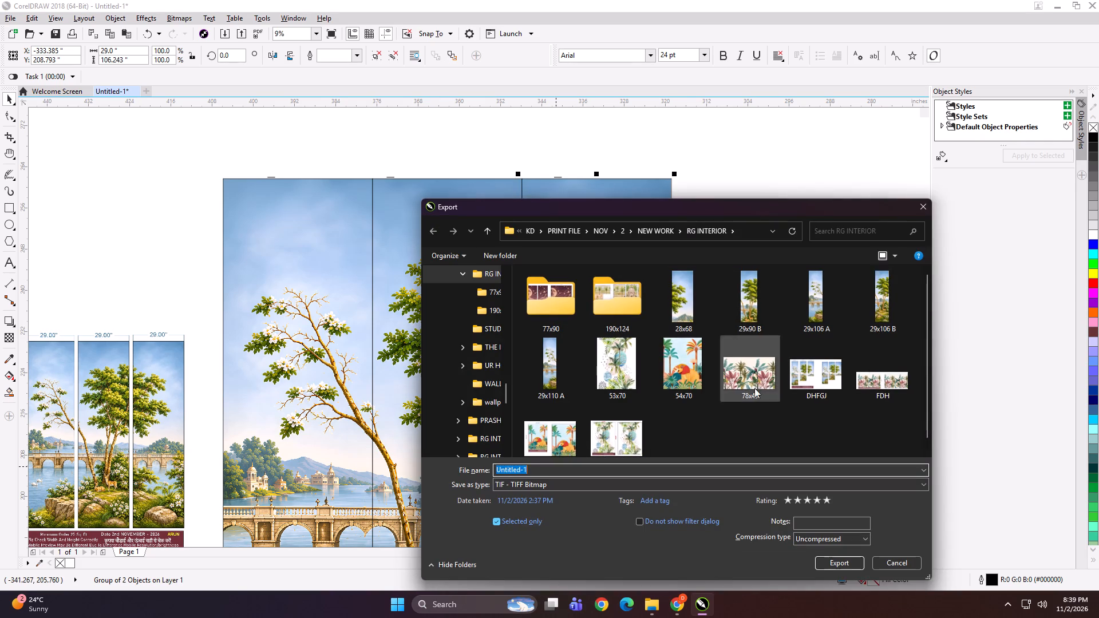
pyautogui.click(883, 299)
pyautogui.doubleClick(592, 468)
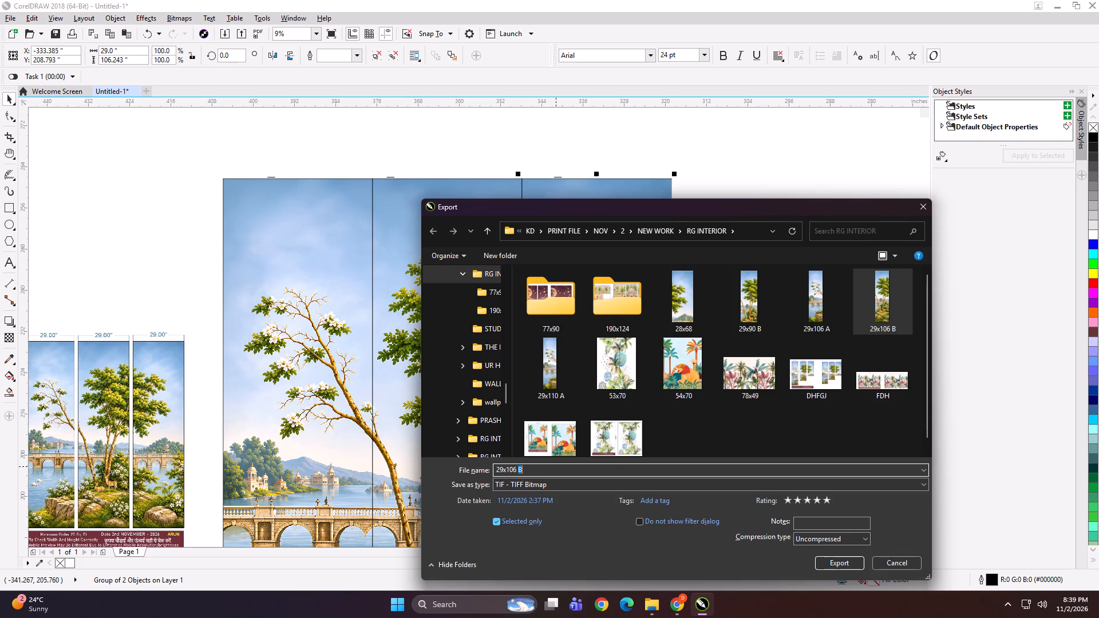
pyautogui.press('c')
pyautogui.press('Return')
pyautogui.press('Return')
# Nudge the right and middle panels sideways to leave about 5-inch gaps between the three panels.
pyautogui.scroll(-2, 564, 399)
pyautogui.press('Right')
pyautogui.press('Right')
pyautogui.press('Right')
pyautogui.press('Right')
pyautogui.press('Right')
pyautogui.press('Right')
pyautogui.press('Right')
pyautogui.press('Right')
pyautogui.press('Right')
pyautogui.press('Right')
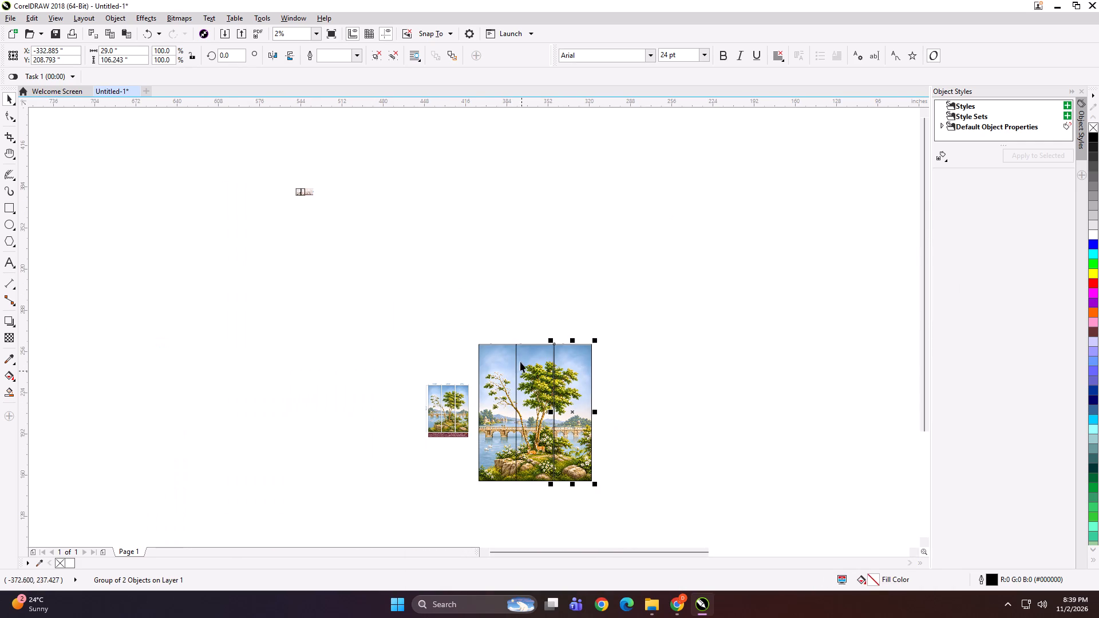
pyautogui.moveTo(504, 320); pyautogui.dragTo(614, 497)
pyautogui.press('Right')
pyautogui.press('Right')
pyautogui.press('Right')
pyautogui.press('Right')
pyautogui.press('Right')
pyautogui.press('Right')
pyautogui.press('Right')
pyautogui.press('Right')
pyautogui.press('Right')
pyautogui.press('Right')
pyautogui.press('Right')
# Shrink the three panels to mockup size, place them beside the order mockup, and group them with it.
pyautogui.moveTo(663, 299); pyautogui.dragTo(503, 496)
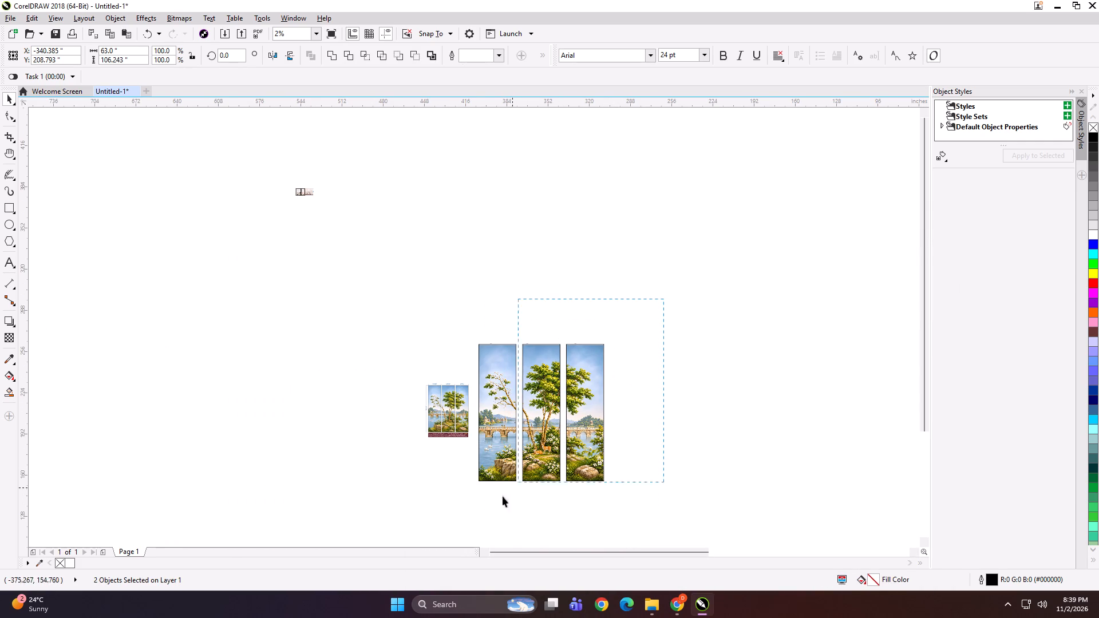
pyautogui.moveTo(503, 496); pyautogui.dragTo(470, 520)
pyautogui.scroll(1, 535, 482)
pyautogui.keyDown('shift'); pyautogui.moveTo(675, 485); pyautogui.dragTo(642, 477); pyautogui.keyUp('shift')
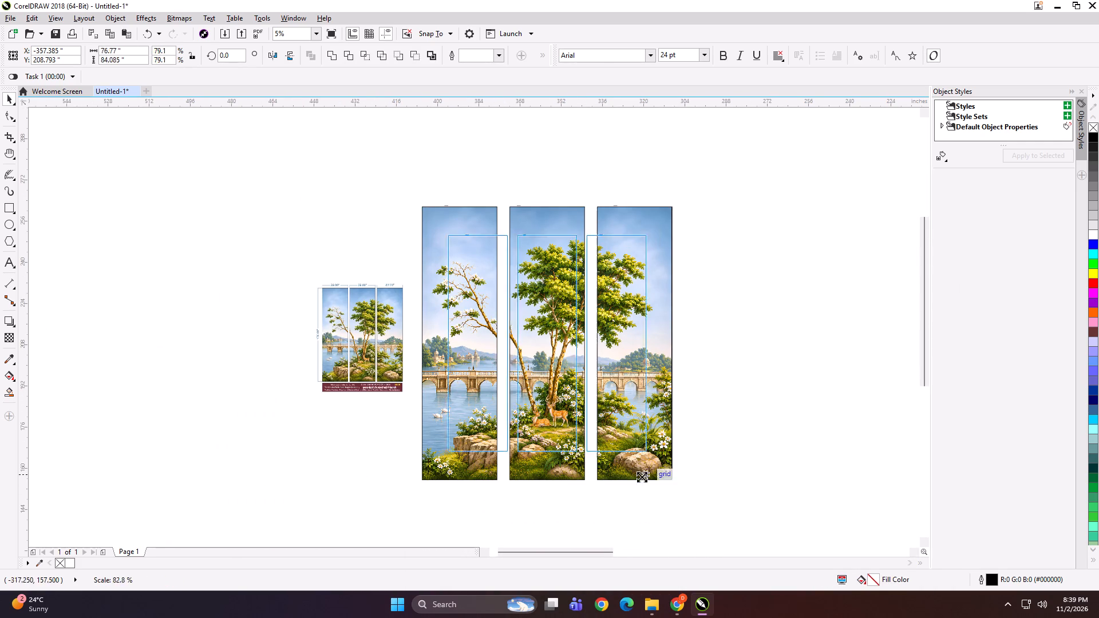
pyautogui.keyDown('shift'); pyautogui.moveTo(642, 477); pyautogui.dragTo(586, 423); pyautogui.keyUp('shift')
pyautogui.moveTo(548, 322); pyautogui.dragTo(451, 308)
pyautogui.click(451, 308)
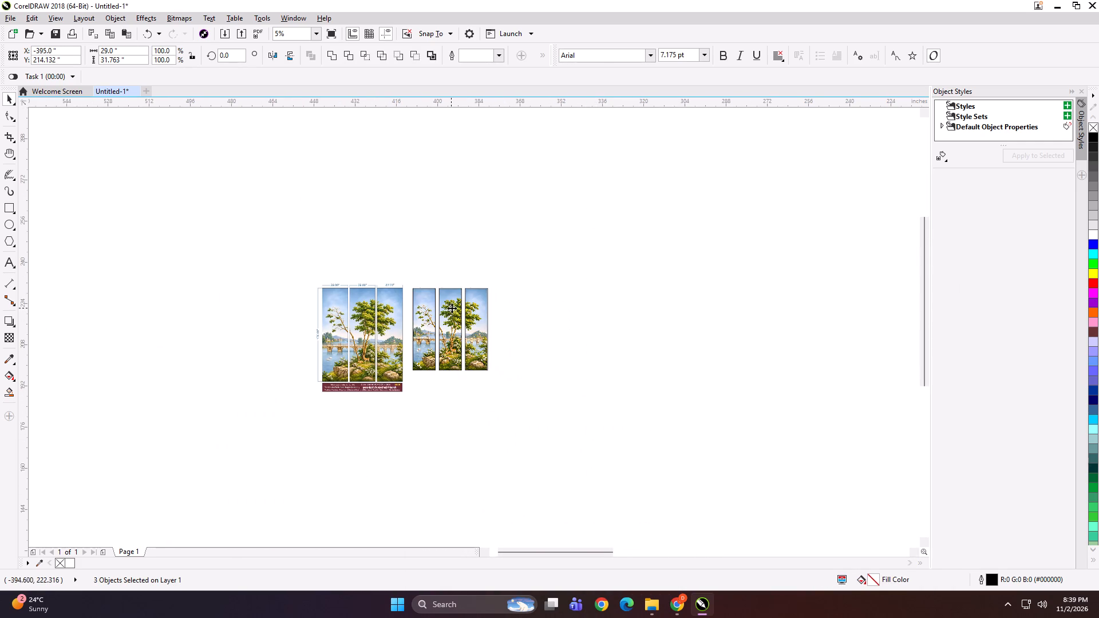
pyautogui.moveTo(496, 375); pyautogui.dragTo(528, 390)
pyautogui.keyDown('shift'); pyautogui.click(350, 351); pyautogui.keyUp('shift')
pyautogui.hotkey('ctrl', 'g')
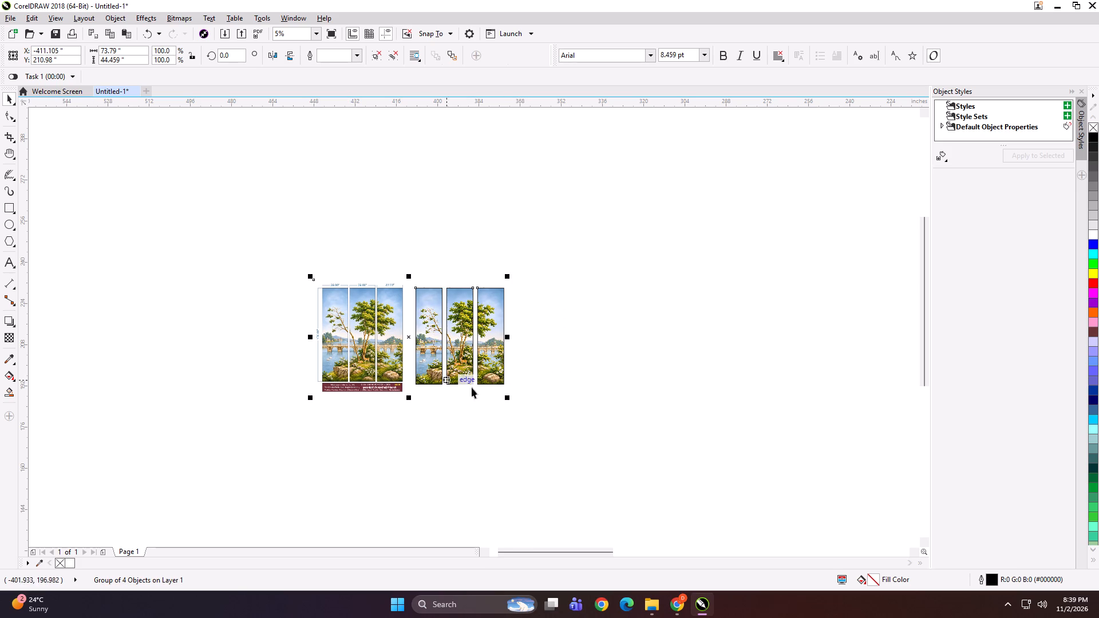
# Scale the grouped preview down to about 3.3 by 2 inches.
pyautogui.keyDown('shift'); pyautogui.moveTo(510, 399); pyautogui.dragTo(425, 358); pyautogui.keyUp('shift')
pyautogui.scroll(4, 406, 342)
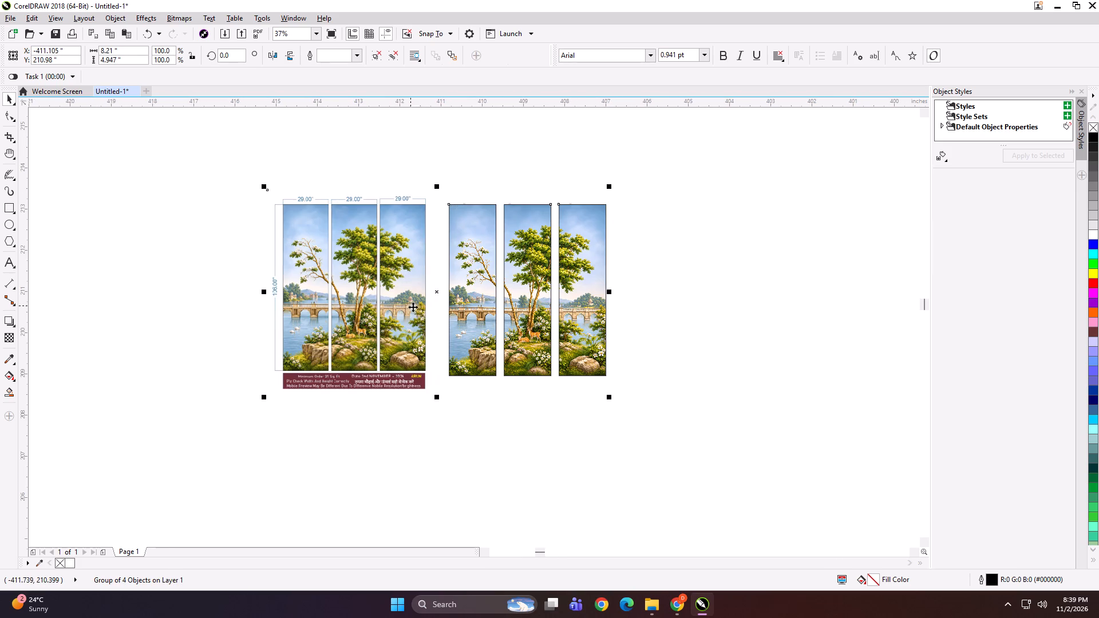
pyautogui.keyDown('shift'); pyautogui.moveTo(608, 400); pyautogui.dragTo(505, 341); pyautogui.keyUp('shift')
# Export the grouped preview as a TIFF named DGFJL;.
pyautogui.hotkey('ctrl', 'e')
pyautogui.write('DGFJL;')
pyautogui.press('Return')
pyautogui.press('Return')
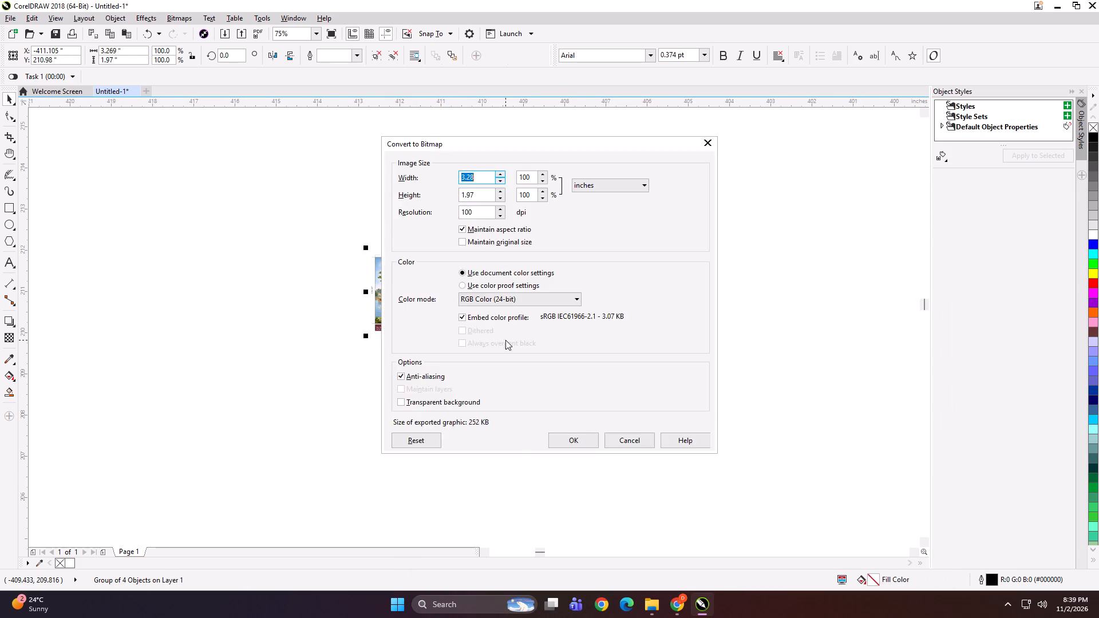
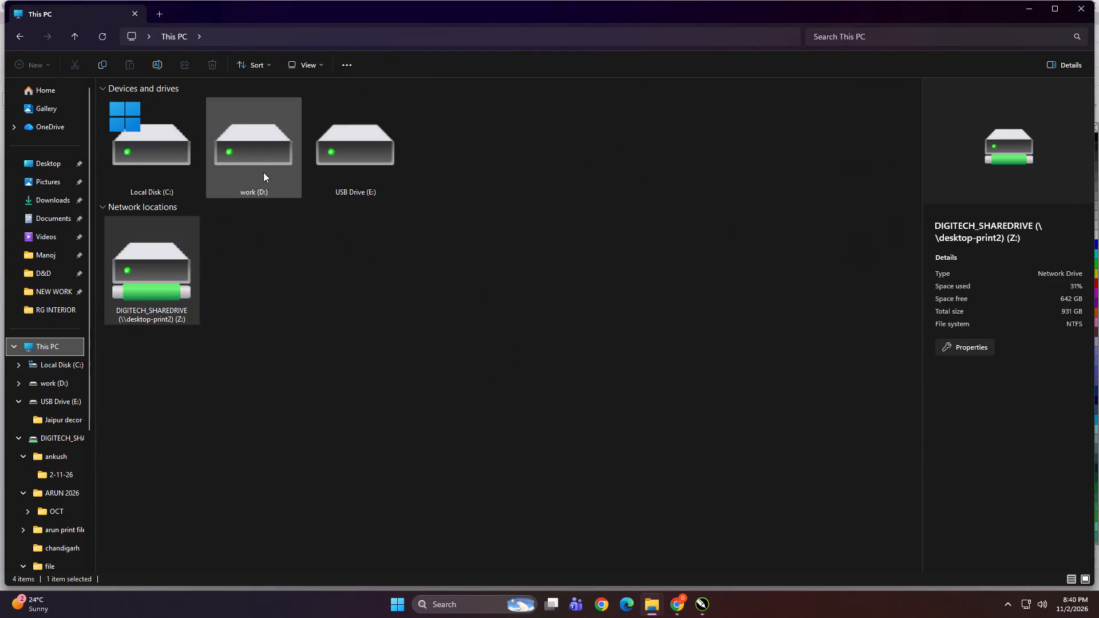
# Copy the NEW WORK folder from KD > PRINT FILE > NOV > 2 on the work (D:) drive.
pyautogui.doubleClick(266, 165)
pyautogui.doubleClick(290, 292)
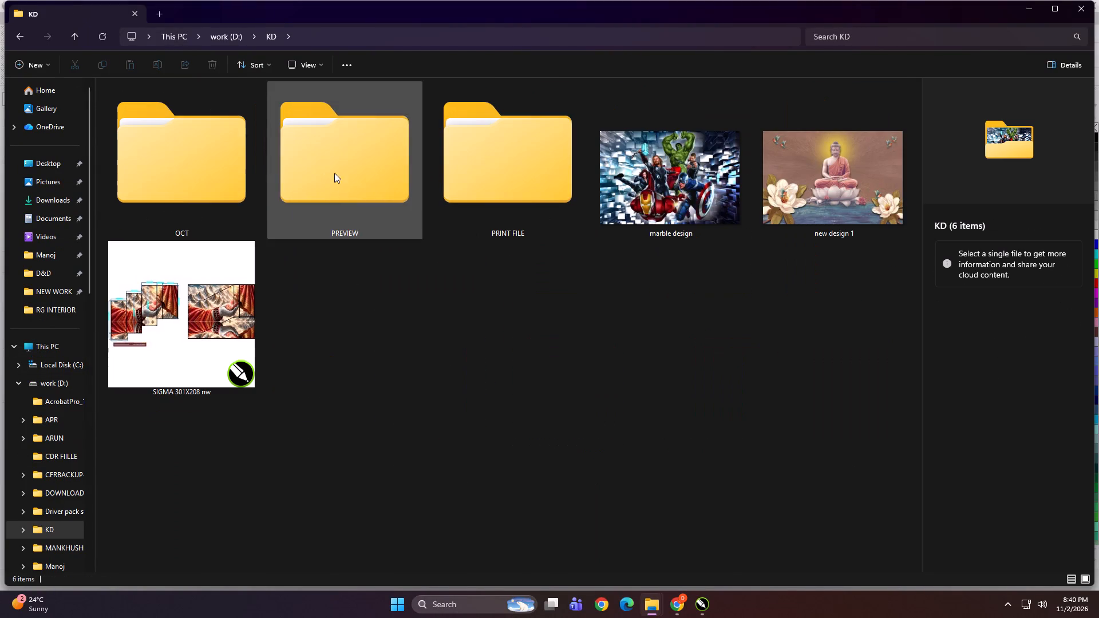
pyautogui.doubleClick(496, 162)
pyautogui.click(341, 167)
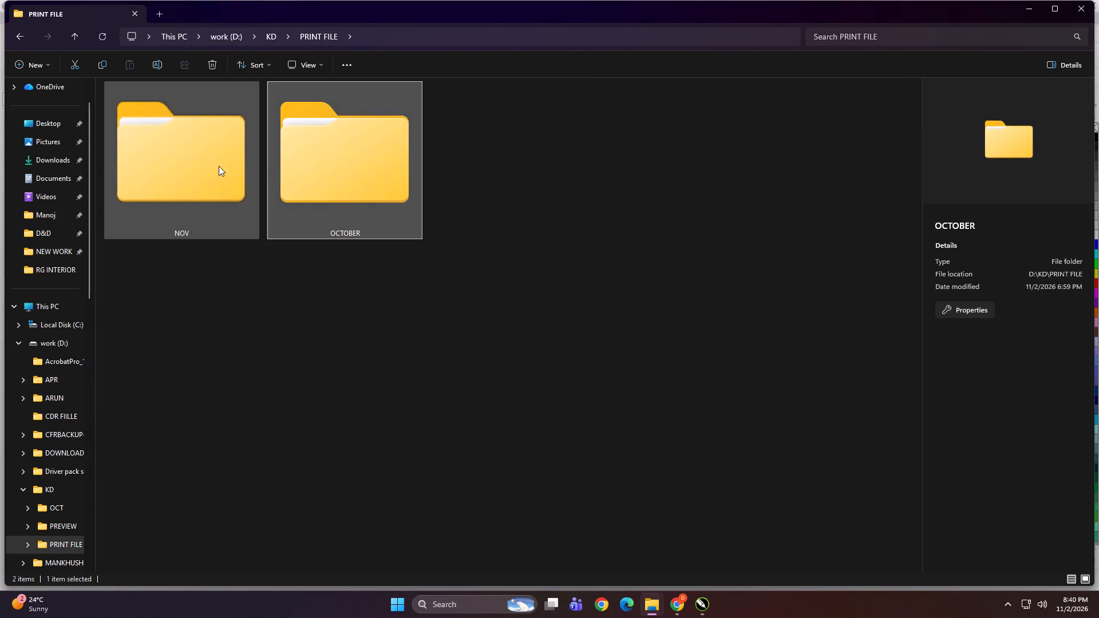
pyautogui.doubleClick(219, 166)
pyautogui.doubleClick(354, 169)
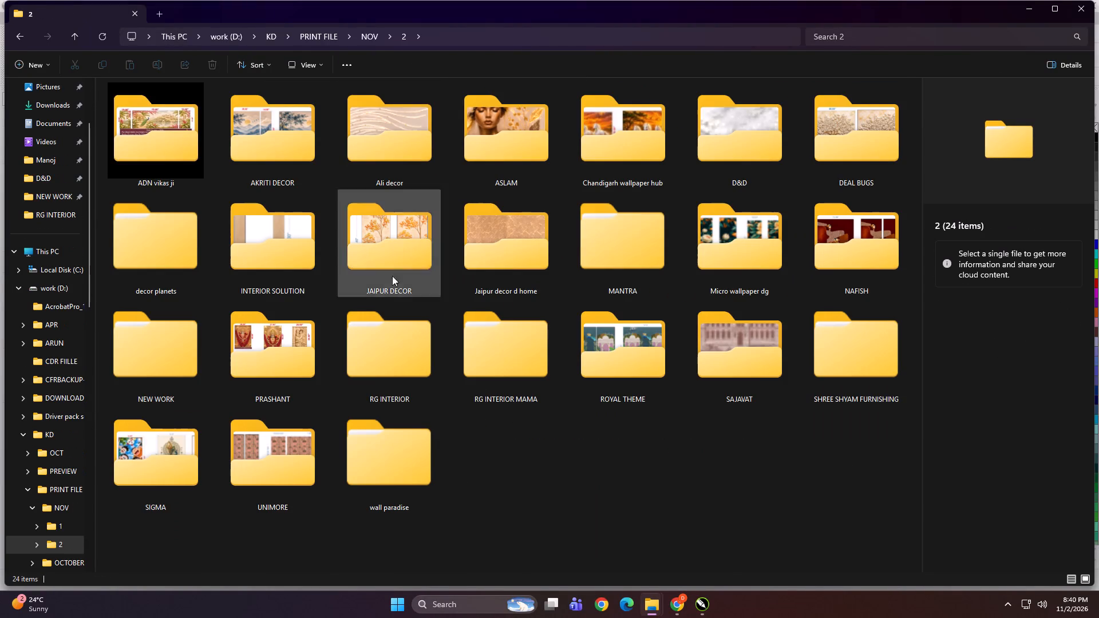
pyautogui.click(141, 351)
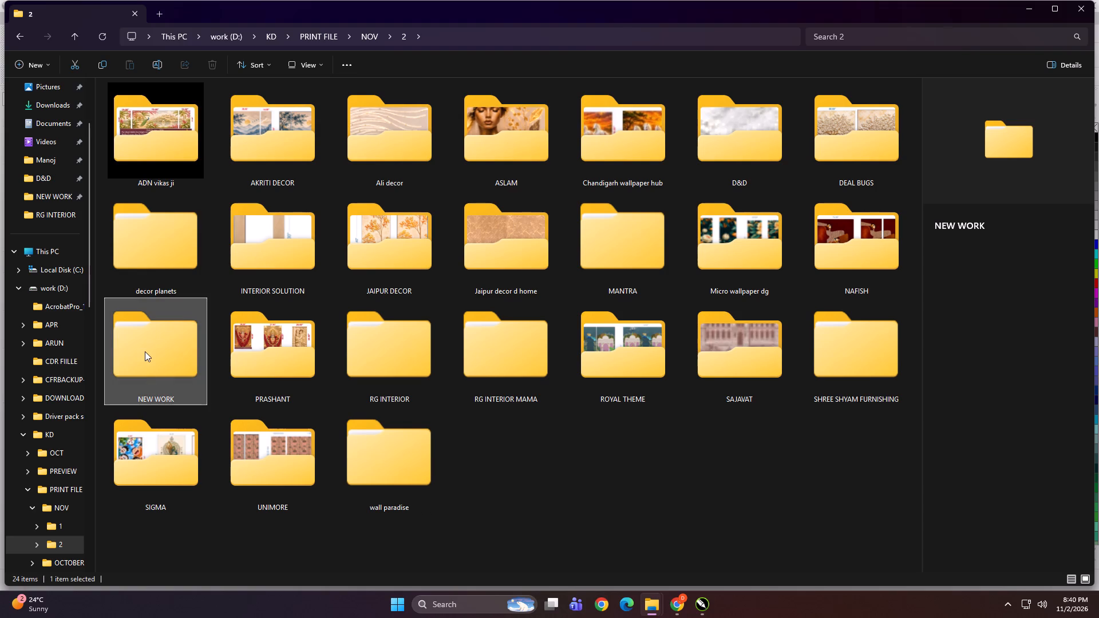
pyautogui.hotkey('ctrl', 'c')
# Paste the NEW WORK folder into Print > NOV > 2 on the DIGITECH_SHAREDRIVE (Z:), check the pasted folder's contents, and close the window.
pyautogui.scroll(4, 76, 358)
pyautogui.click(57, 346)
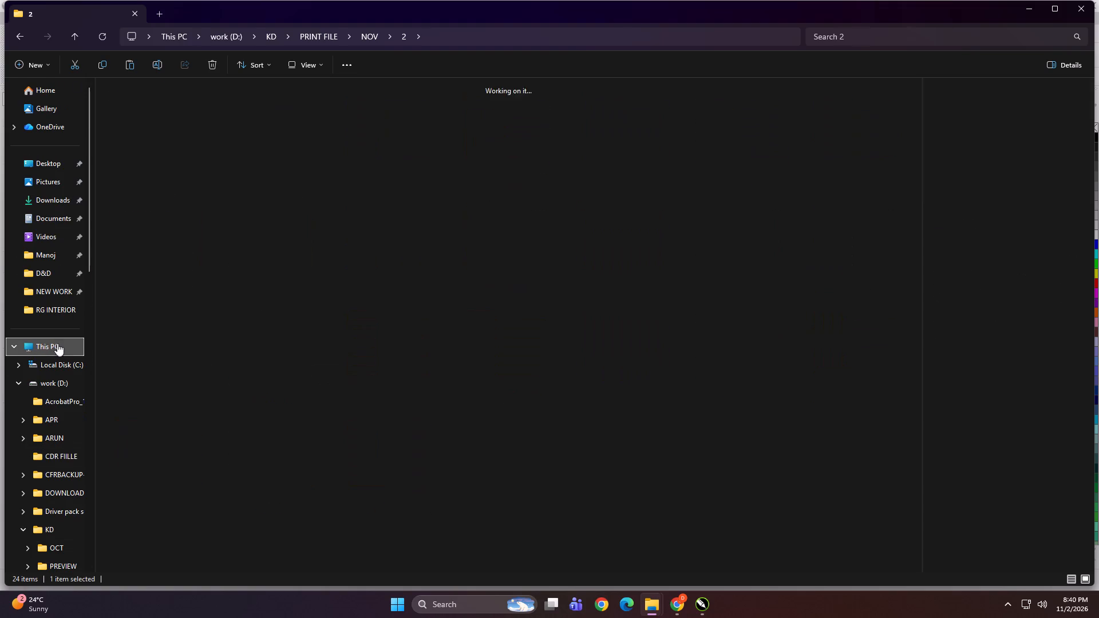
pyautogui.doubleClick(162, 275)
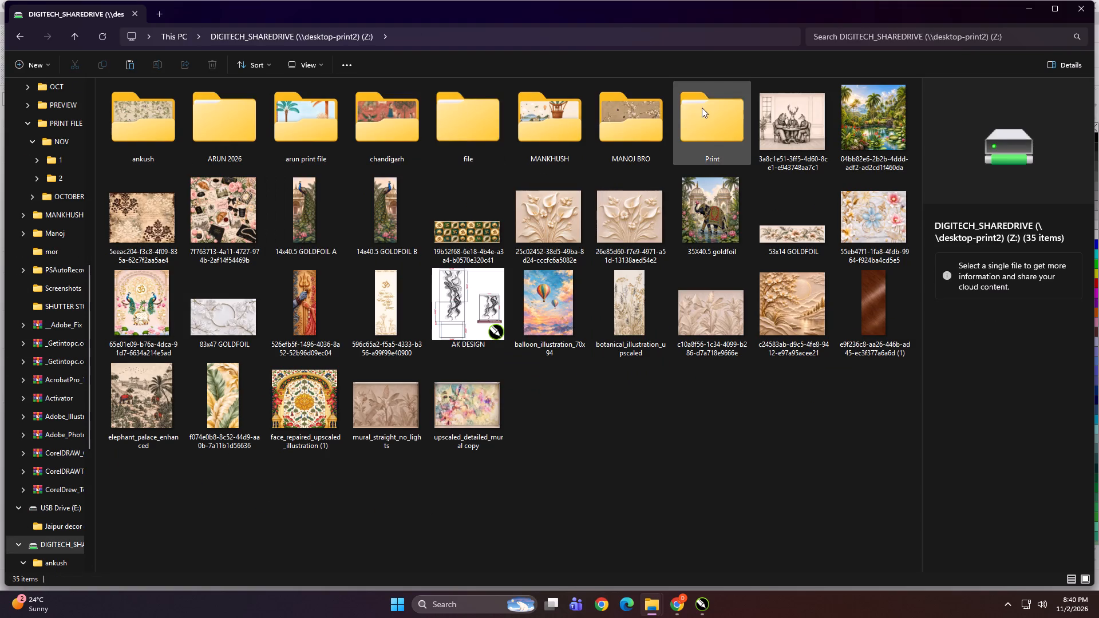
pyautogui.doubleClick(709, 119)
pyautogui.doubleClick(283, 157)
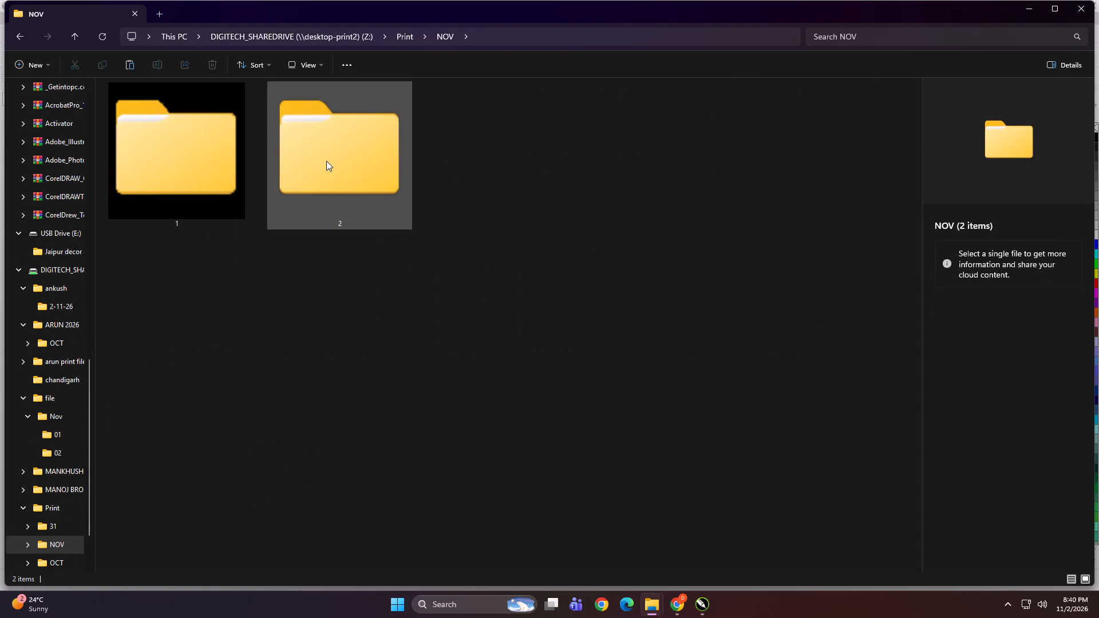
pyautogui.doubleClick(326, 161)
pyautogui.rightClick(572, 391)
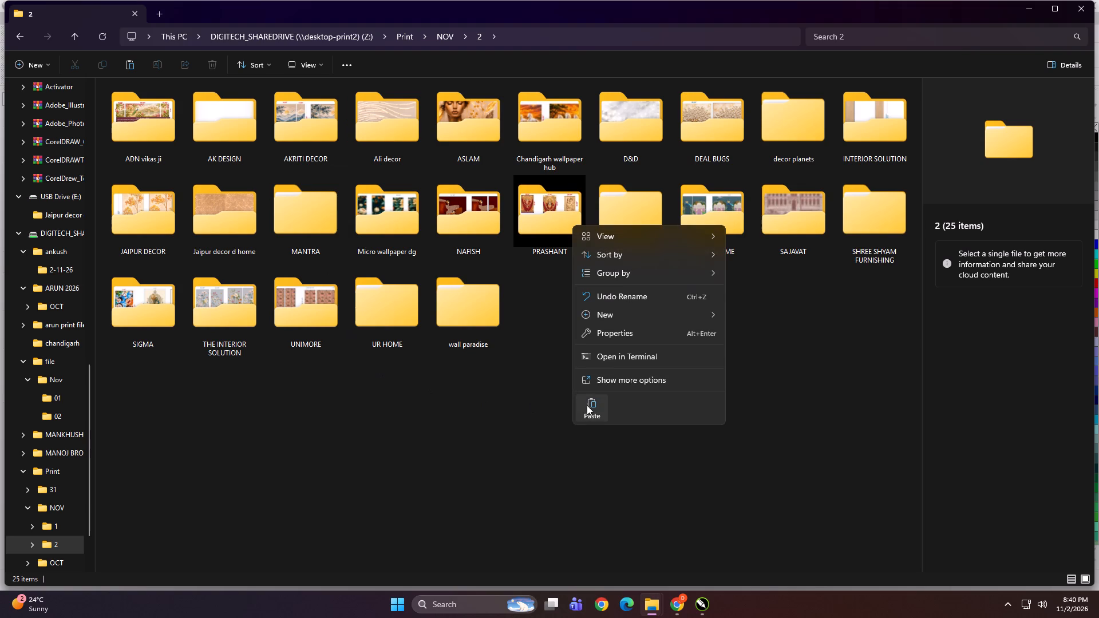
pyautogui.click(588, 405)
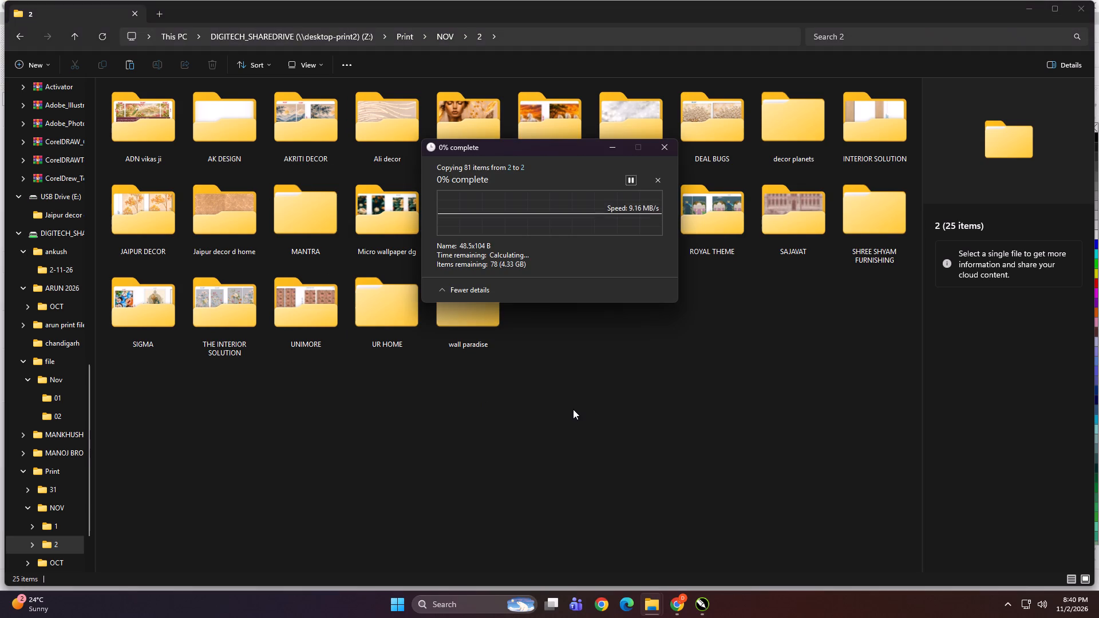
pyautogui.click(550, 417)
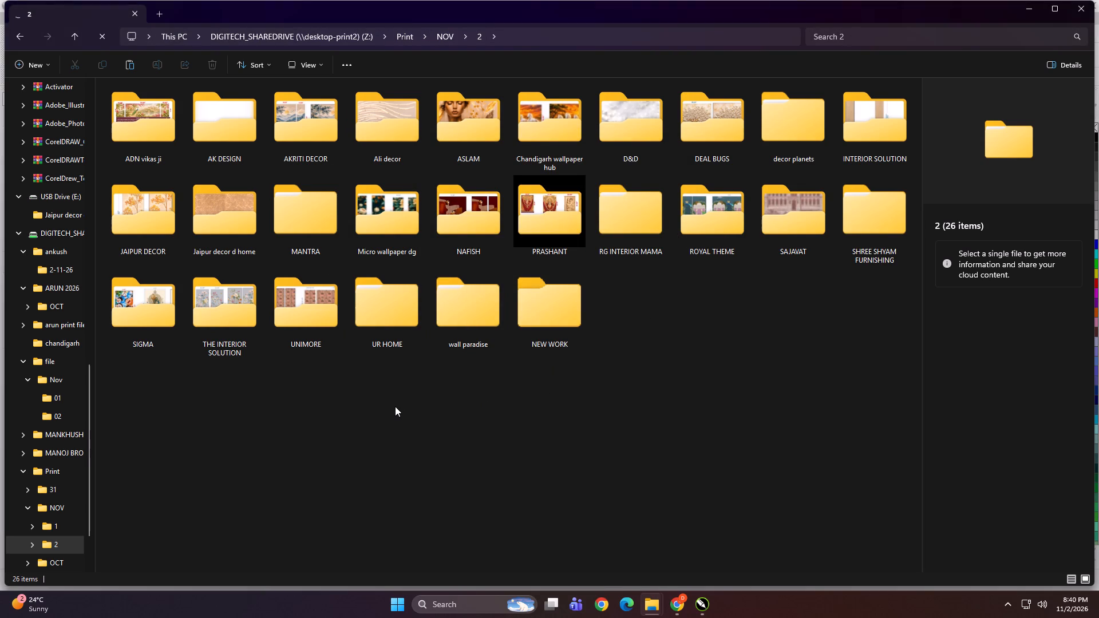
pyautogui.doubleClick(554, 316)
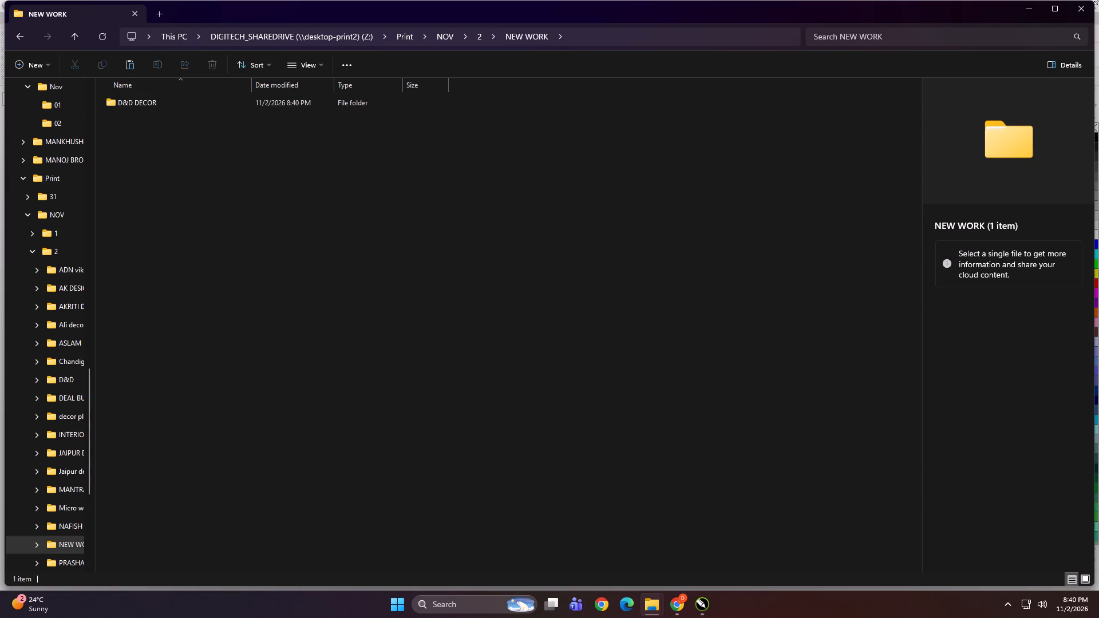
pyautogui.click(1087, 3)
# Switch to the open File Explorer window showing the USB Drive (E:) artwork files.
pyautogui.click(736, 199)
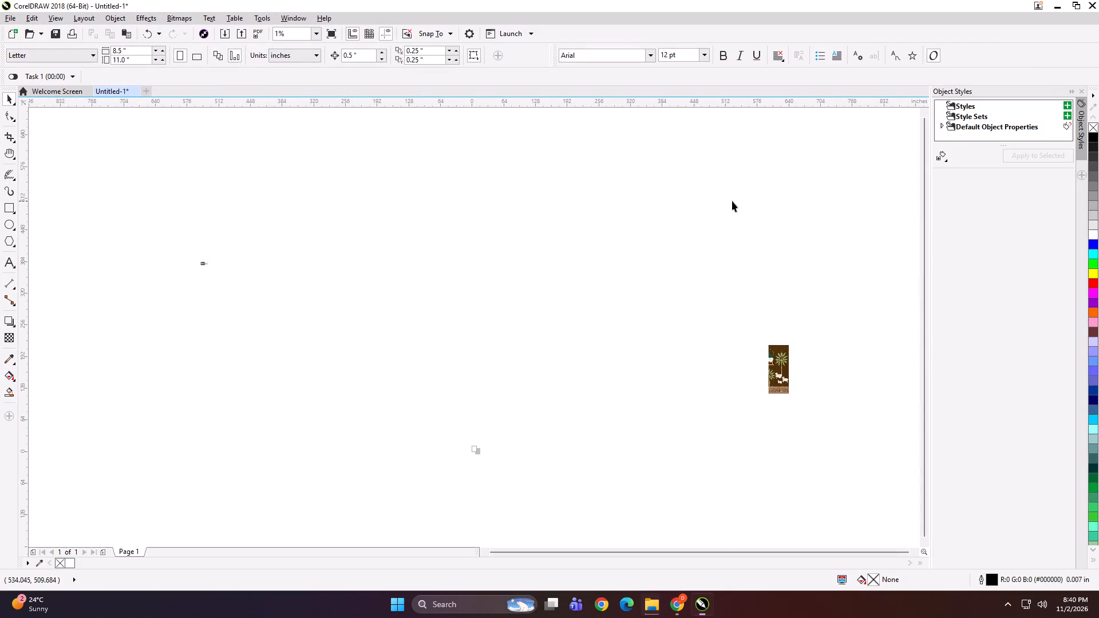
pyautogui.click(654, 608)
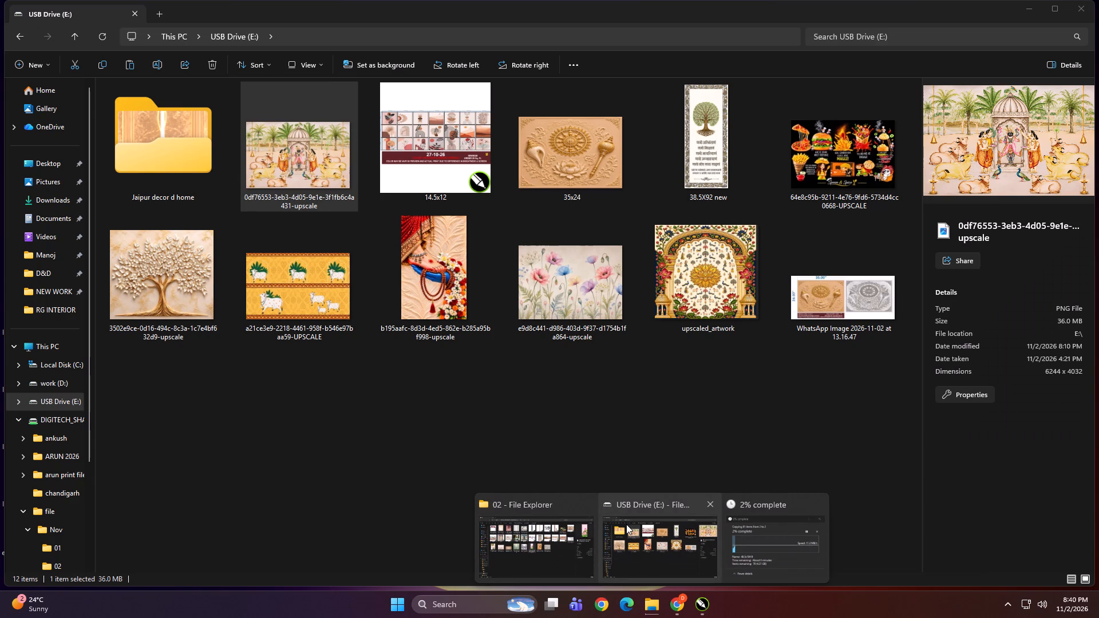